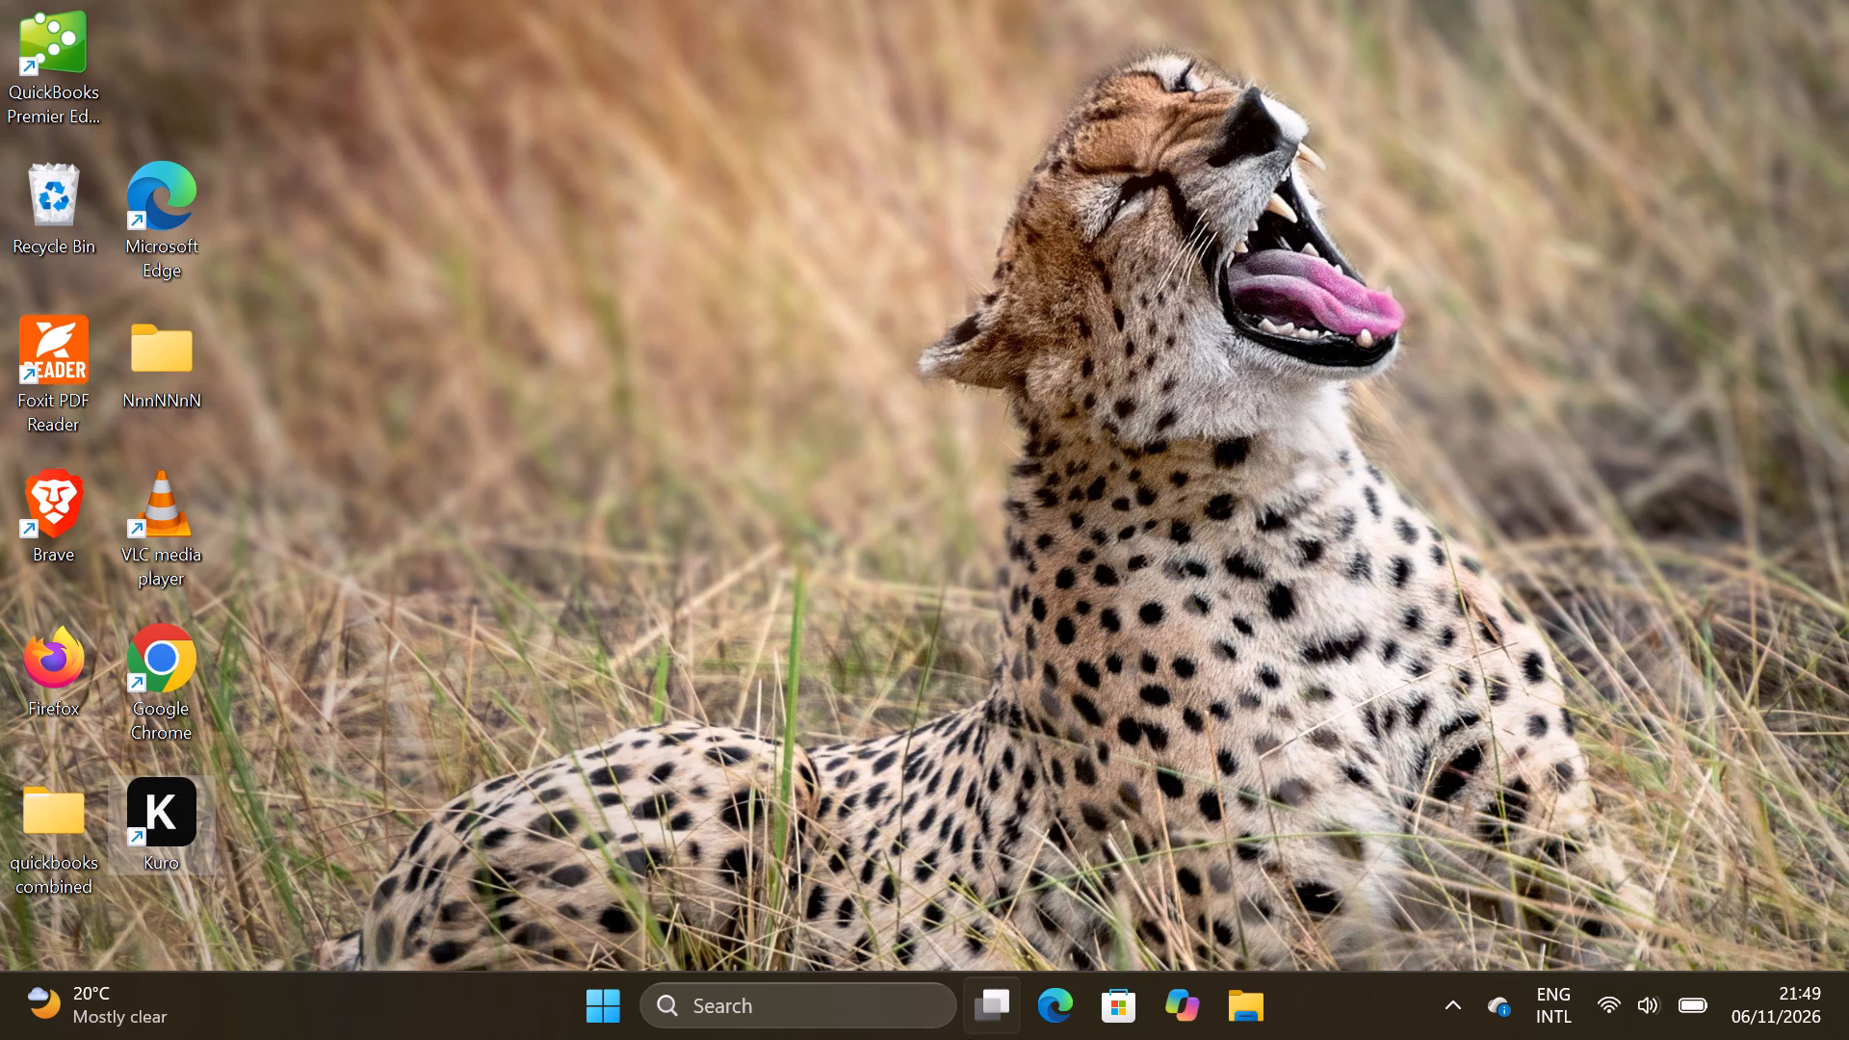
Launch Excel and create a new blank workbook.
double_click(584, 995)
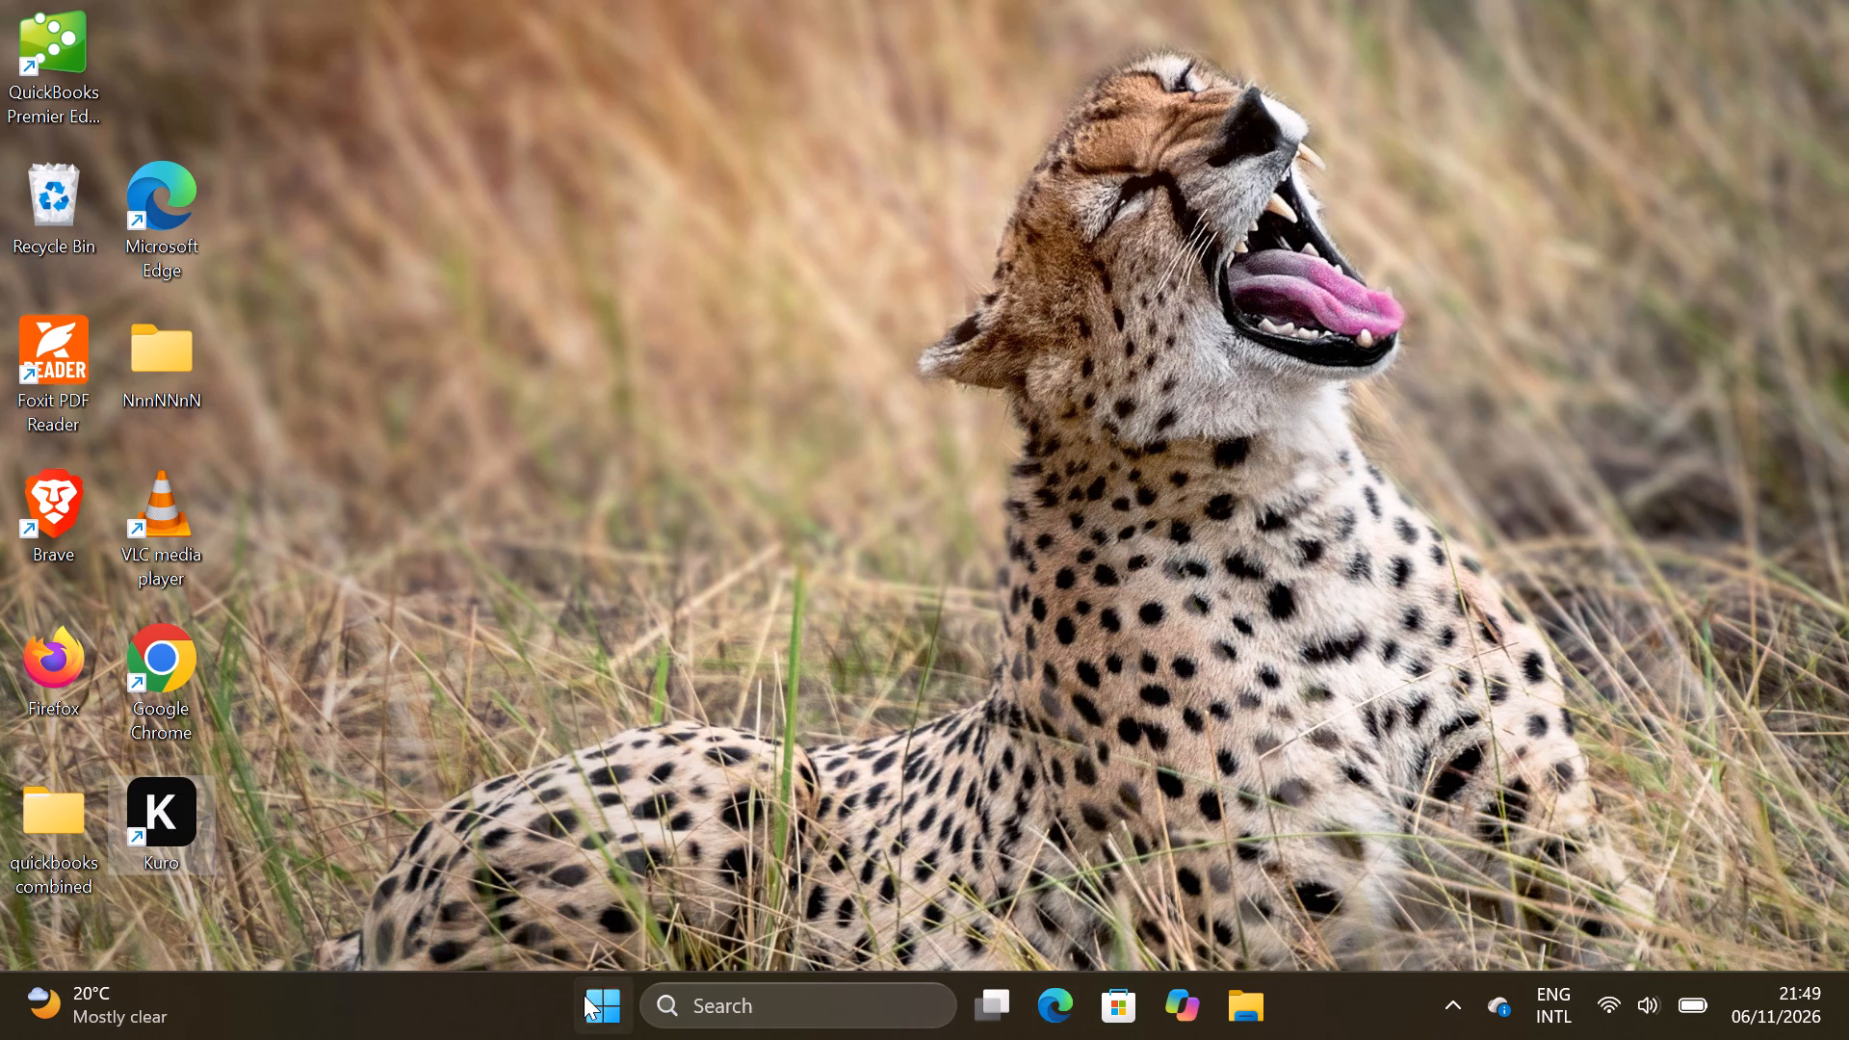
left_click(584, 995)
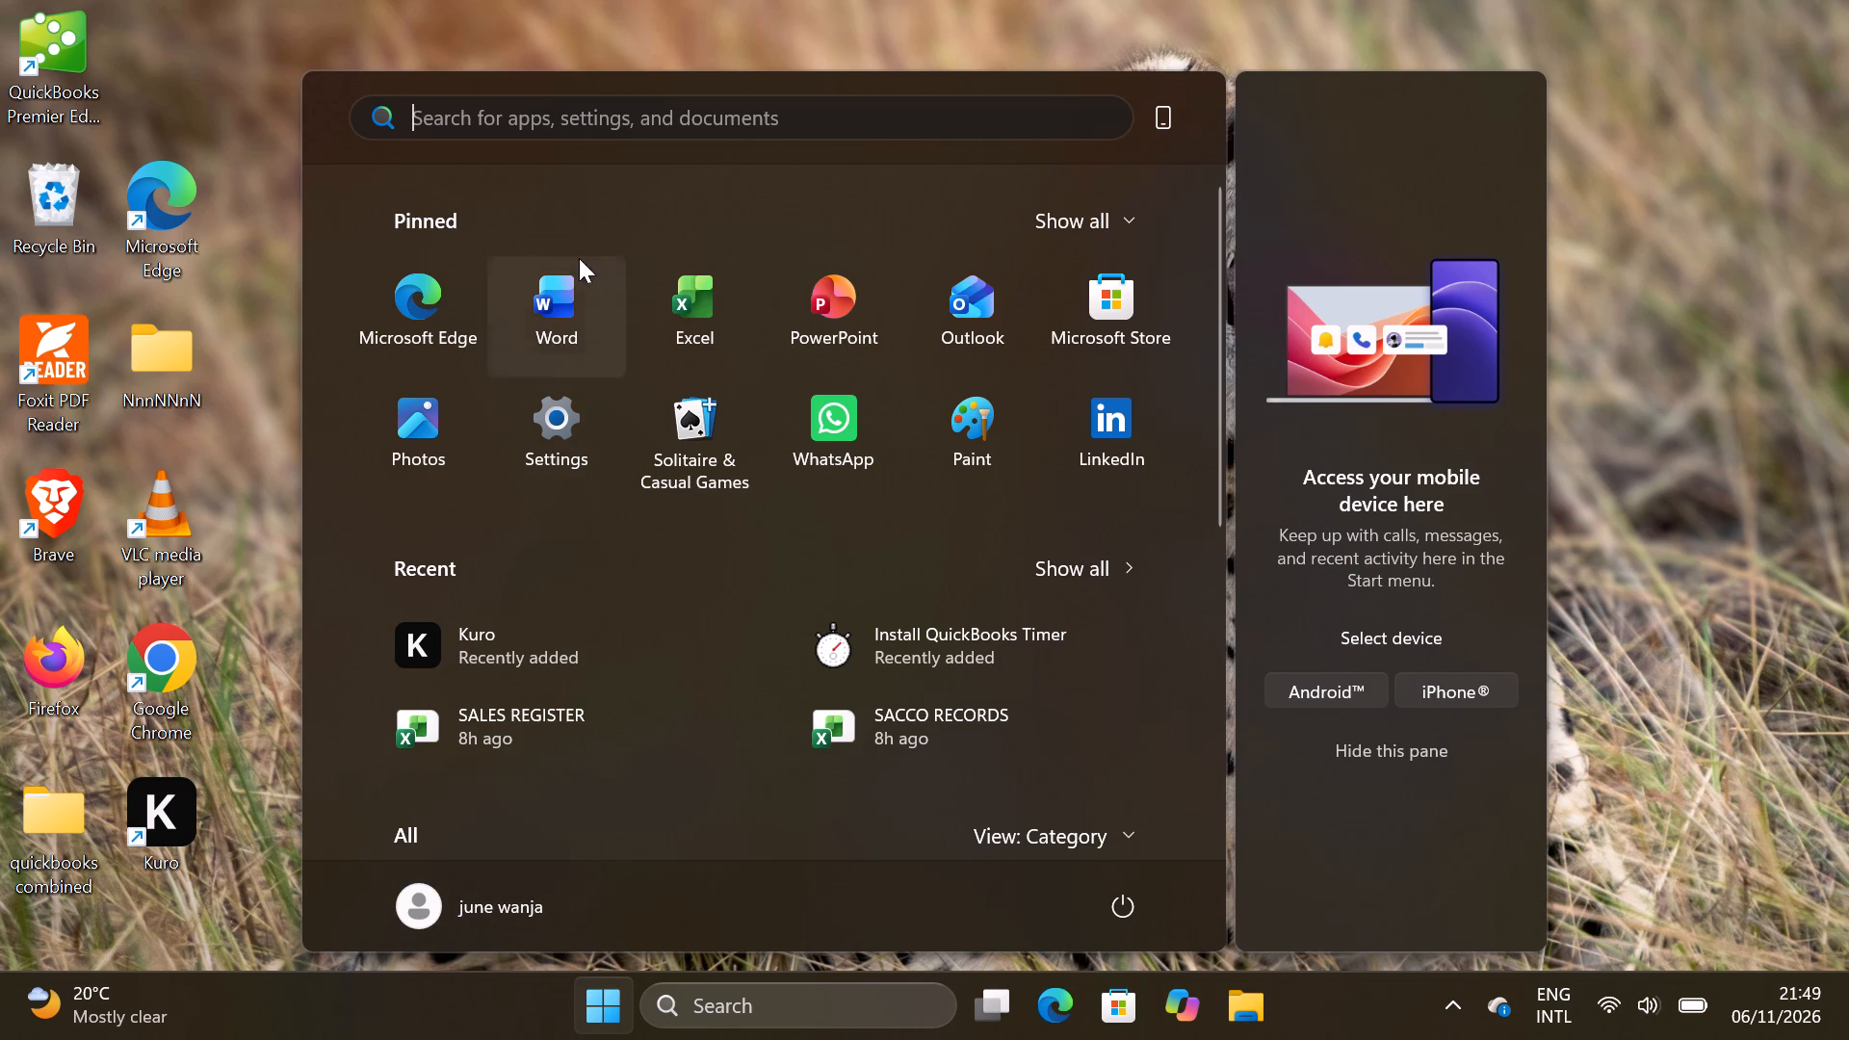
left_click(687, 323)
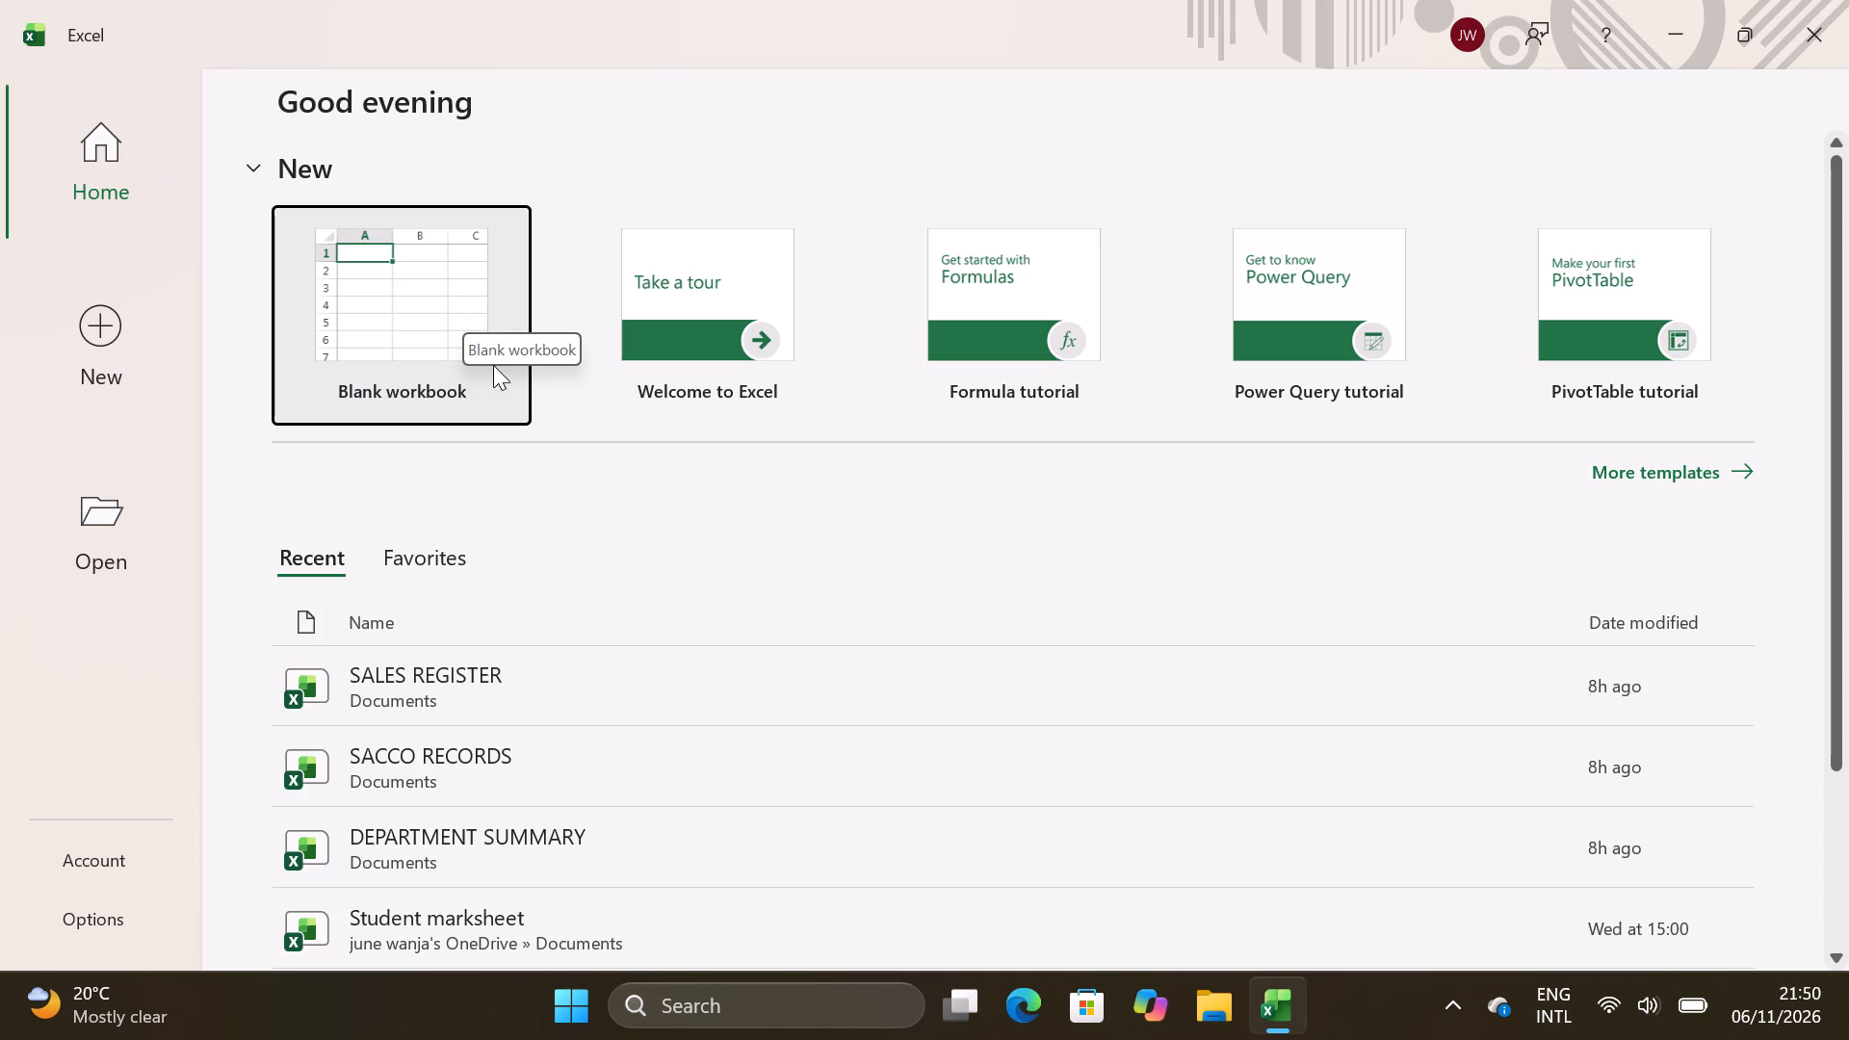
double_click(417, 315)
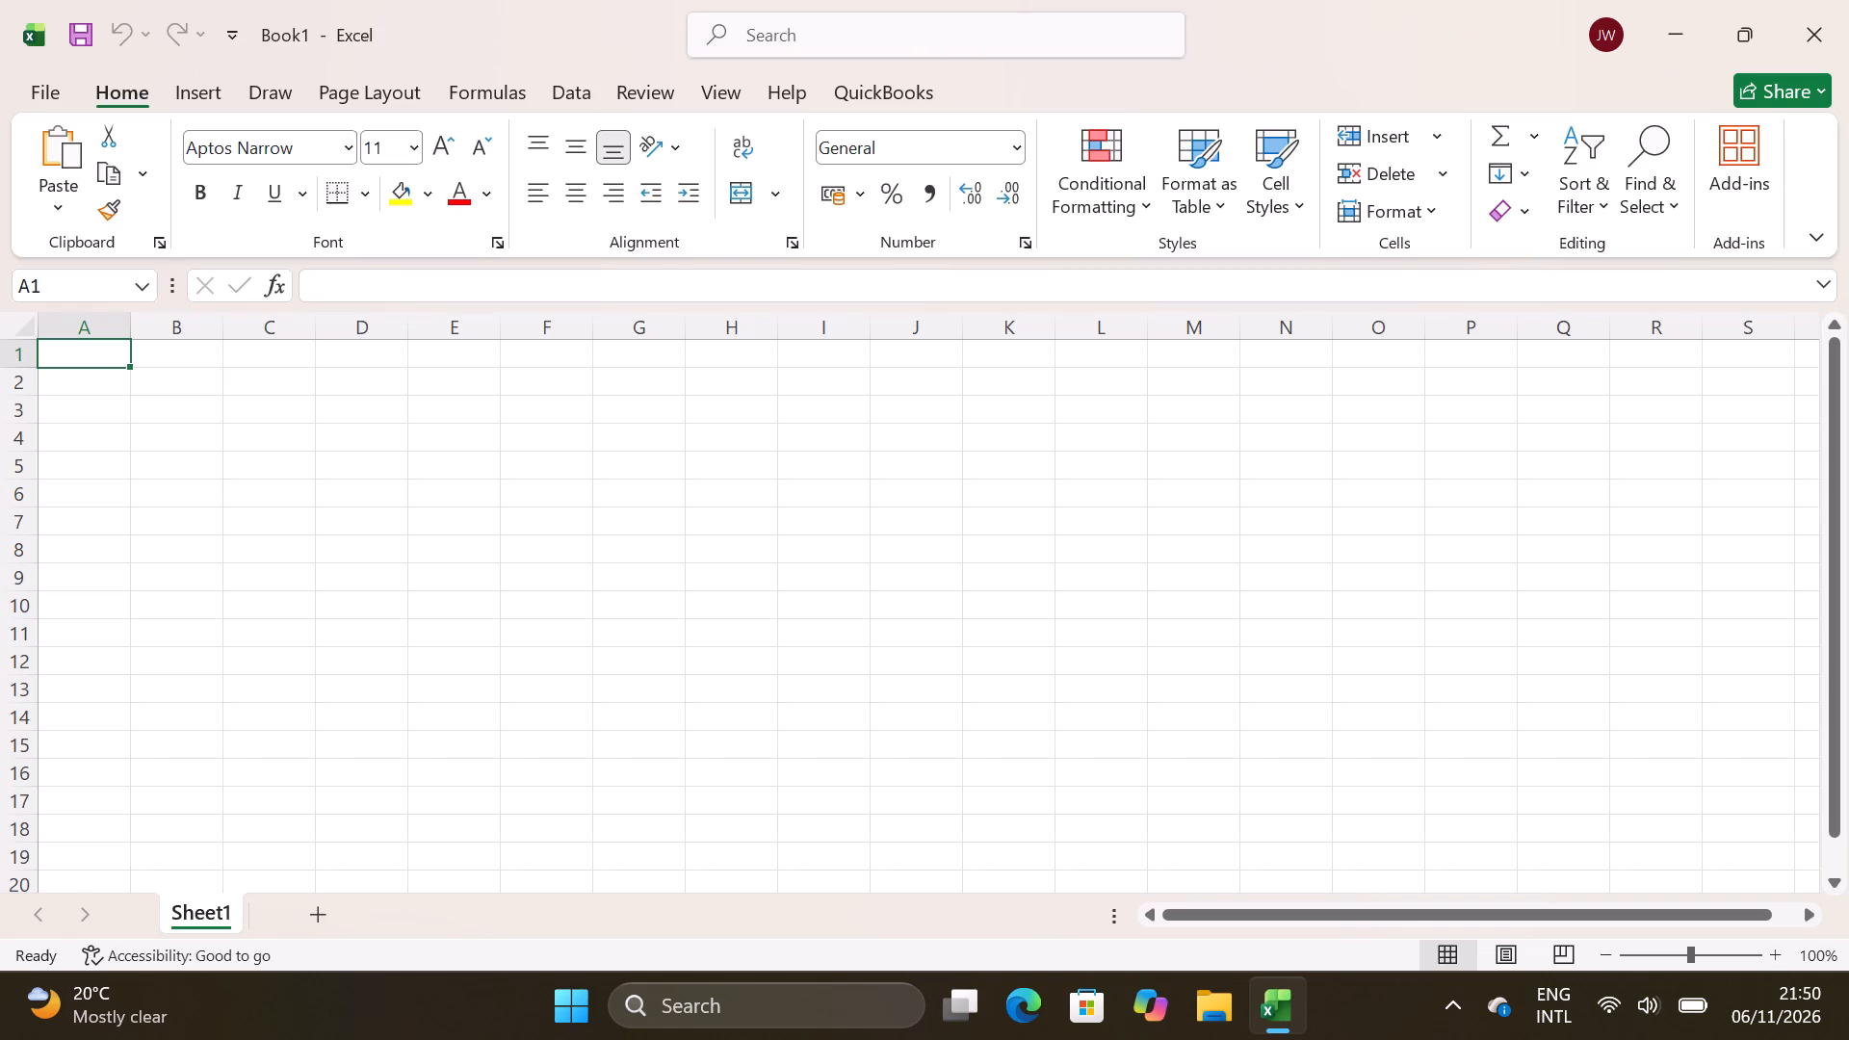
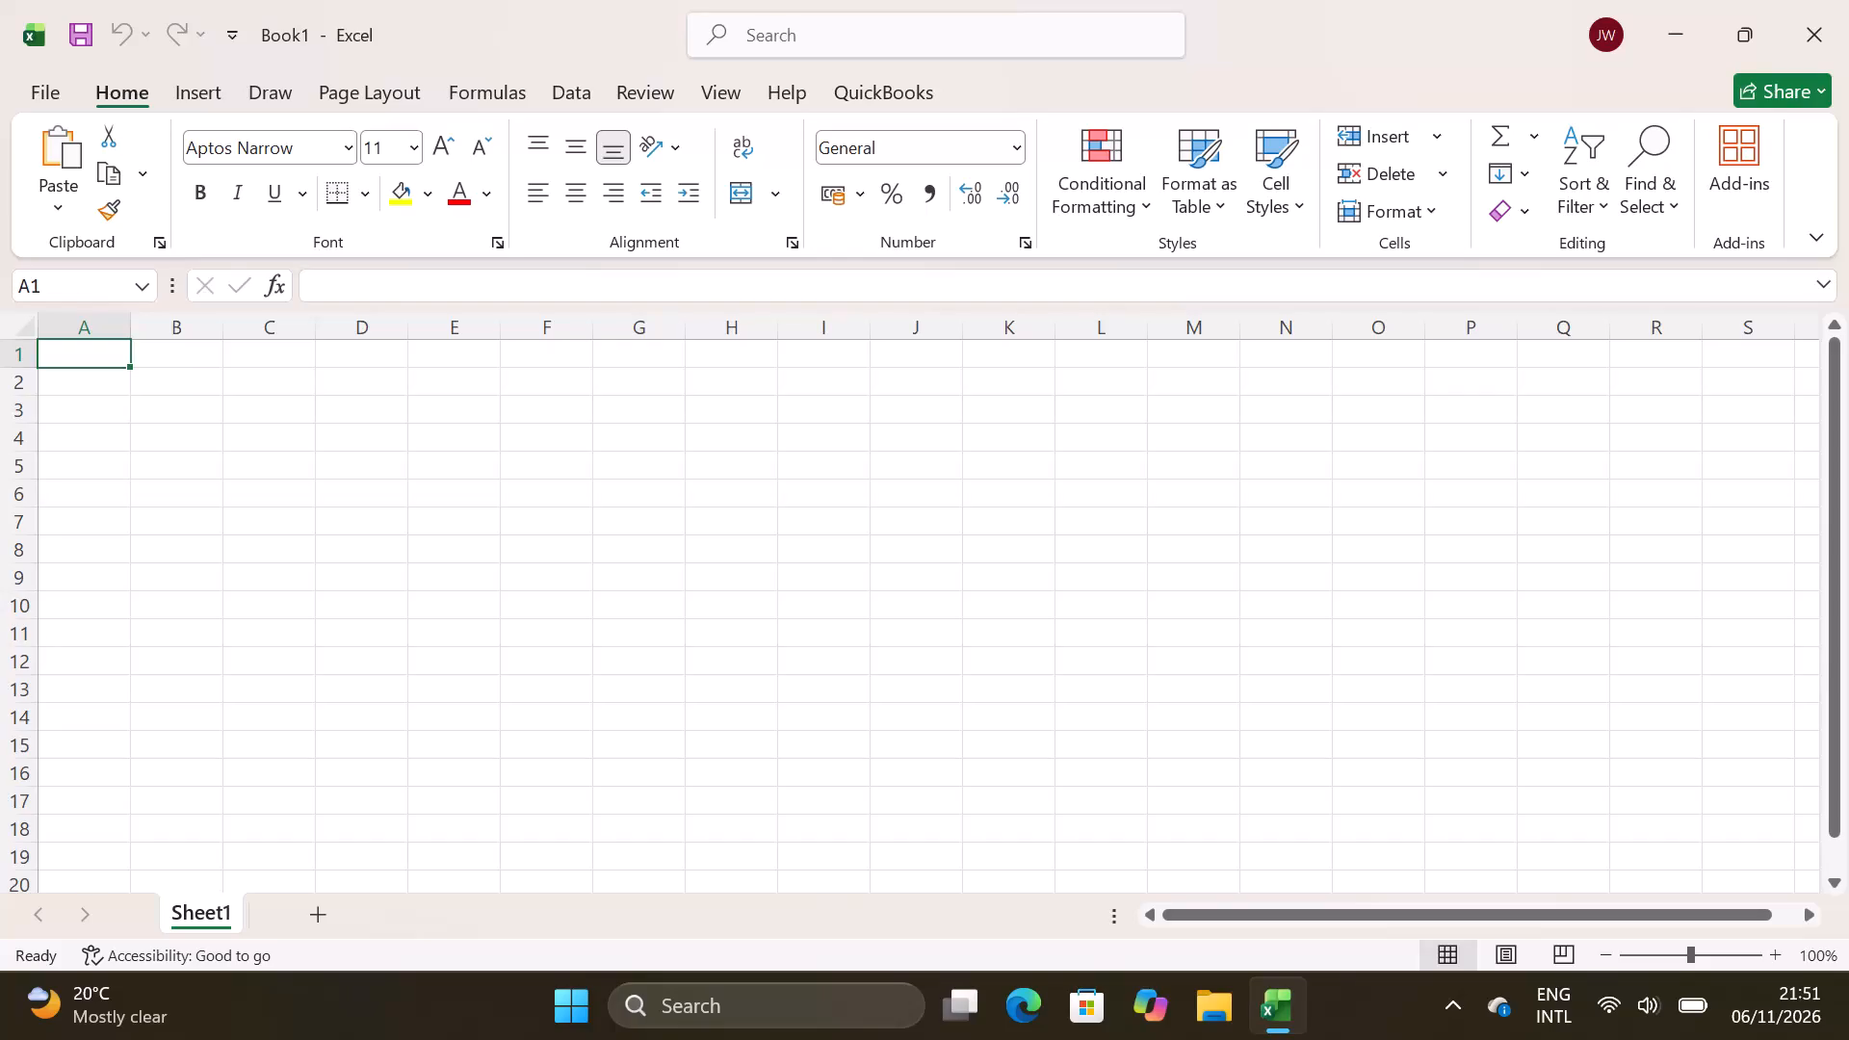
Close the blank Book1 workbook without saving it.
double_click(722, 518)
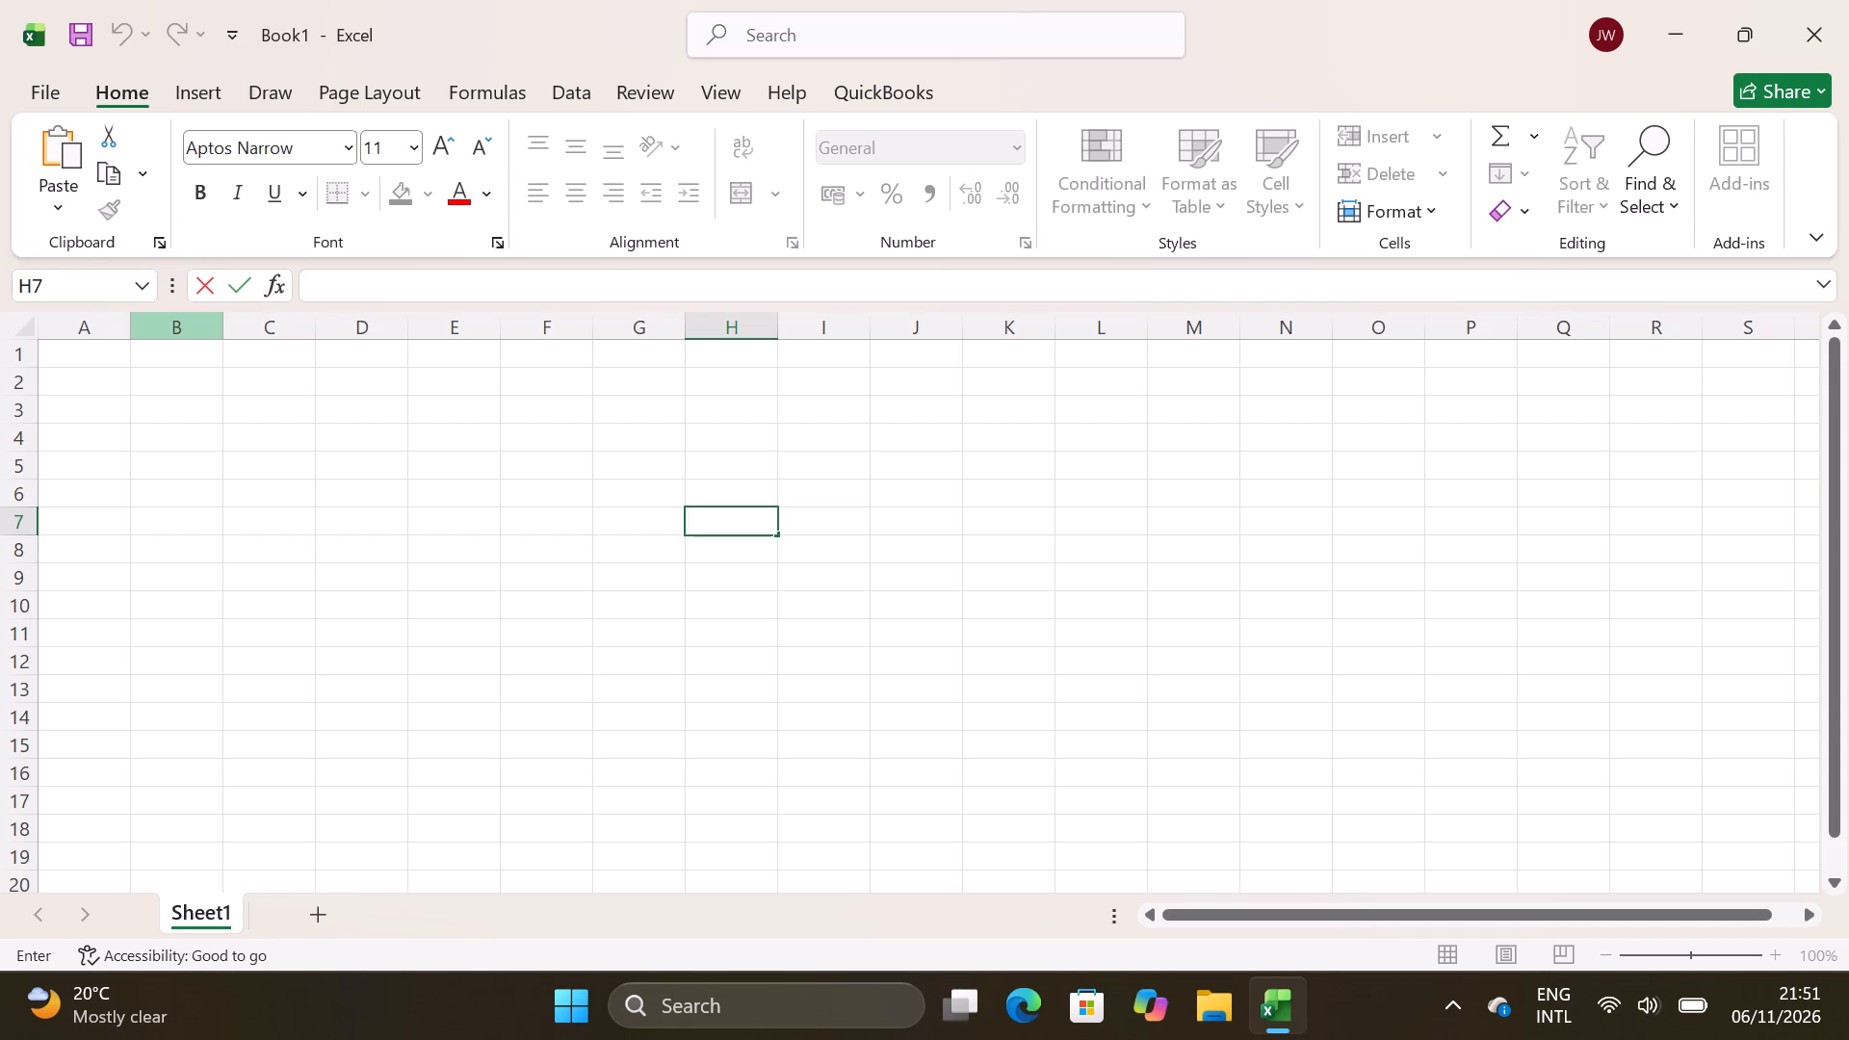
left_click(103, 86)
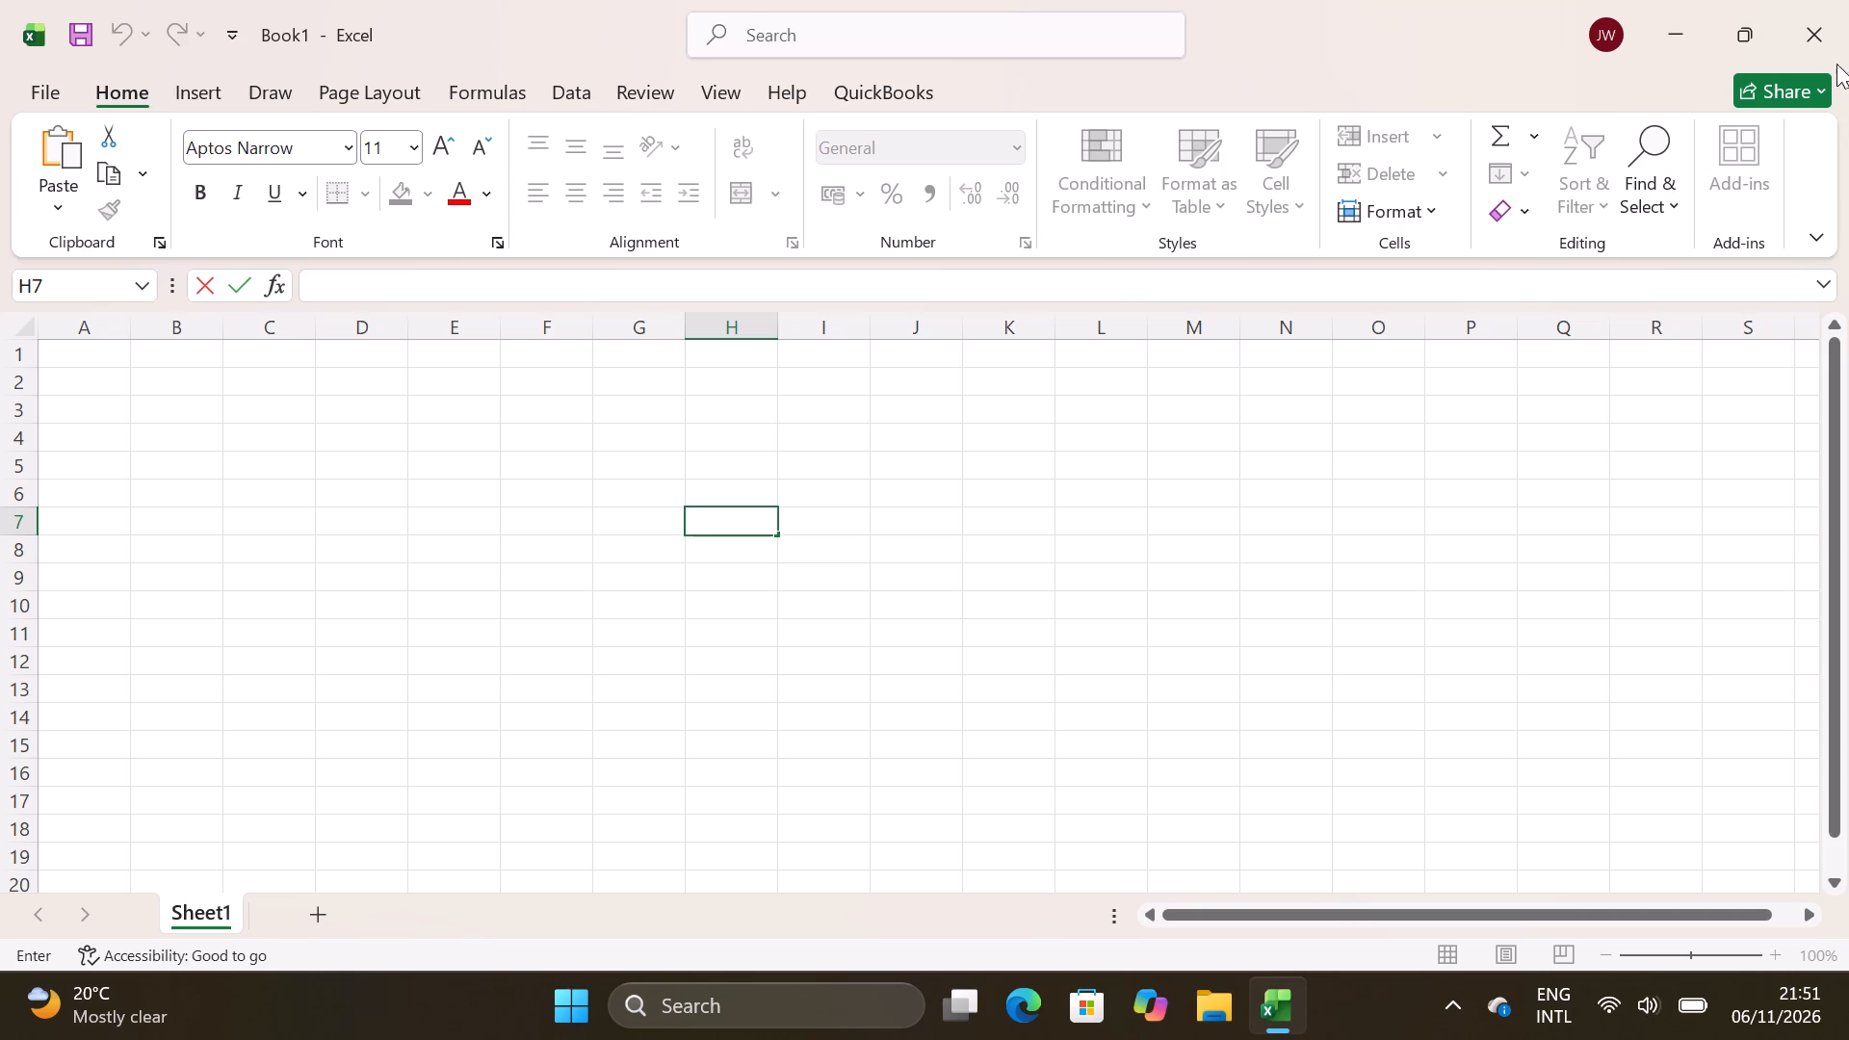
left_click(1832, 30)
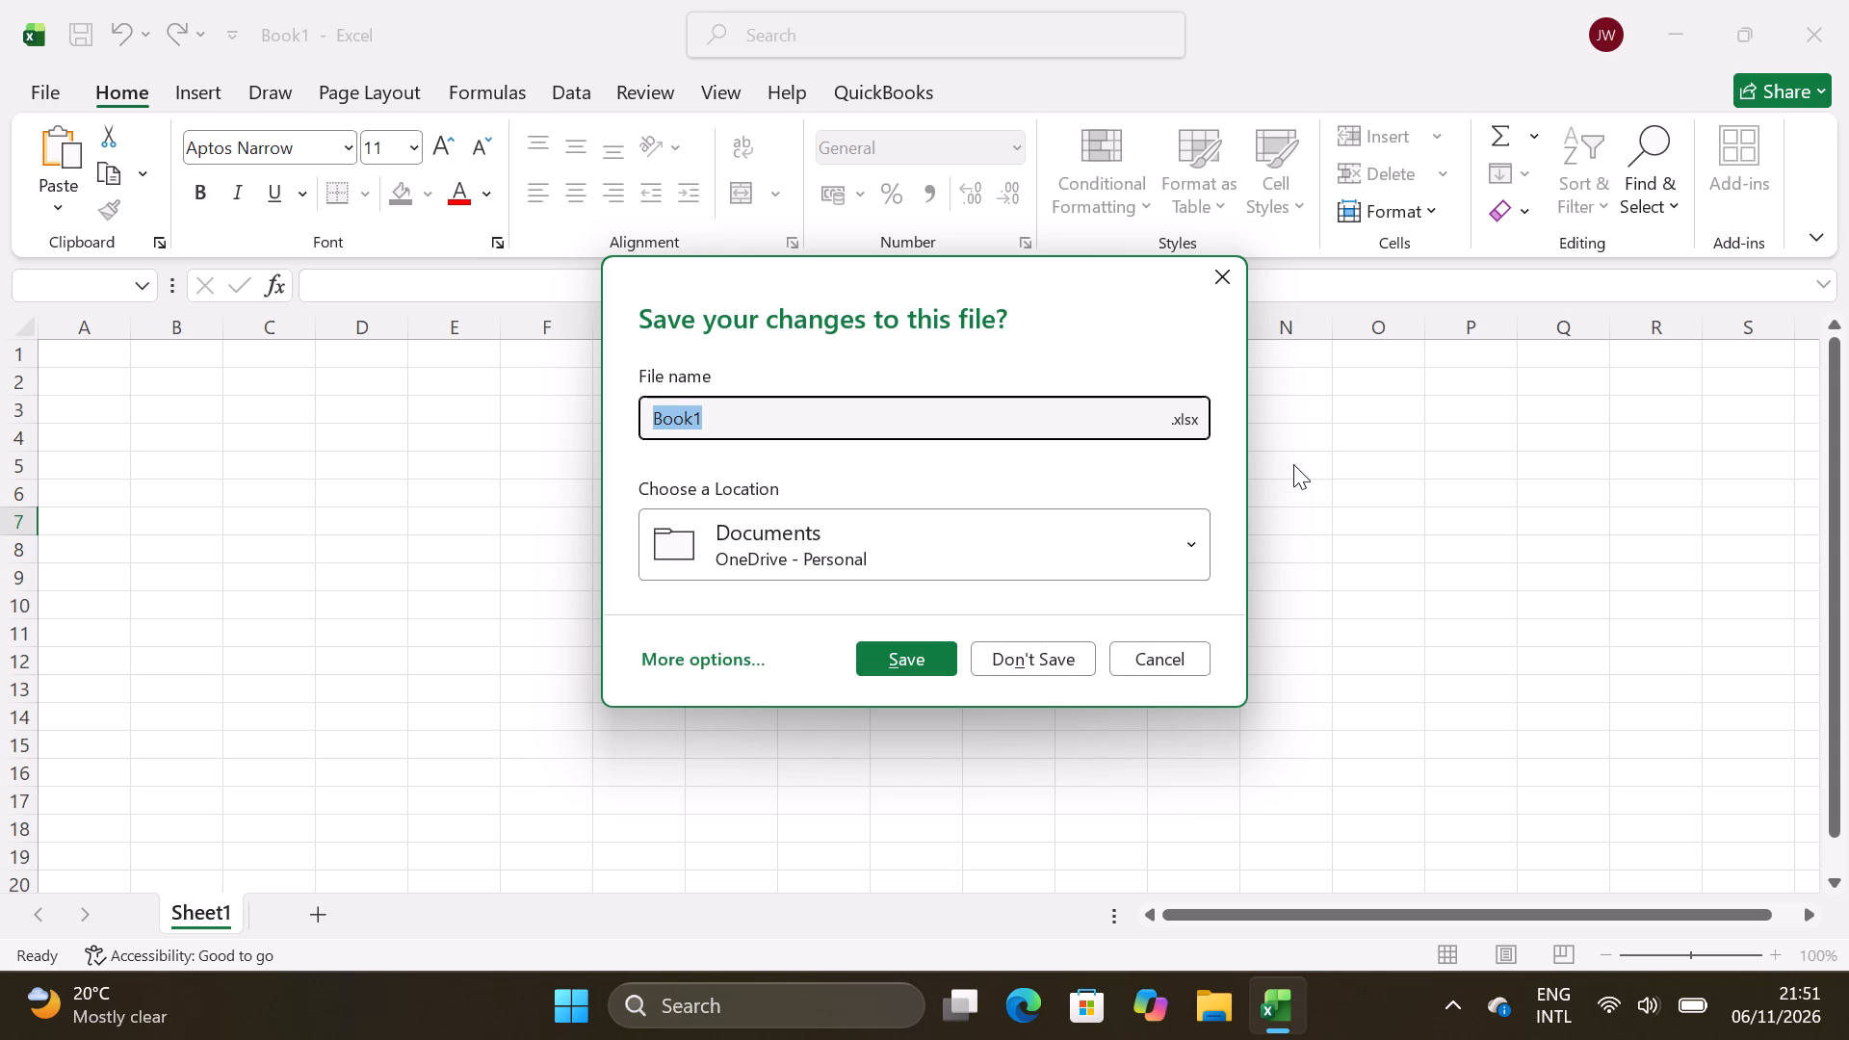
left_click(1050, 666)
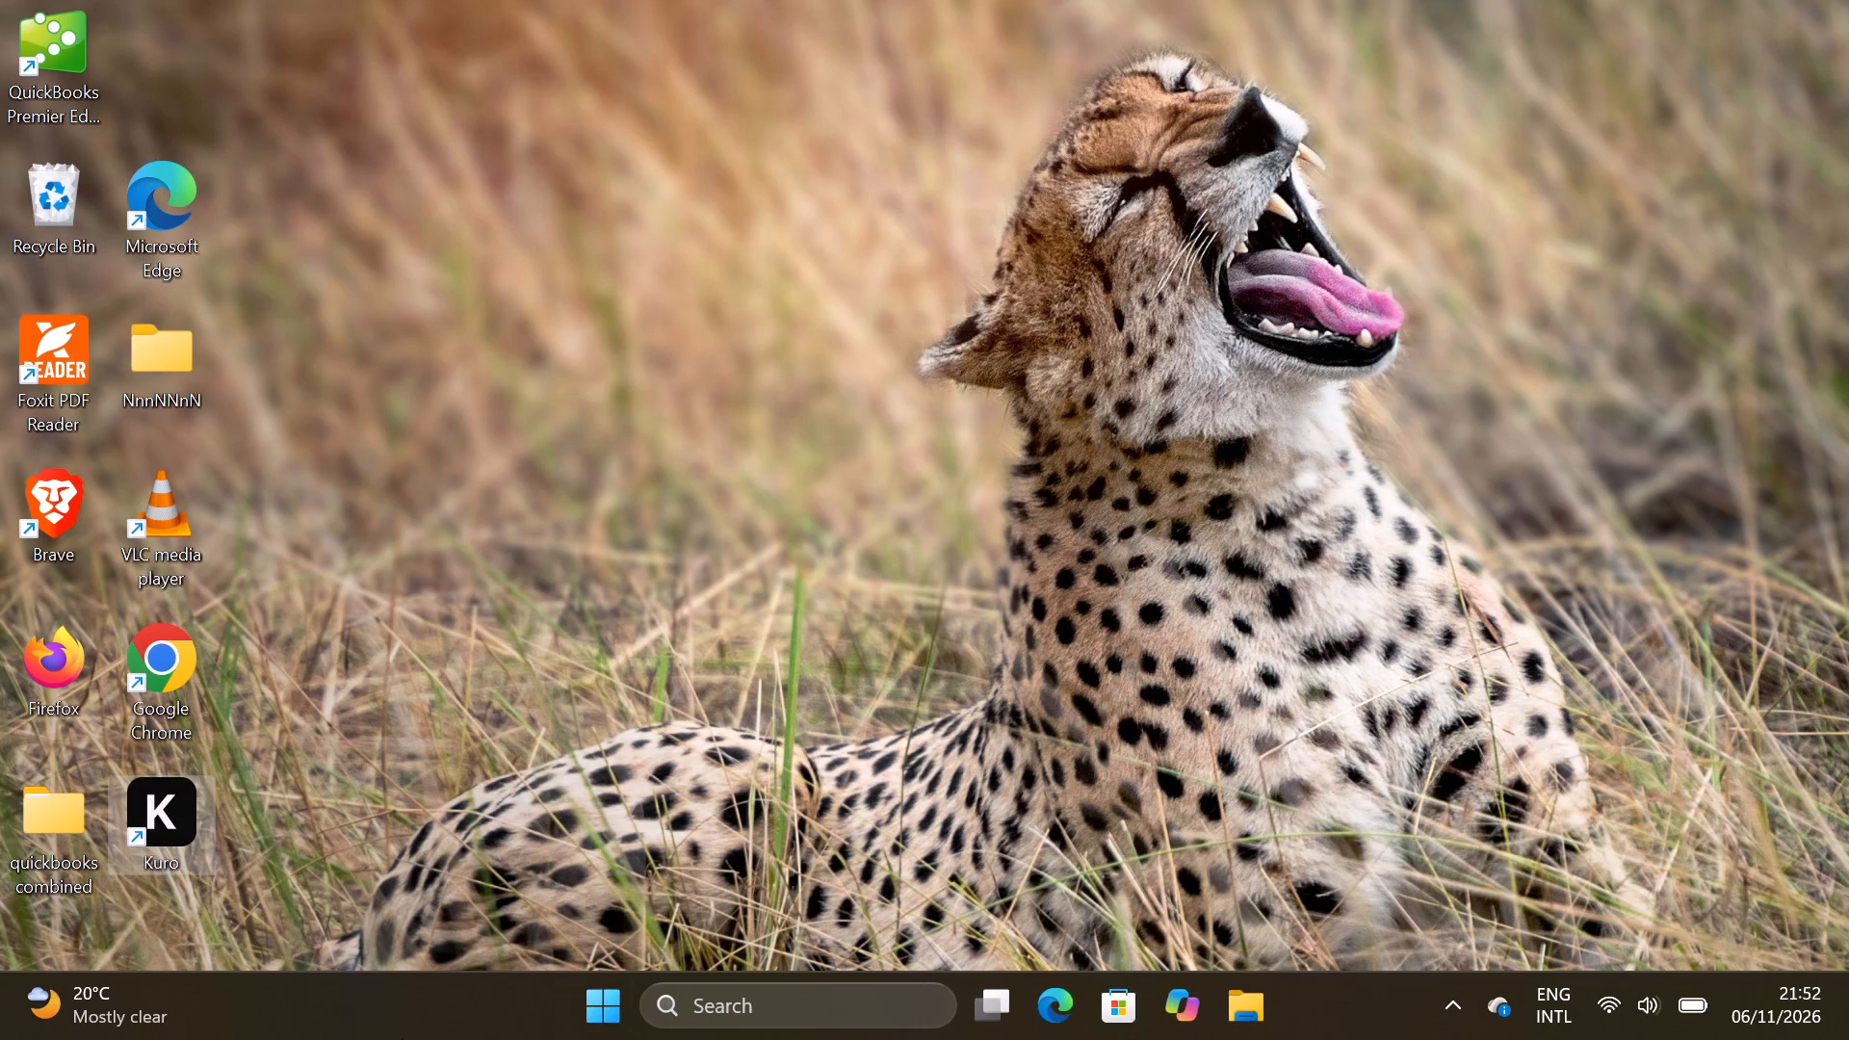
Launch Excel again and open the recent SALES REGISTER workbook.
left_click(586, 1000)
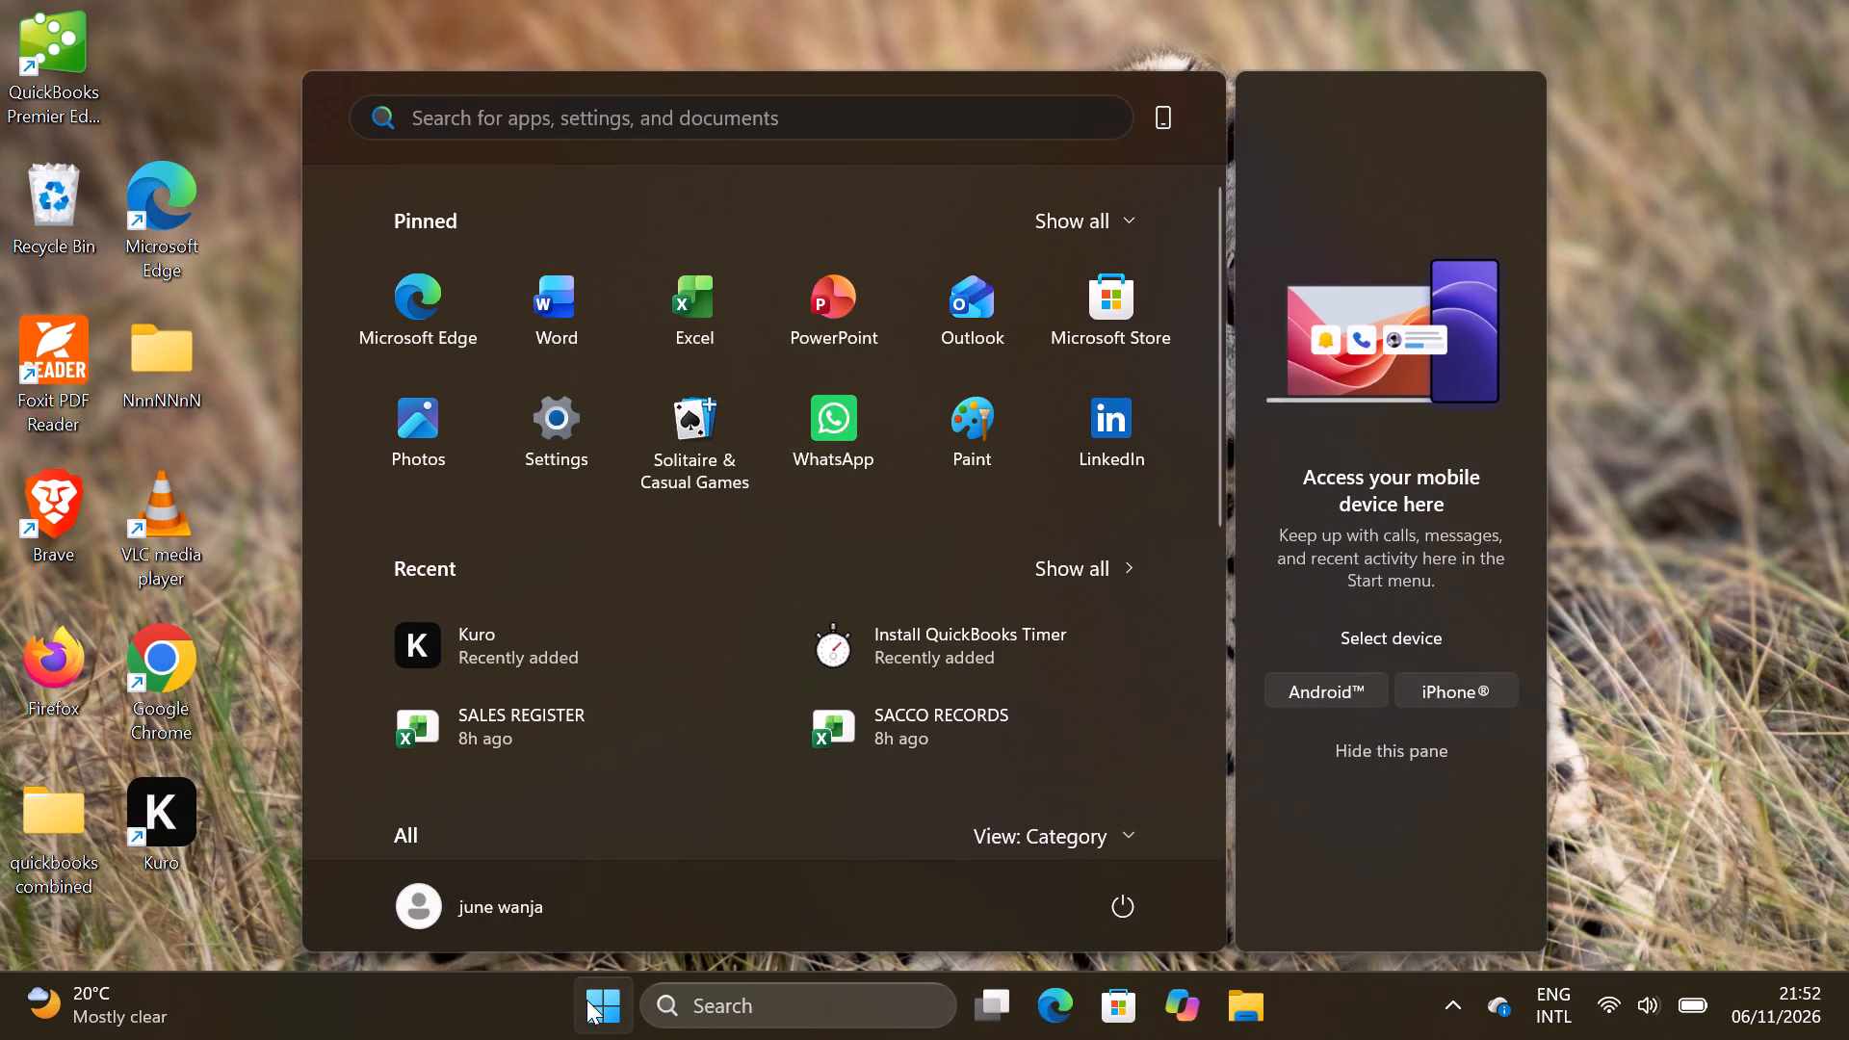
left_click(737, 314)
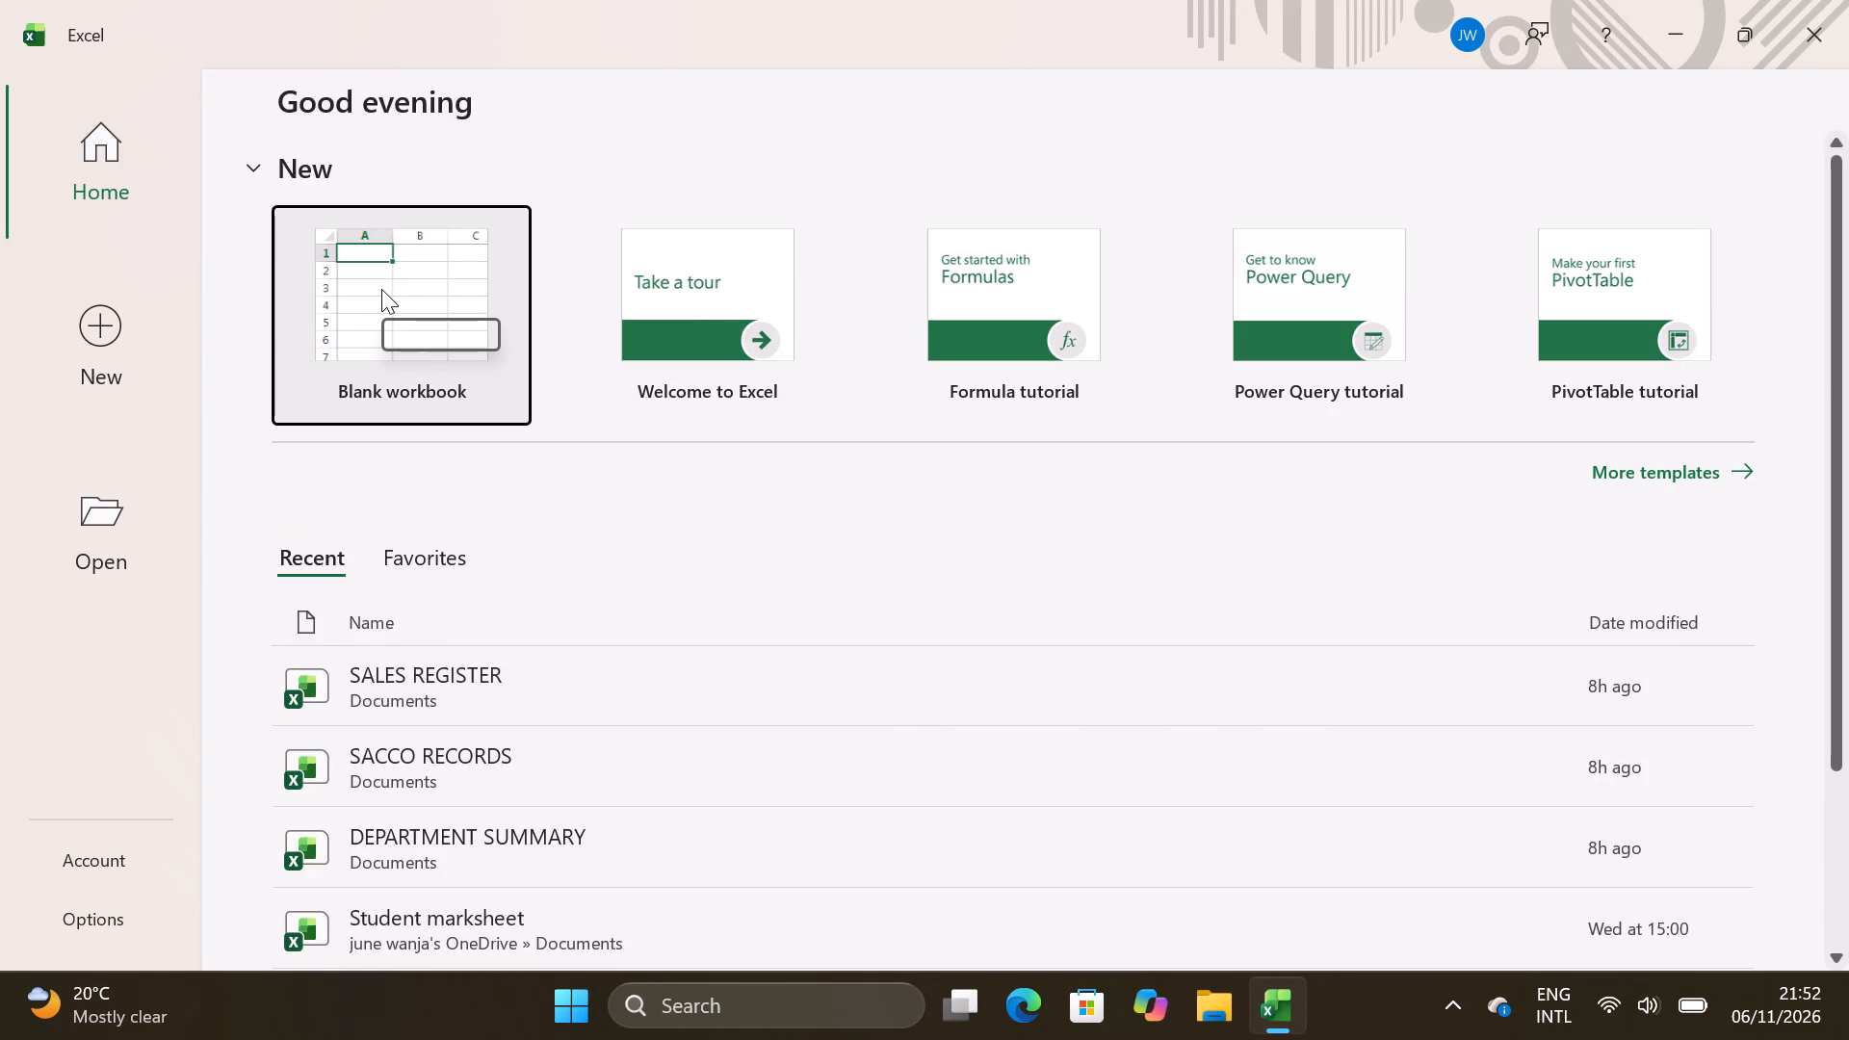
left_click(459, 704)
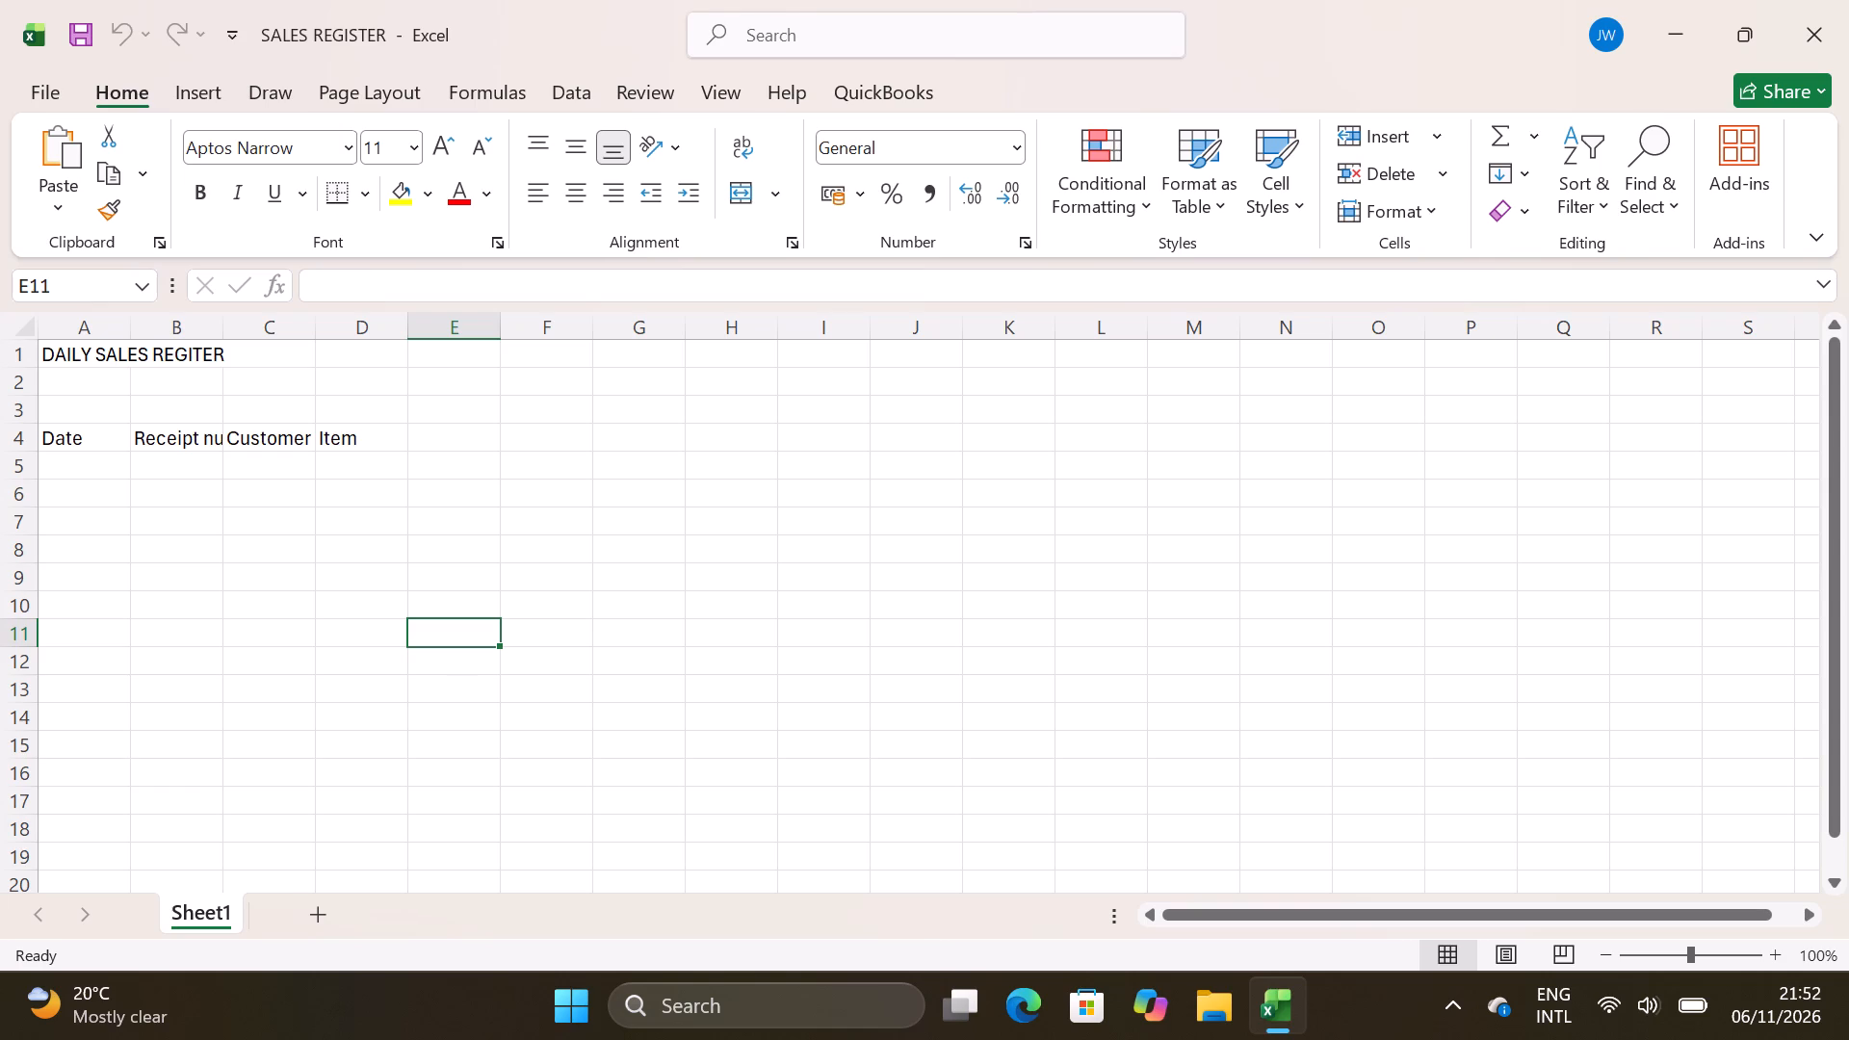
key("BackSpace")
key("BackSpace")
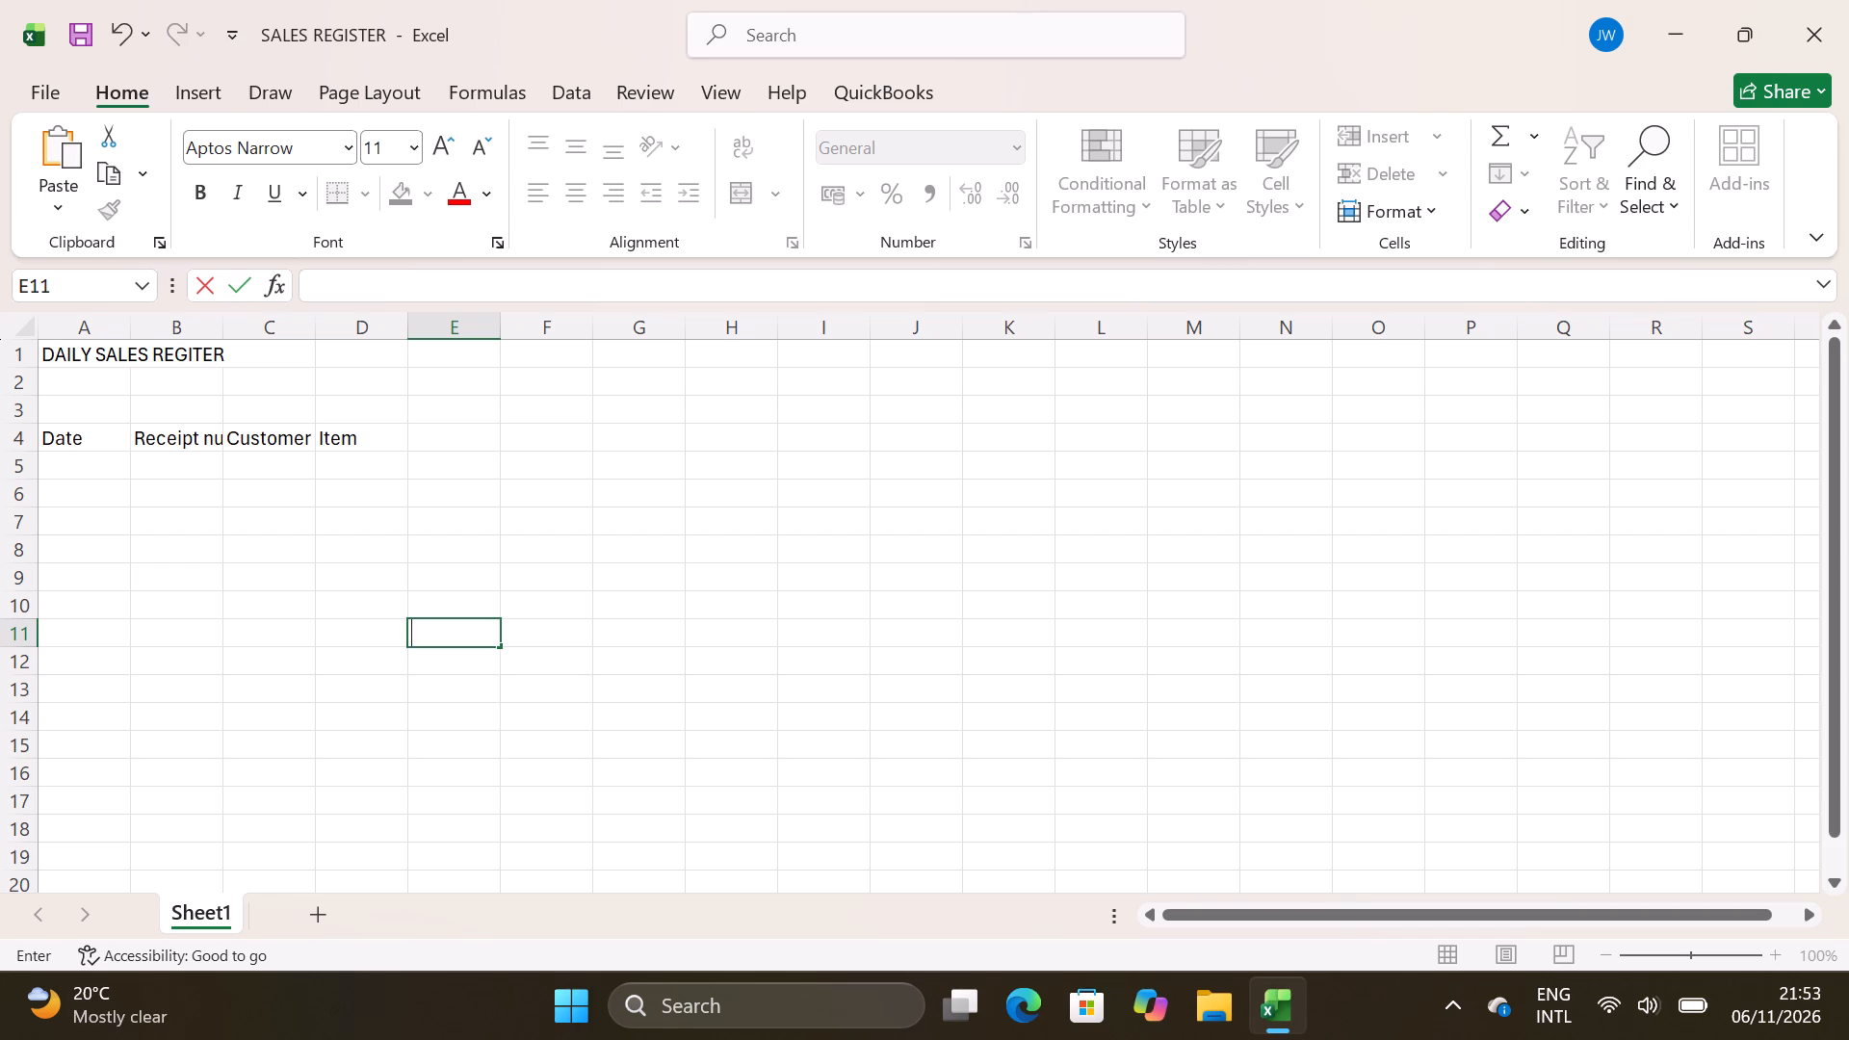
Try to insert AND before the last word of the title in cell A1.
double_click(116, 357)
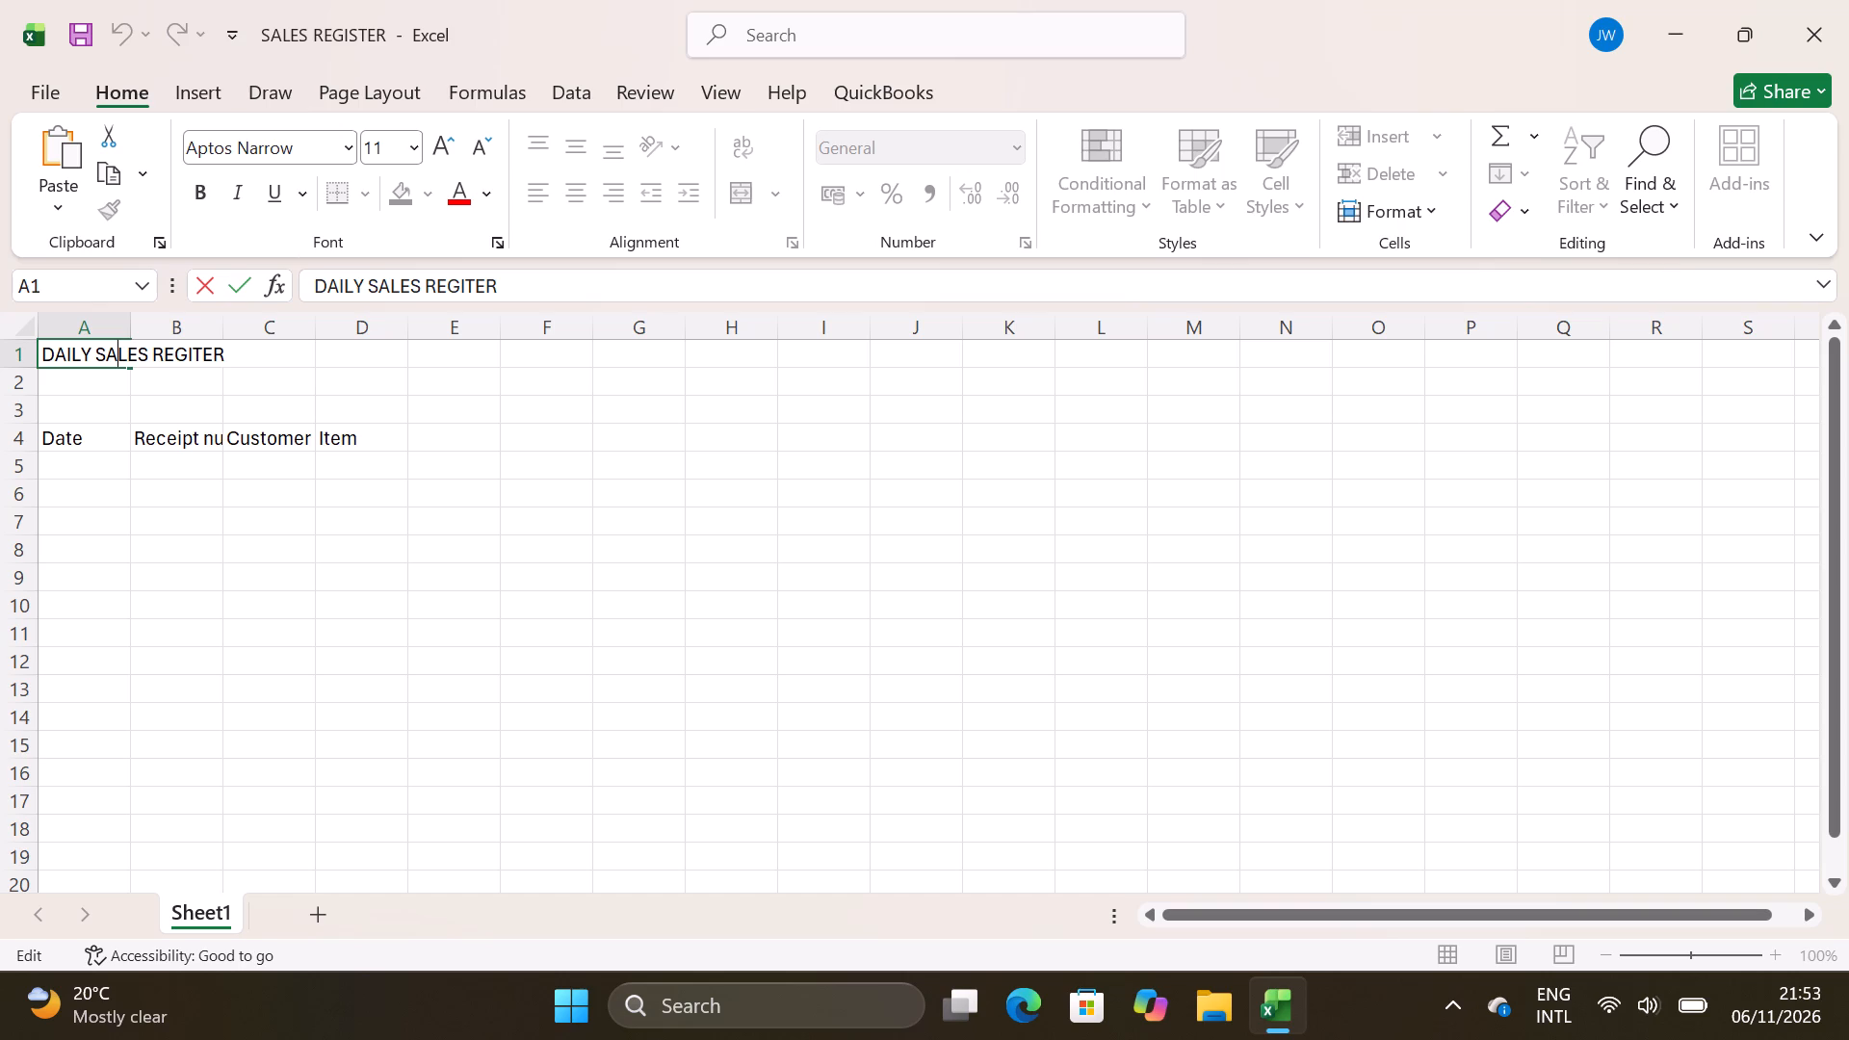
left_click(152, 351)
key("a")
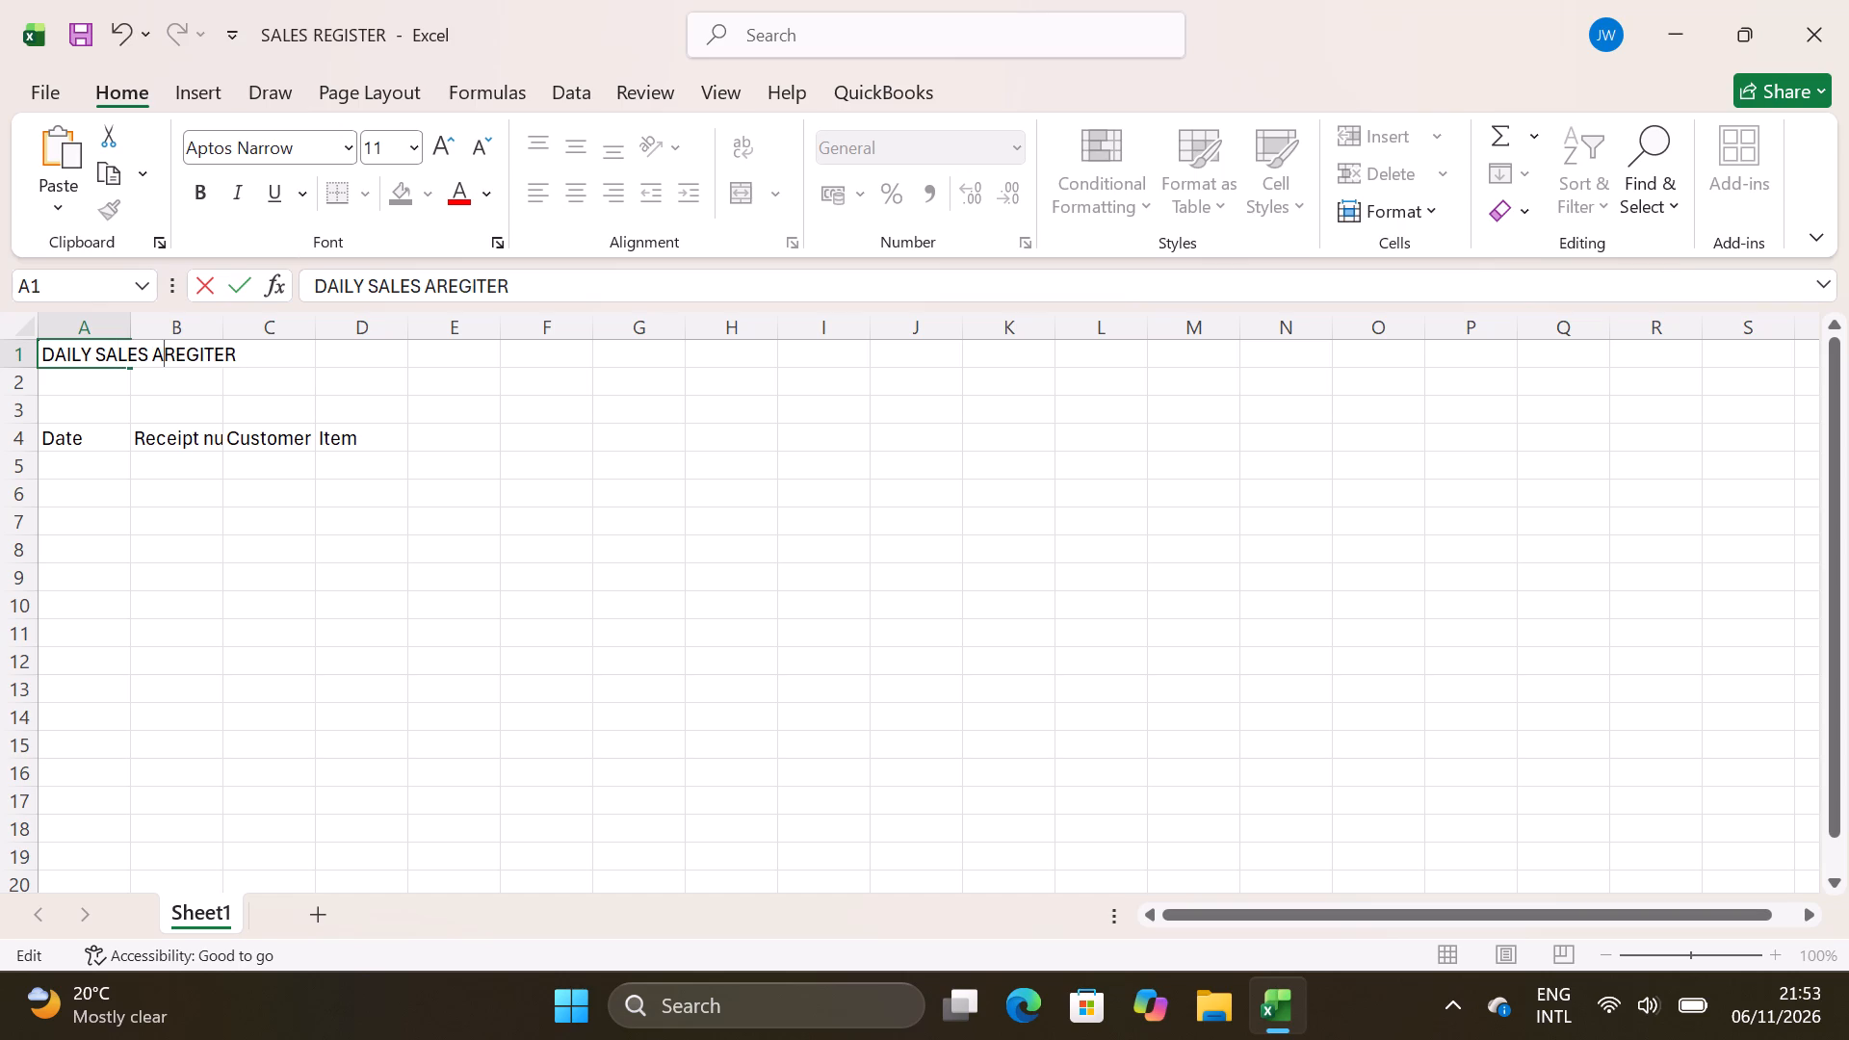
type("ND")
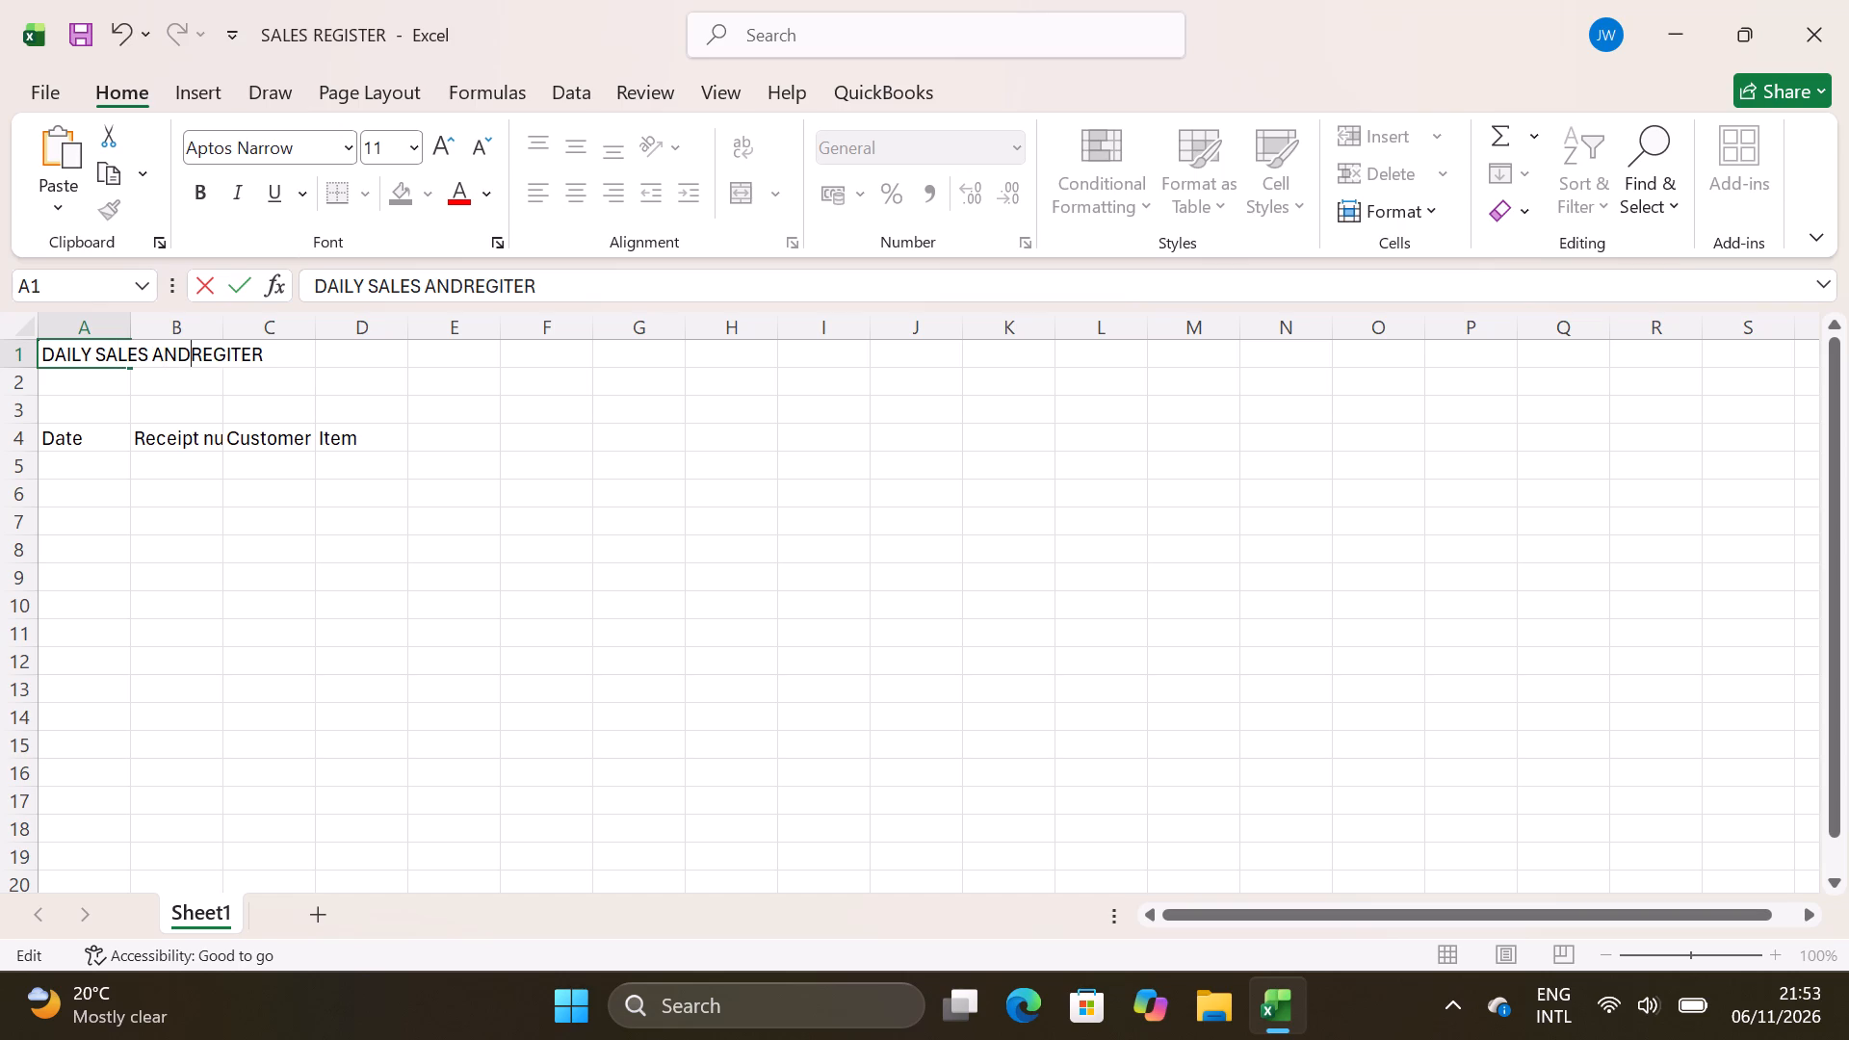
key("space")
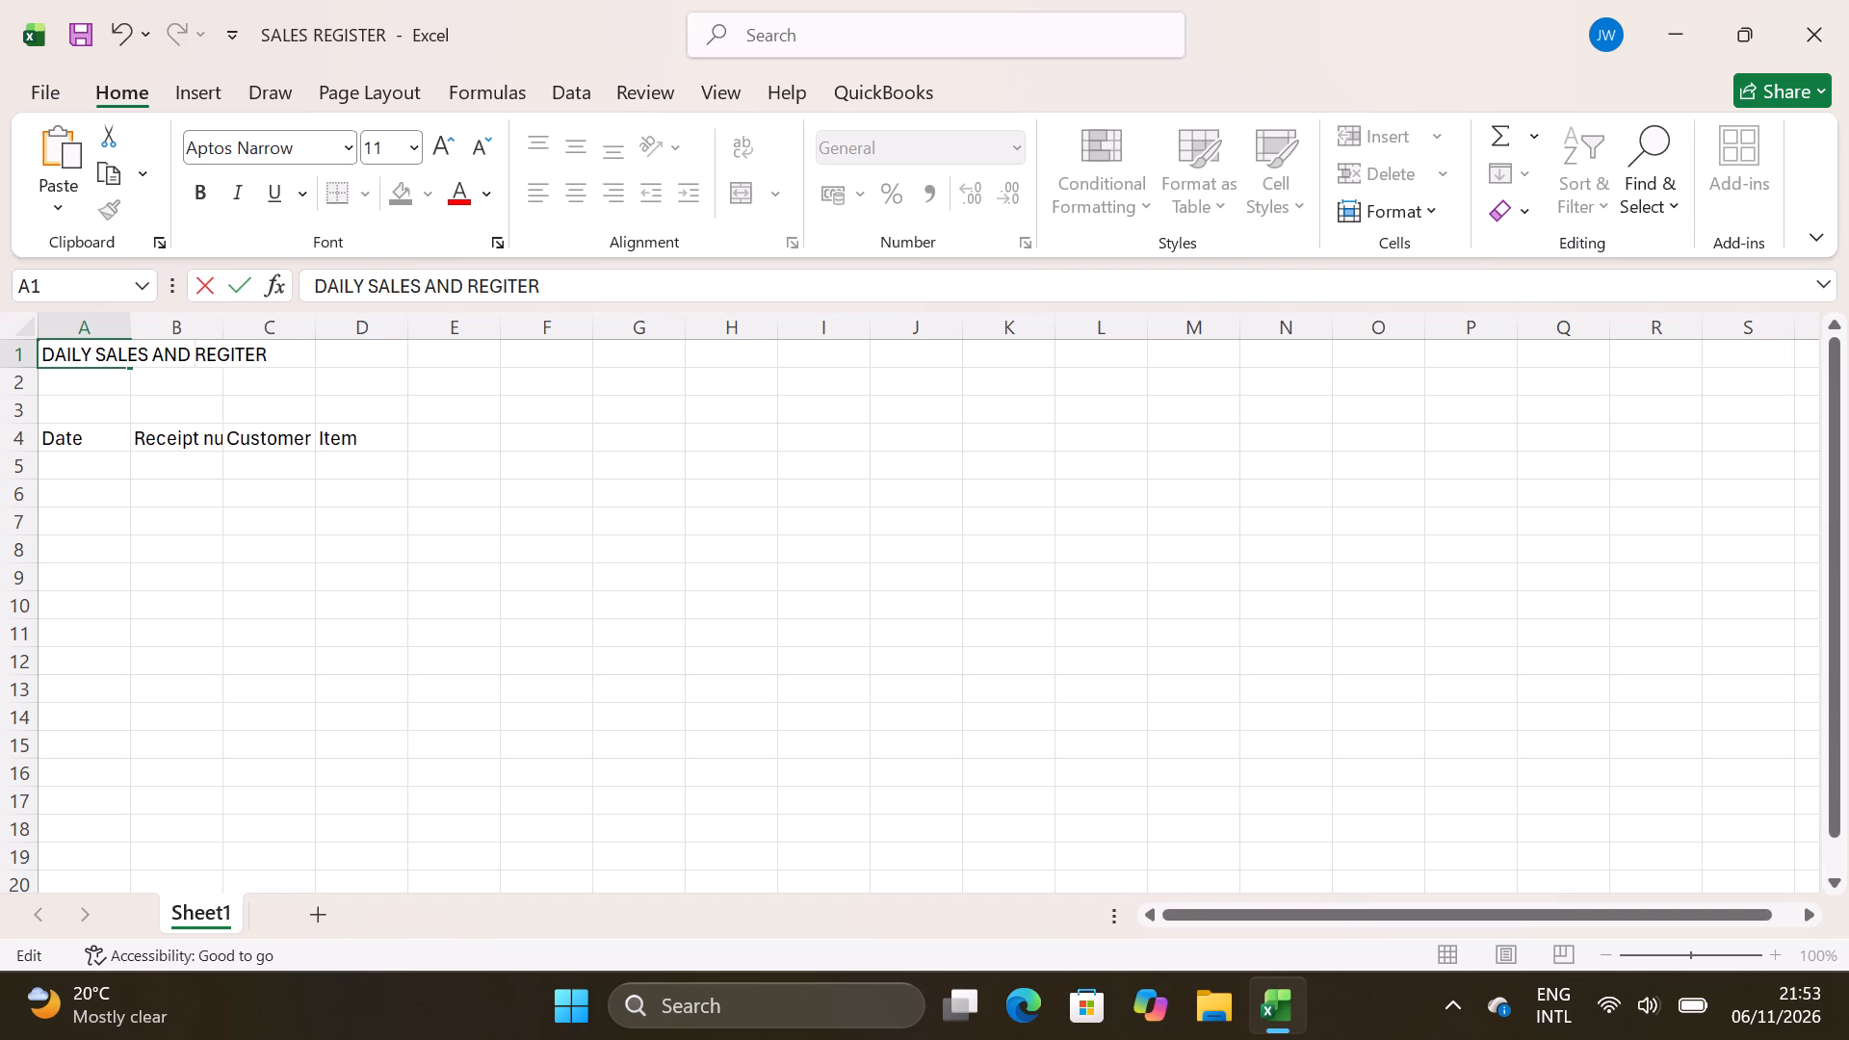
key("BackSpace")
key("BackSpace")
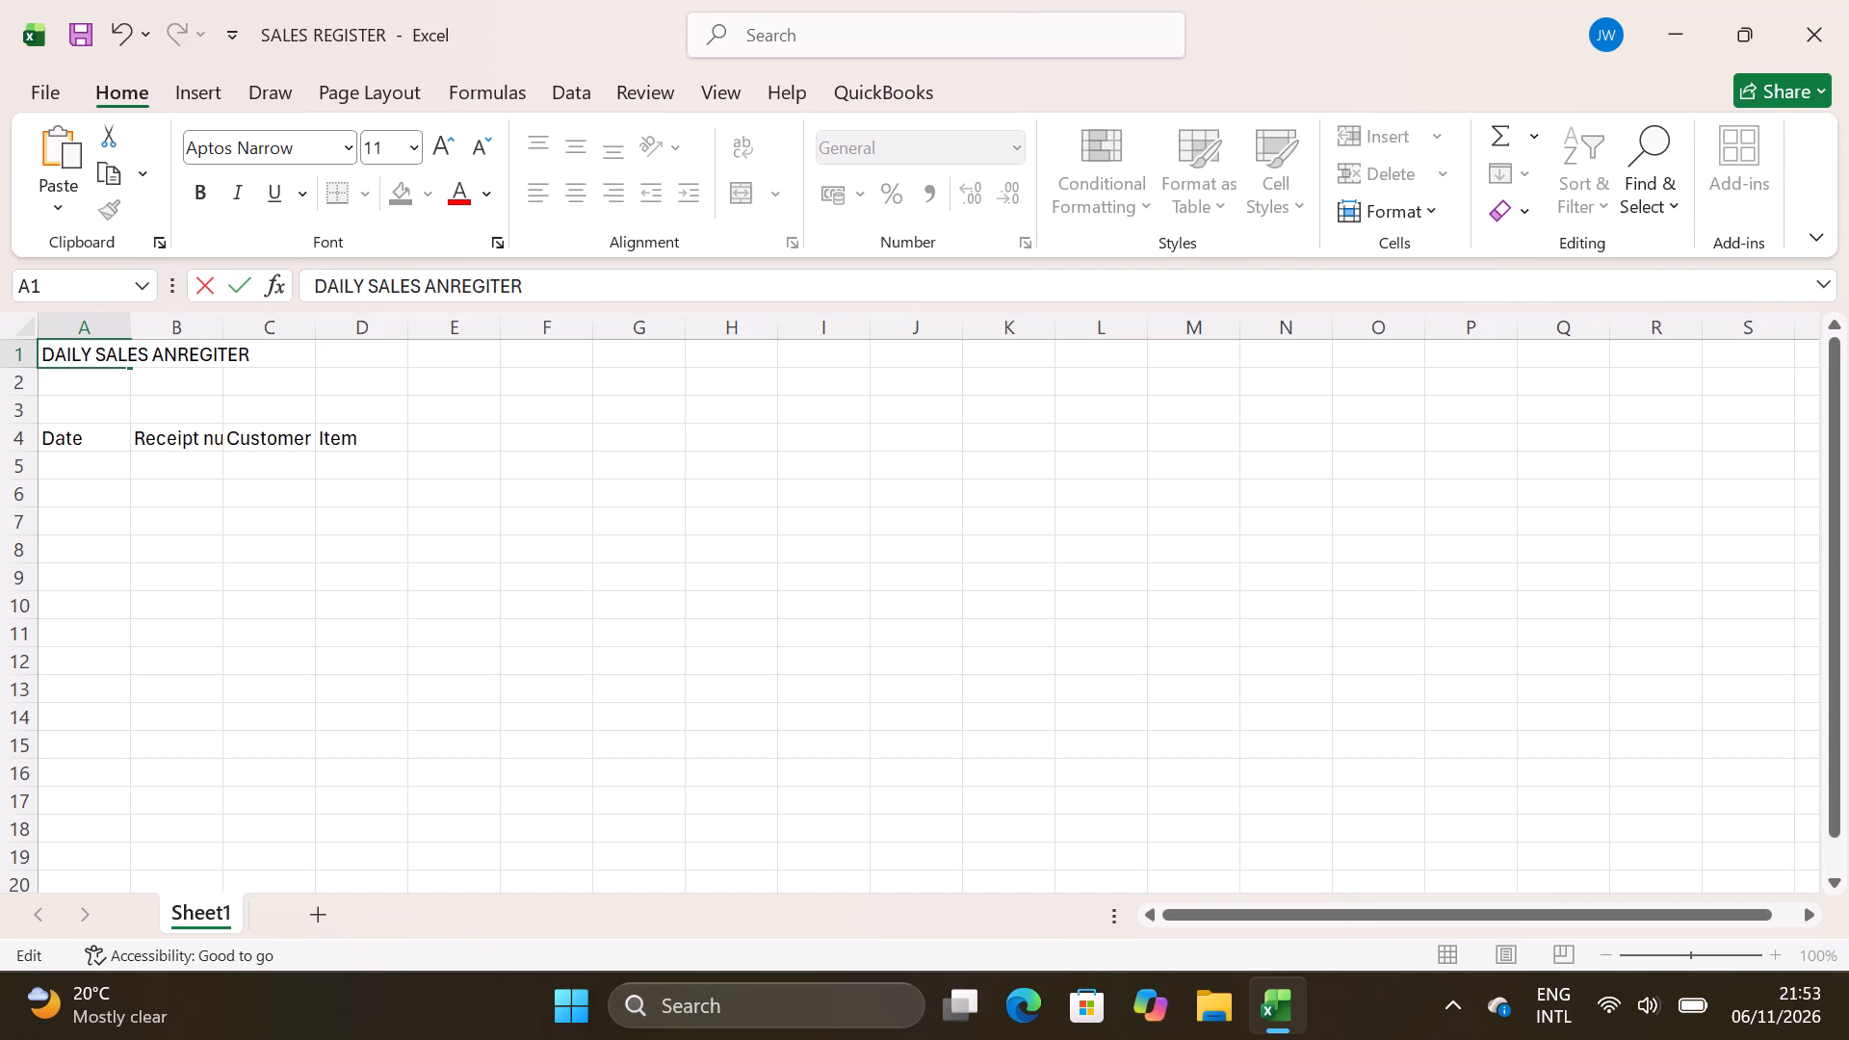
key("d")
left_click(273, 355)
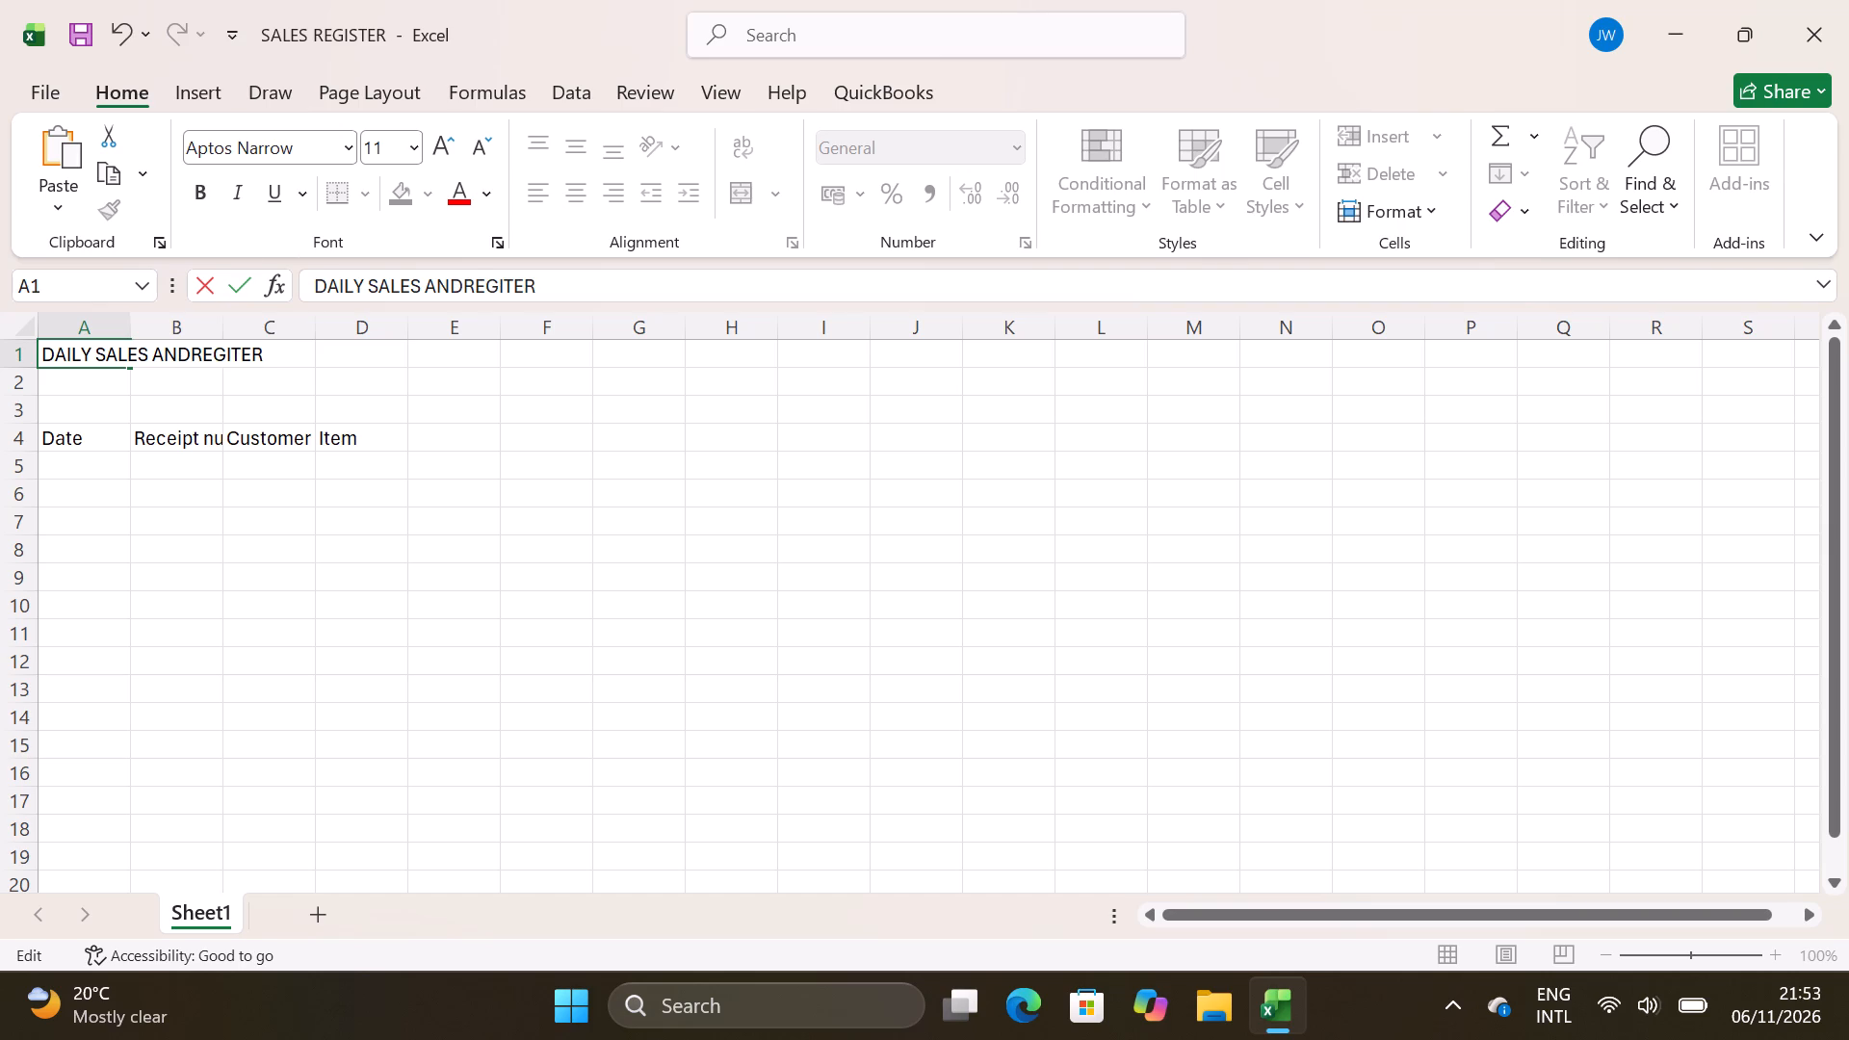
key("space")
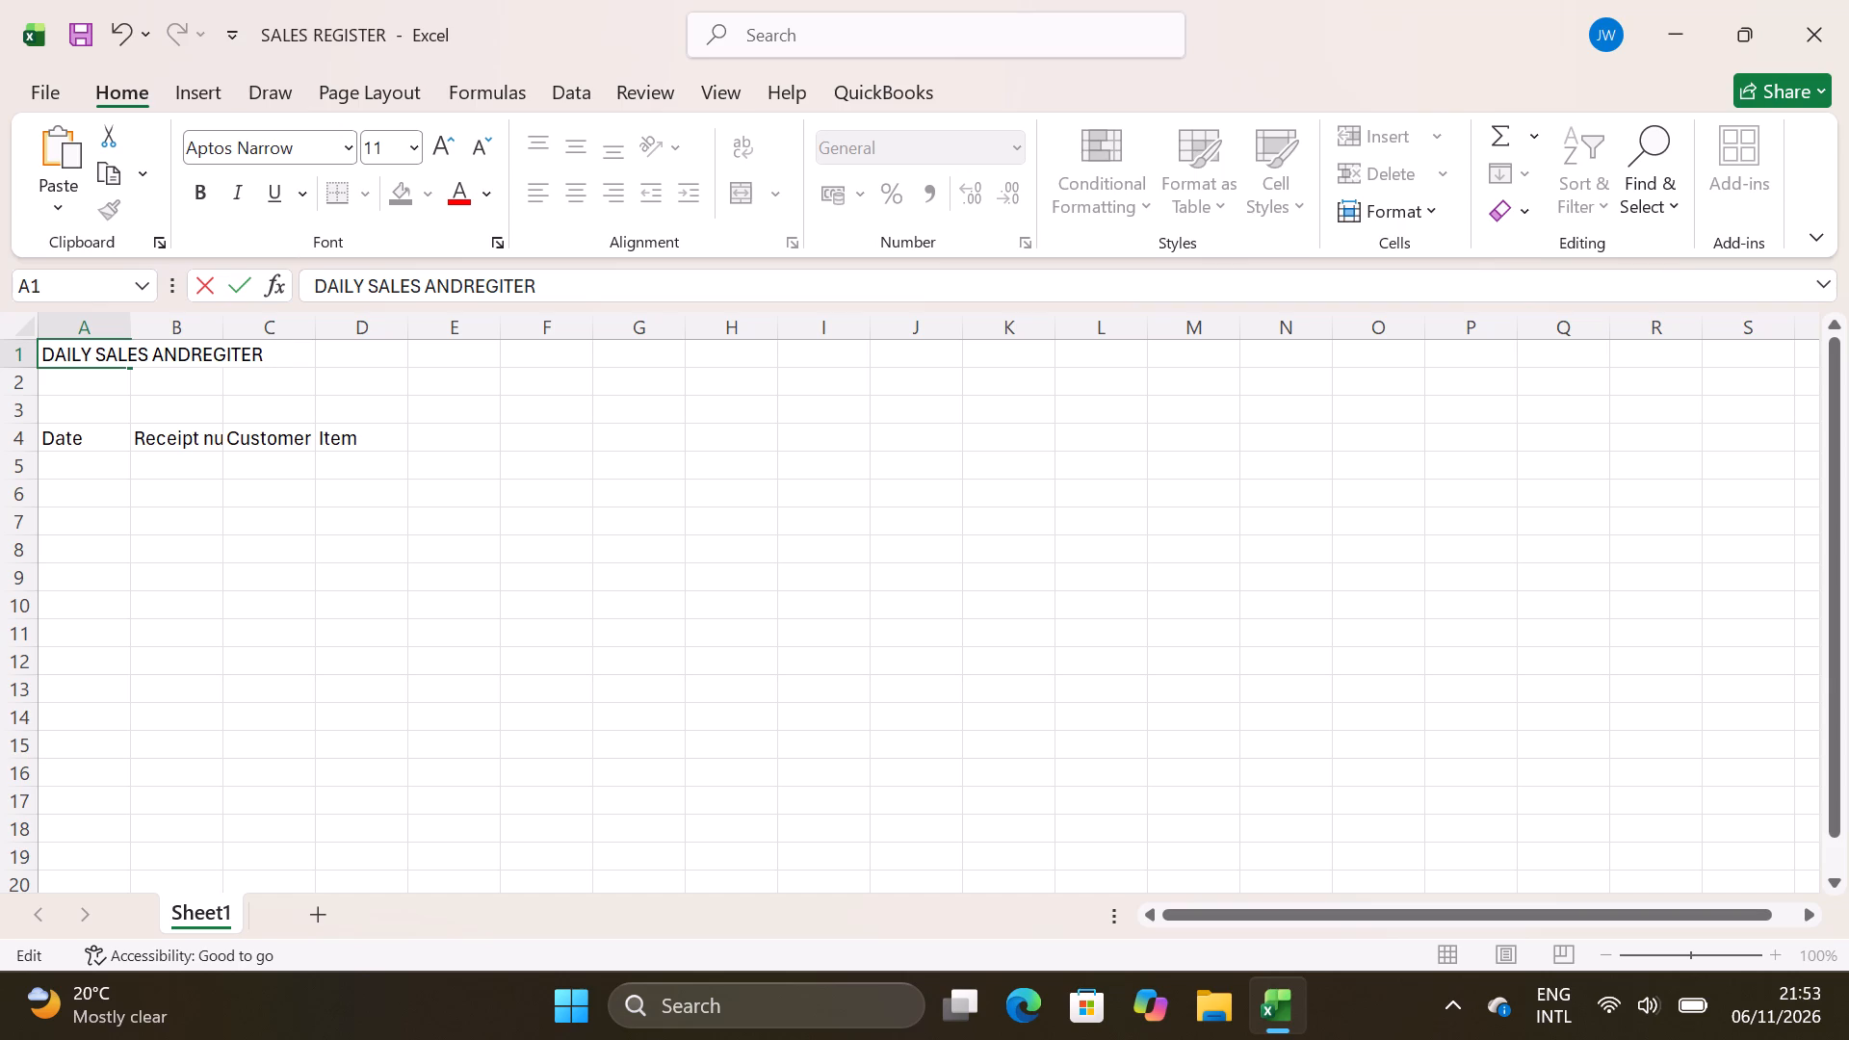
Replace the text after DAILY SALES in the cell A1 title with AND REGISTER.
double_click(273, 355)
triple_click(273, 355)
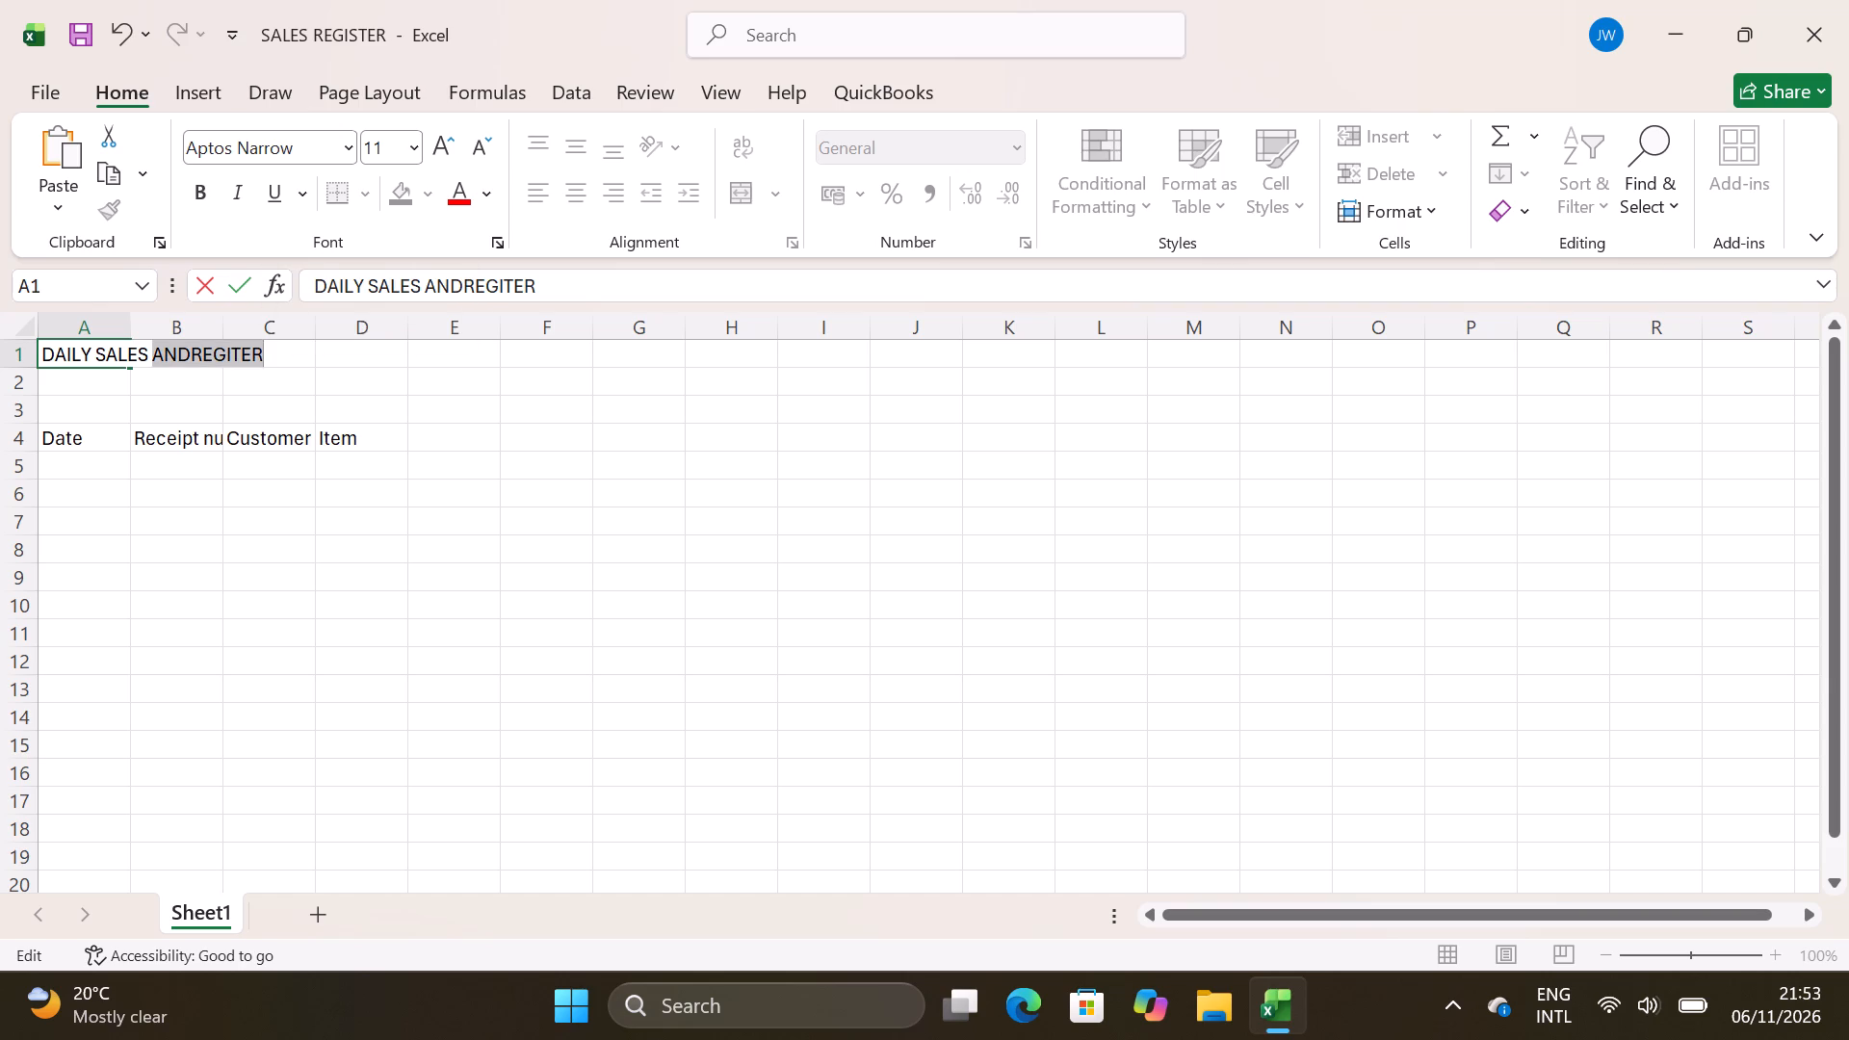
double_click(273, 355)
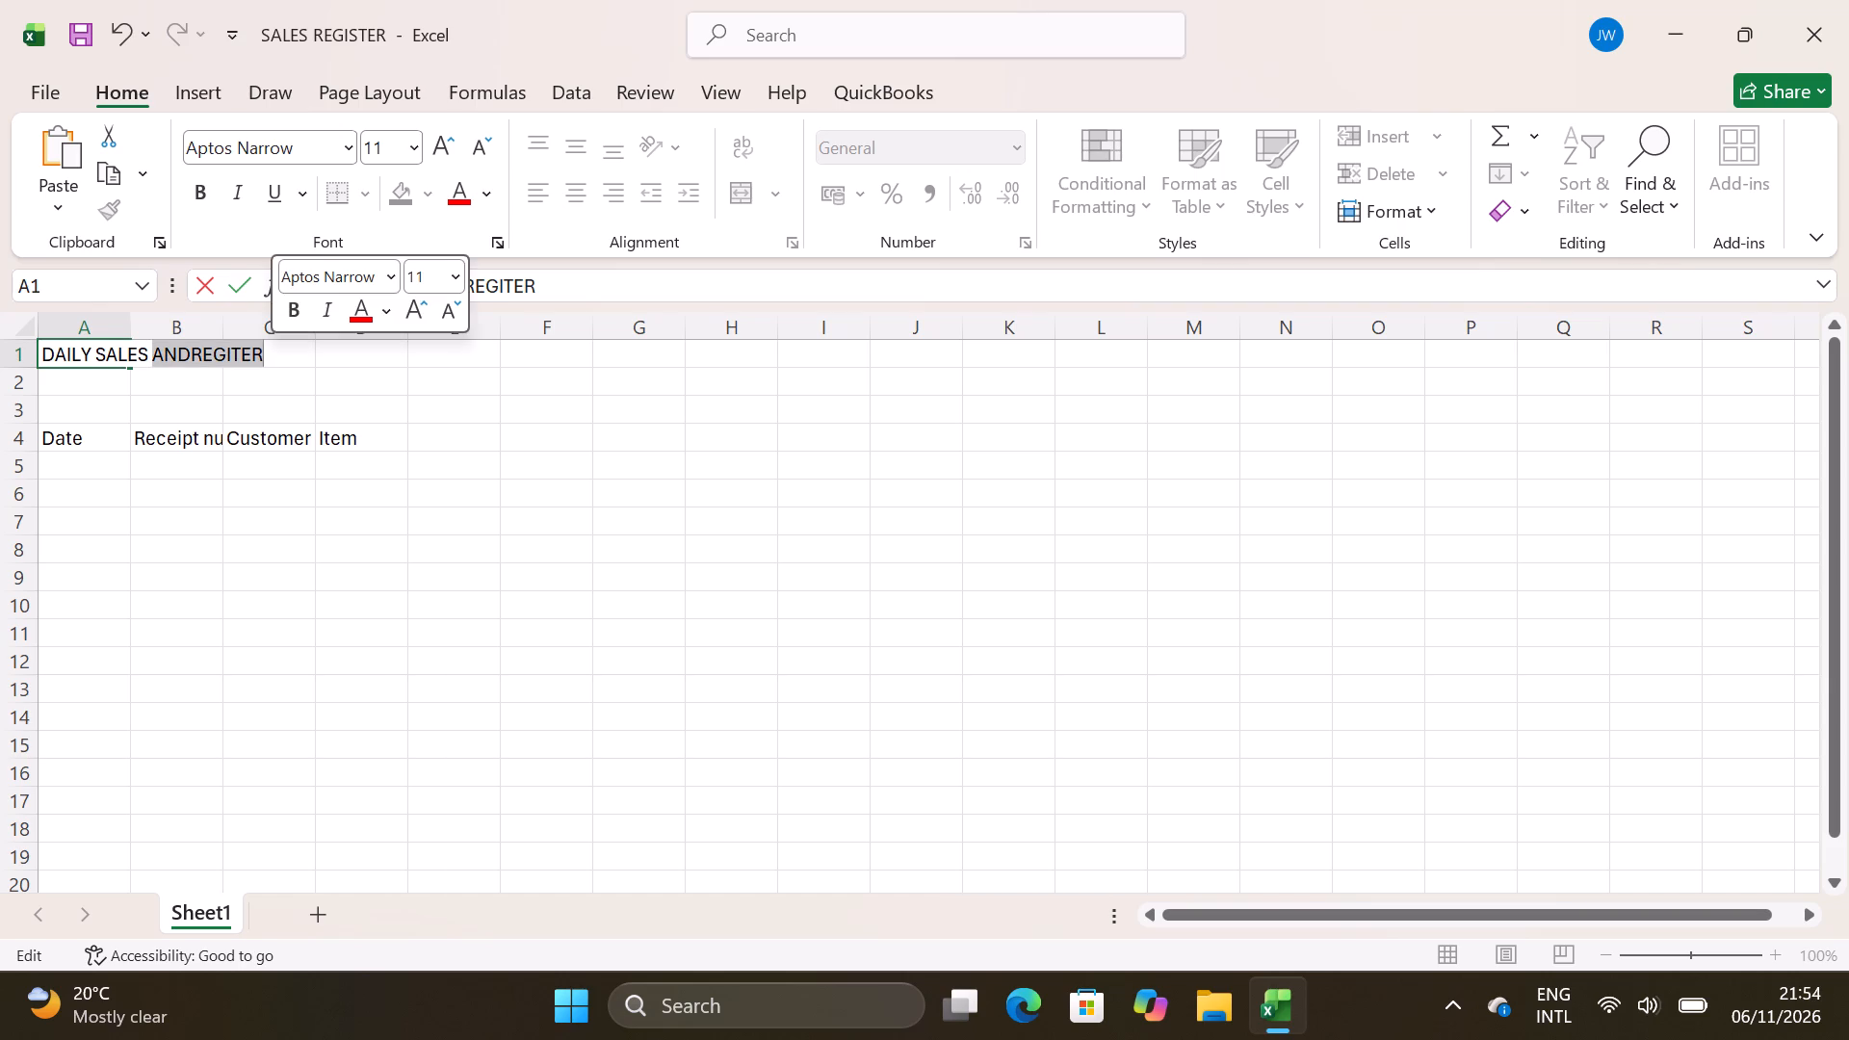
key("BackSpace")
key("a")
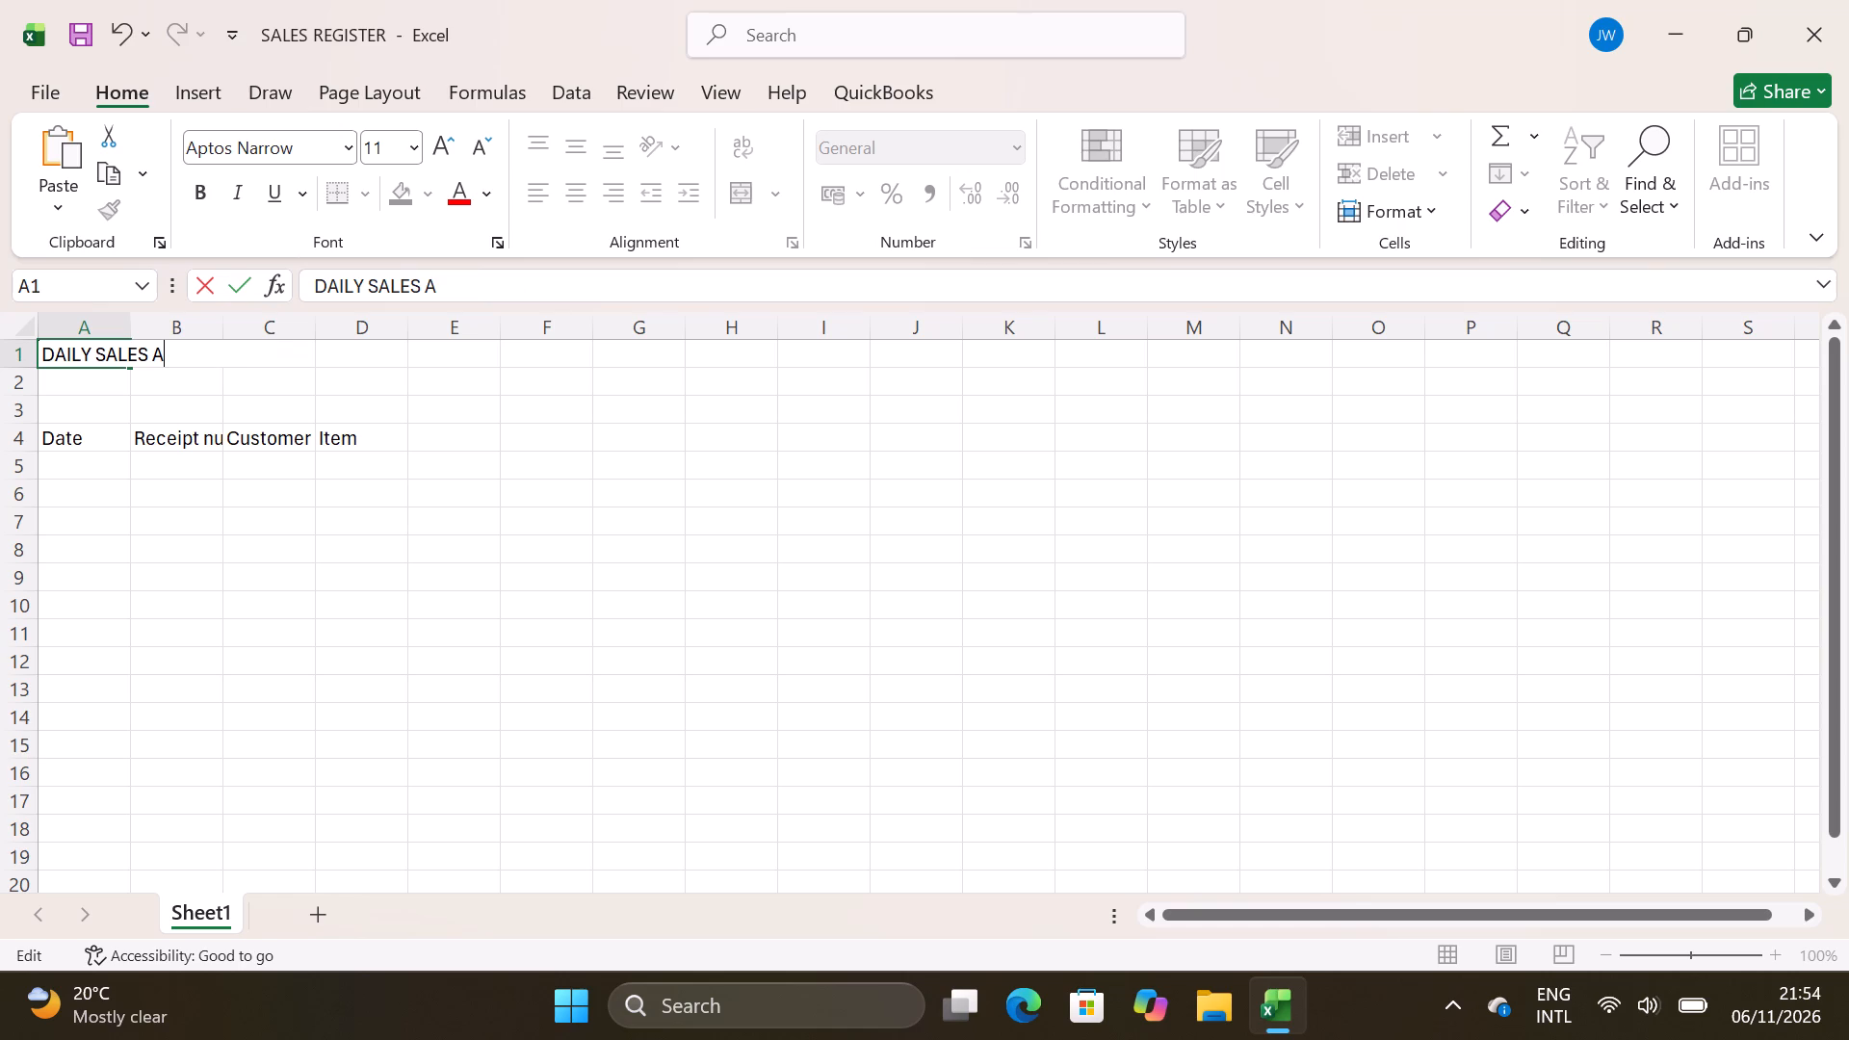
type("ND")
key("space")
type("REGISTER")
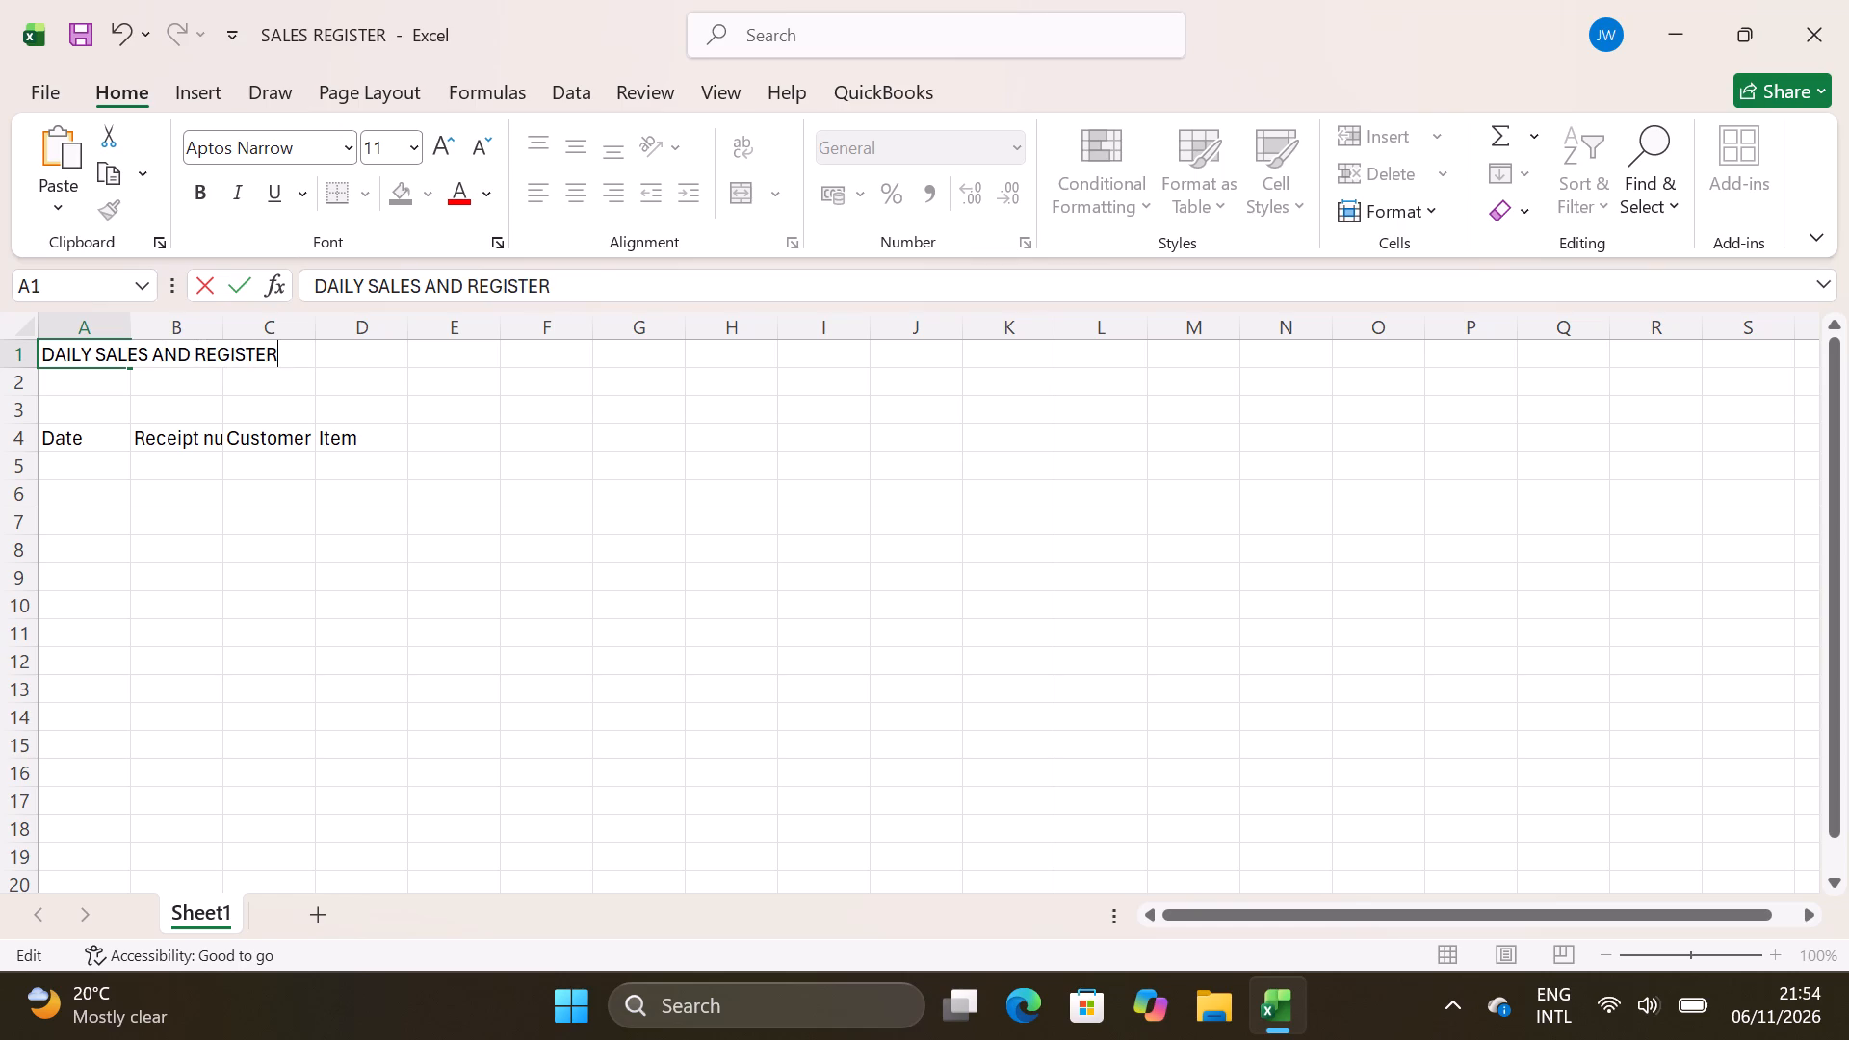
key("BackSpace")
key("s")
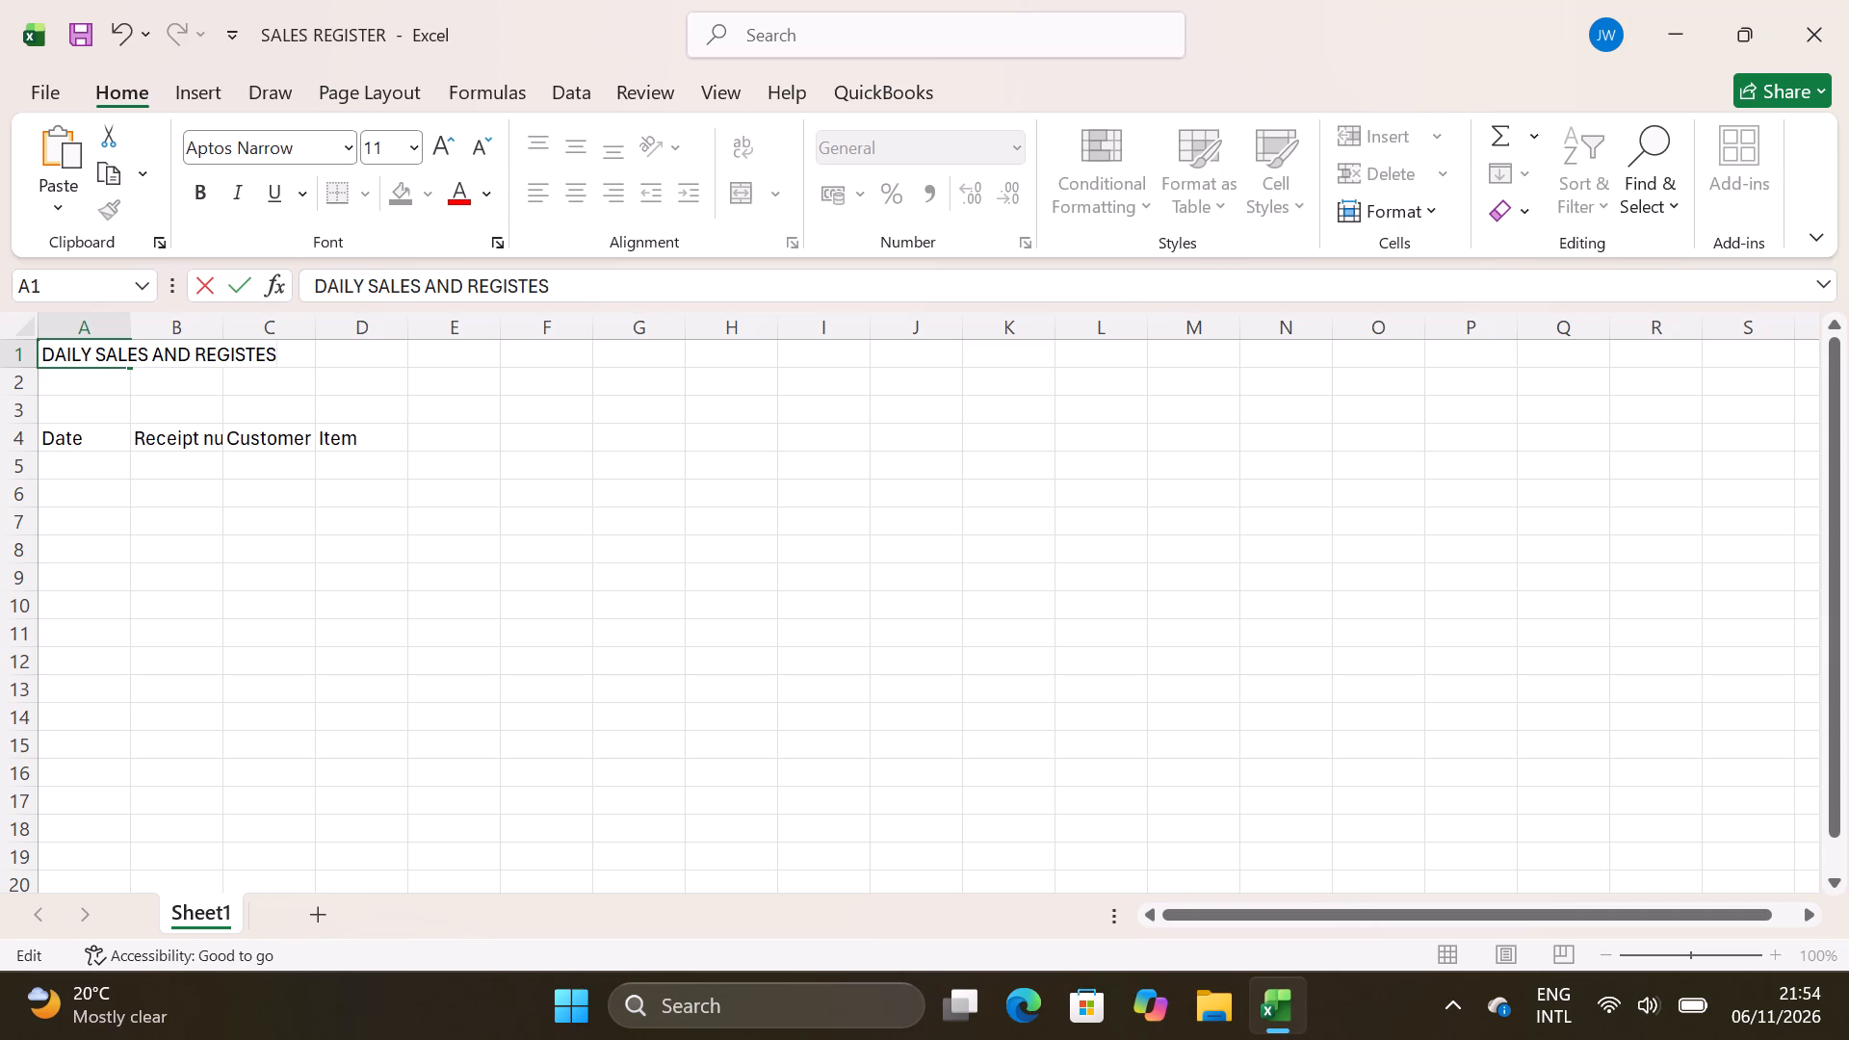
key("BackSpace")
key("r")
left_click(273, 355)
key("space")
key("space")
key("BackSpace")
key("Return")
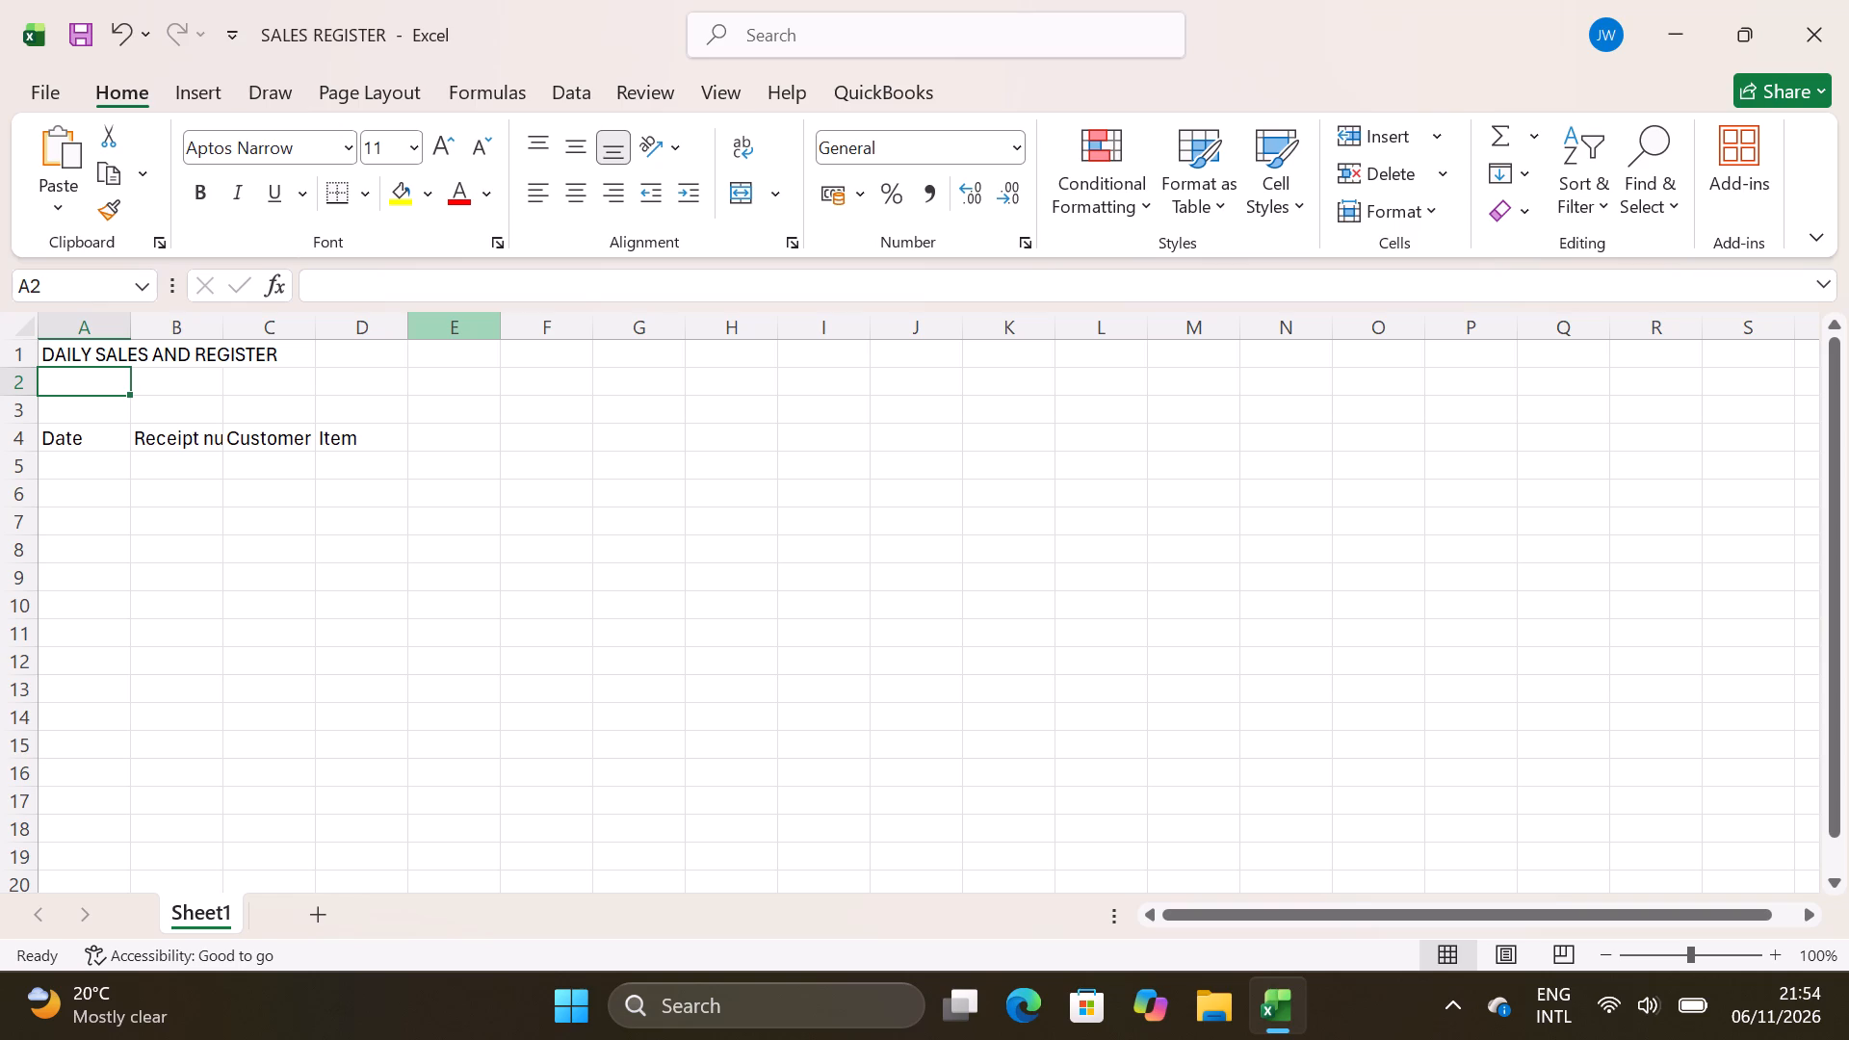
Enter the column heading Quantity in cell E4, beside the Item heading.
double_click(429, 451)
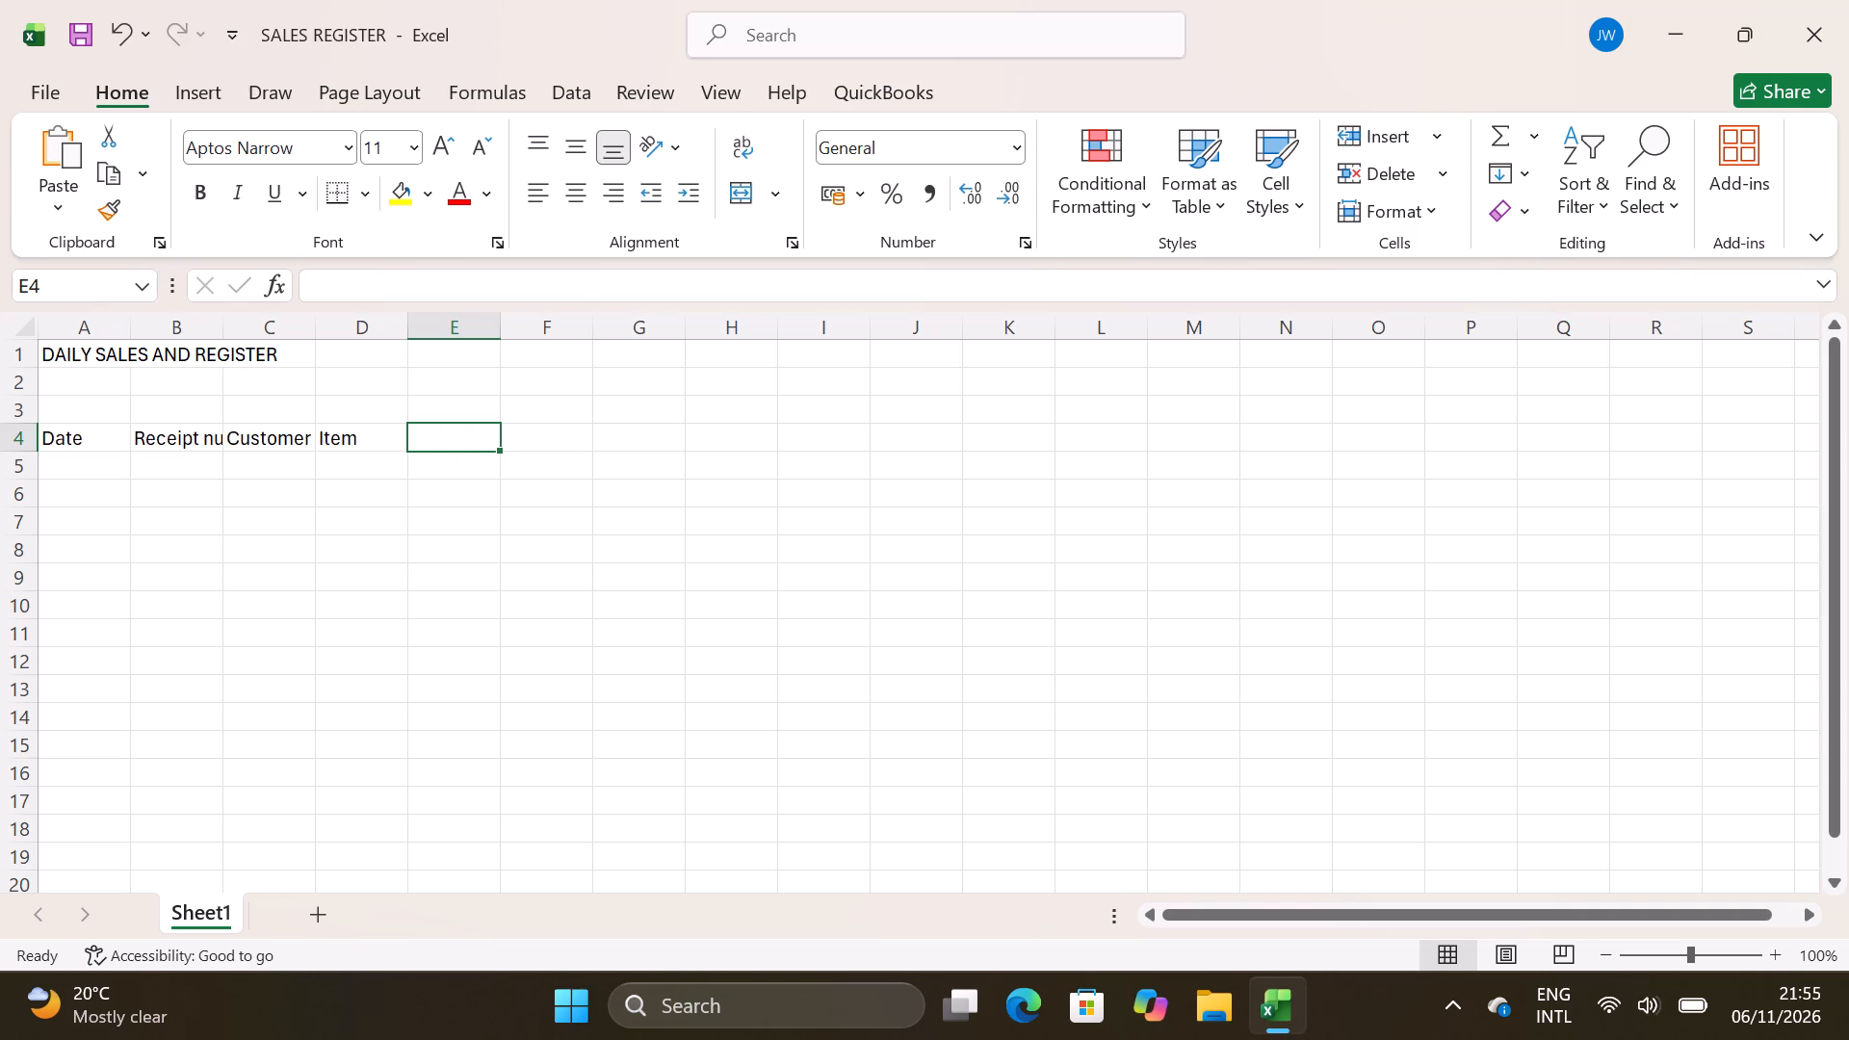
type("QUANT")
key("BackSpace")
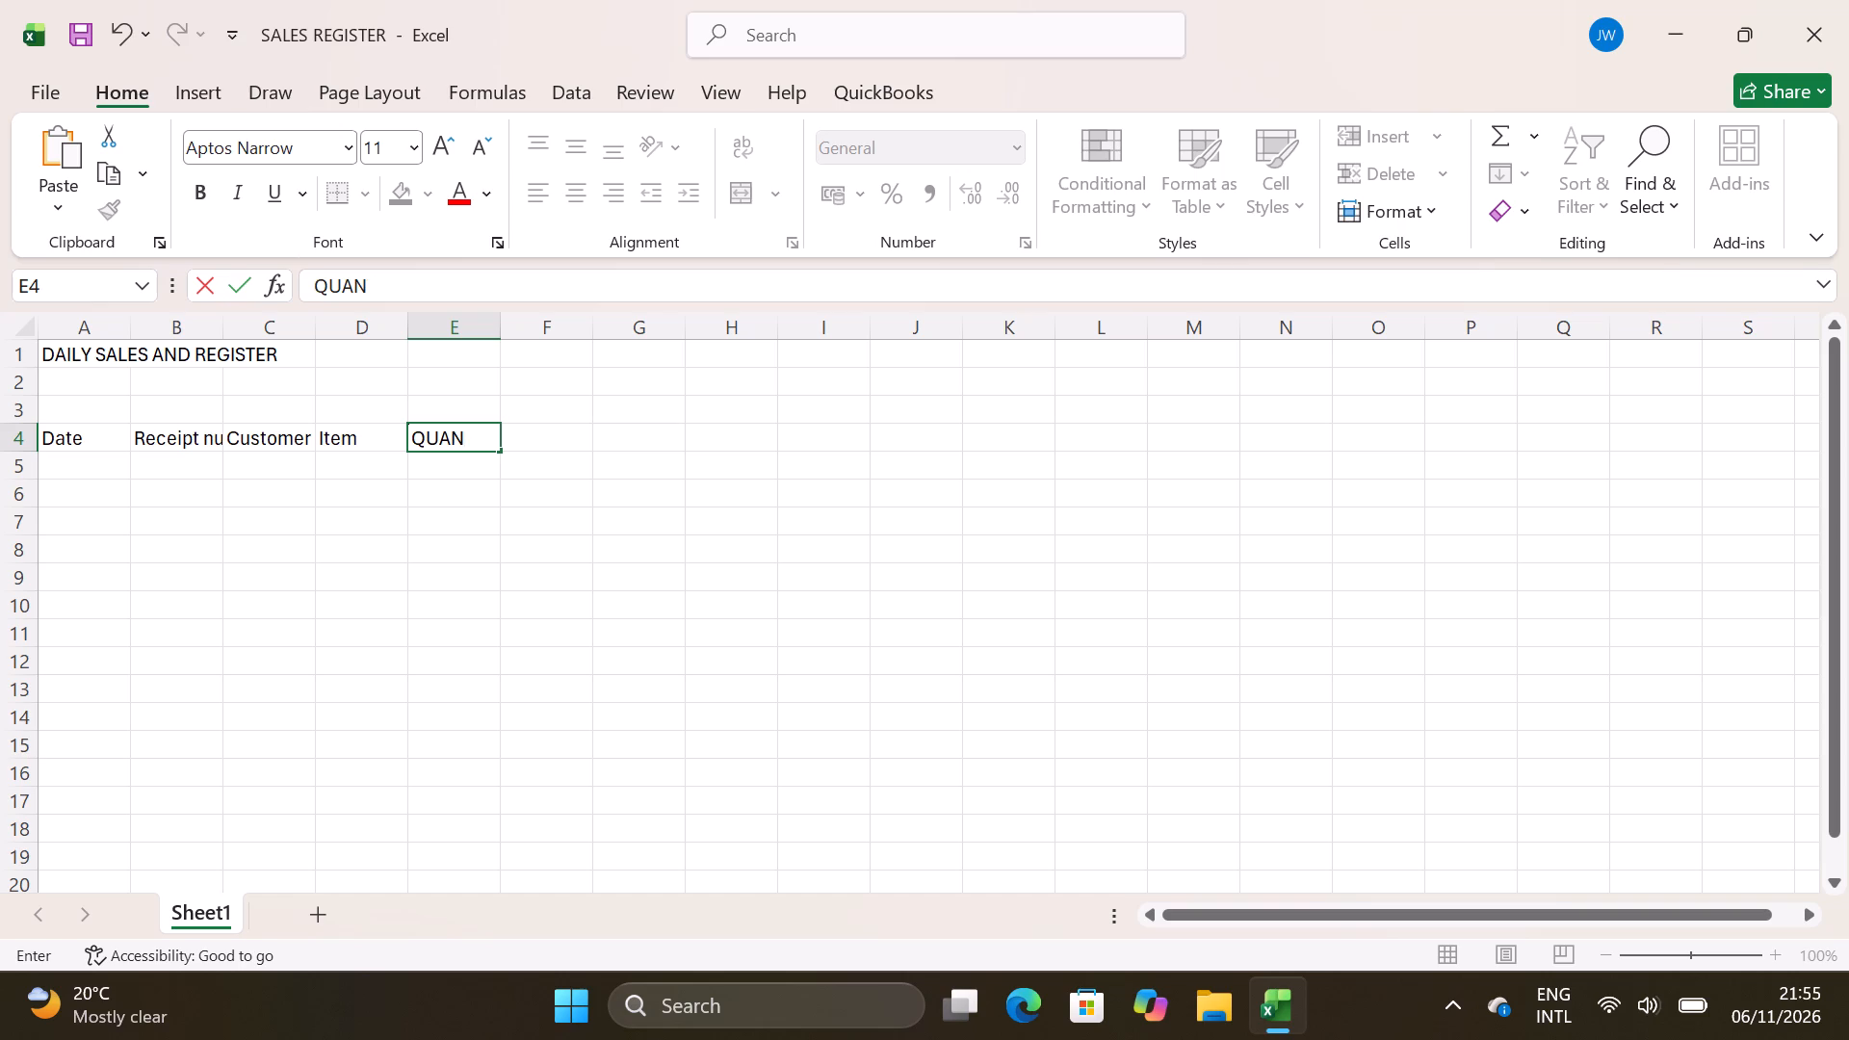
key("BackSpace")
key("BackSpace")
key("BackSpace")
key("BackSpace")
key("q")
type("uanty")
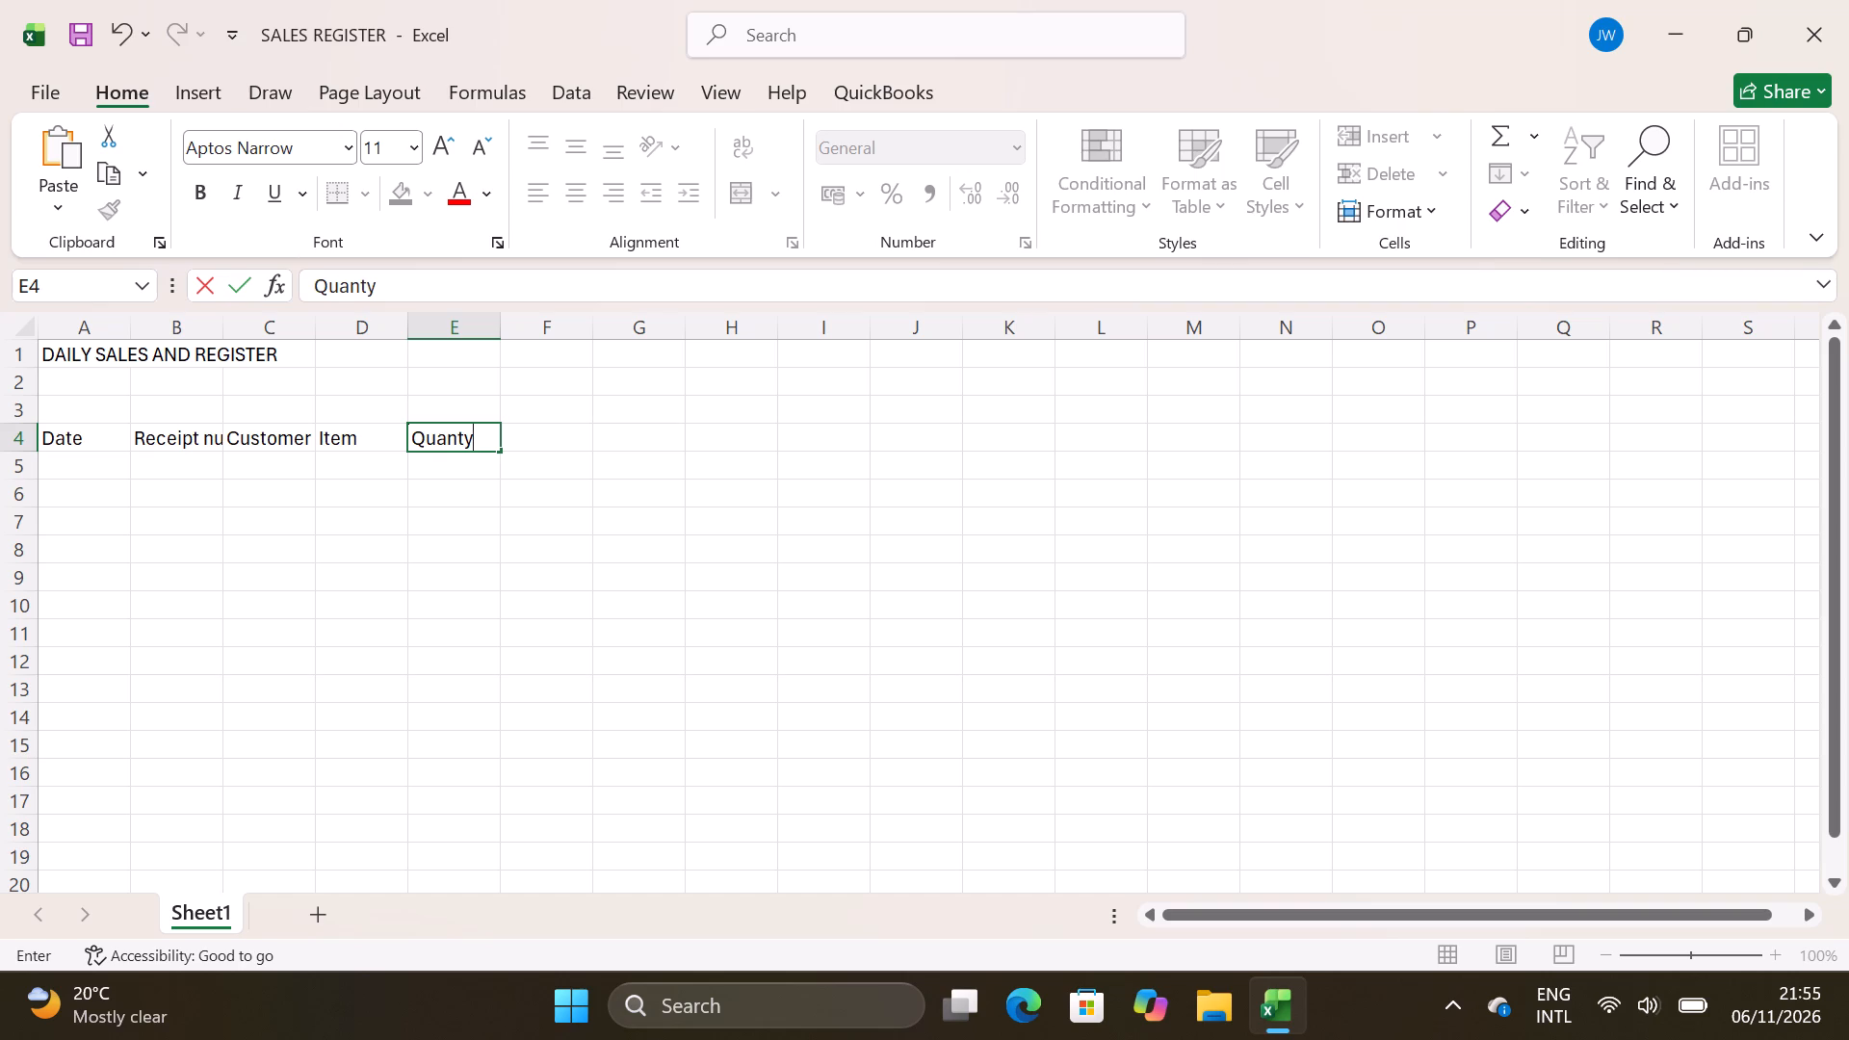
key("BackSpace")
type("ity")
Enter the column heading Unit in cell F4, beside the Quantity heading.
double_click(523, 430)
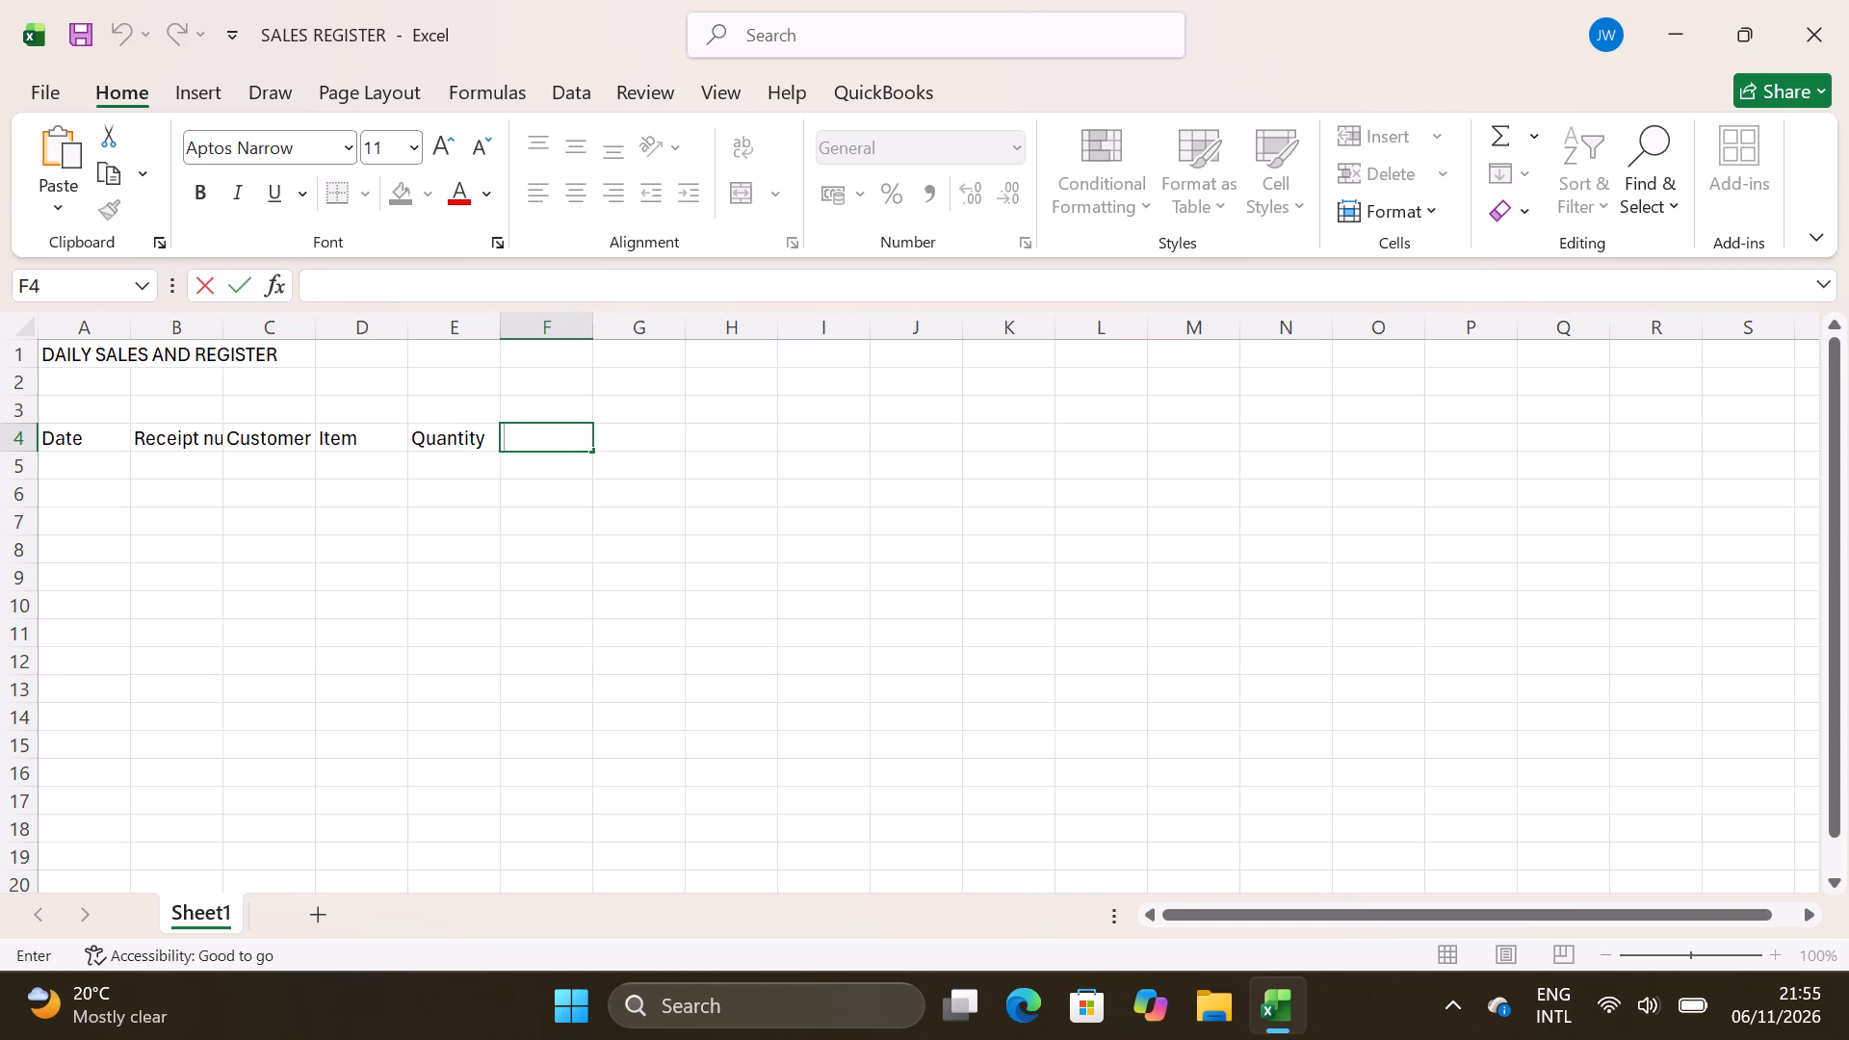
type("unit")
key("BackSpace")
key("BackSpace")
key("BackSpace")
key("BackSpace")
type("UNIT")
key("BackSpace")
key("BackSpace")
key("BackSpace")
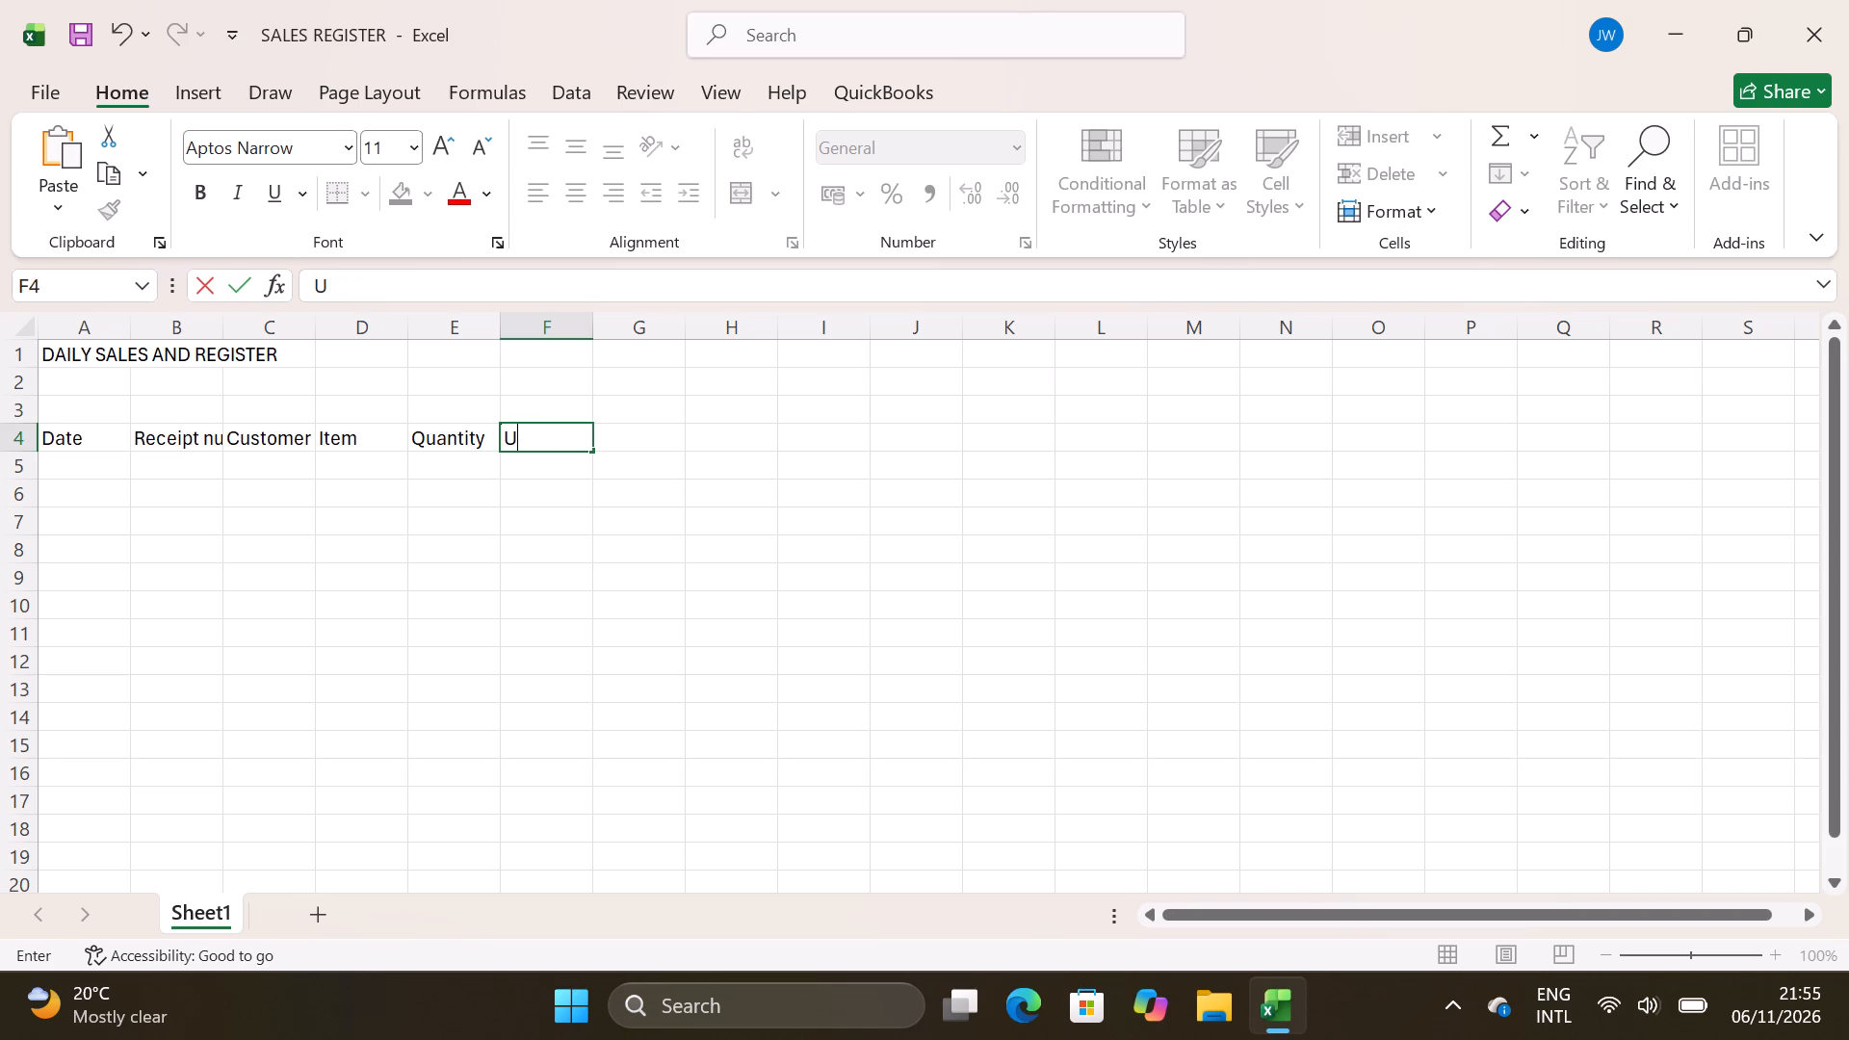
type("ni")
key("t")
Extend the heading in cell F4 to read Unit Price.
double_click(634, 431)
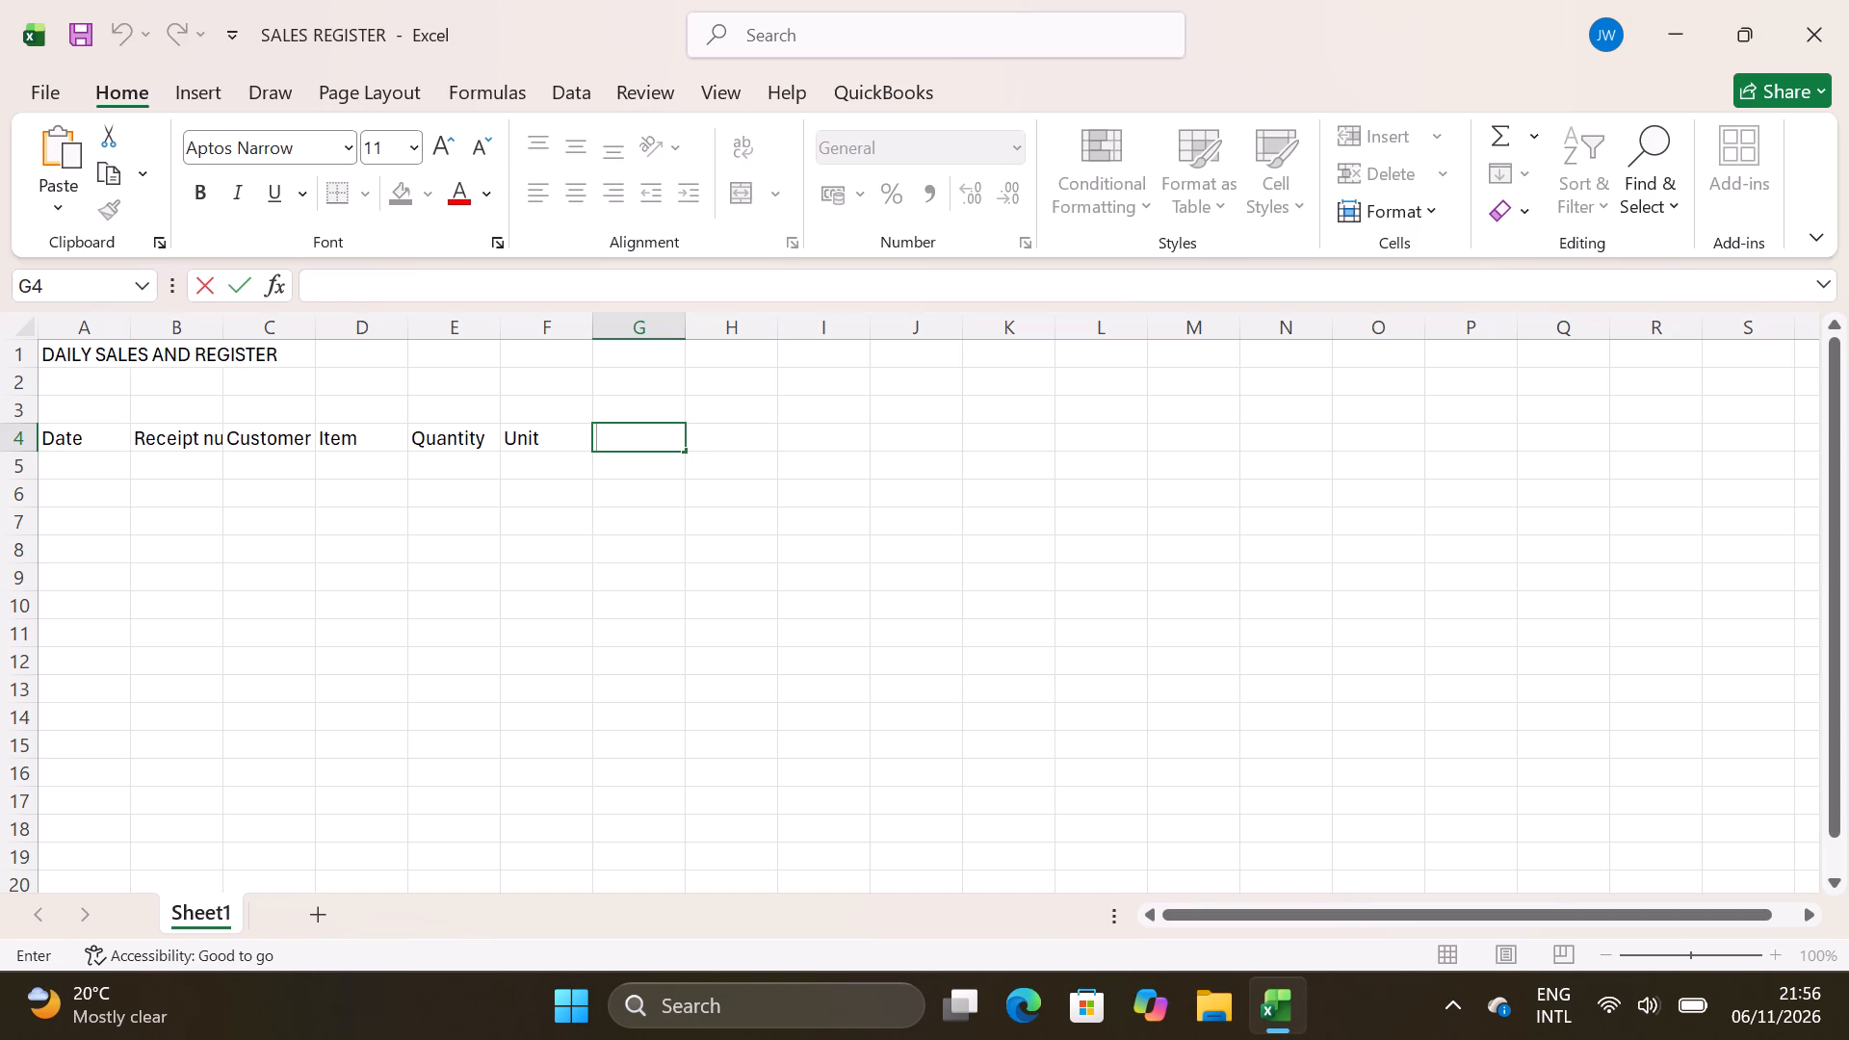
double_click(564, 437)
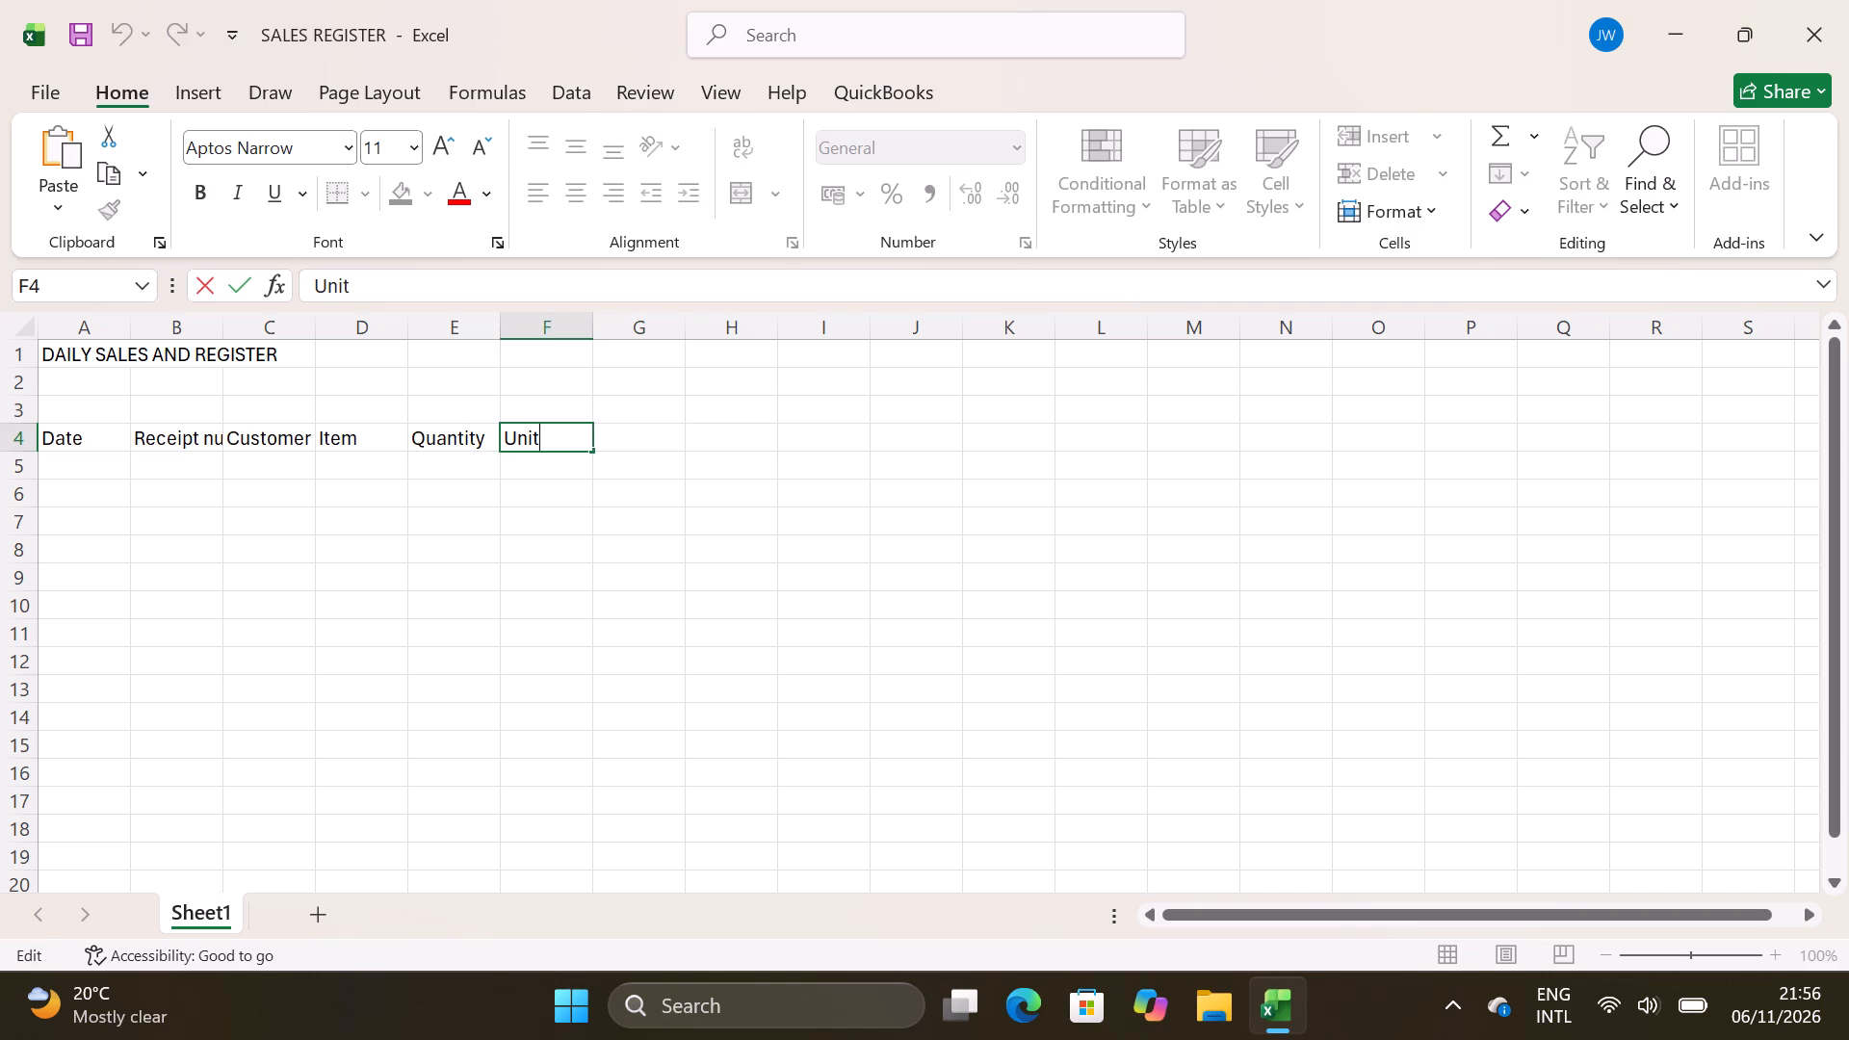
key("space")
key("p")
type("rice")
Enter the column heading Total Sales in cell G4, beside the Unit Price heading.
double_click(663, 441)
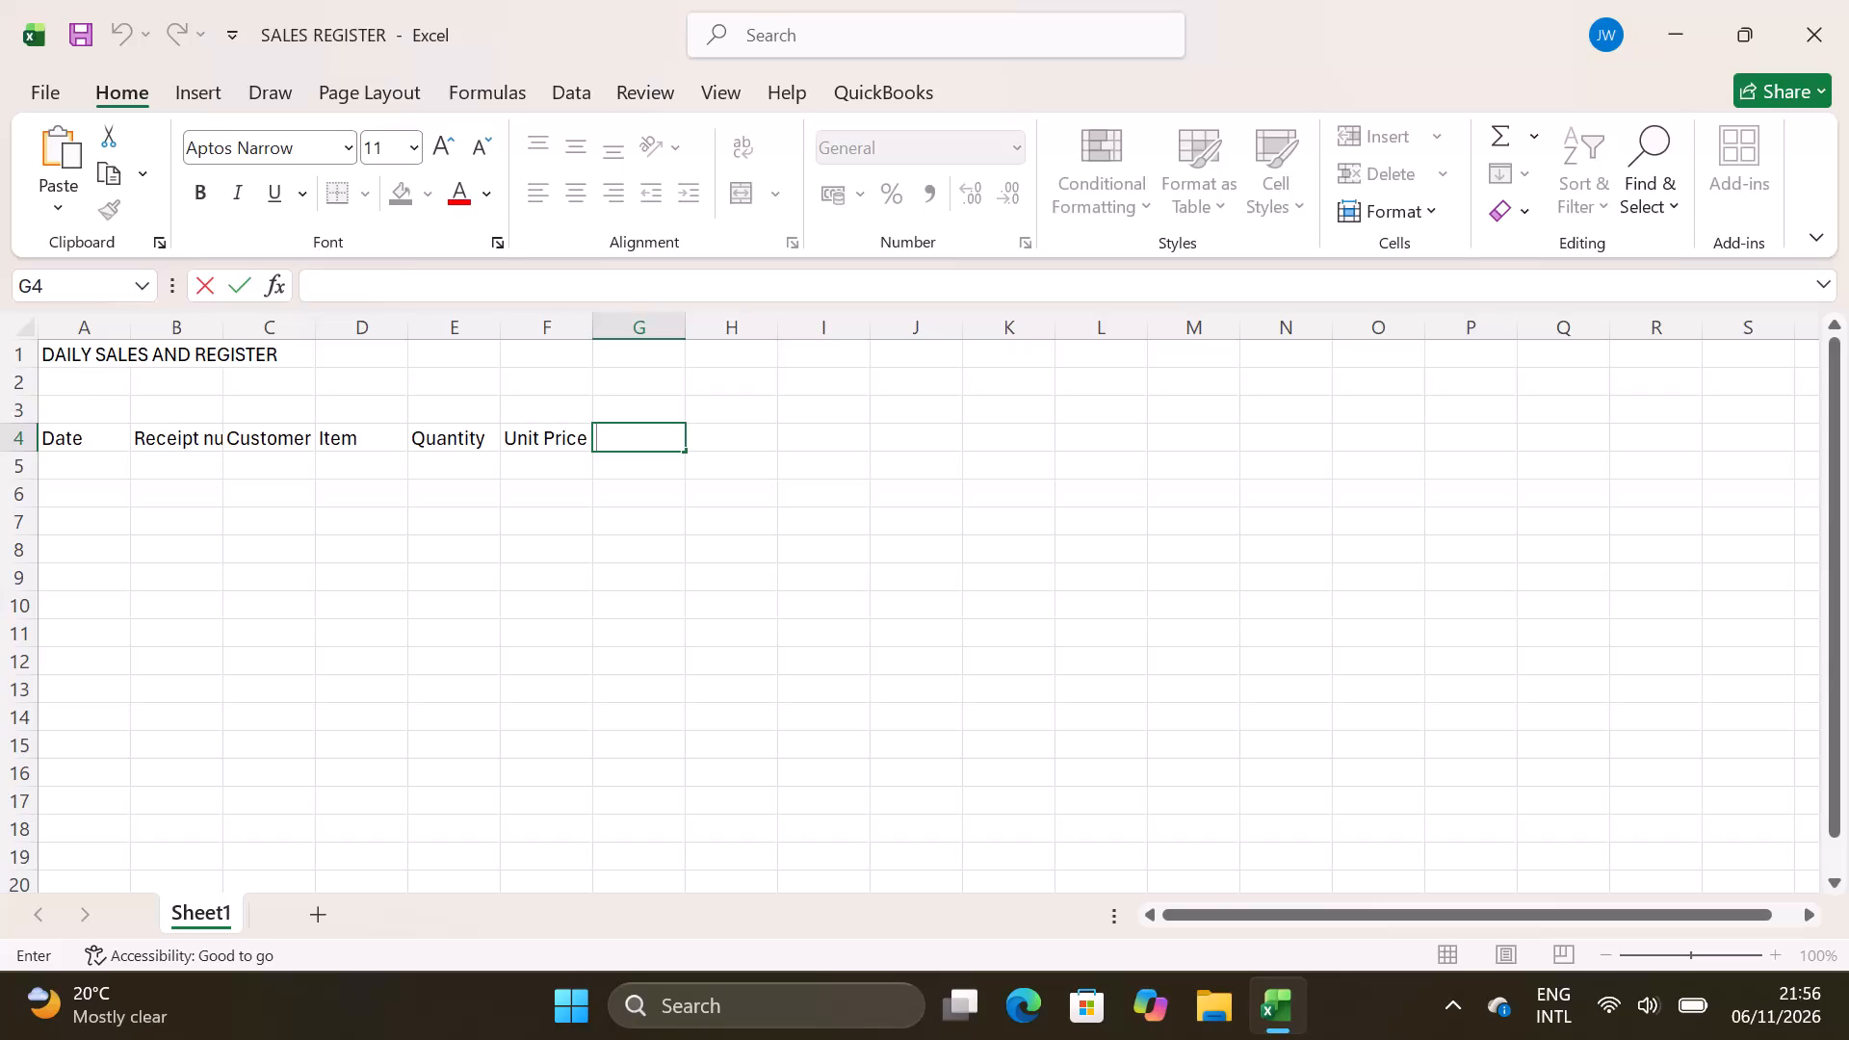
key("t")
key("BackSpace")
key("t")
type("otsal")
key("BackSpace")
key("BackSpace")
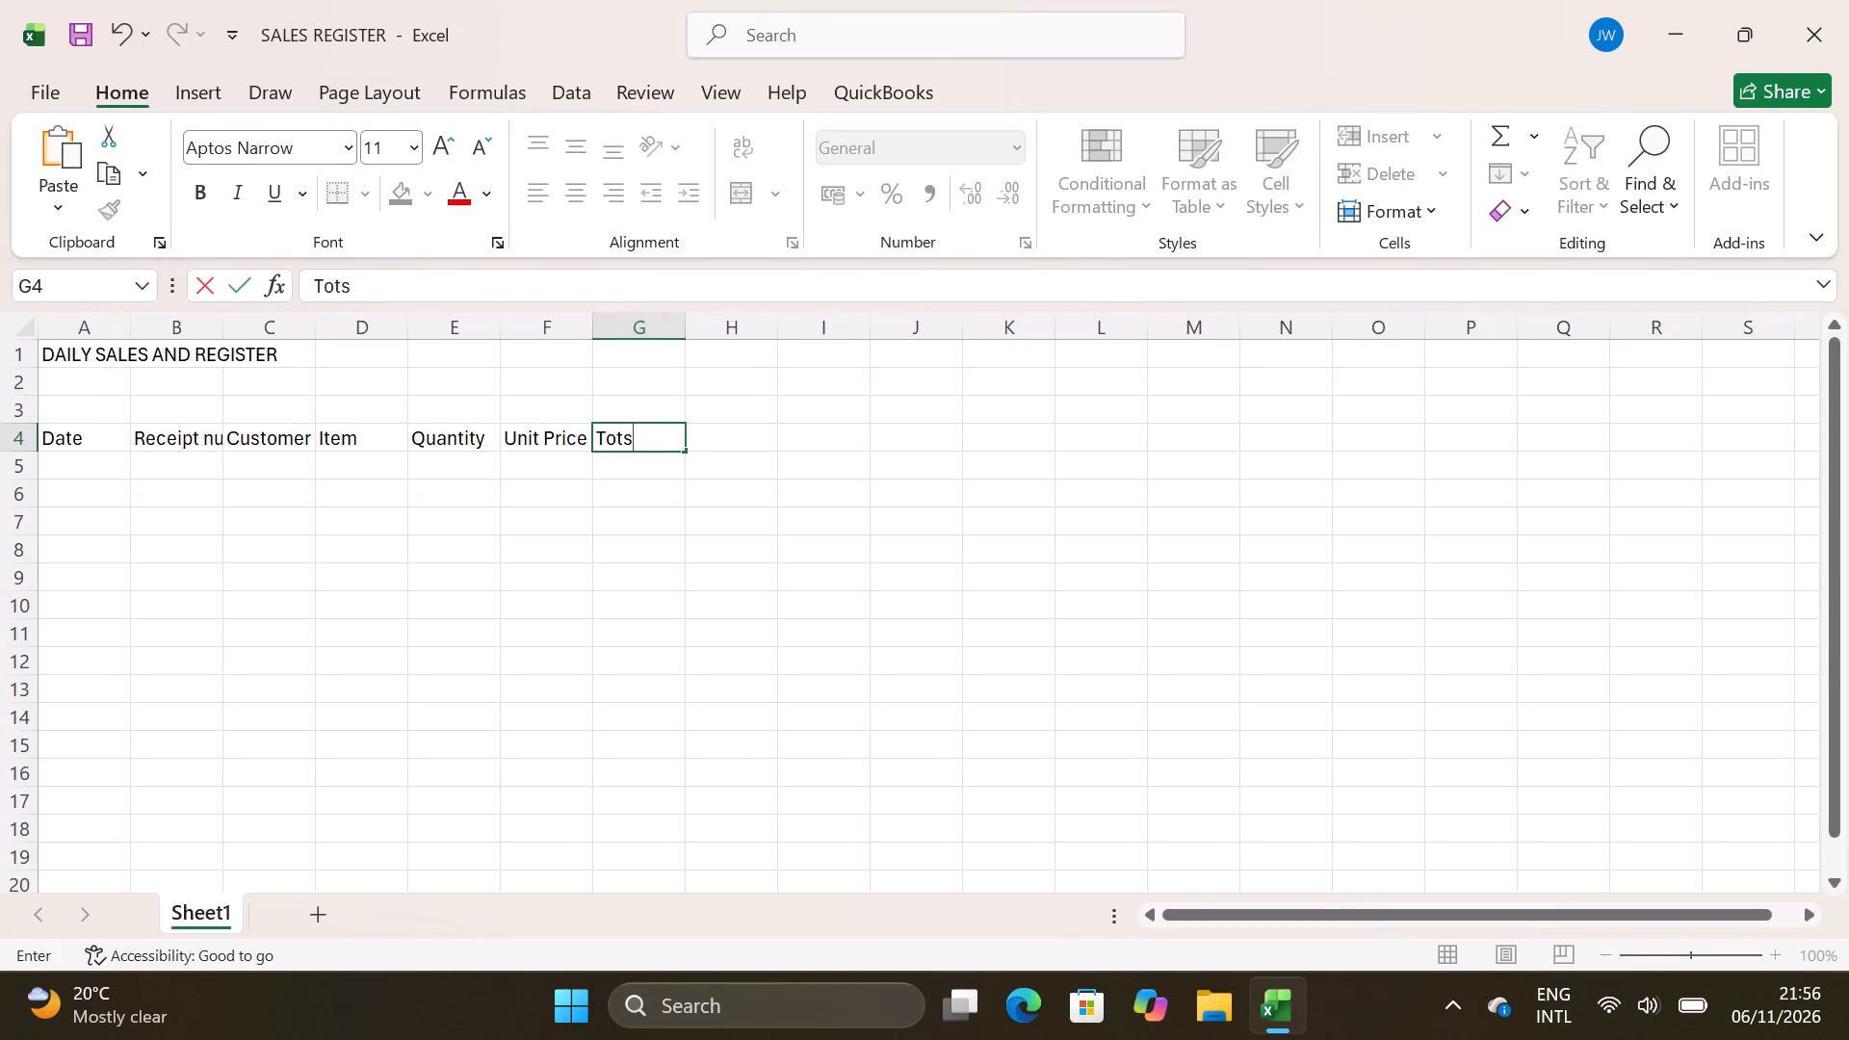
key("BackSpace")
type("ak")
key("BackSpace")
key("l")
key("space")
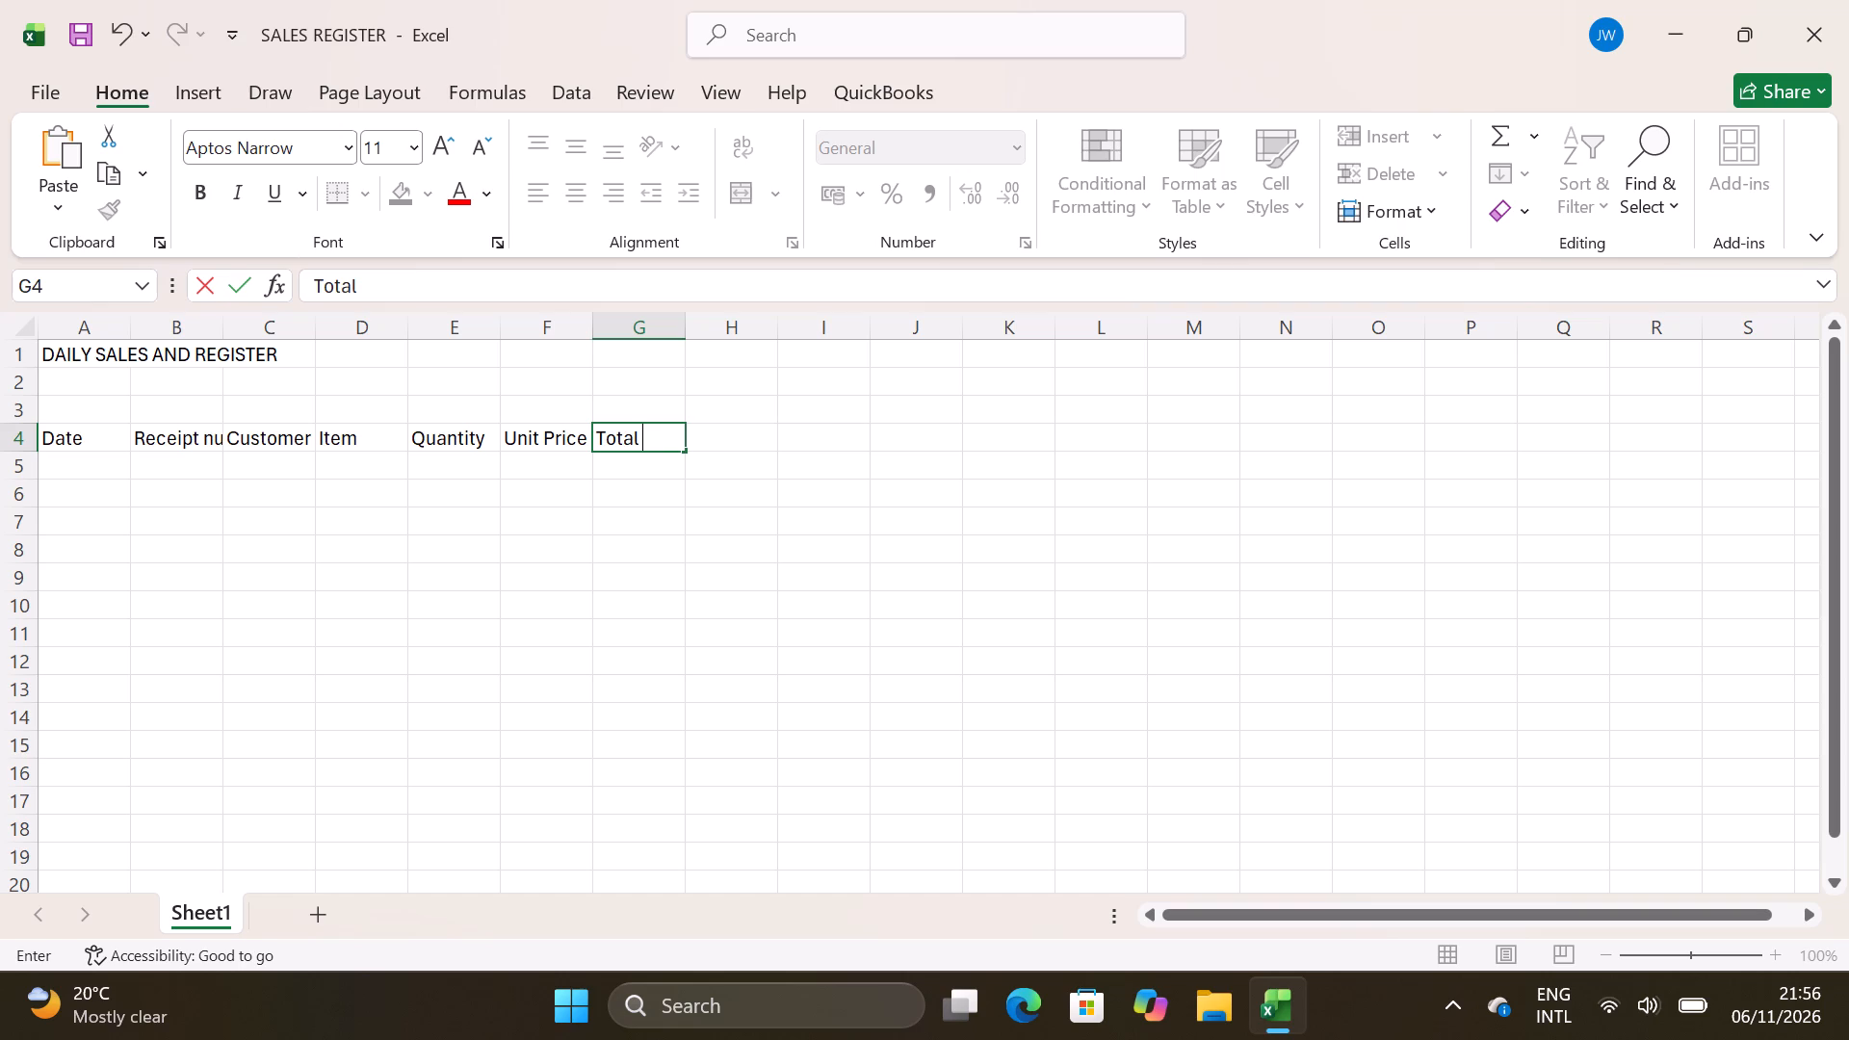
key("s")
type("ale")
key("s")
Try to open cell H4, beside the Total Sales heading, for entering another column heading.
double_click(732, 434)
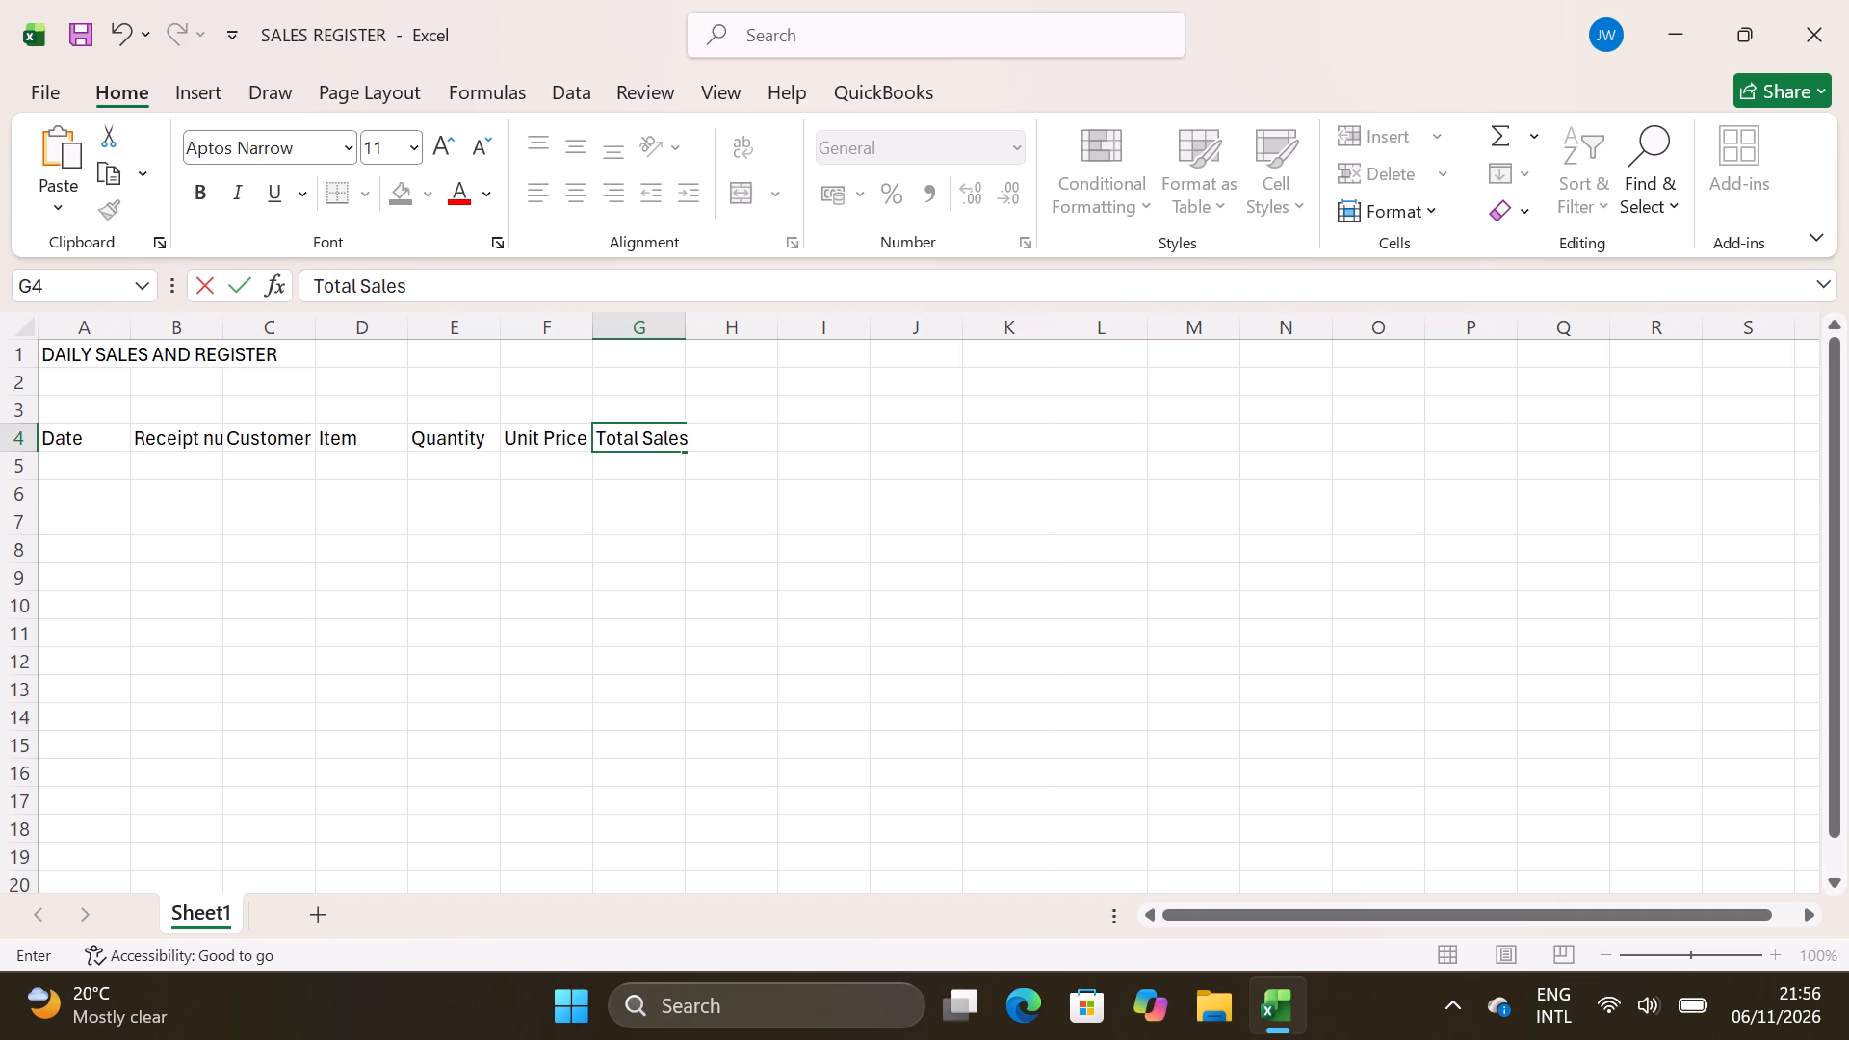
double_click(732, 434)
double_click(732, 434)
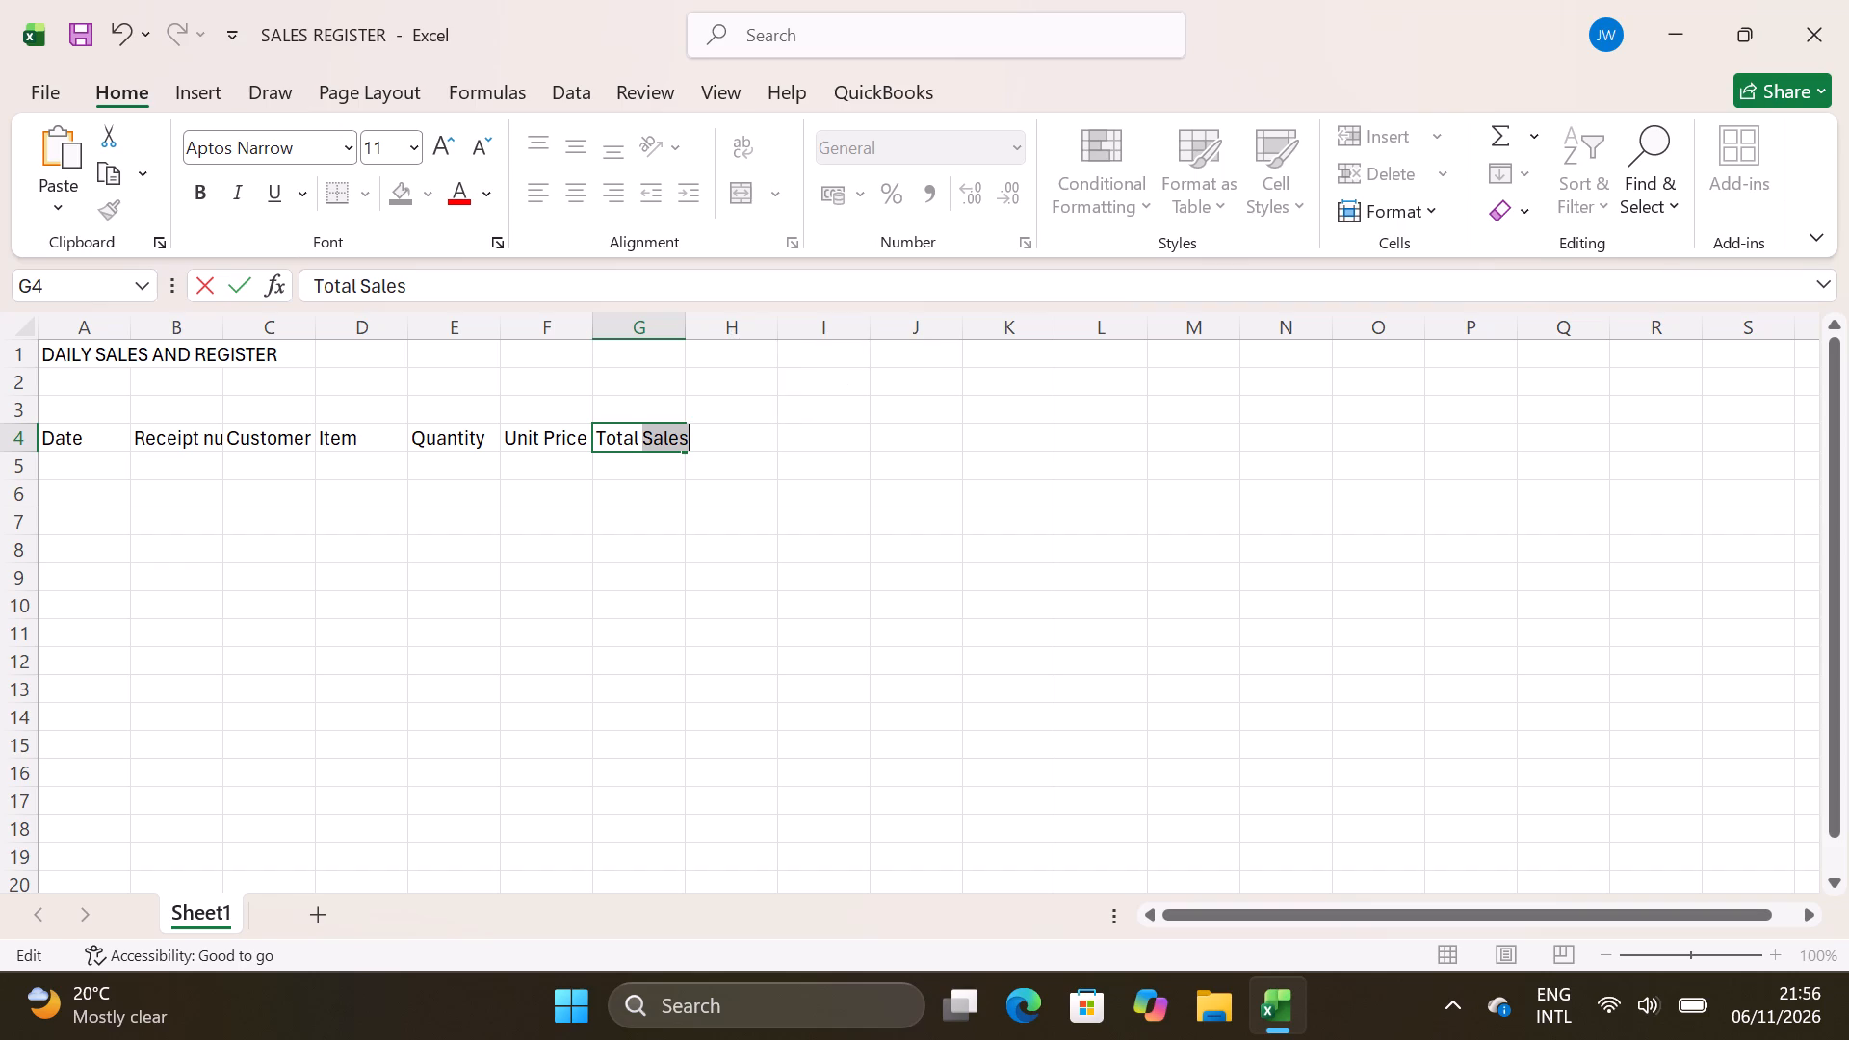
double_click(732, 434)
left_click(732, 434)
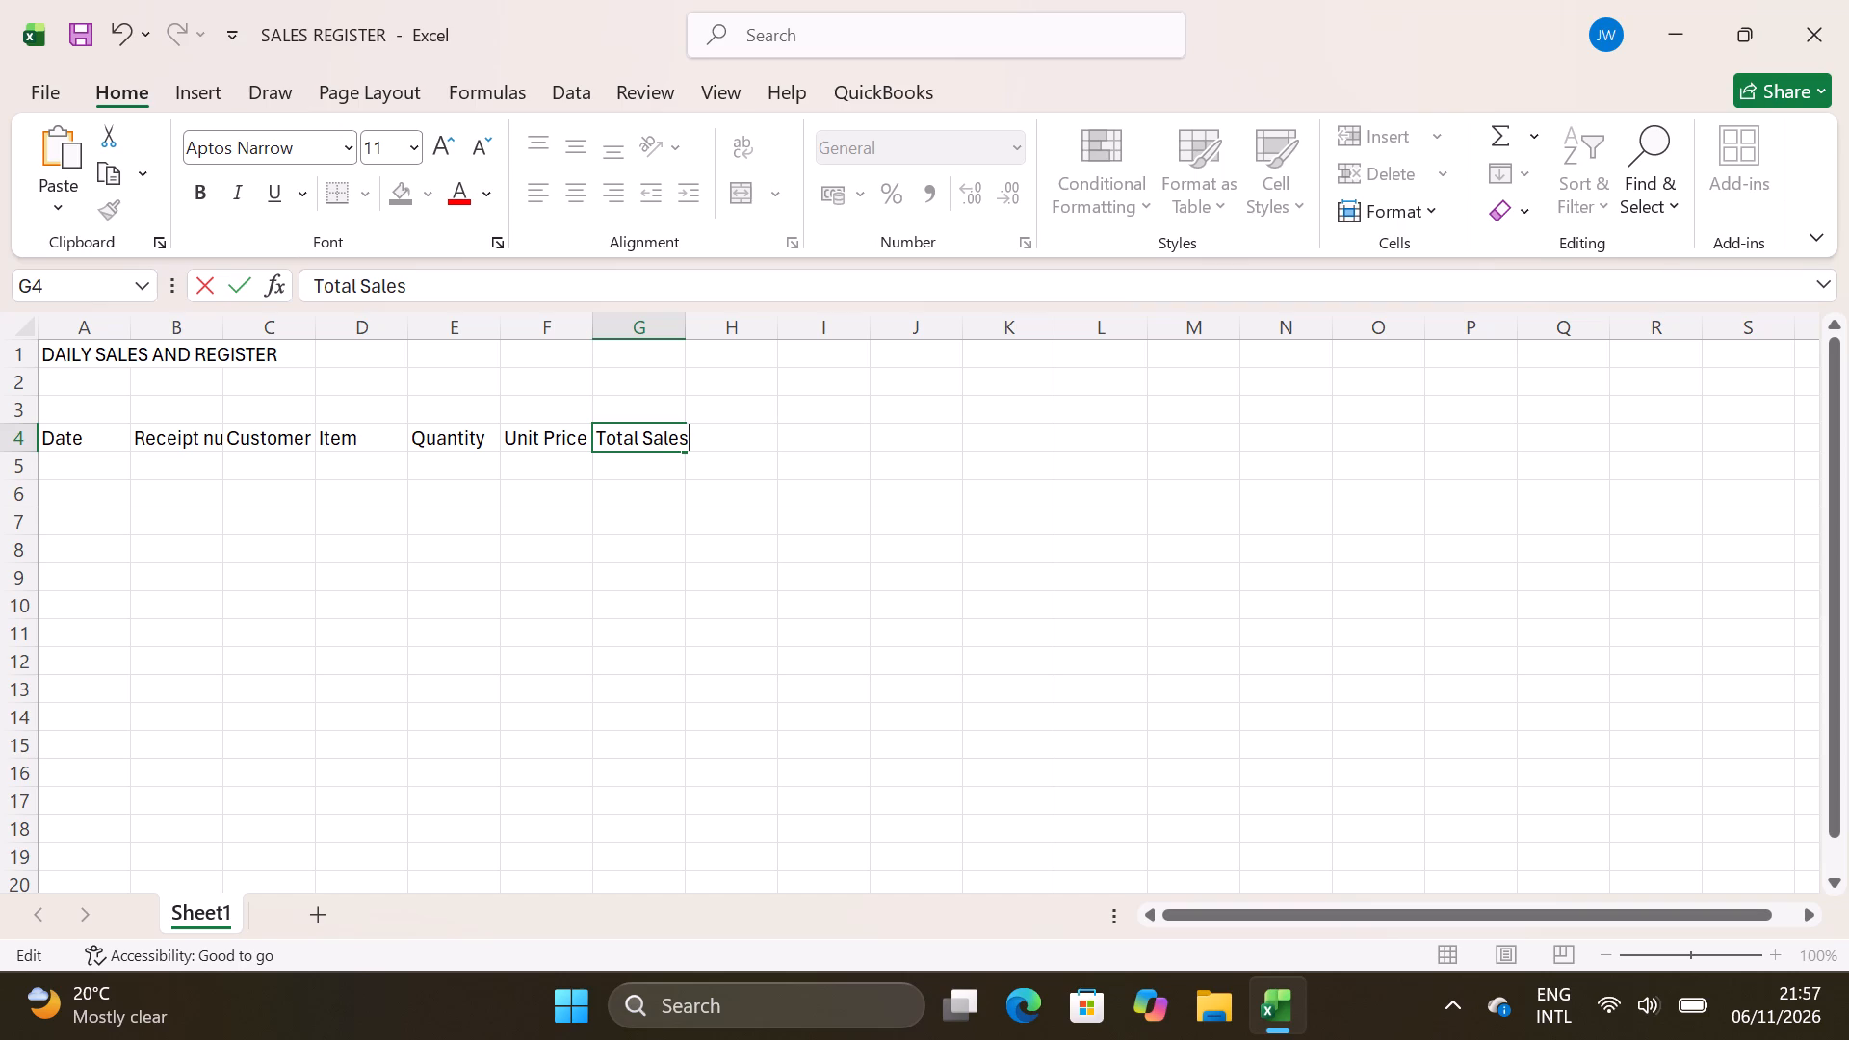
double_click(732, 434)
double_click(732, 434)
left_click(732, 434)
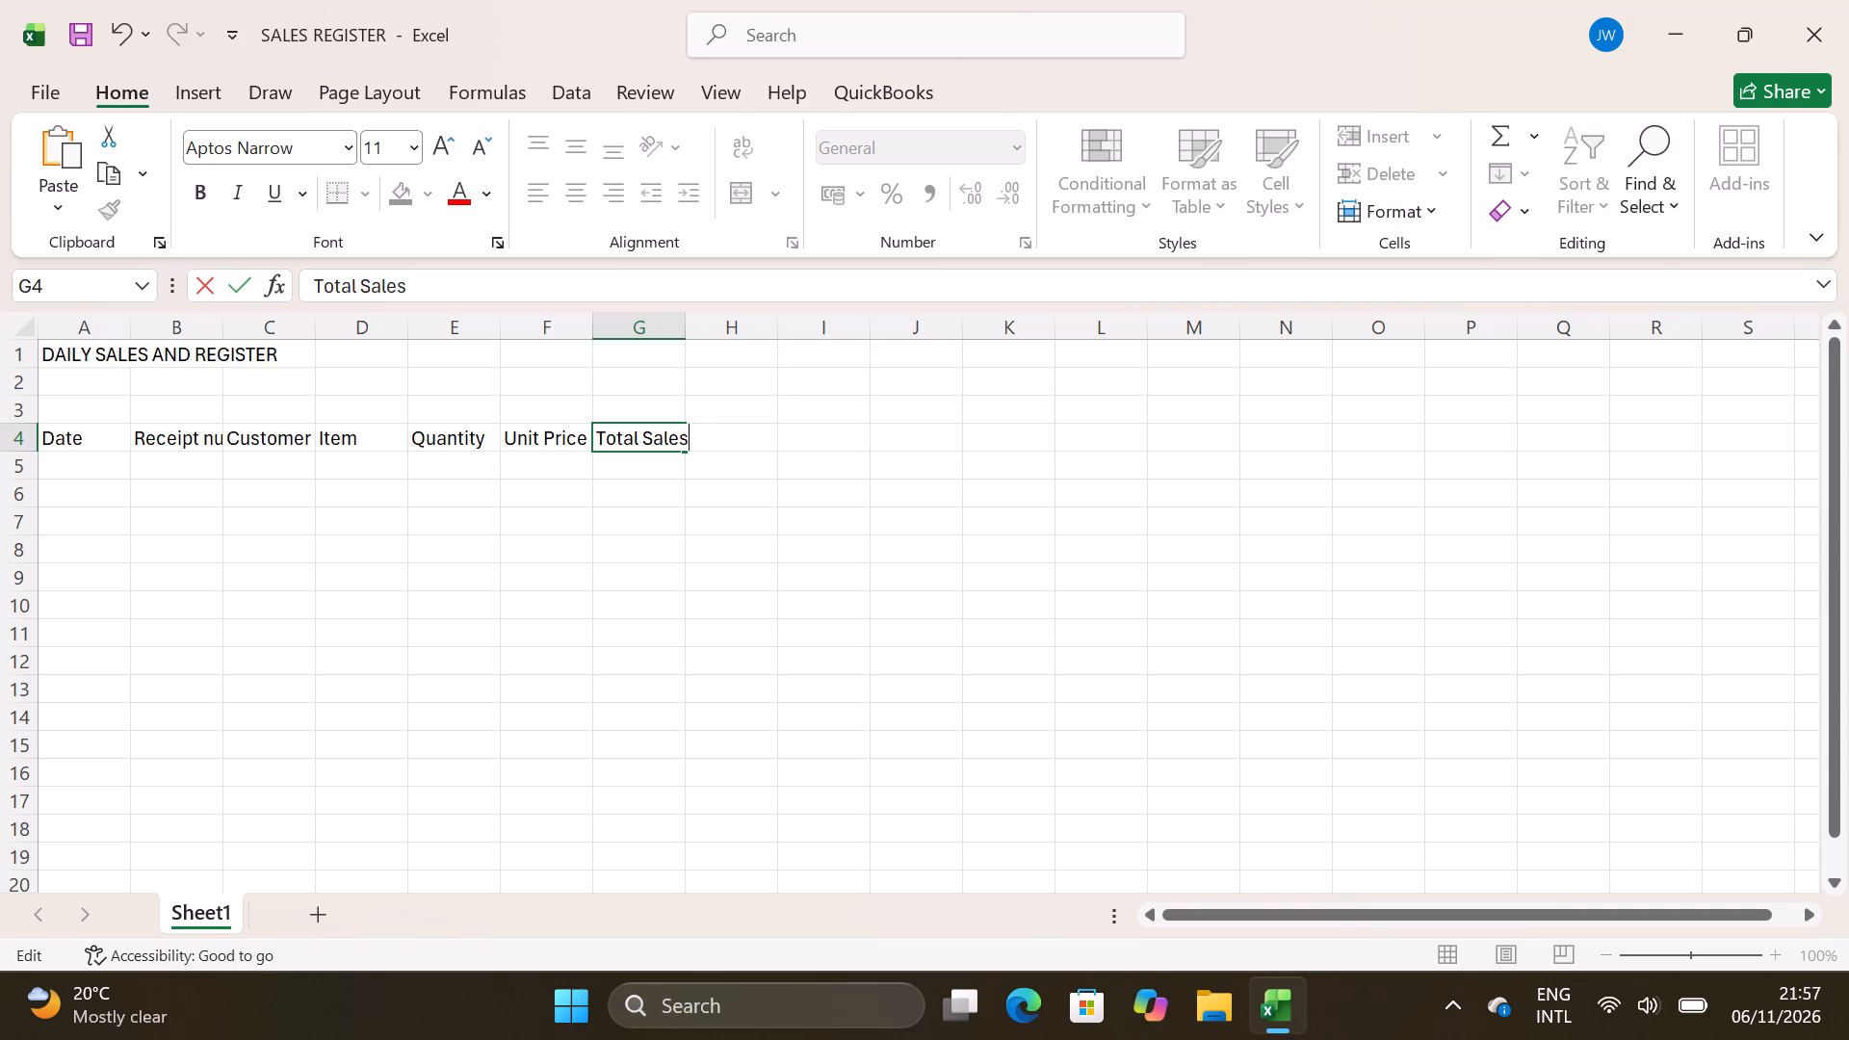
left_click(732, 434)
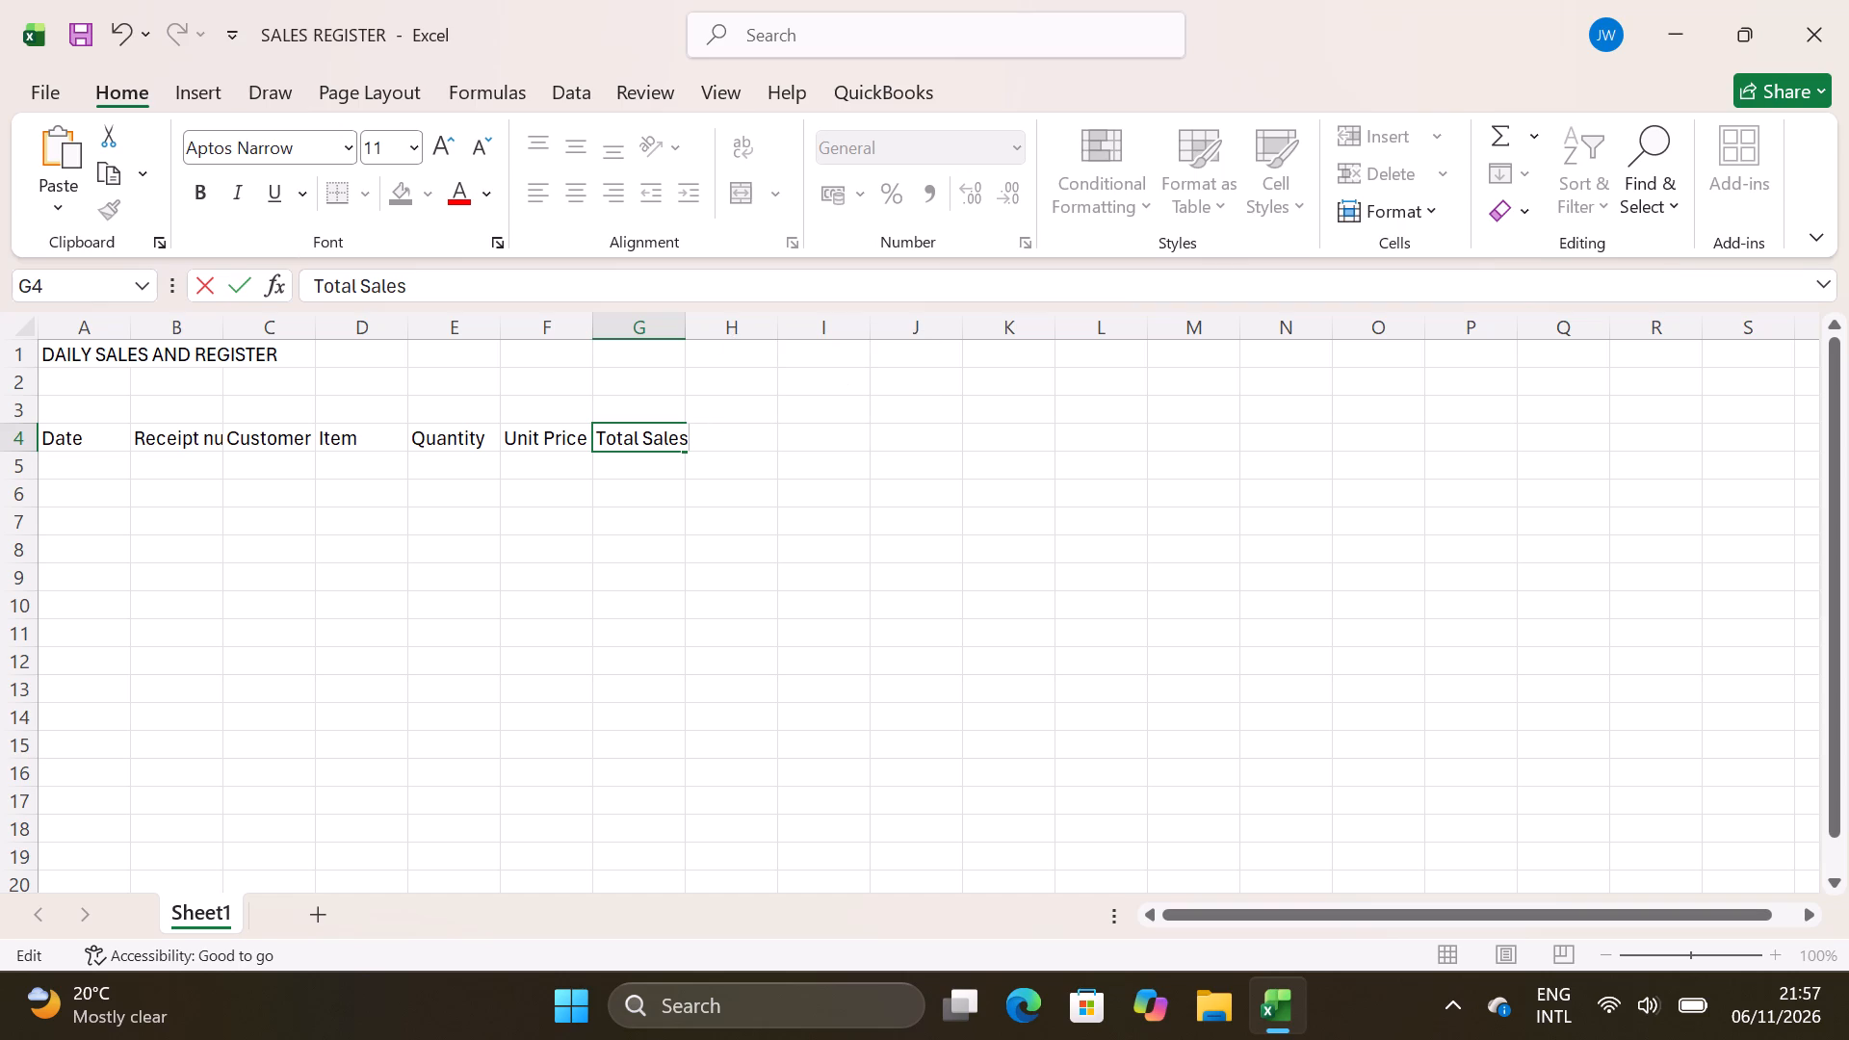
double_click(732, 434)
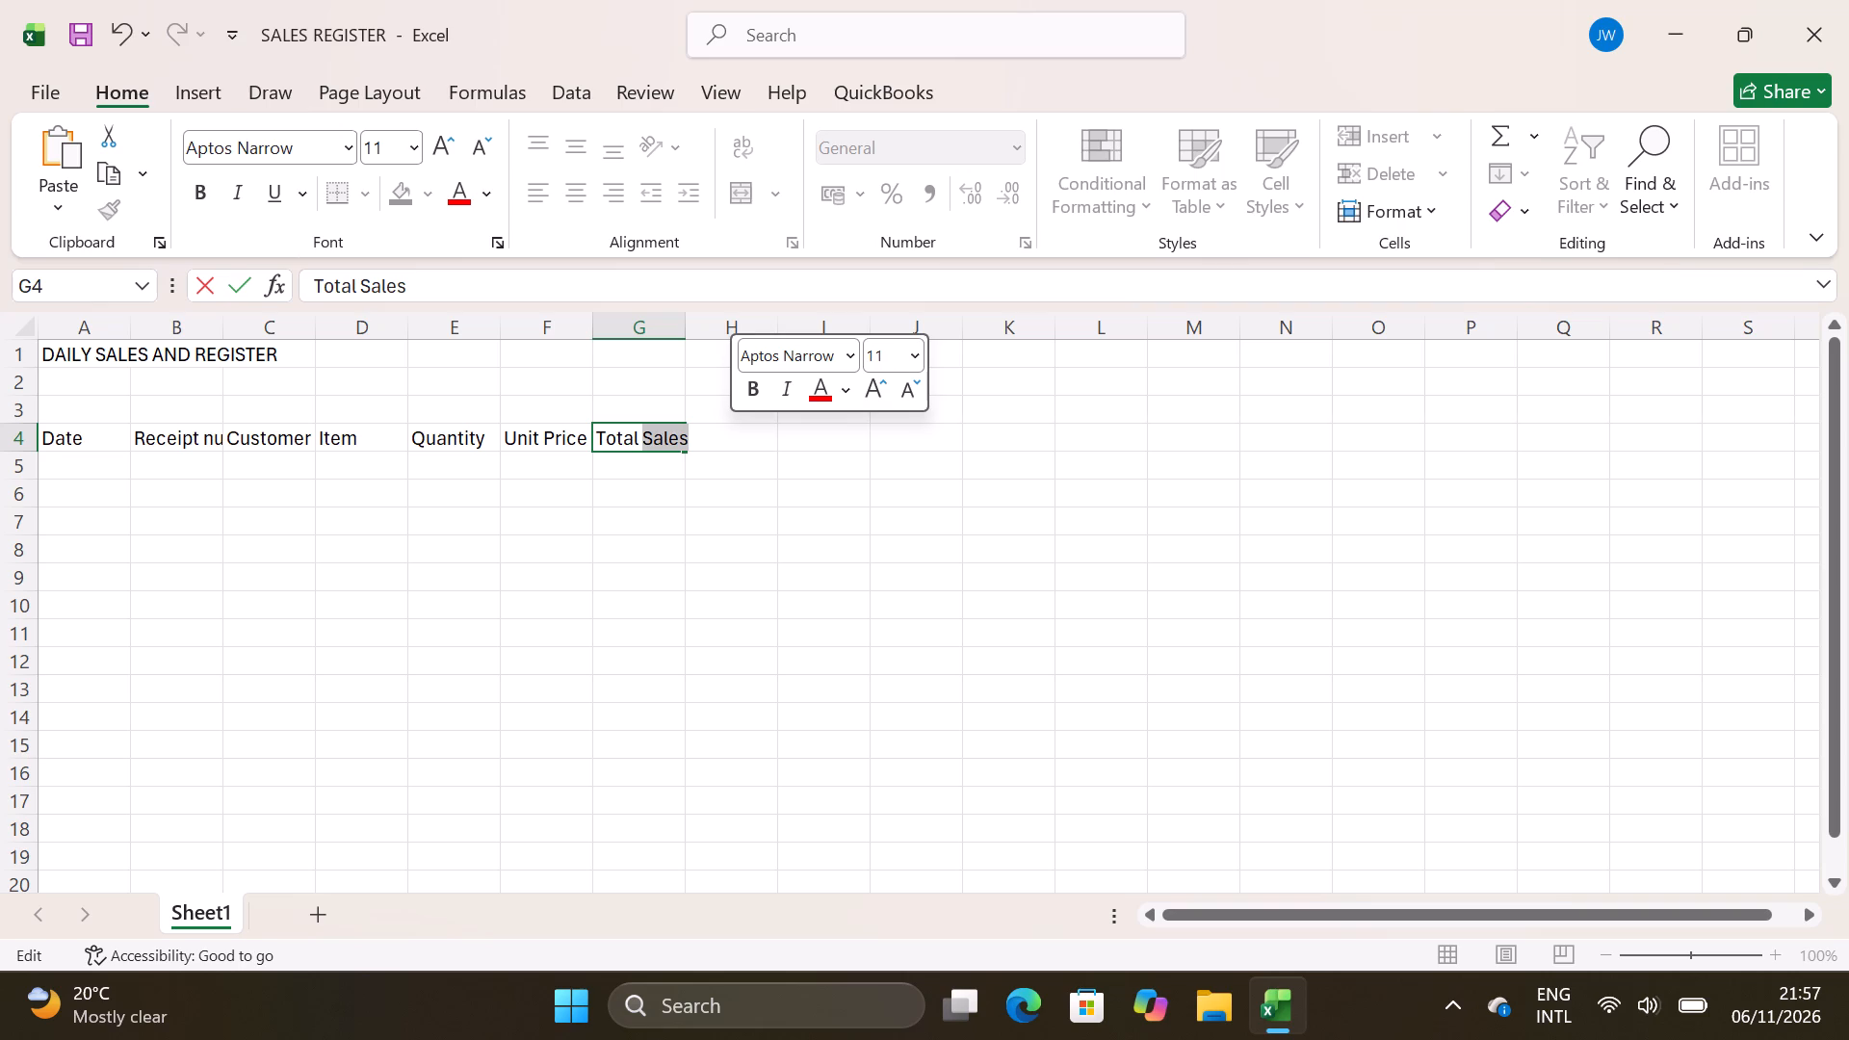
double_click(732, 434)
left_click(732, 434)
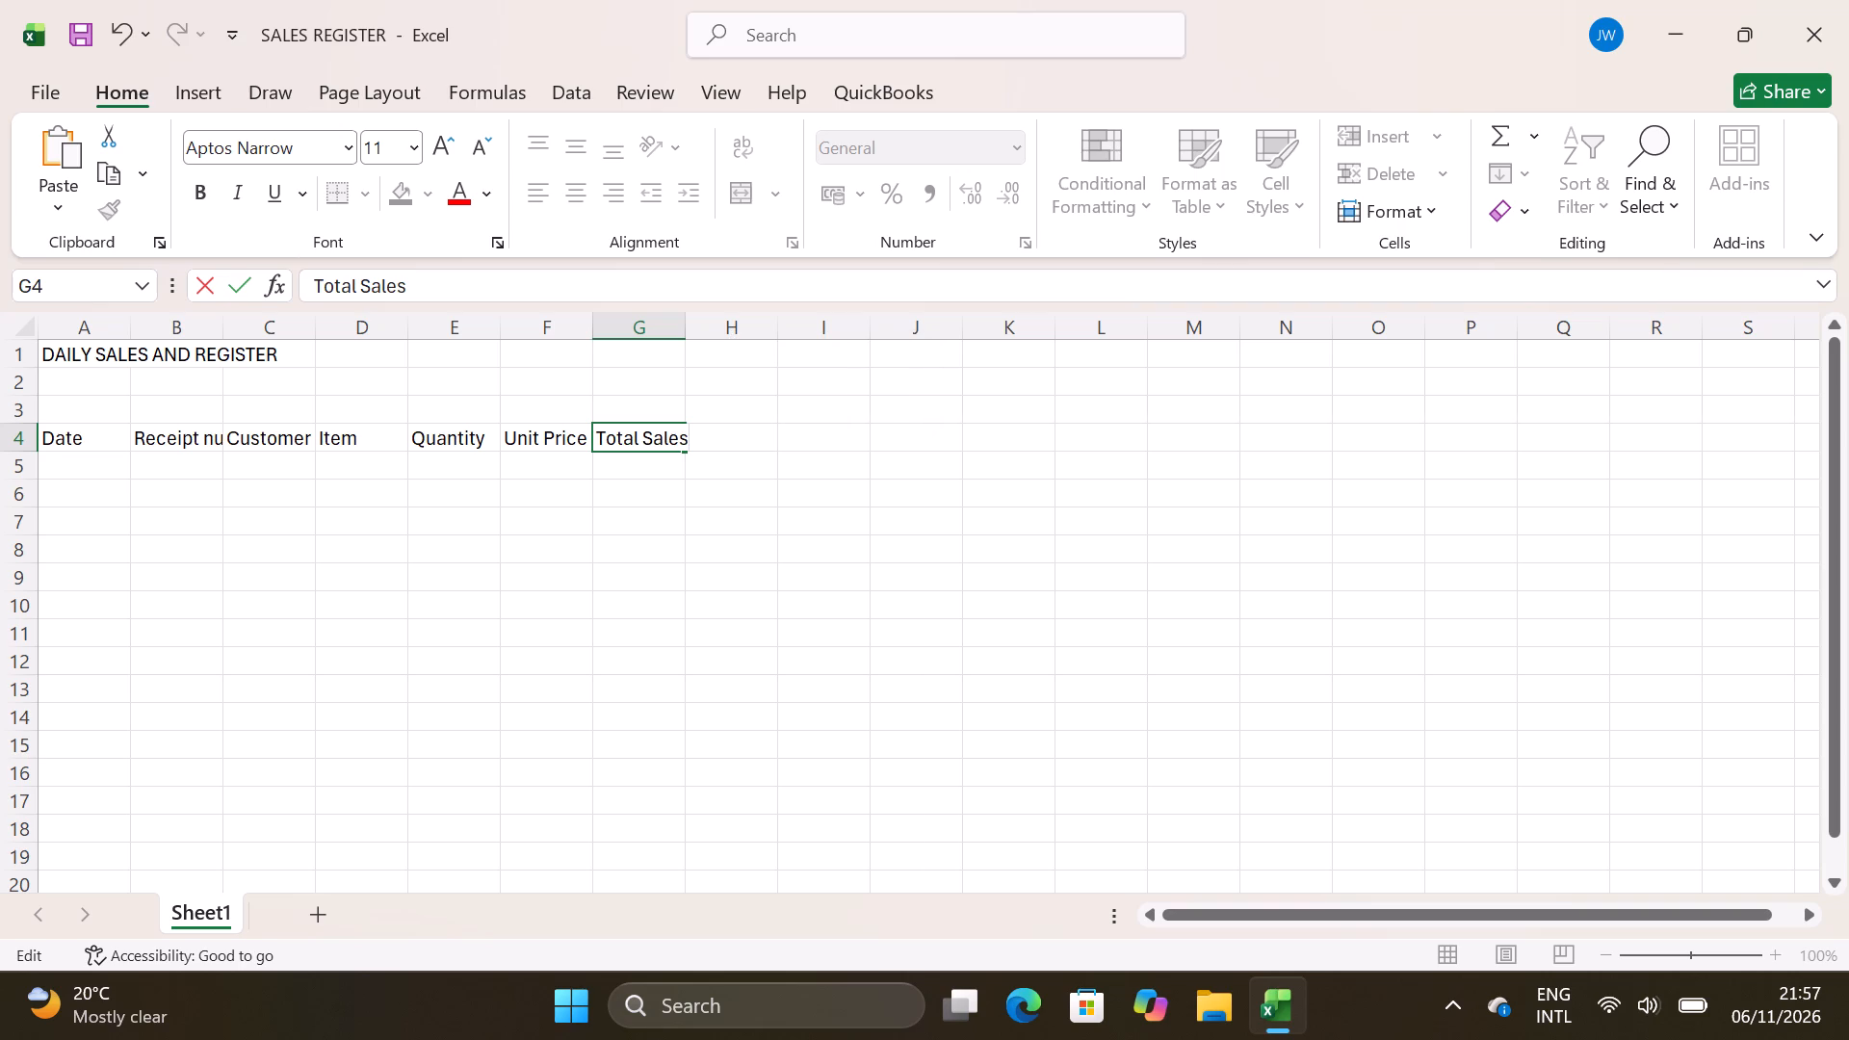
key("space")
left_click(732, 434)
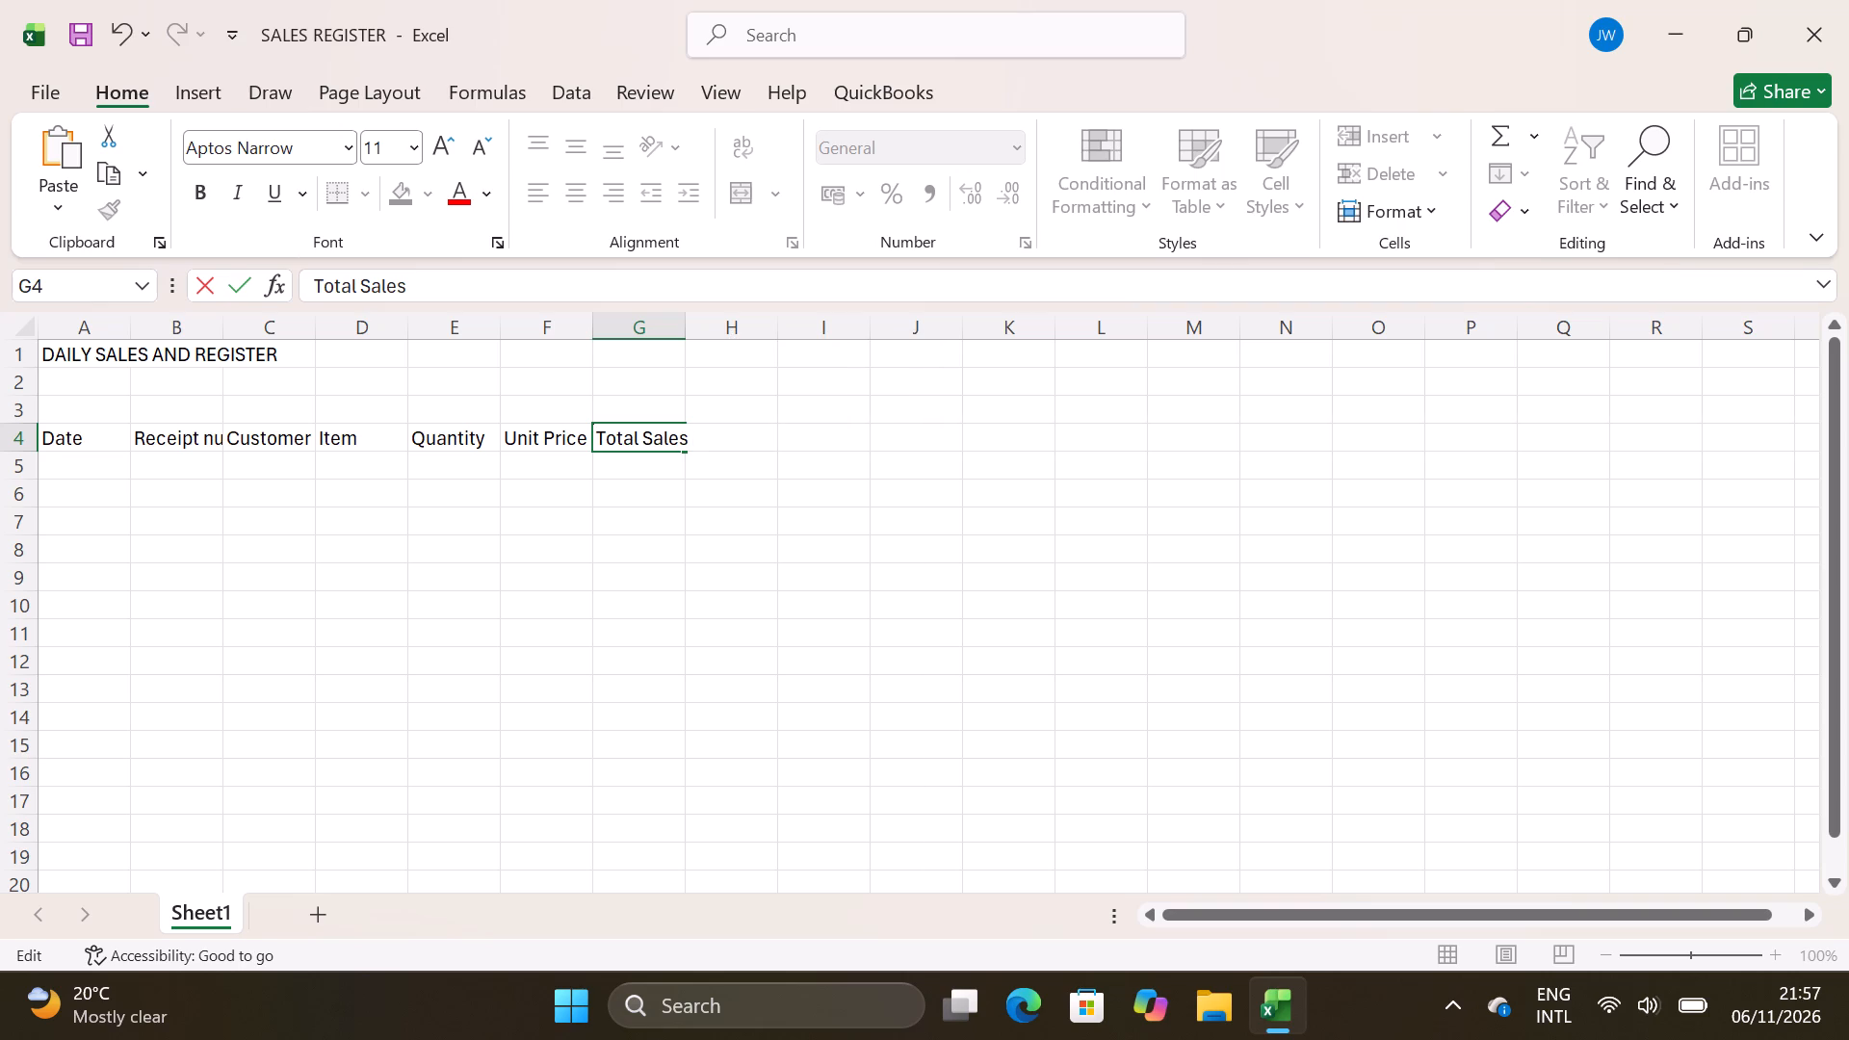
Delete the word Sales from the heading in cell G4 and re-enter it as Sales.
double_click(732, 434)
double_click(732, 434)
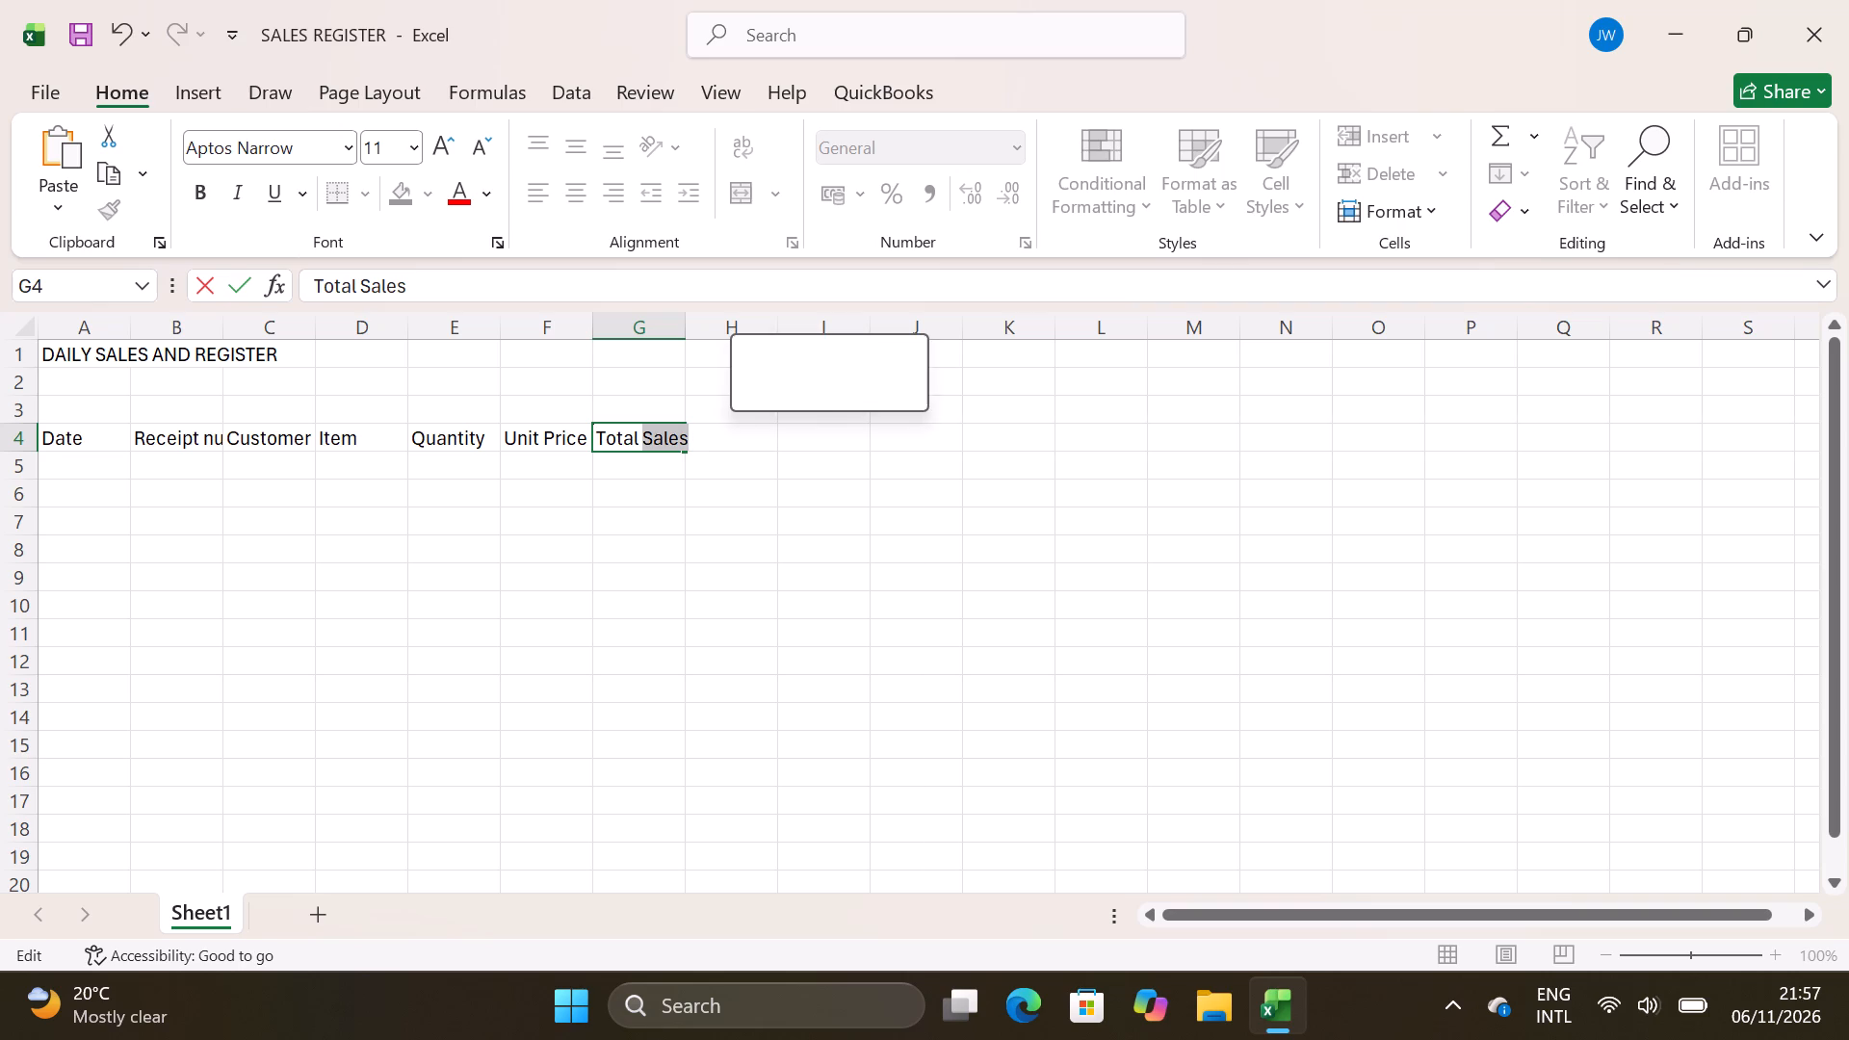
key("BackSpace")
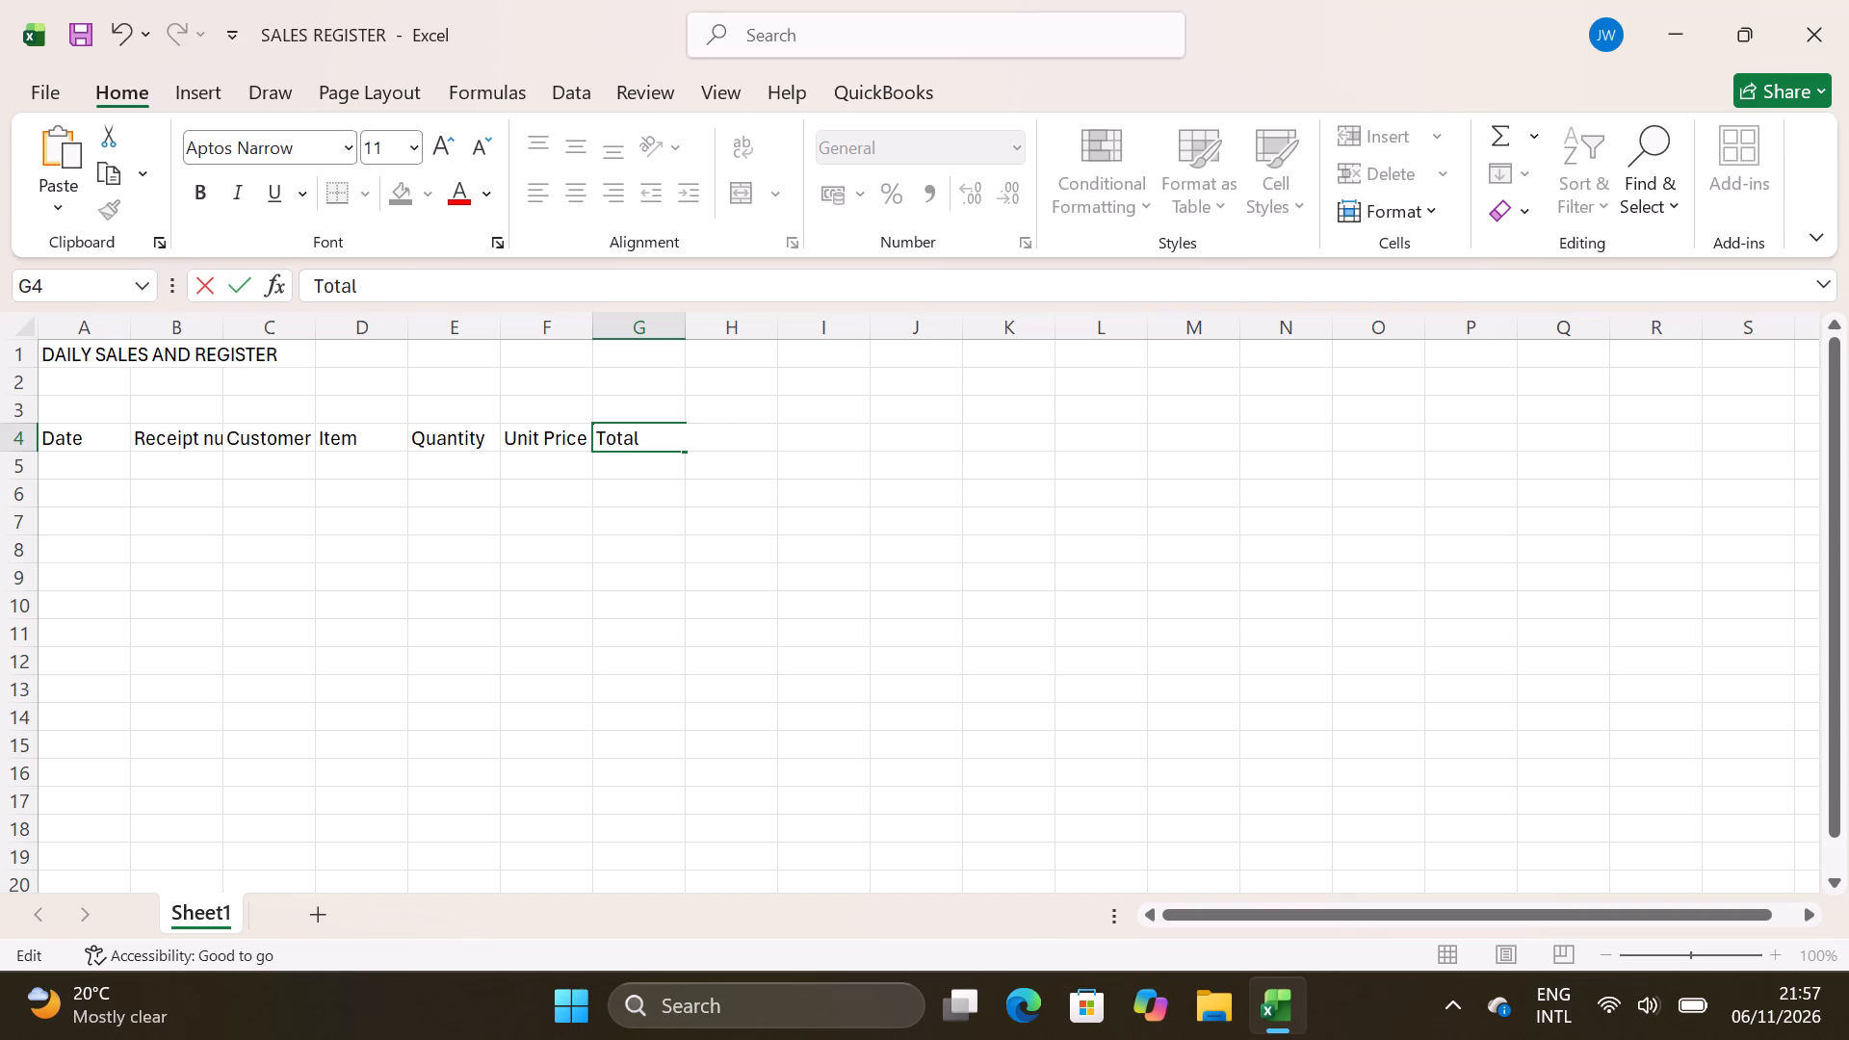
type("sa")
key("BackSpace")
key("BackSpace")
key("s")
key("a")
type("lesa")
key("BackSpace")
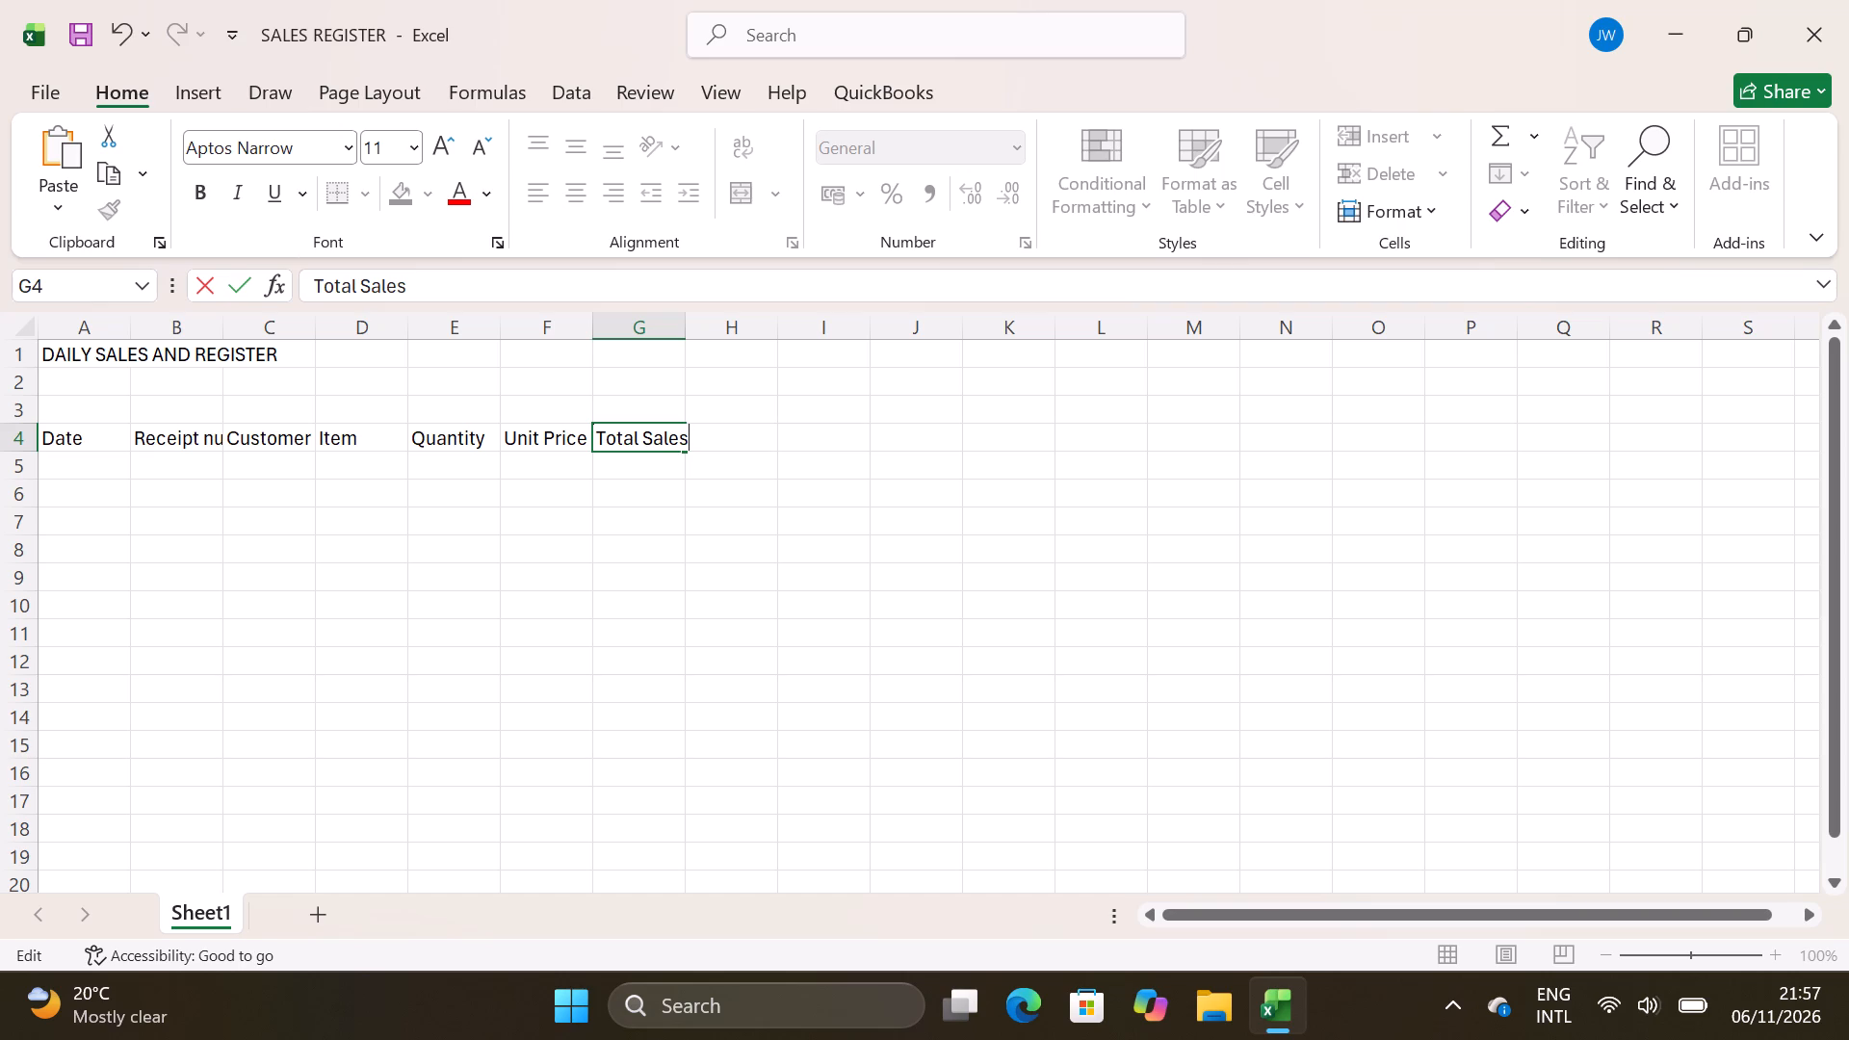
Extend the heading in cell G4 to read Total Sales Payment Method.
left_click(745, 434)
left_click(752, 434)
double_click(752, 434)
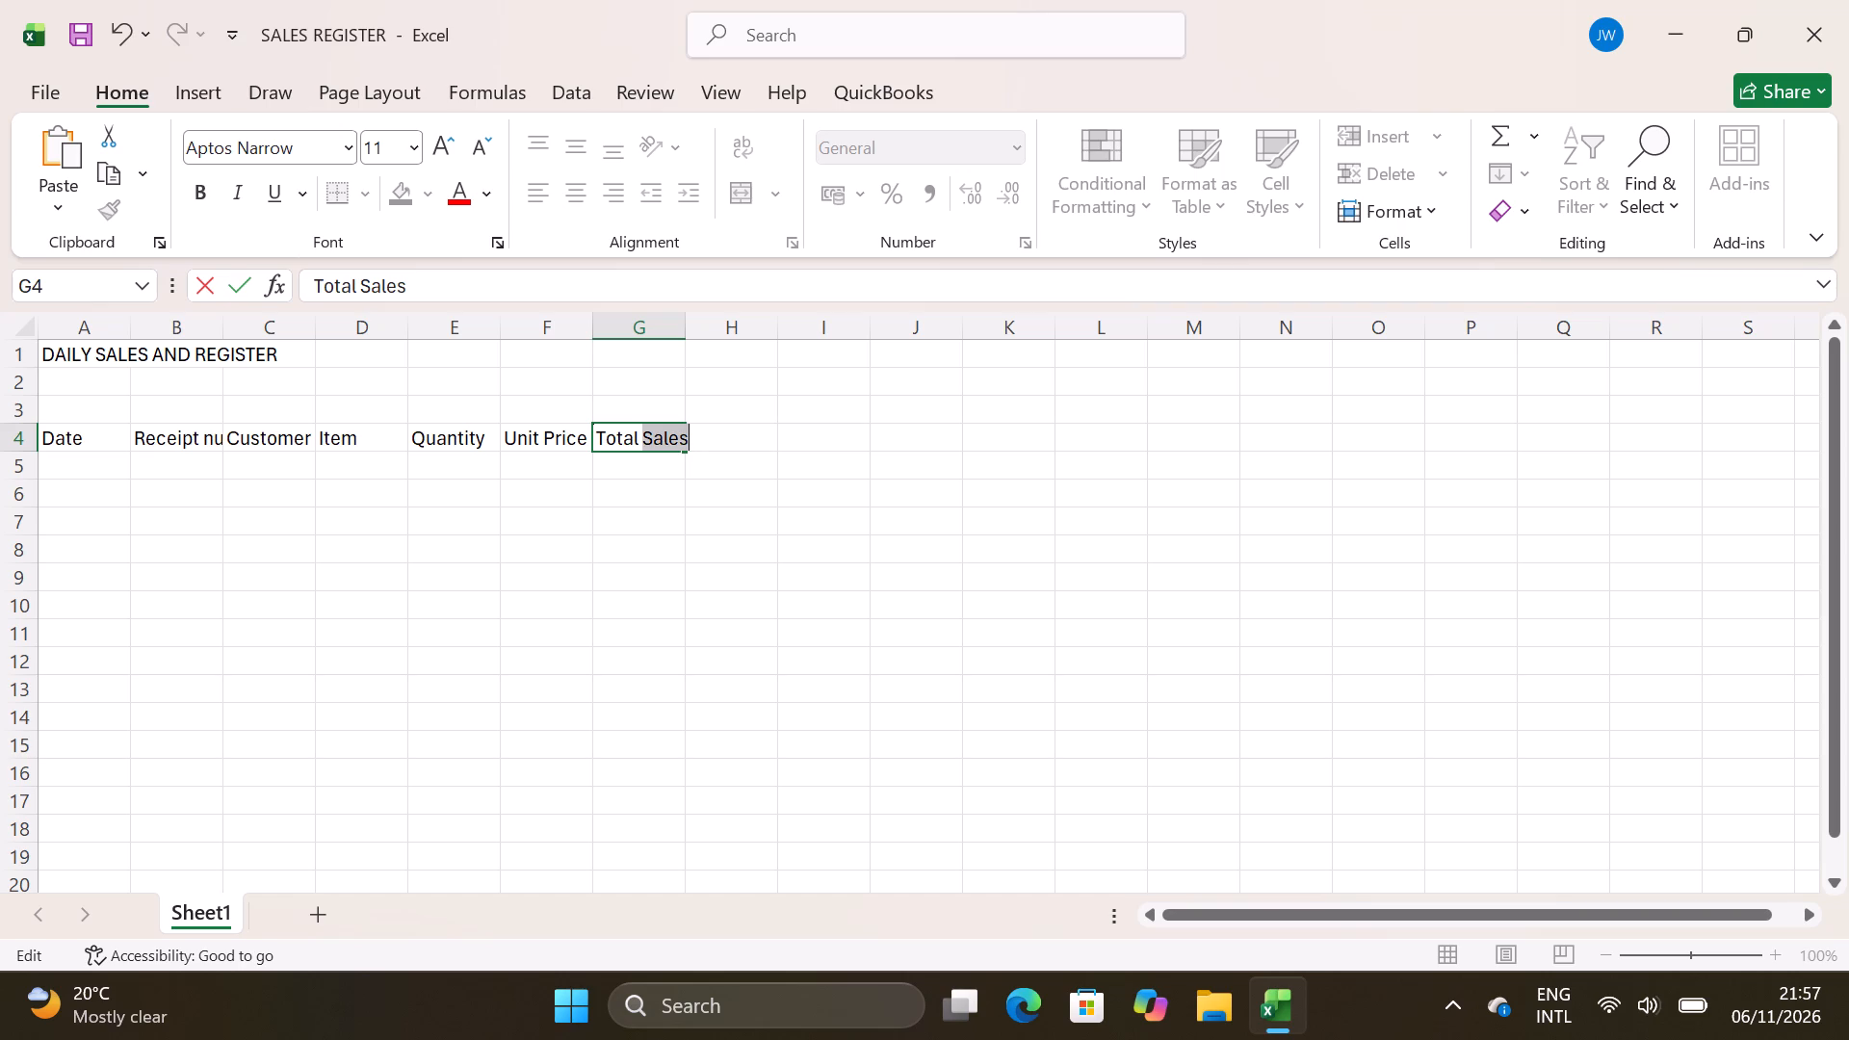
double_click(752, 434)
double_click(752, 434)
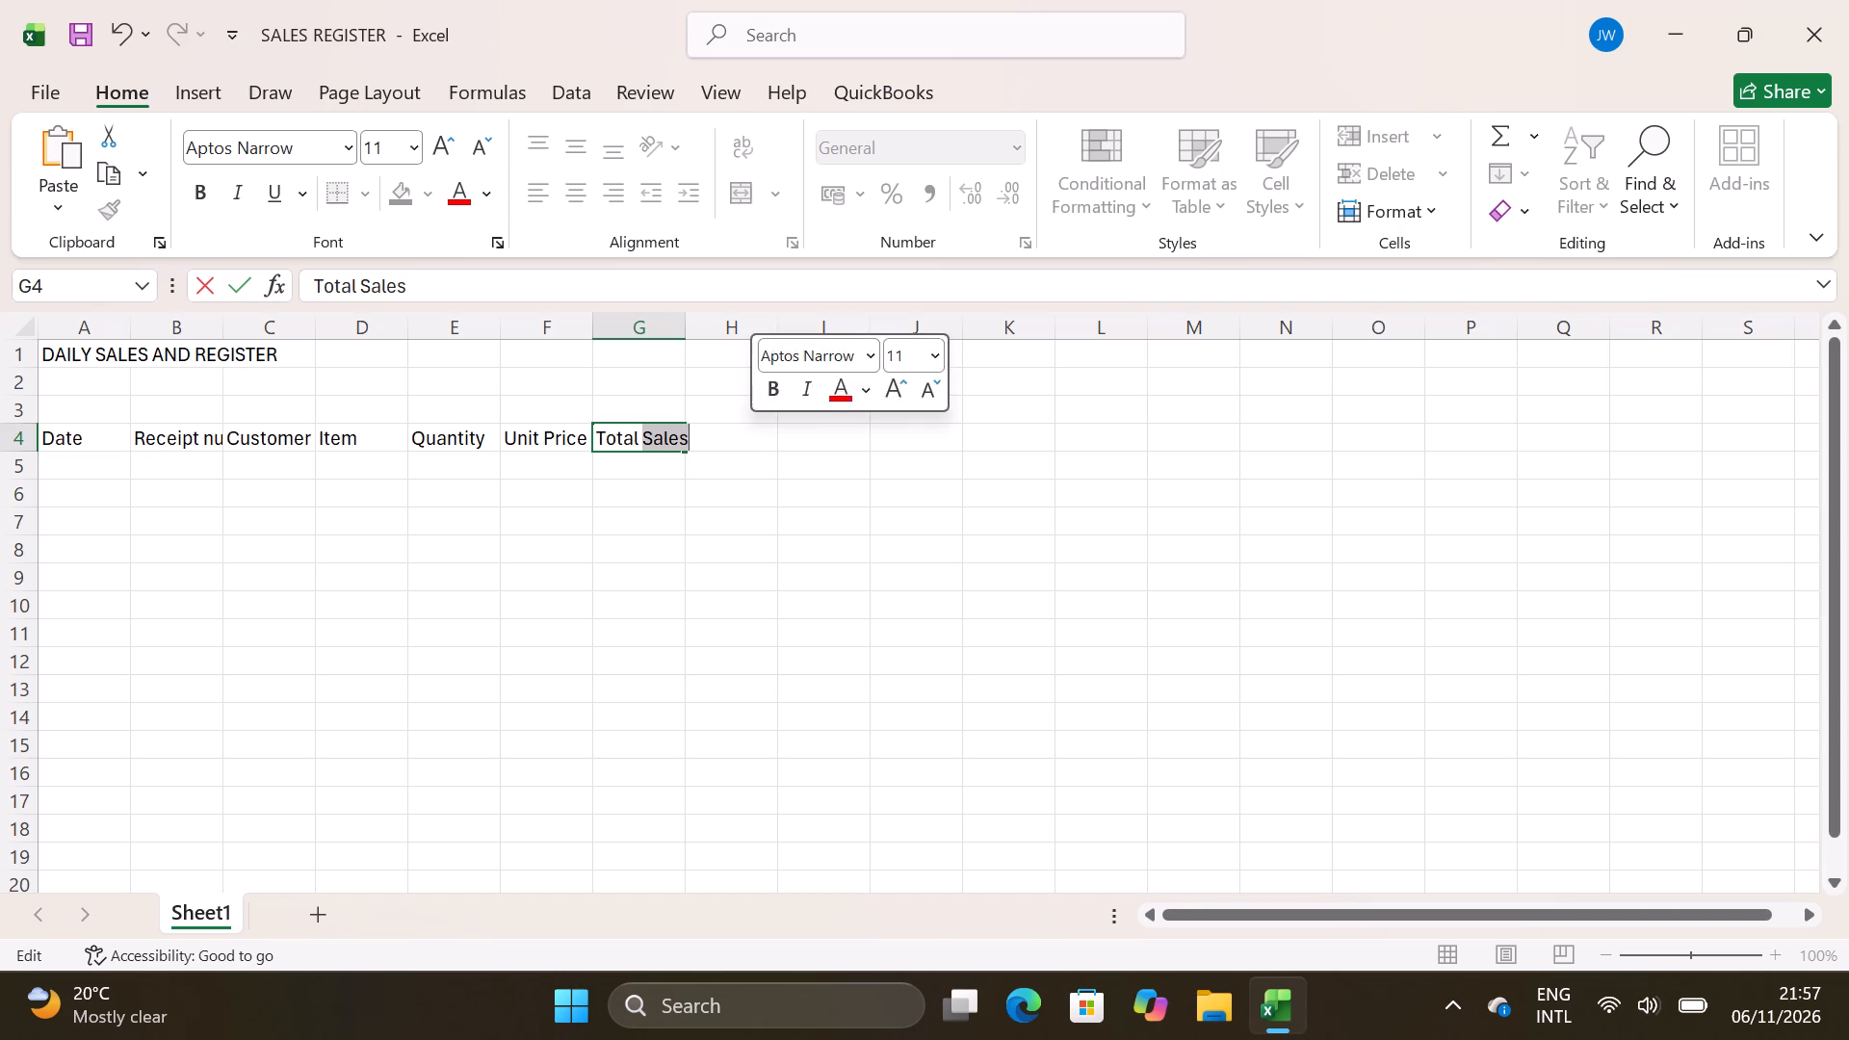
left_click(752, 434)
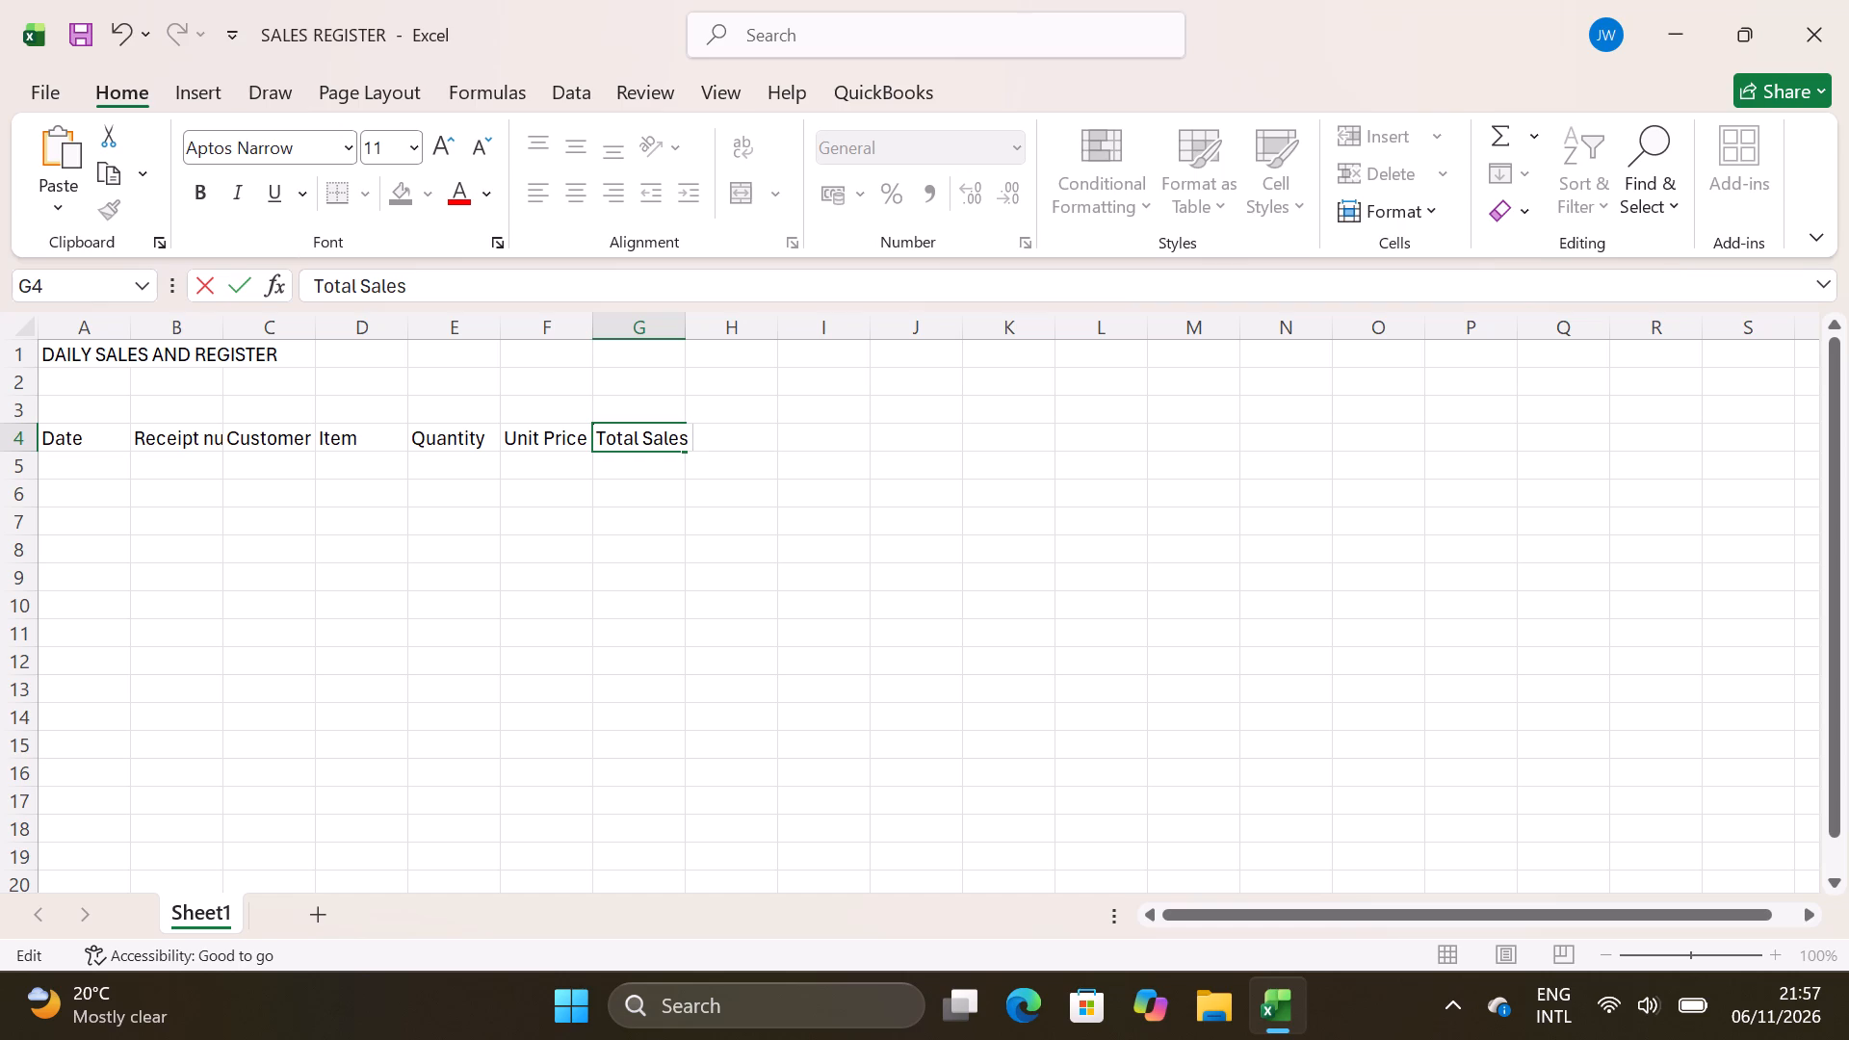
key("p")
type("ay")
type("ment")
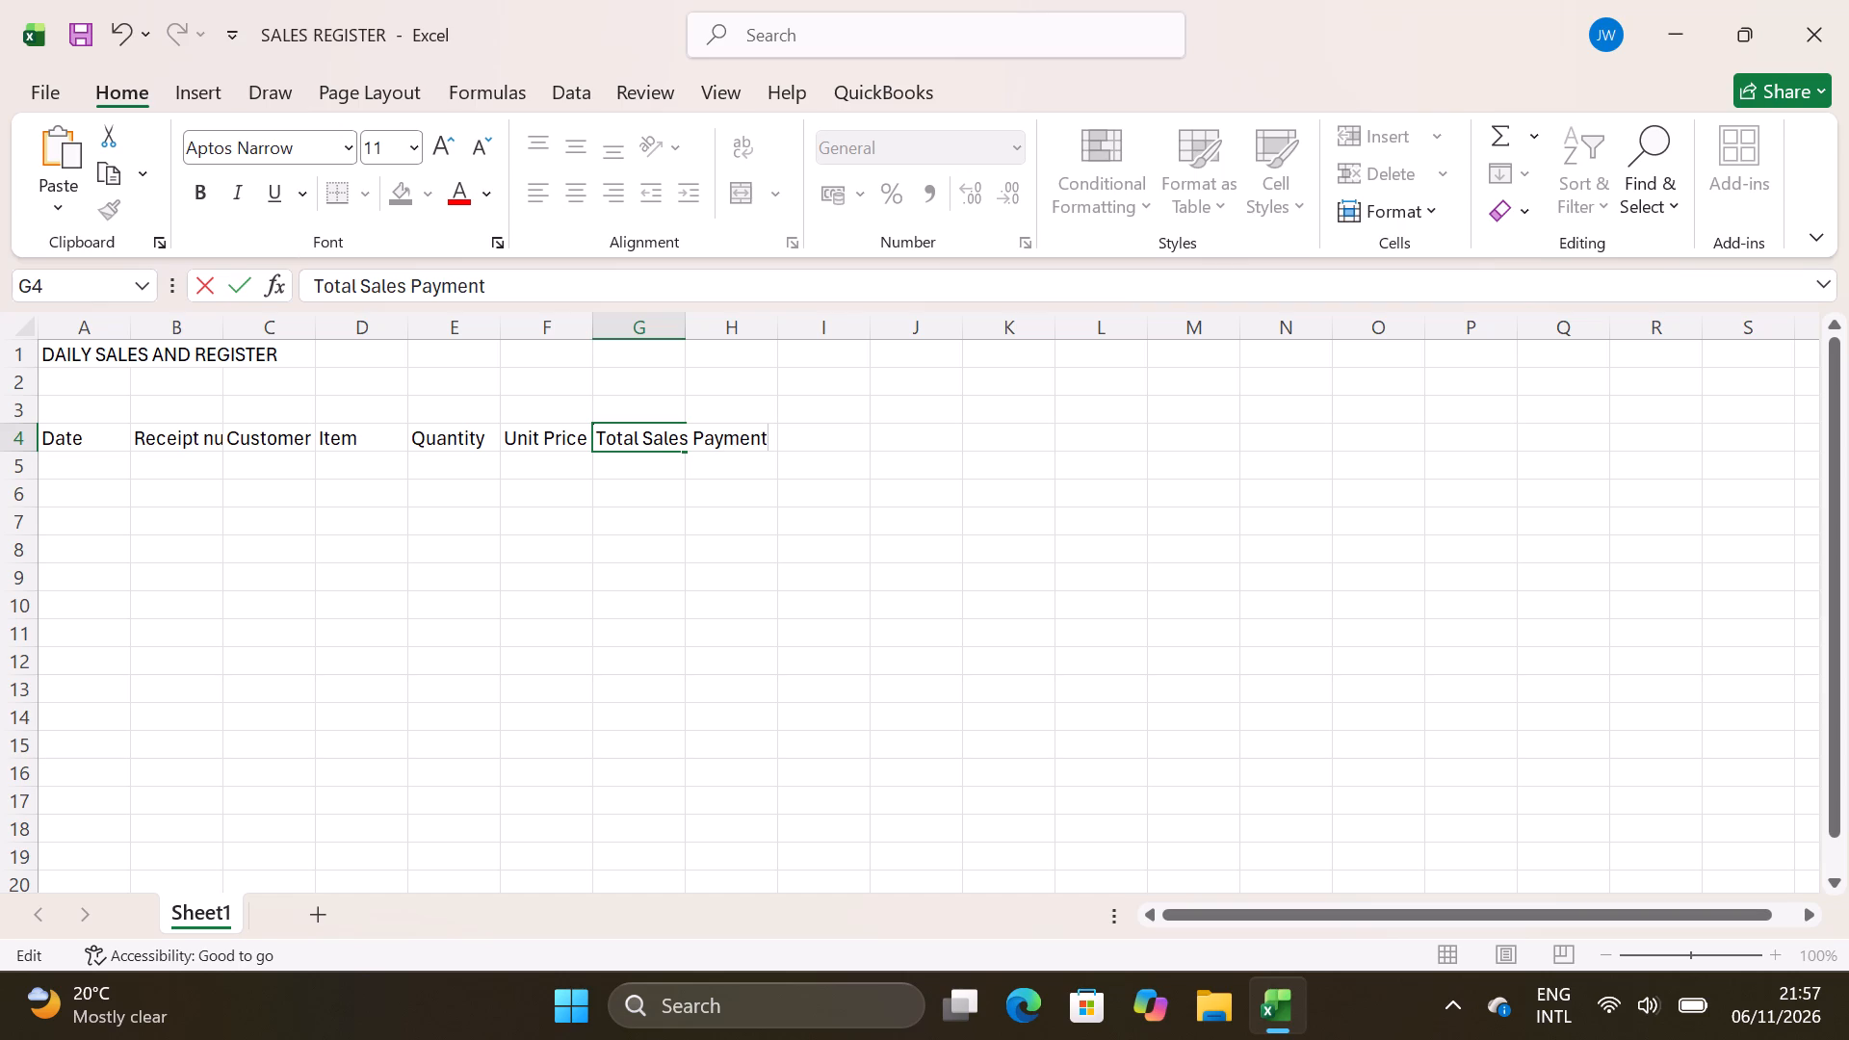
key("space")
key("m")
type("ethod")
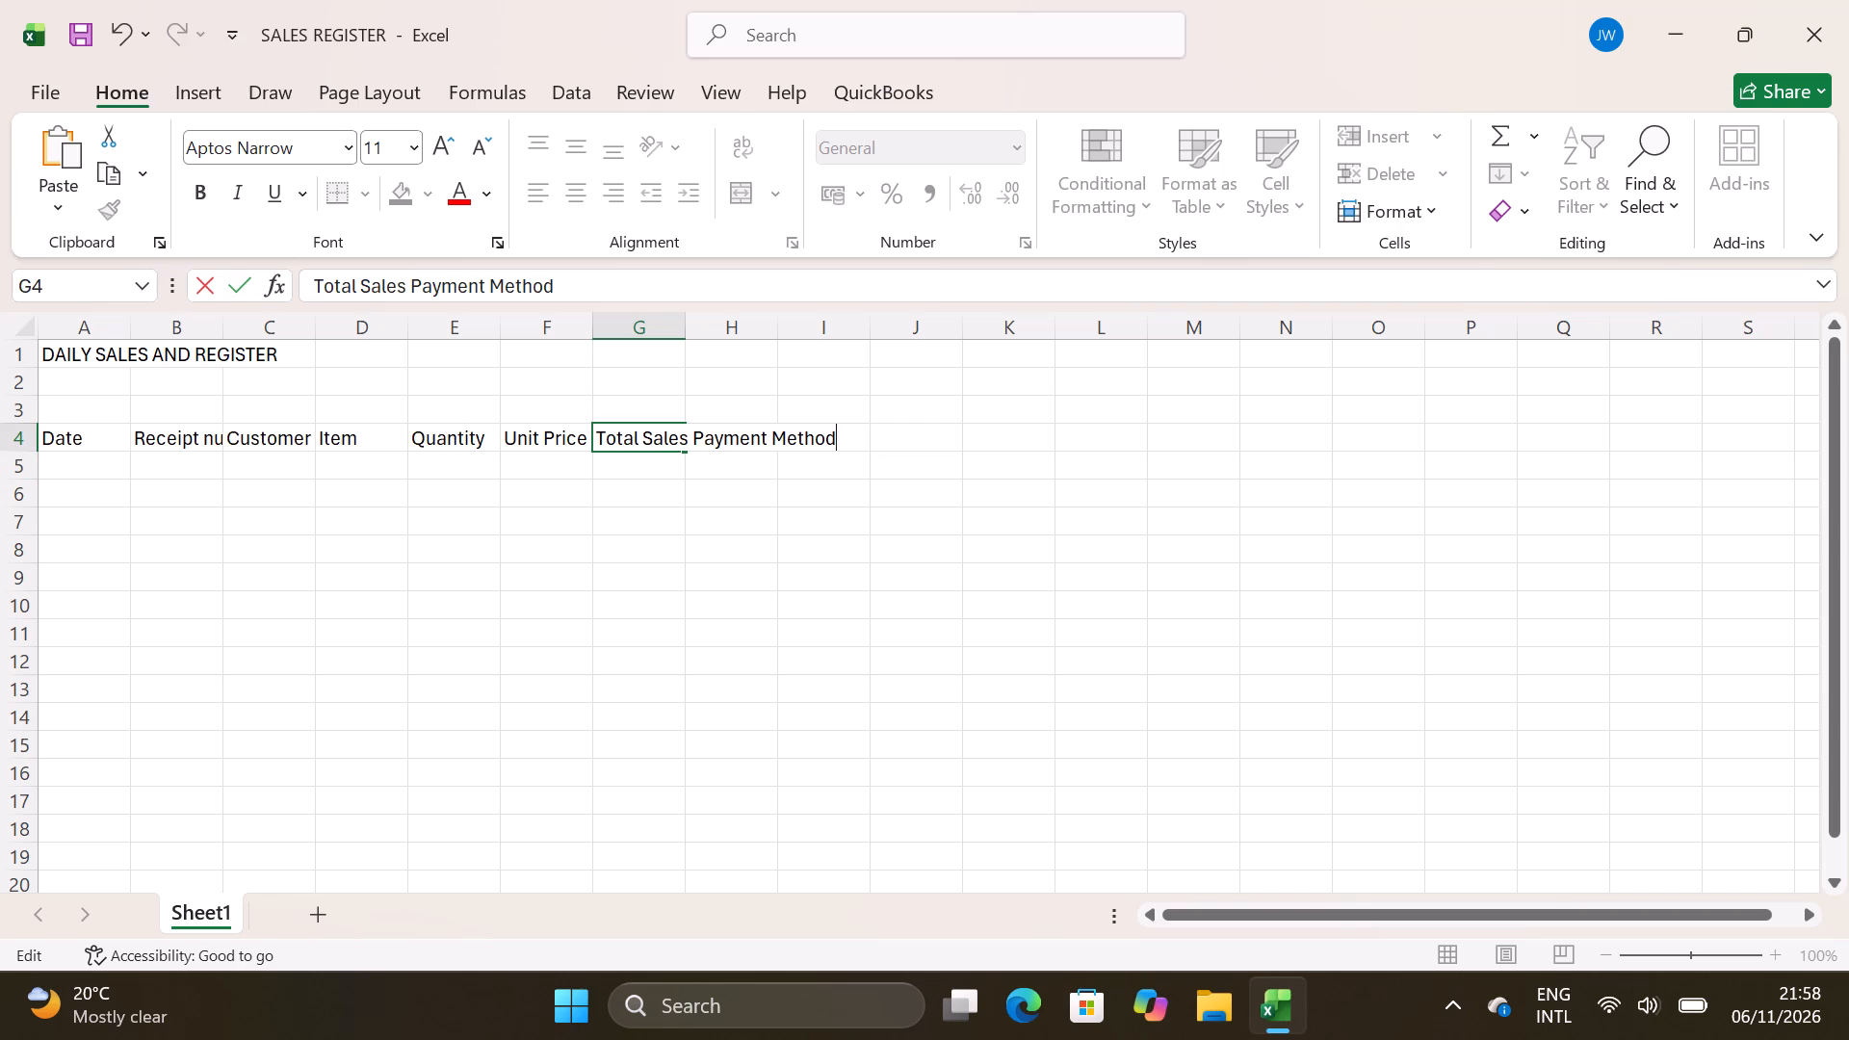
Enter the date 1/11/26 in cell A5, under the Date heading.
double_click(97, 474)
key("1")
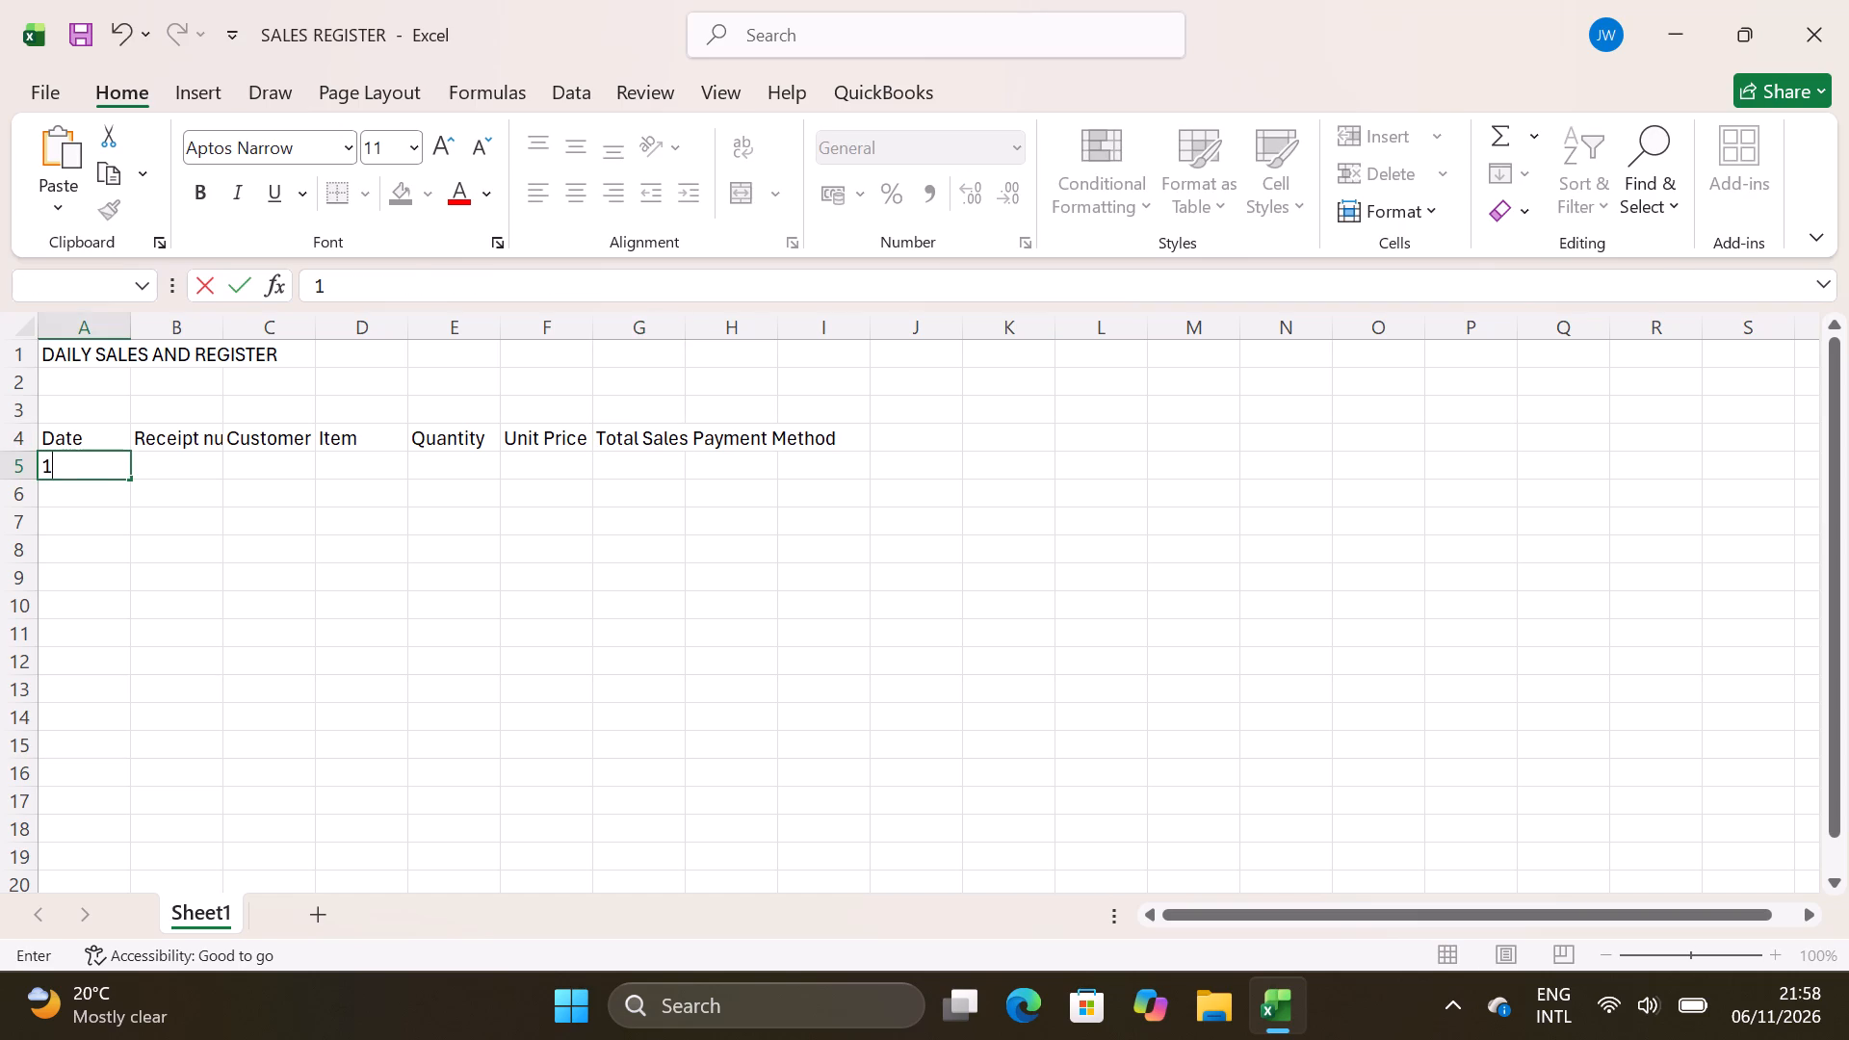
key("slash")
type("11")
key("slash")
type("26")
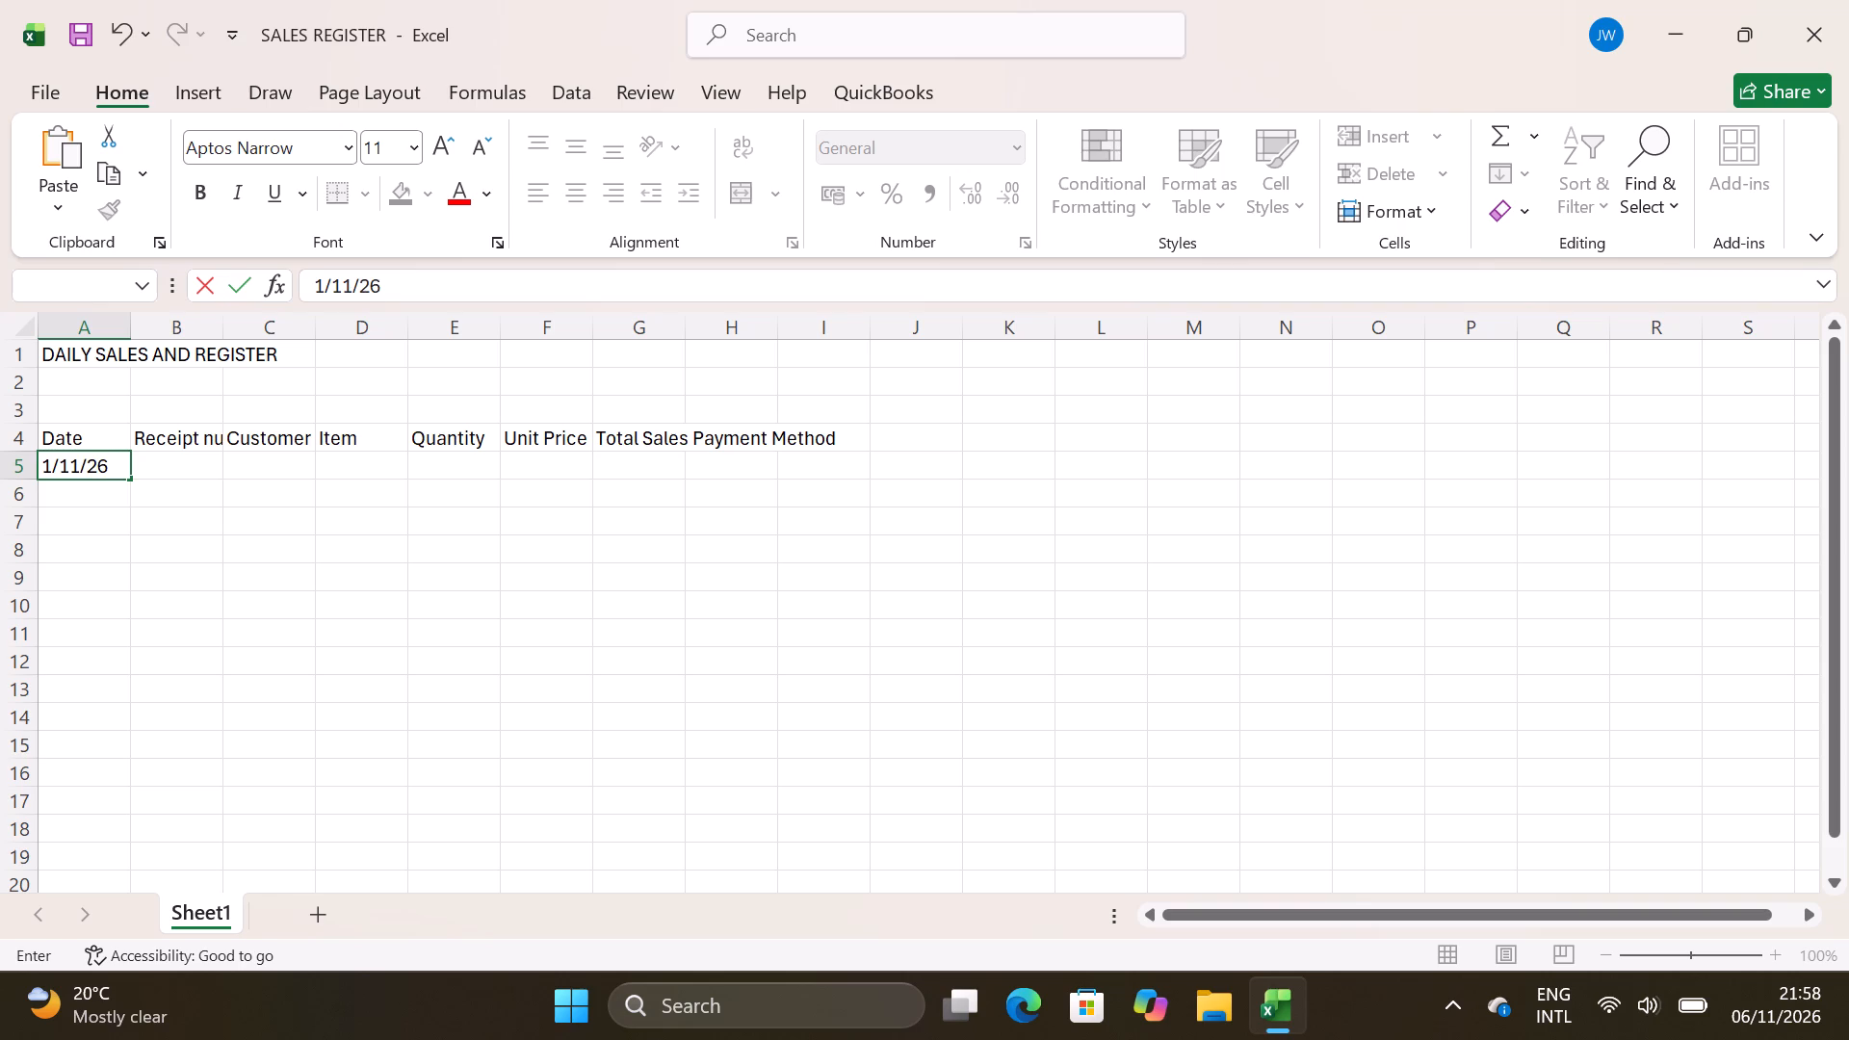
Enter the receipt number R001 in cell B5, beside the first sale's date.
left_click(164, 468)
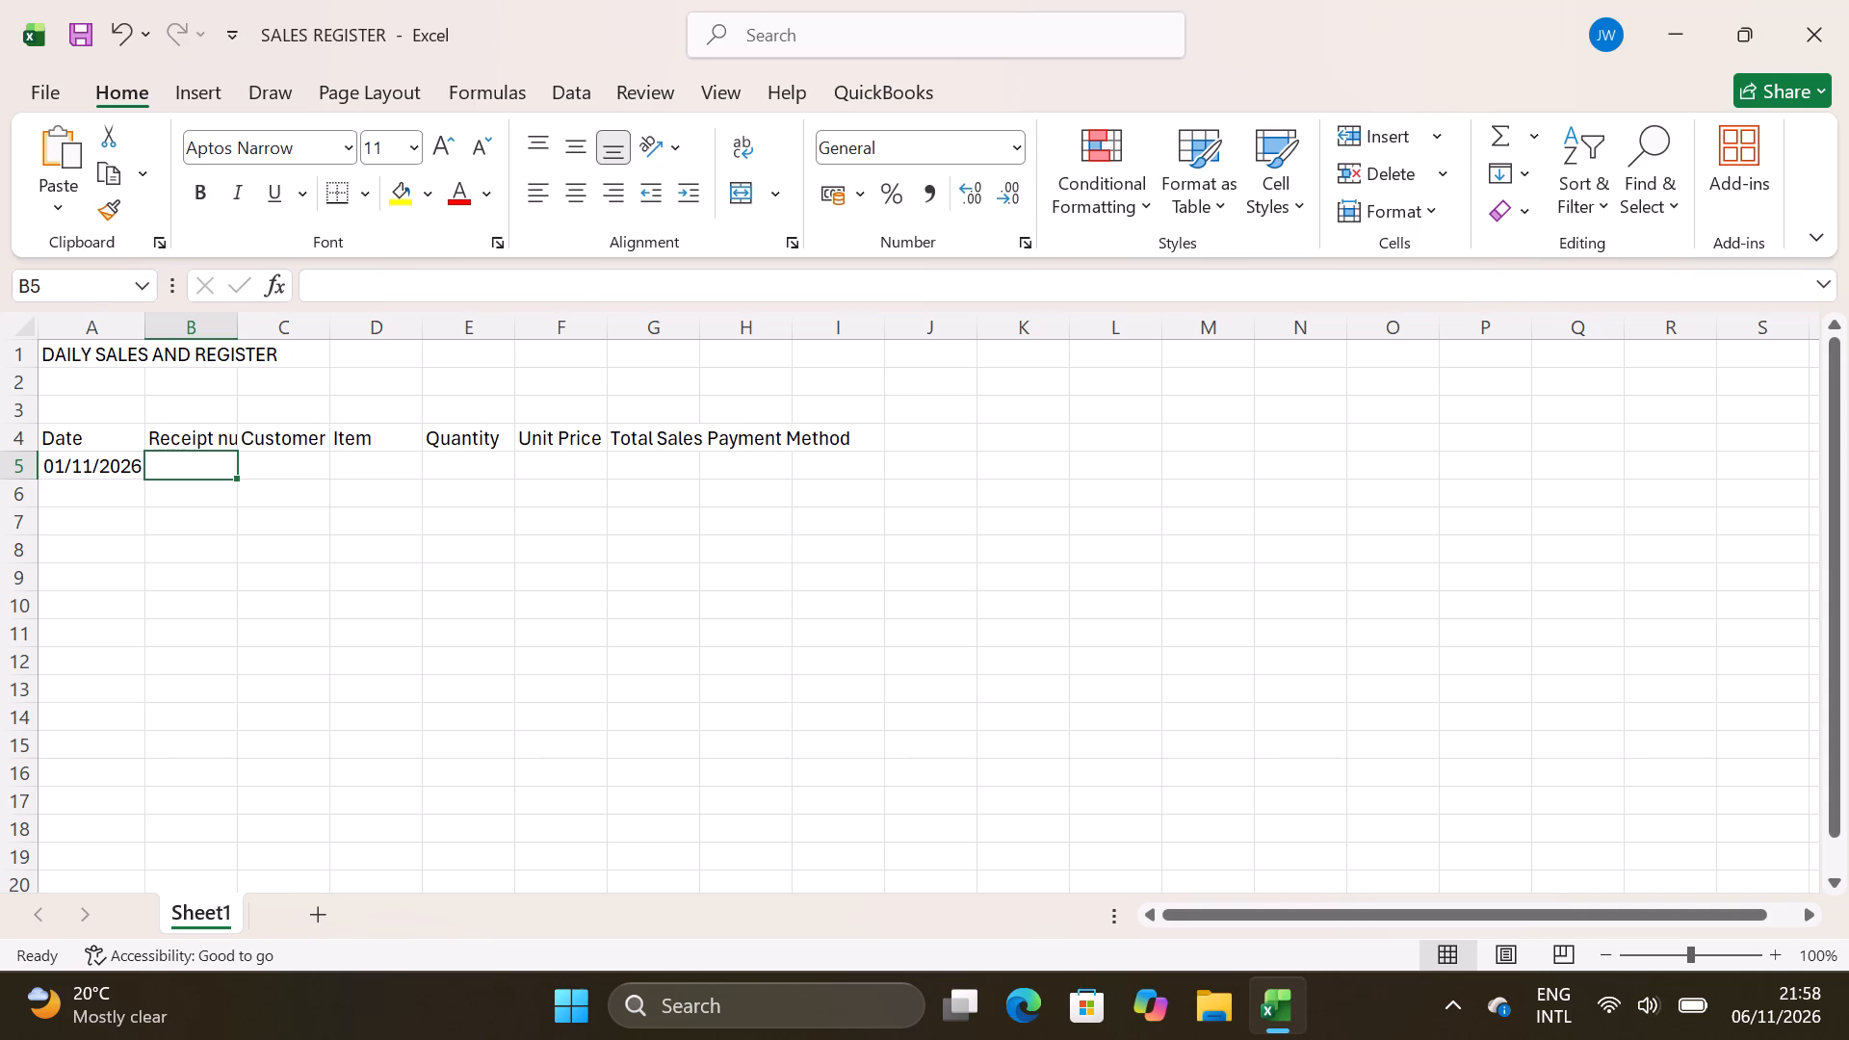
key("r")
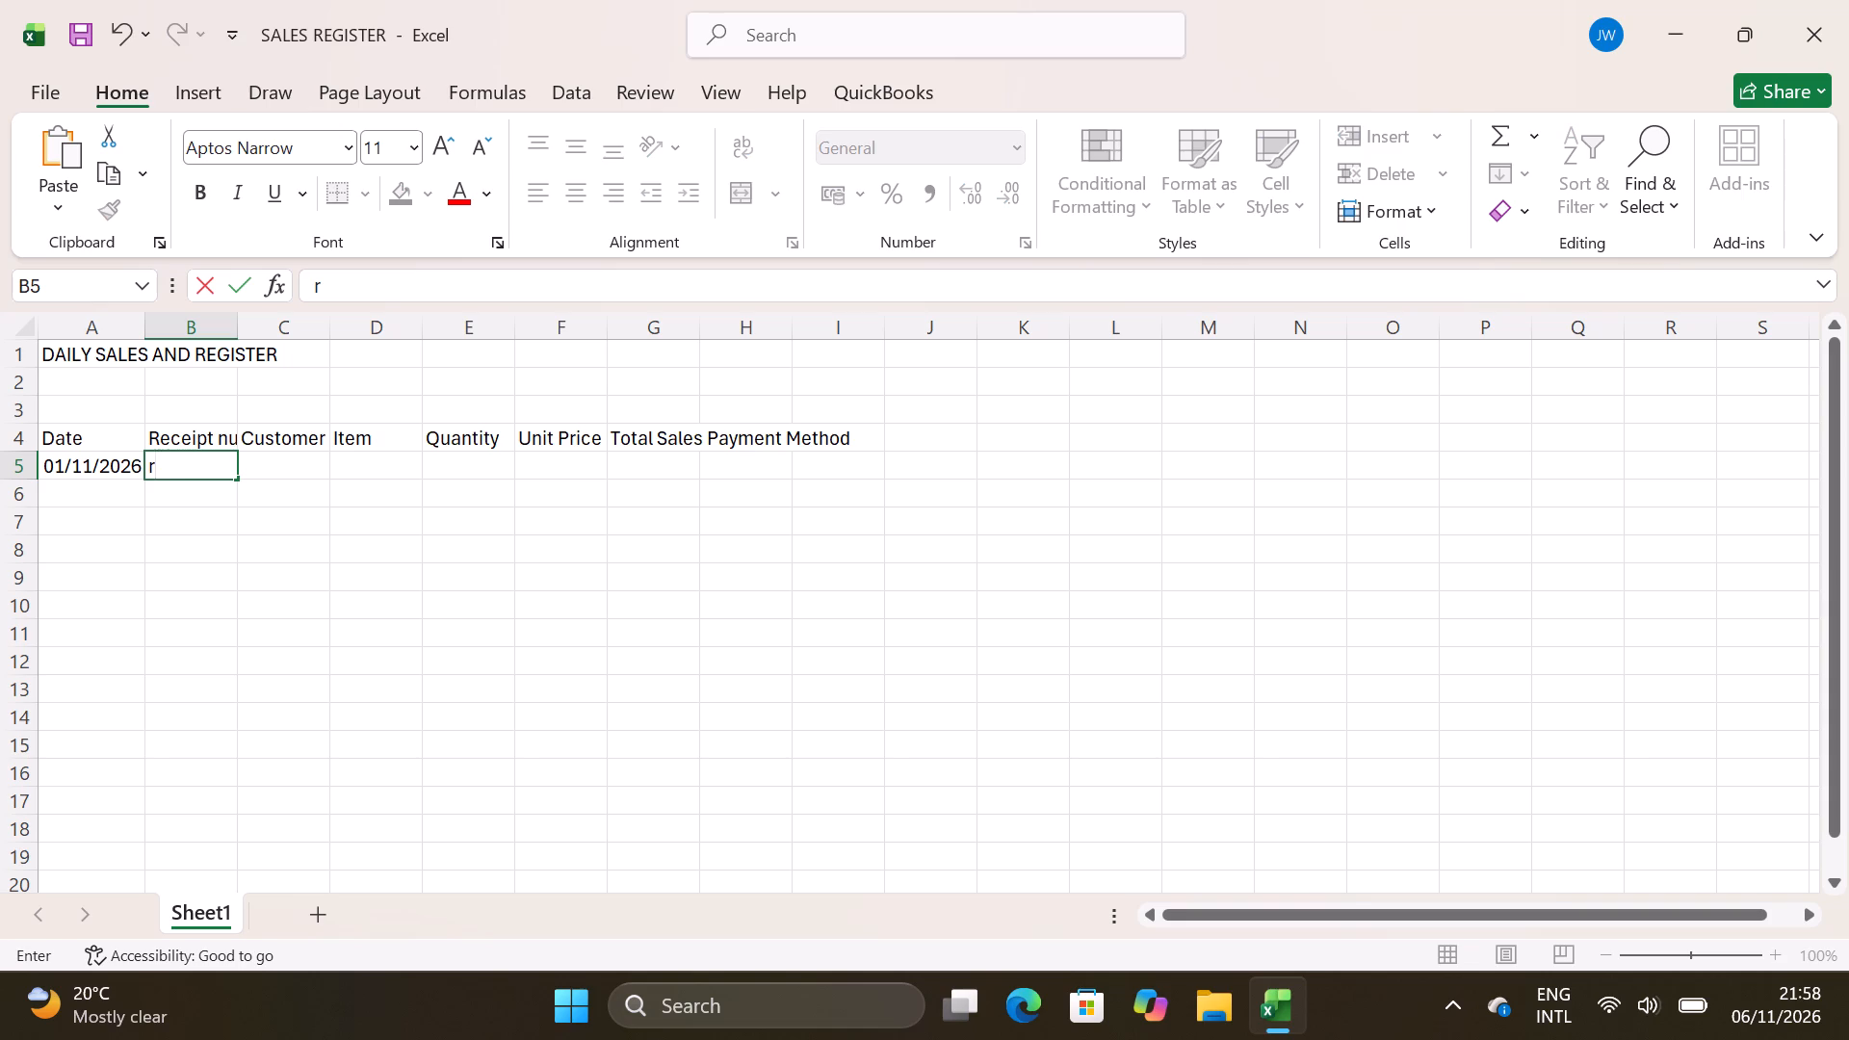
key("BackSpace")
key("r")
type("00")
key("1")
Enter Mary as the customer in cell C5 and Sugar as the item in cell D5.
left_click(266, 462)
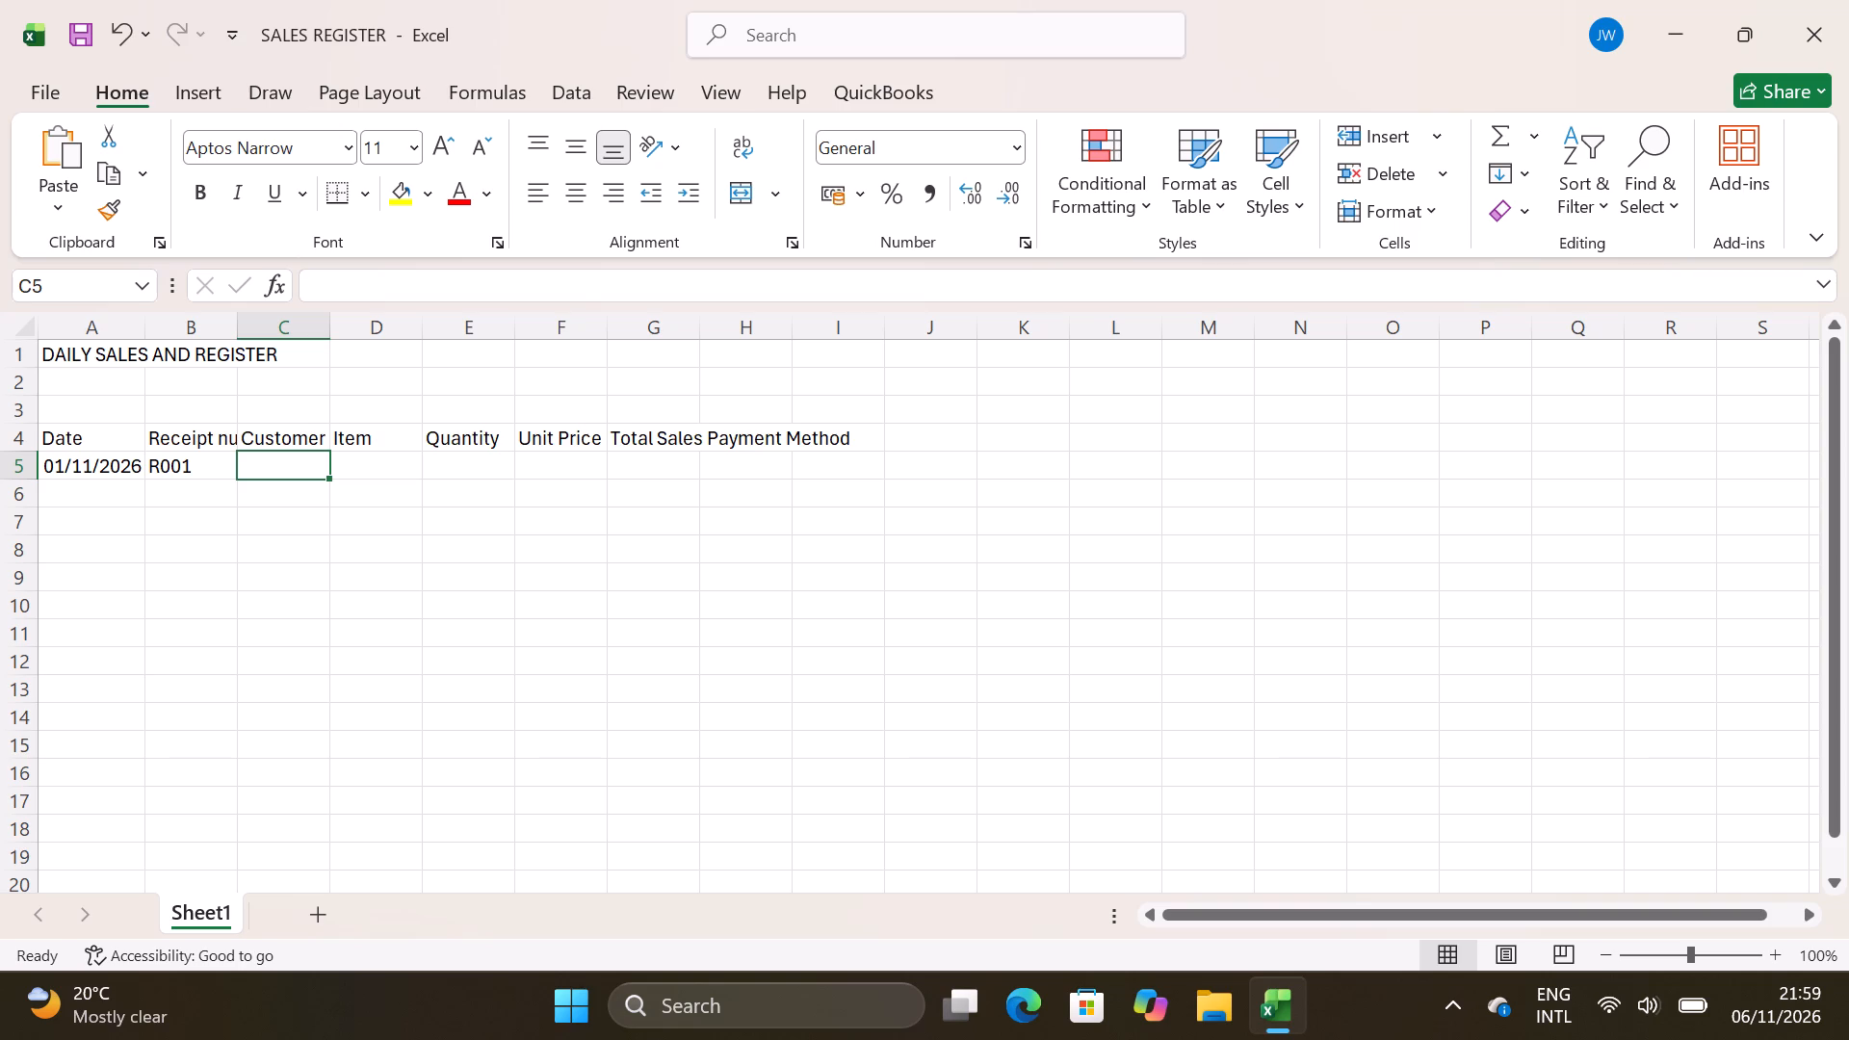
key("m")
type("ary")
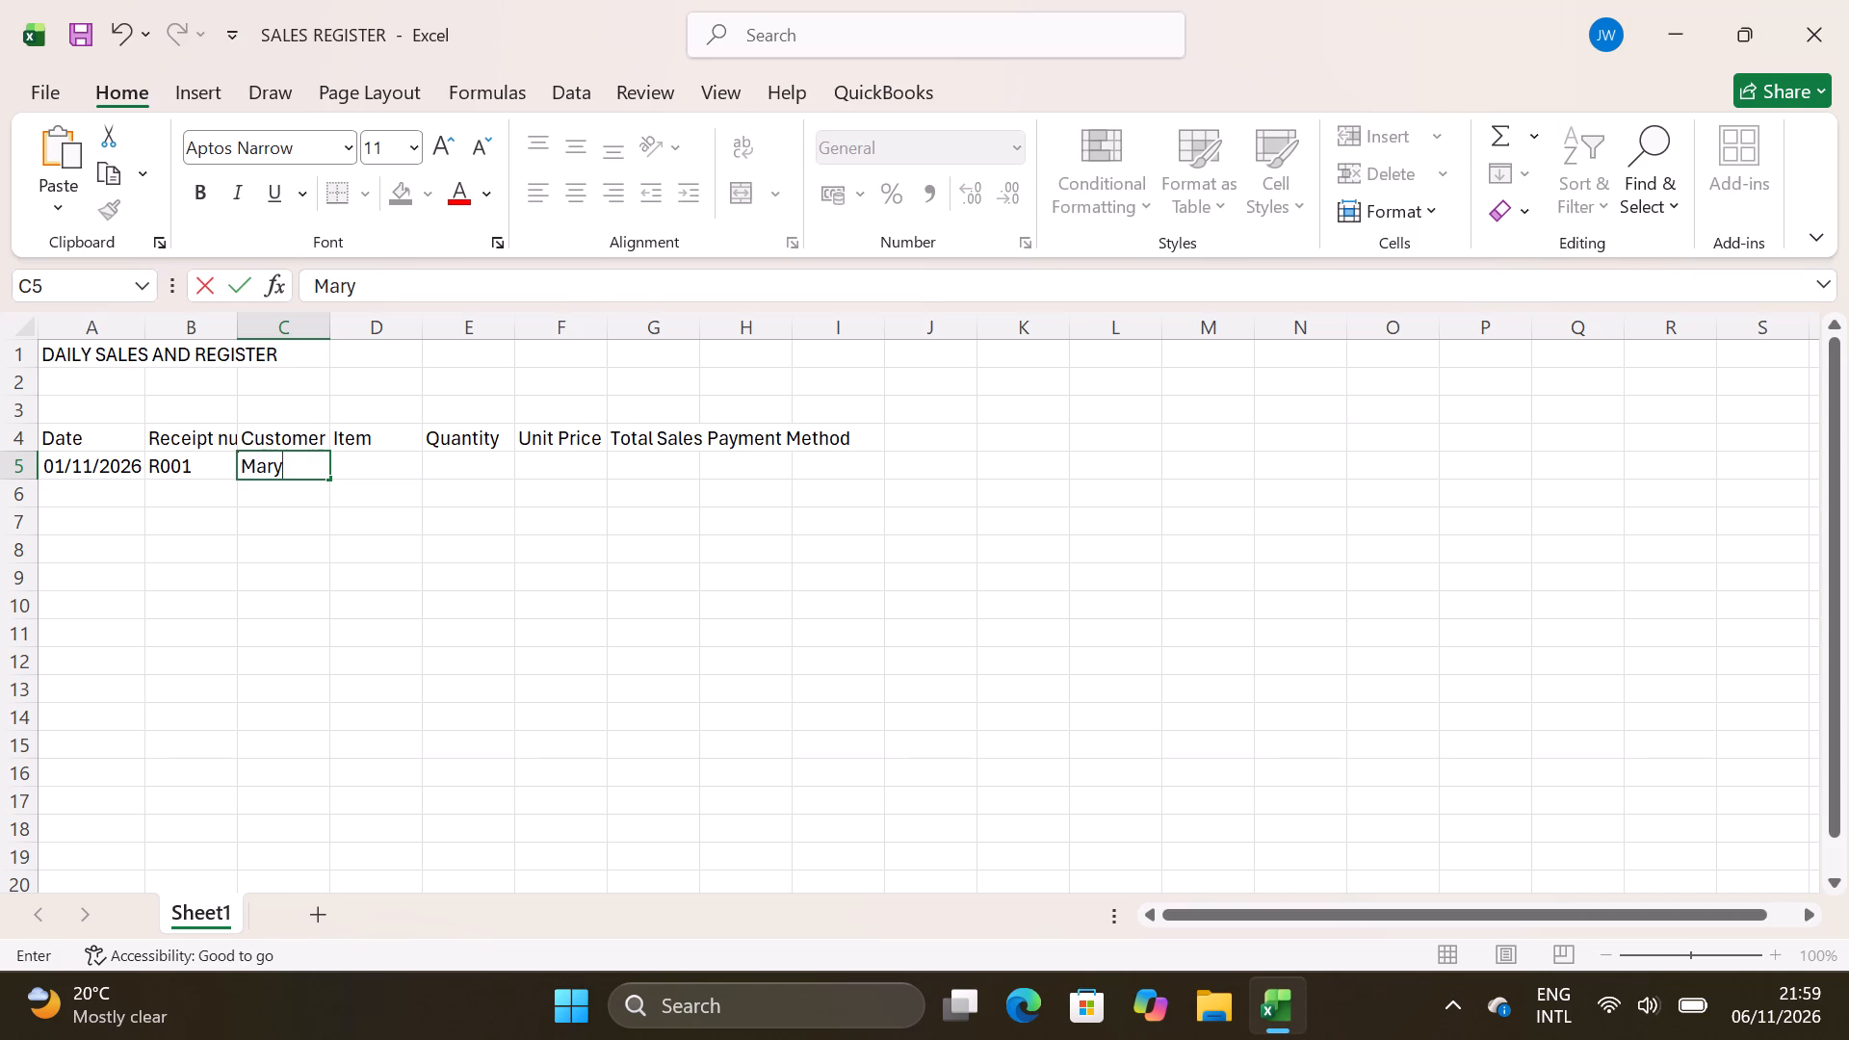
left_click(393, 463)
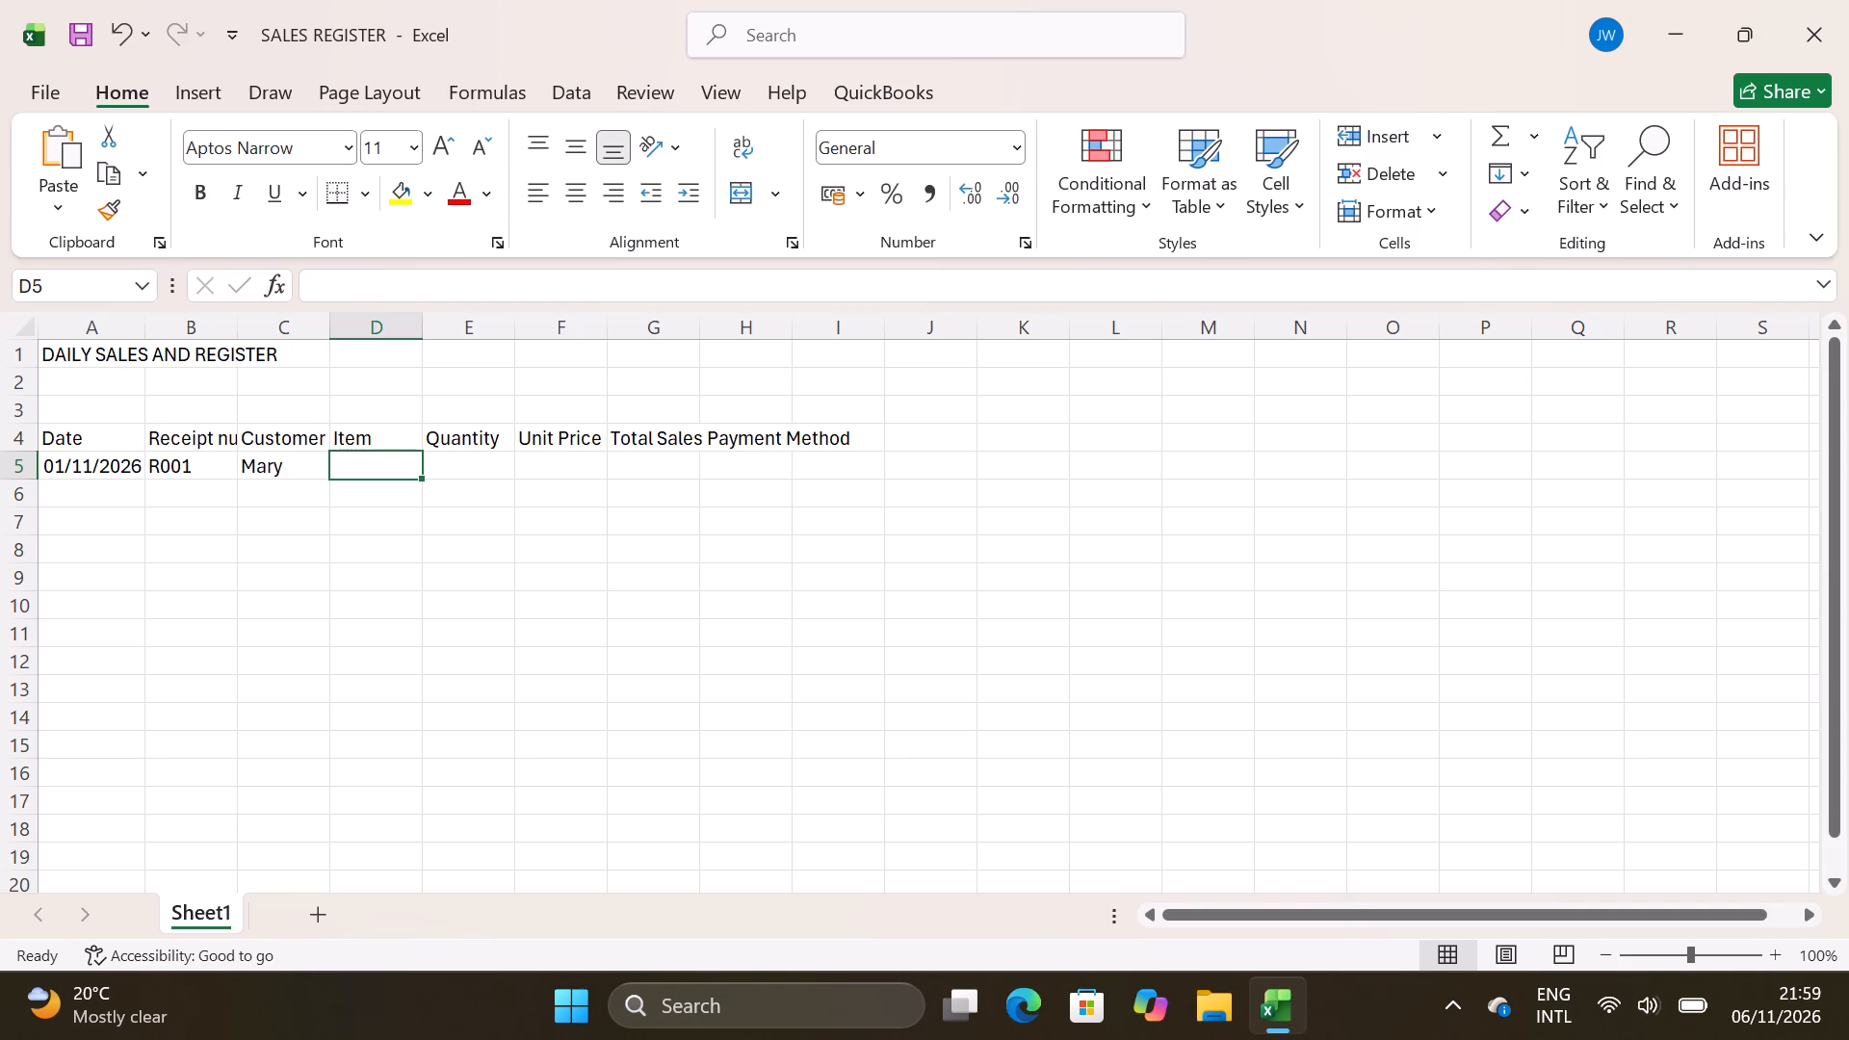
key("s")
type("ugar")
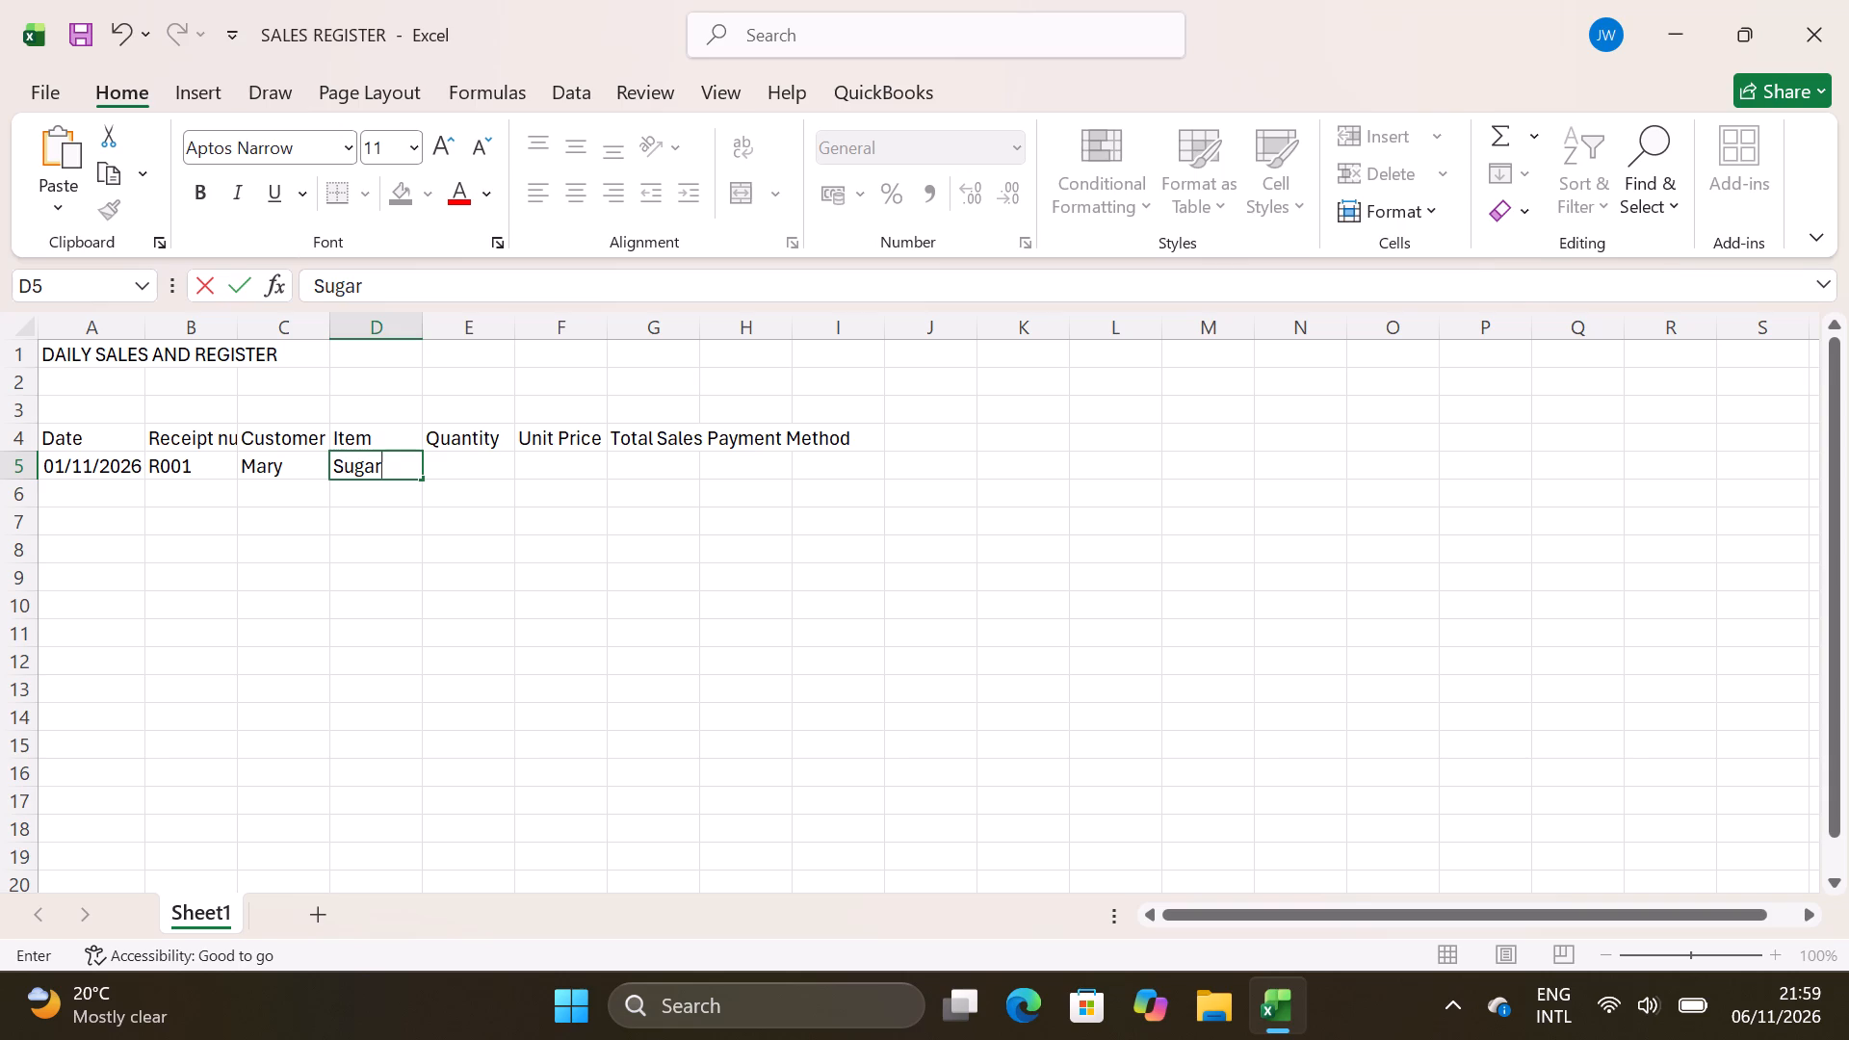
key("5")
key("BackSpace")
Enter a quantity of 5 in cell E5 and a unit price of 180 in cell F5.
double_click(479, 471)
key("5")
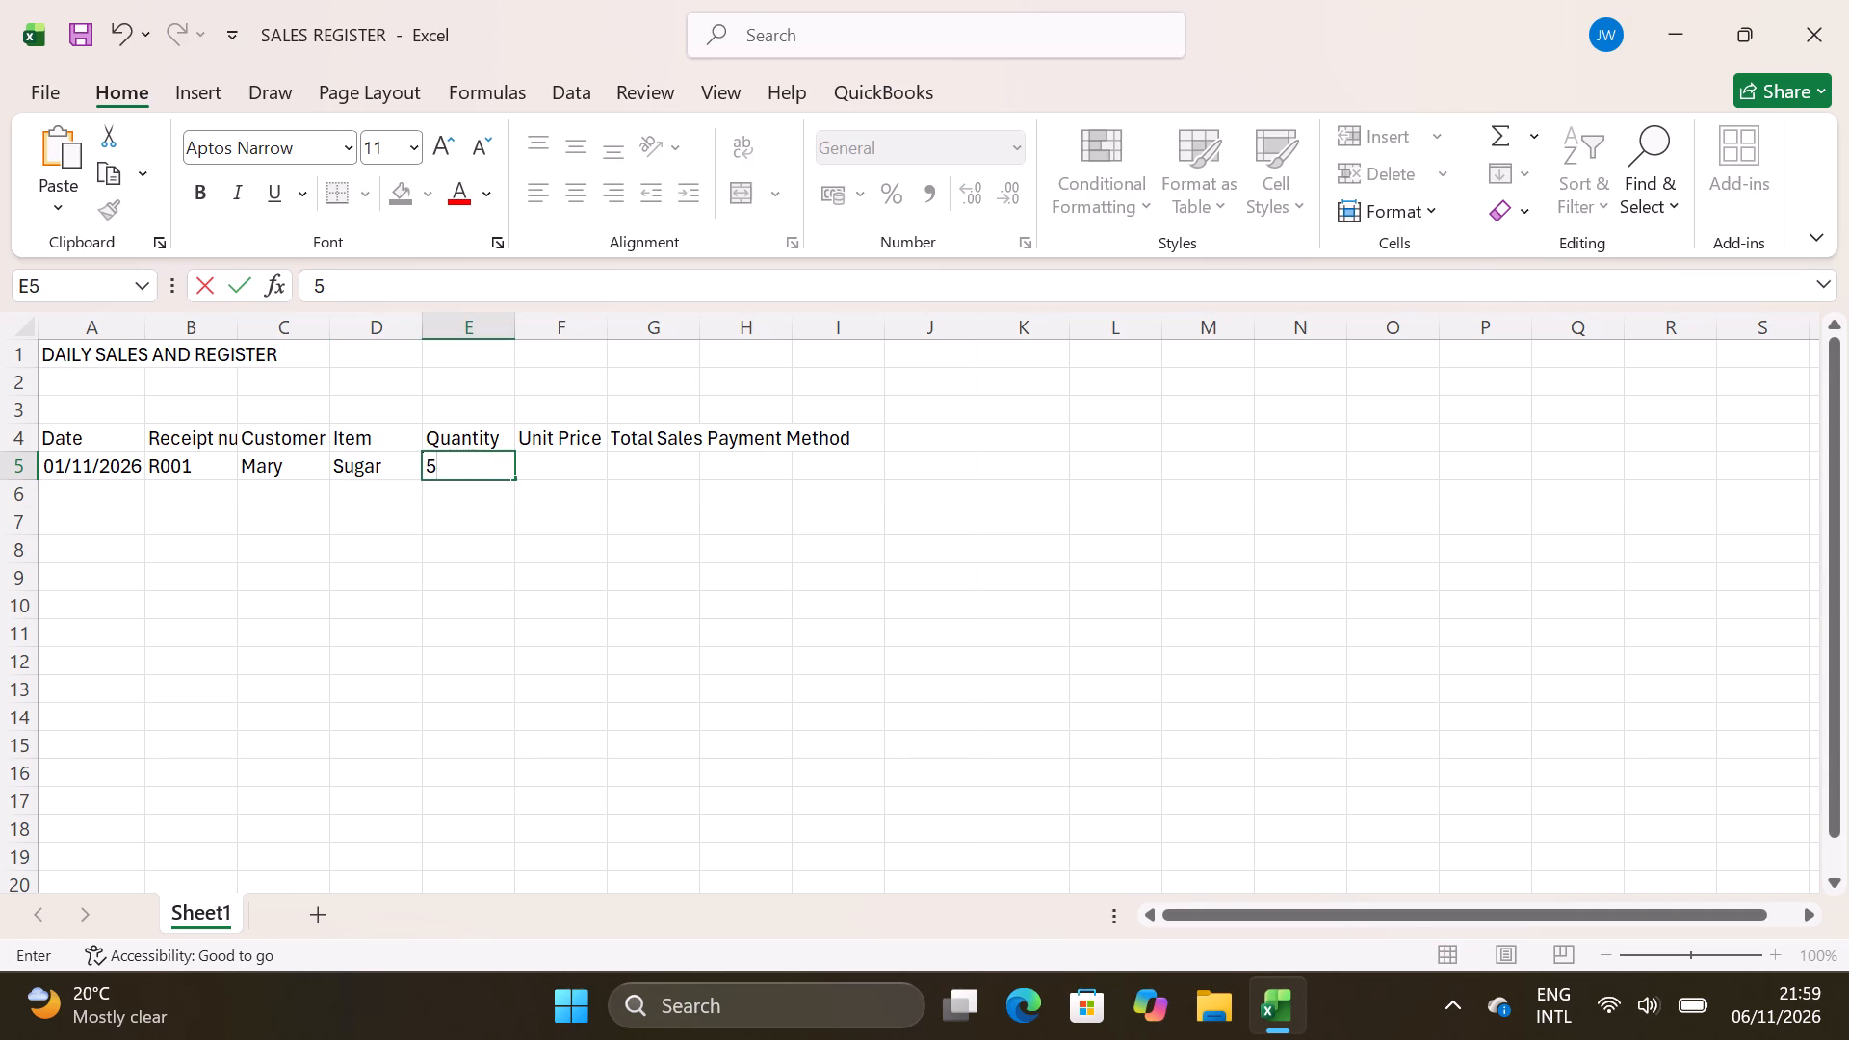
left_click(563, 466)
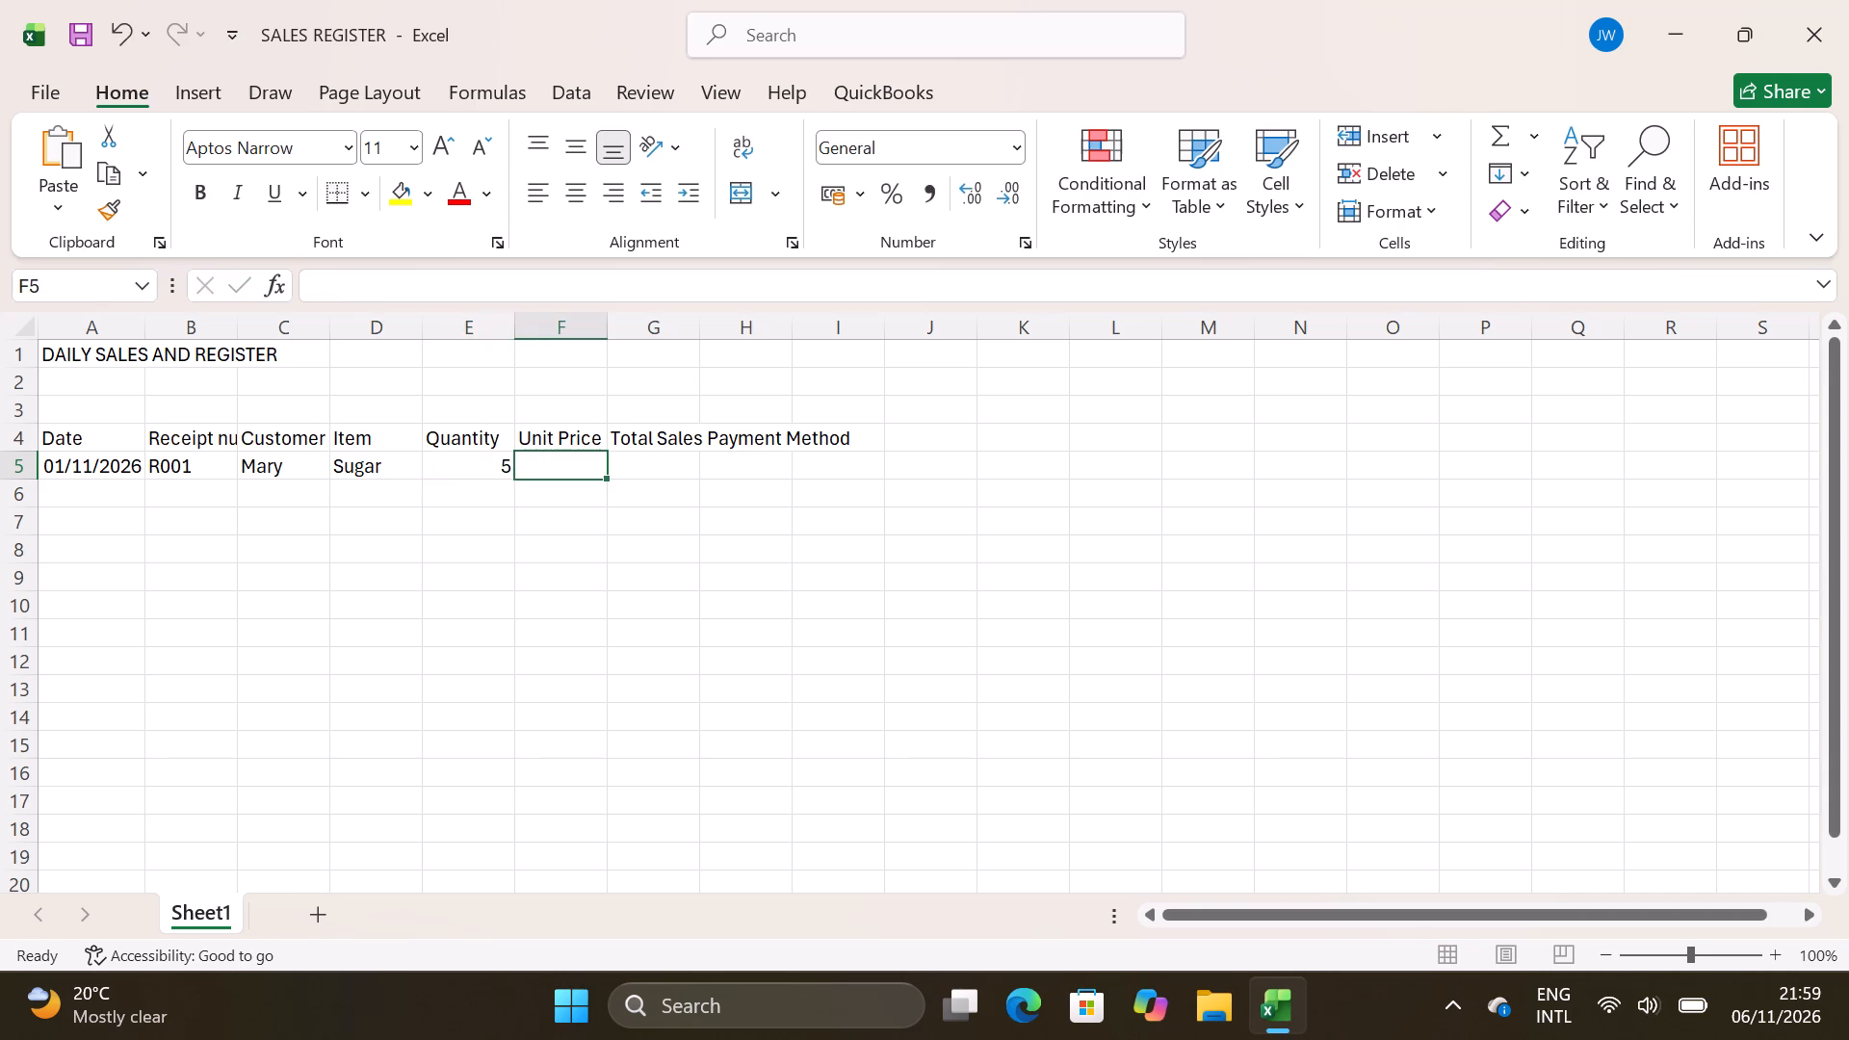
key("1")
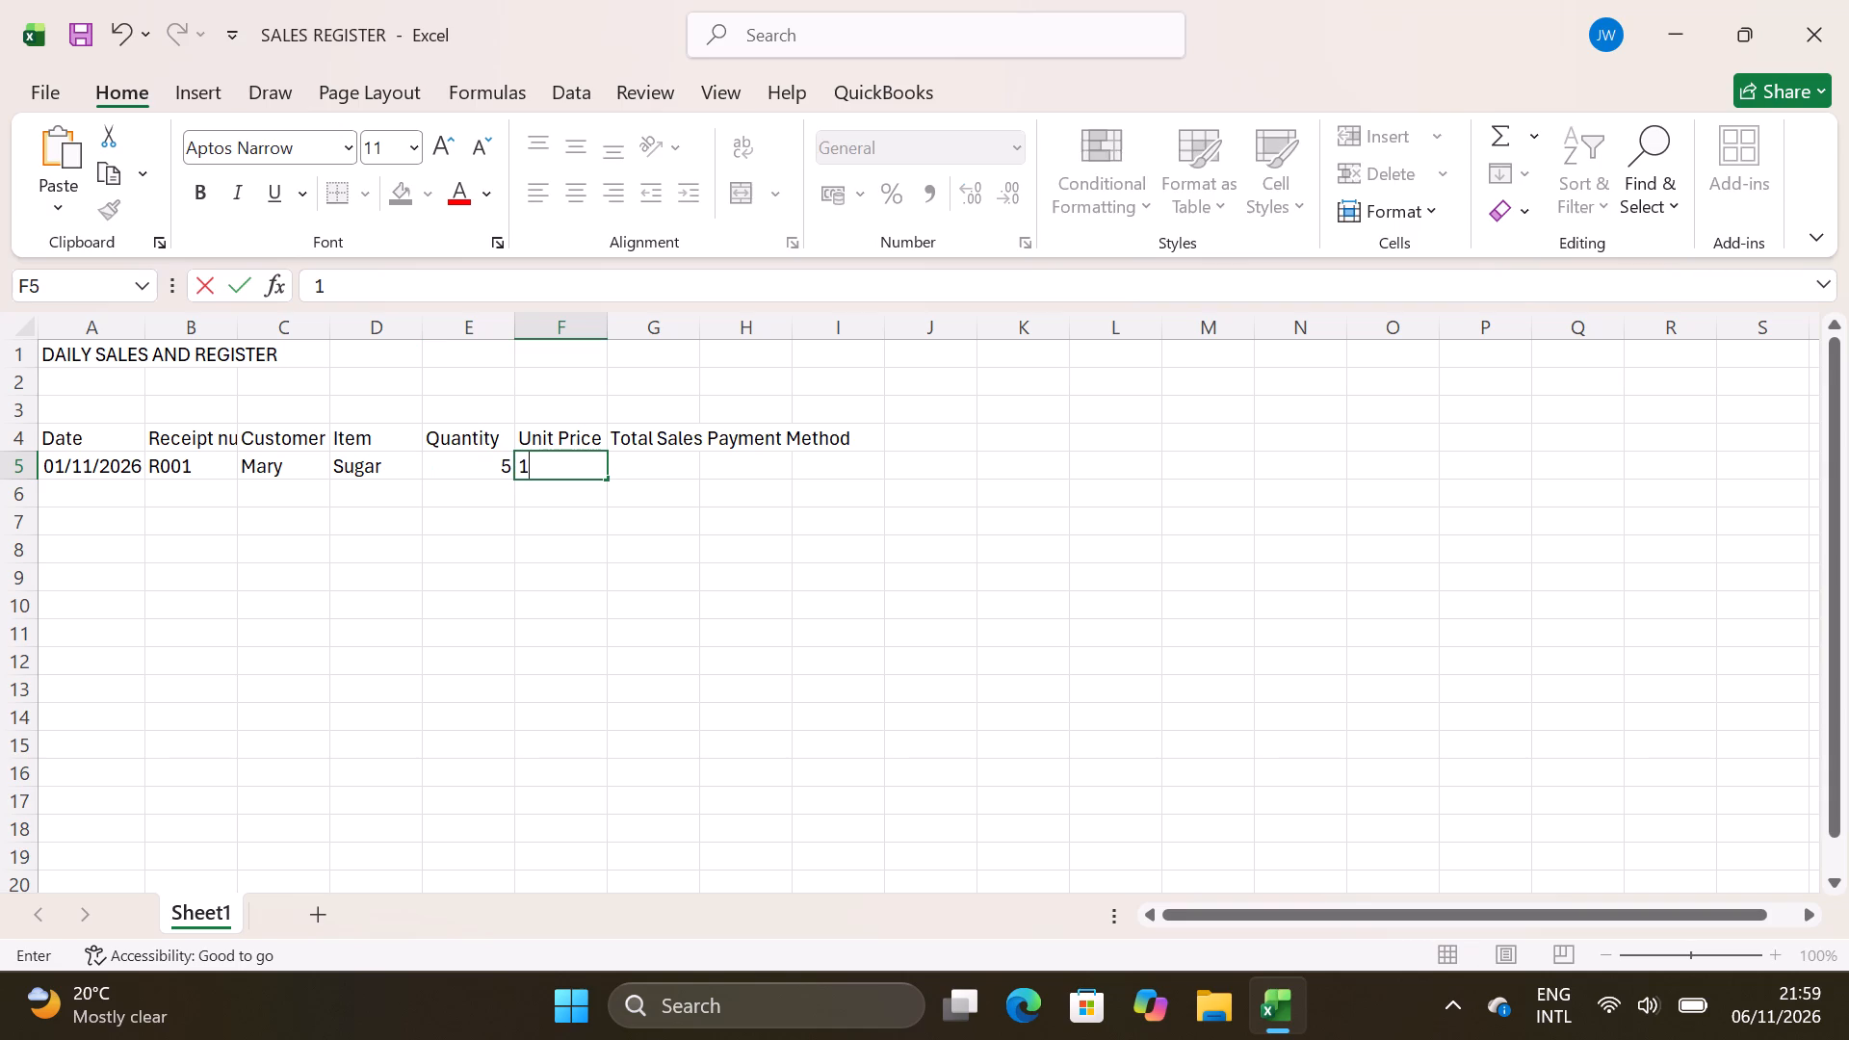
type("80")
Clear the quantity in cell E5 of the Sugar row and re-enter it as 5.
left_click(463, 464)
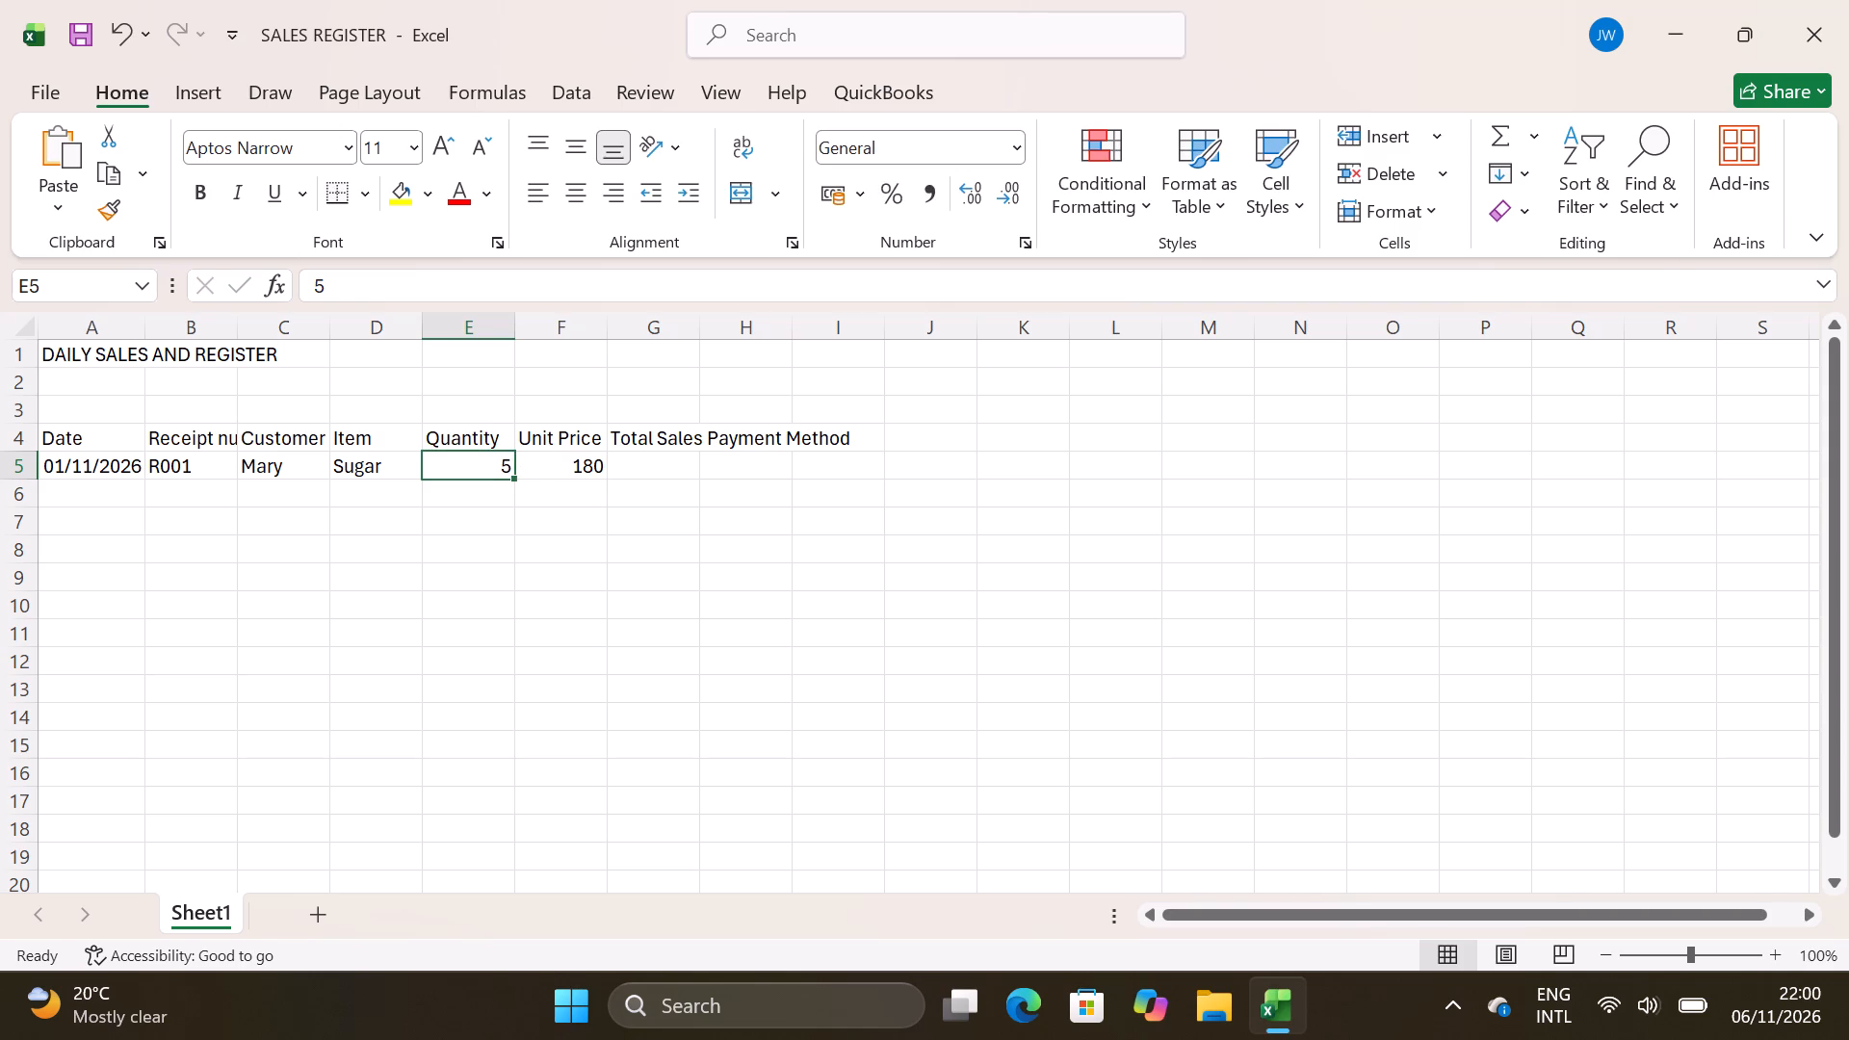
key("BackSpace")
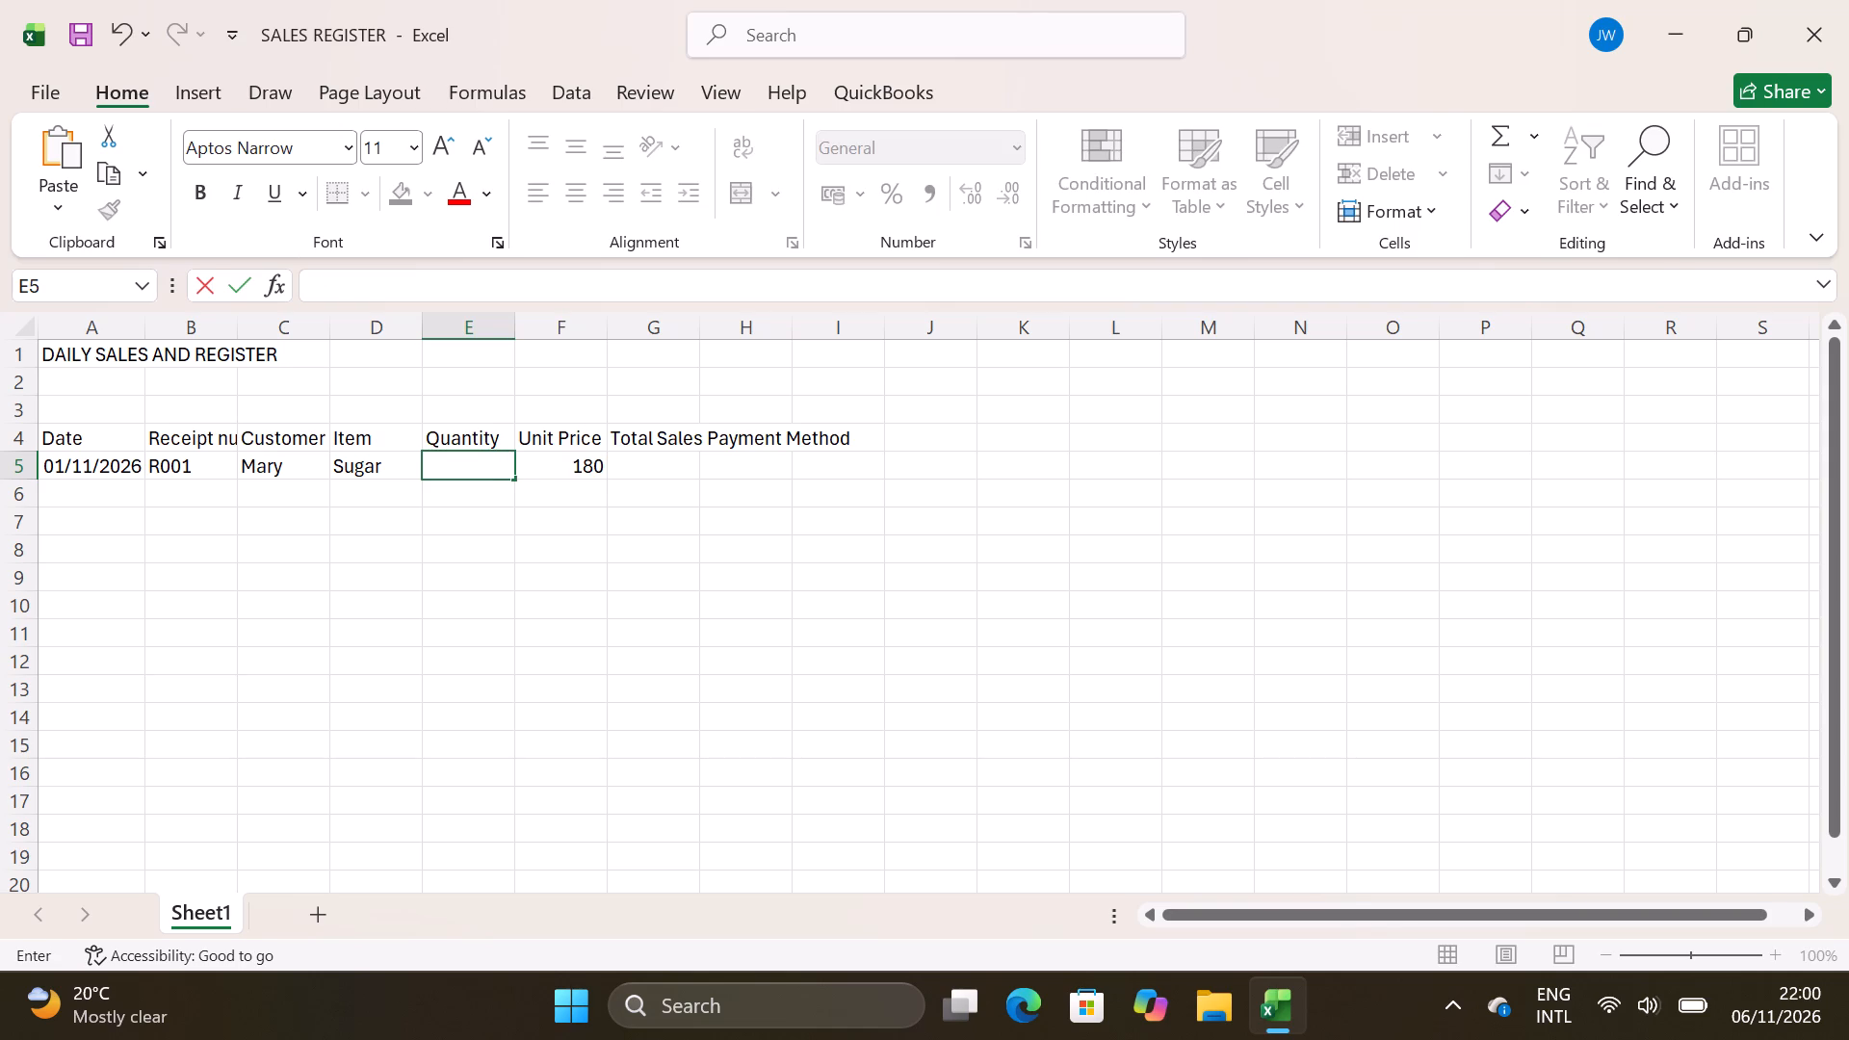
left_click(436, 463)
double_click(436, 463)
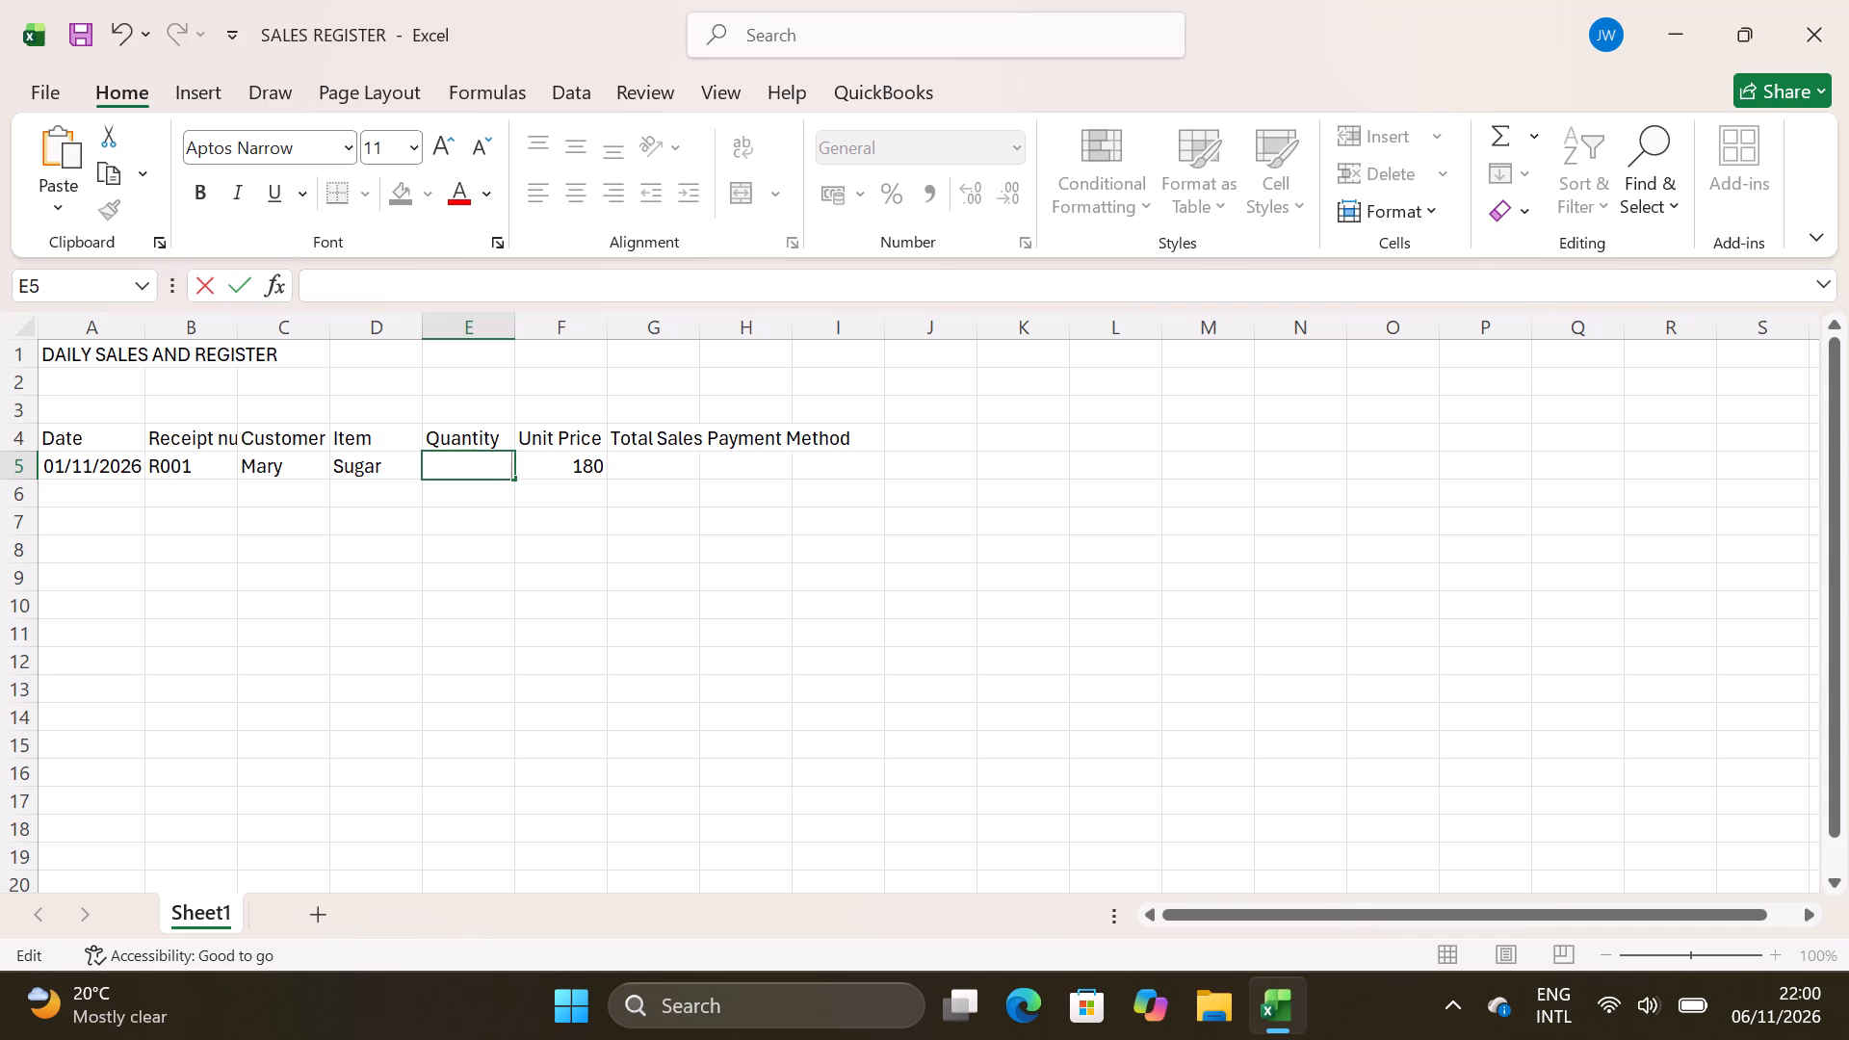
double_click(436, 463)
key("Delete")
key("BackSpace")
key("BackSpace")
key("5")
Enter Cash as the payment method in cell H5 of the Sugar row, leaving the total sales cell G5 empty.
double_click(618, 465)
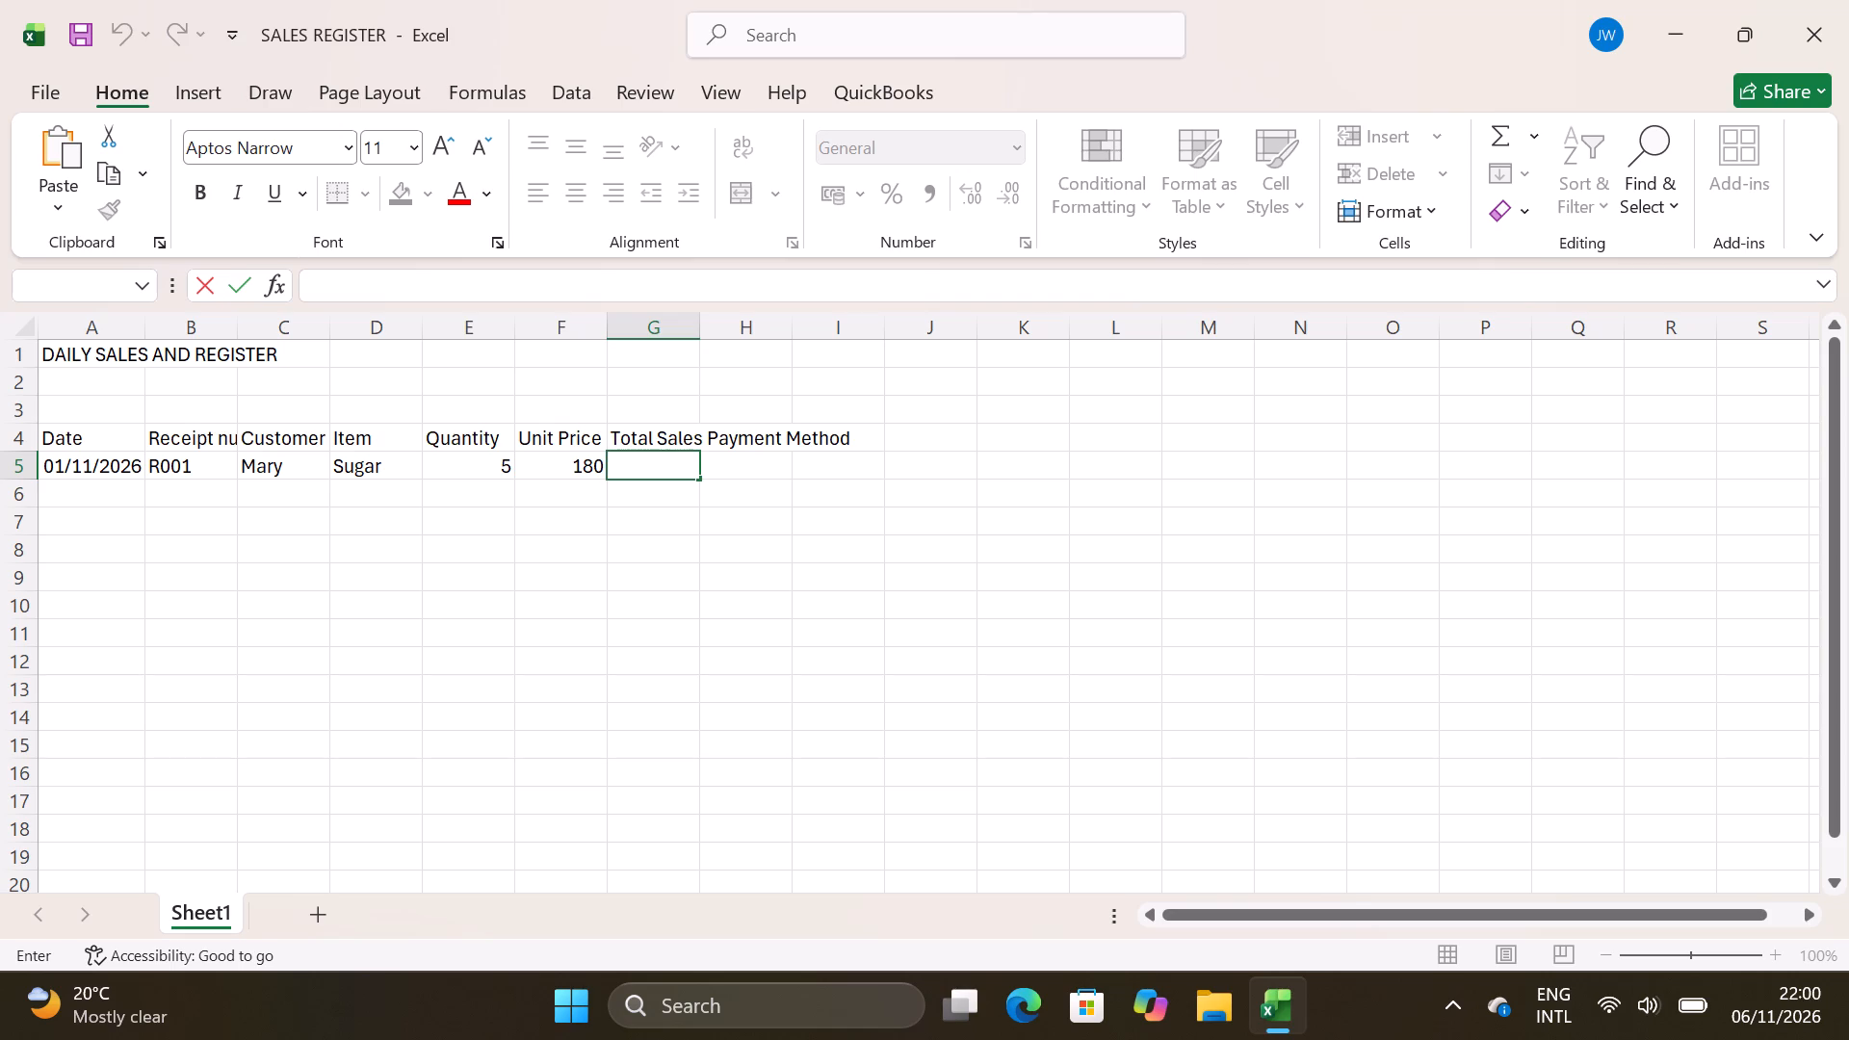
left_click(724, 460)
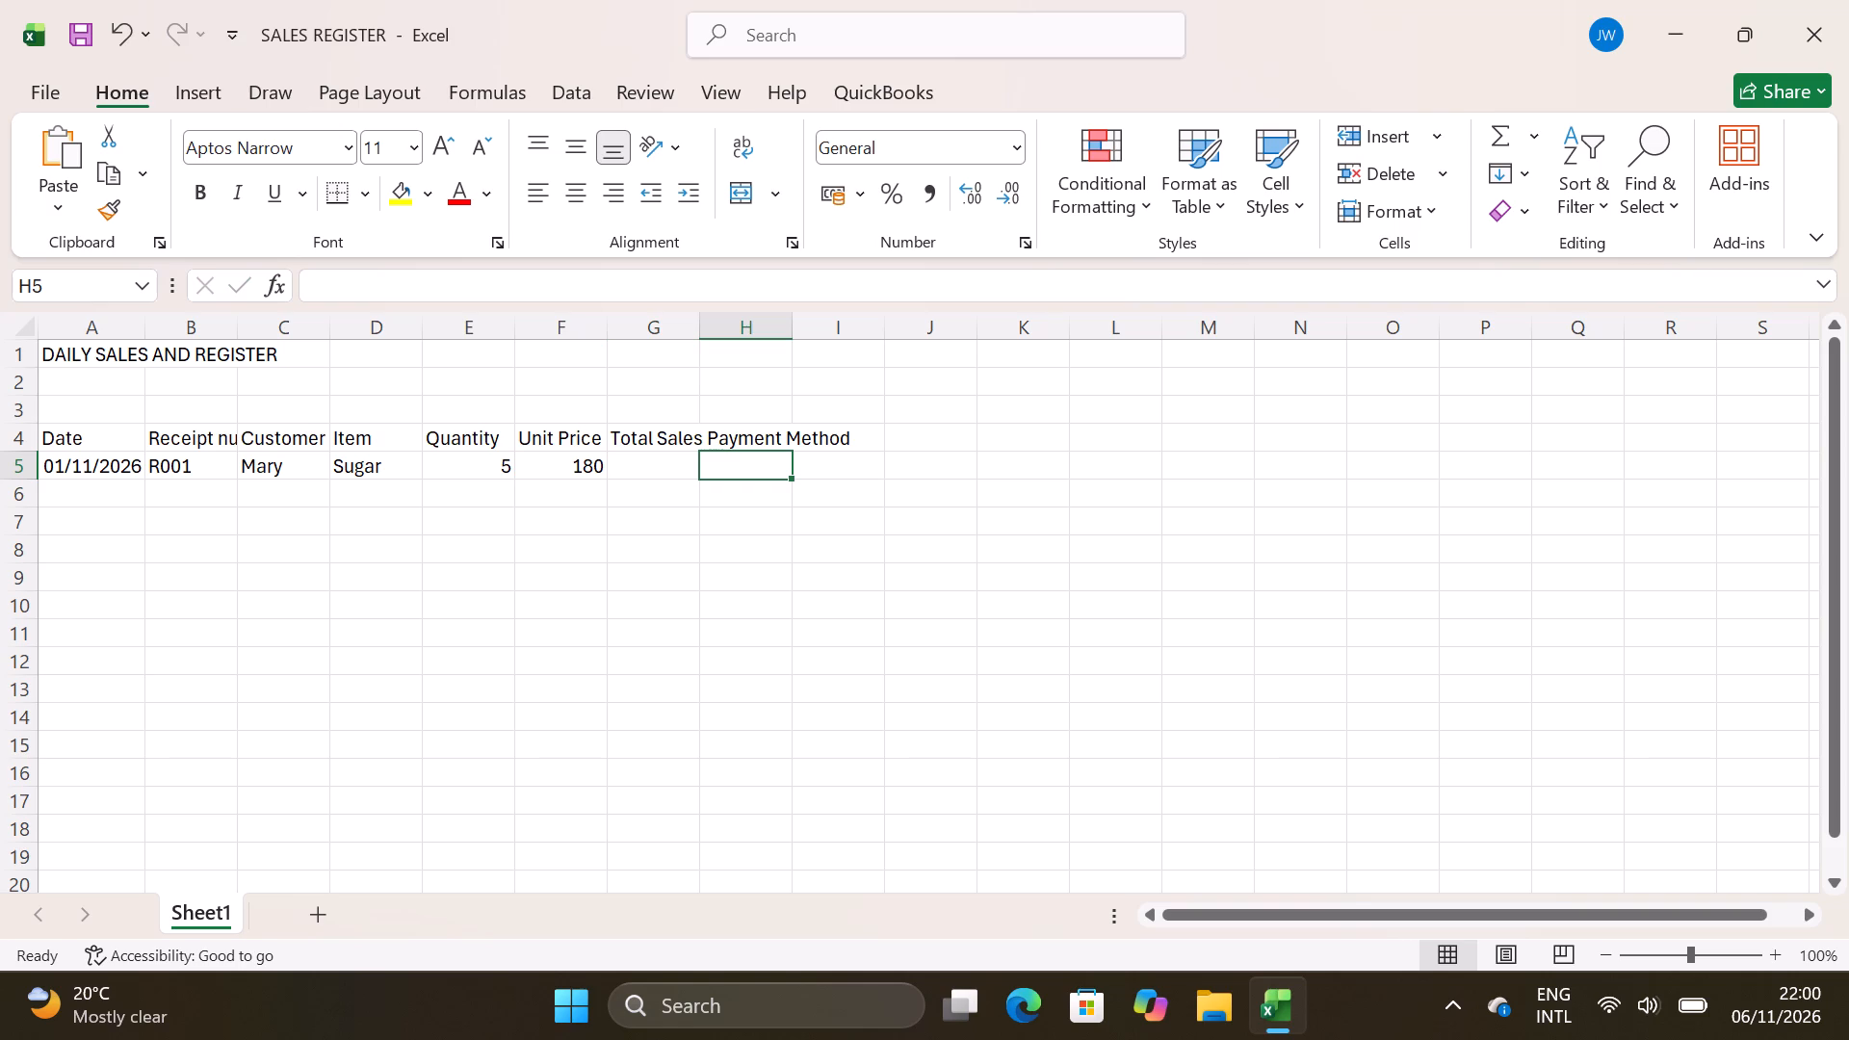
key("c")
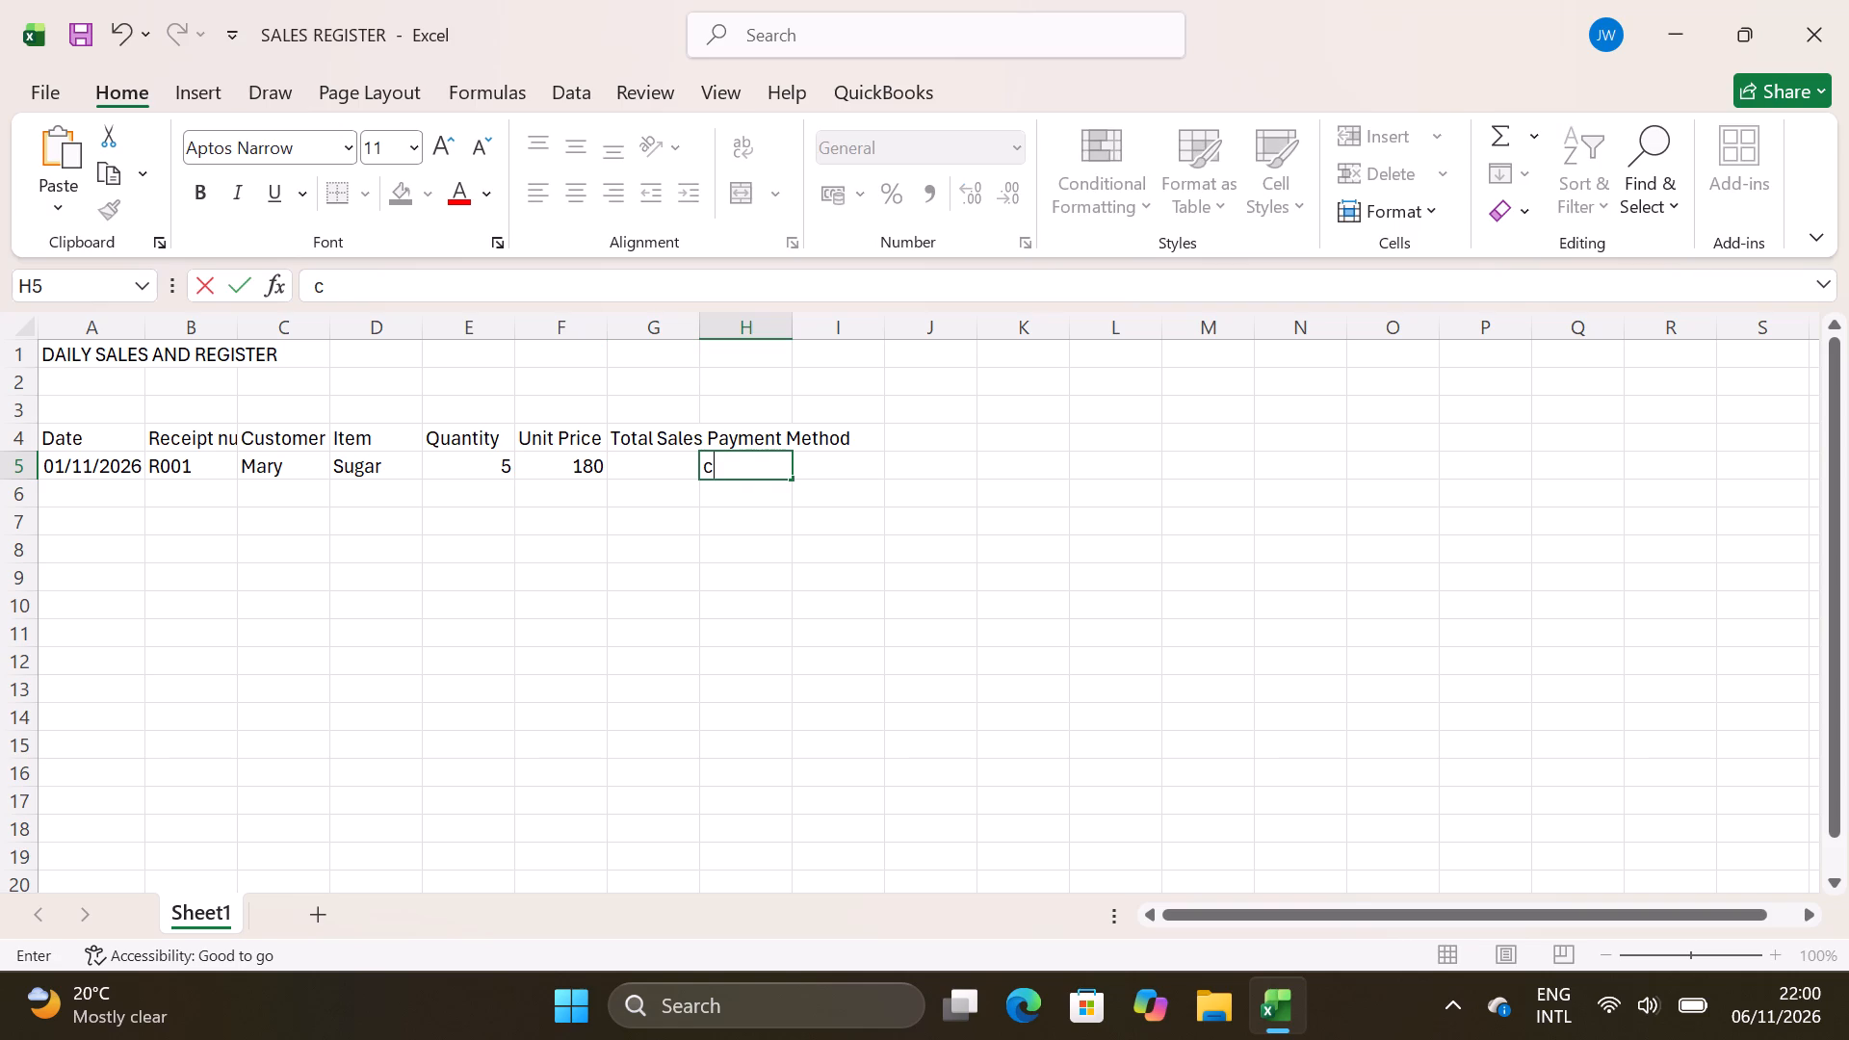
key("BackSpace")
key("c")
type("ash")
Enter the second sale's date, 1/11/26, in cell A6 of the Date column.
double_click(59, 501)
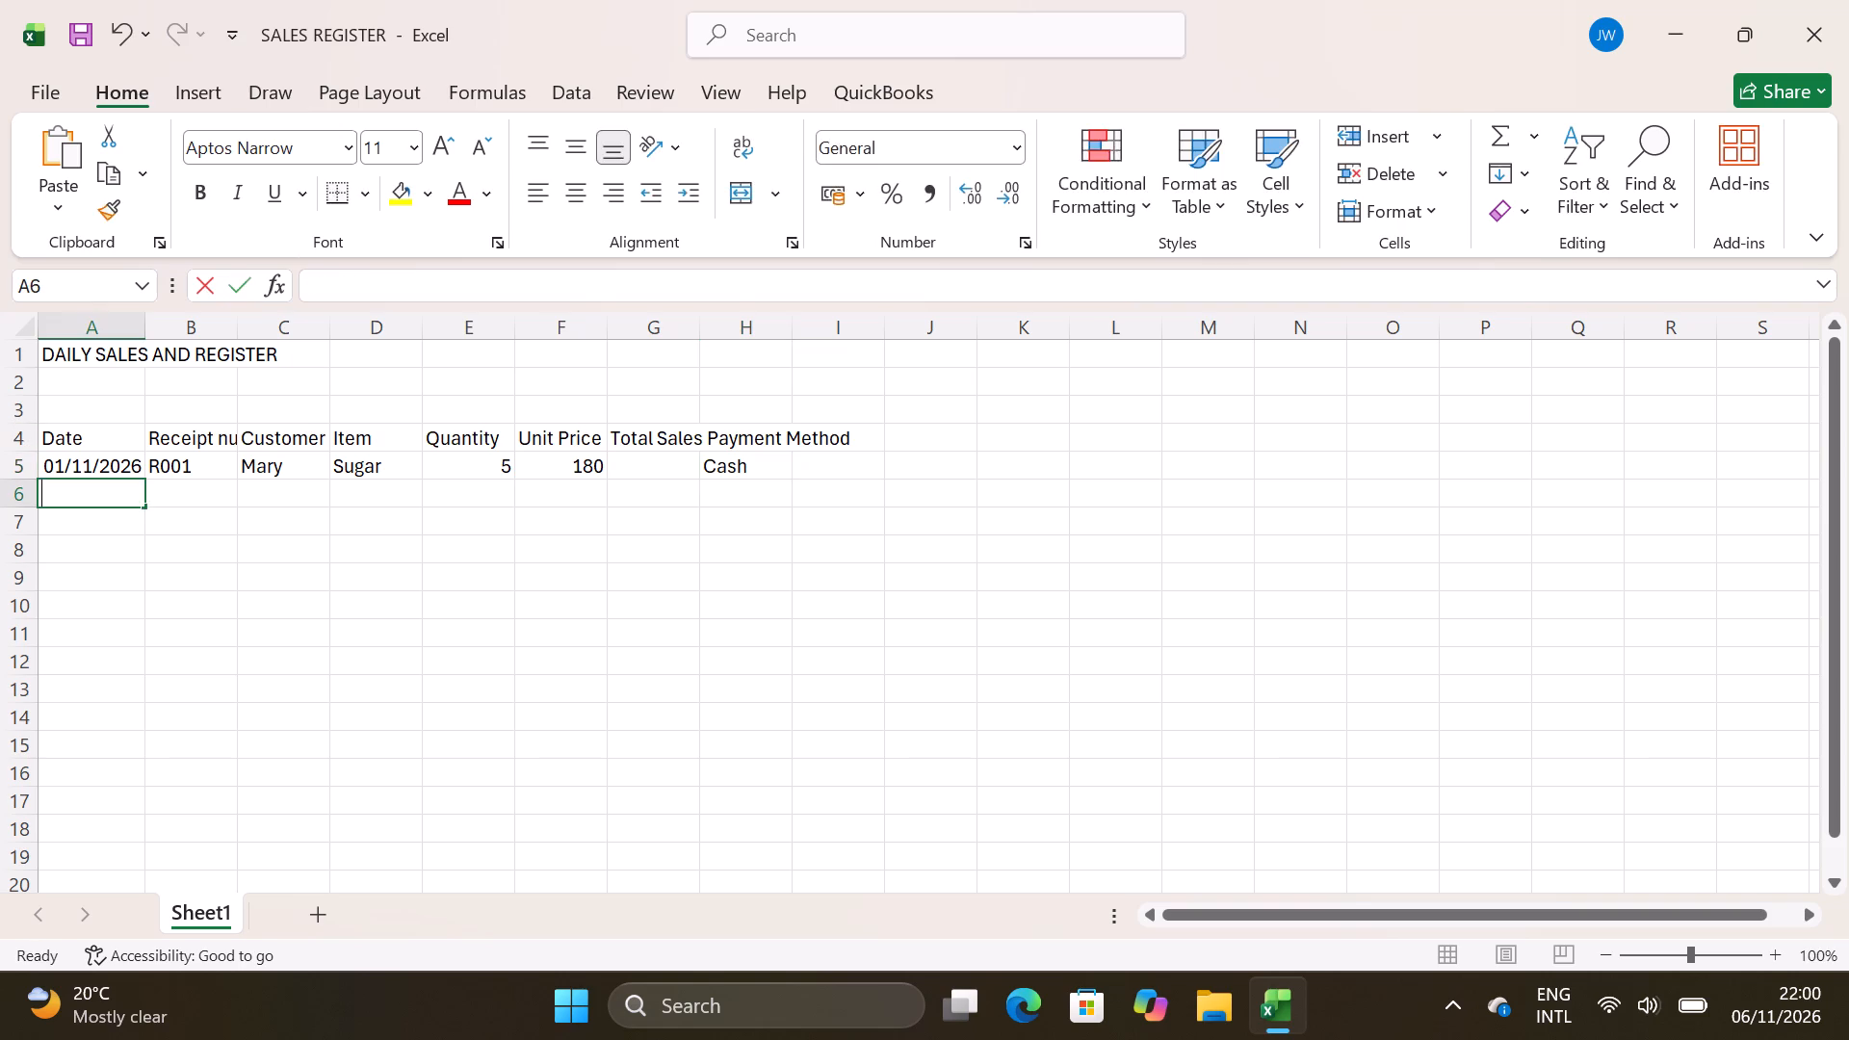
key("1")
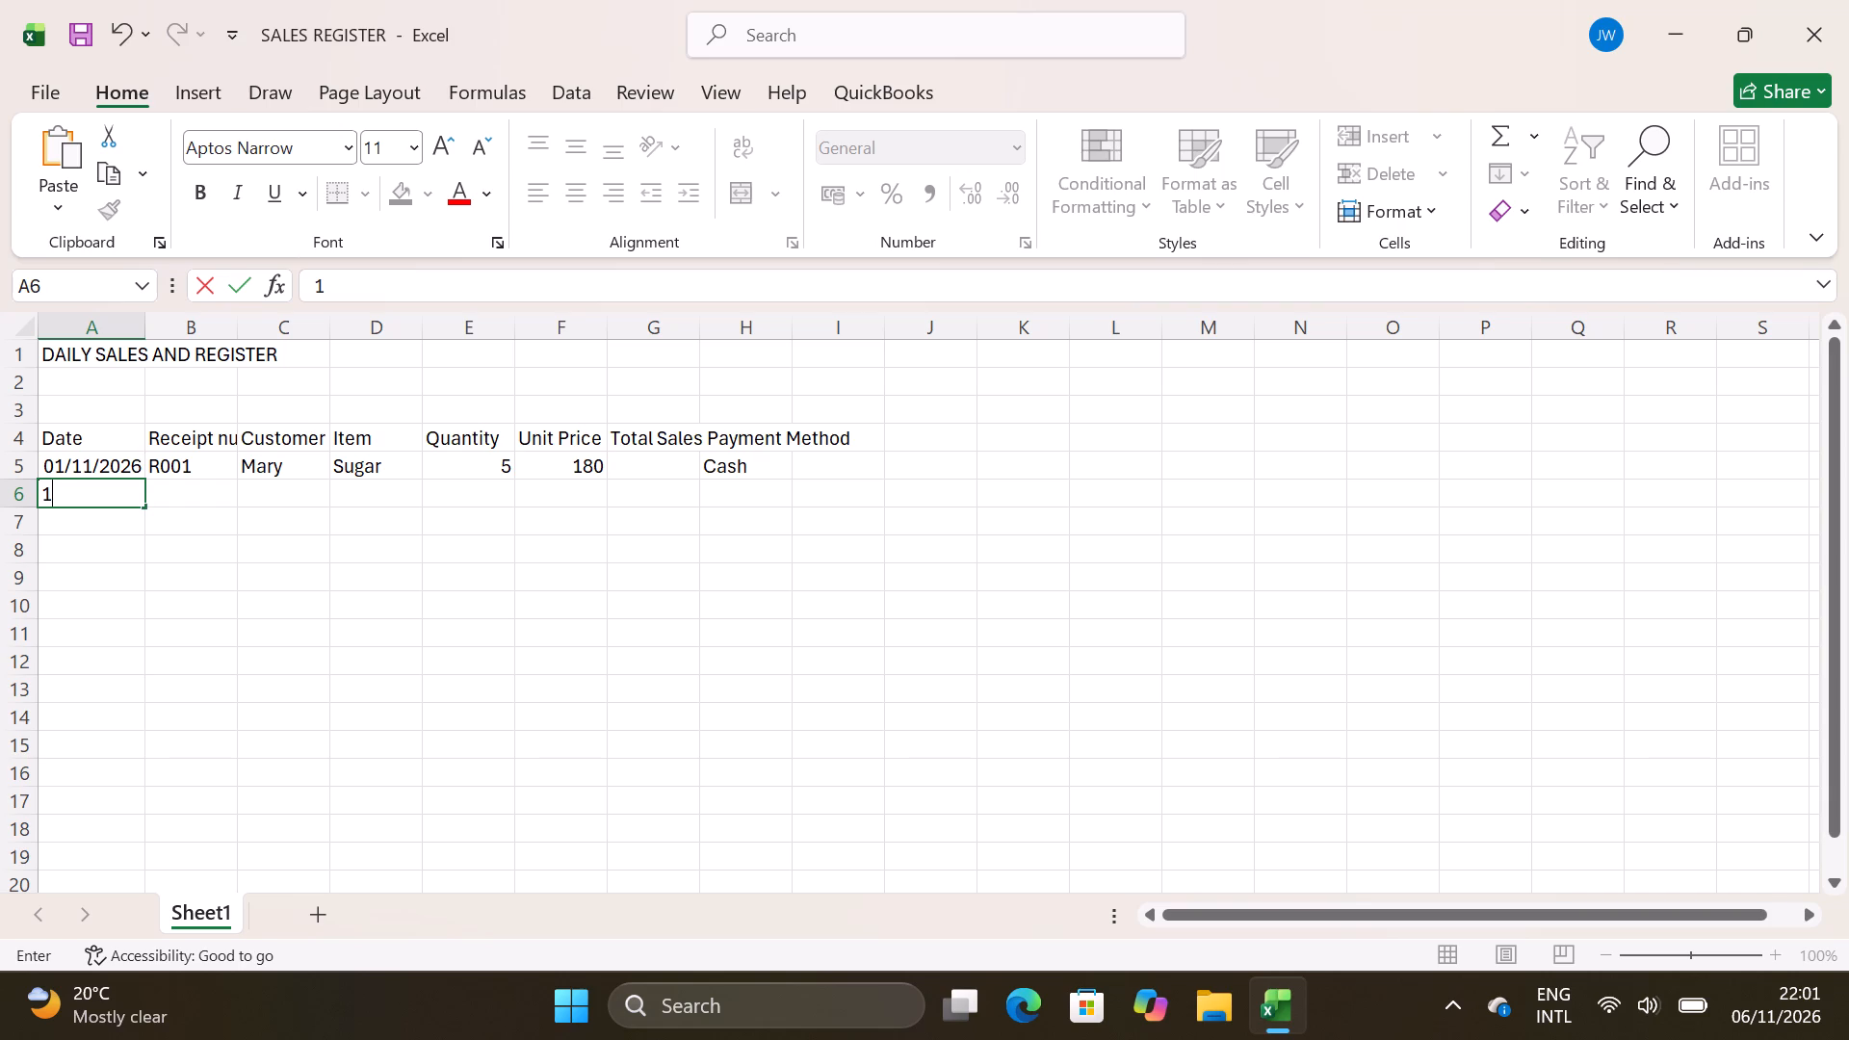
key("slash")
type("11")
key("slash")
key("2")
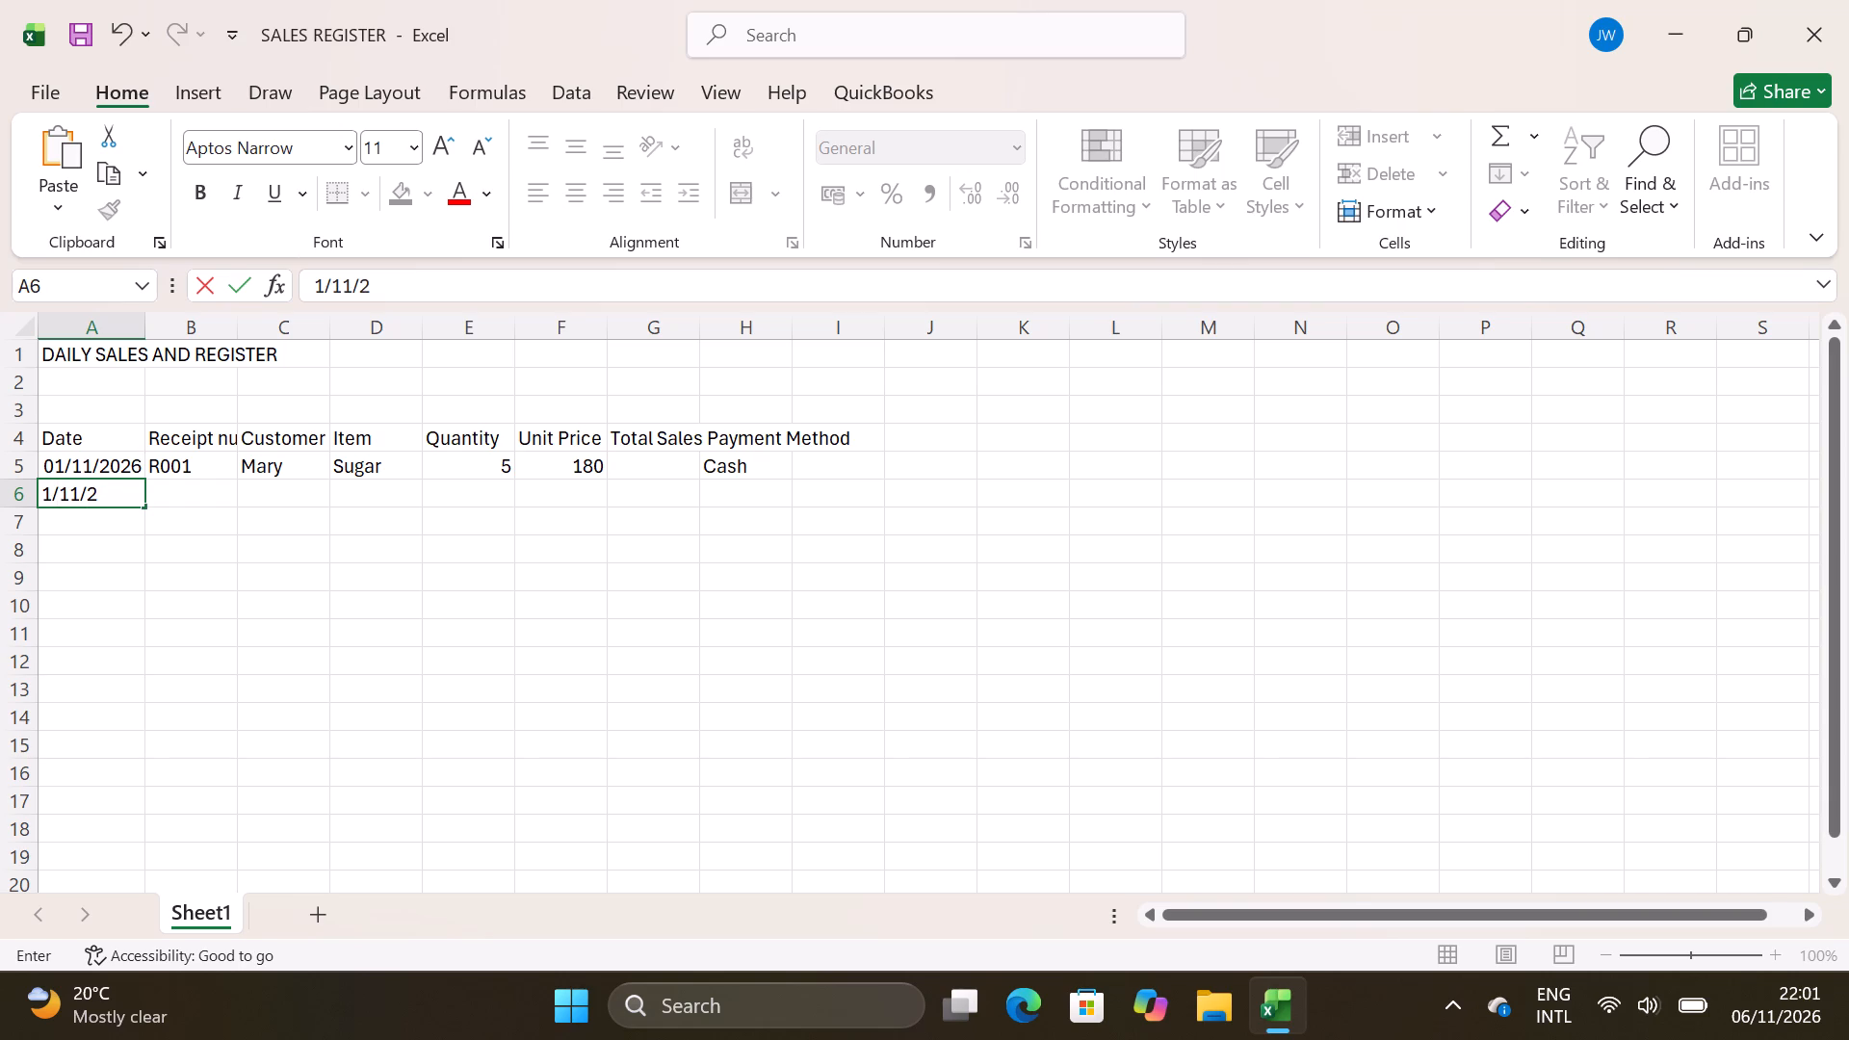
key("6")
left_click(59, 501)
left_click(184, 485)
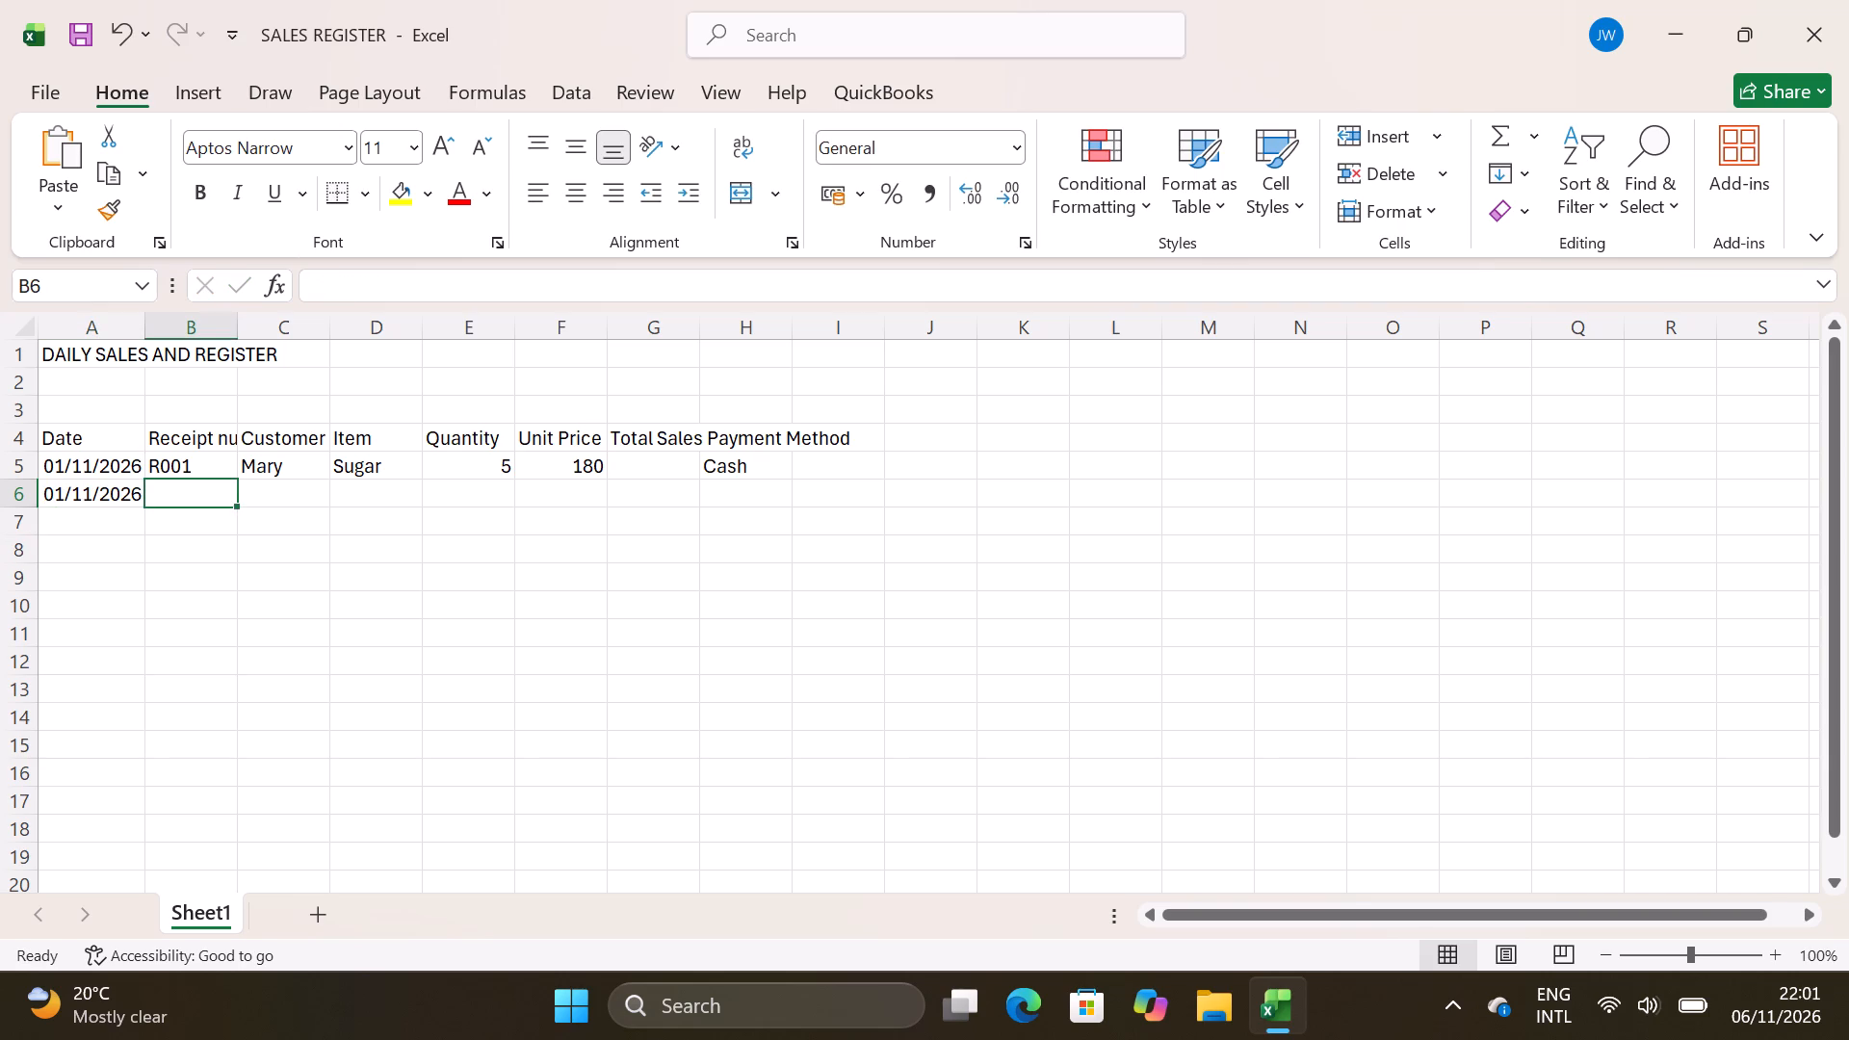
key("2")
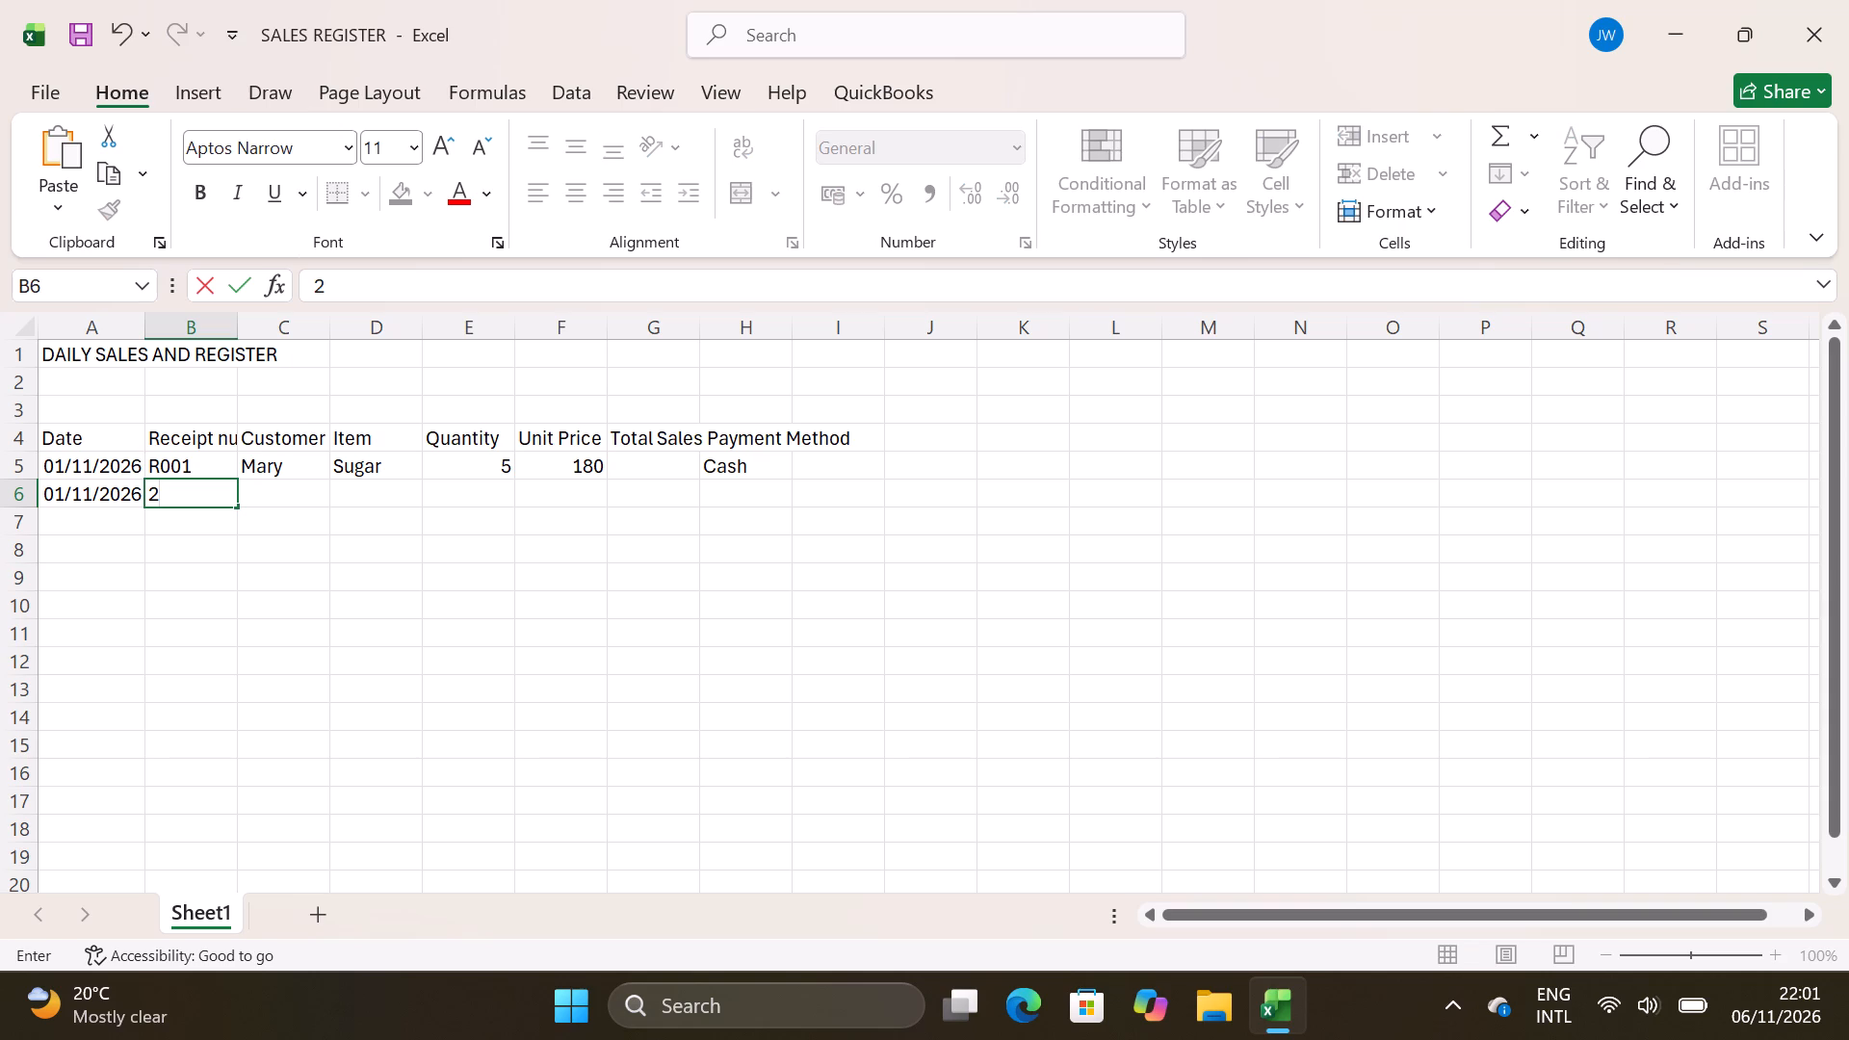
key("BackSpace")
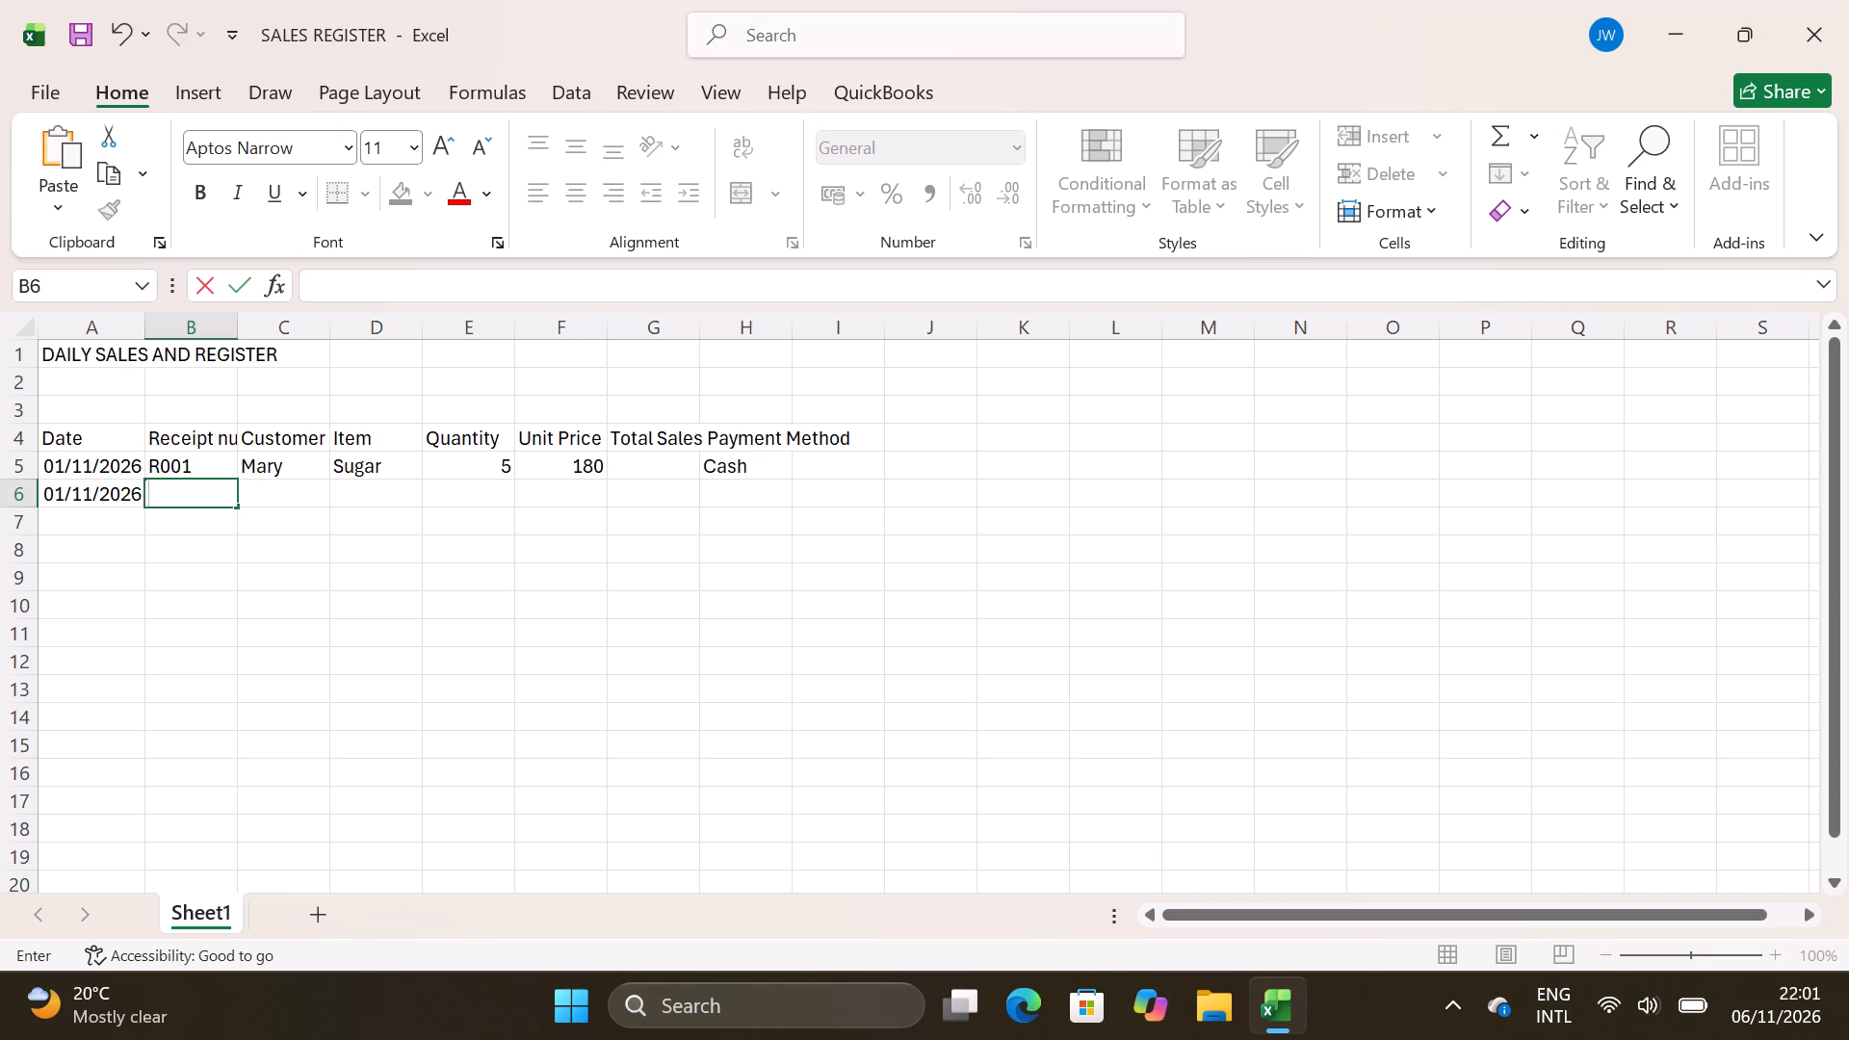
Enter the date 2/11/26 in cells A7 and A8 for the third and fourth sales.
double_click(53, 532)
key("2")
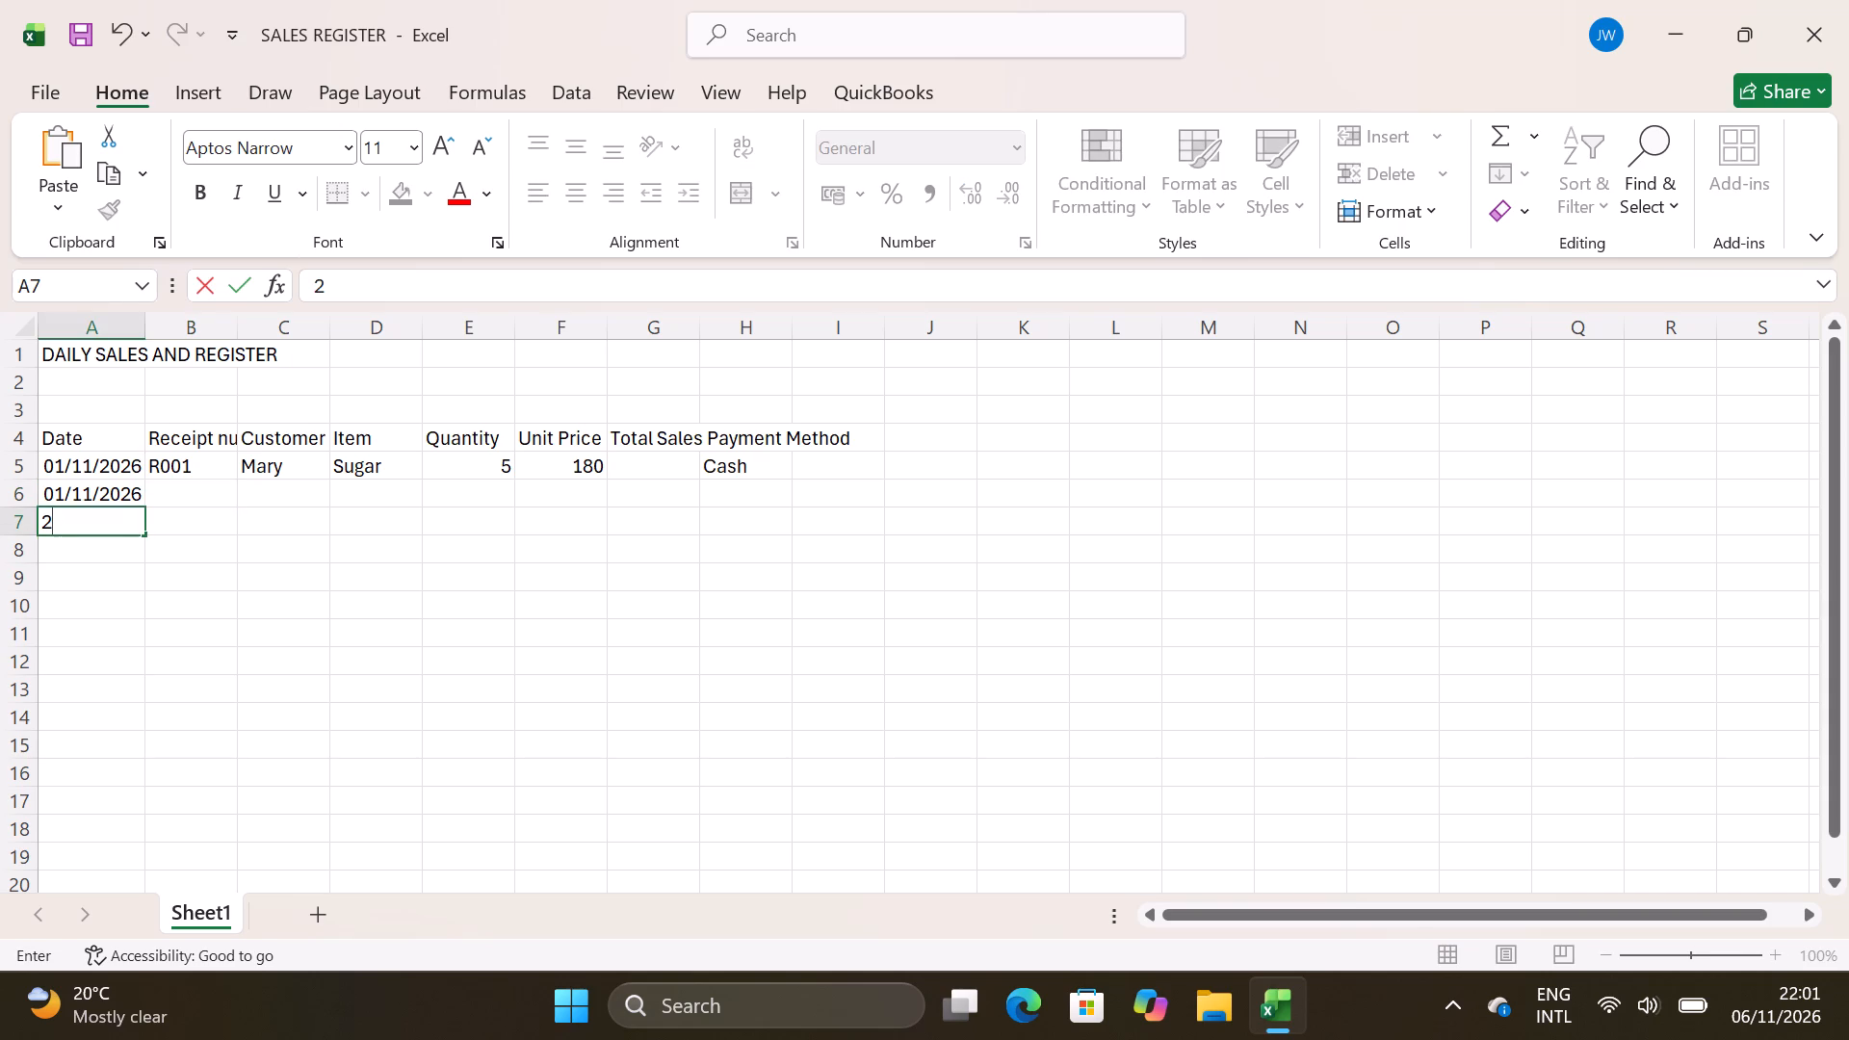
key("slash")
type("11")
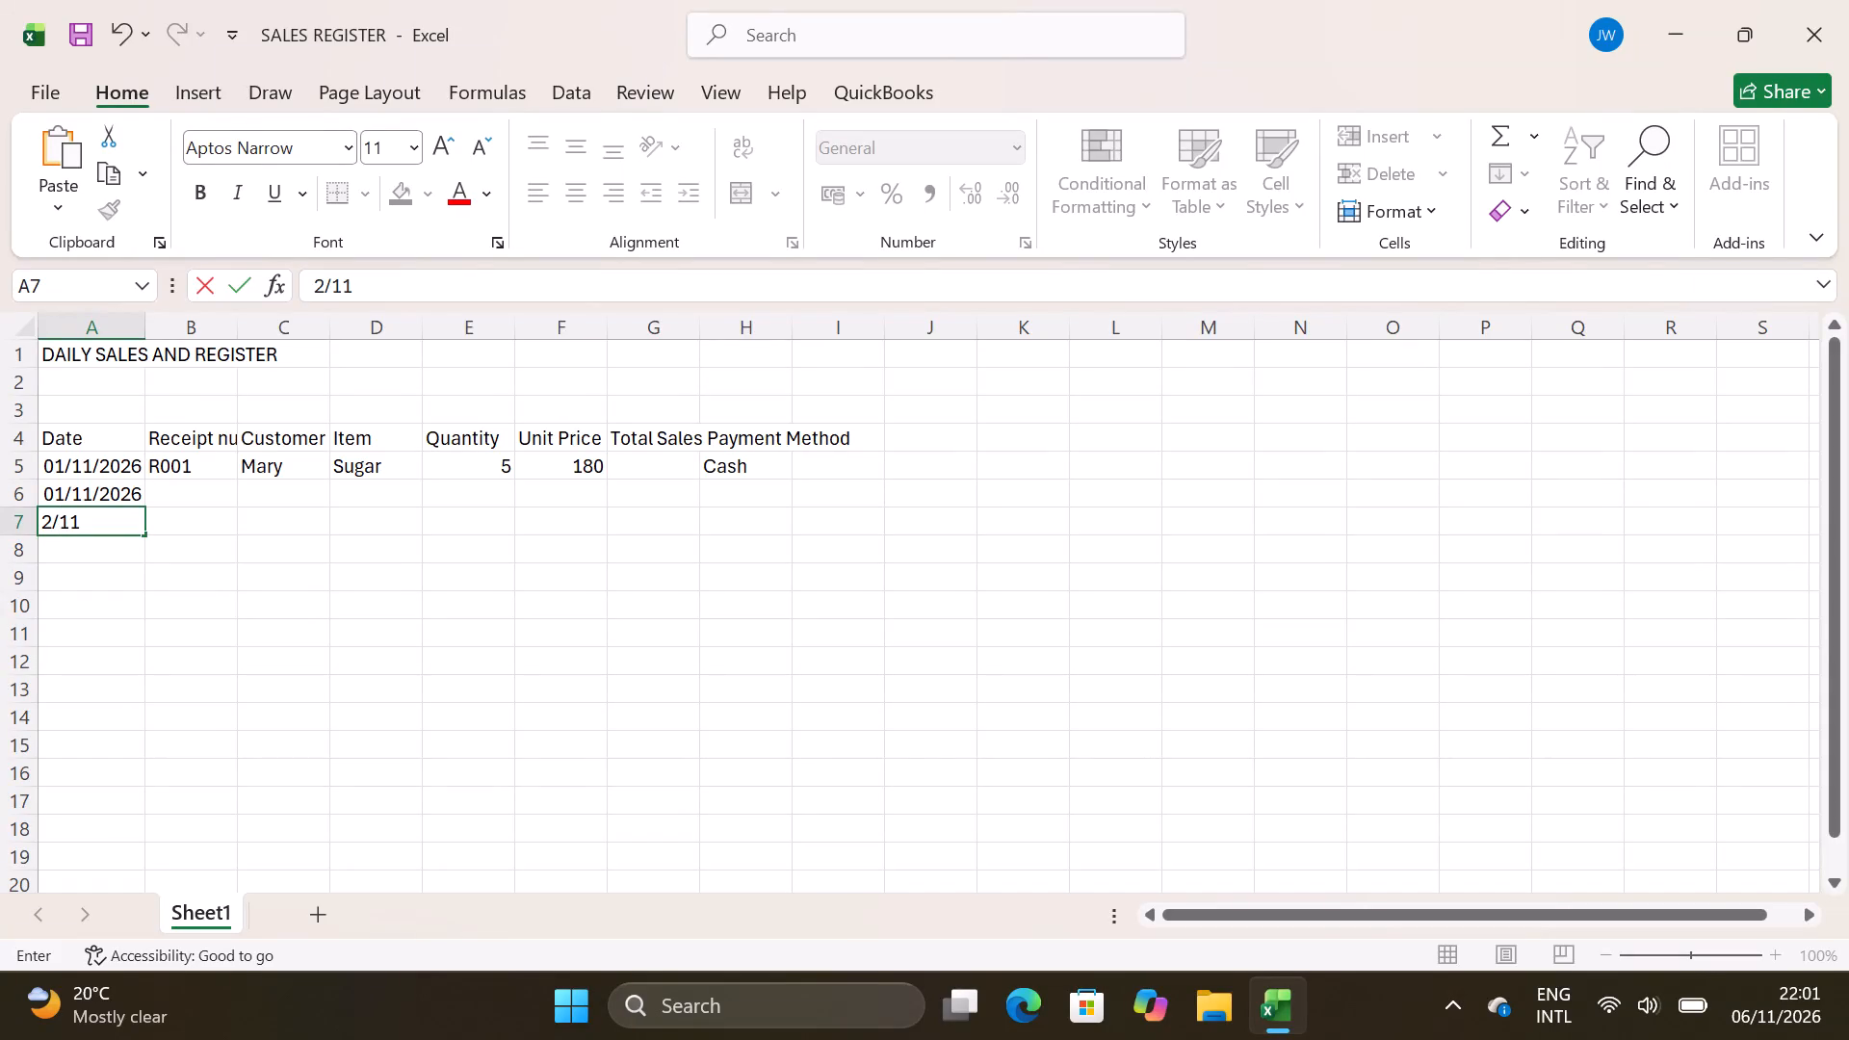
type("/26")
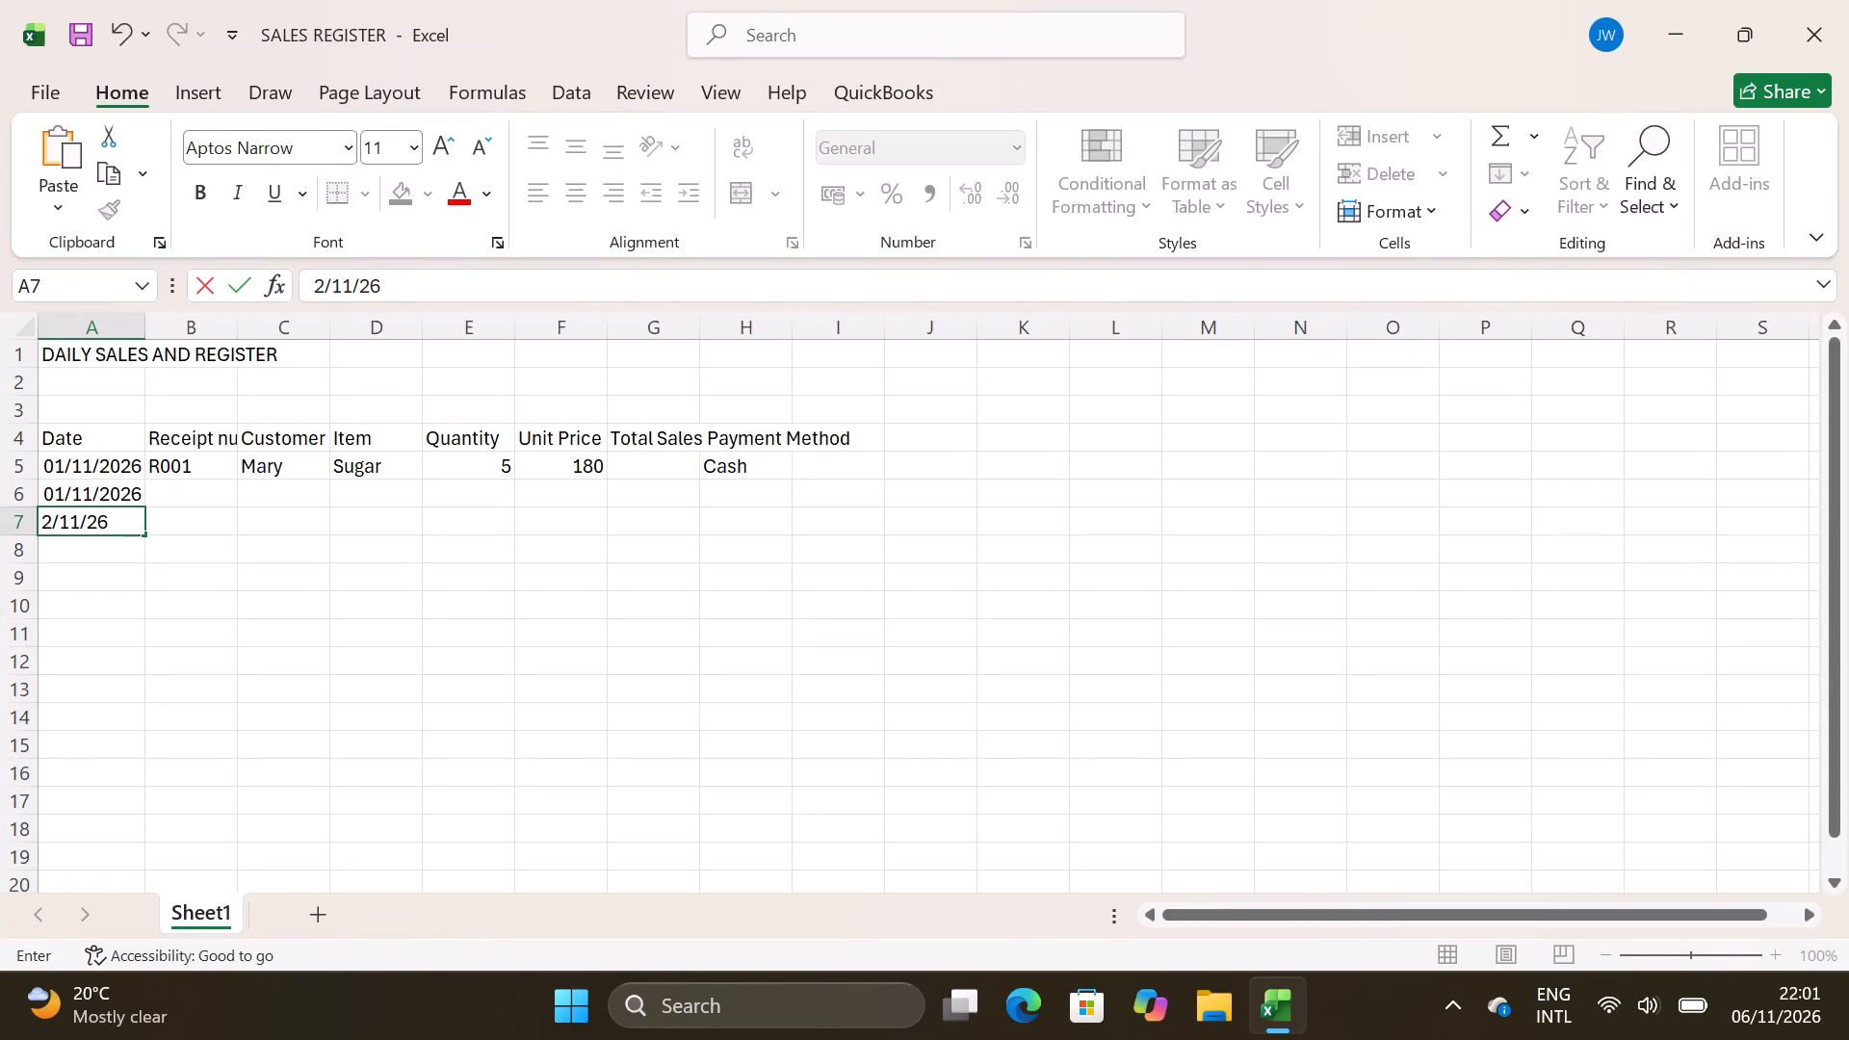
double_click(55, 553)
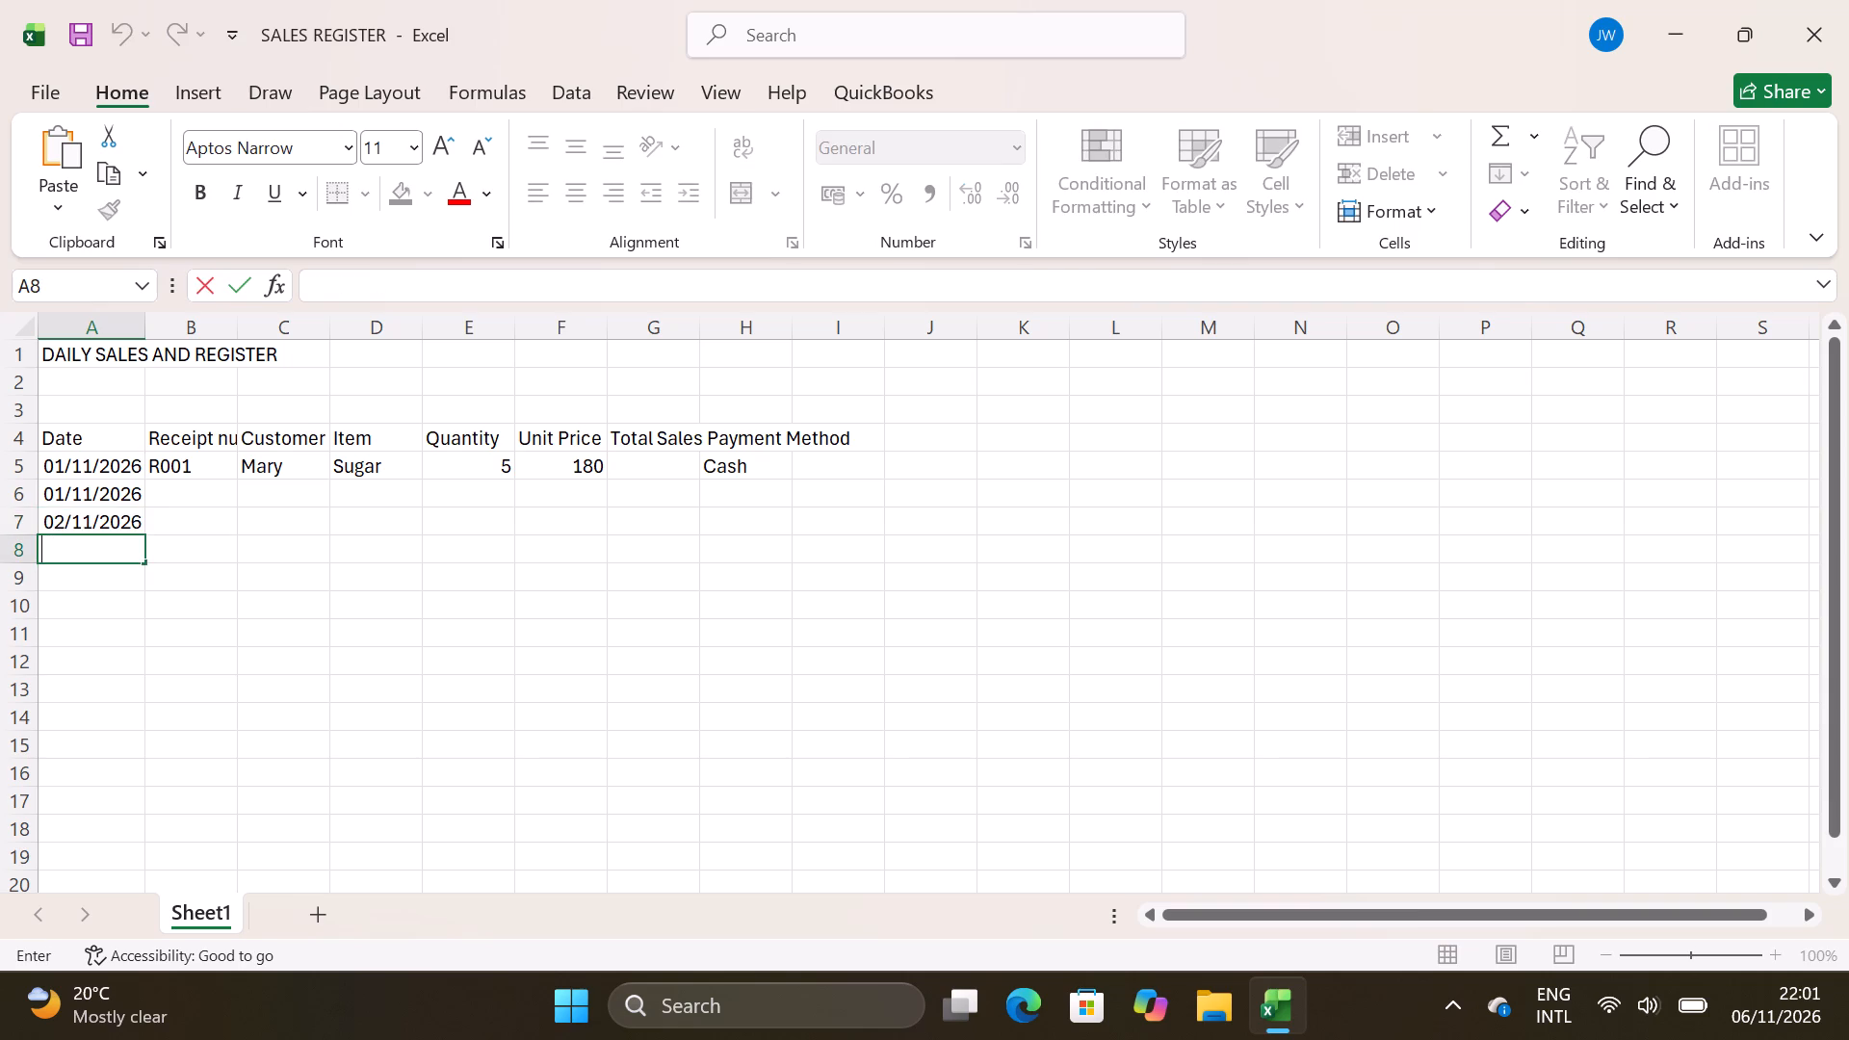
key("2")
key("slash")
key("1")
key("1")
key("slash")
key("2")
key("6")
left_click(1370, 905)
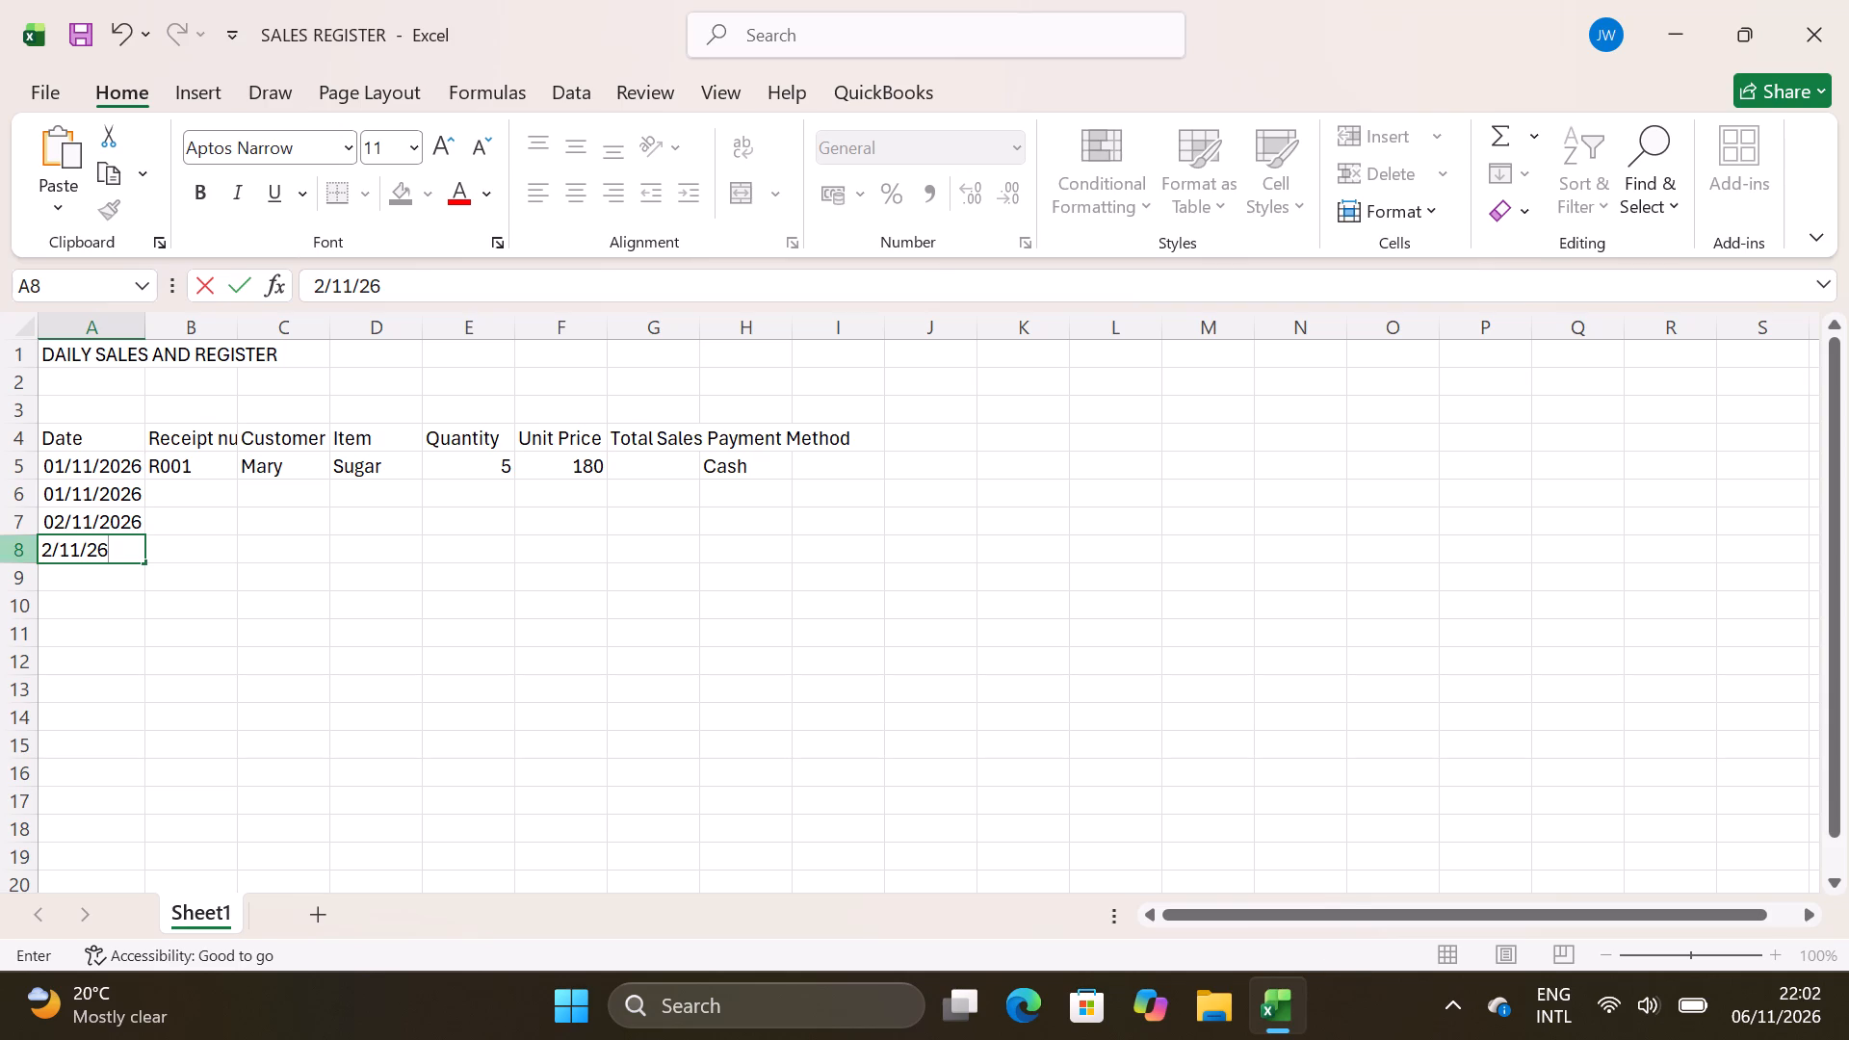
Enter the date 3/11/26 in cells A9 and A10 for the fifth and sixth sales.
double_click(123, 587)
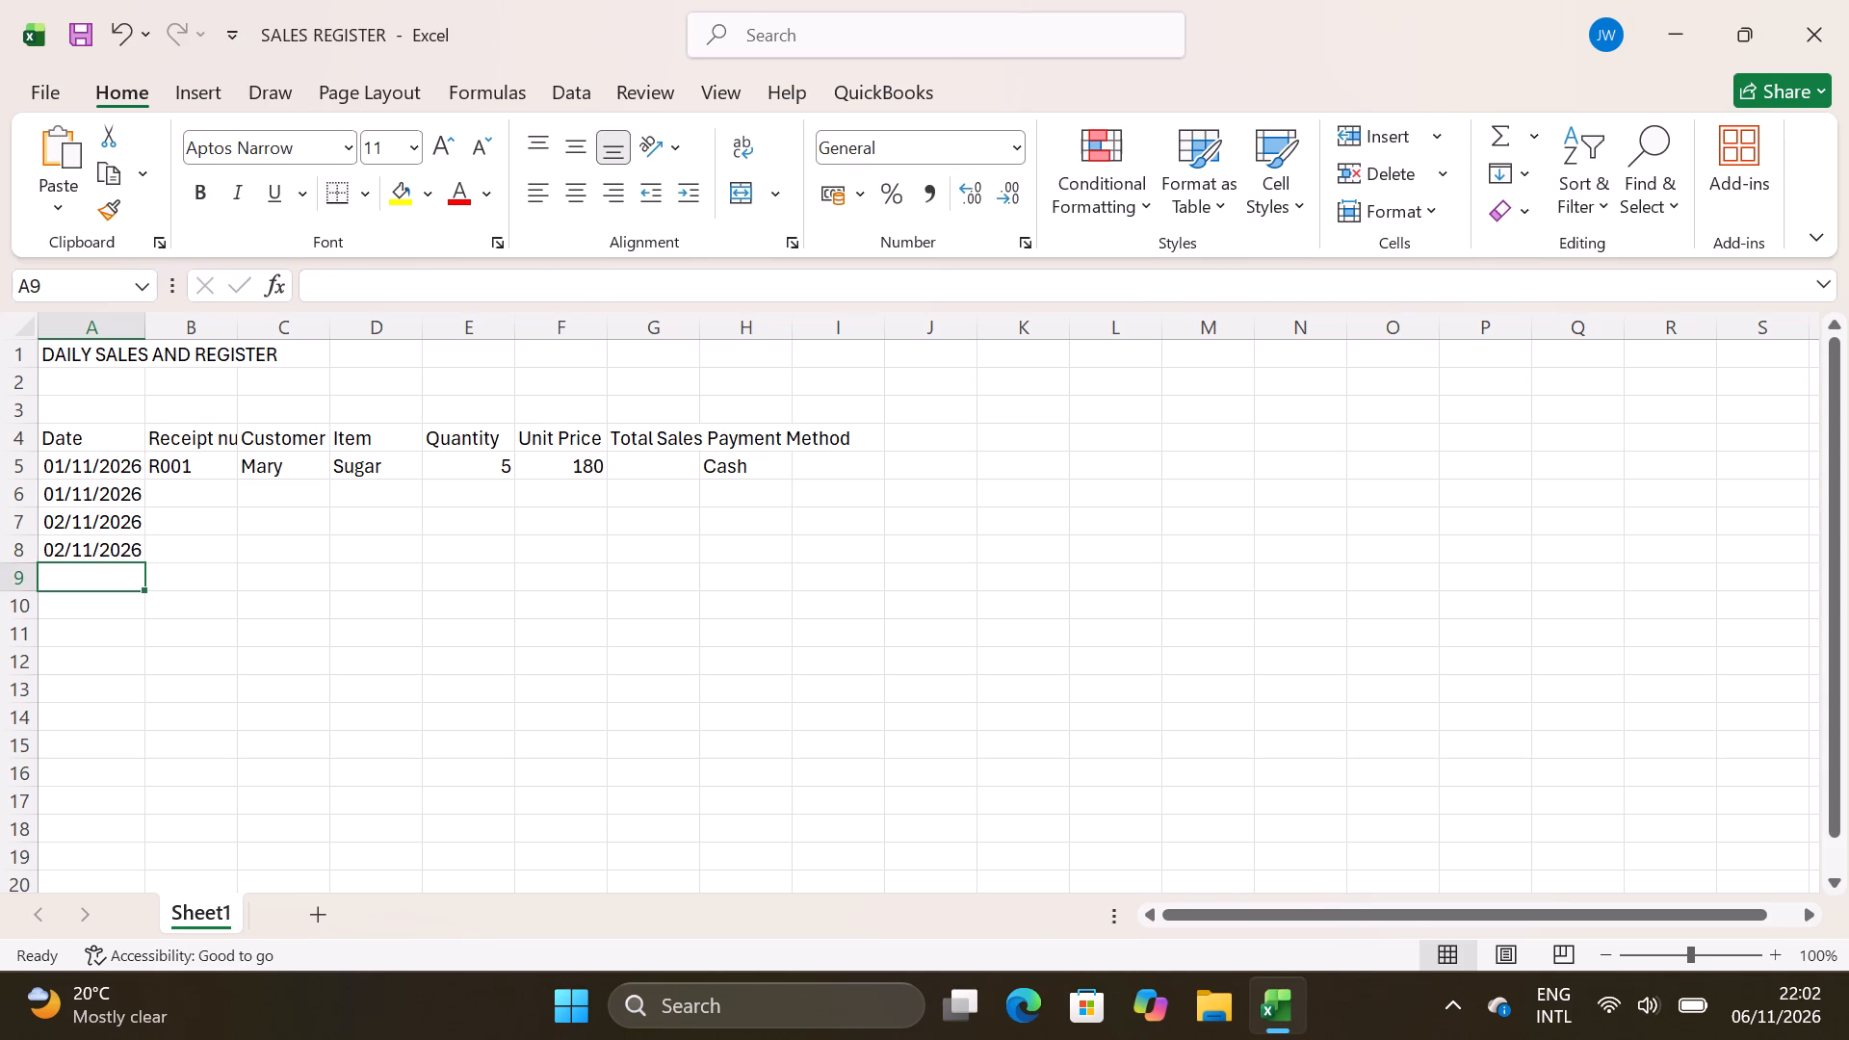
key("3")
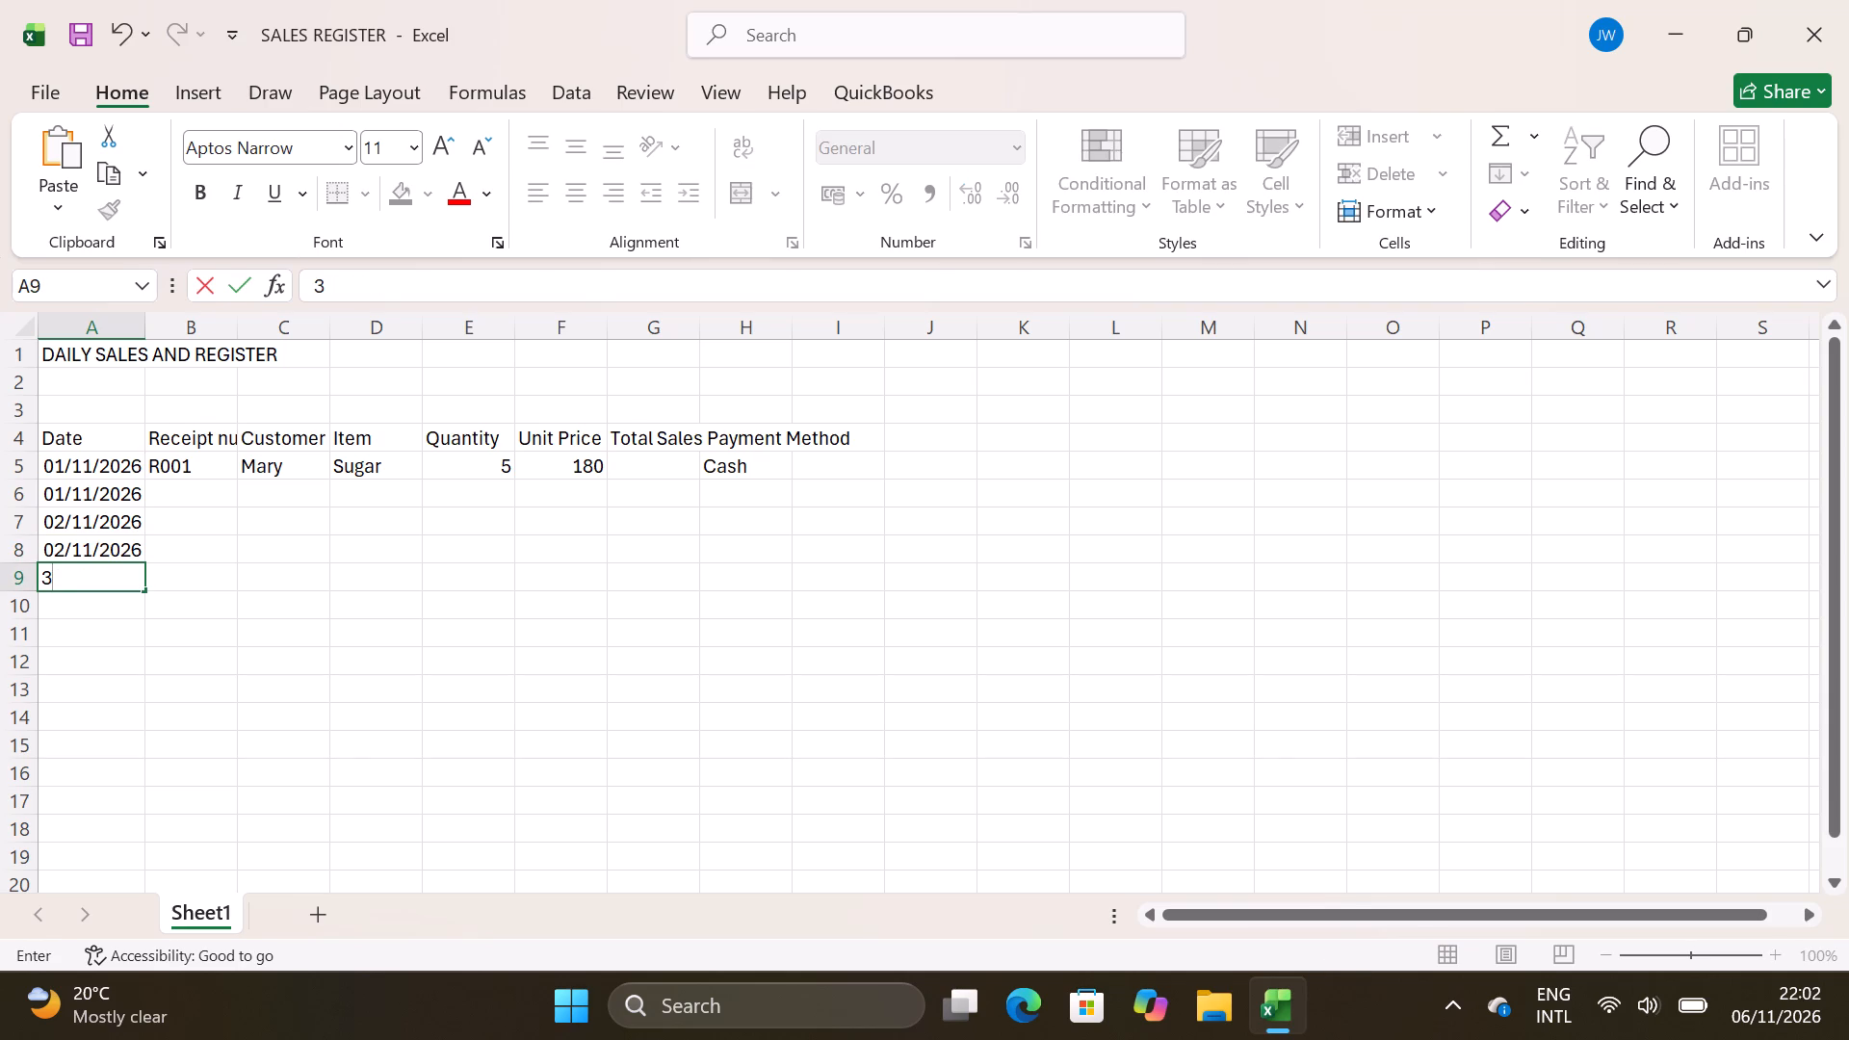
key("slash")
type("11/")
key("2")
key("6")
left_click(63, 607)
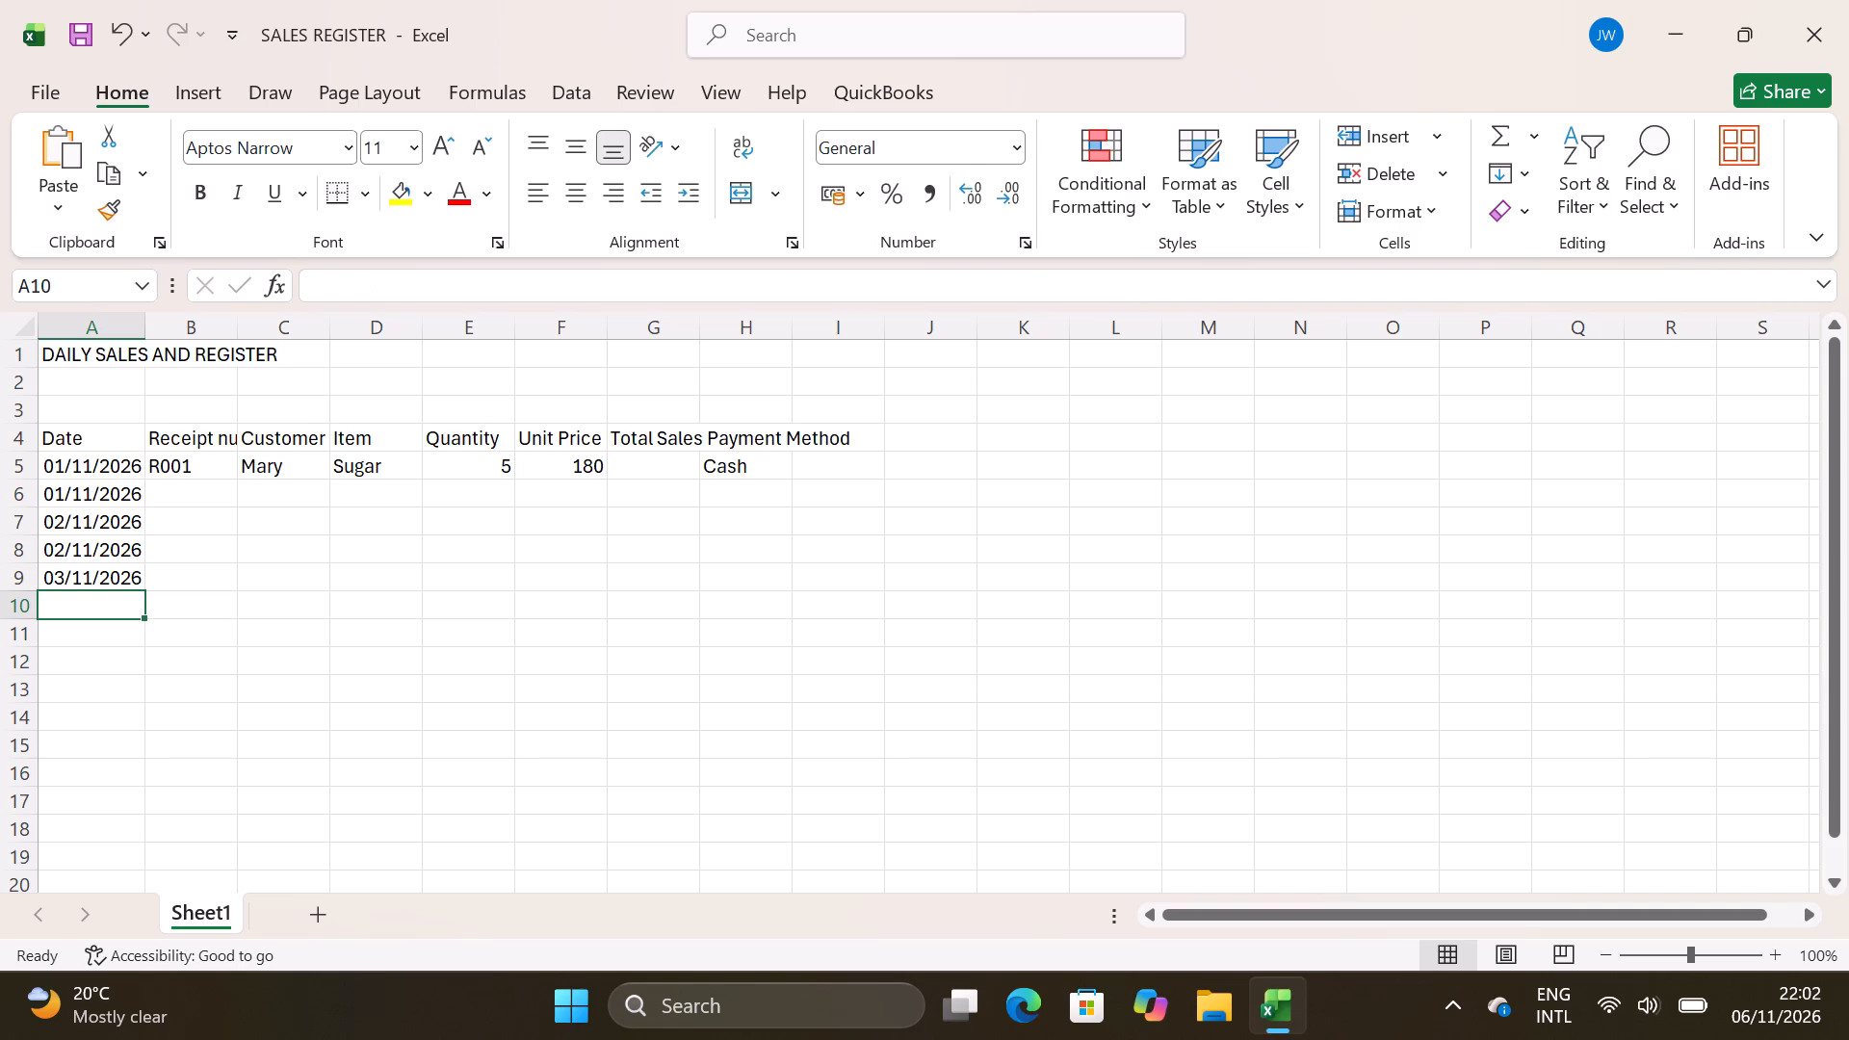
key("3")
key("slash")
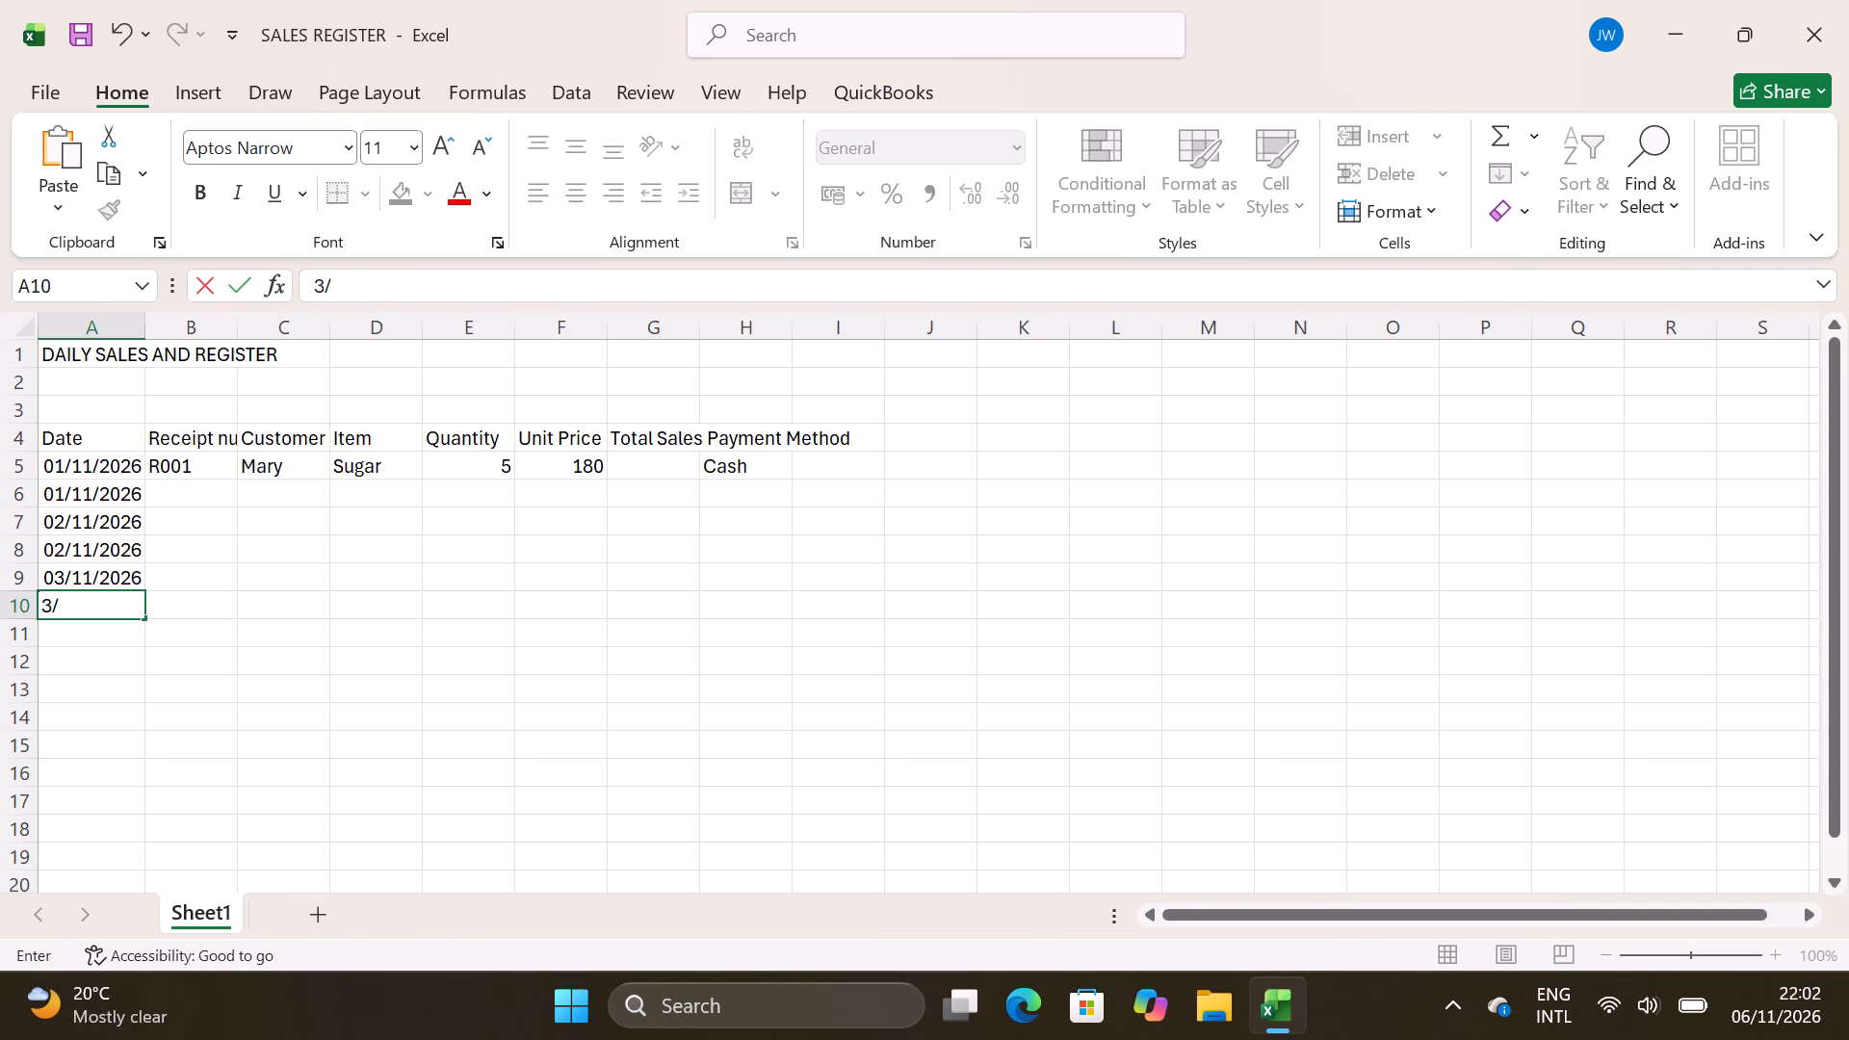
type("11/26")
Enter the date 4/11/26 in cell A11 and open cell A12 for the next date.
double_click(64, 635)
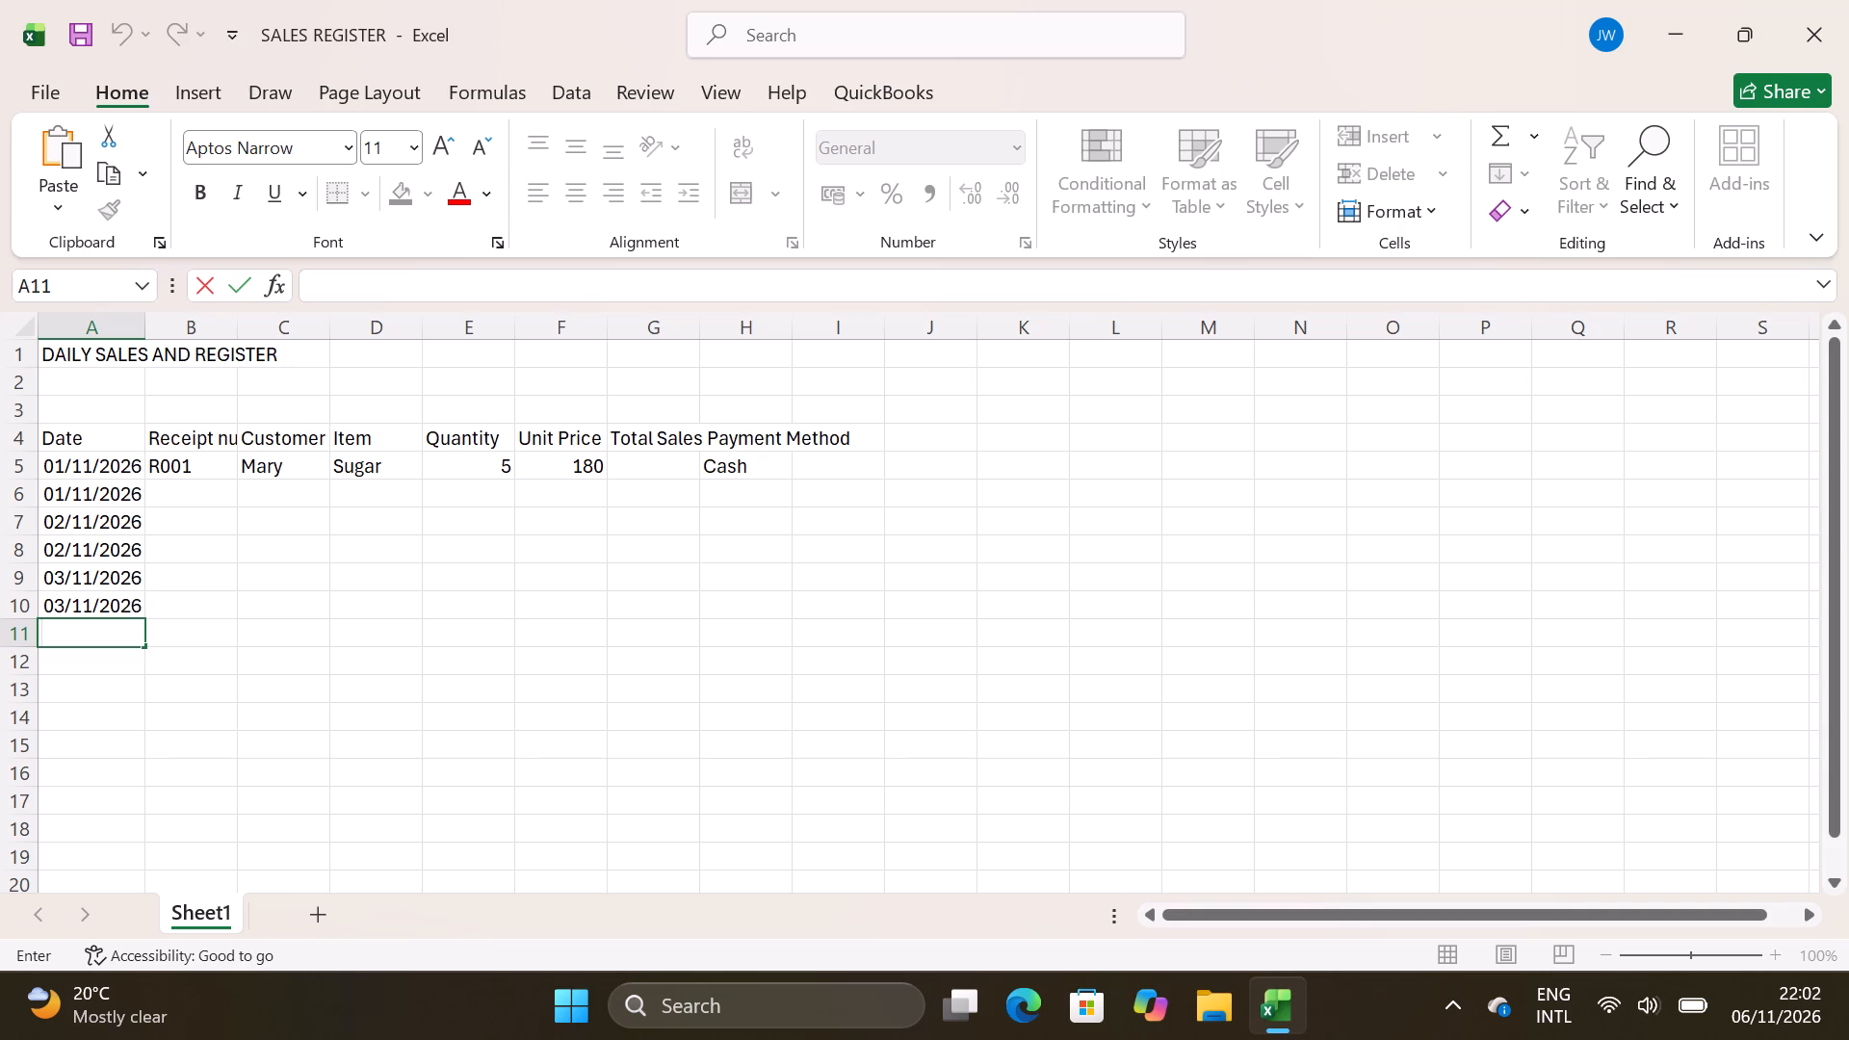
key("4")
type("/11/")
type("26")
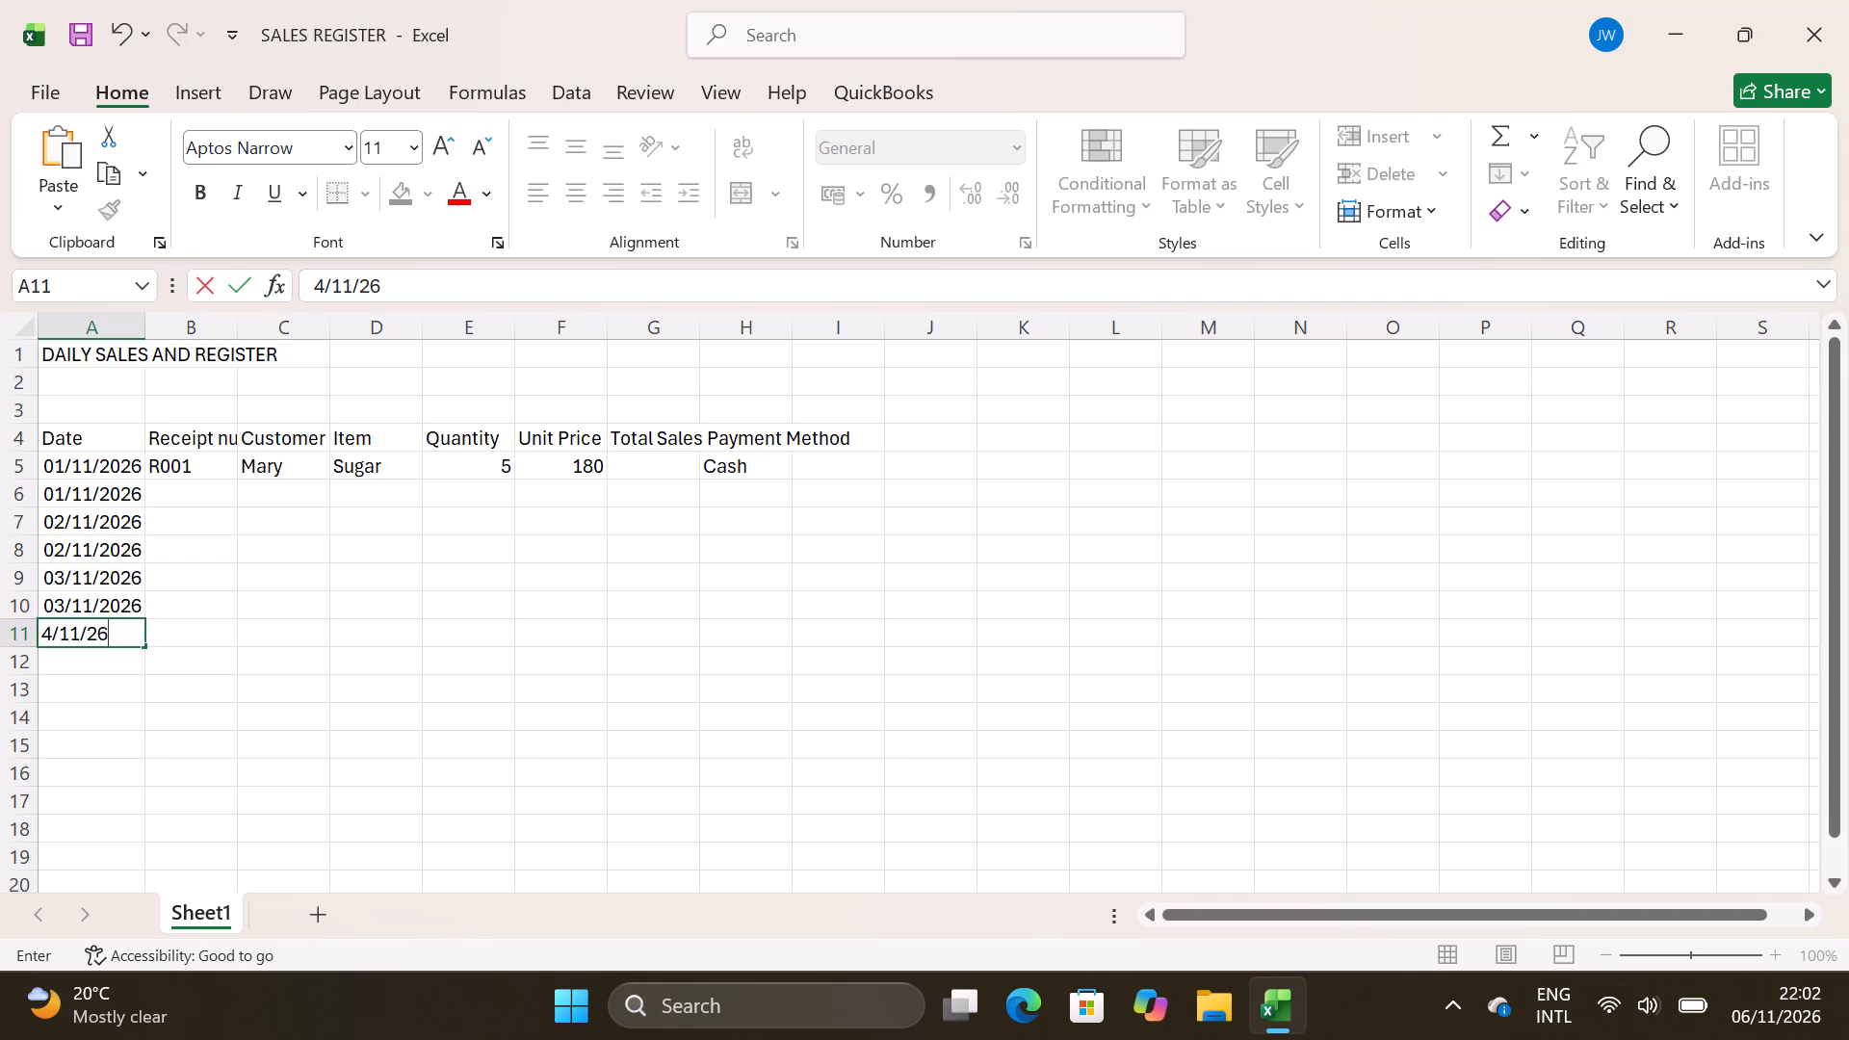
double_click(62, 667)
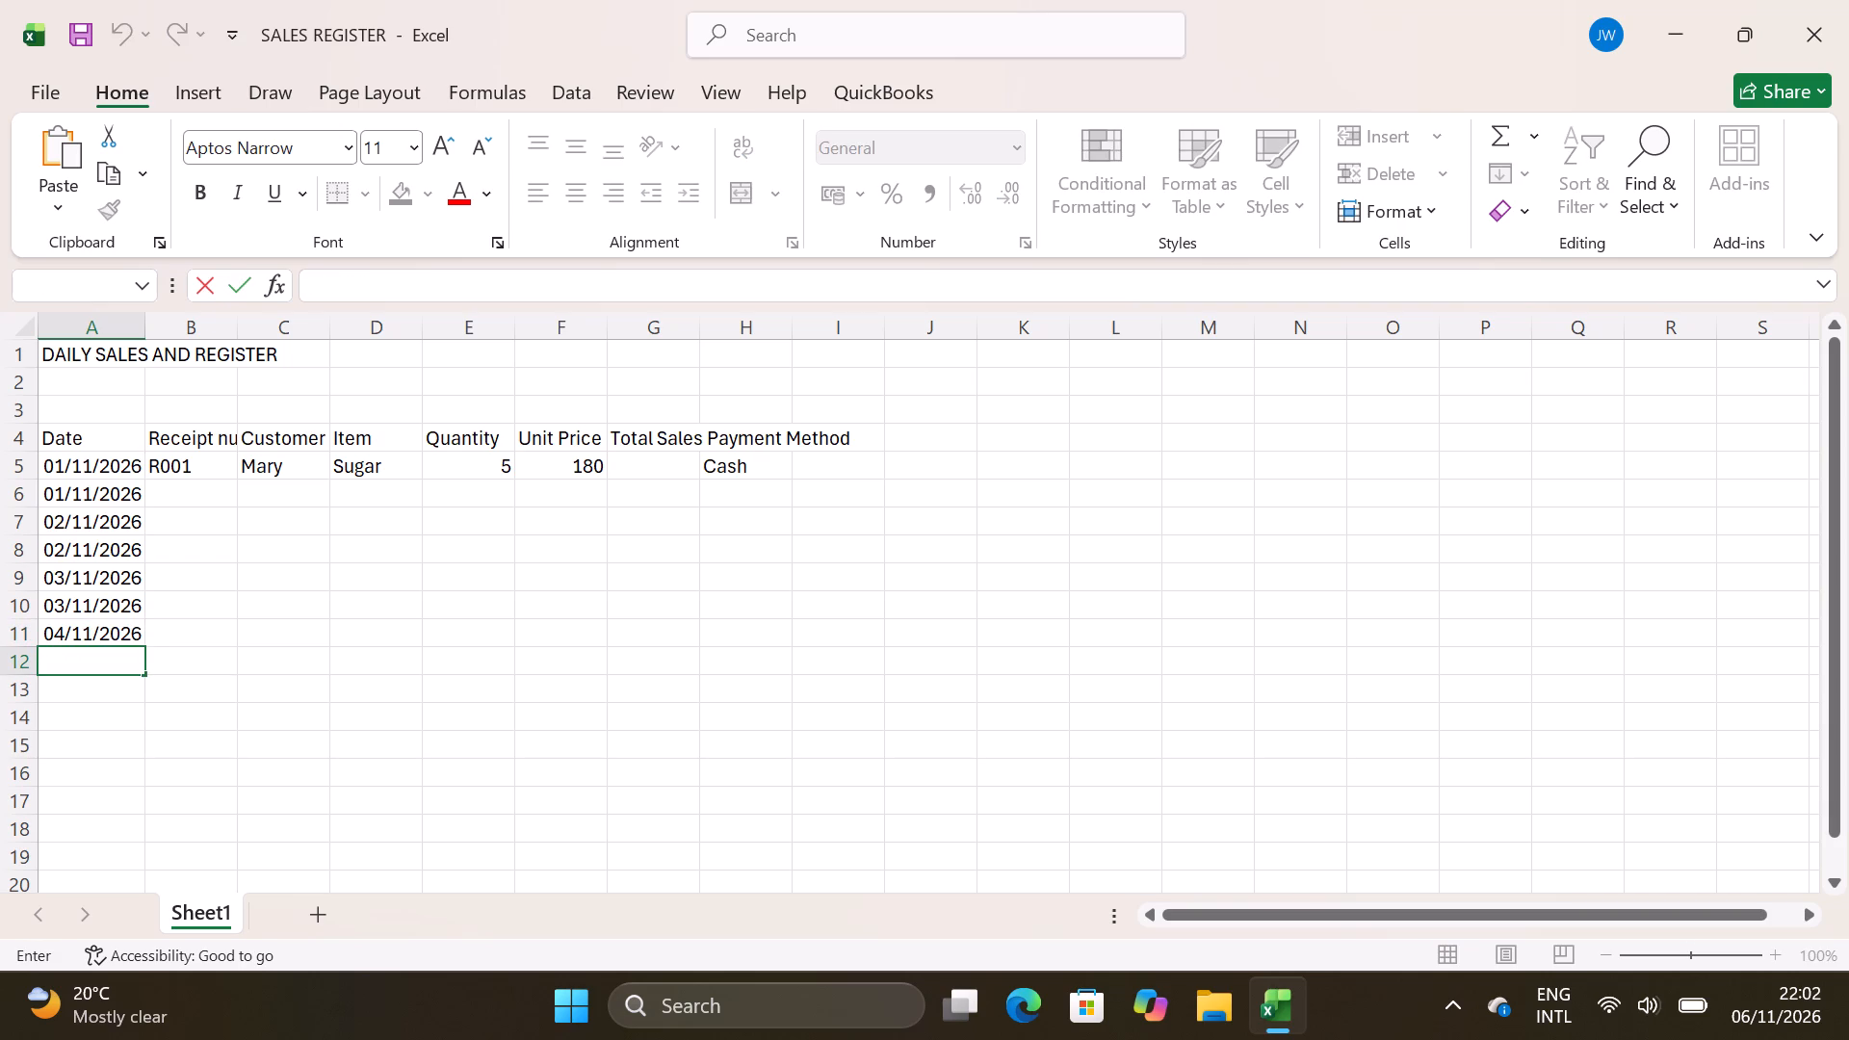
Enter the date 5/11/2026 in cells A12 and A13 of the Date column.
key("5")
key("slash")
type("11")
key("slash")
type("2026")
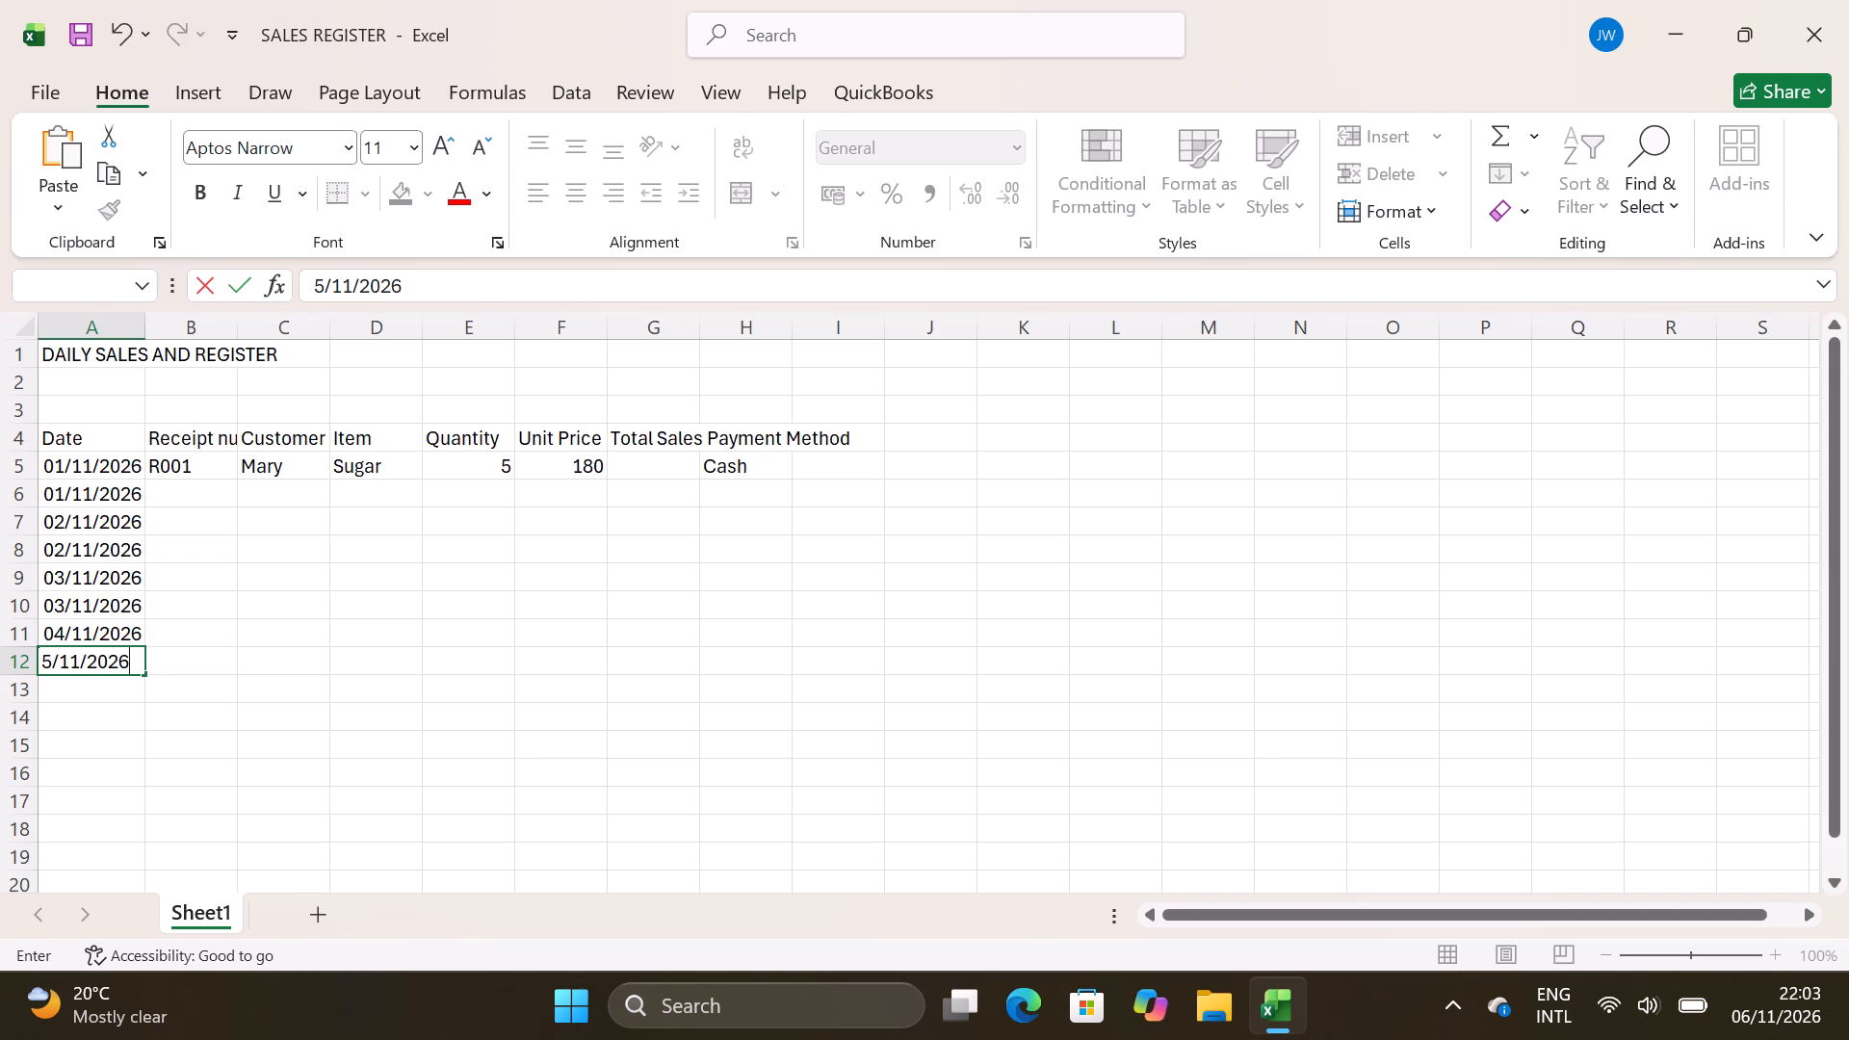
left_click(49, 702)
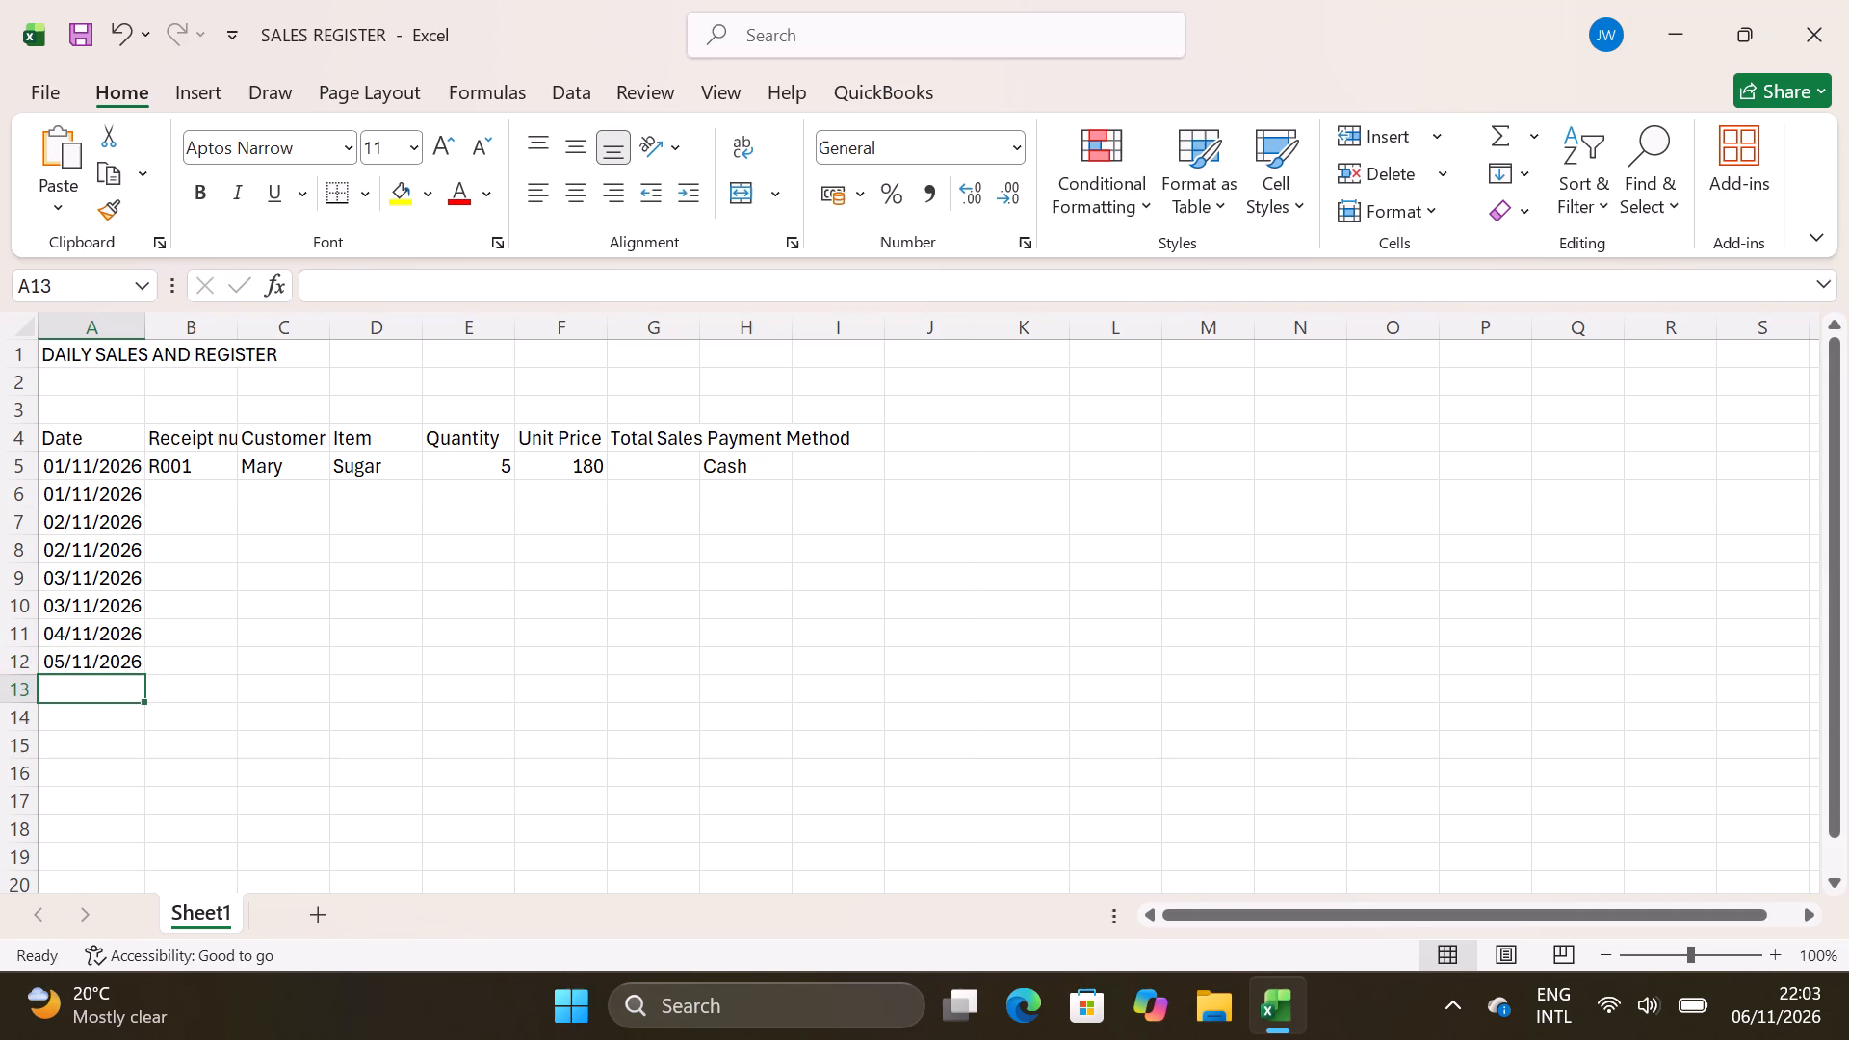
key("5")
type("/11")
type("/202")
key("6")
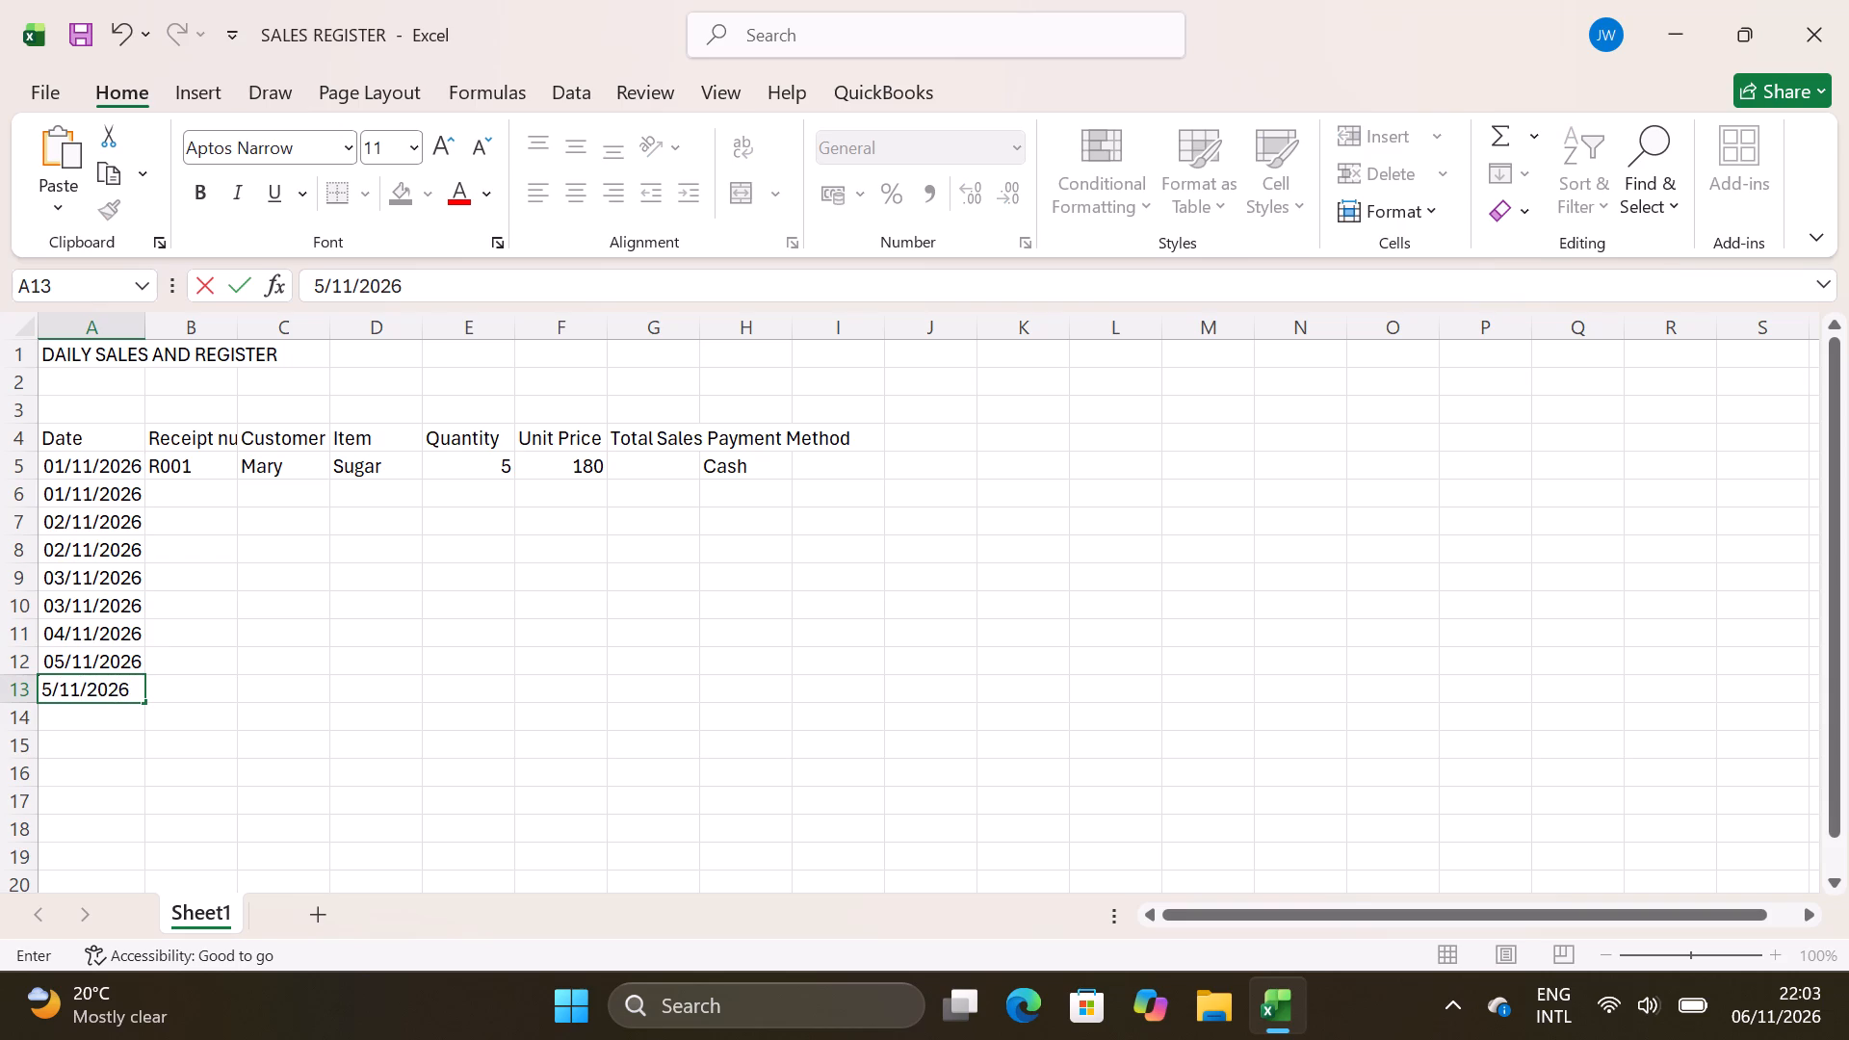
Correct the date in cell A12 to 04/11/2026.
double_click(60, 663)
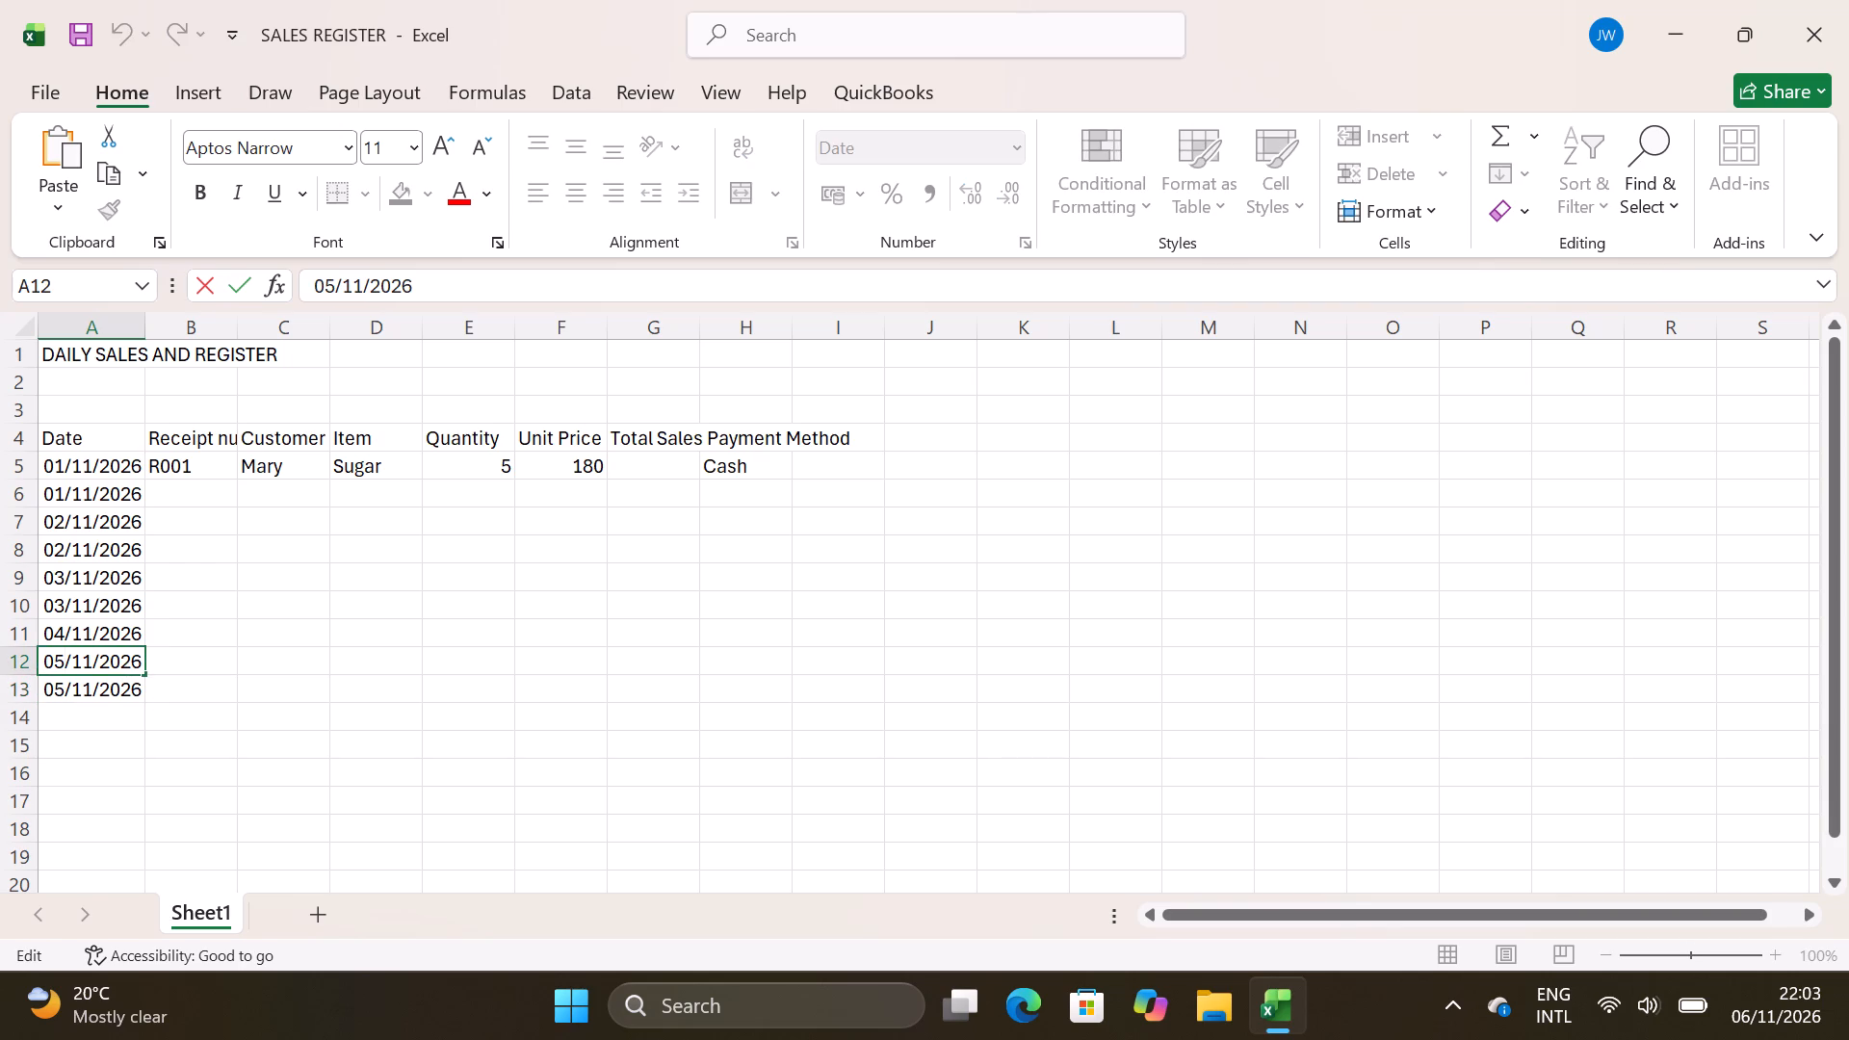
key("BackSpace")
key("4")
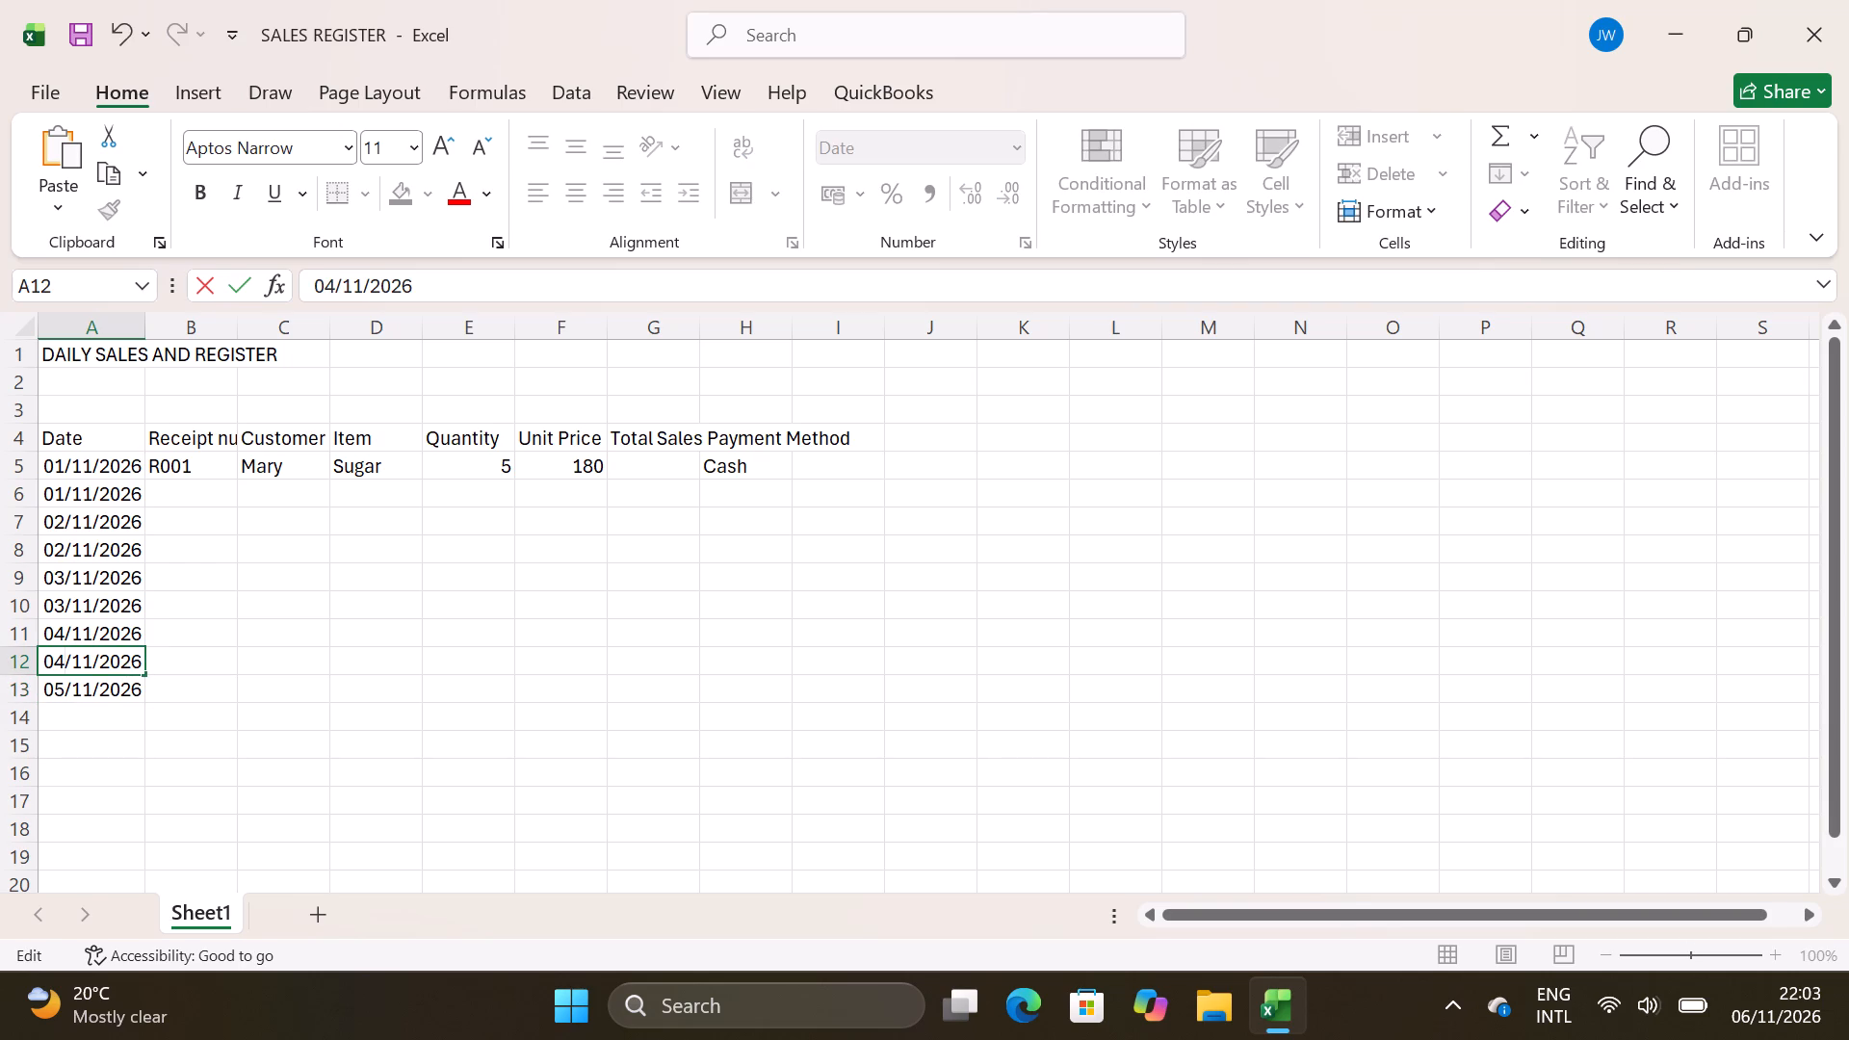
Enter the tenth sale's date, 5/11/26, in cell A14 of the Date column.
double_click(59, 729)
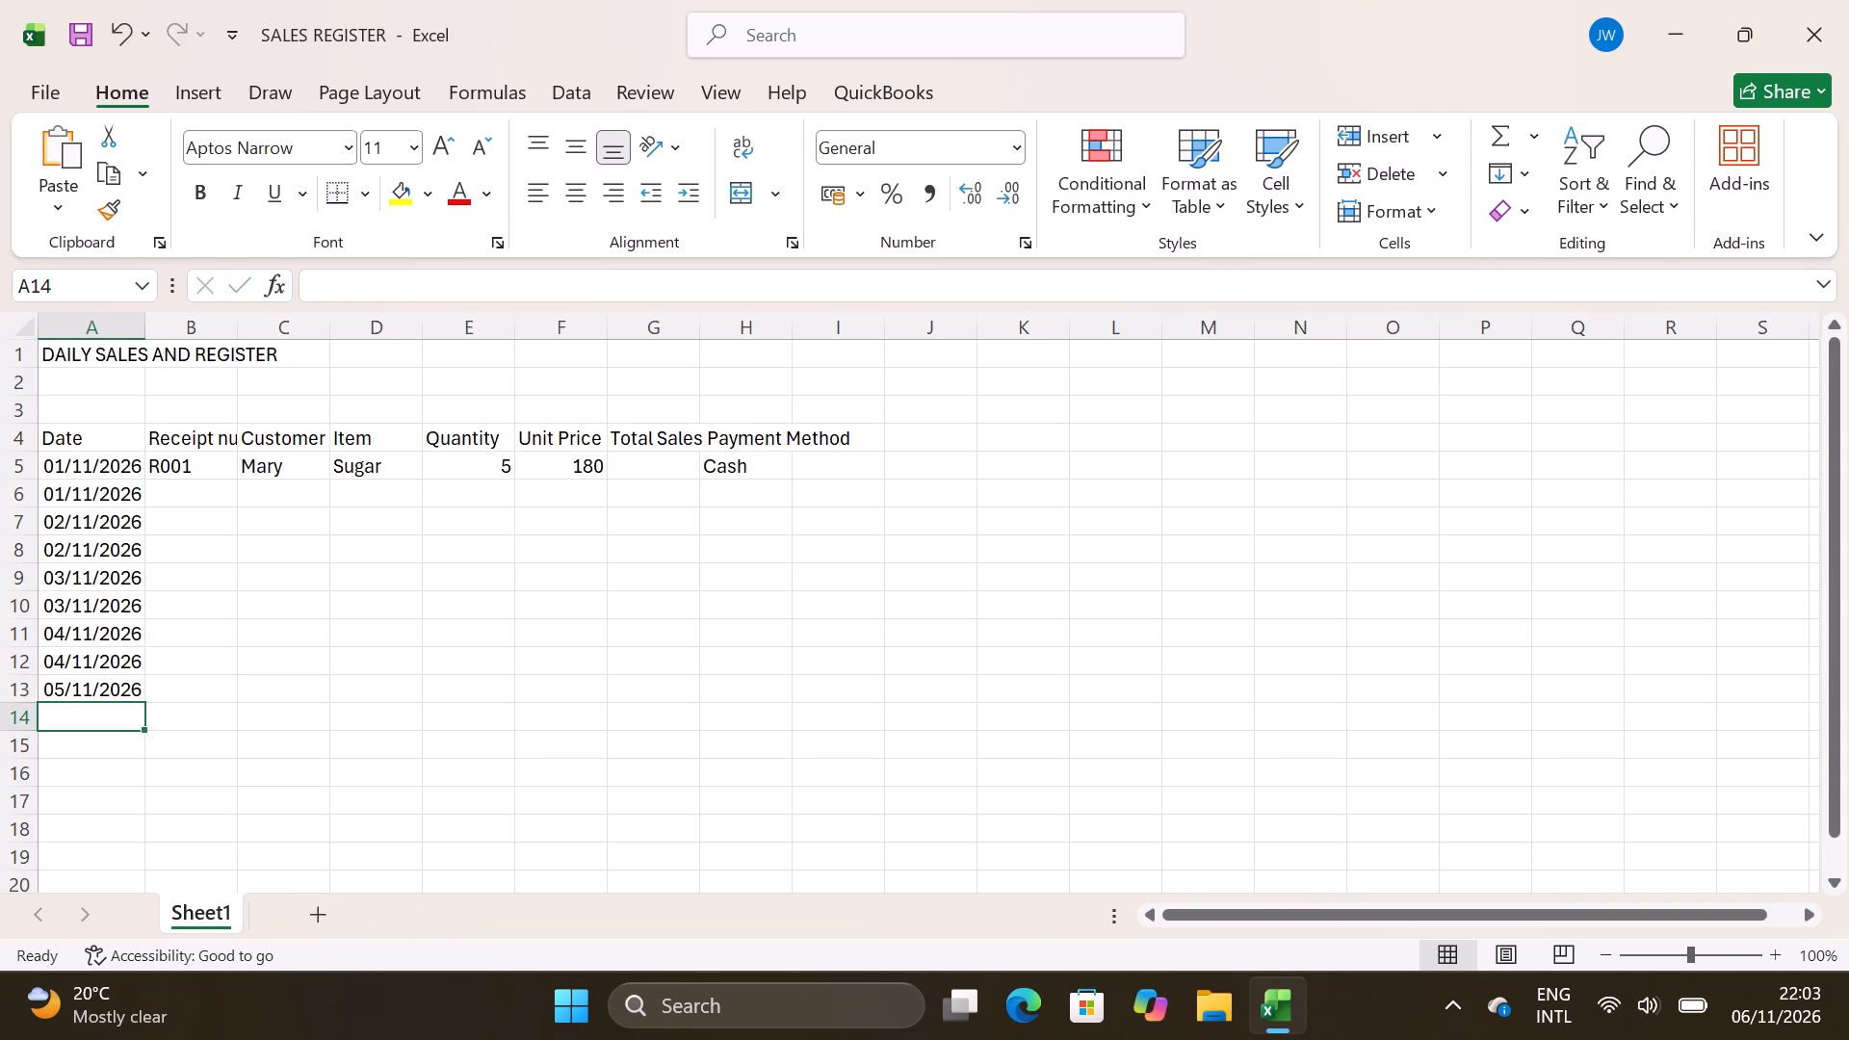
key("5")
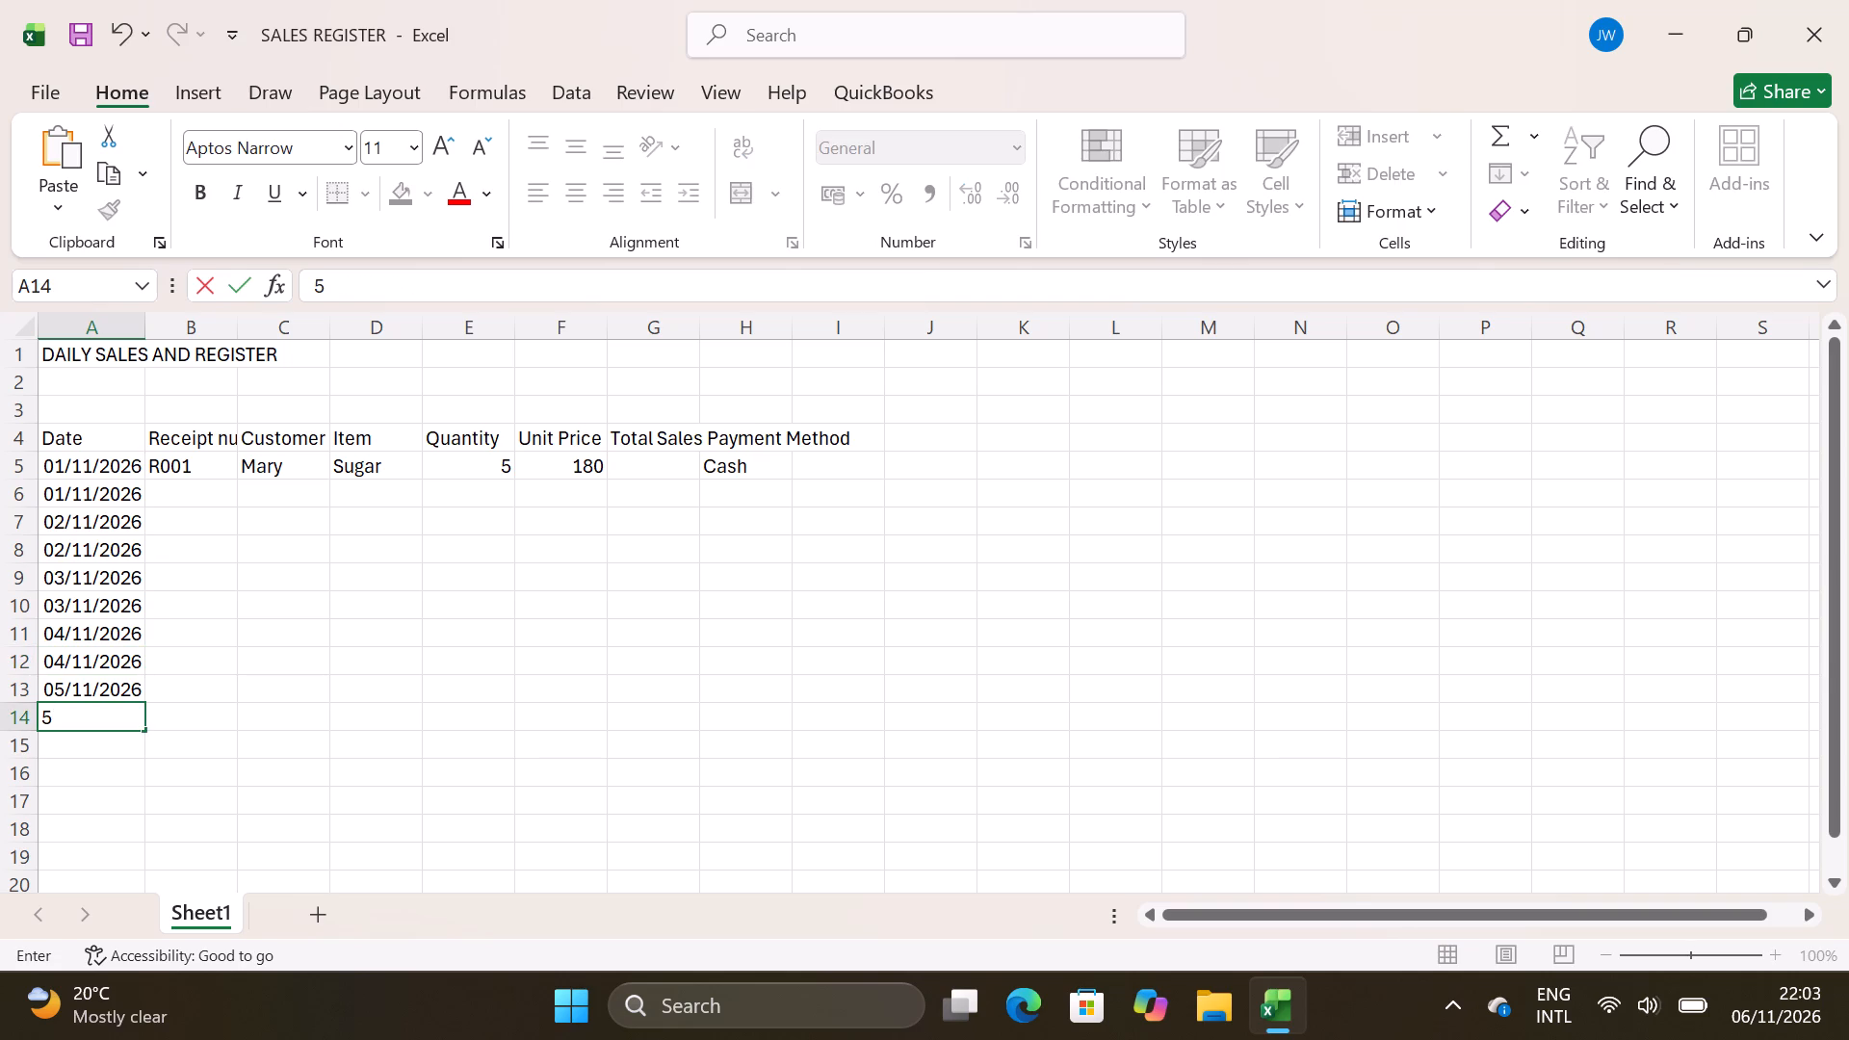
type("/11/26")
Enter receipt numbers R002 and R003 in cells B6 and B7 for the second and third sales.
left_click(172, 503)
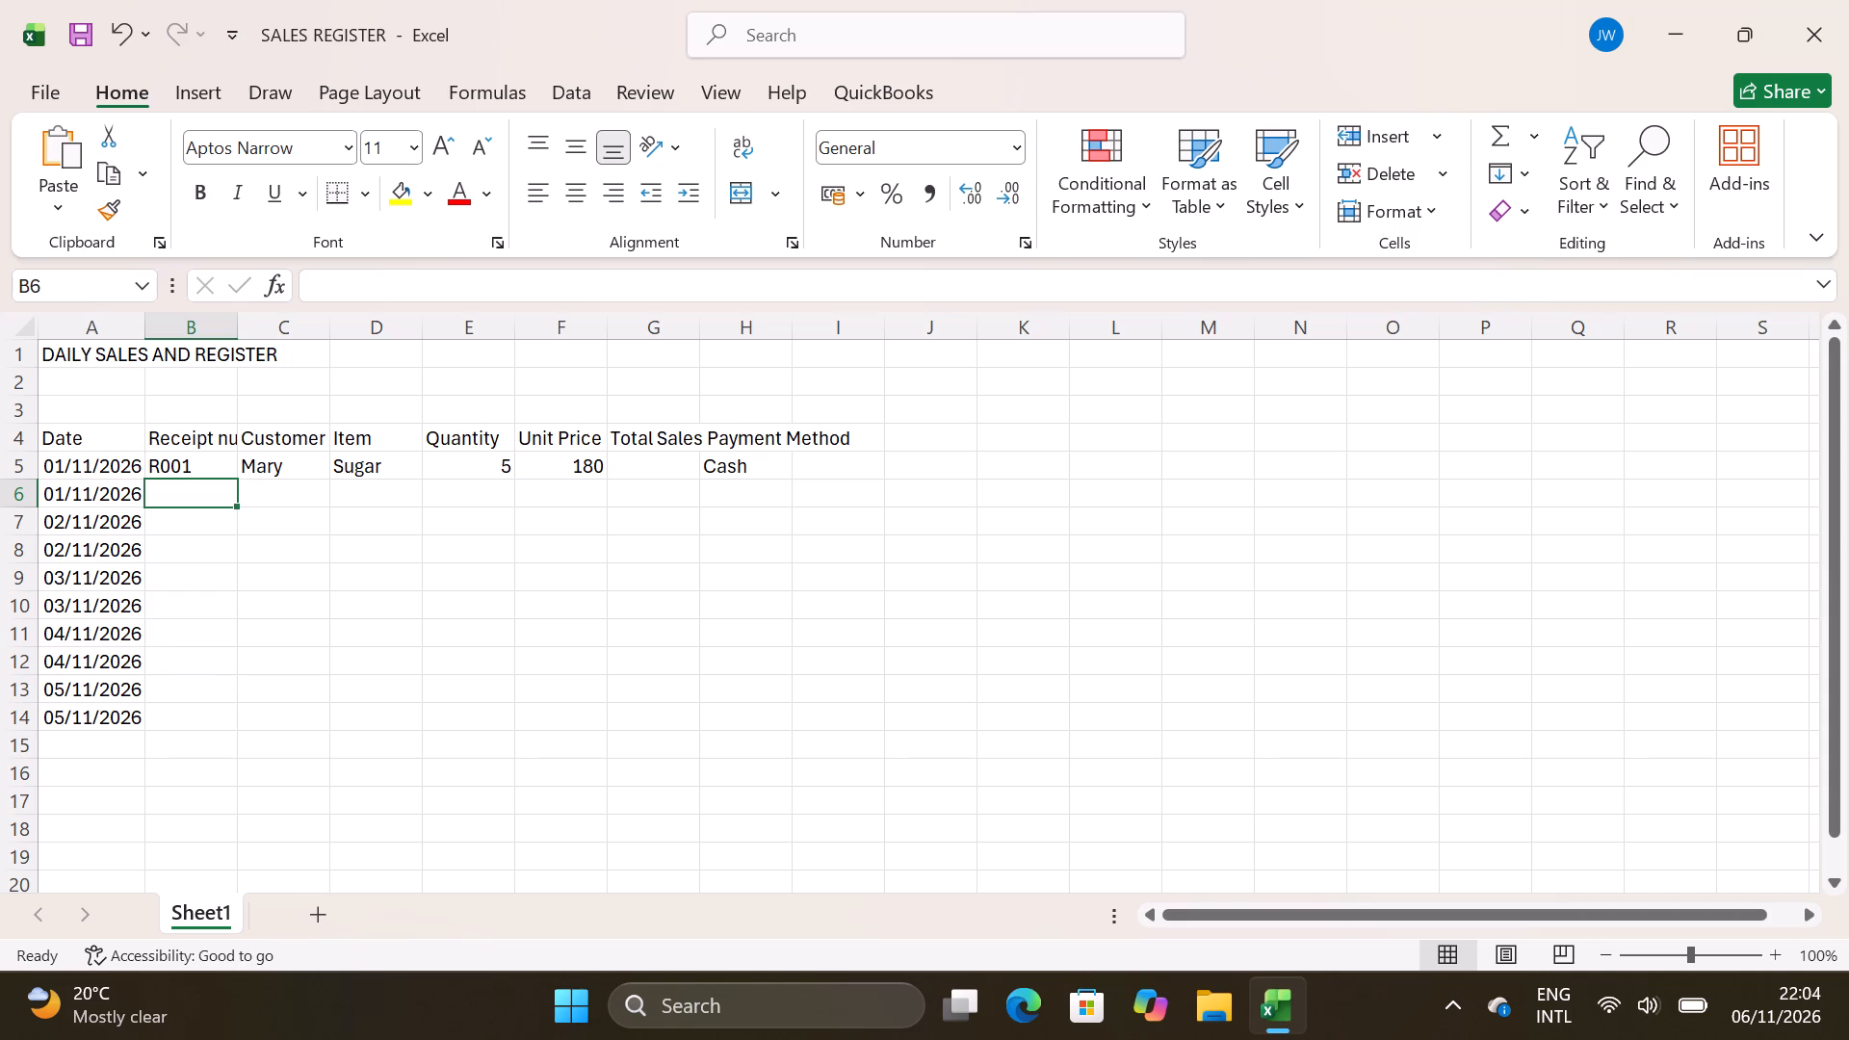
key("r")
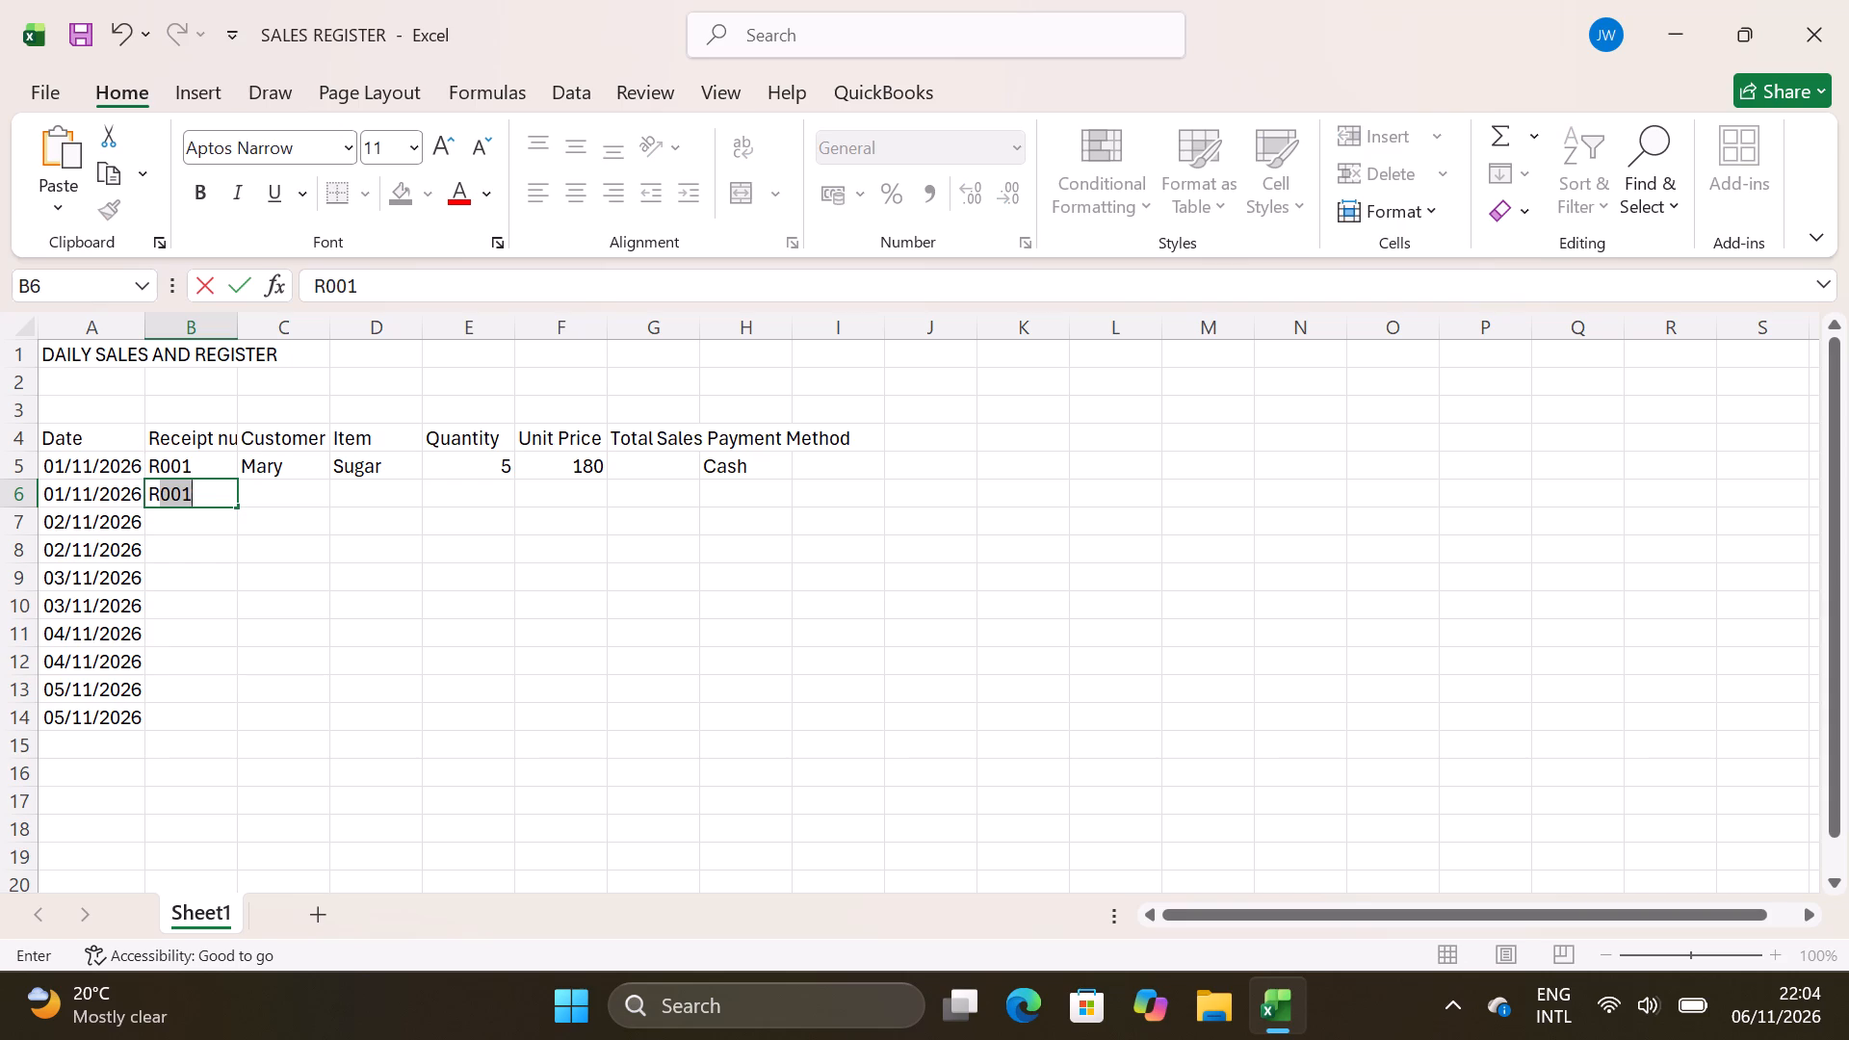
key("2")
key("BackSpace")
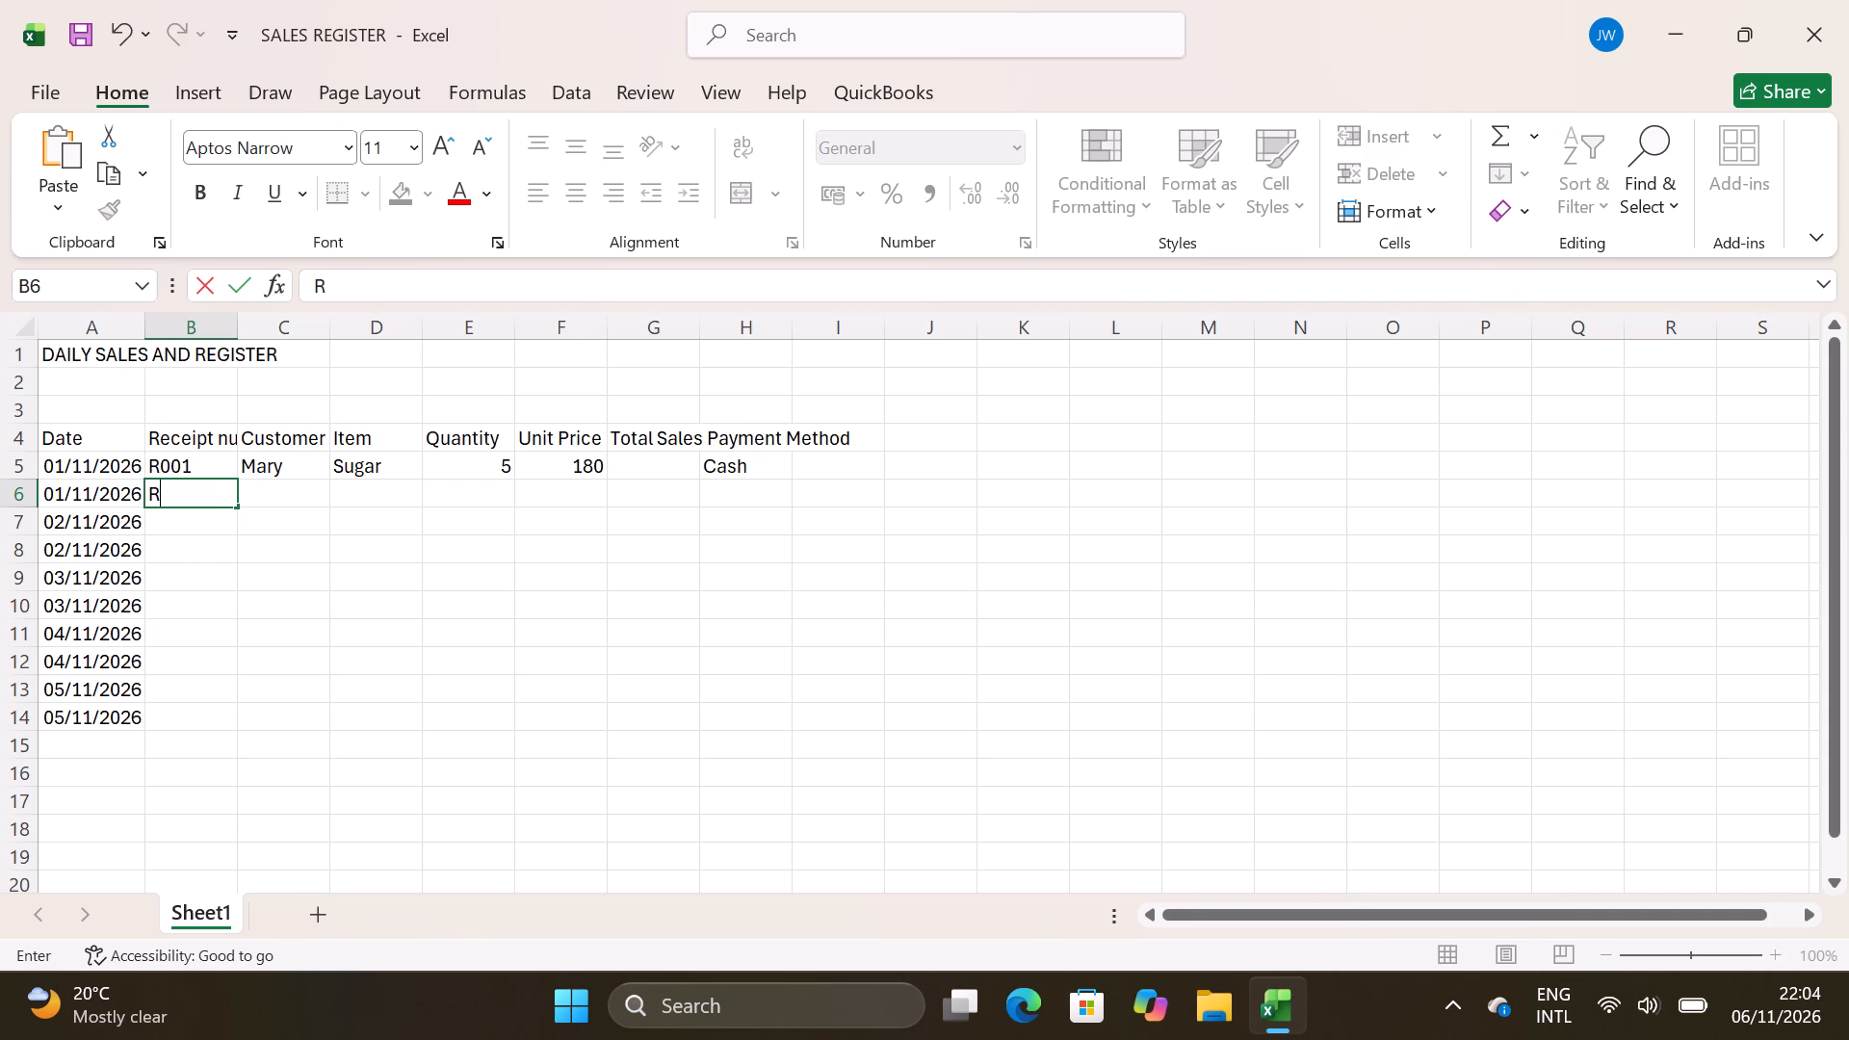
type("002")
double_click(159, 530)
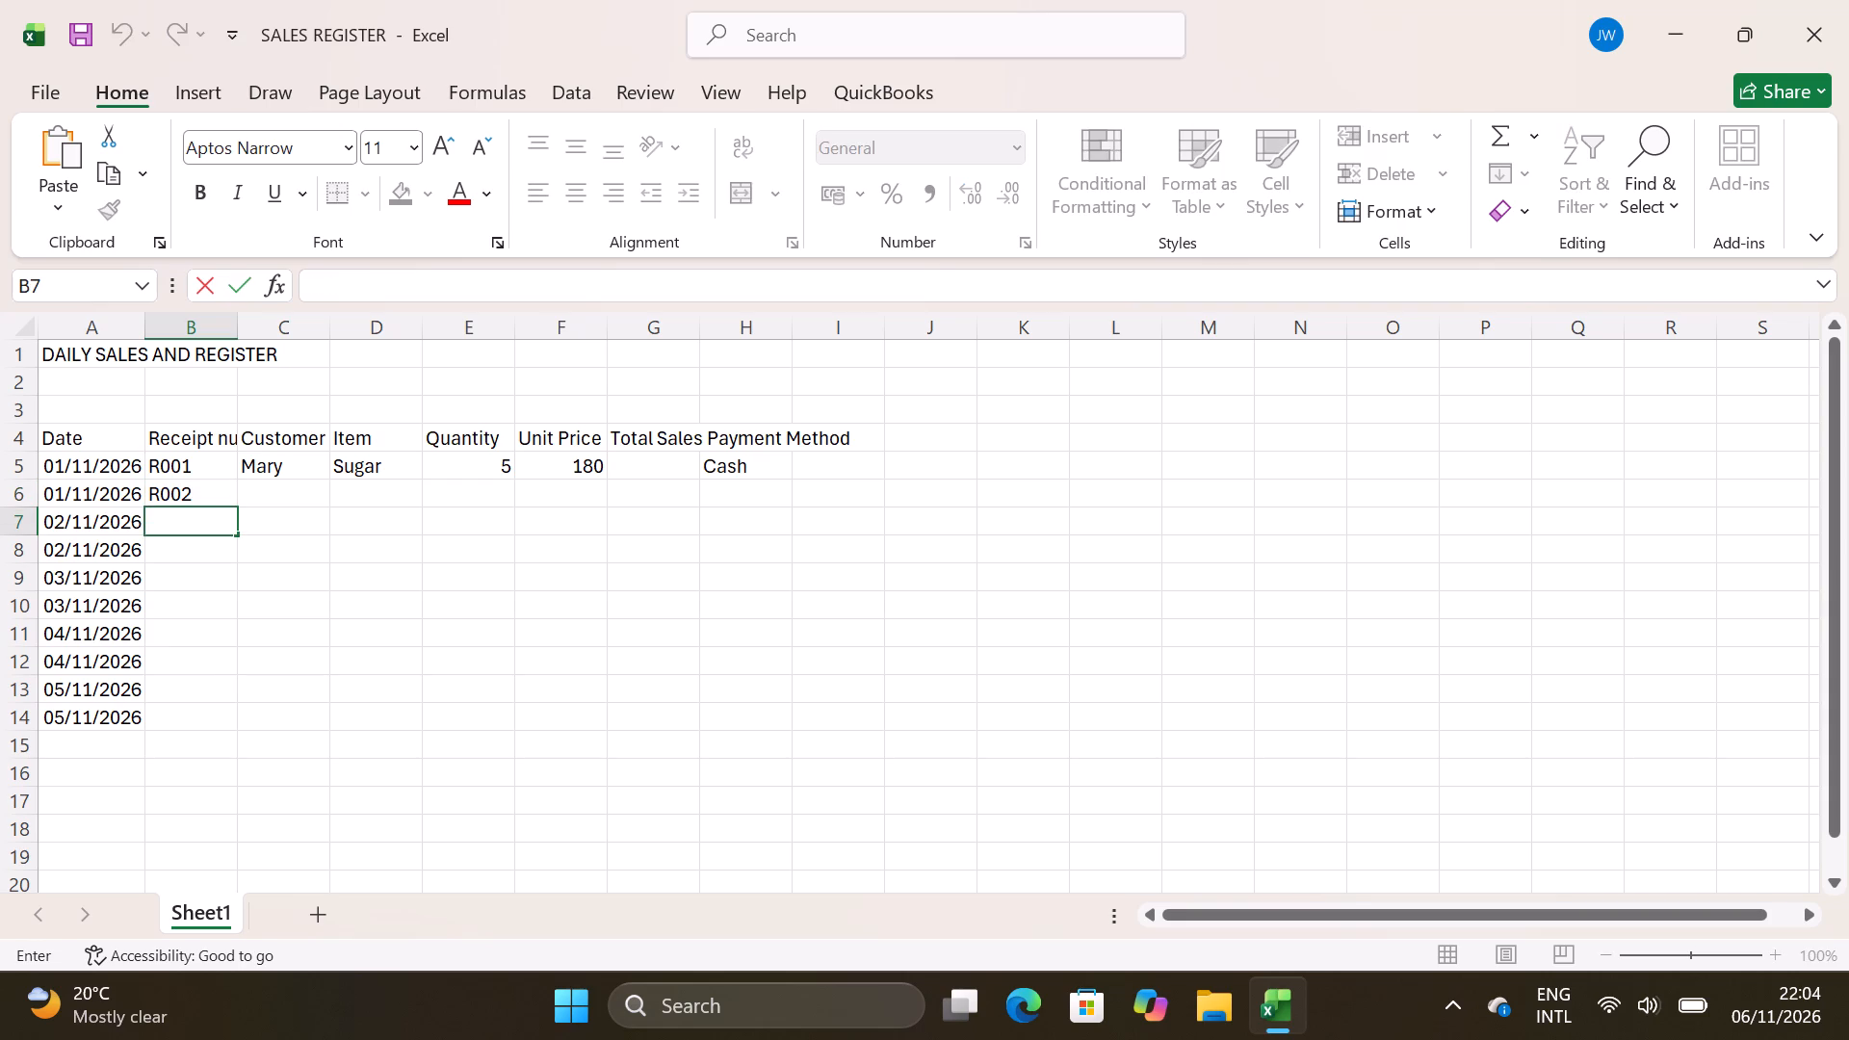
key("r")
type("003")
double_click(186, 531)
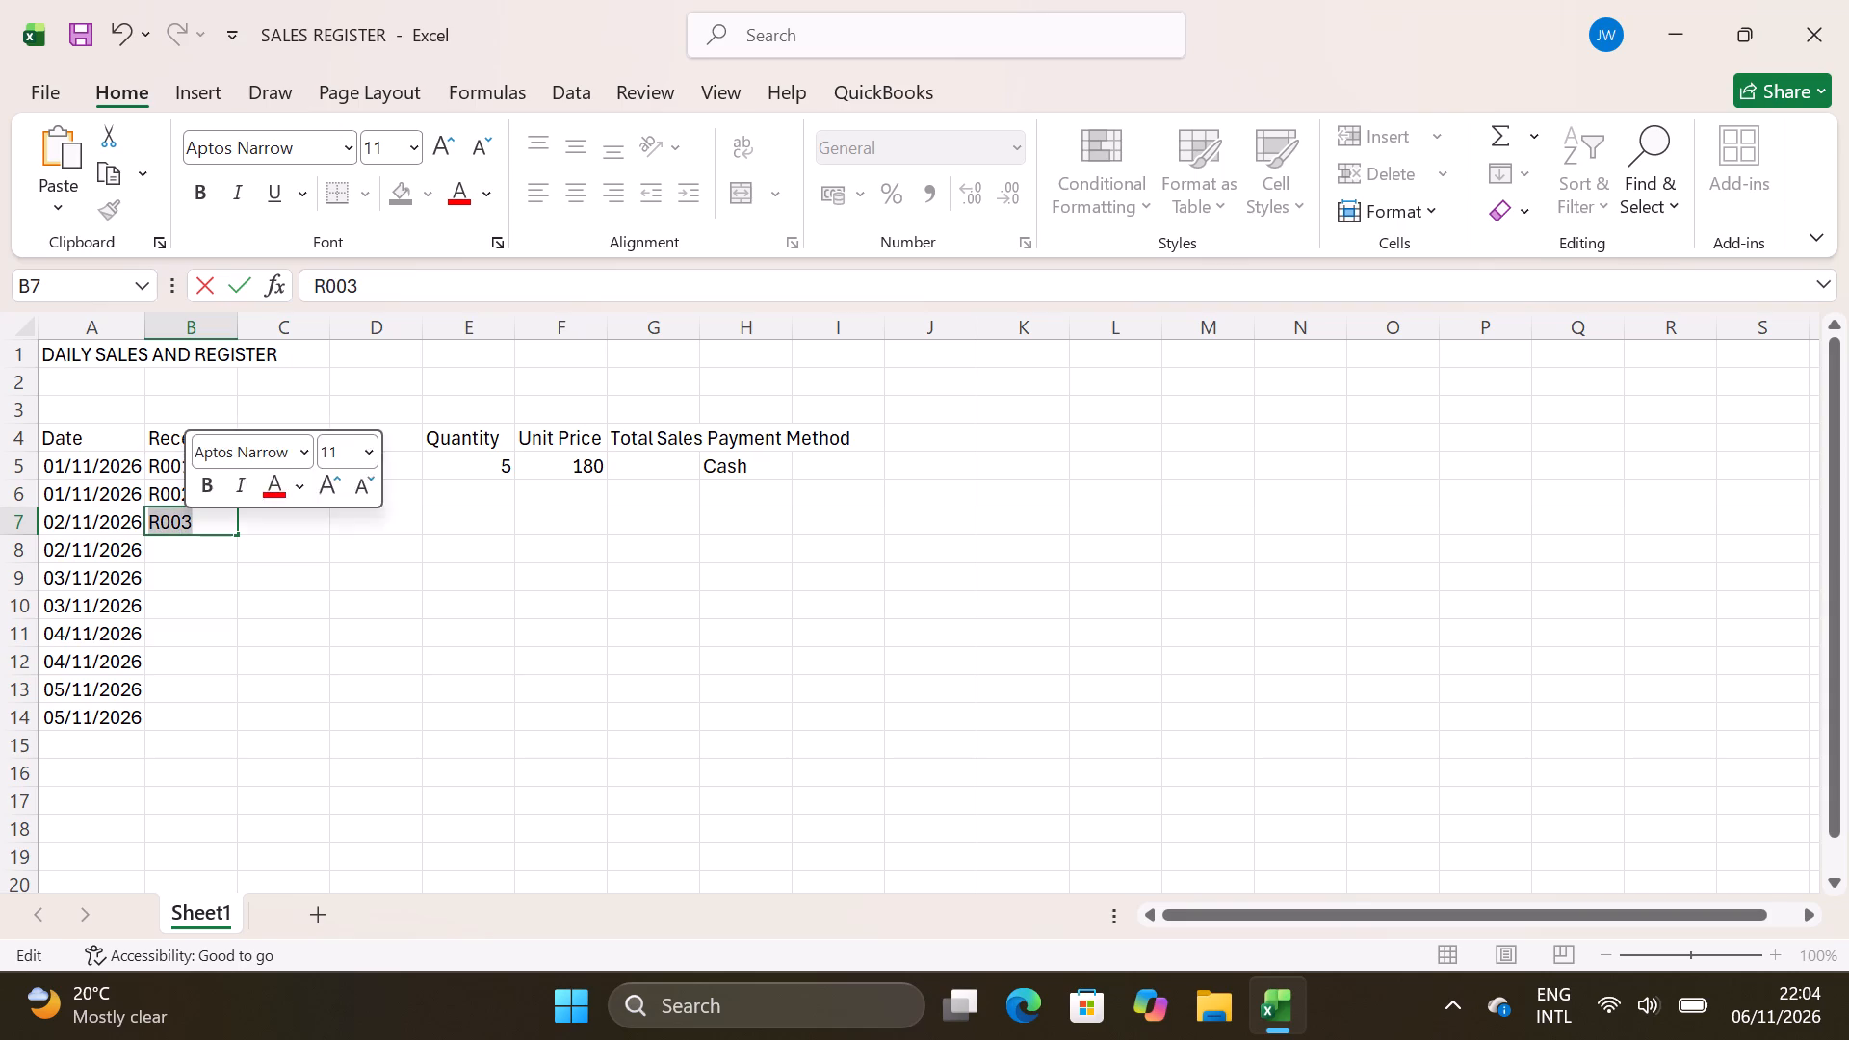
Enter receipt numbers R004, R005 and R006 in cells B8 to B10 of the receipt number column.
left_click(186, 549)
double_click(186, 549)
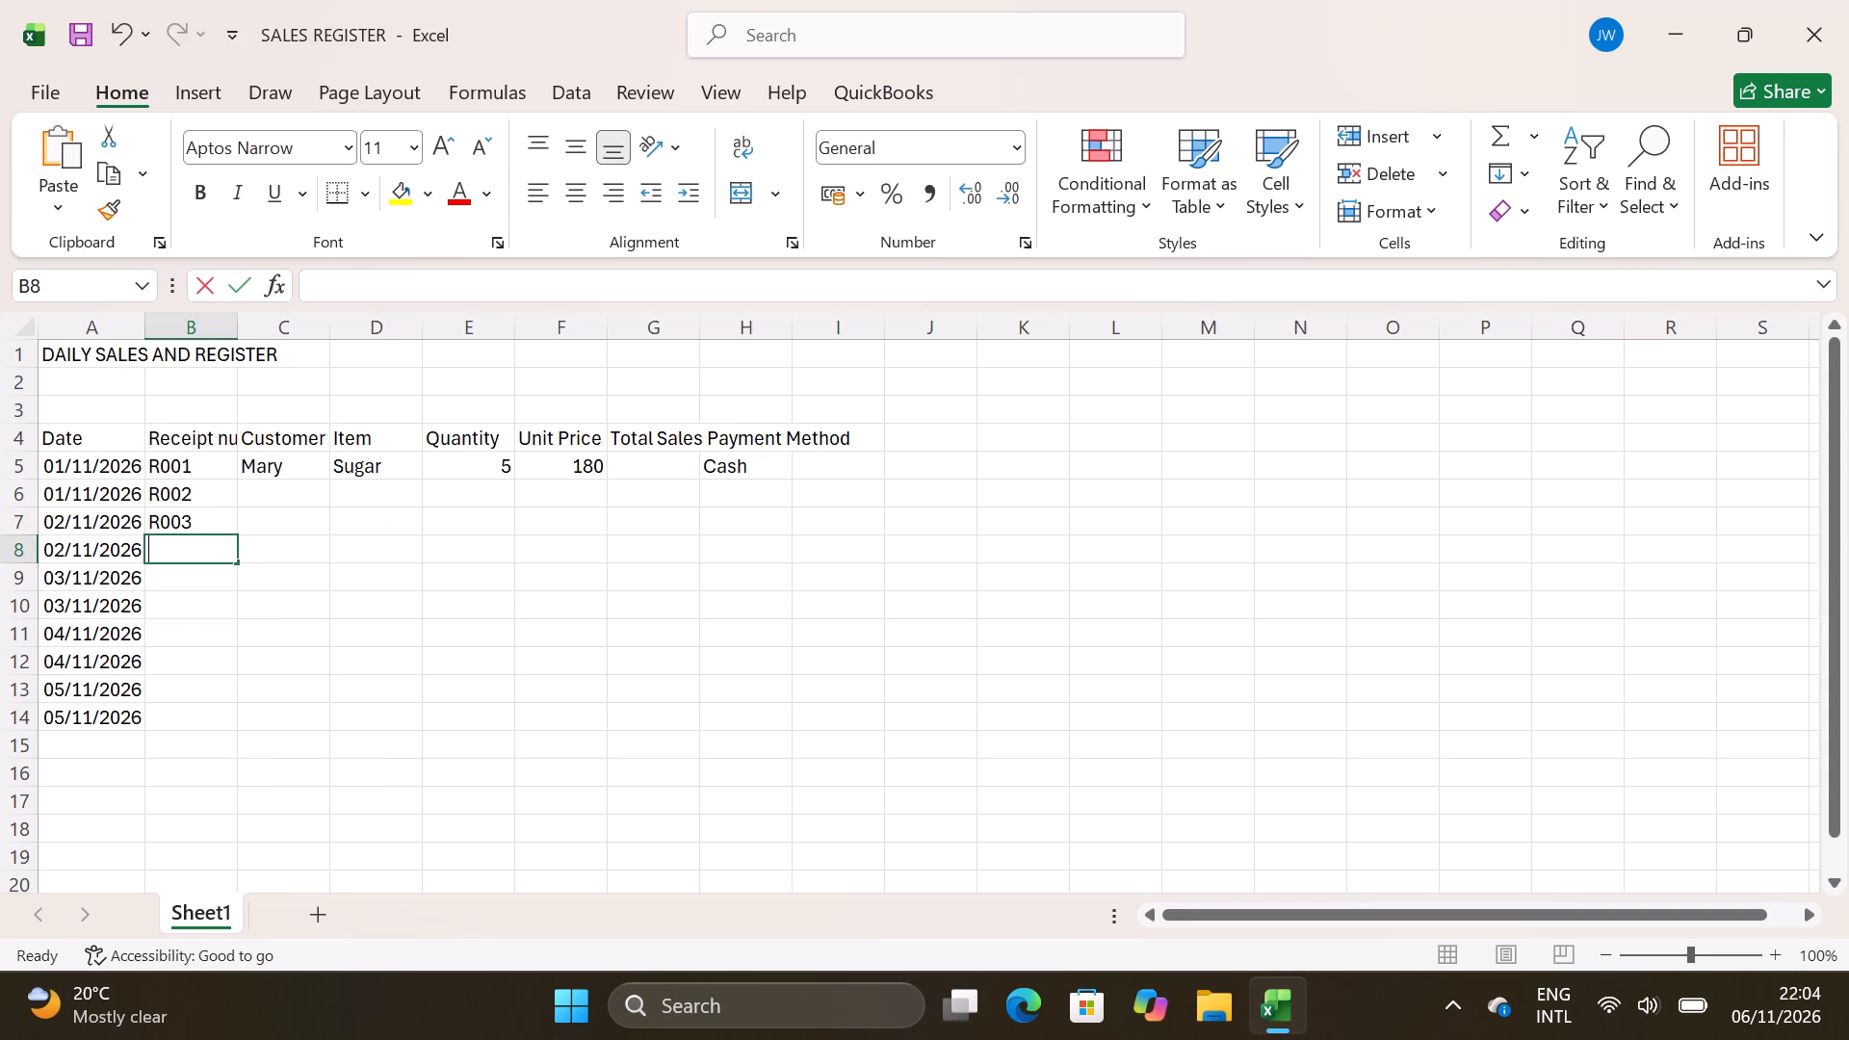
key("r")
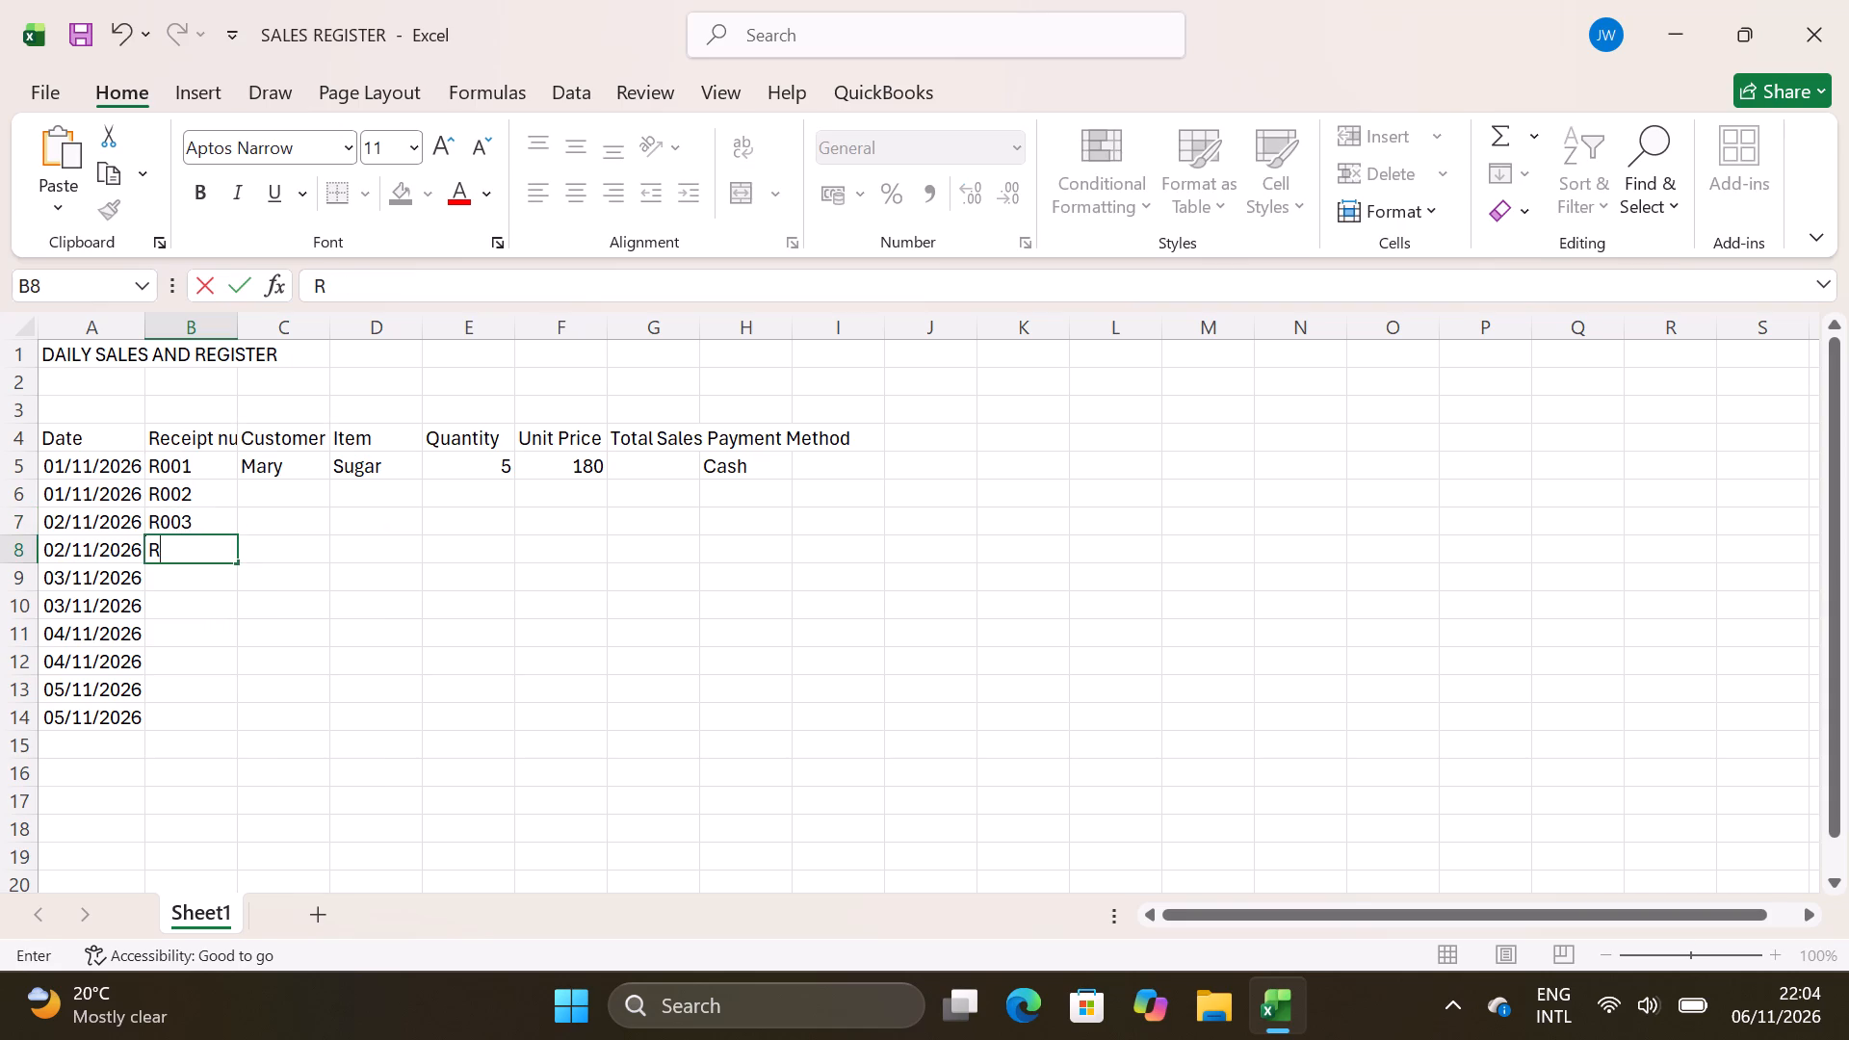
type("004")
double_click(178, 580)
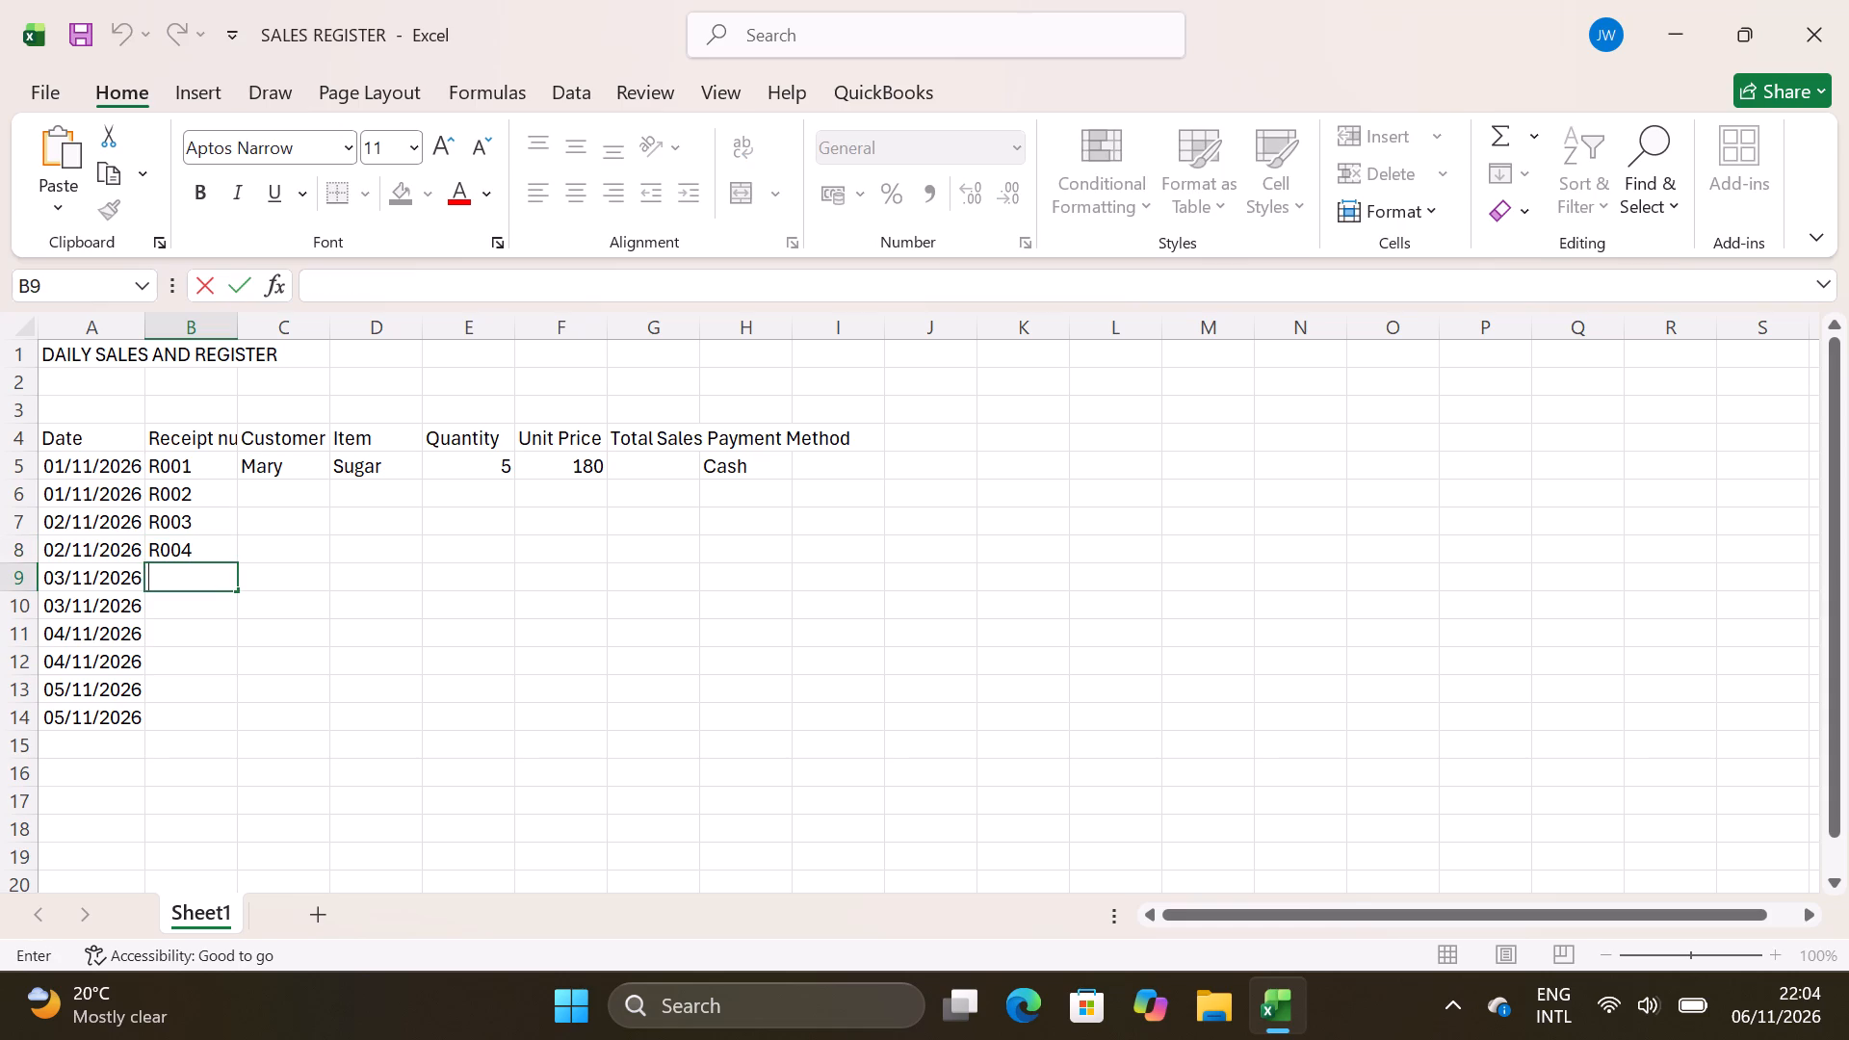
type("R00")
key("5")
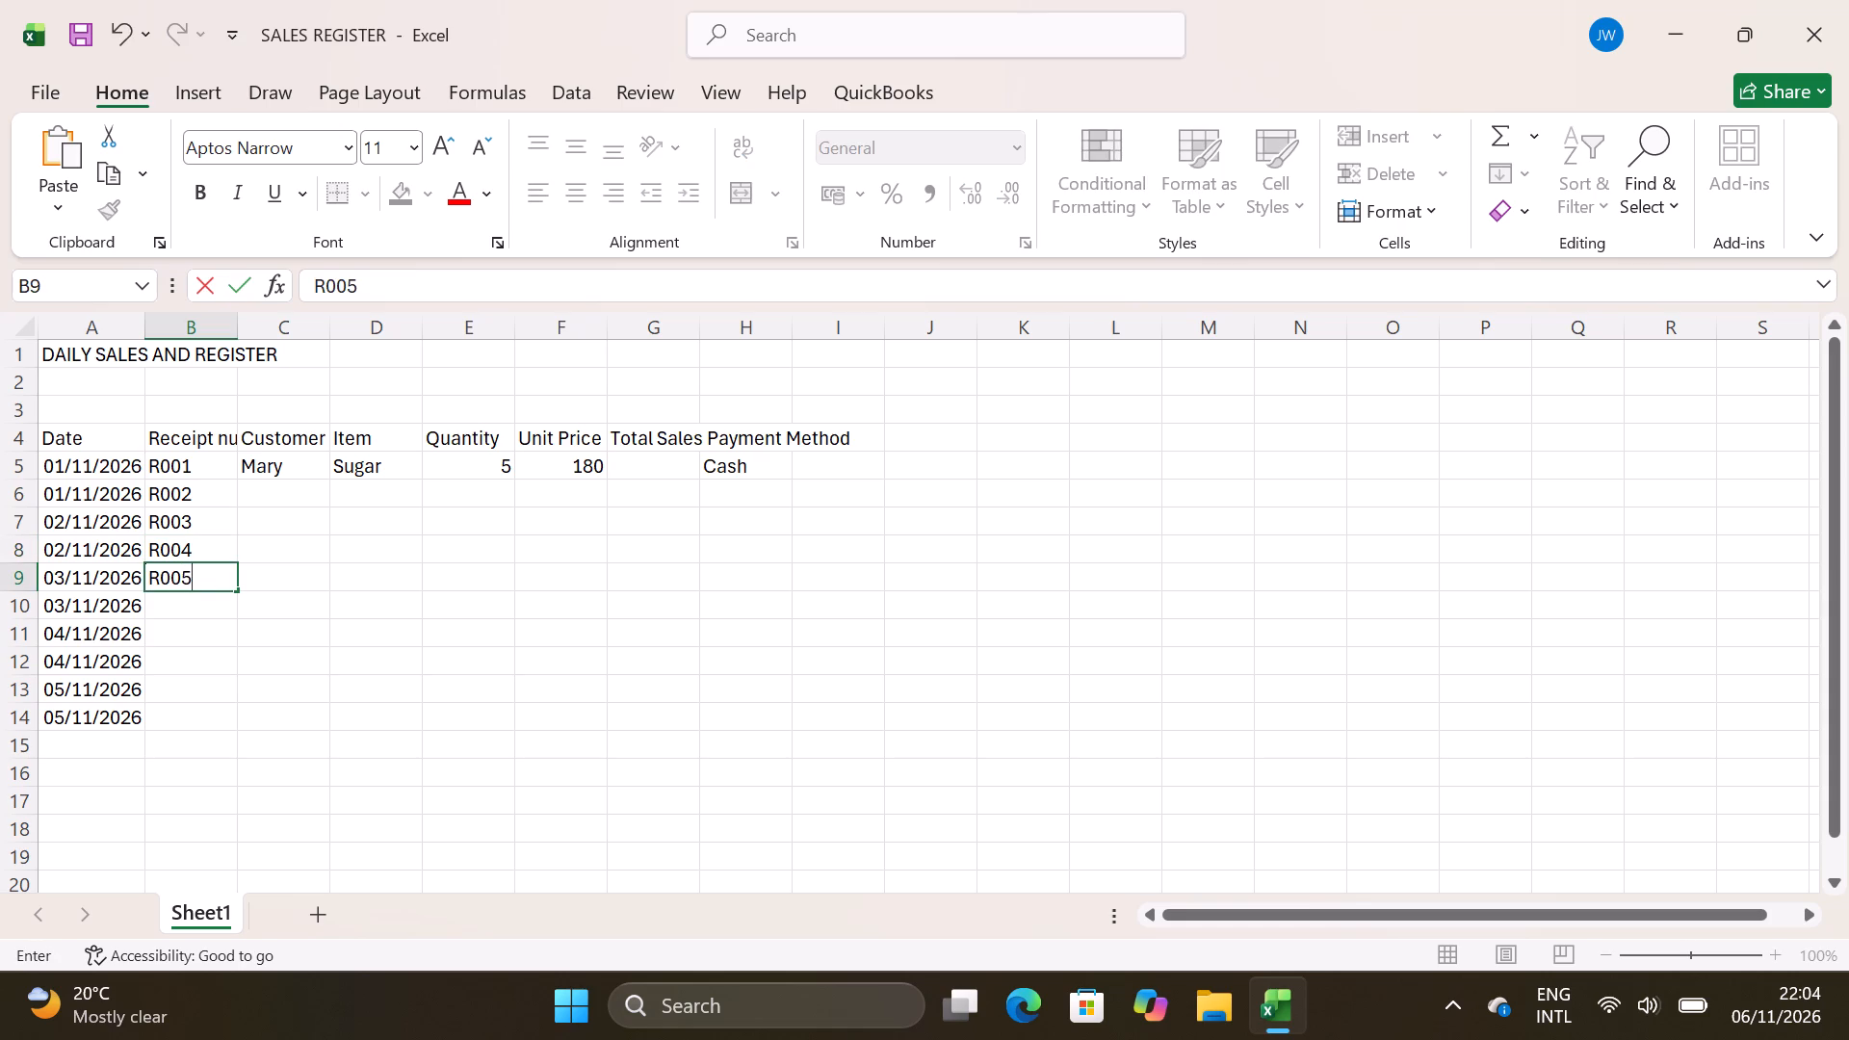
double_click(182, 597)
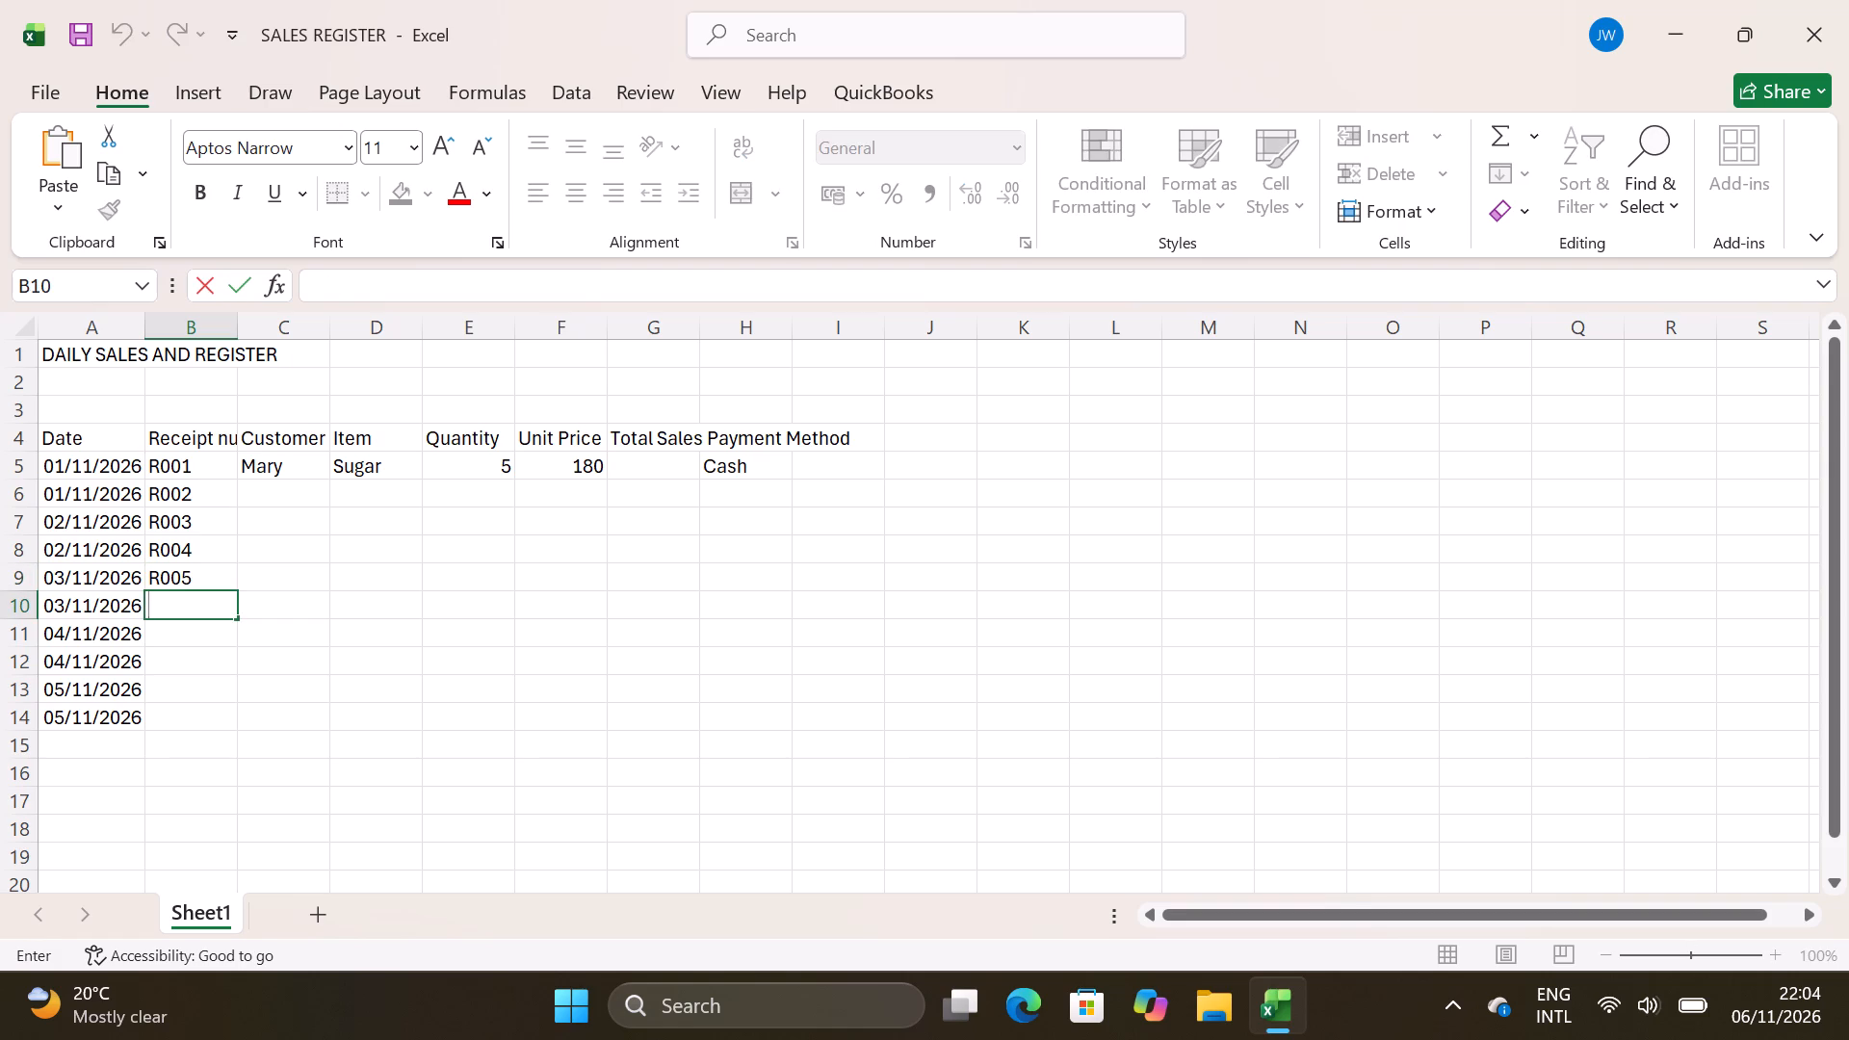
type("R006")
Enter receipt numbers R007, R008 and R009 in cells B11 to B13 of the receipt number column.
double_click(190, 639)
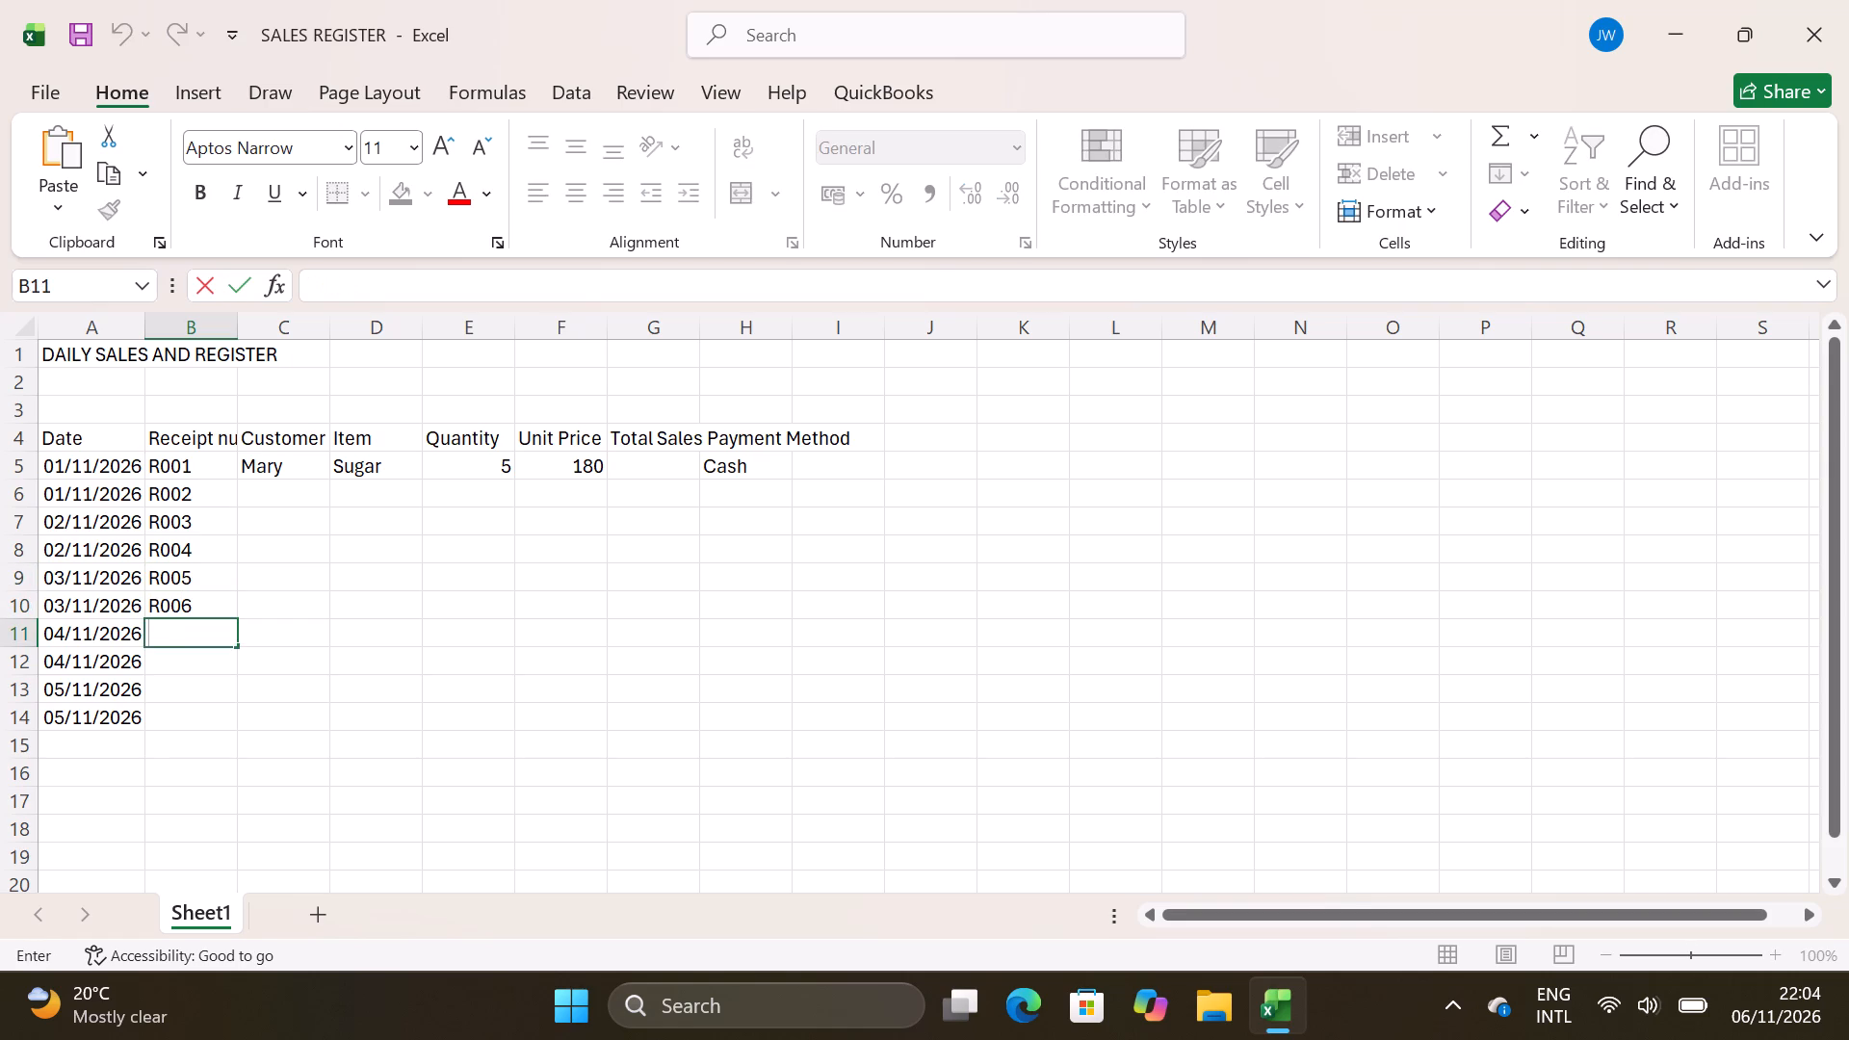
type("R00")
key("7")
double_click(168, 664)
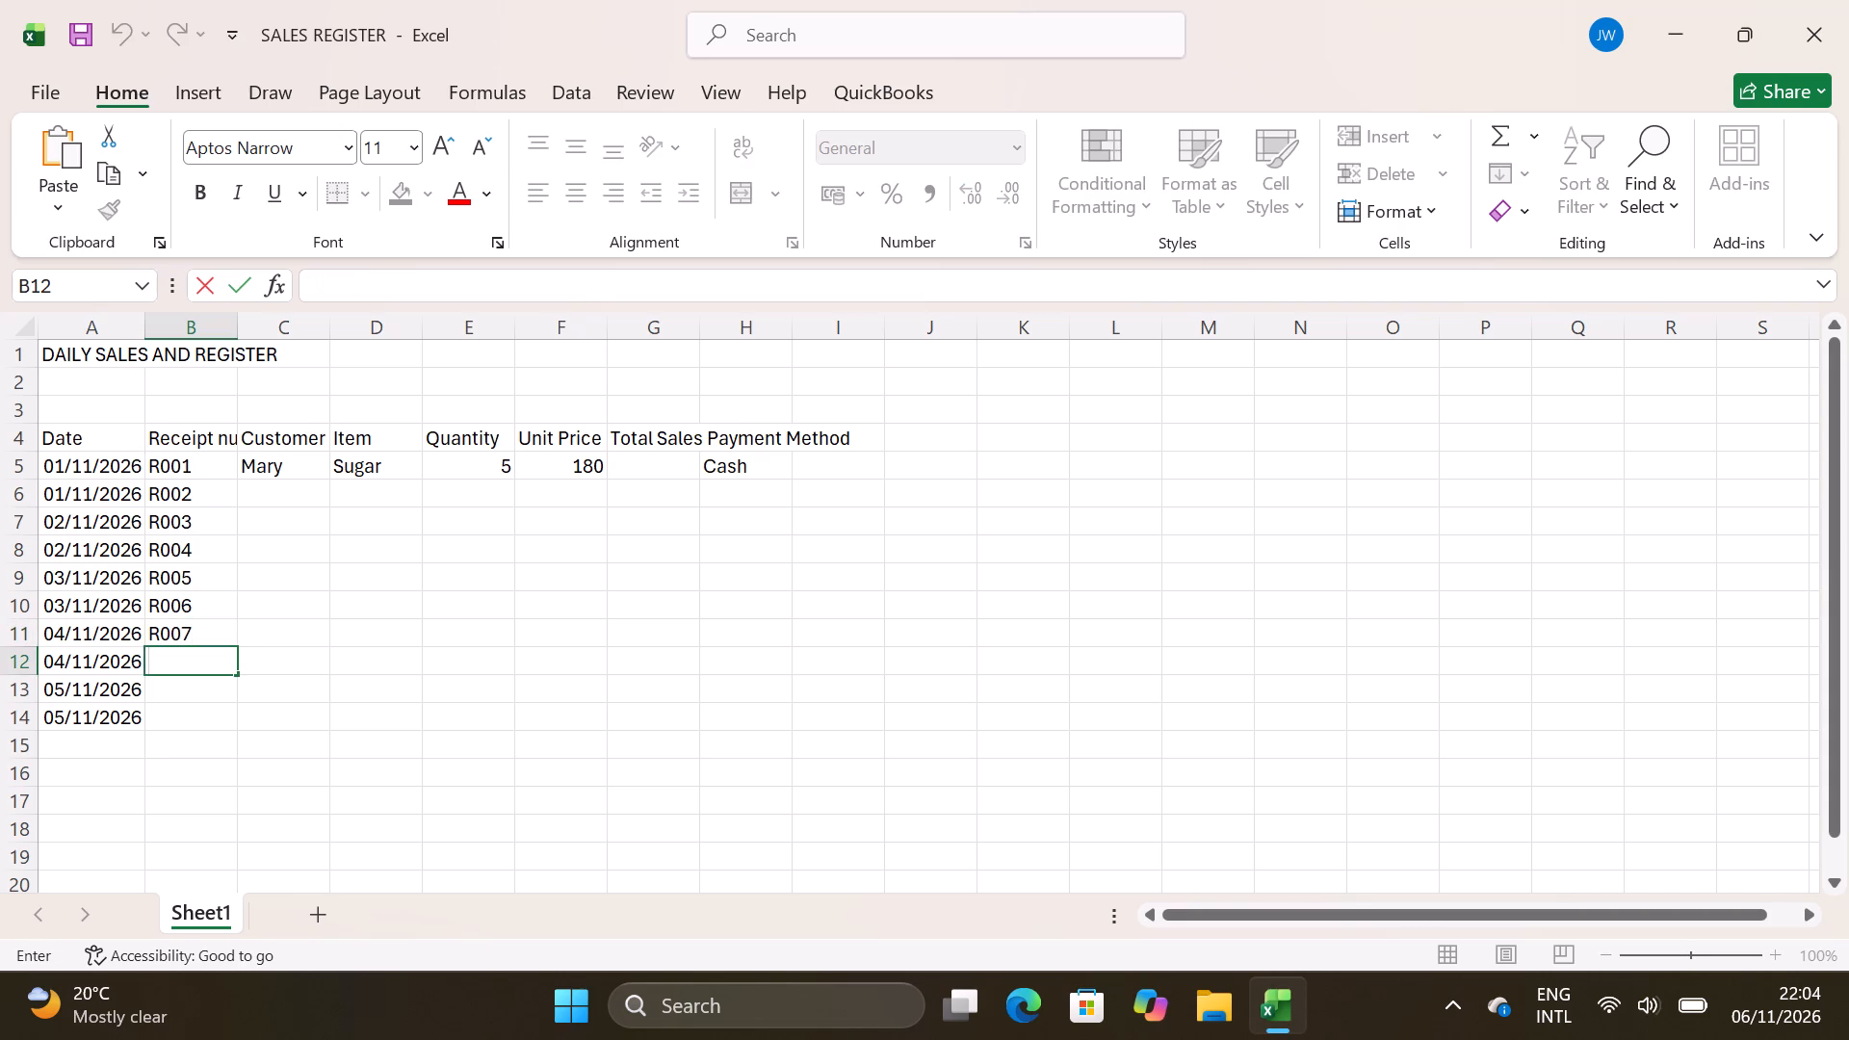
type("R00")
key("8")
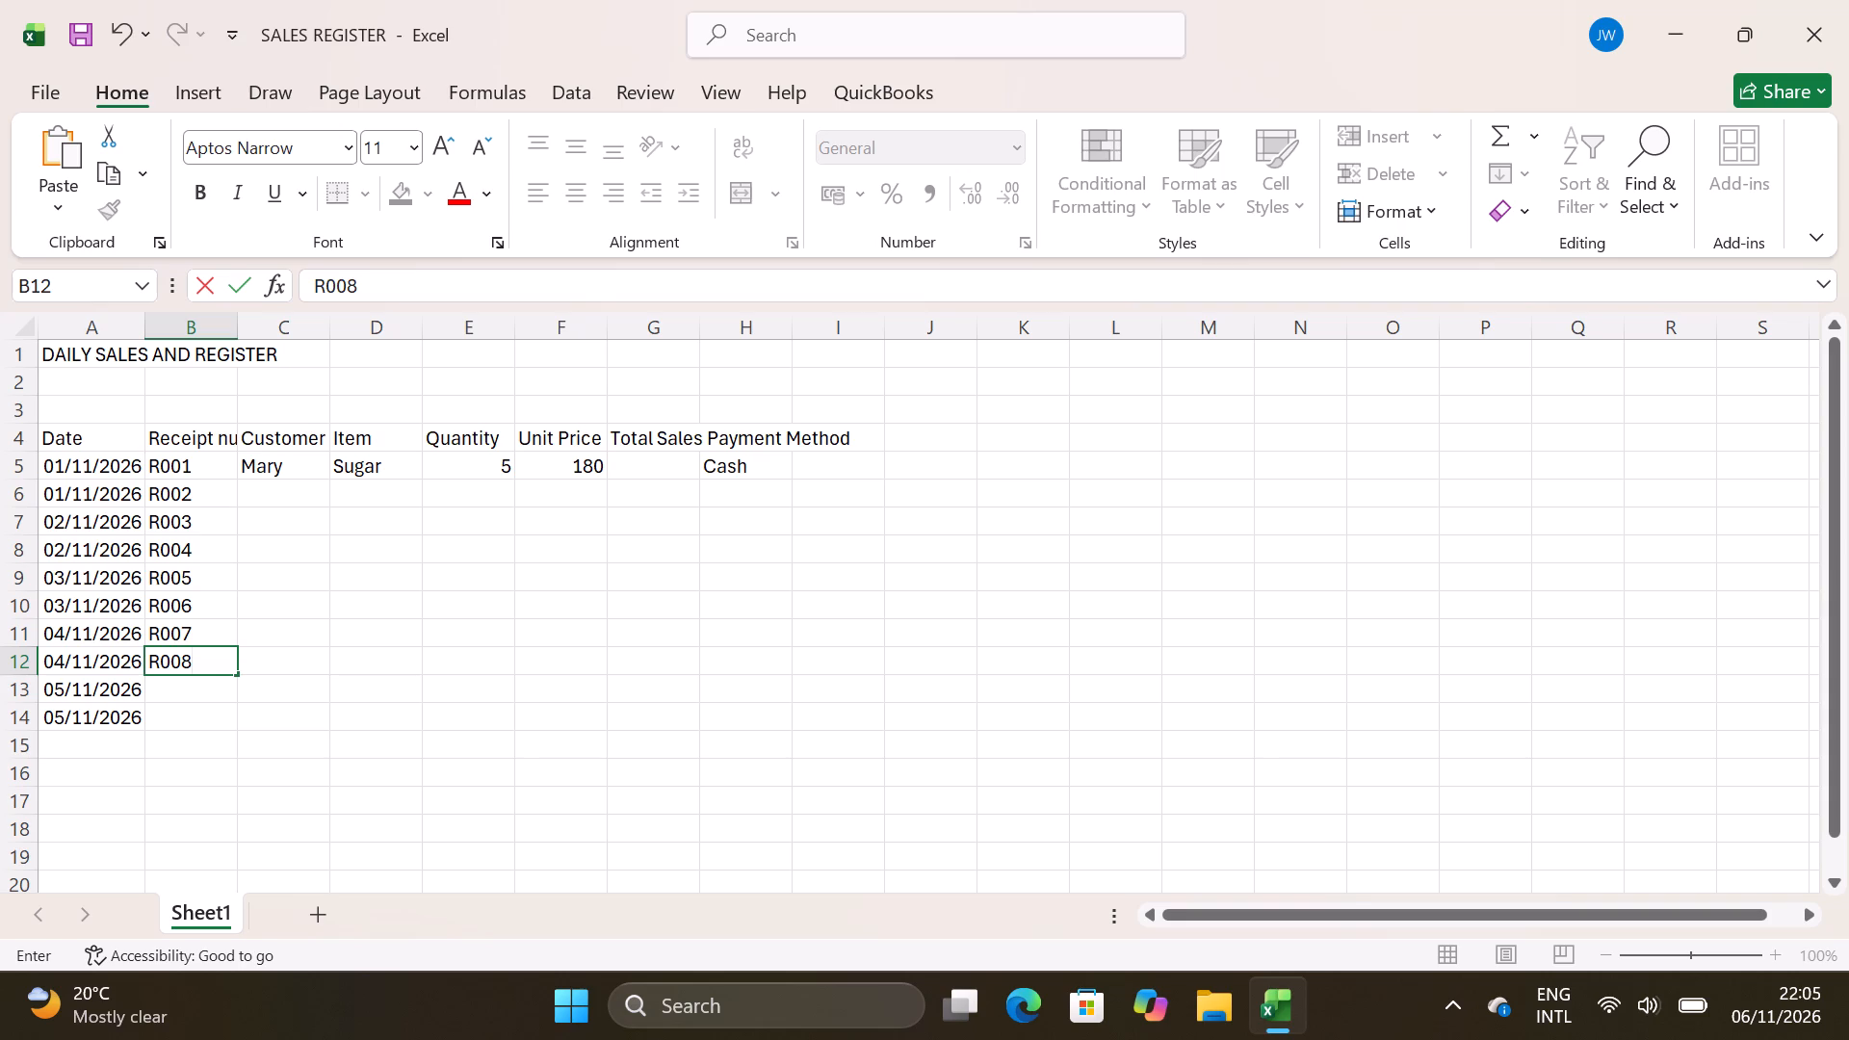
double_click(169, 689)
type("R00")
key("9")
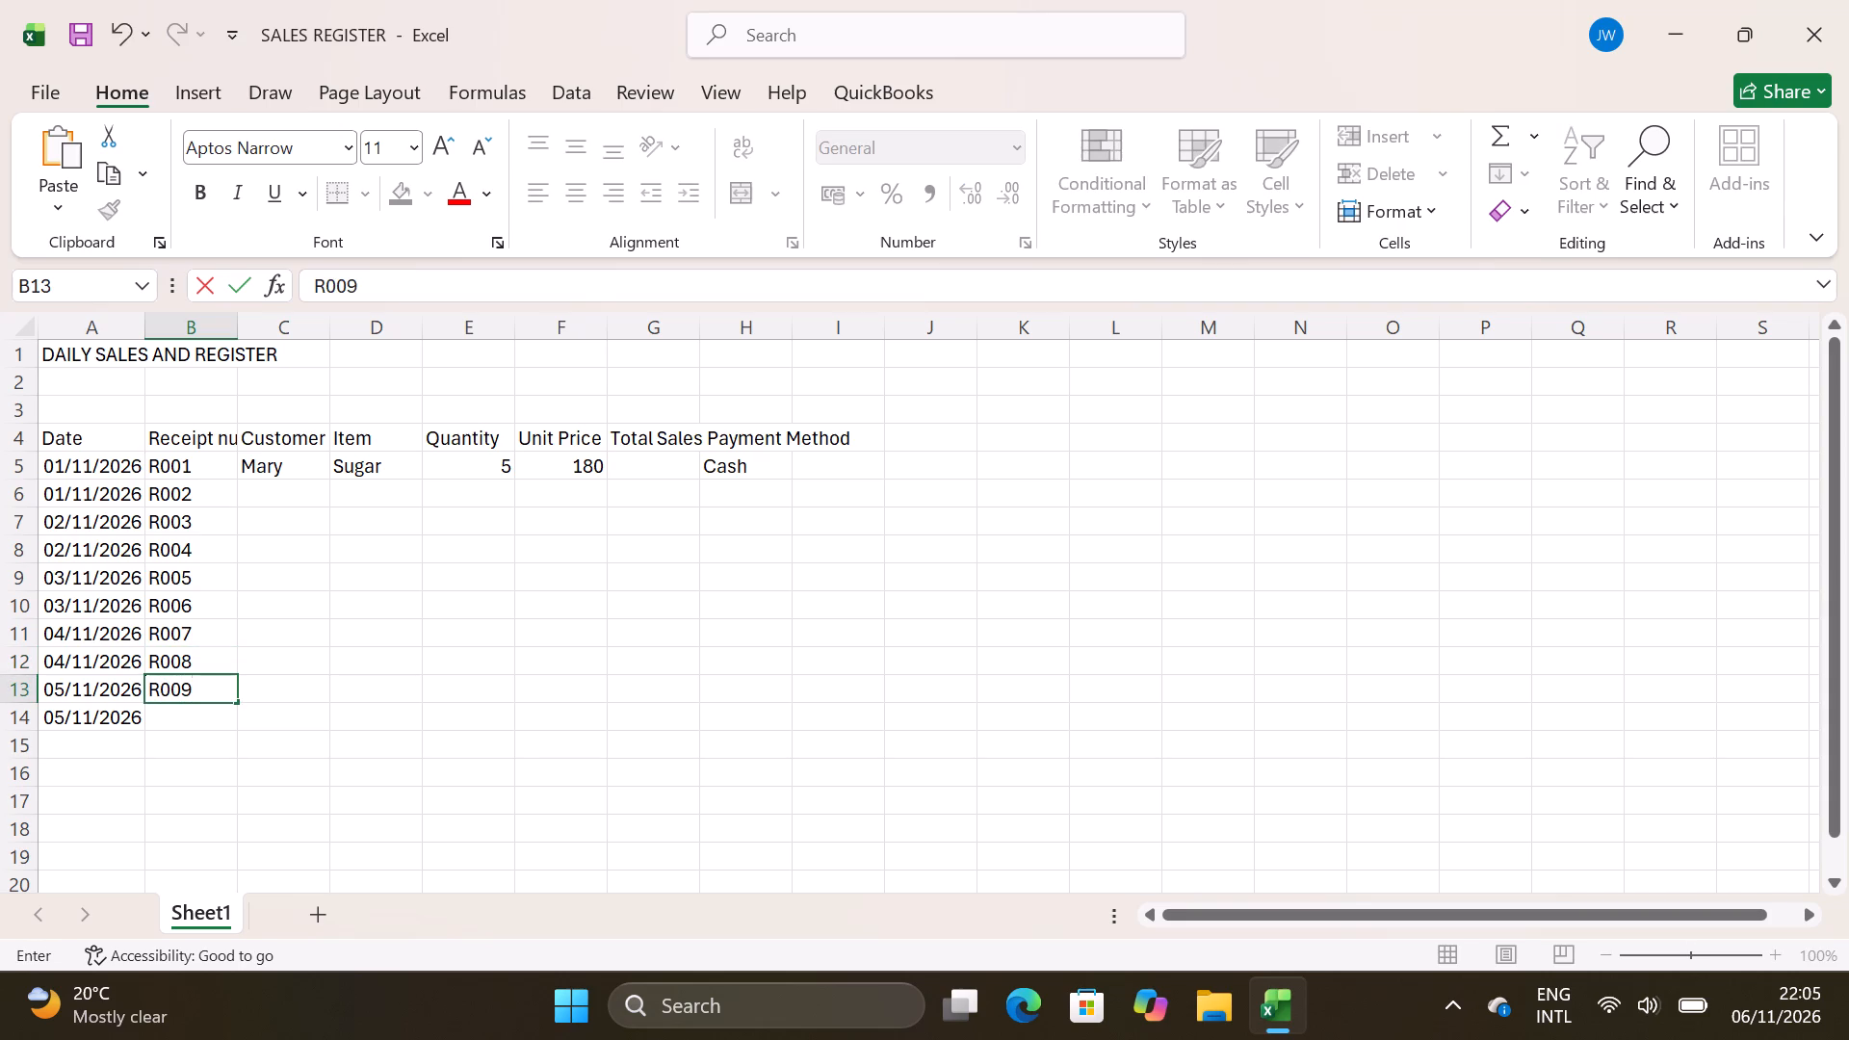
Enter receipt number R010 in cell B14 for the tenth sale.
left_click(174, 726)
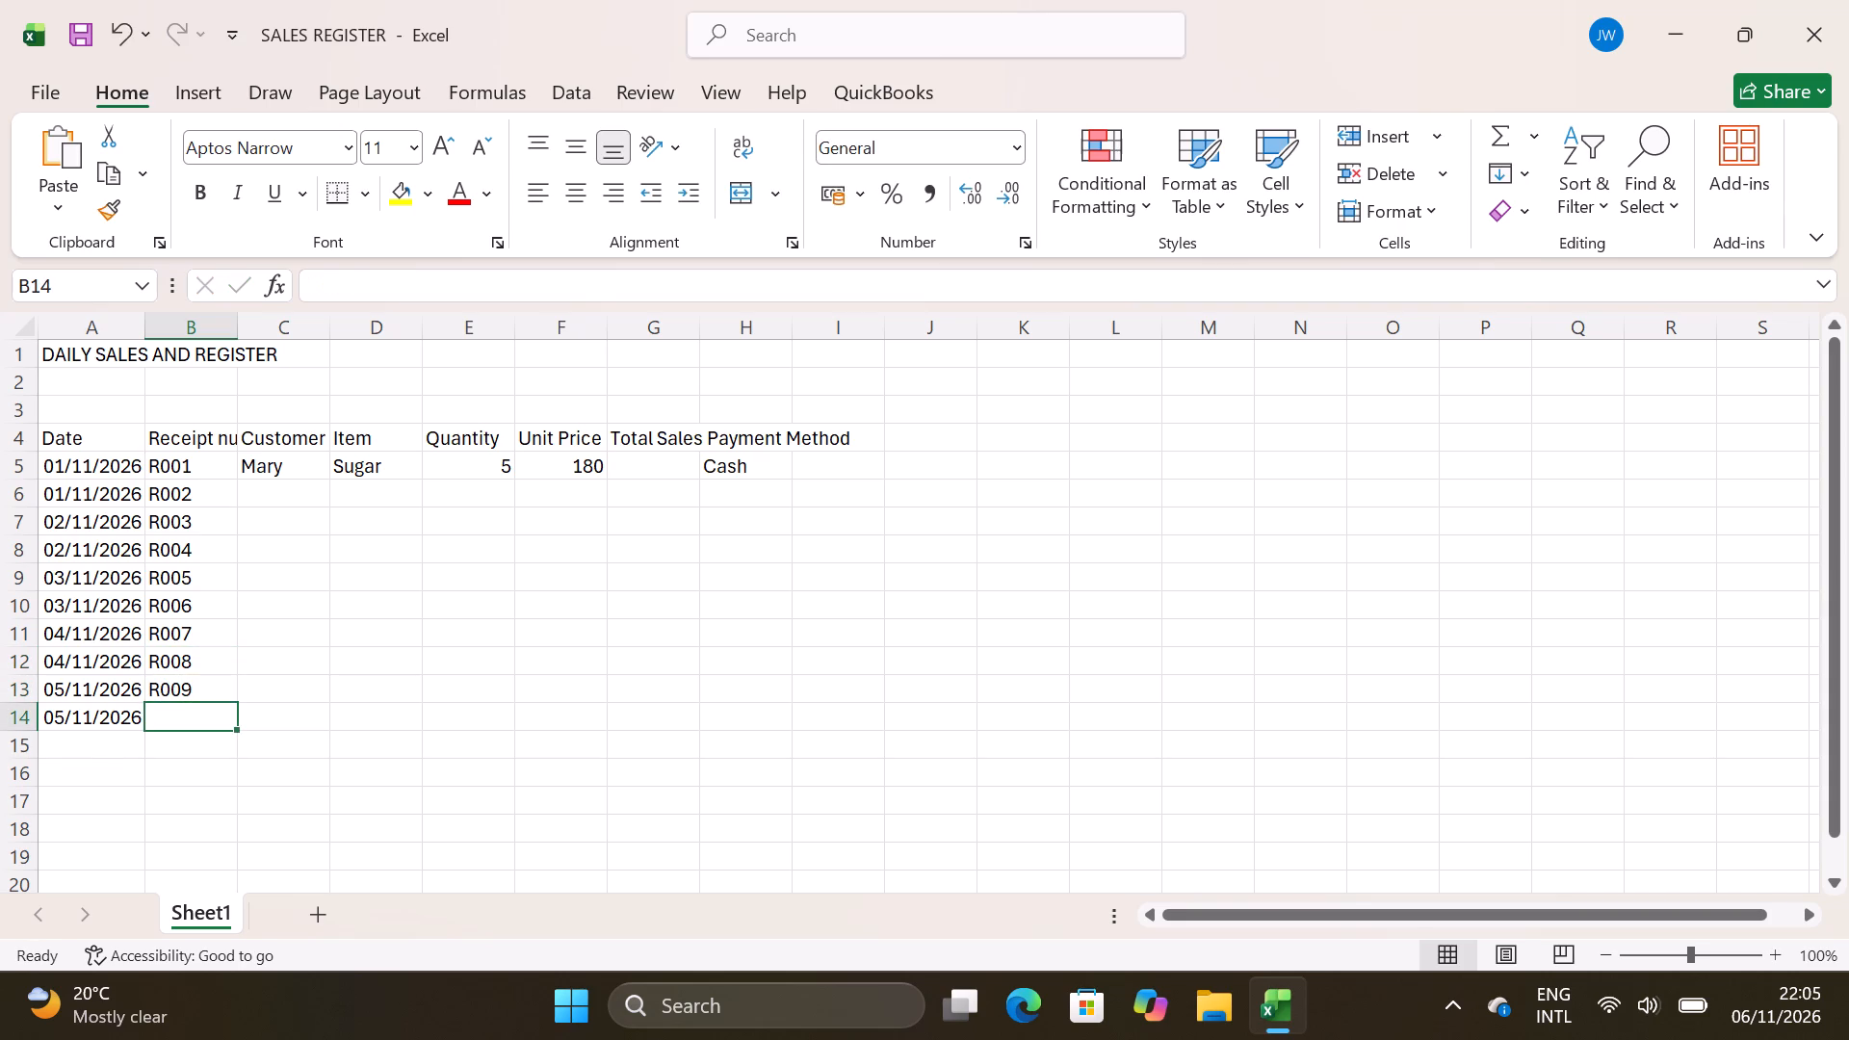
key("r")
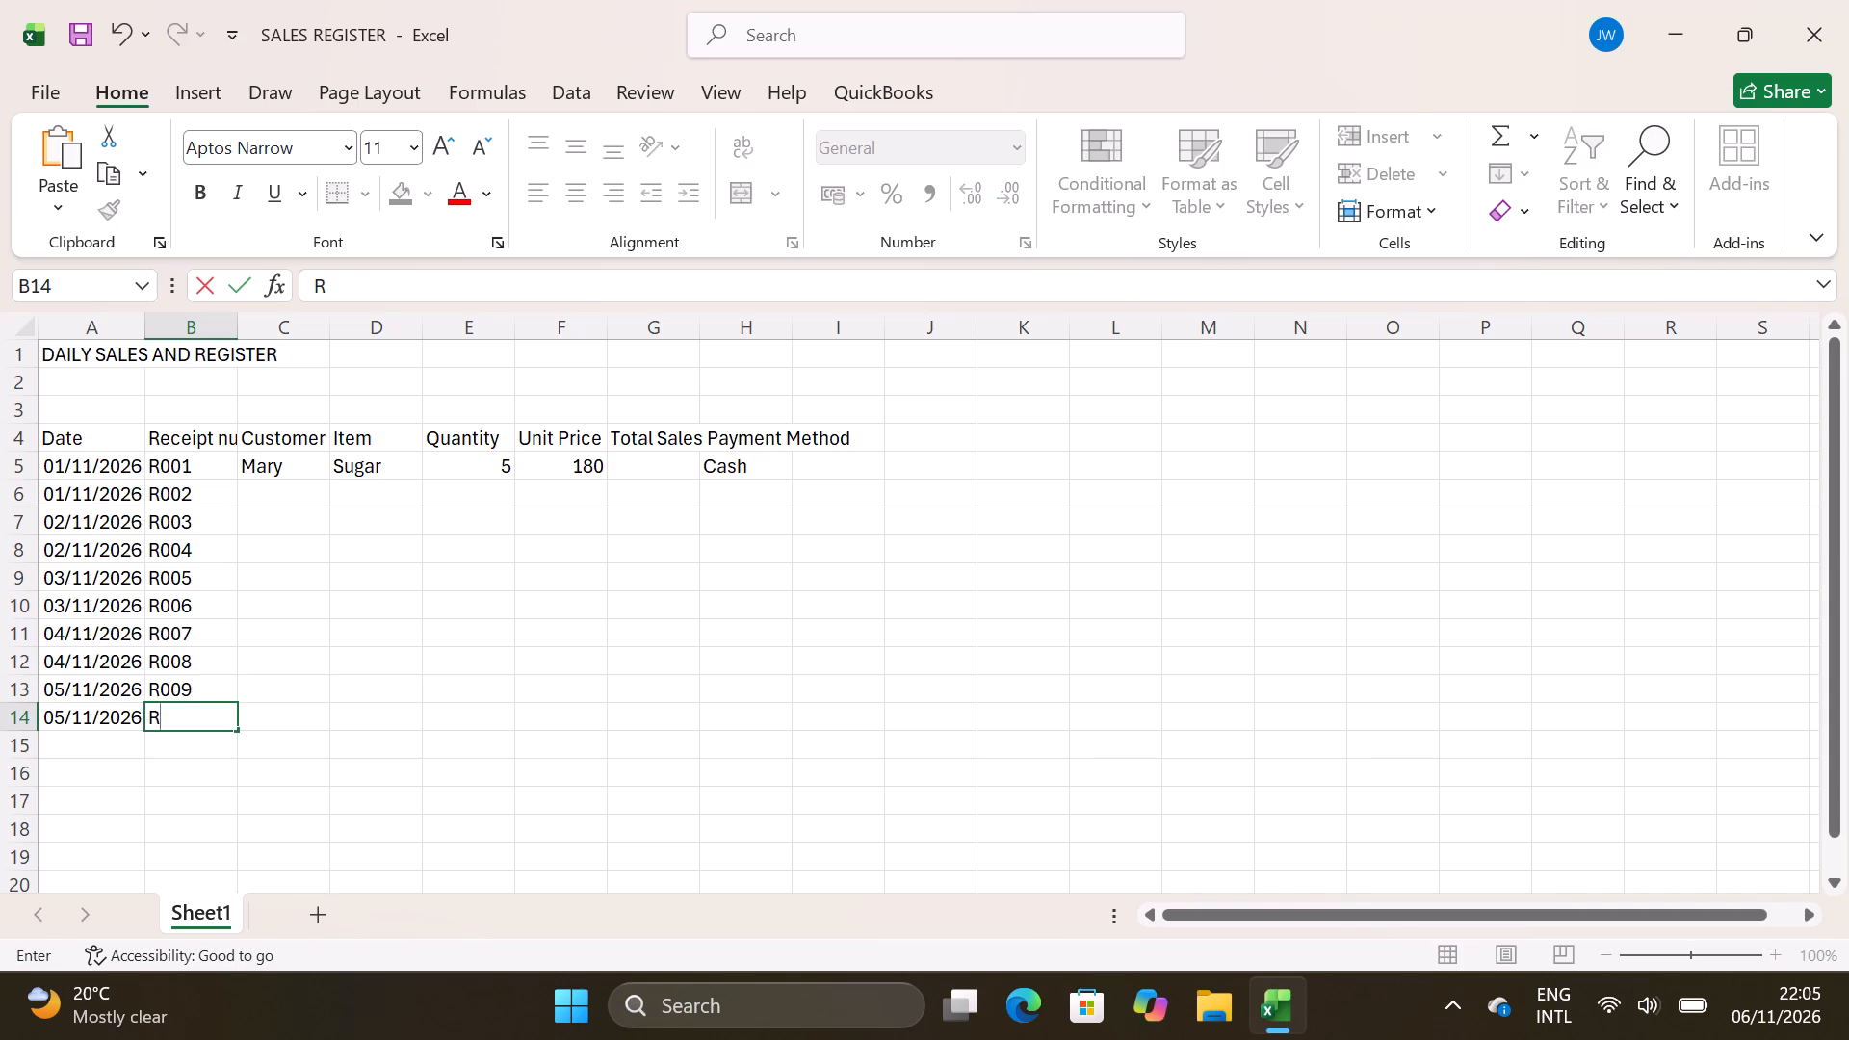
type("10")
key("BackSpace")
key("BackSpace")
key("0")
type("10")
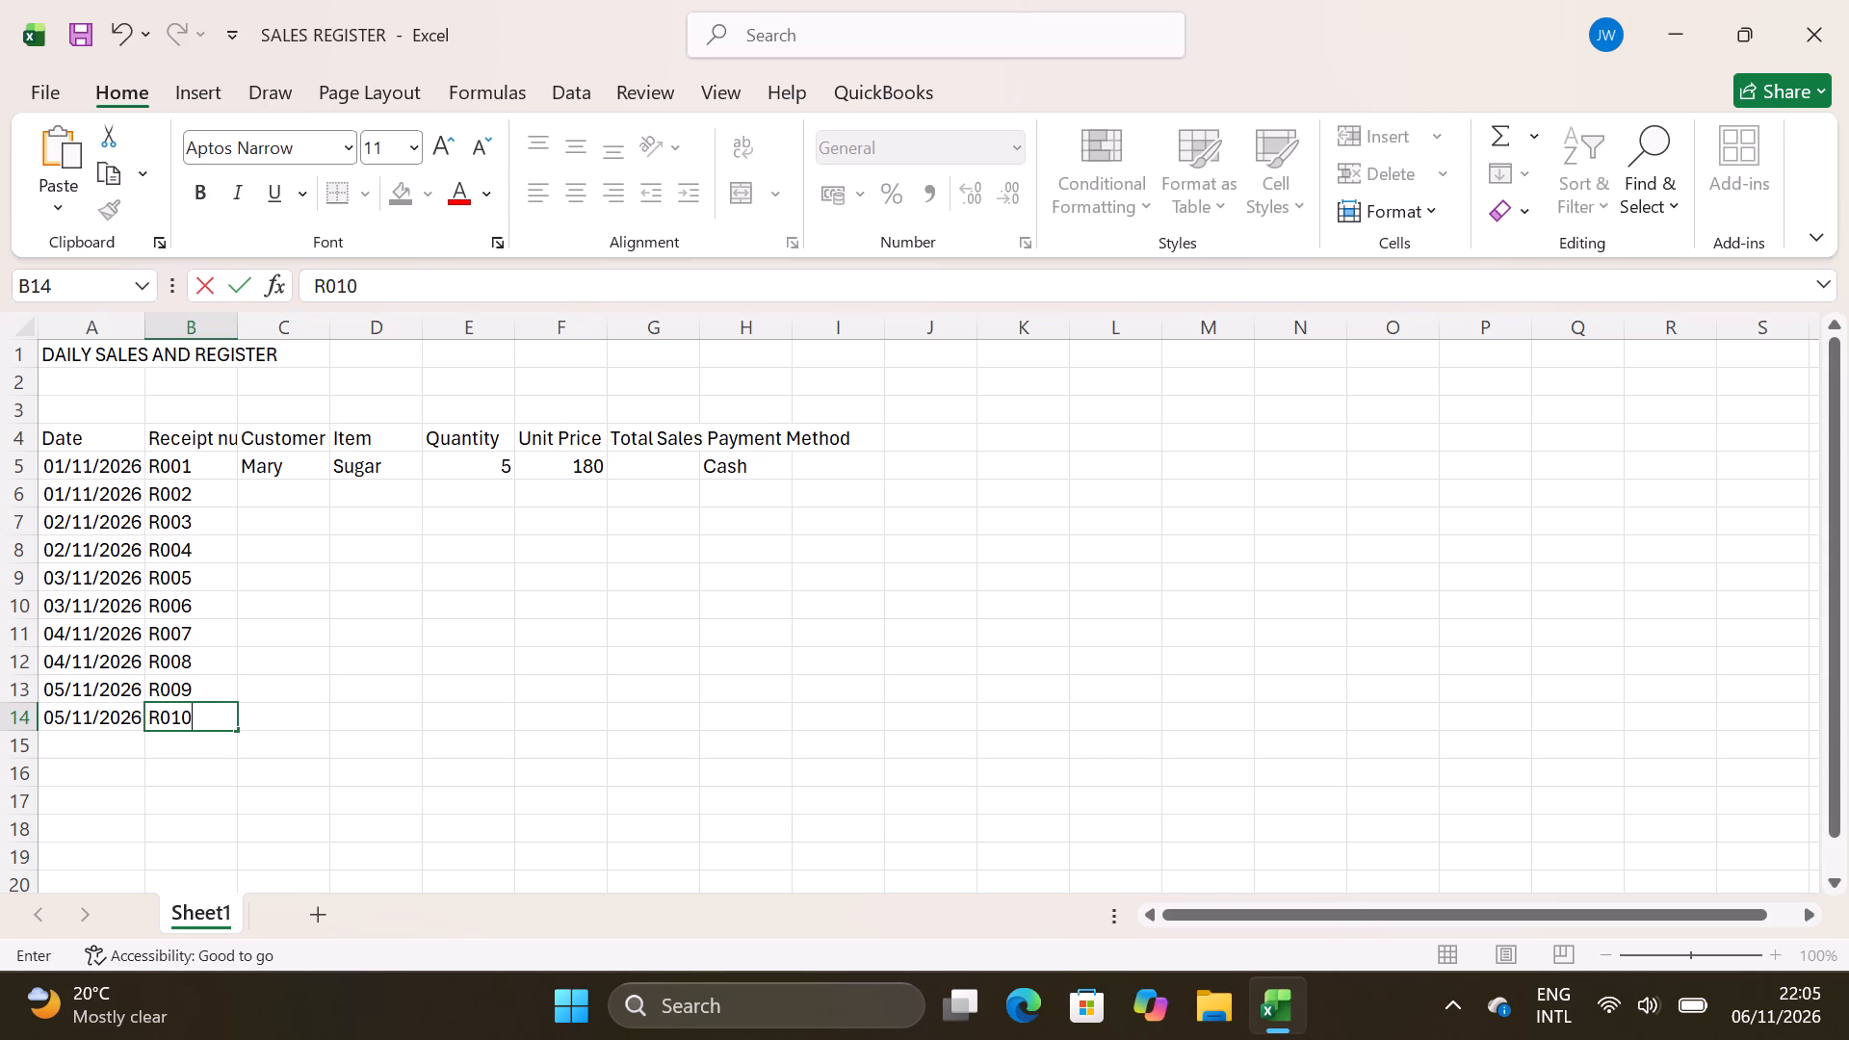
Enter the customer name John in cell C6 for receipt R002.
left_click(265, 501)
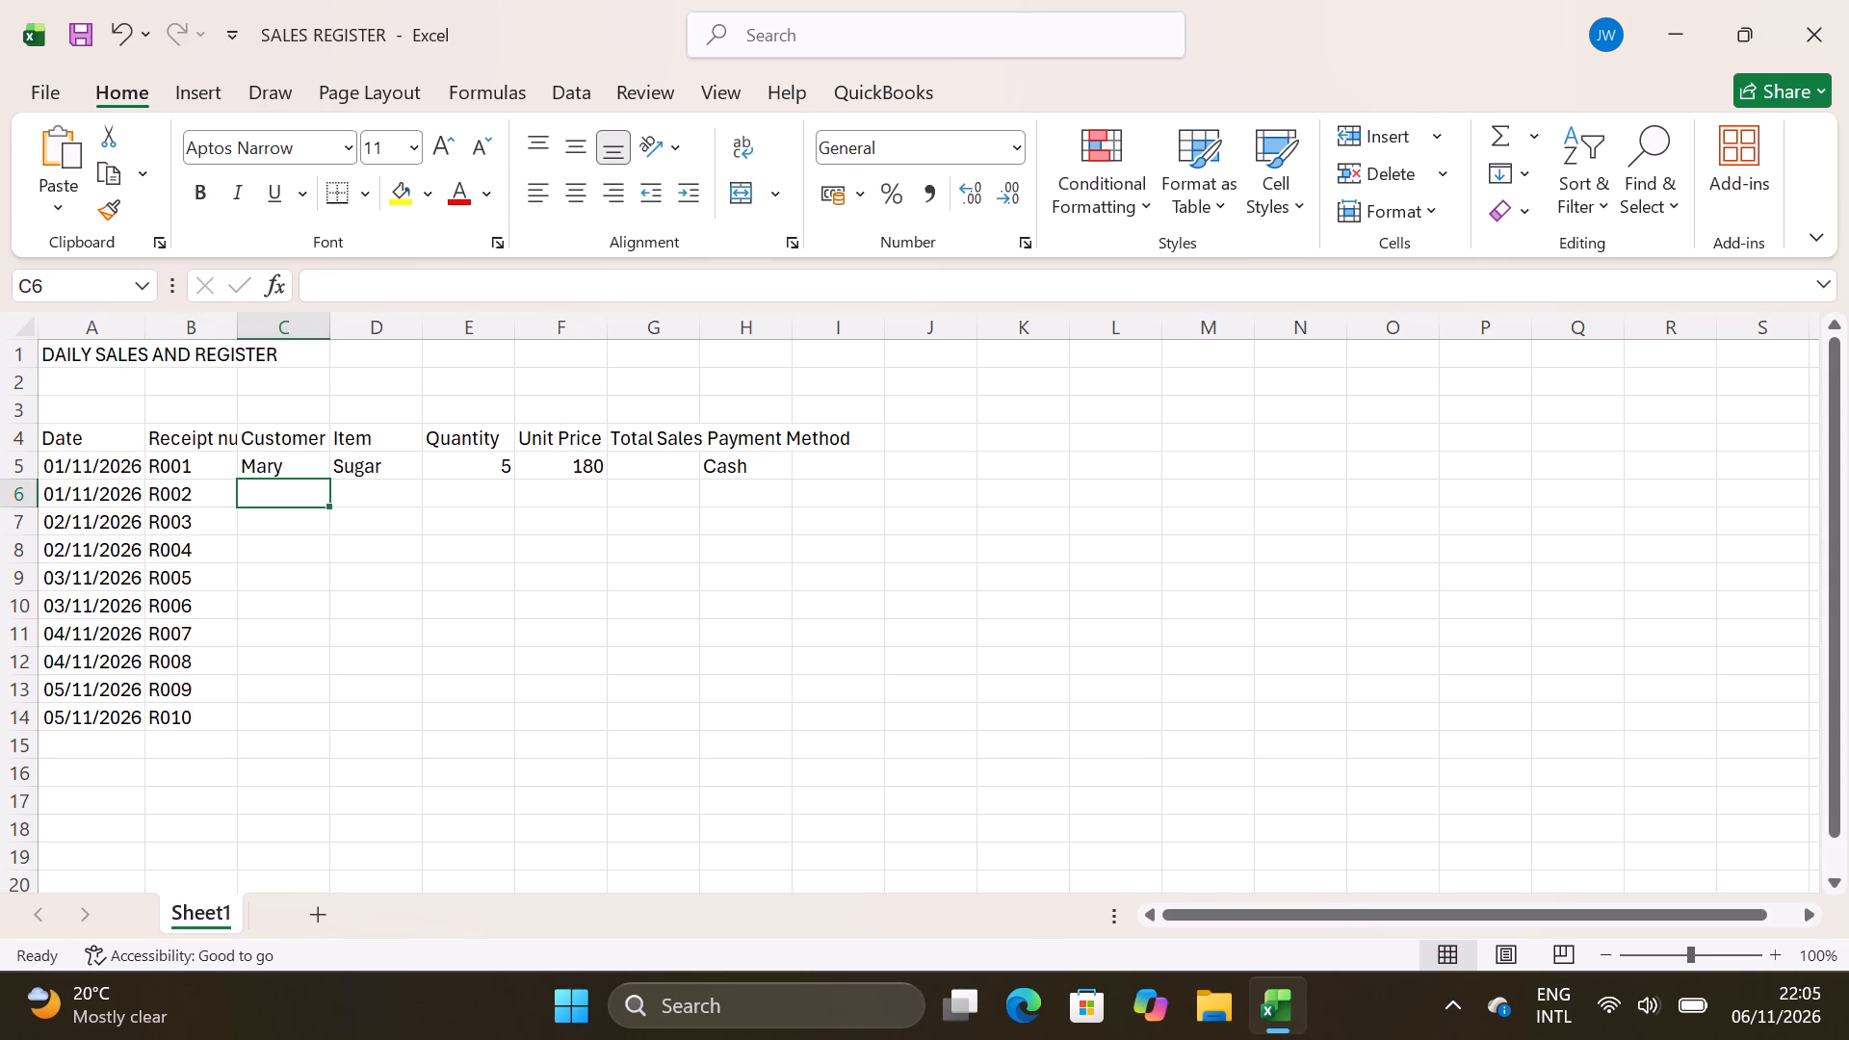
key("j")
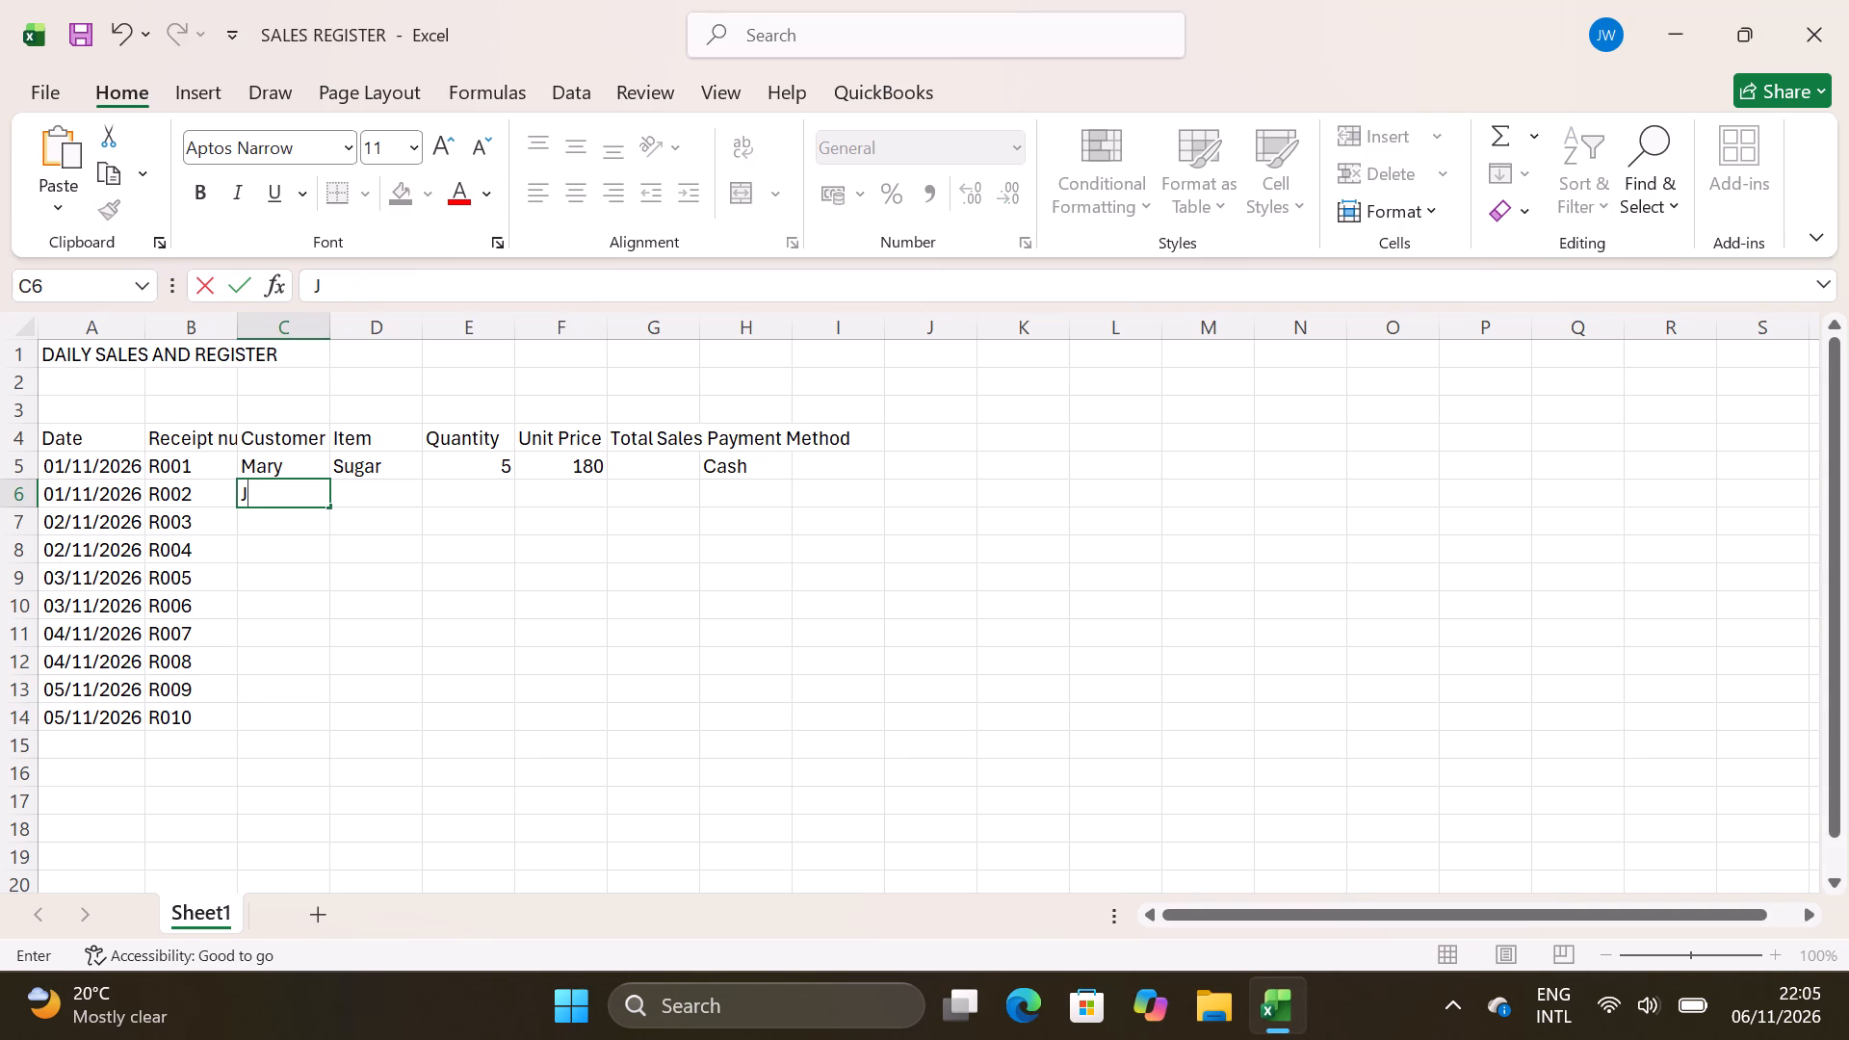
key("o")
type("HN")
key("BackSpace")
key("BackSpace")
key("BackSpace")
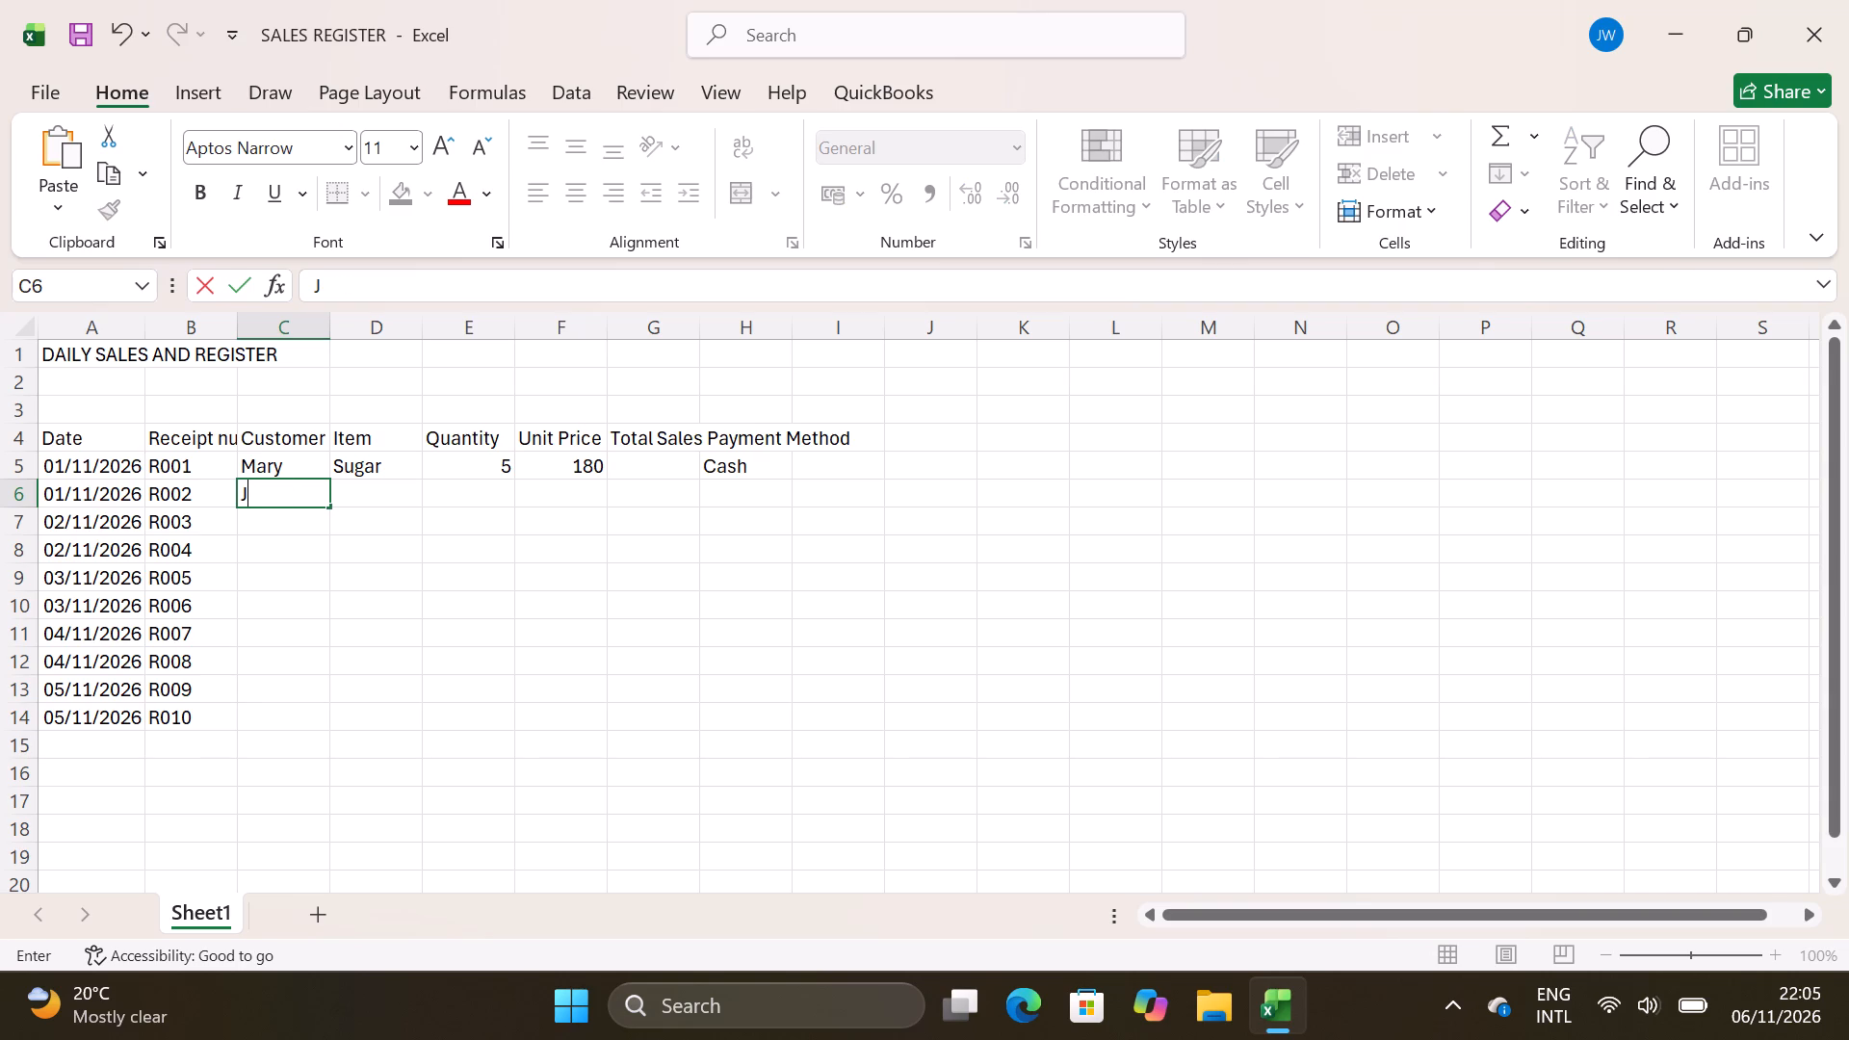
type("ohn")
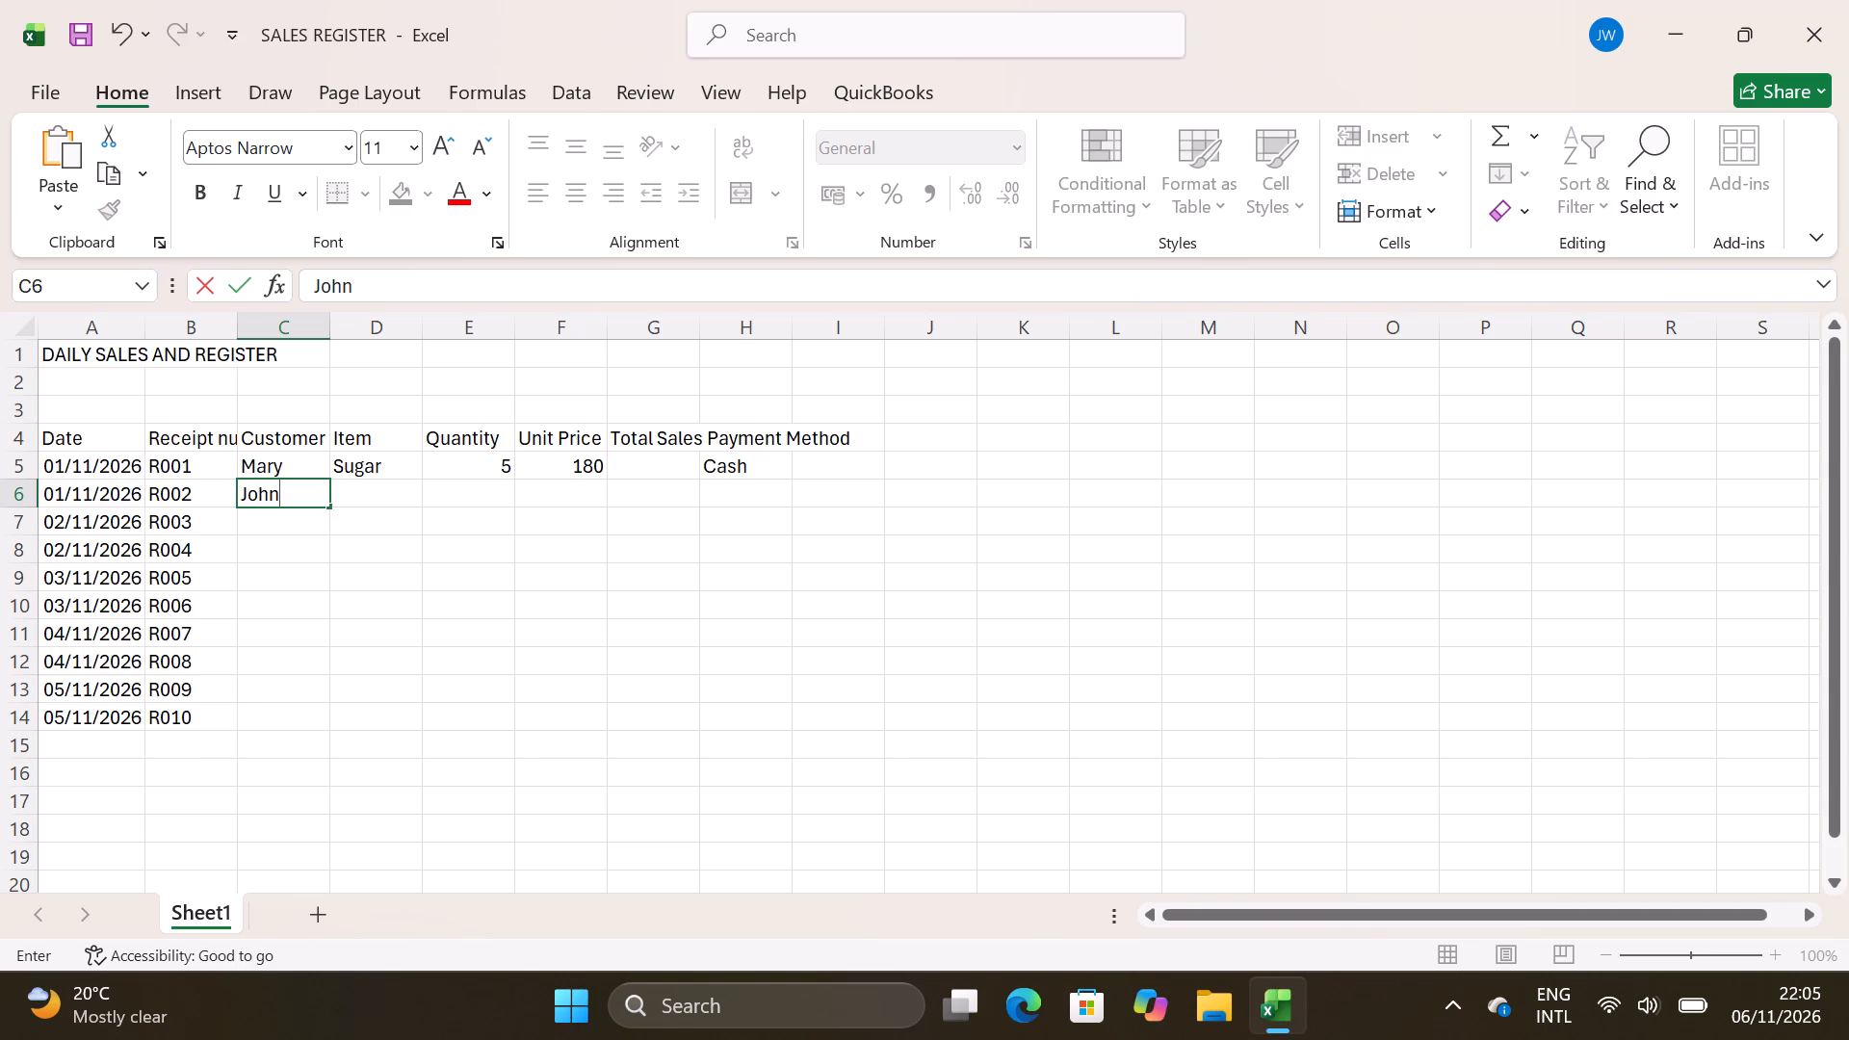
Enter the customer name Sebastian in cell C7 for receipt R003.
double_click(264, 525)
type("sebast")
type("ia")
key("BackSpace")
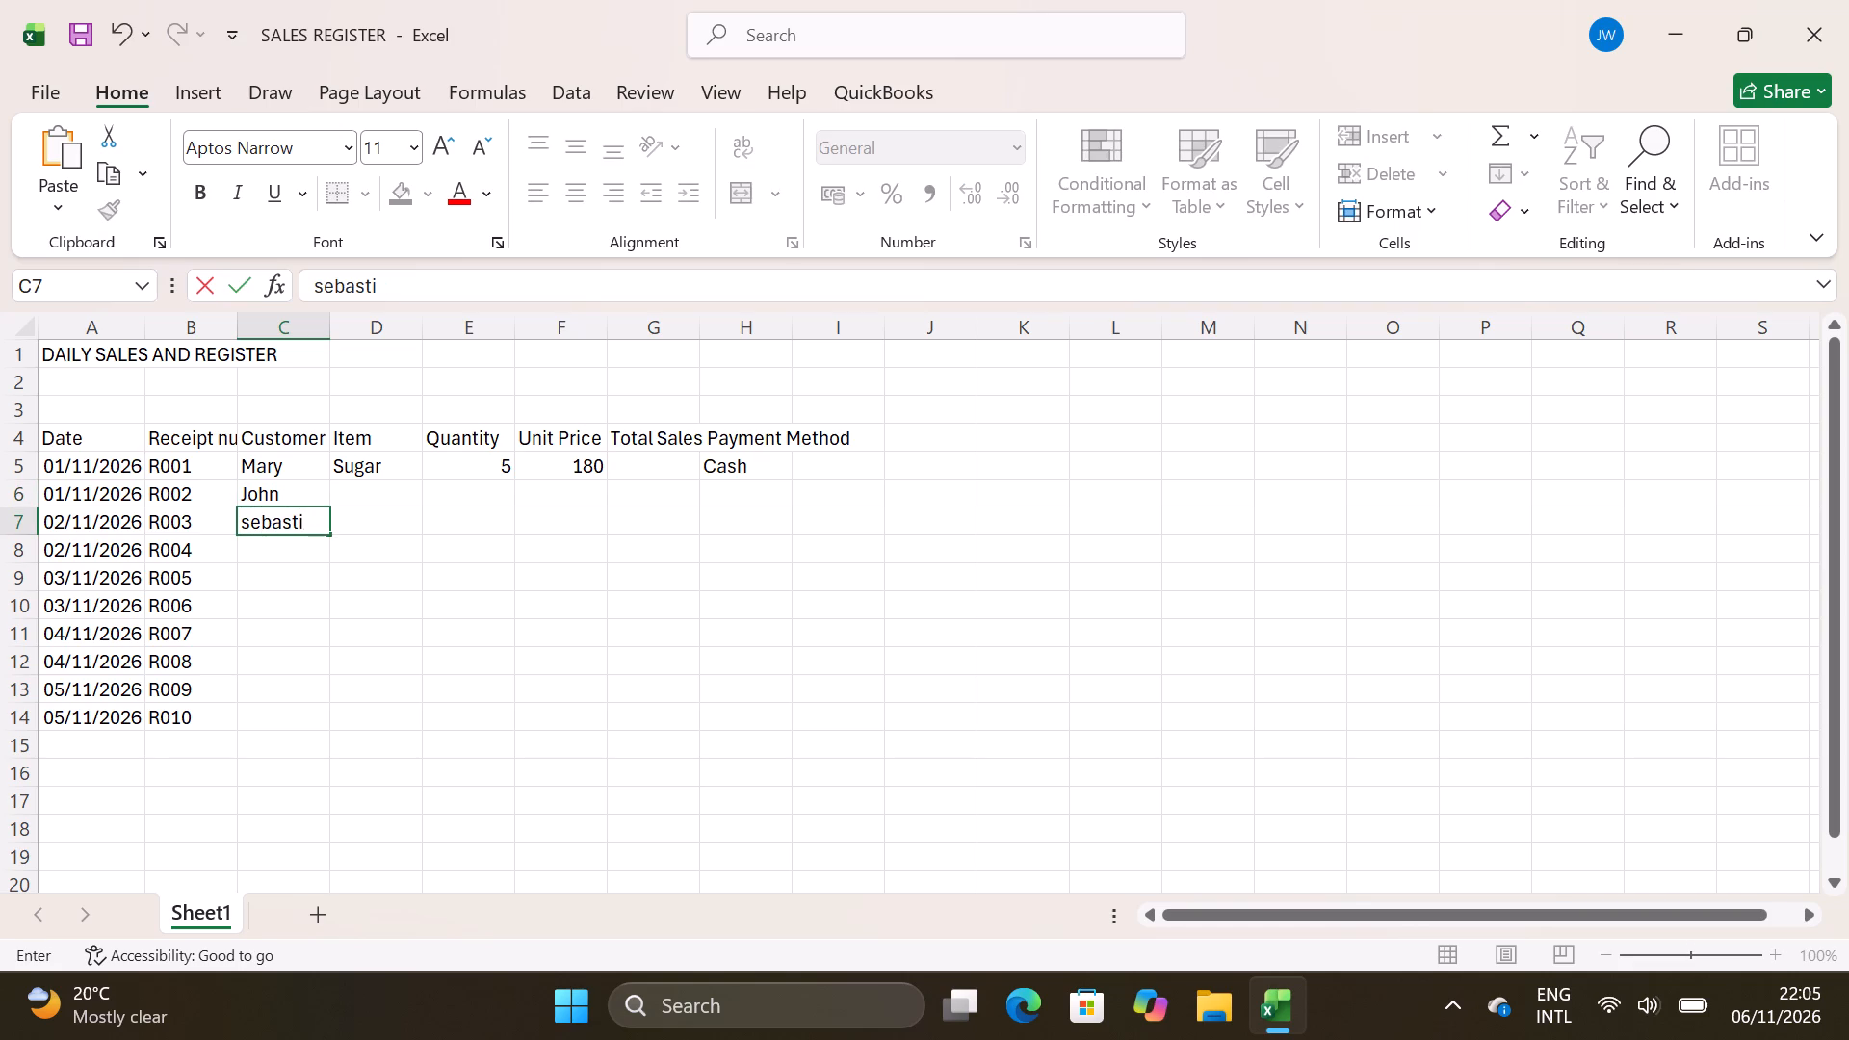
key("BackSpace")
key("BackSpace")
key("BackSpace")
key("BackSpace")
key("BackSpace")
key("BackSpace")
key("BackSpace")
key("s")
type("ebastian")
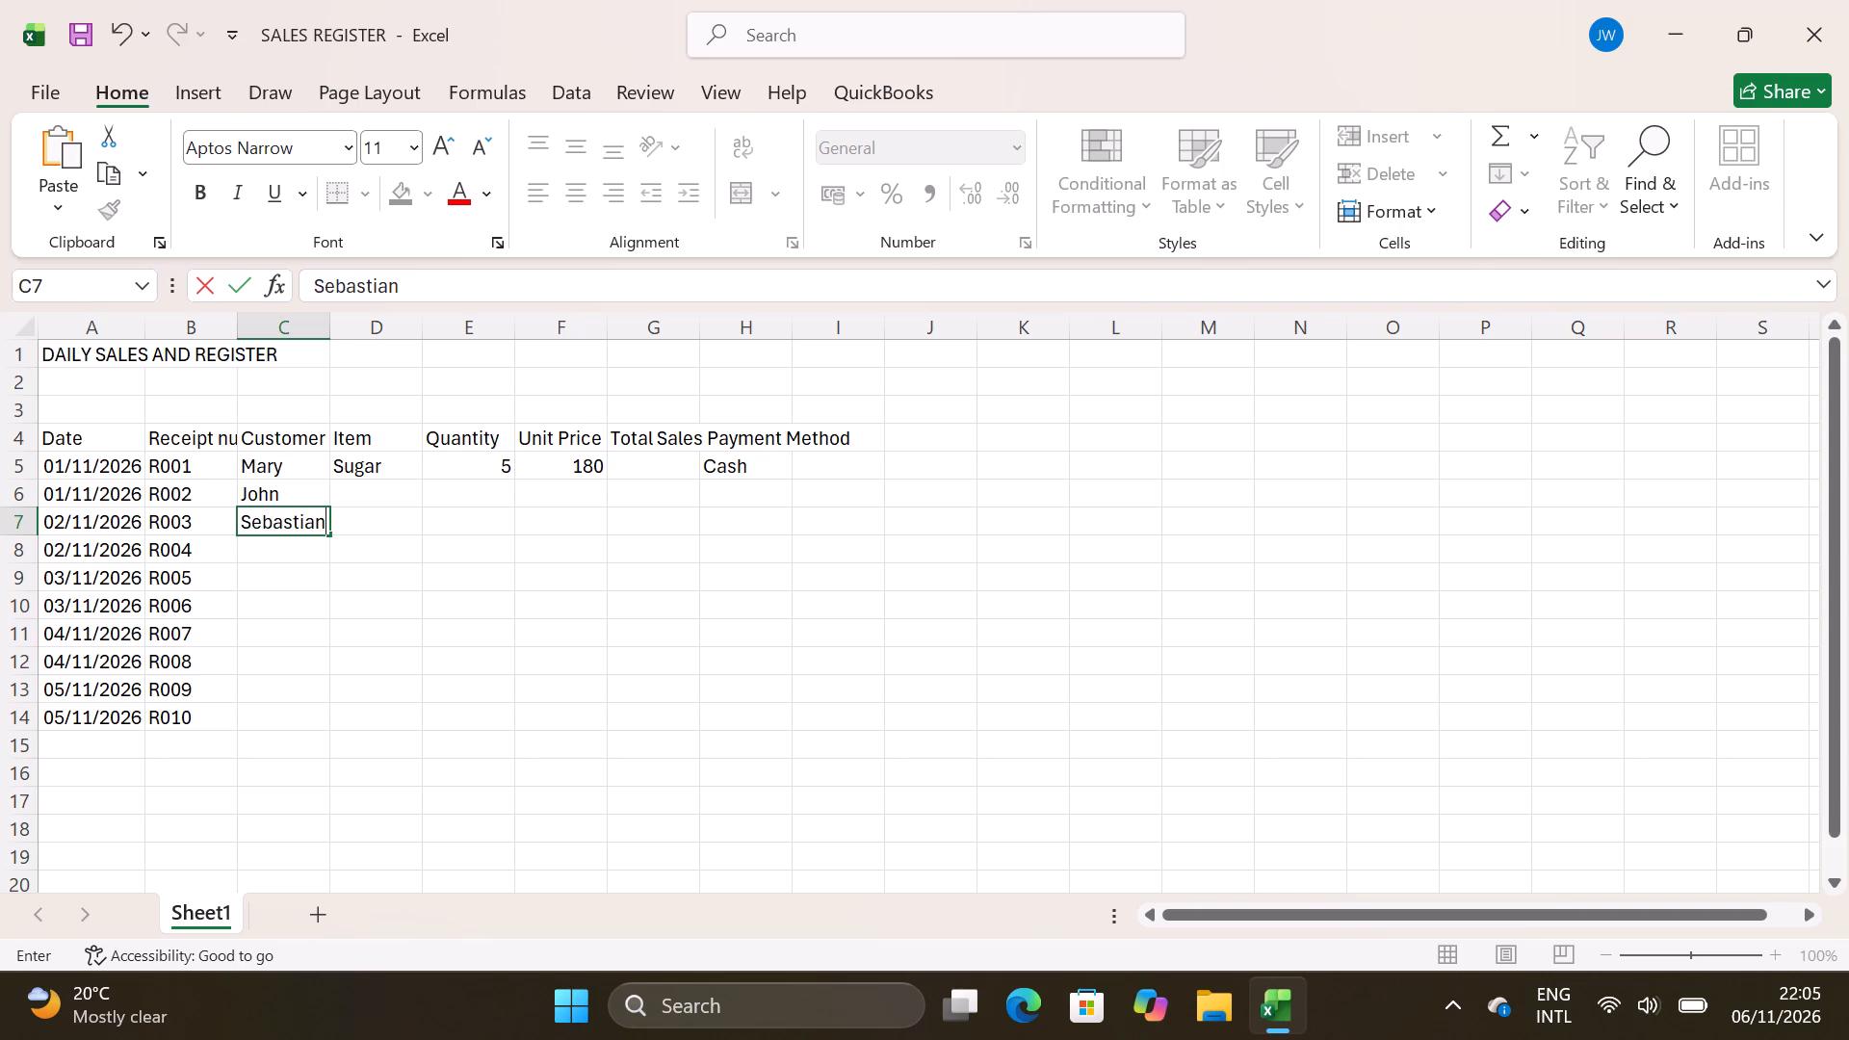
Enter the customer names June and Ranelle in cells C8 and C9 for receipts R004 and R005.
double_click(257, 556)
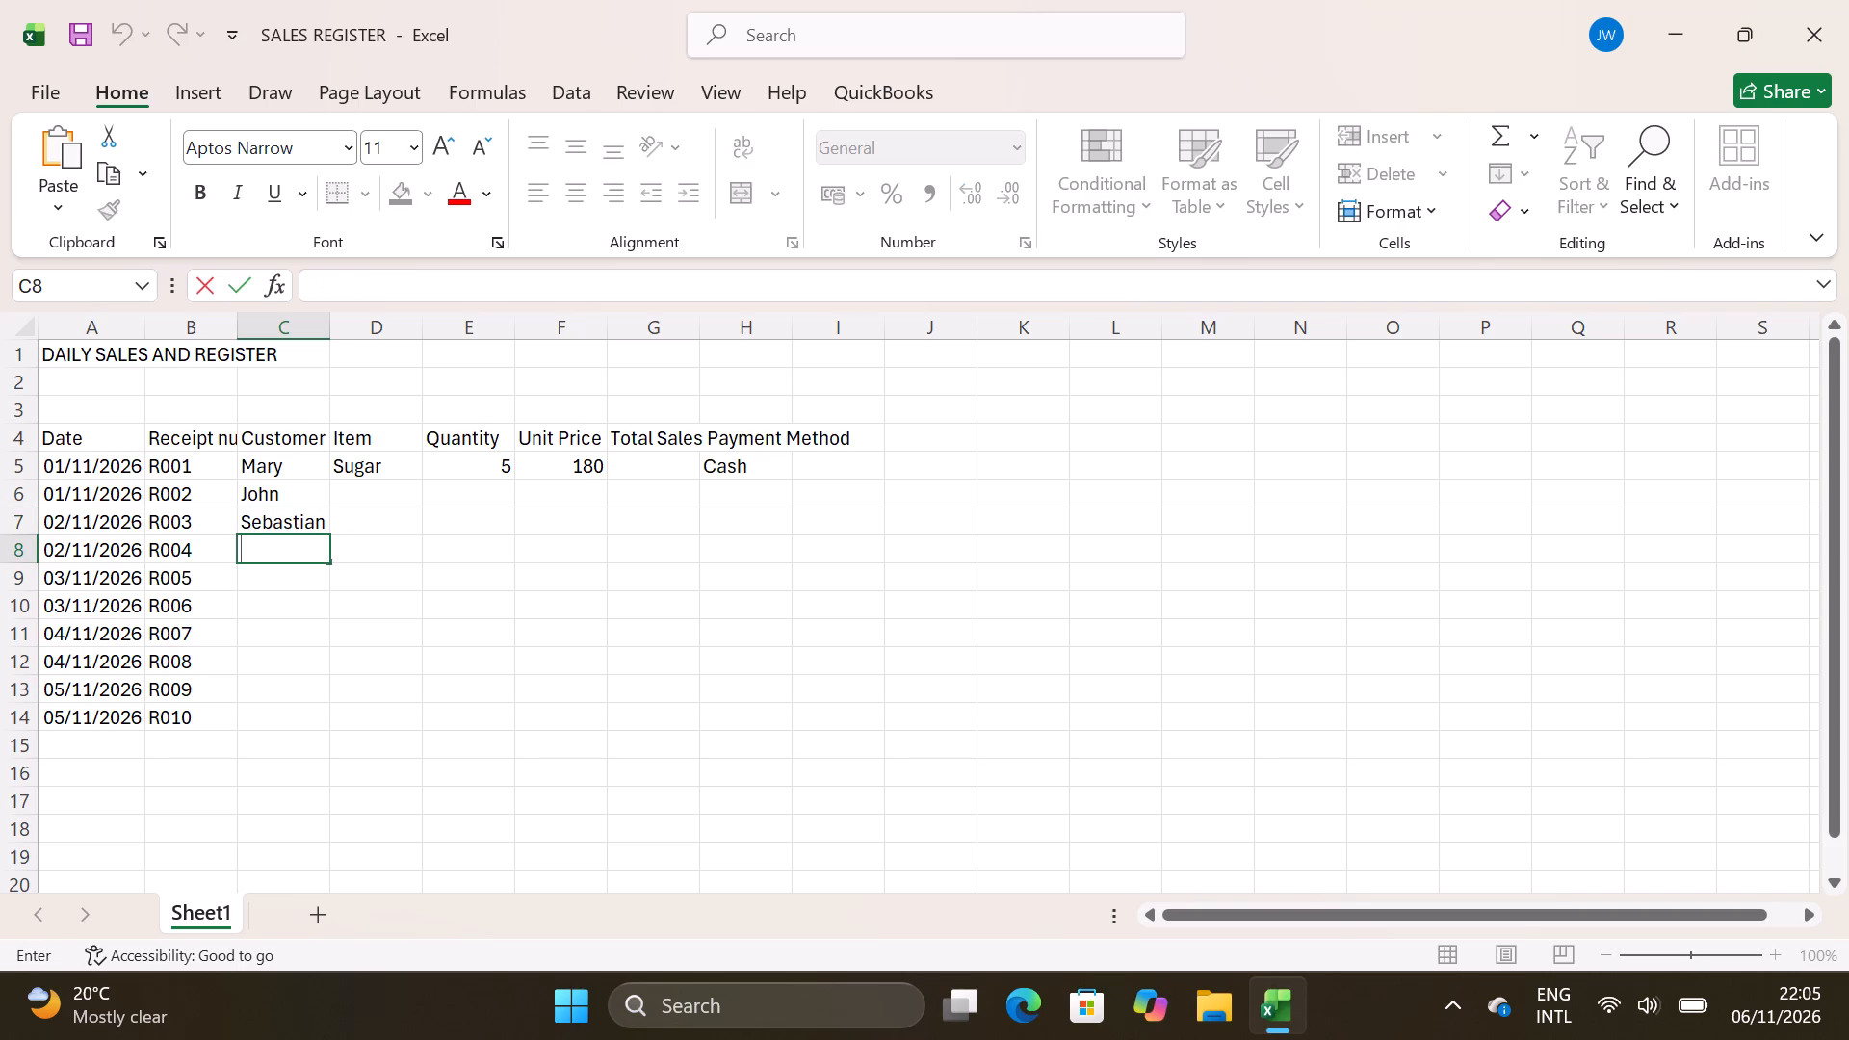
key("j")
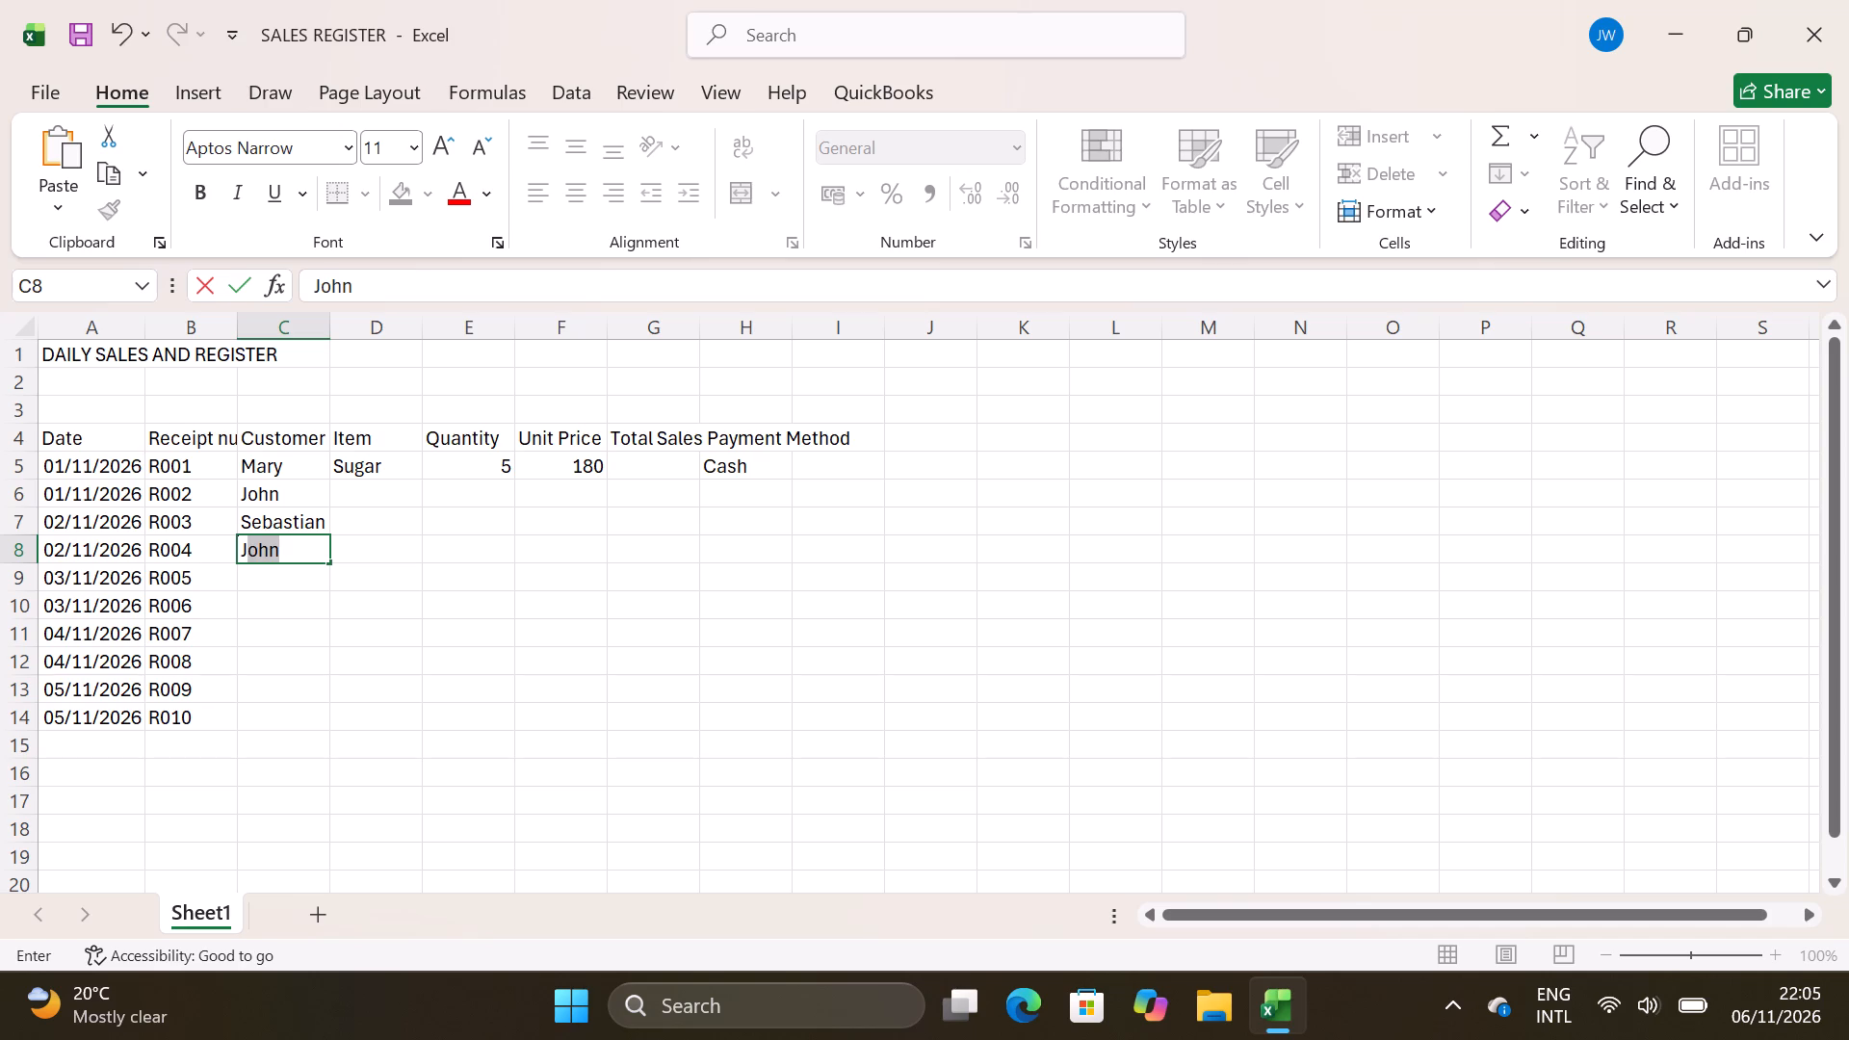
type("une")
double_click(248, 591)
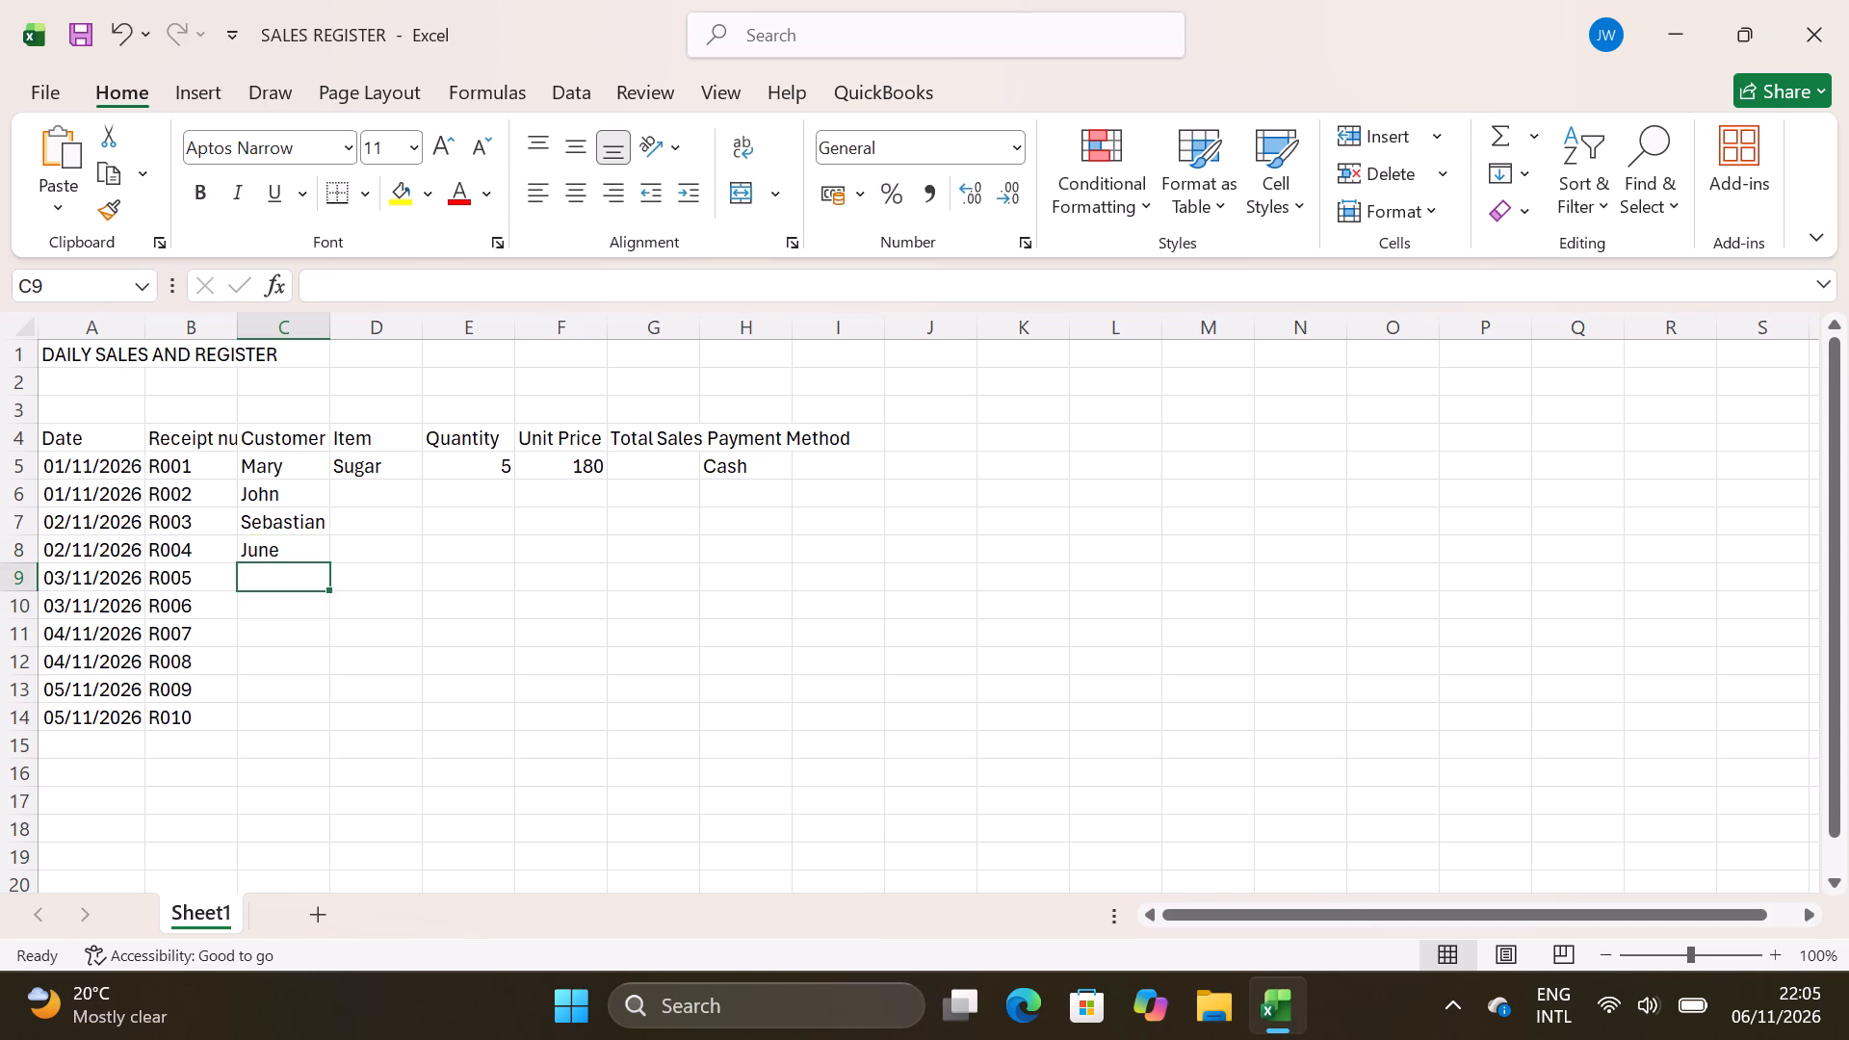
key("r")
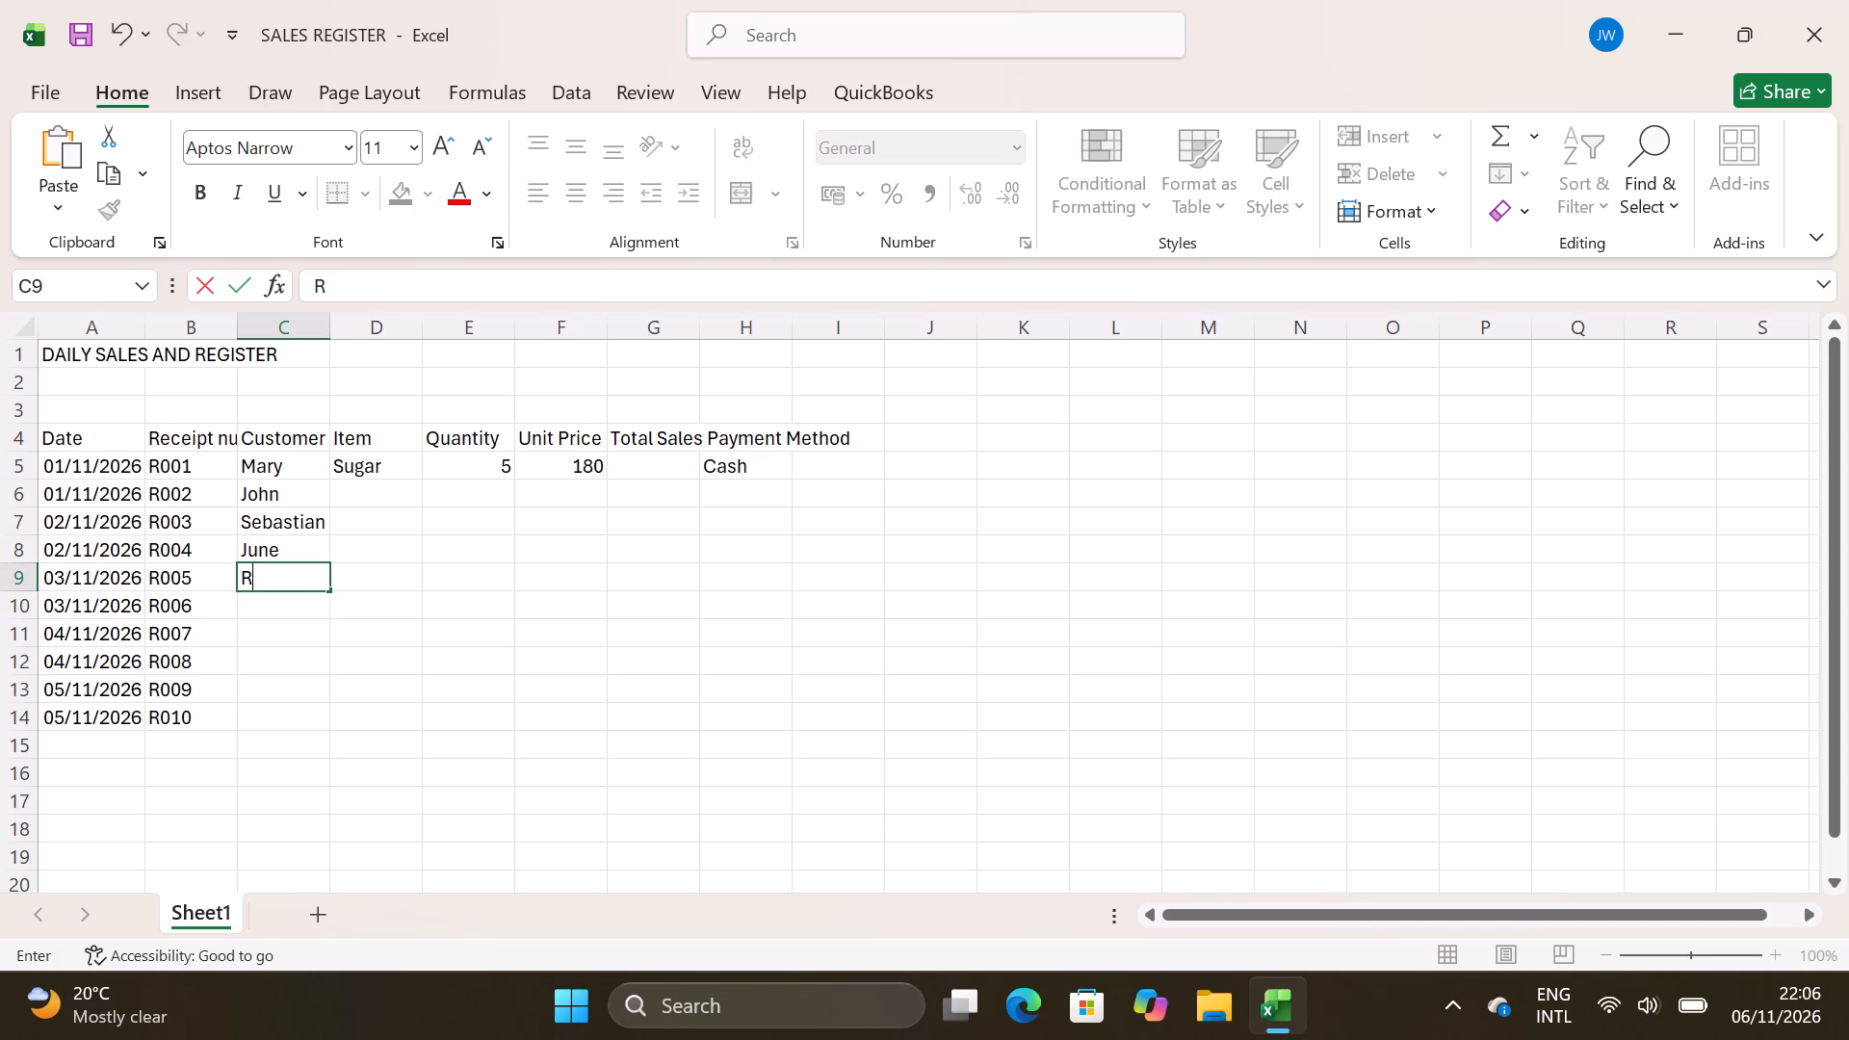
type("ann")
key("e")
type("lle")
key("BackSpace")
key("BackSpace")
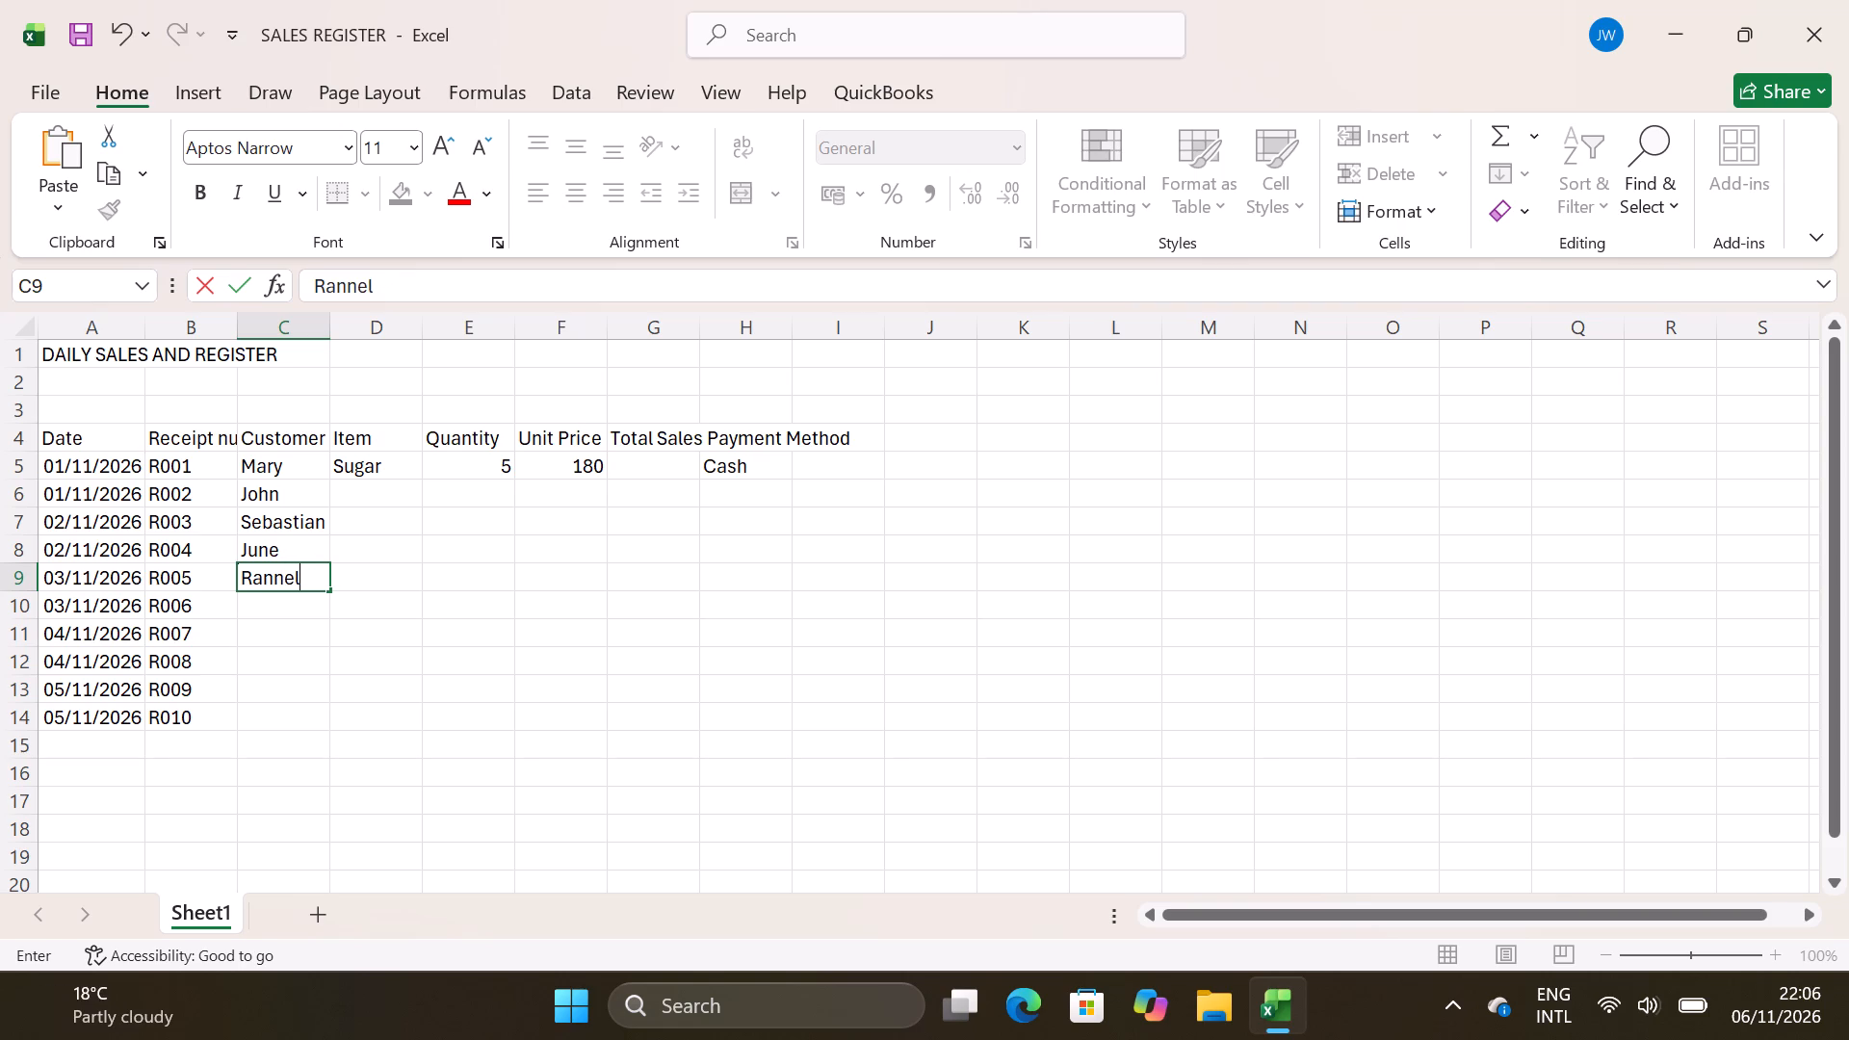
key("BackSpace")
key("BackSpace")
key("BackSpace")
type("elle")
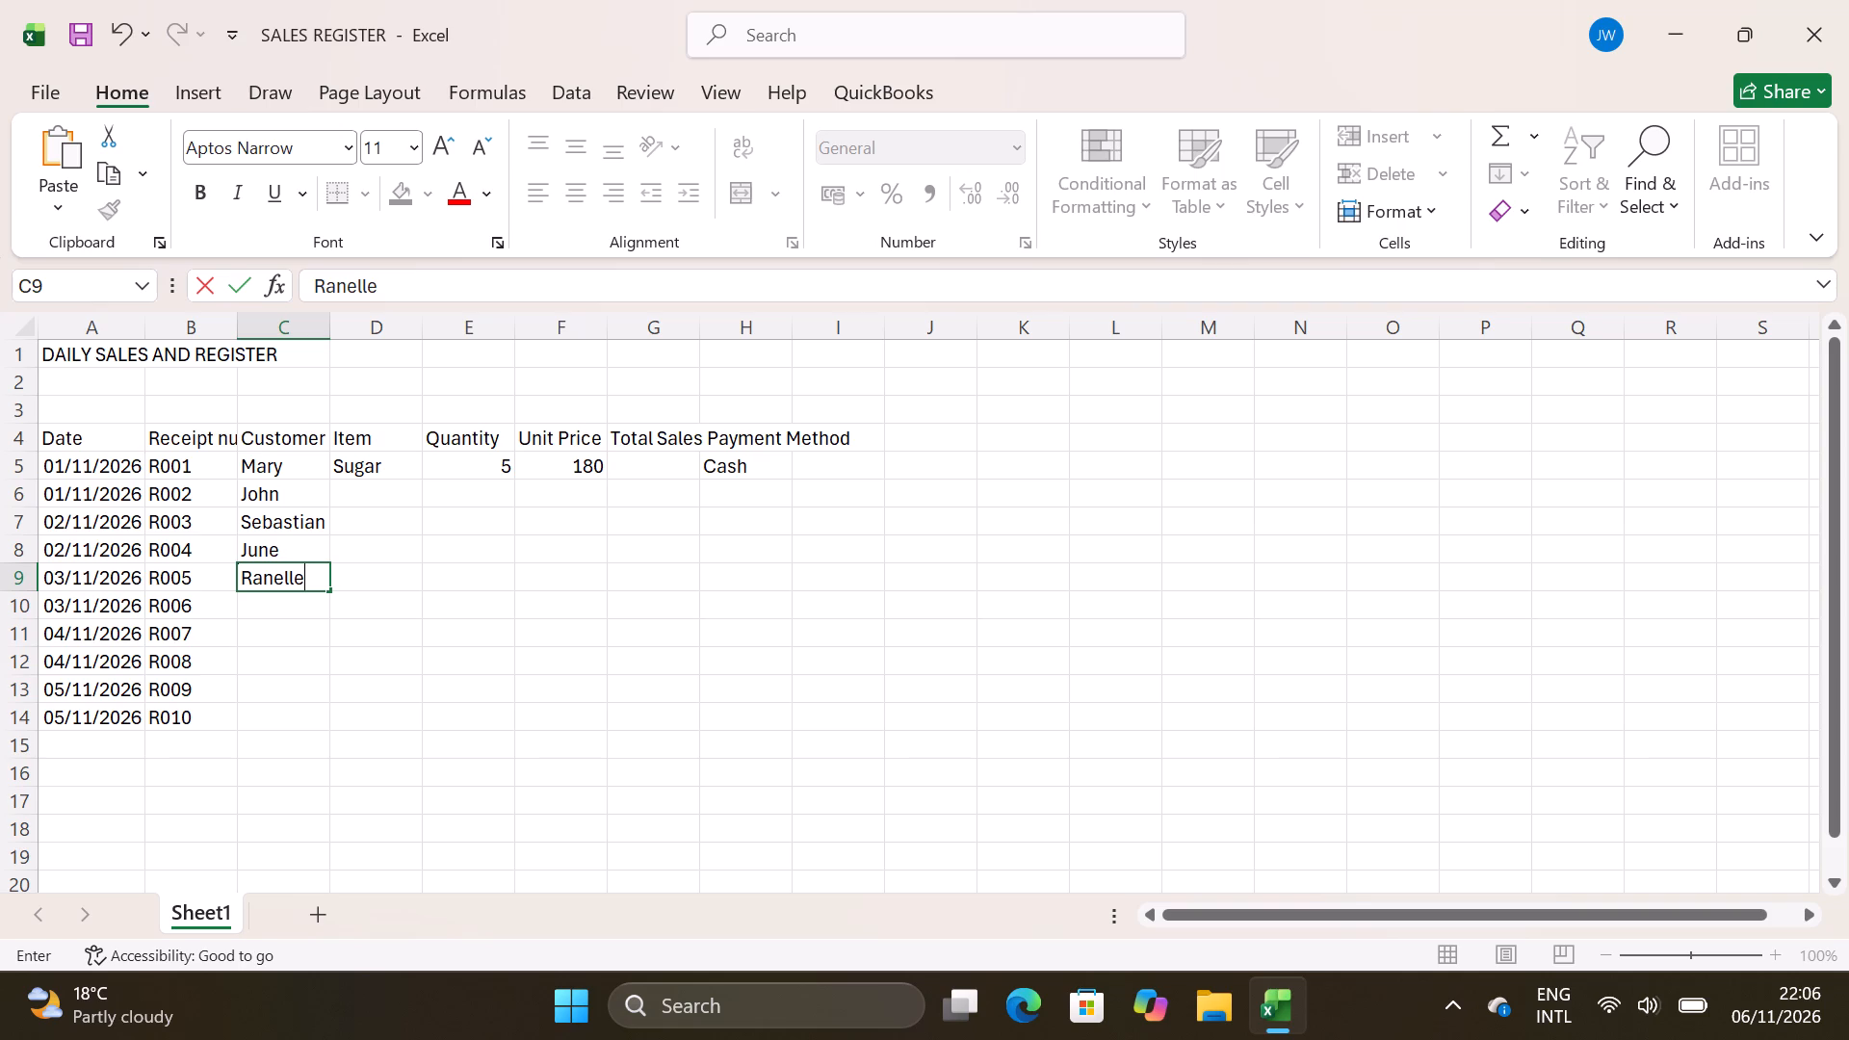
Enter the customer name Peter in cell C10 for receipt R006.
left_click(254, 611)
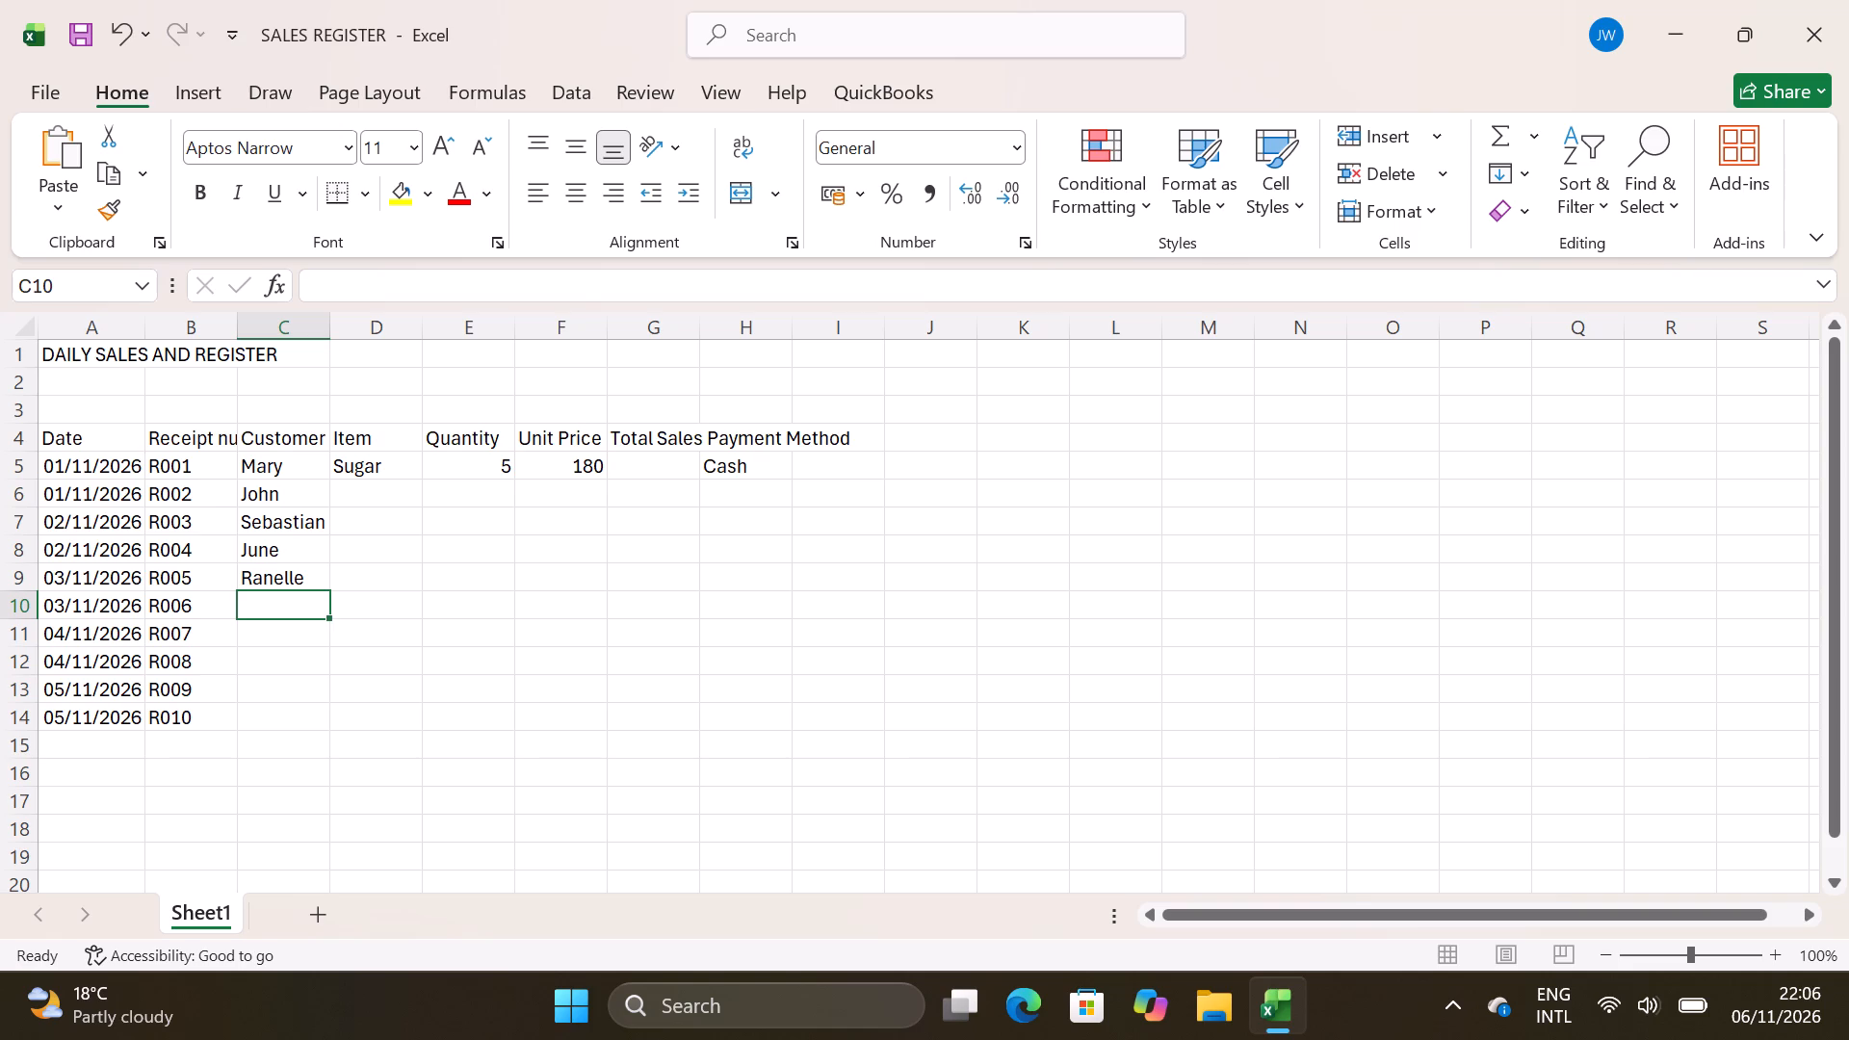
key("p")
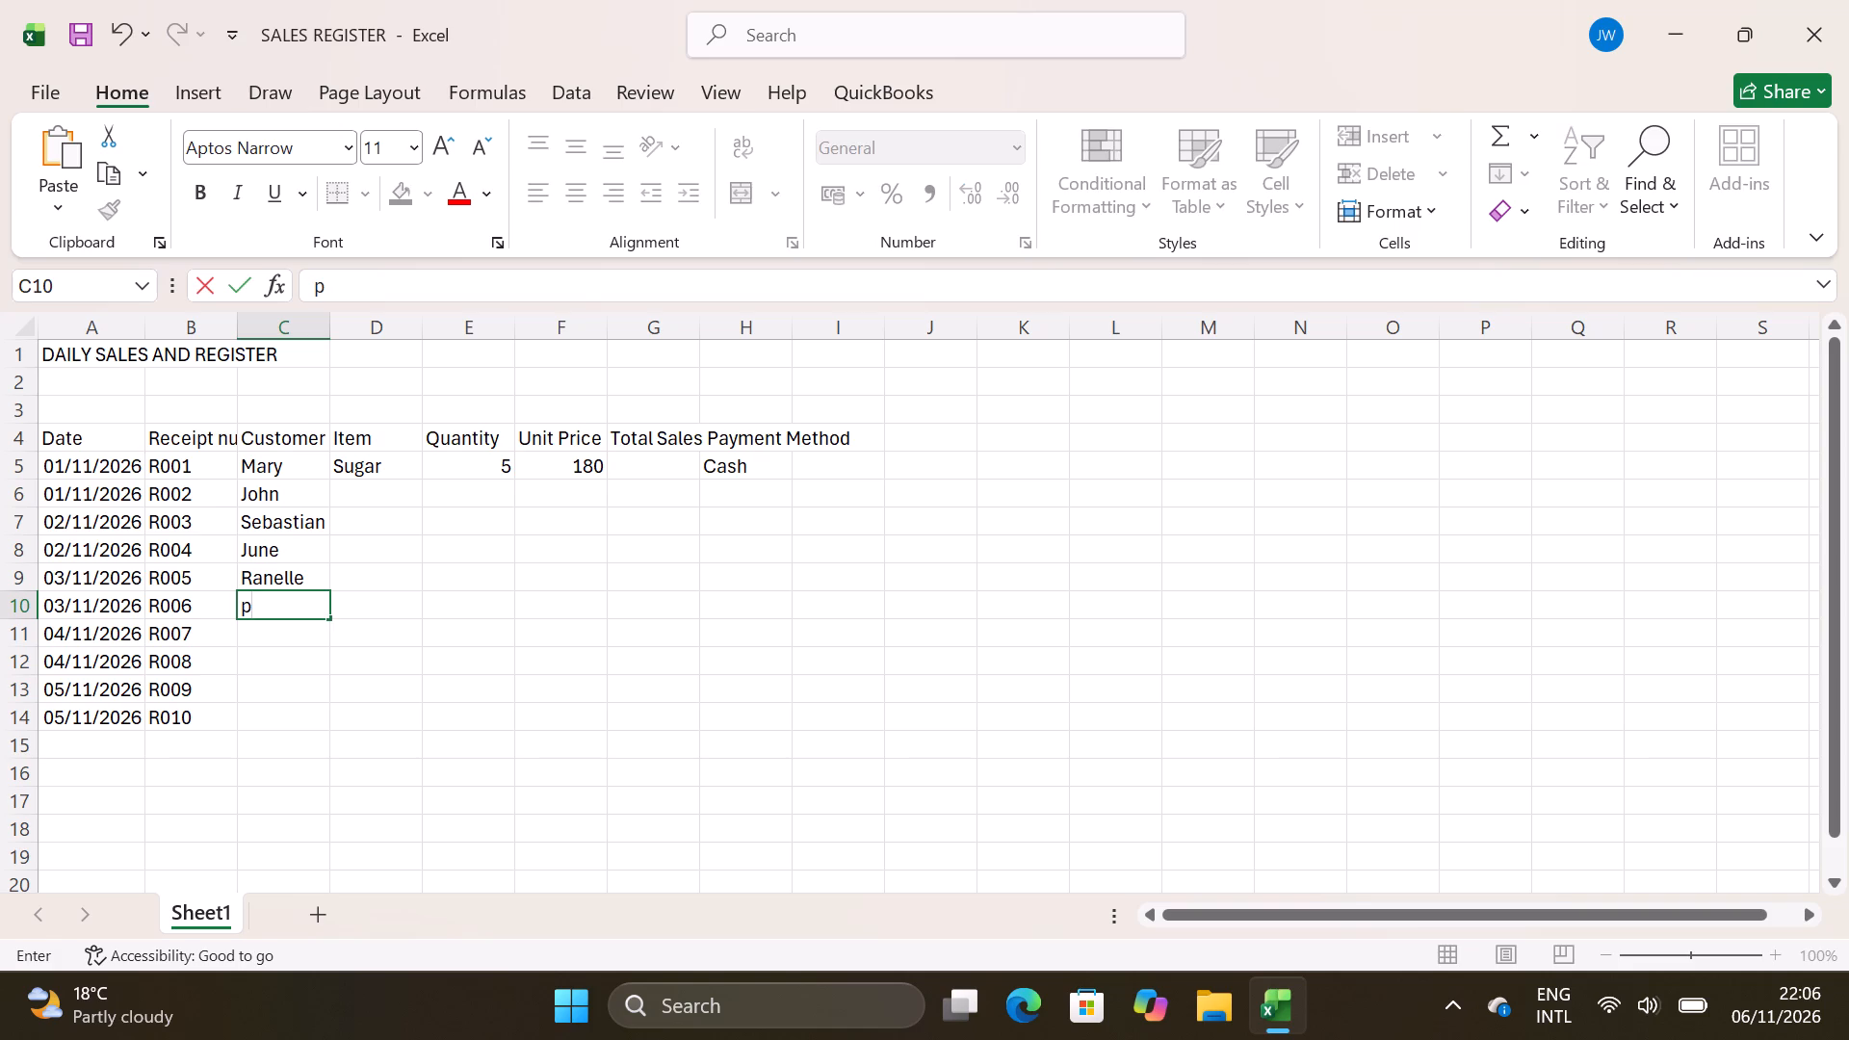
key("BackSpace")
type("PE")
key("BackSpace")
type("eter")
Enter the customer names Jane and Alice in cells C11 and C12 for receipts R007 and R008.
double_click(244, 639)
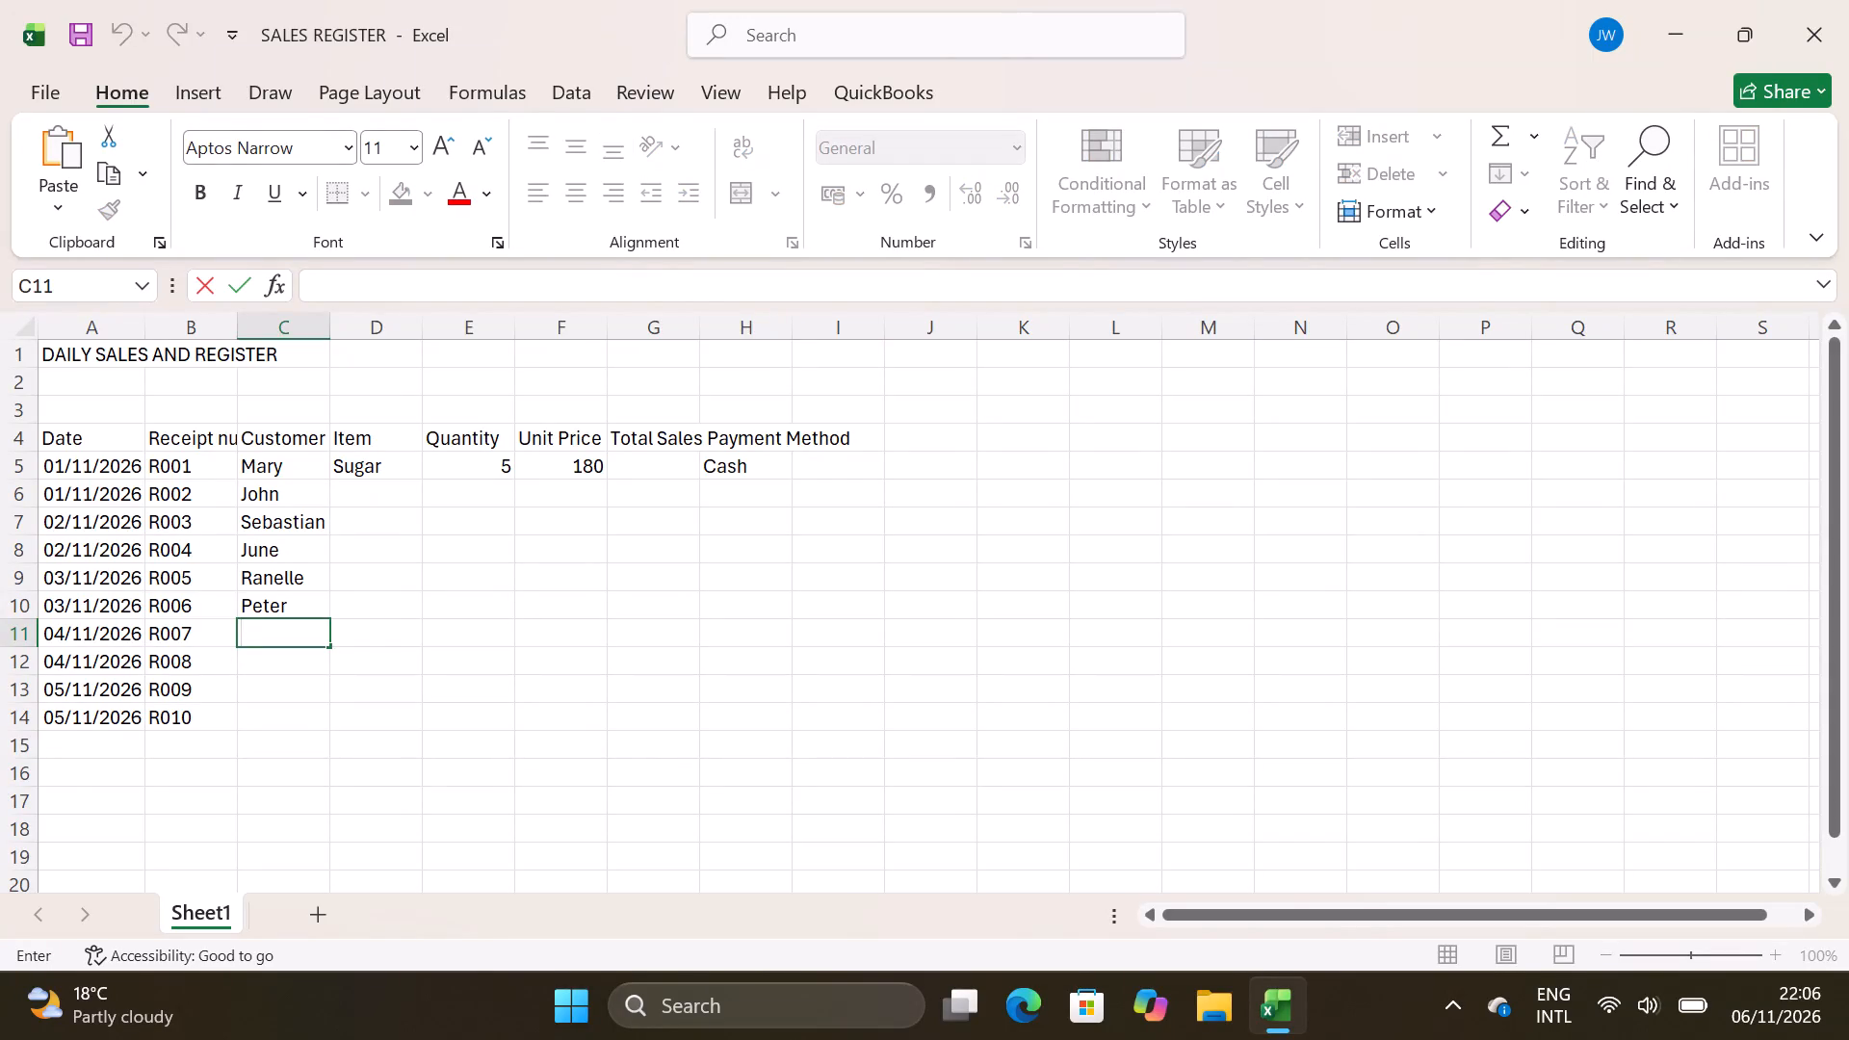
key("j")
key("j")
type("nae")
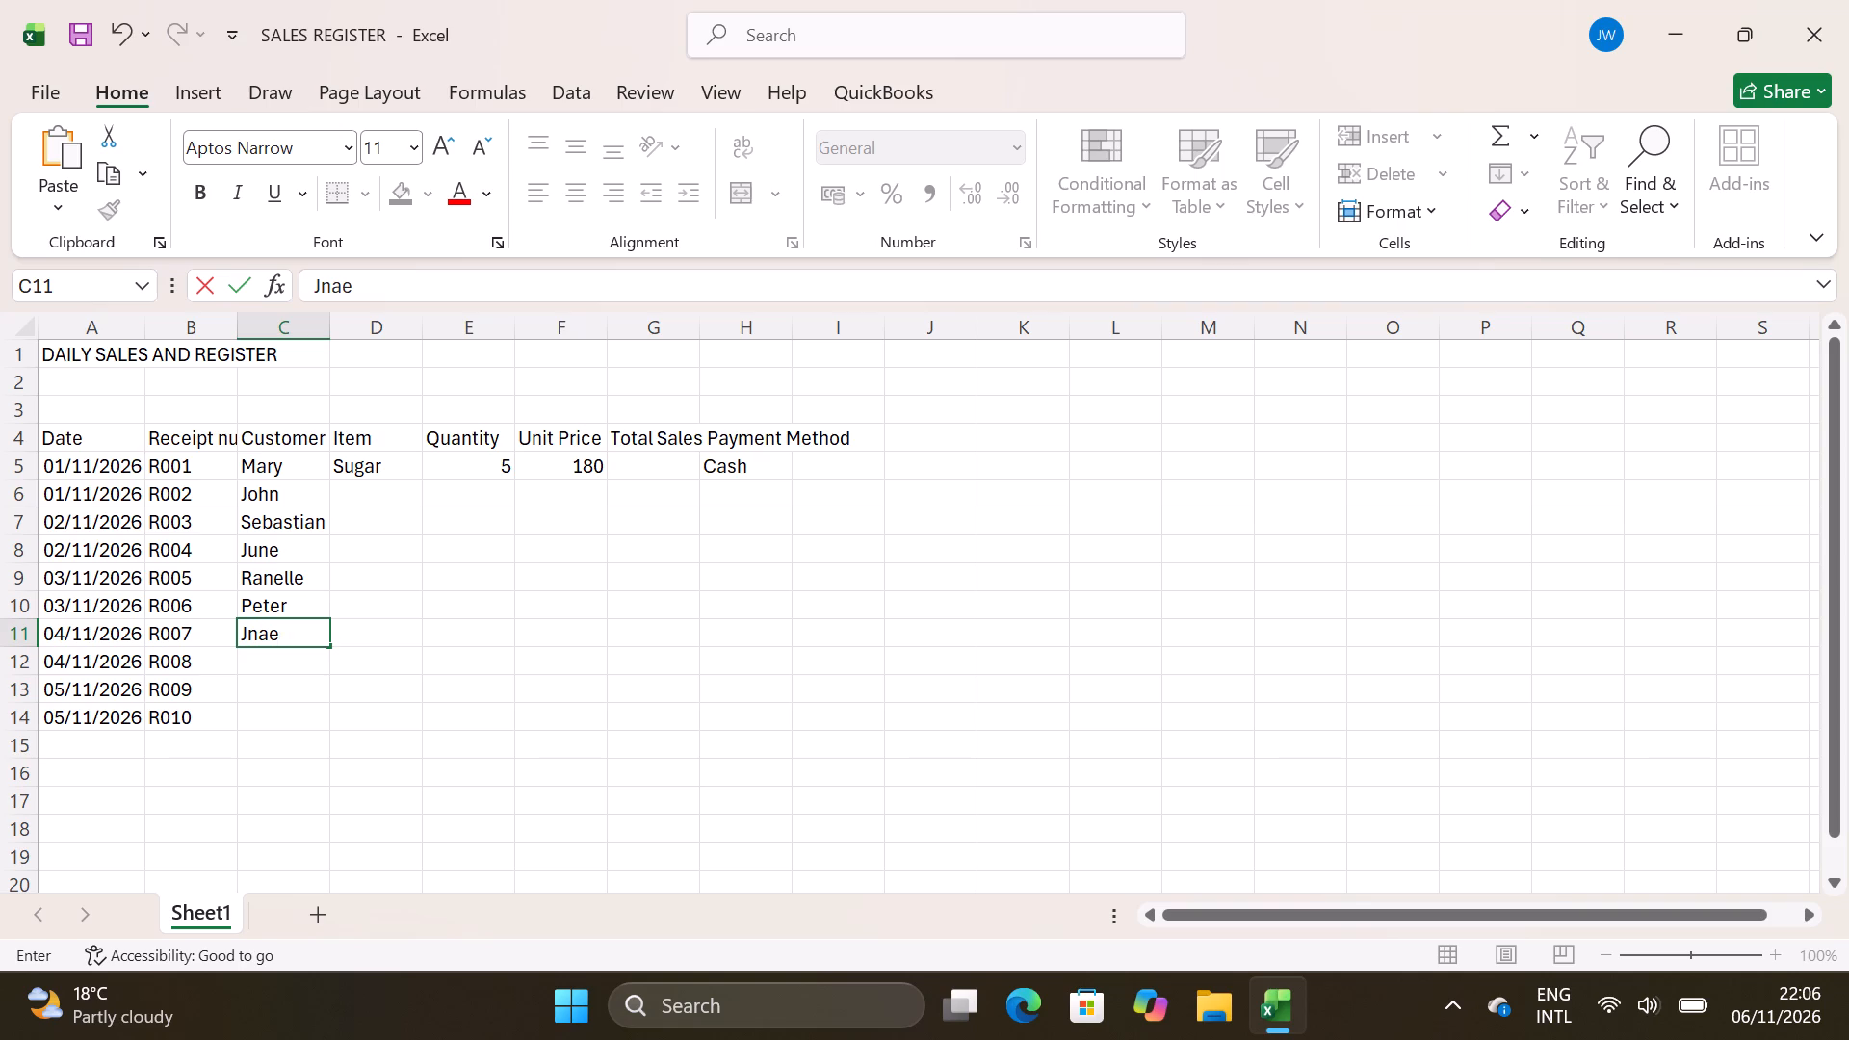
key("BackSpace")
key("BackSpace")
key("BackSpace")
key("a")
type("ne")
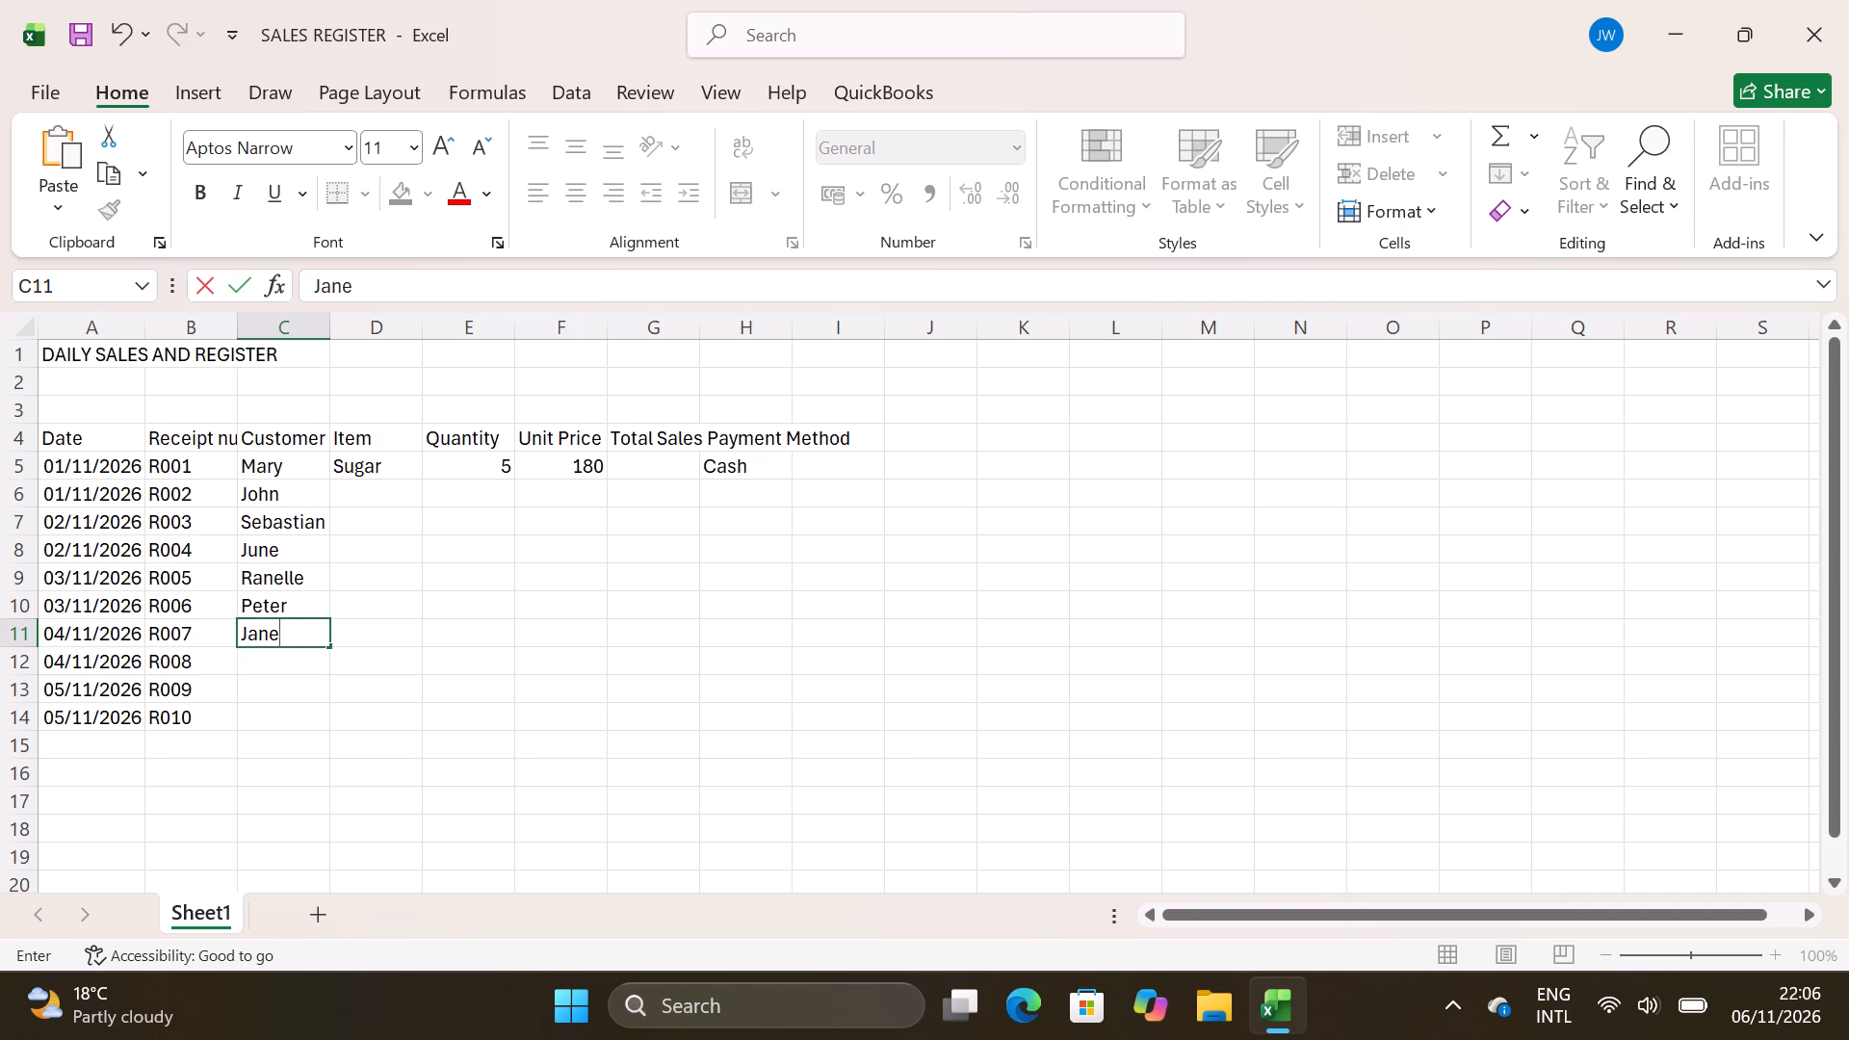
left_click(292, 655)
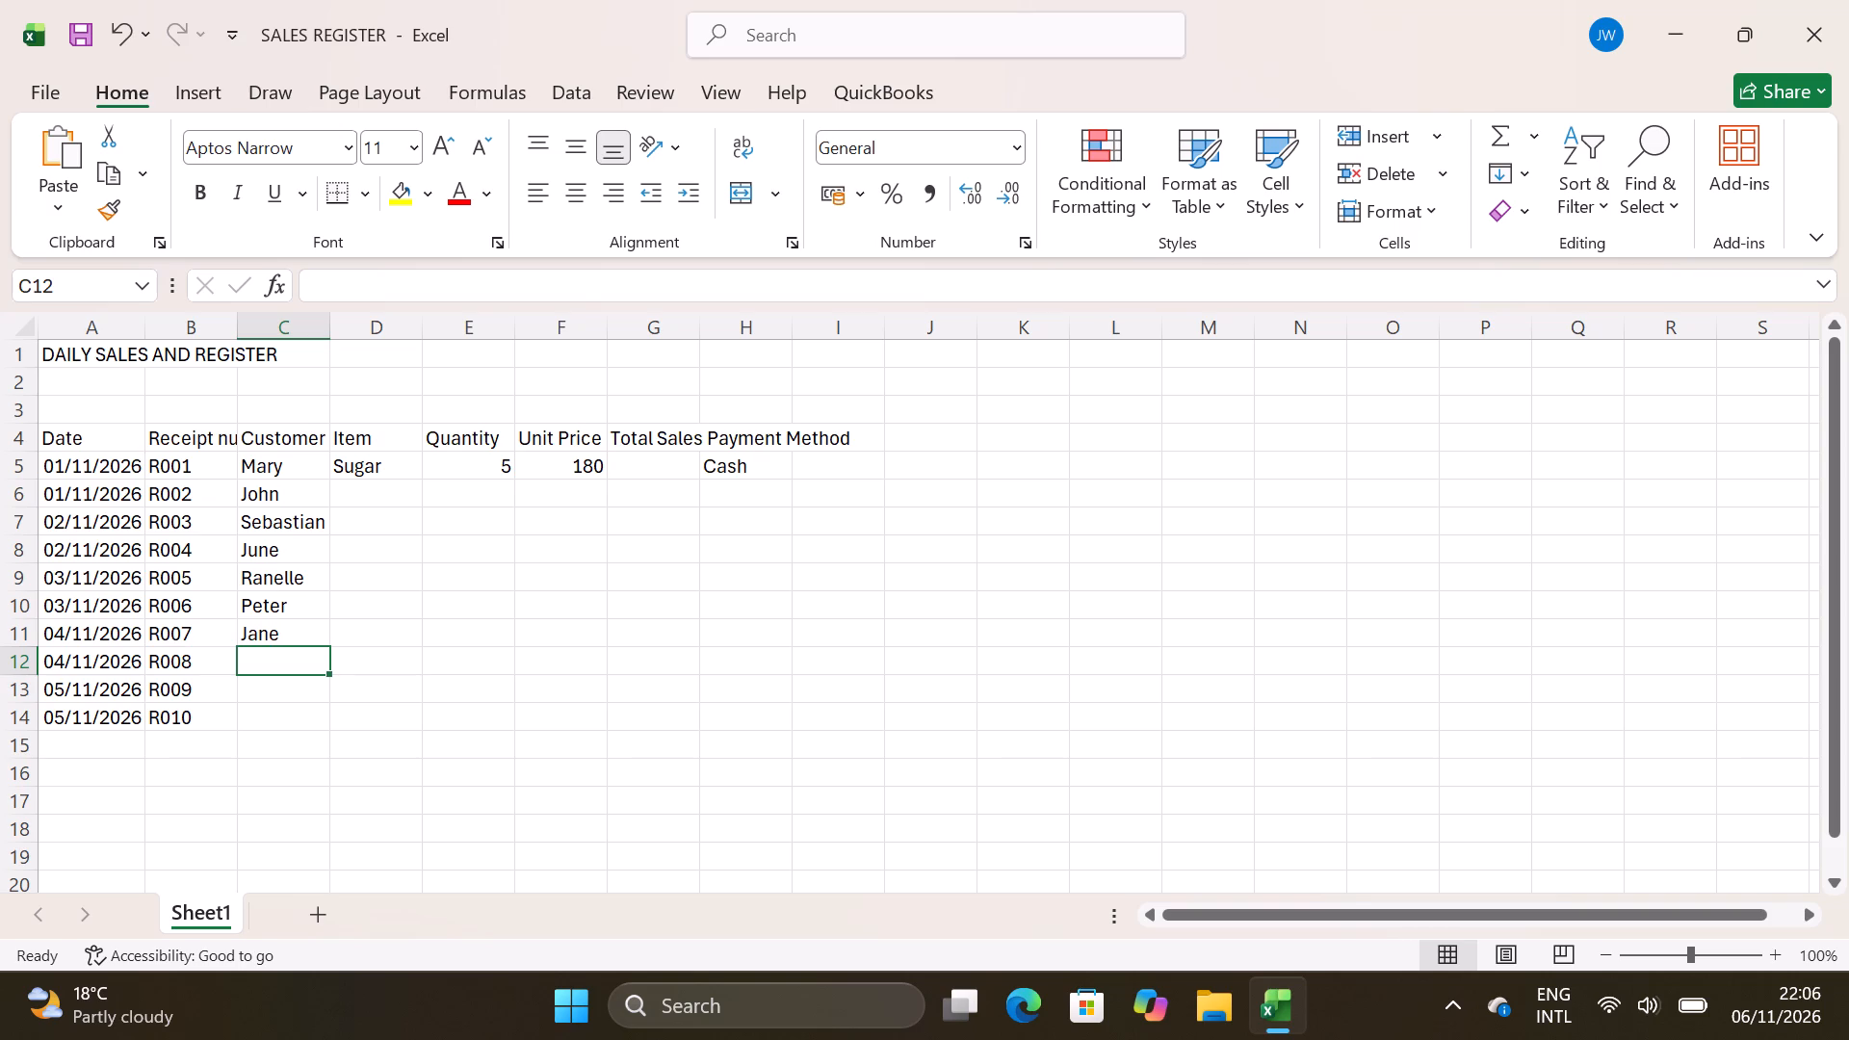
key("a")
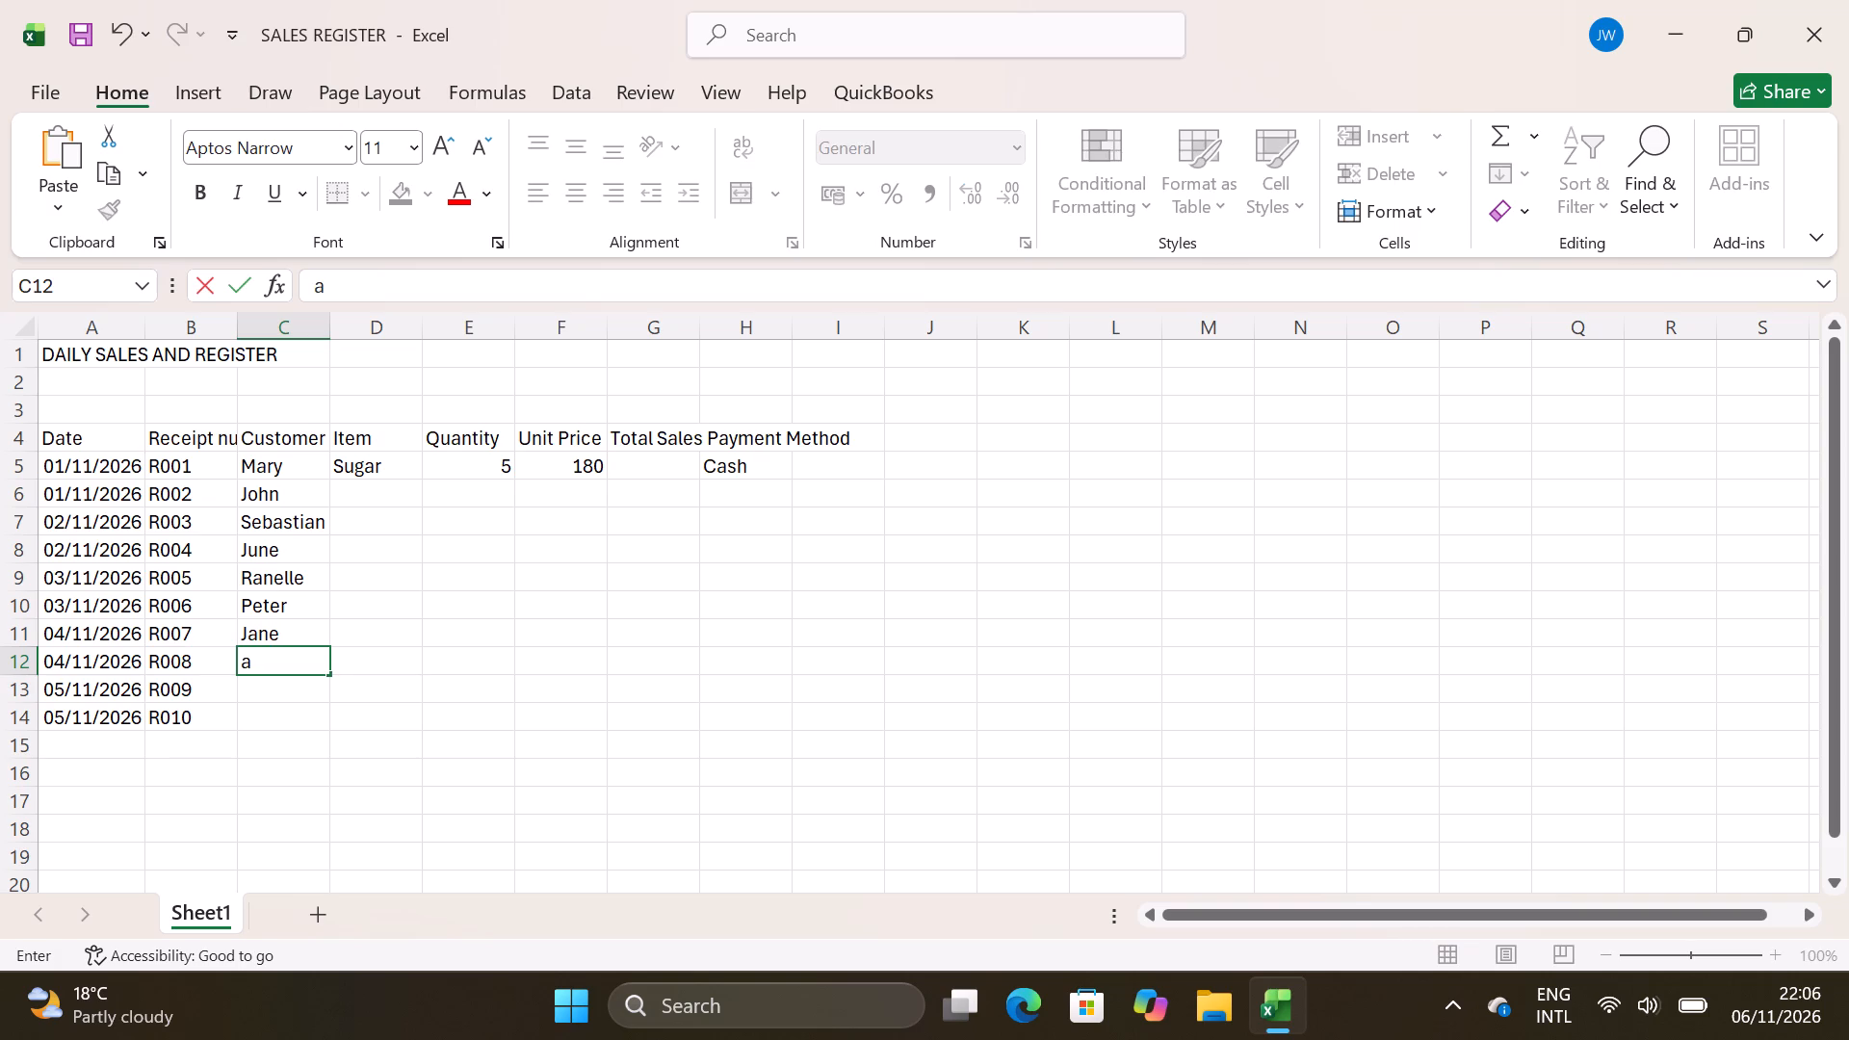
key("a")
type("lice")
Enter the customer name Lucy in cell C13 for receipt R009.
left_click(281, 686)
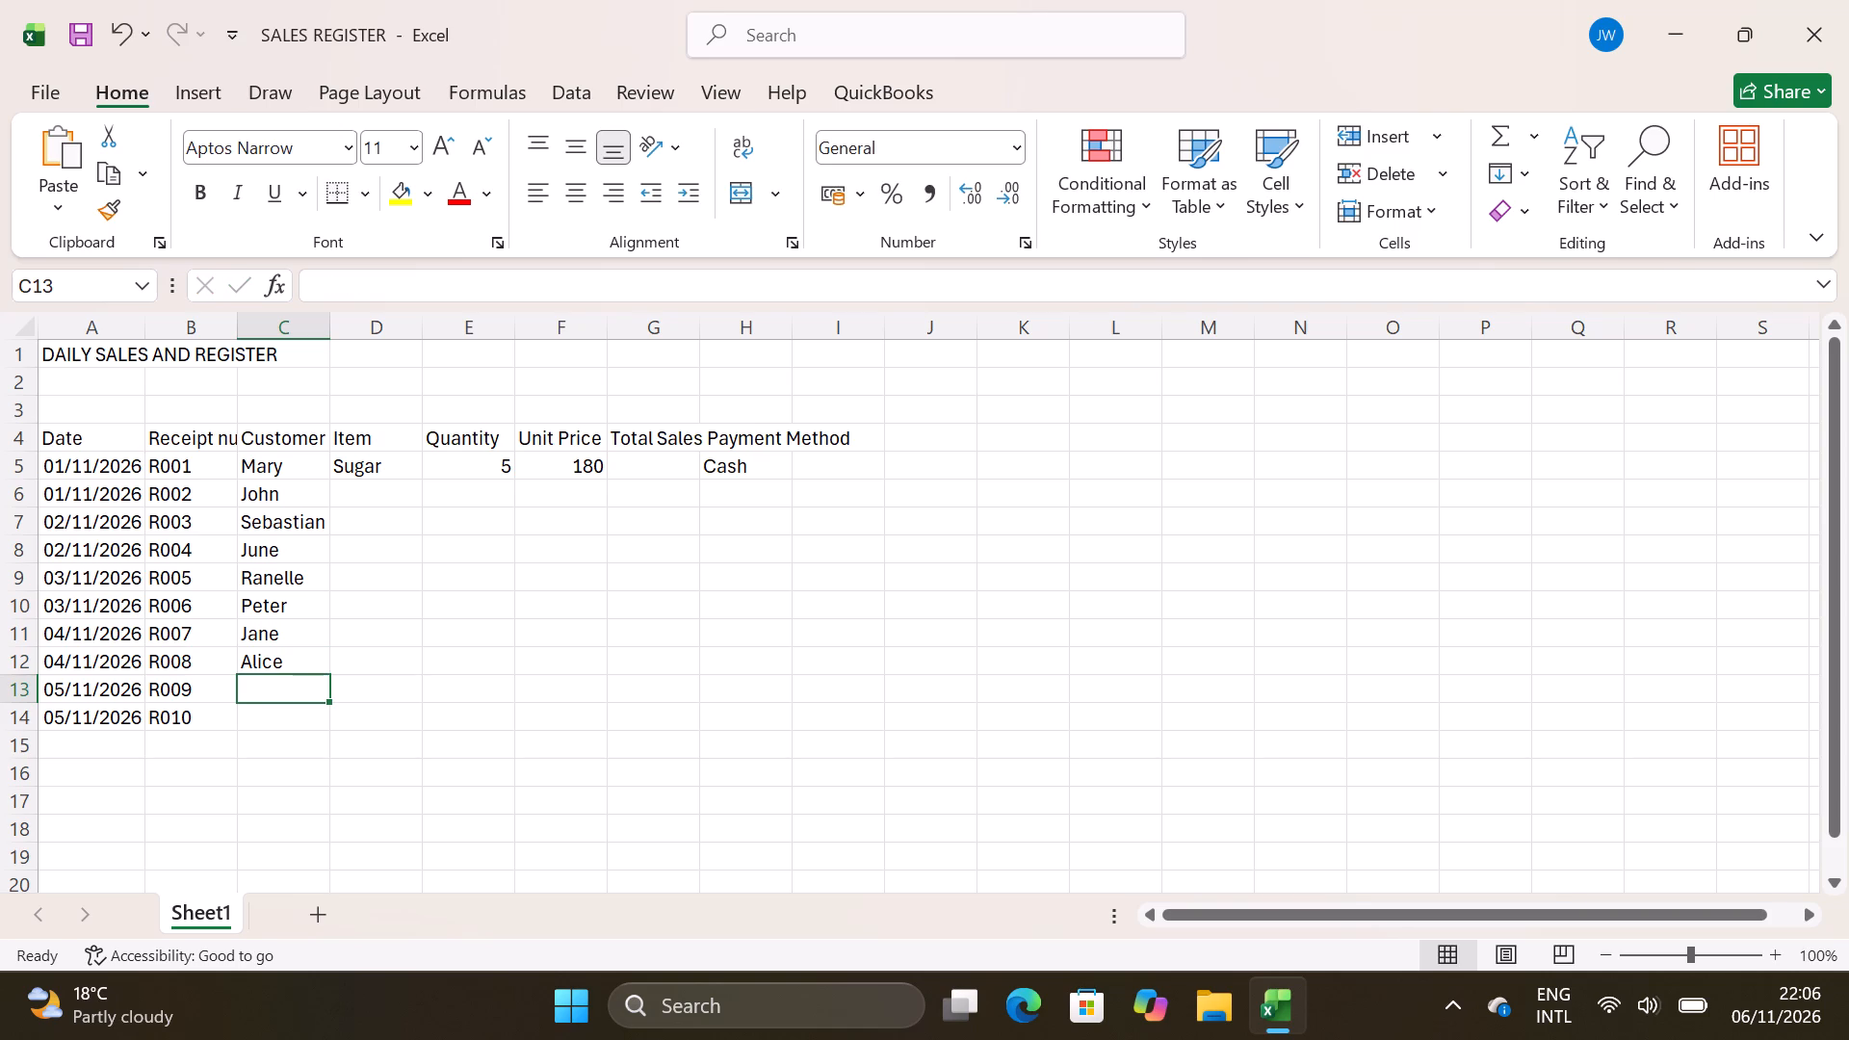
key("l")
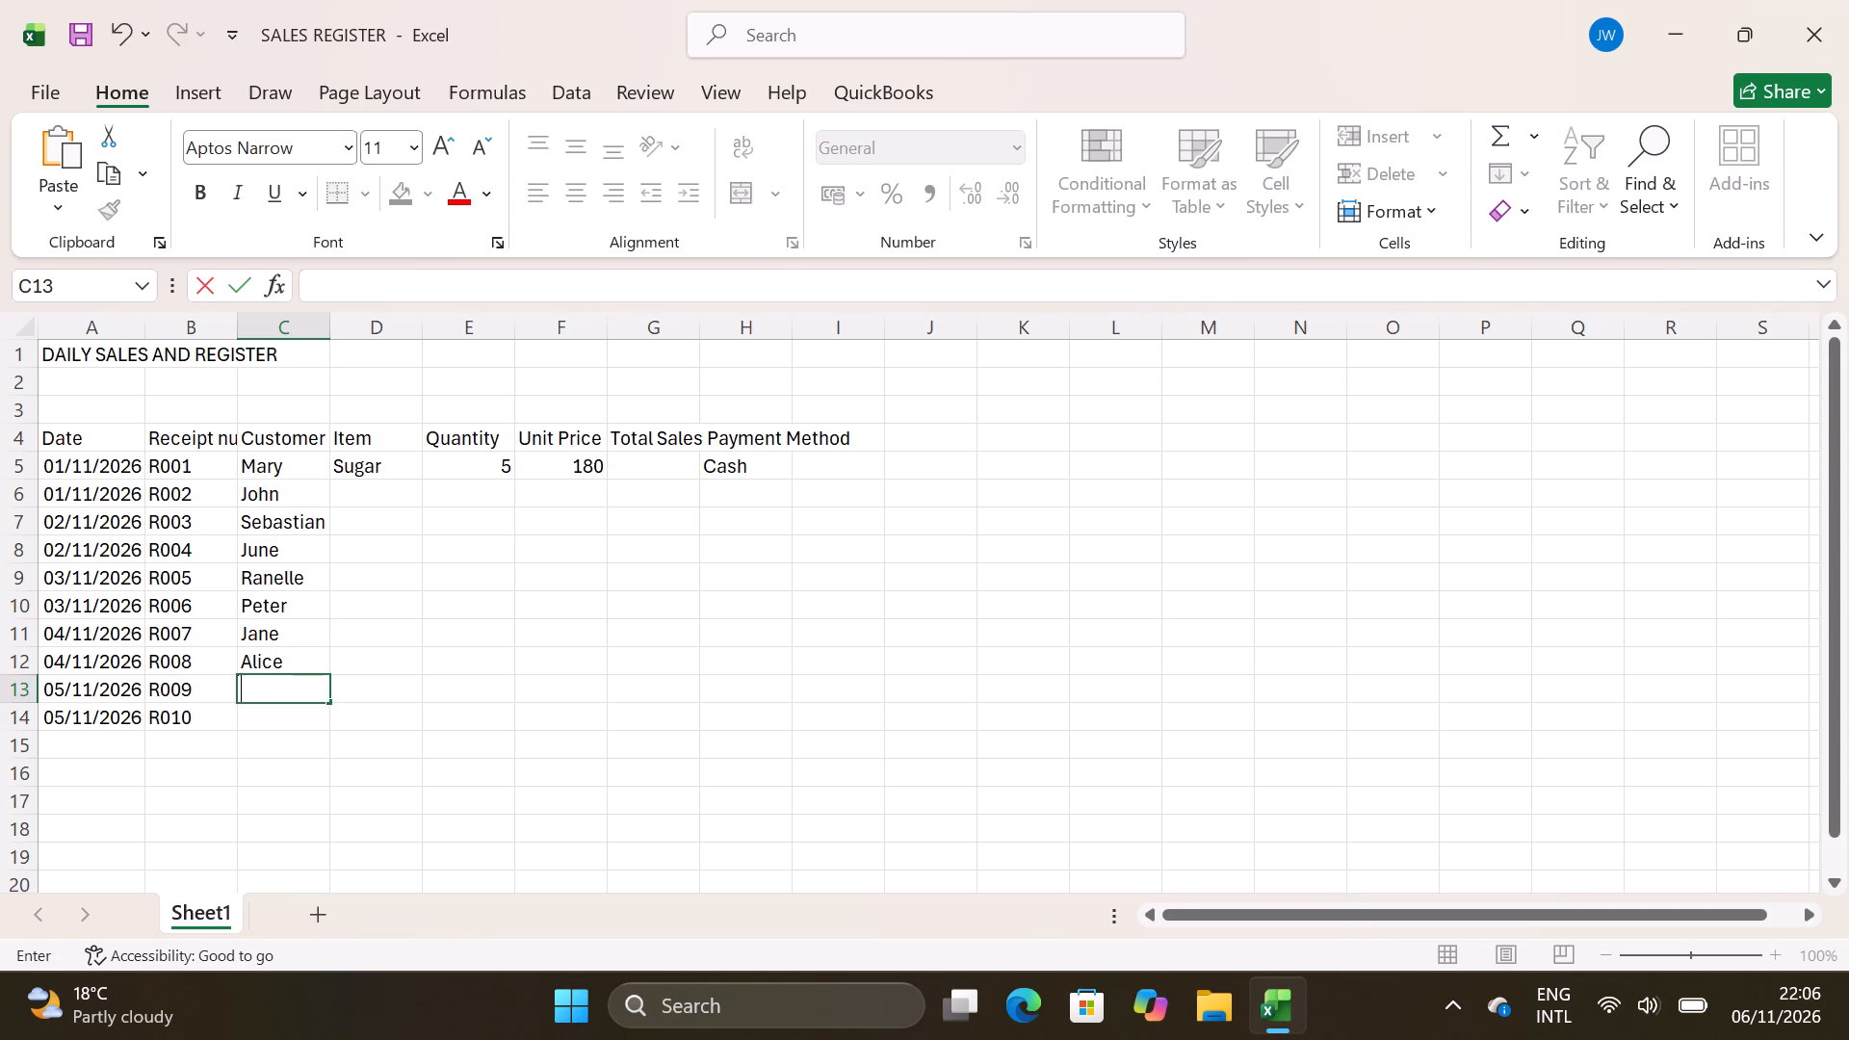
key("l")
type("UCY")
key("BackSpace")
key("BackSpace")
type("ucy")
Enter the customer name Jonah in cell C14 for receipt R010.
left_click(269, 717)
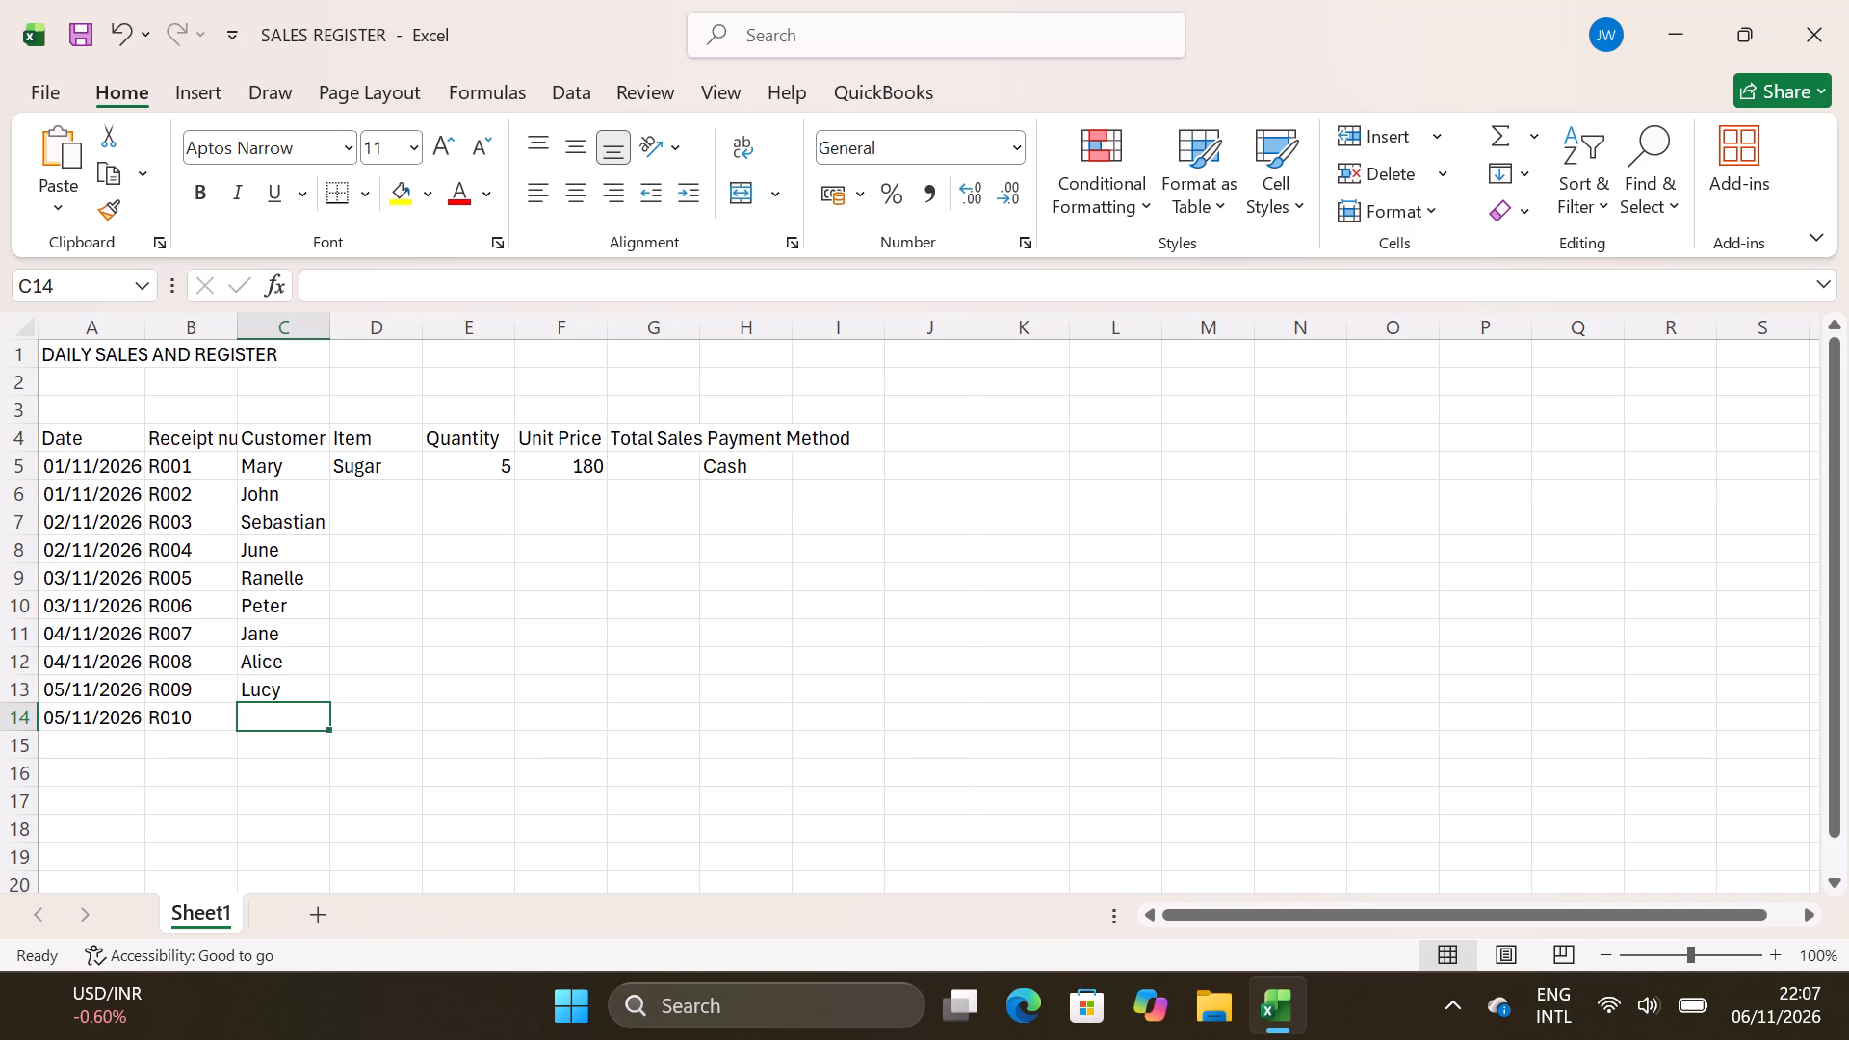
double_click(267, 713)
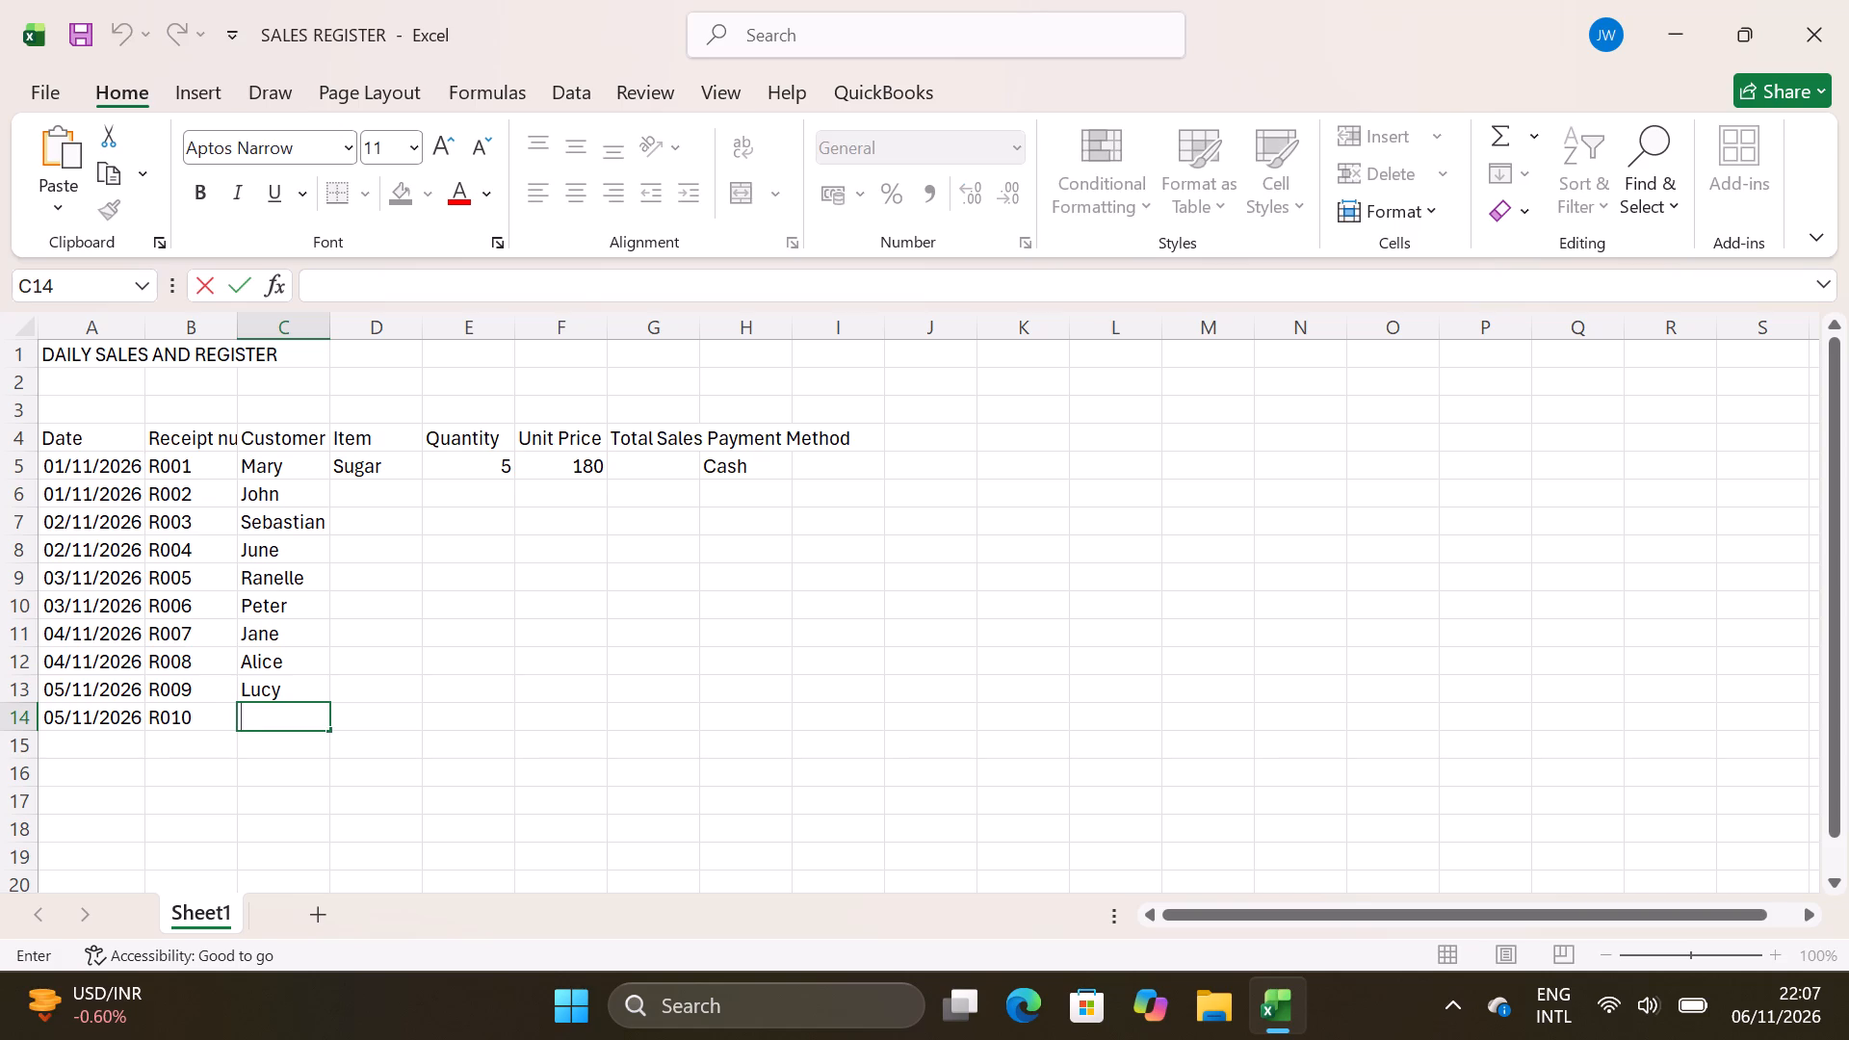
key("j")
key("BackSpace")
key("j")
type("nah")
key("BackSpace")
key("BackSpace")
key("BackSpace")
key("BackSpace")
key("BackSpace")
type("on")
key("a")
key("h")
Enter the items Rice and Flour in cells D6 and D7 for receipts R002 and R003.
double_click(363, 501)
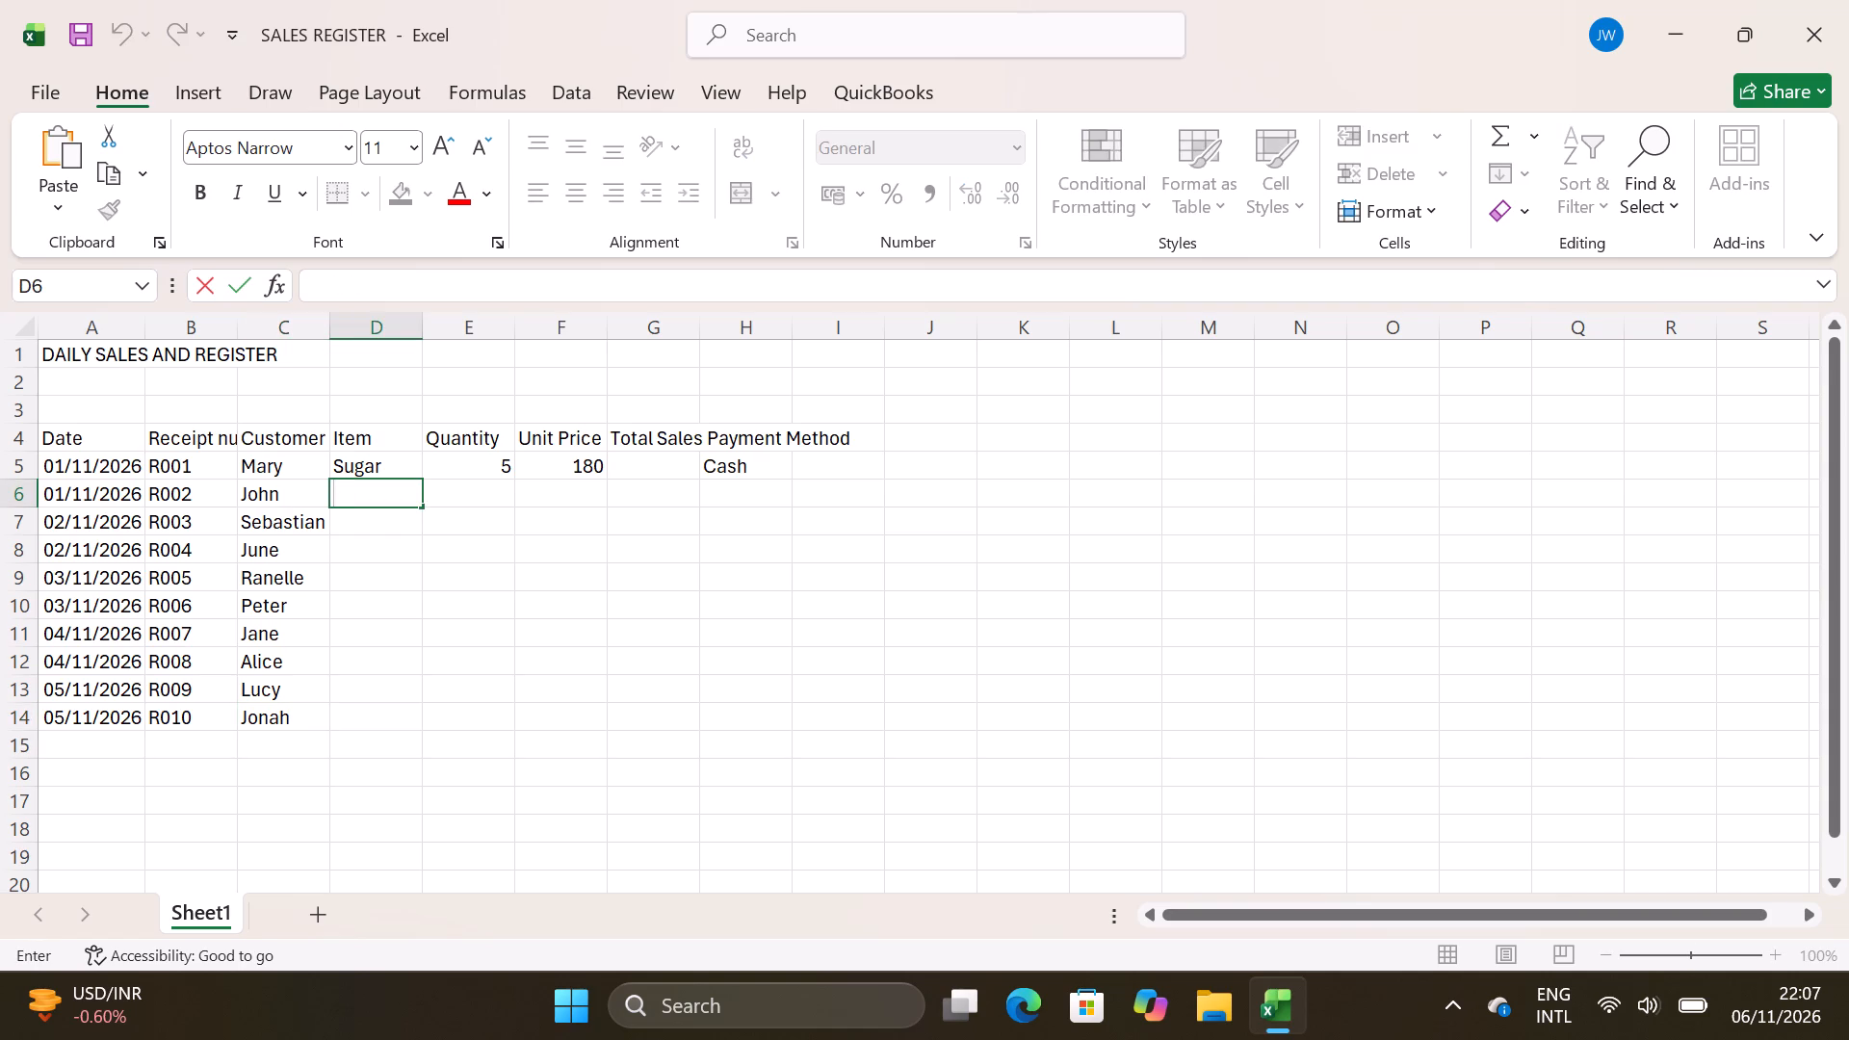
key("r")
double_click(352, 545)
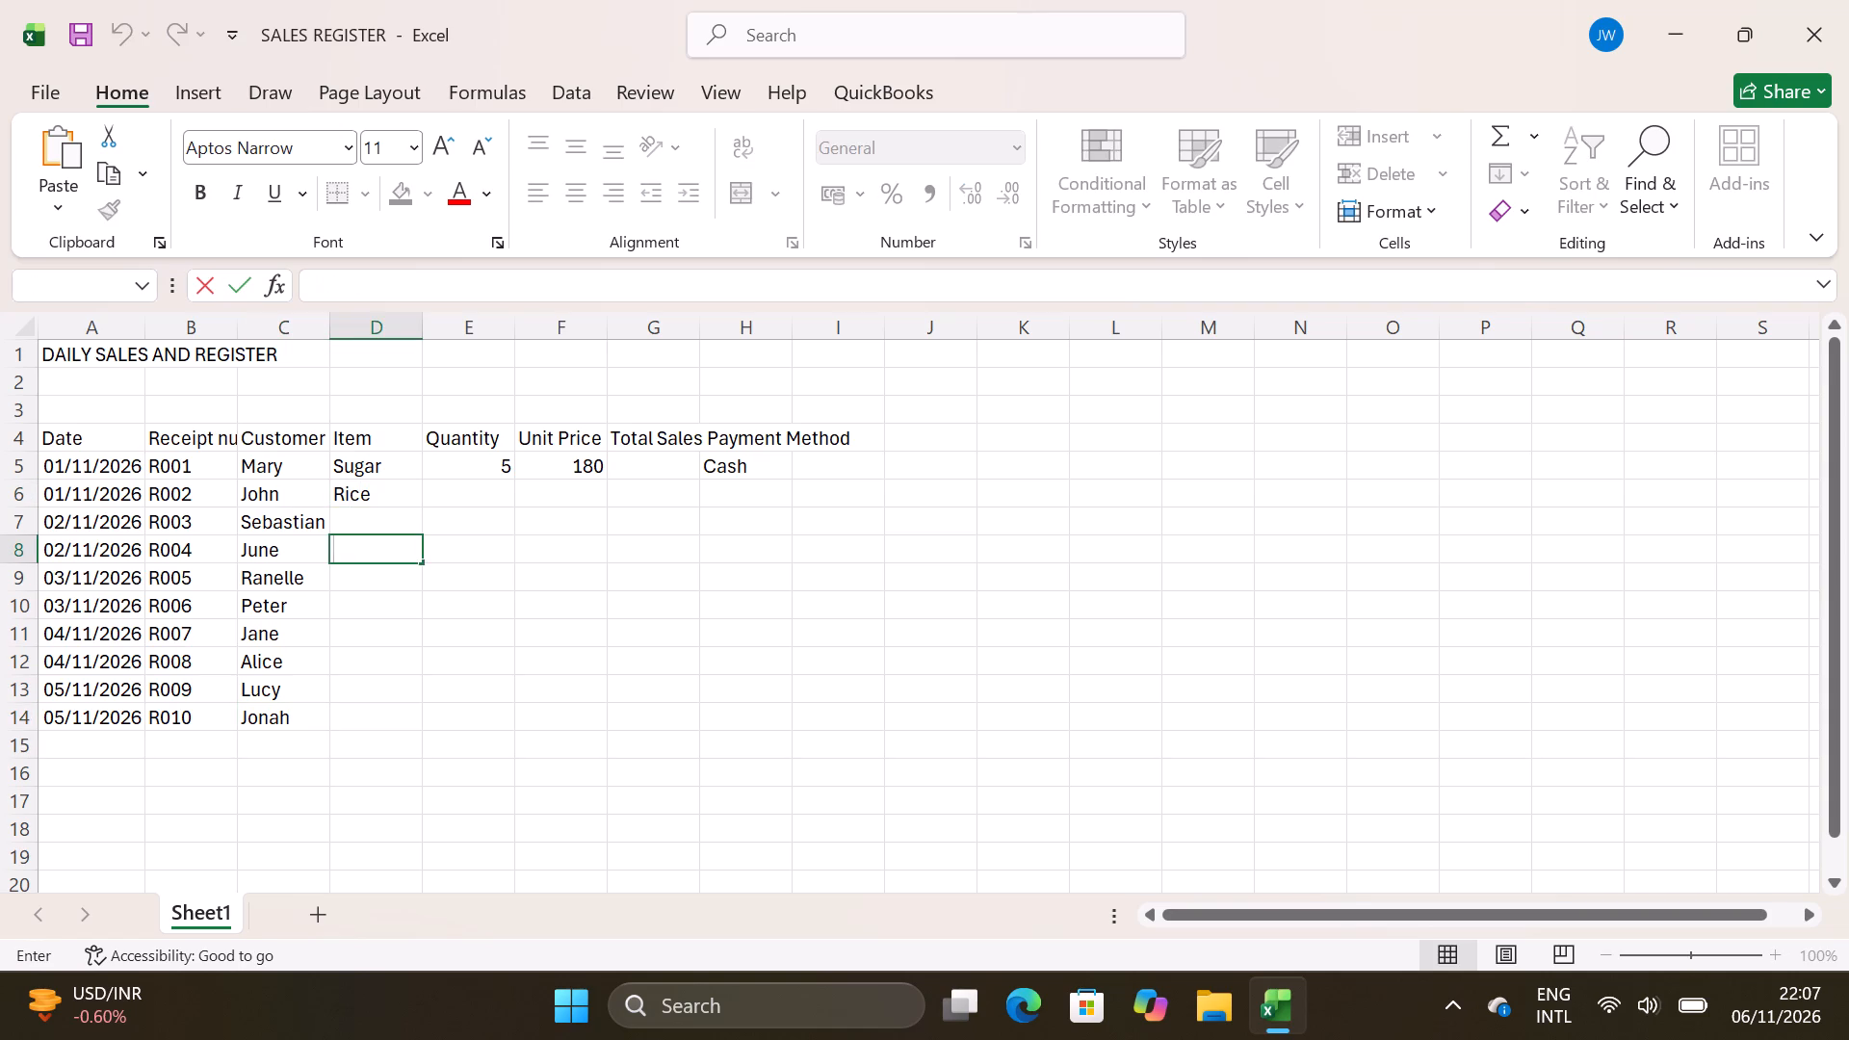
left_click(347, 524)
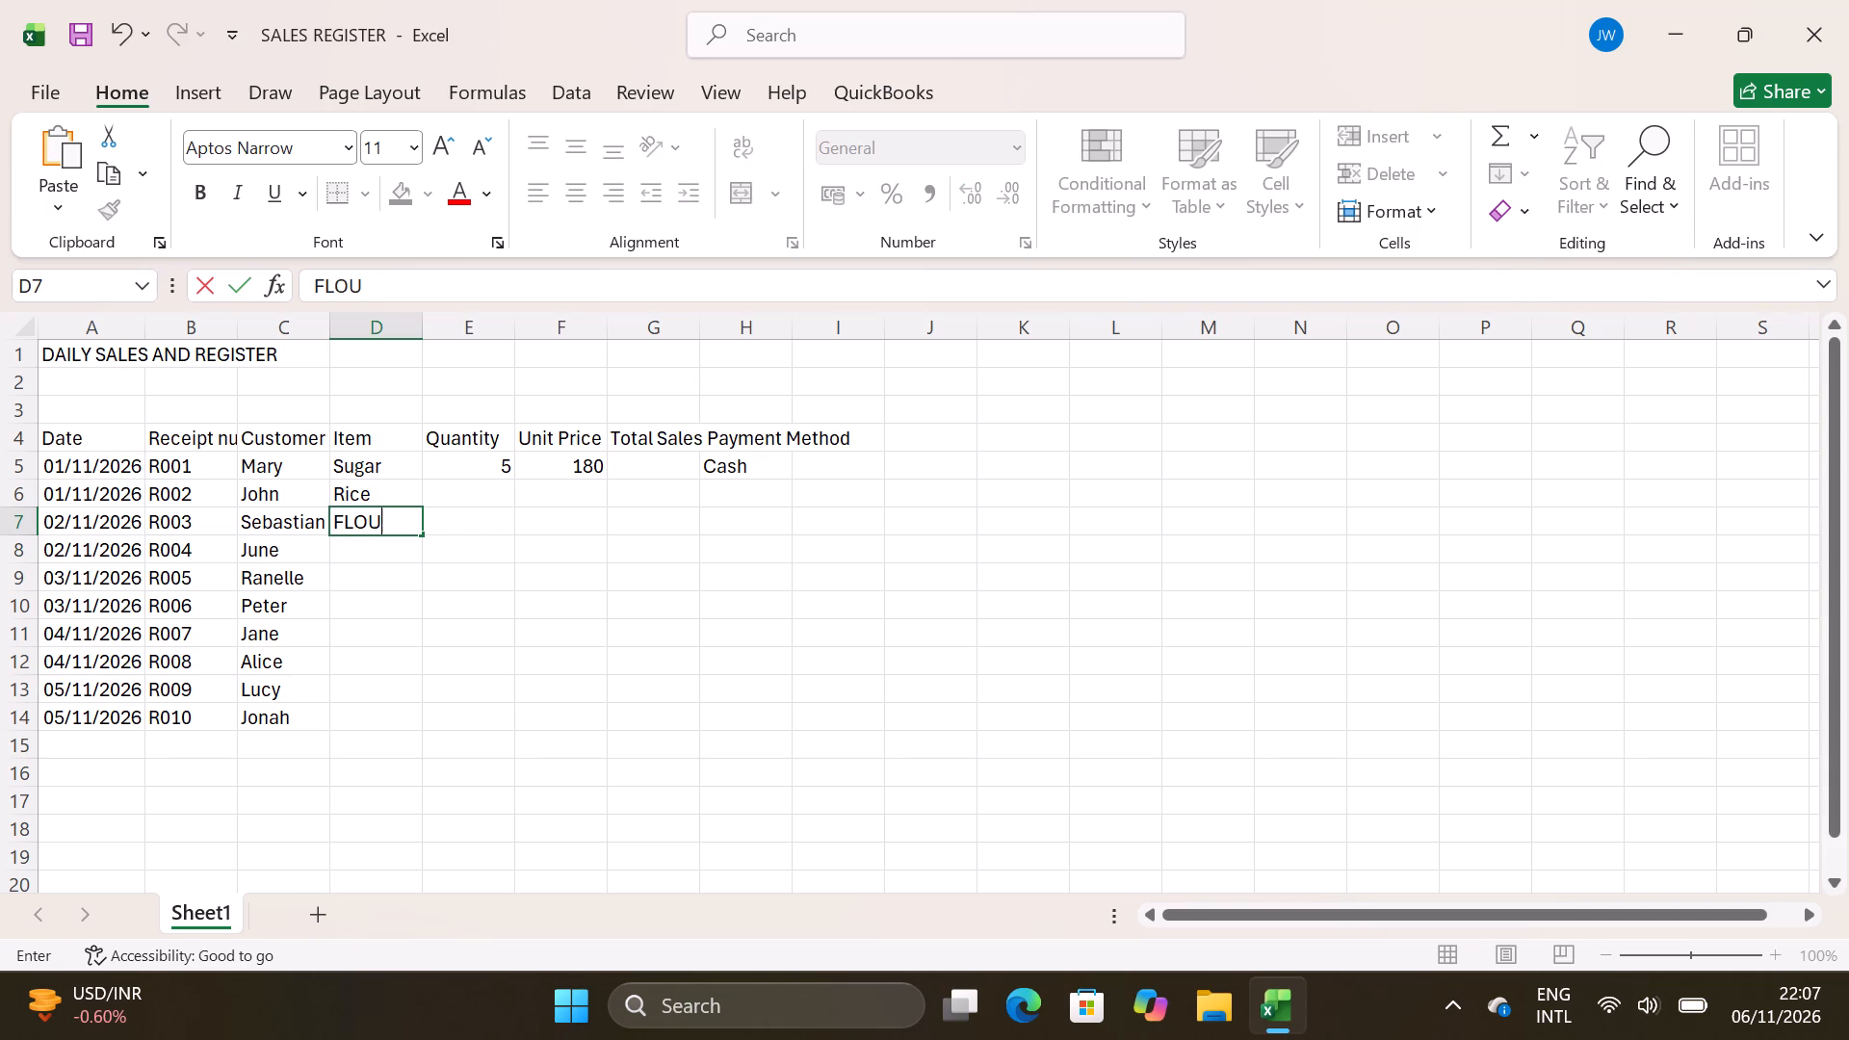
key("BackSpace")
key("BackSpace")
key("BackSpace")
key("BackSpace")
type("lour")
Enter the item Cooking Oil in cell D8 for receipt R004.
double_click(345, 566)
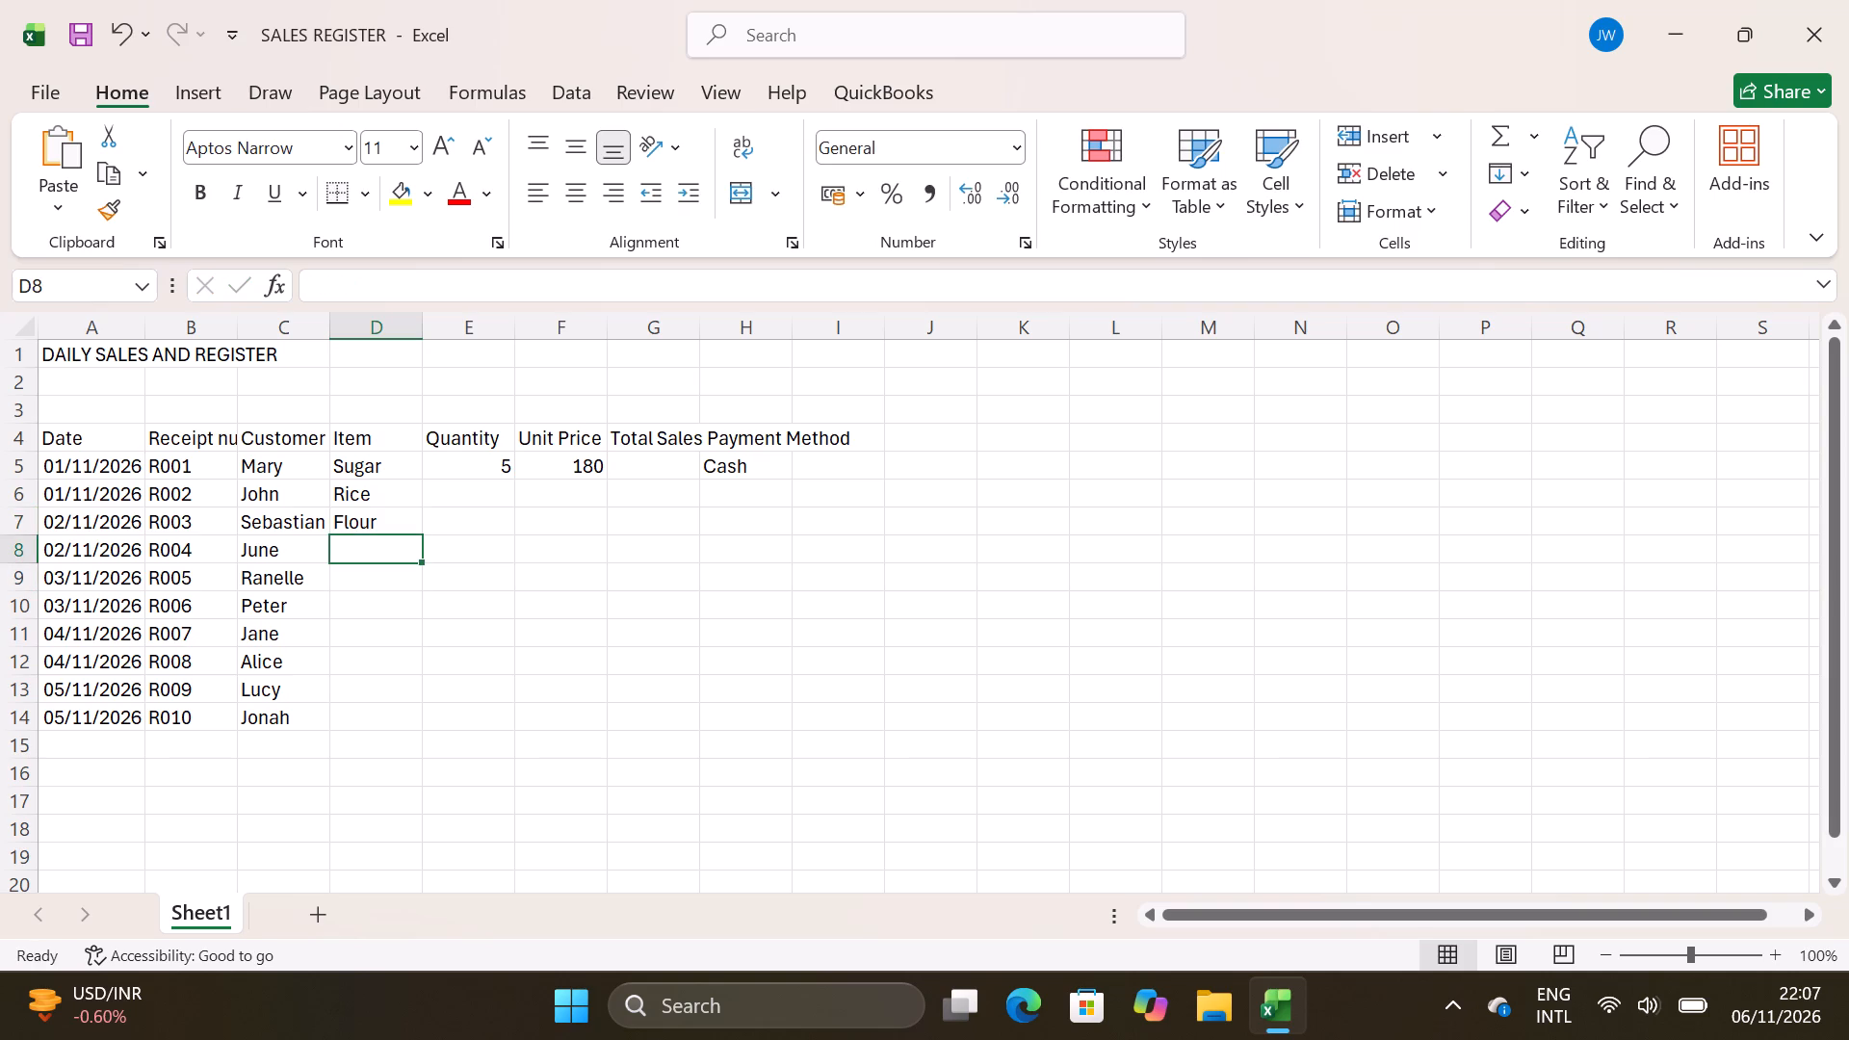
key("c")
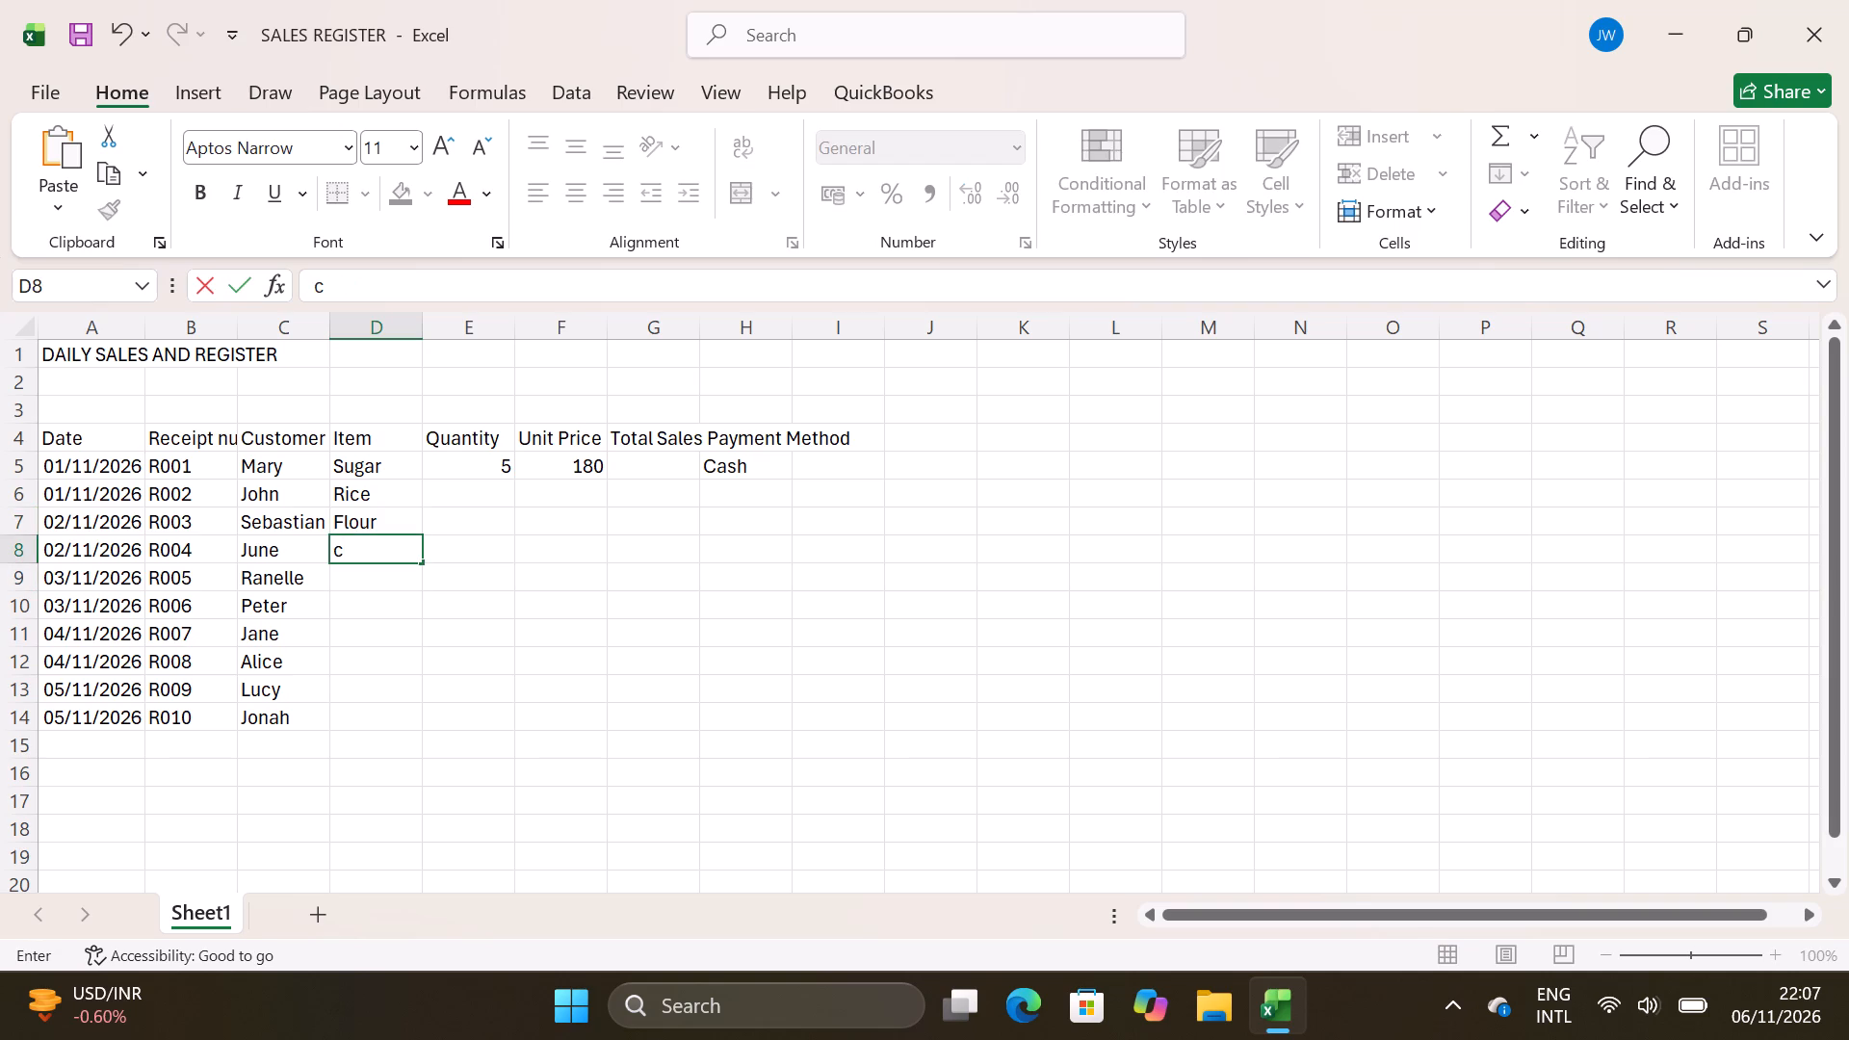
key("v")
key("BackSpace")
key("c")
type("ooki")
key("m")
key("BackSpace")
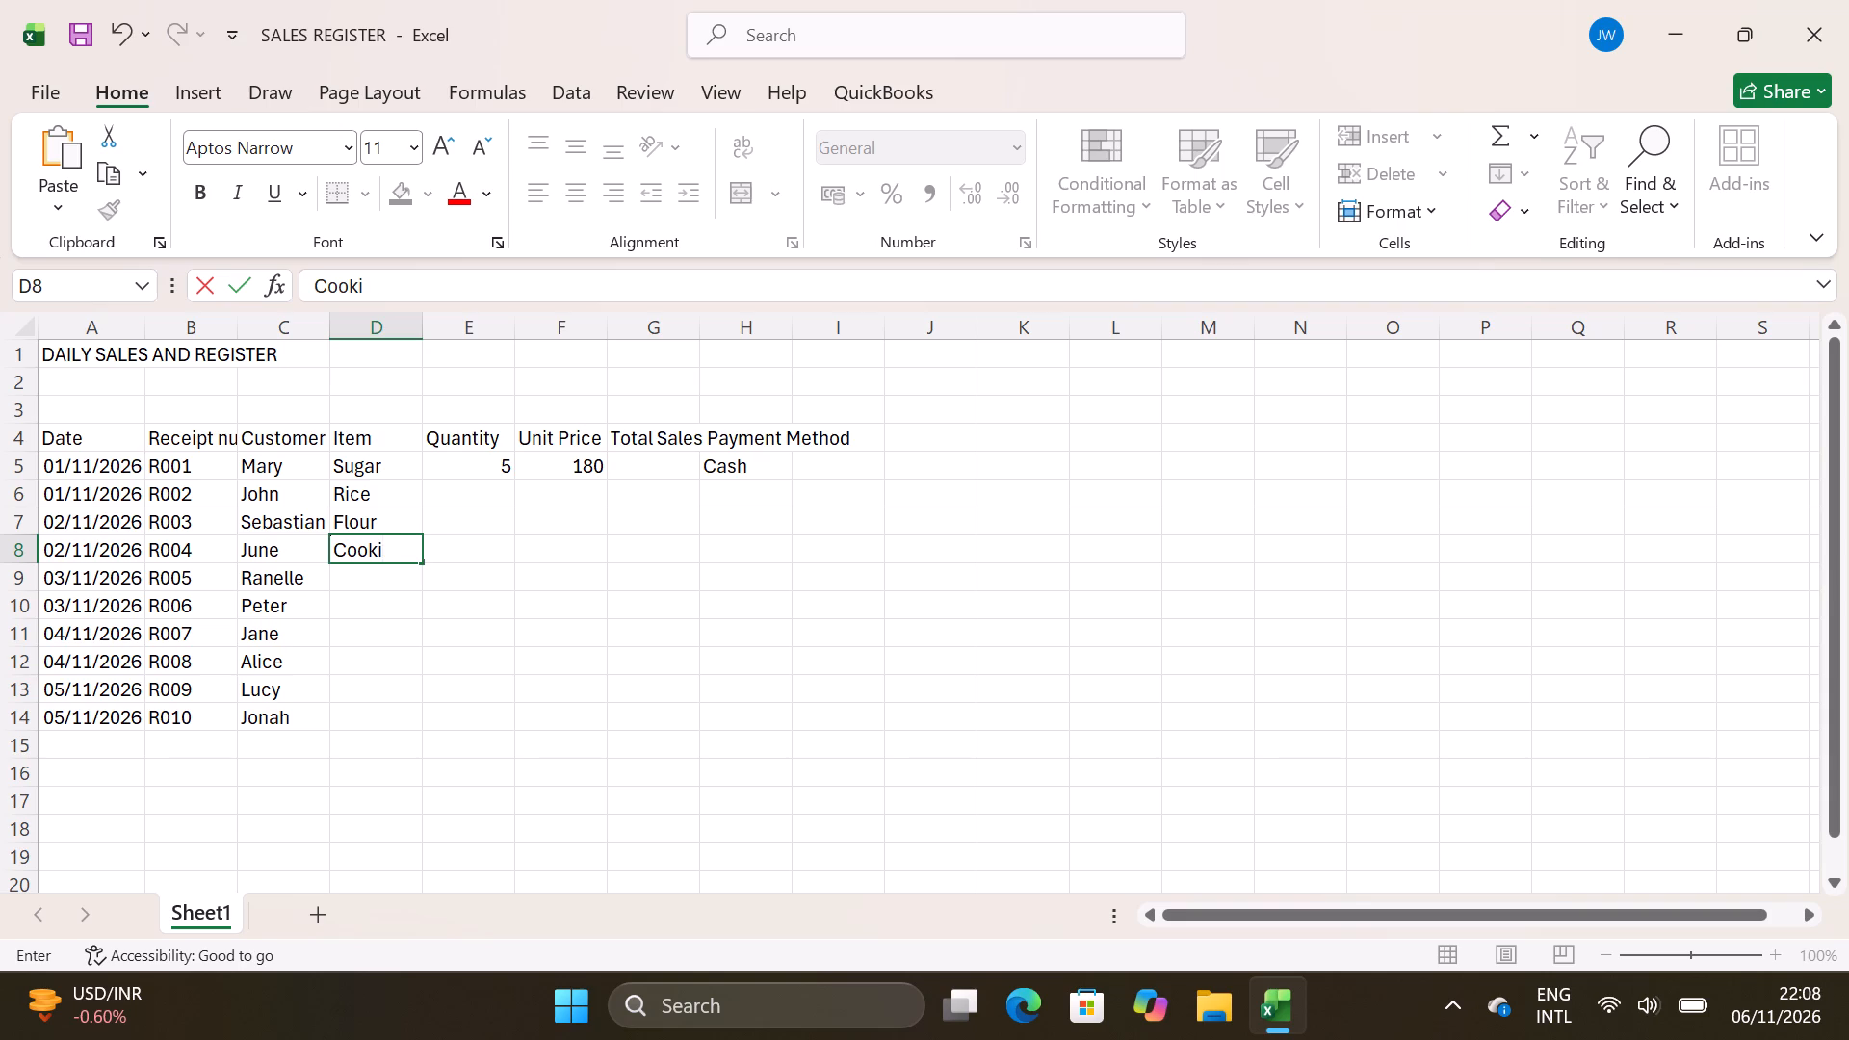
type("ng")
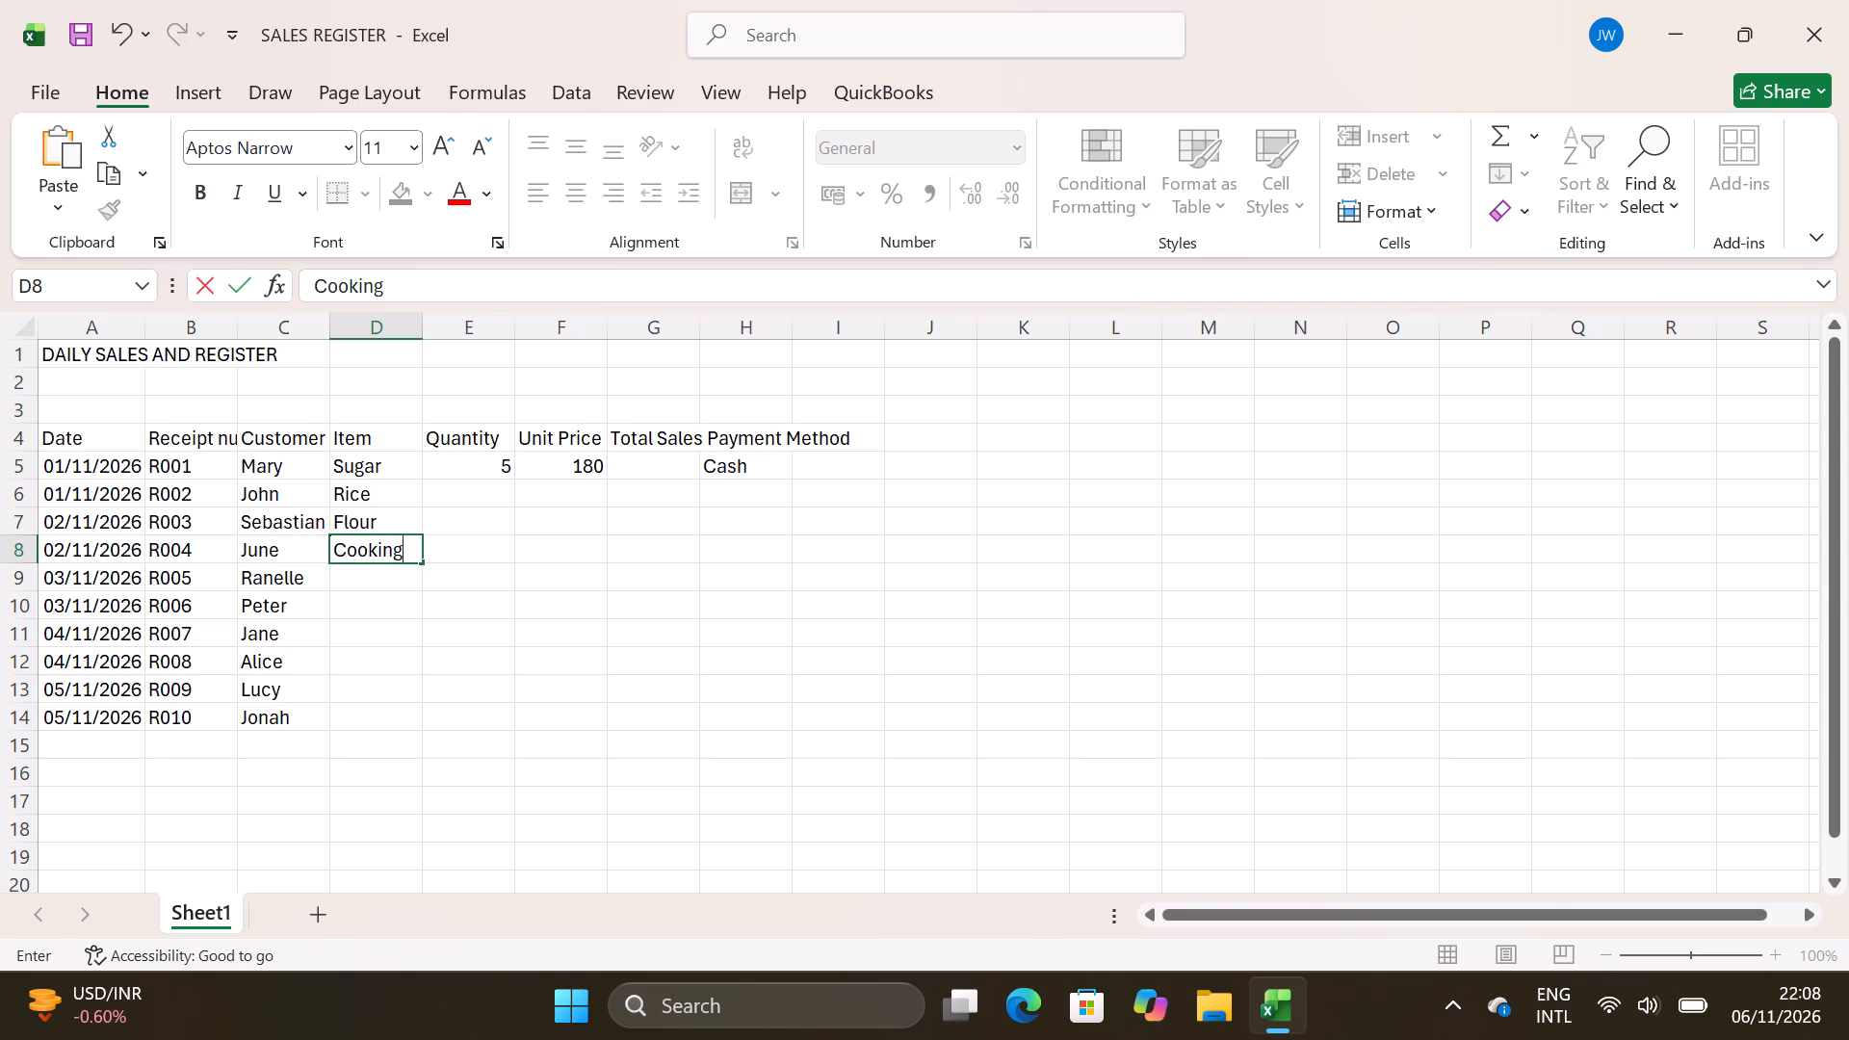
left_click(405, 546)
key("space")
key("o")
key("i")
key("BackSpace")
type("il")
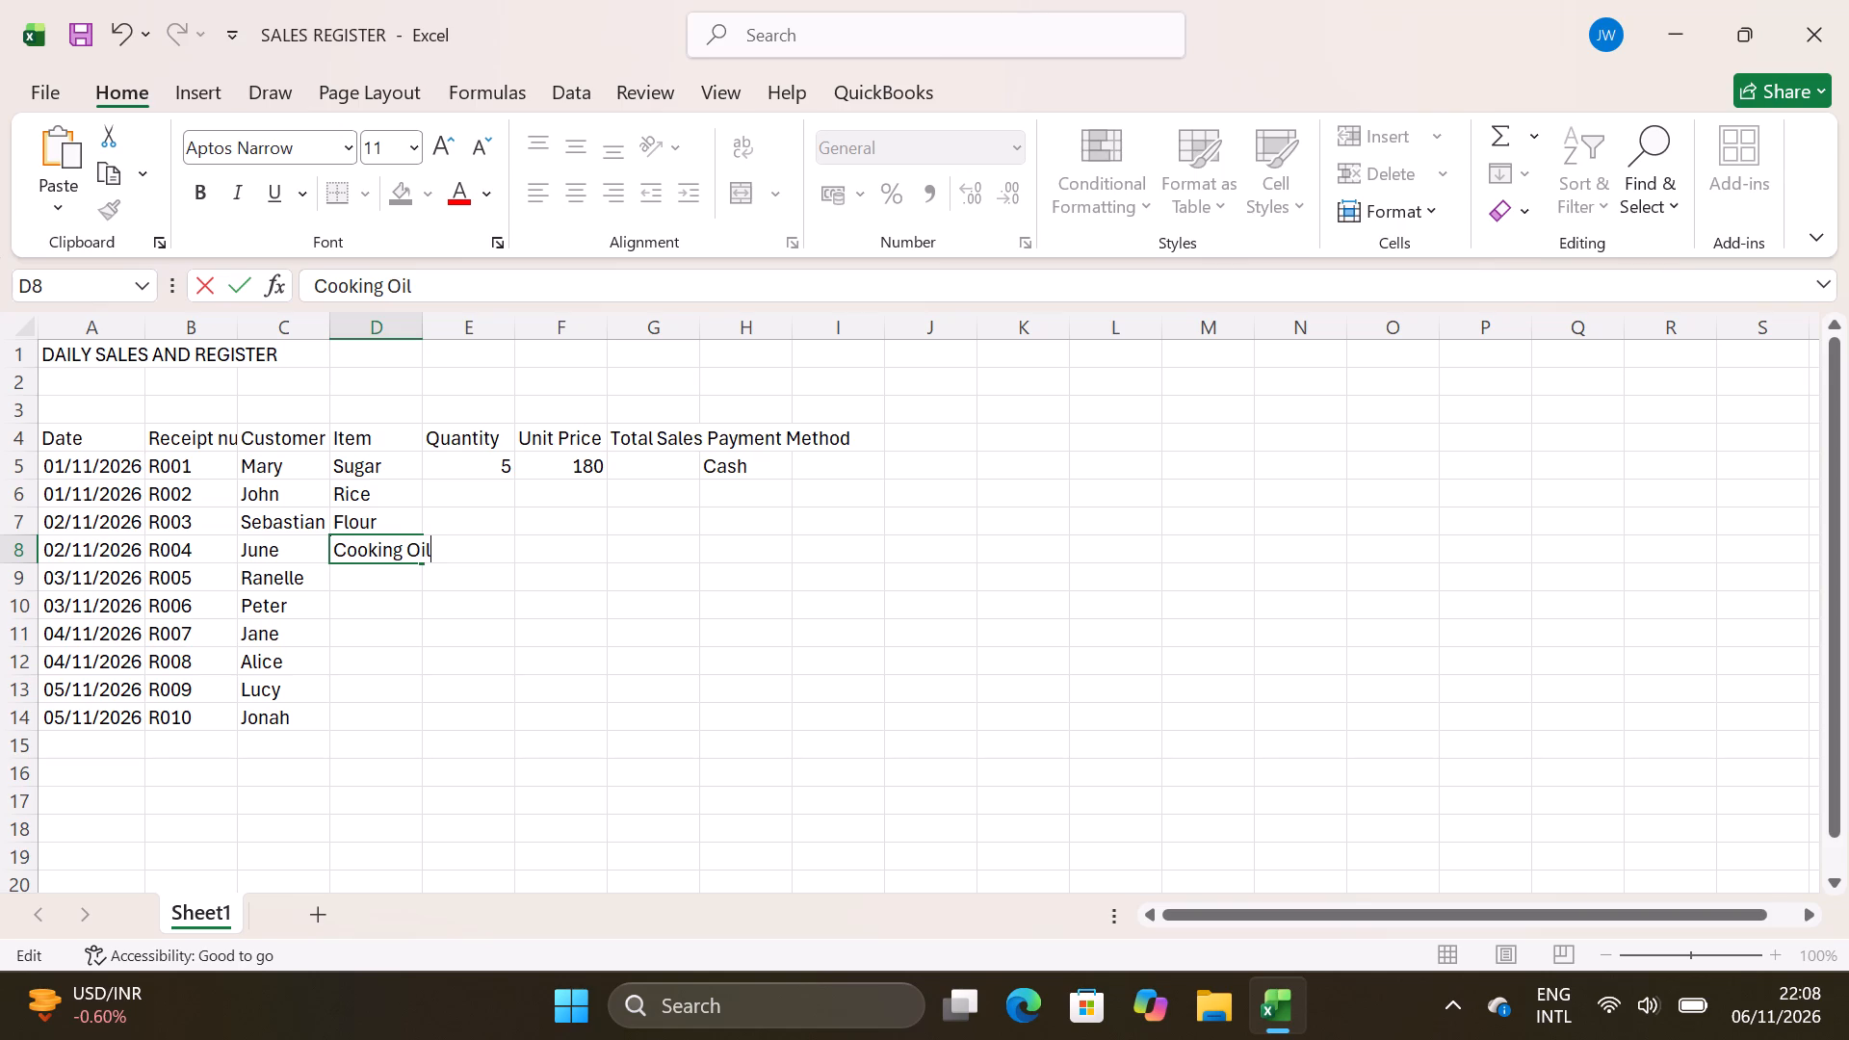
Enter the items Sugar and Rice in cells D9 and D10 for receipts R005 and R006.
double_click(356, 572)
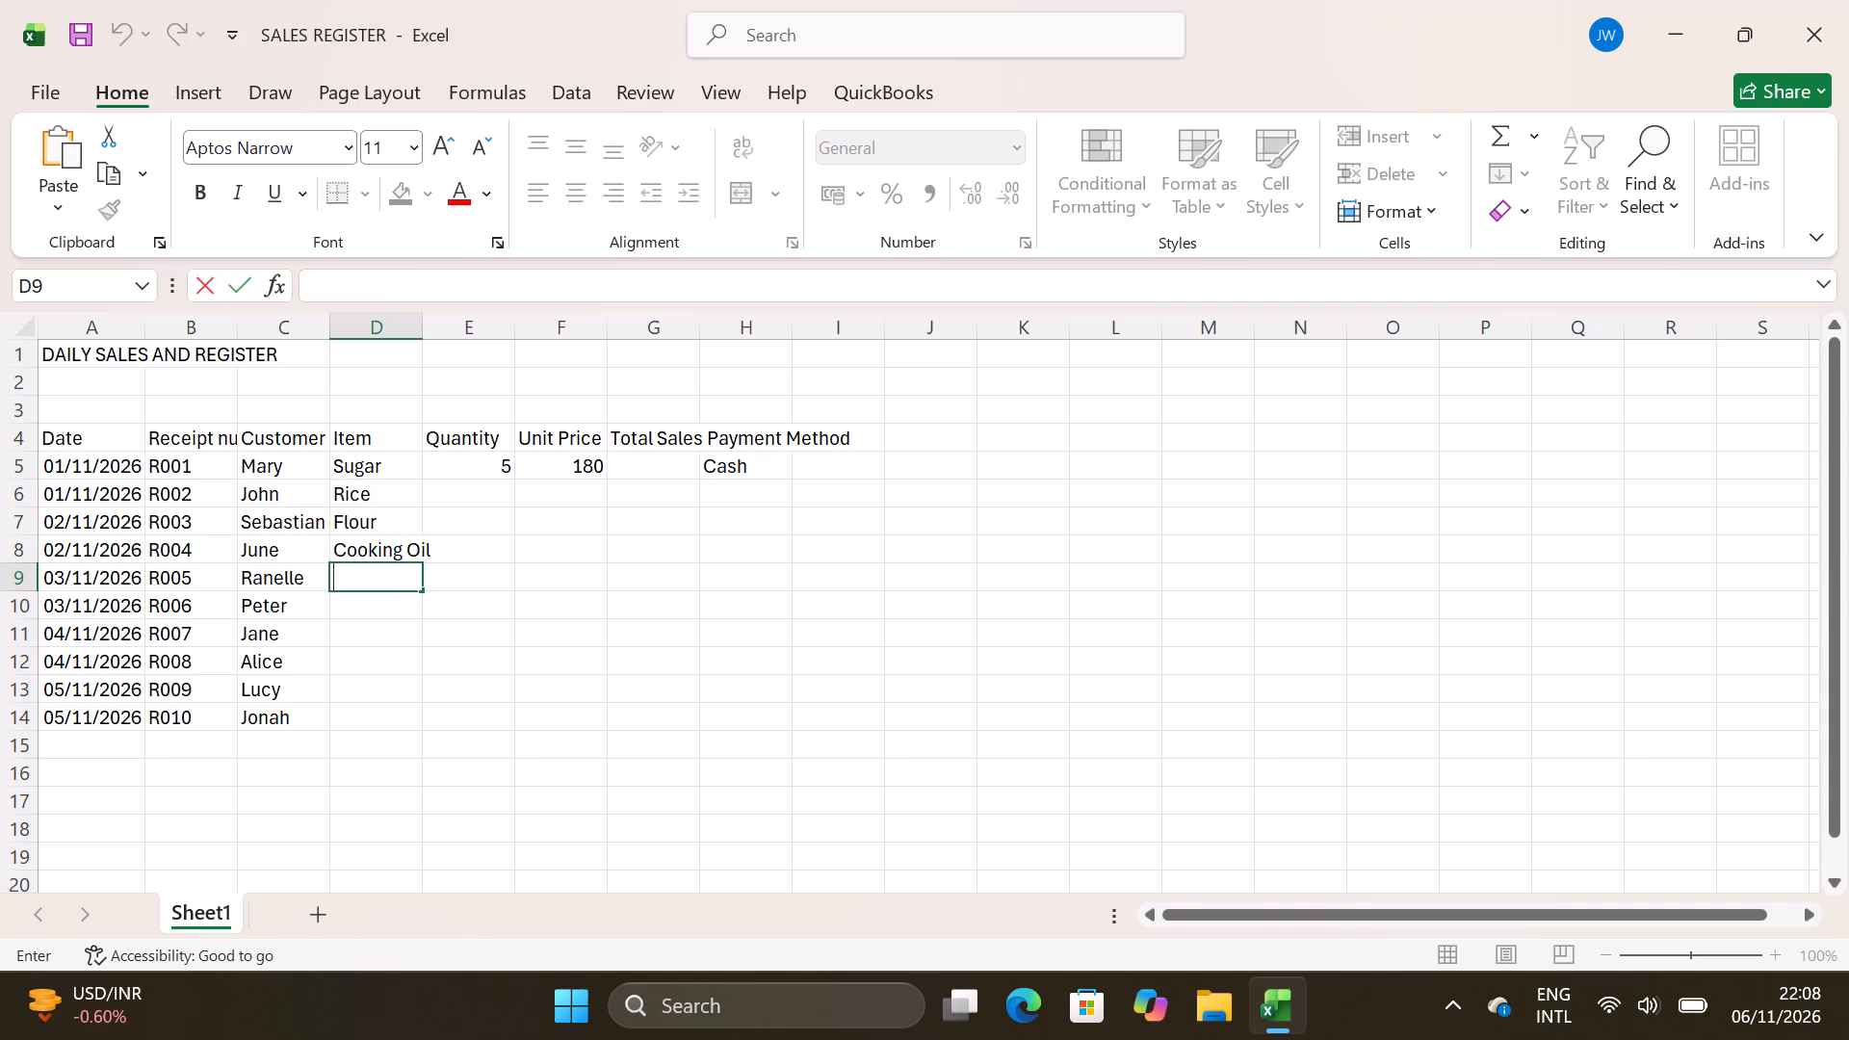
key("s")
left_click(338, 613)
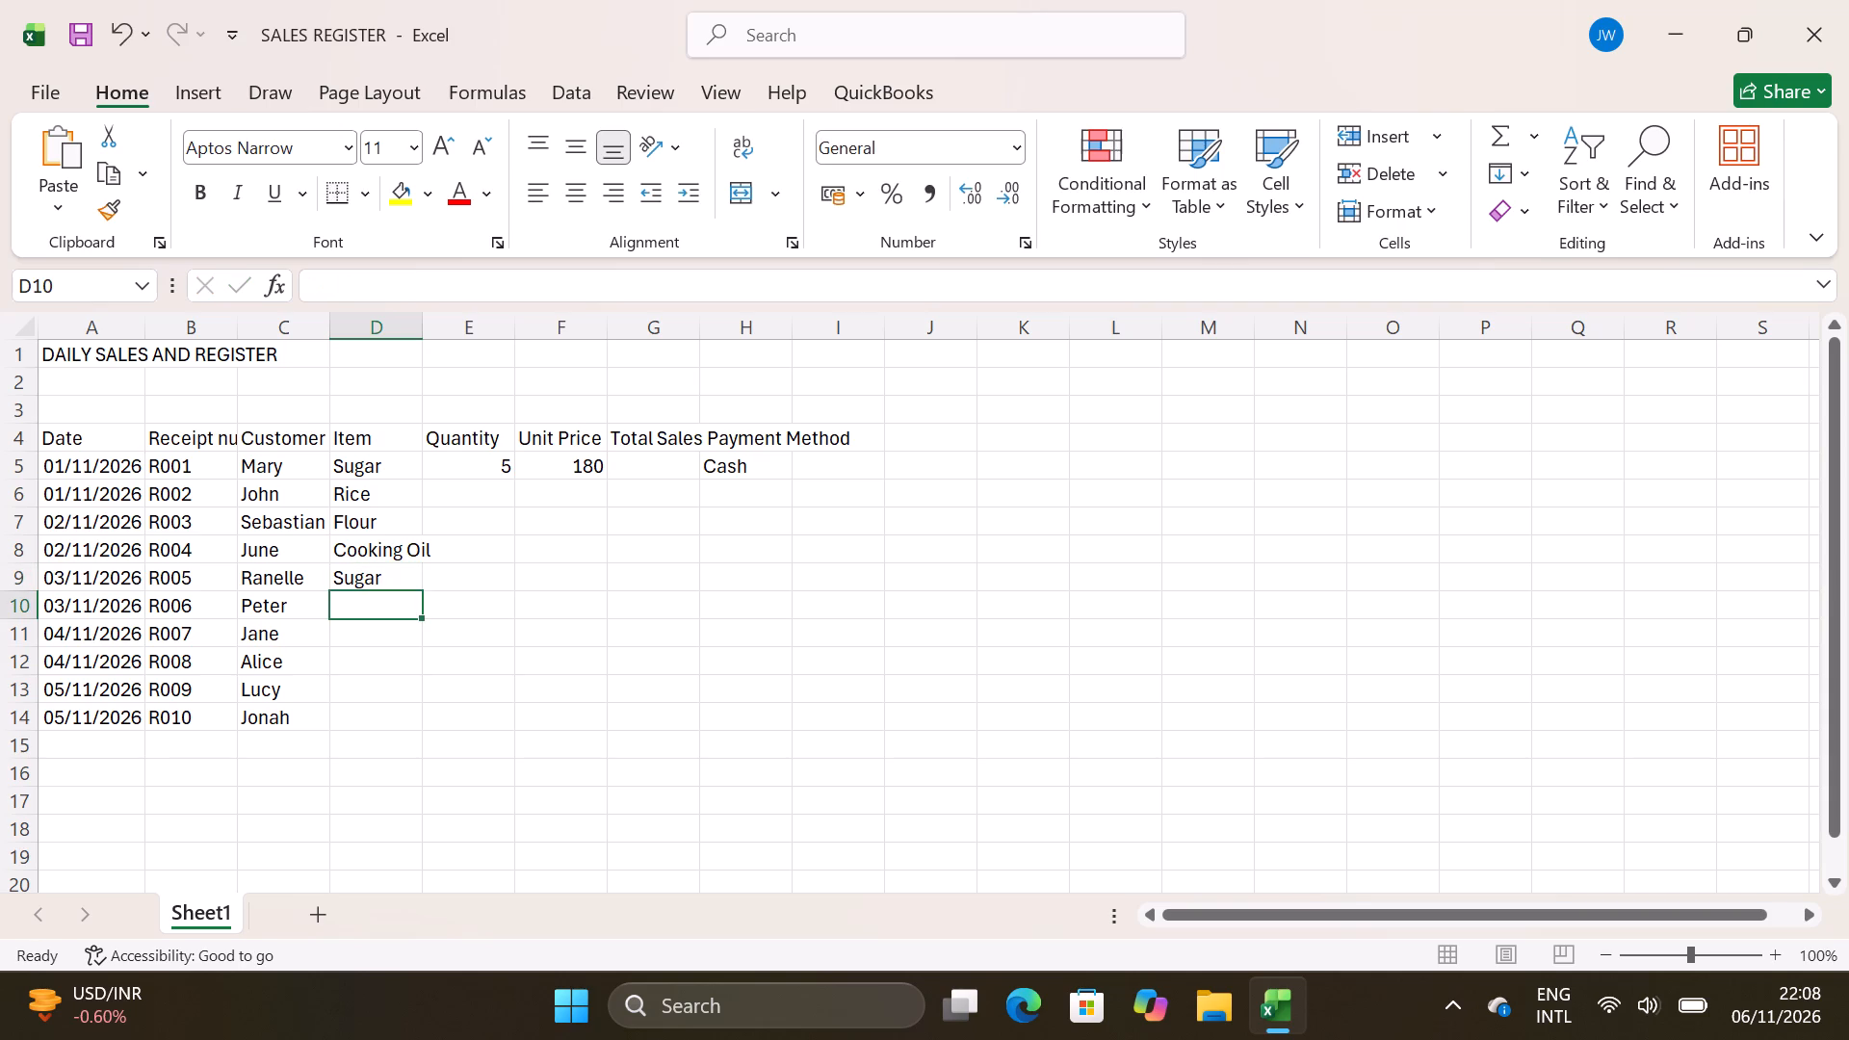
type("RICE")
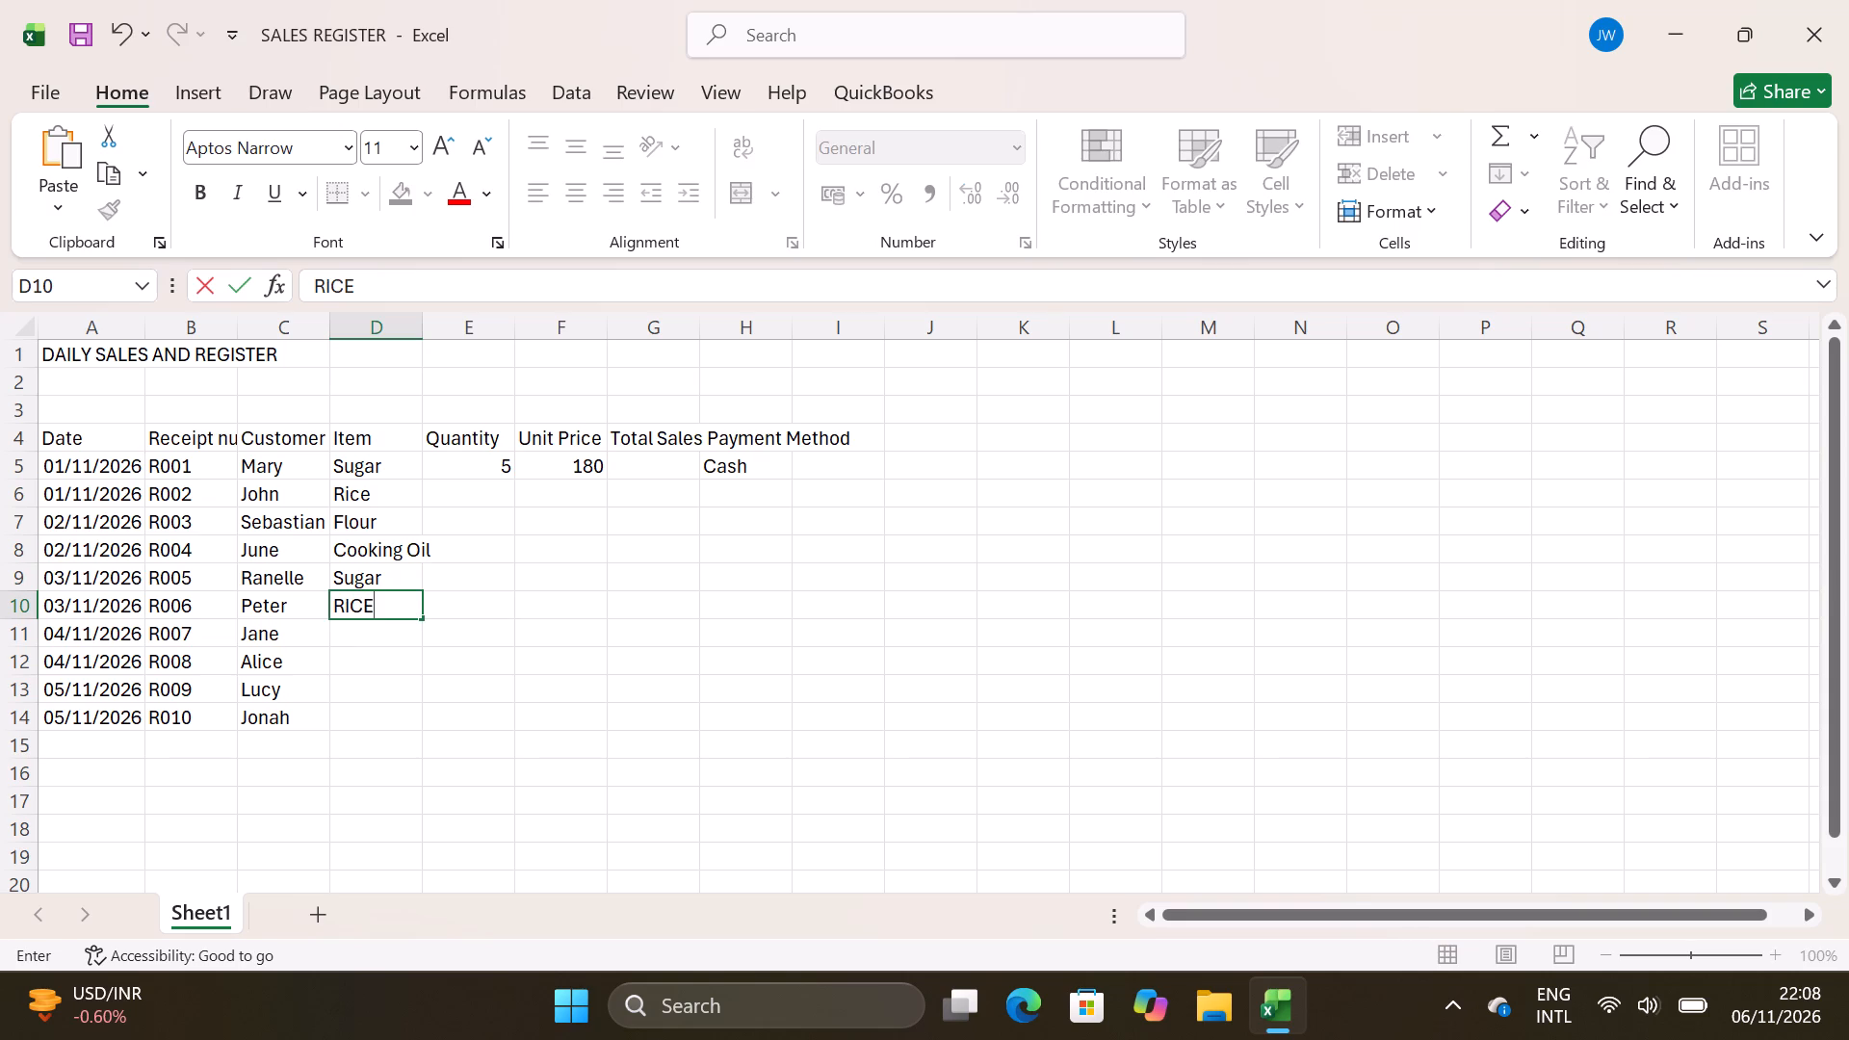
key("BackSpace")
key("BackSpace")
key("BackSpace")
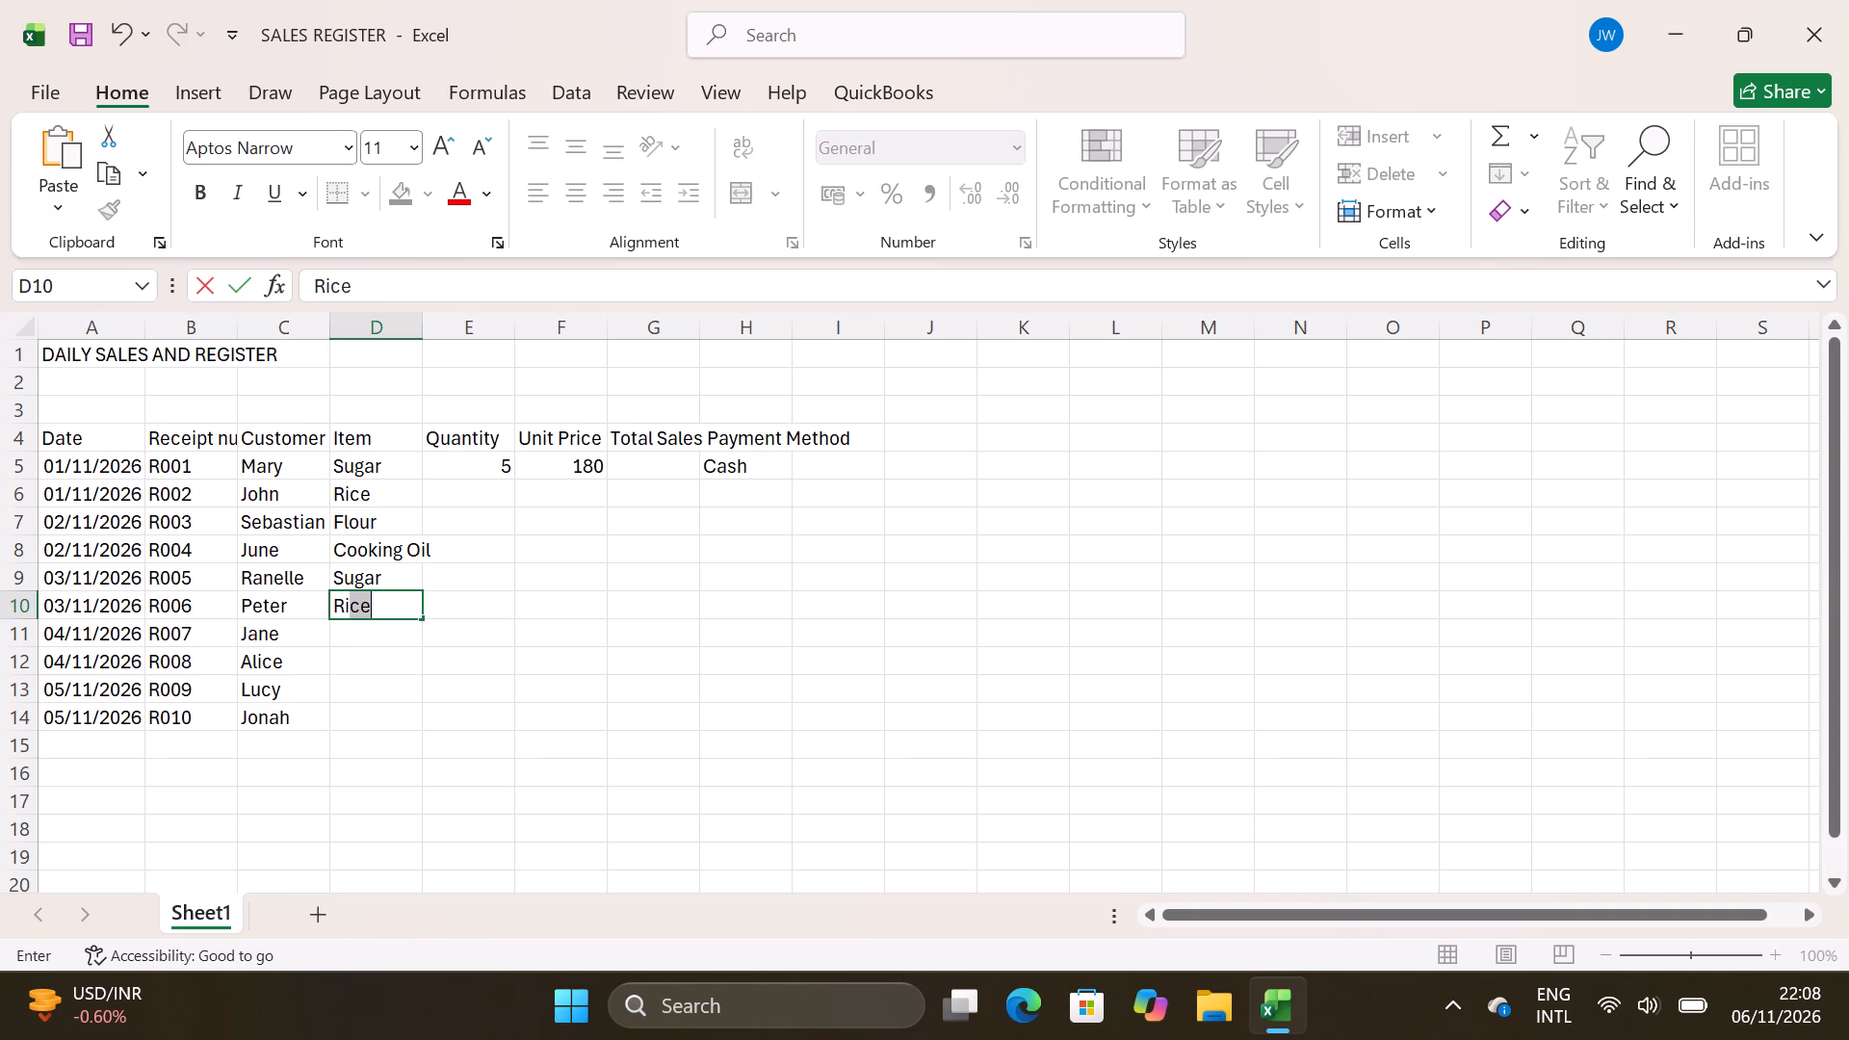
double_click(338, 621)
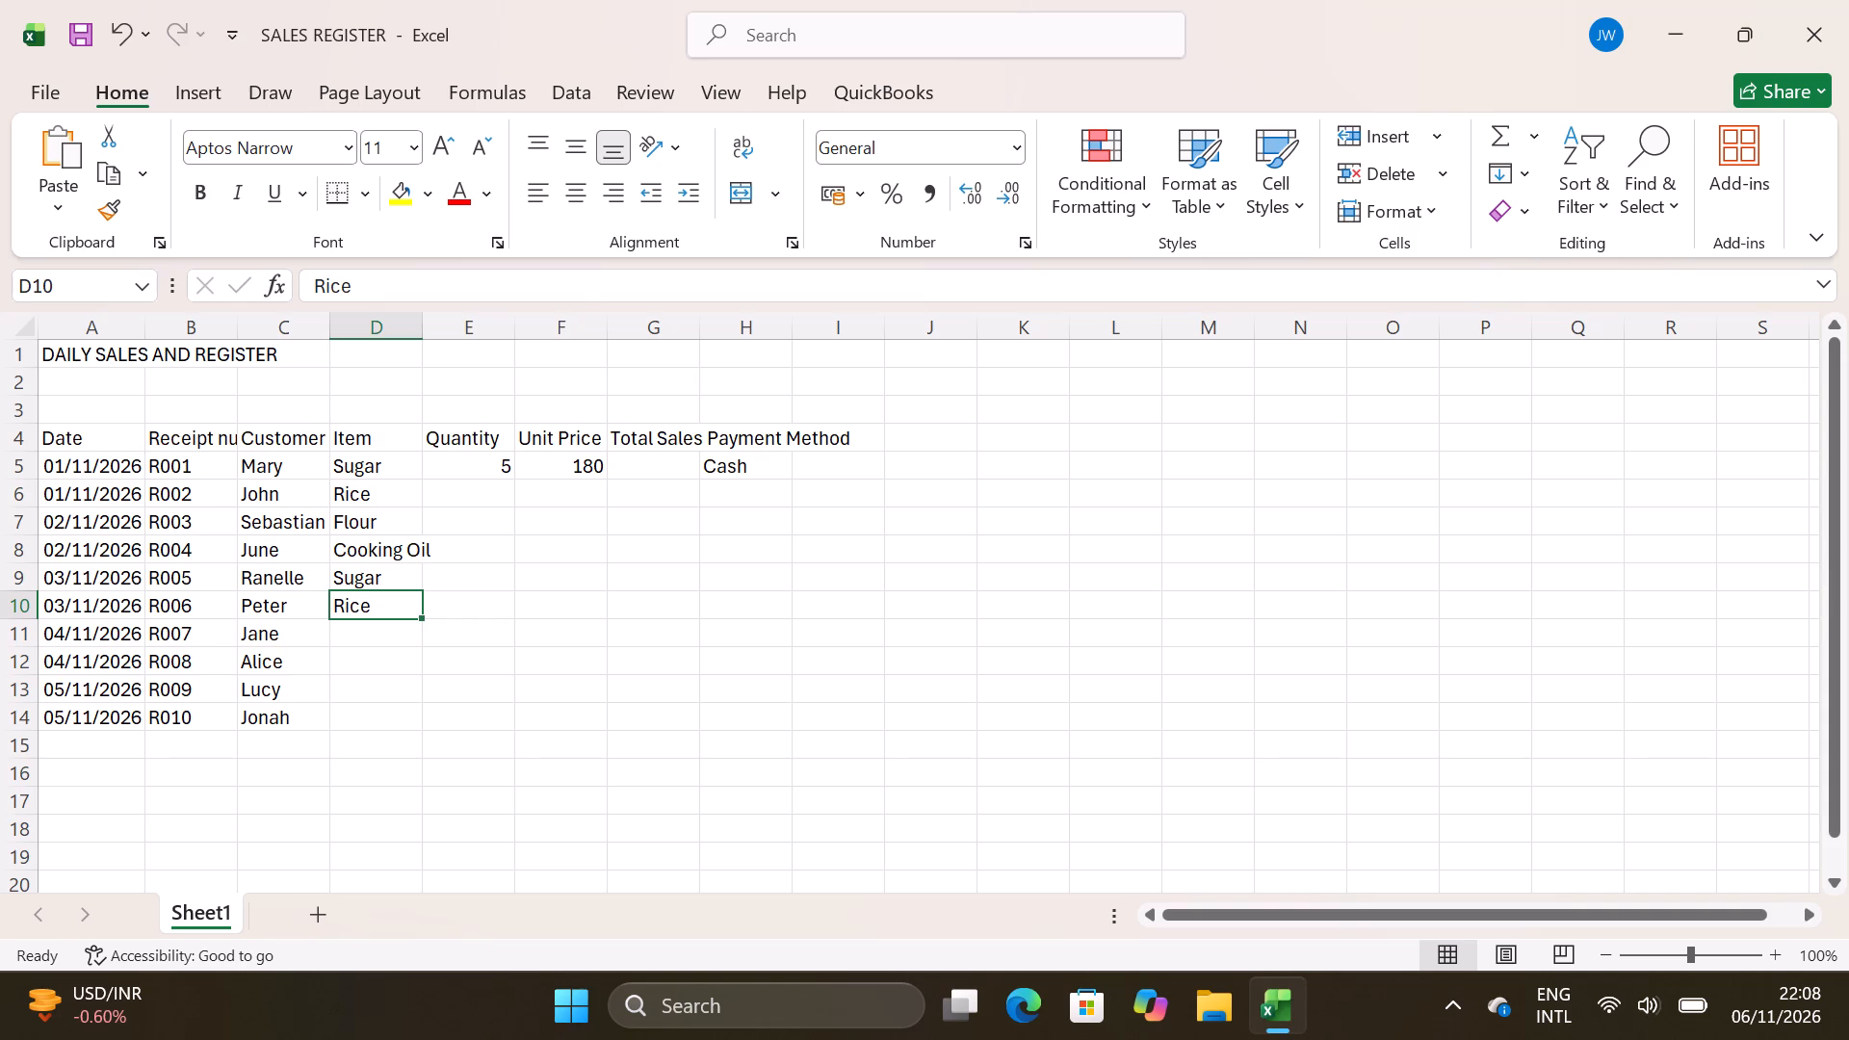
Enter the item Flour in cell D11 for receipt R007.
double_click(361, 631)
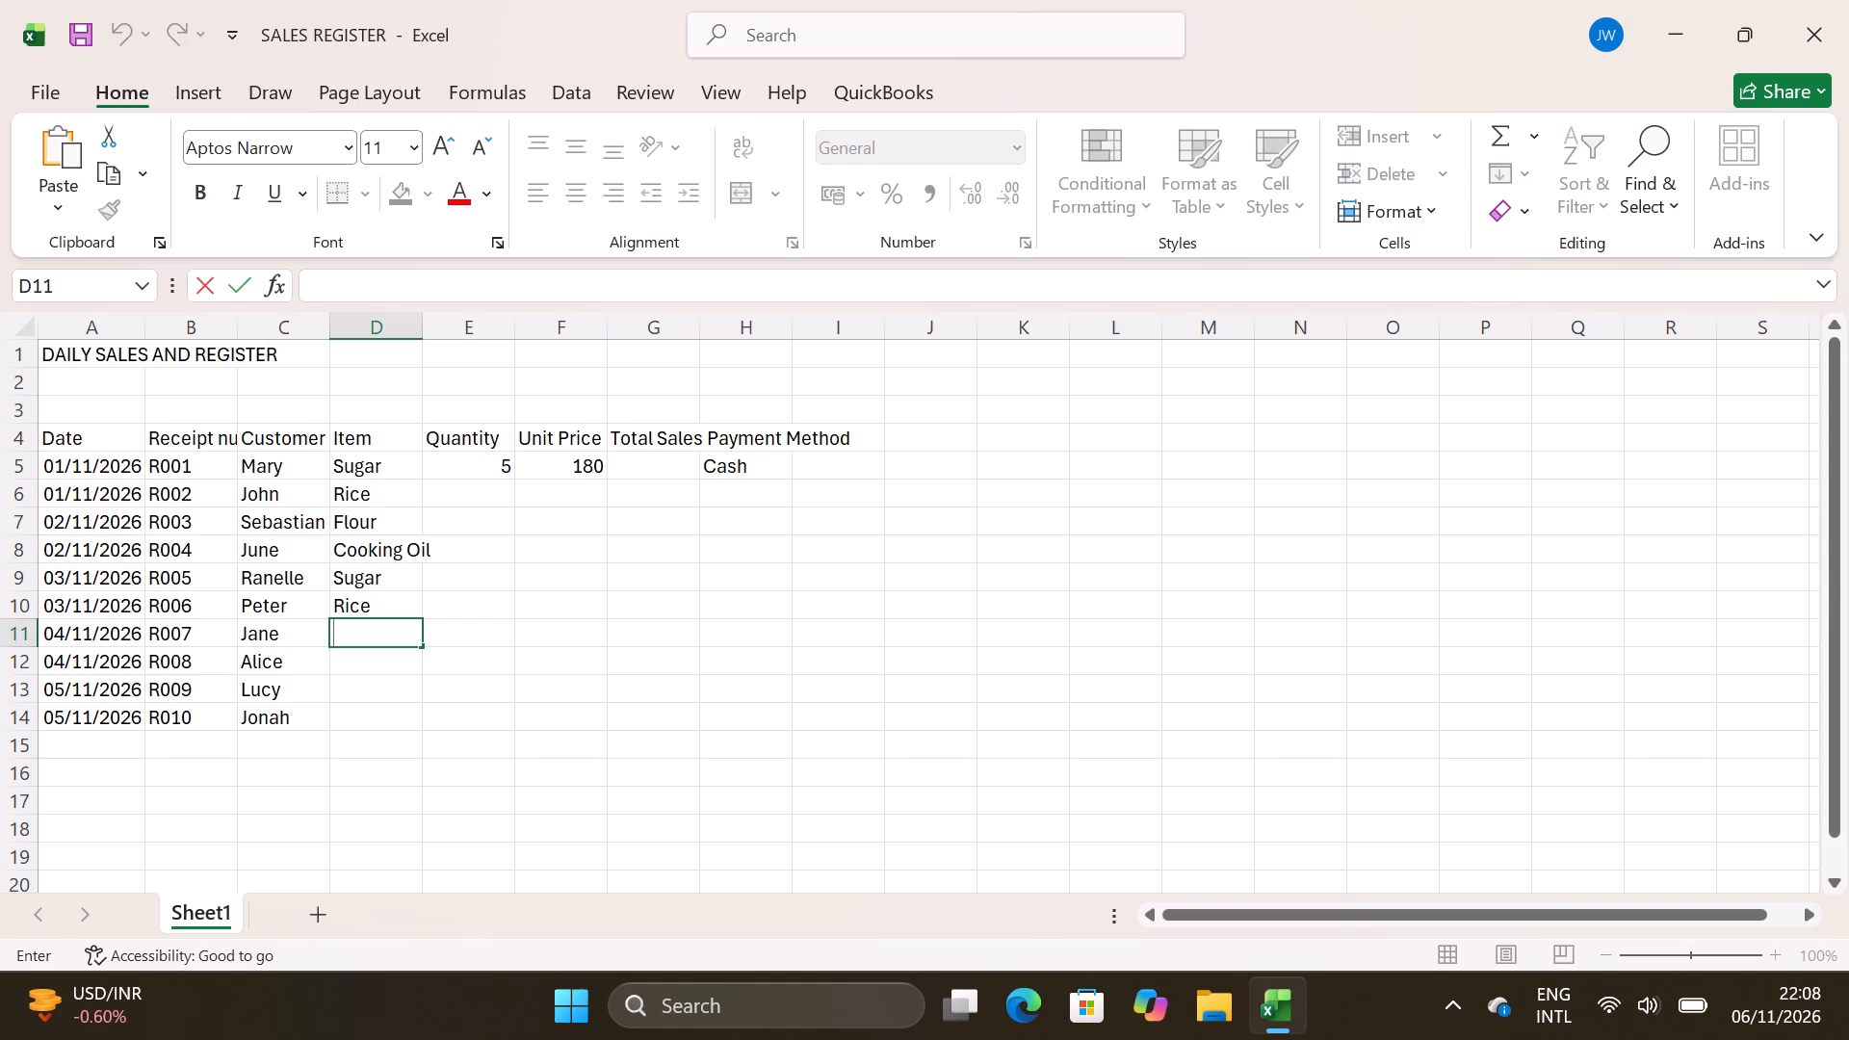
type("LOU")
key("BackSpace")
key("BackSpace")
key("BackSpace")
key("BackSpace")
key("l")
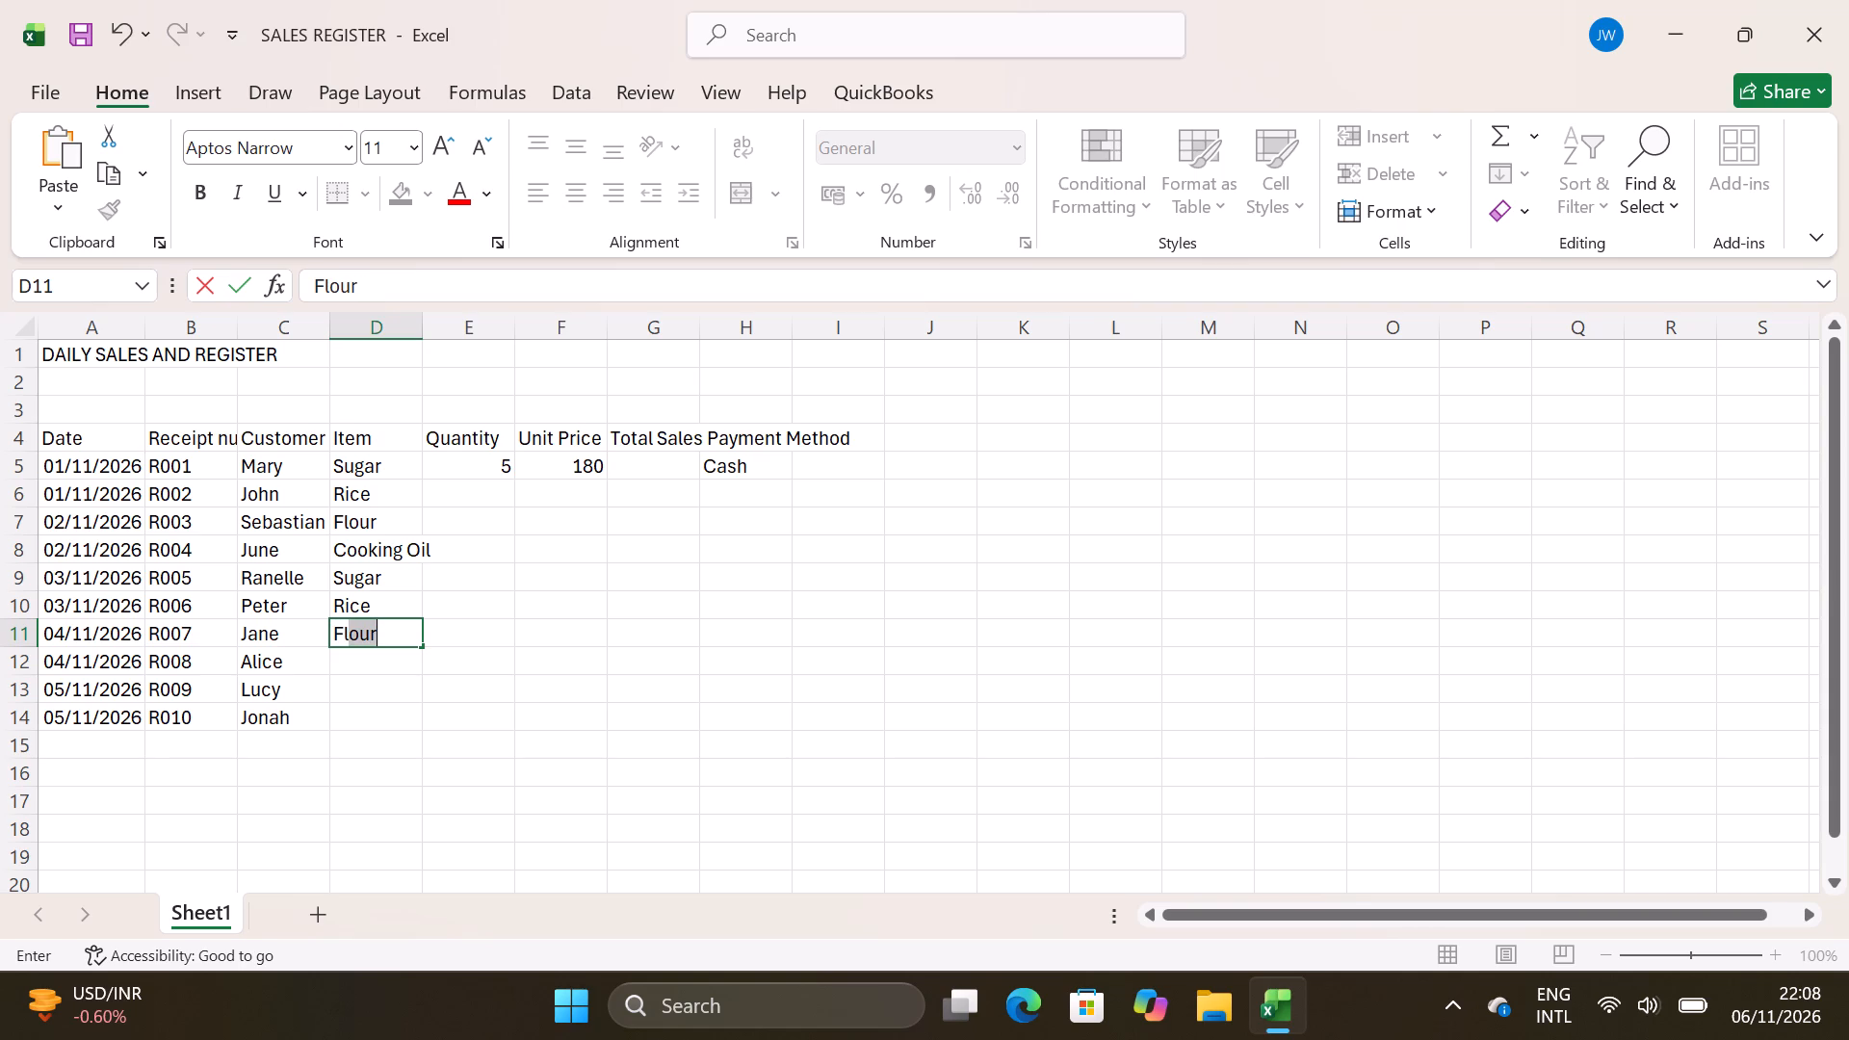
double_click(361, 655)
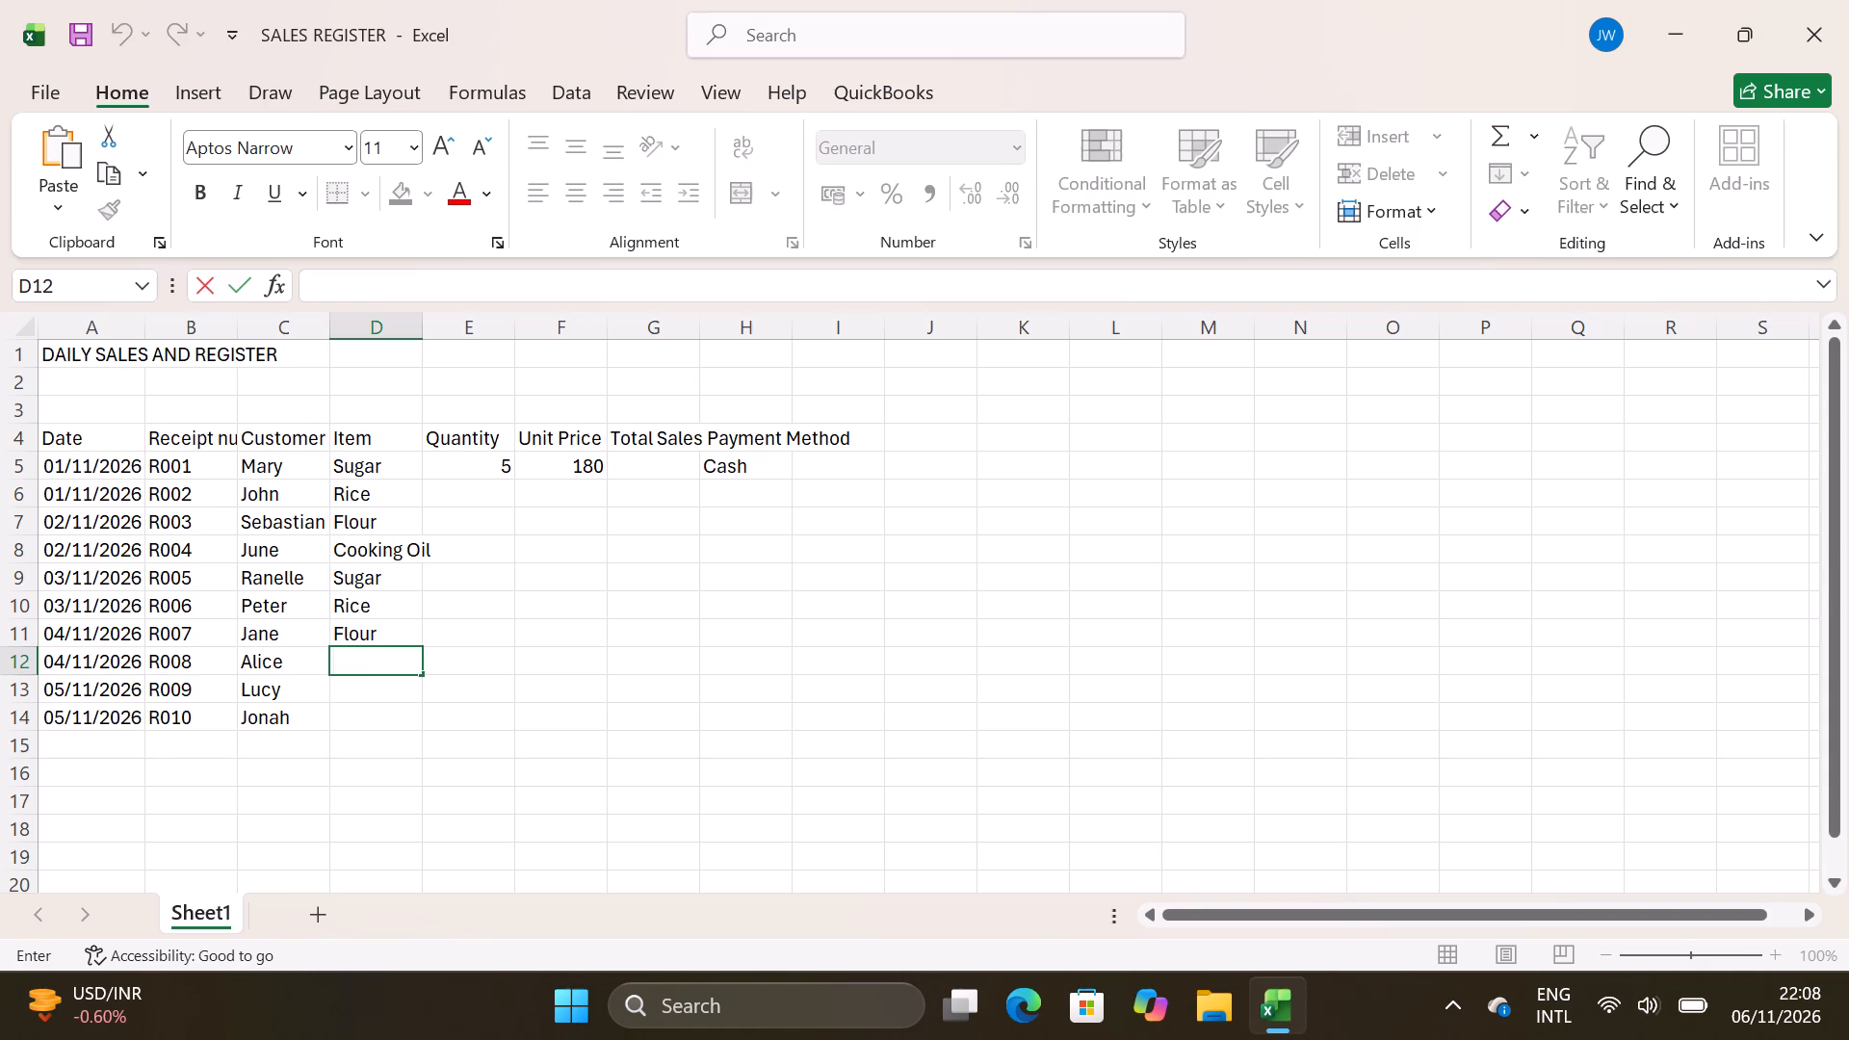
Enter the item Cooking Oil, with a capital C, in cell D12 for receipt R008.
key("c")
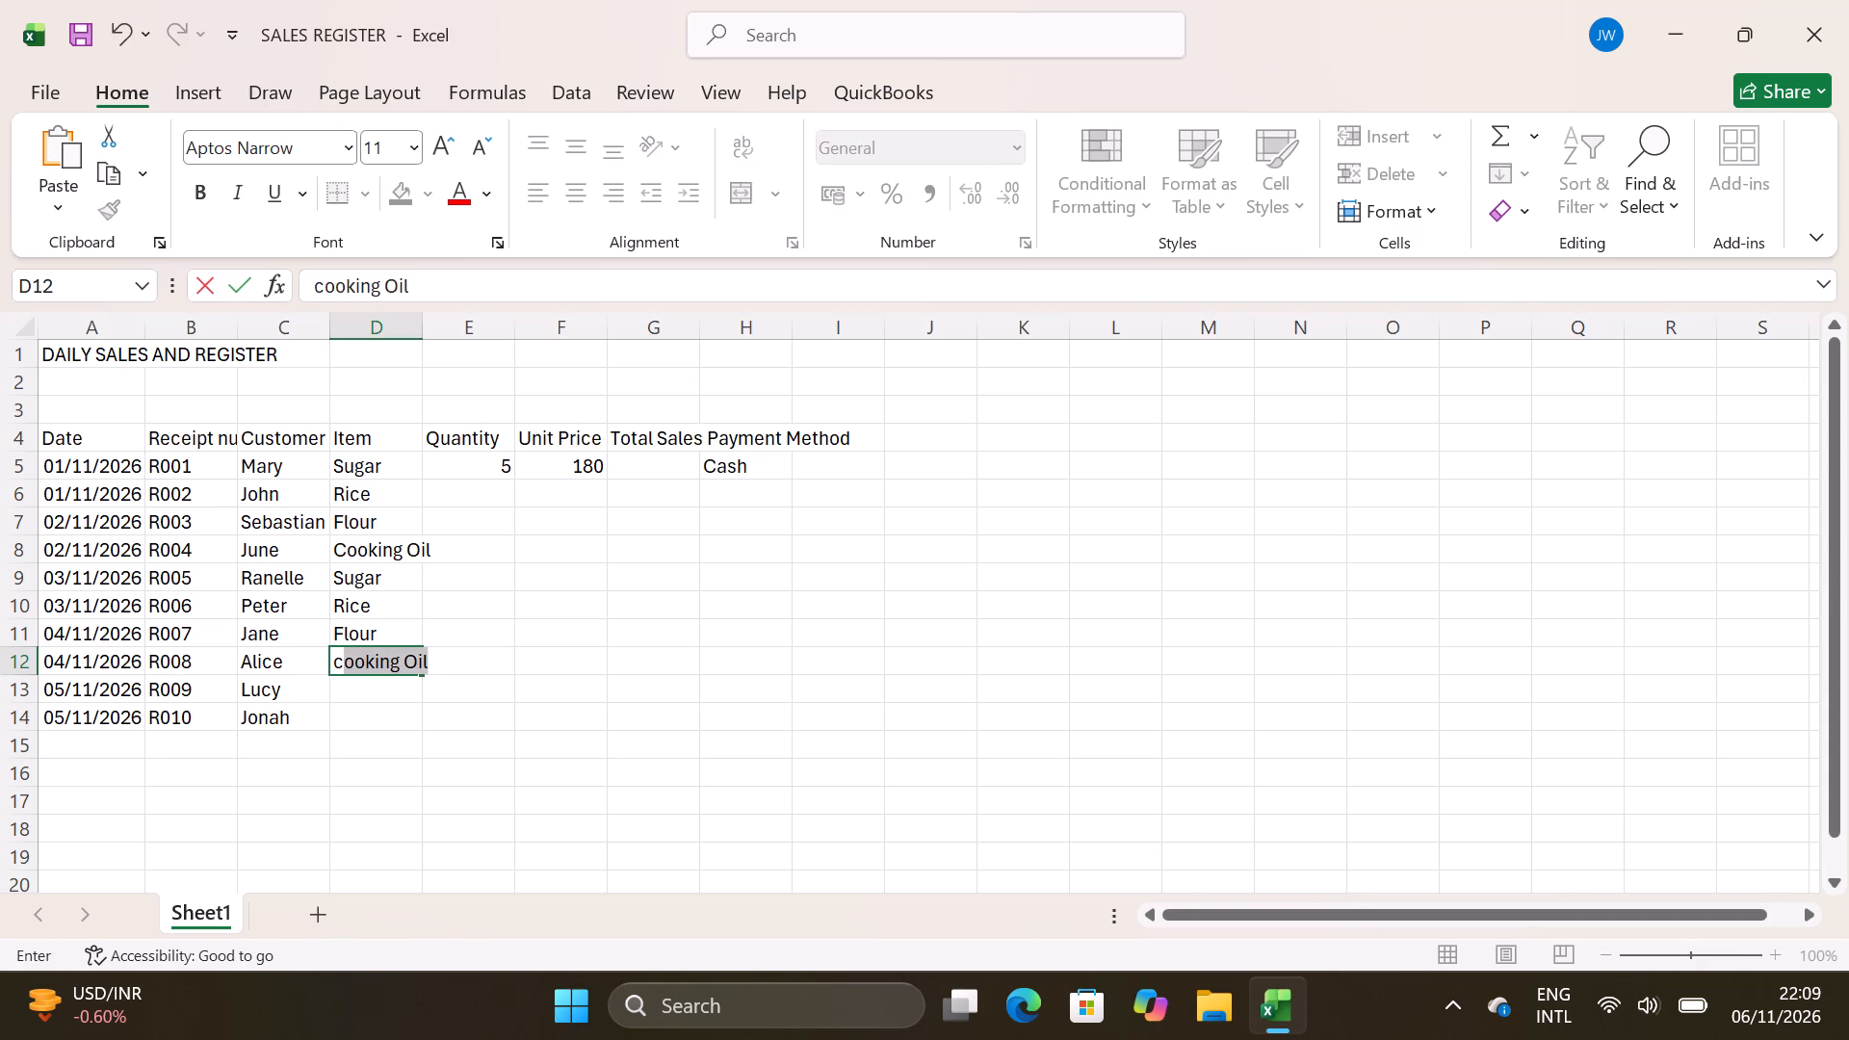
left_click(340, 659)
key("BackSpace")
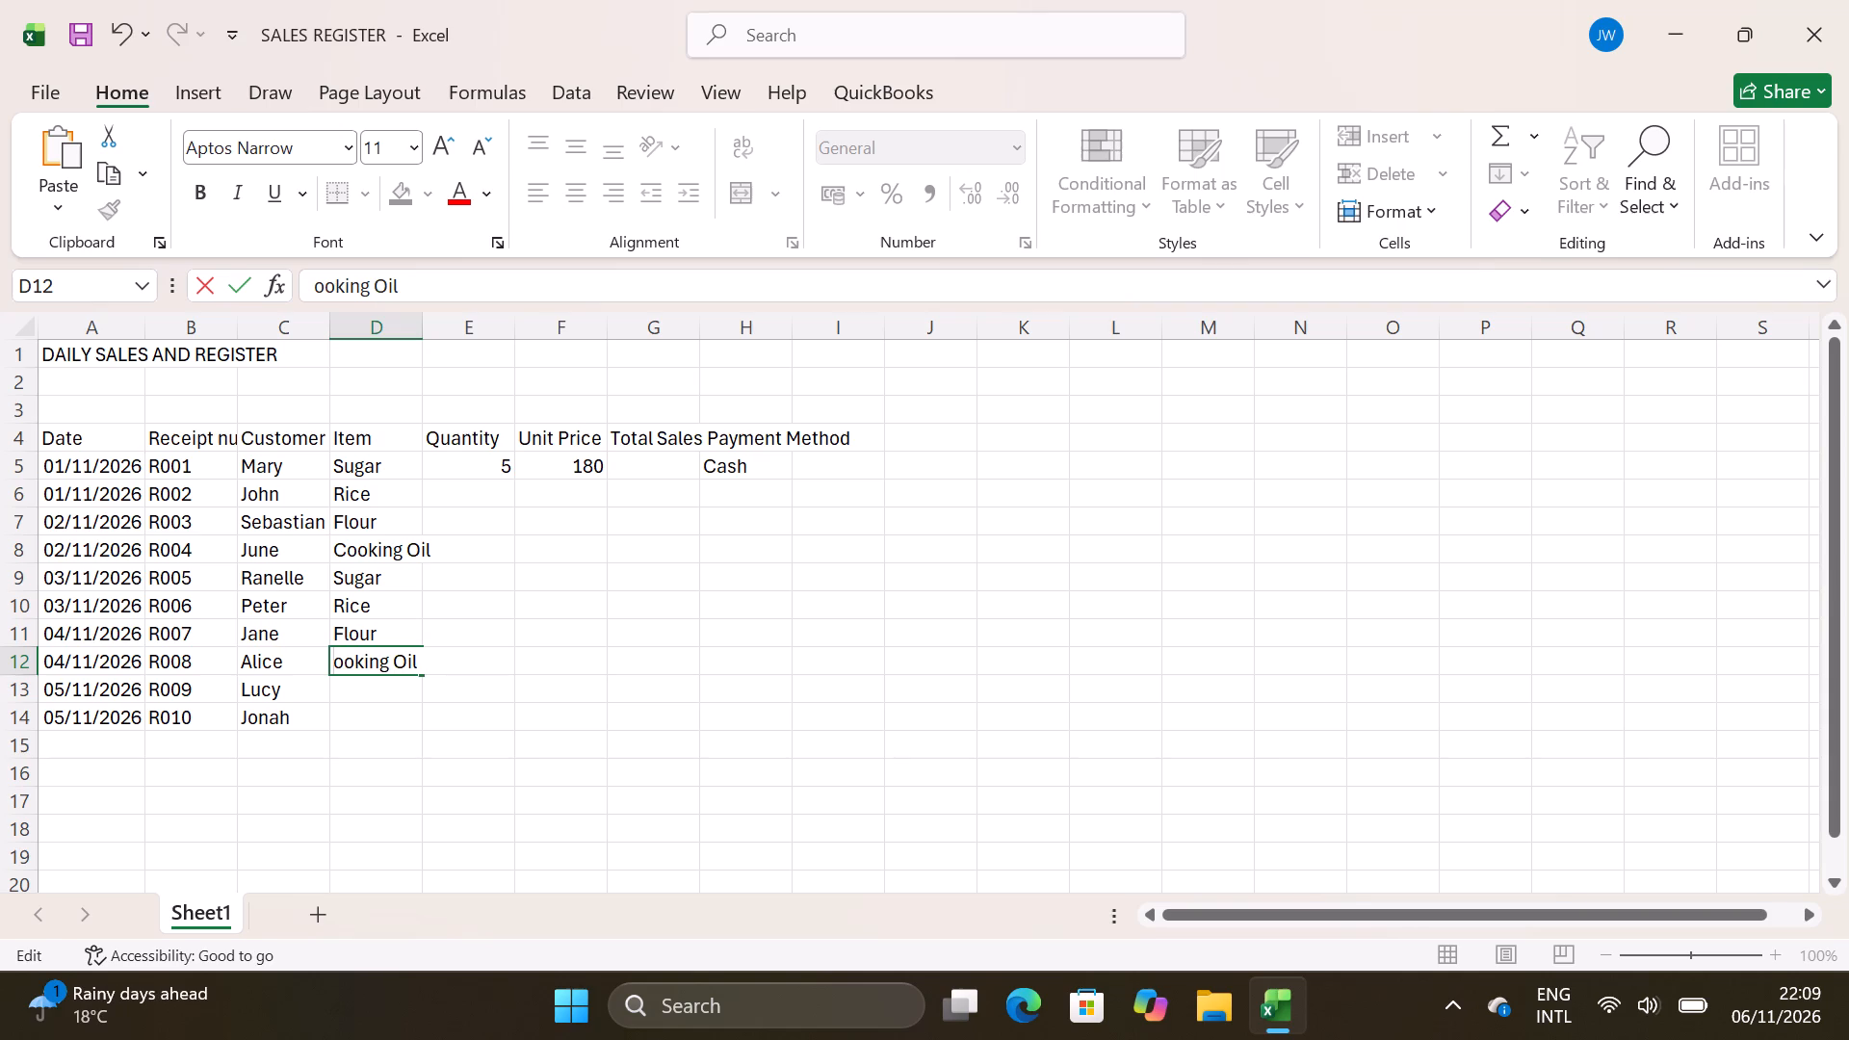
key("c")
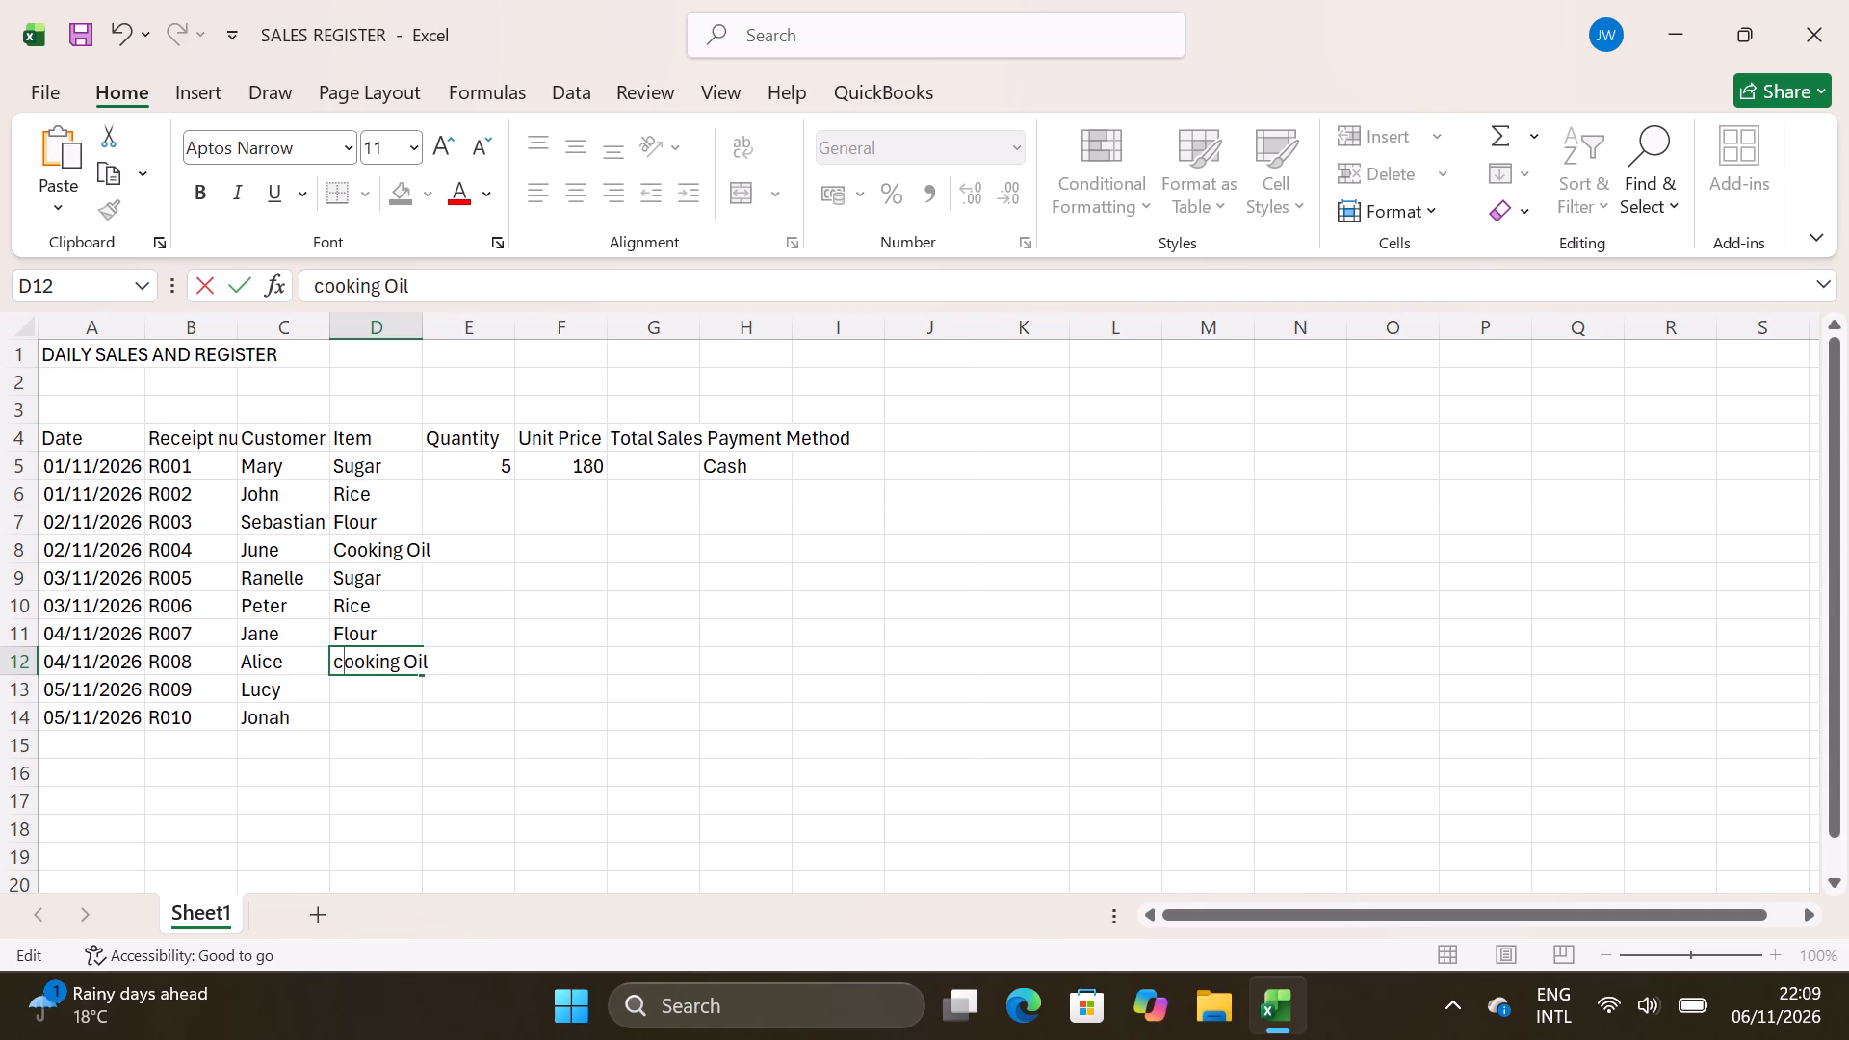
key("BackSpace")
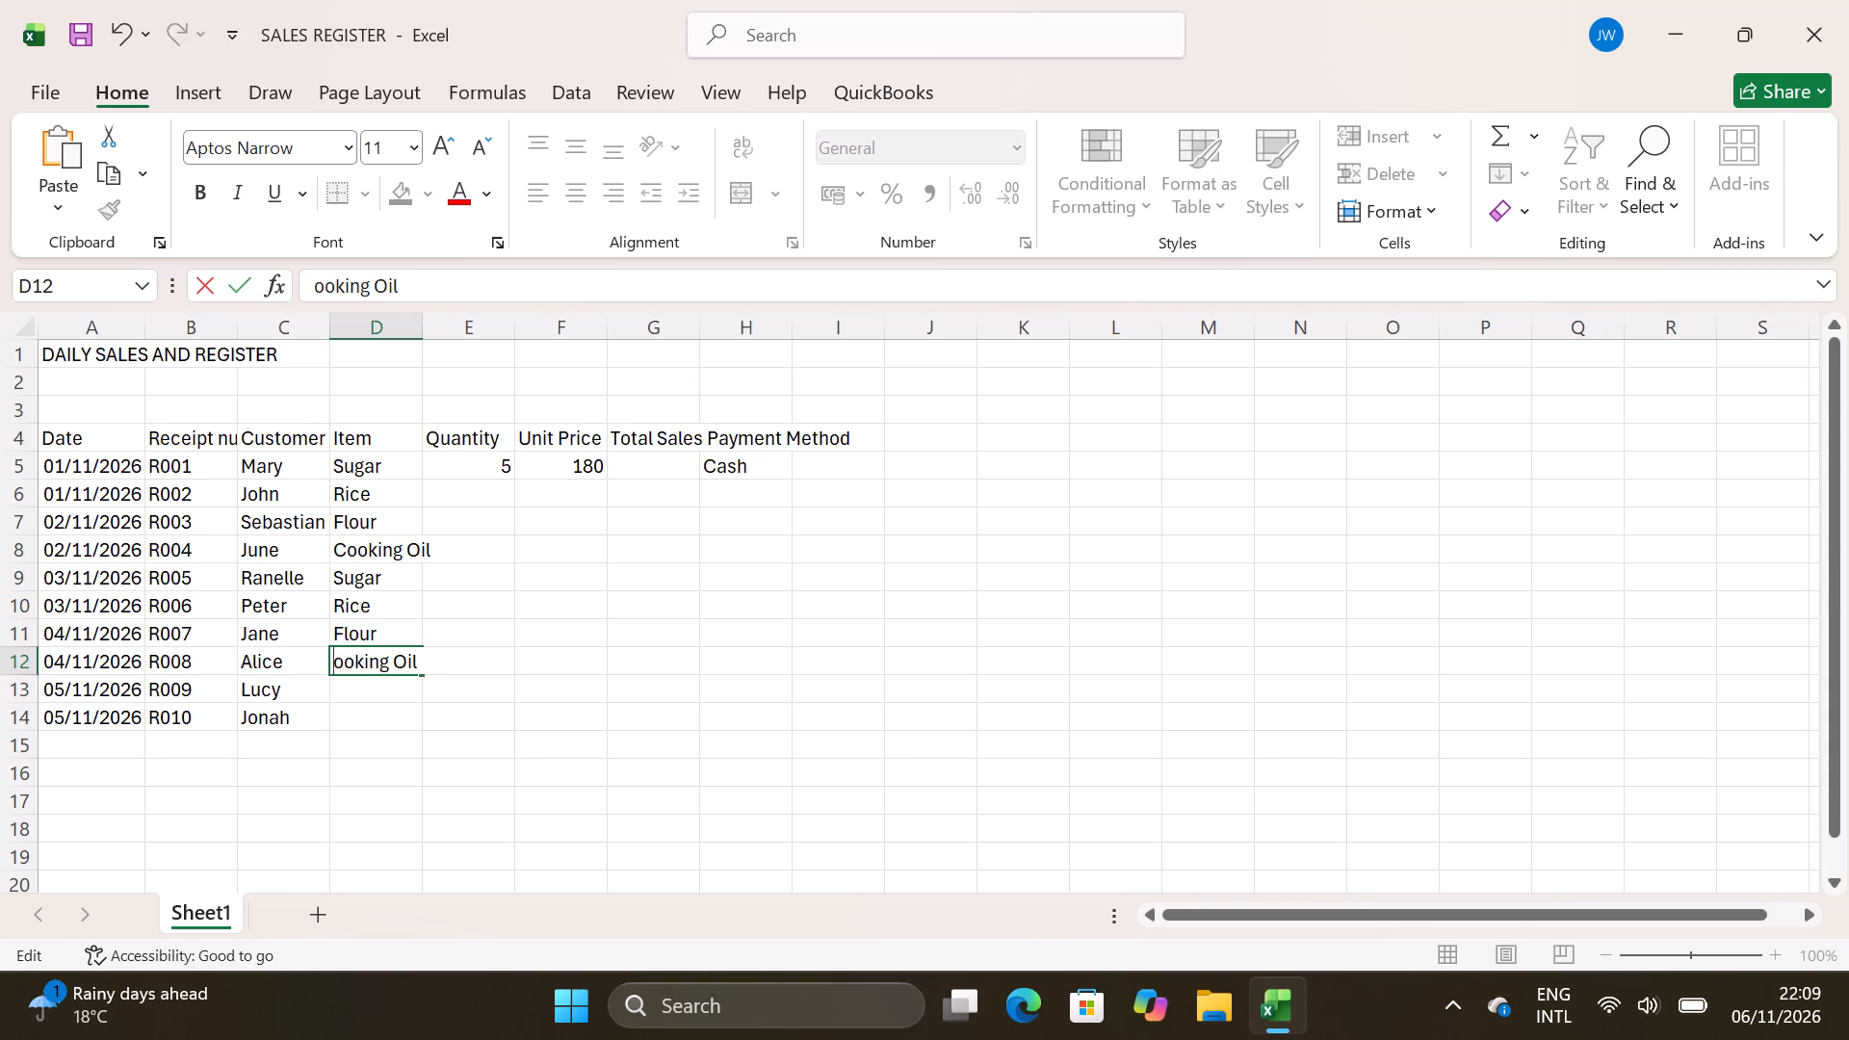
key("BackSpace")
key("BackSpace")
key("BackSpace")
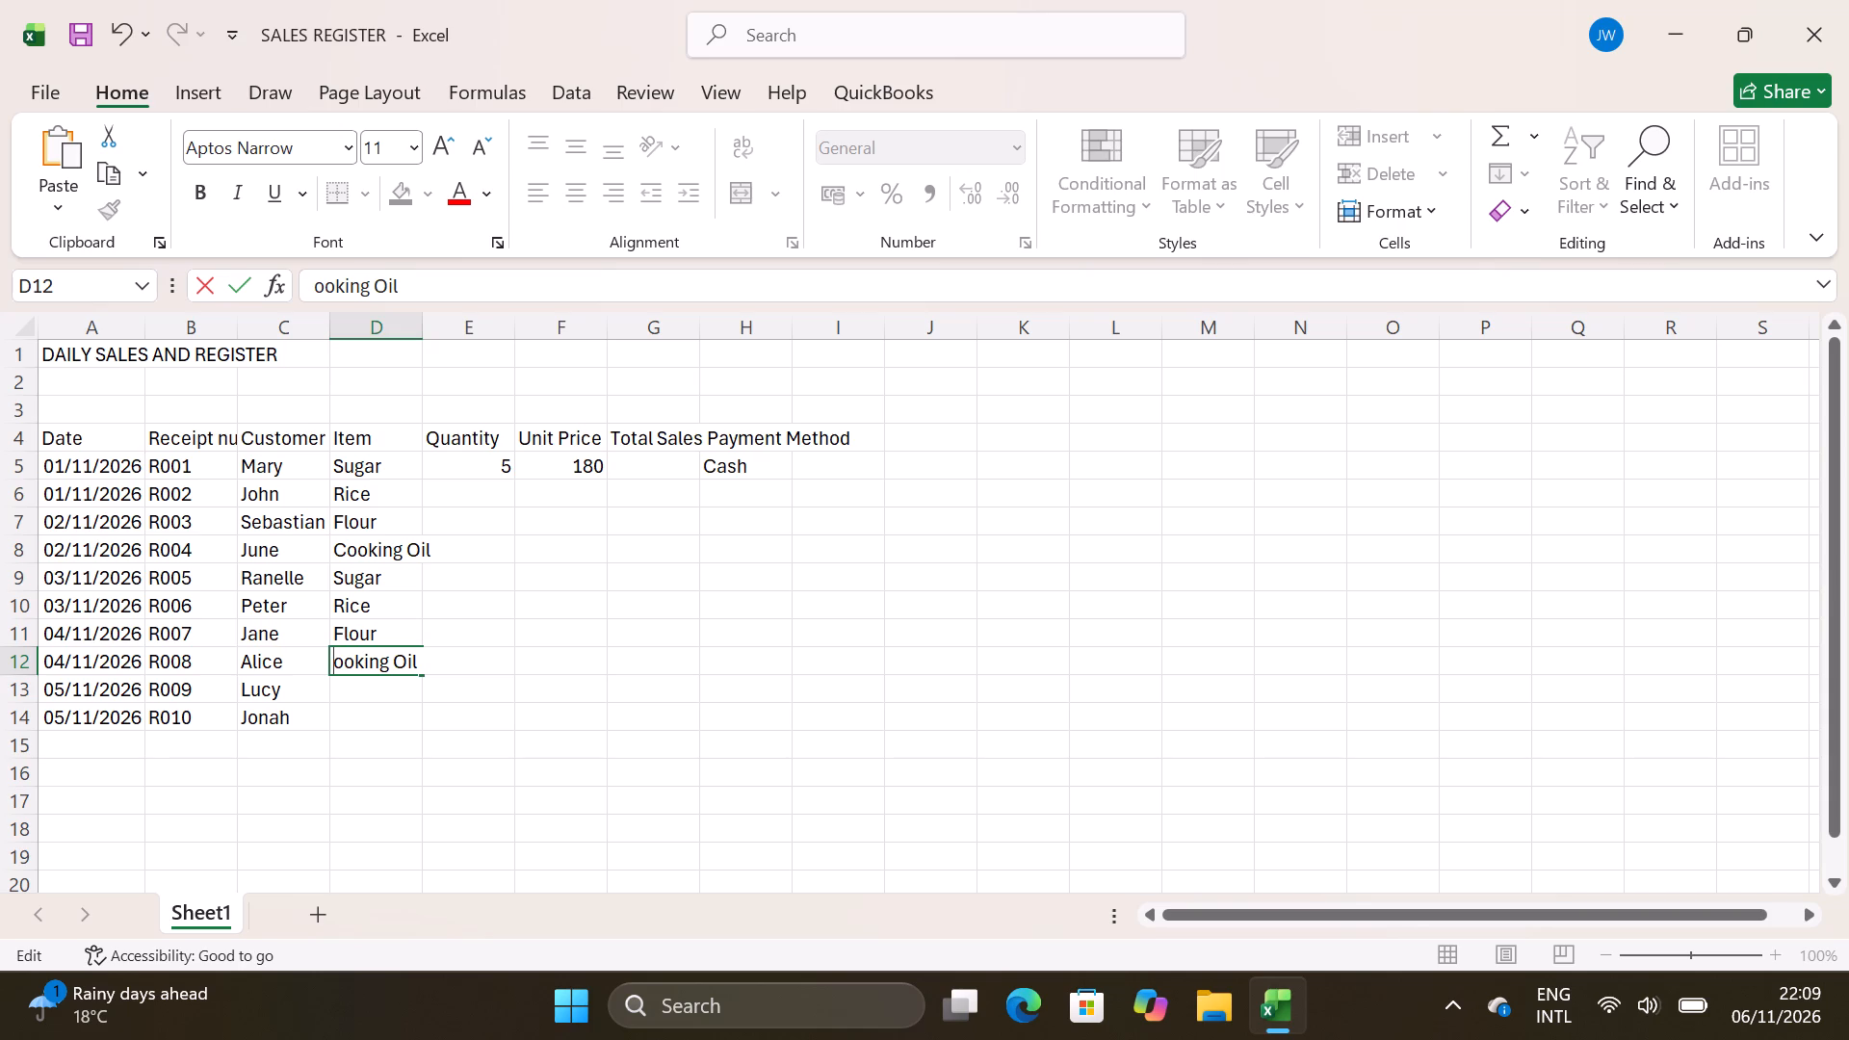
triple_click(338, 661)
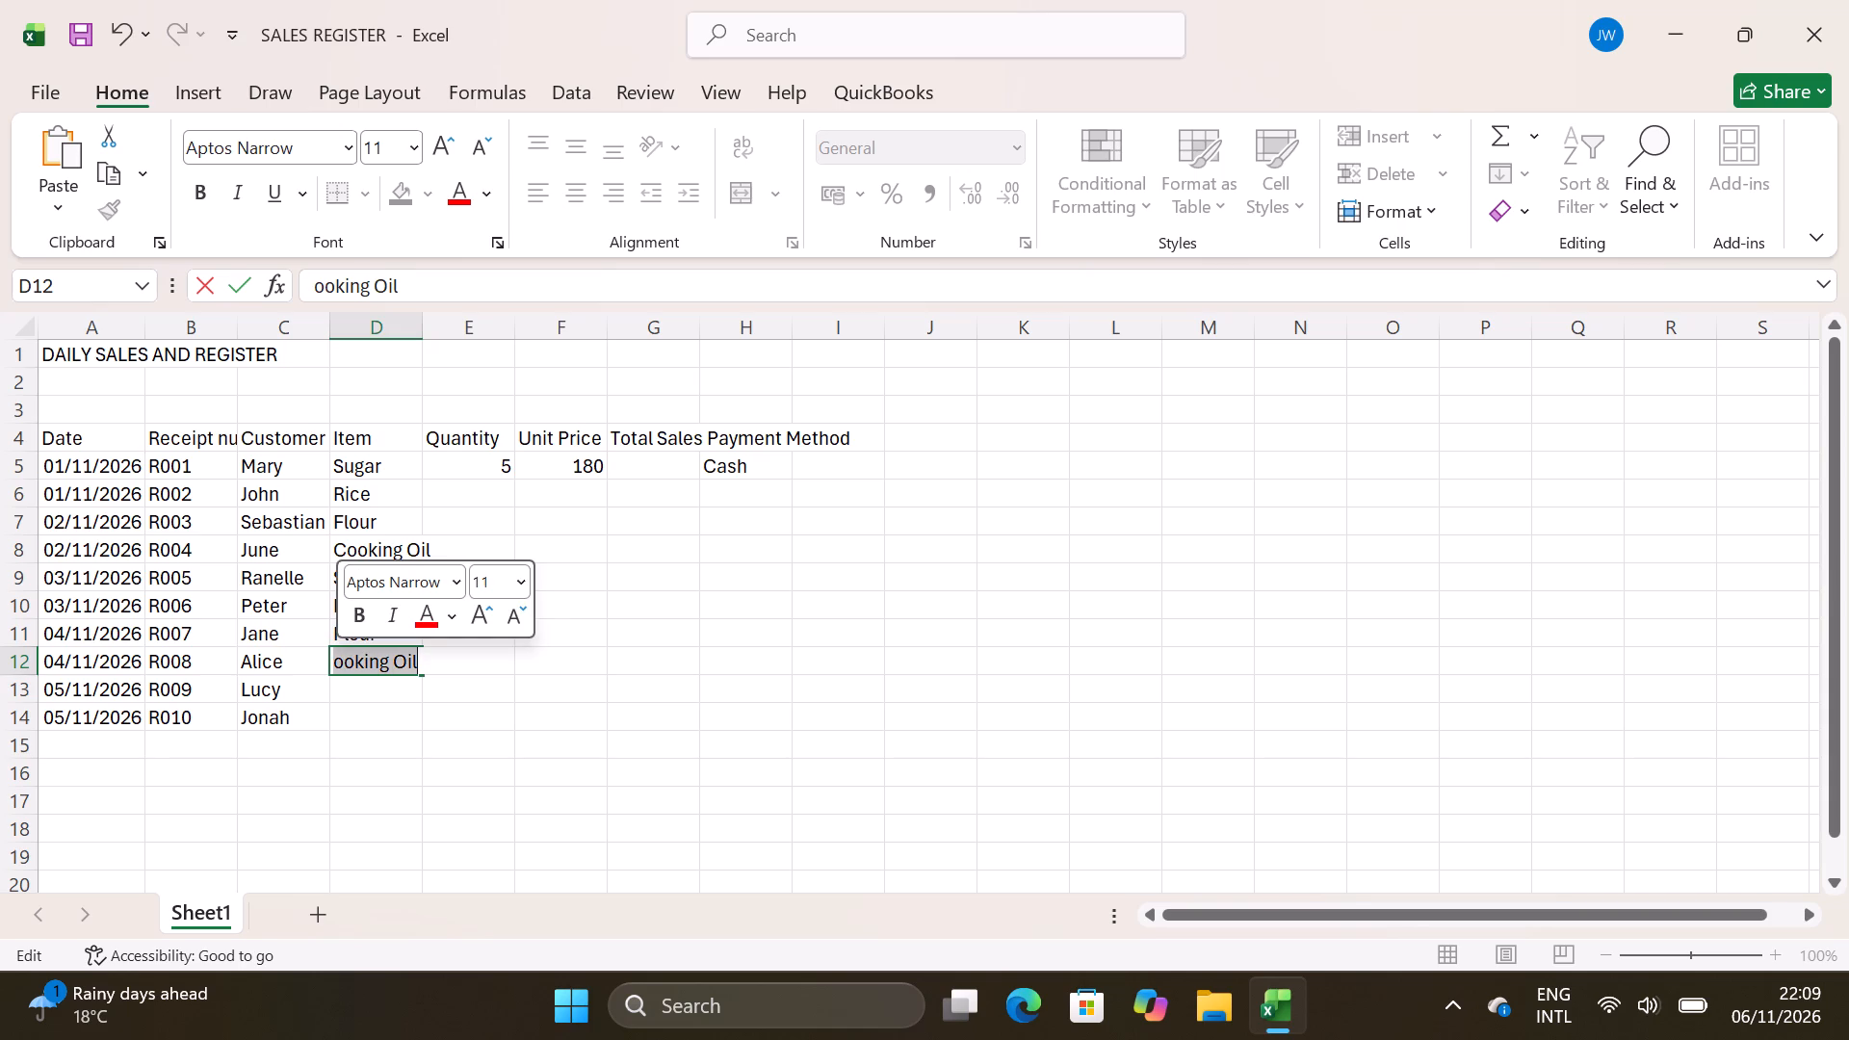
key("c")
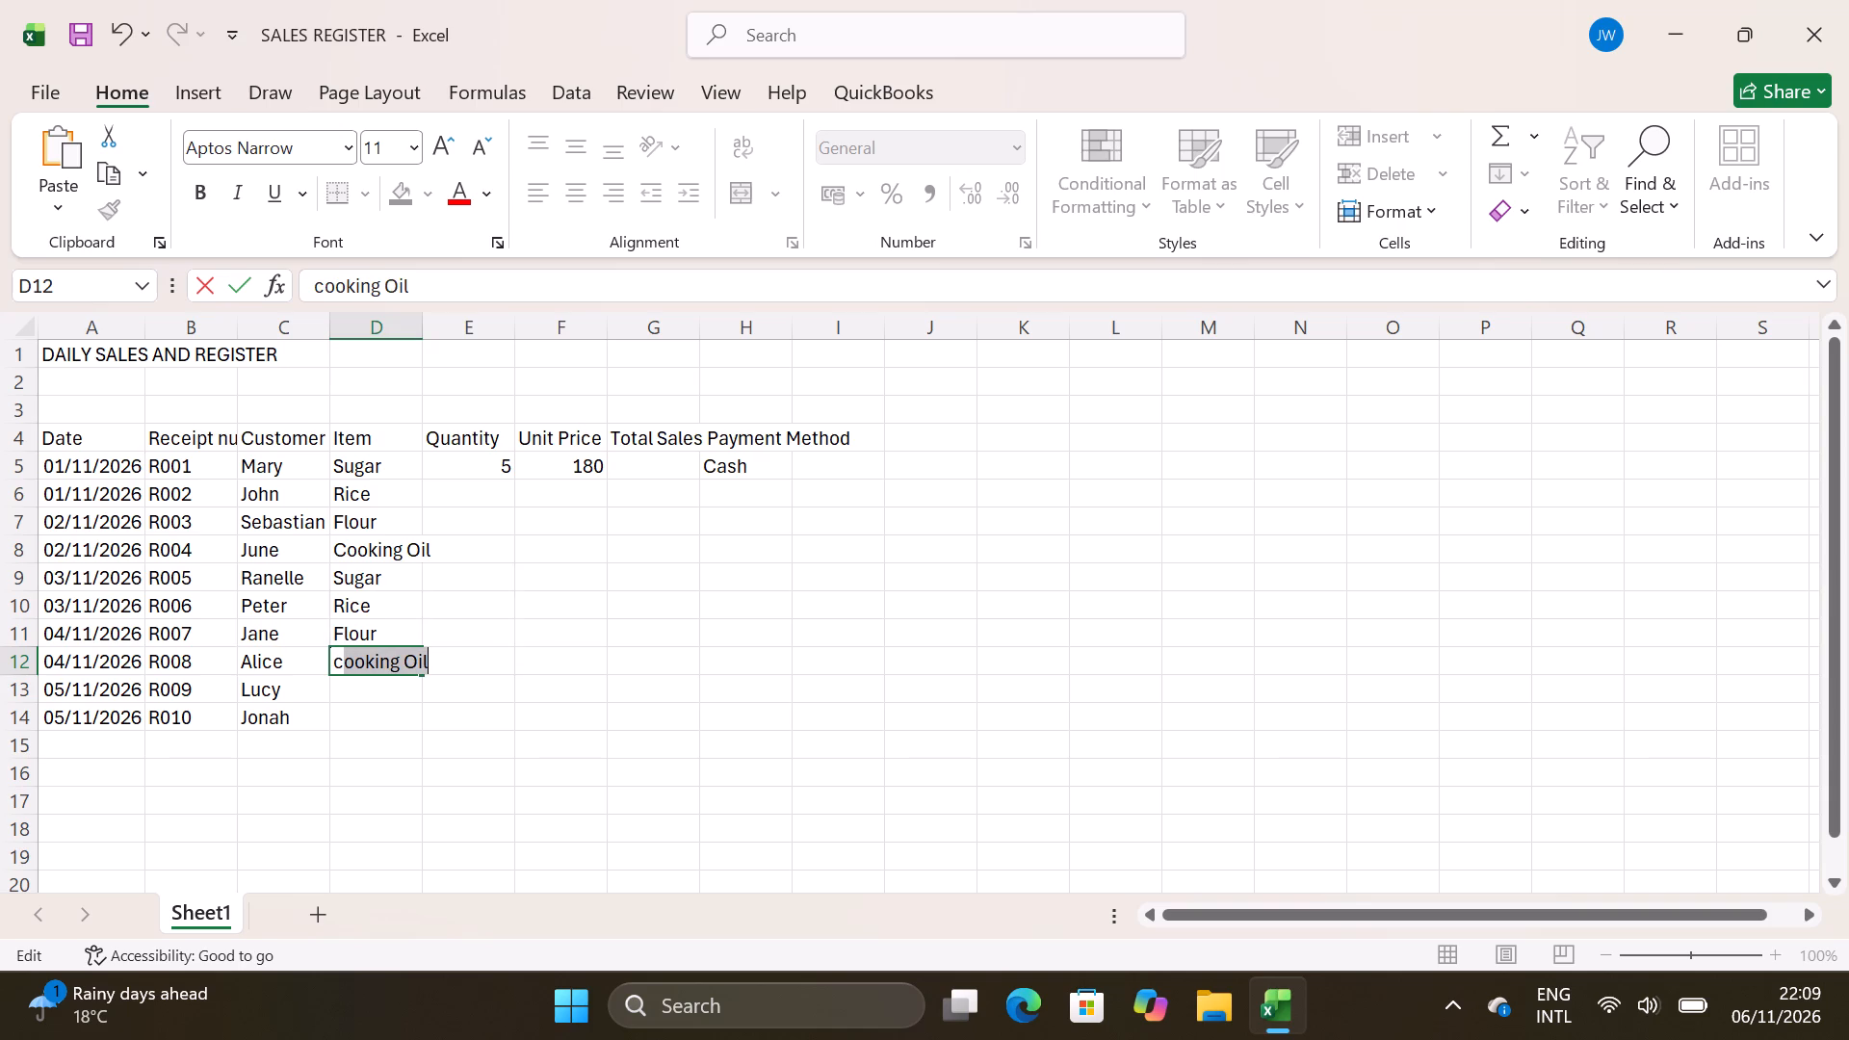
key("BackSpace")
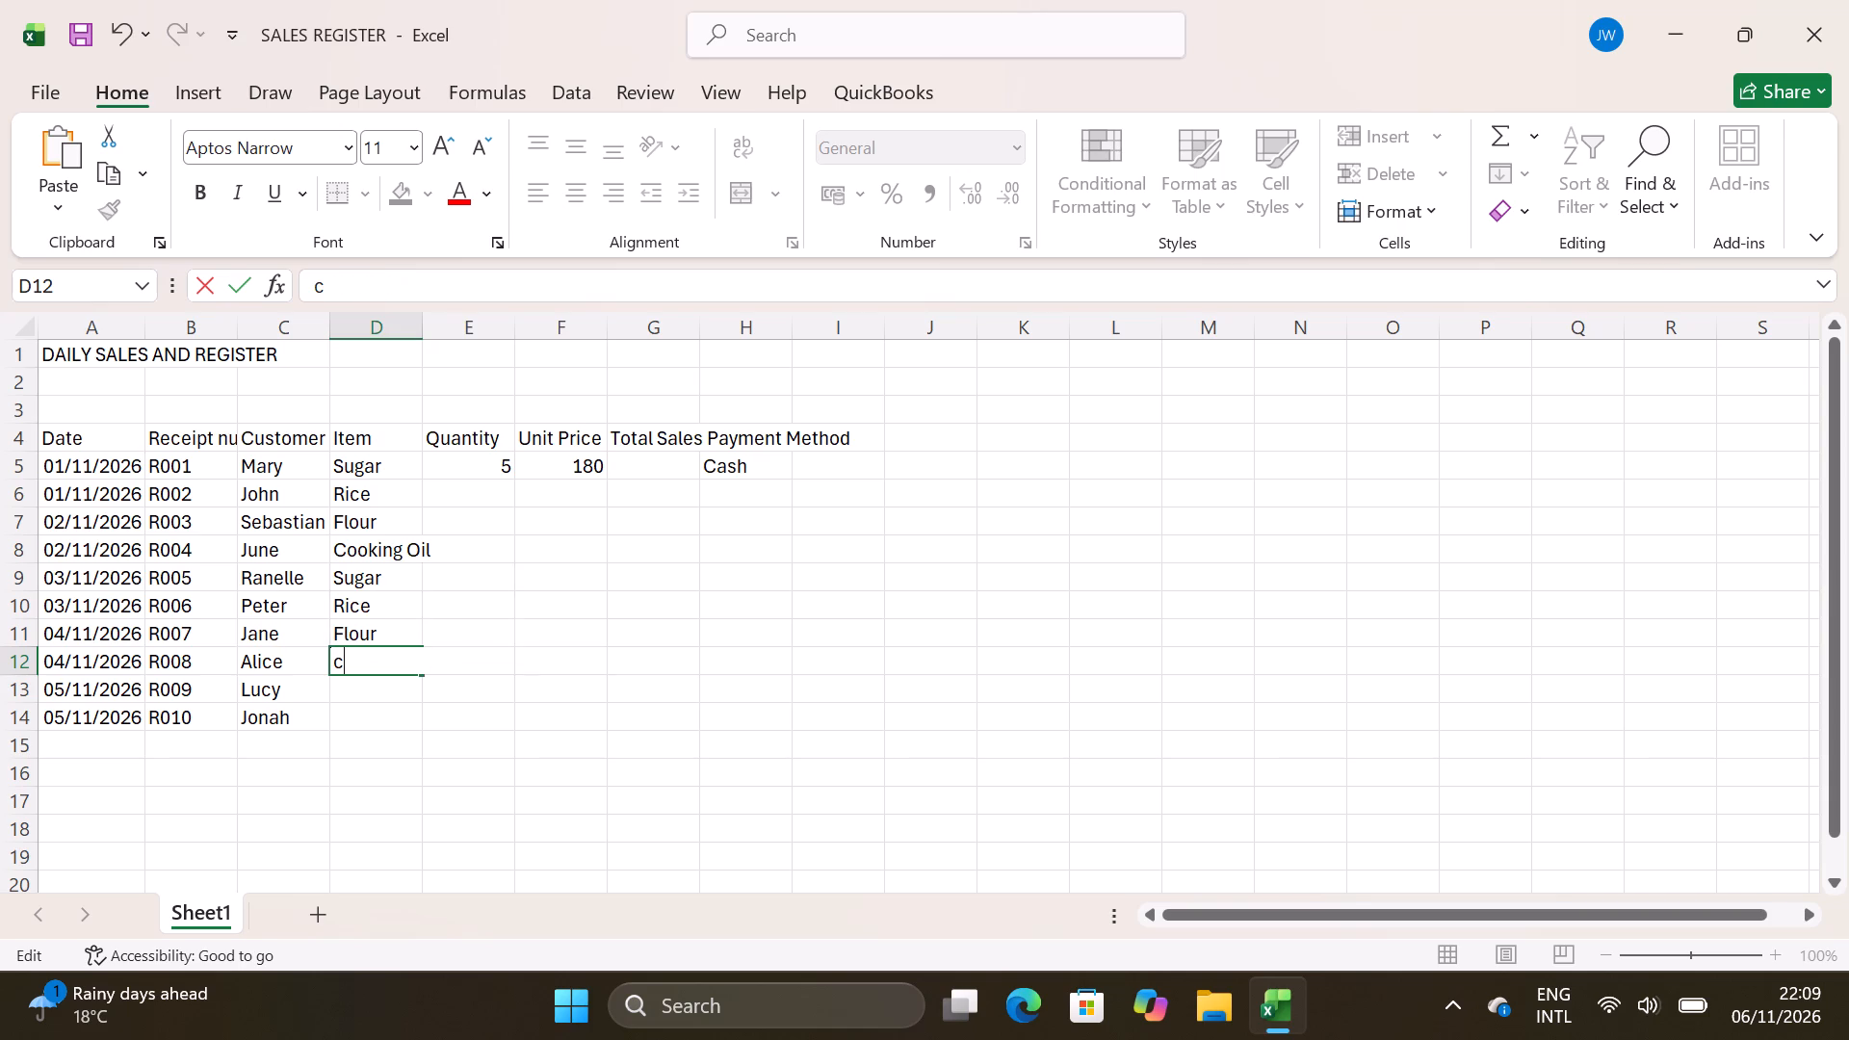
key("BackSpace")
key("c")
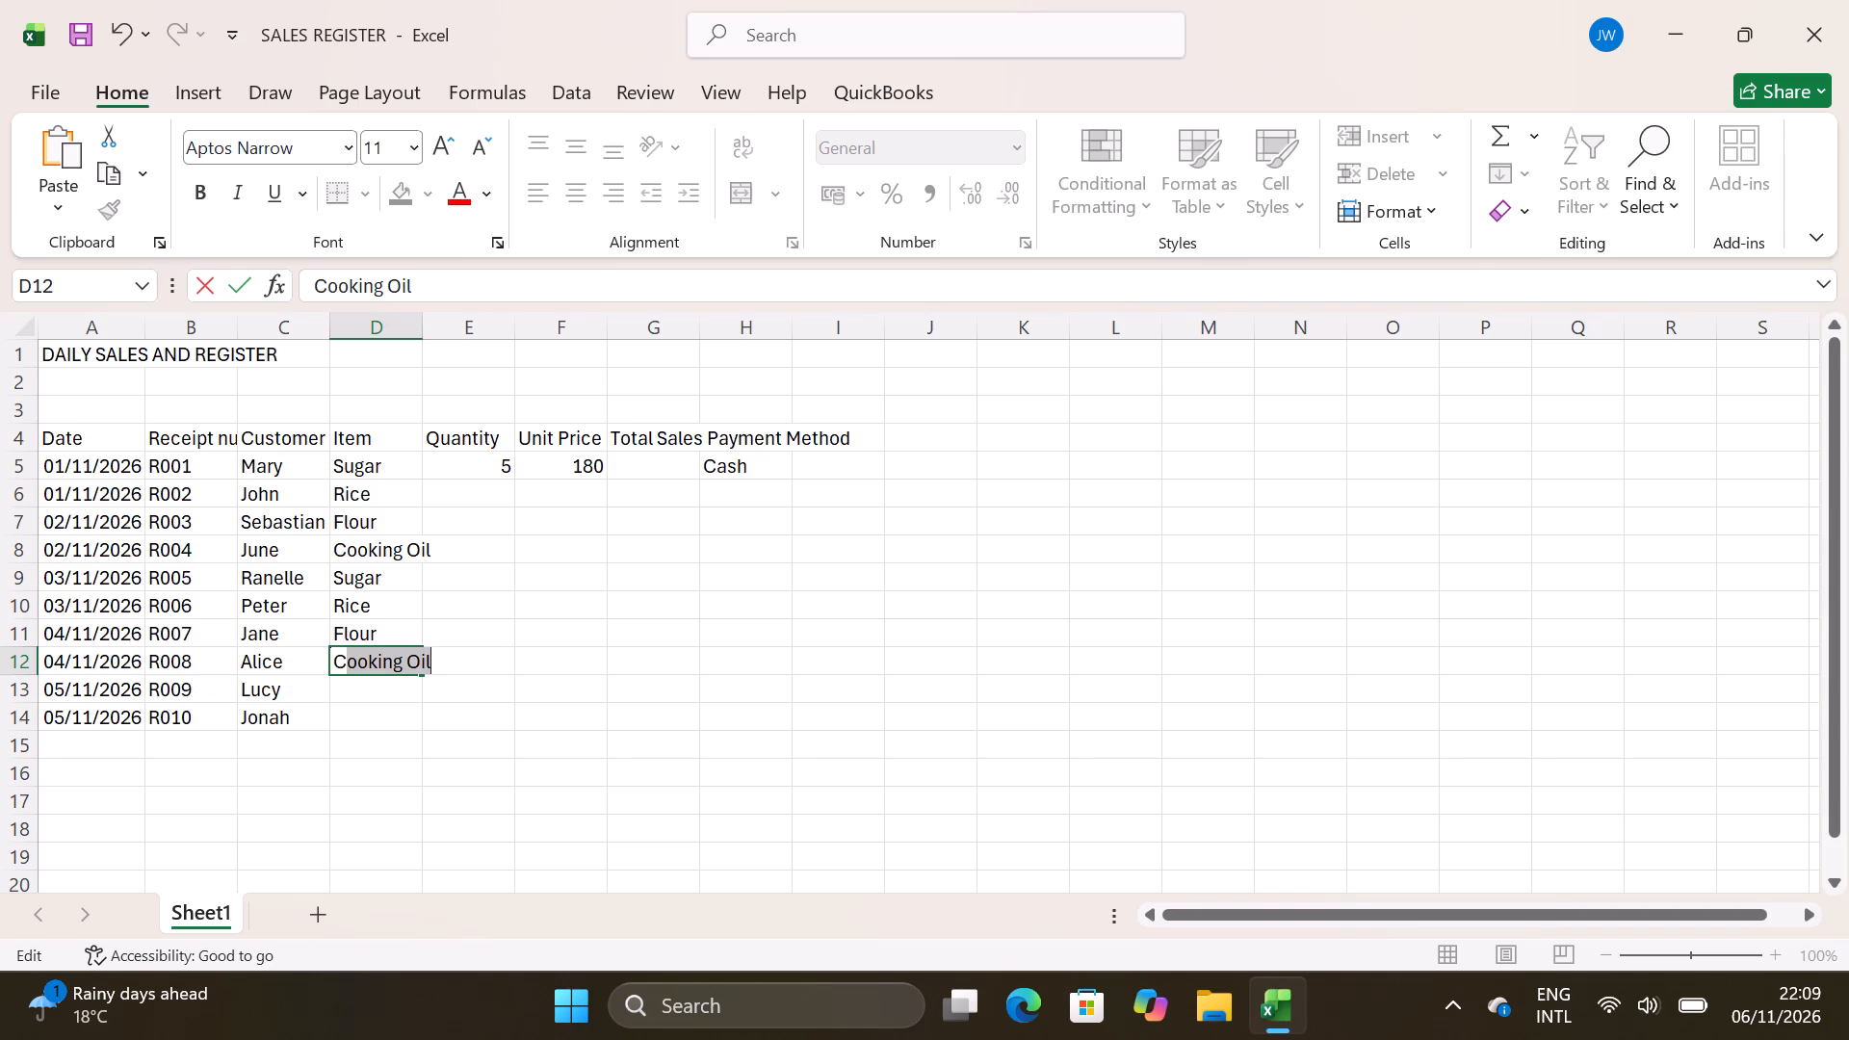
double_click(326, 684)
Enter the items Sugar and Rice in cells D13 and D14 for receipts R009 and R010.
double_click(364, 701)
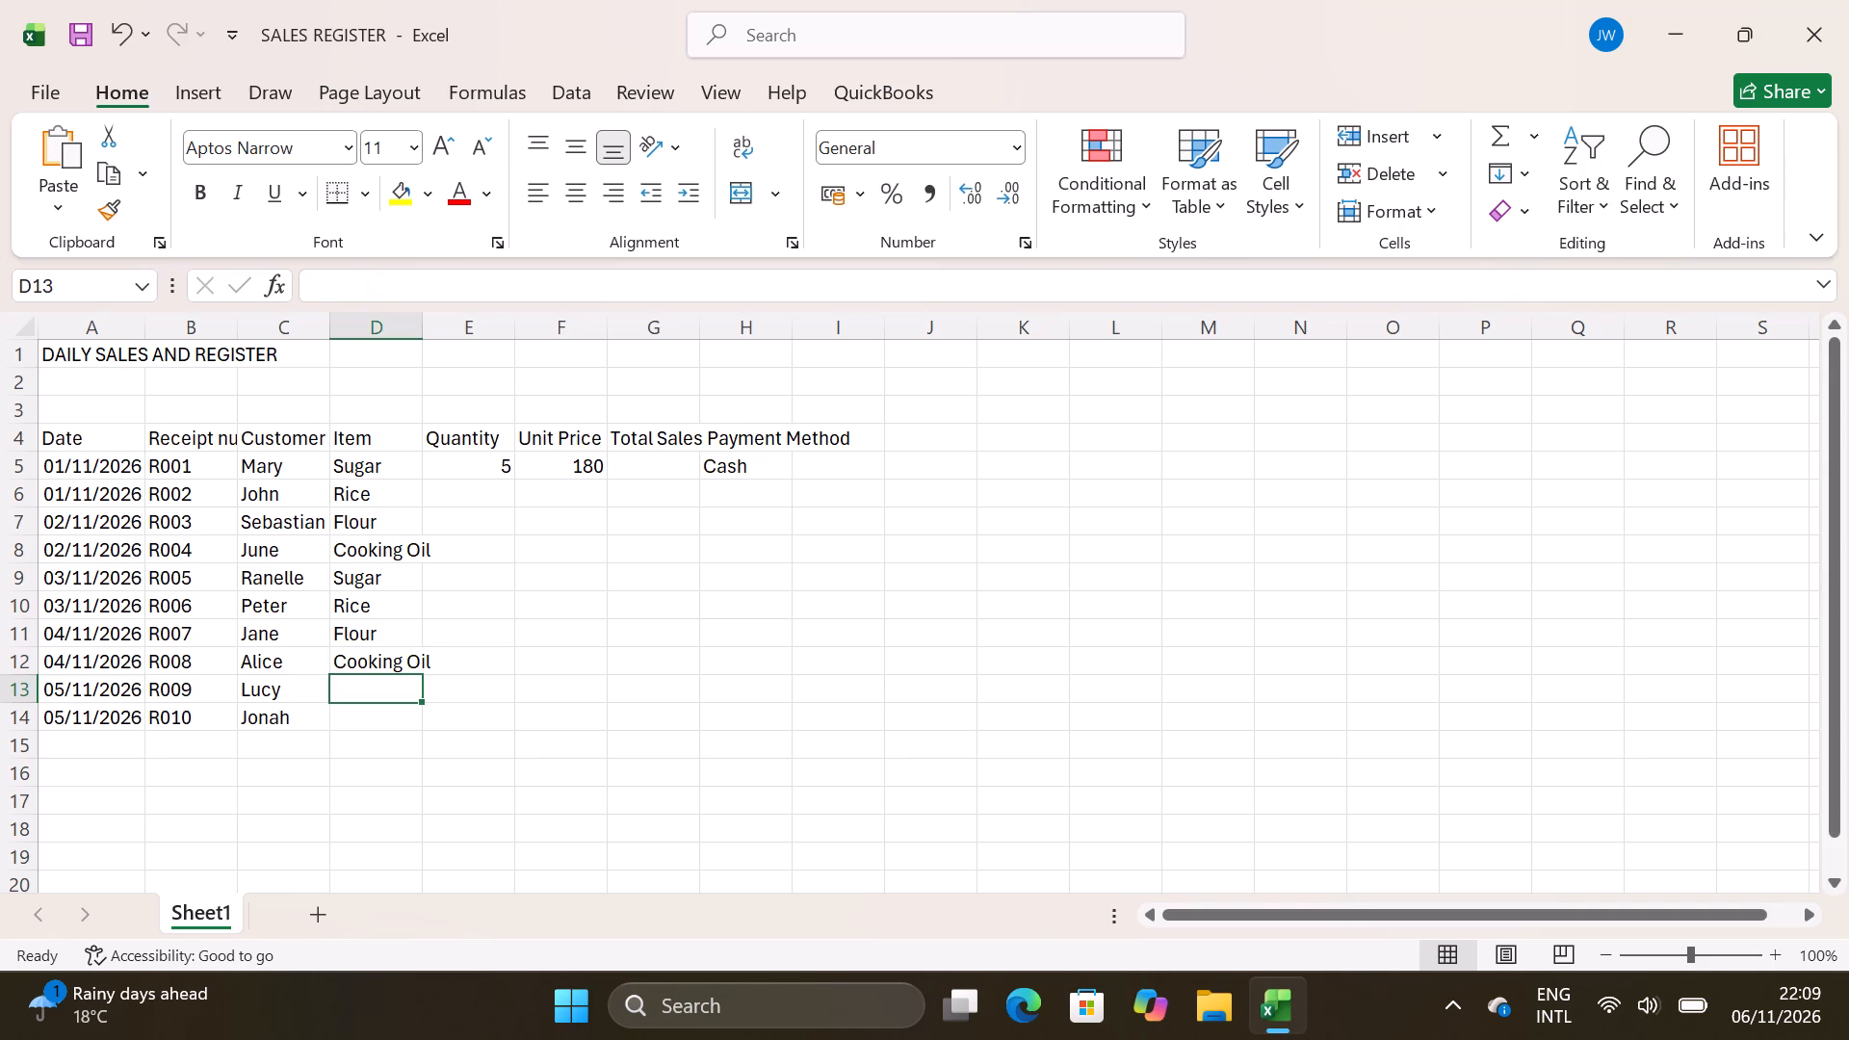
key("s")
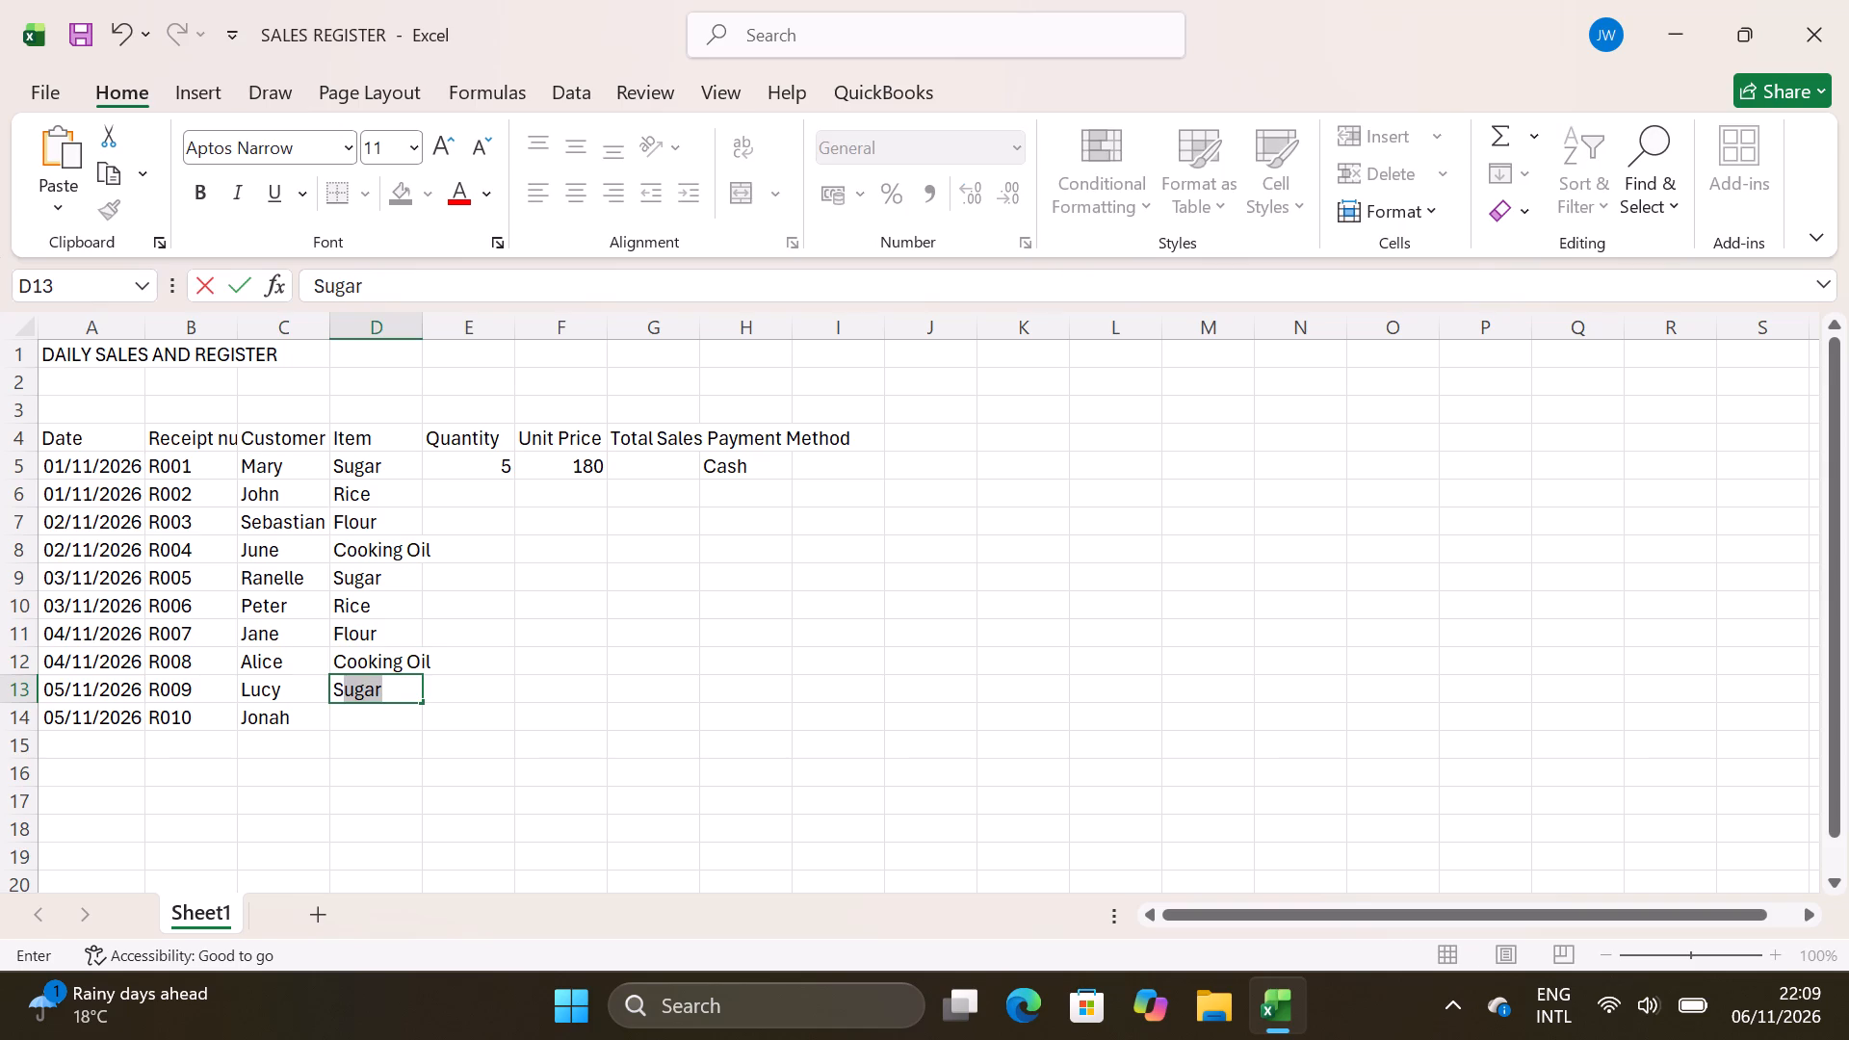
left_click_drag(355, 739, 351, 712)
left_click(351, 712)
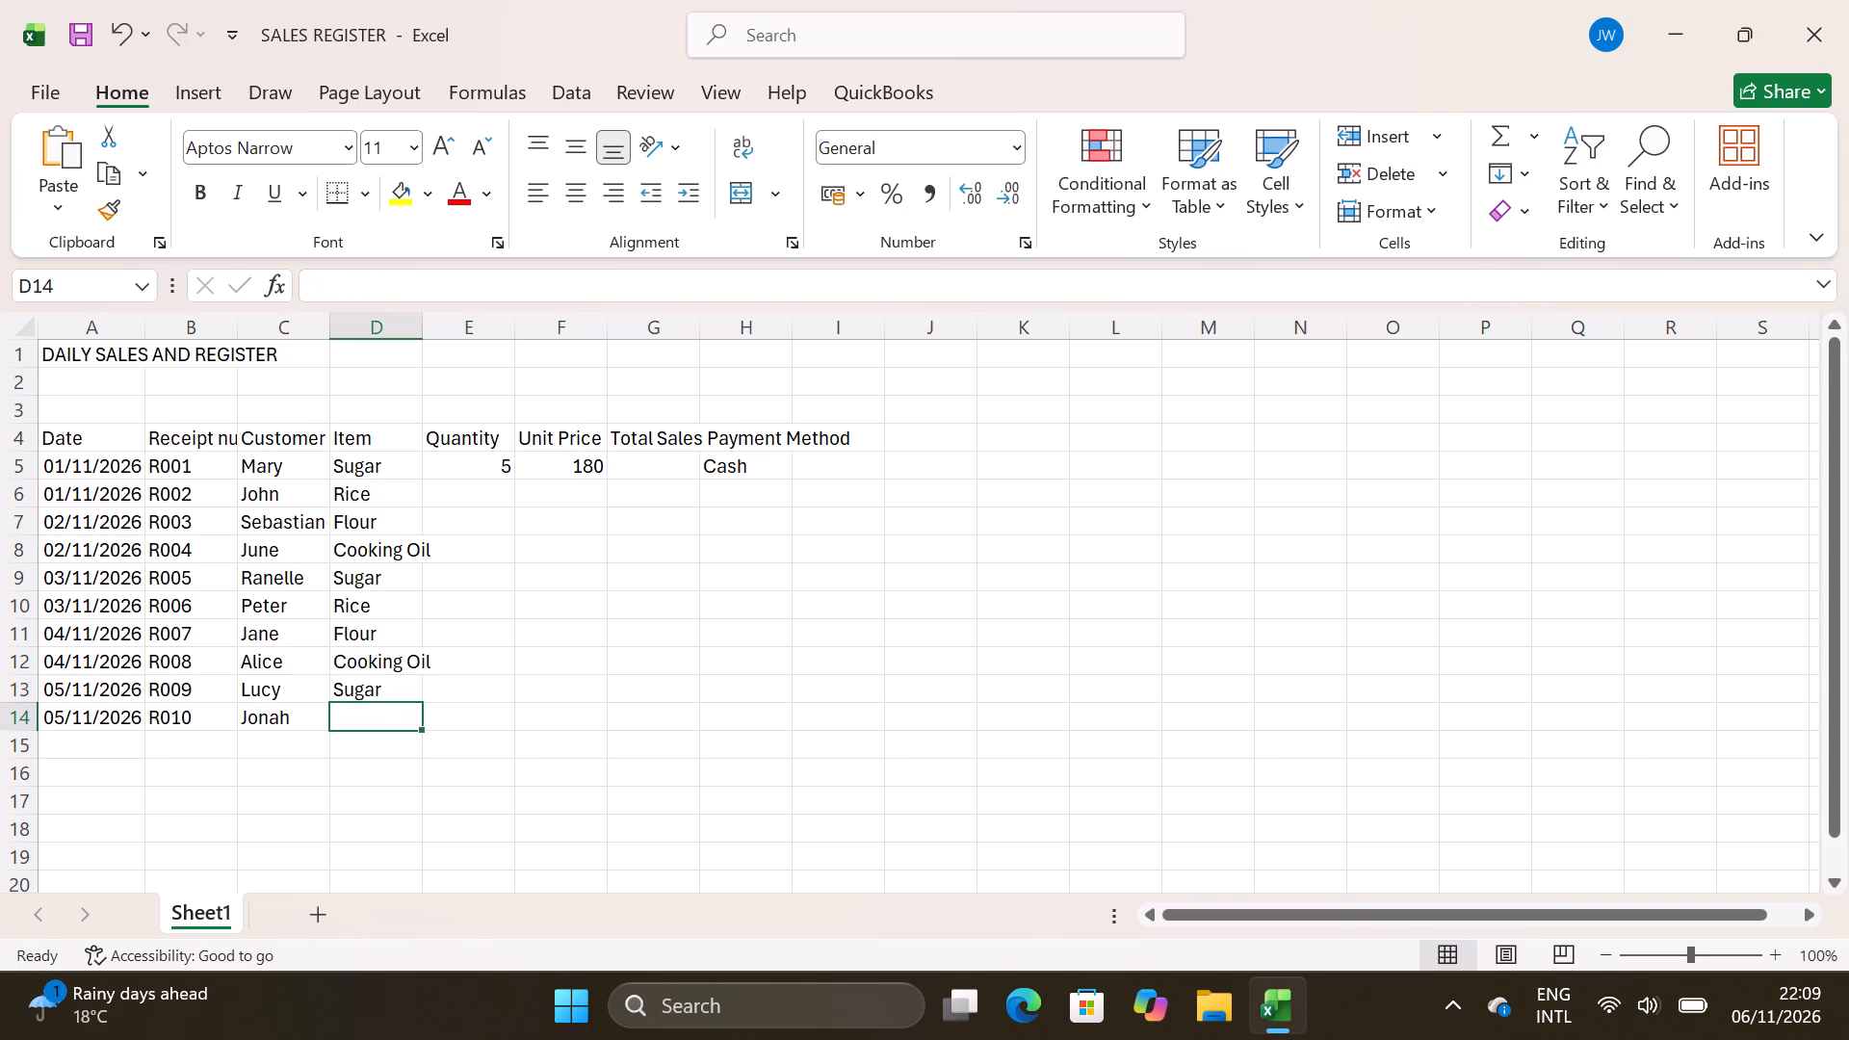
key("r")
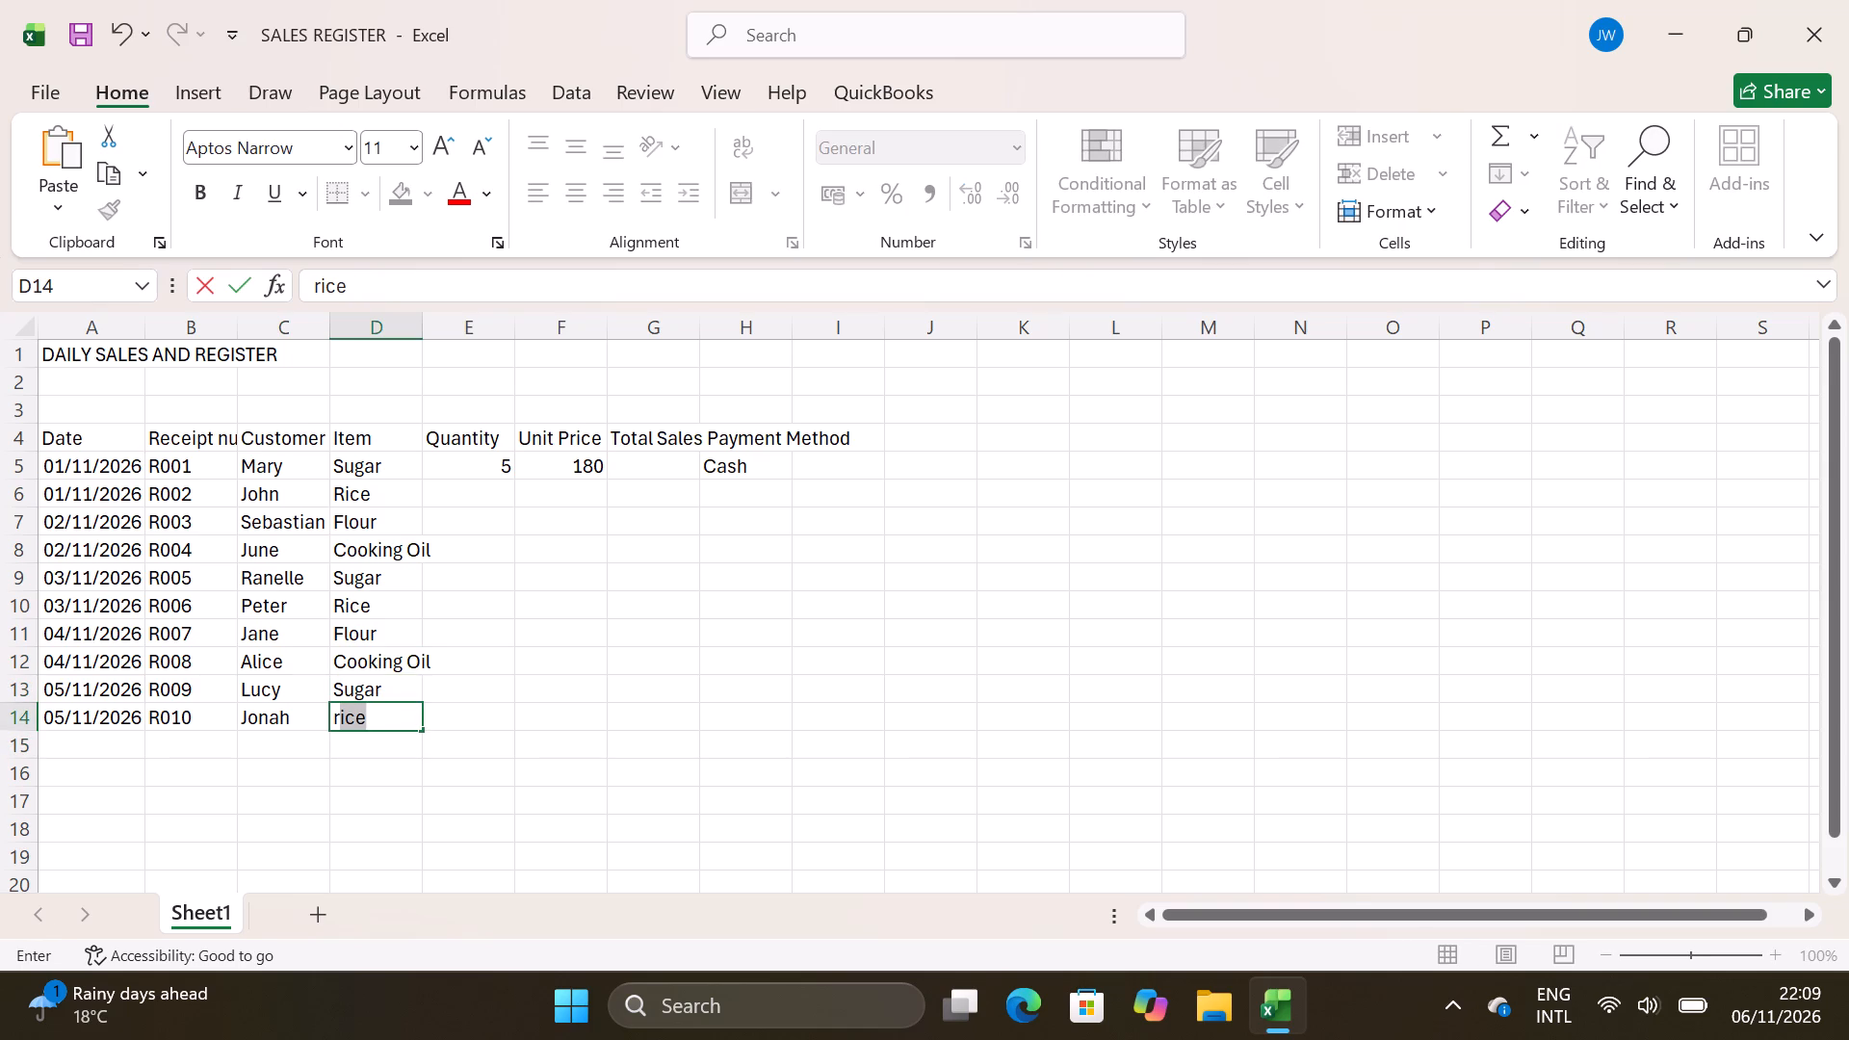
key("BackSpace")
key("BackSpace")
key("r")
Enter the quantities 3, 4, 2, 6 and 5 in cells E6 to E10 for receipts R002 to R006.
left_click(479, 481)
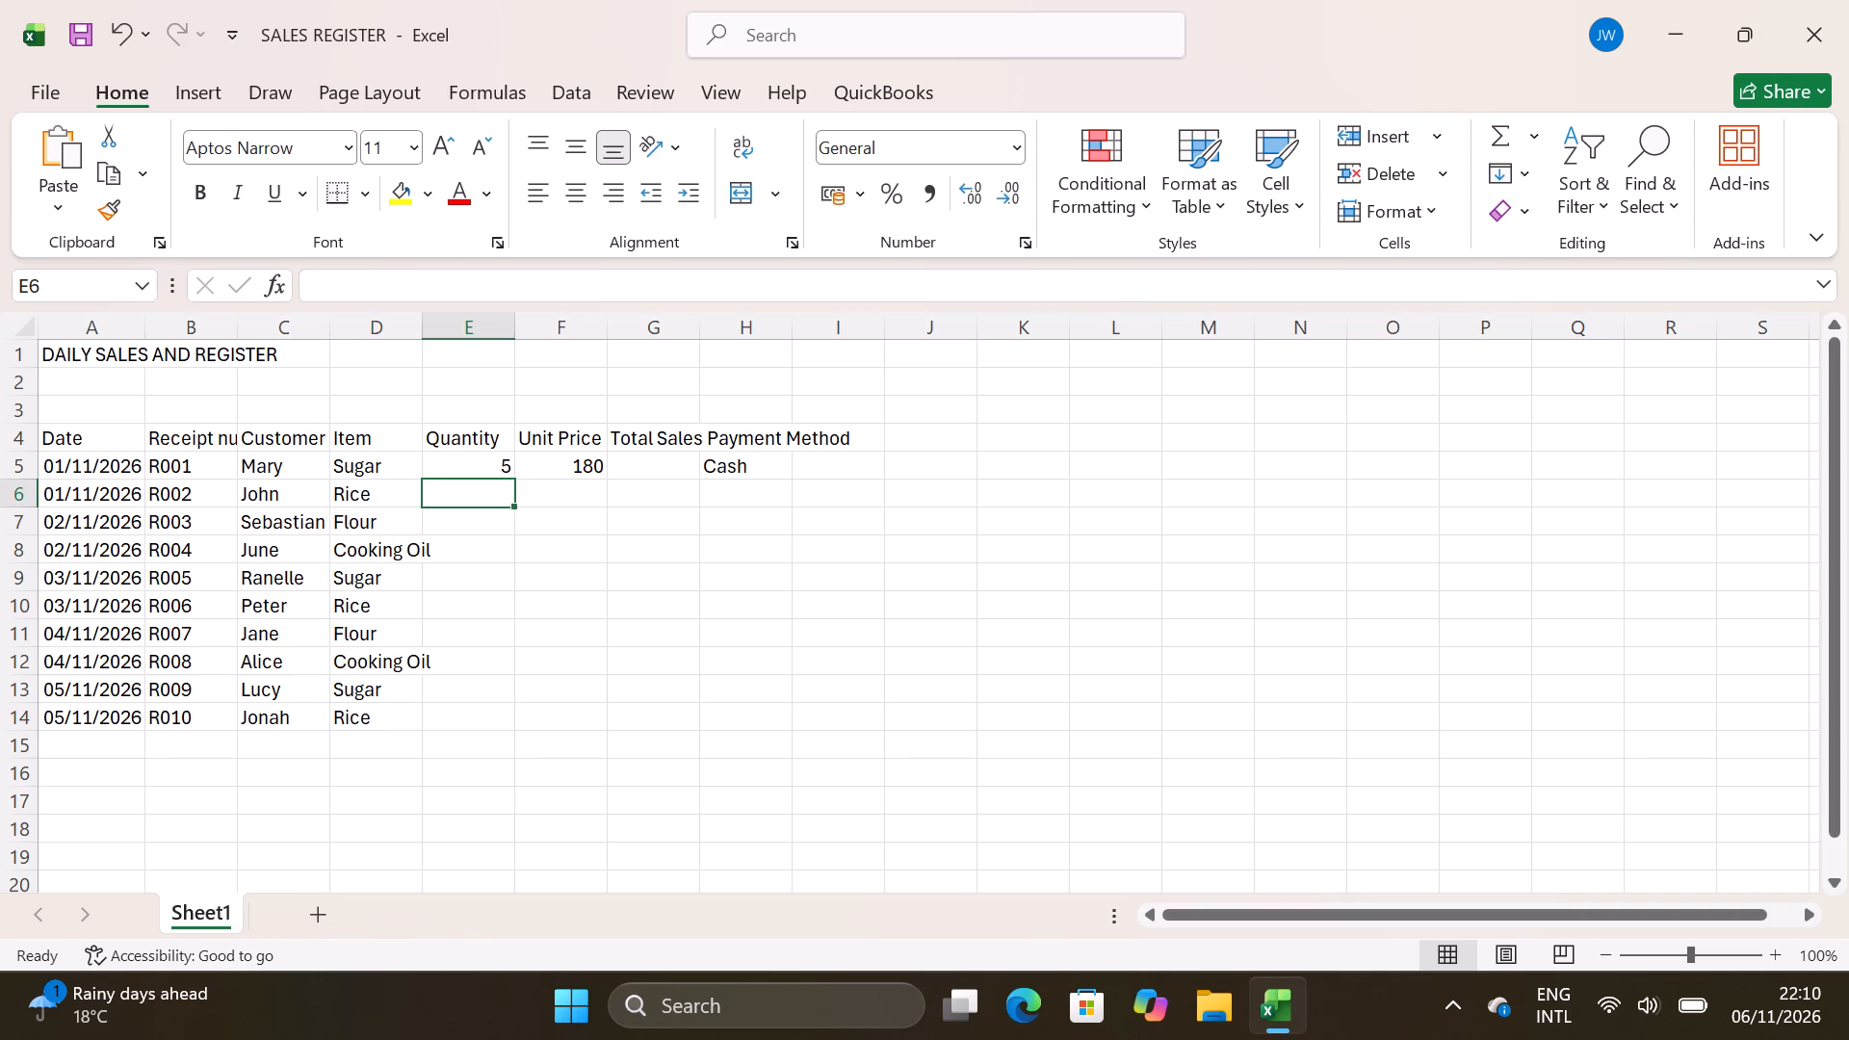
key("3")
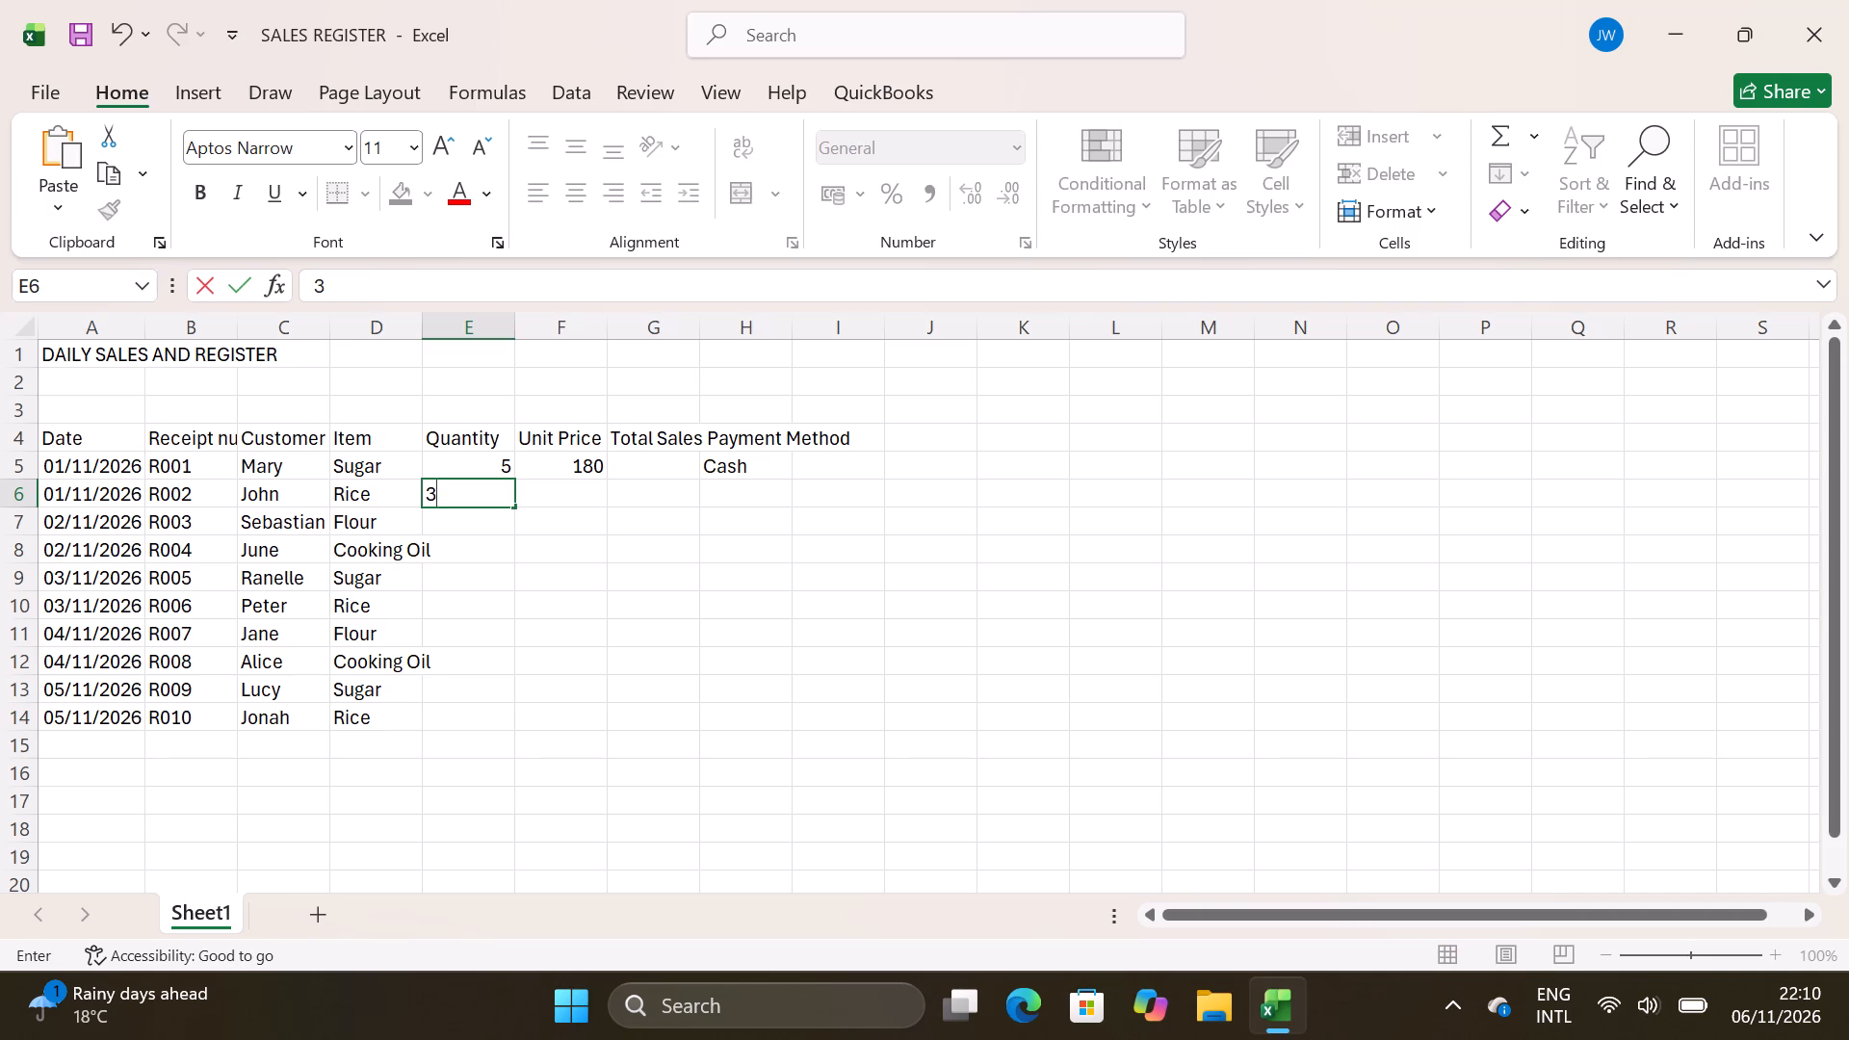
left_click(480, 531)
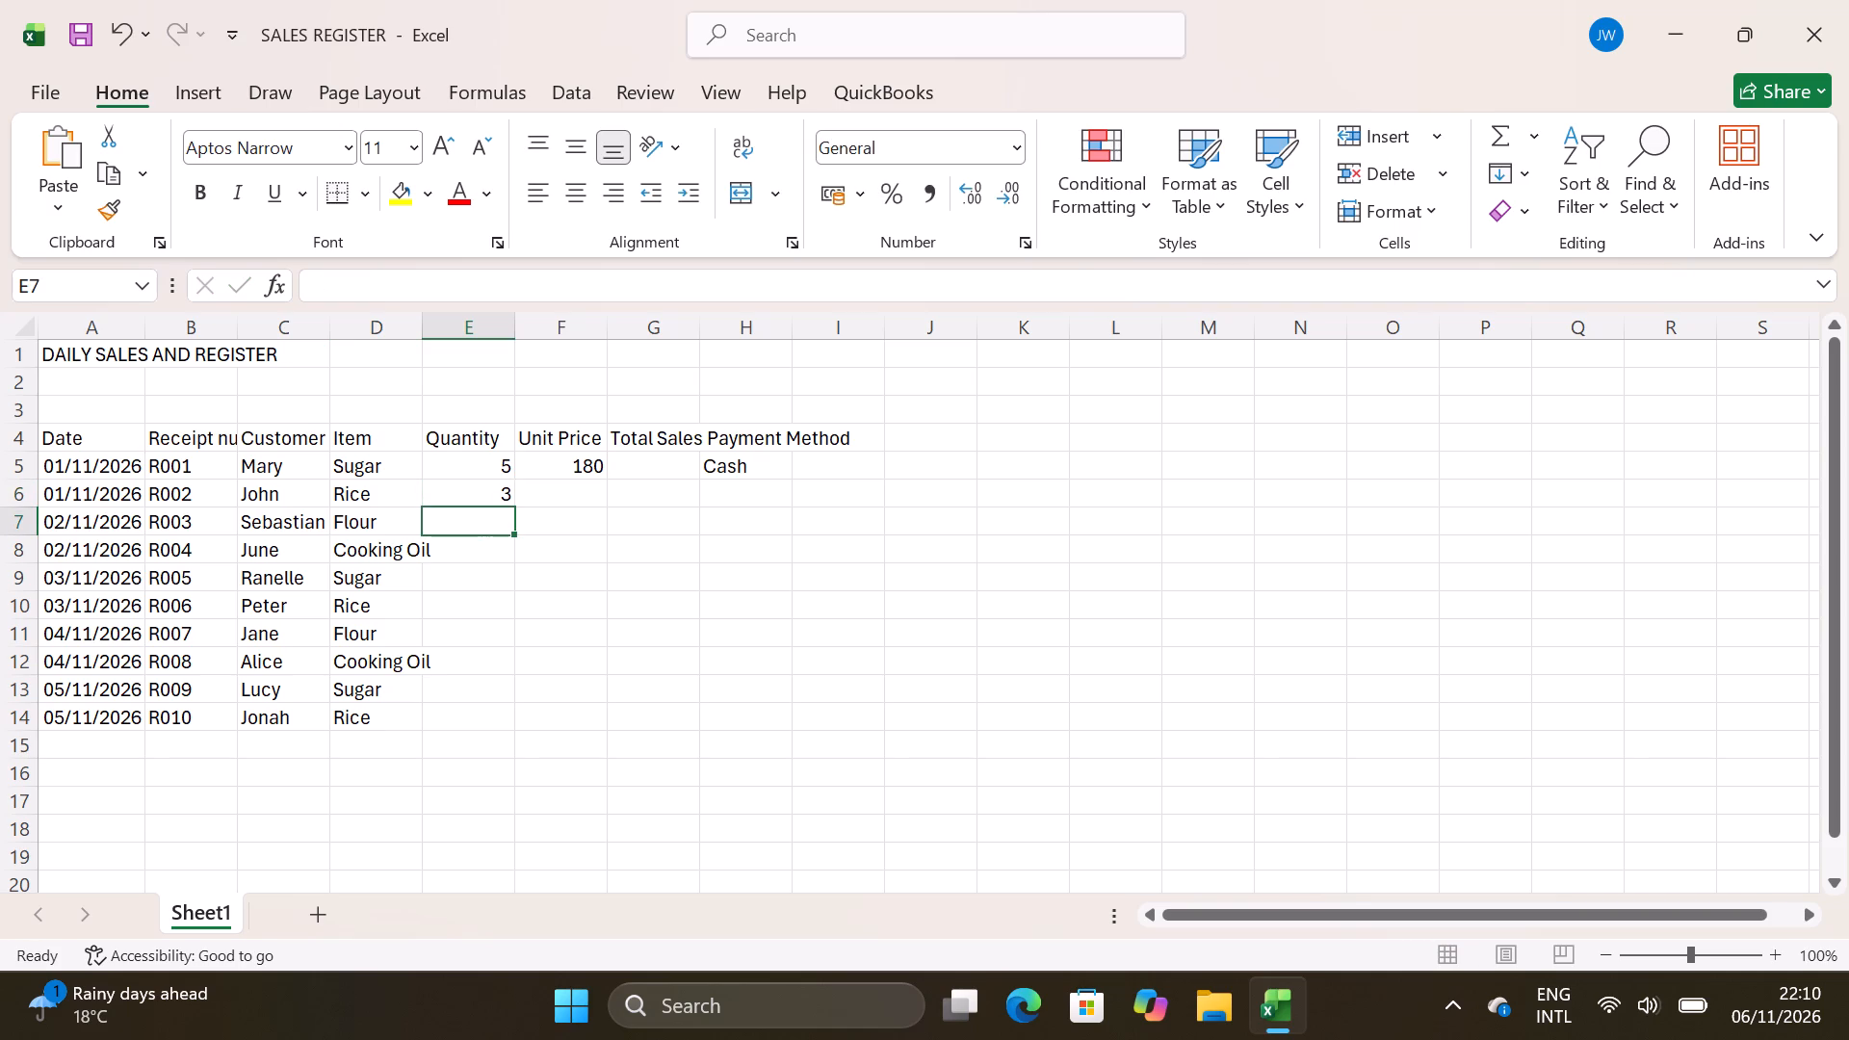
key("4")
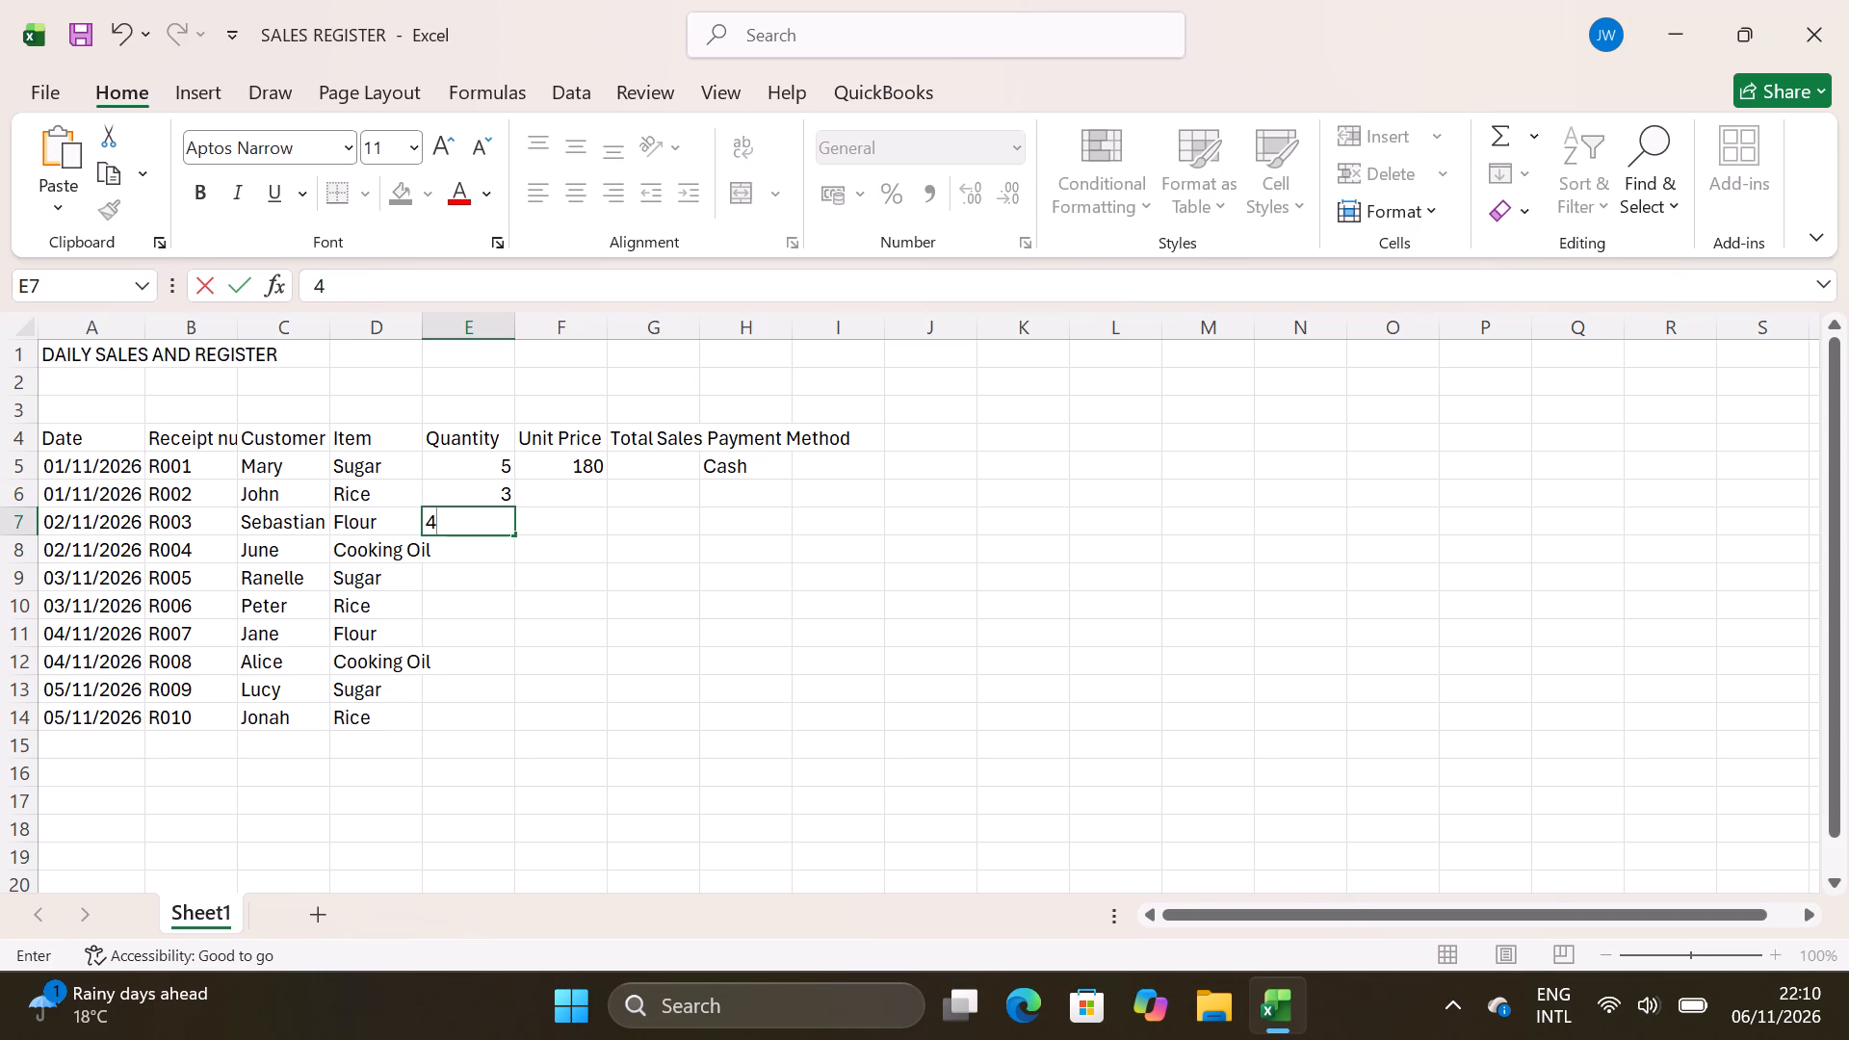
left_click(492, 549)
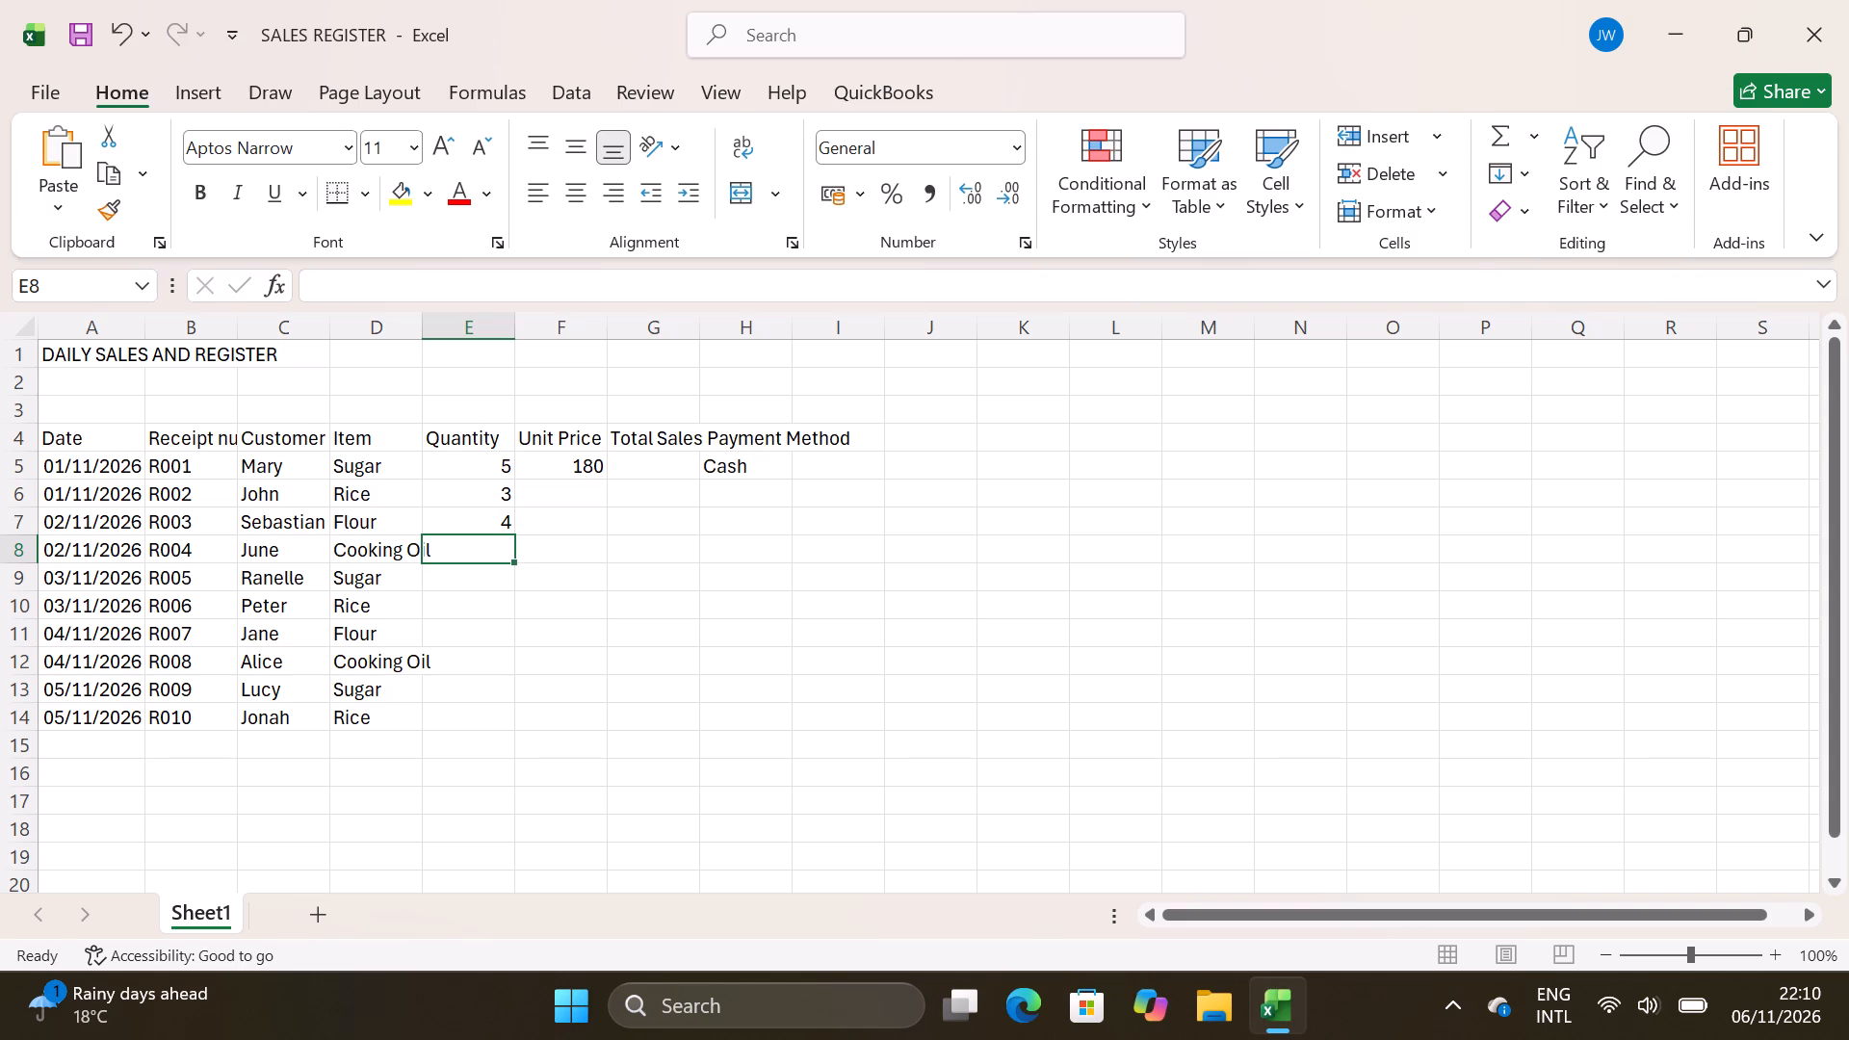
key("2")
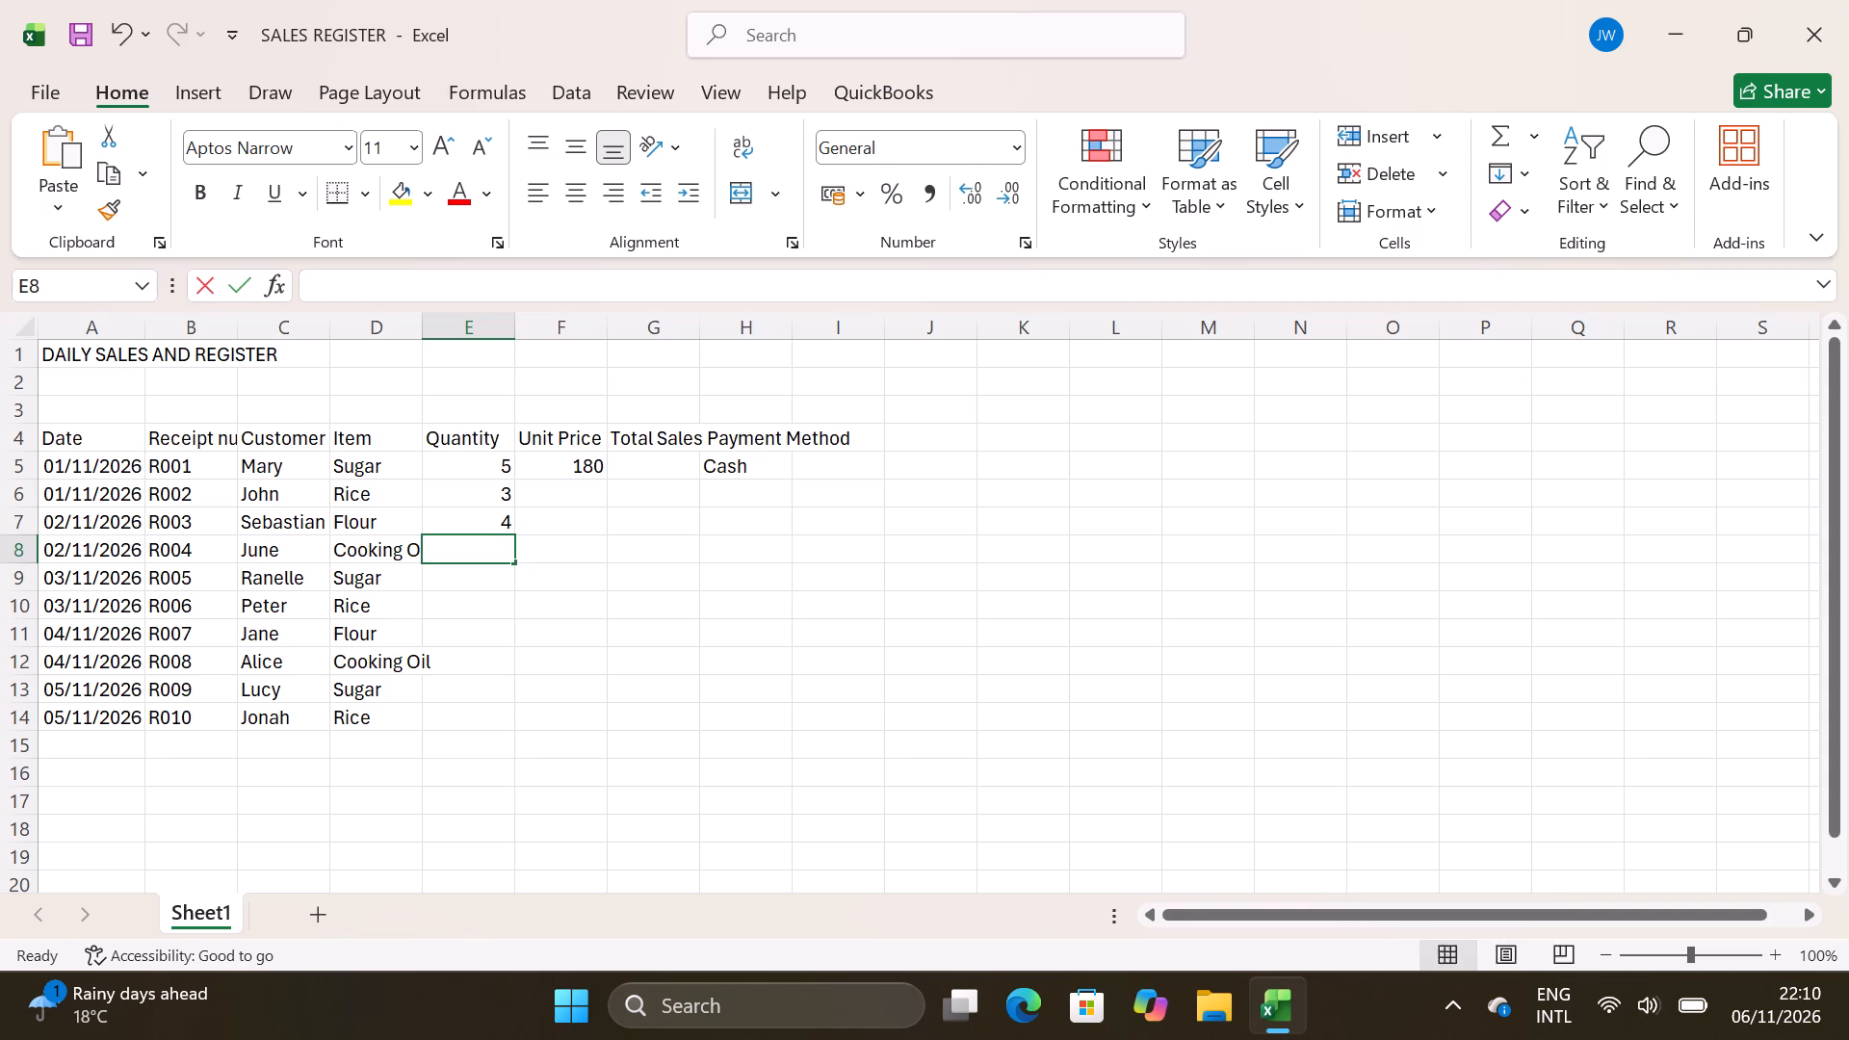
left_click(495, 580)
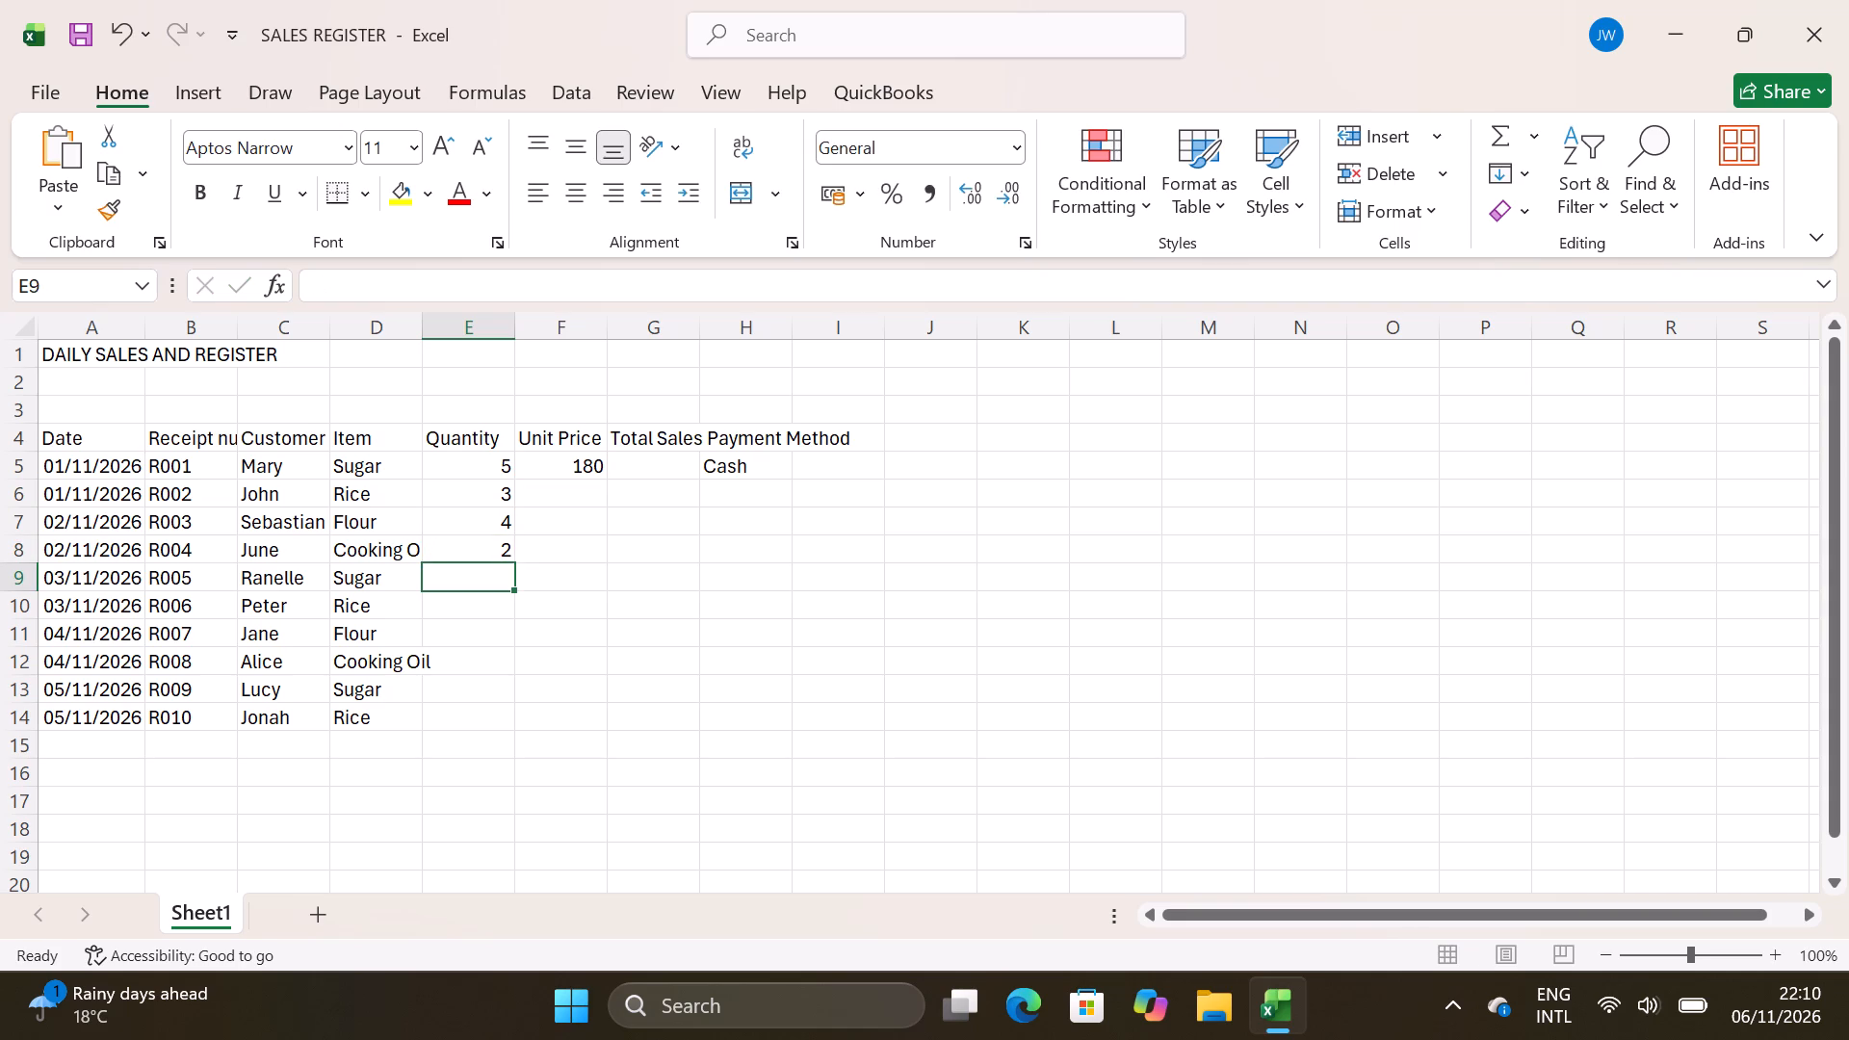
key("6")
double_click(495, 598)
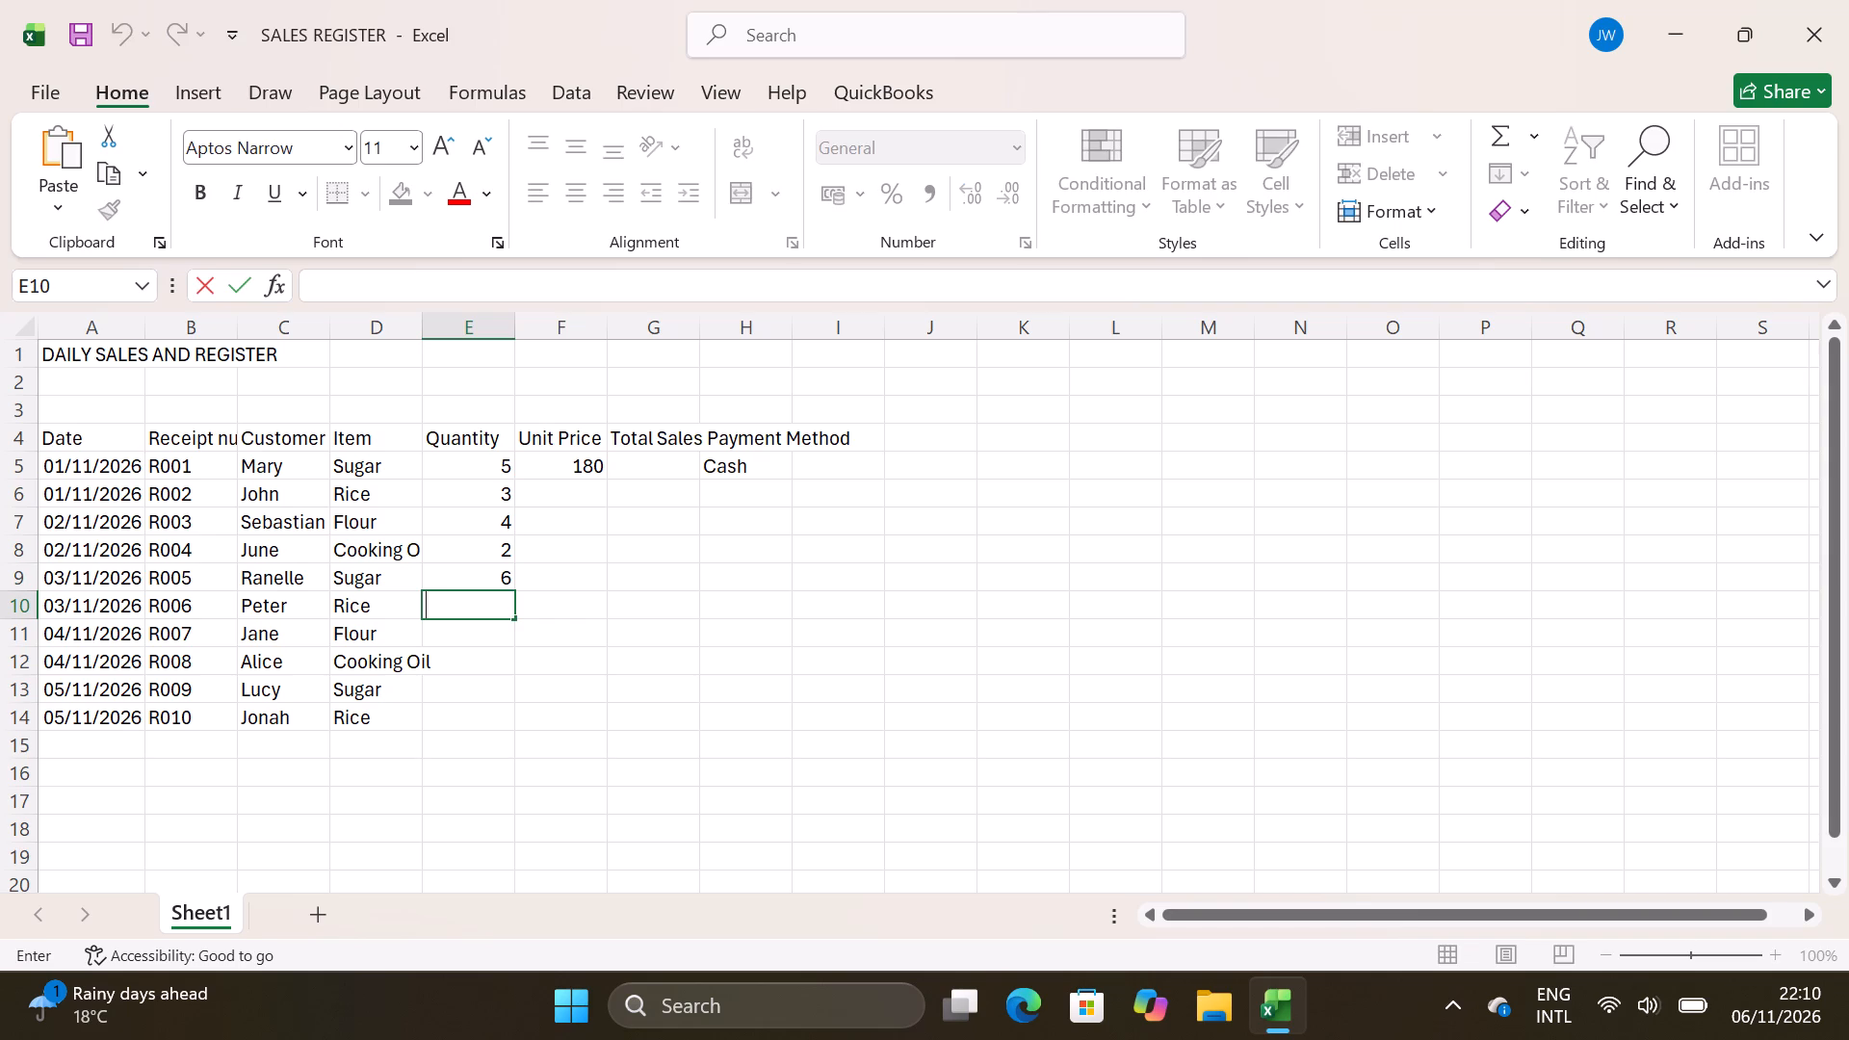
key("5")
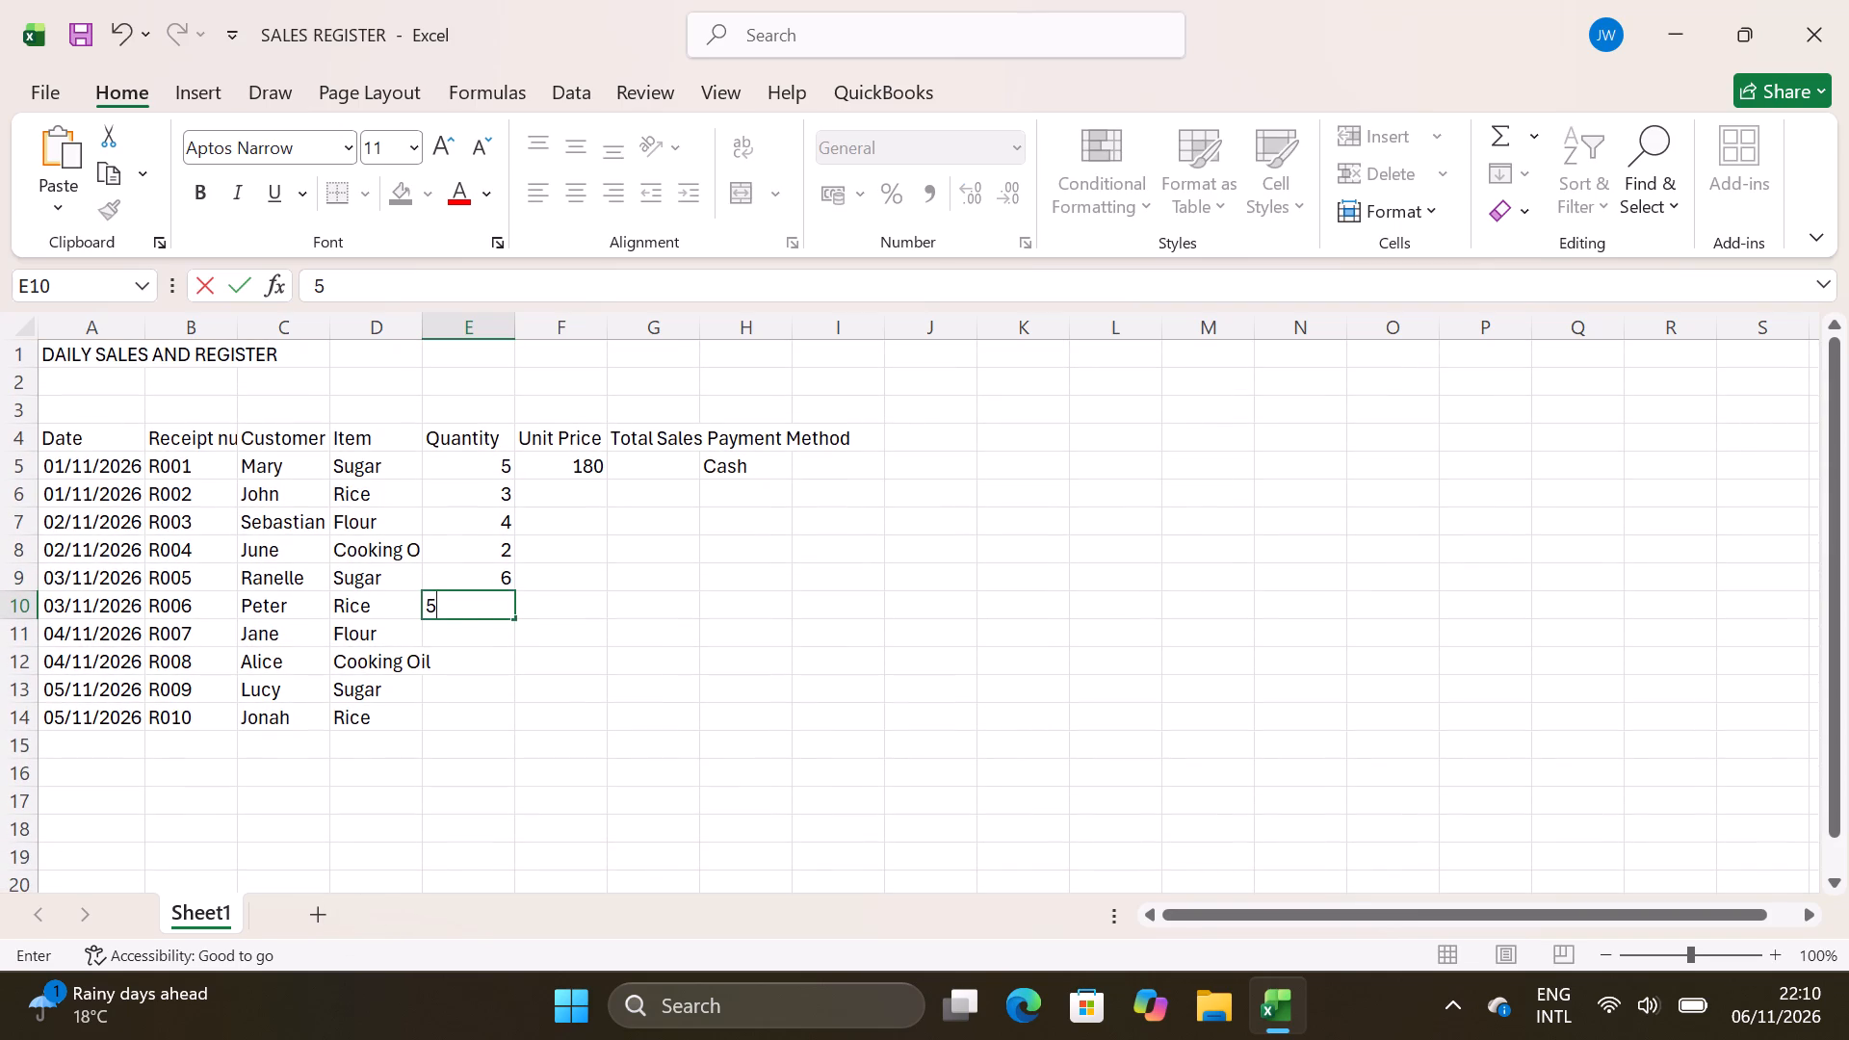
Enter the quantities 3, 2 and 7 in cells E11 to E13 for receipts R007 to R009.
double_click(510, 644)
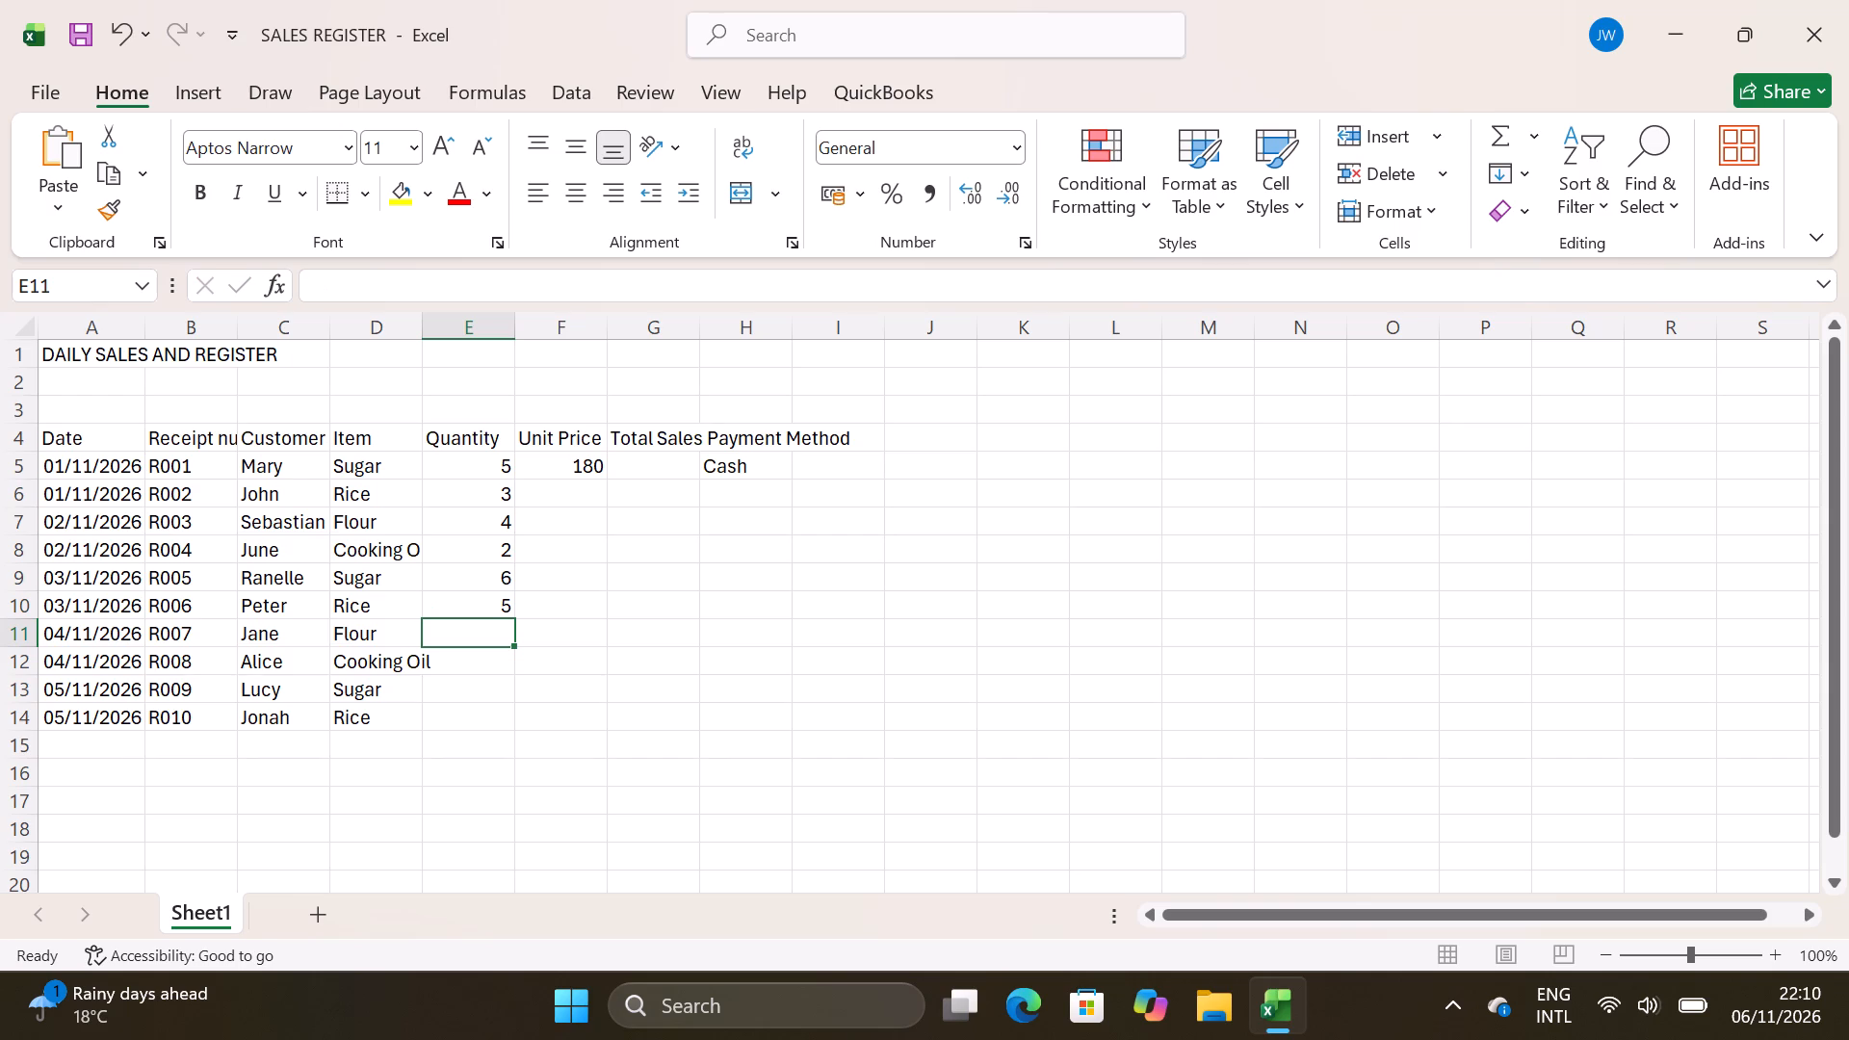
key("3")
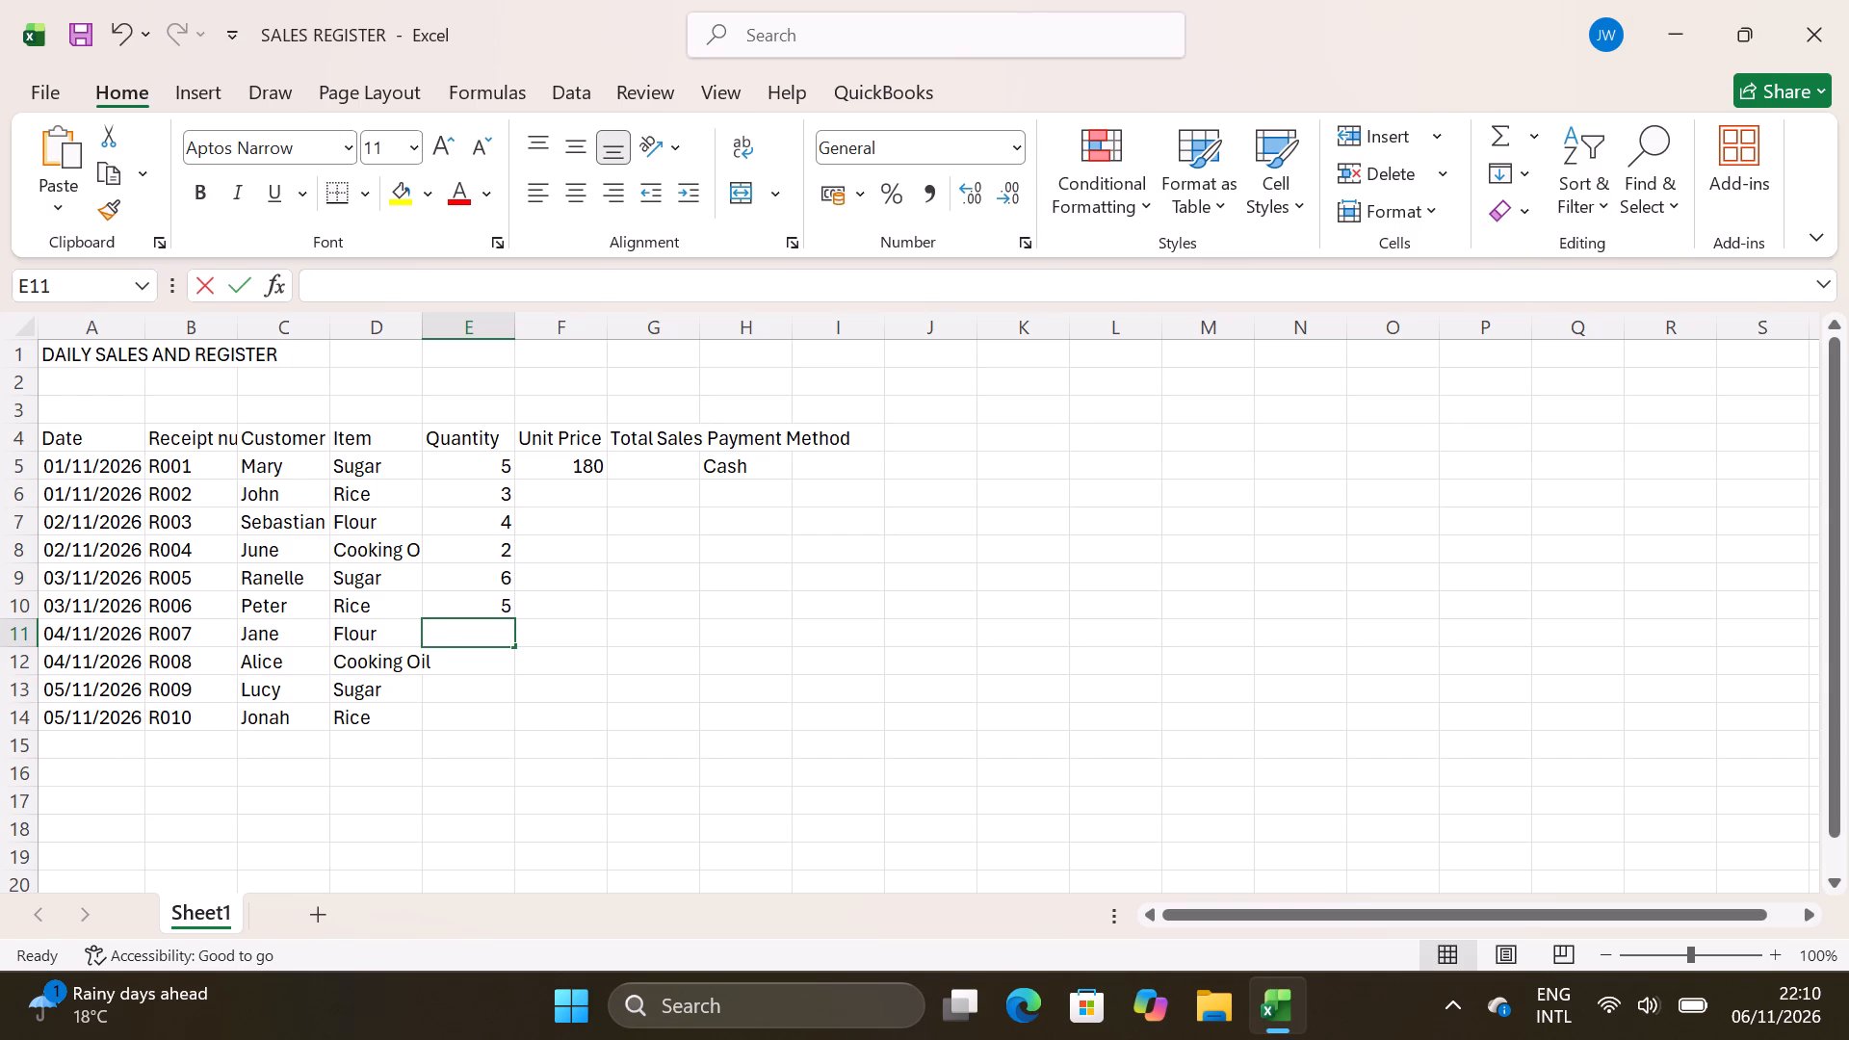
left_click(502, 663)
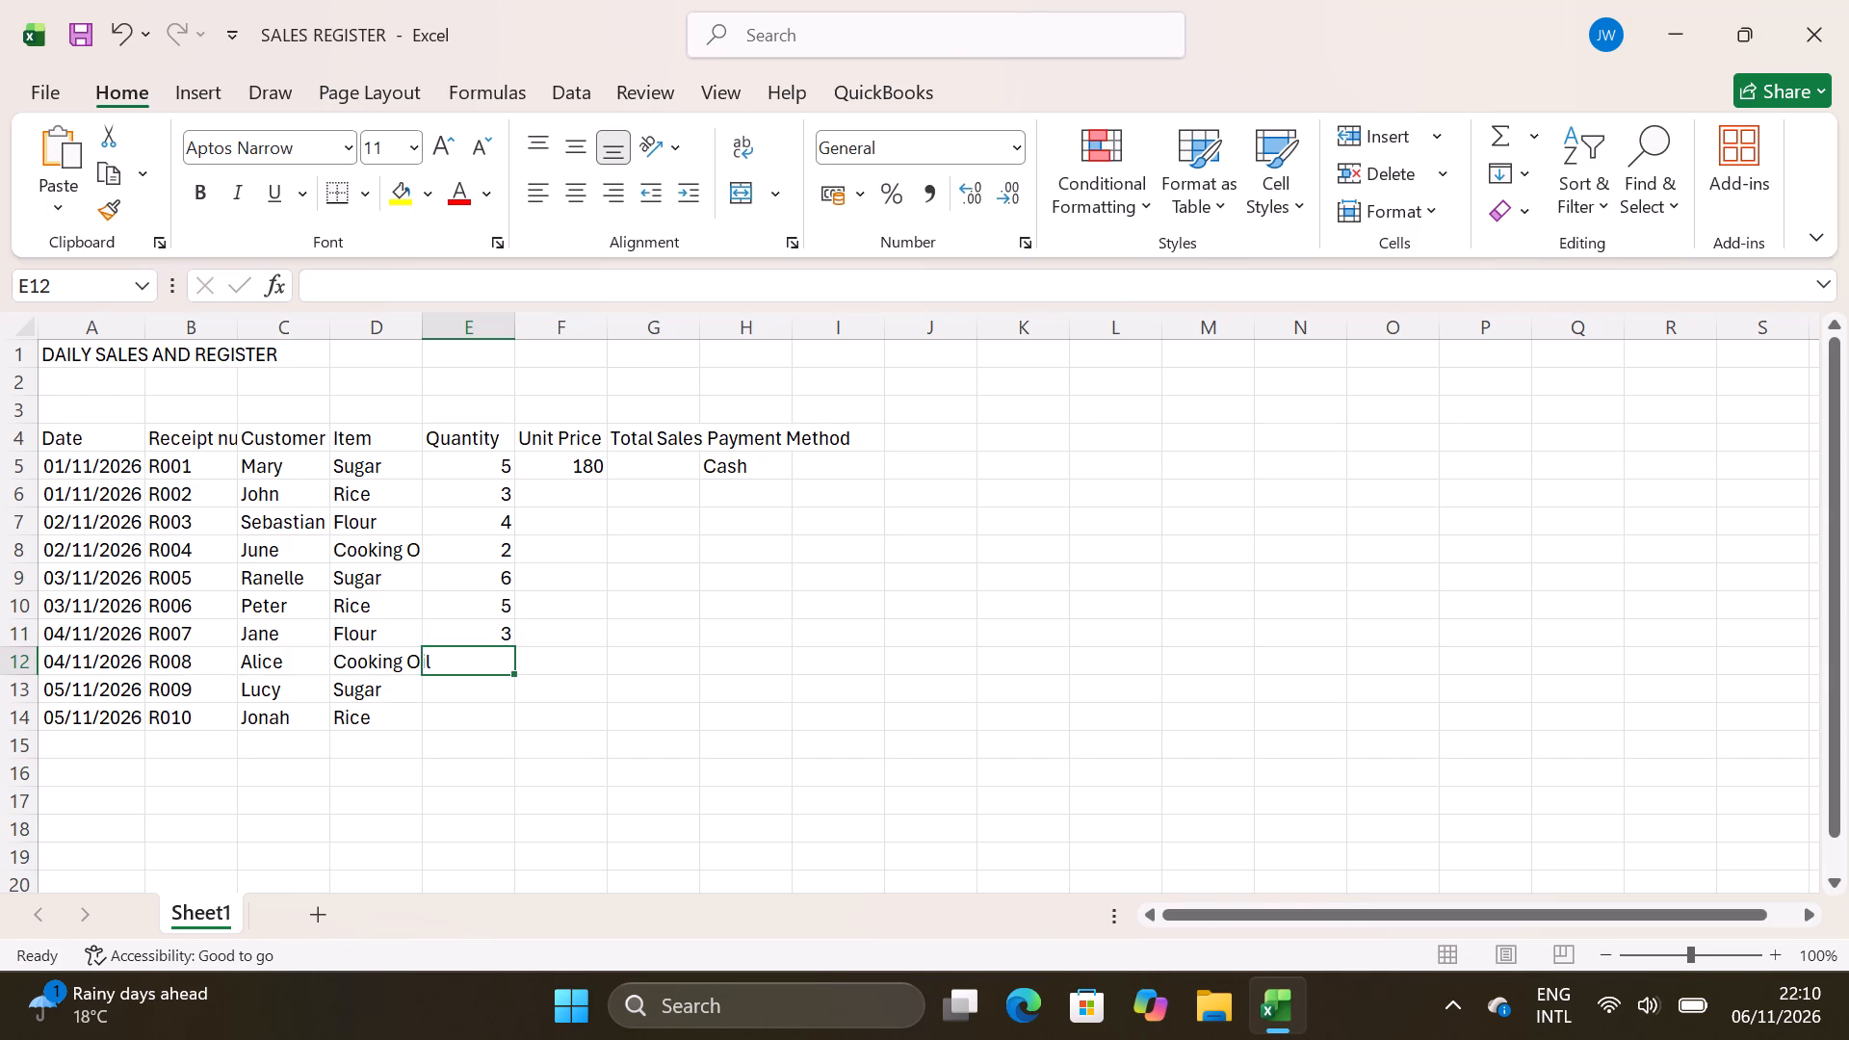
key("4")
double_click(490, 678)
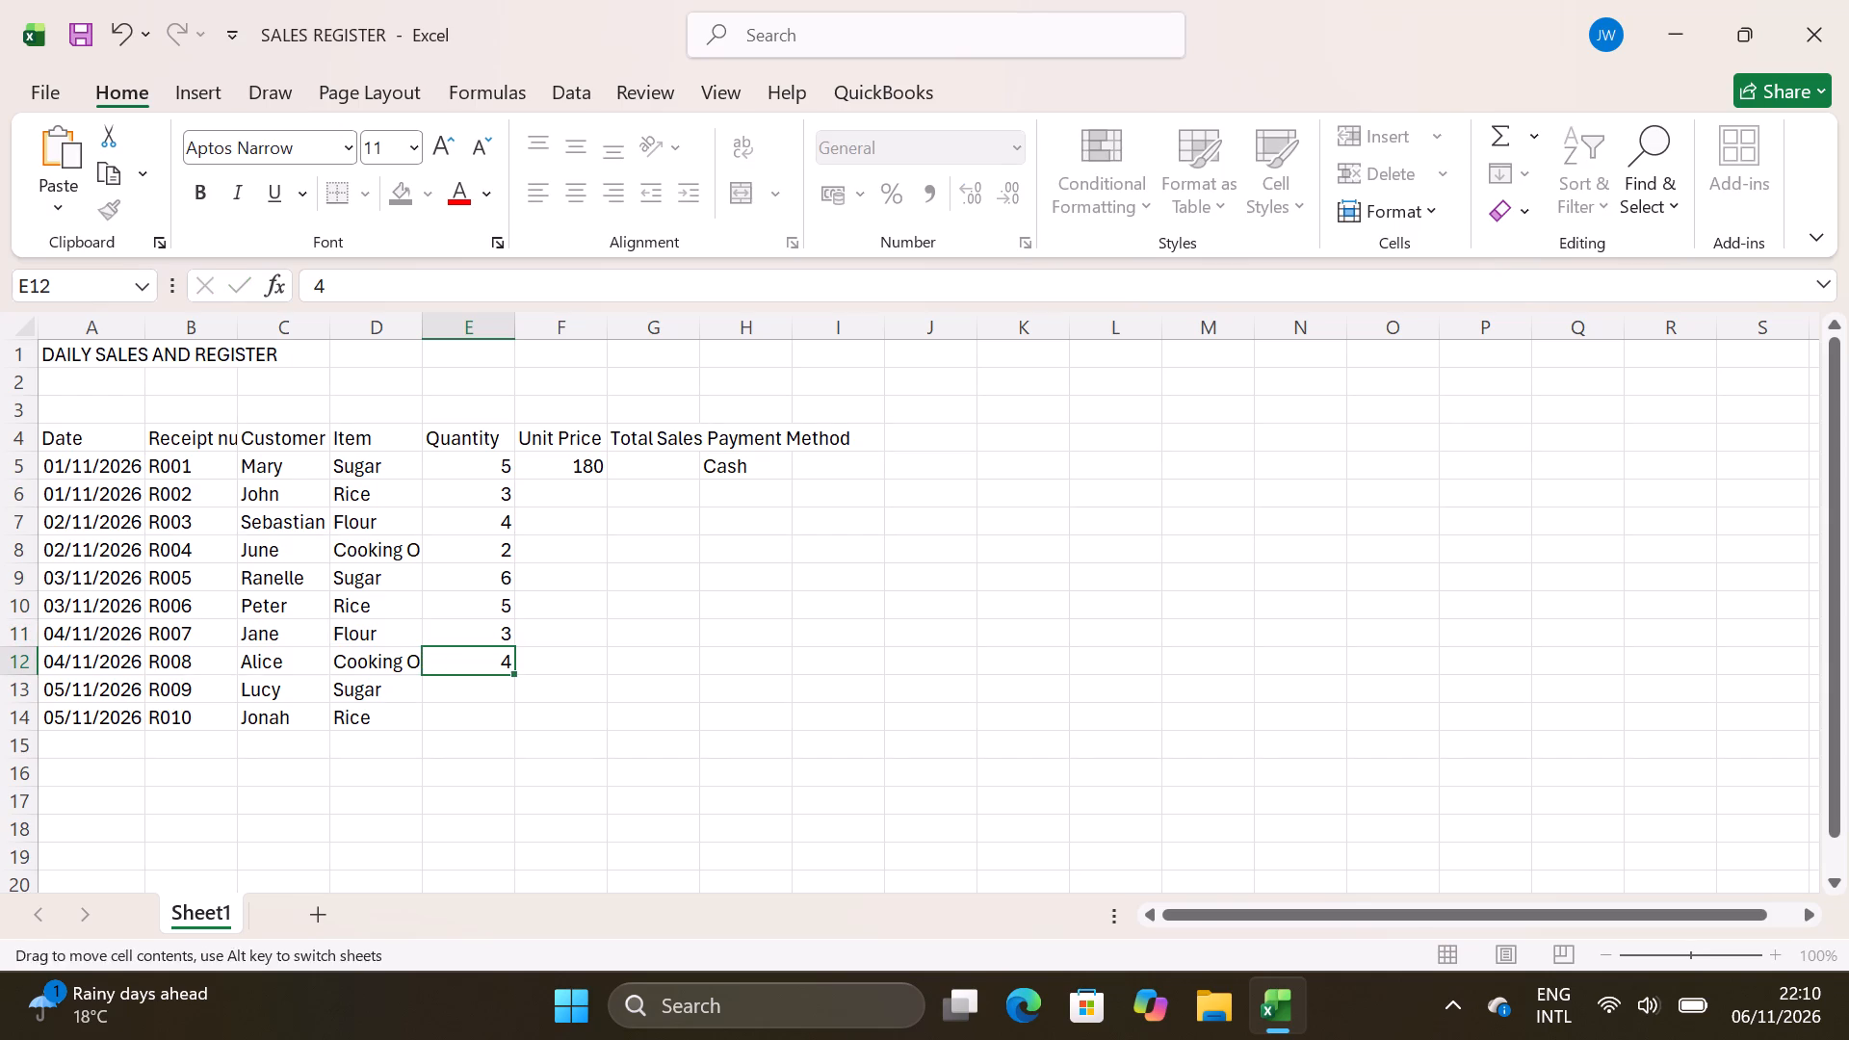
key("2")
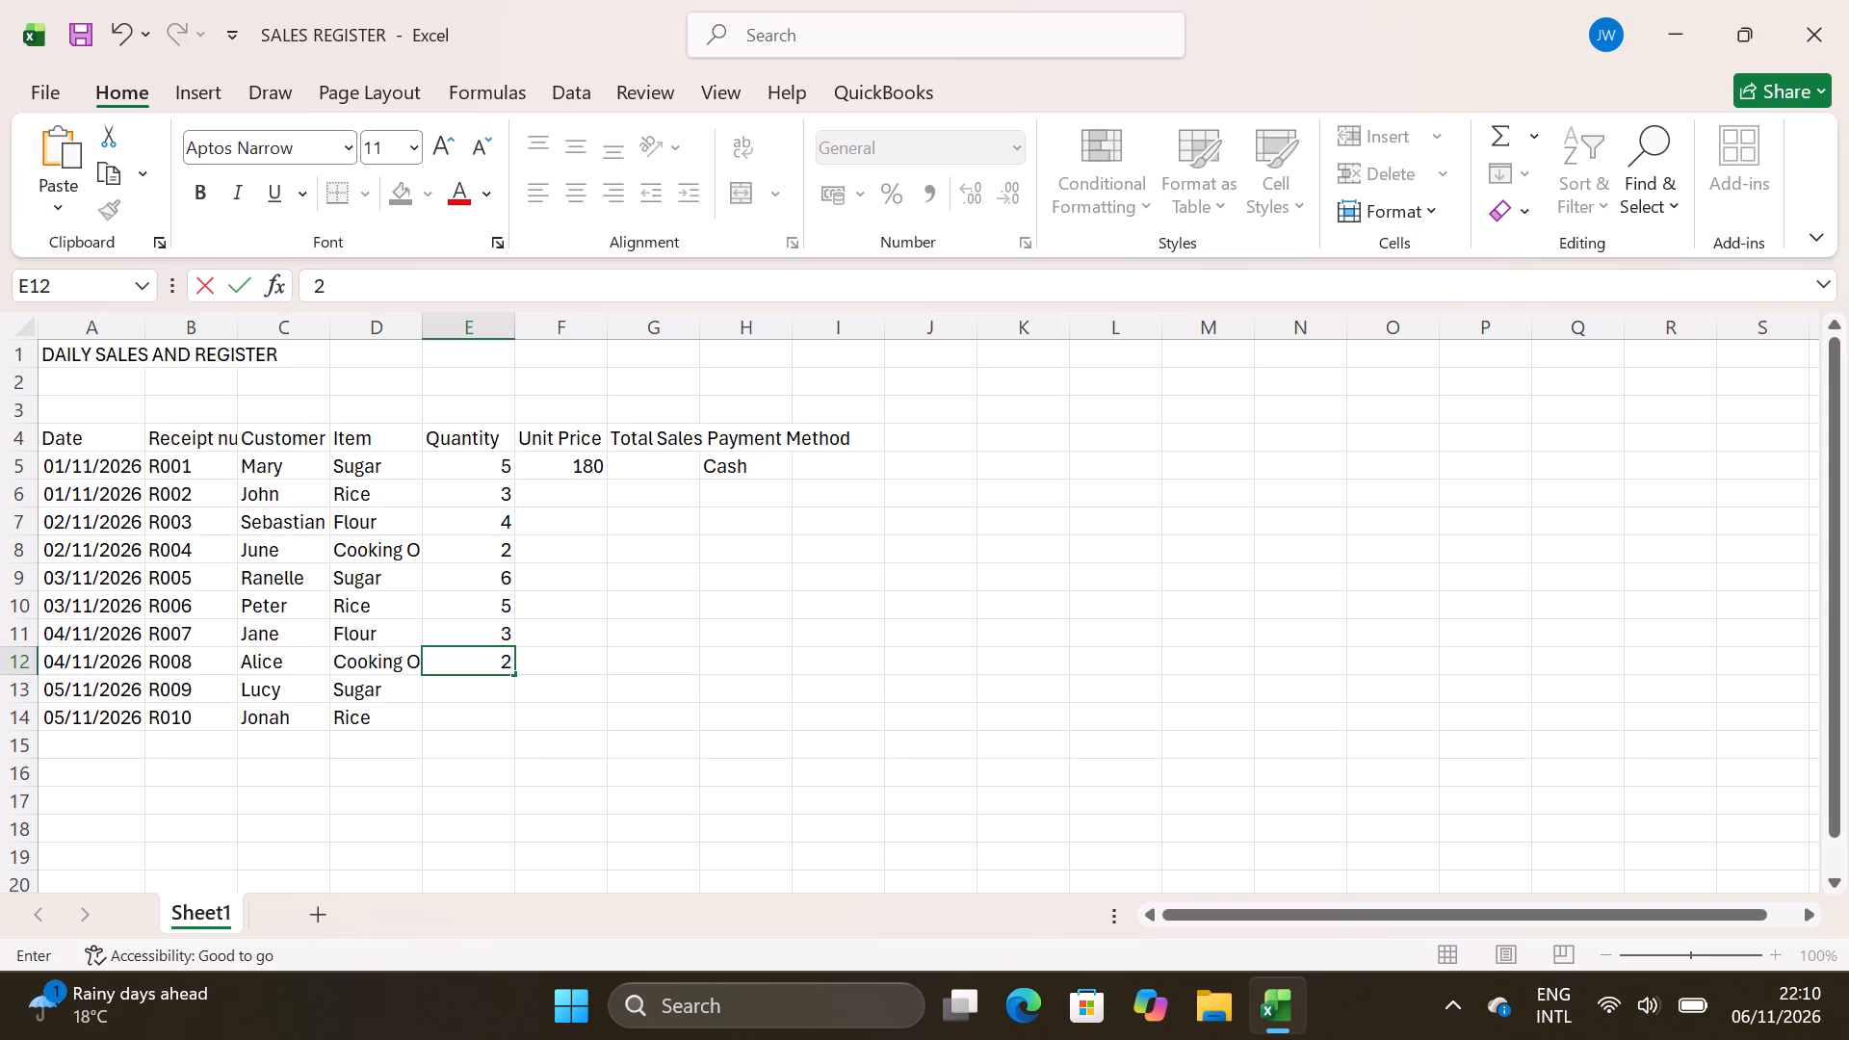
double_click(495, 704)
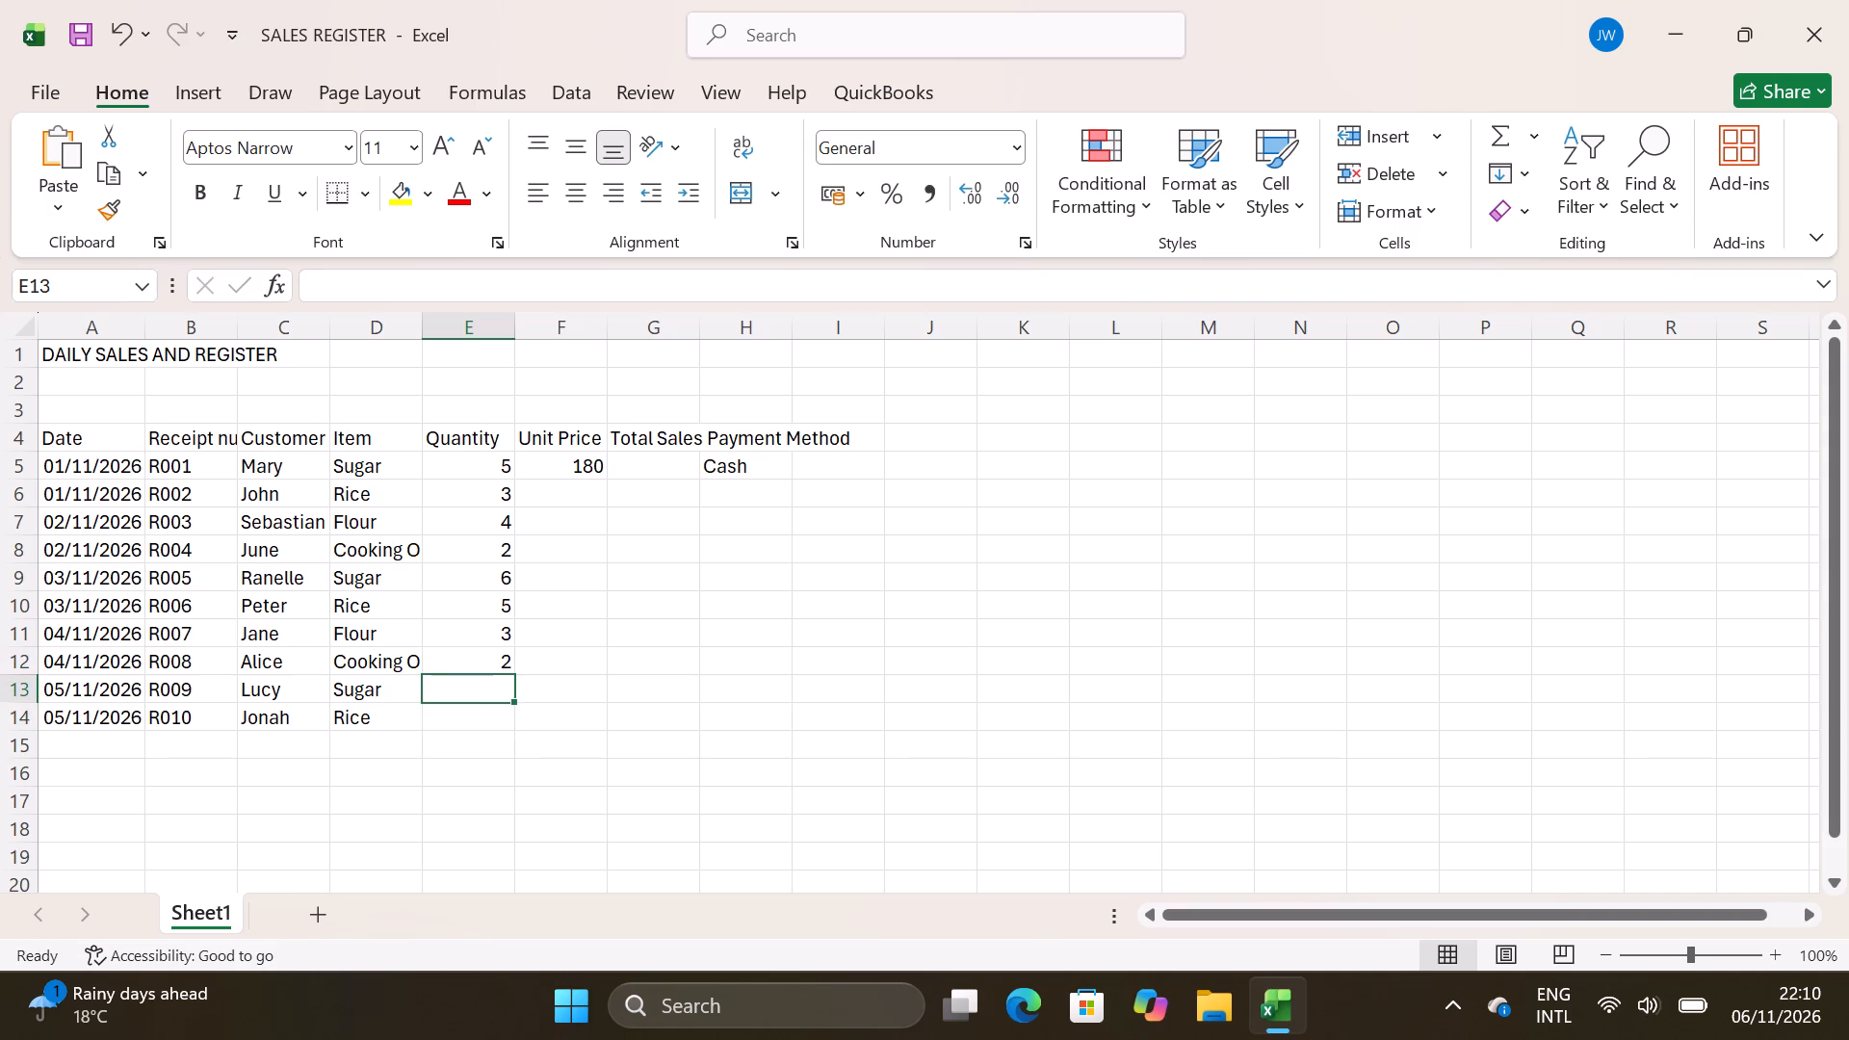
key("7")
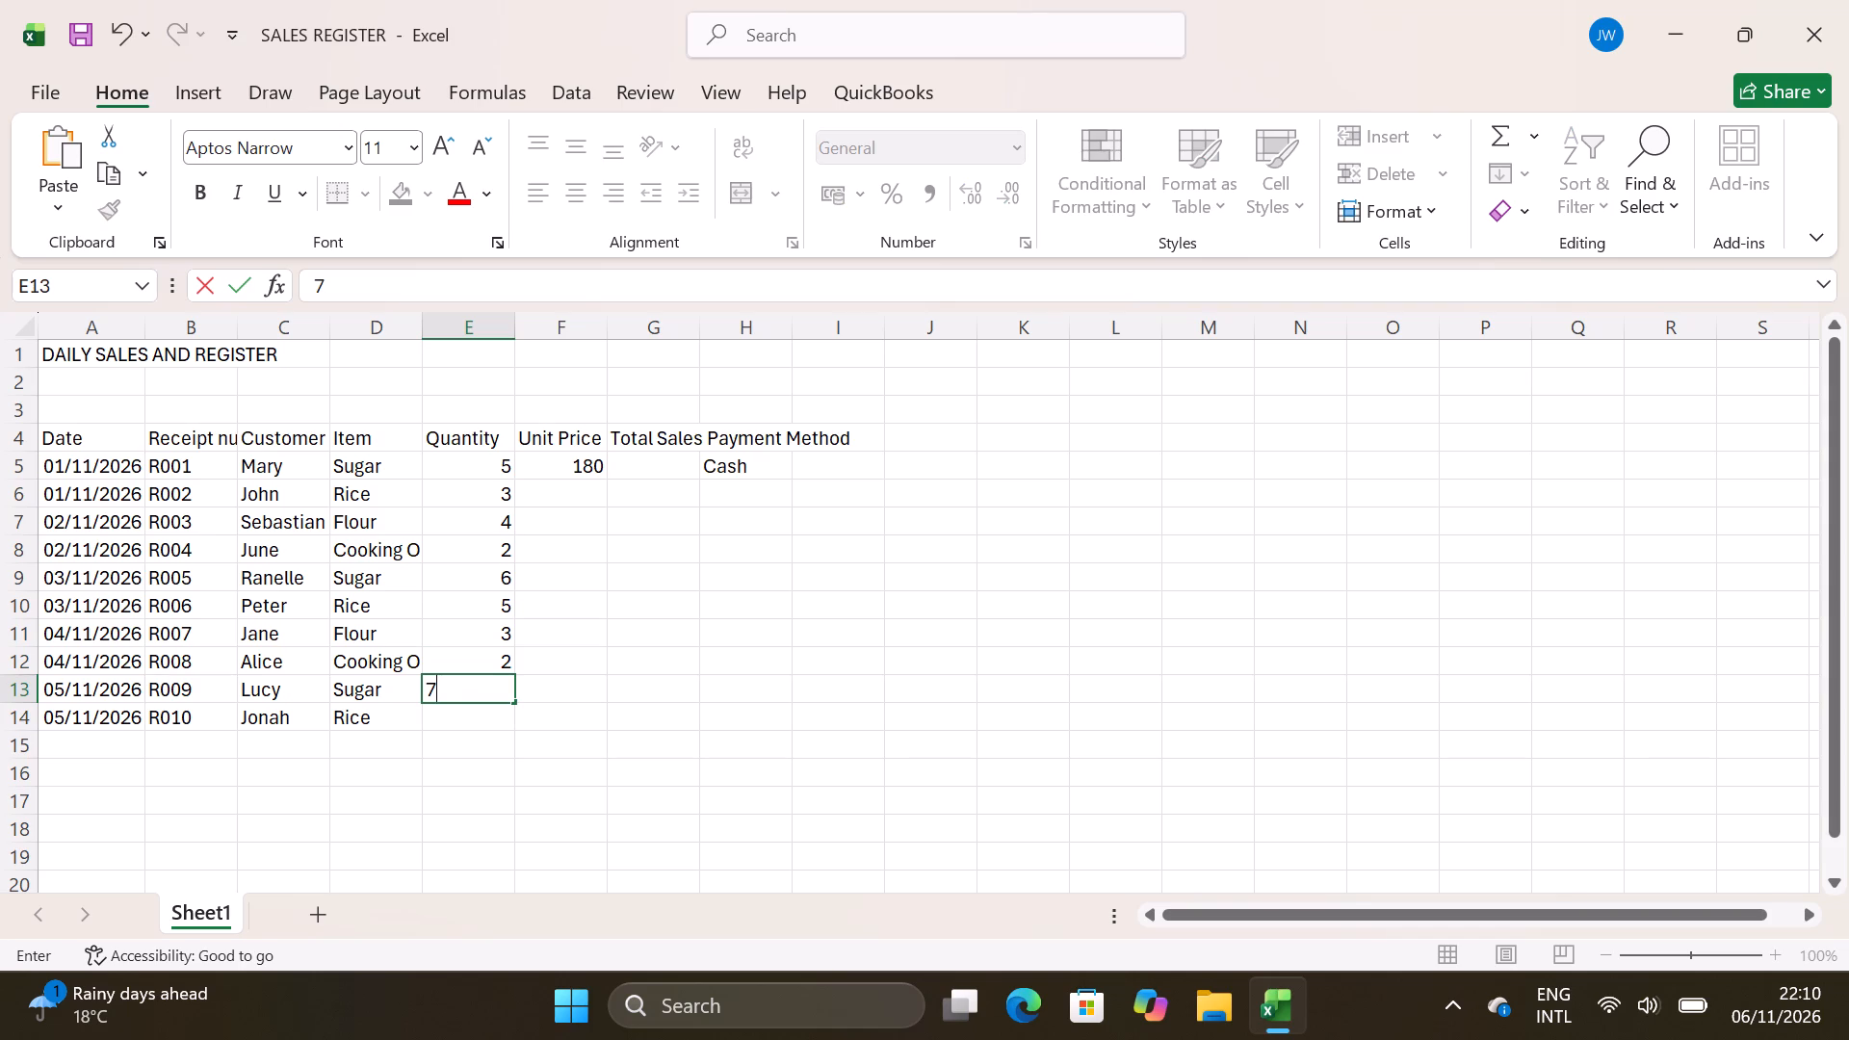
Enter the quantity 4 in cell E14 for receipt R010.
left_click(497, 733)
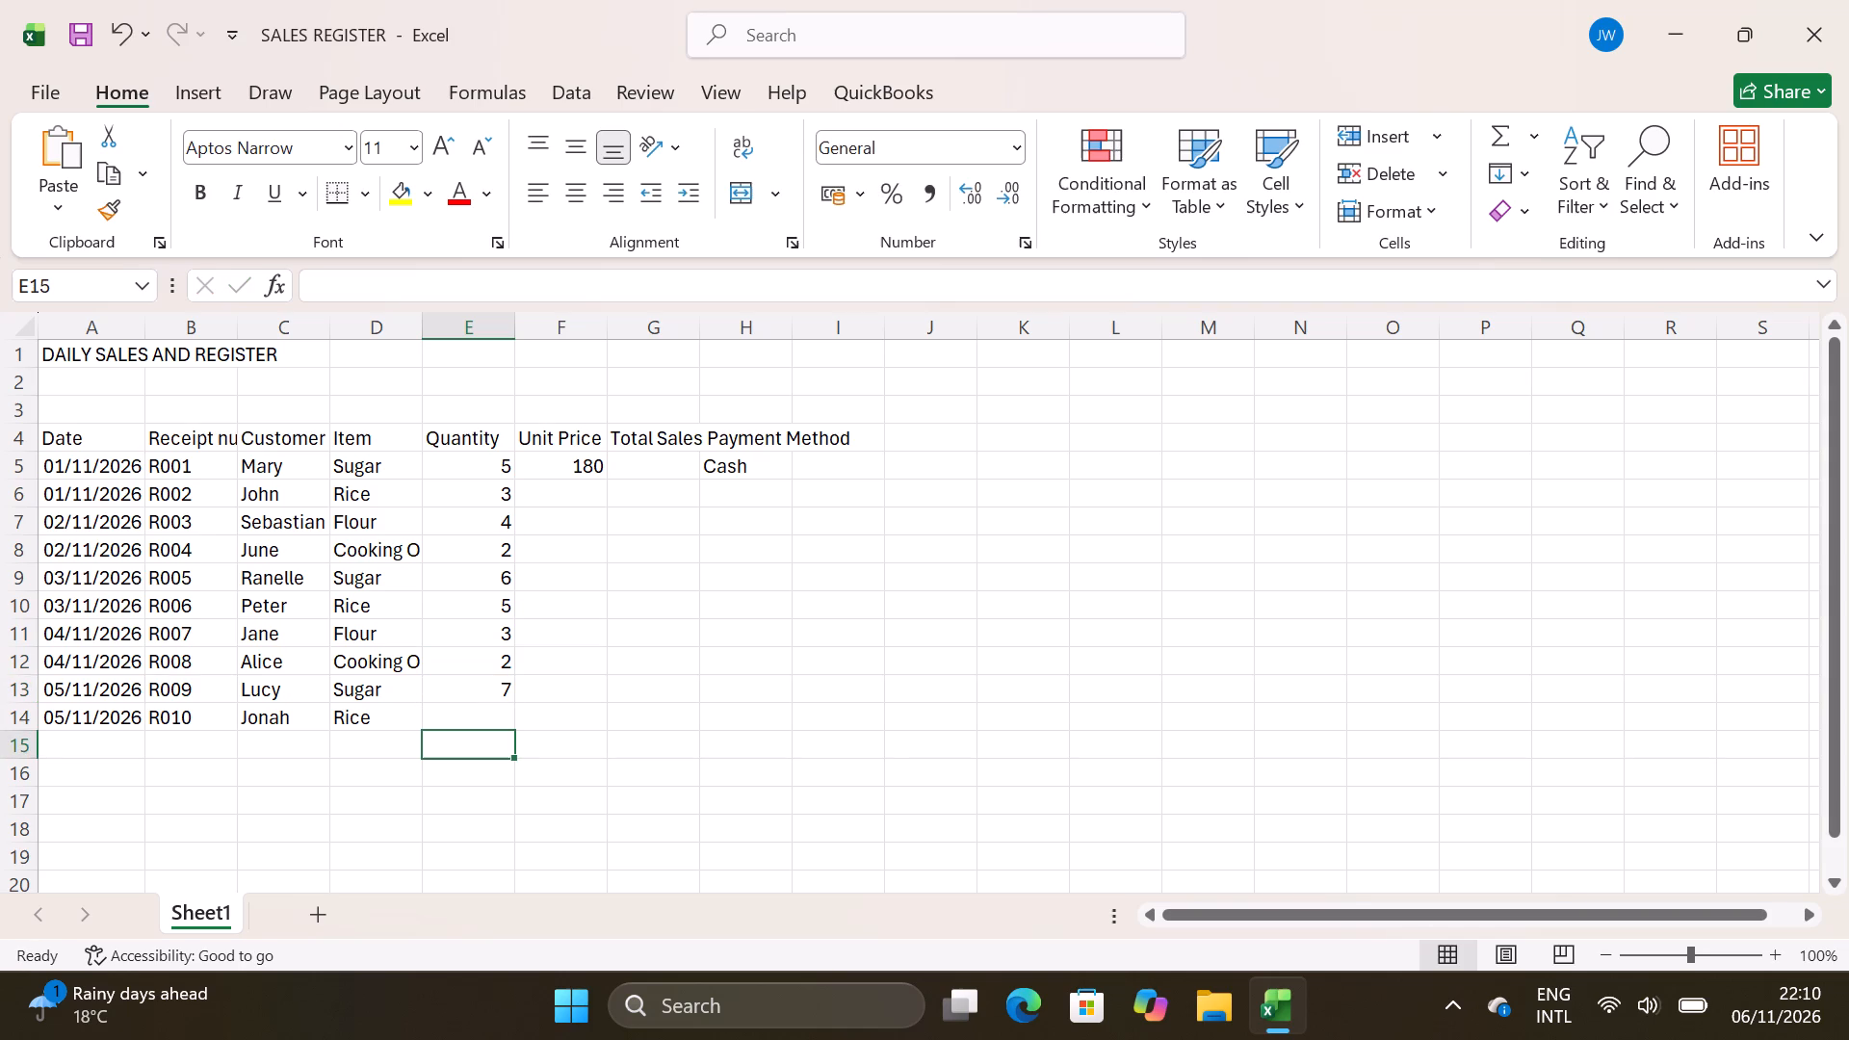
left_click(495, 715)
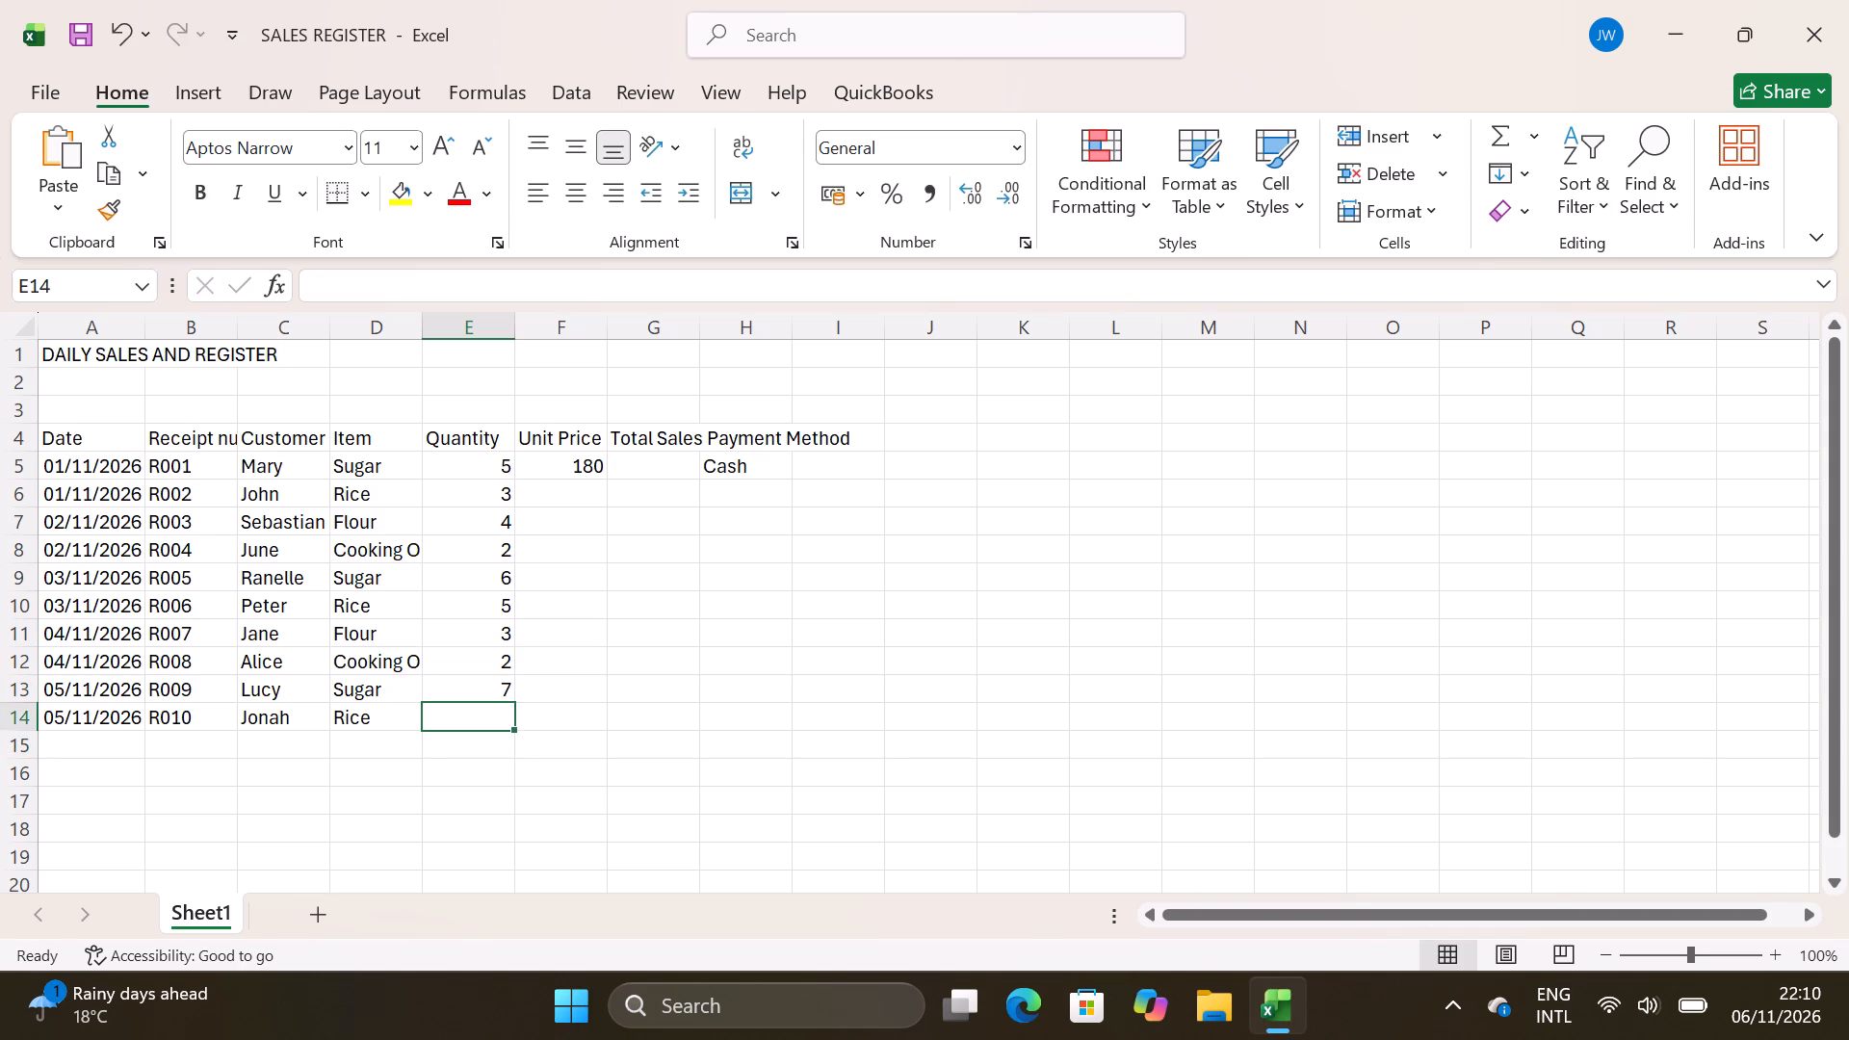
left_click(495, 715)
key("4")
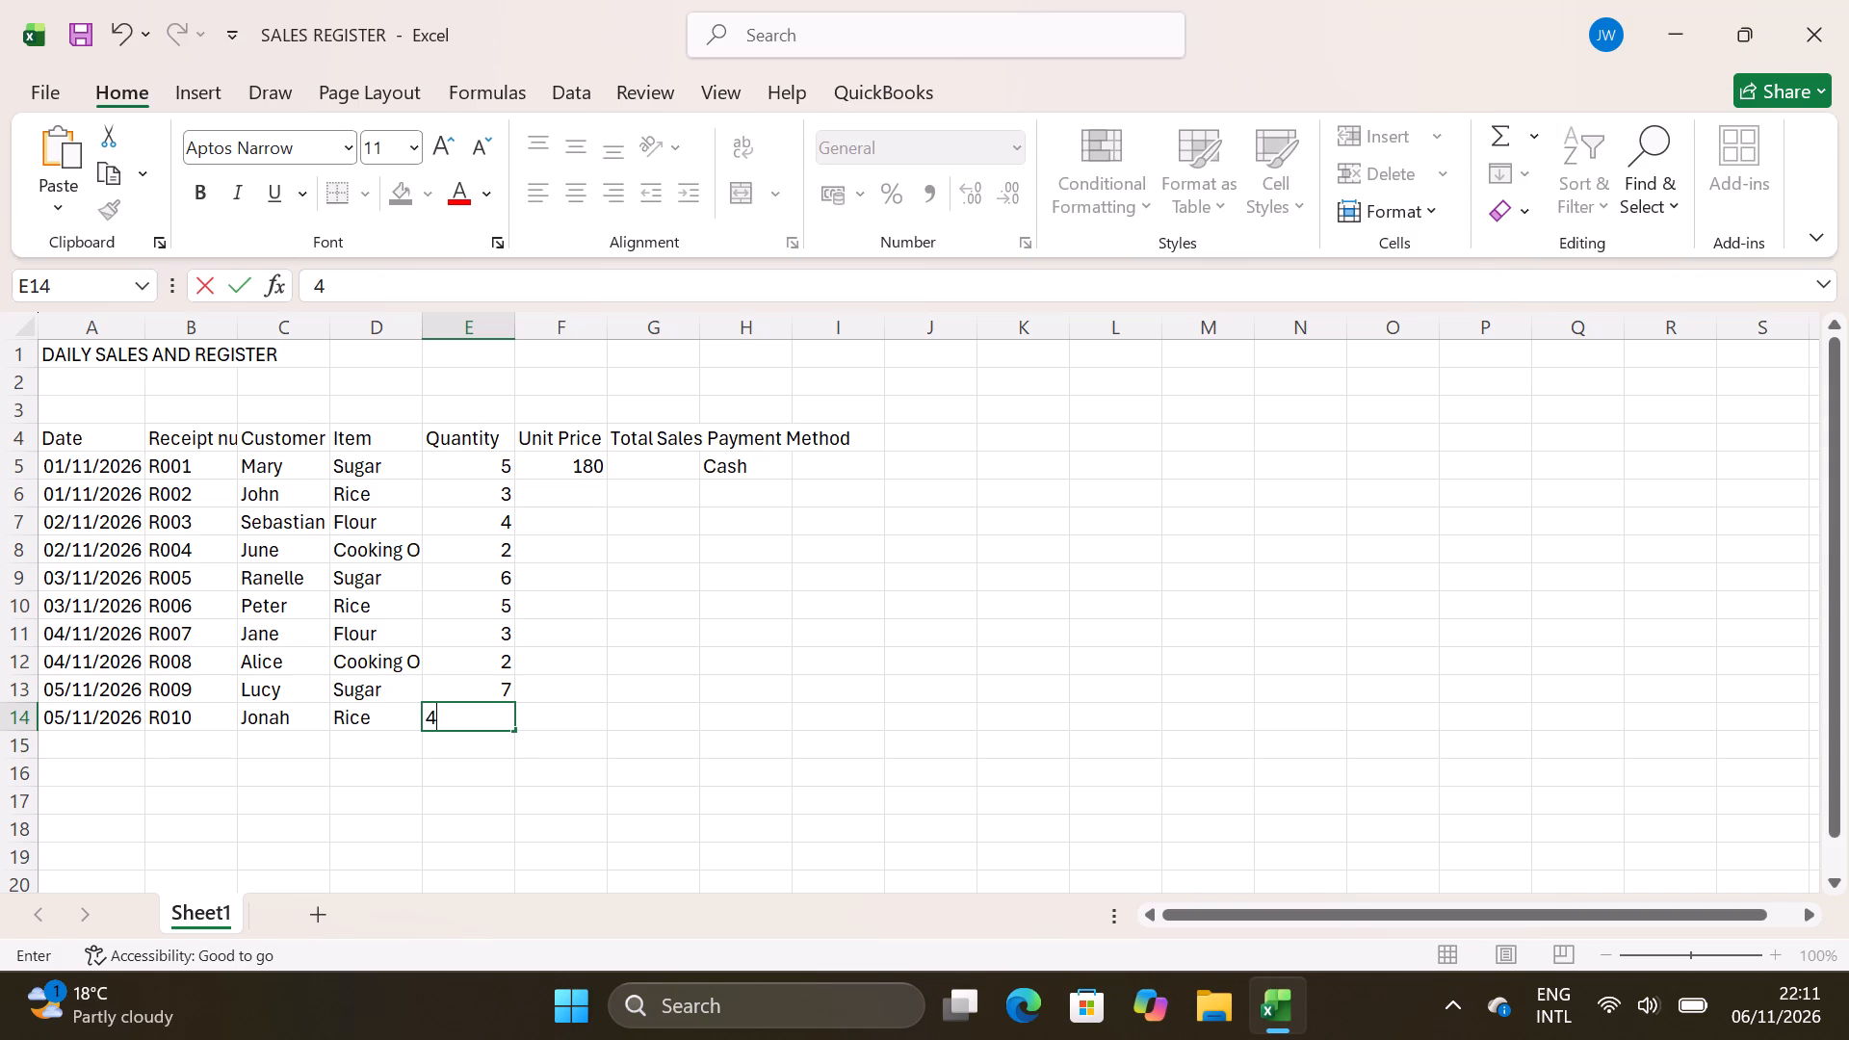
Change the quantity in cell E12 for receipt R008 to 4.
double_click(507, 661)
key("4")
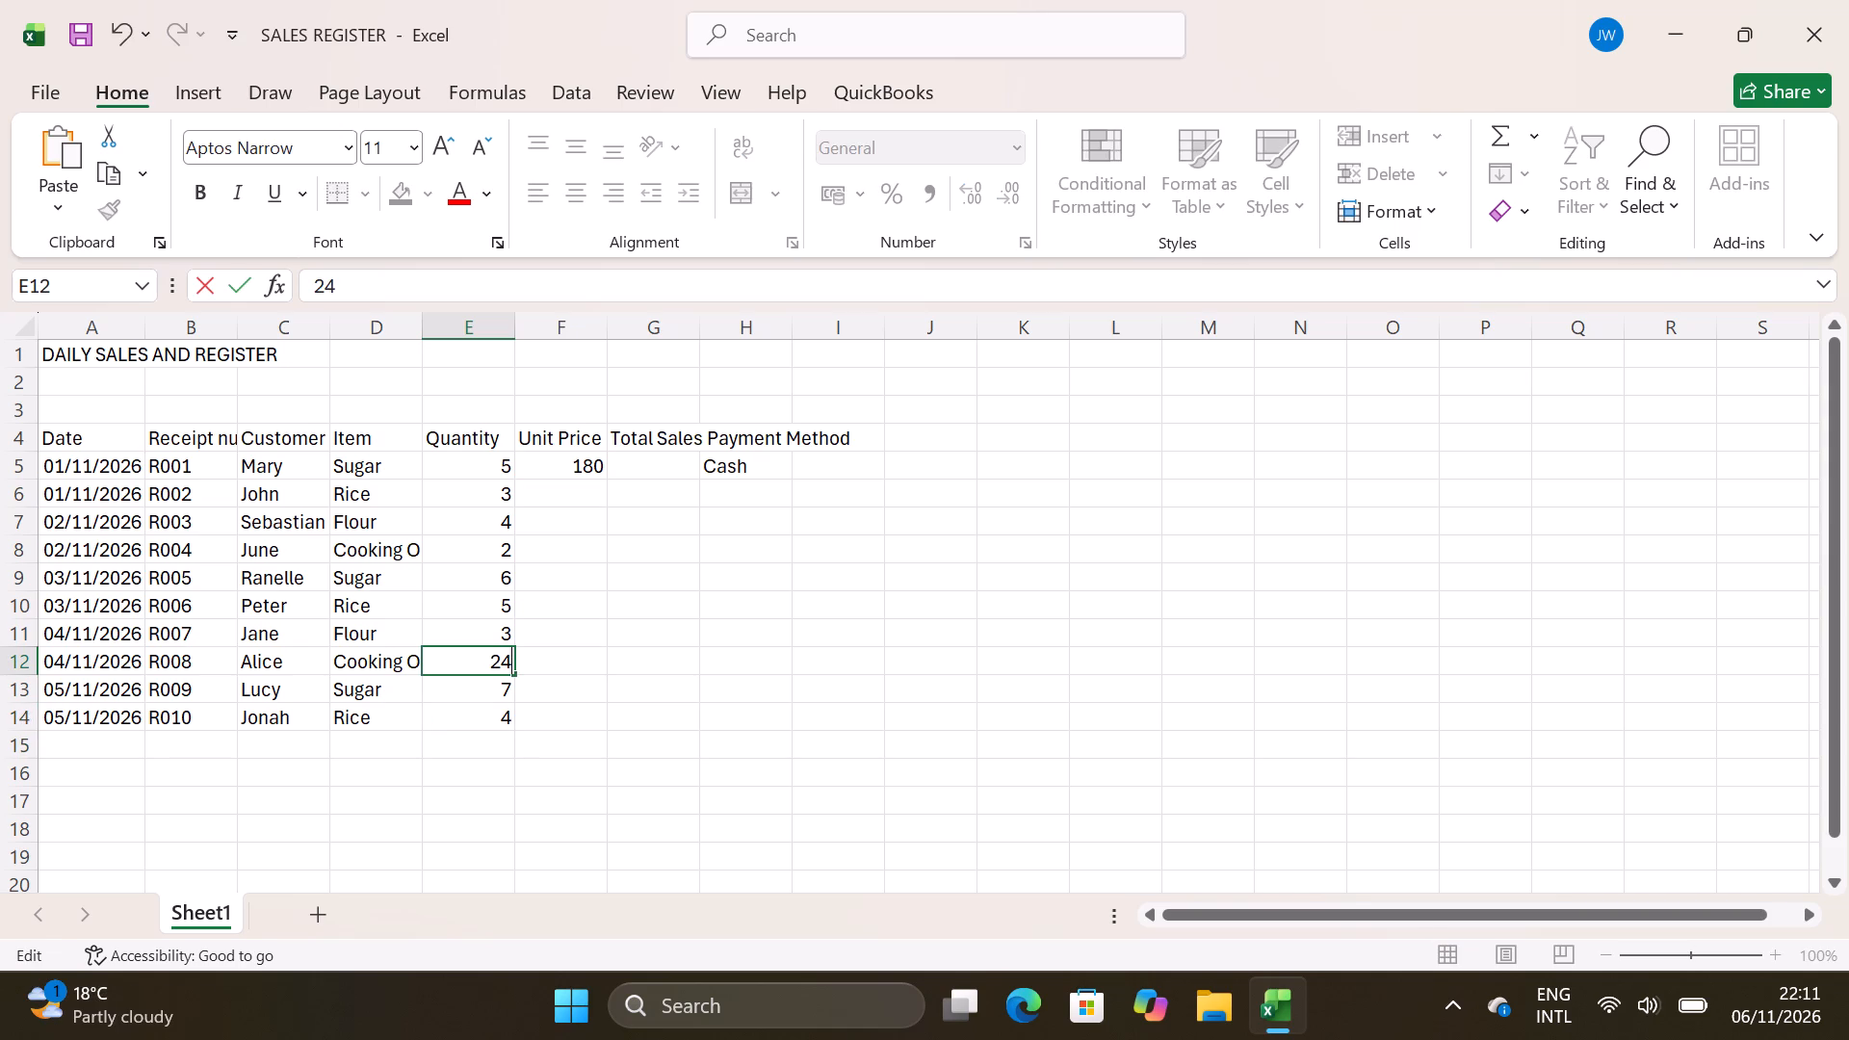
left_click(505, 693)
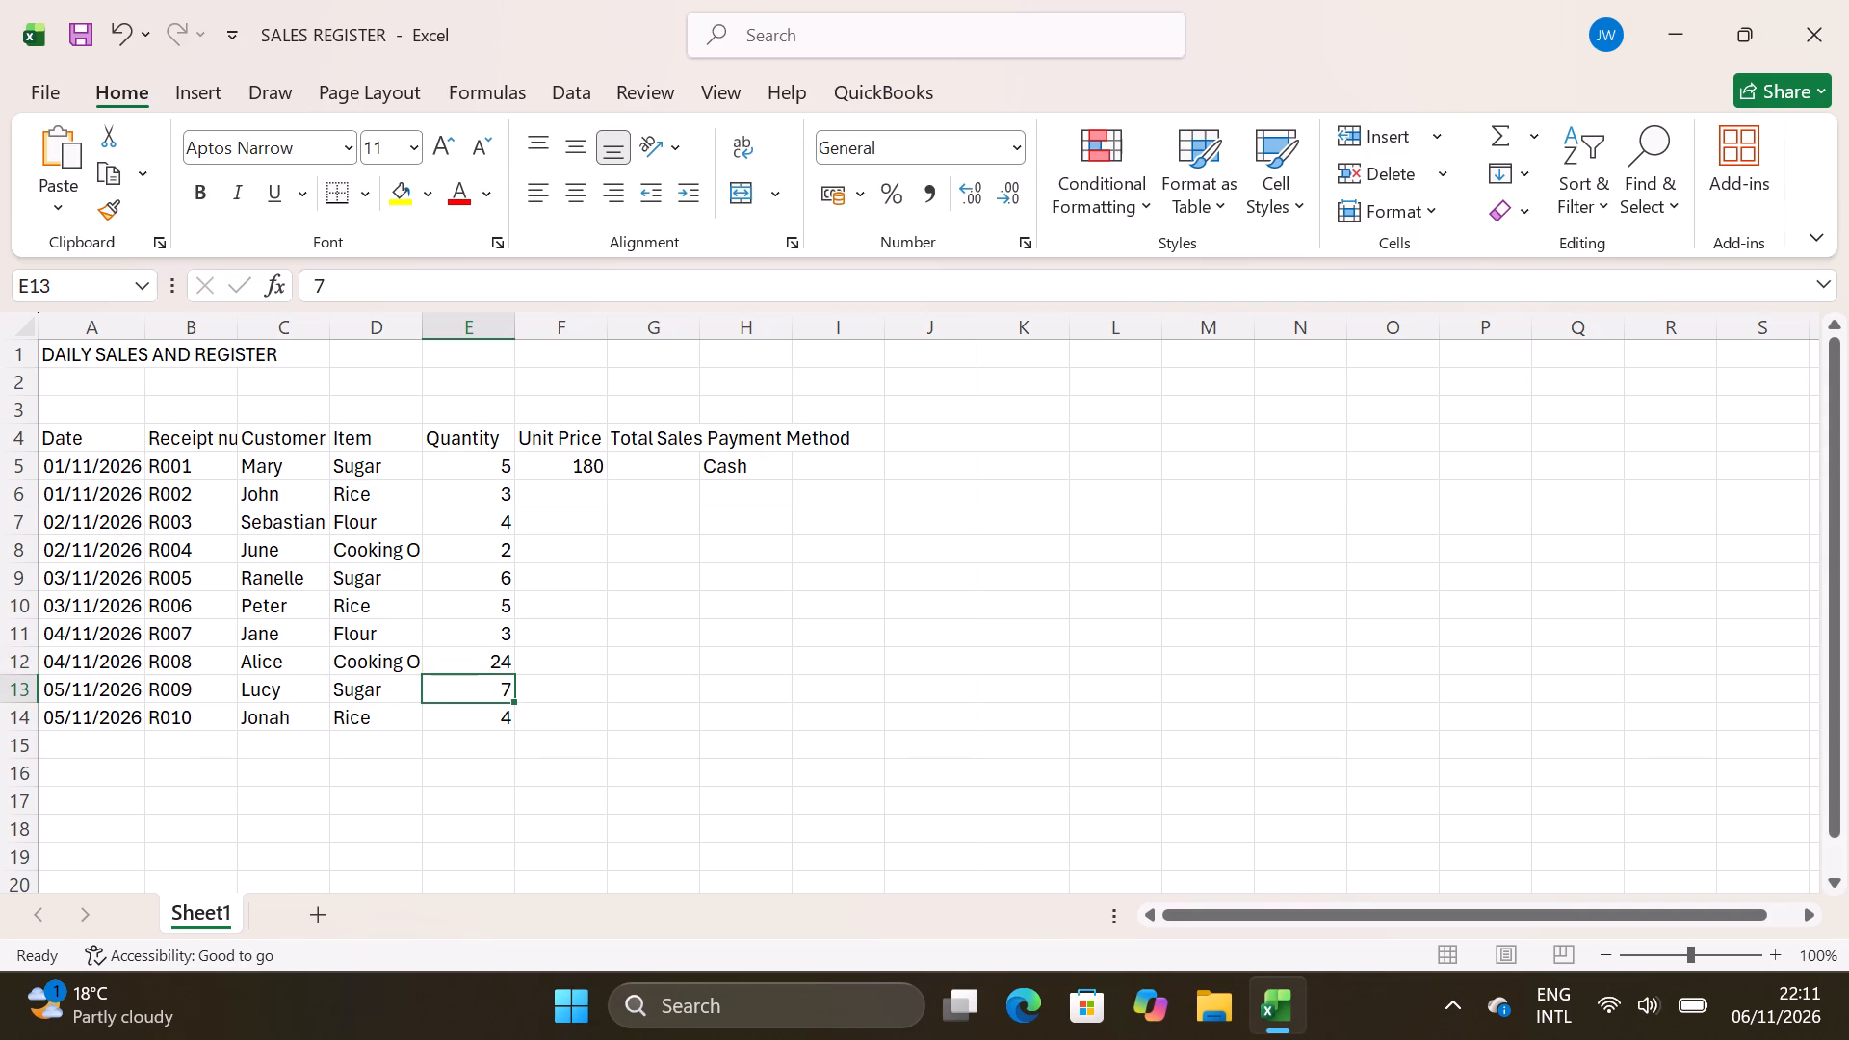
double_click(507, 663)
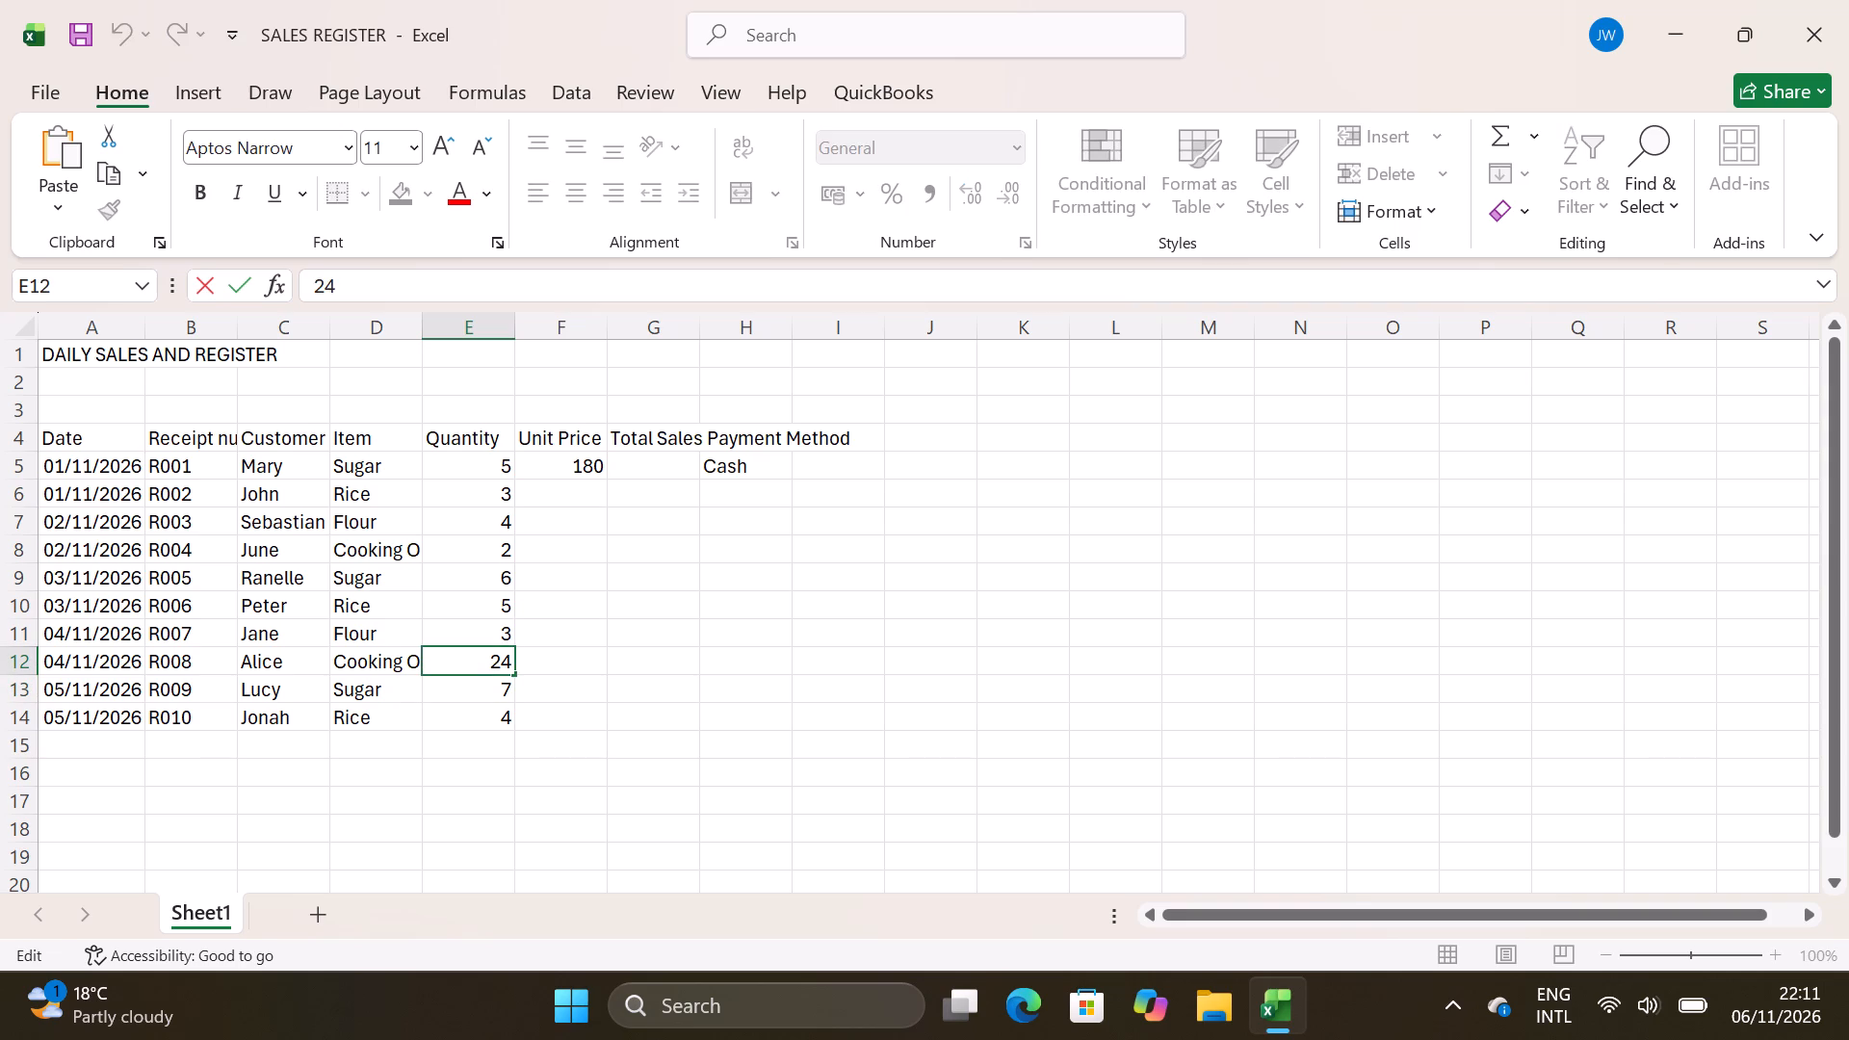
key("BackSpace")
key("BackSpace")
key("4")
Change the quantity in cell E13 for receipt R009 to 2.
double_click(504, 689)
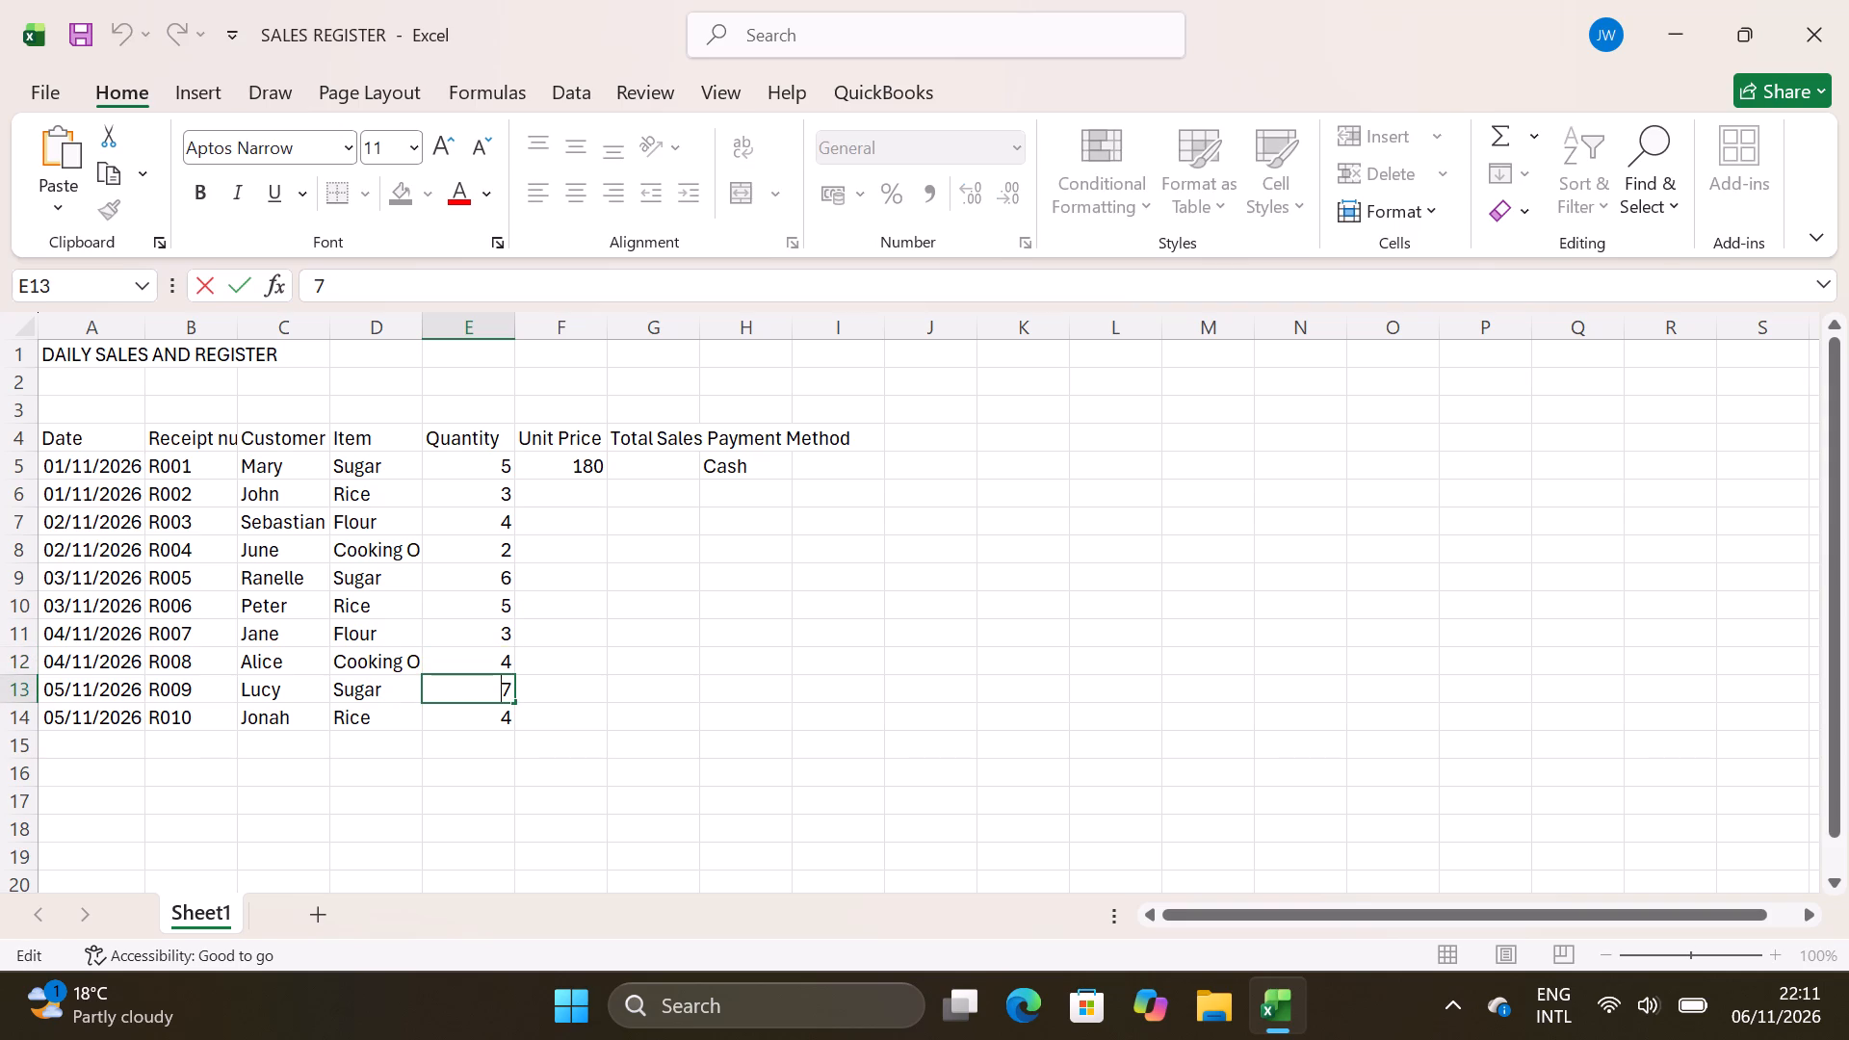
key("BackSpace")
key("2")
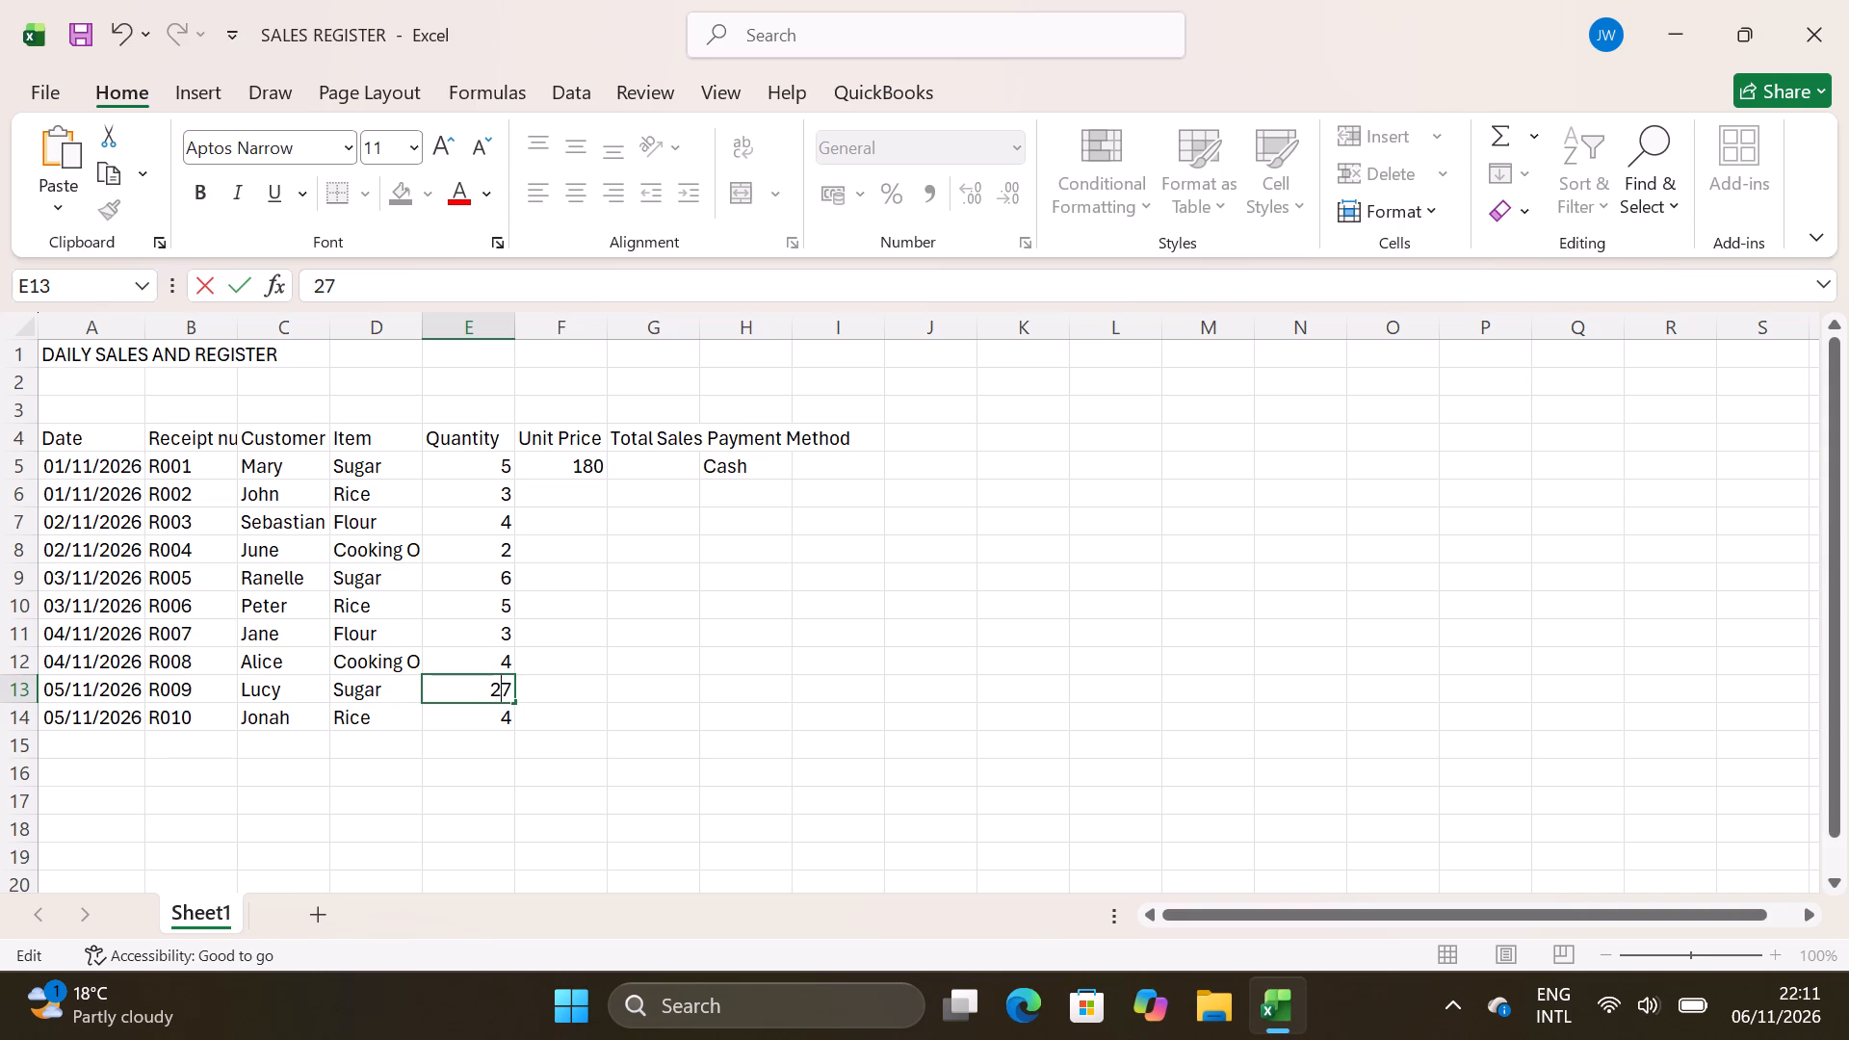
left_click(498, 738)
left_click_drag(498, 738, 505, 689)
triple_click(505, 689)
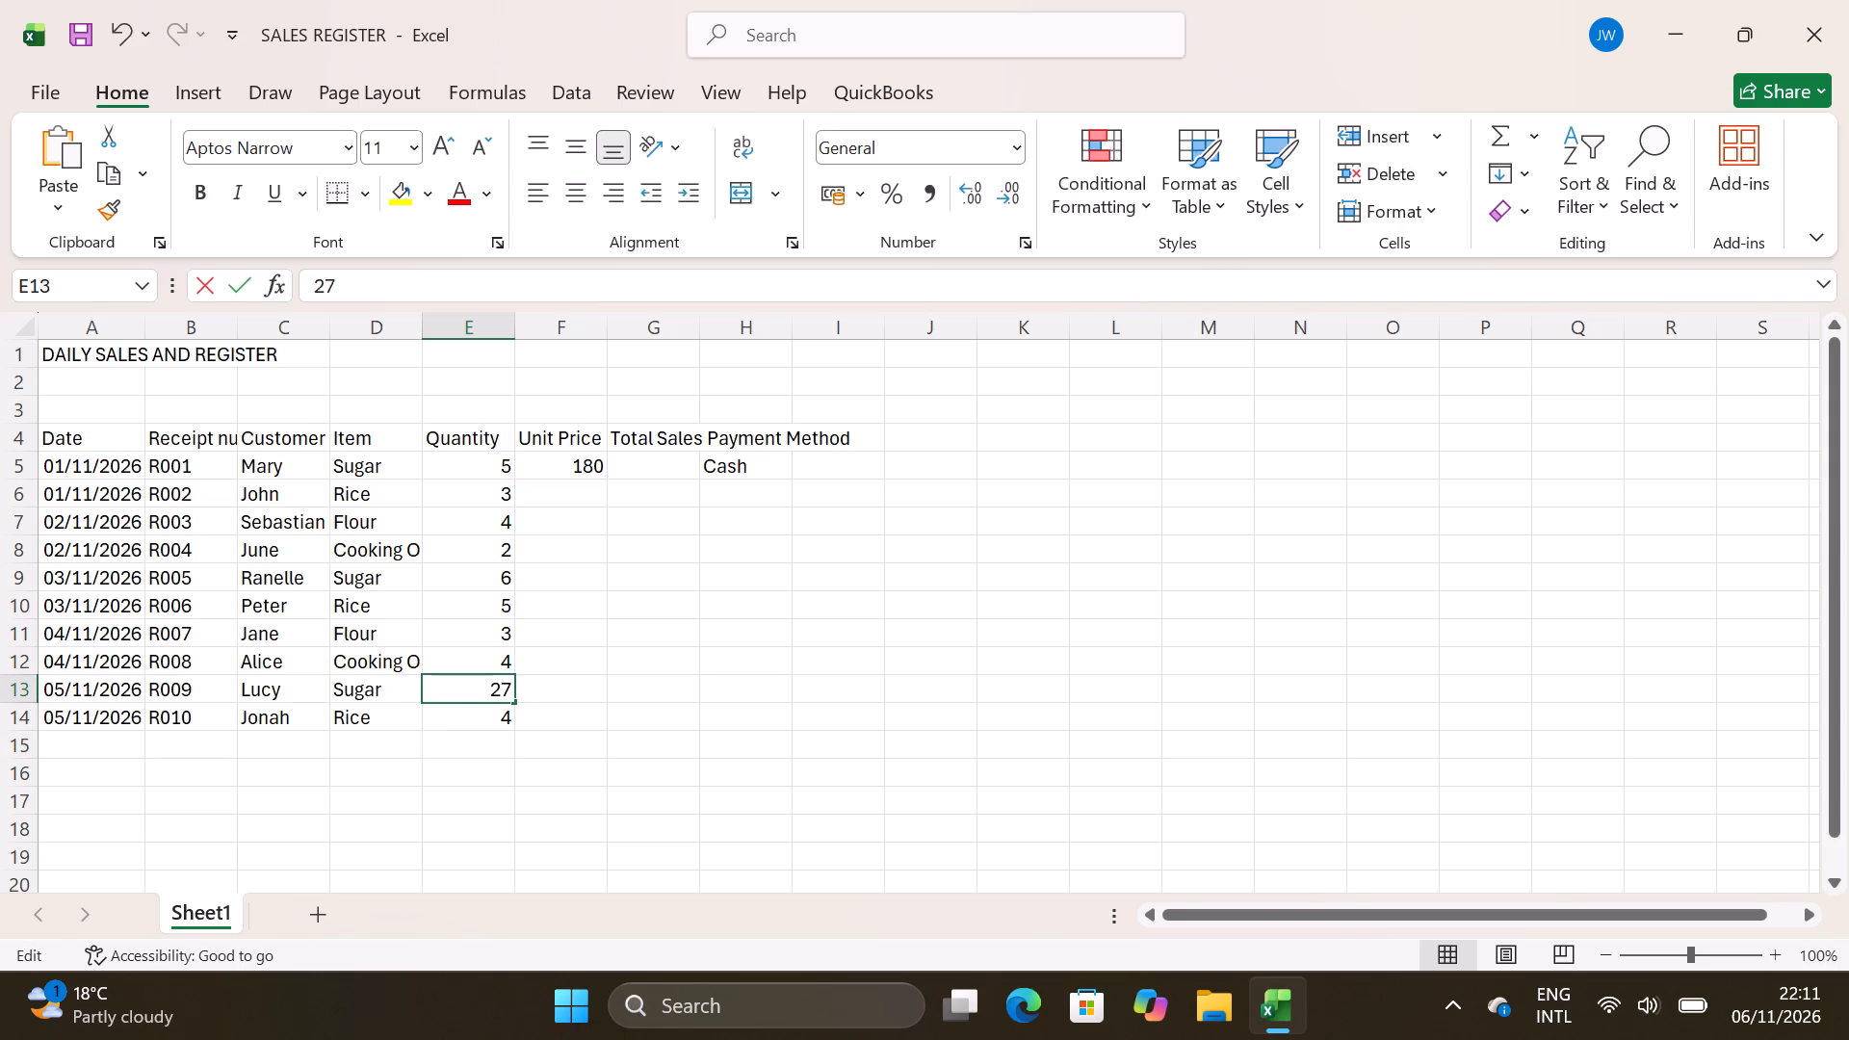
key("BackSpace")
key("BackSpace")
key("BackSpace")
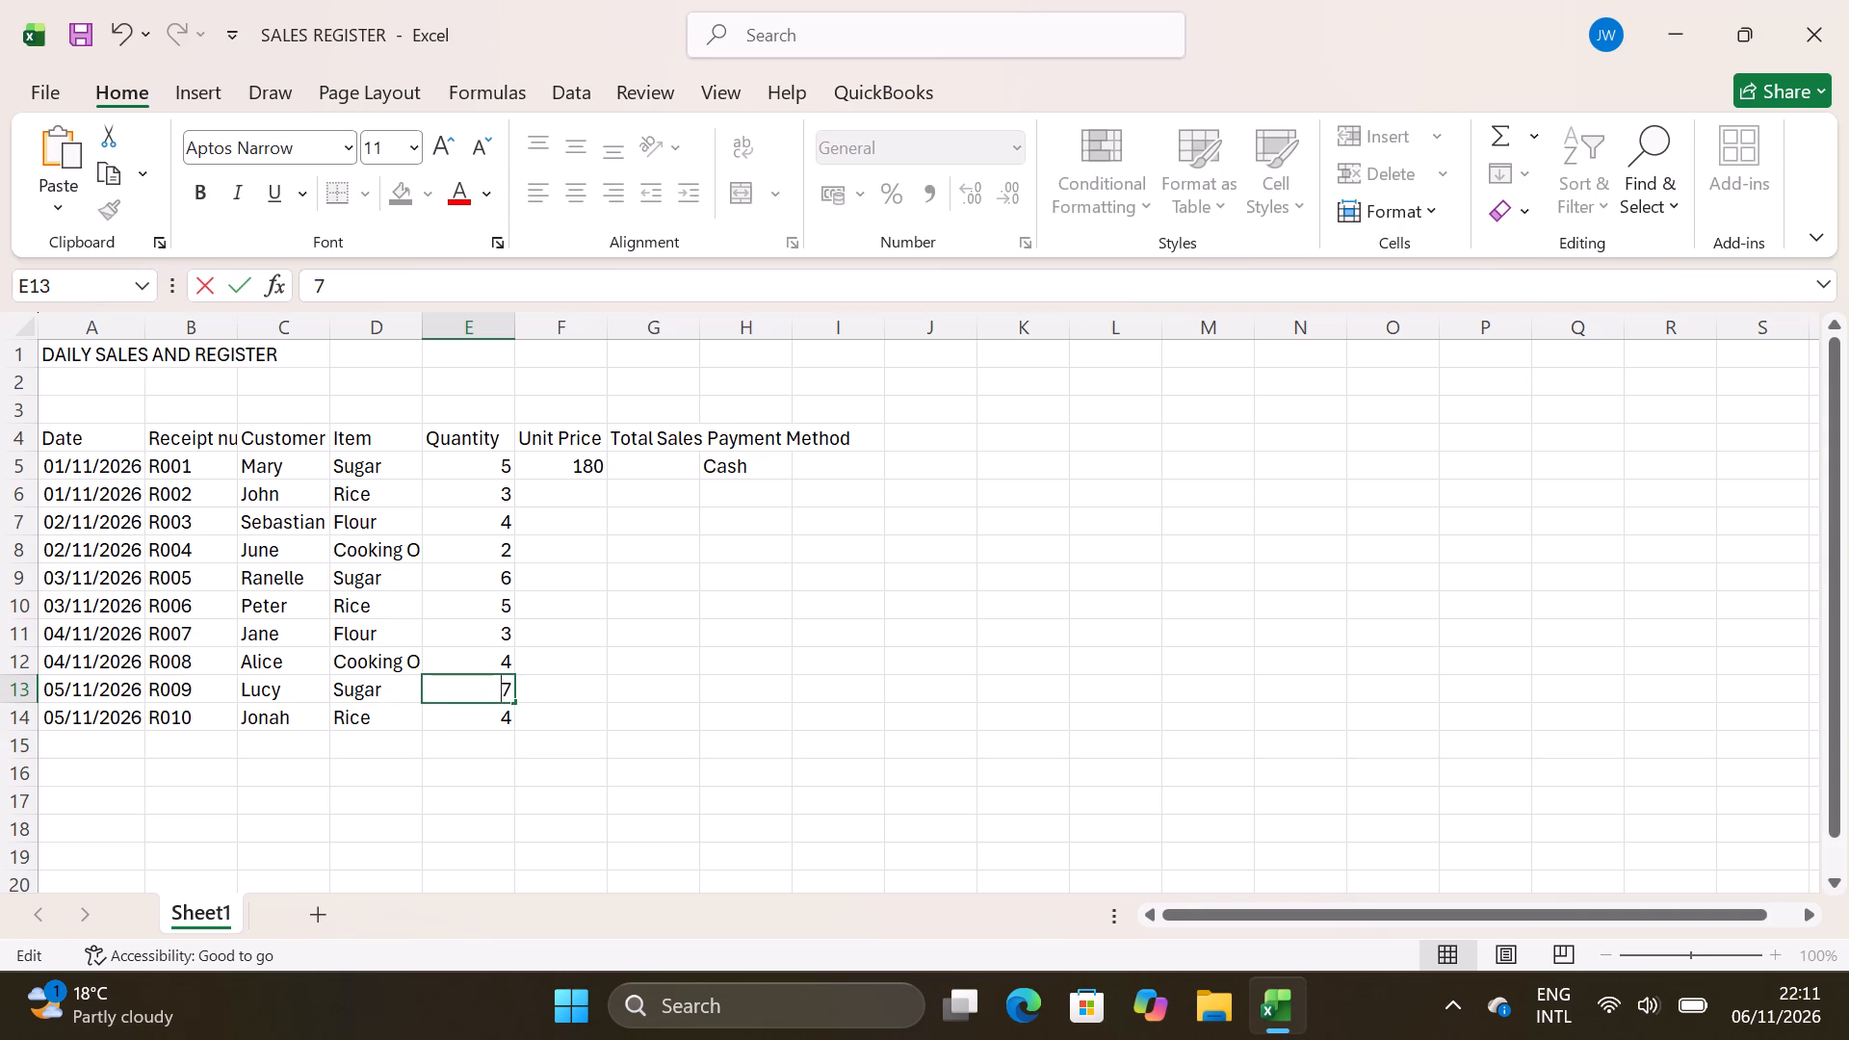
left_click(508, 680)
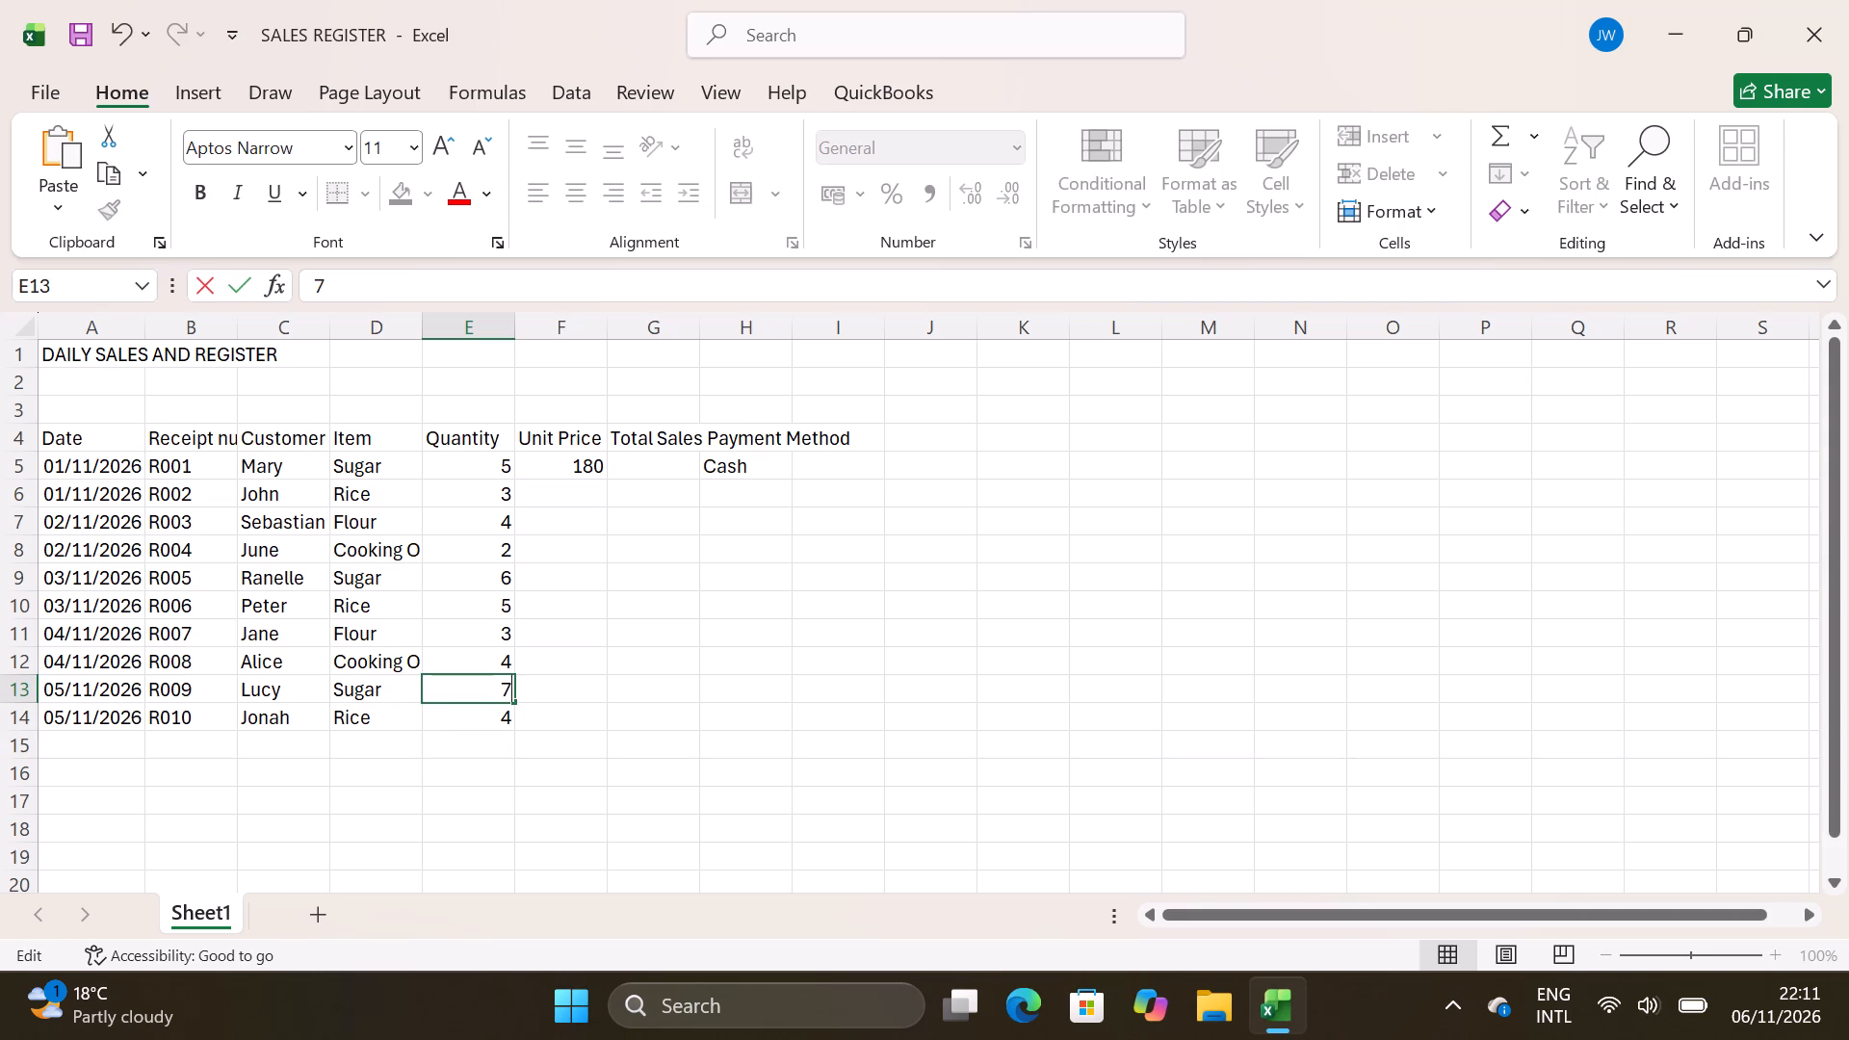
double_click(505, 684)
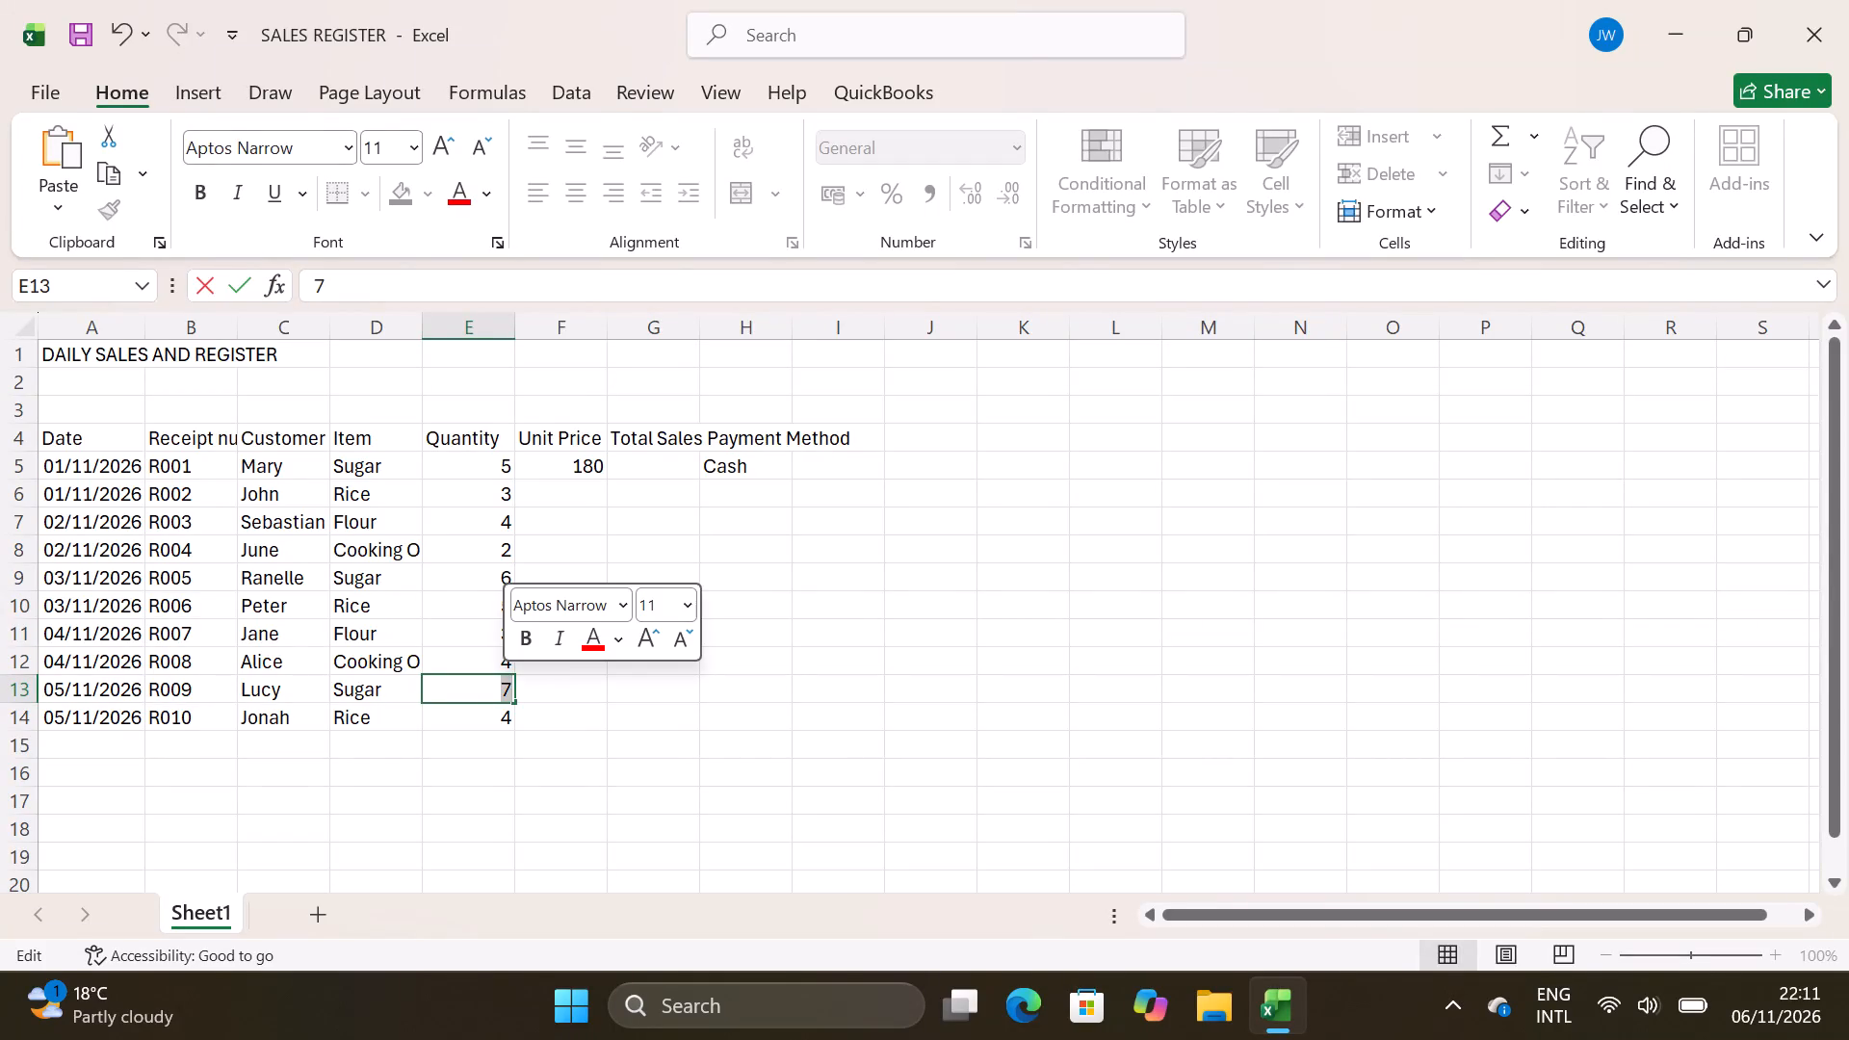
key("BackSpace")
key("2")
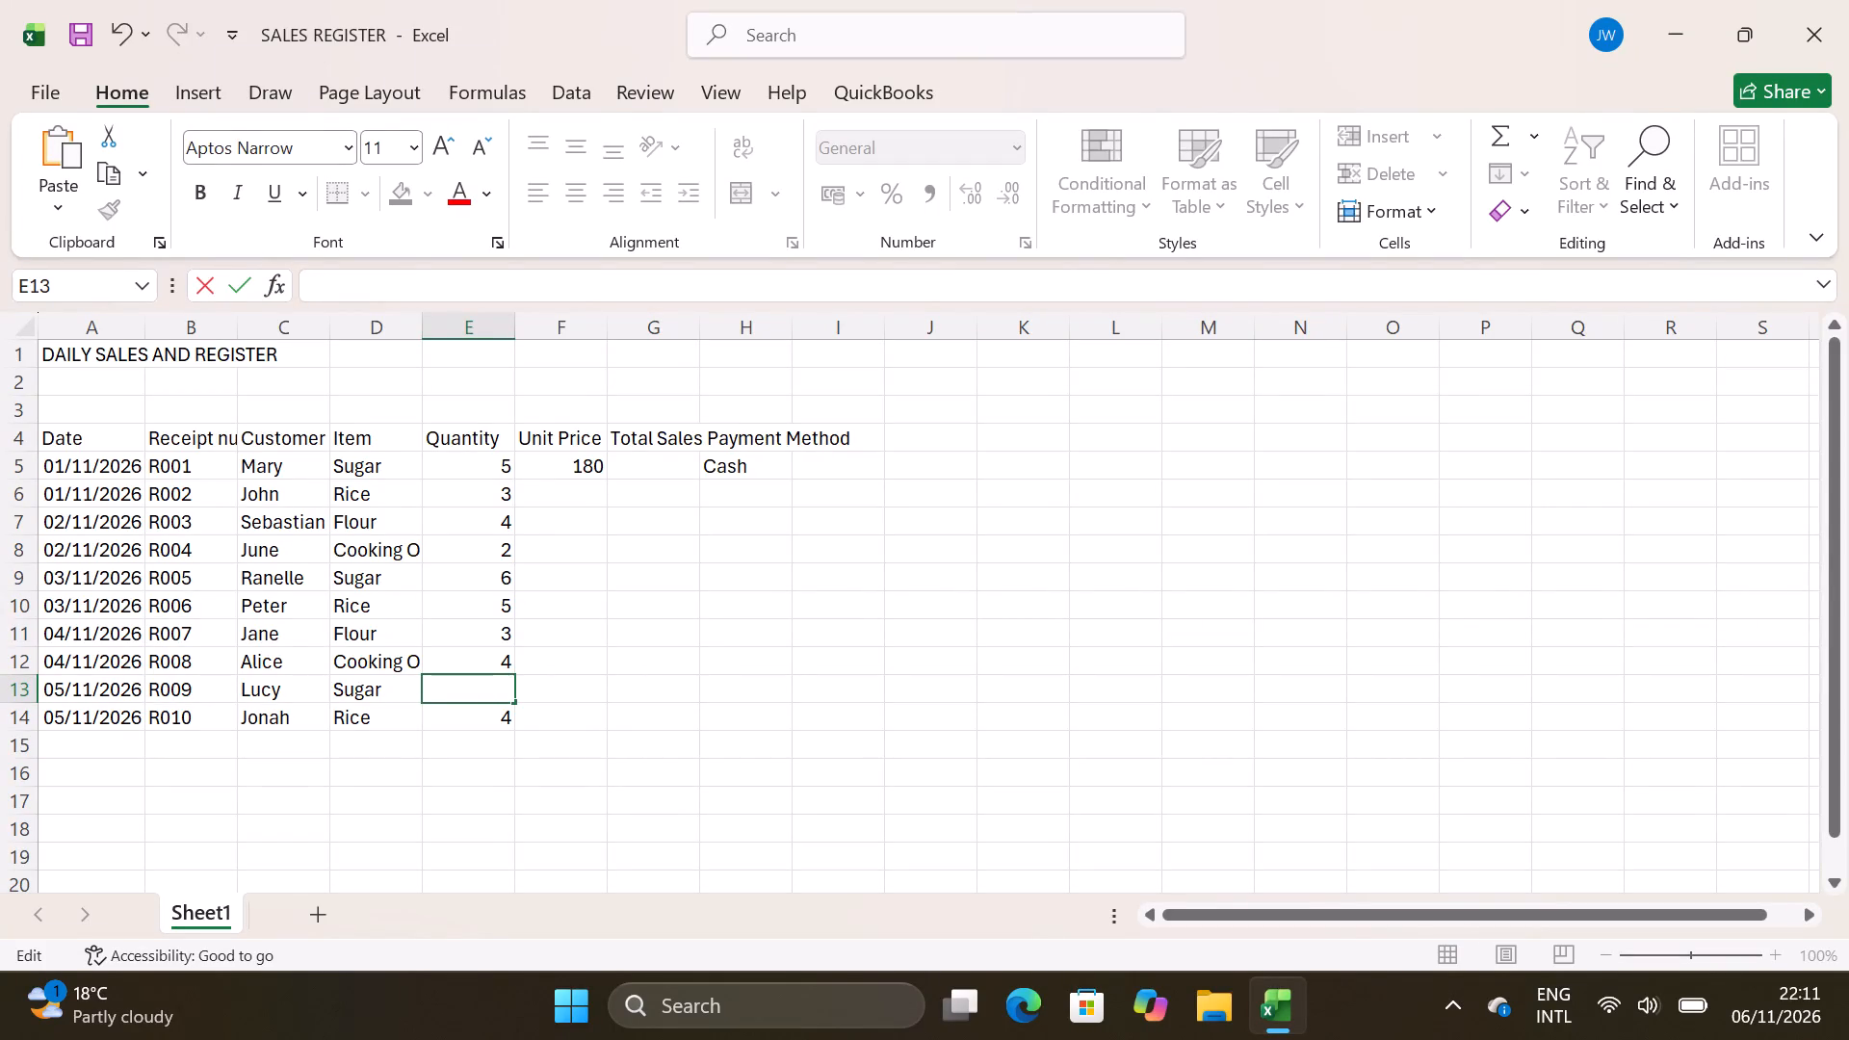
Change the quantity in cell E14 for receipt R010 to 7.
double_click(507, 715)
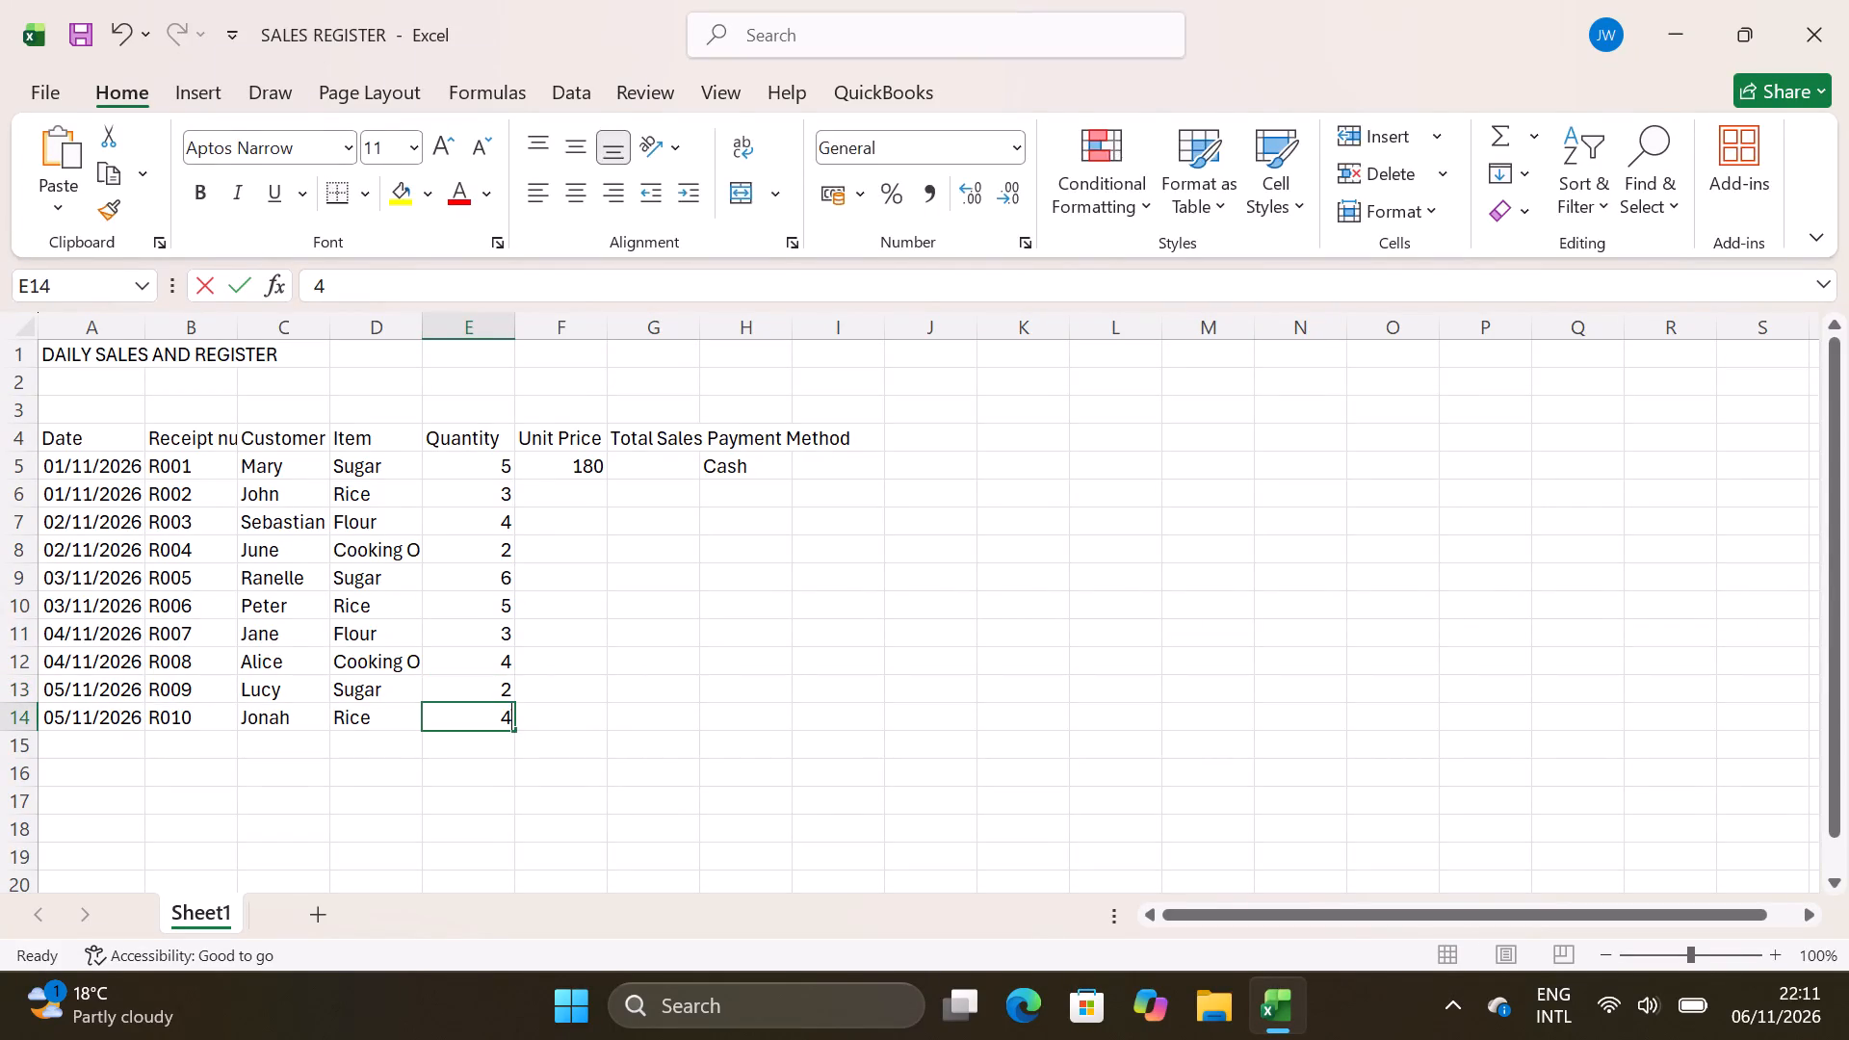
key("BackSpace")
key("7")
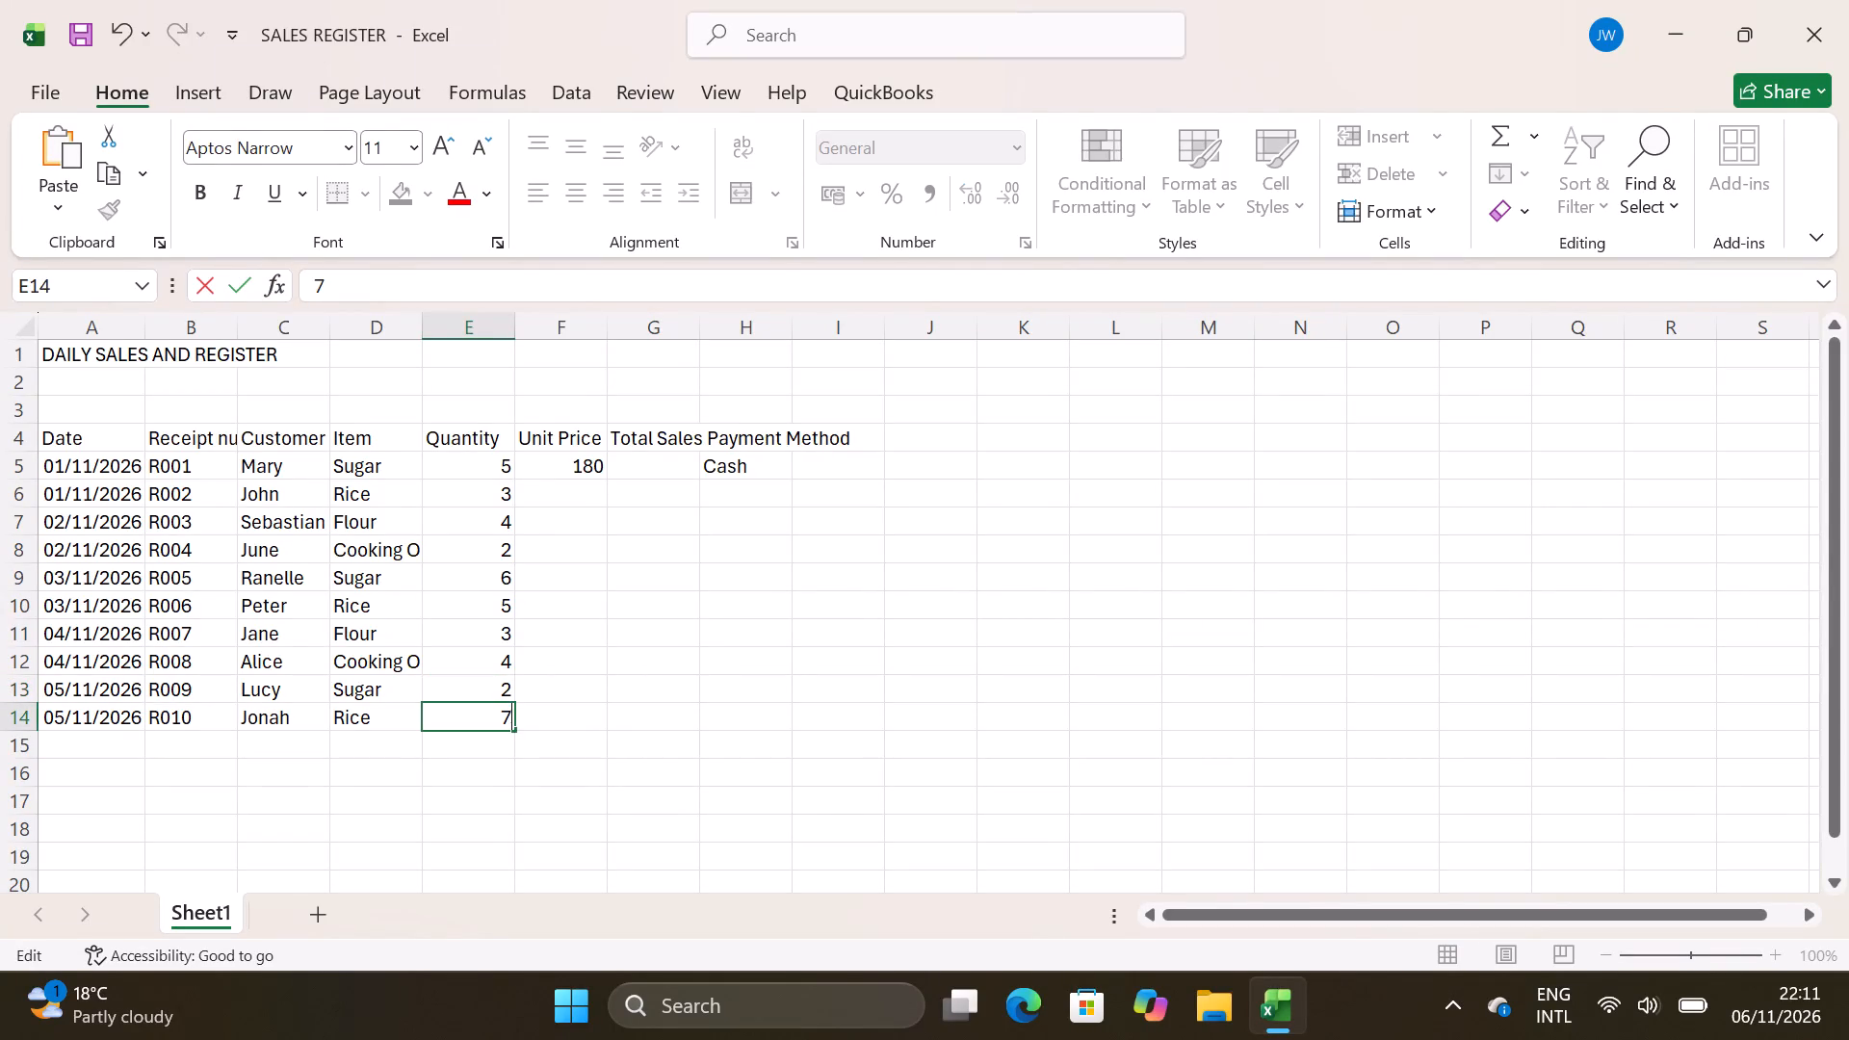
Enter the unit prices 250, 160, 350 and 180 in cells F6 to F9 for receipts R002 to R005.
double_click(583, 484)
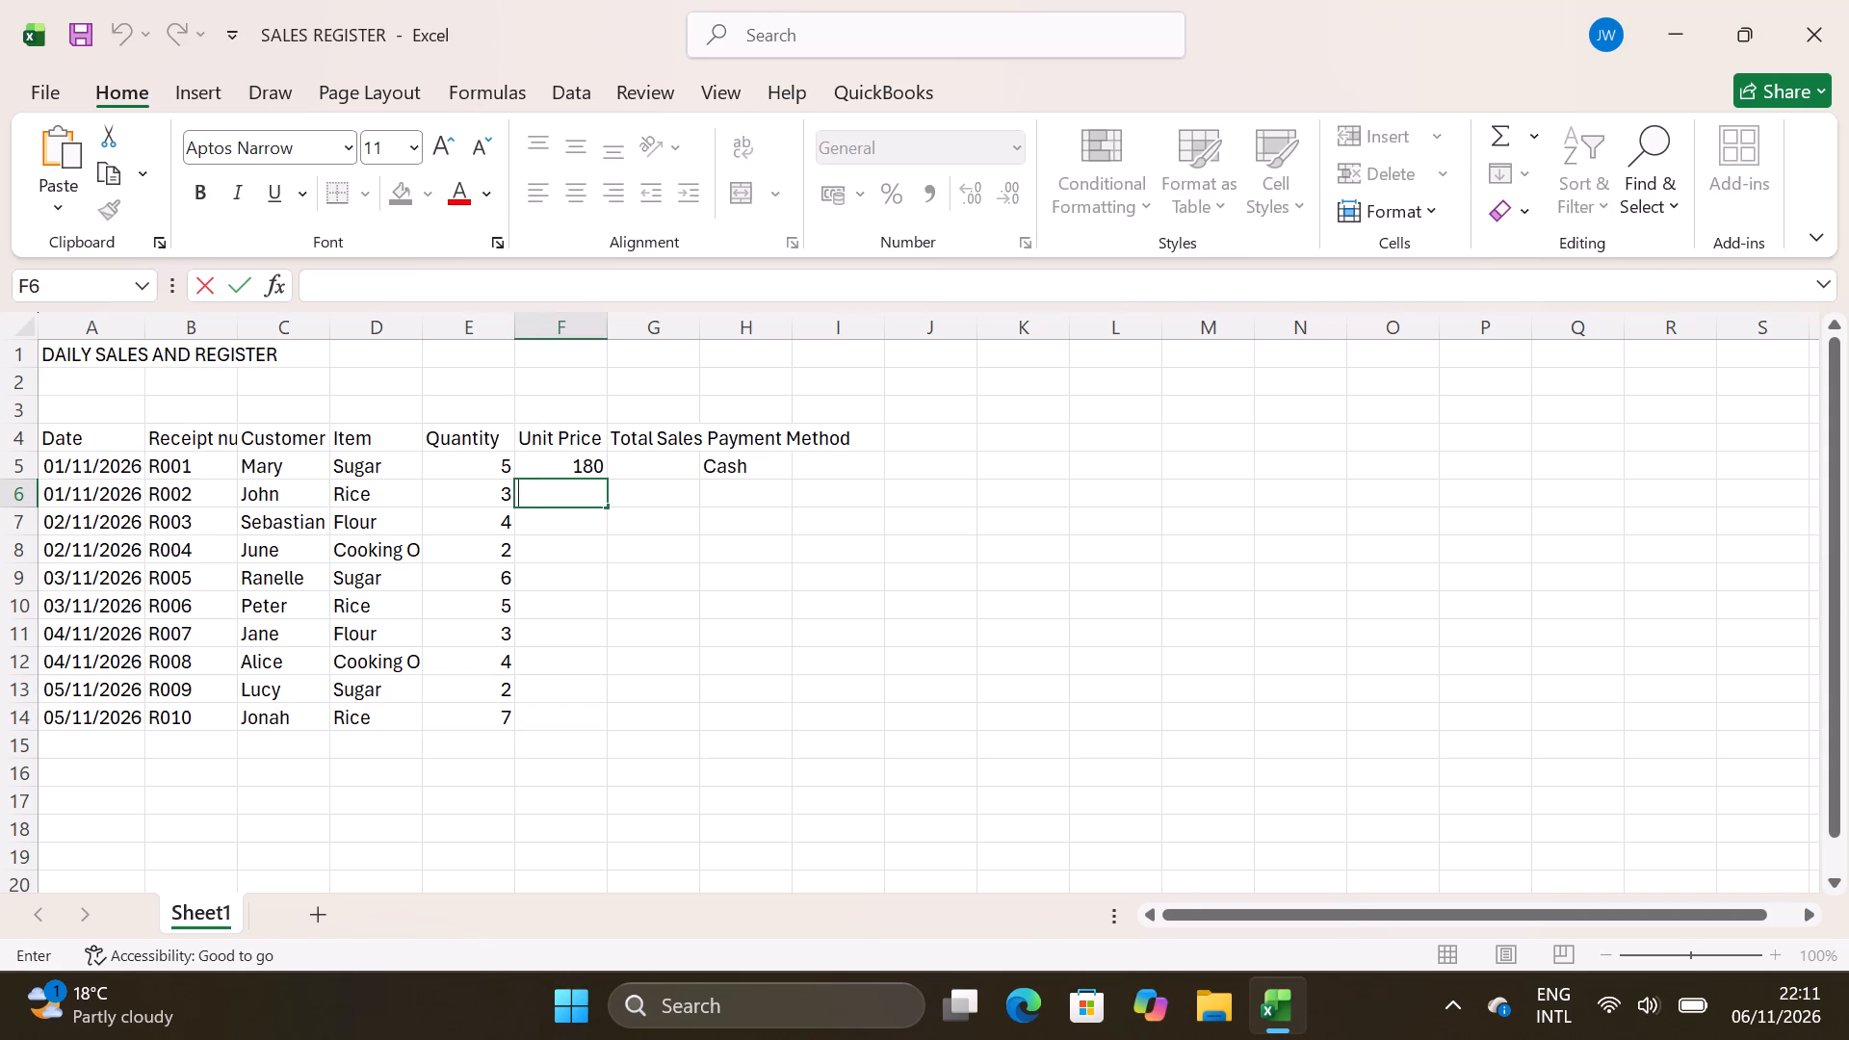
type("25")
key("0")
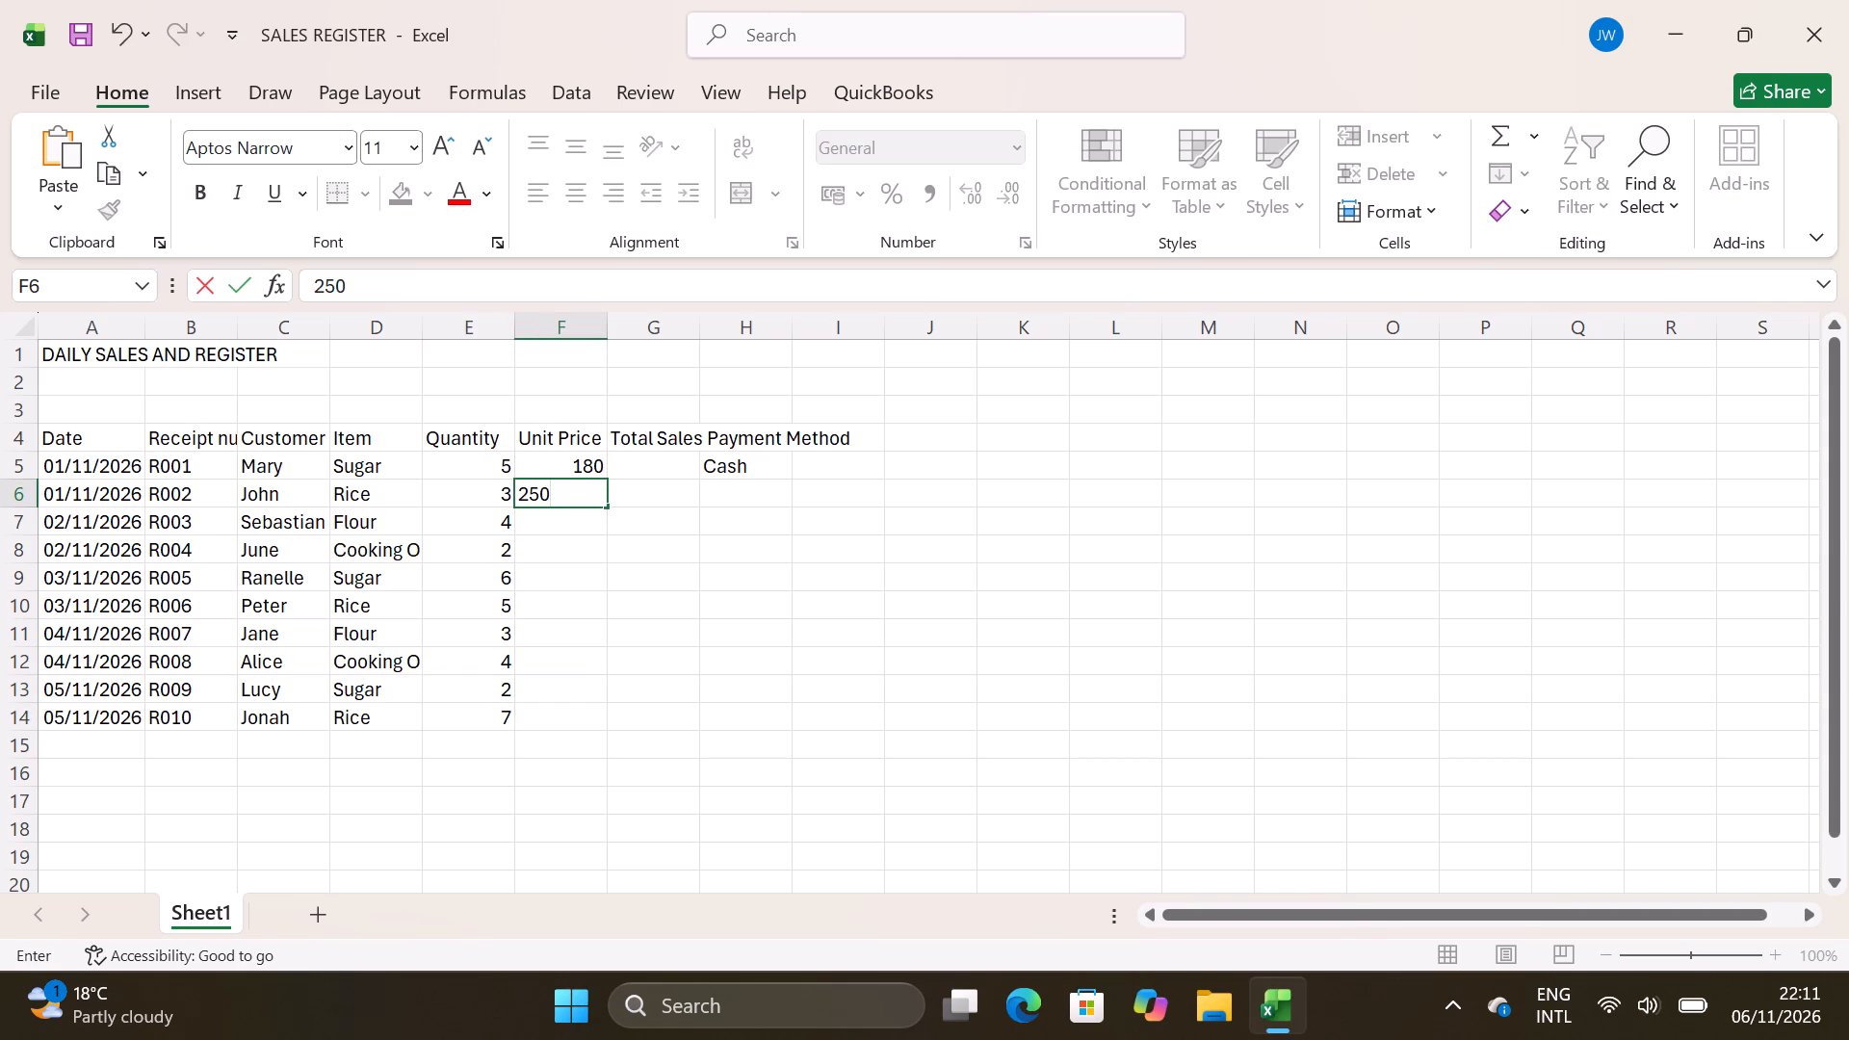
left_click(570, 528)
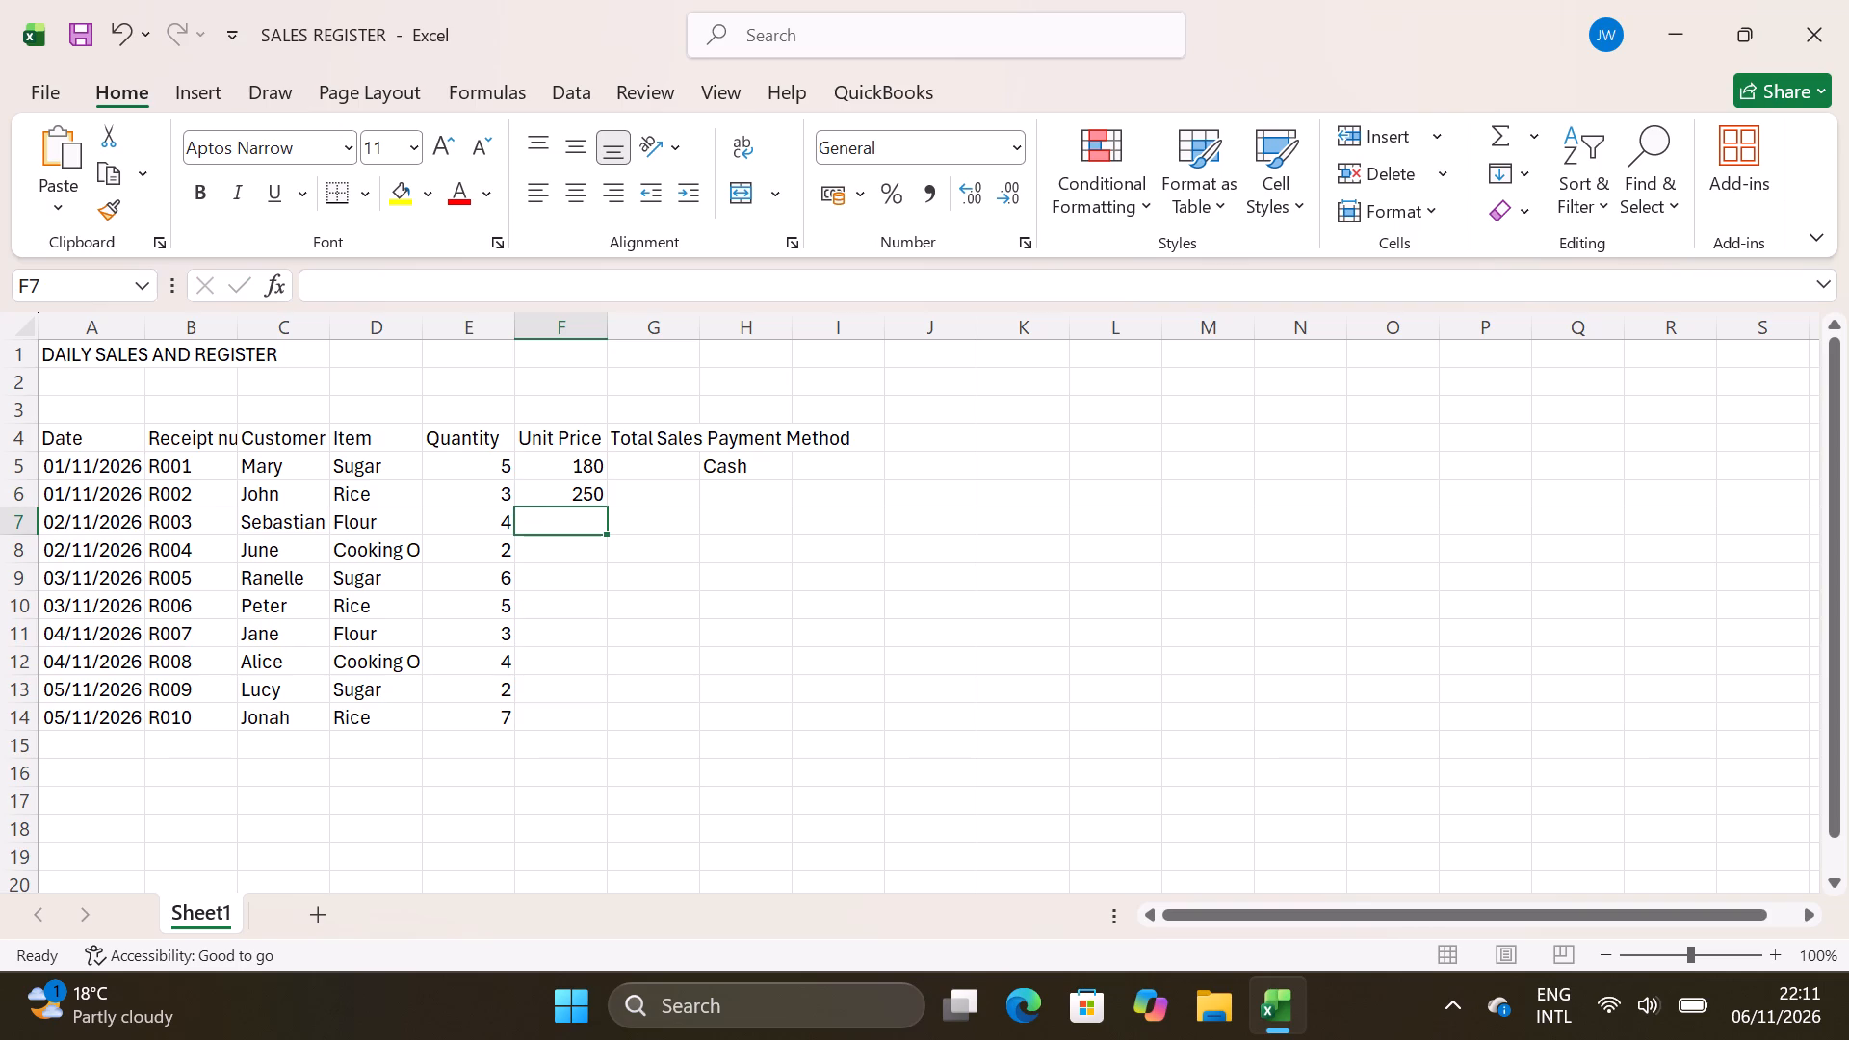
type("160")
left_click(560, 556)
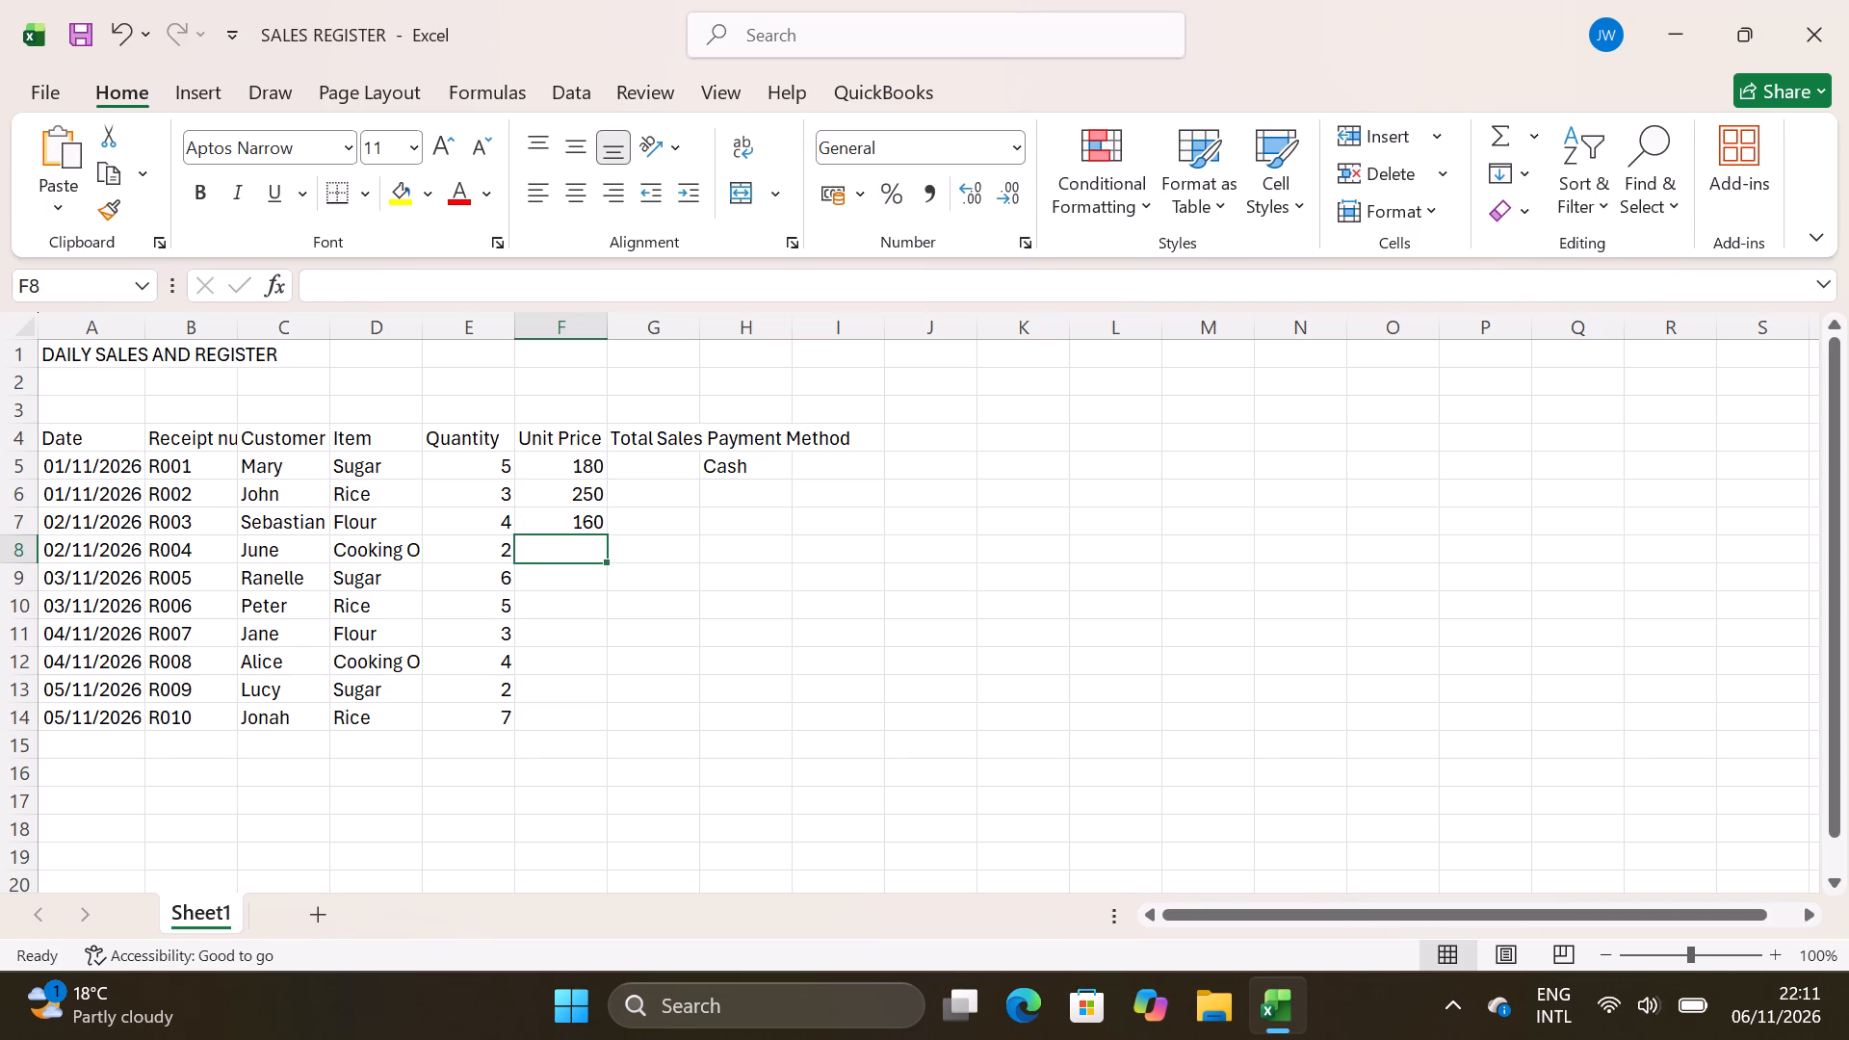
type("35")
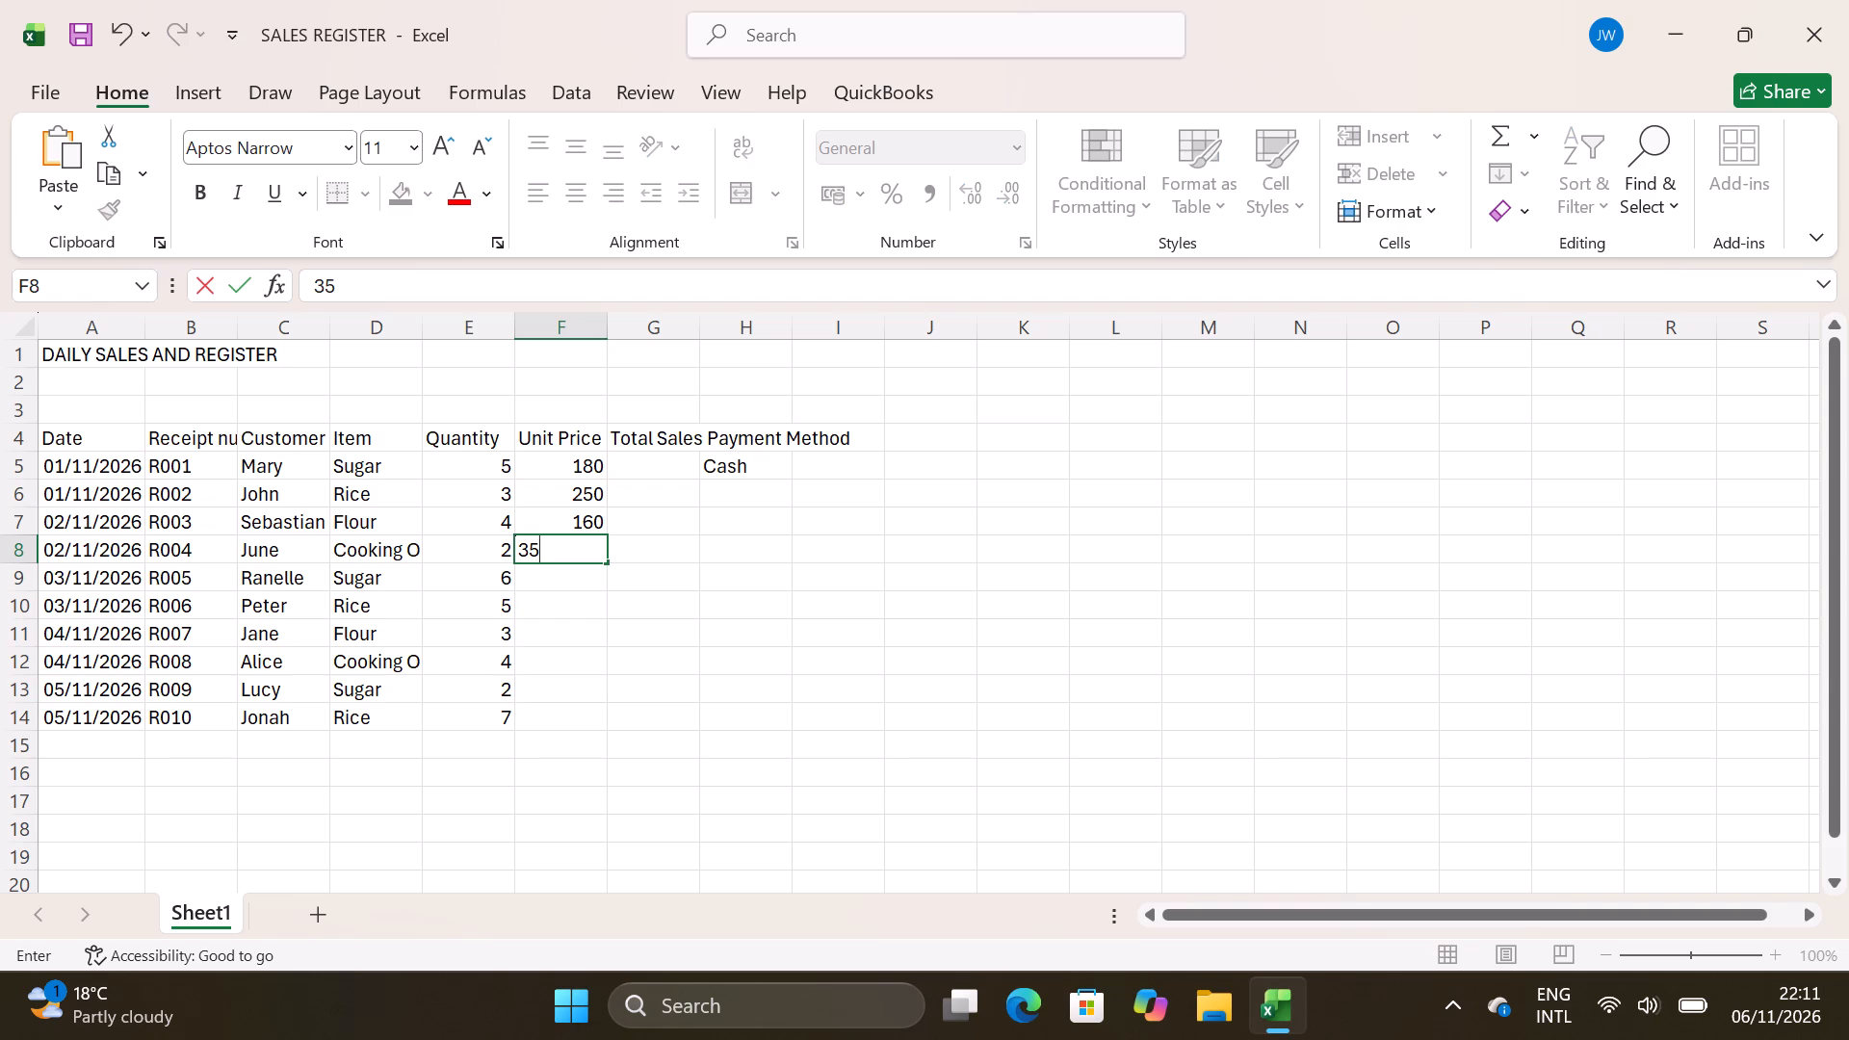
key("0")
double_click(550, 591)
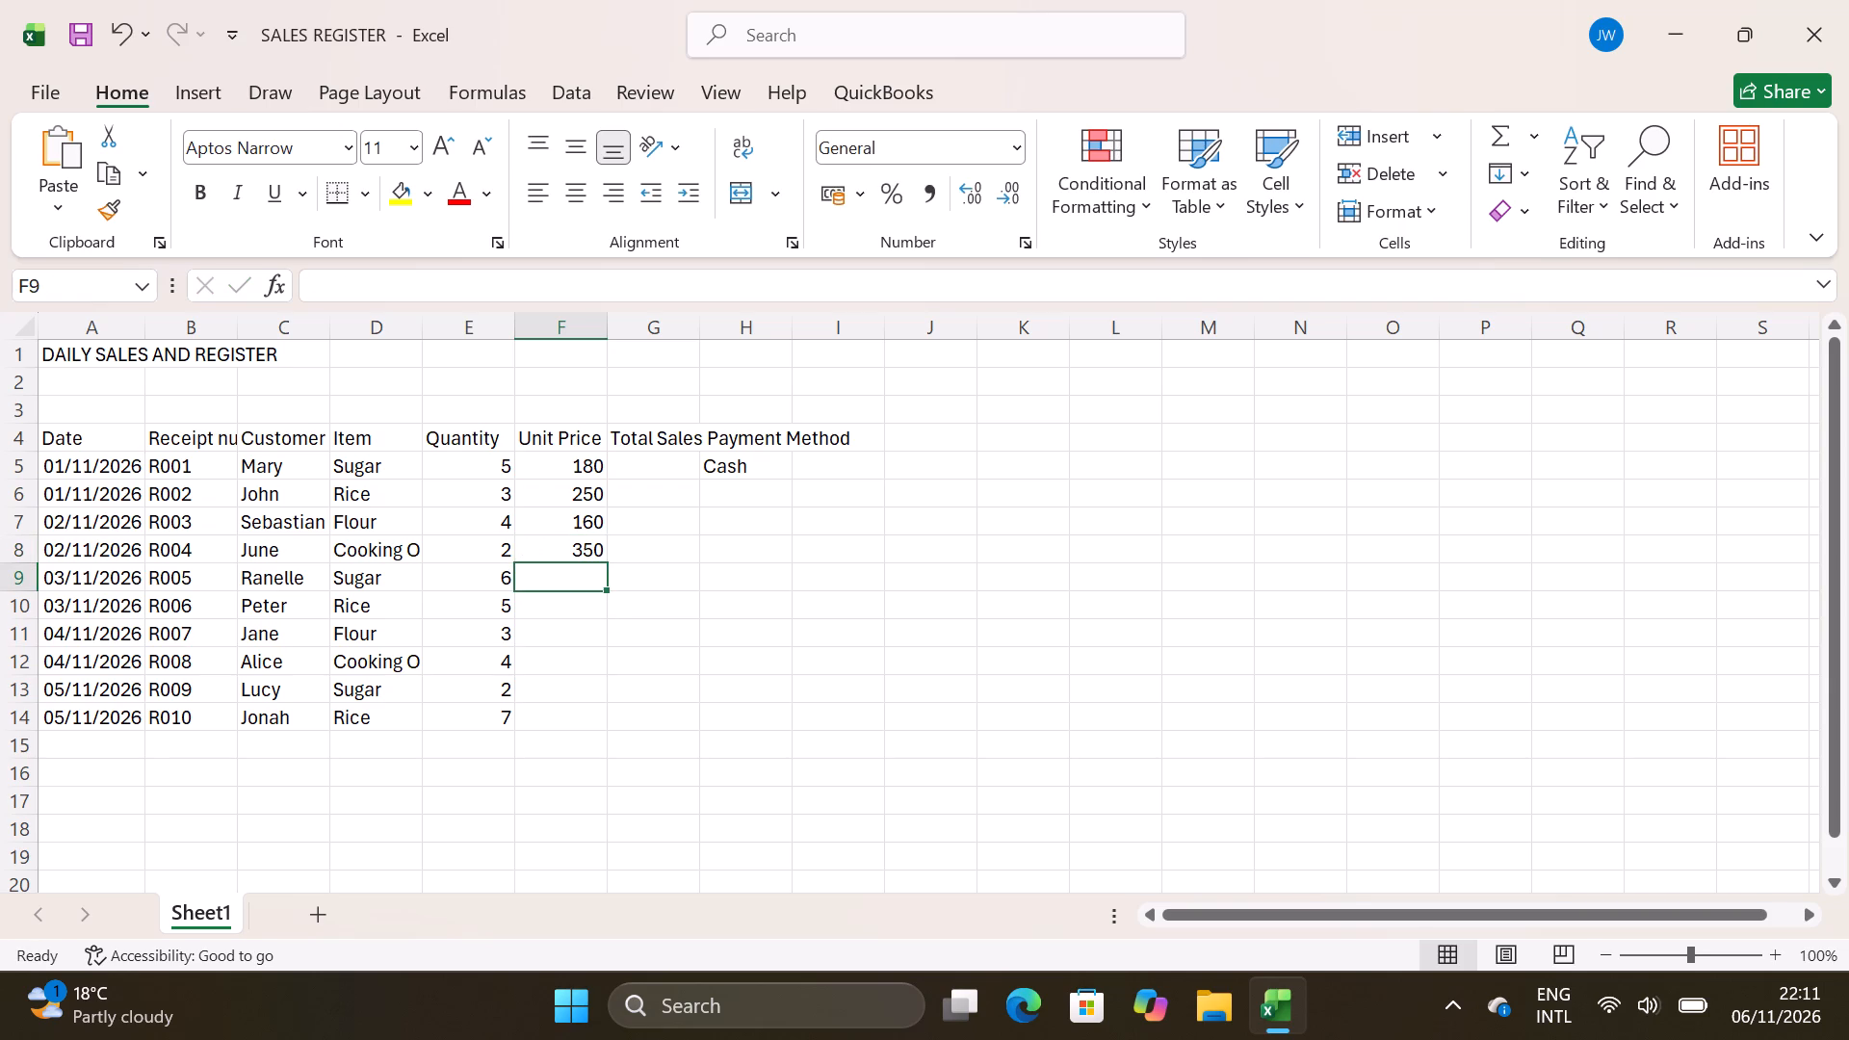
type("180")
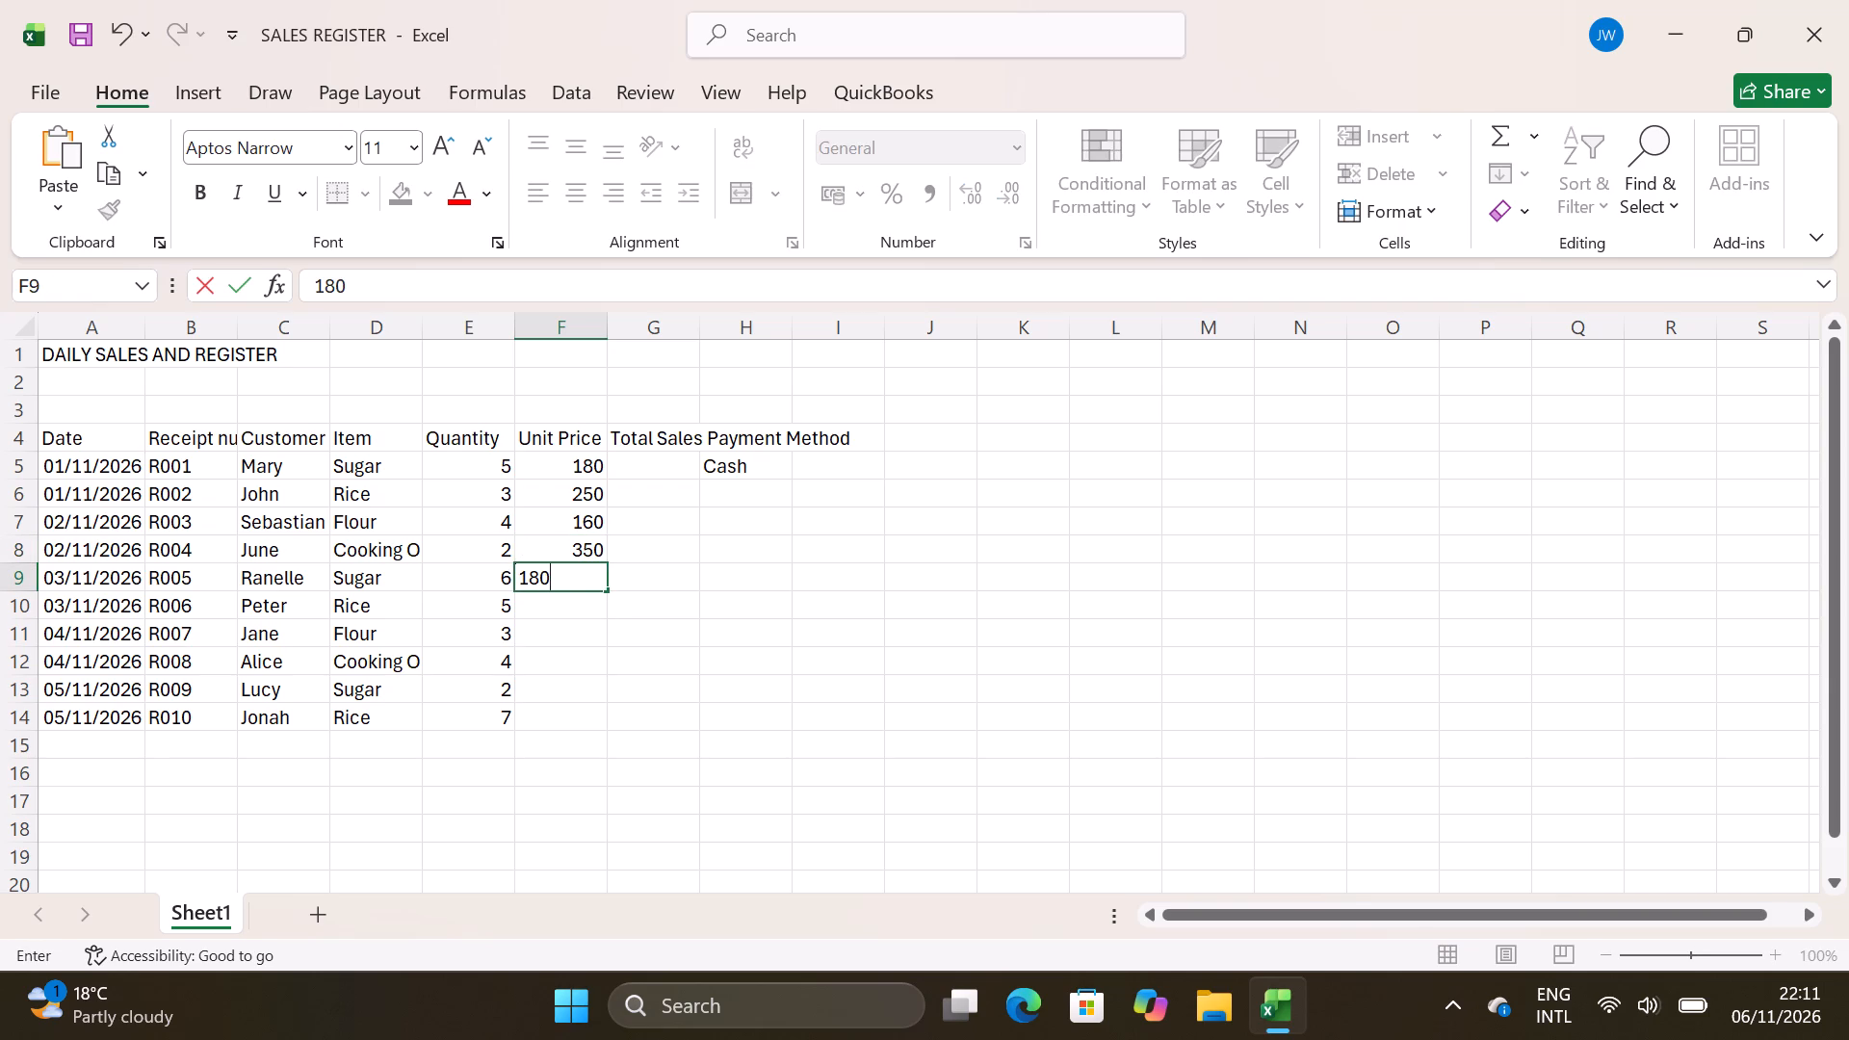
Enter the unit prices 250, 160, 350 and 180 in cells F10 to F13 for receipts R006 to R009.
double_click(561, 610)
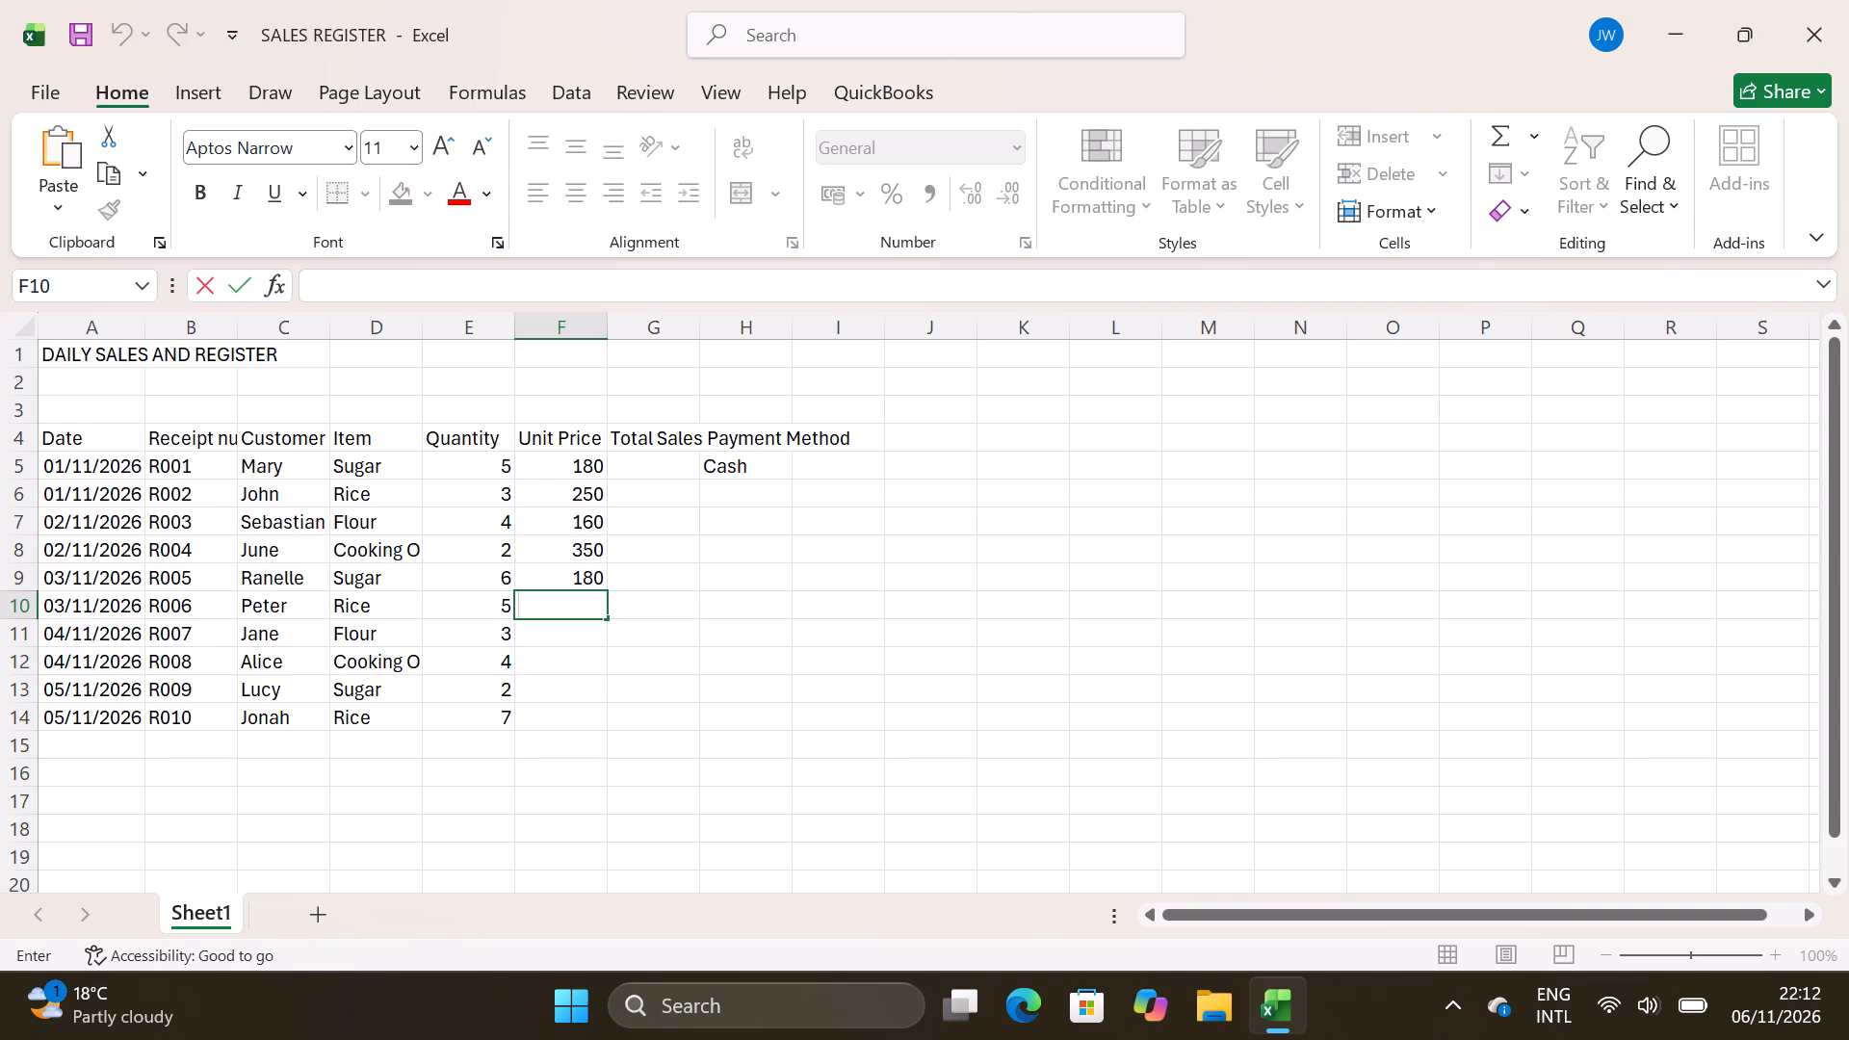
type("250")
double_click(559, 639)
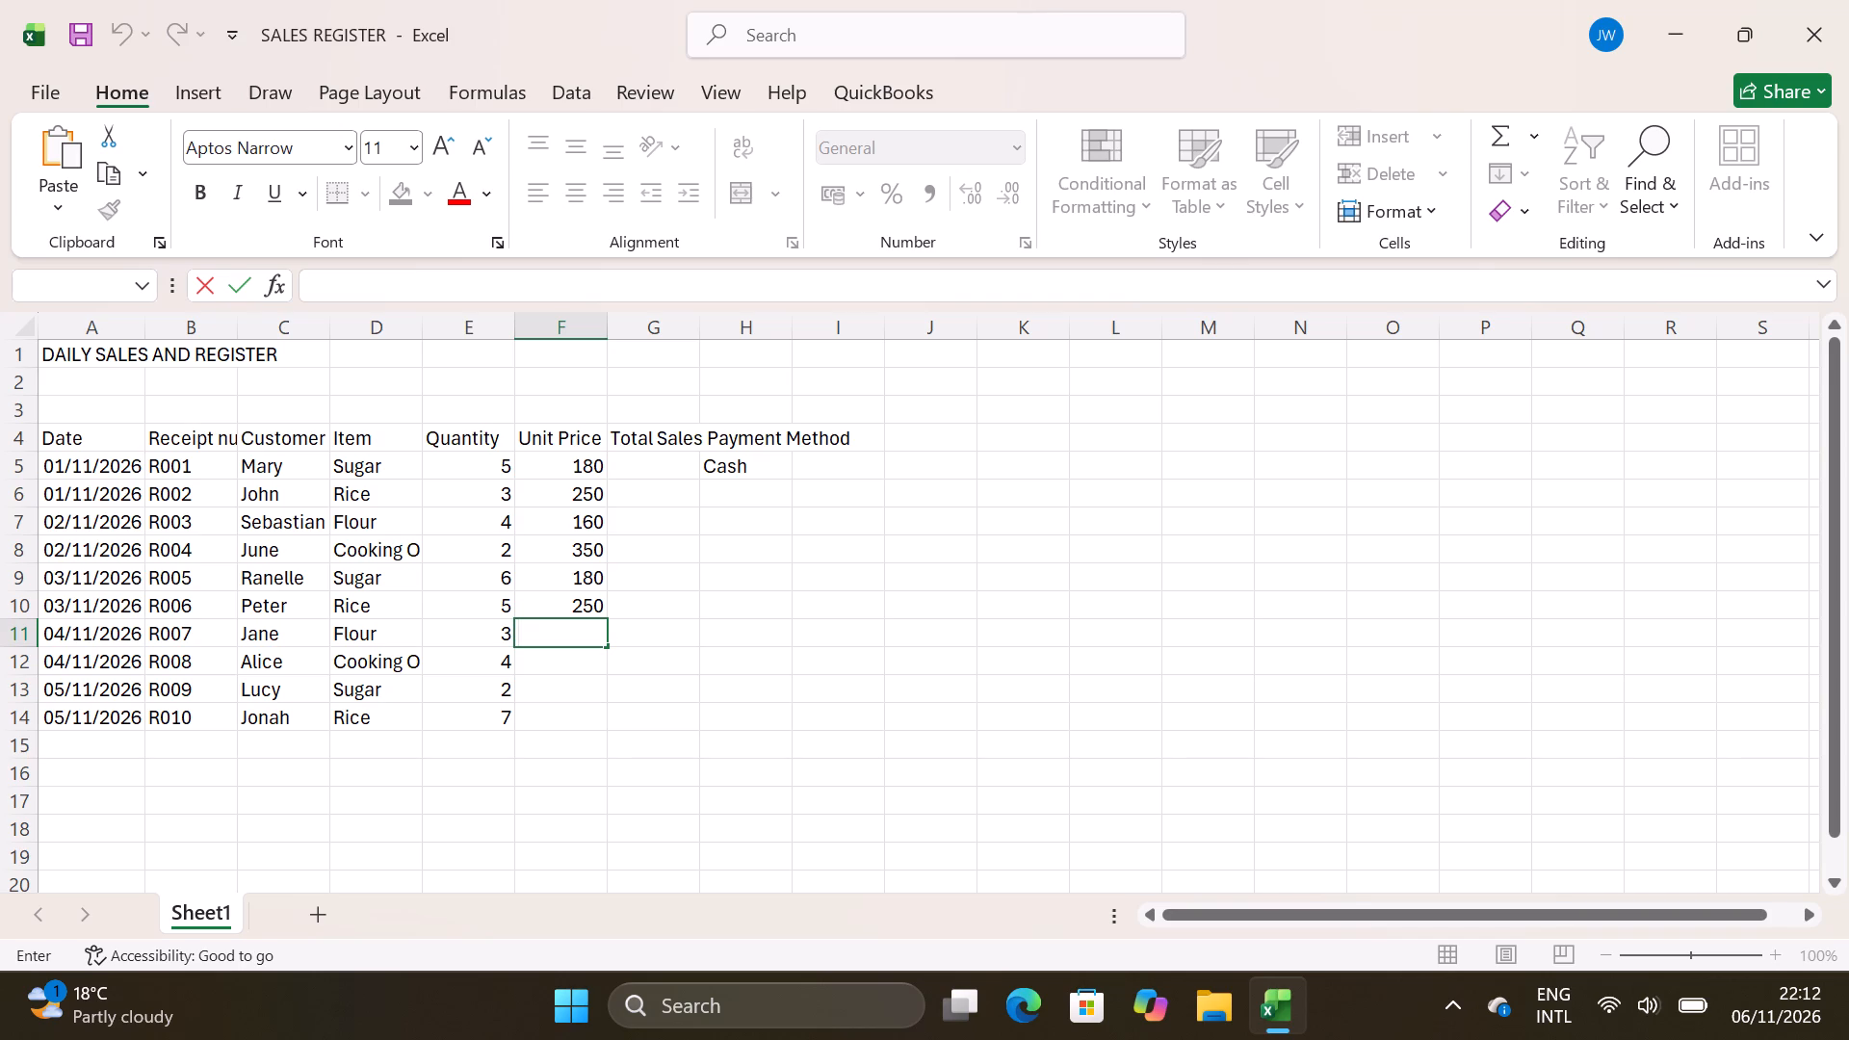
type("160")
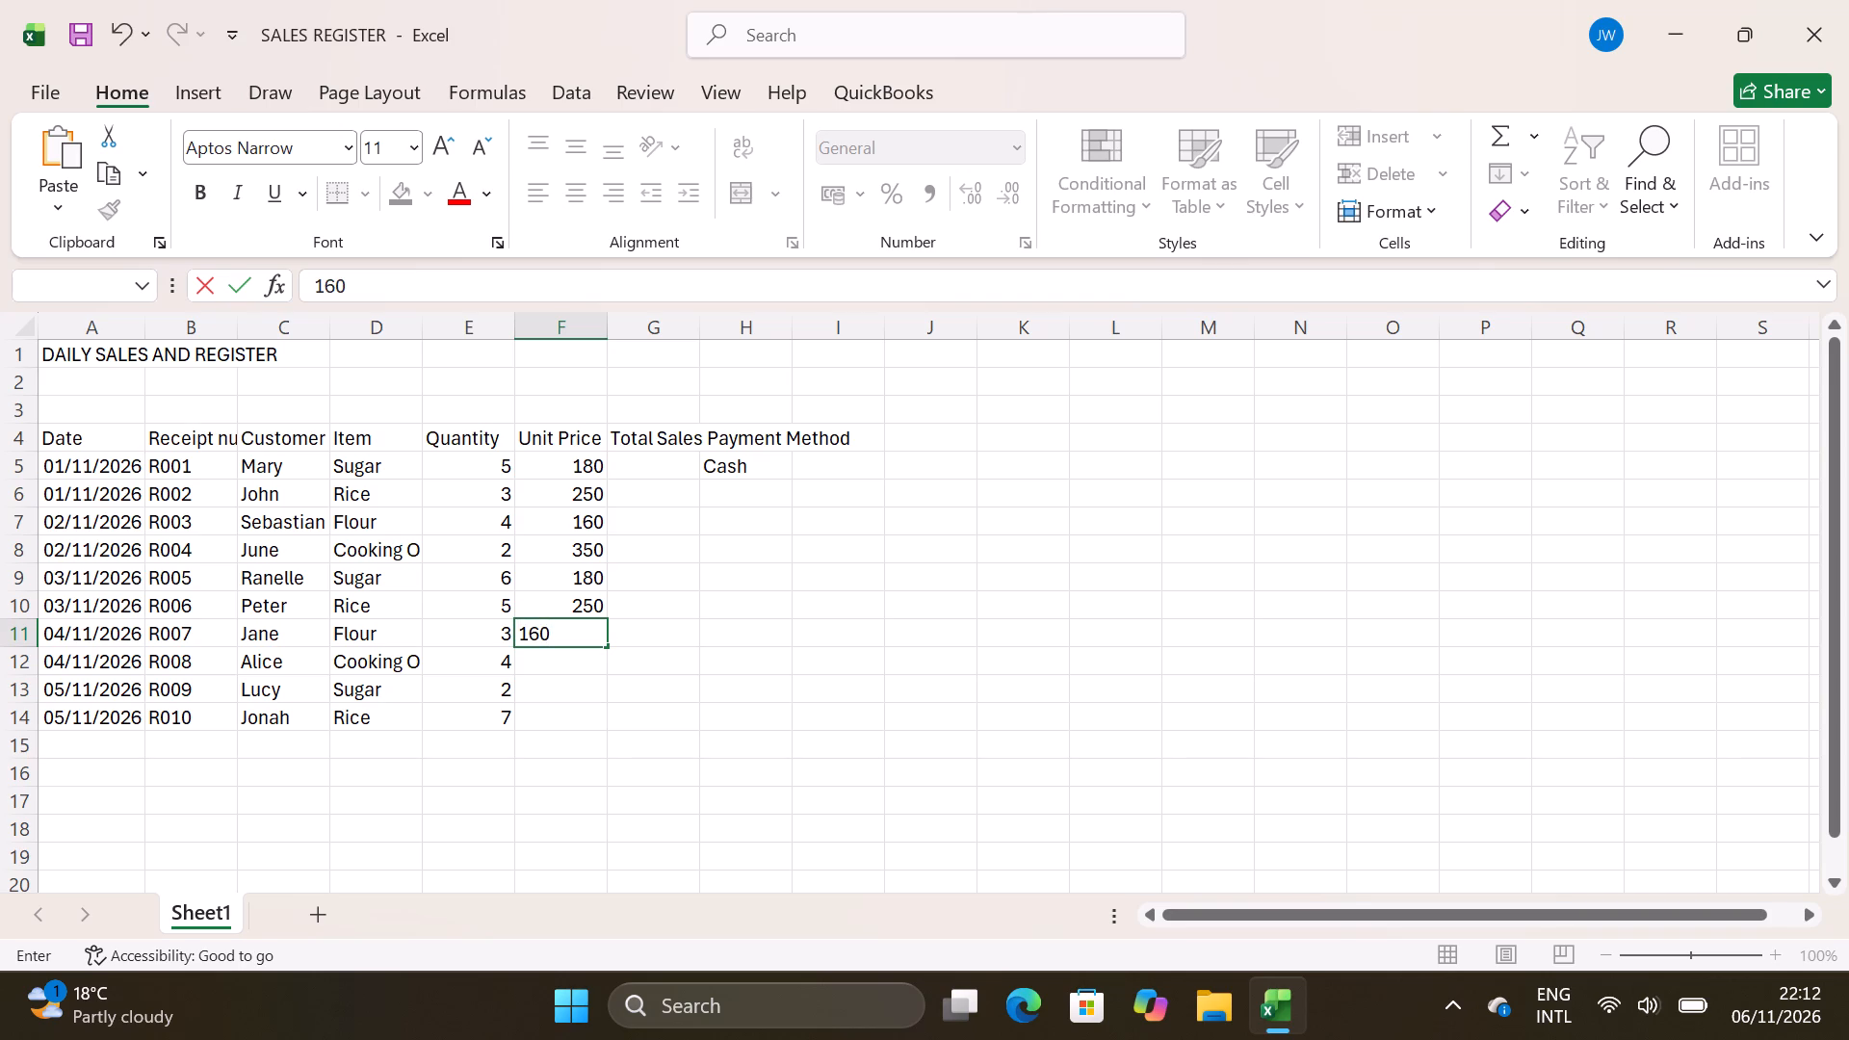
double_click(577, 665)
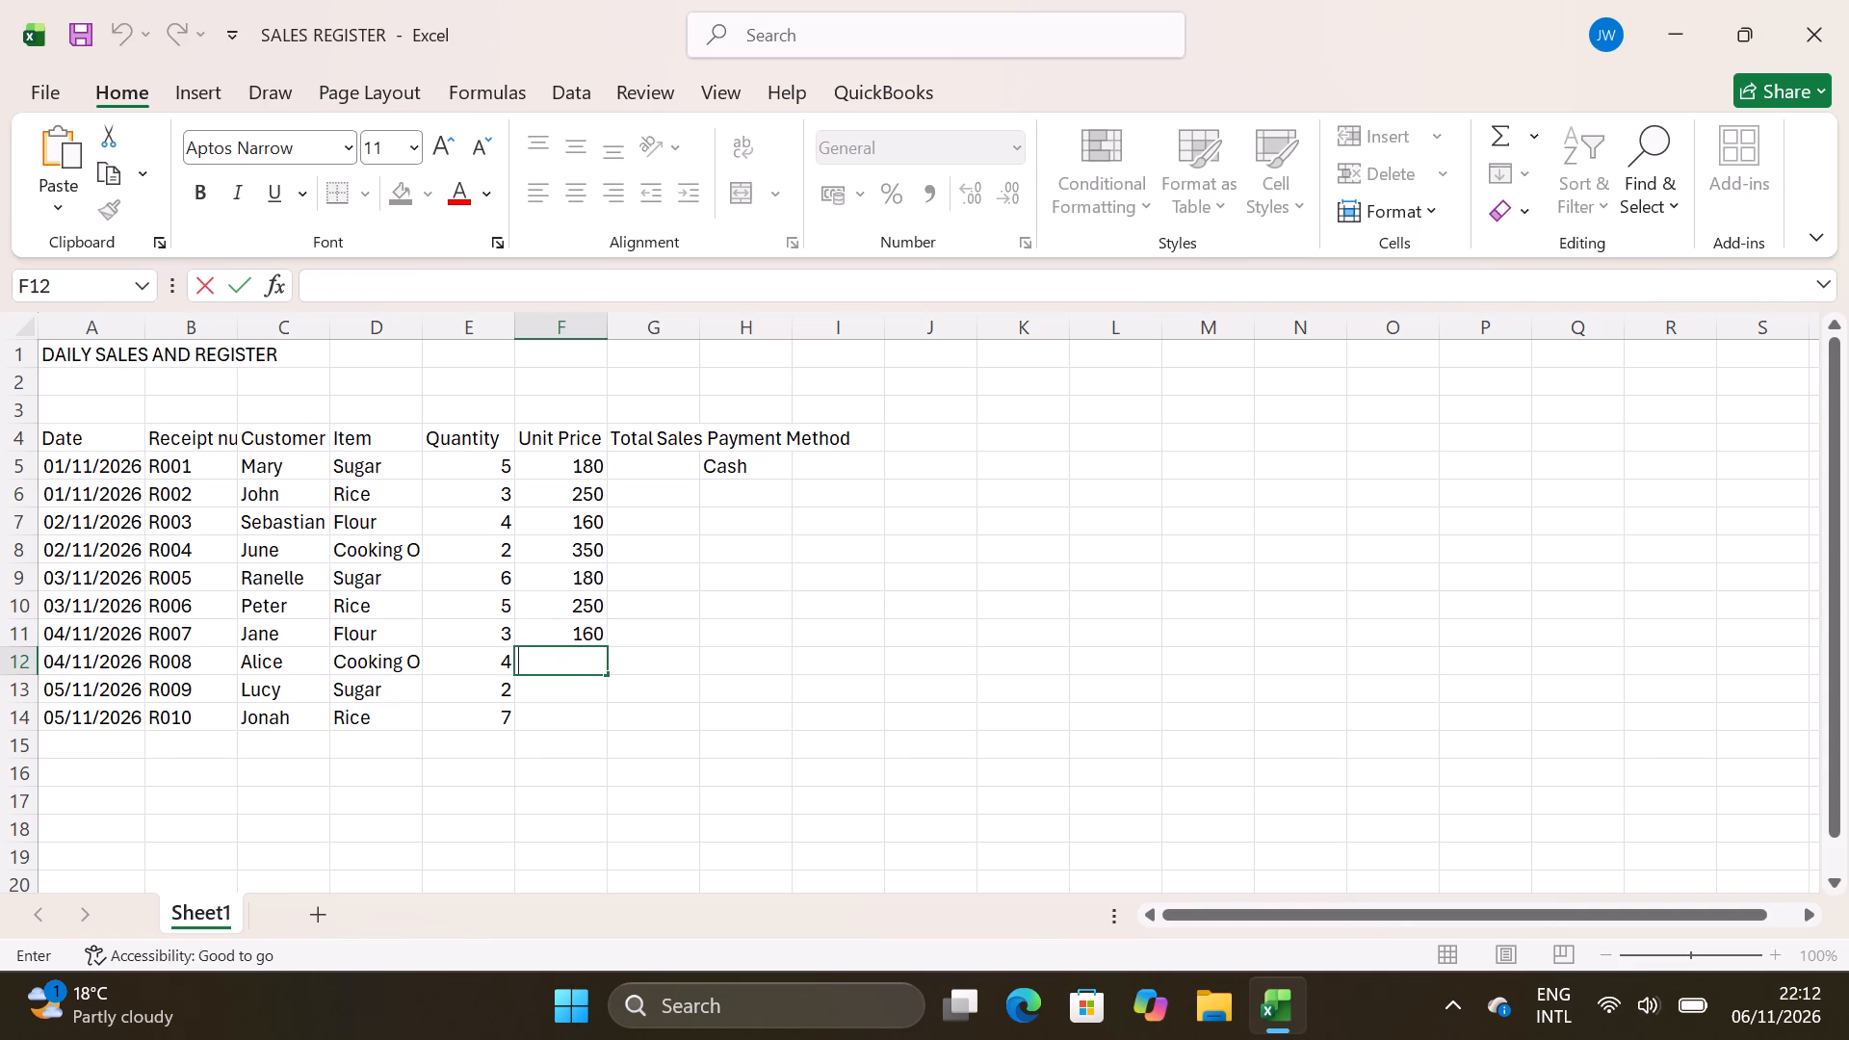
type("35")
key("0")
left_click(563, 690)
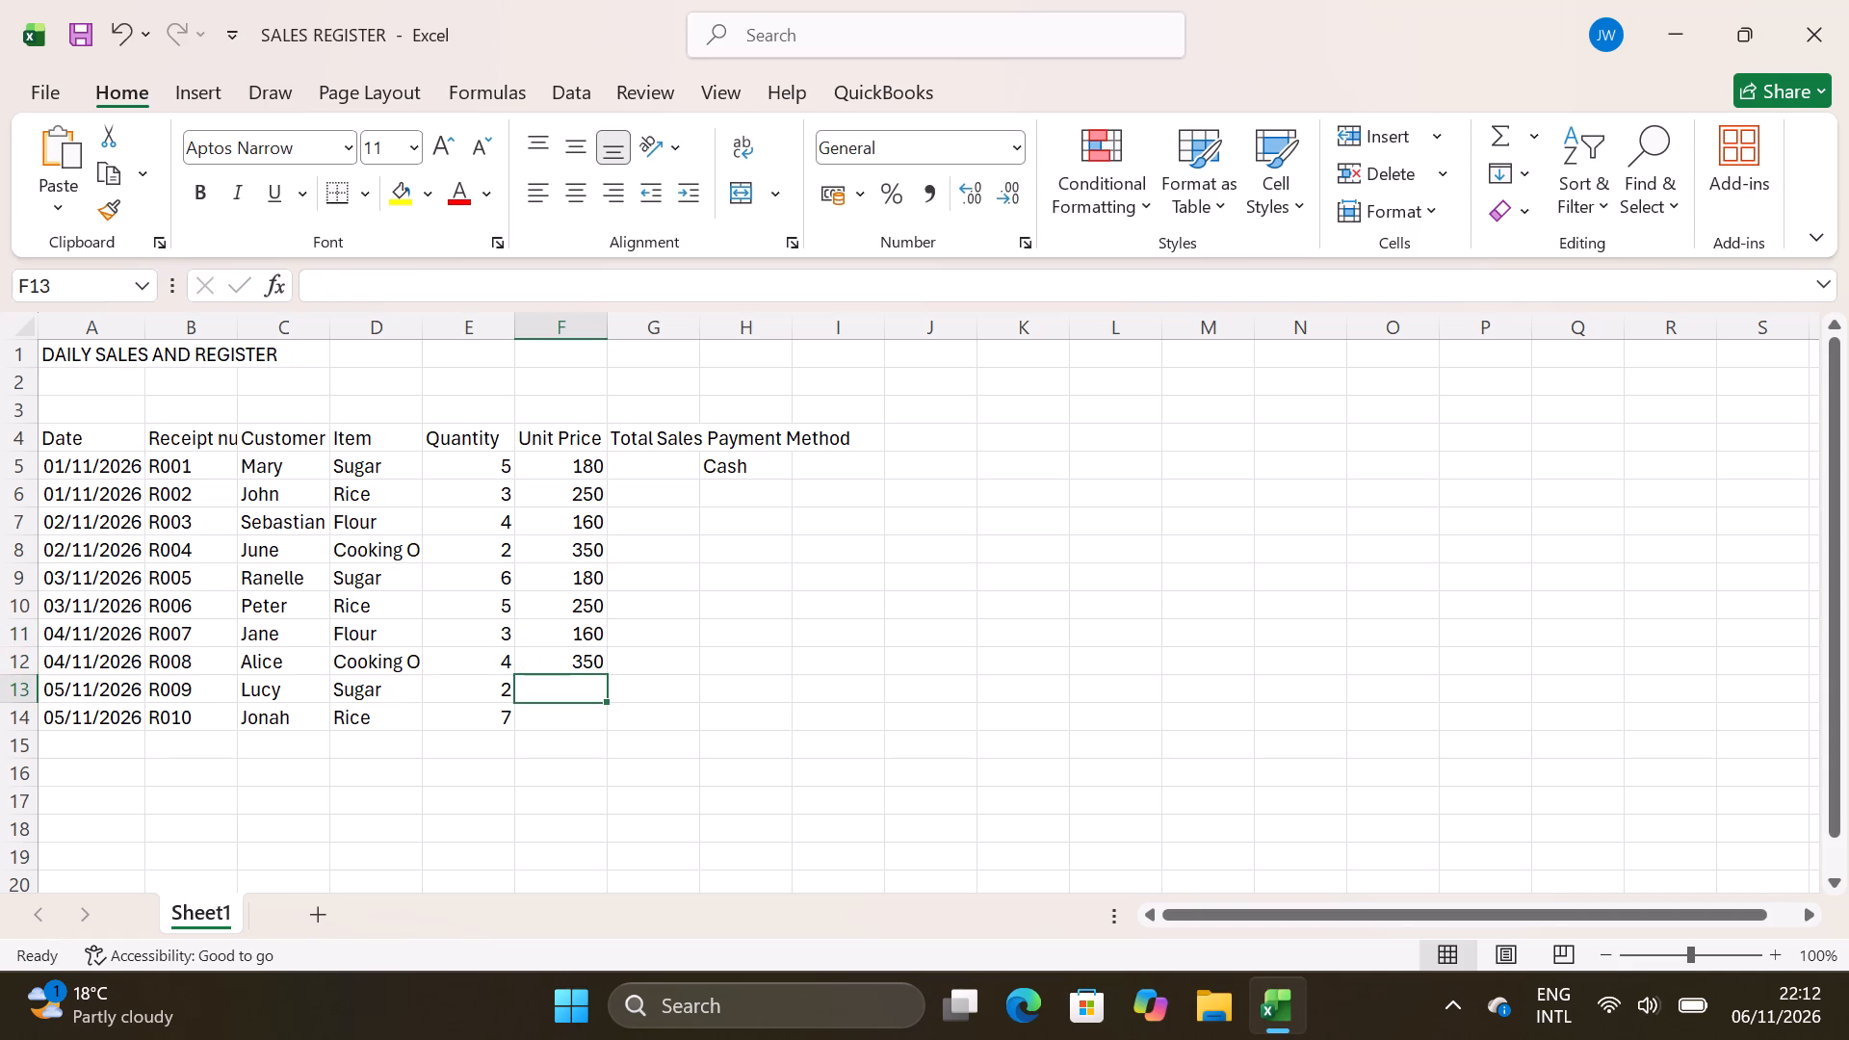
key("1")
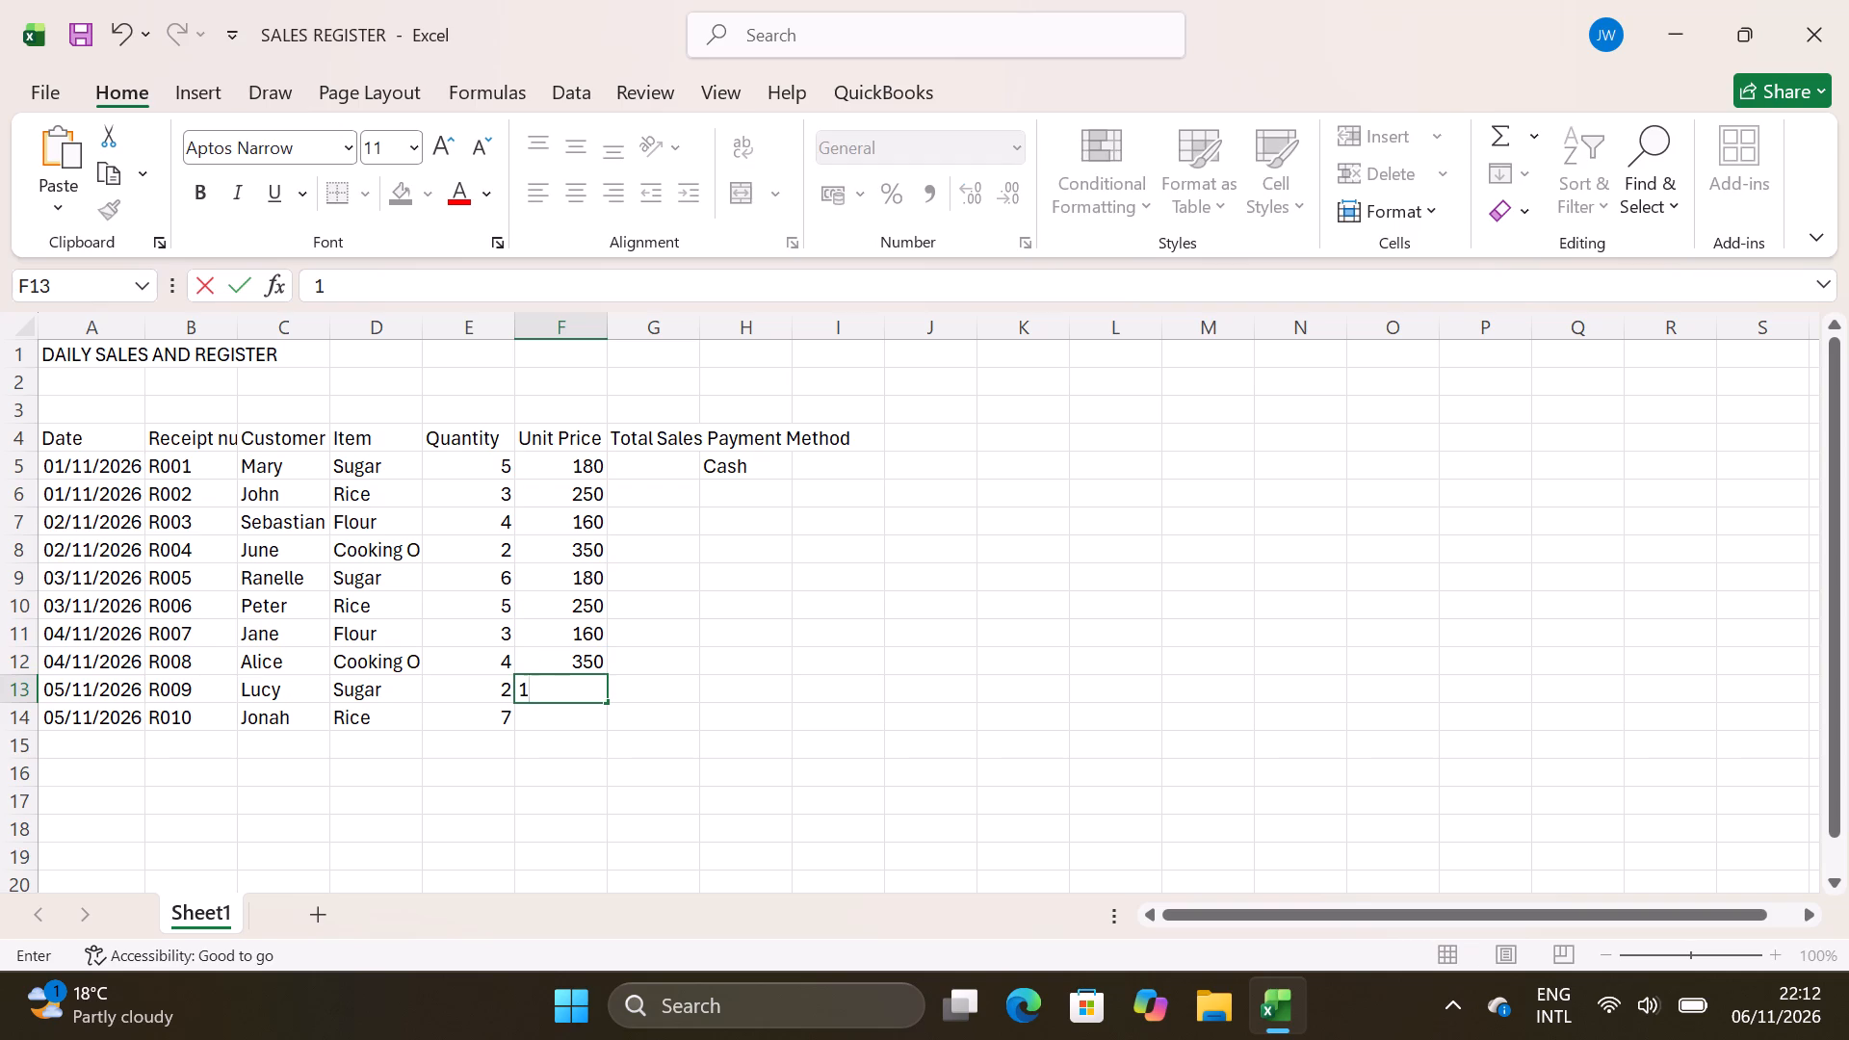
key("8")
key("0")
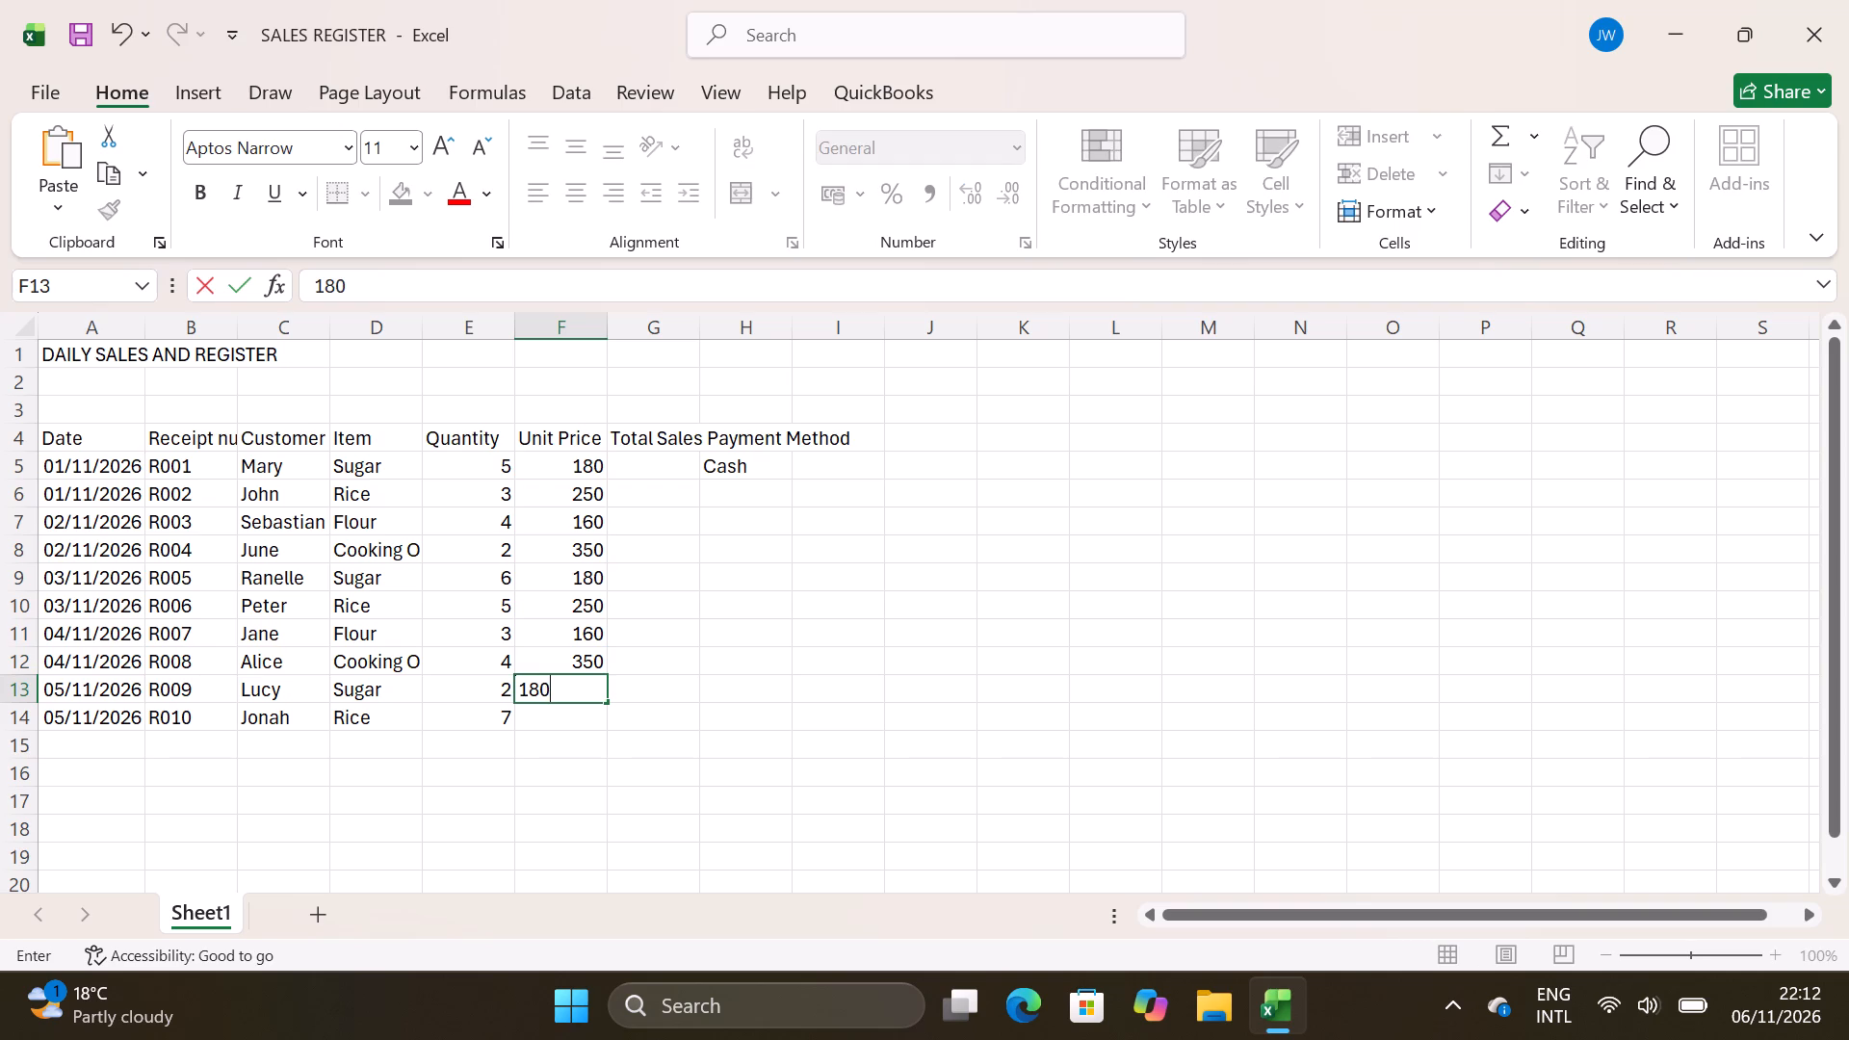
Enter the unit price 250 in cell F14 for receipt R010.
left_click(562, 716)
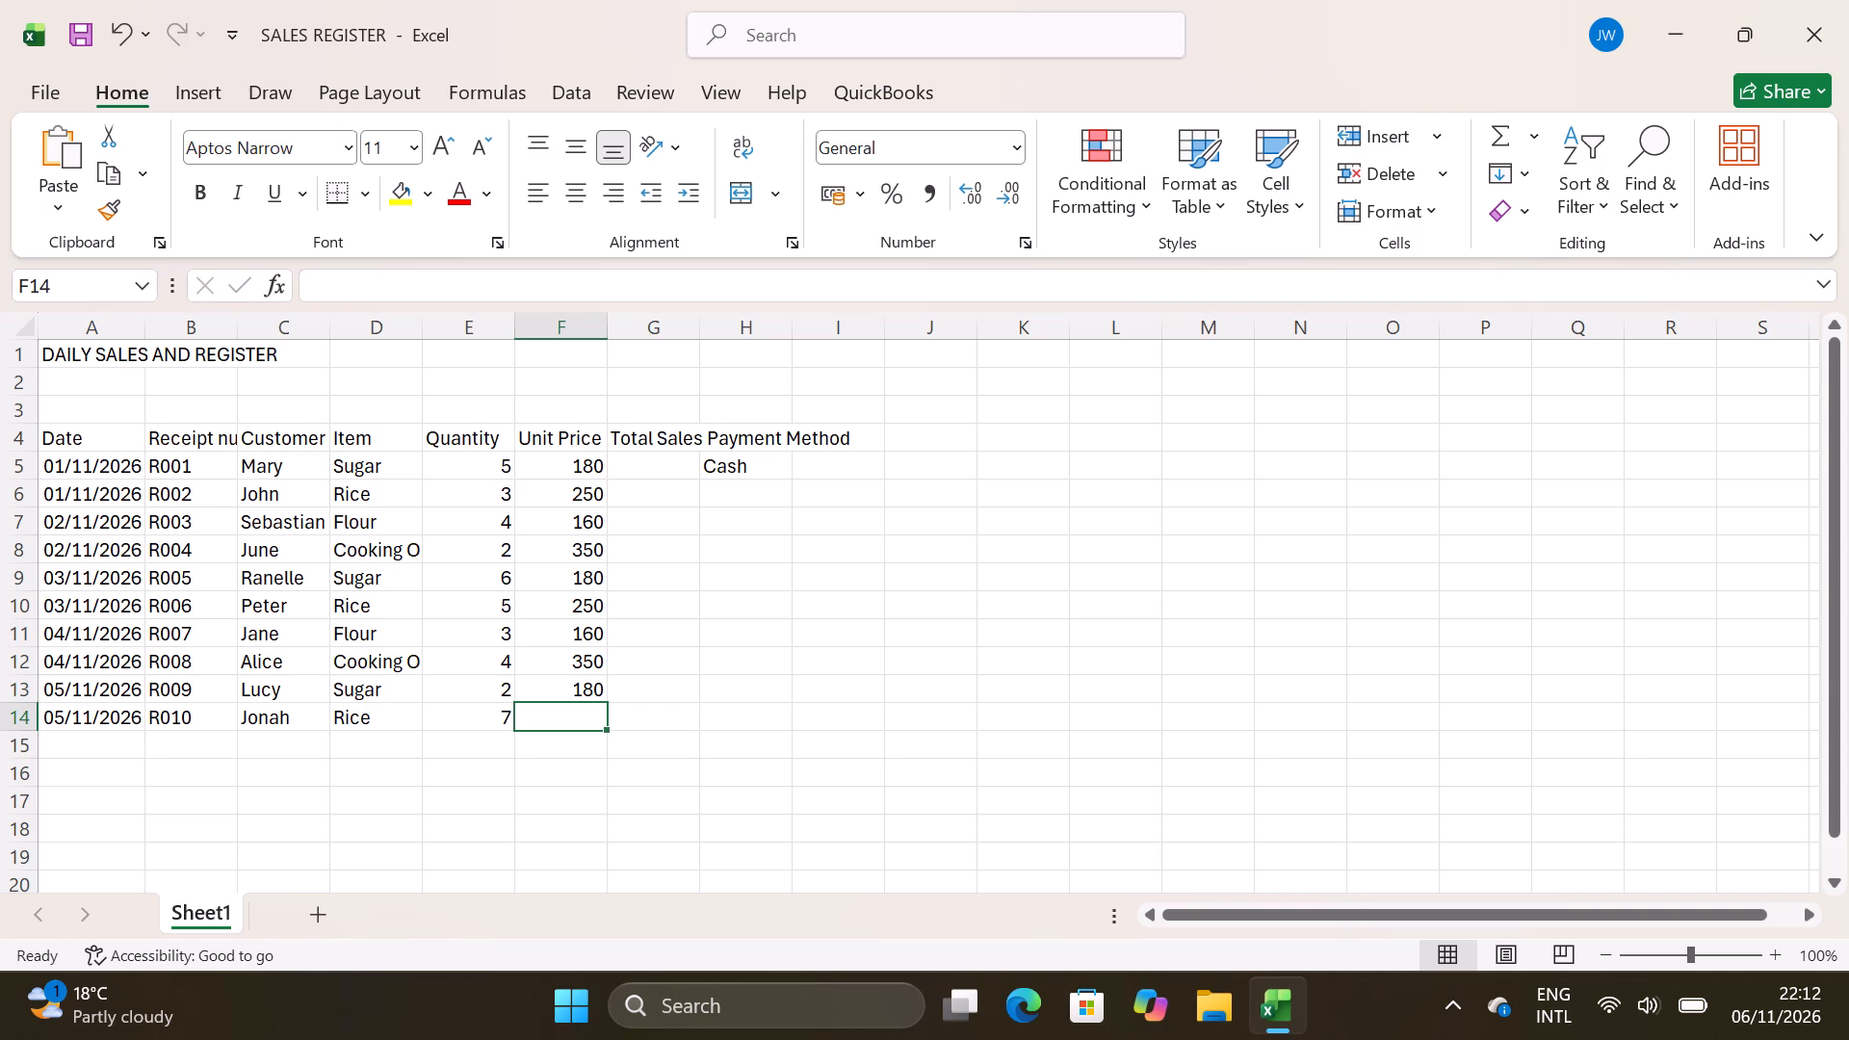
type("25")
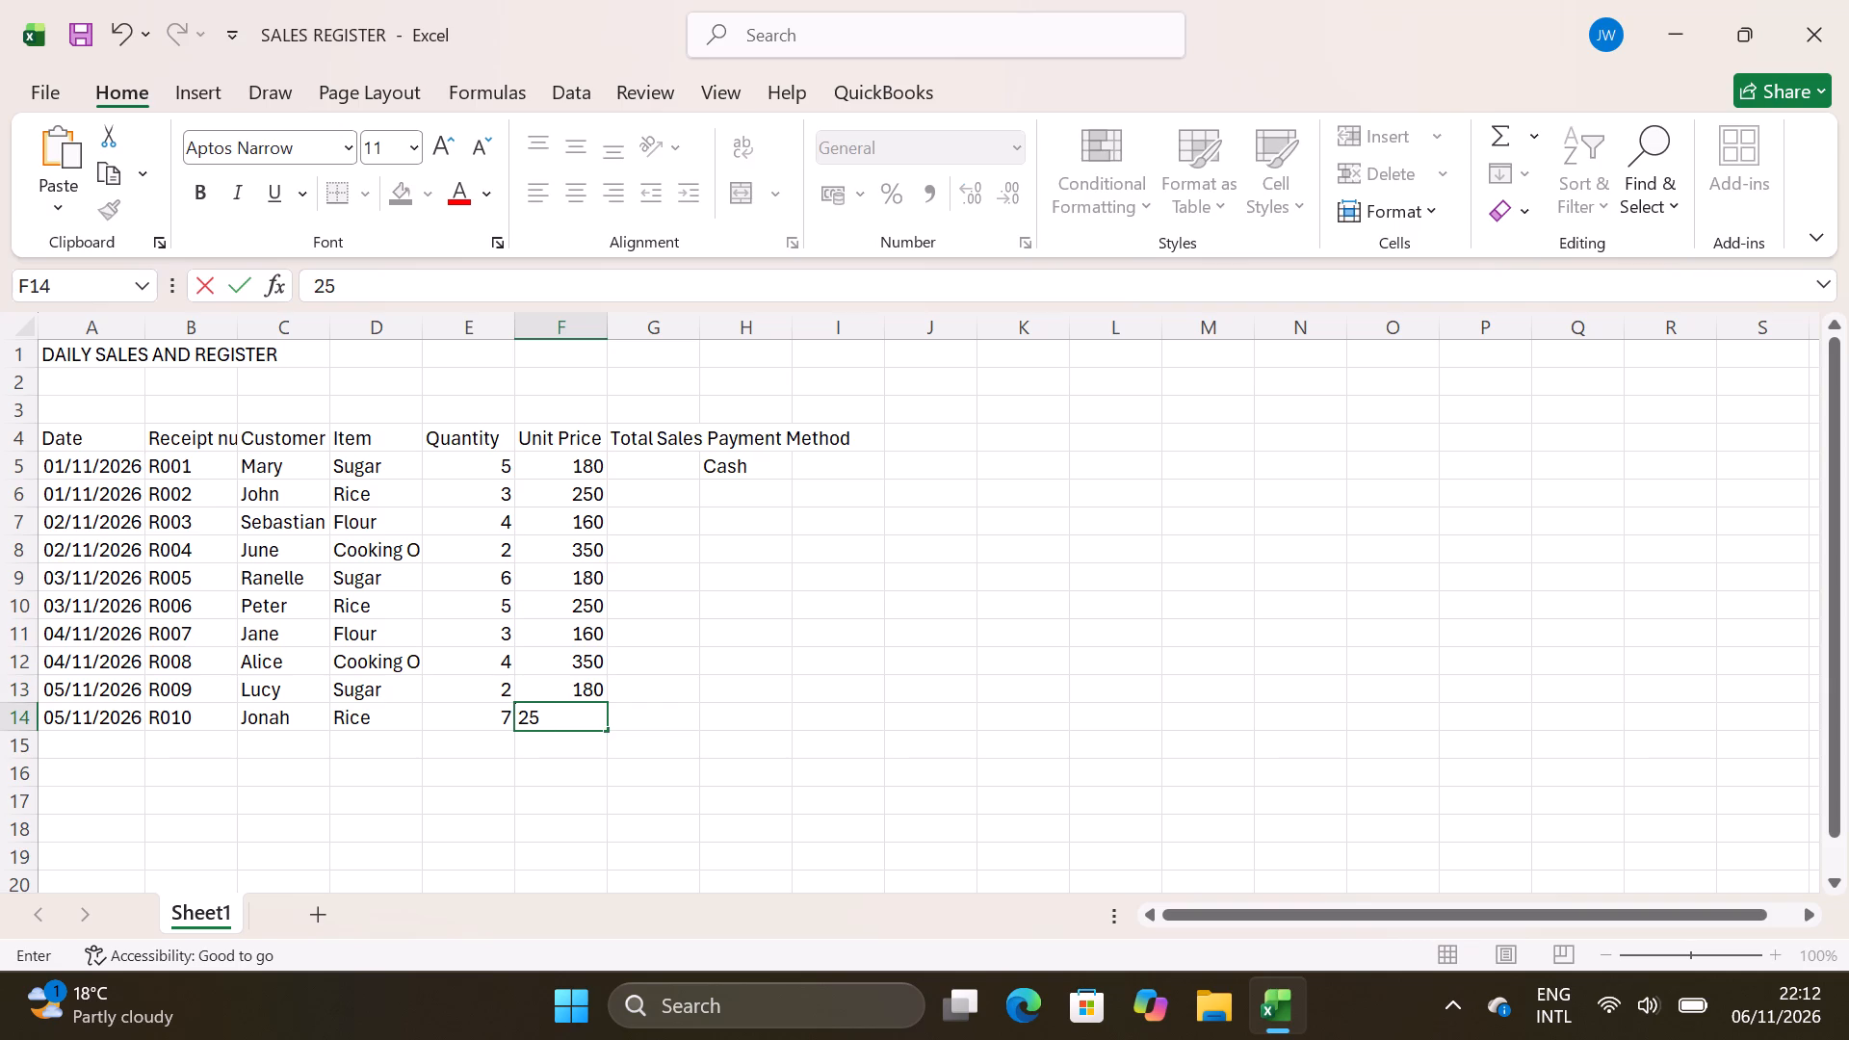
key("0")
Enter the payment methods Mpesa, Cash and Mpesa in cells H6 to H8 for receipts R002 to R004.
left_click(729, 503)
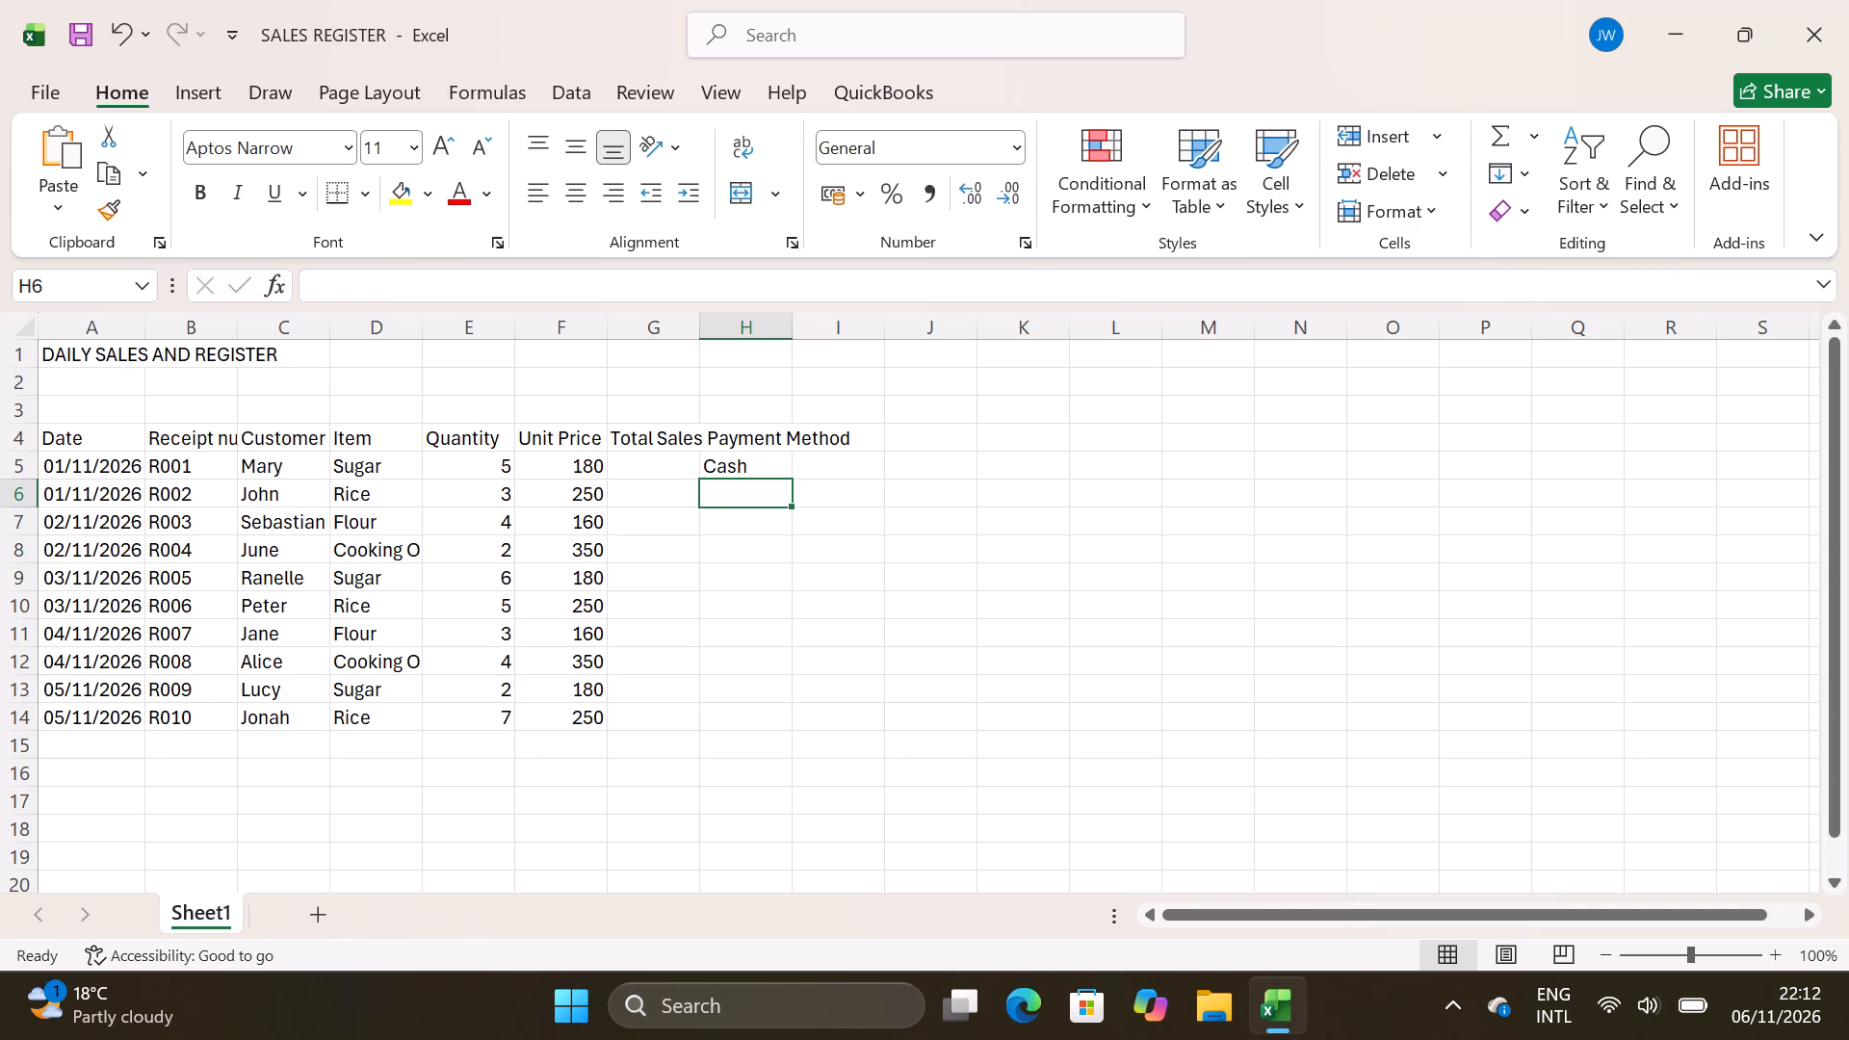
key("m")
type("pesa")
left_click(725, 520)
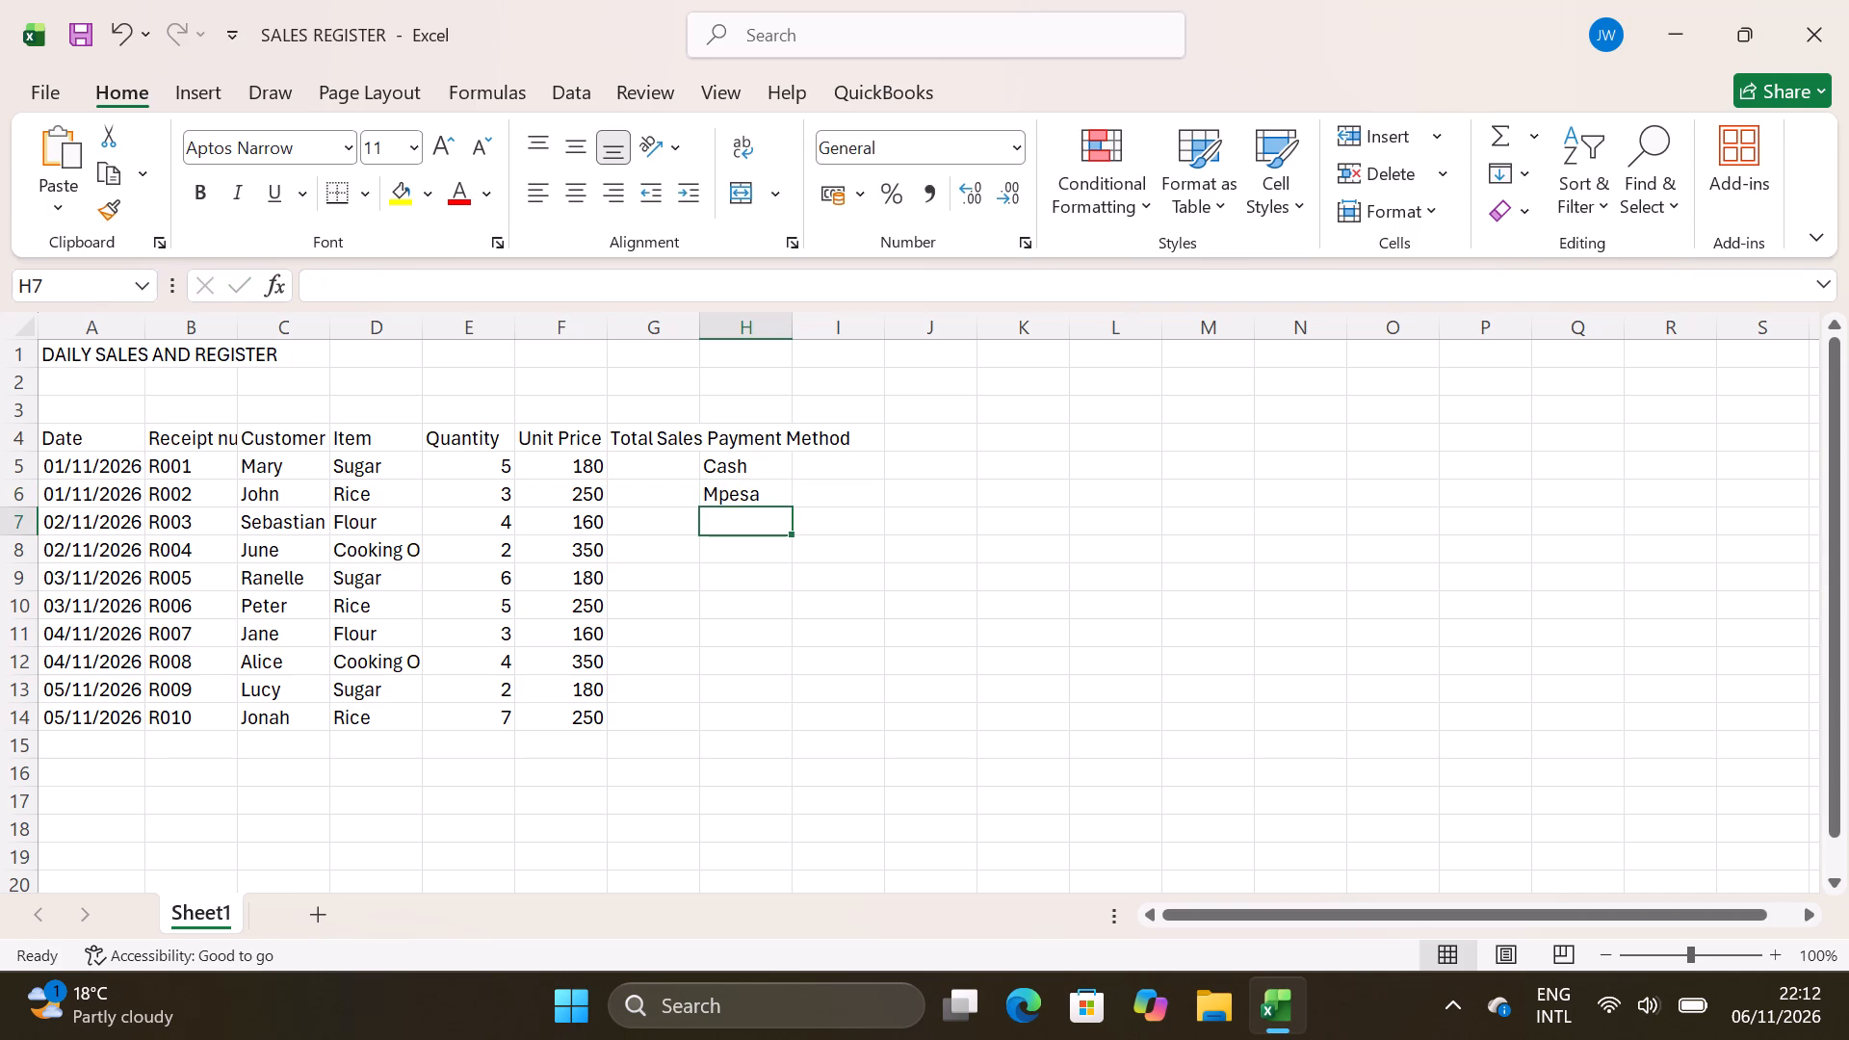
key("c")
key("a")
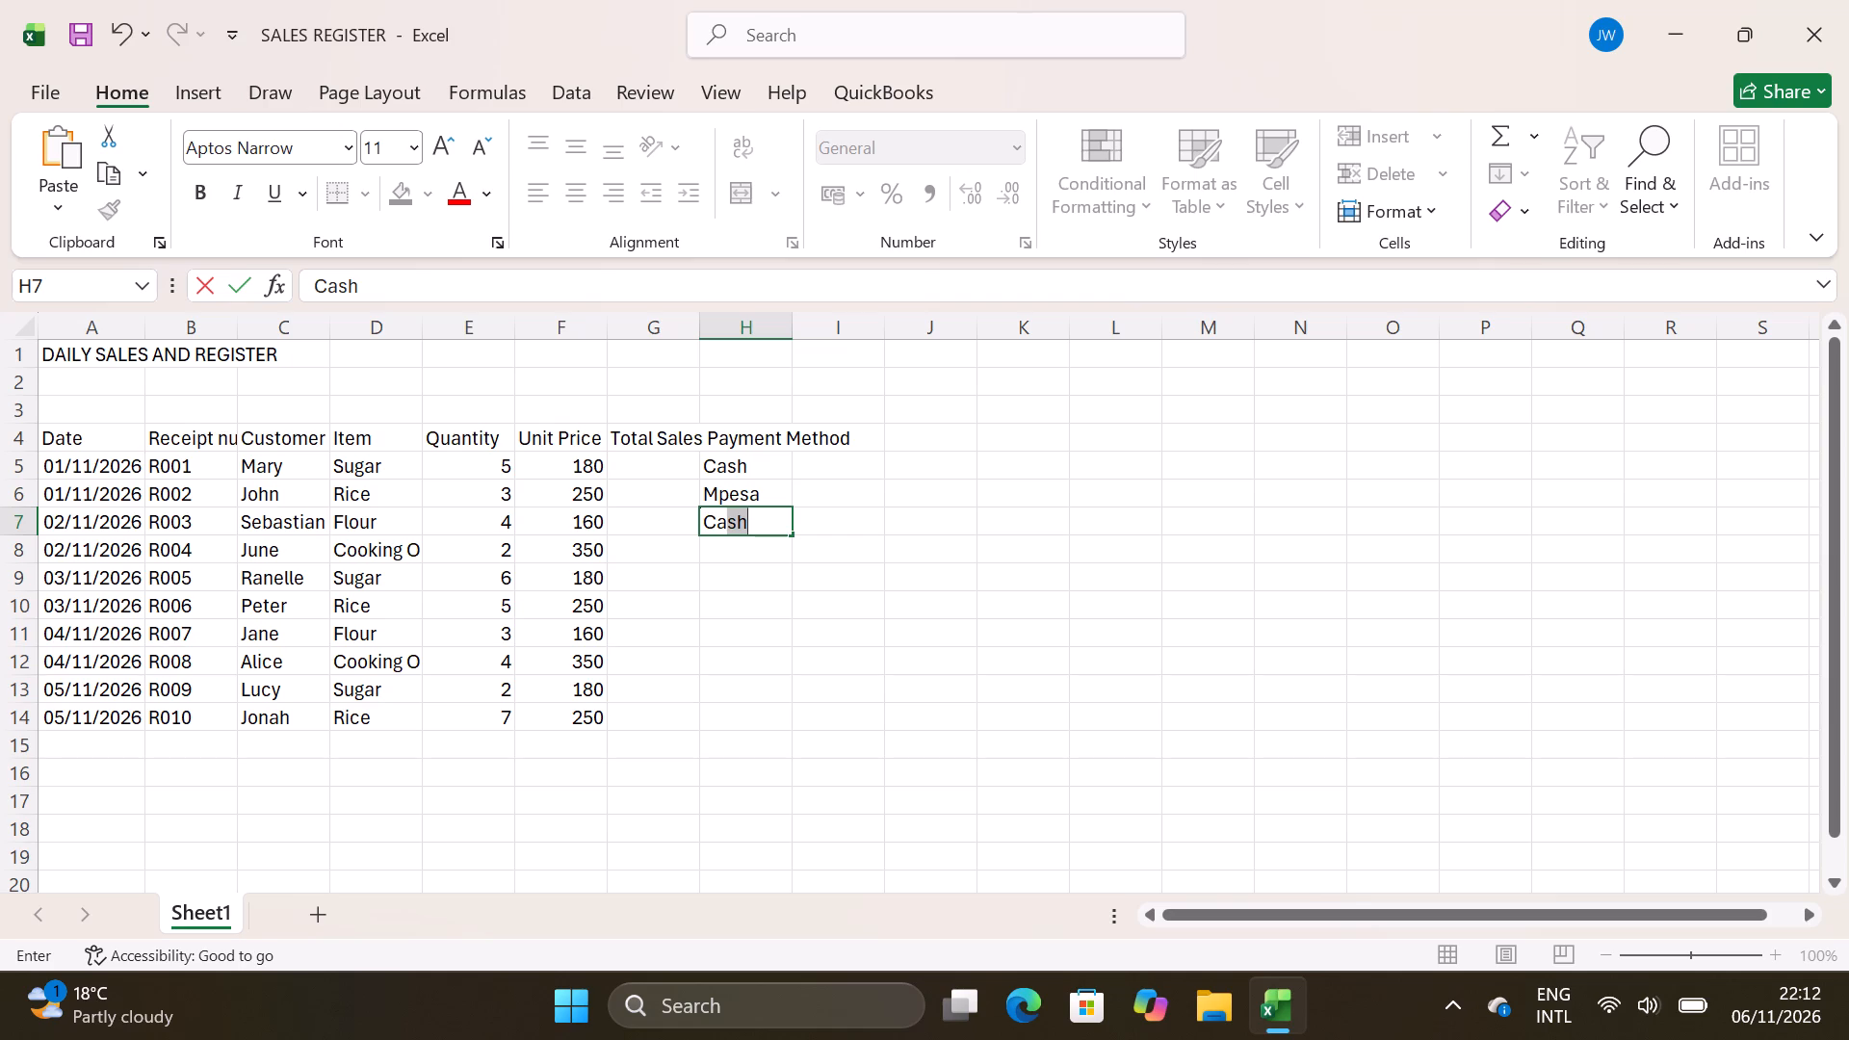
type("sh")
left_click(724, 565)
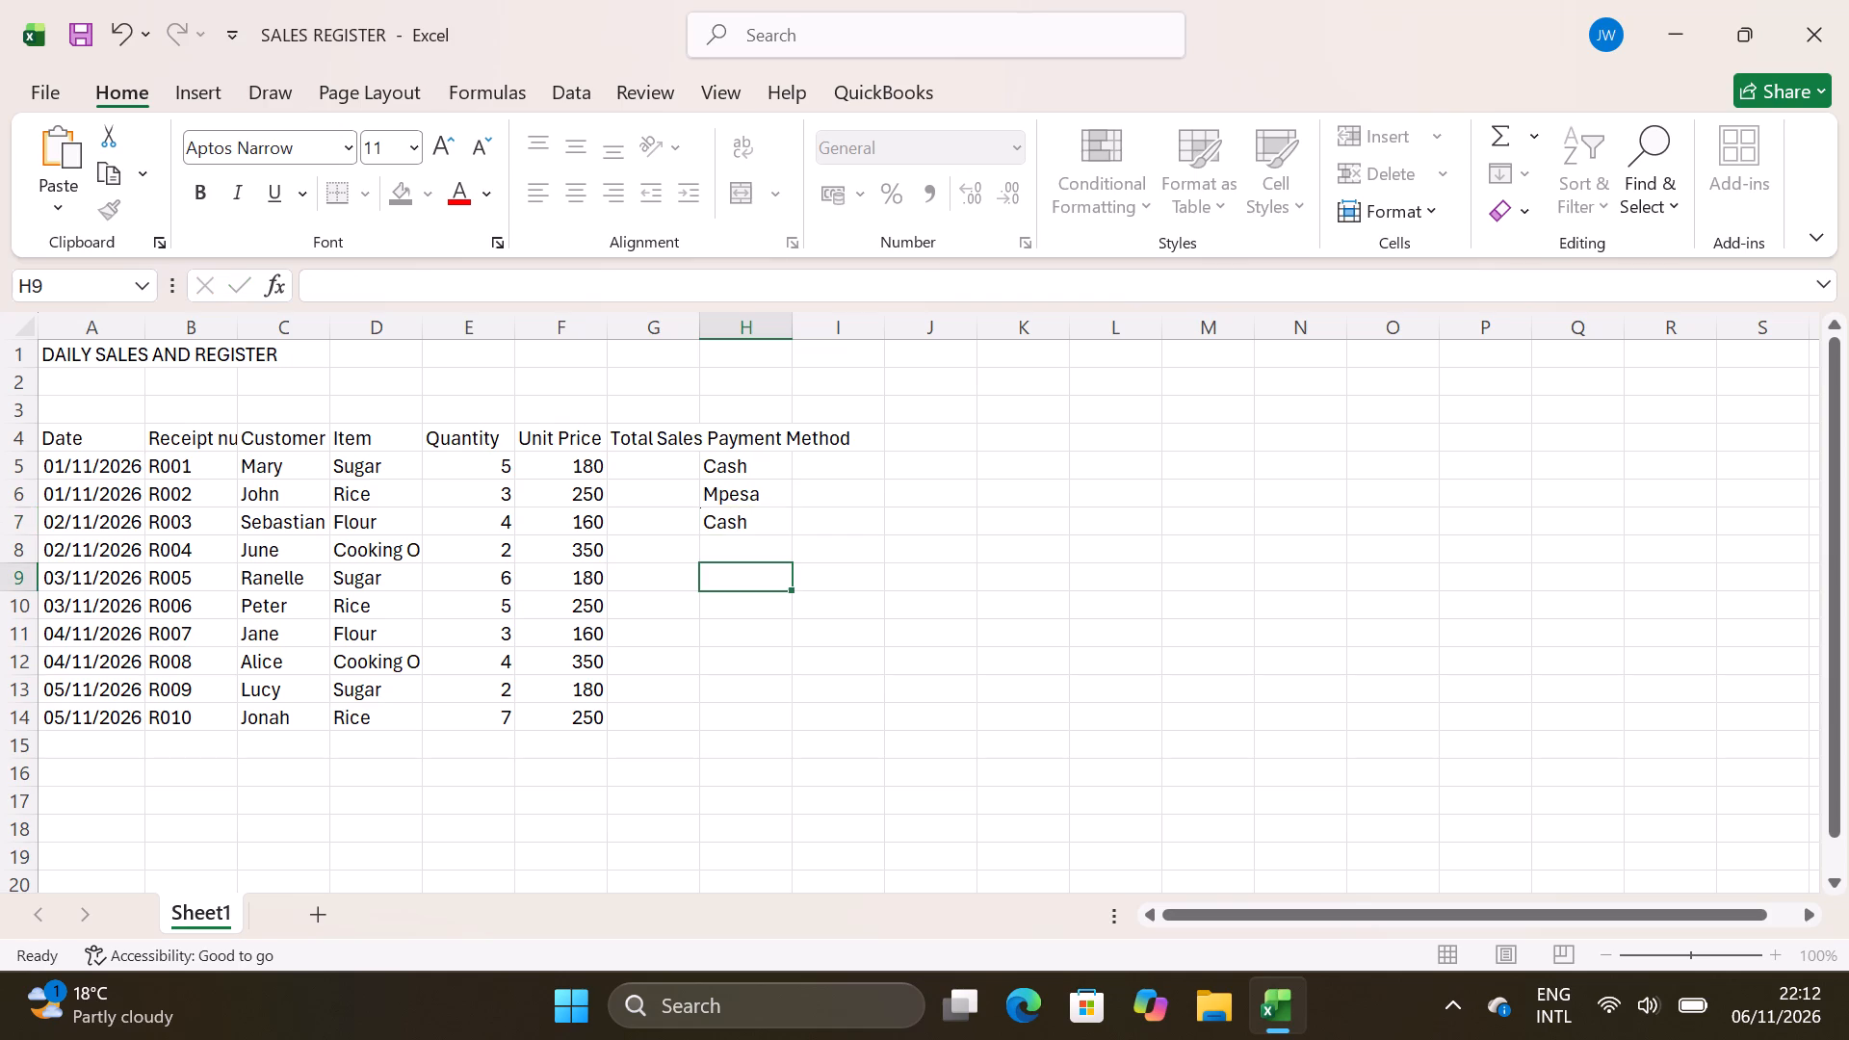
left_click(724, 535)
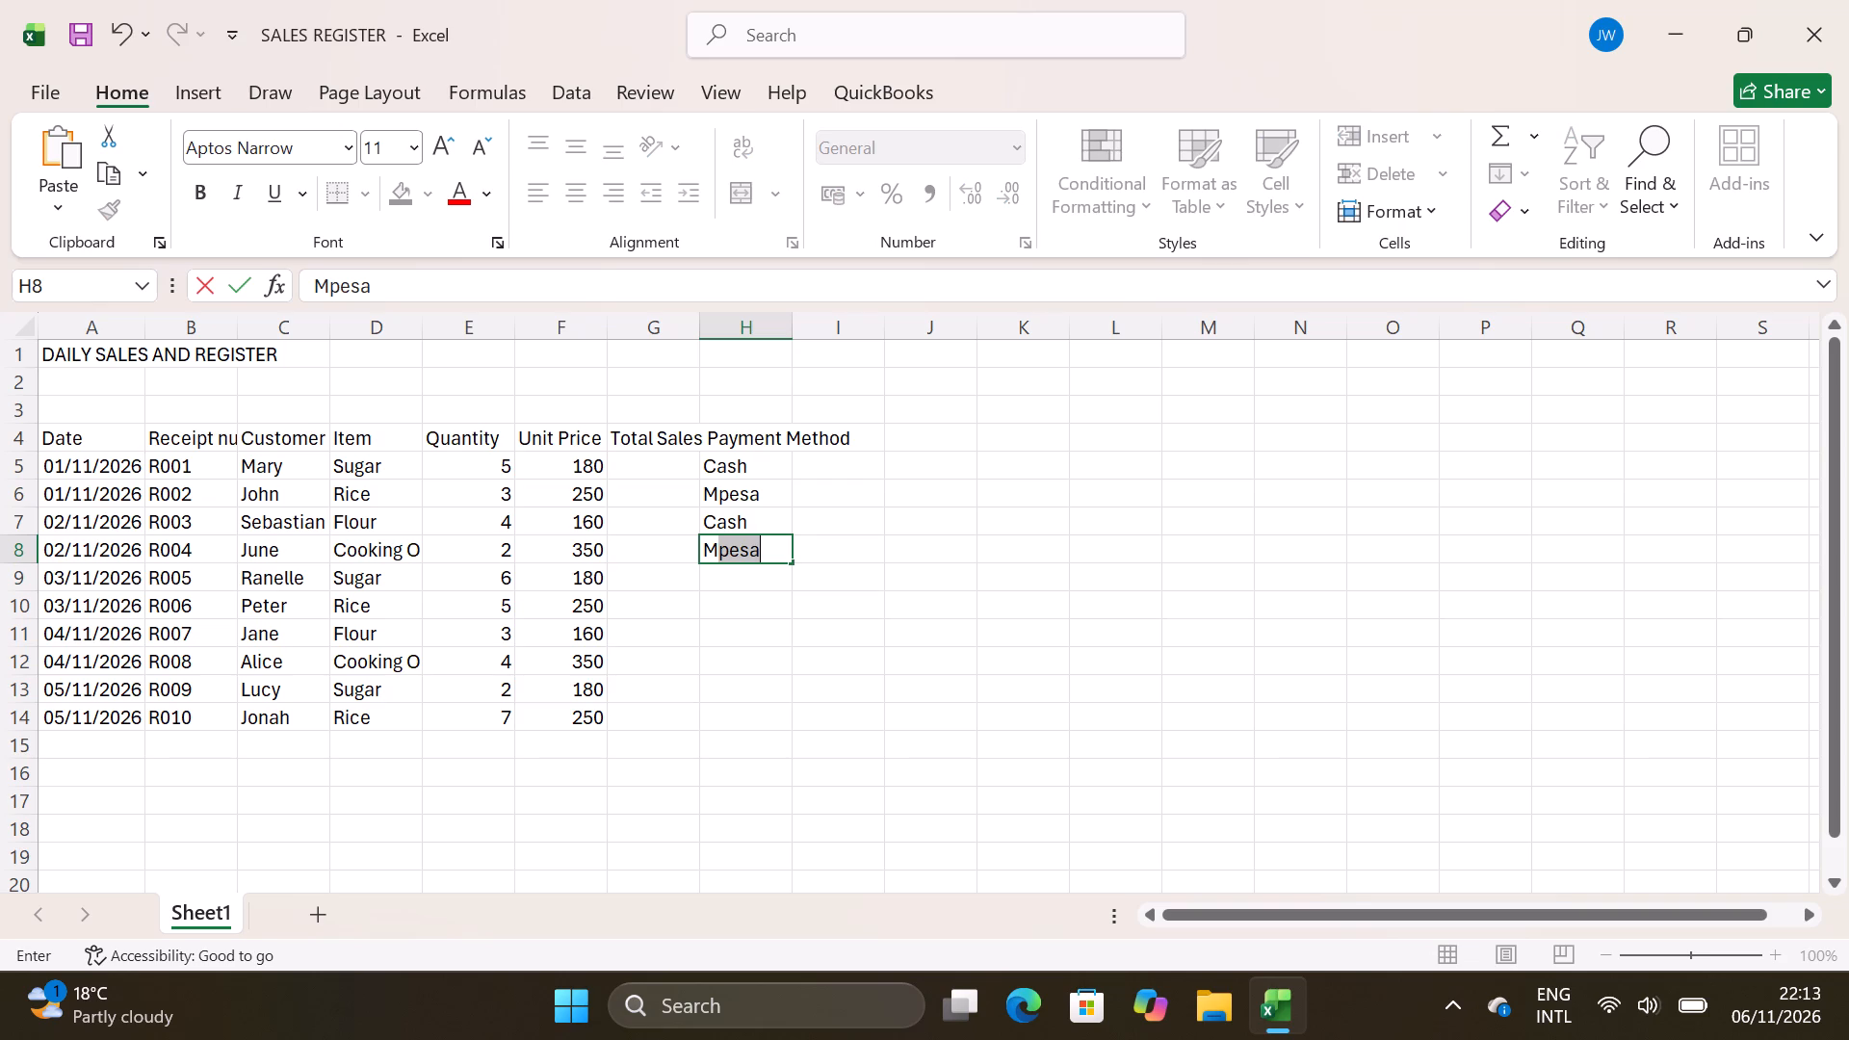
Enter the payment methods Bank and Cash in cells H9 and H10 for receipts R005 and R006.
left_click(716, 598)
left_click(714, 576)
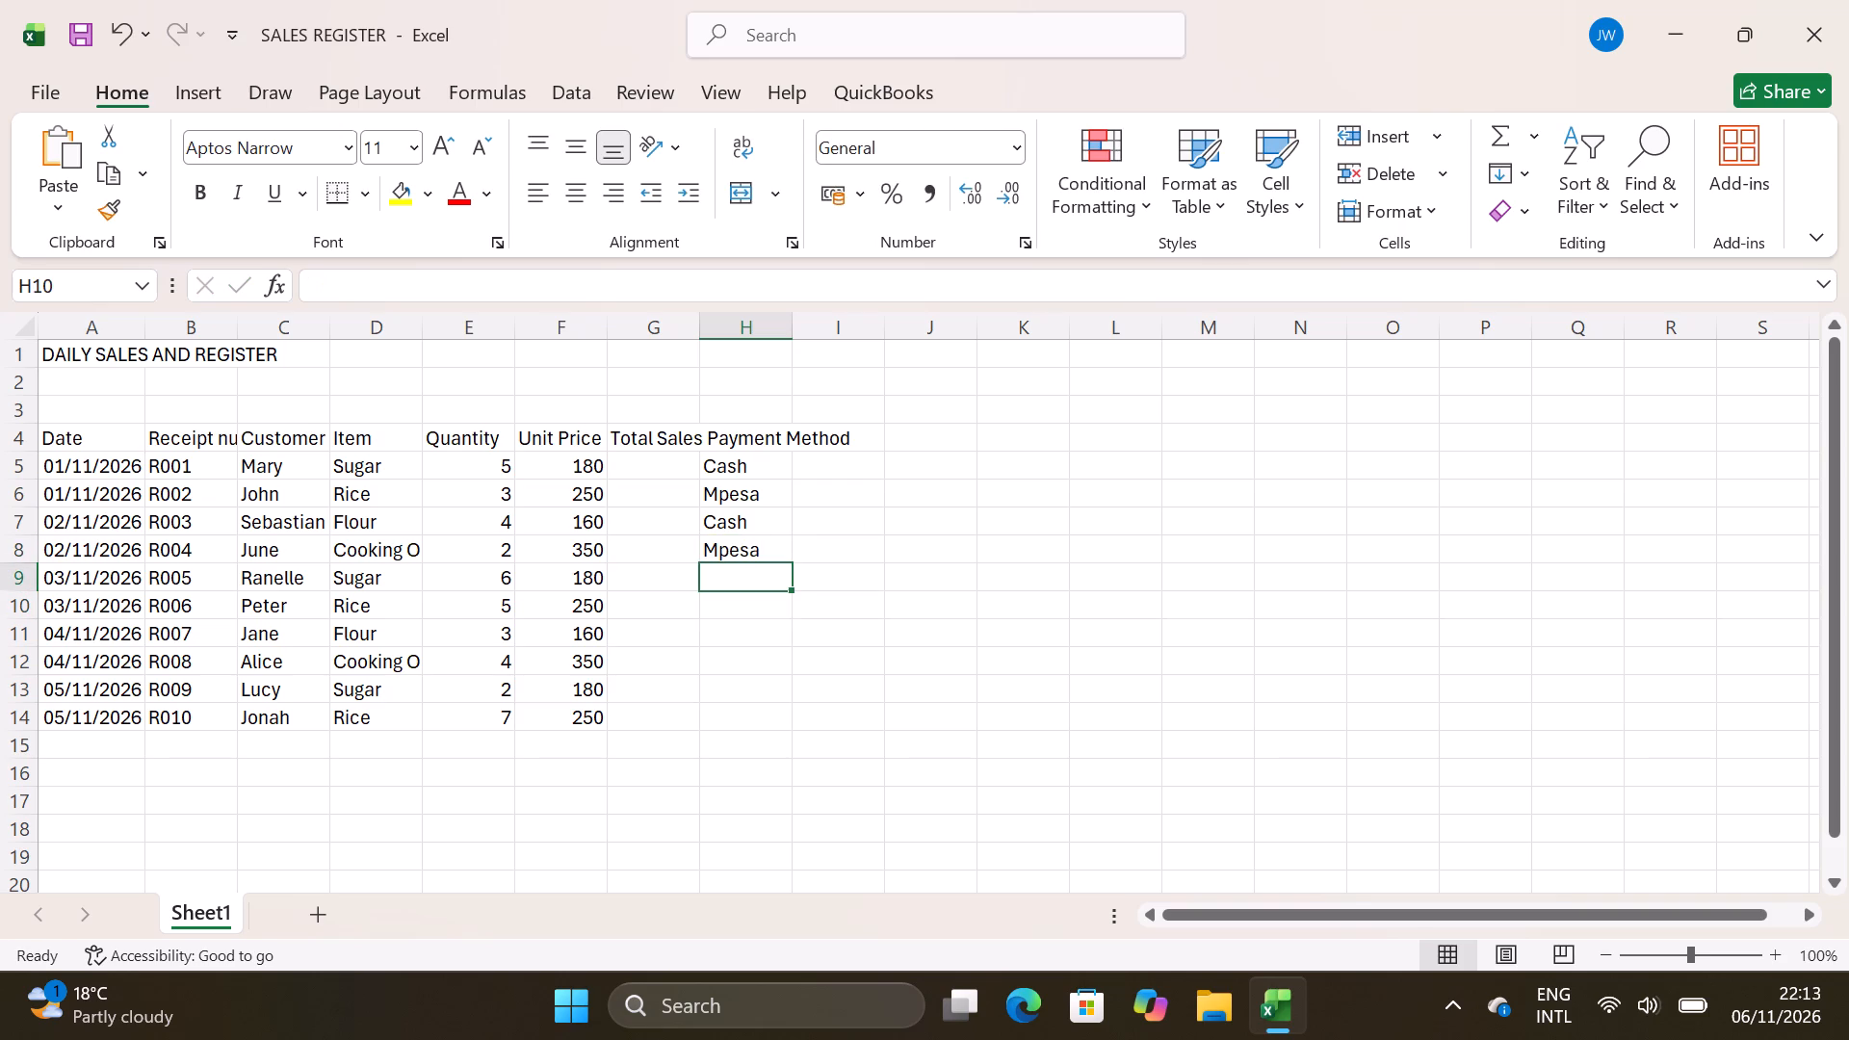
key("b")
type("an")
key("k")
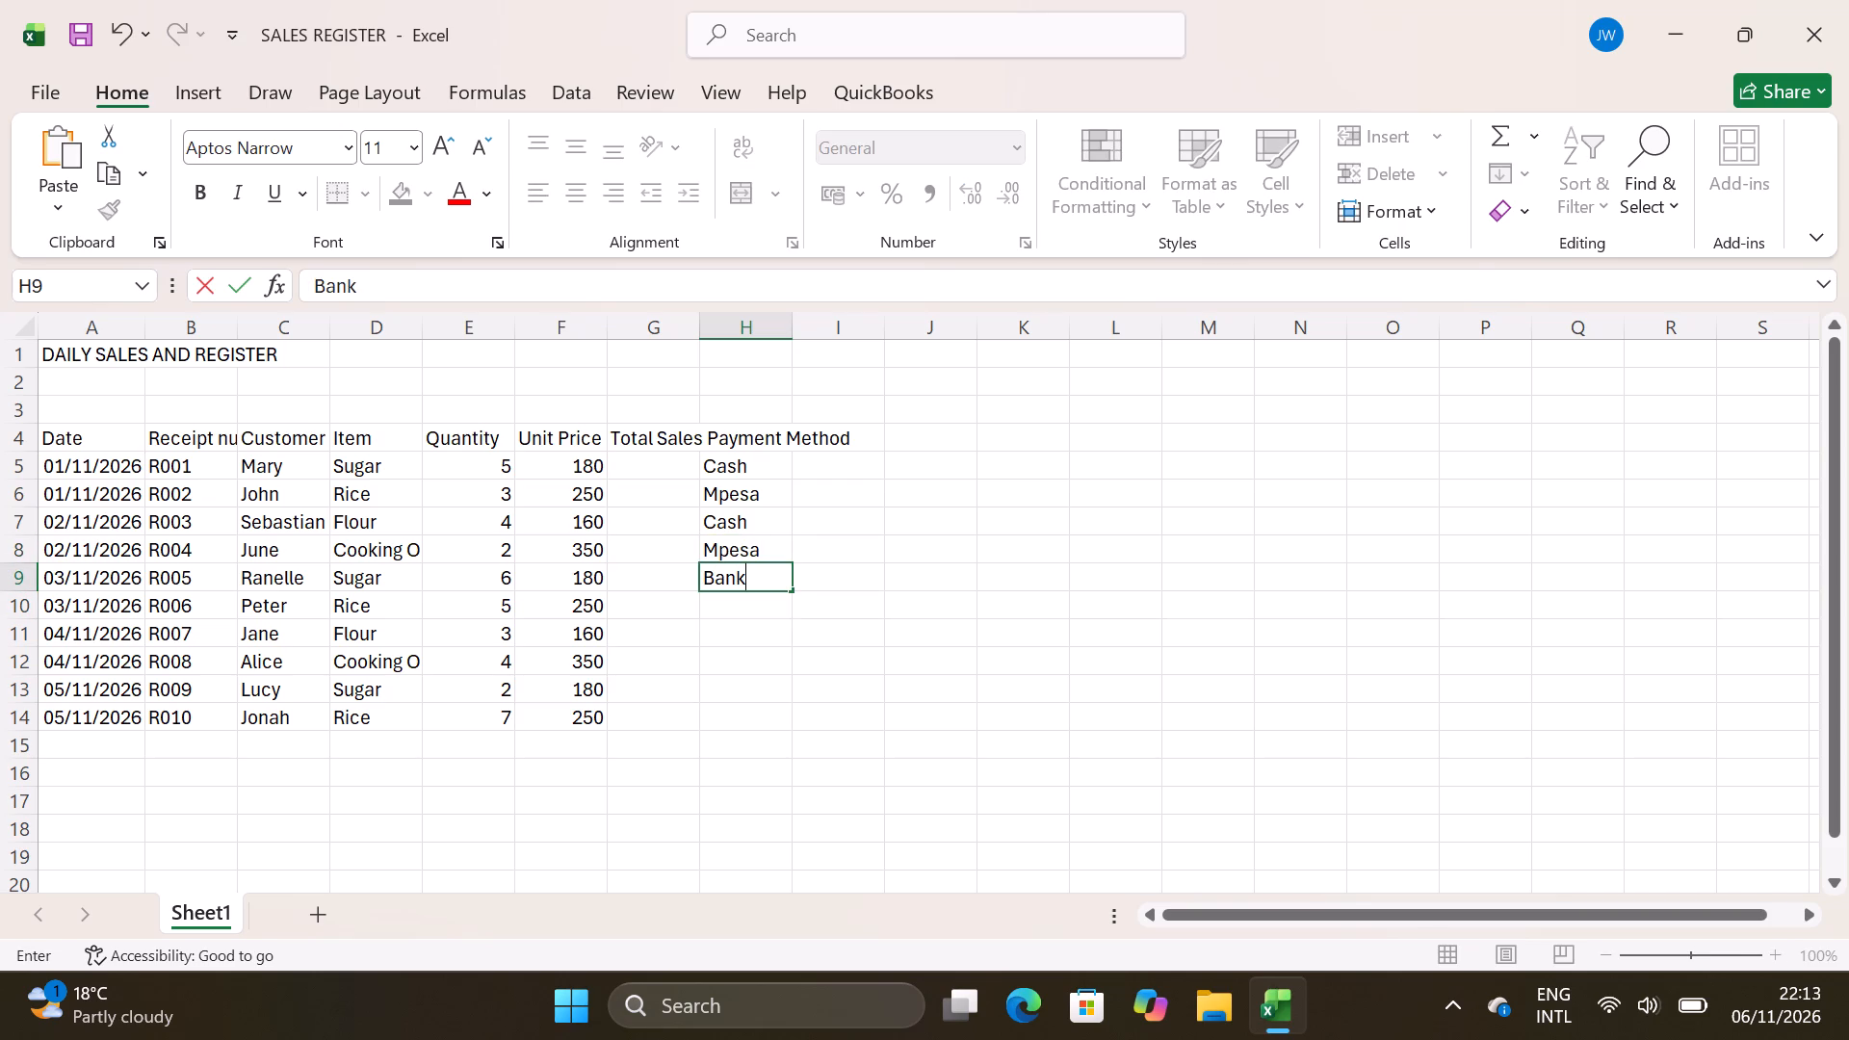
left_click(706, 608)
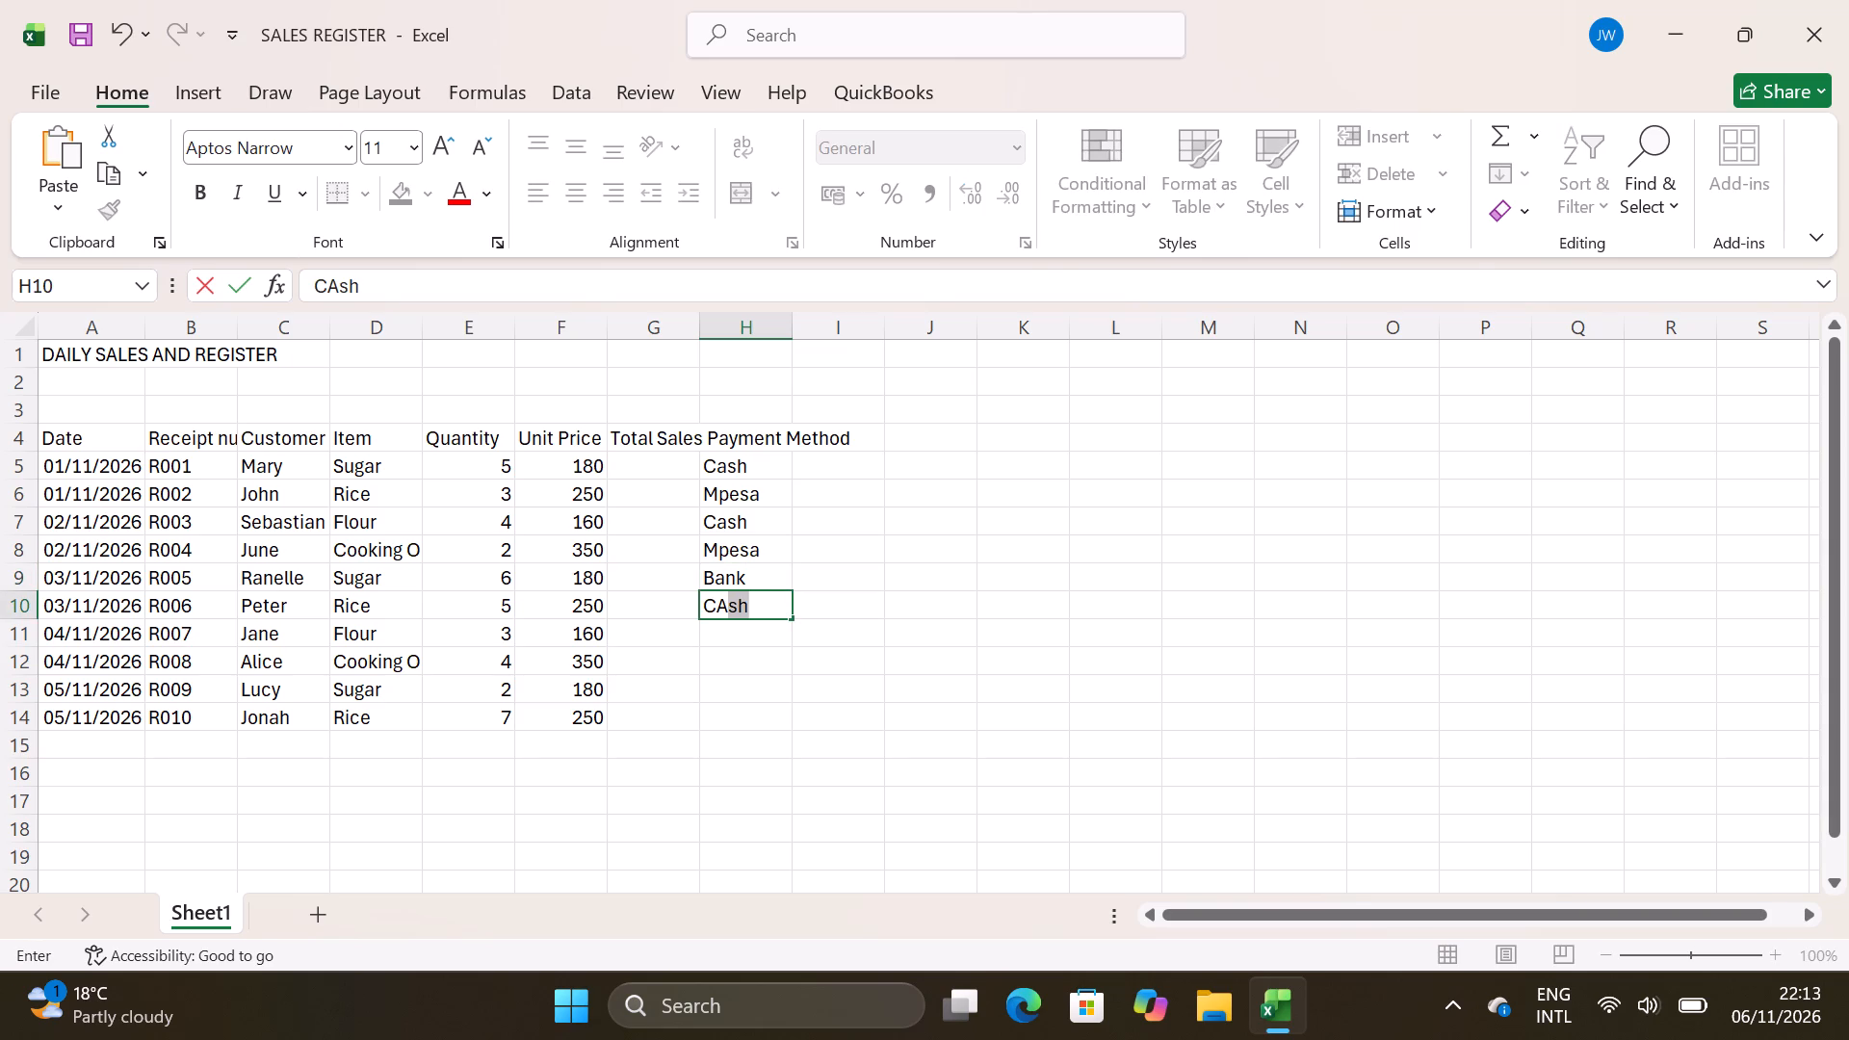
left_click(710, 616)
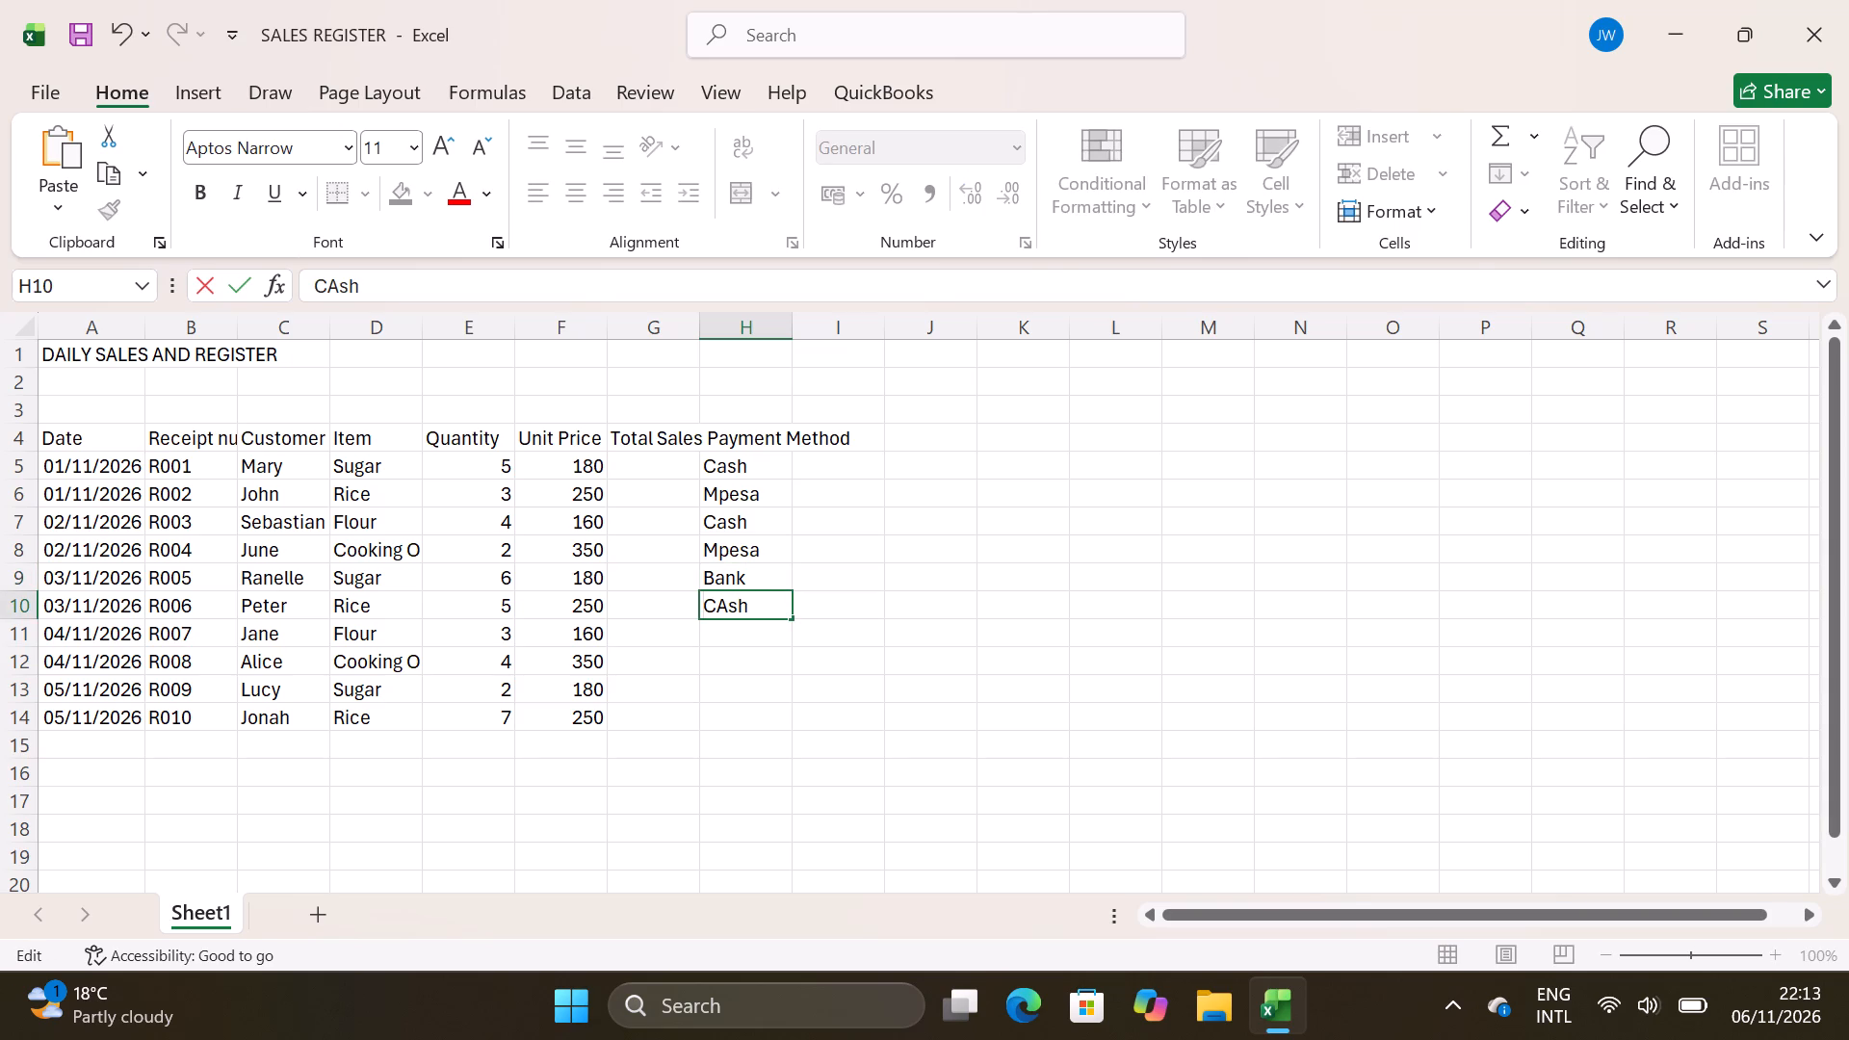
double_click(726, 602)
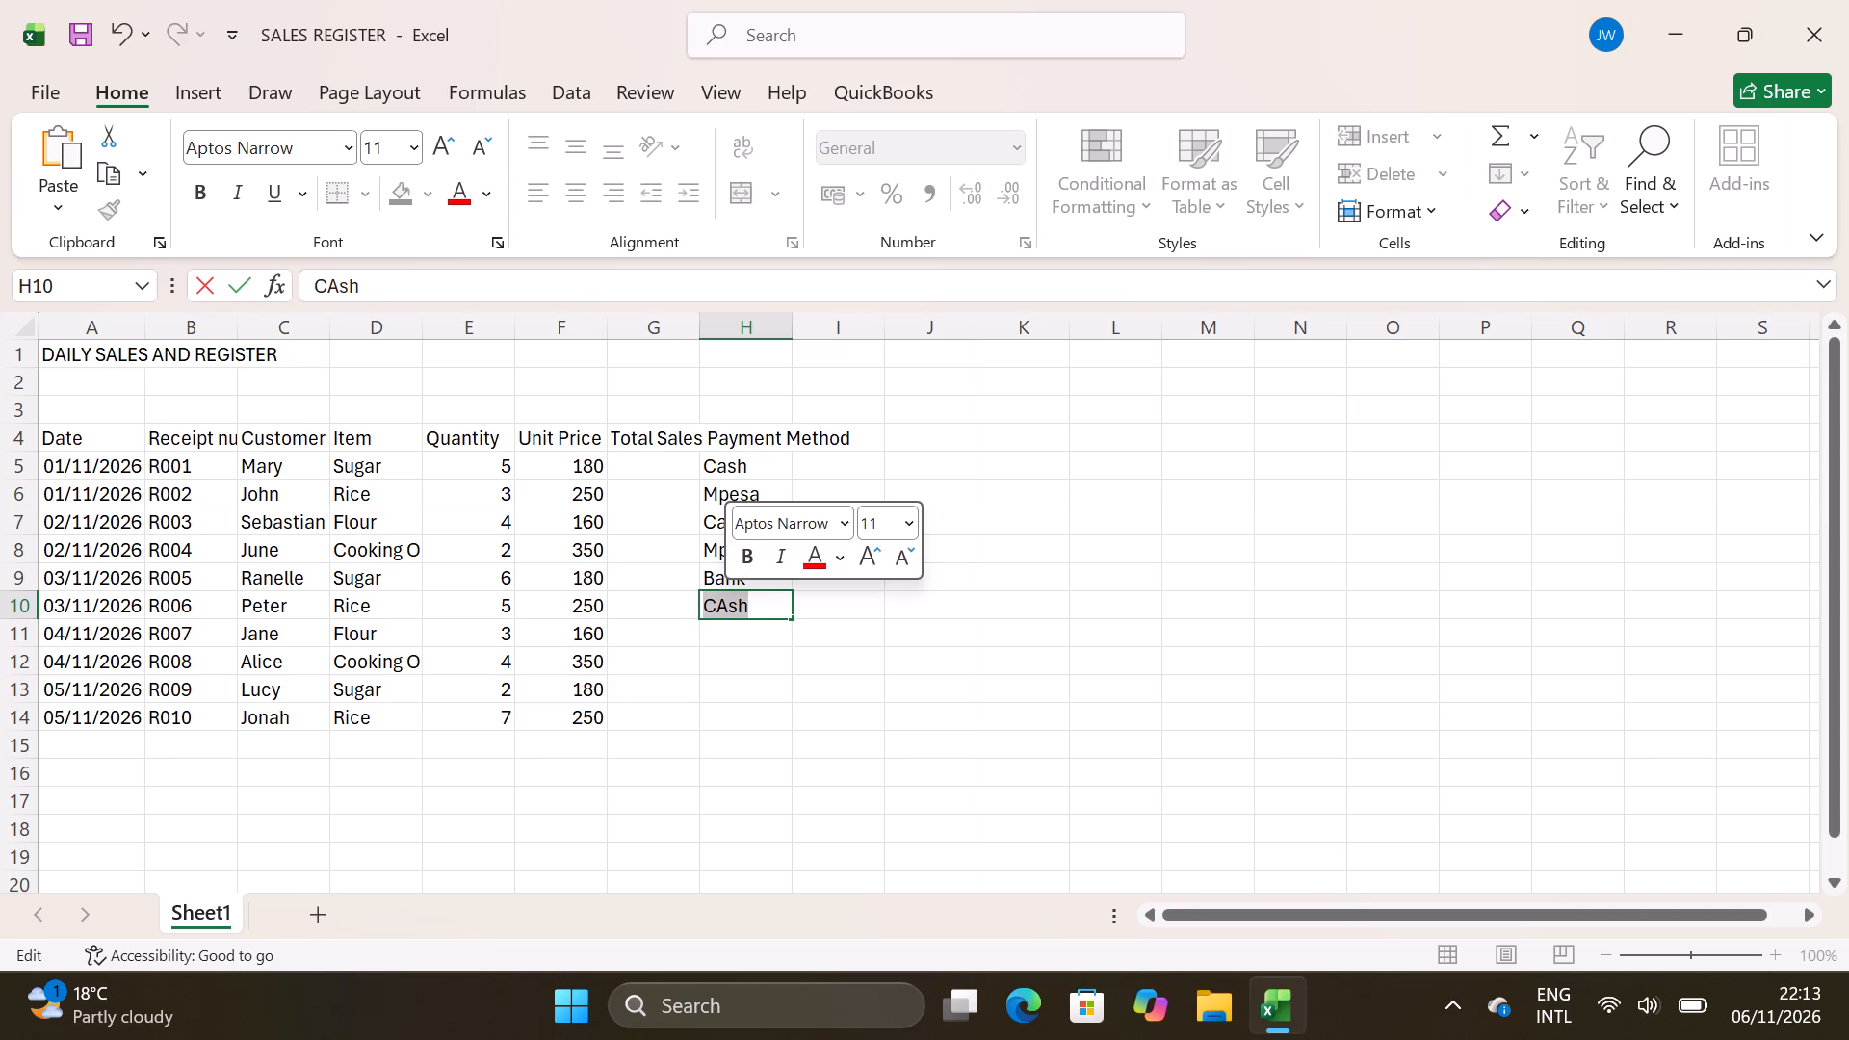
key("BackSpace")
key("c")
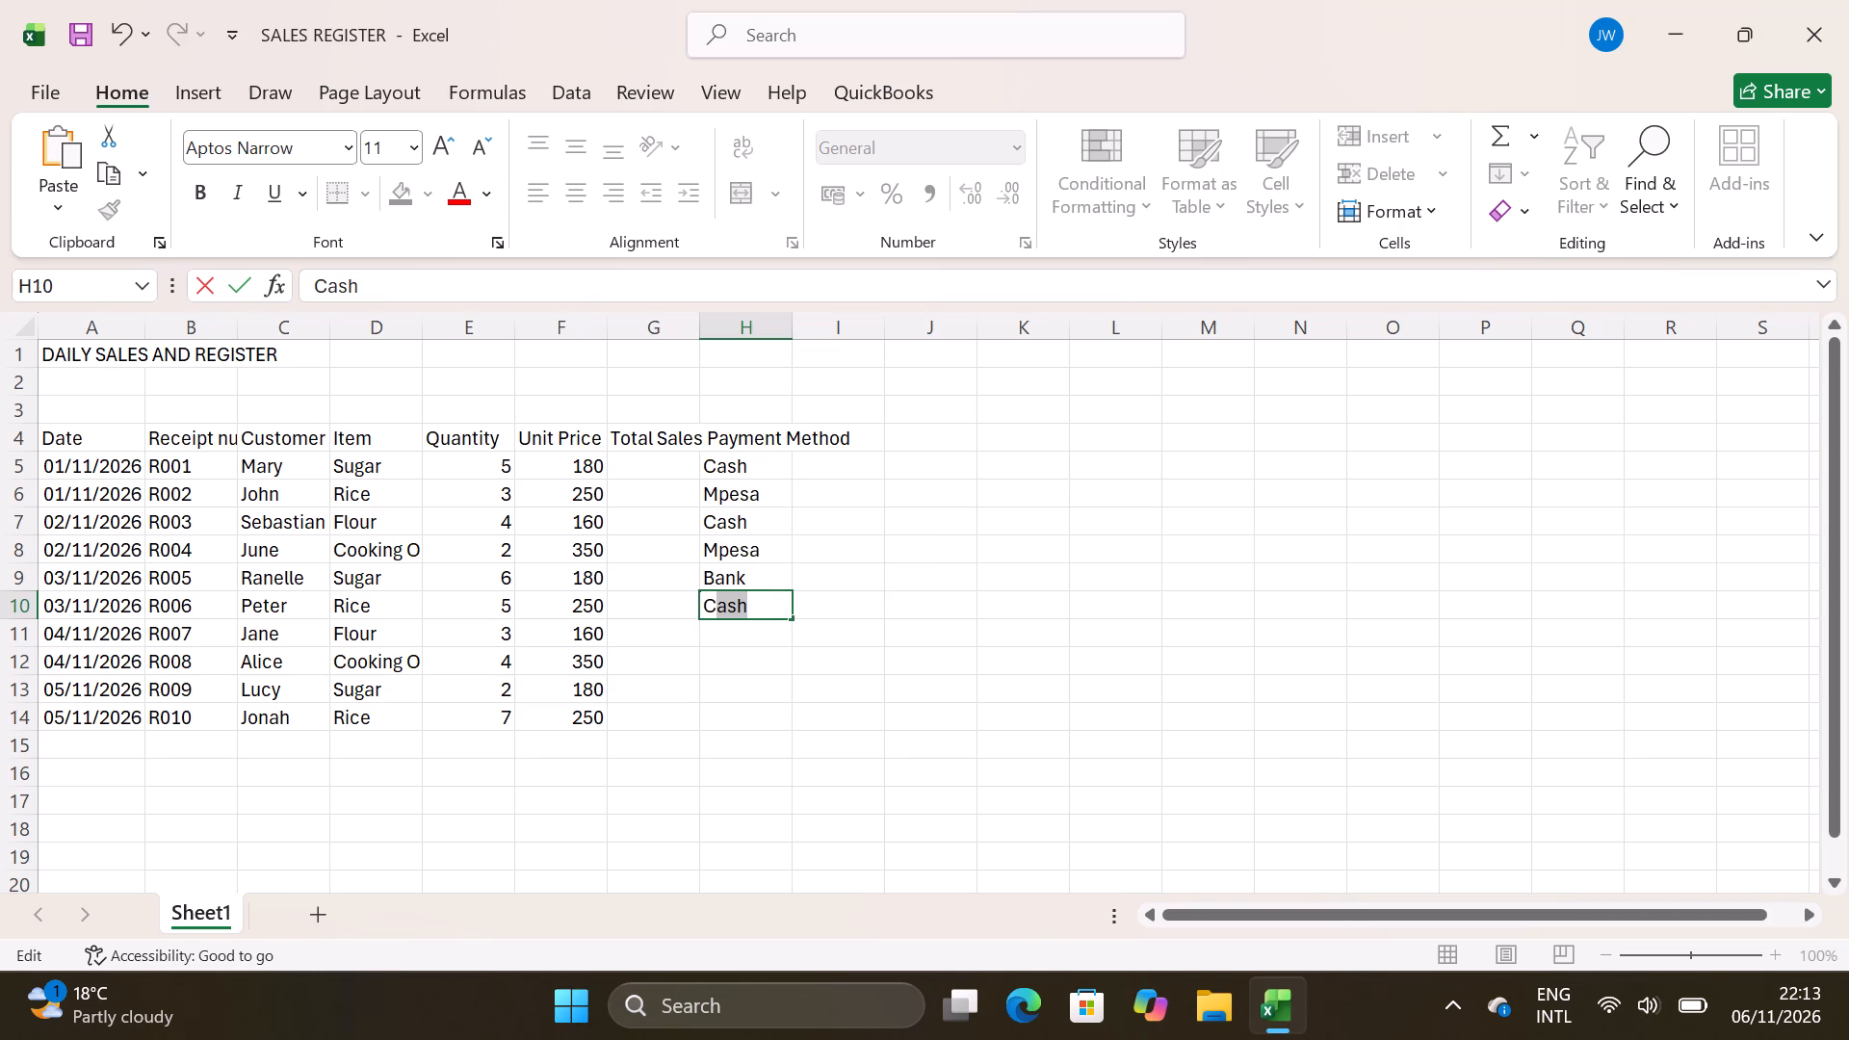
Enter the payment methods Mpesa, Bank, Cash and Mpesa in cells H11 to H14 for receipts R007 to R010.
left_click(726, 633)
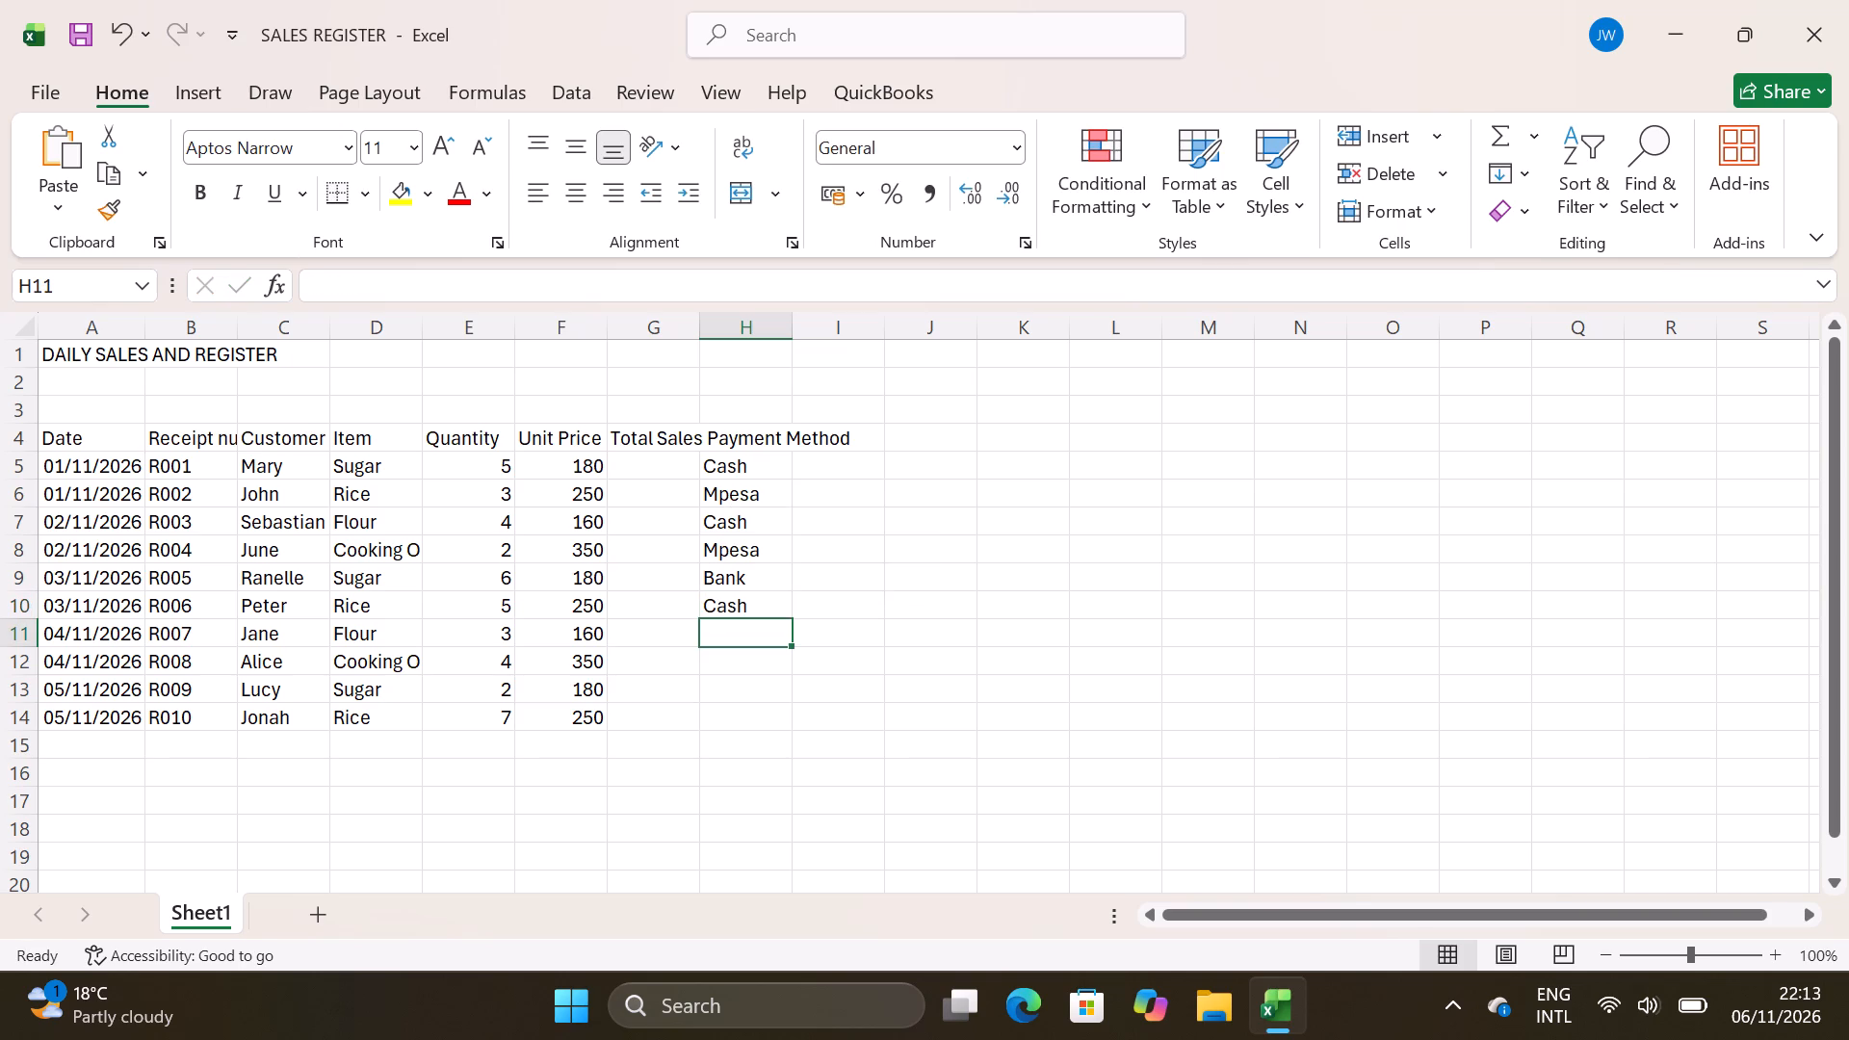
key("m")
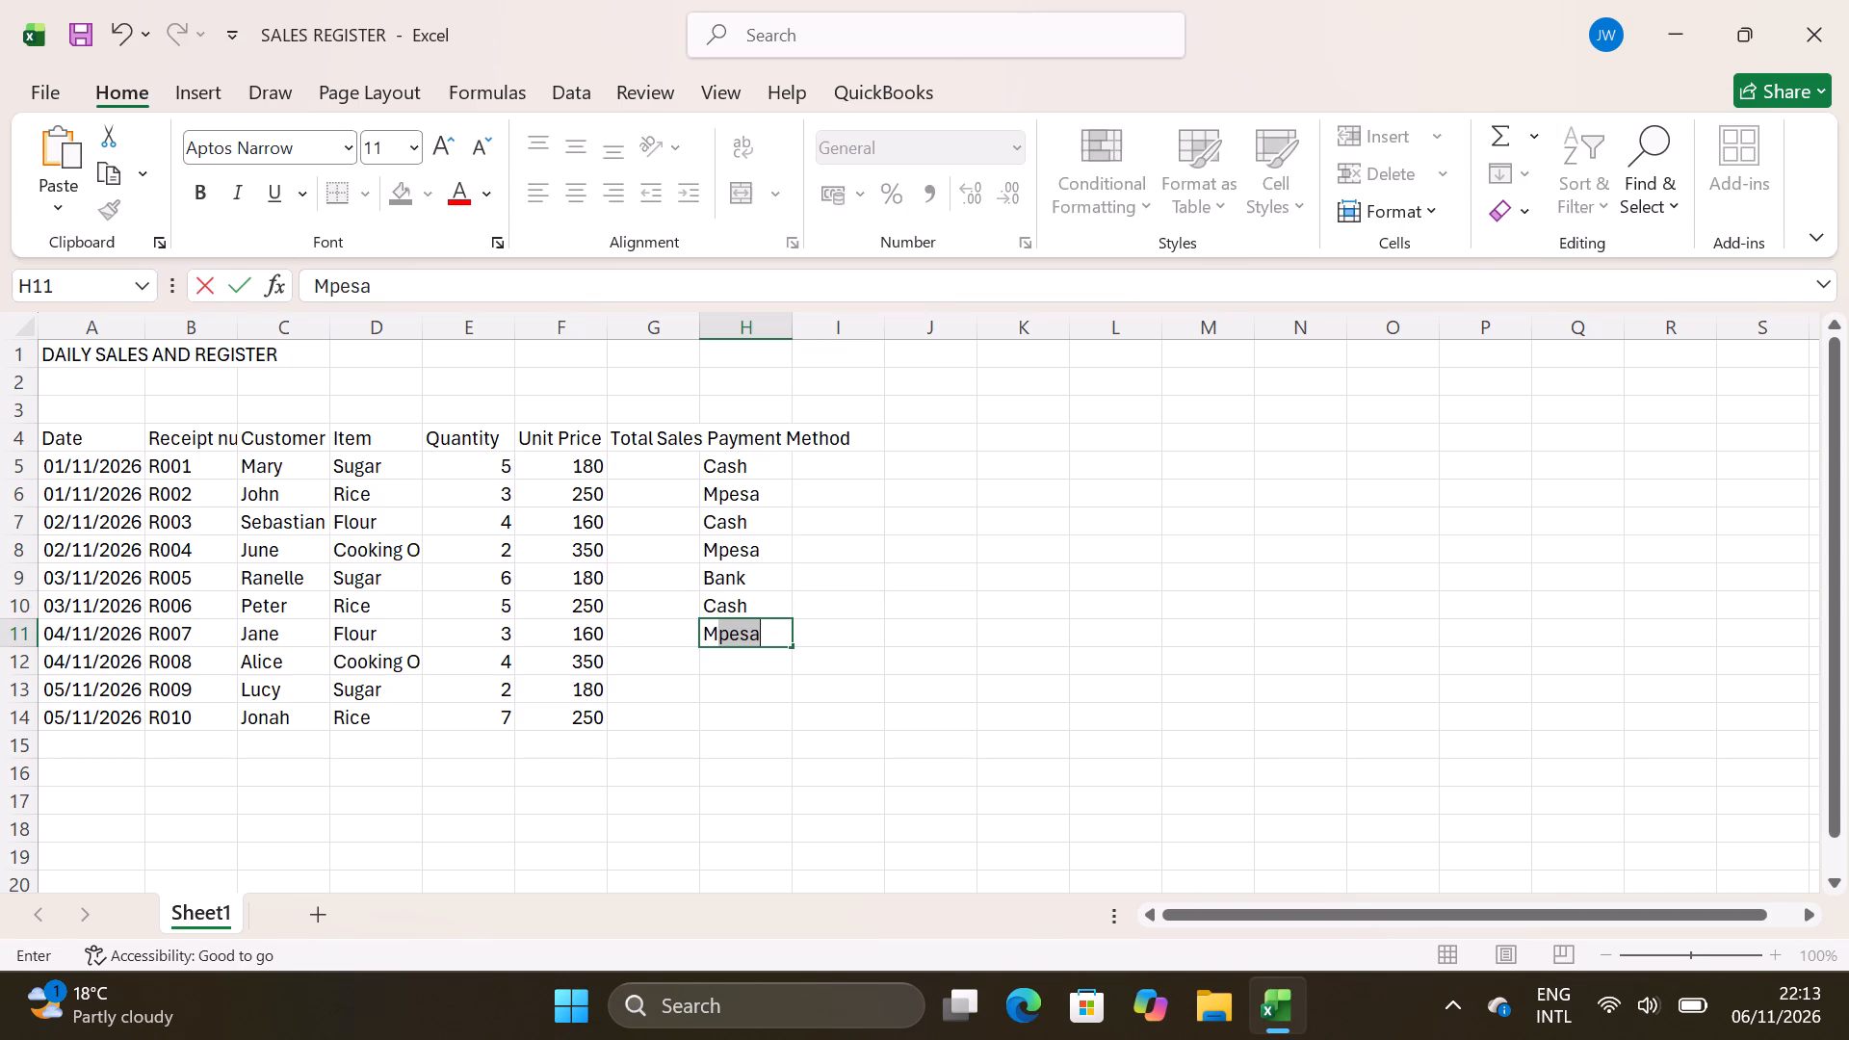
left_click(718, 651)
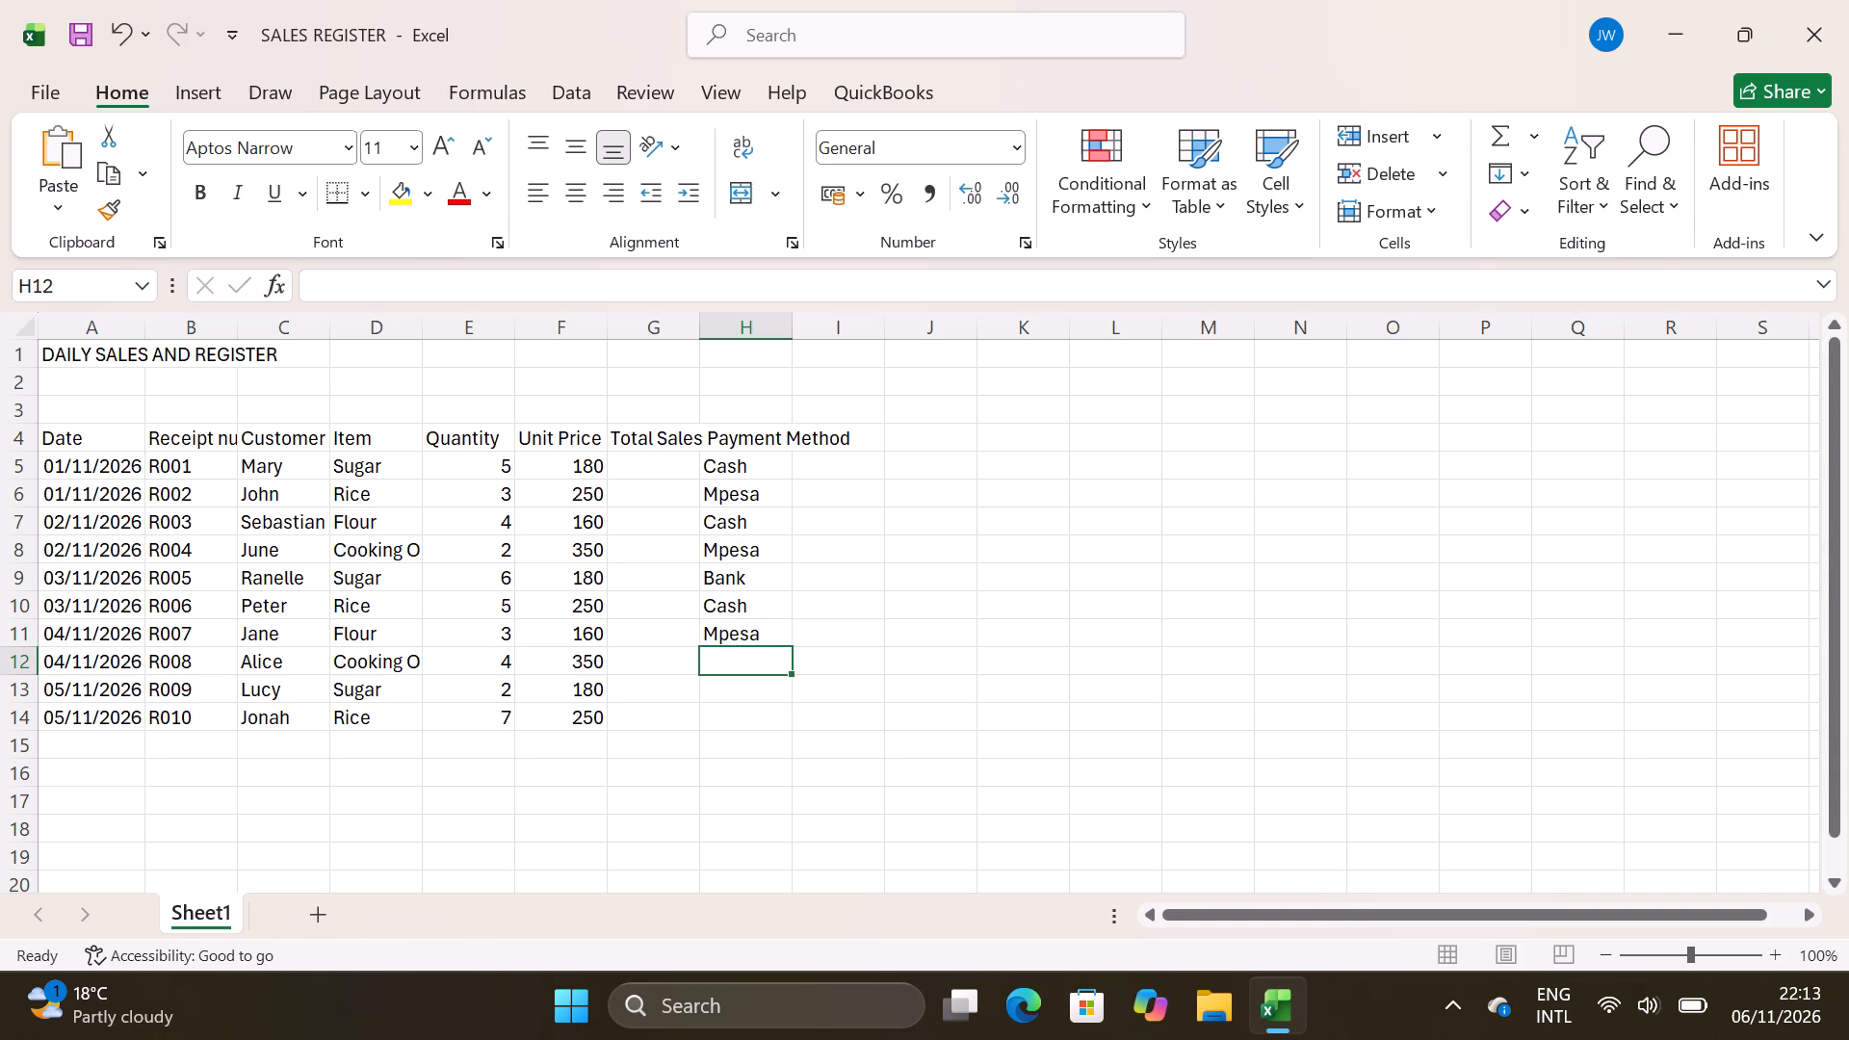
key("b")
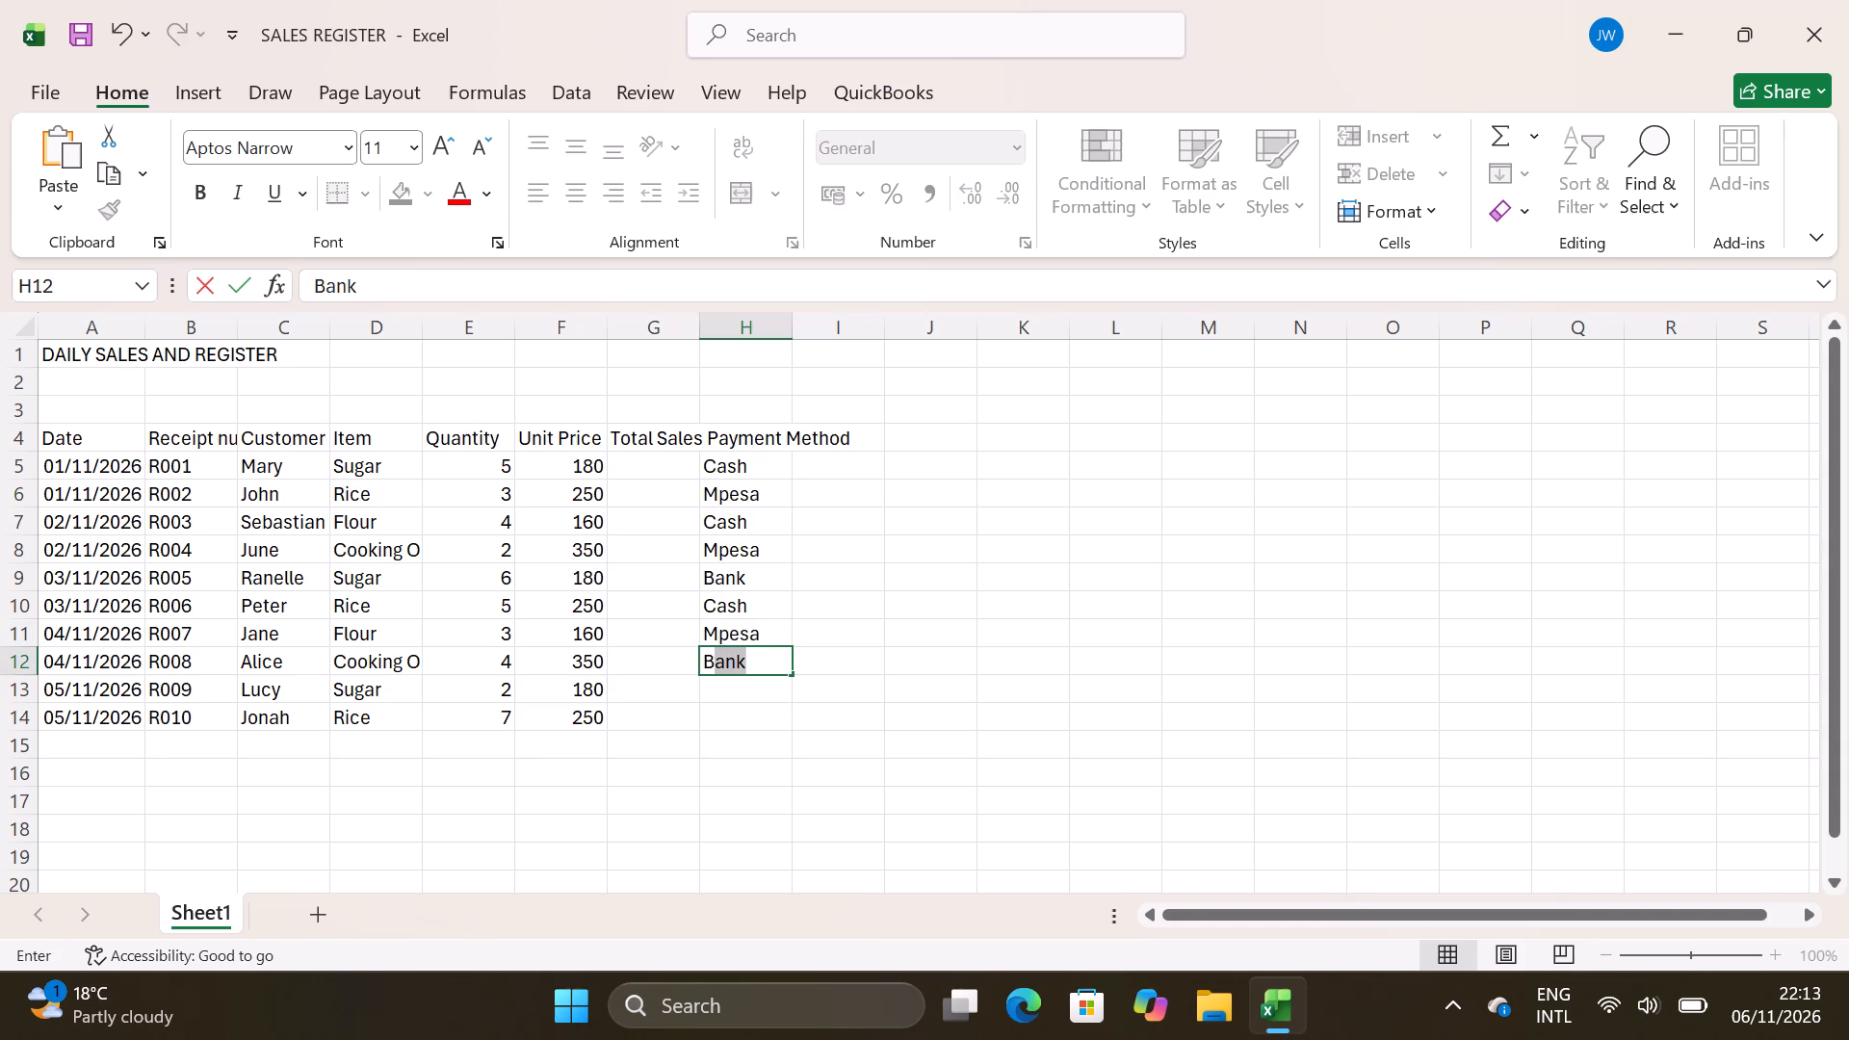
left_click(753, 692)
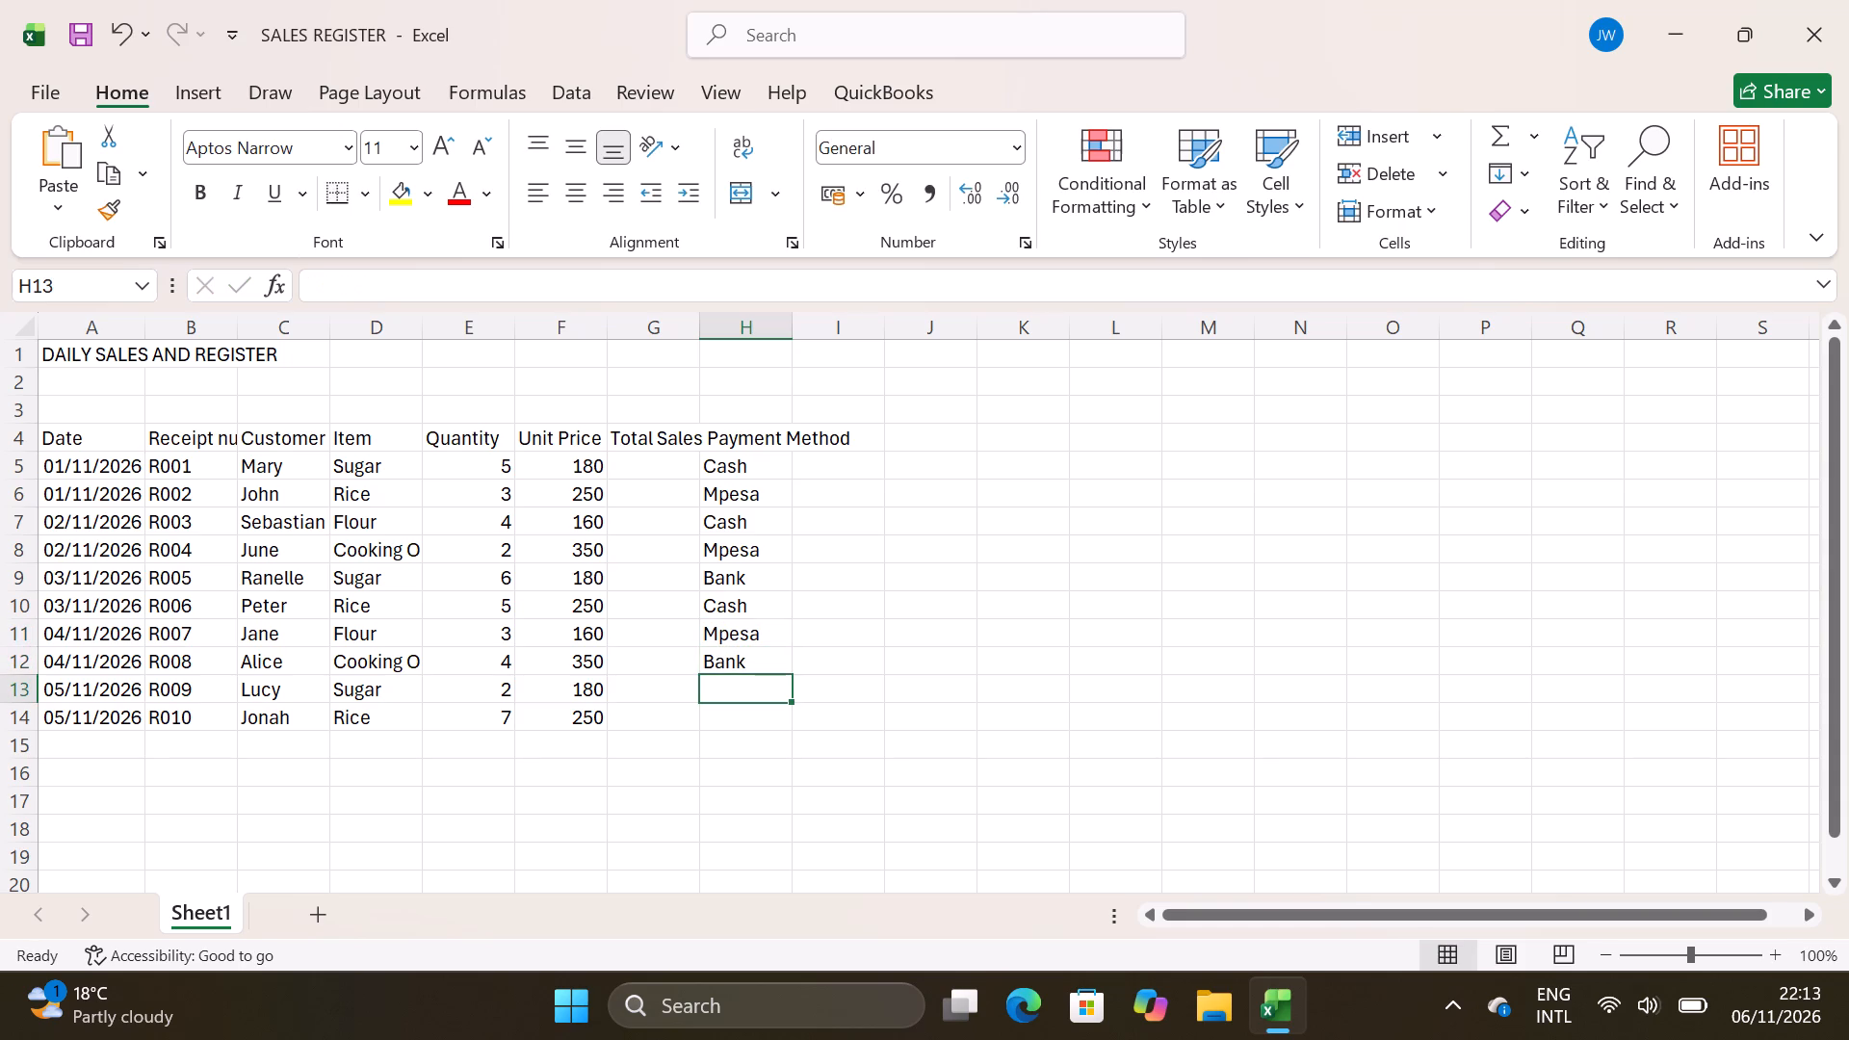
key("c")
left_click(750, 724)
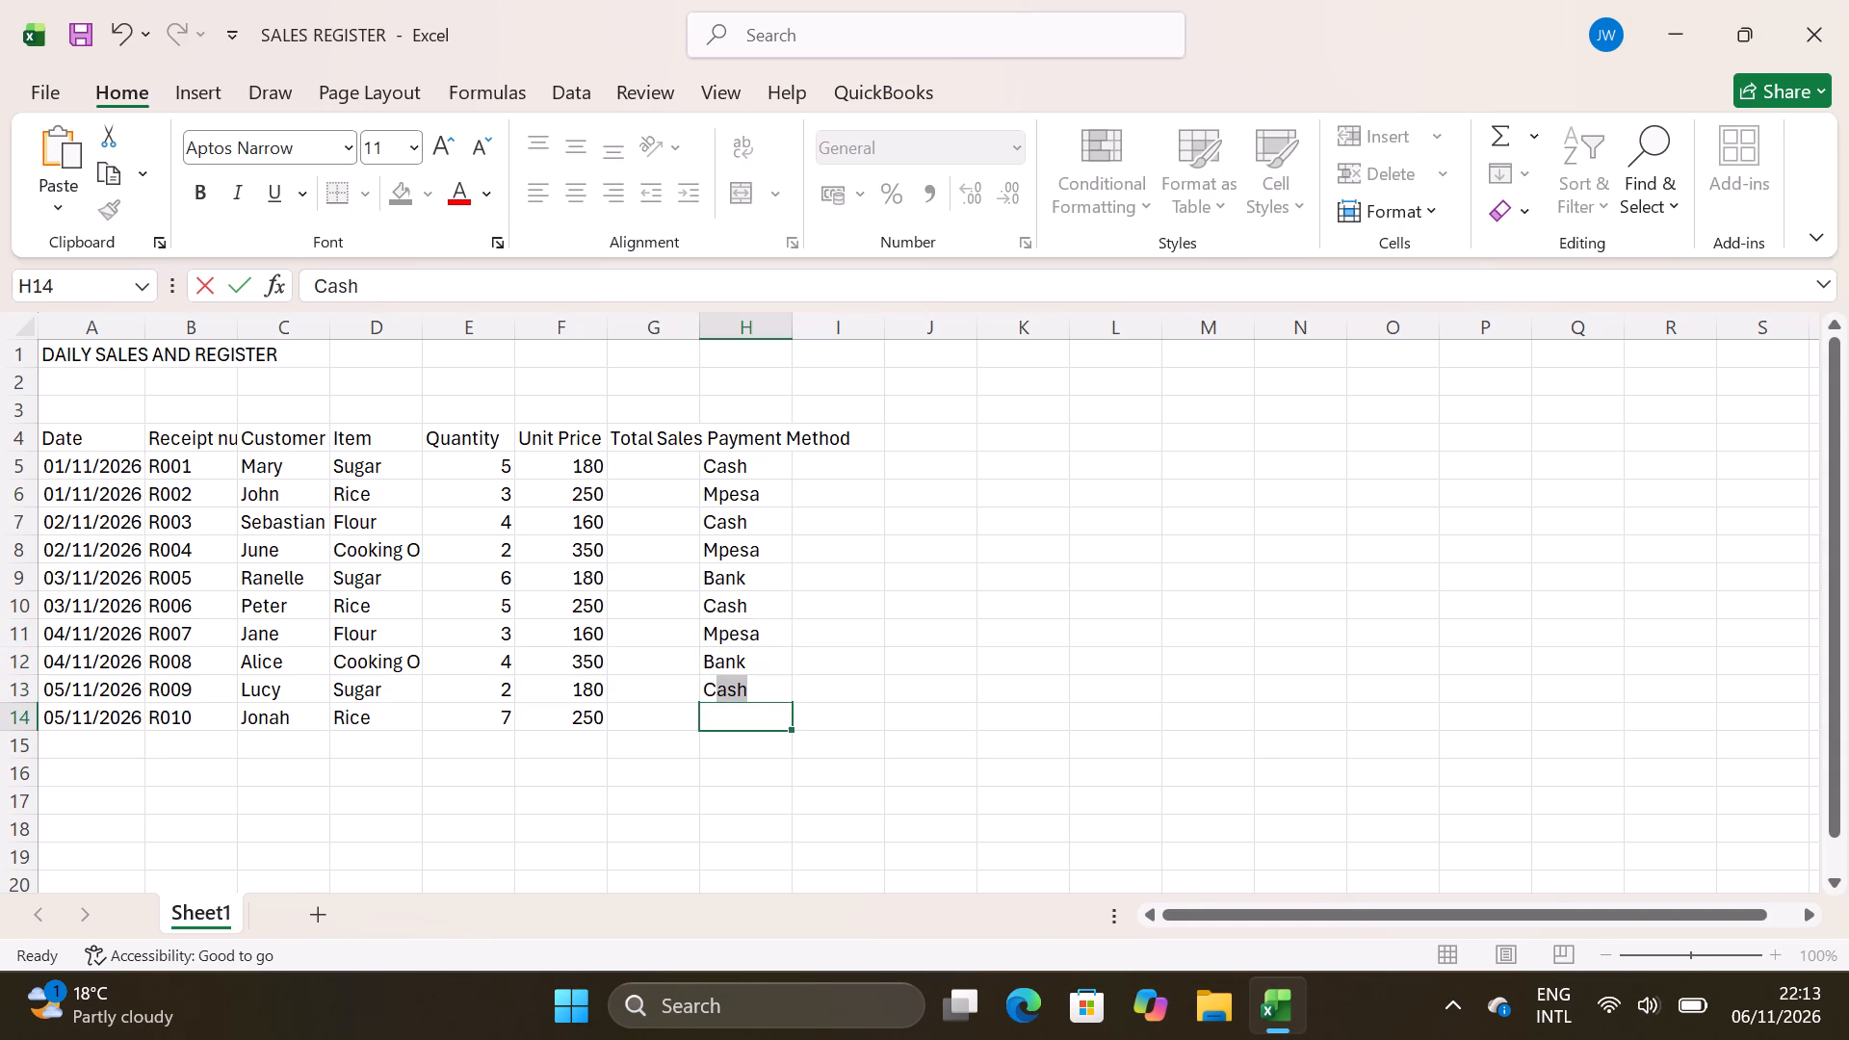
key("m")
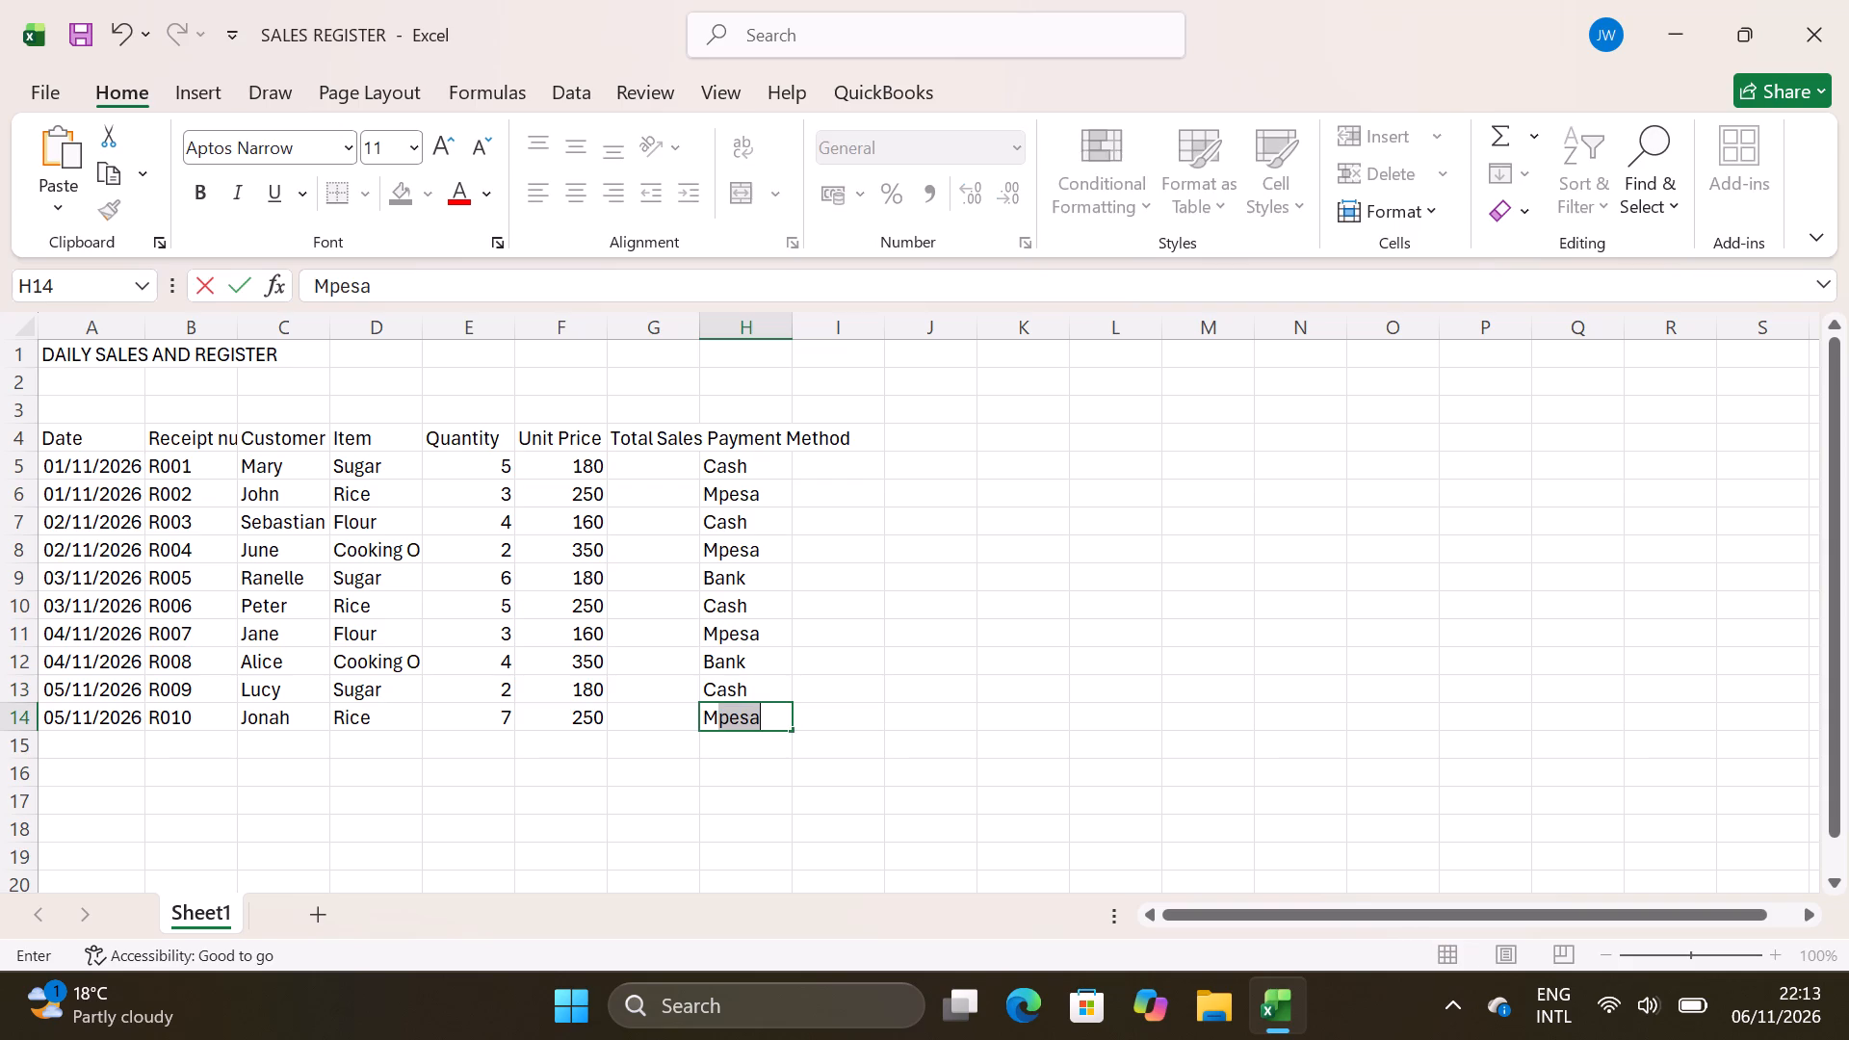
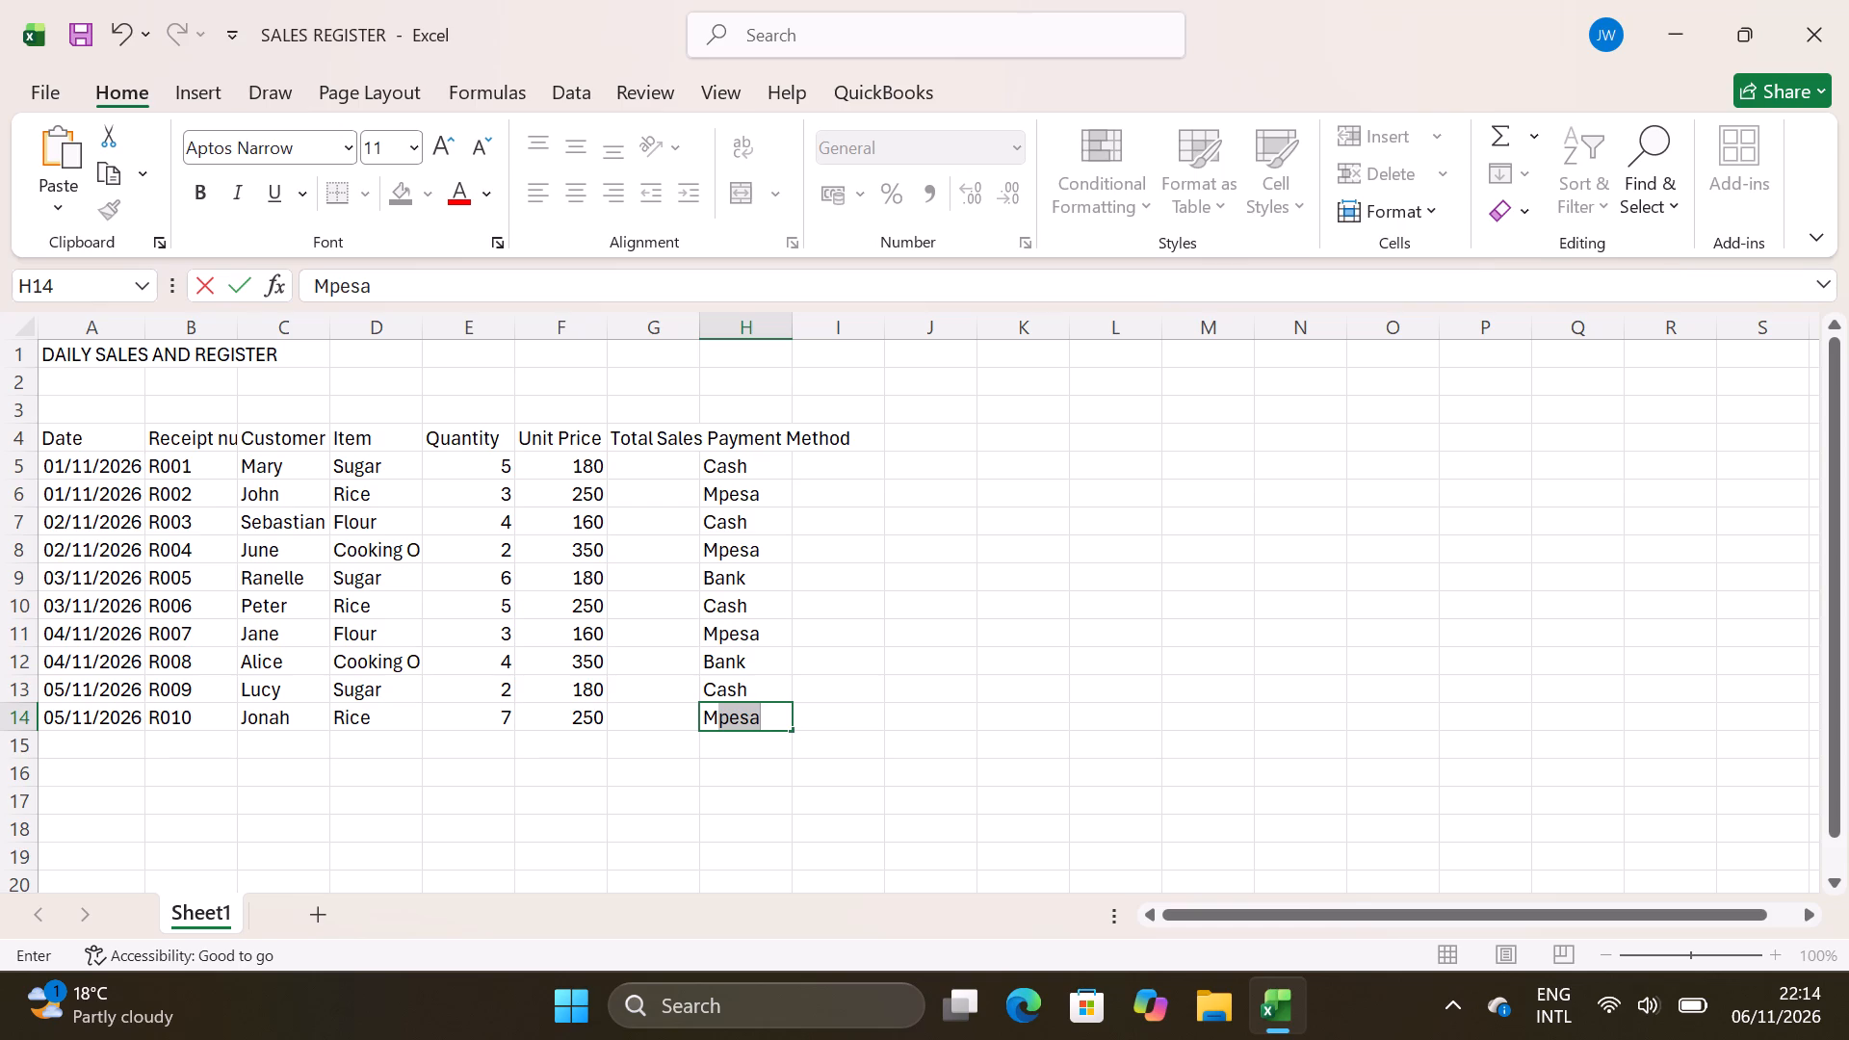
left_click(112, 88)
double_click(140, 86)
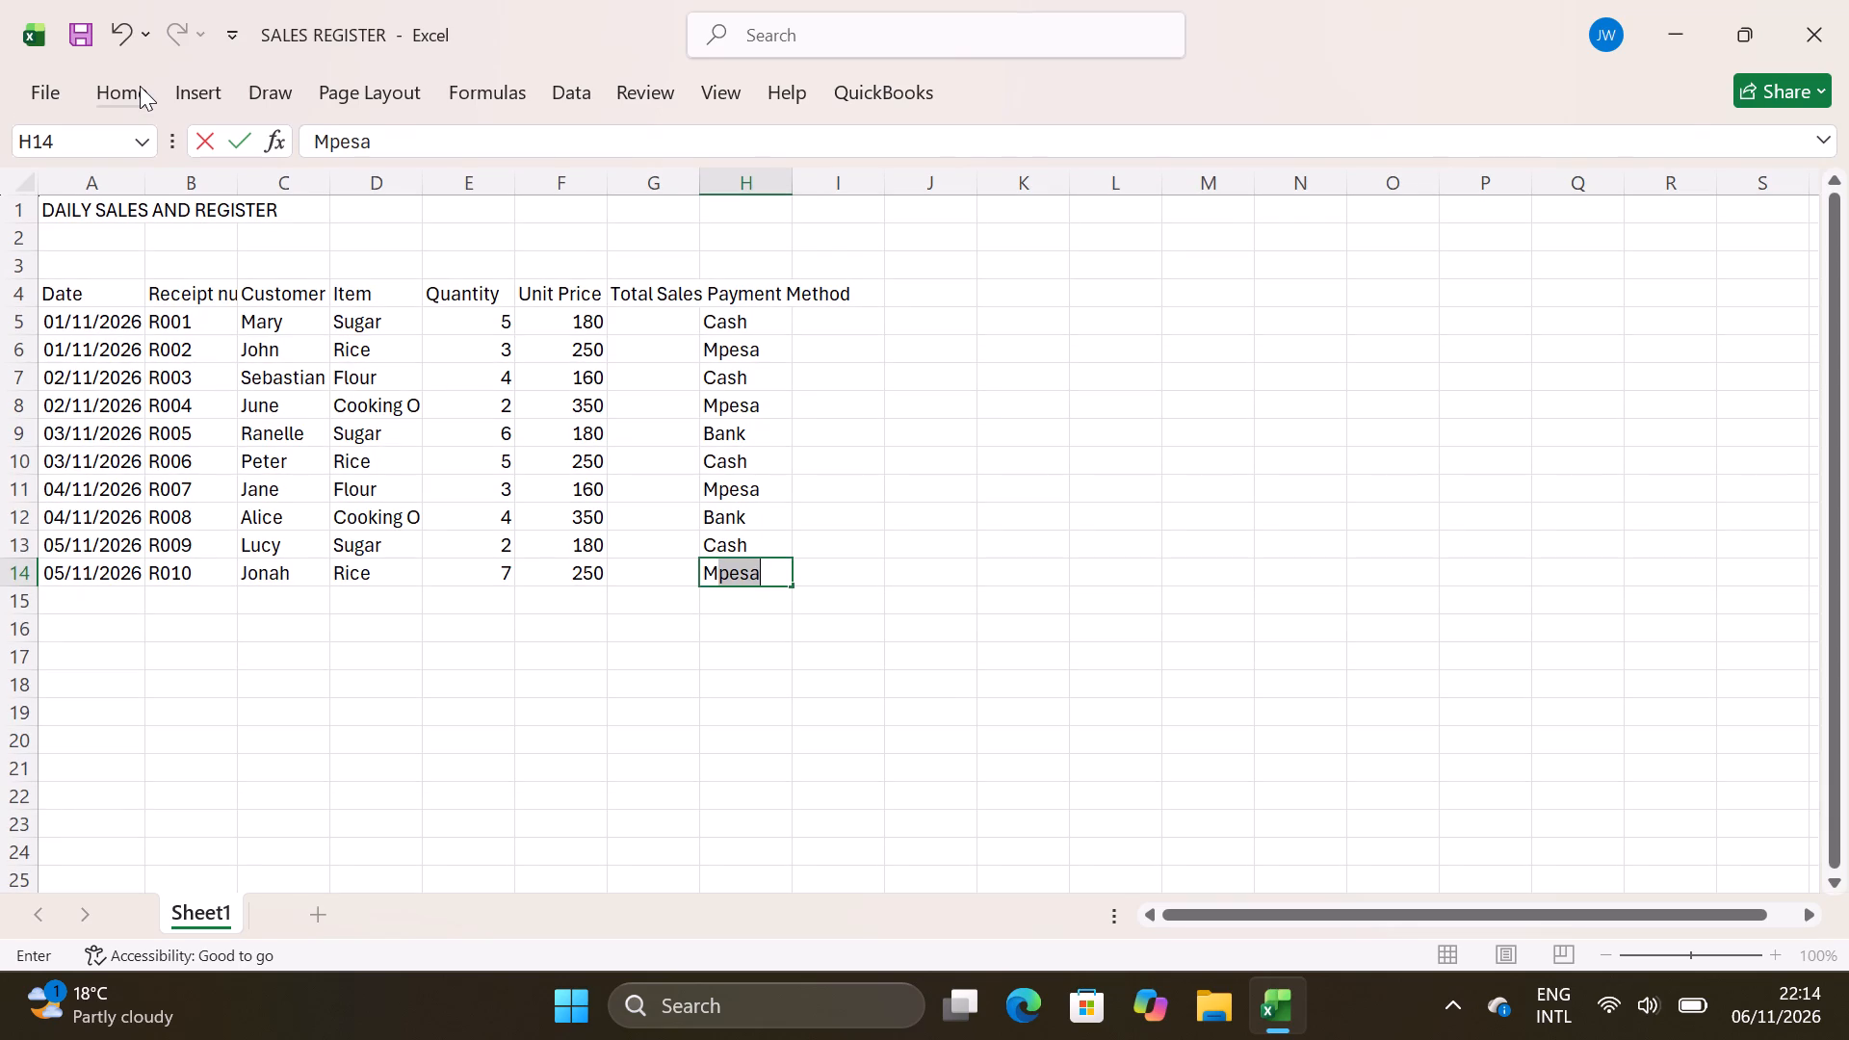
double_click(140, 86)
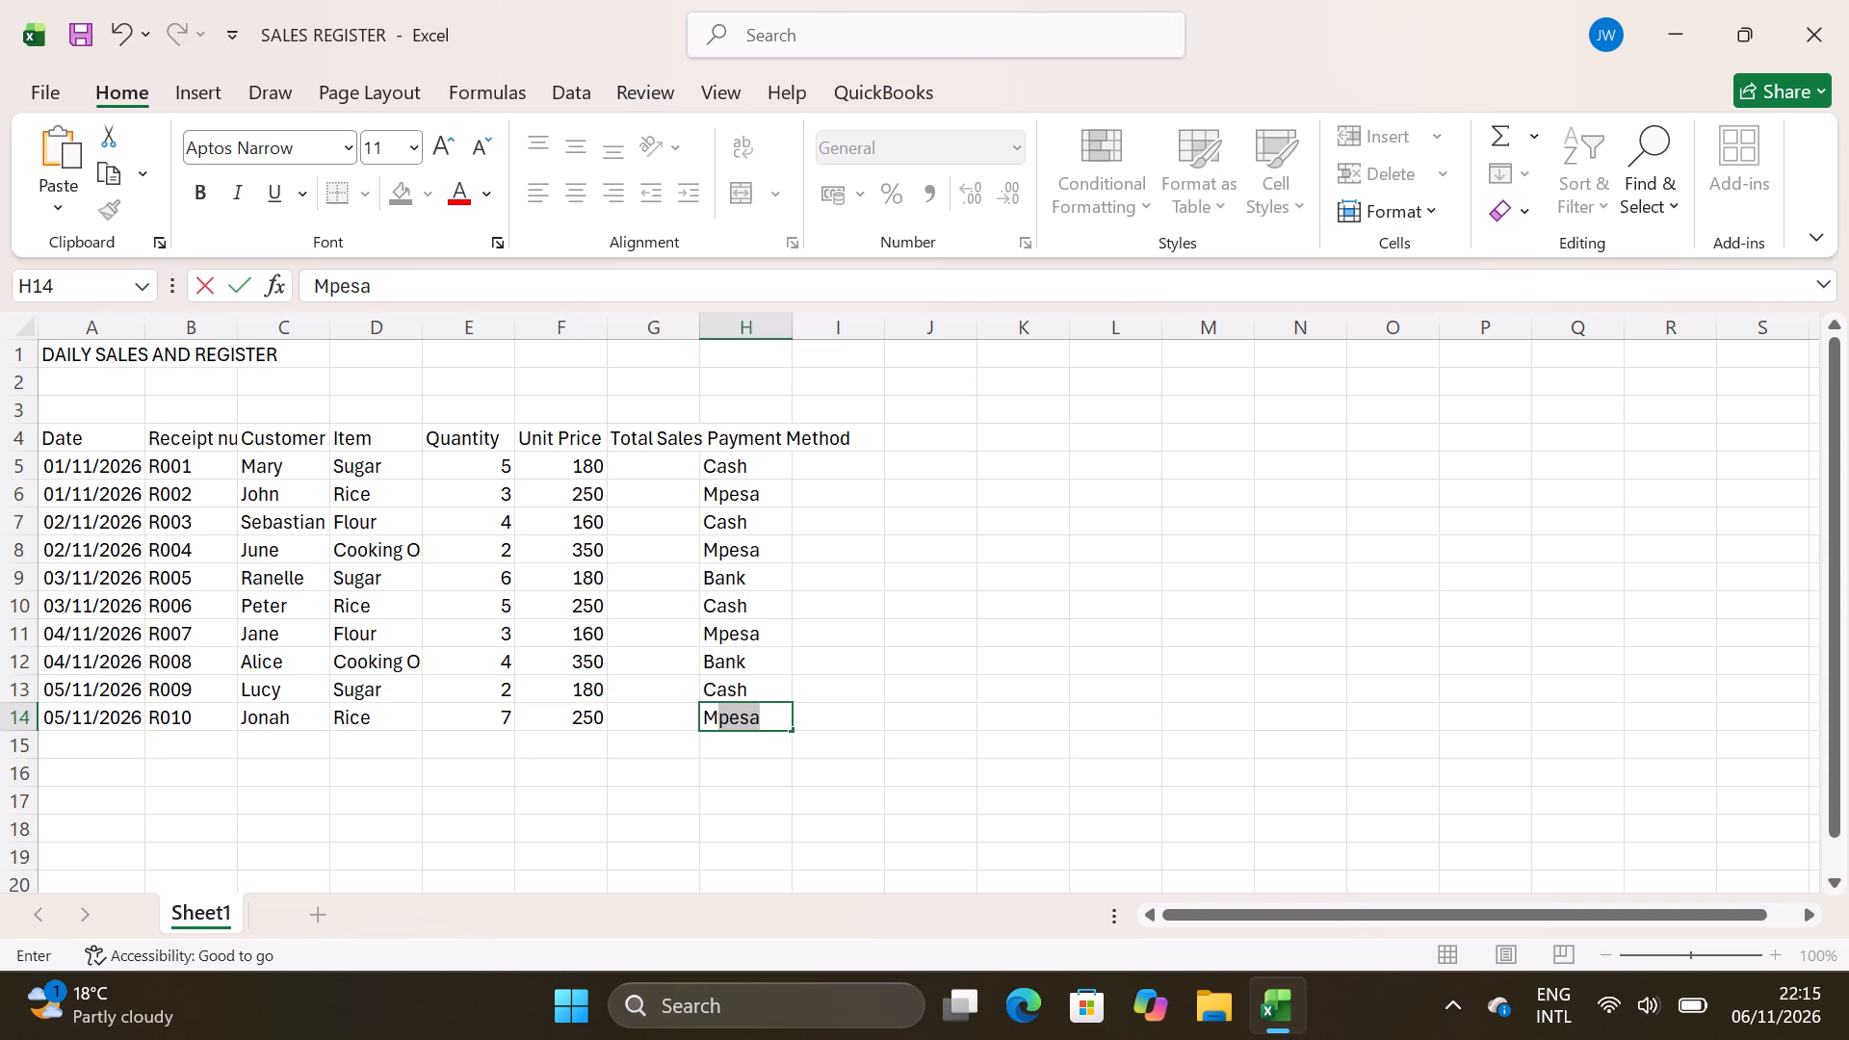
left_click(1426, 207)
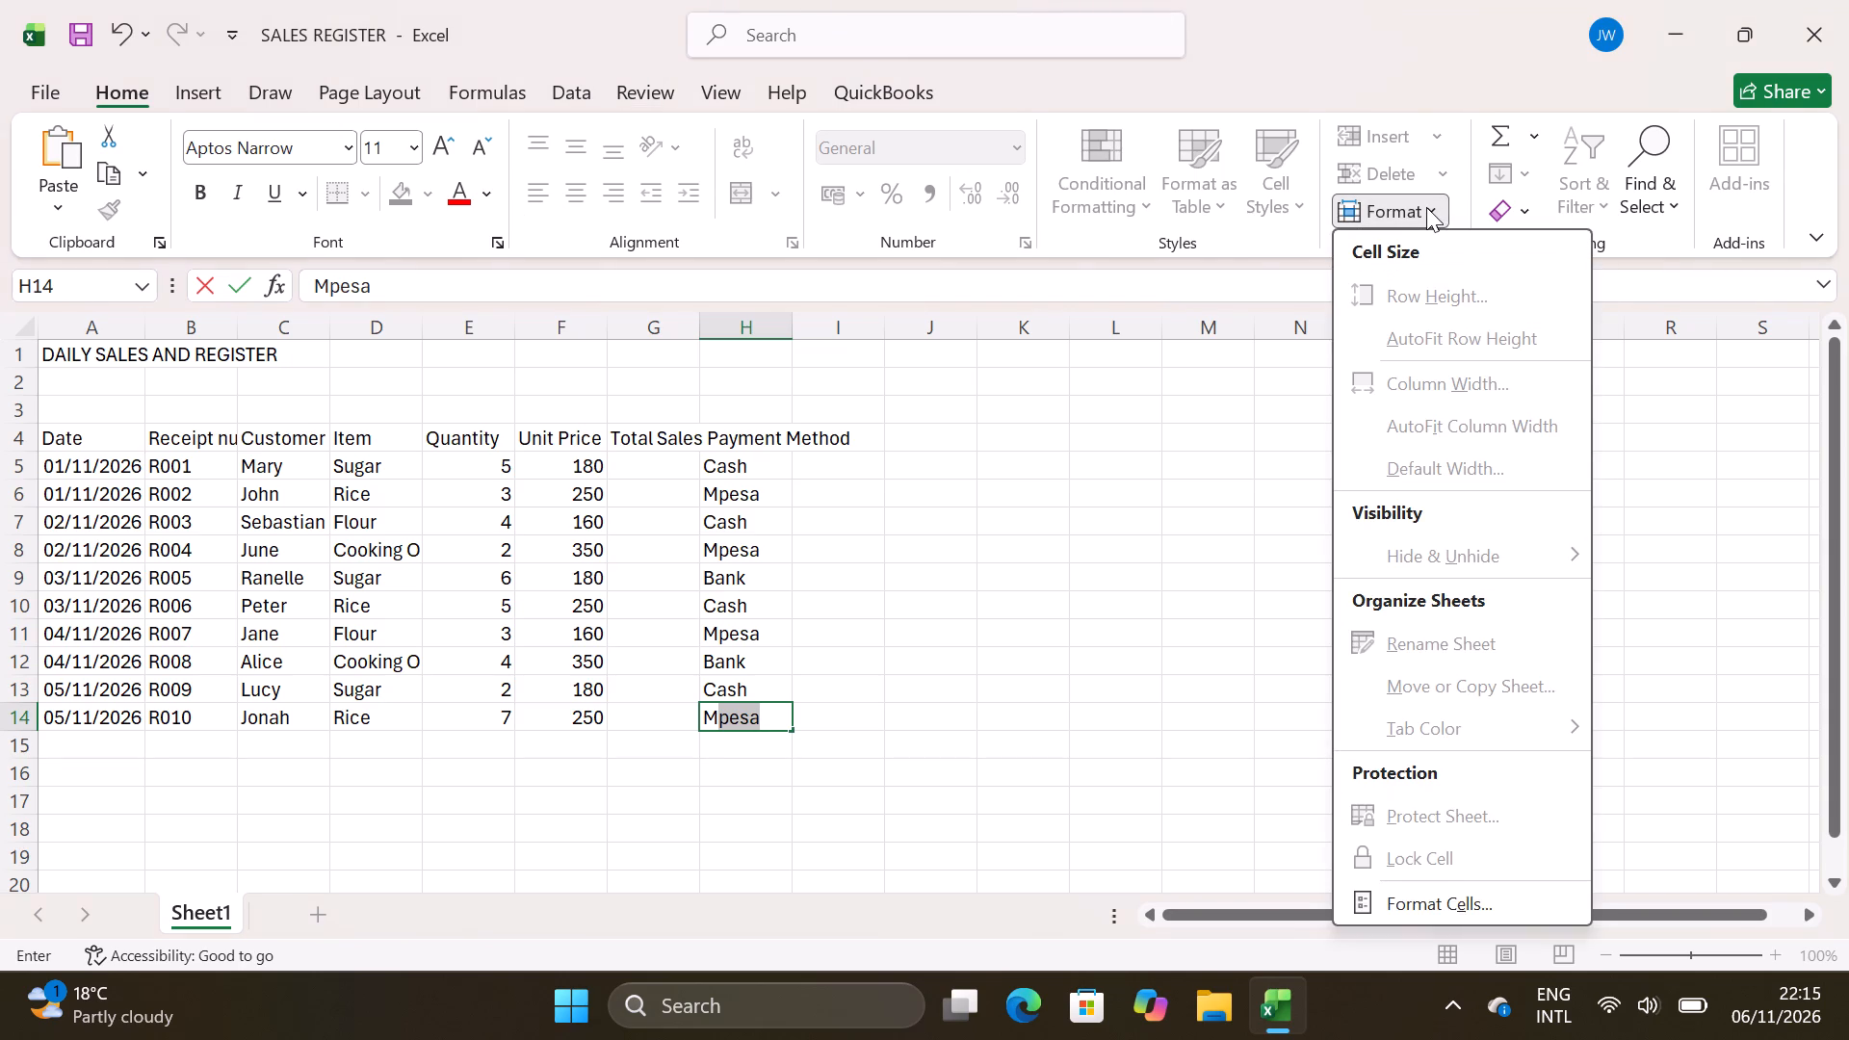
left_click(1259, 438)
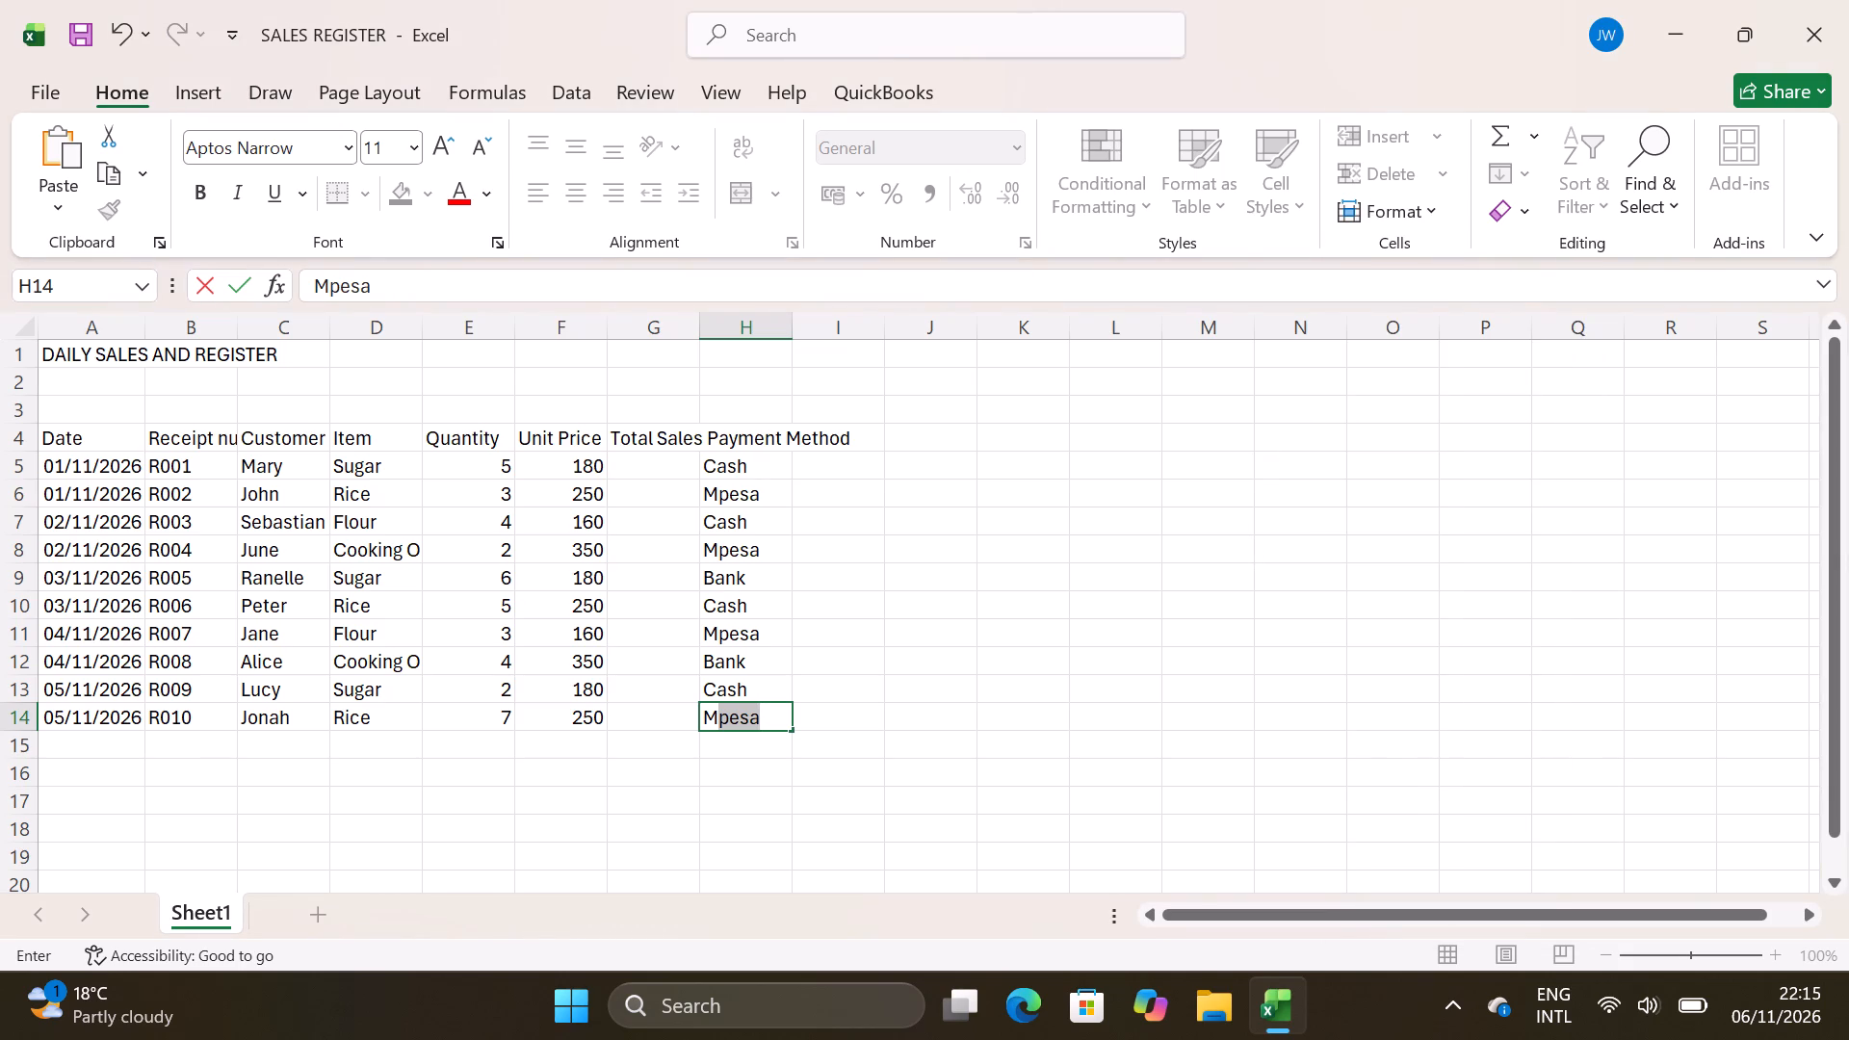
Commit the Mpesa payment method in cell H14 for receipt R010.
left_click(772, 722)
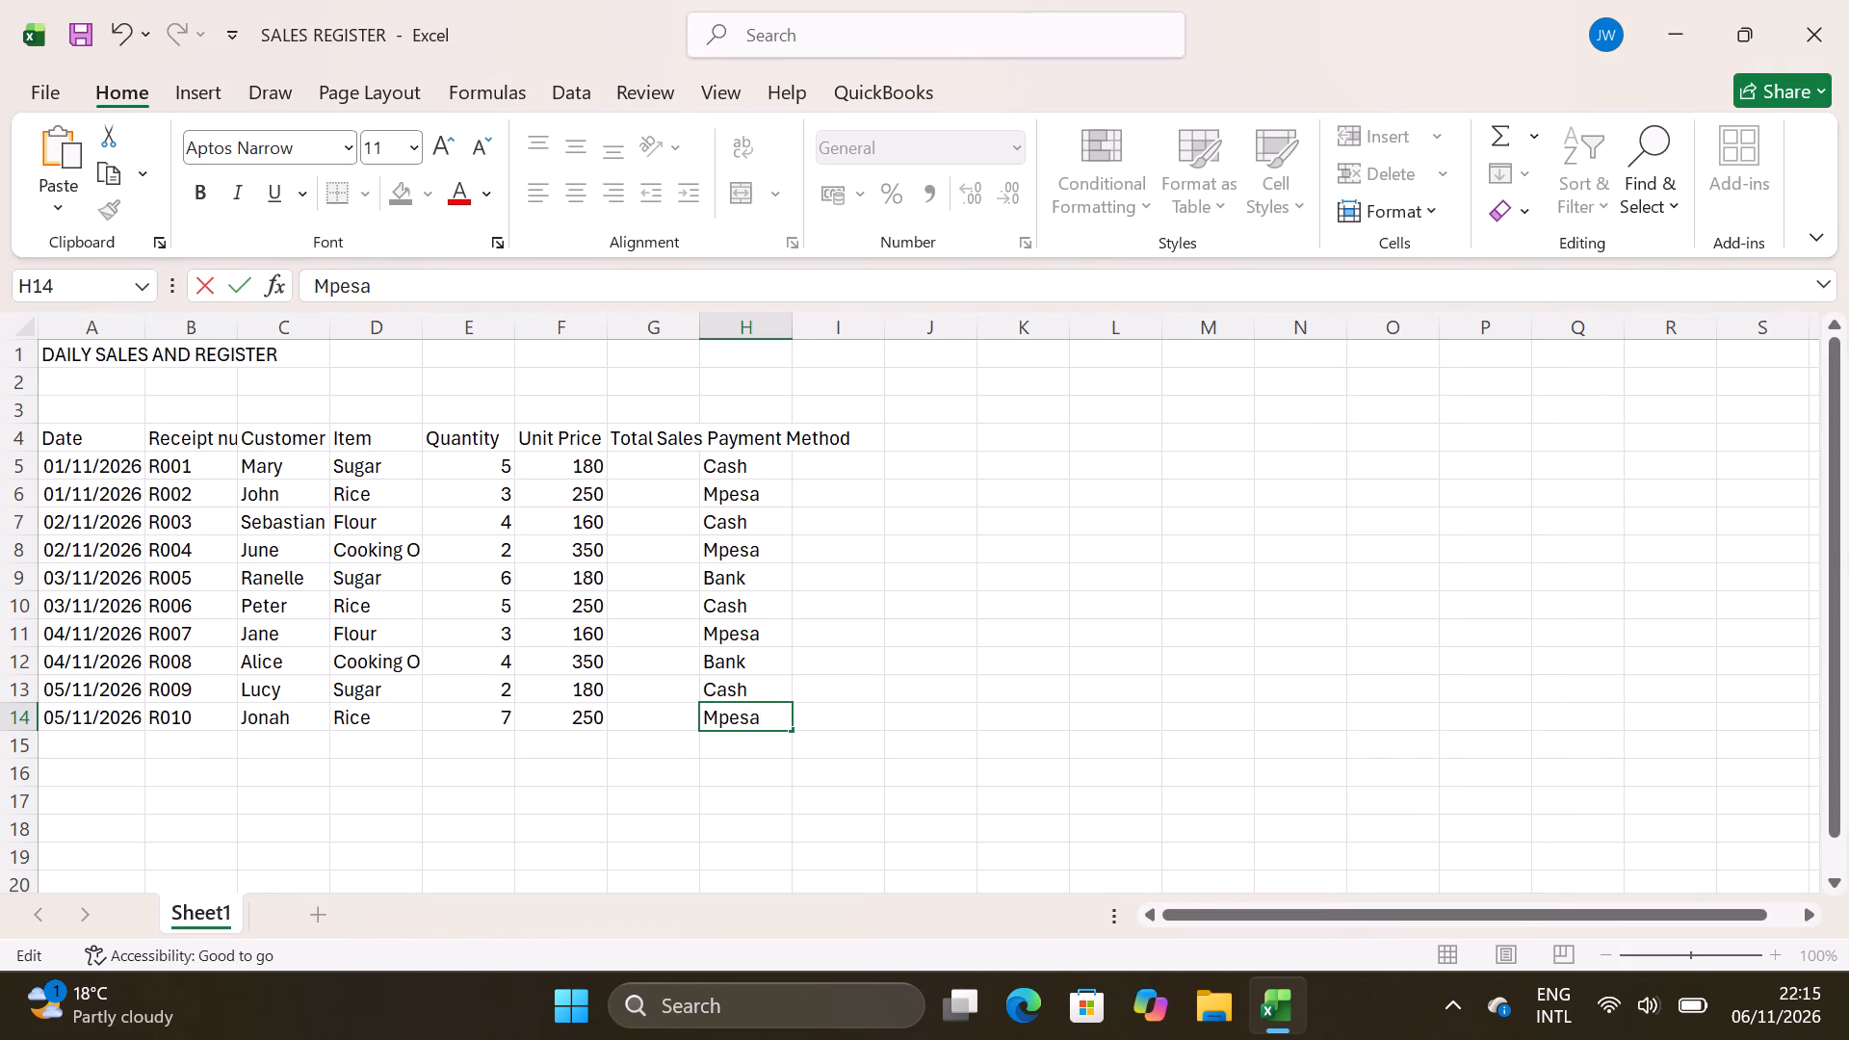
left_click(820, 717)
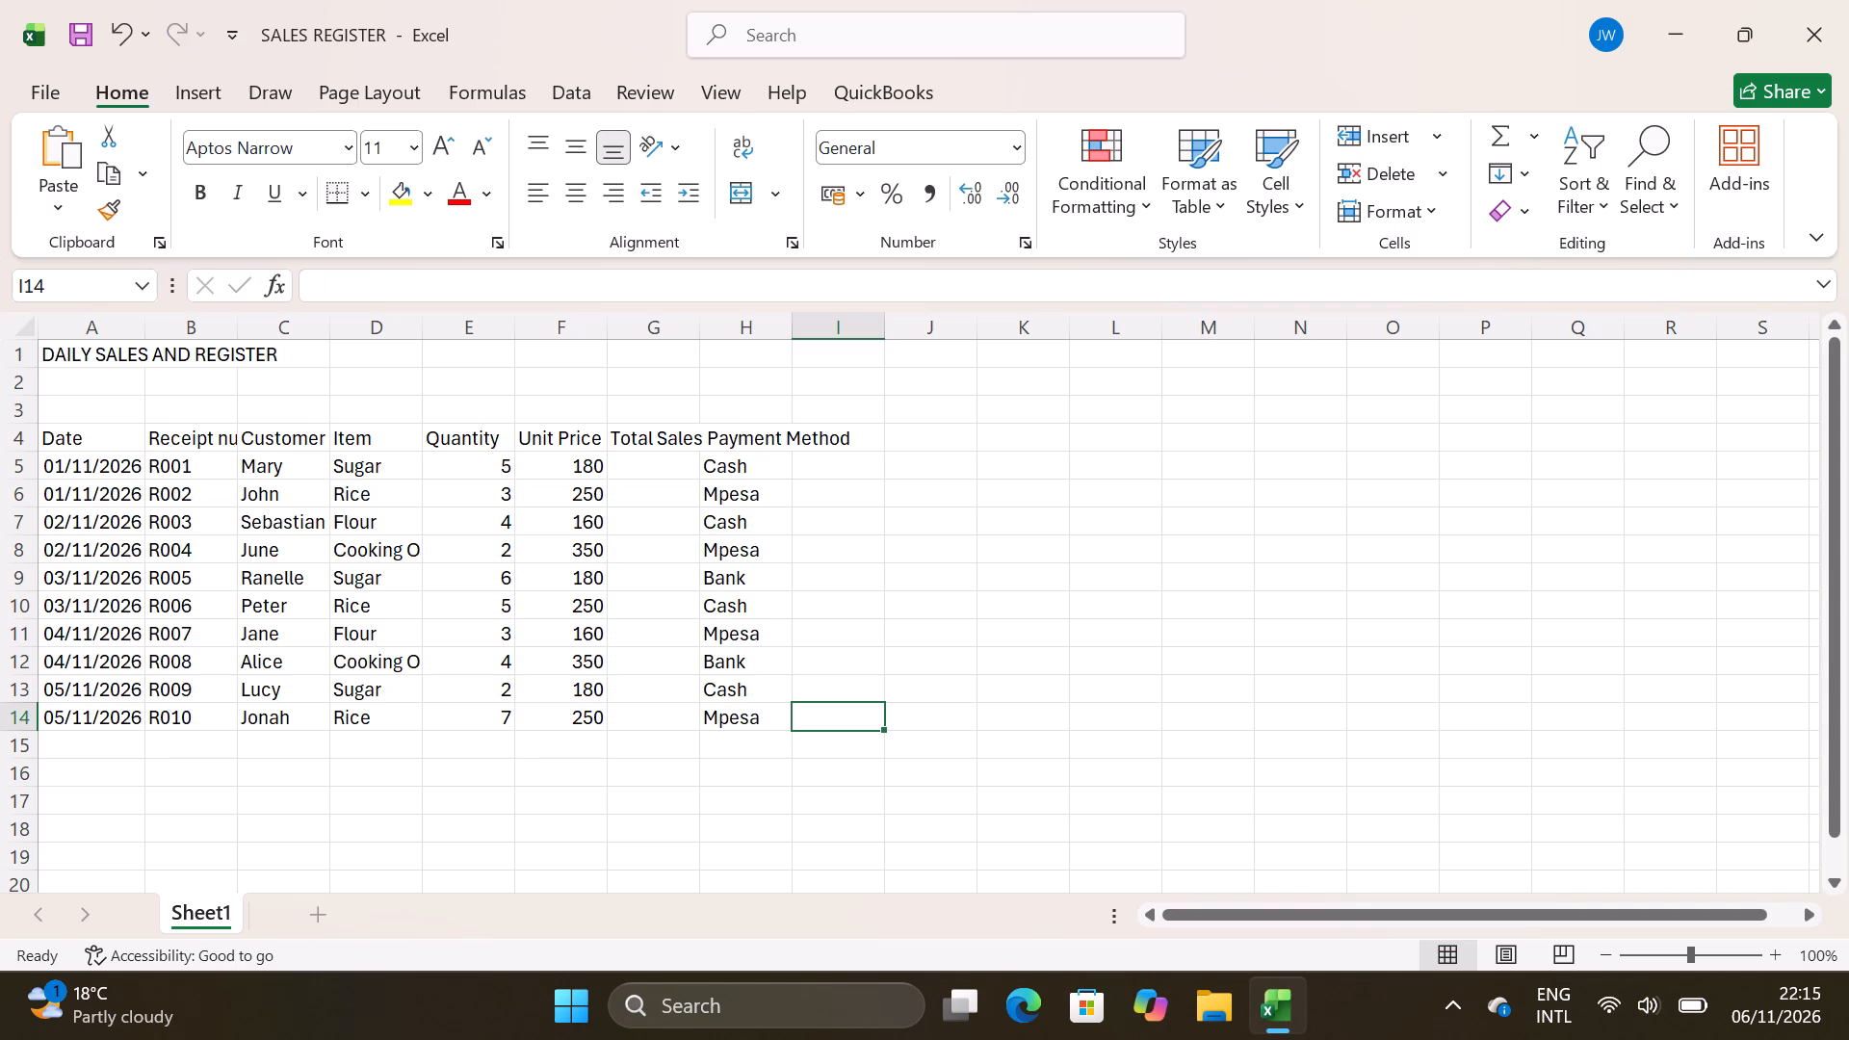
Apply Merge & Center to the empty cell I14.
left_click(766, 198)
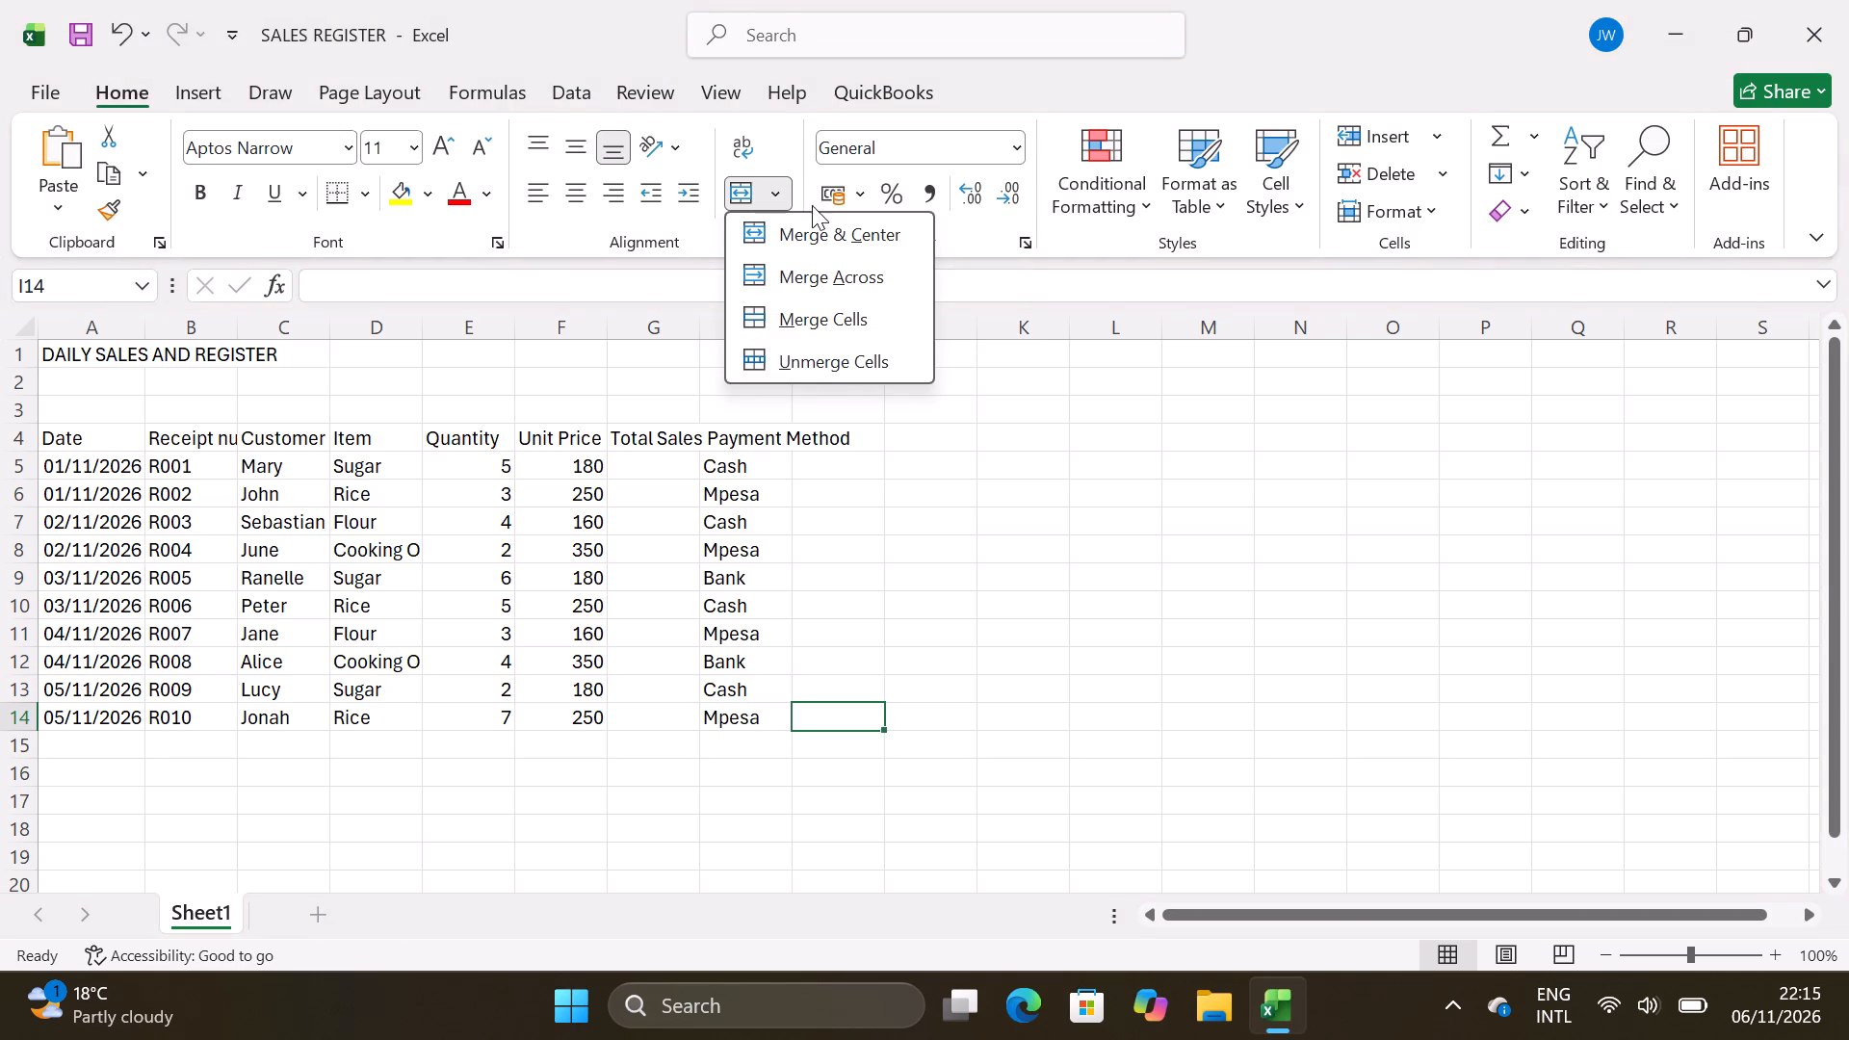
left_click(869, 250)
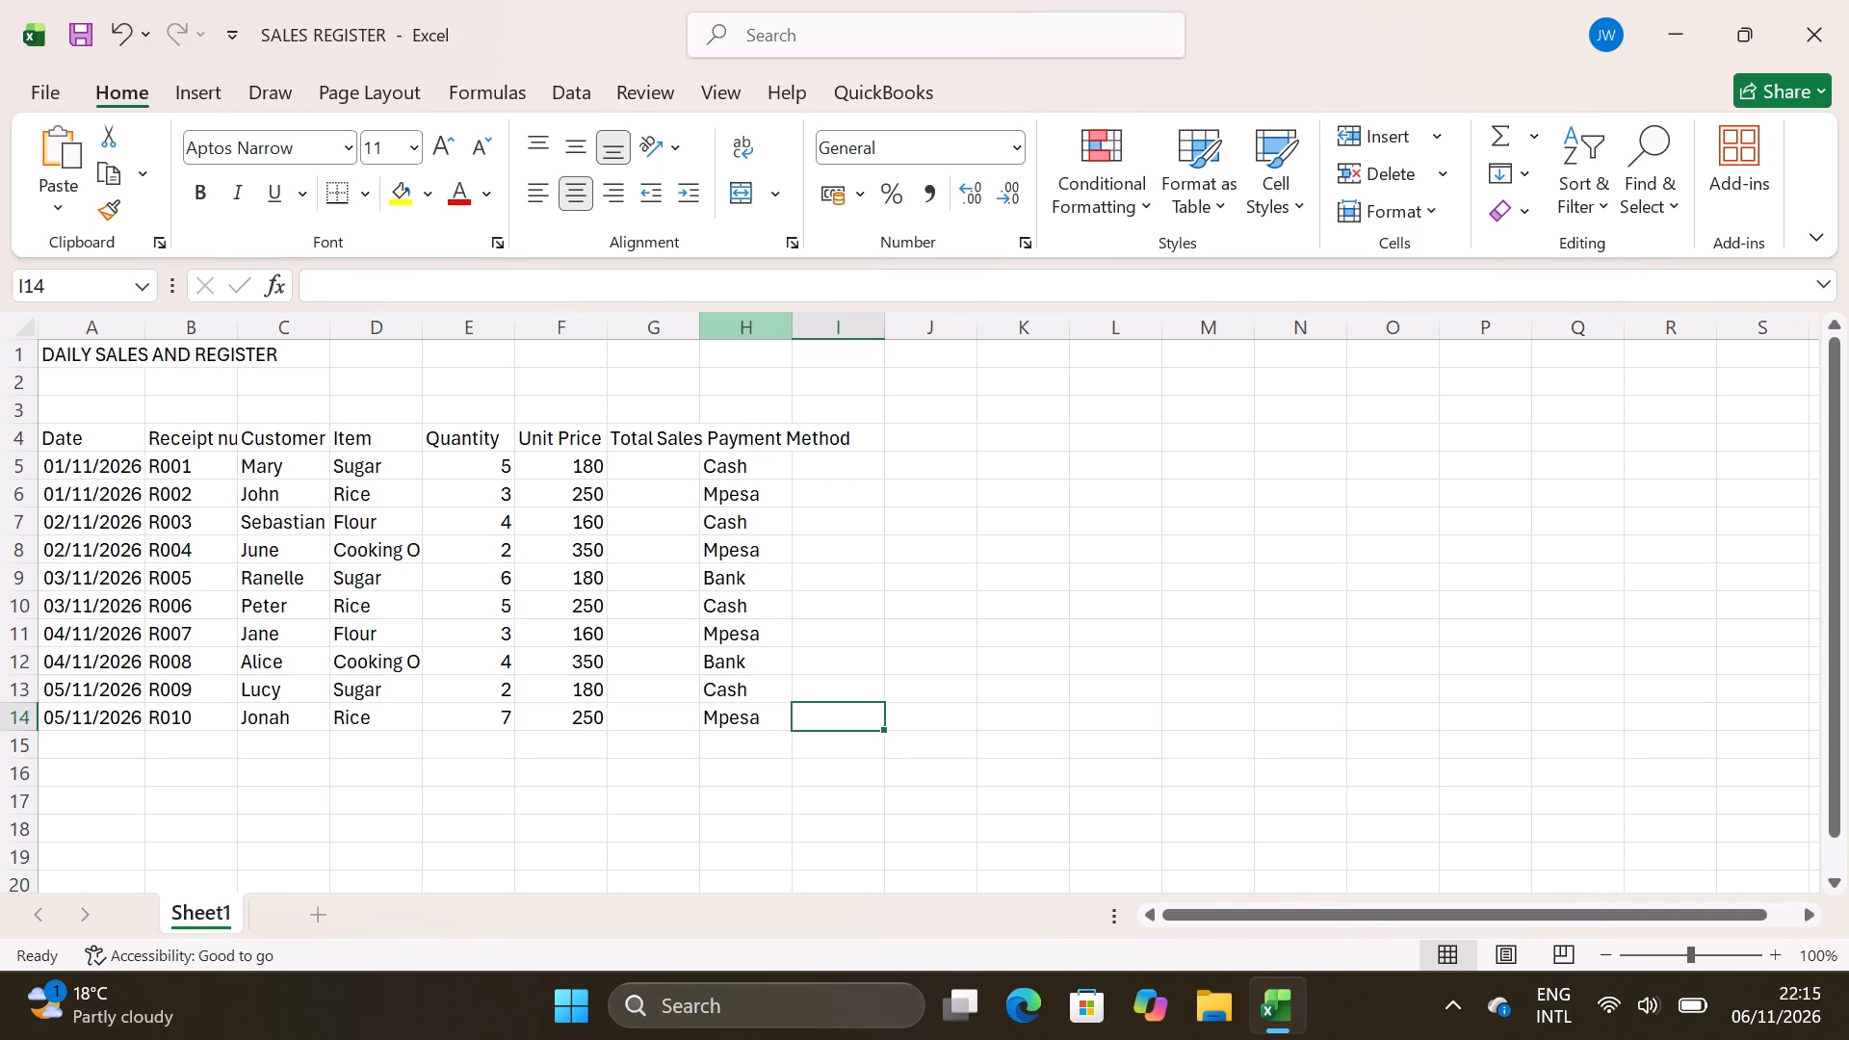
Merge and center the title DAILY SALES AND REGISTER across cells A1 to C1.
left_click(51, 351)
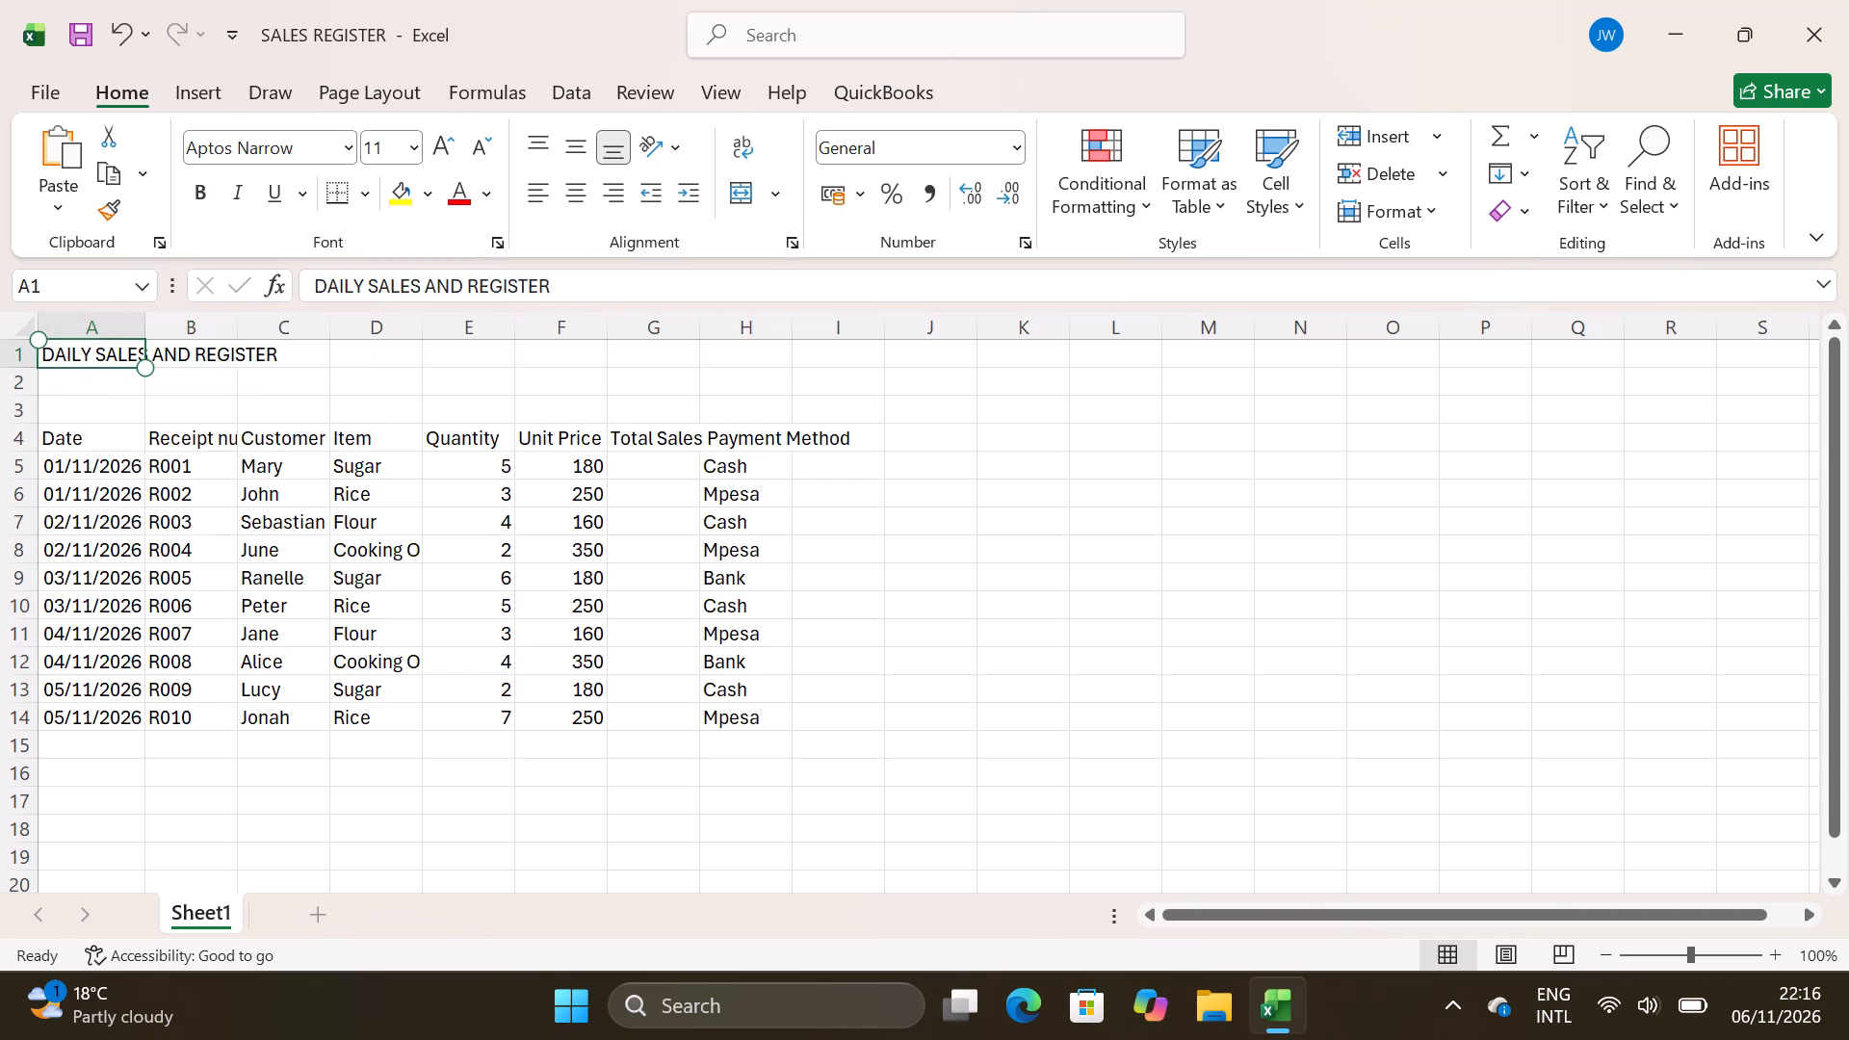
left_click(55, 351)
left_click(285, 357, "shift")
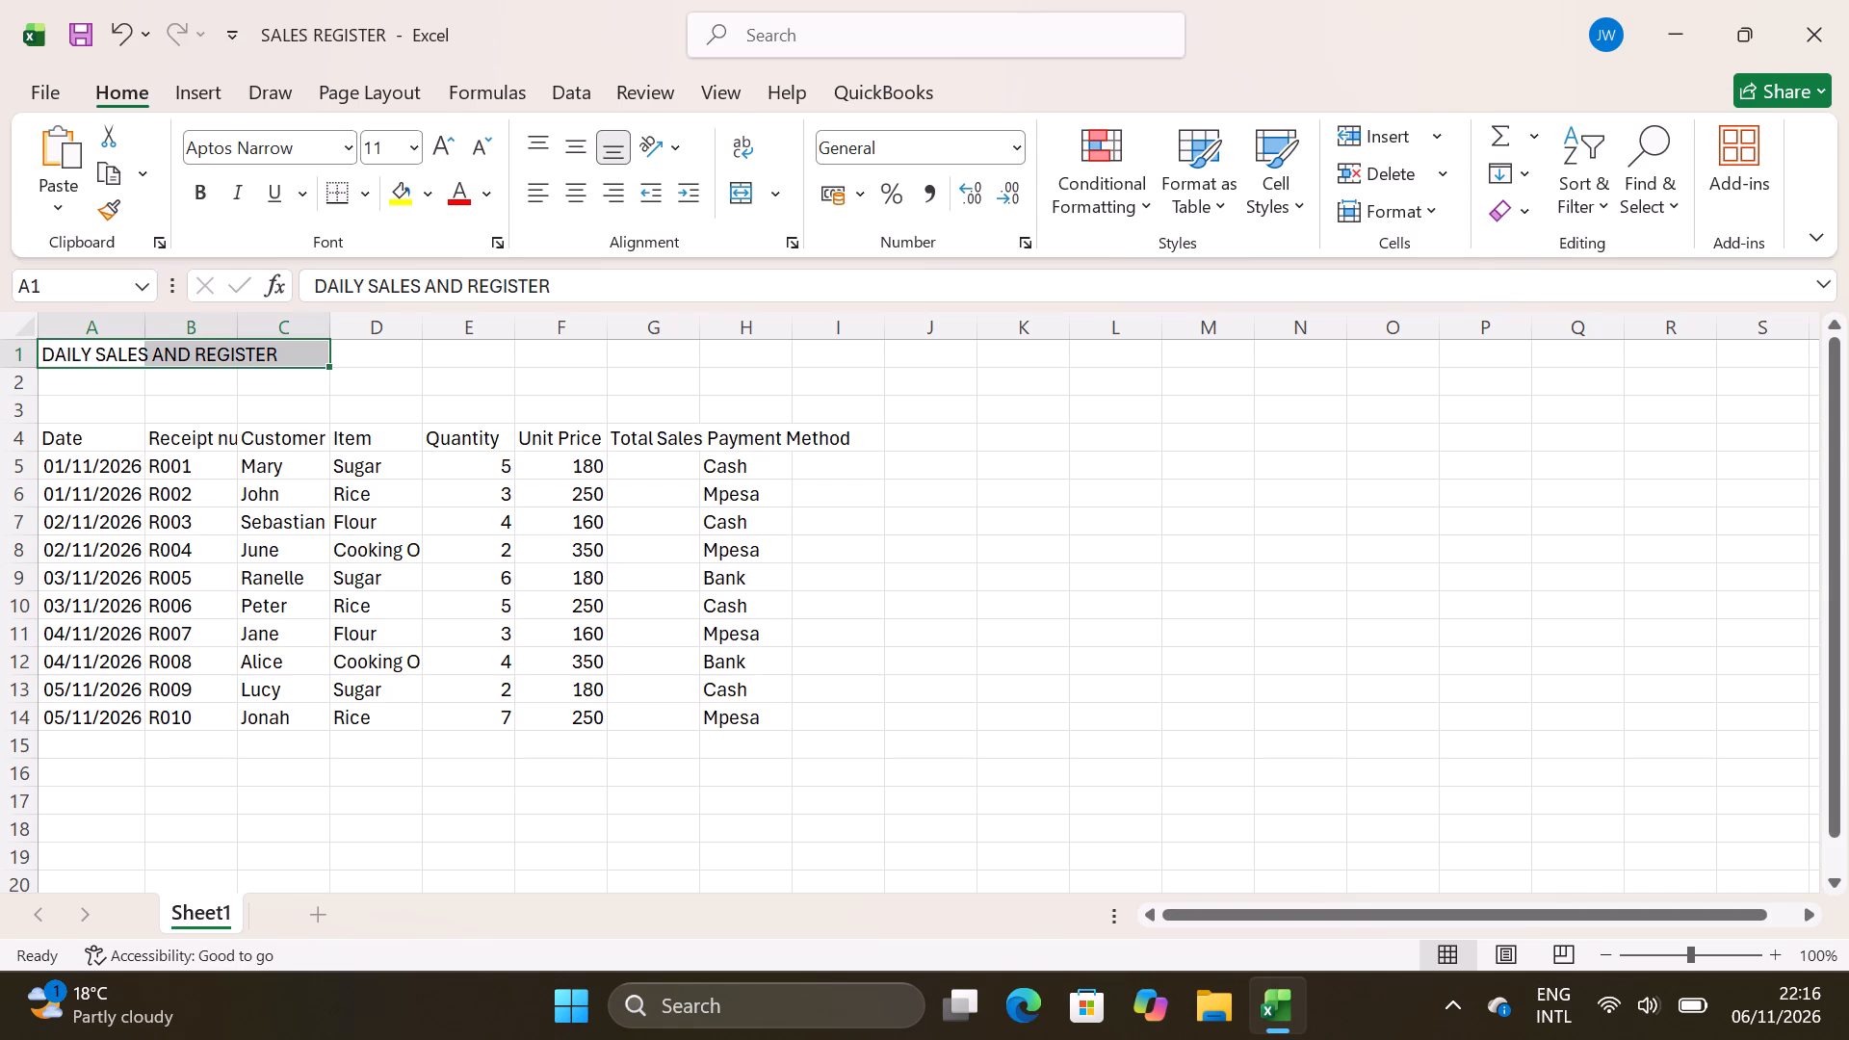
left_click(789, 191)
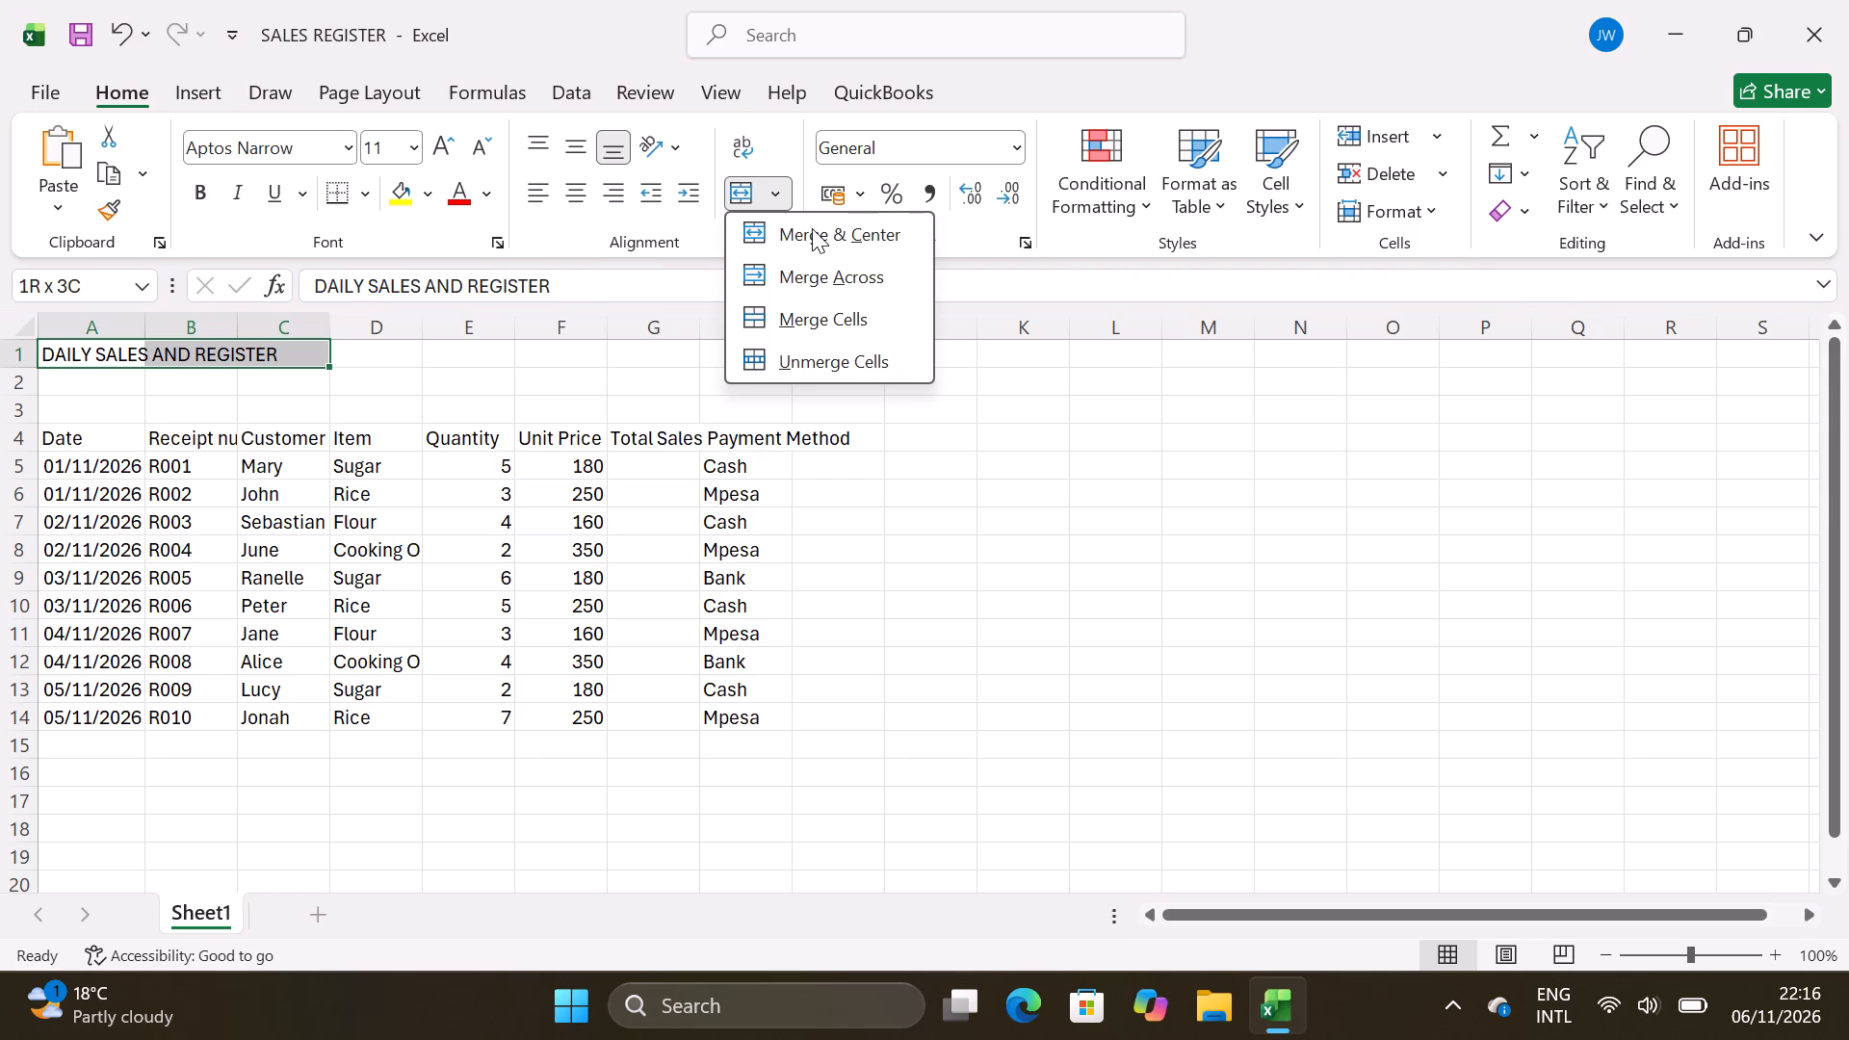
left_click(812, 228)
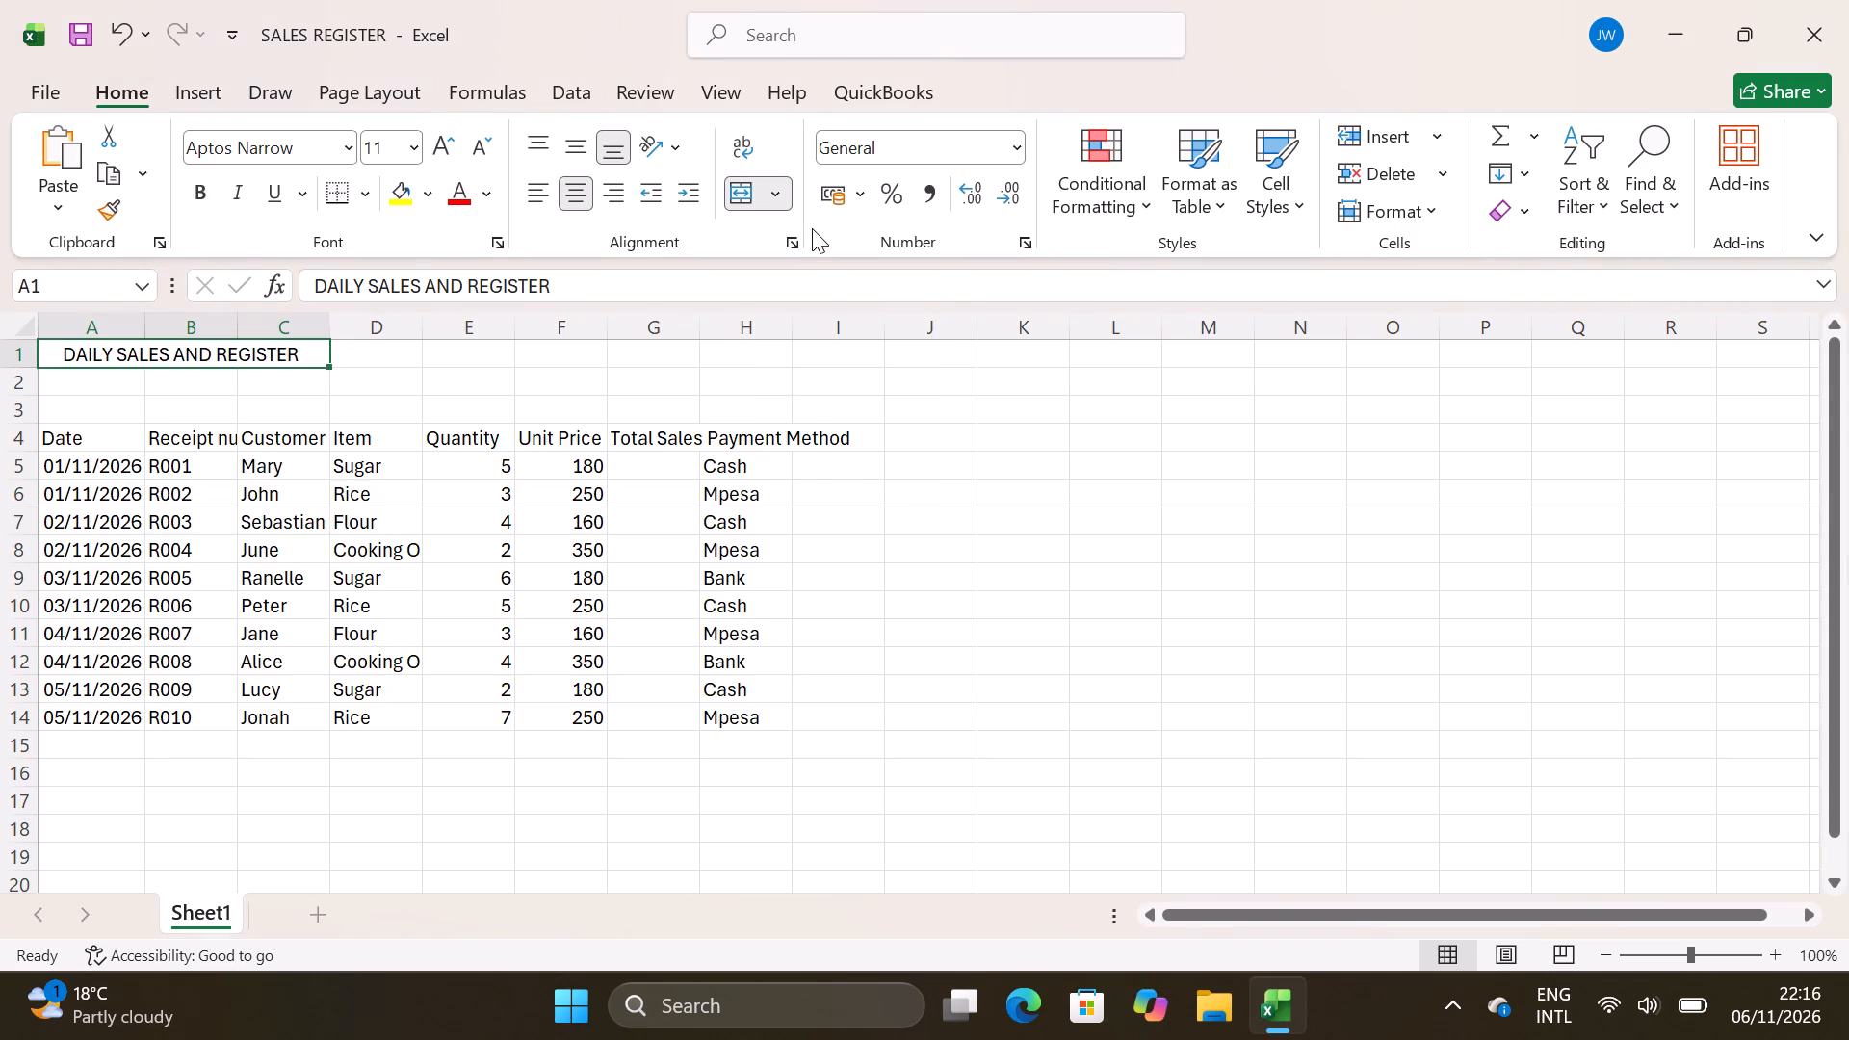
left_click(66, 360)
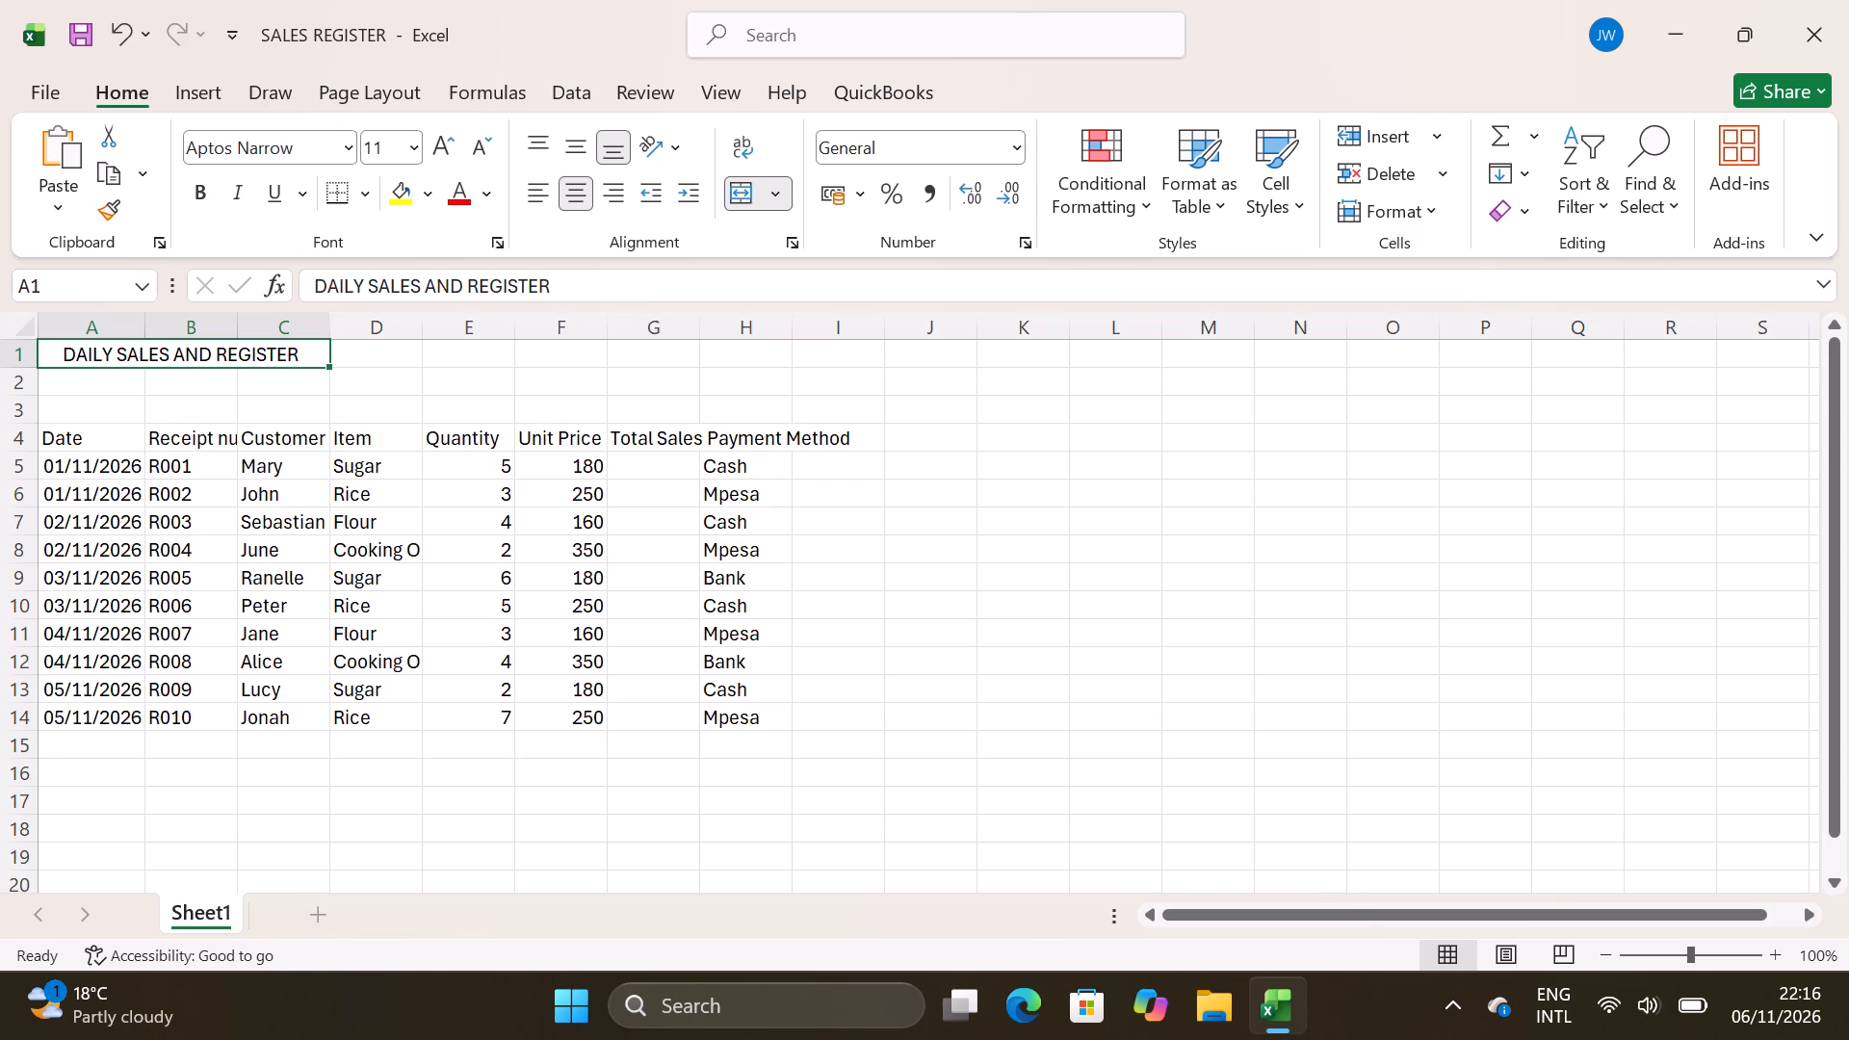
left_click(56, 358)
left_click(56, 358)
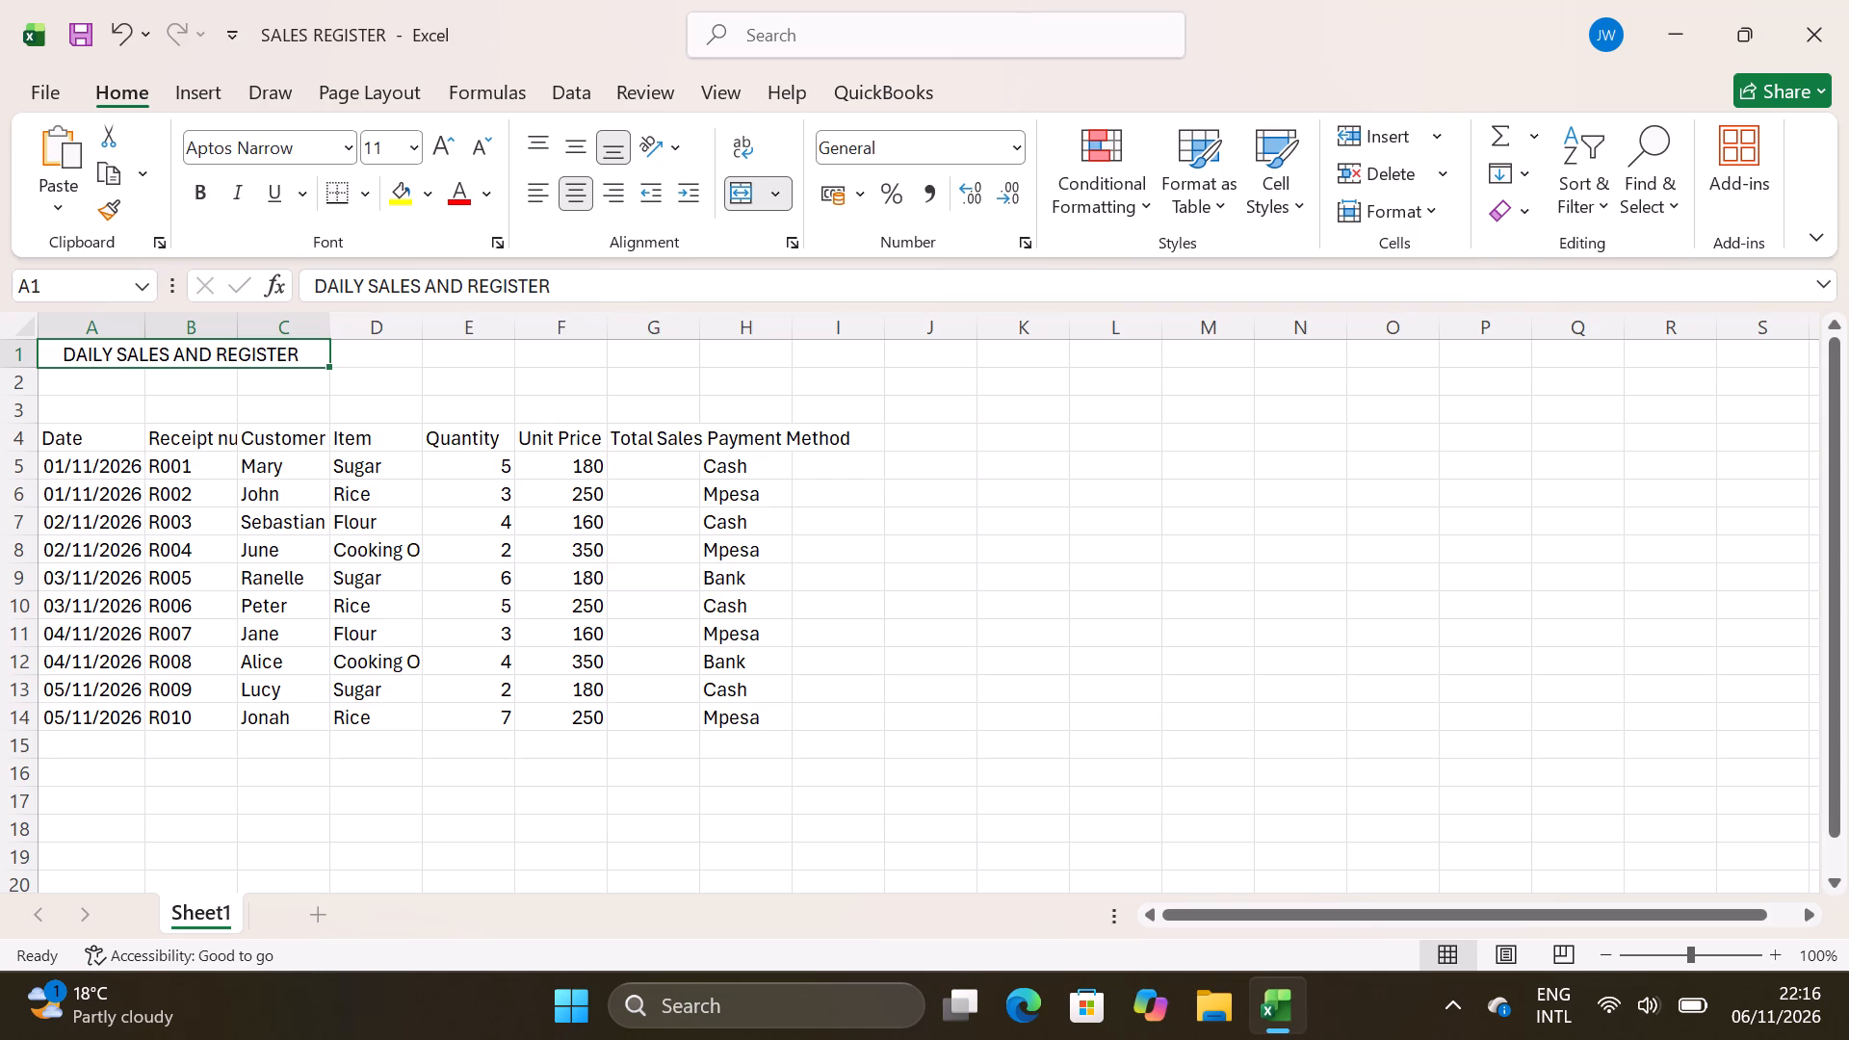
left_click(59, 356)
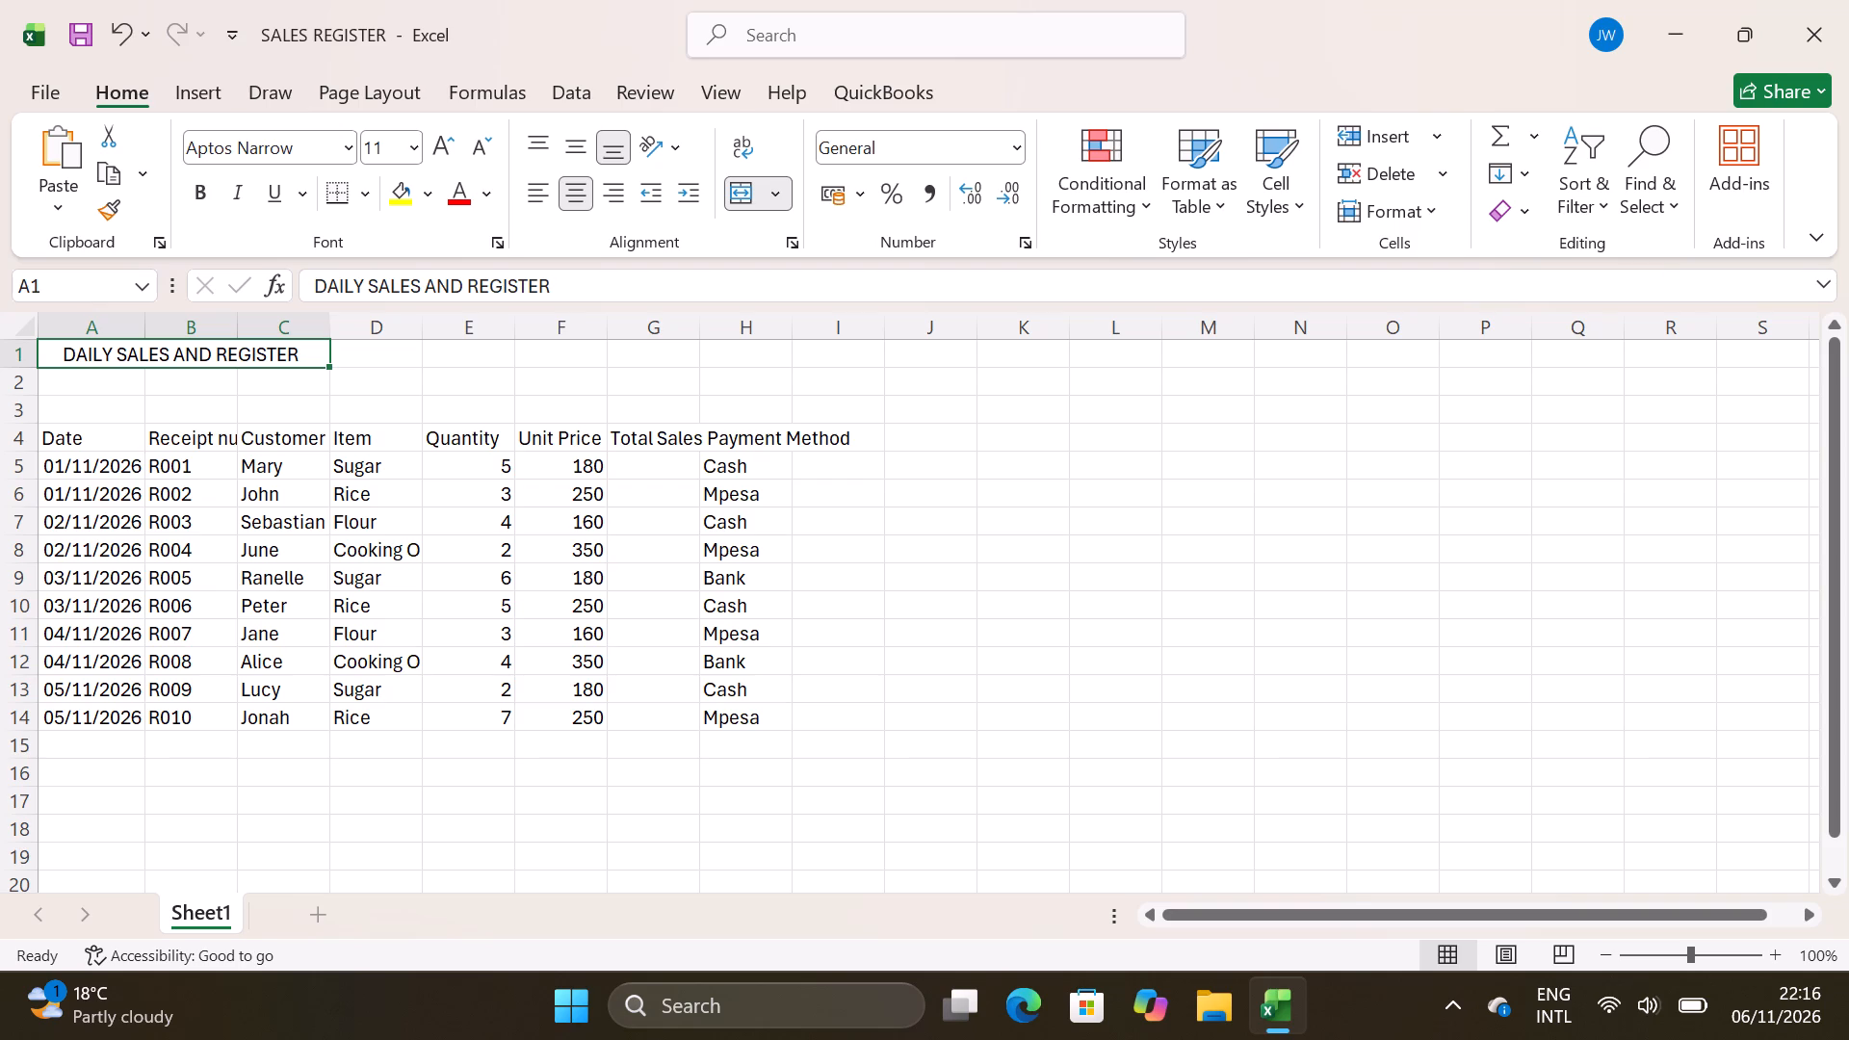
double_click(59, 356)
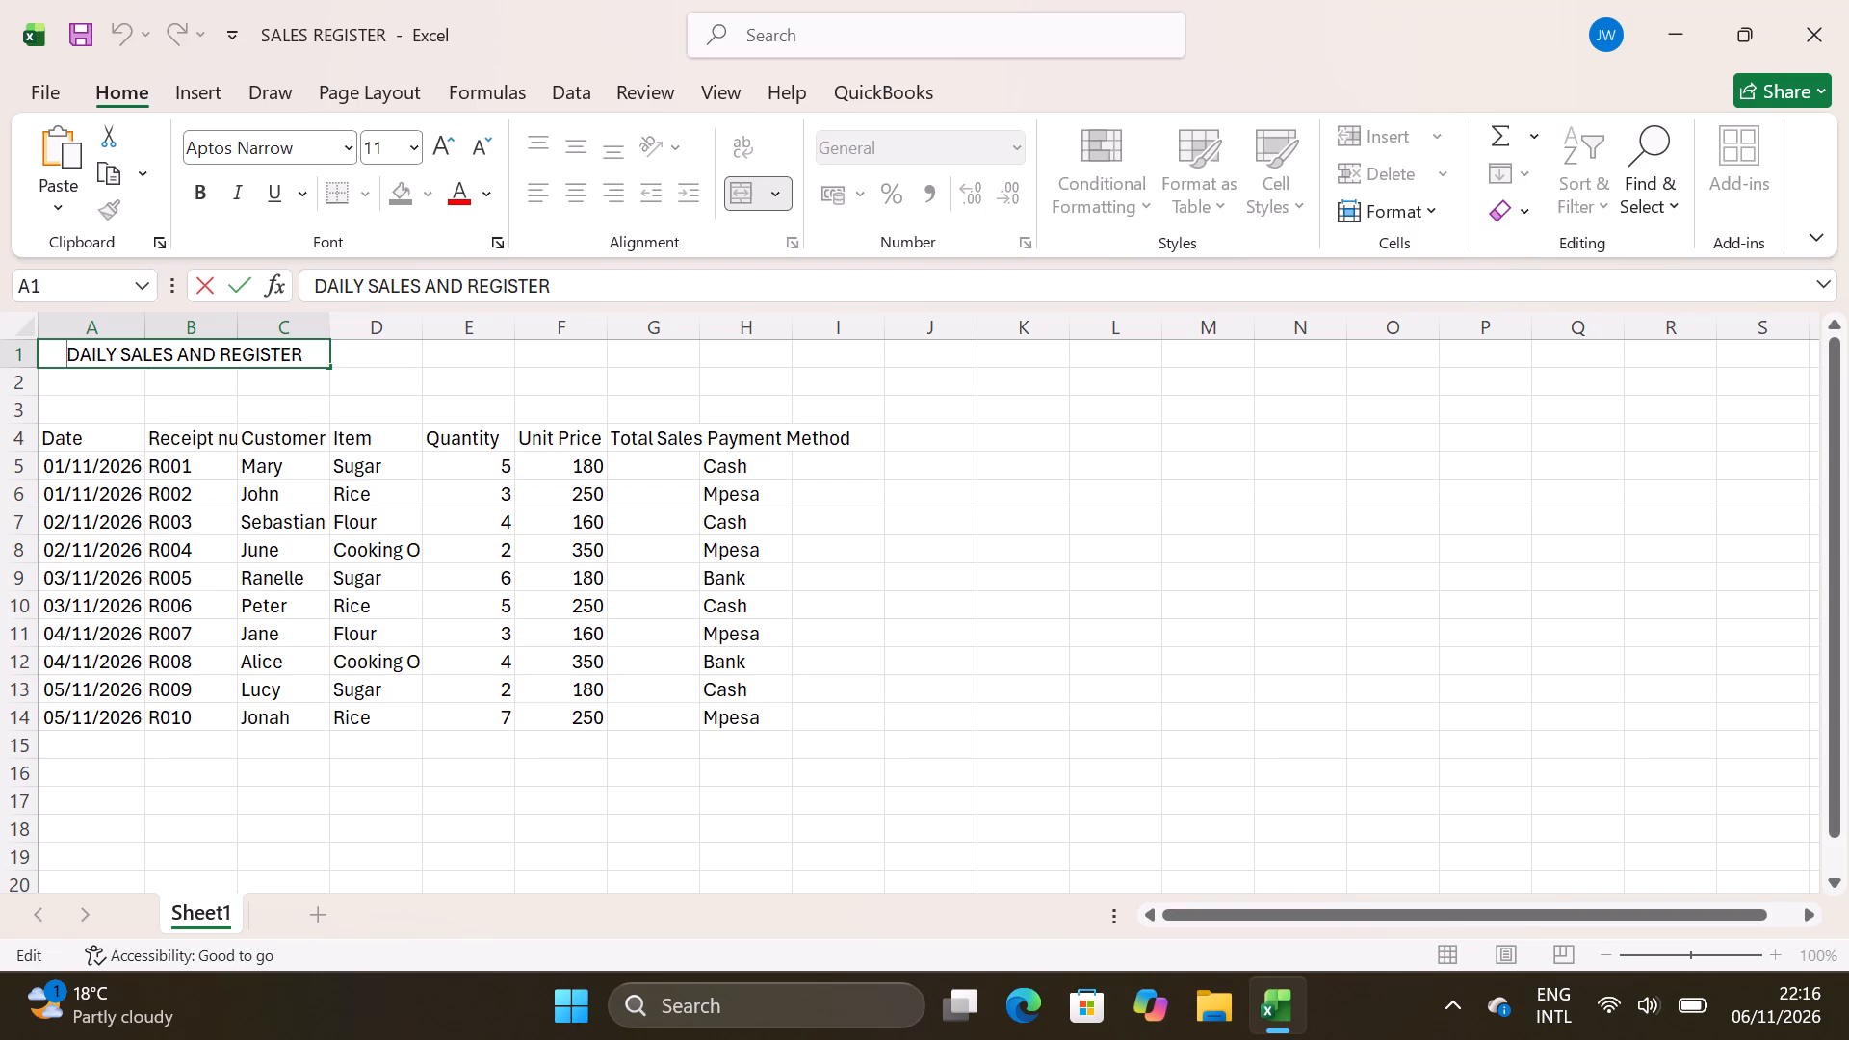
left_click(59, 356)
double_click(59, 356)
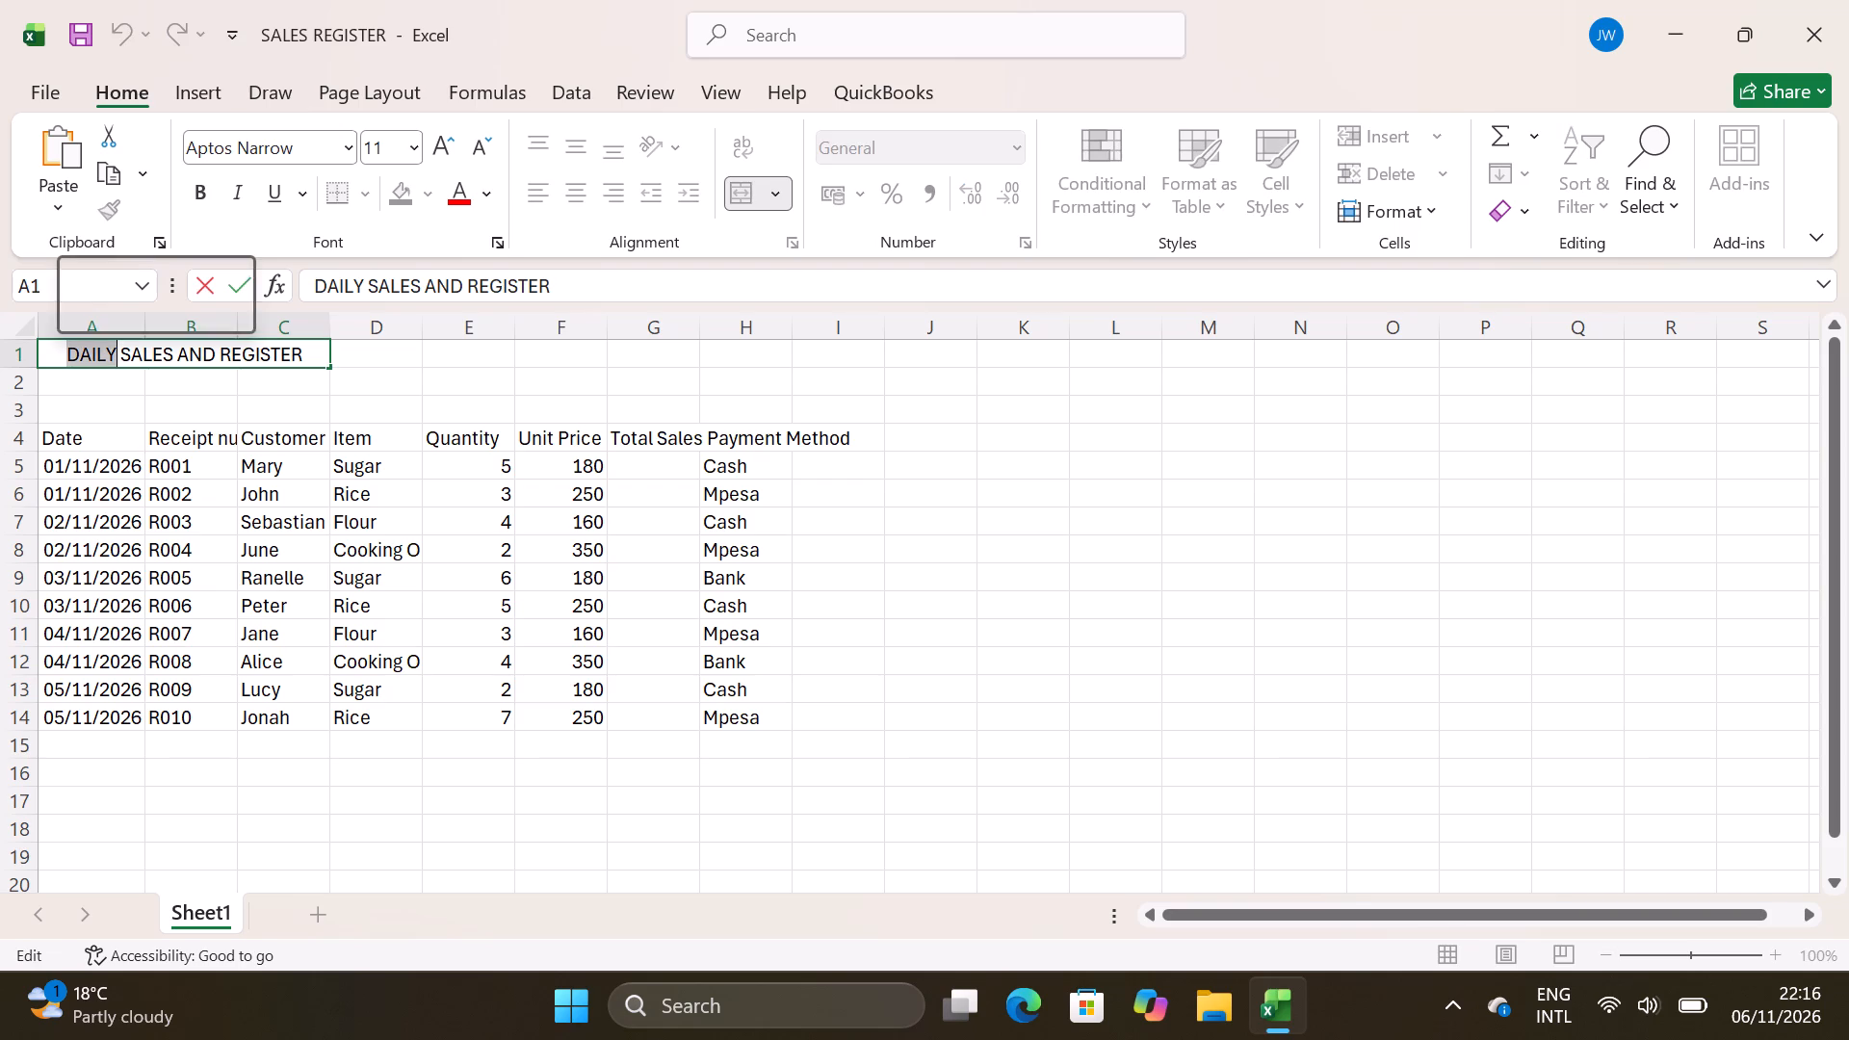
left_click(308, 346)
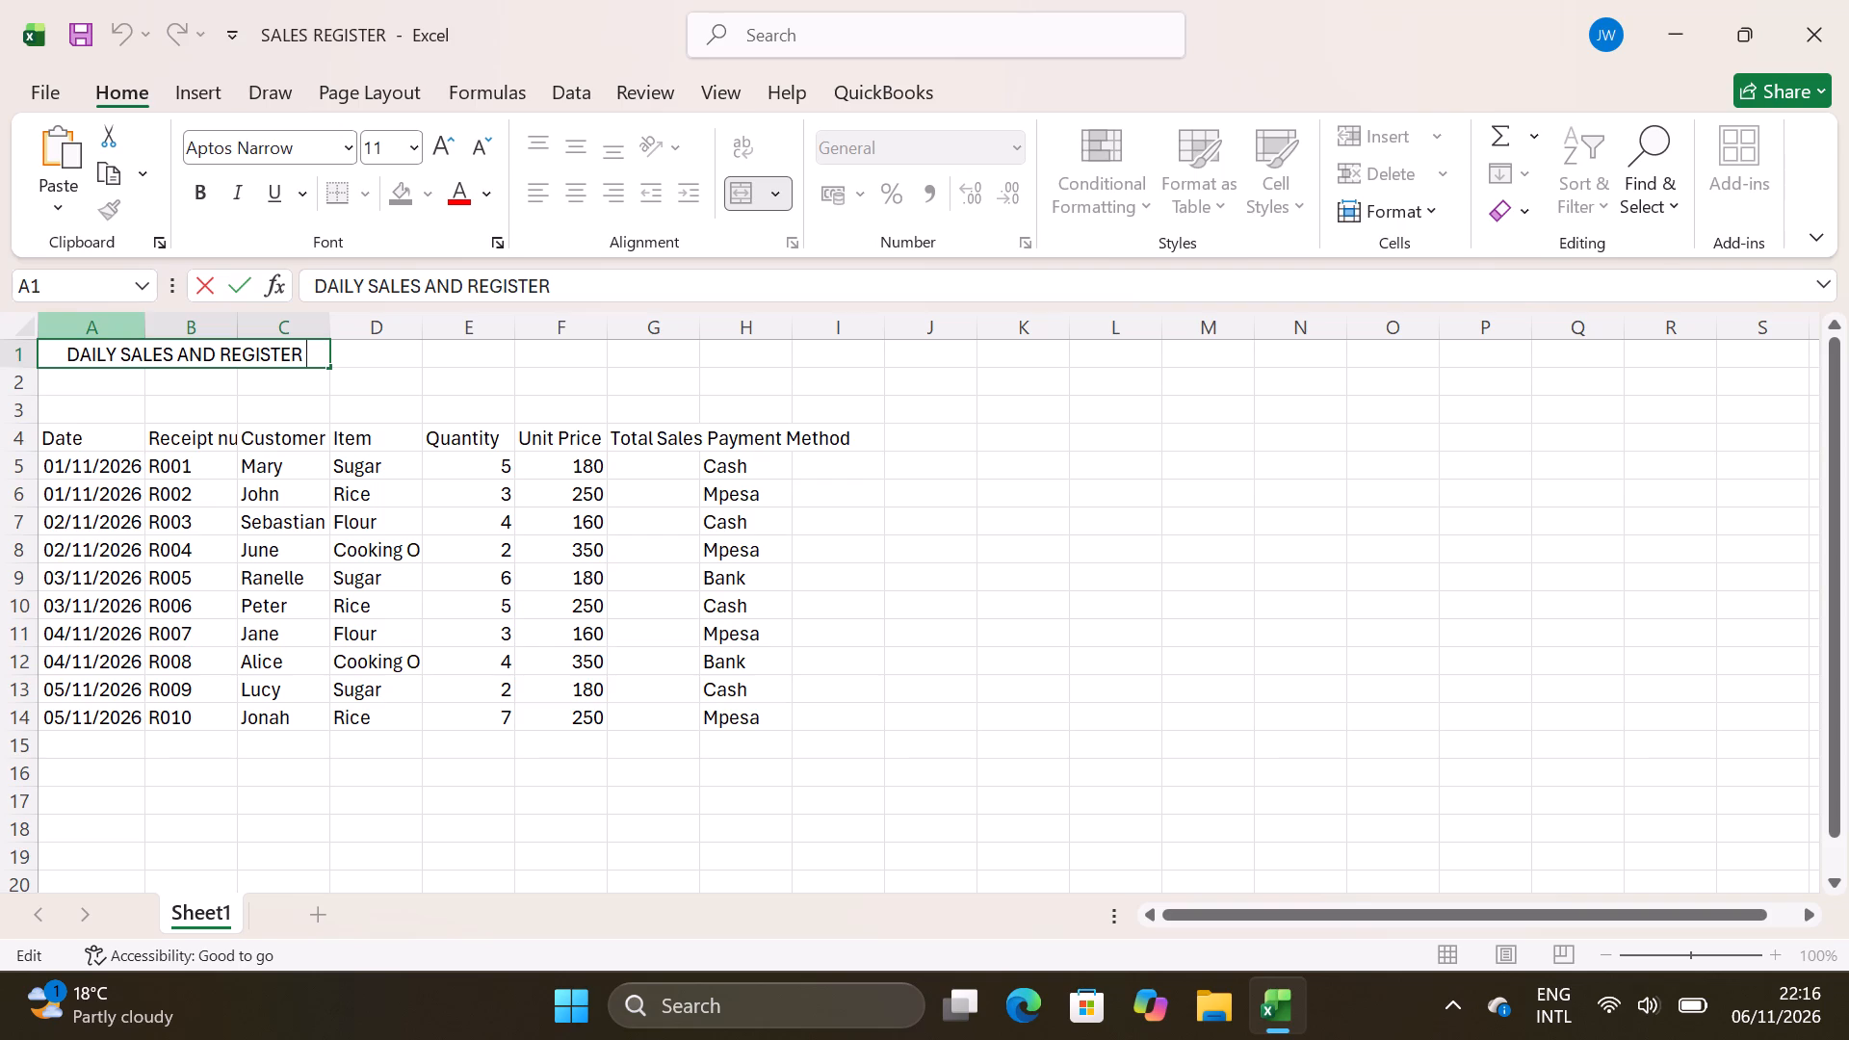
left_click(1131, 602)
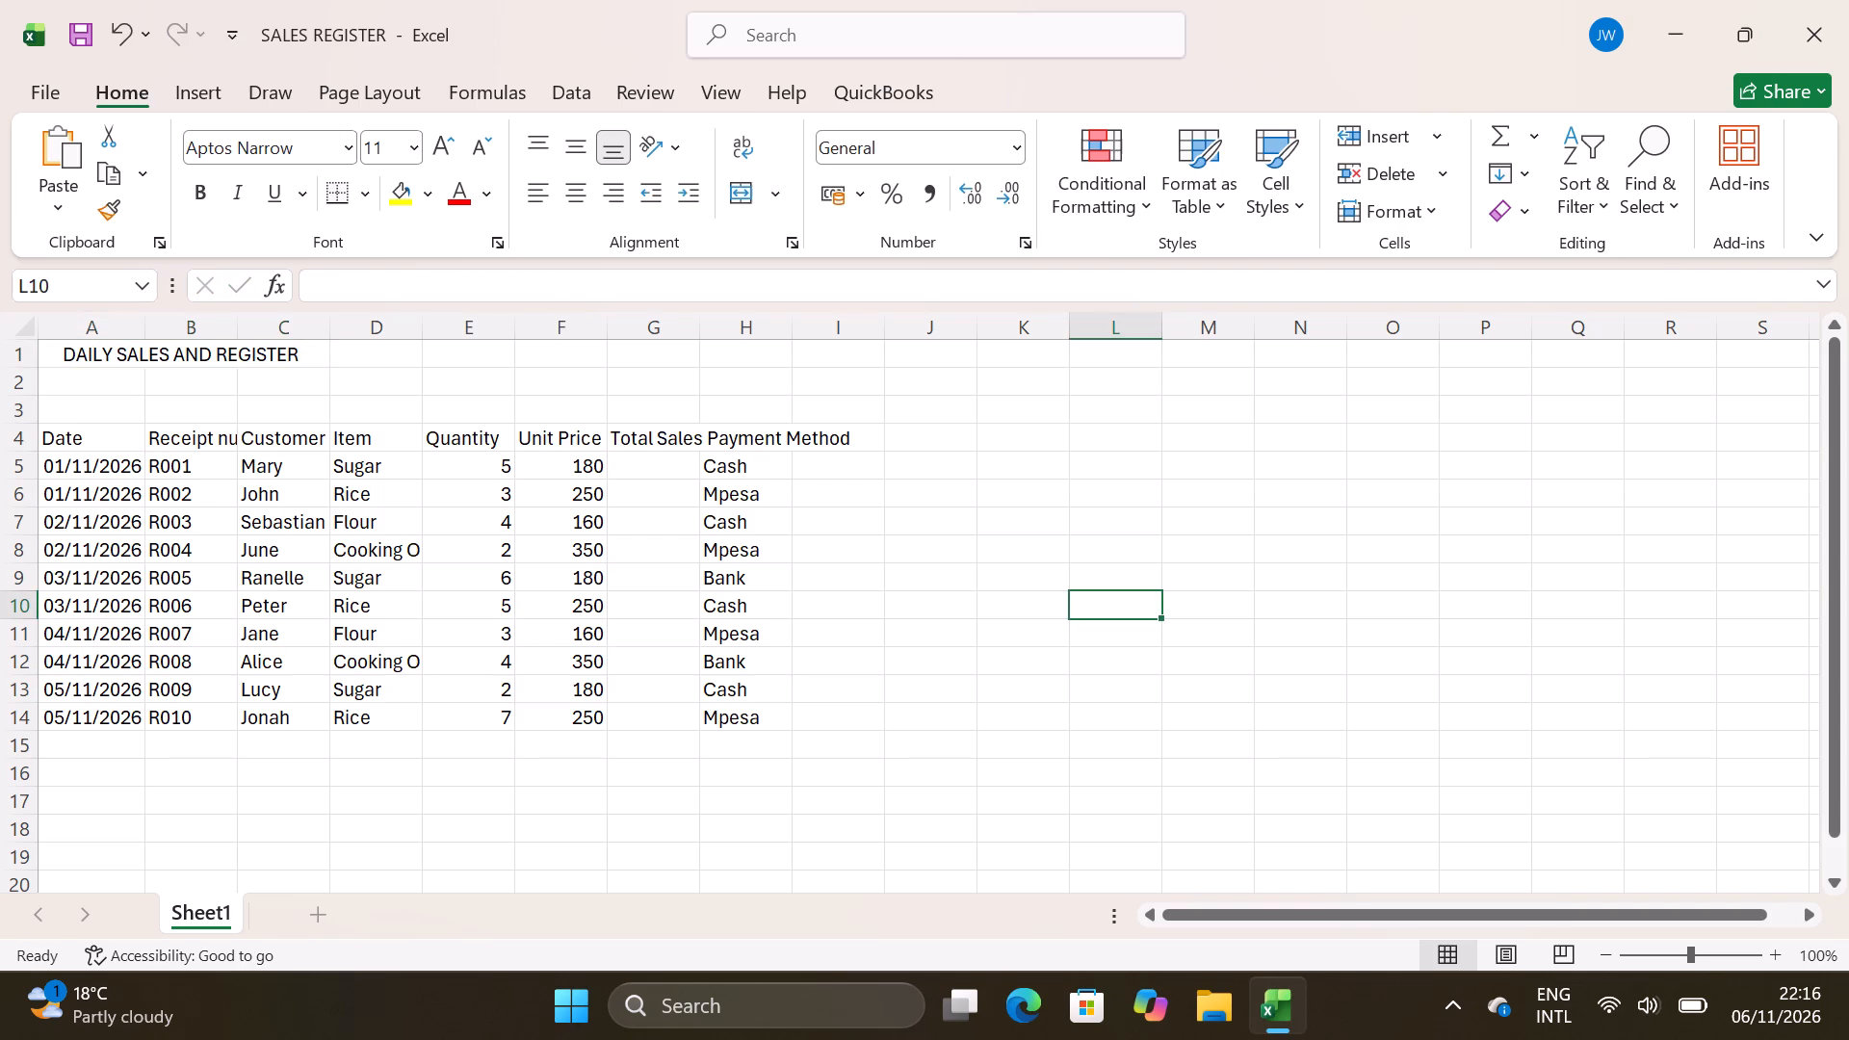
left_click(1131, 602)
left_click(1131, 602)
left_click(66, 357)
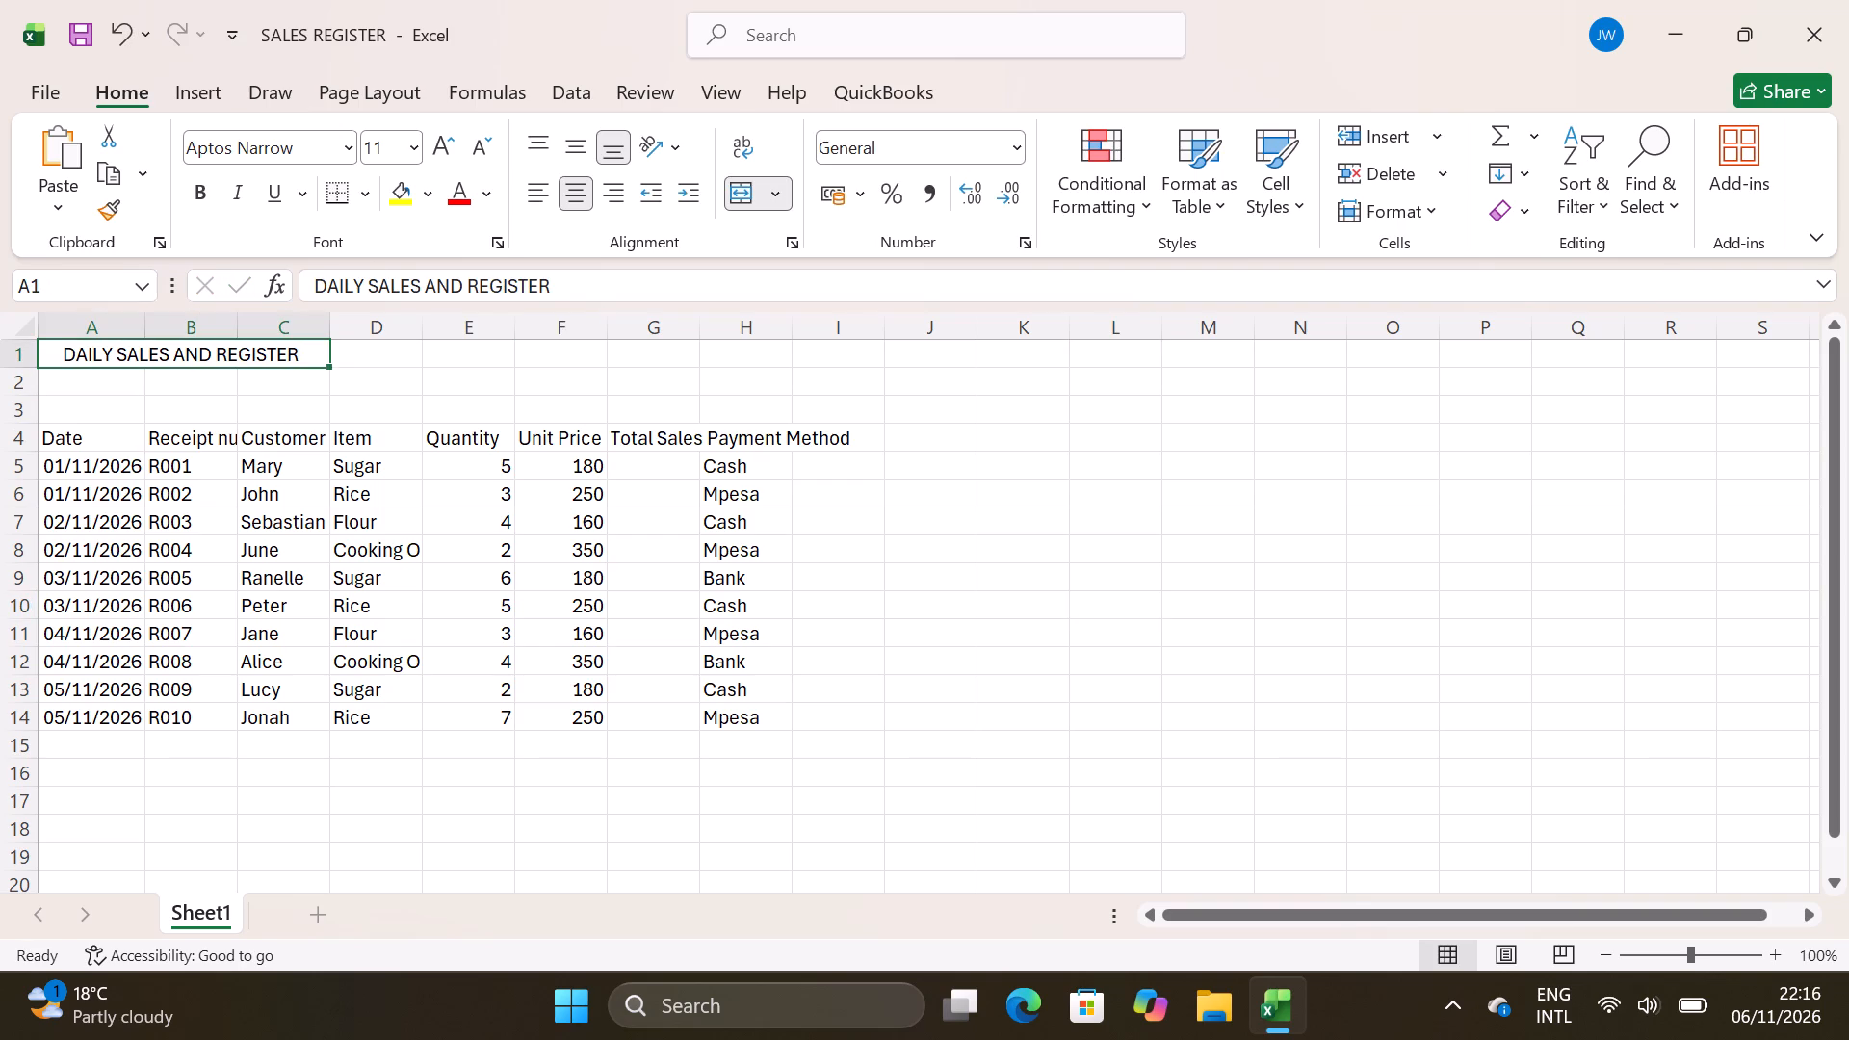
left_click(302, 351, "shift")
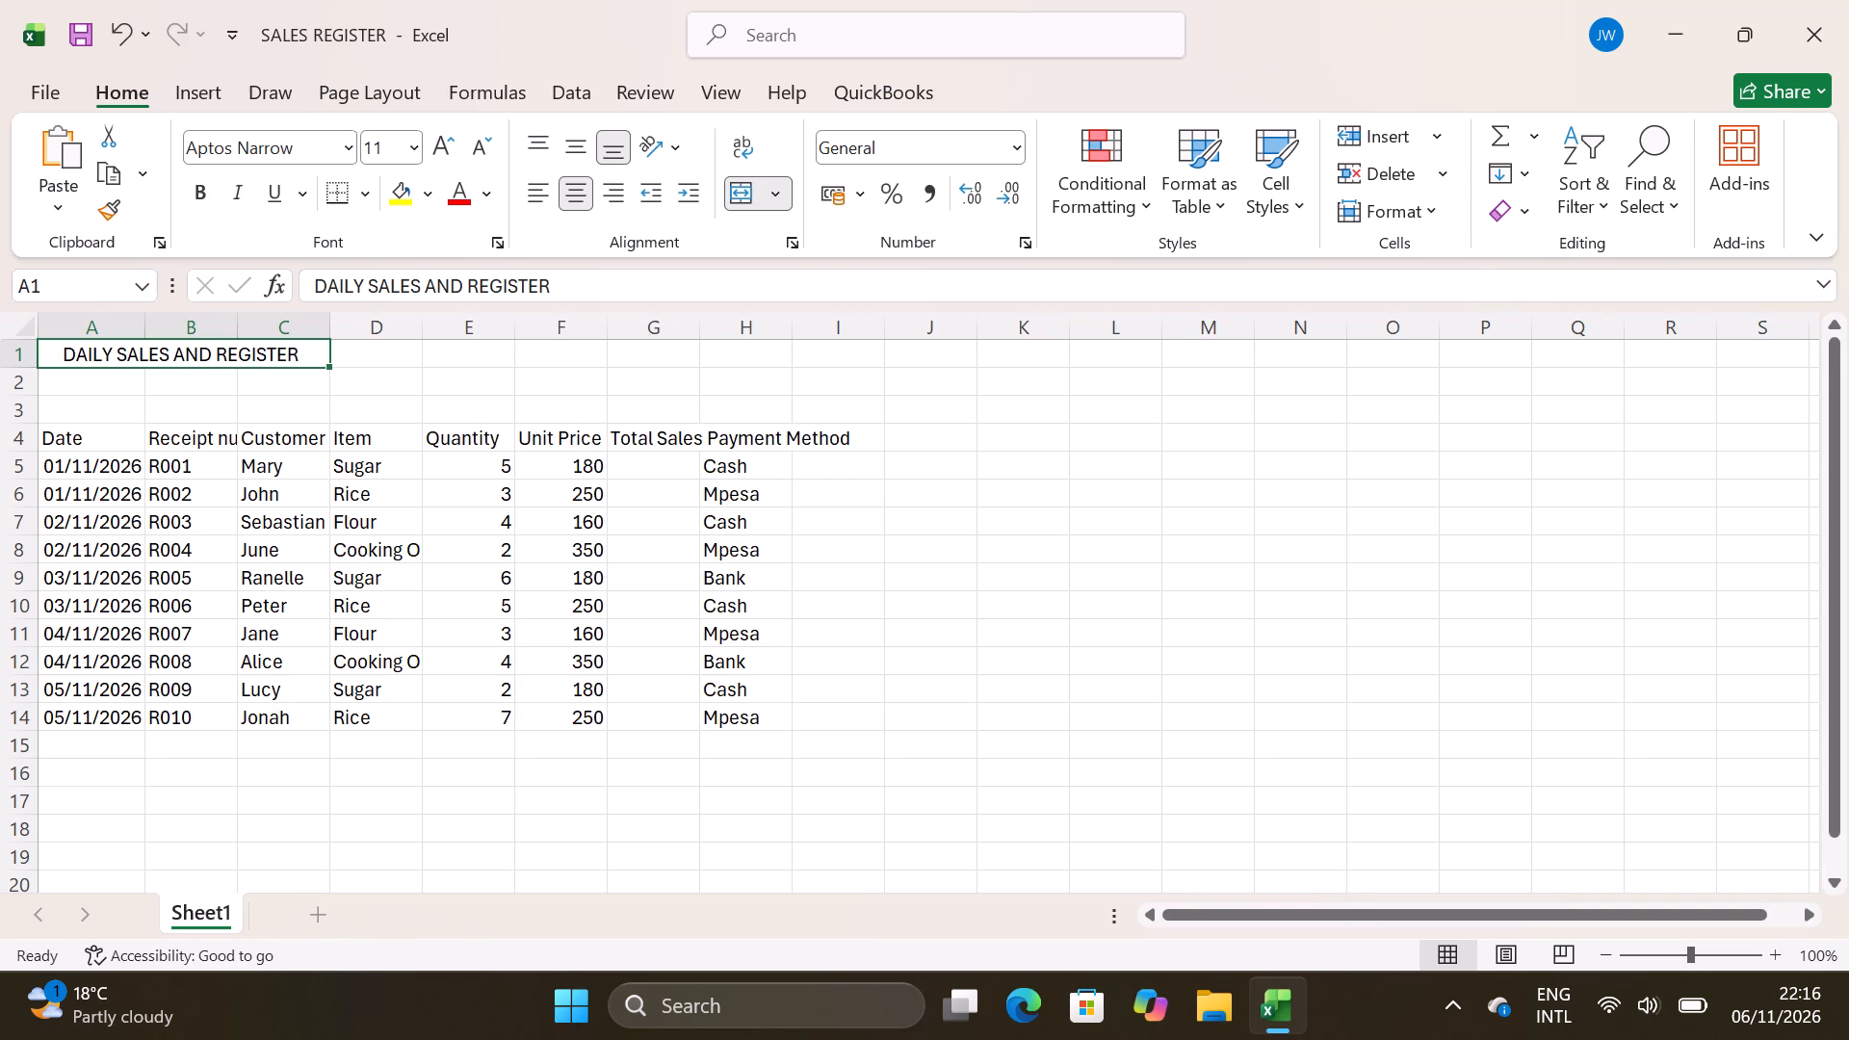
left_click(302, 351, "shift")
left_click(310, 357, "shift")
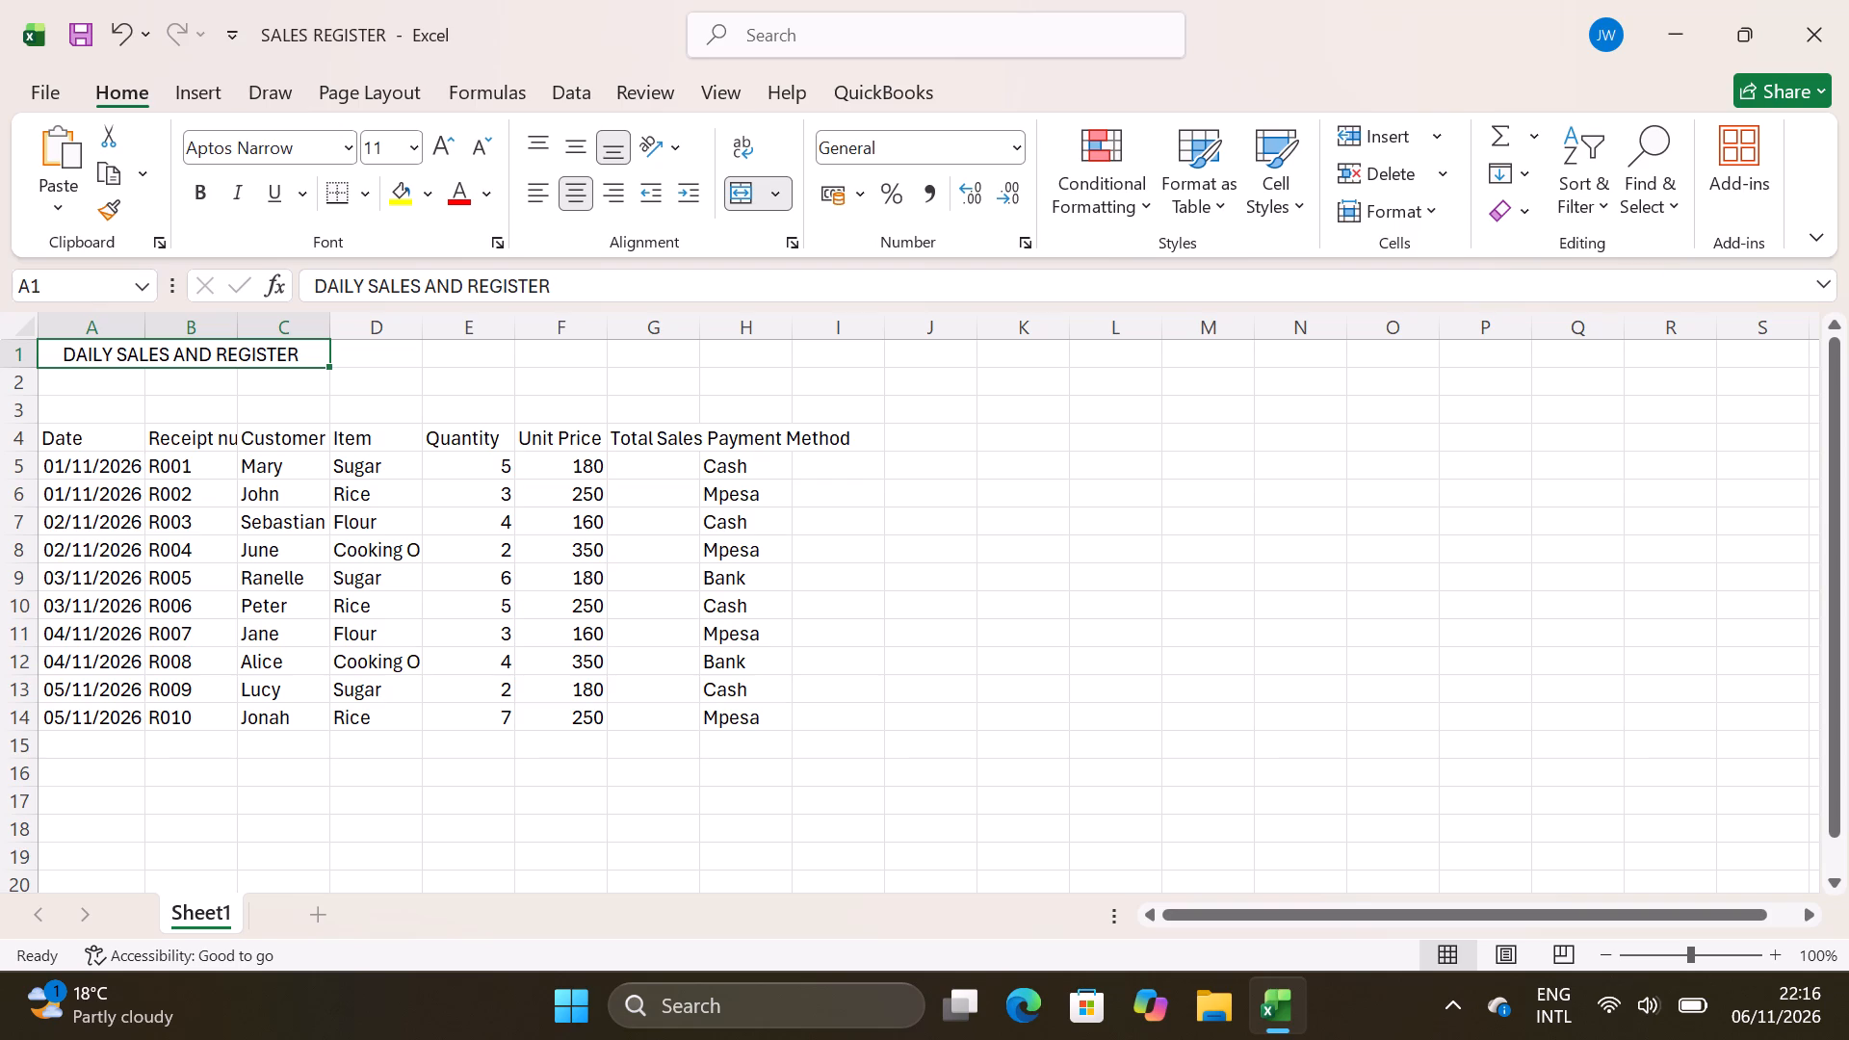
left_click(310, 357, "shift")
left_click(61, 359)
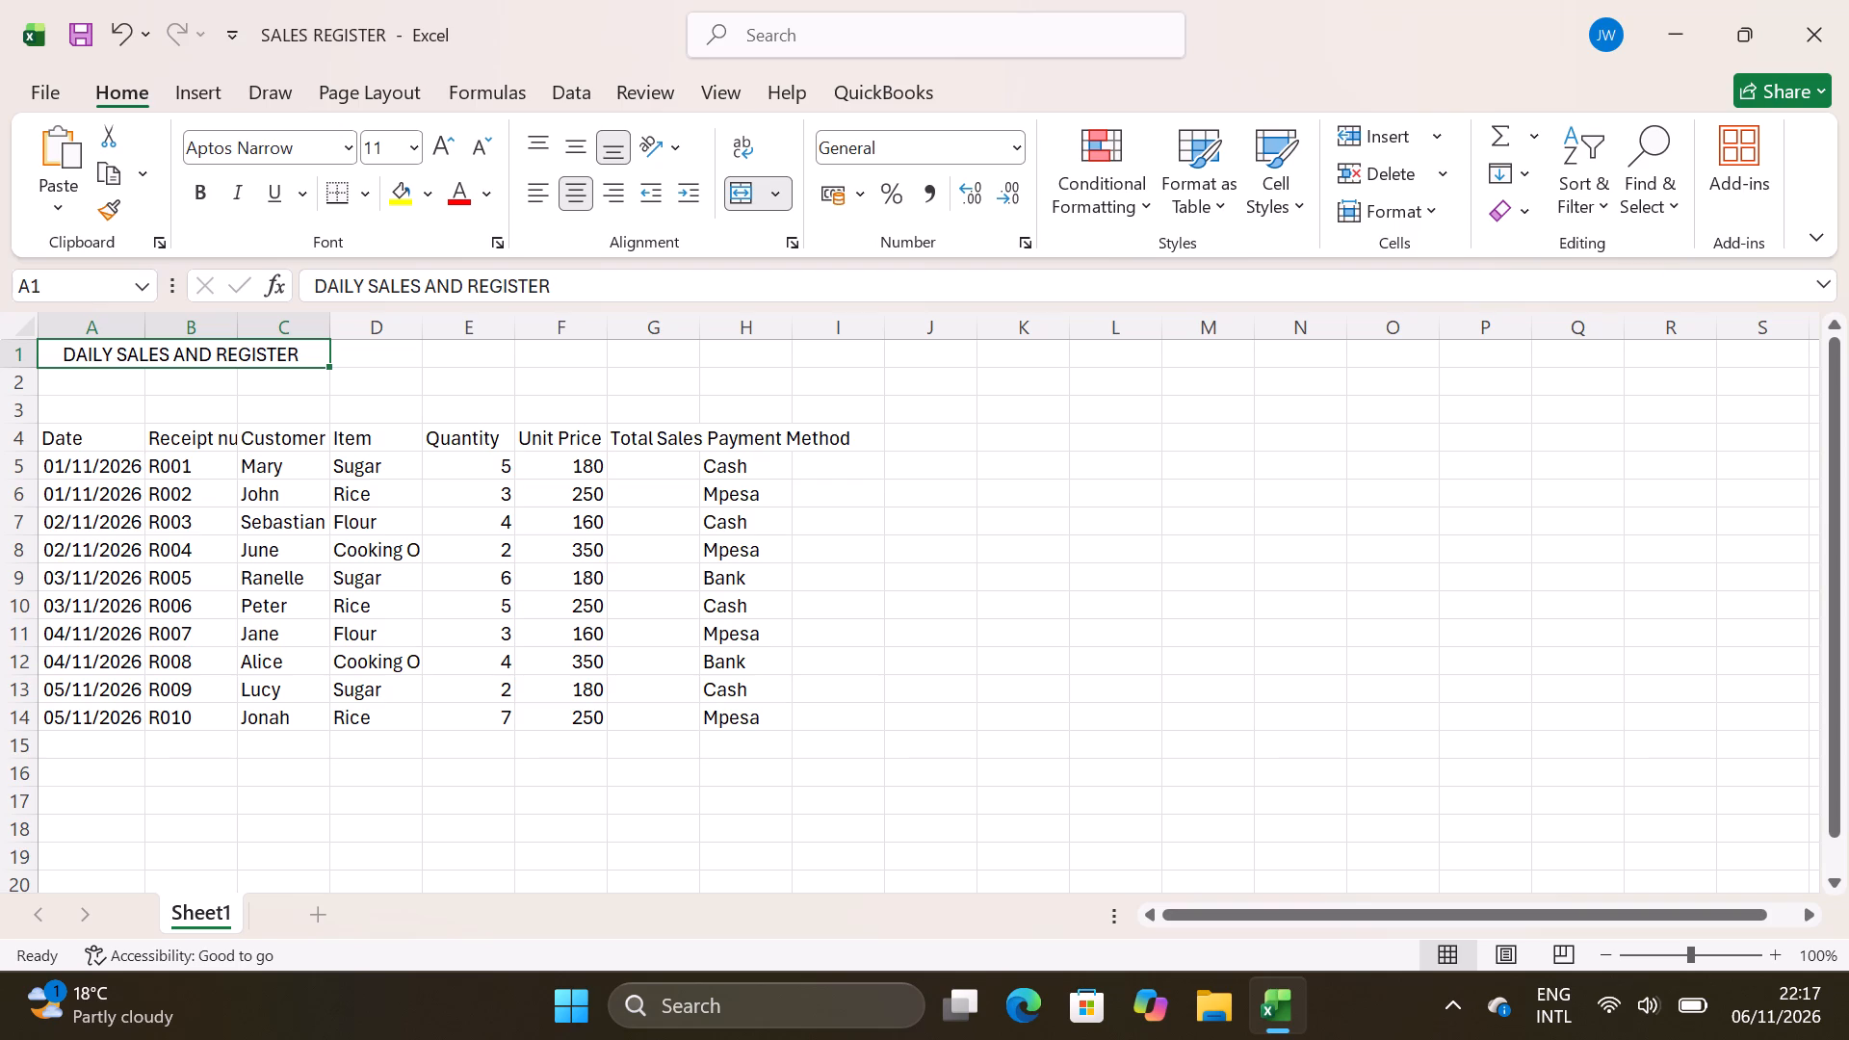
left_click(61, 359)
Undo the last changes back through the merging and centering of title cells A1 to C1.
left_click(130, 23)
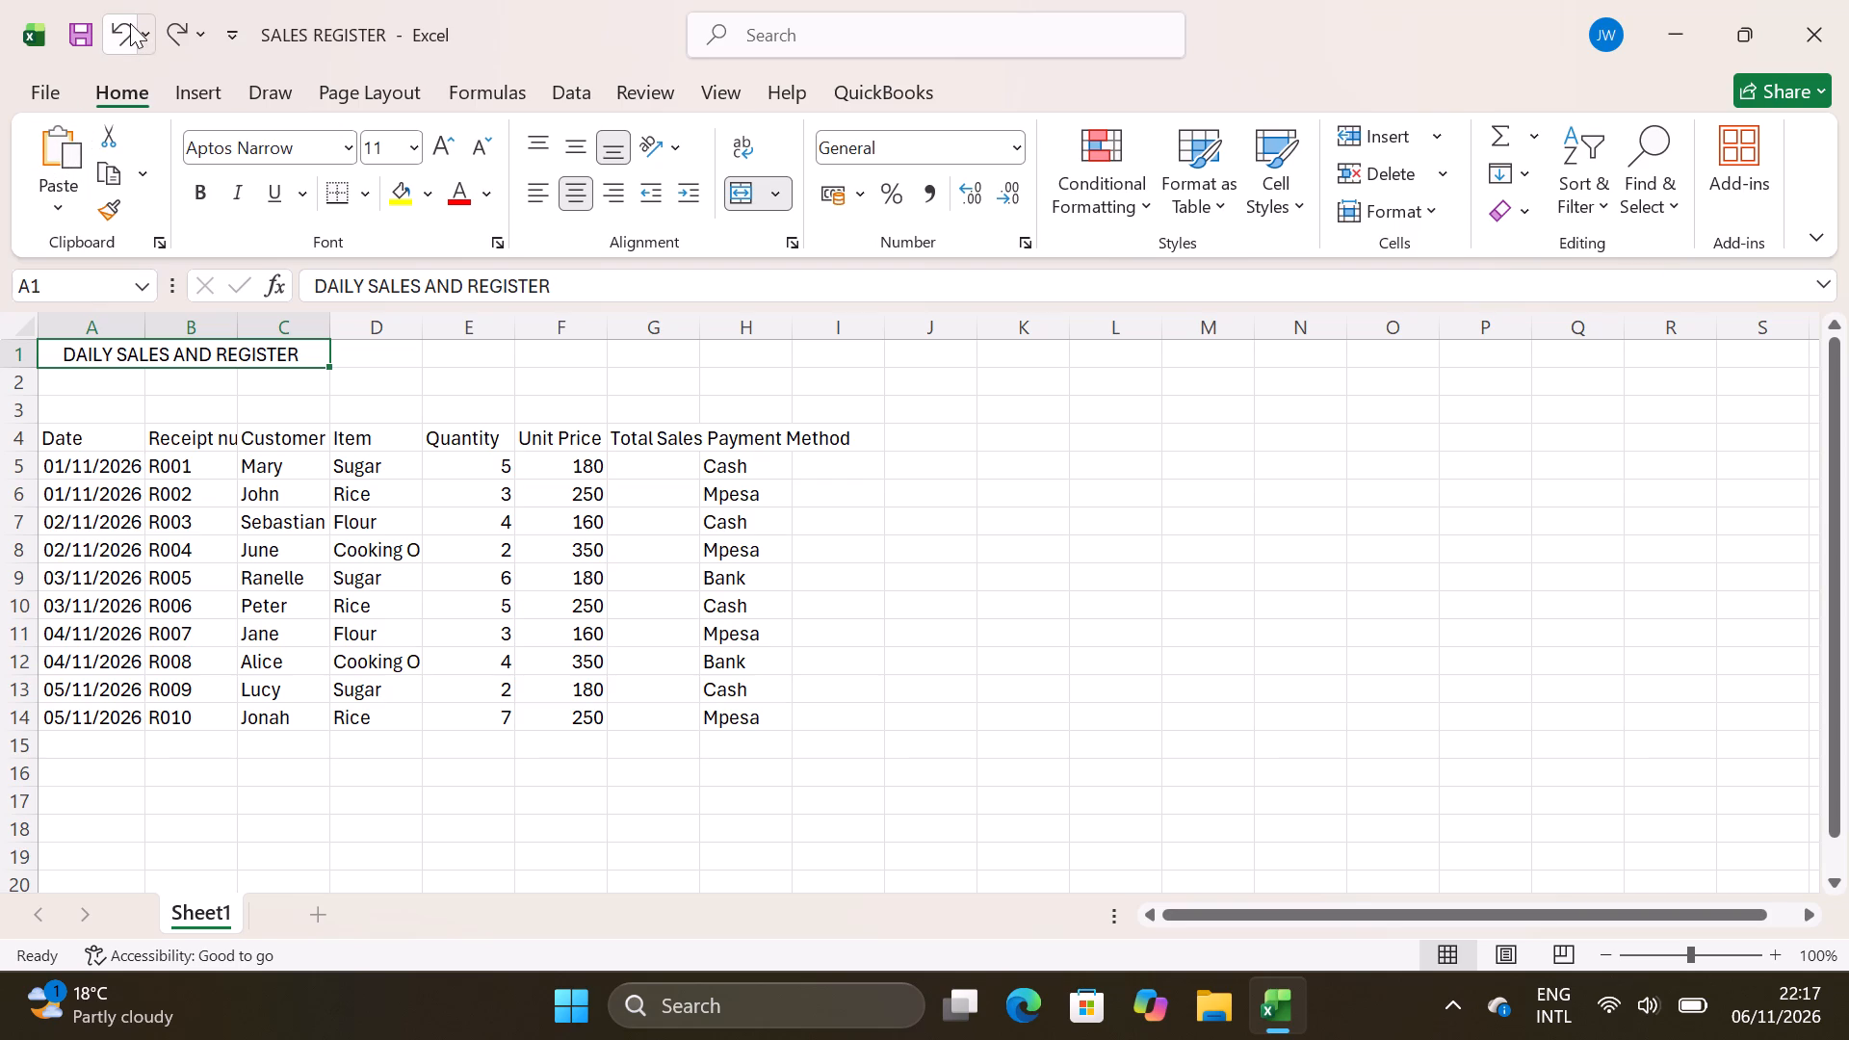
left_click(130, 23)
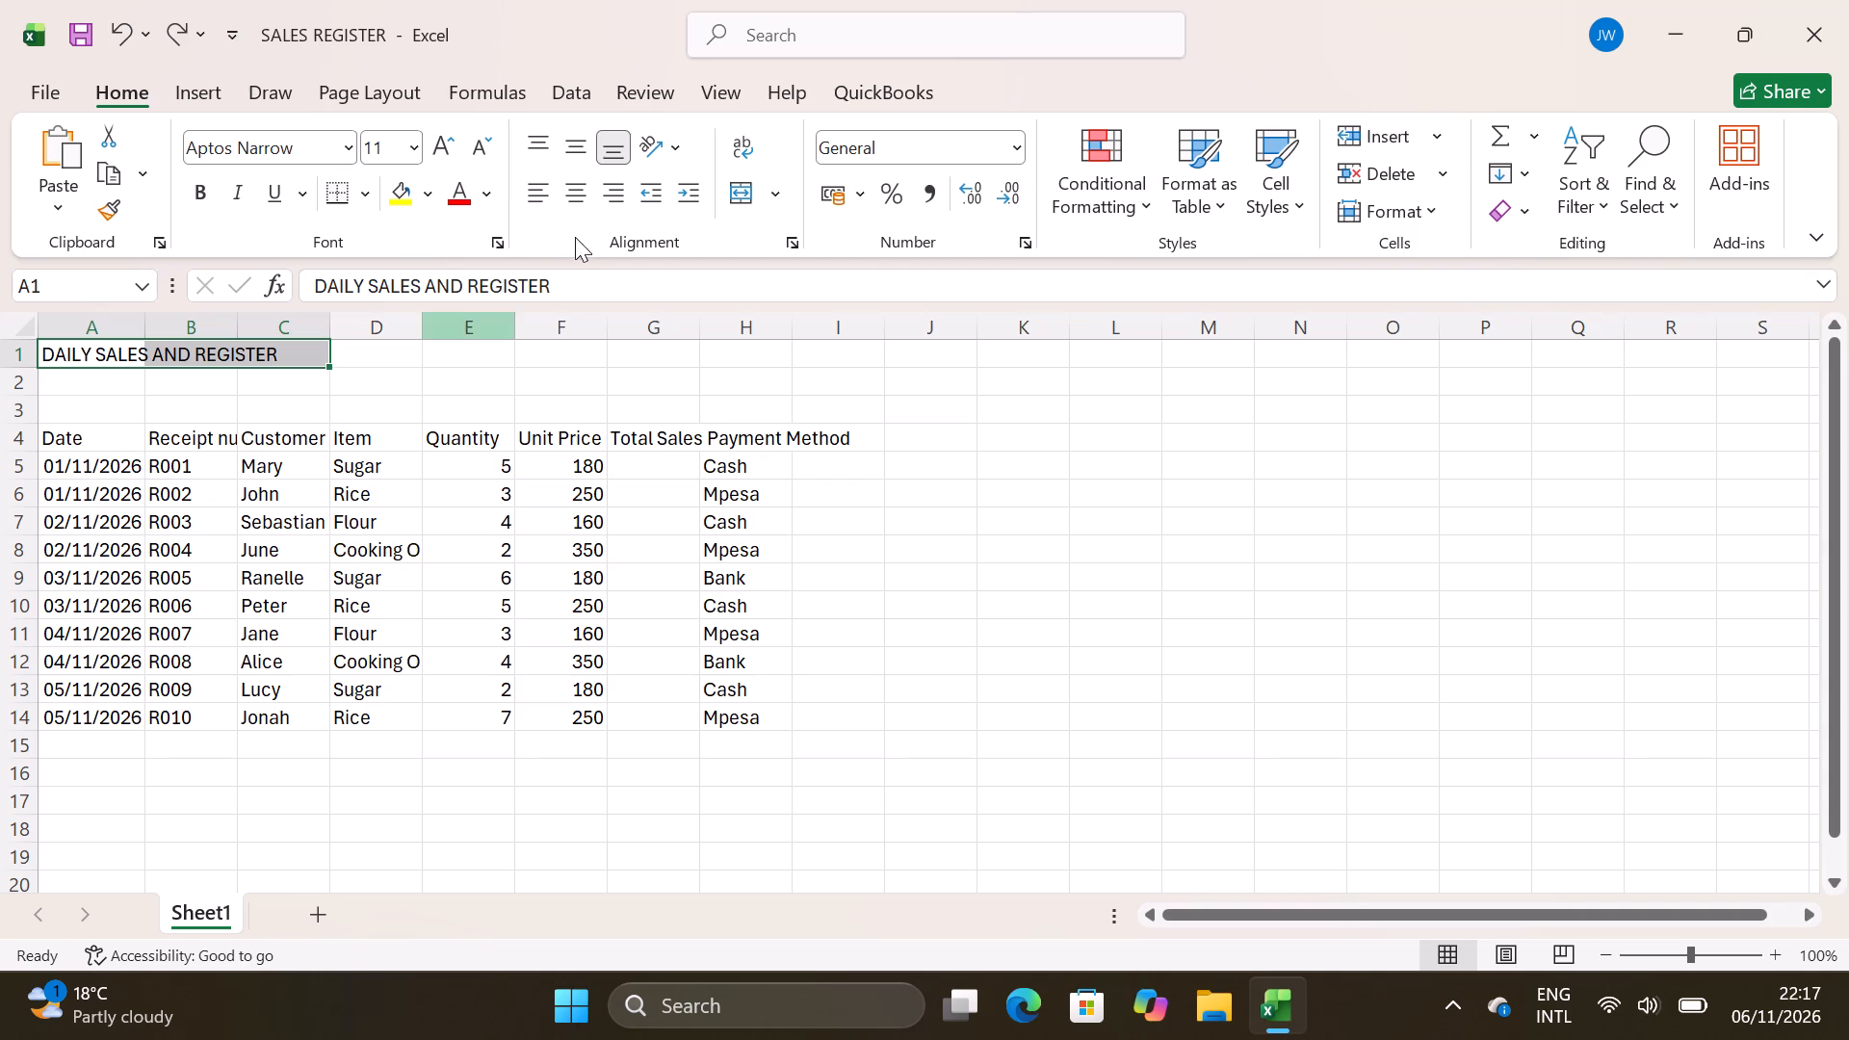
Set the font size of the title DAILY SALES AND REGISTER to 16.
left_click(414, 151)
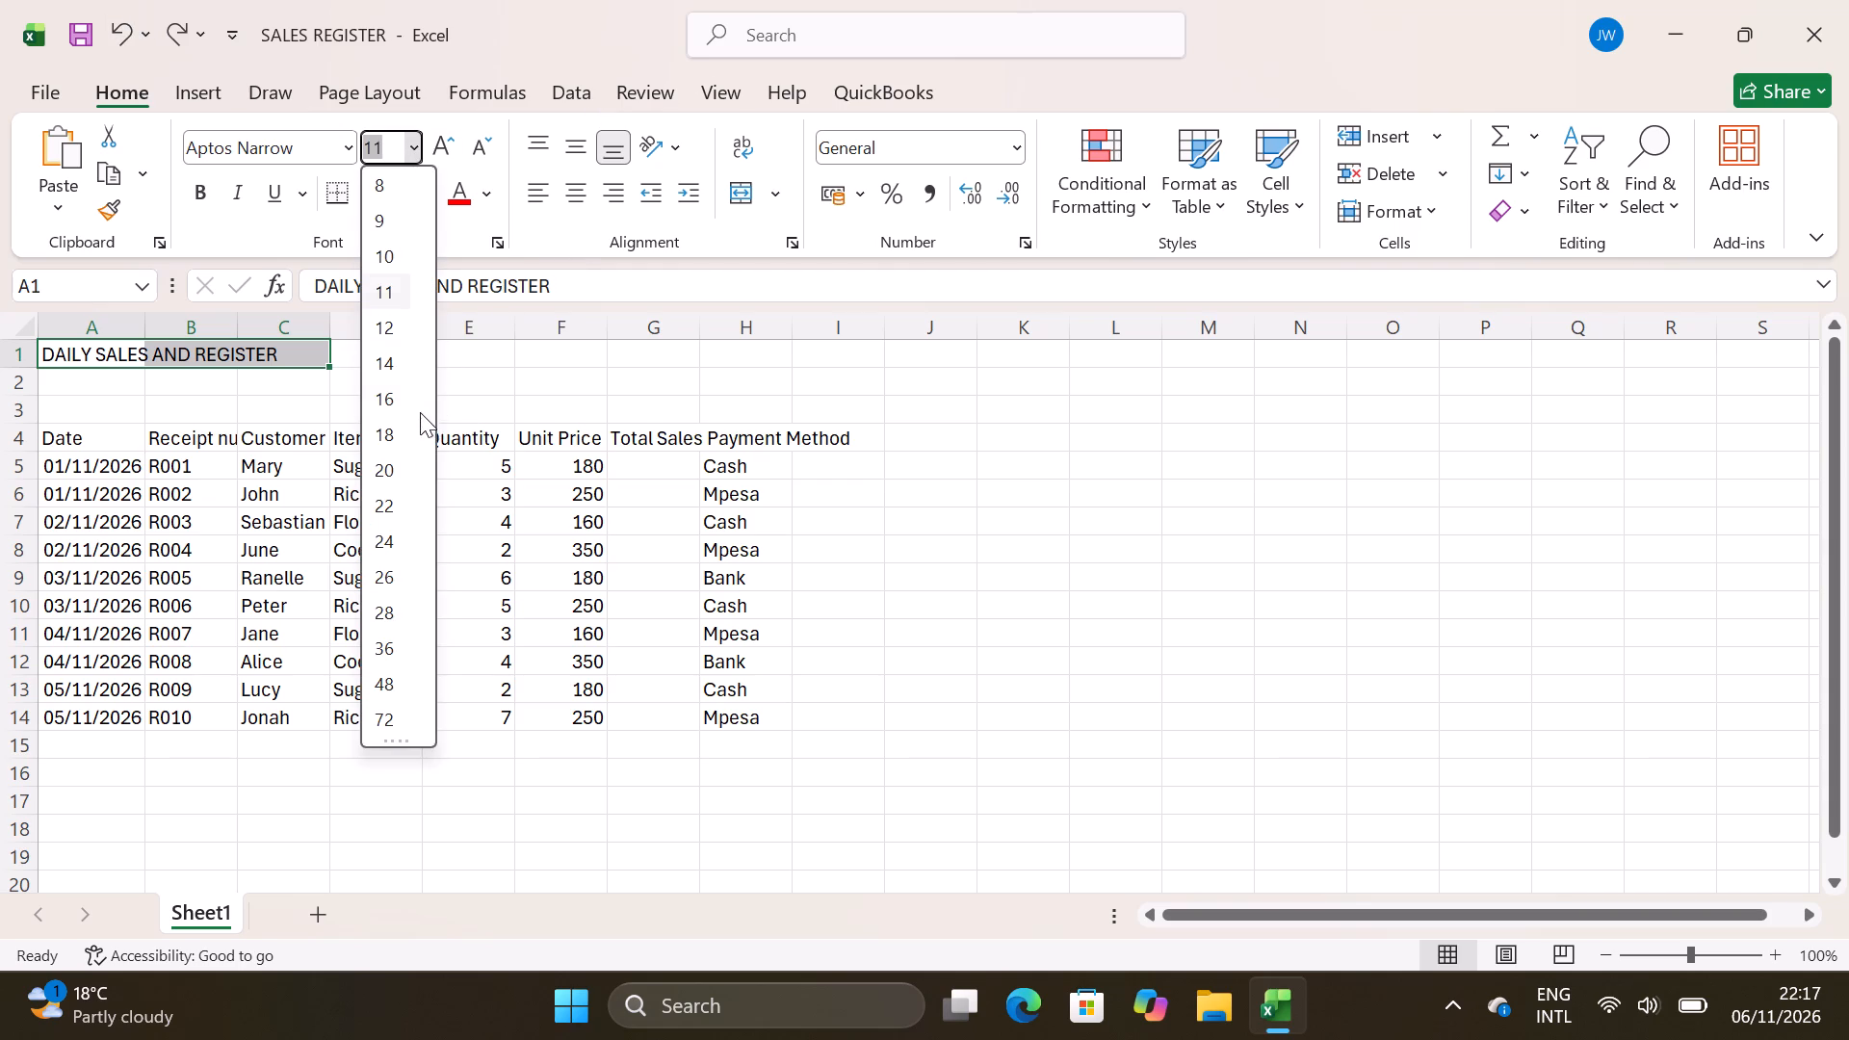
left_click(399, 404)
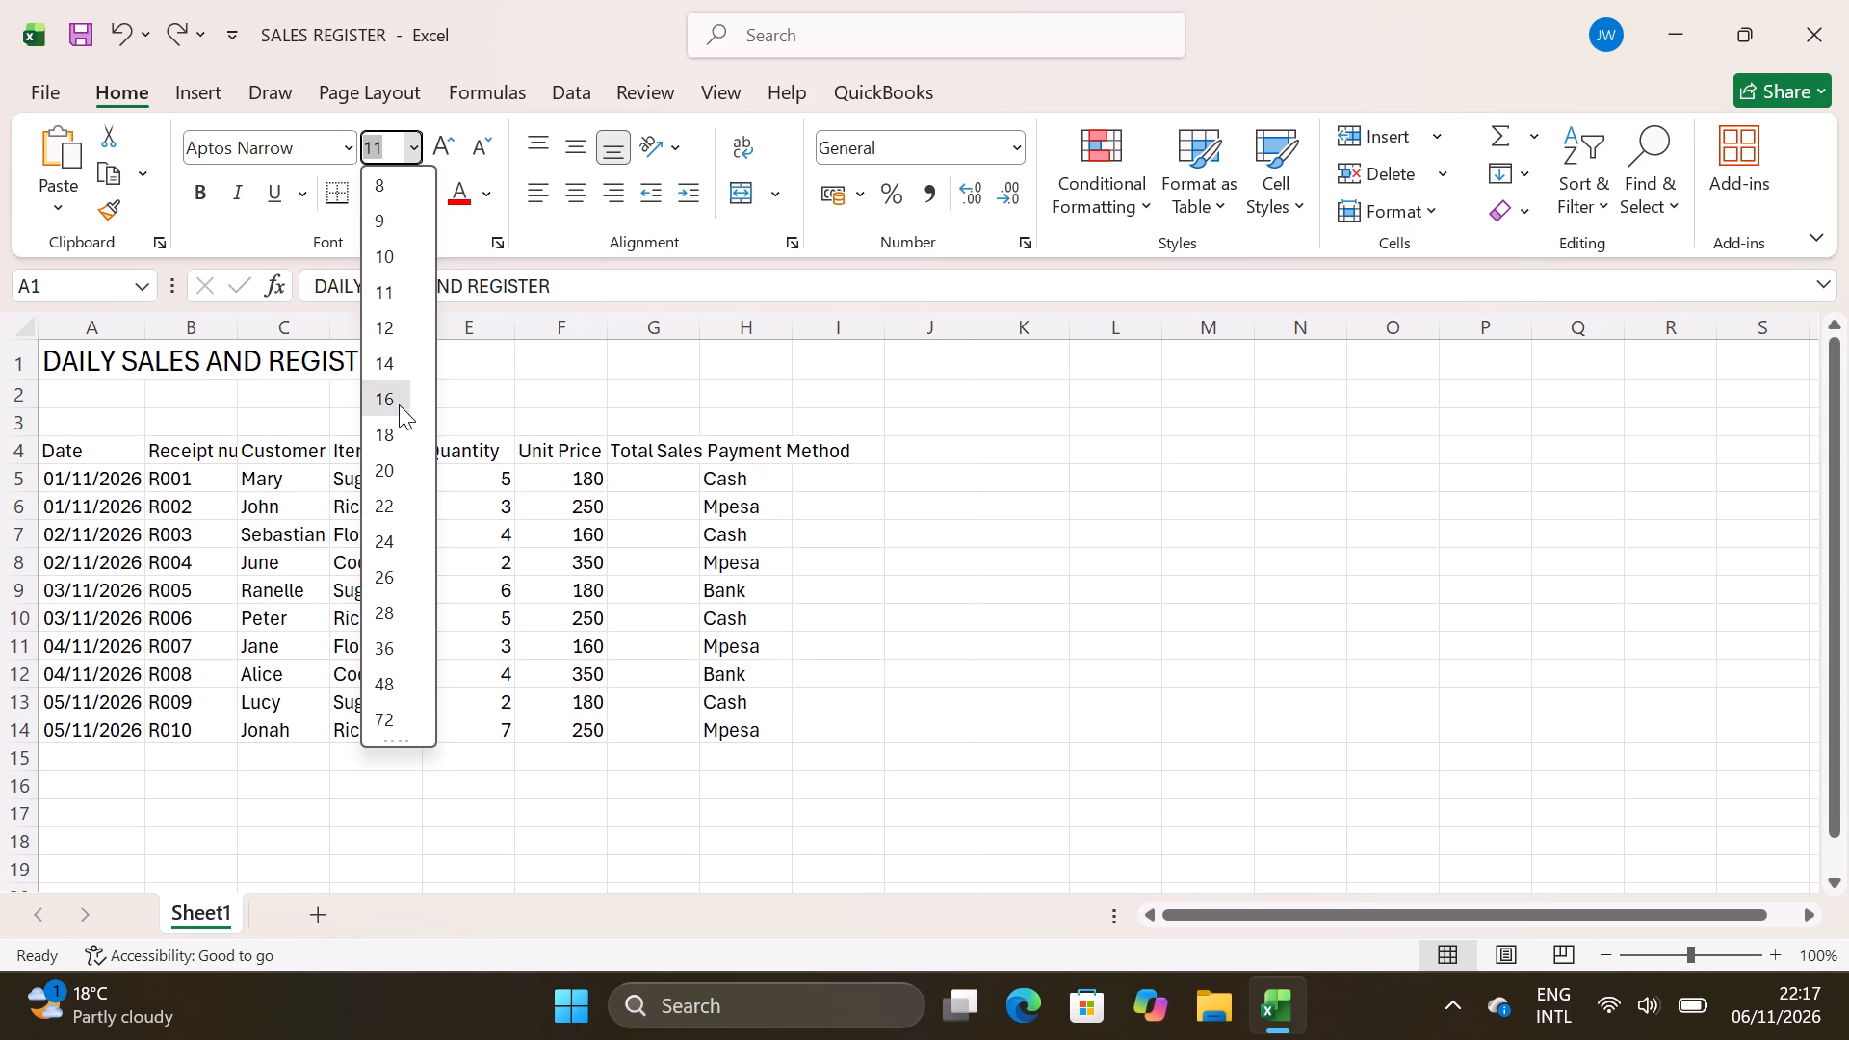
Merge and center the enlarged title across cells A1 to C1.
left_click(769, 190)
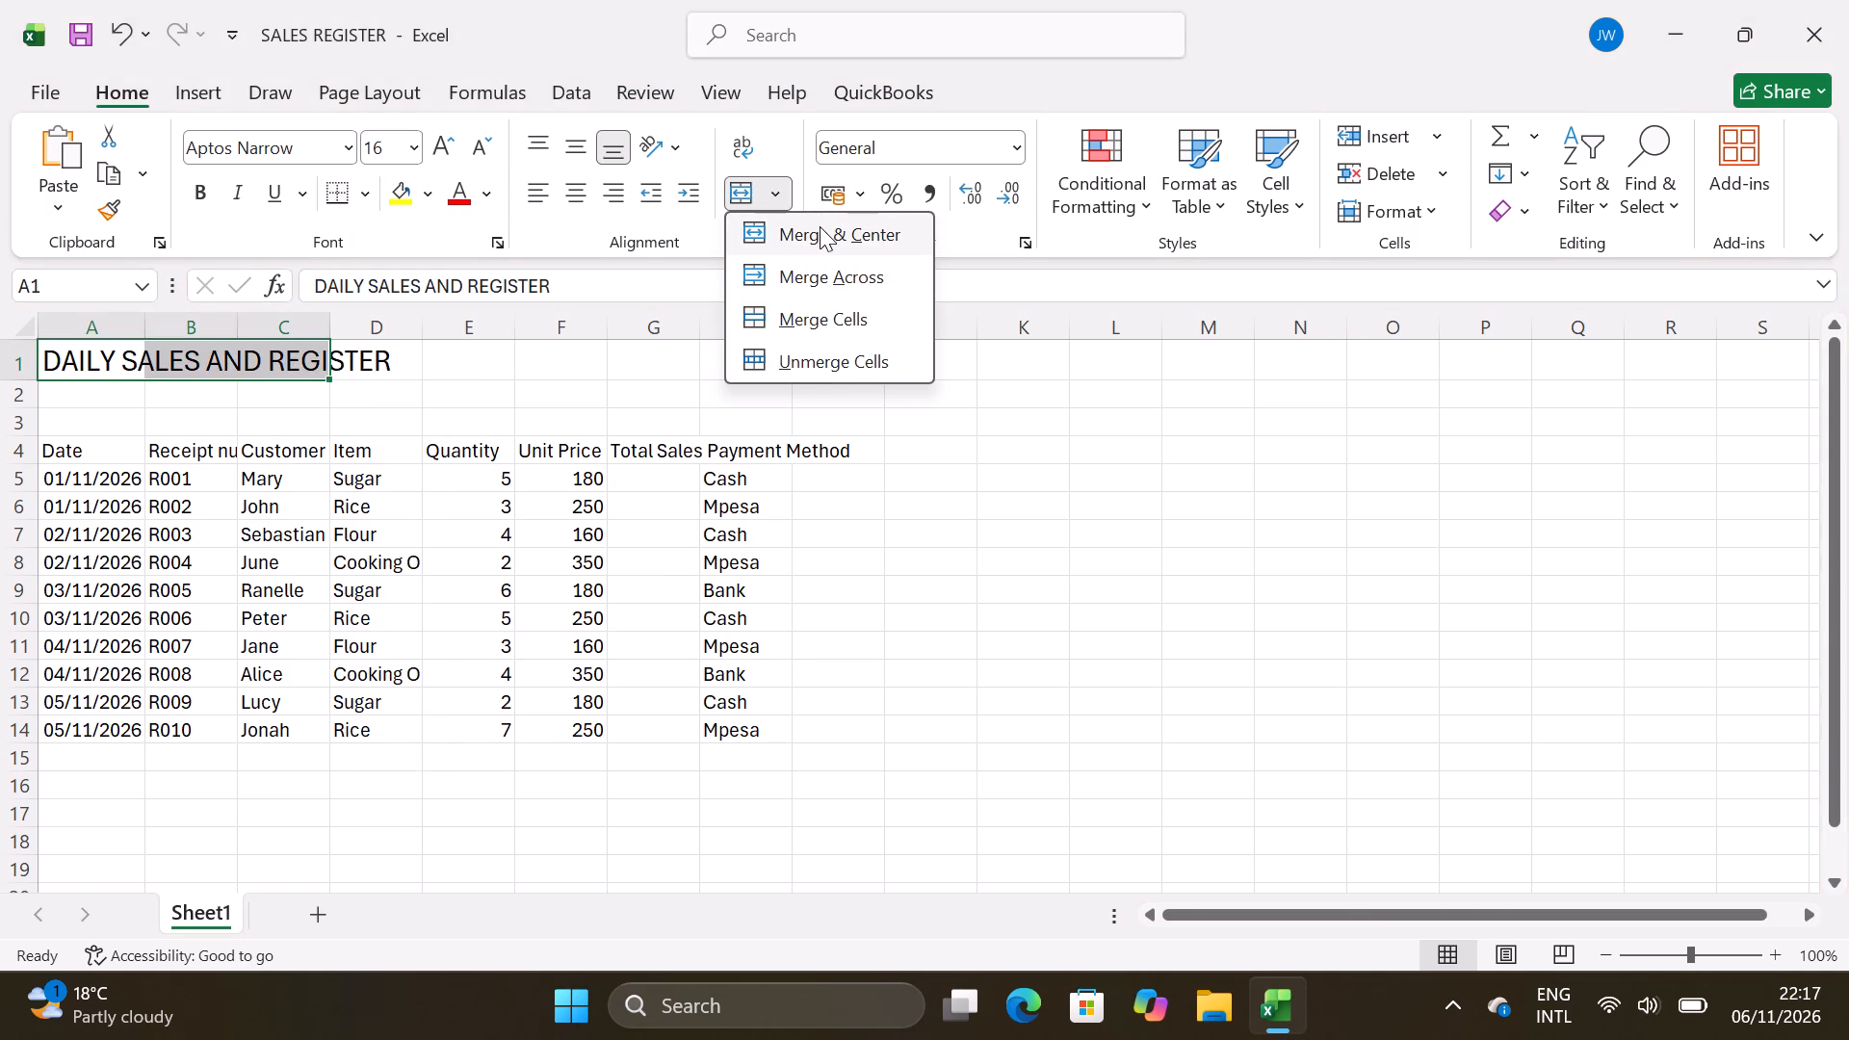
left_click(820, 226)
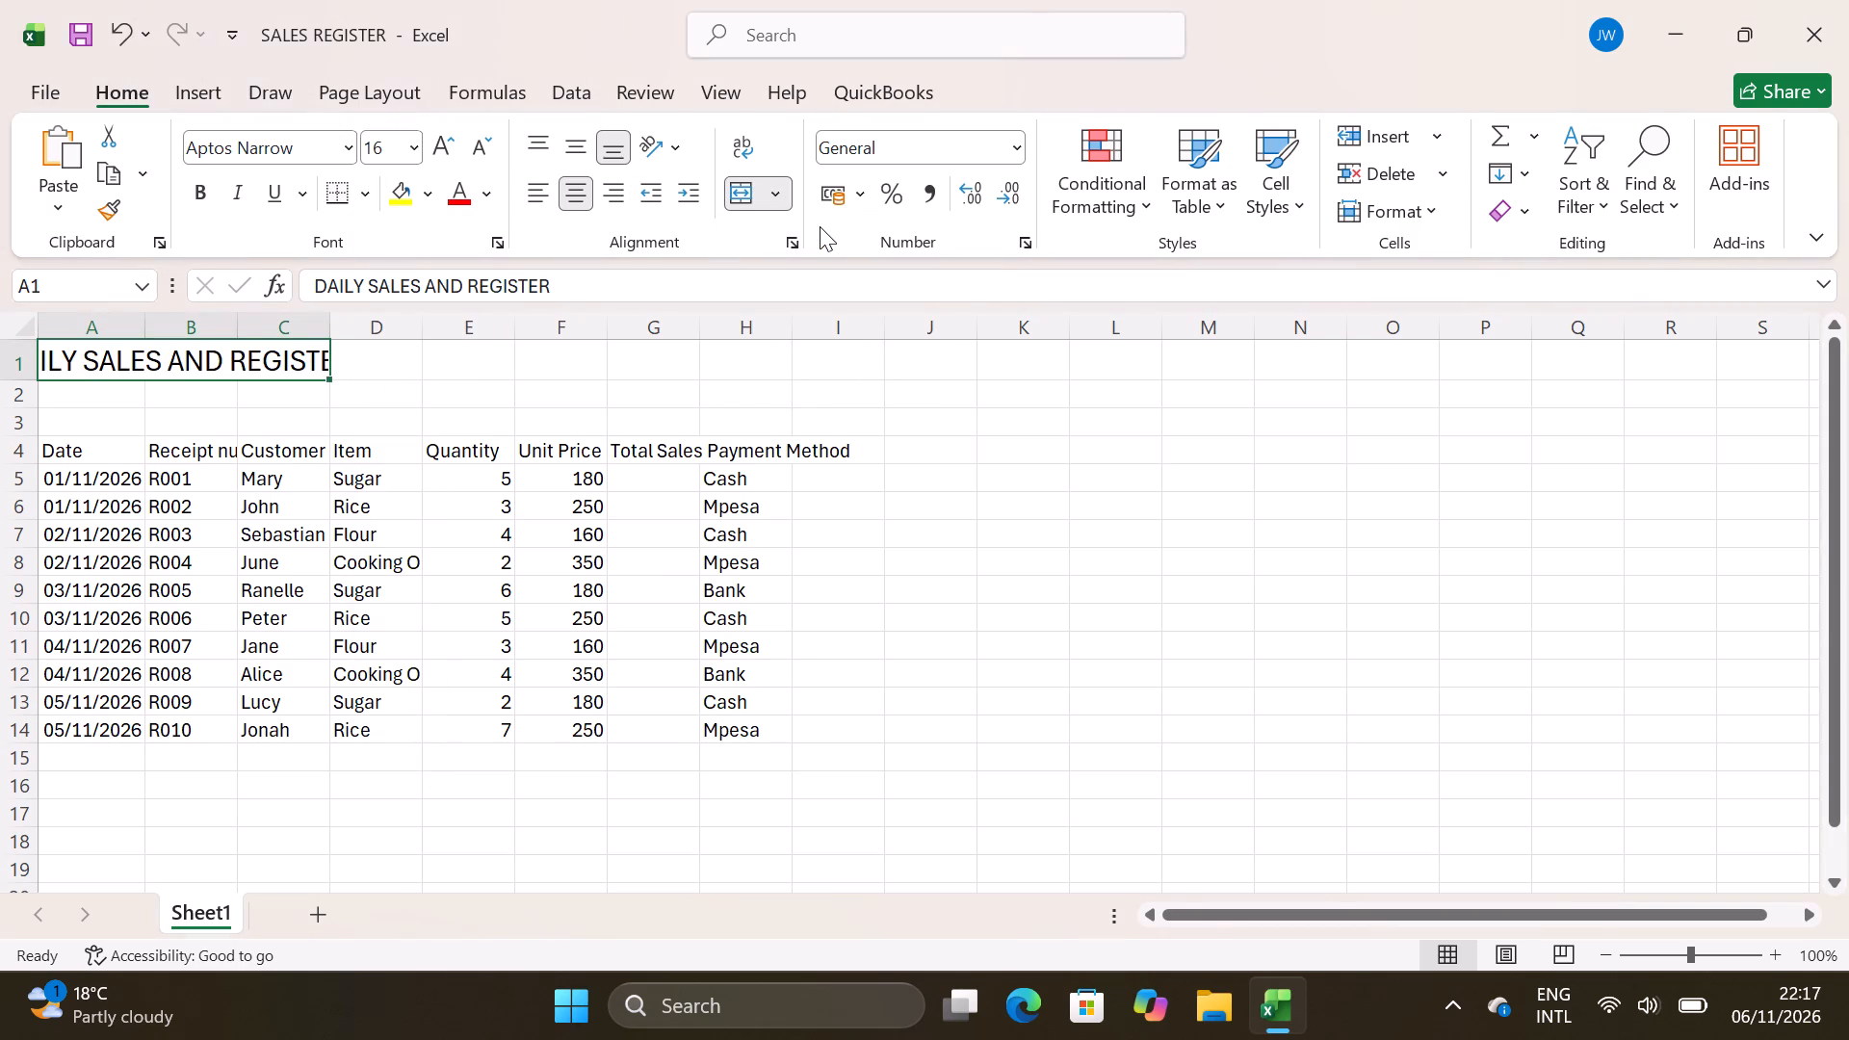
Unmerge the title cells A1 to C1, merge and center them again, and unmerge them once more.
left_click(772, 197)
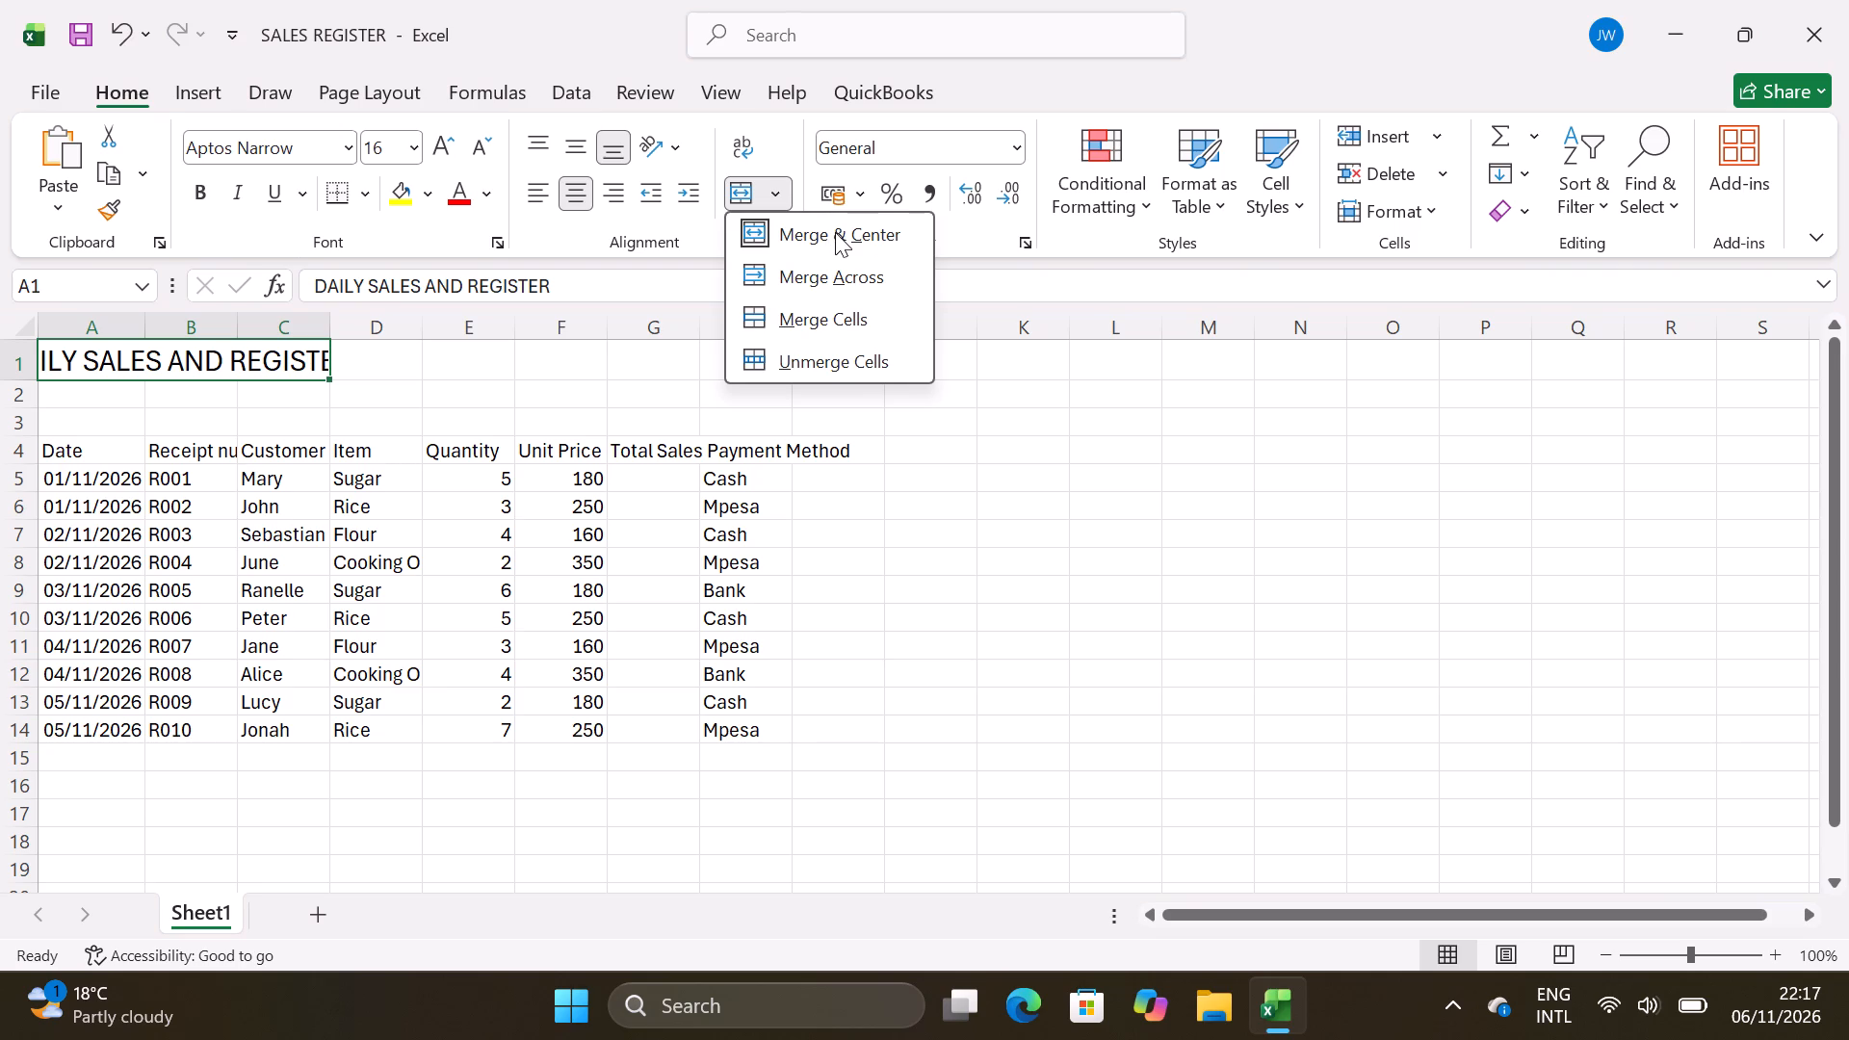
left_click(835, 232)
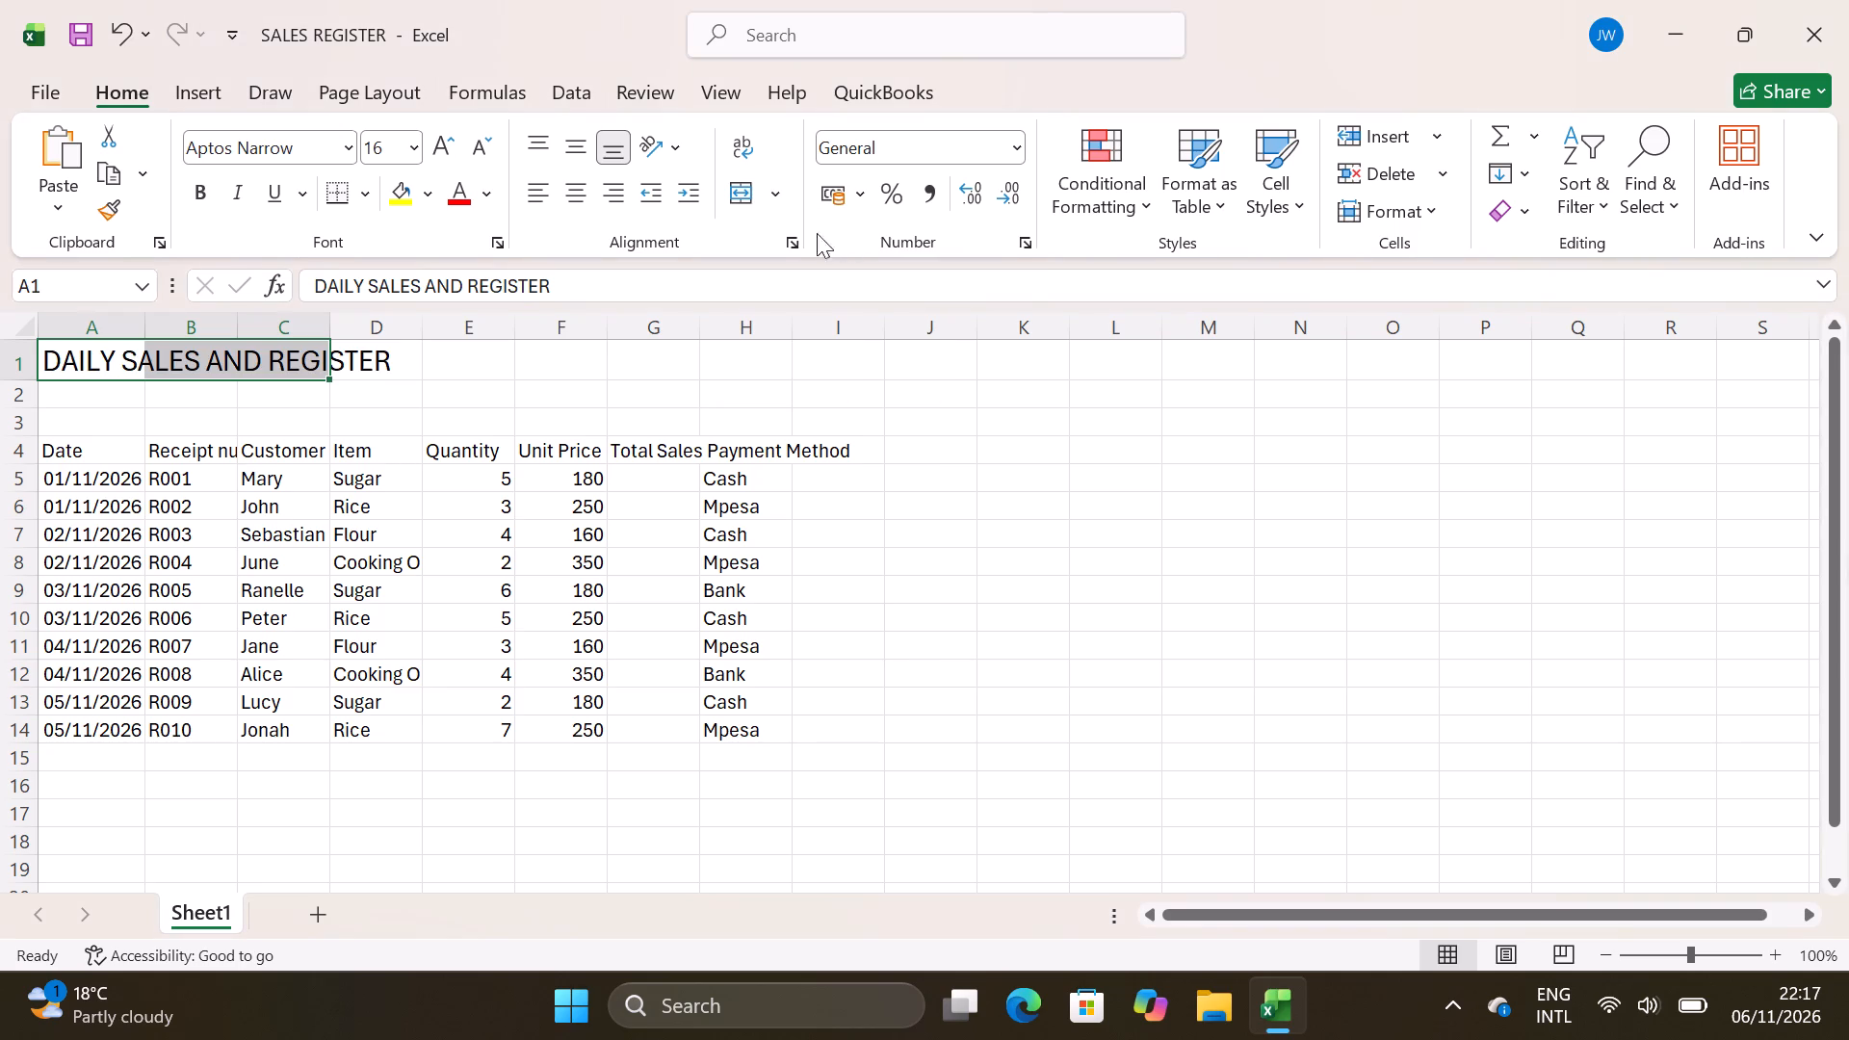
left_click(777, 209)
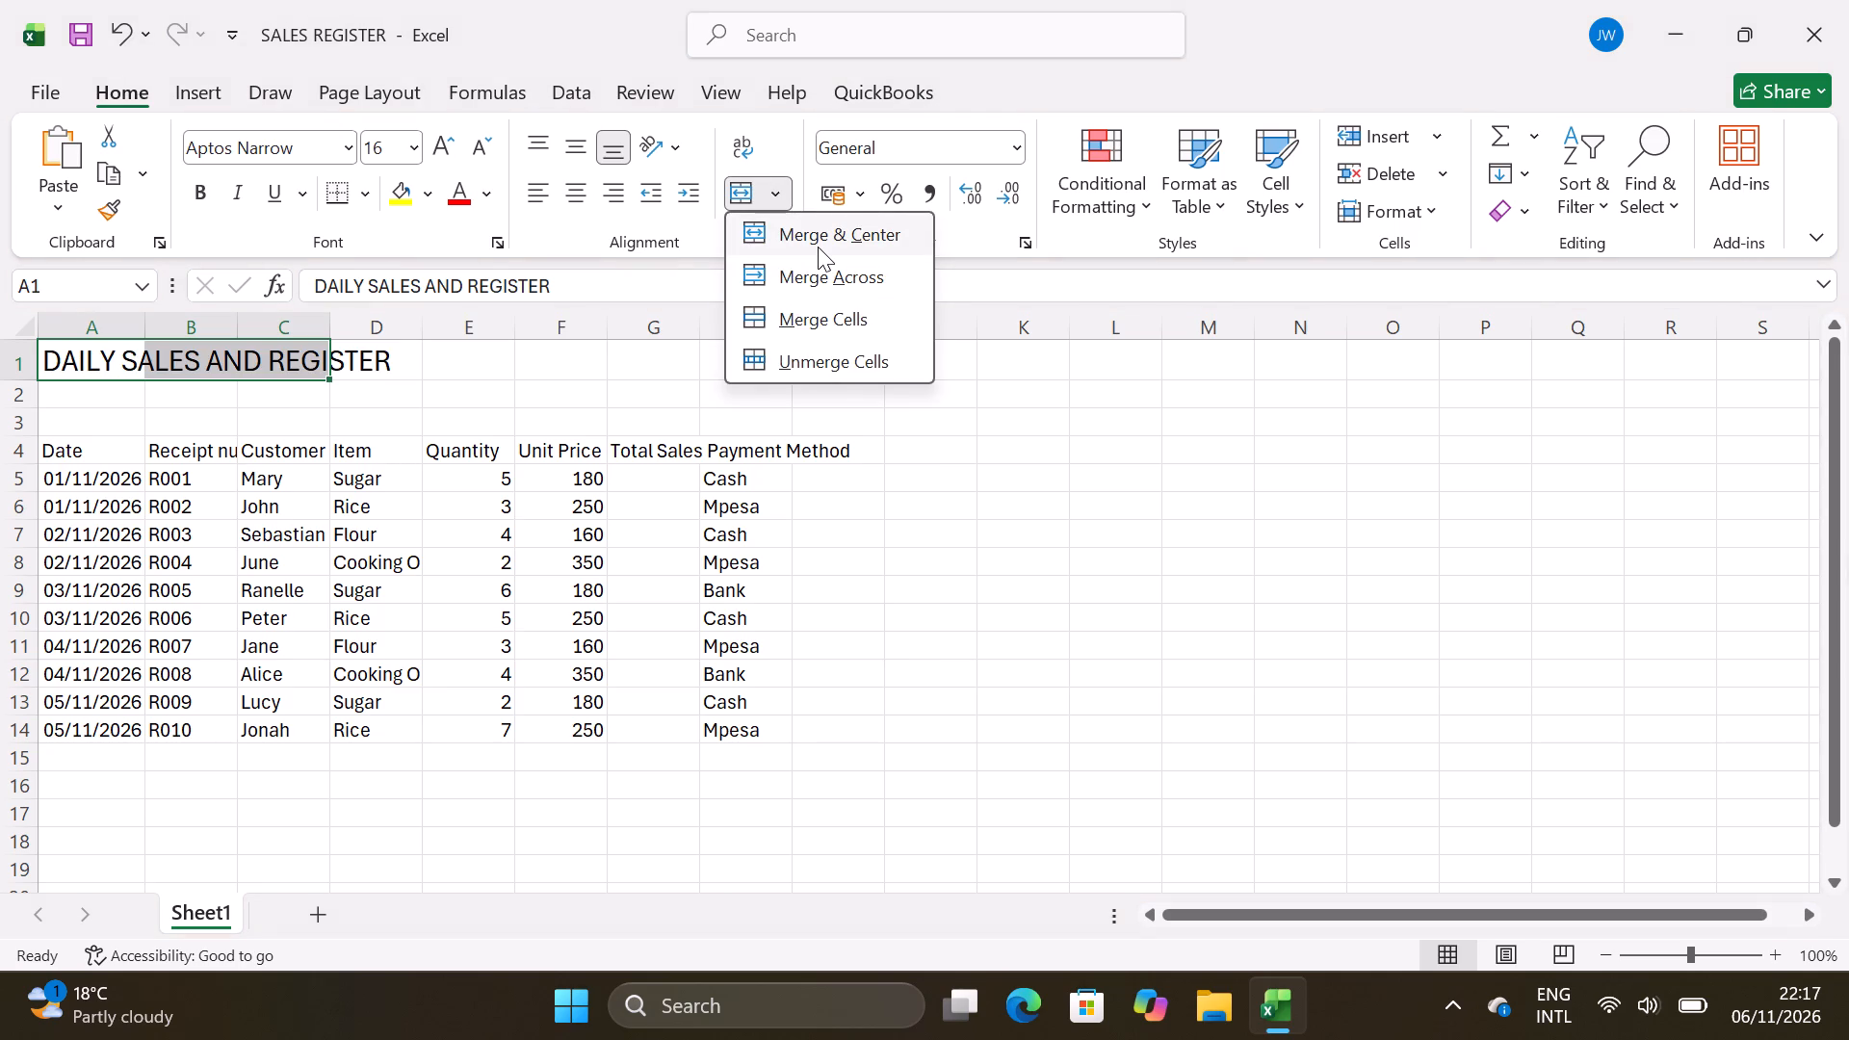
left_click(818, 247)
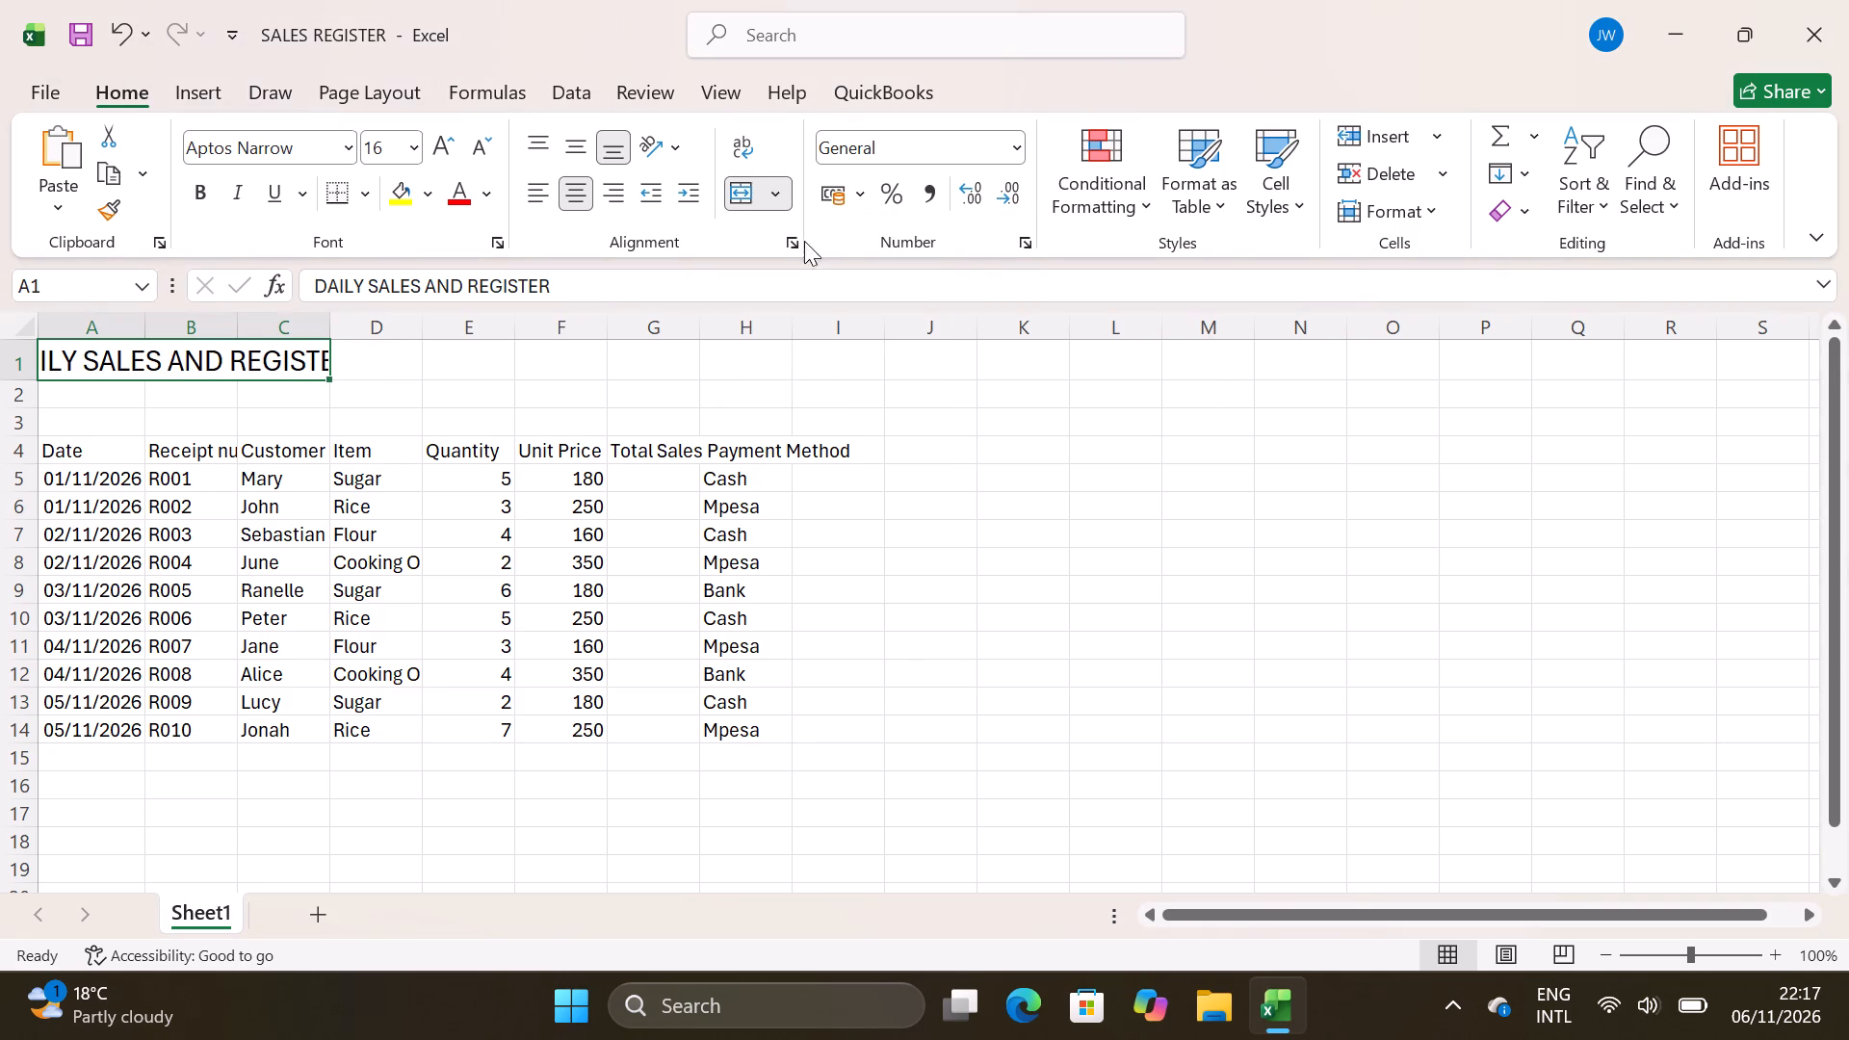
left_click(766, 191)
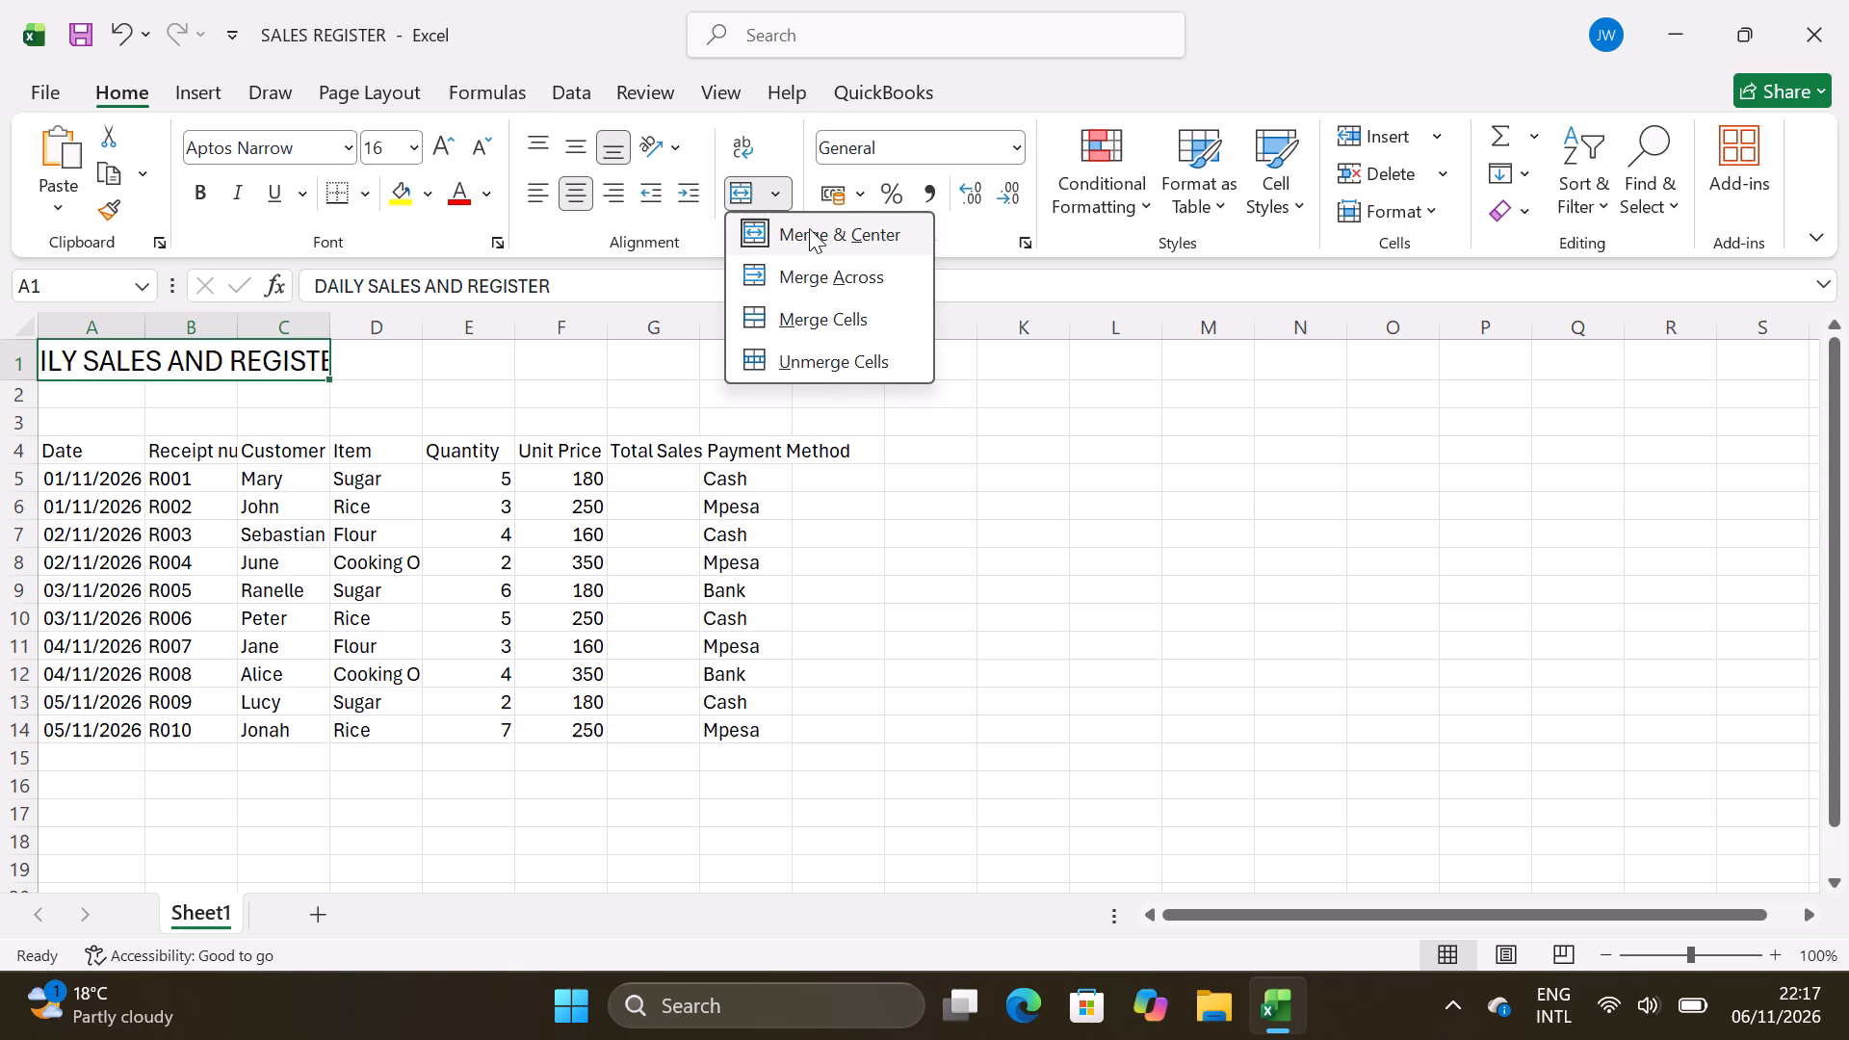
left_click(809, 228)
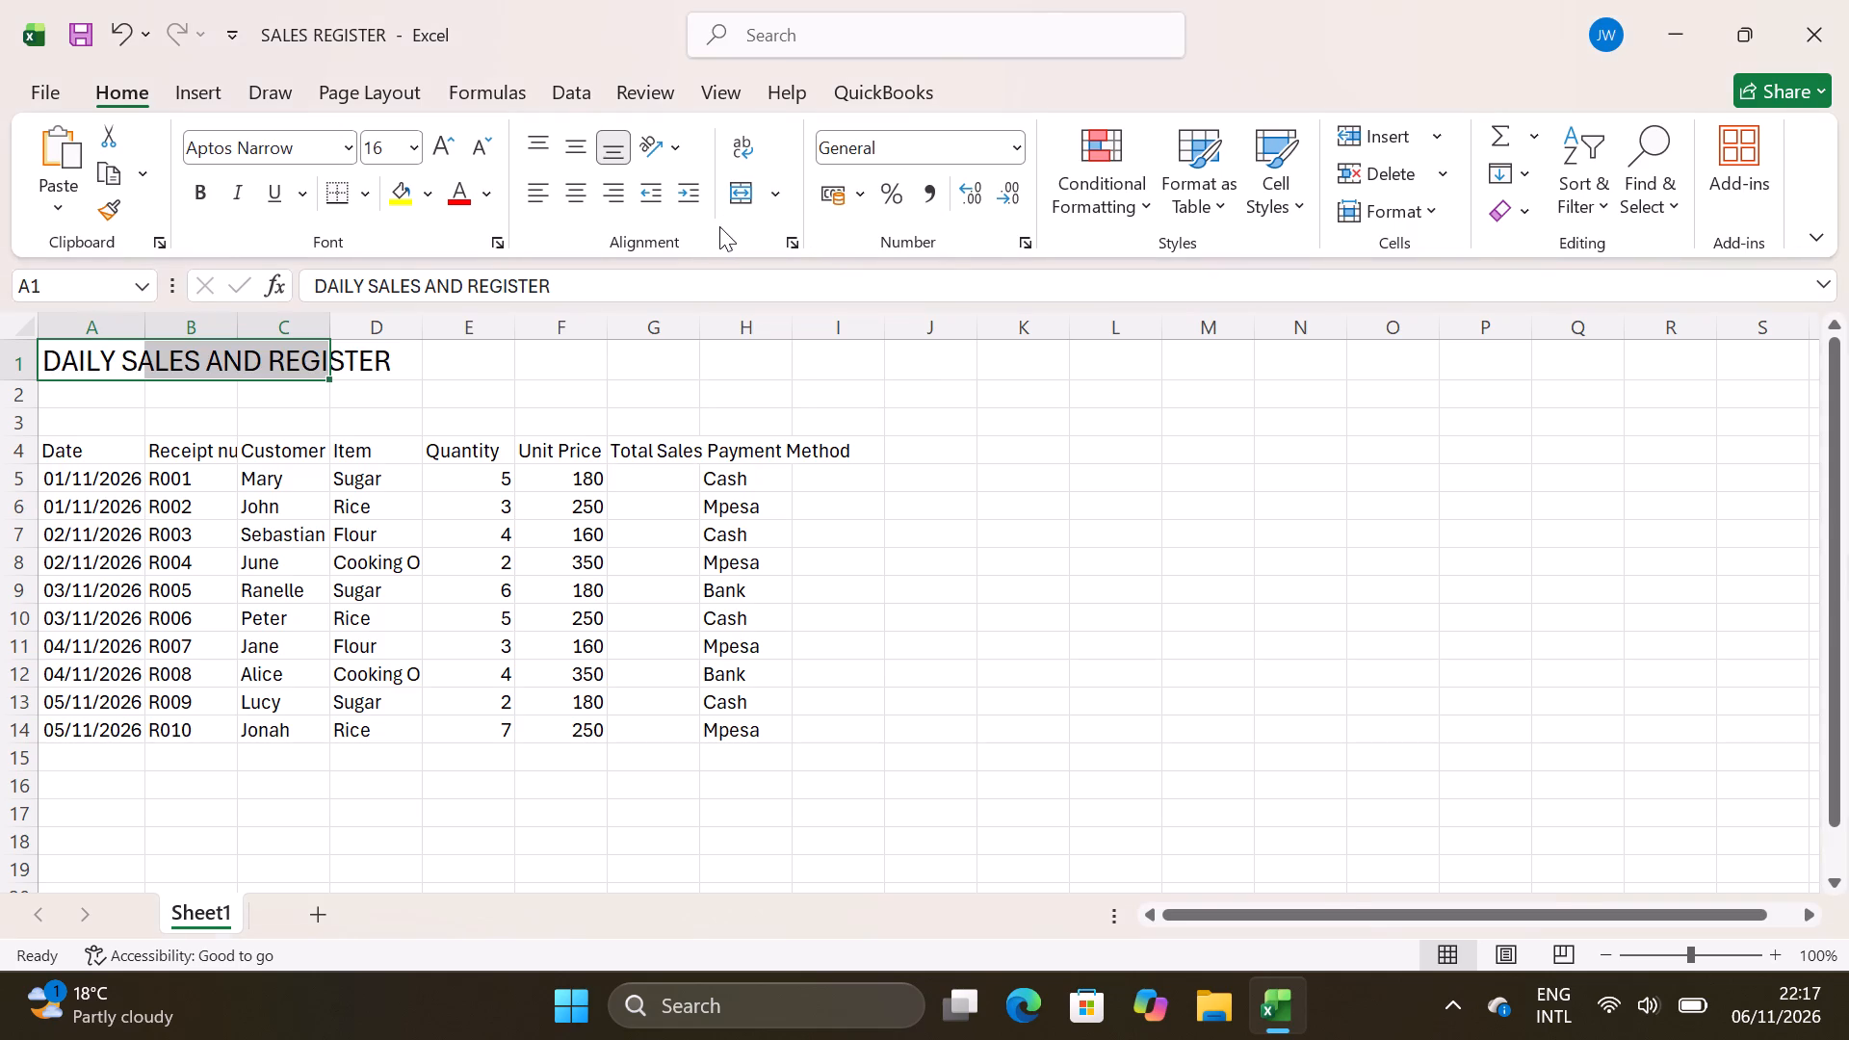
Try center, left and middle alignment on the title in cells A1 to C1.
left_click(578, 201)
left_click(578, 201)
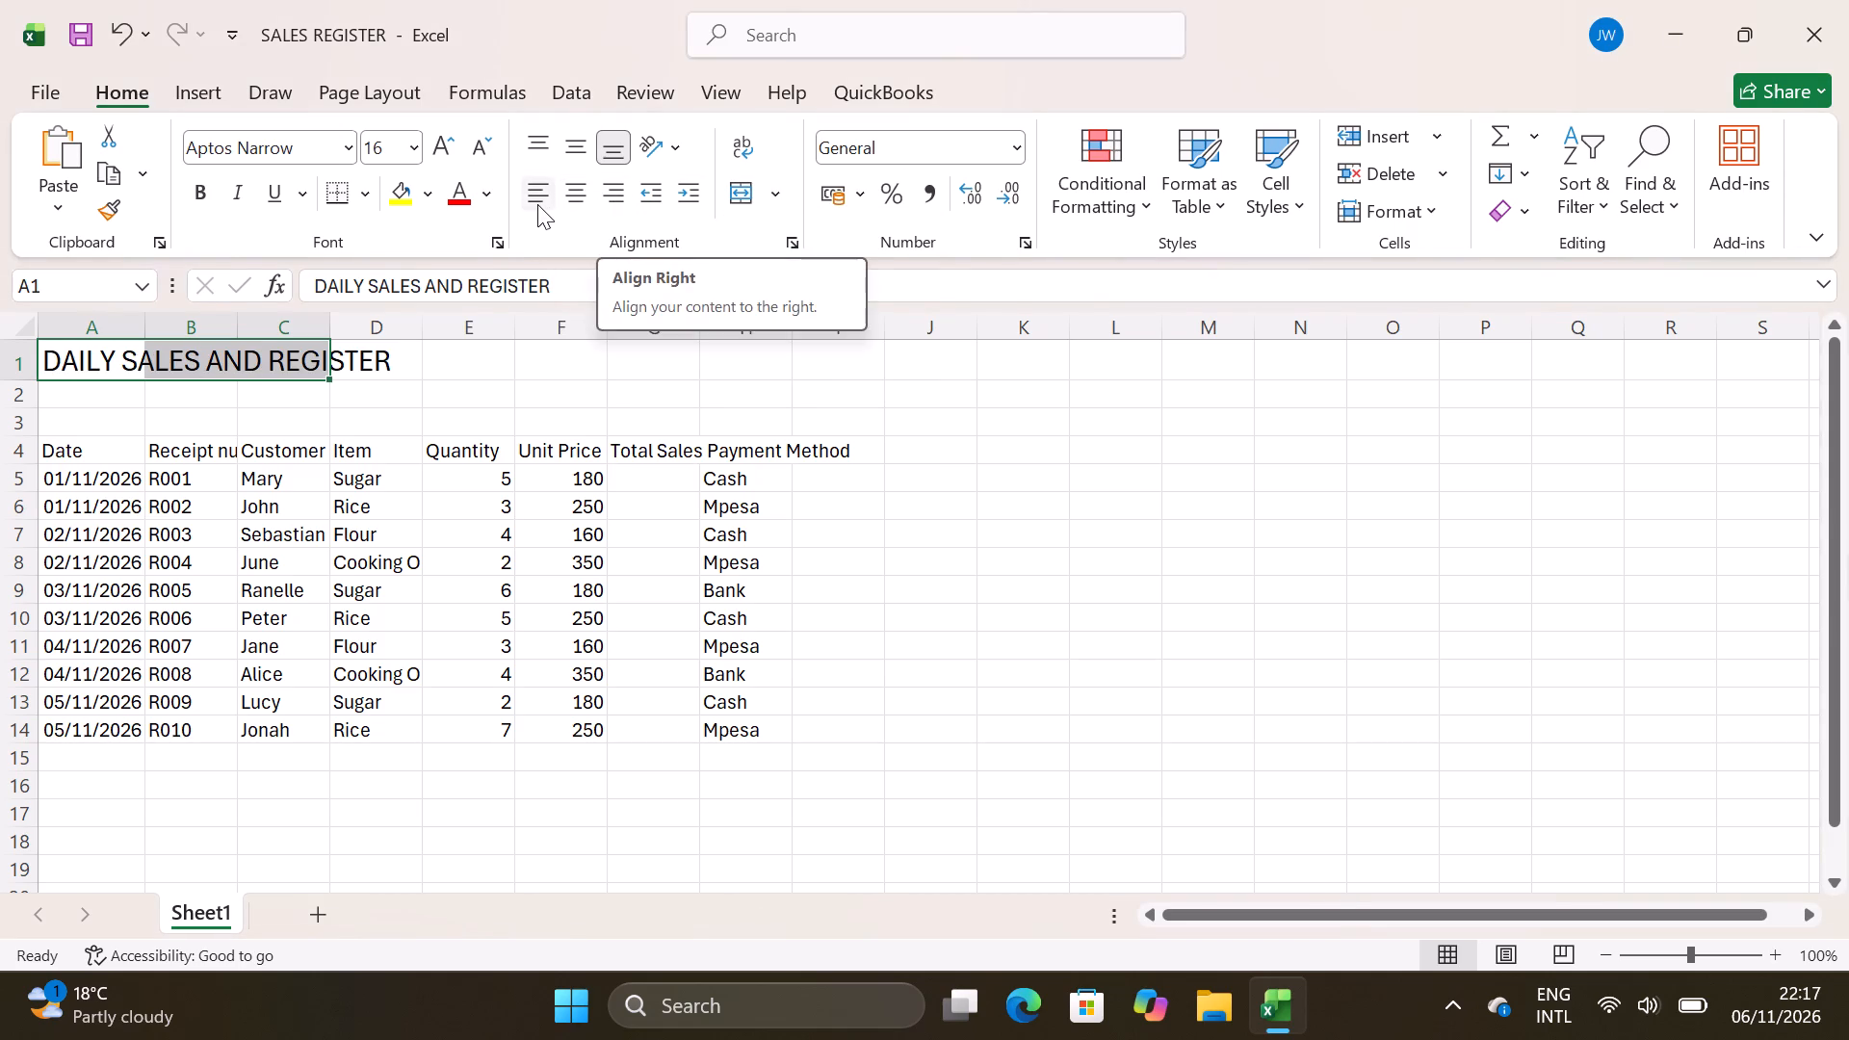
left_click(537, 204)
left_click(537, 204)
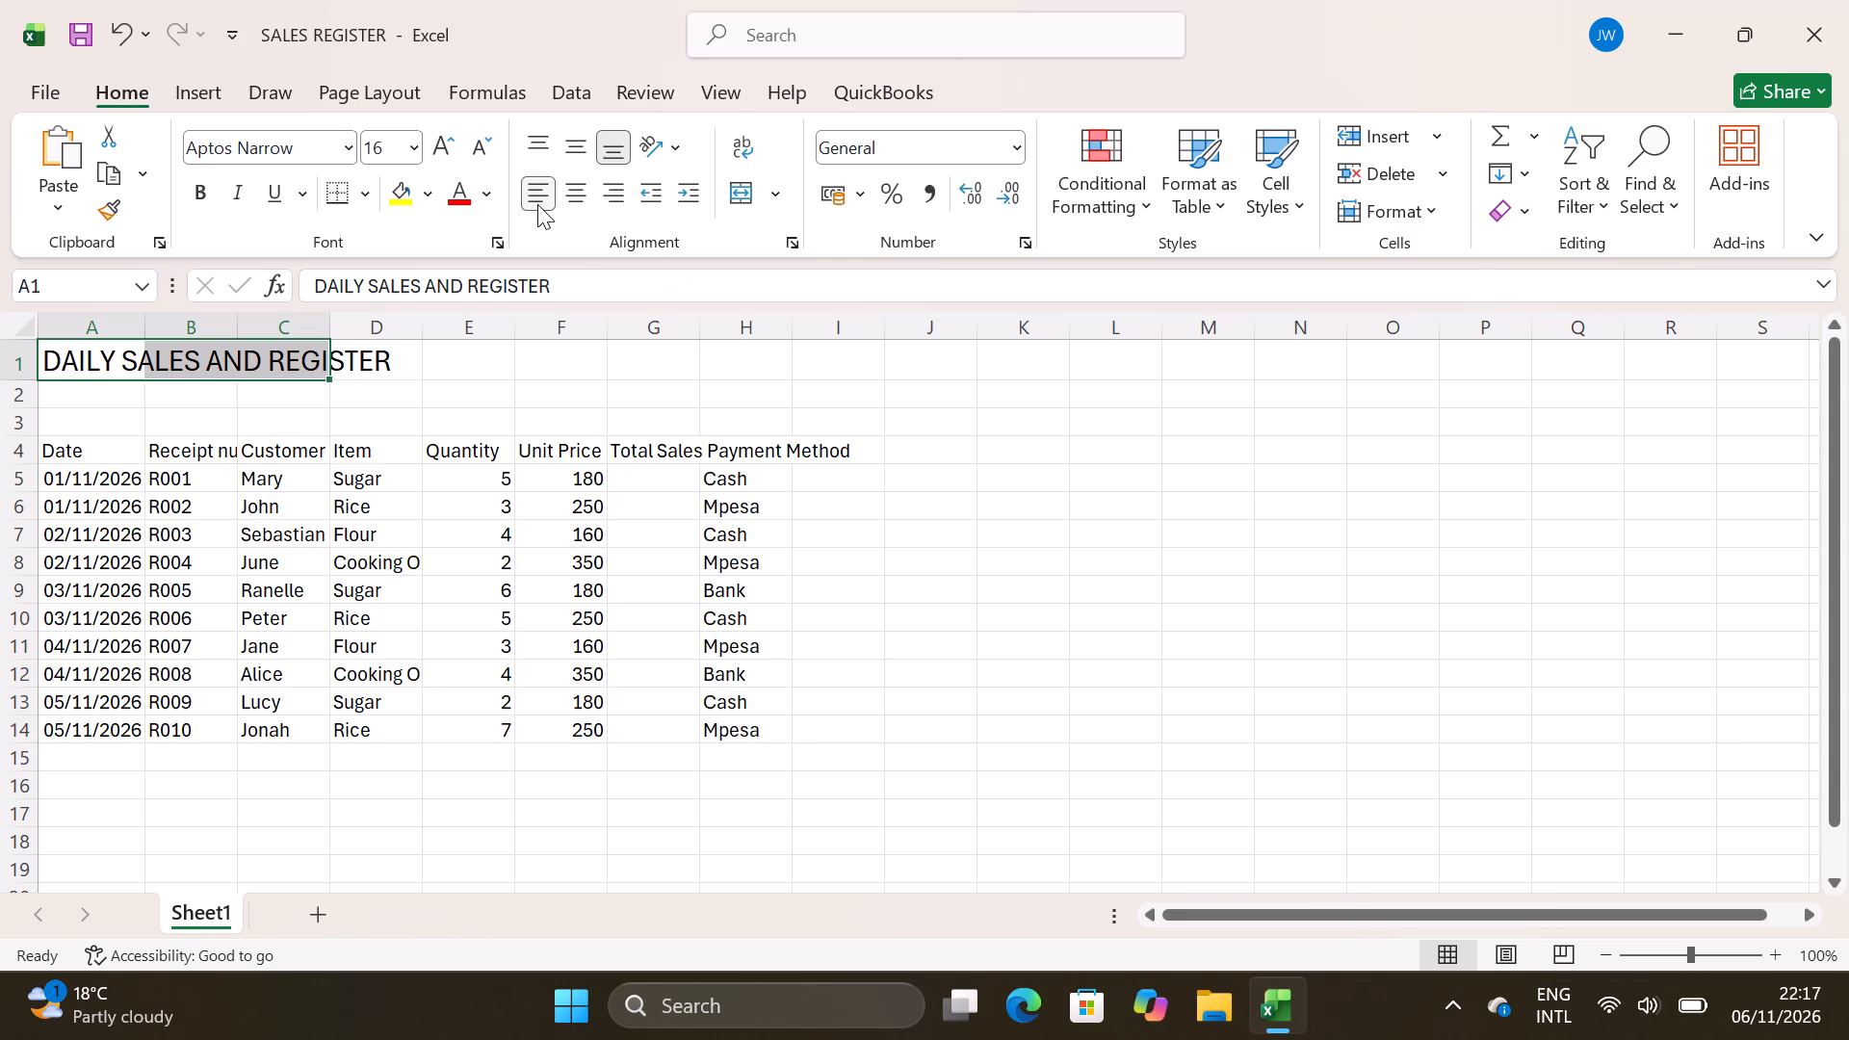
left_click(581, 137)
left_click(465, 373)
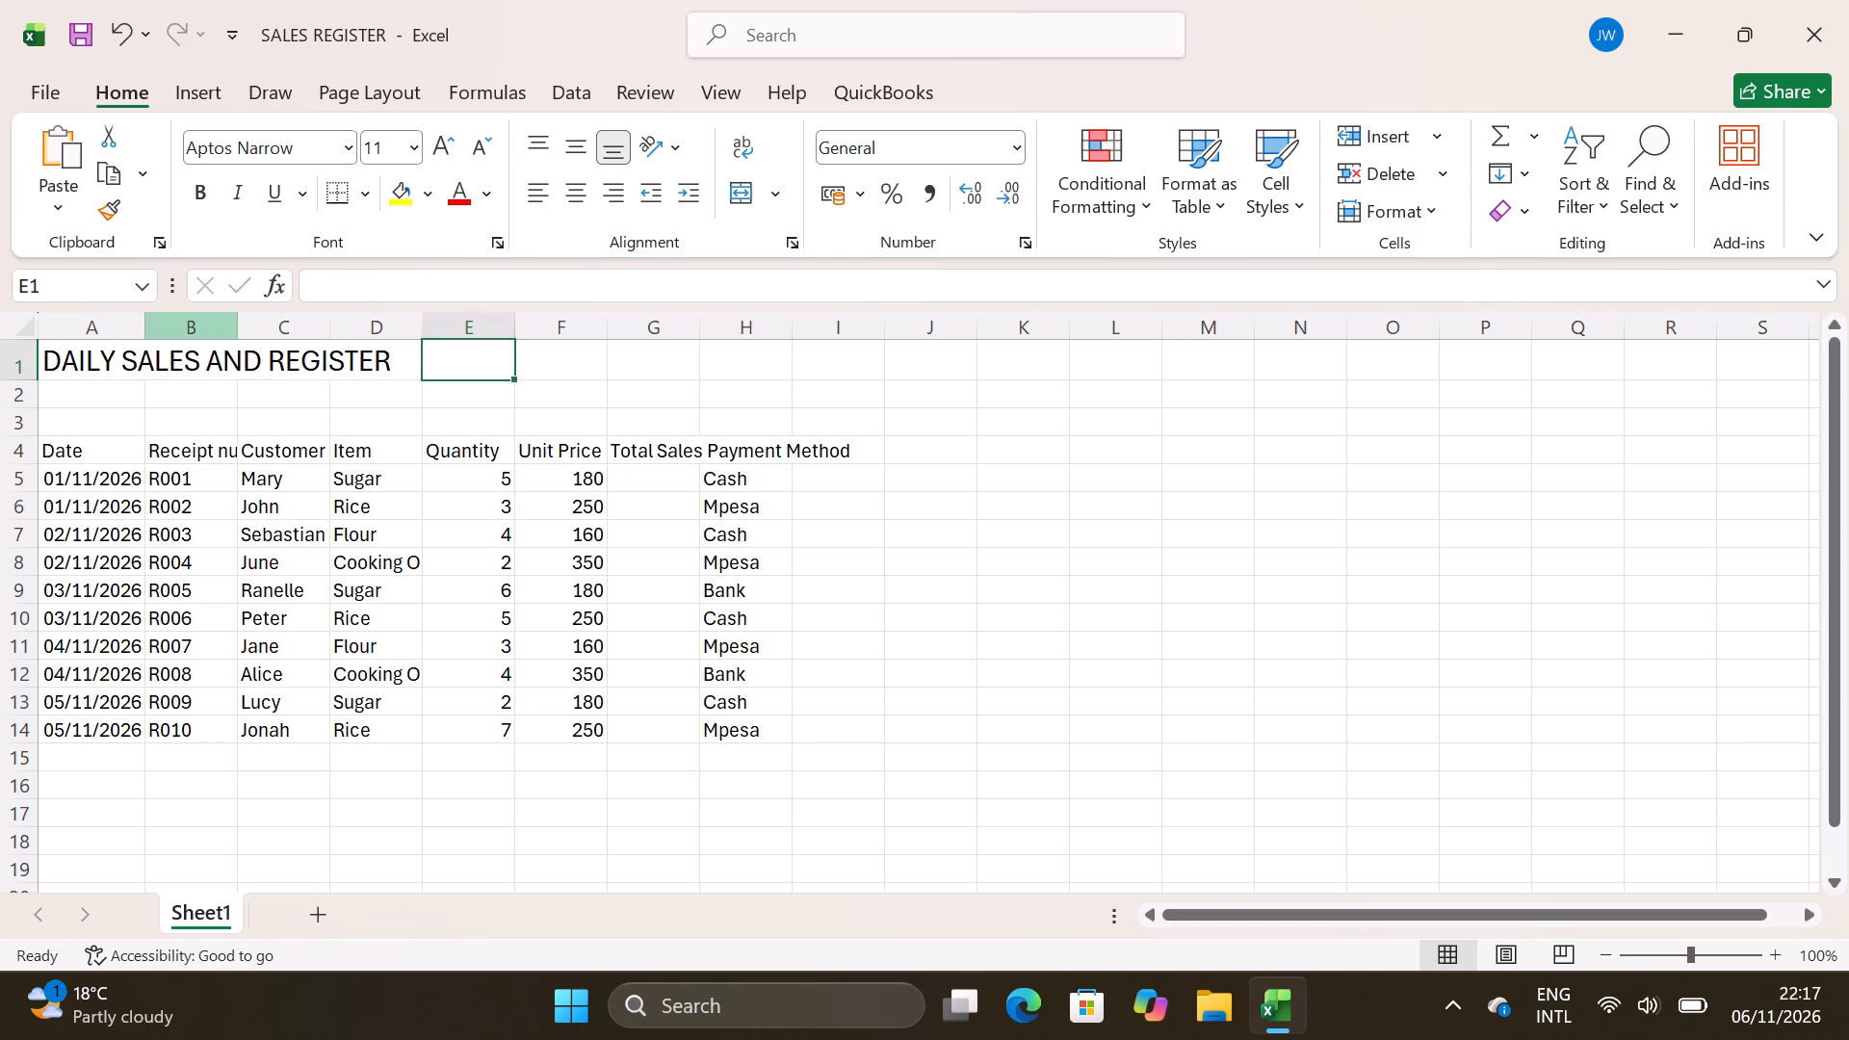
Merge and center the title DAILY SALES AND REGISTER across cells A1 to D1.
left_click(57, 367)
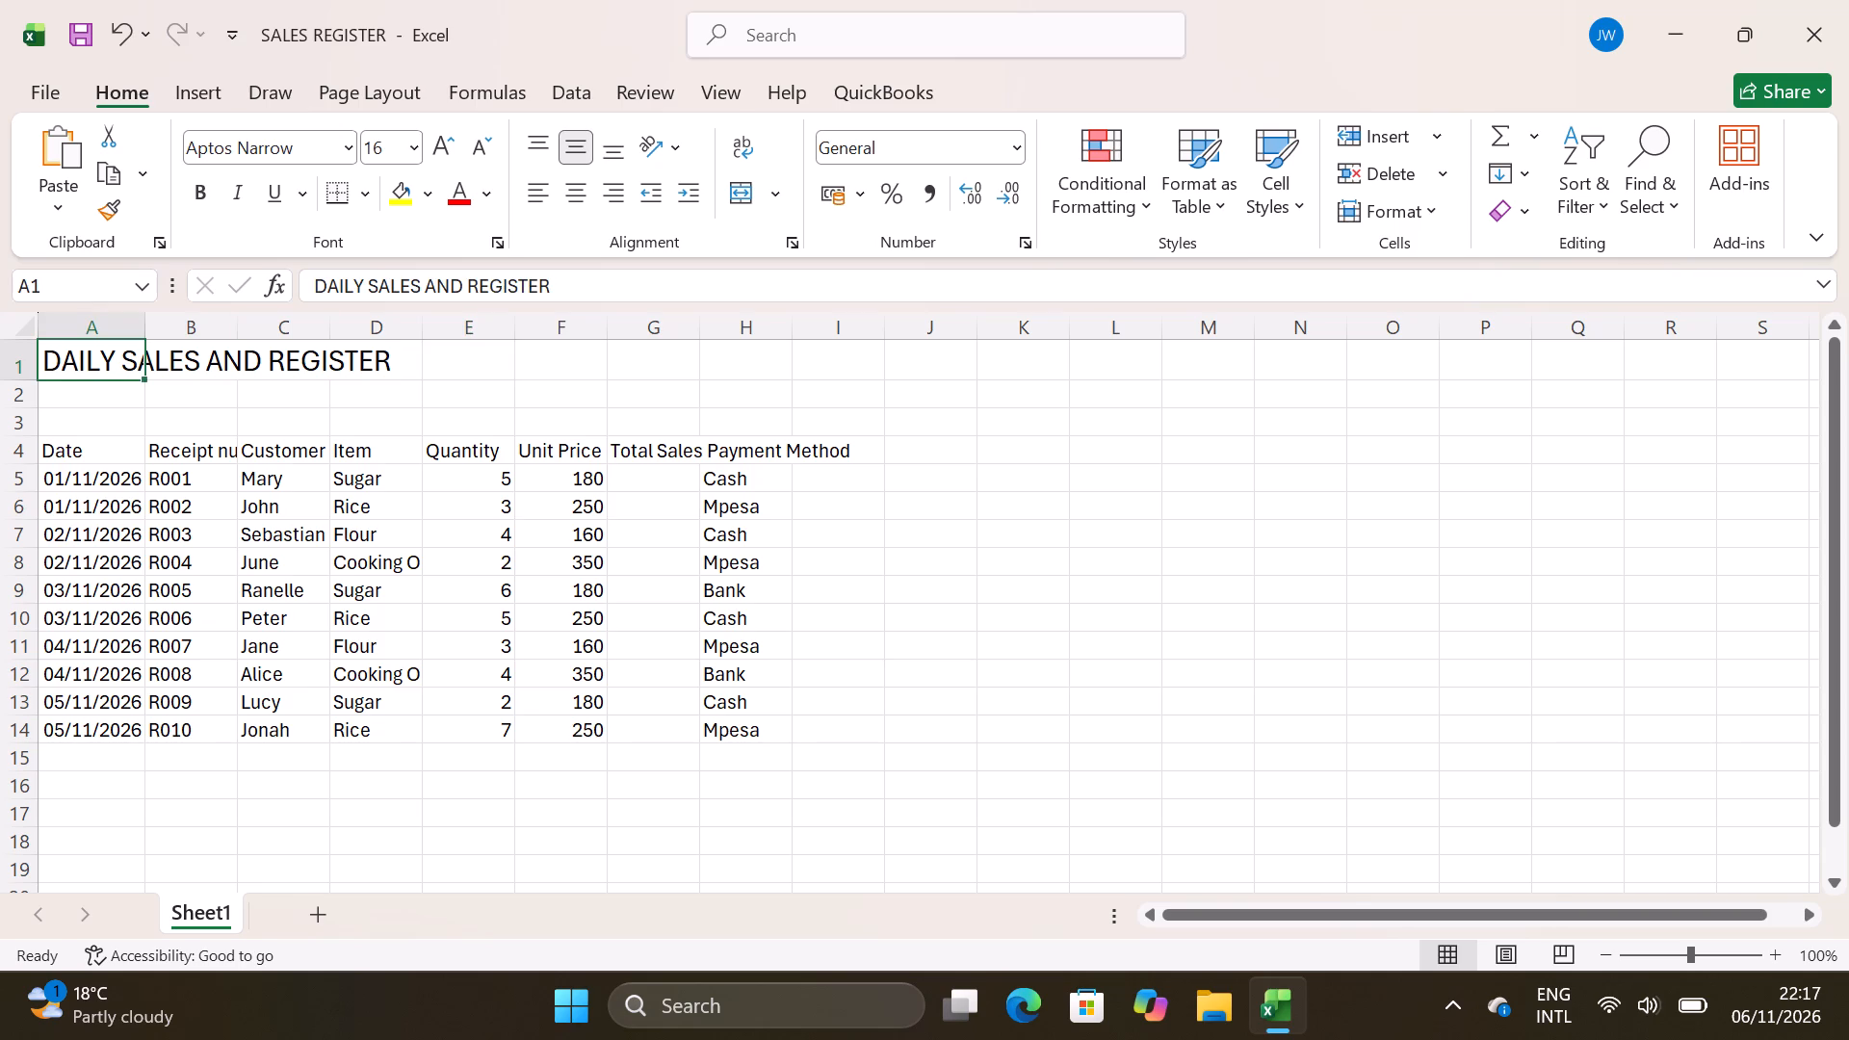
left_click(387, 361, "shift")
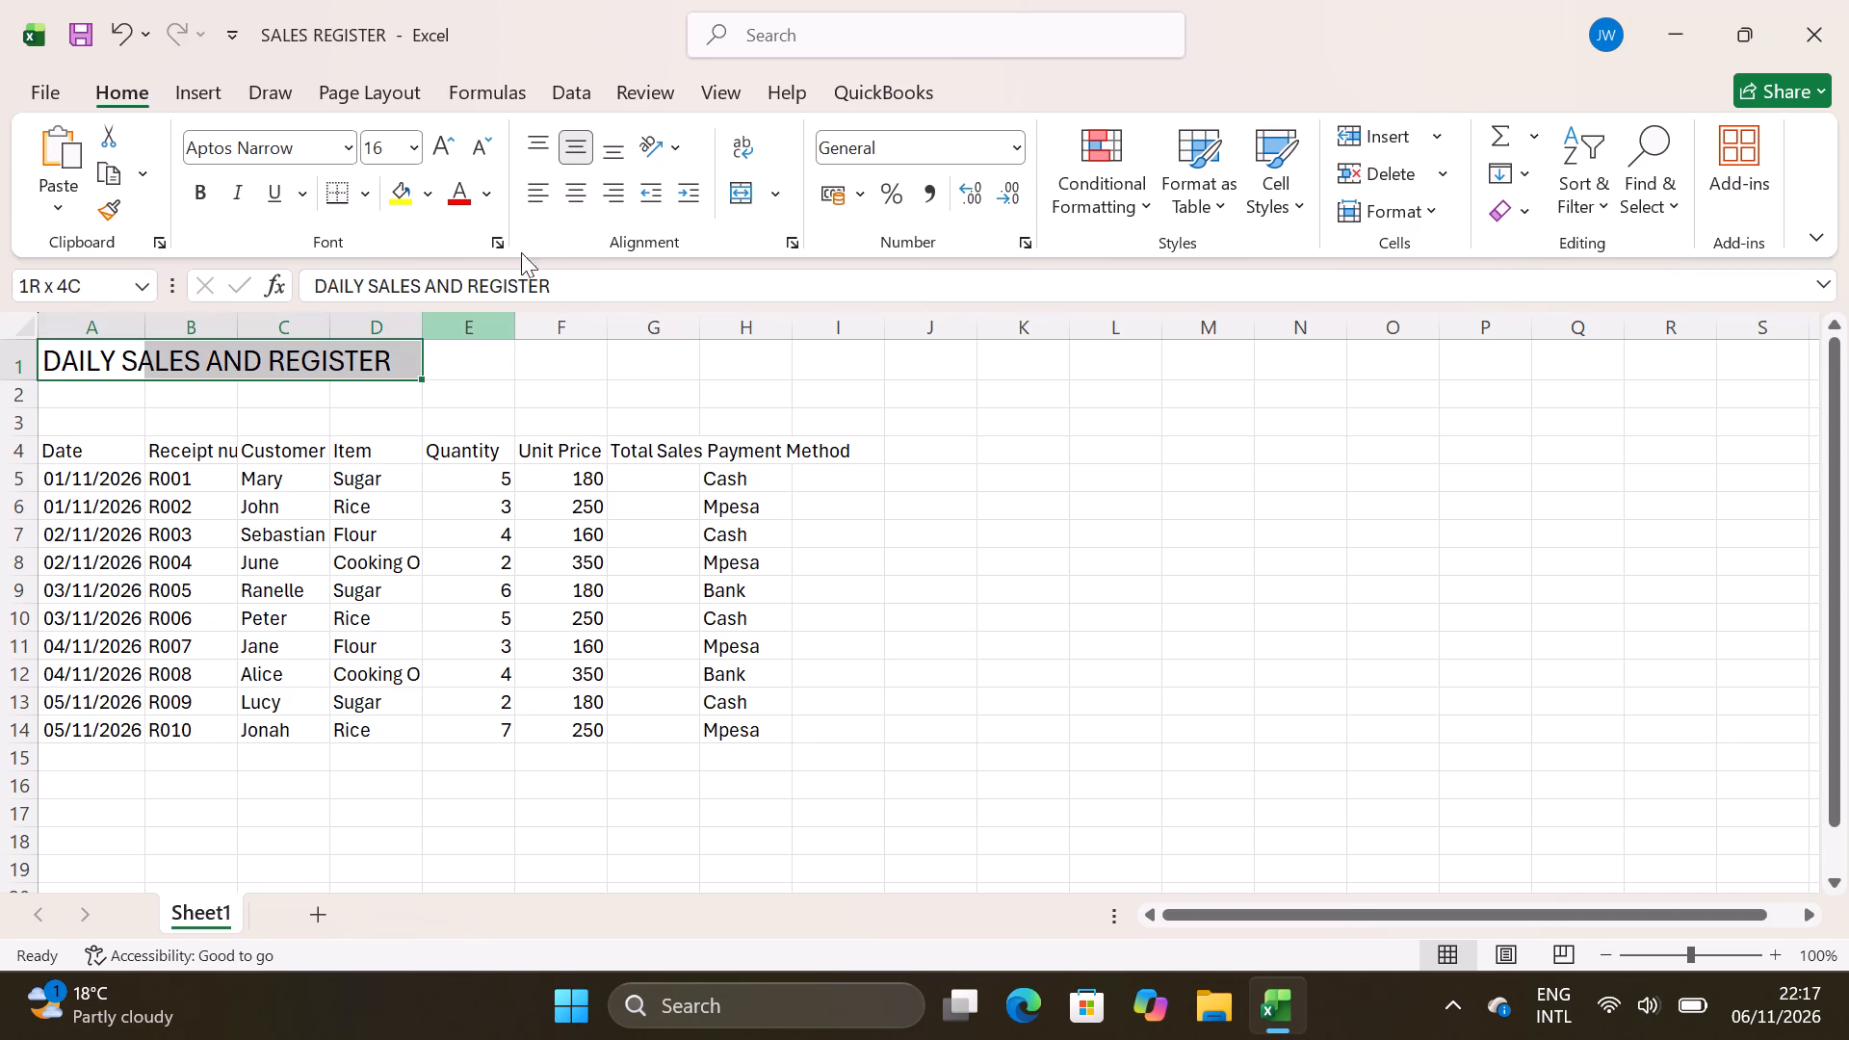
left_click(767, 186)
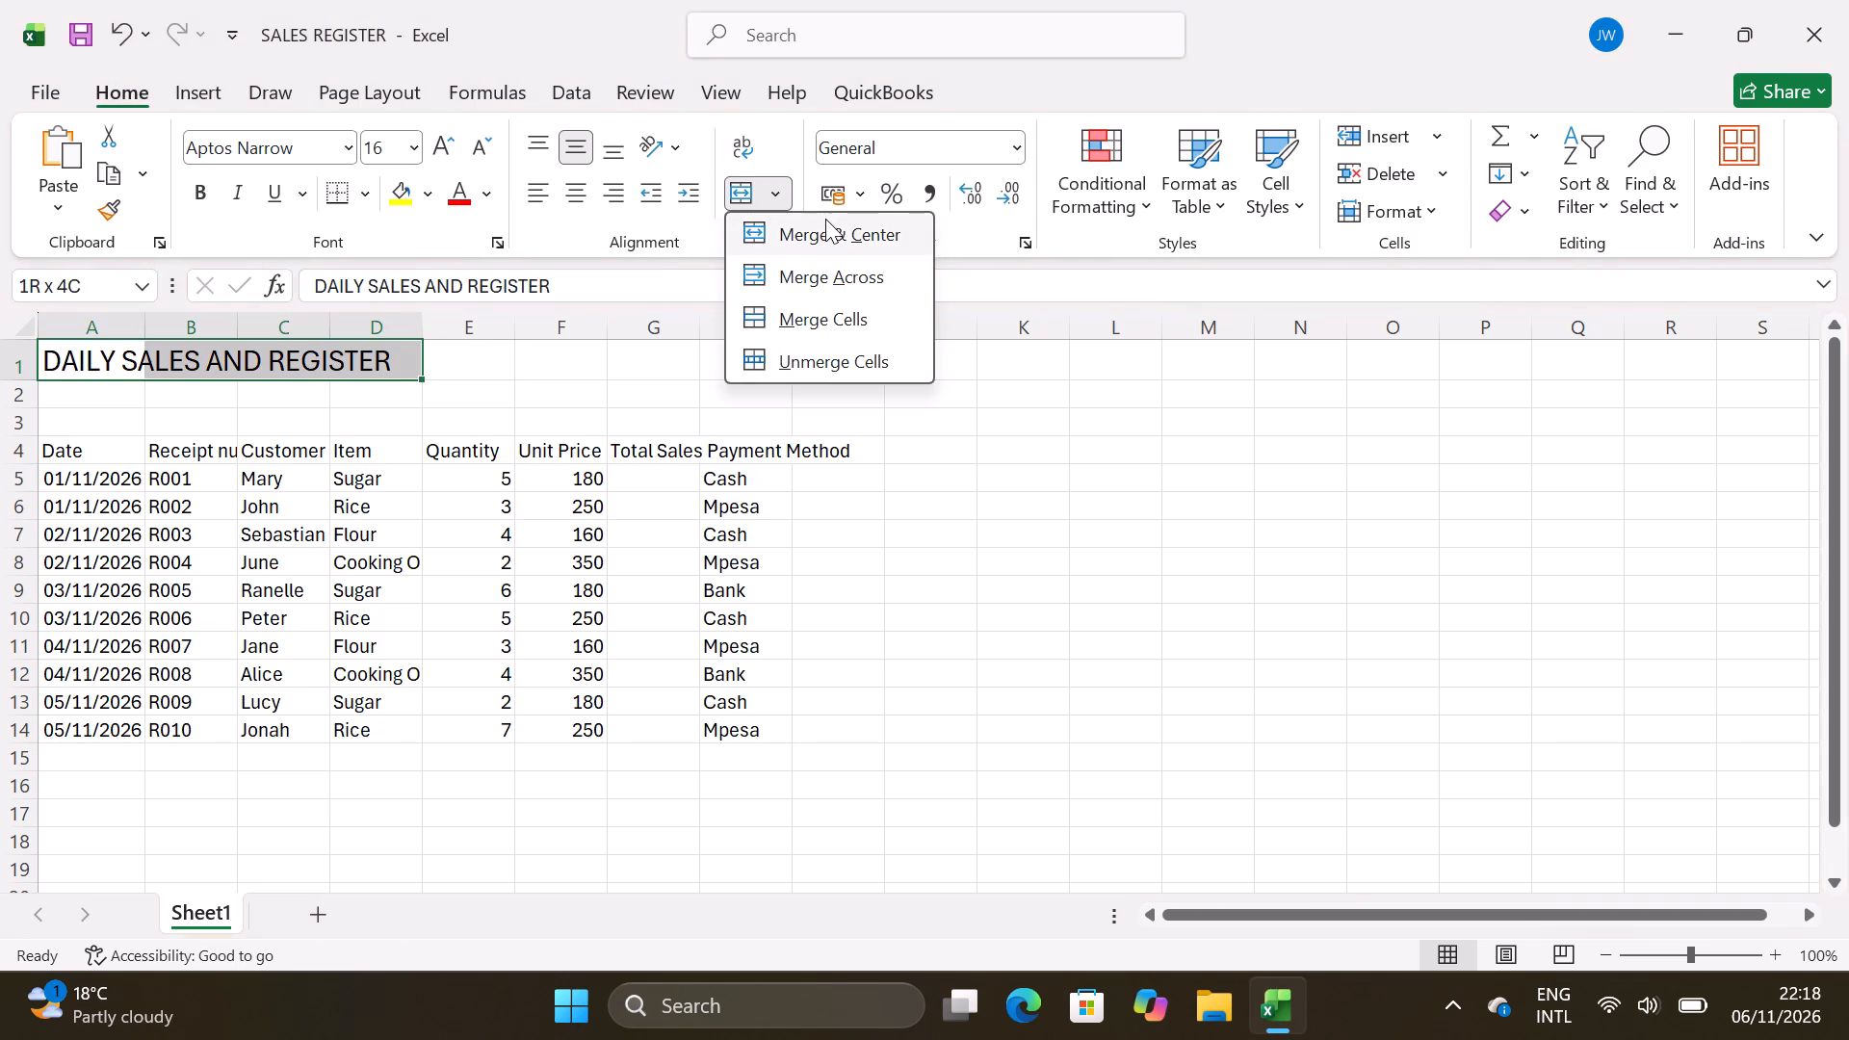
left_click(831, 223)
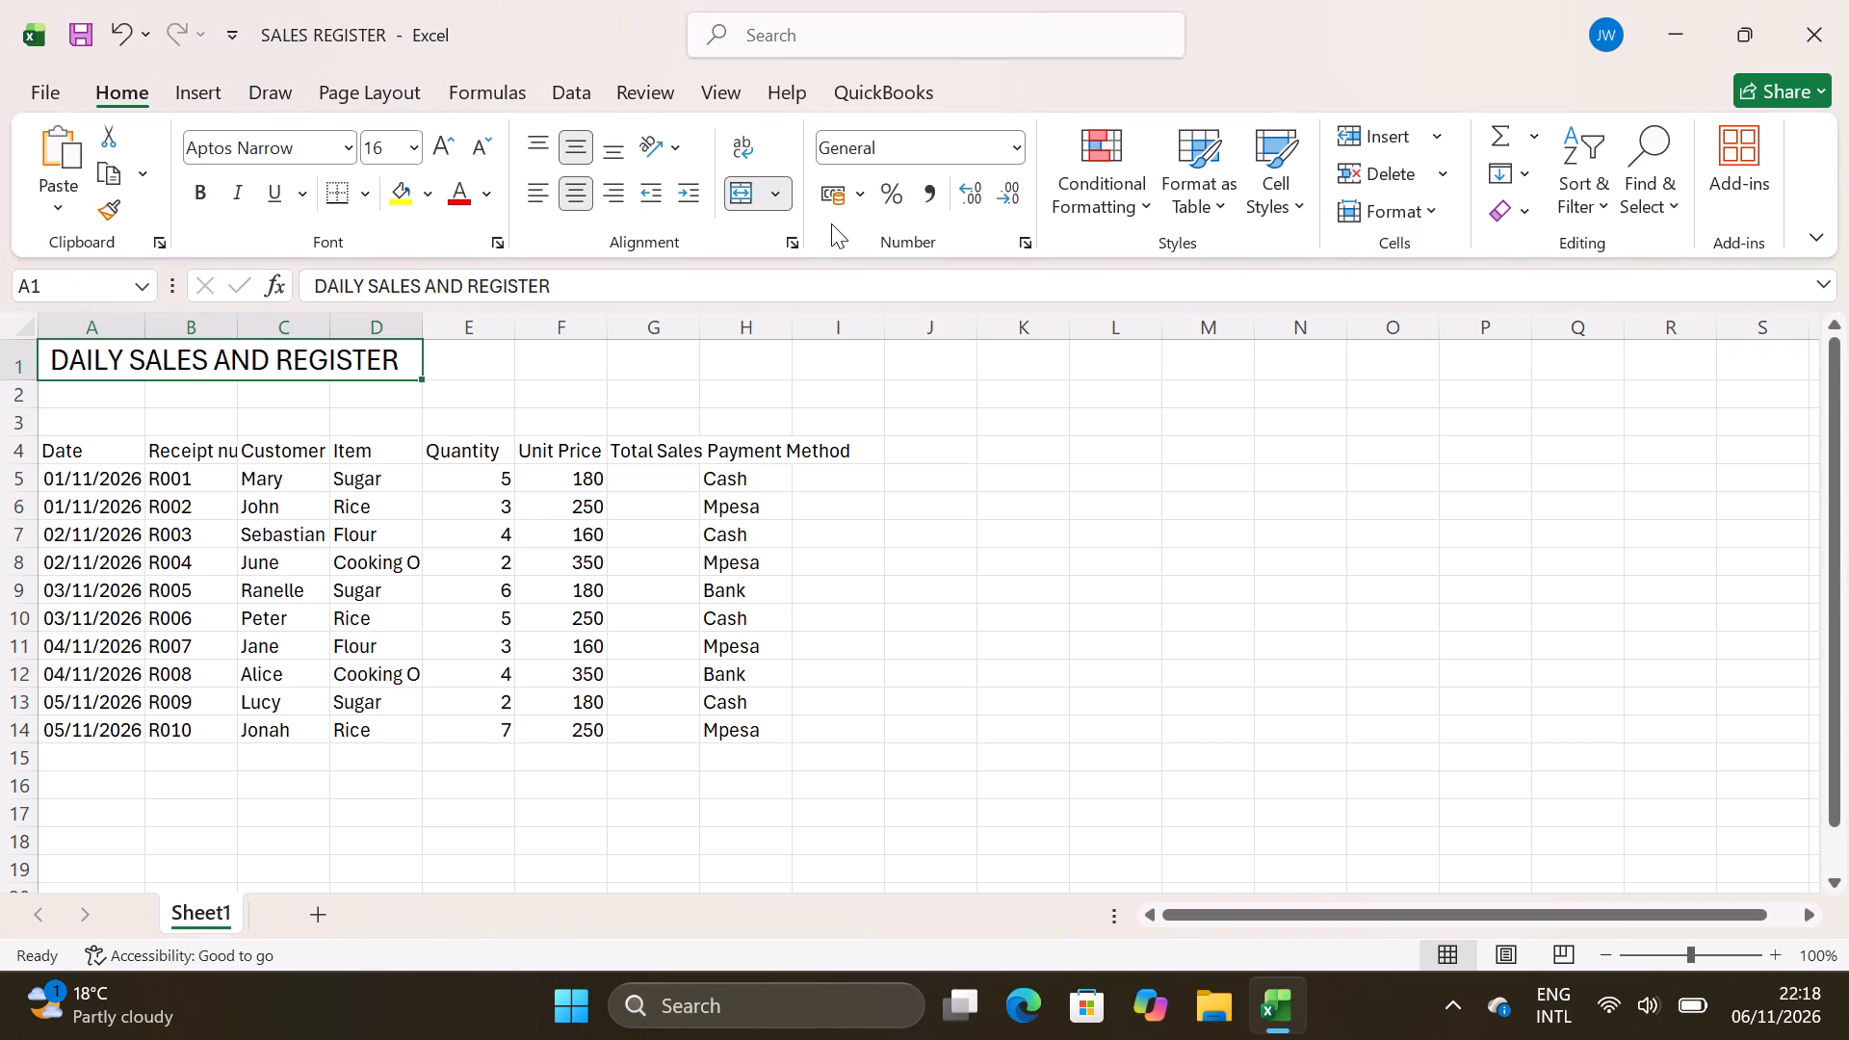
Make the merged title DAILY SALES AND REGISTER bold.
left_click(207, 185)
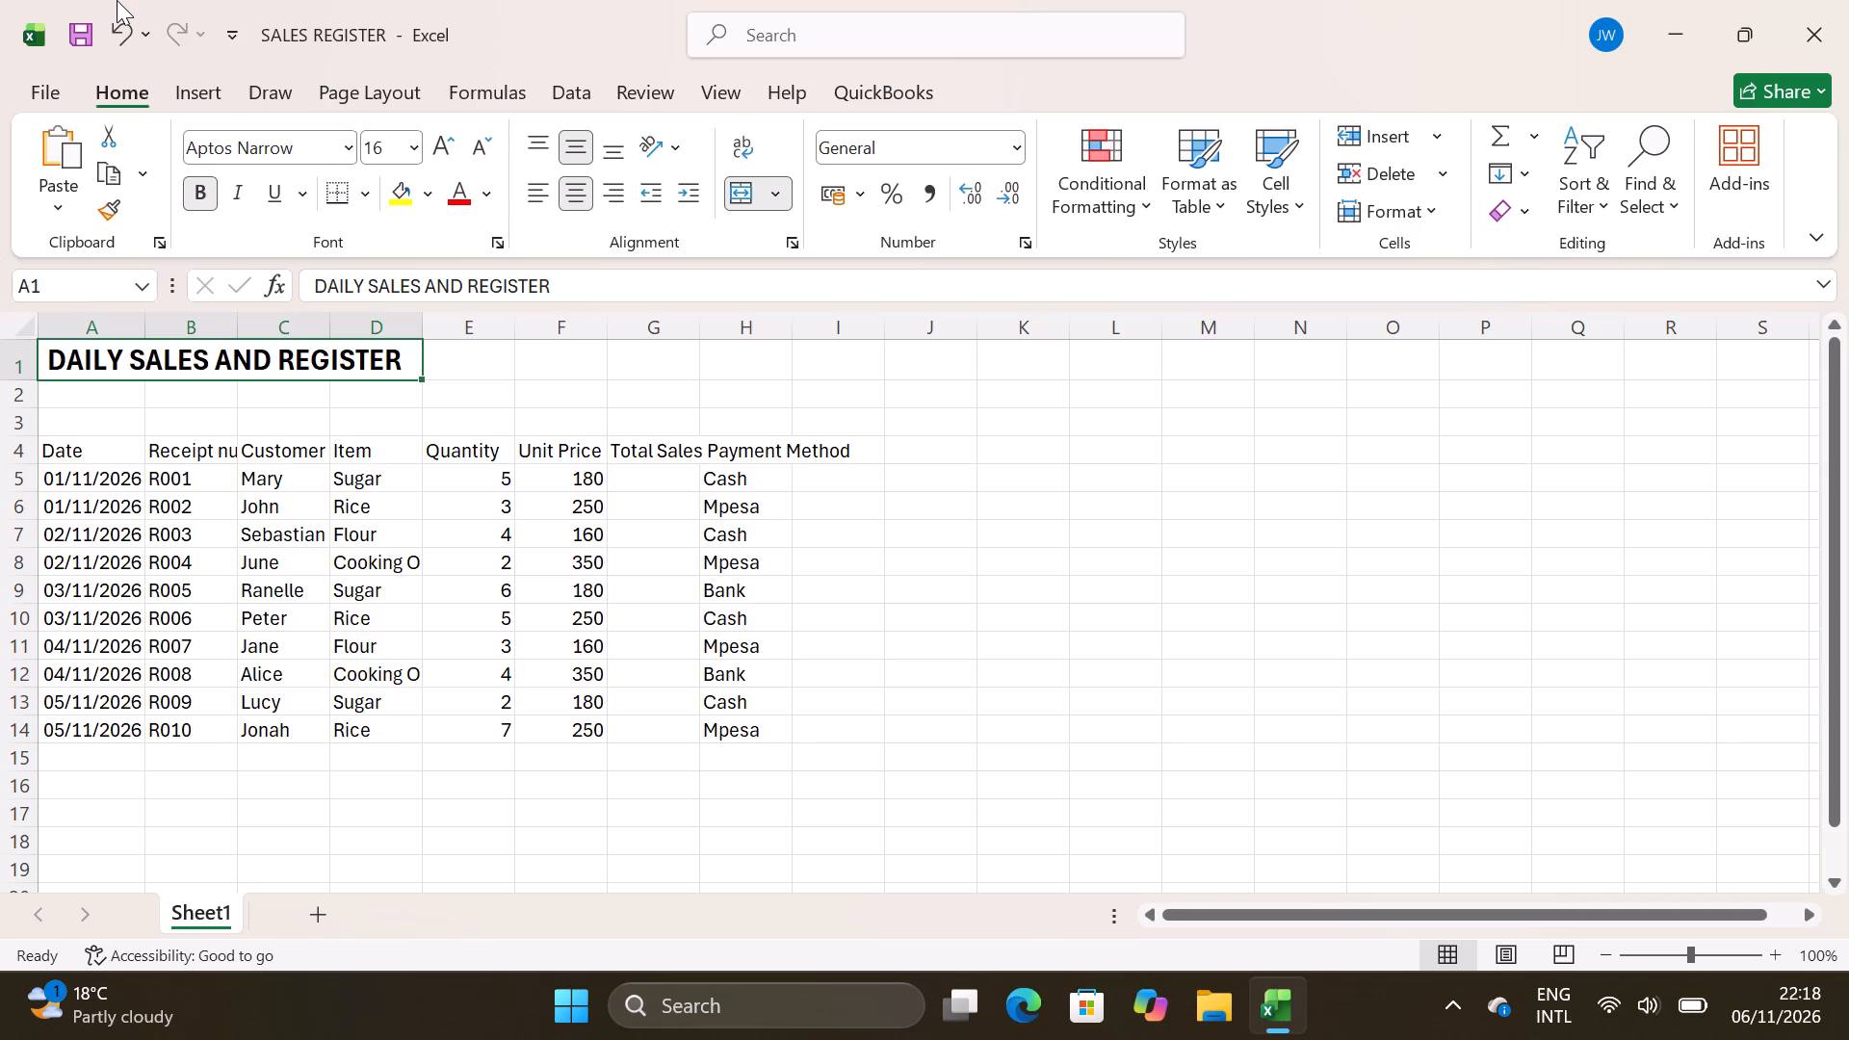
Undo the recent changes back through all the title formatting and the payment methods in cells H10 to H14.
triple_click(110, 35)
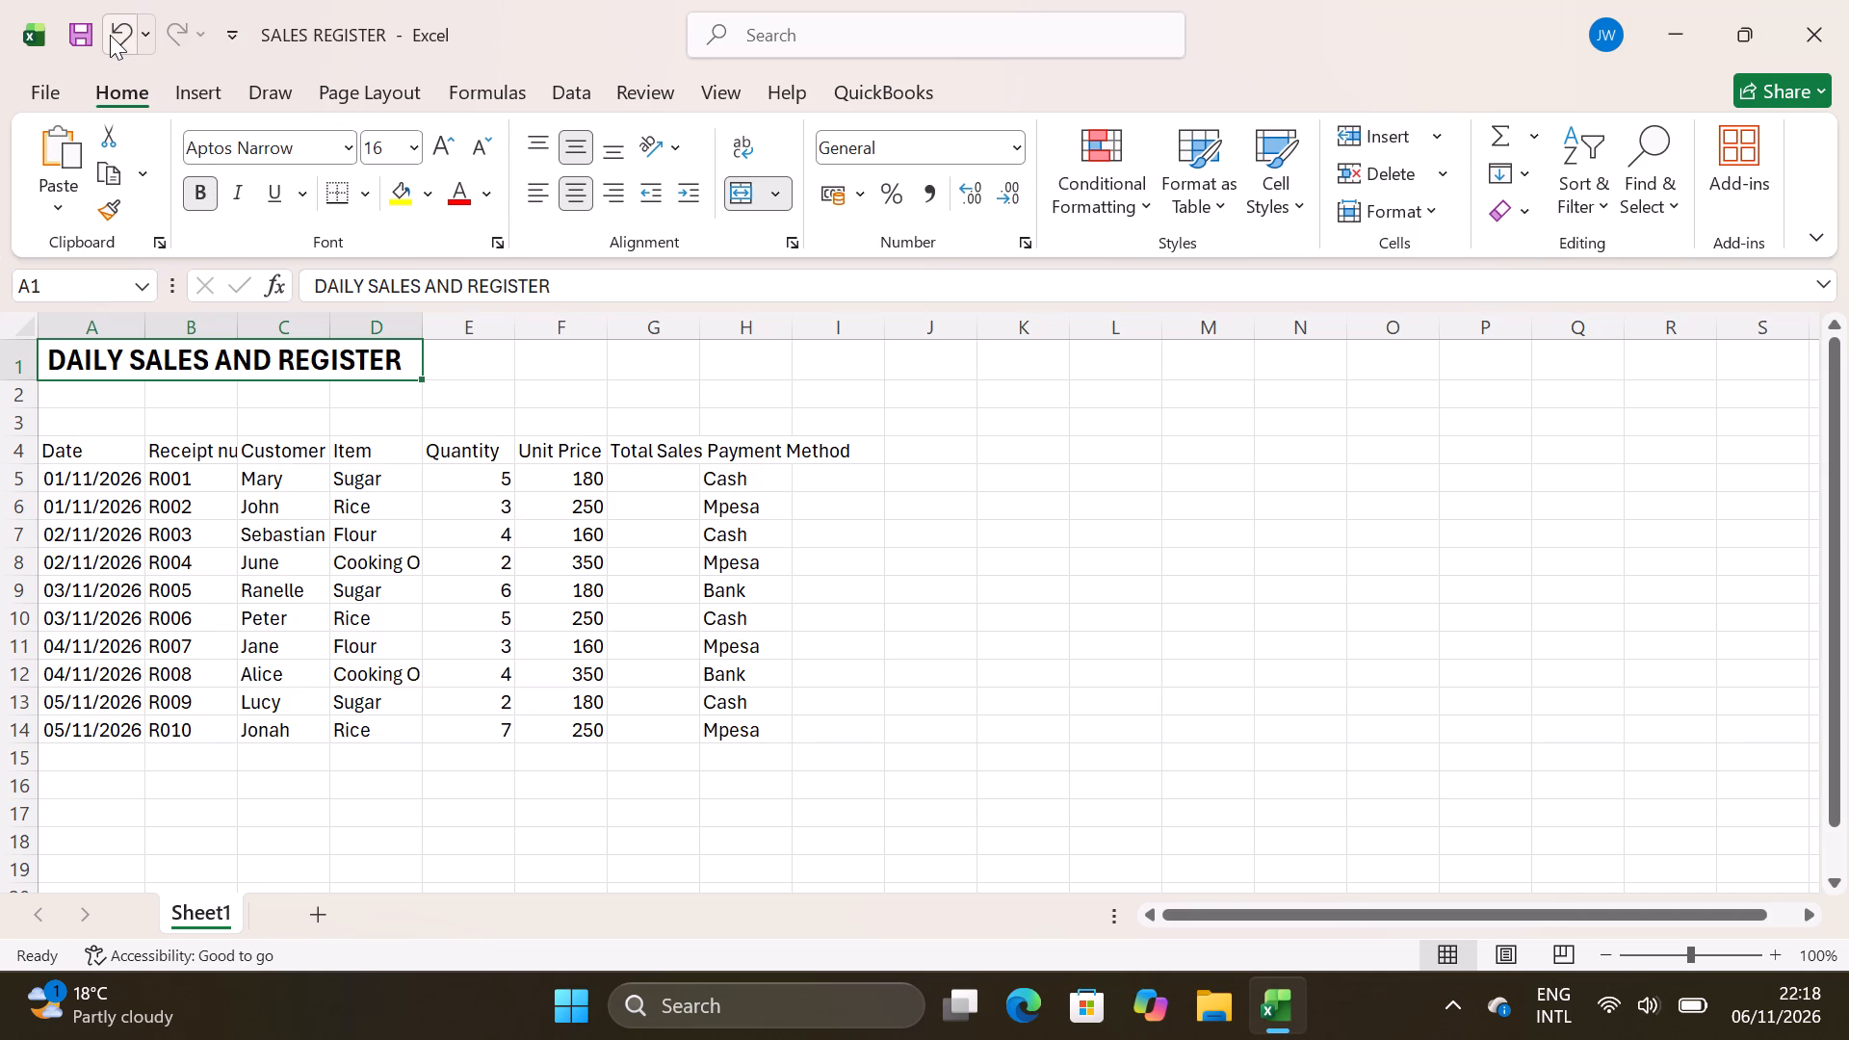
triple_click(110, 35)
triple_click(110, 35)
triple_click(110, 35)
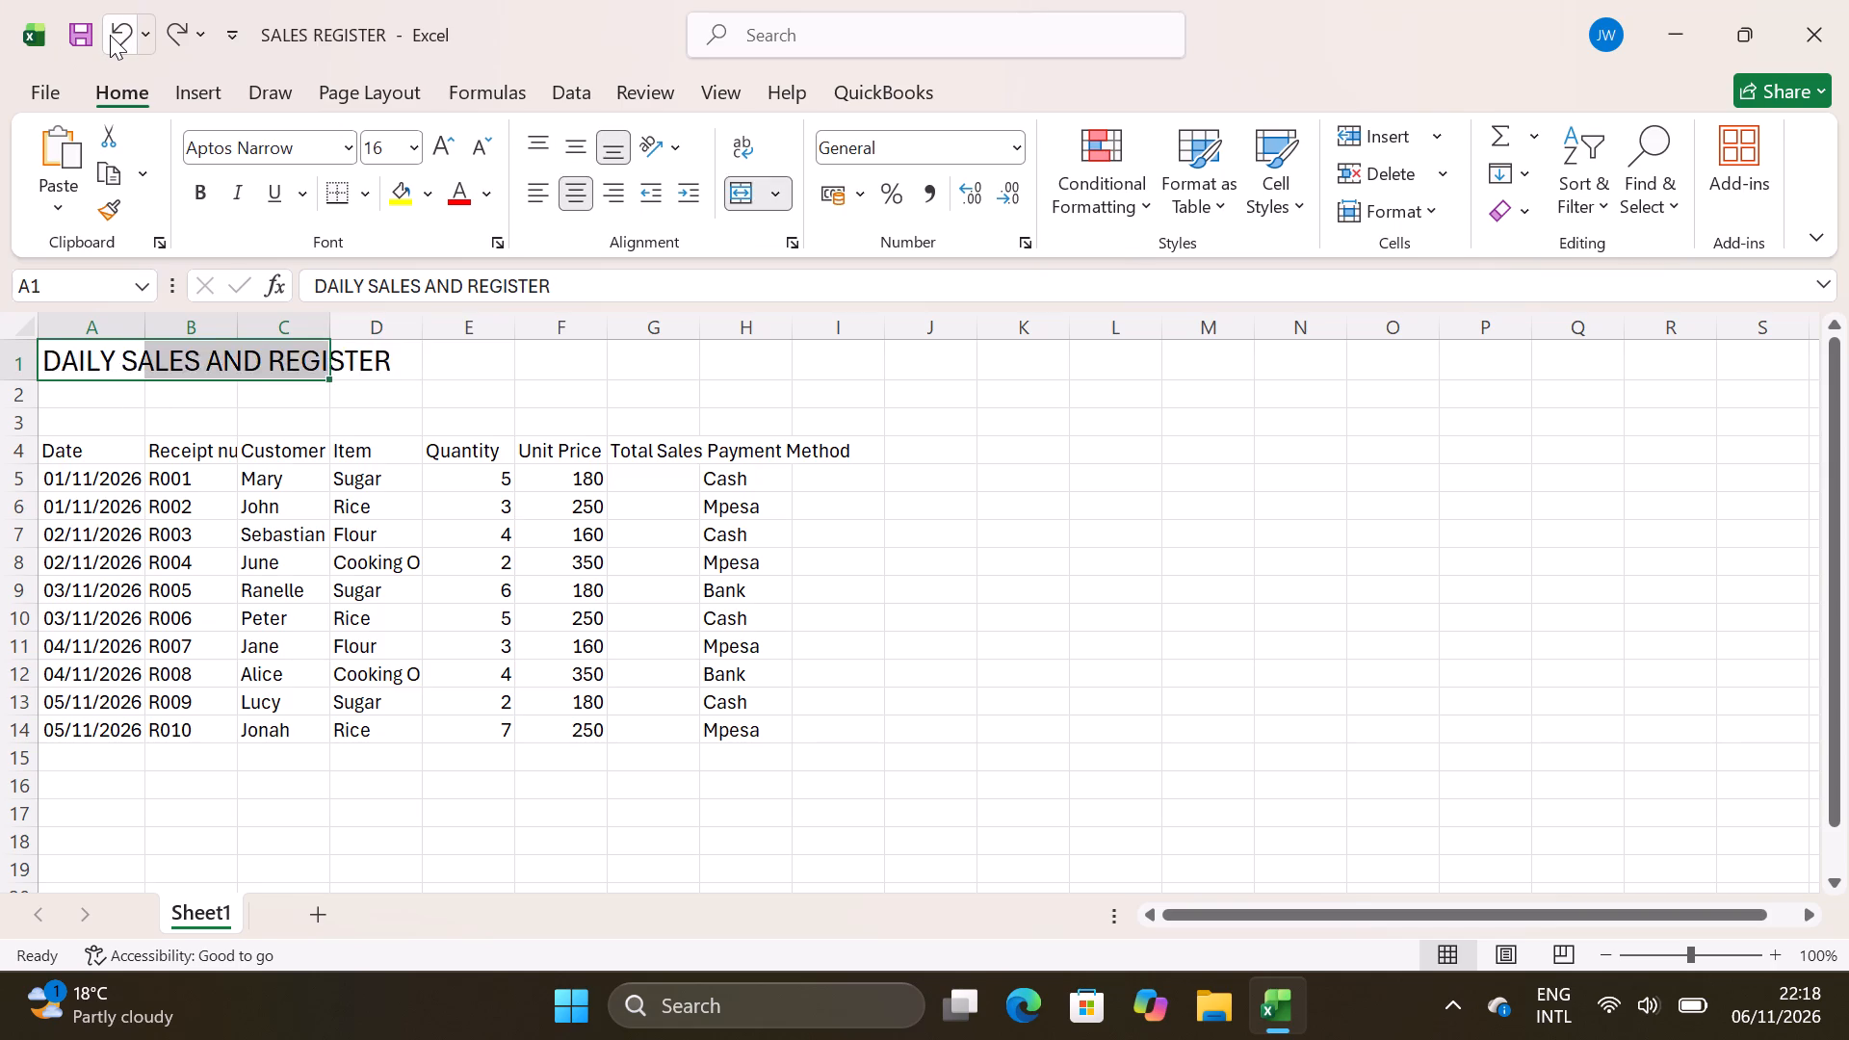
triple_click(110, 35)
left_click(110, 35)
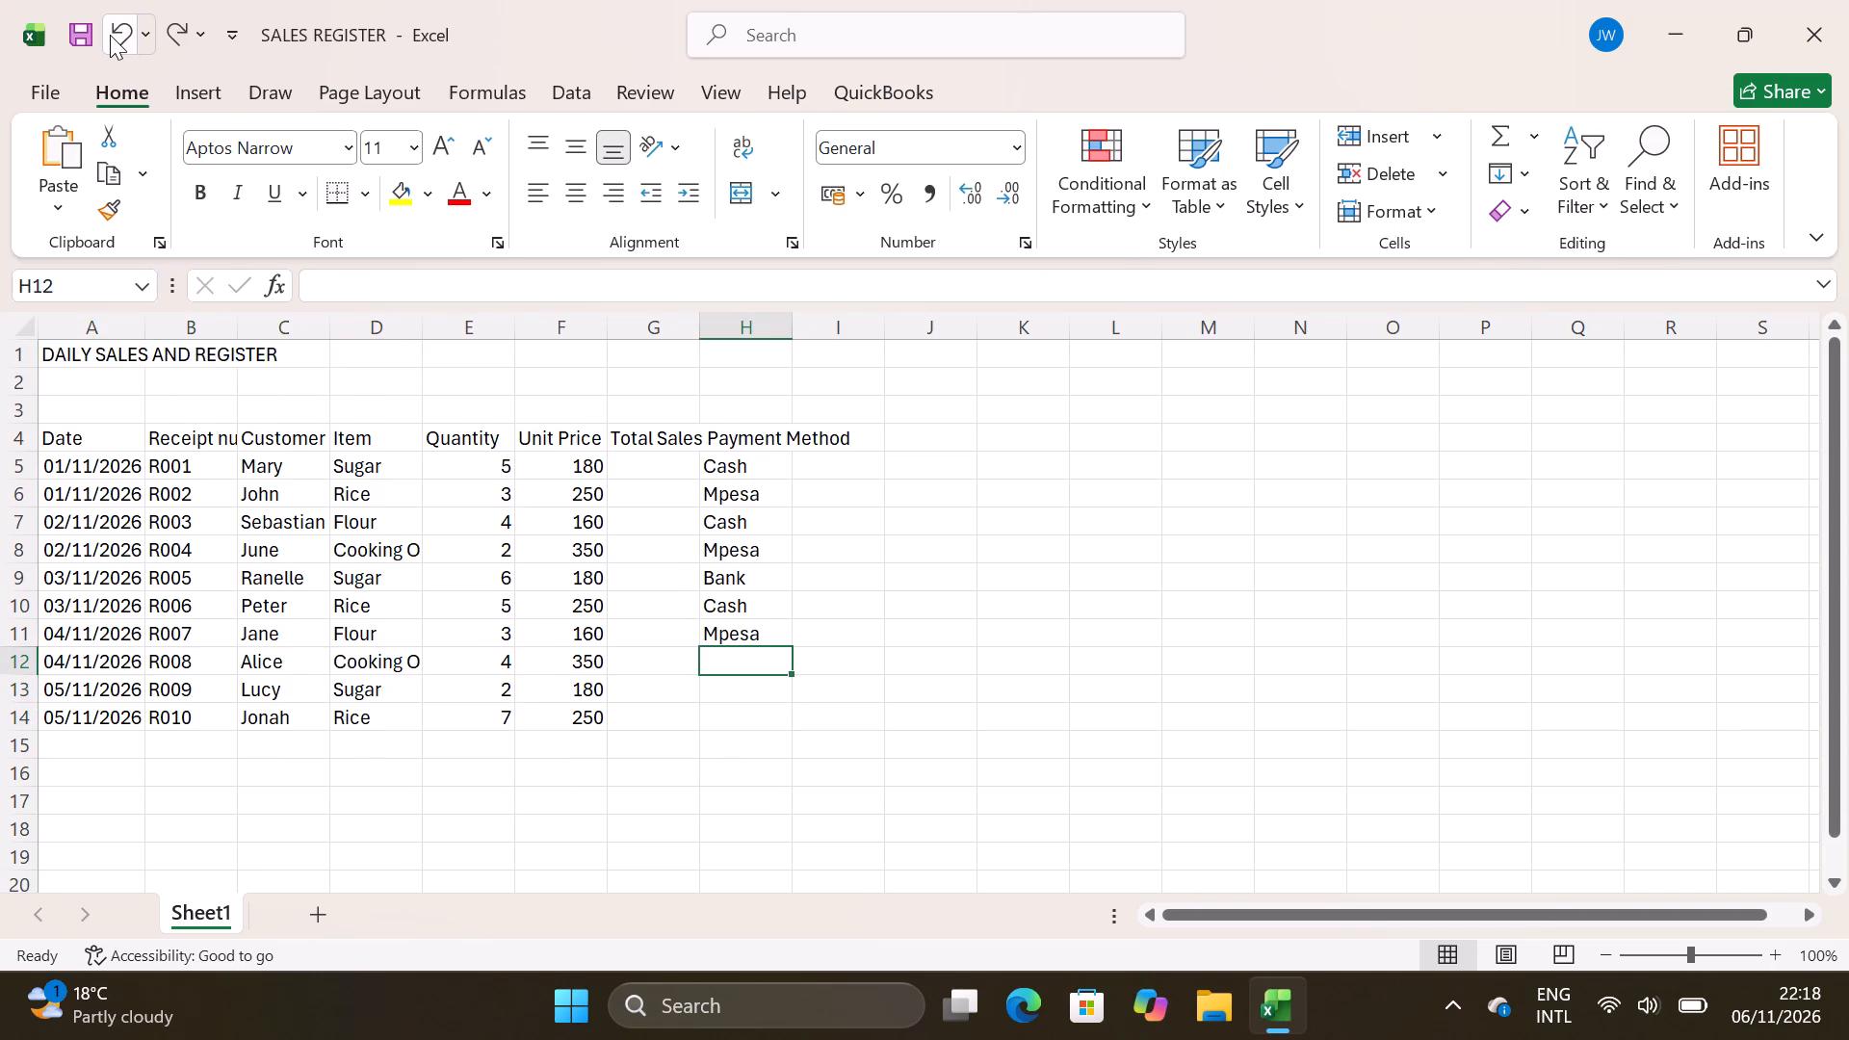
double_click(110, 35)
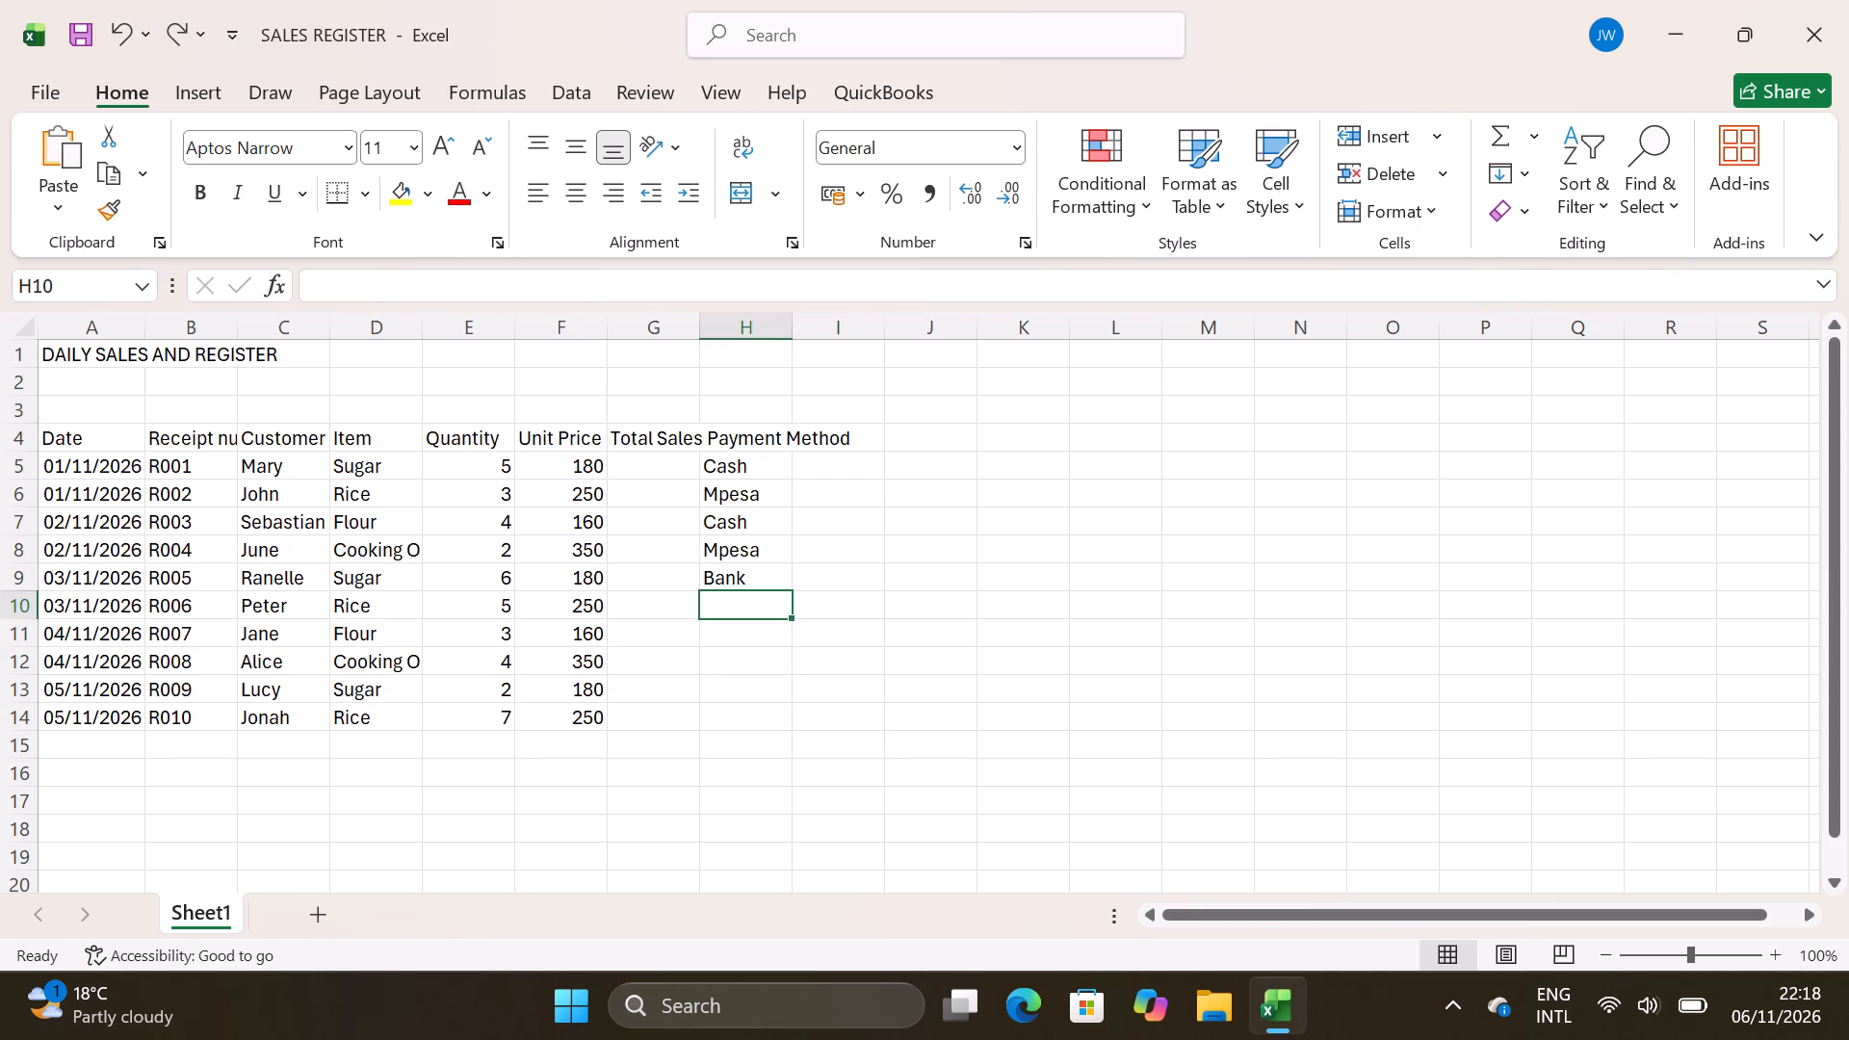
Enter the payment methods Cash, Mpesa, Bank, Cash and Mpesa in cells H10 to H14.
double_click(722, 609)
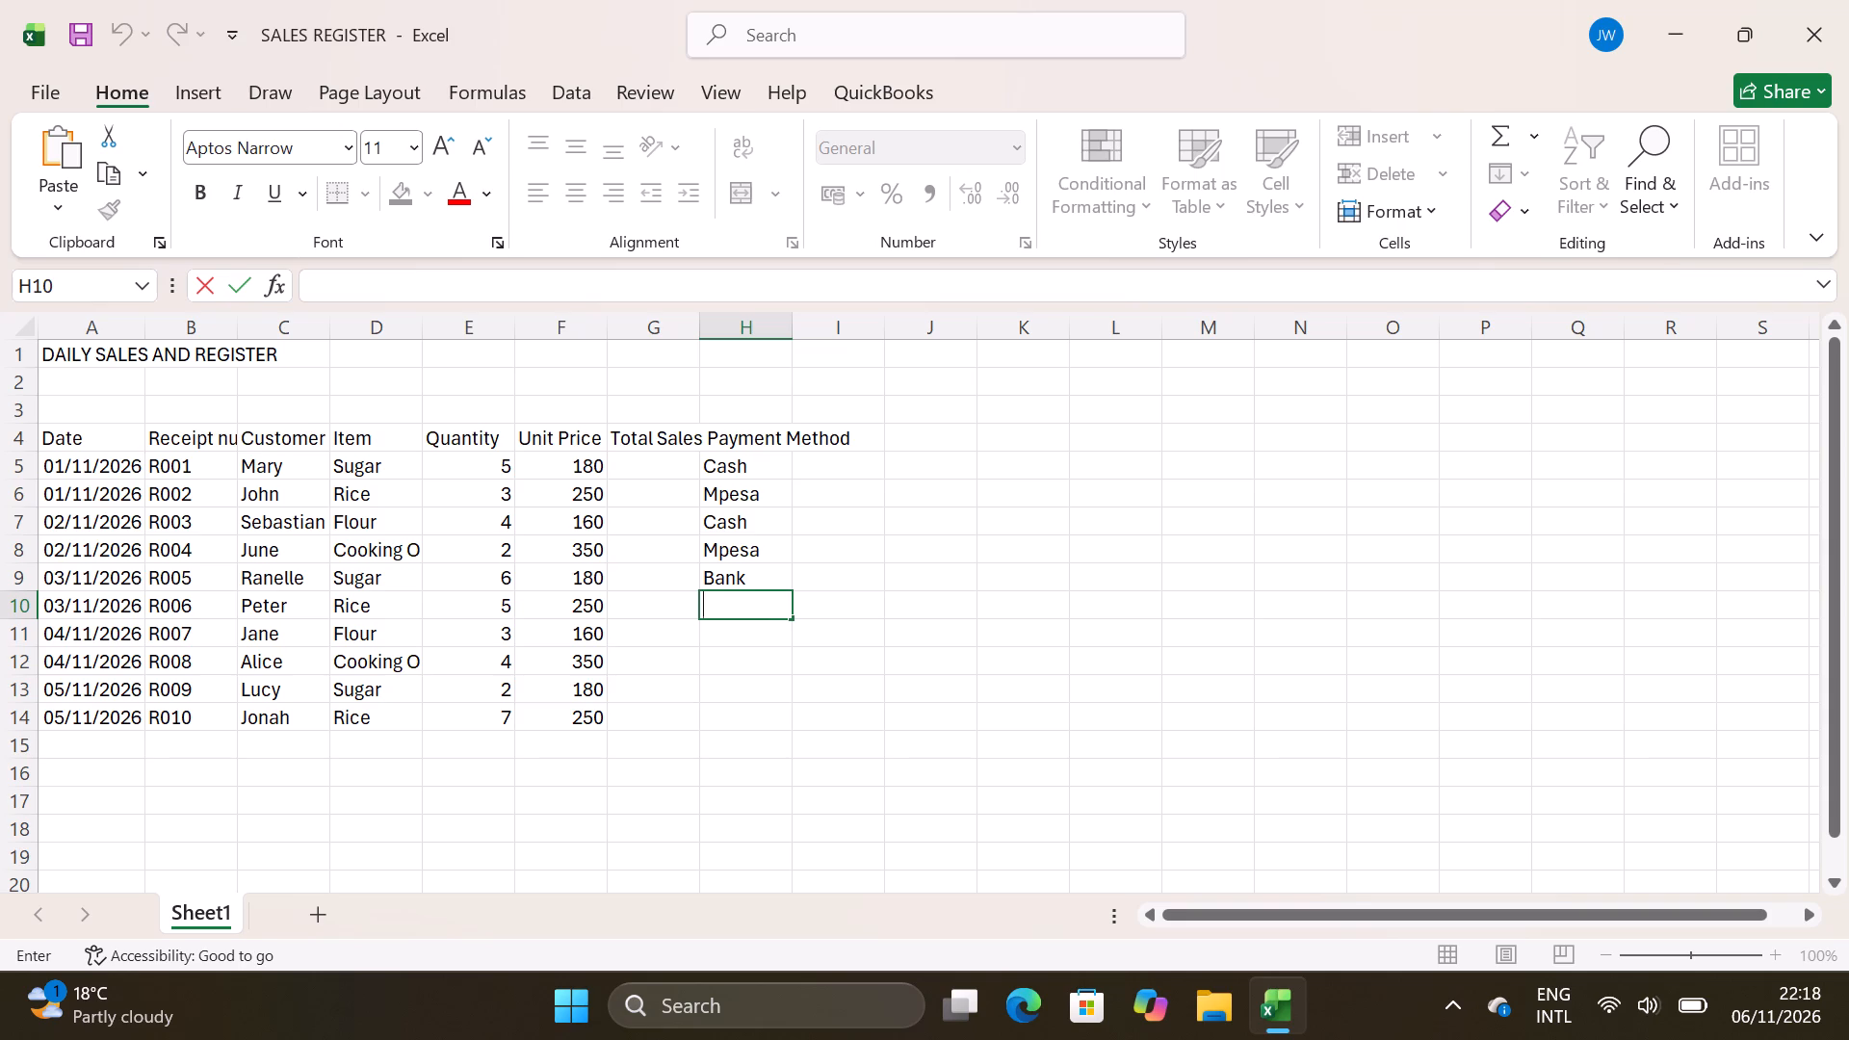
key("c")
left_click(711, 627)
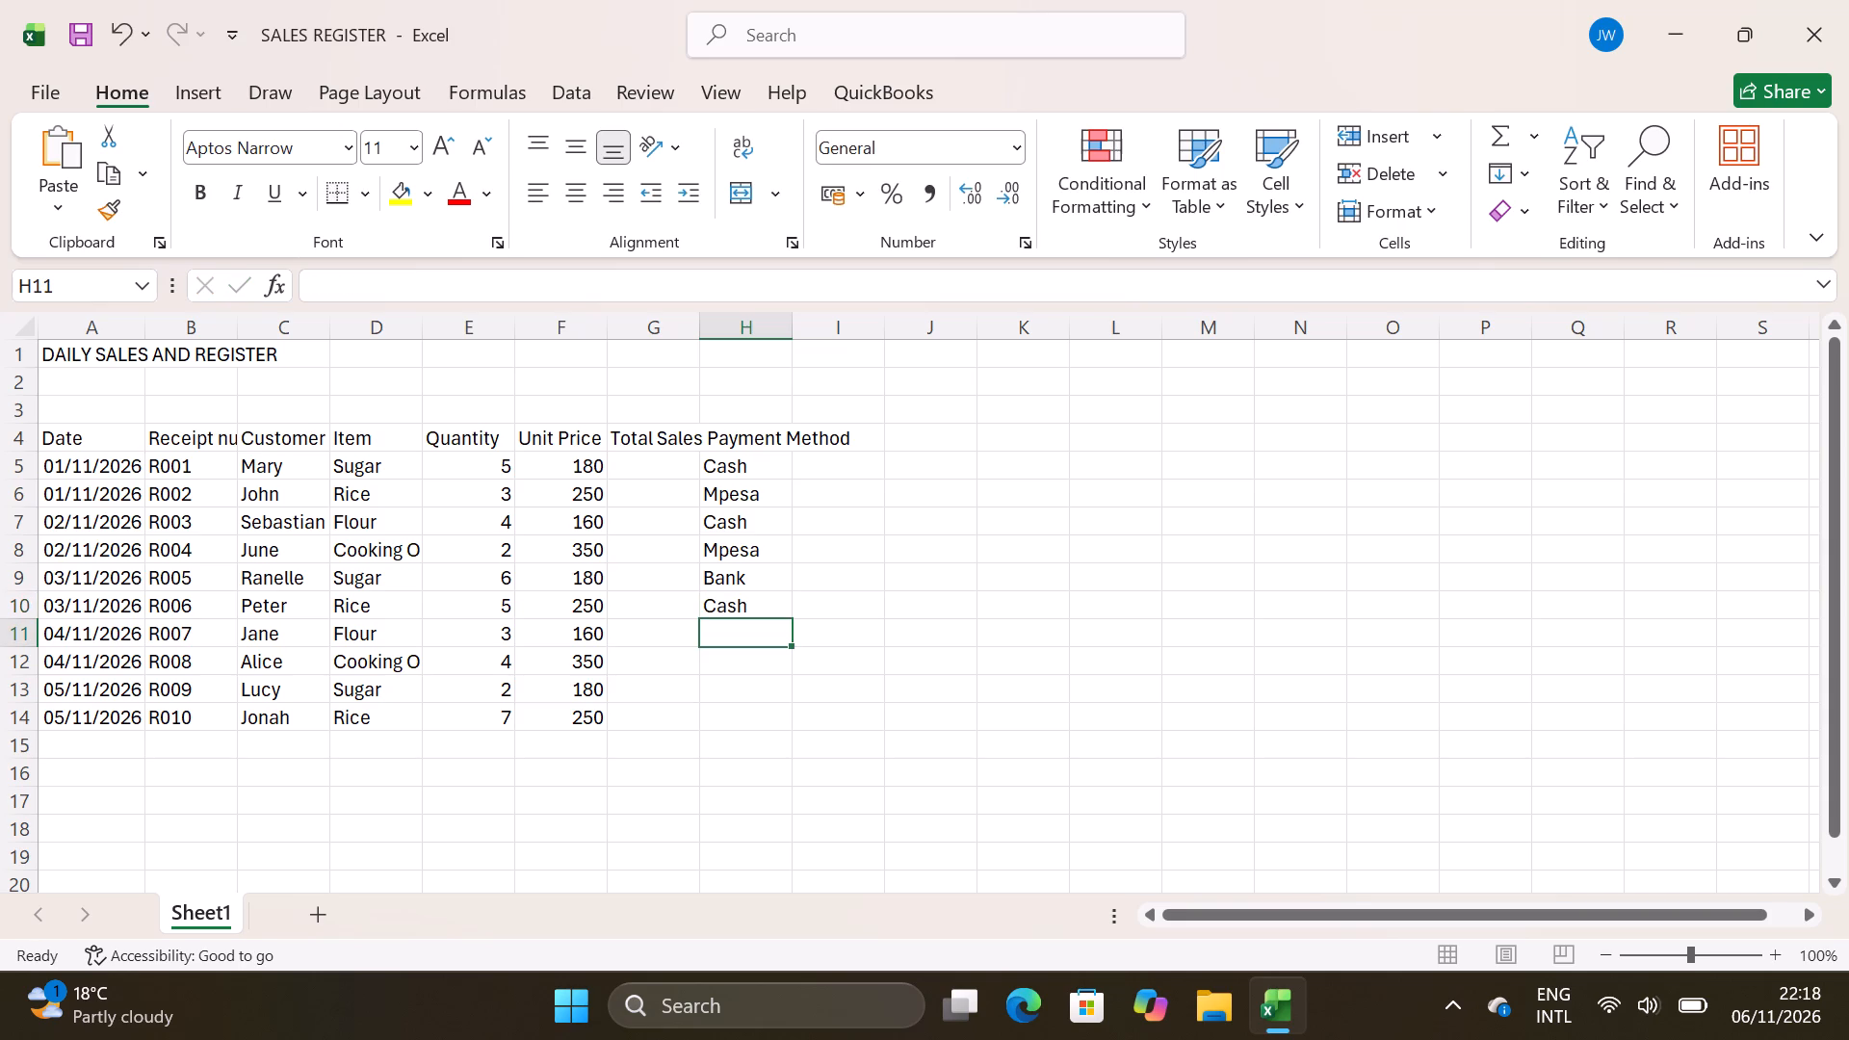
key("m")
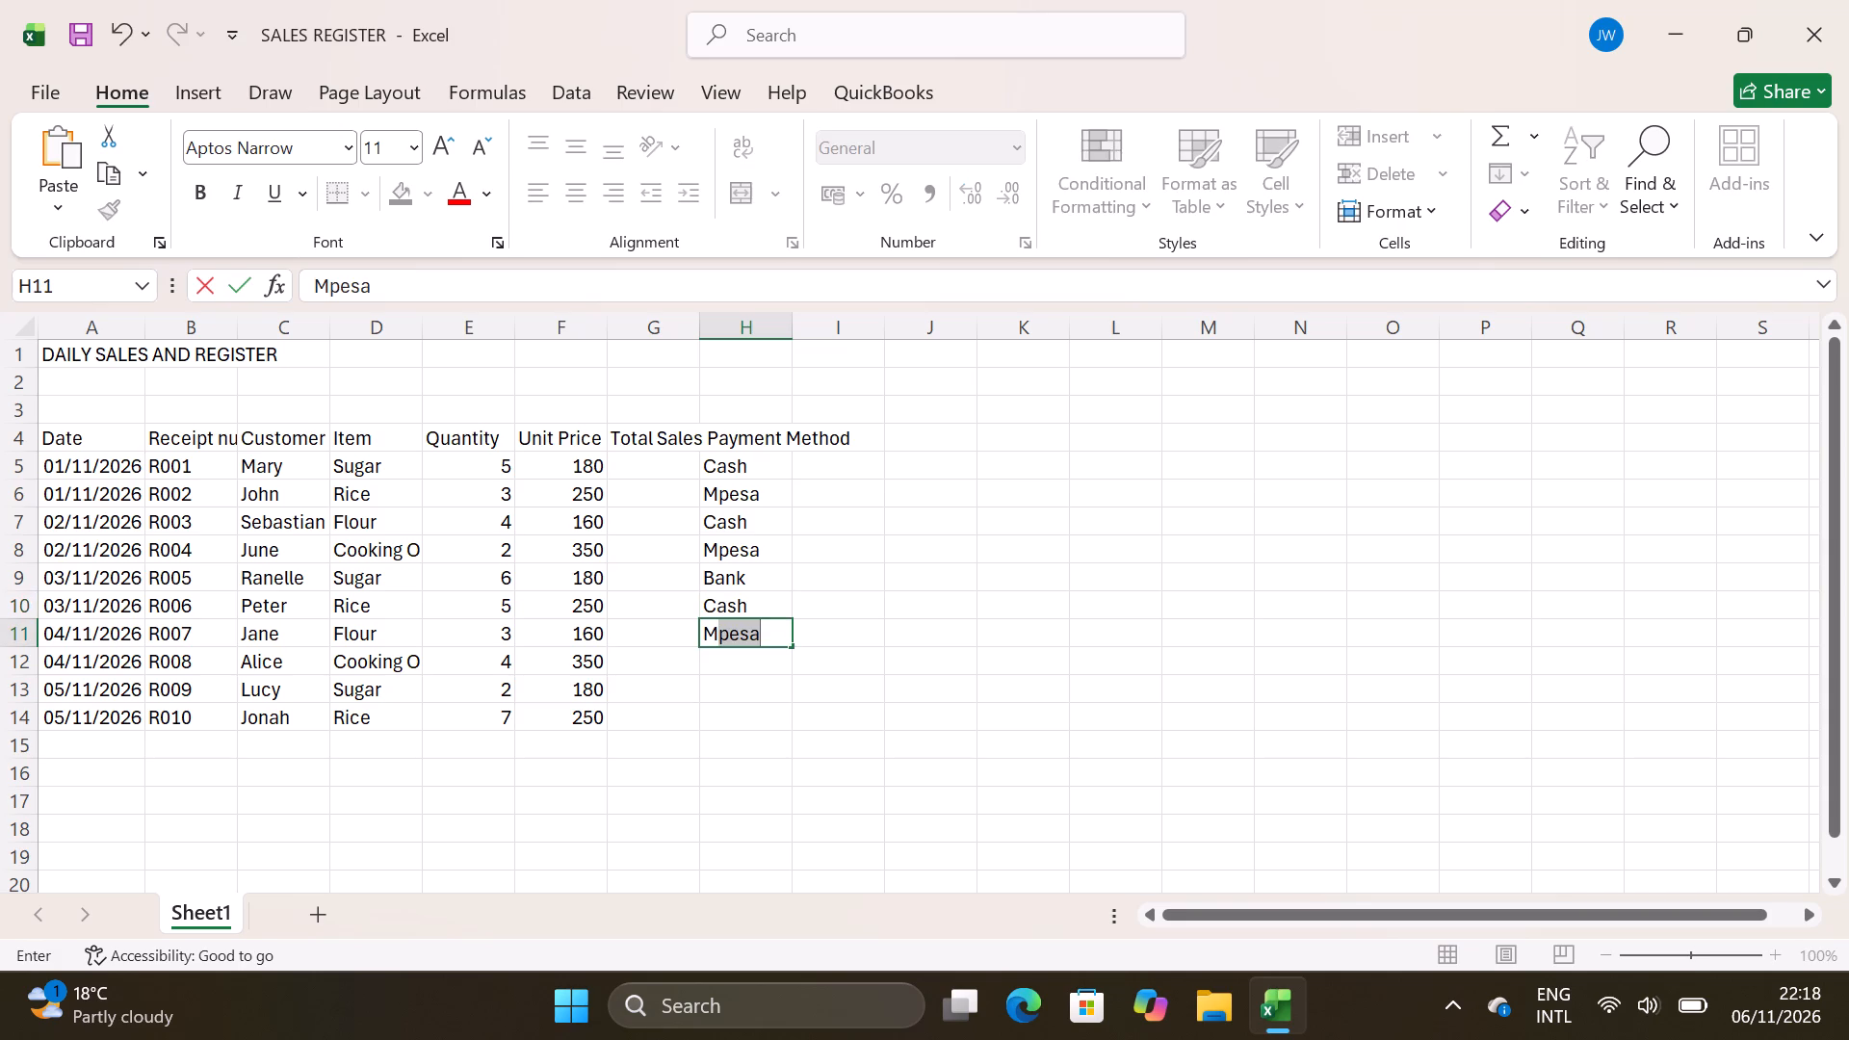
left_click(707, 656)
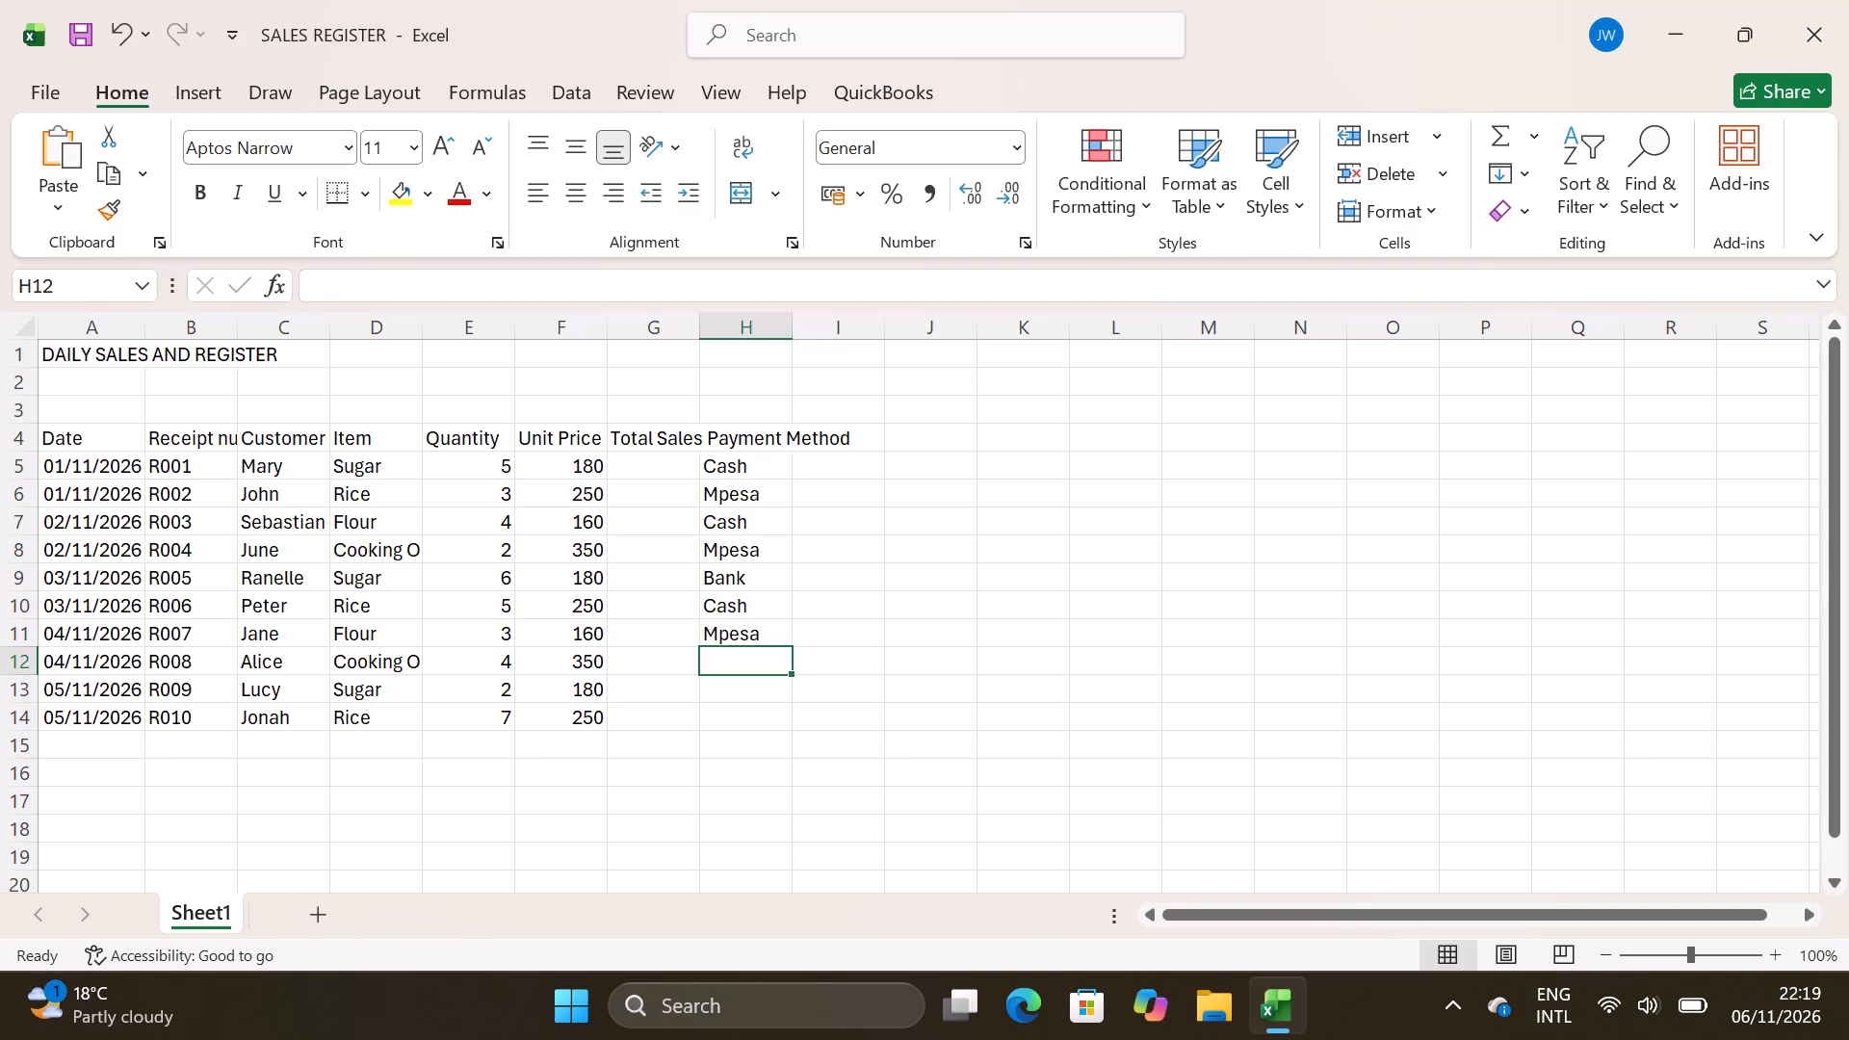
key("b")
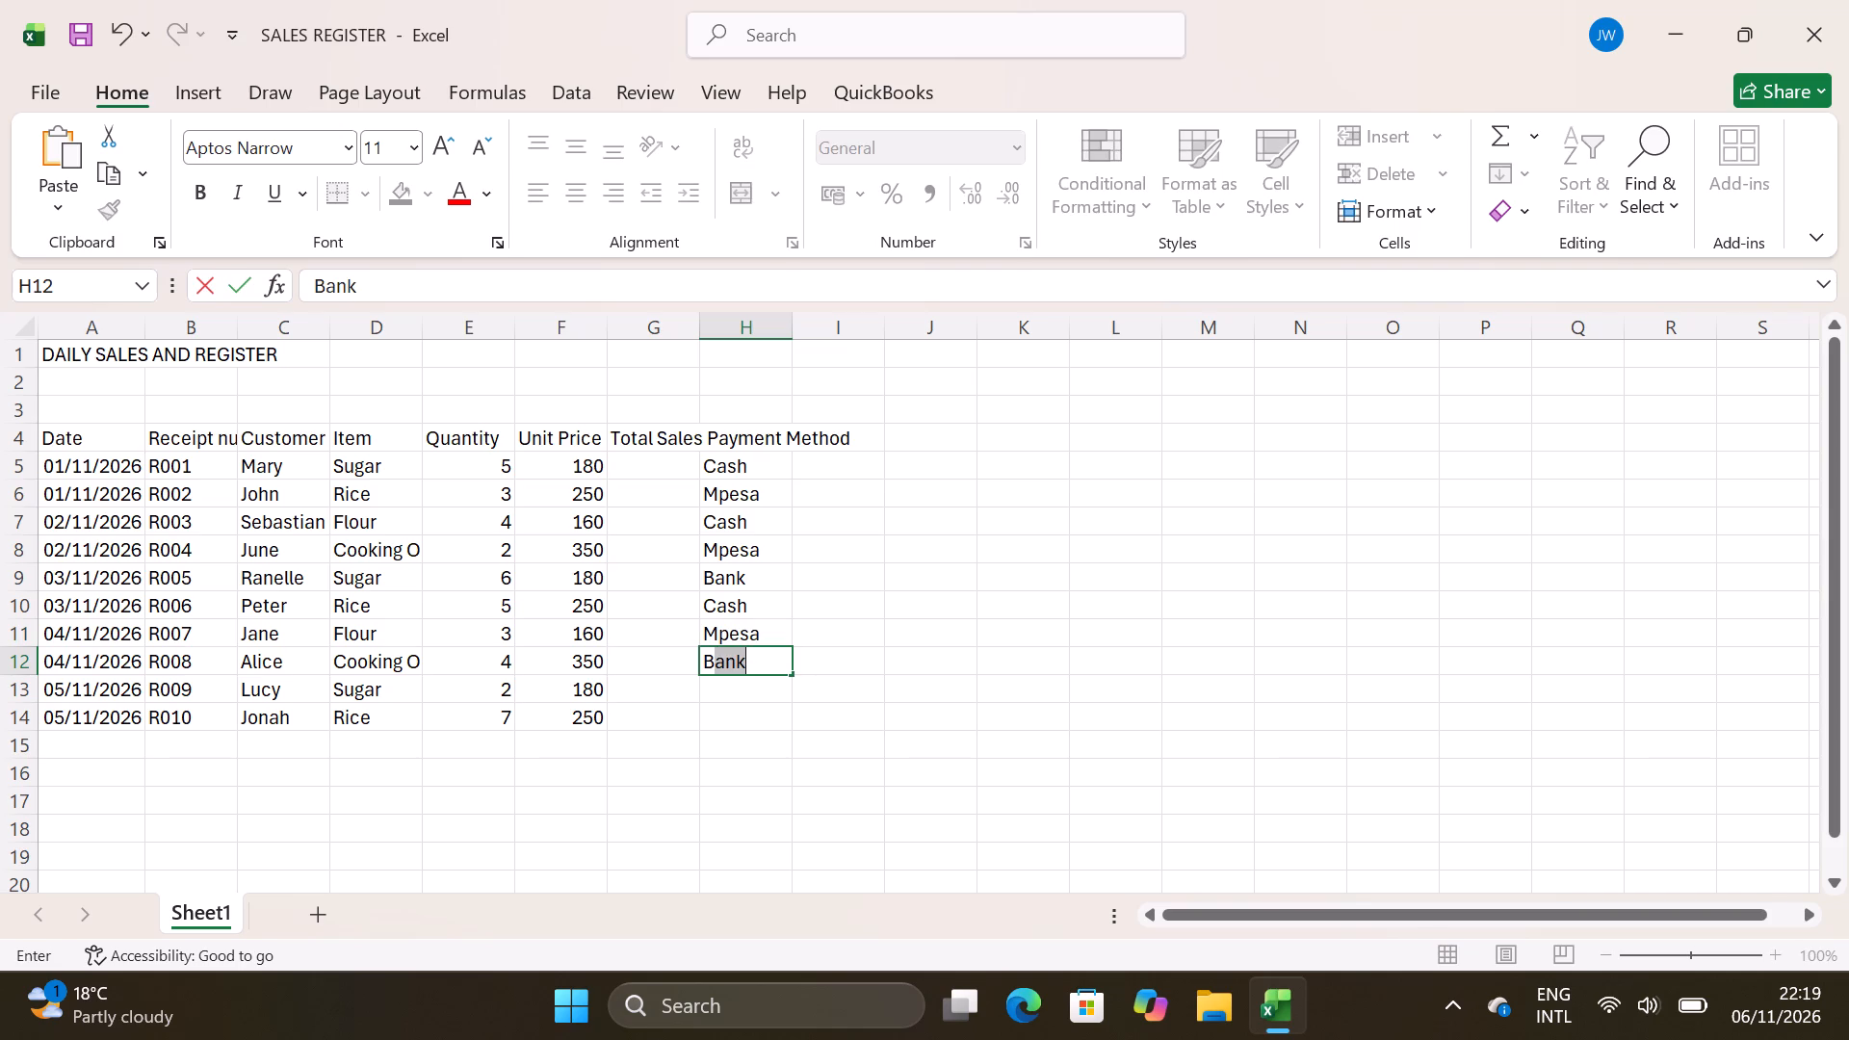
left_click(712, 690)
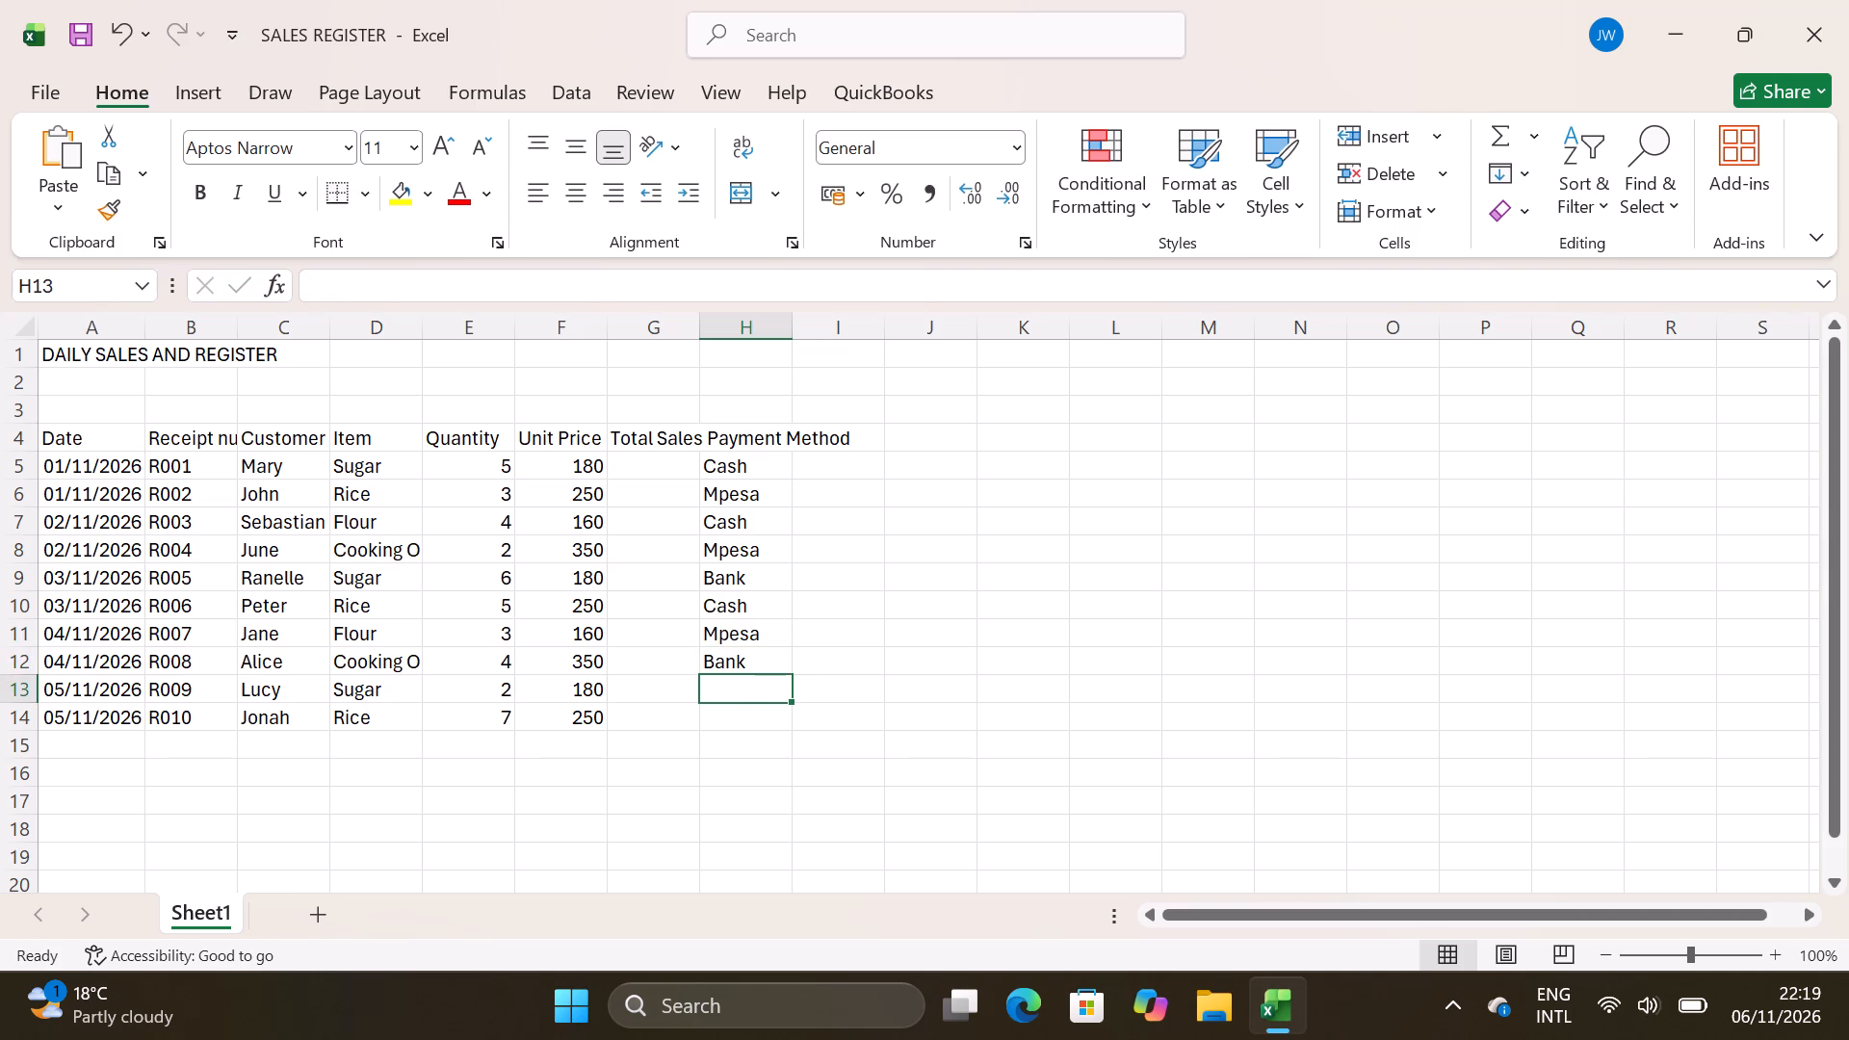
key("c")
left_click(712, 715)
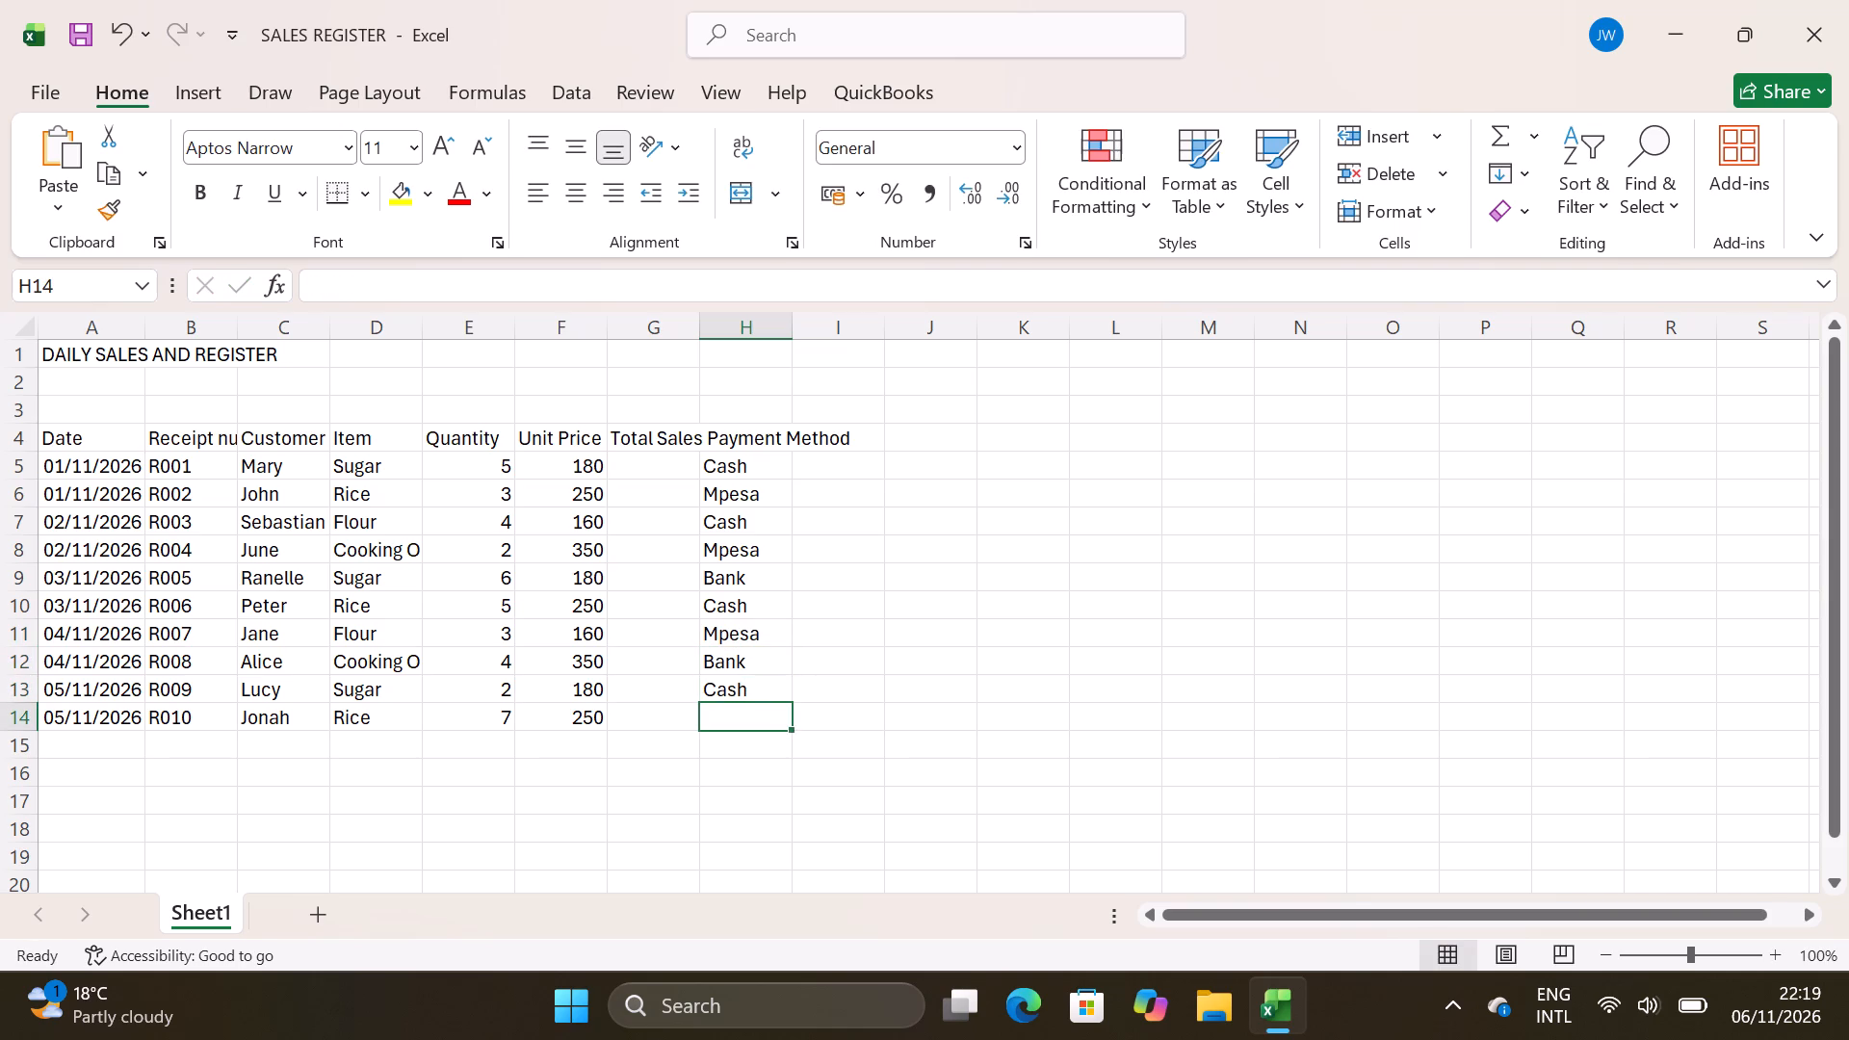
key("m")
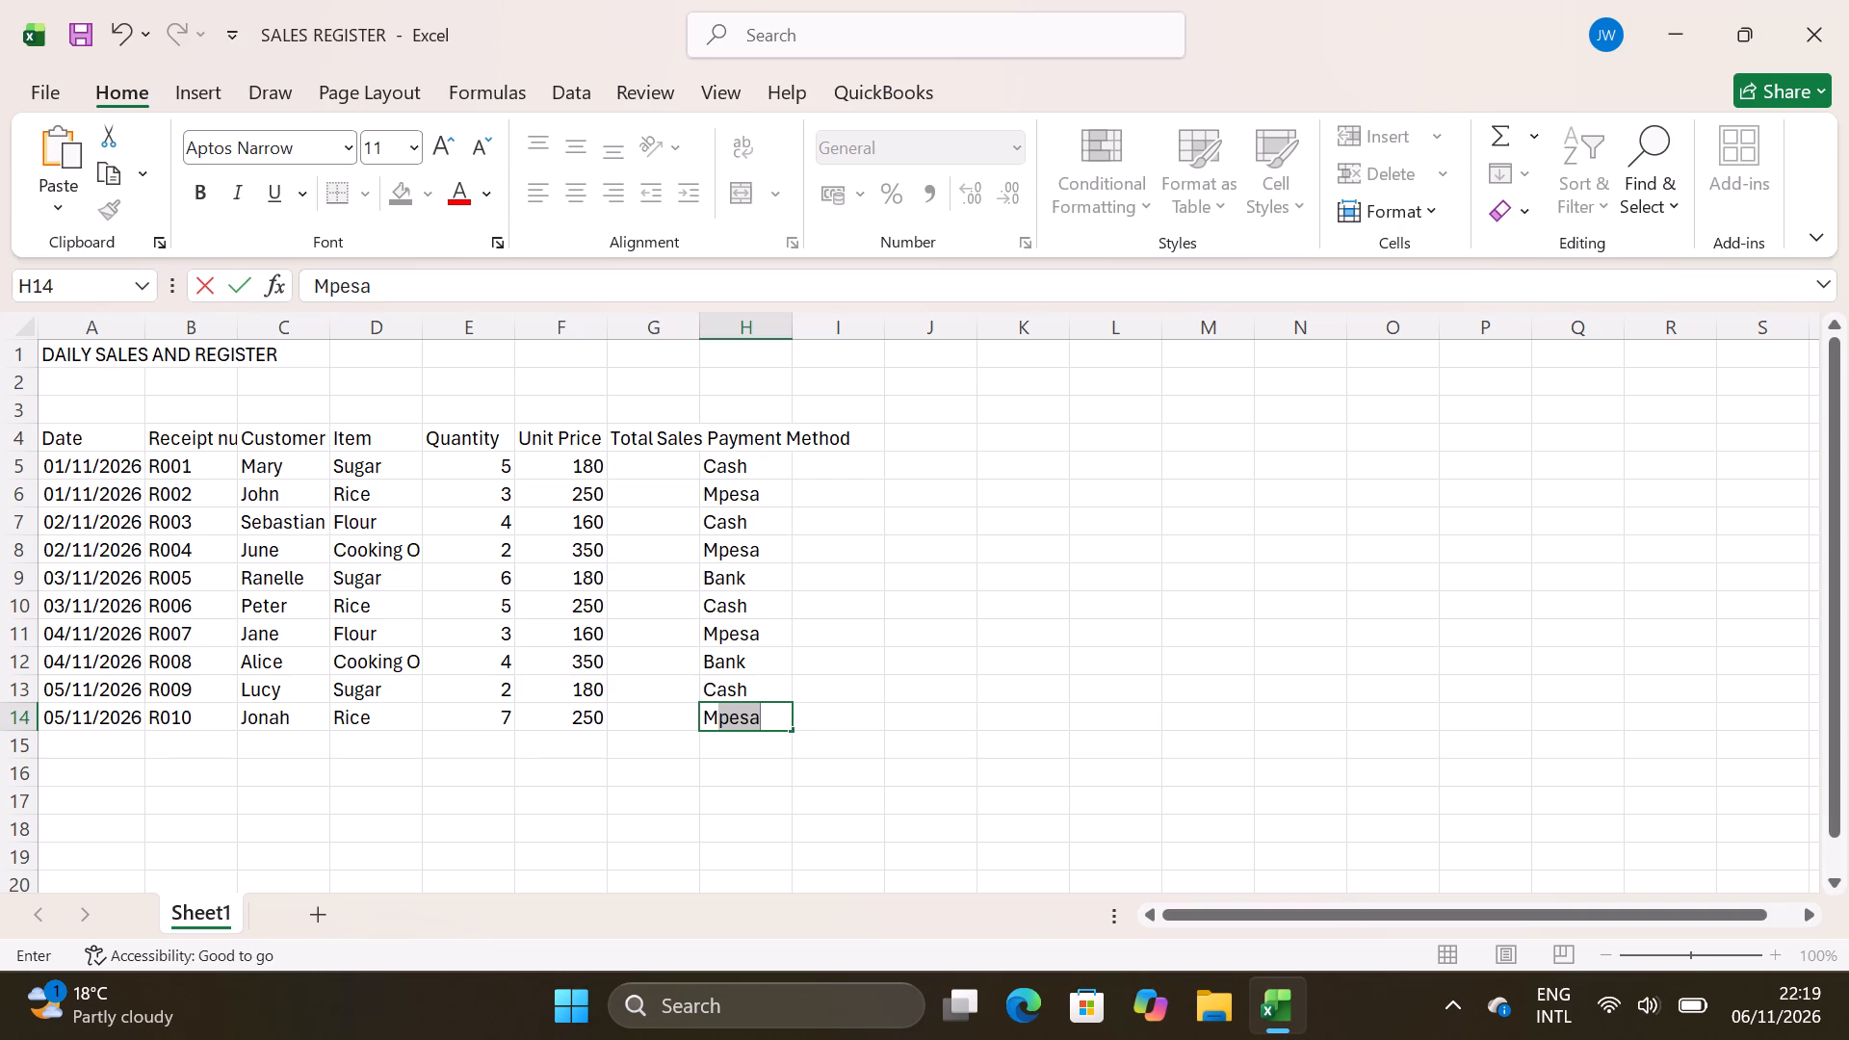
left_click(868, 650)
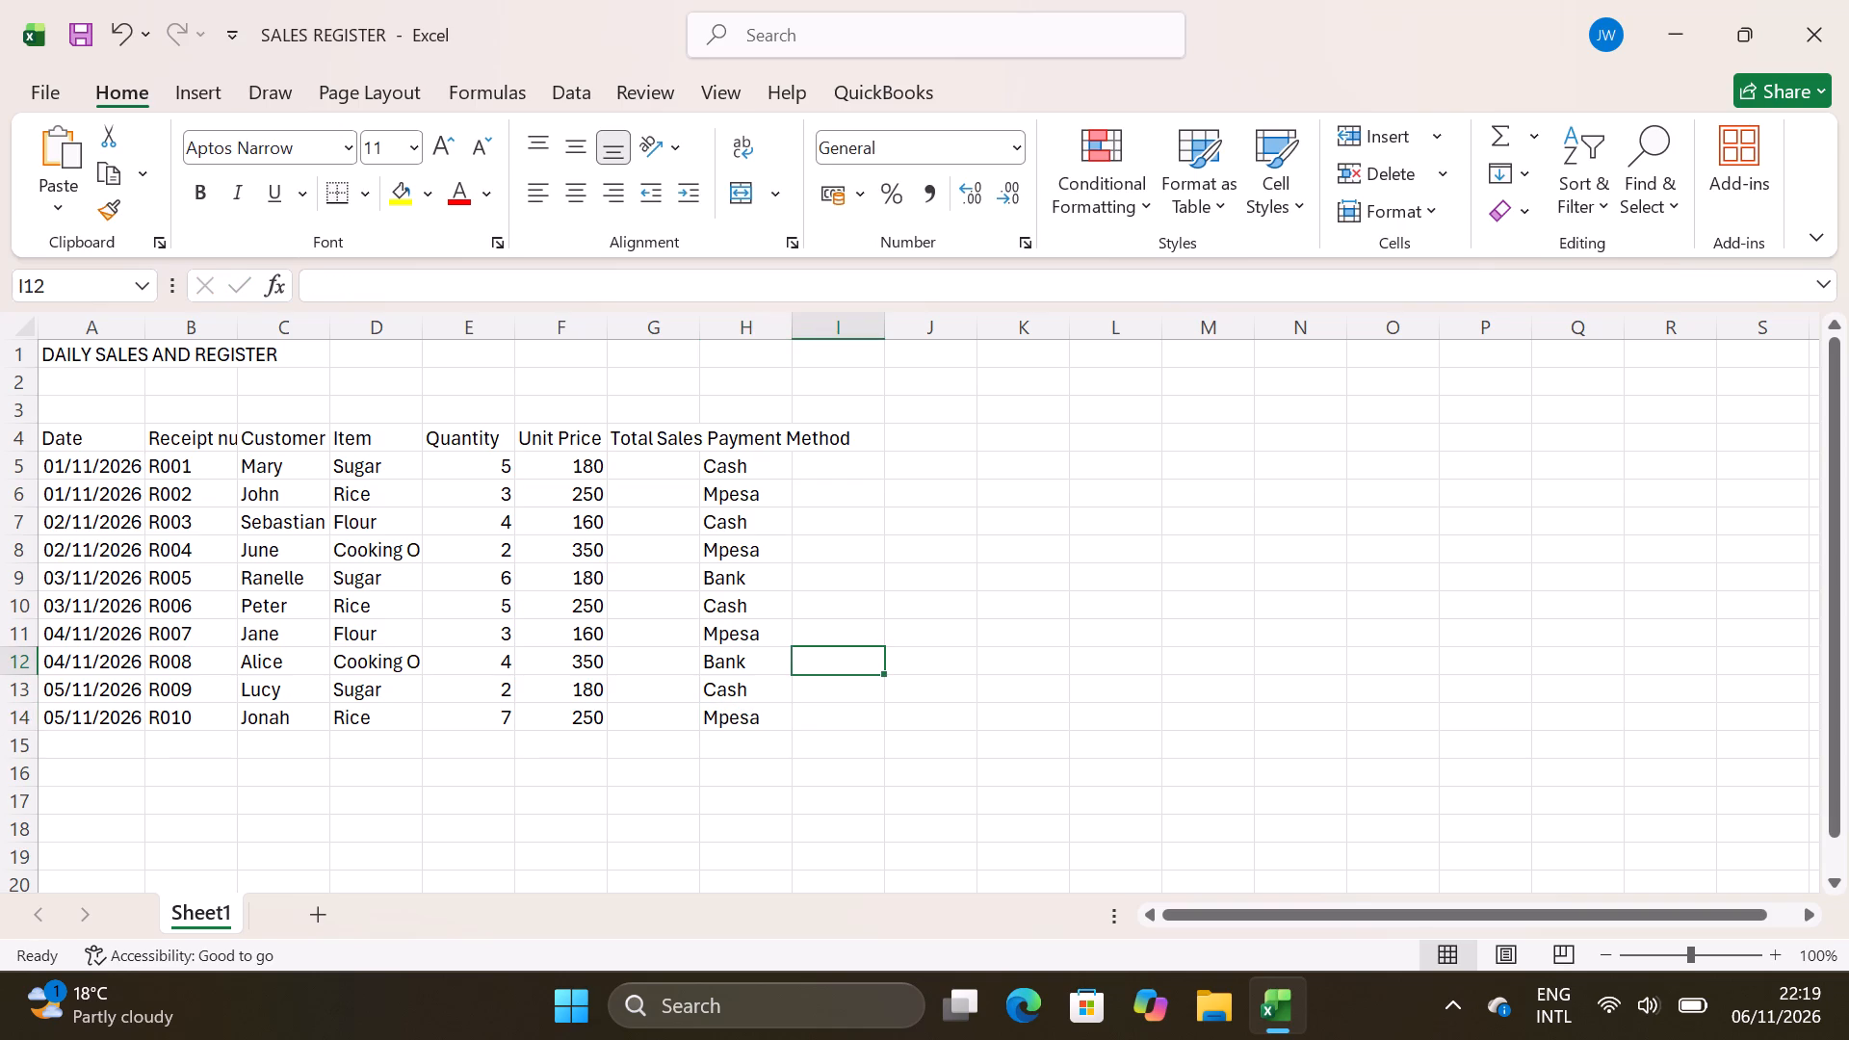
left_click(1033, 557)
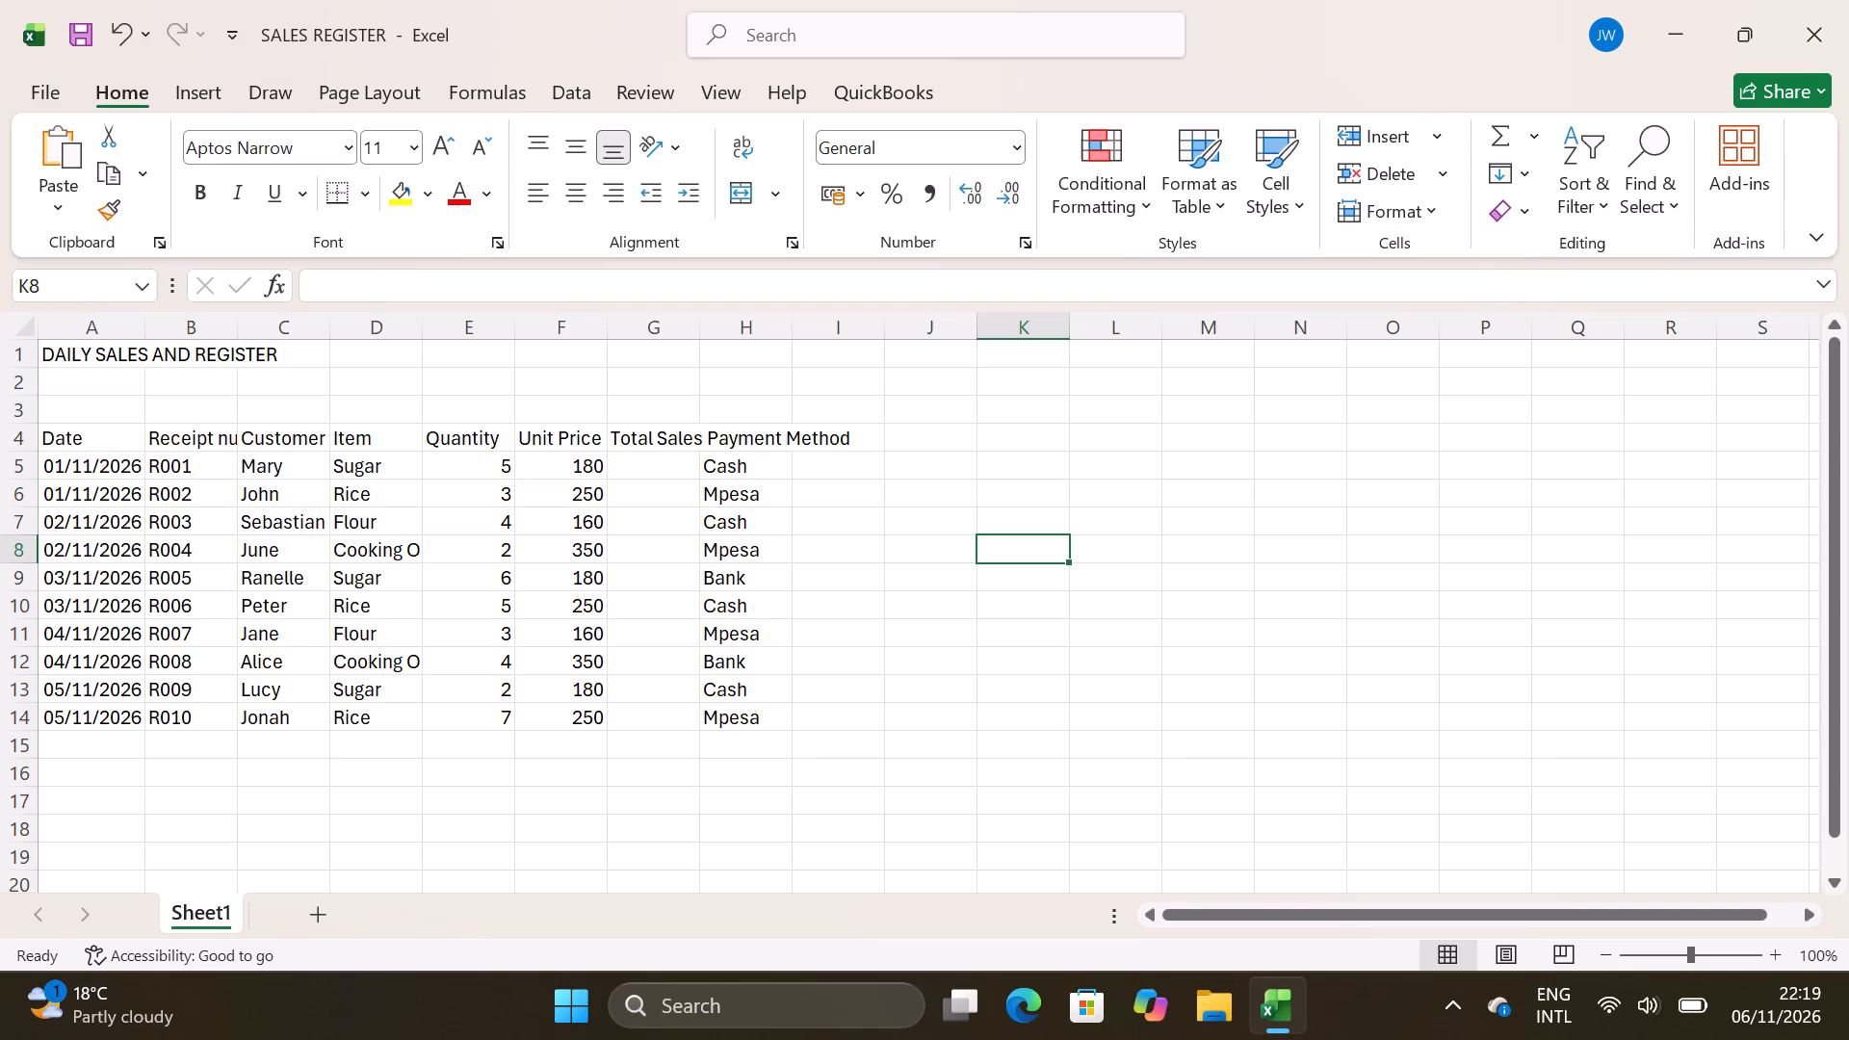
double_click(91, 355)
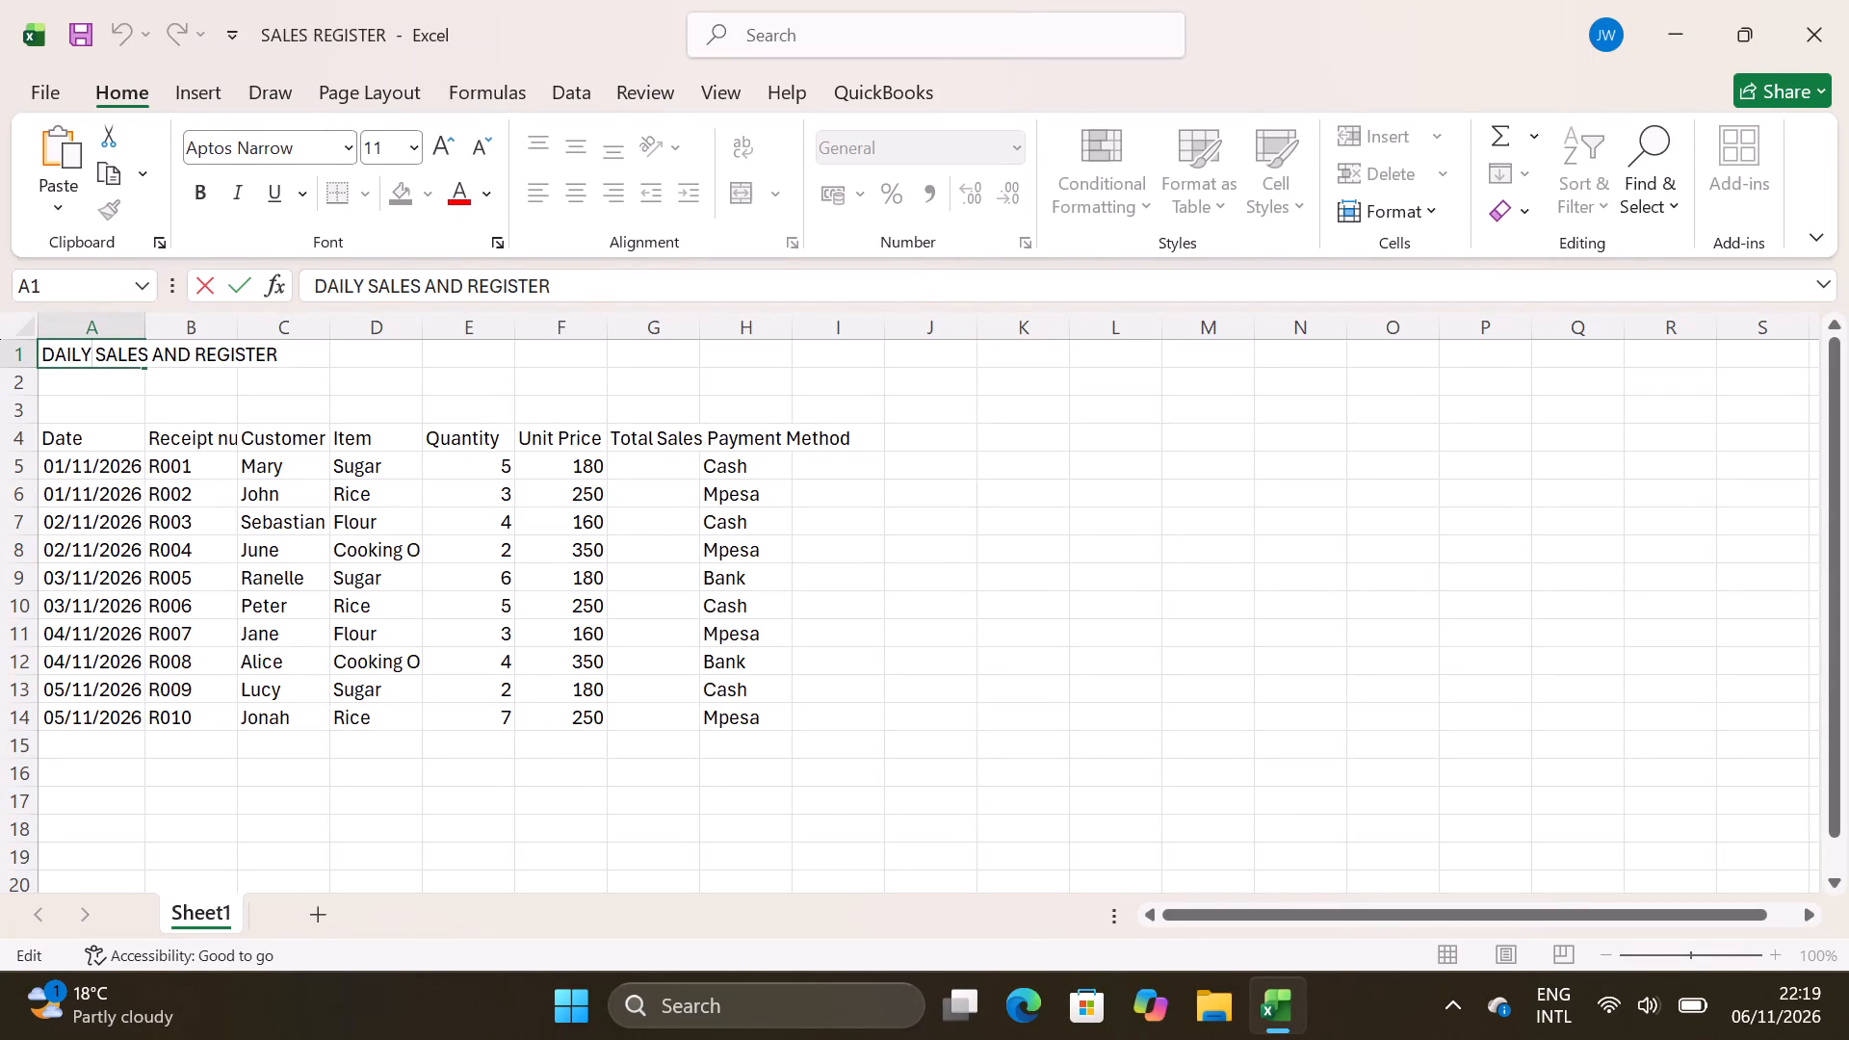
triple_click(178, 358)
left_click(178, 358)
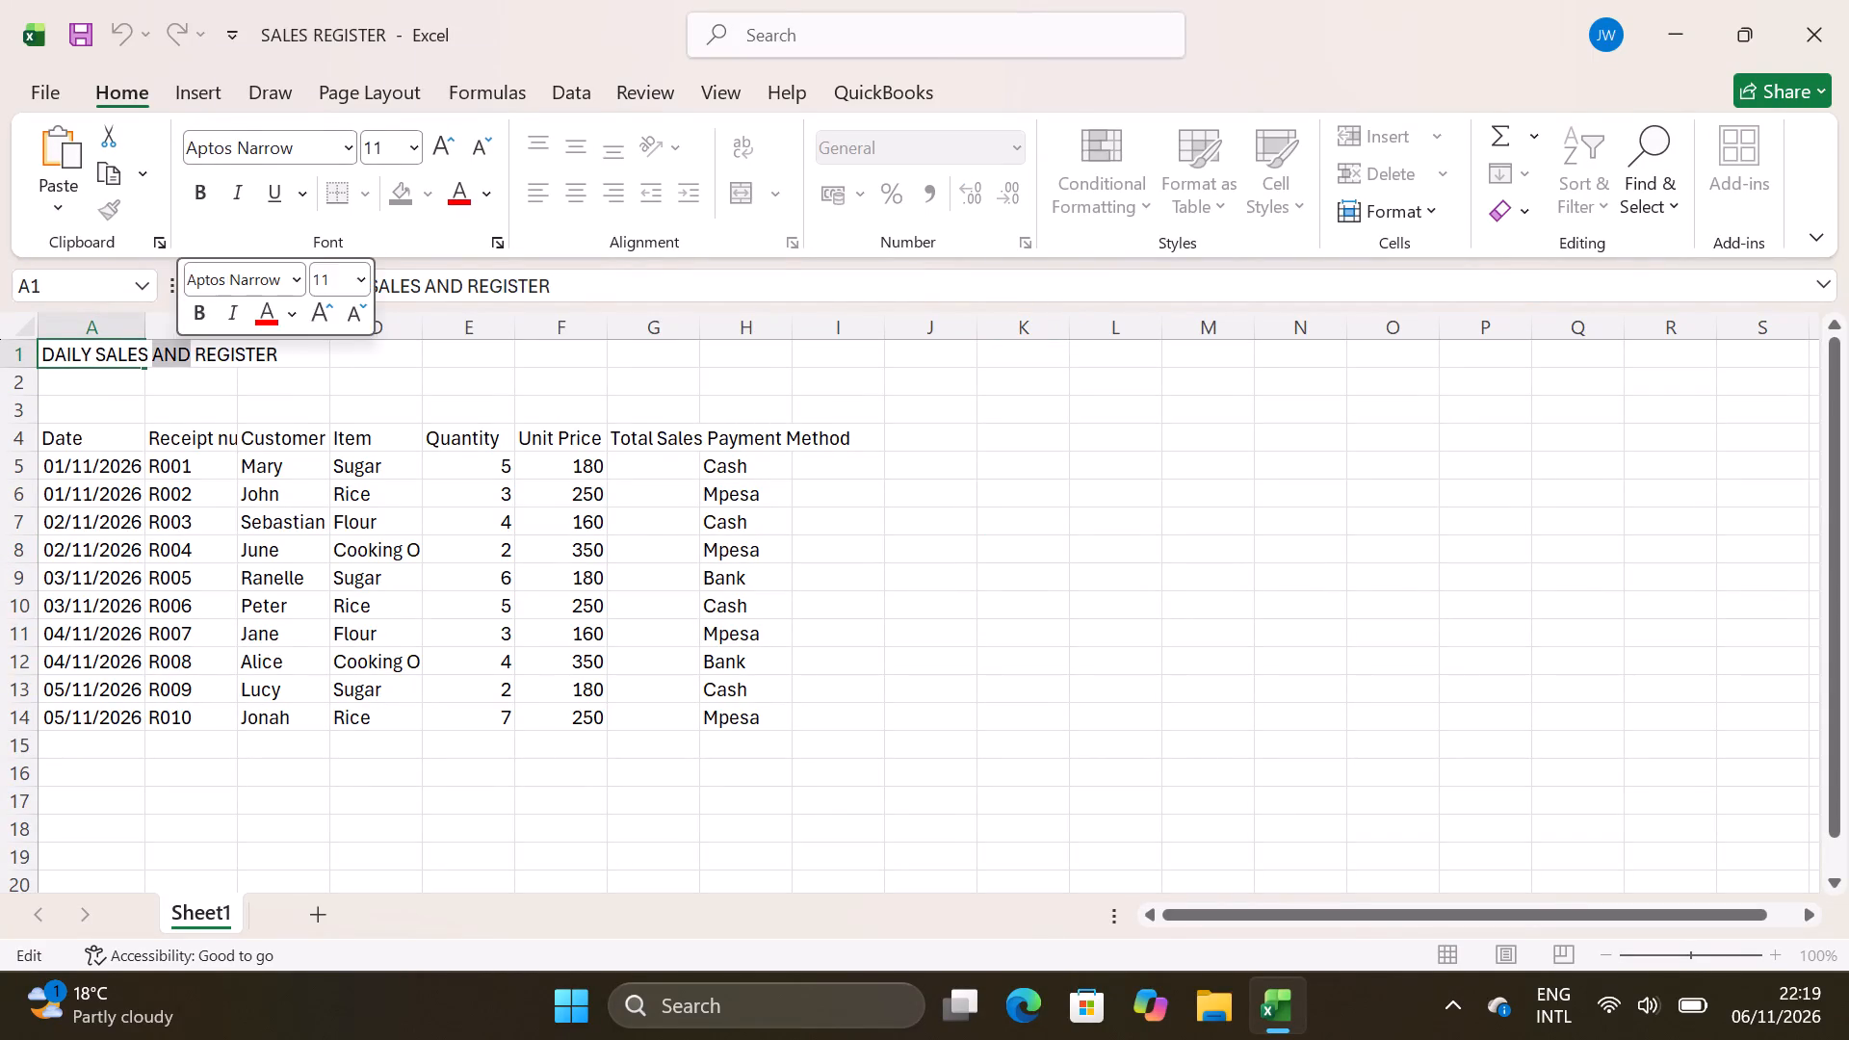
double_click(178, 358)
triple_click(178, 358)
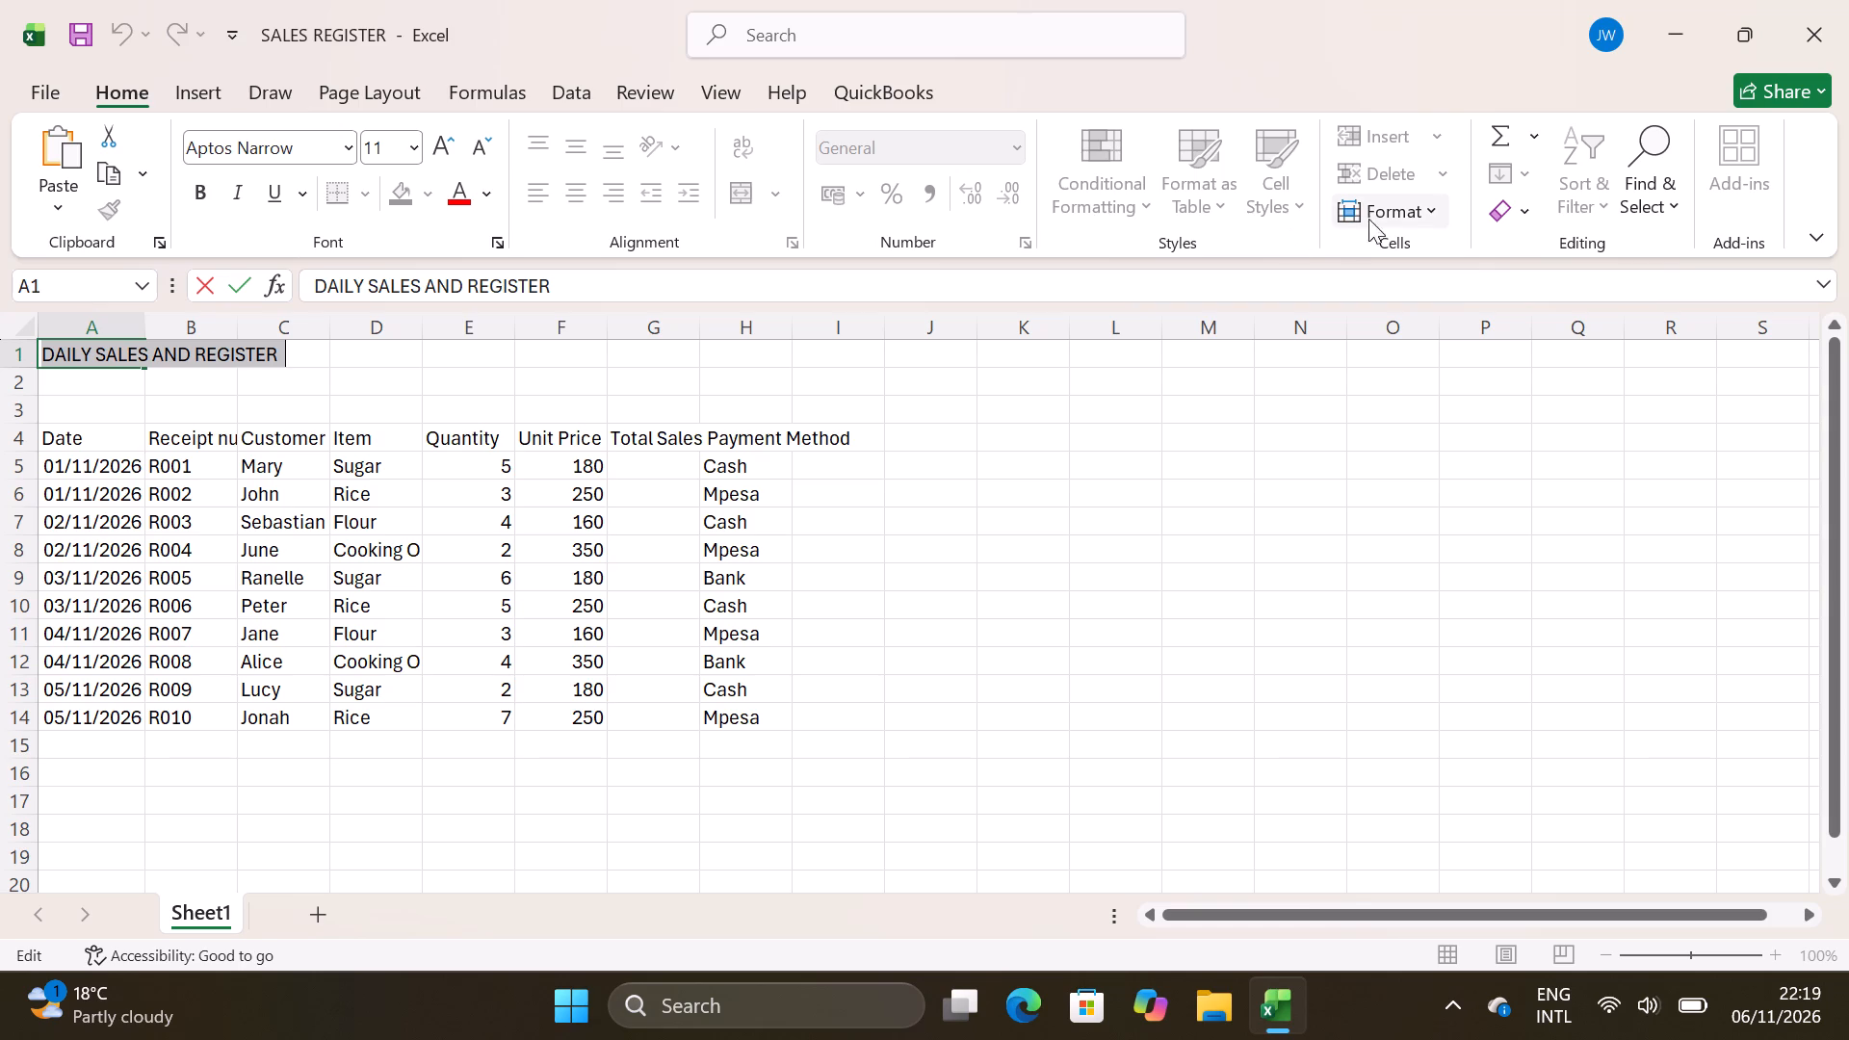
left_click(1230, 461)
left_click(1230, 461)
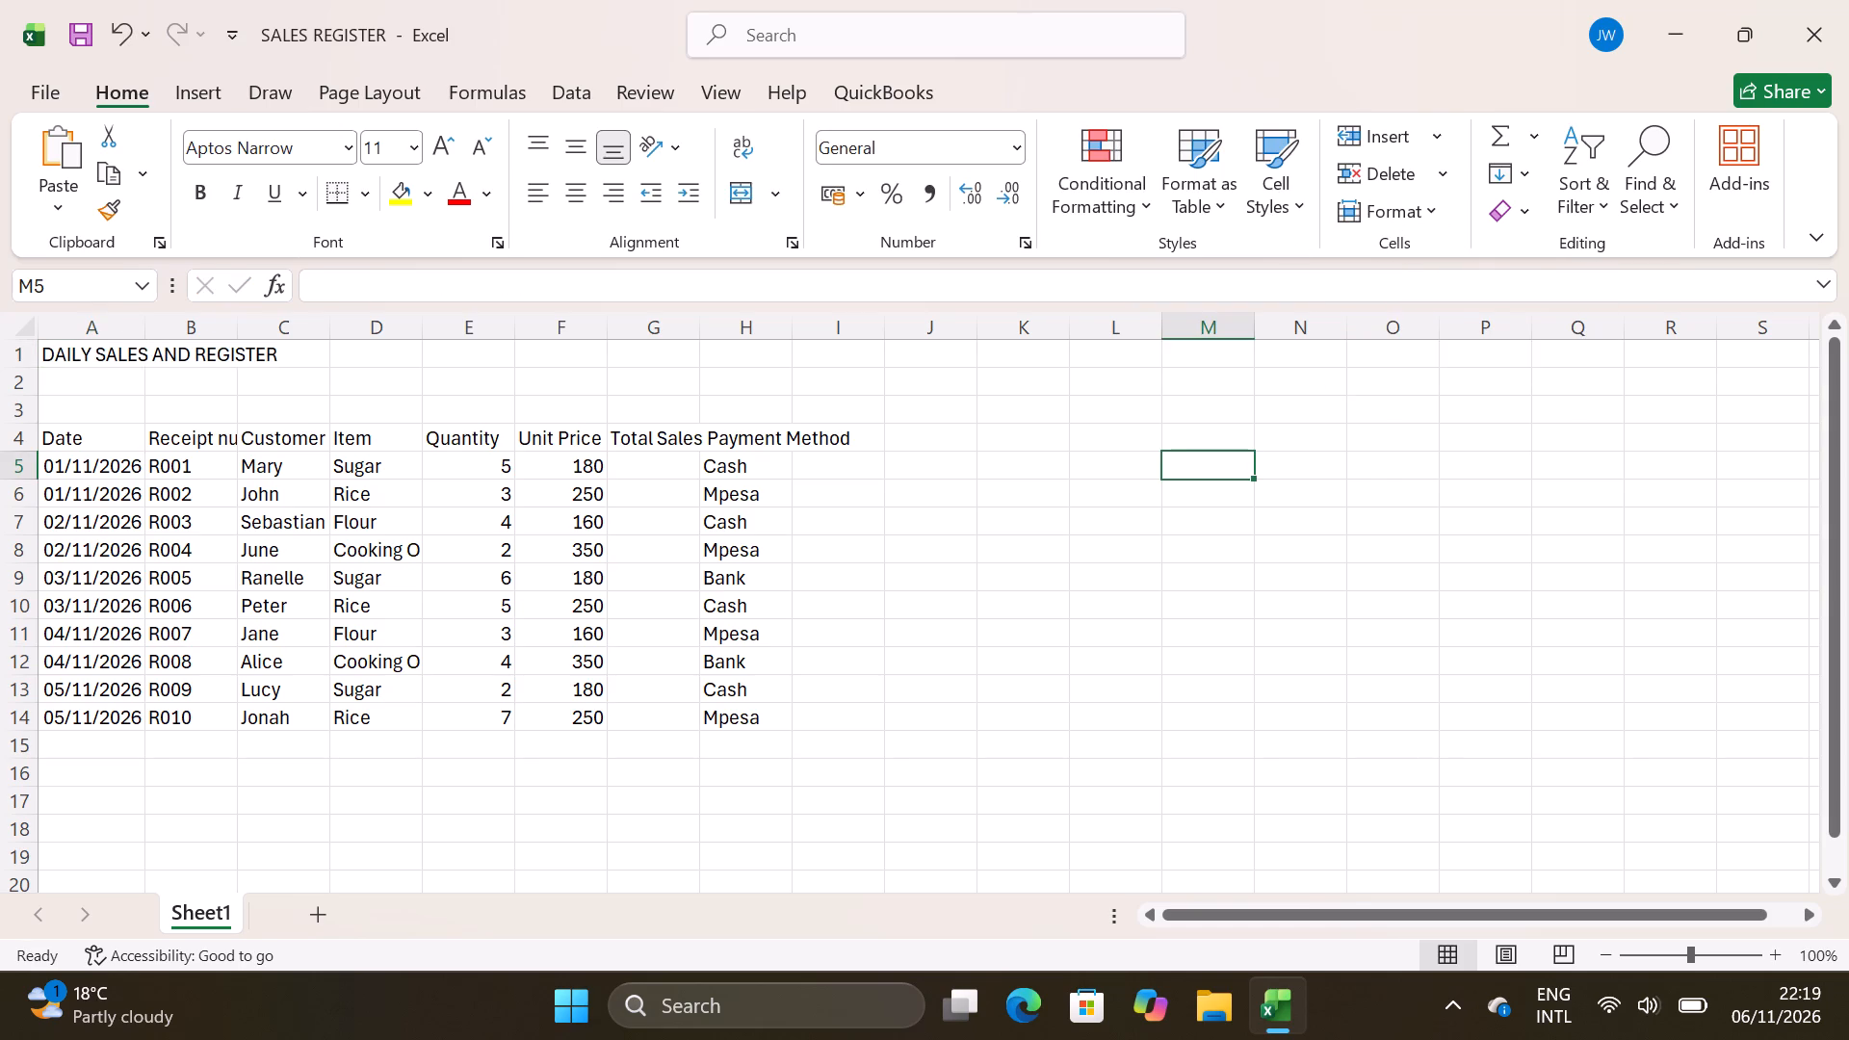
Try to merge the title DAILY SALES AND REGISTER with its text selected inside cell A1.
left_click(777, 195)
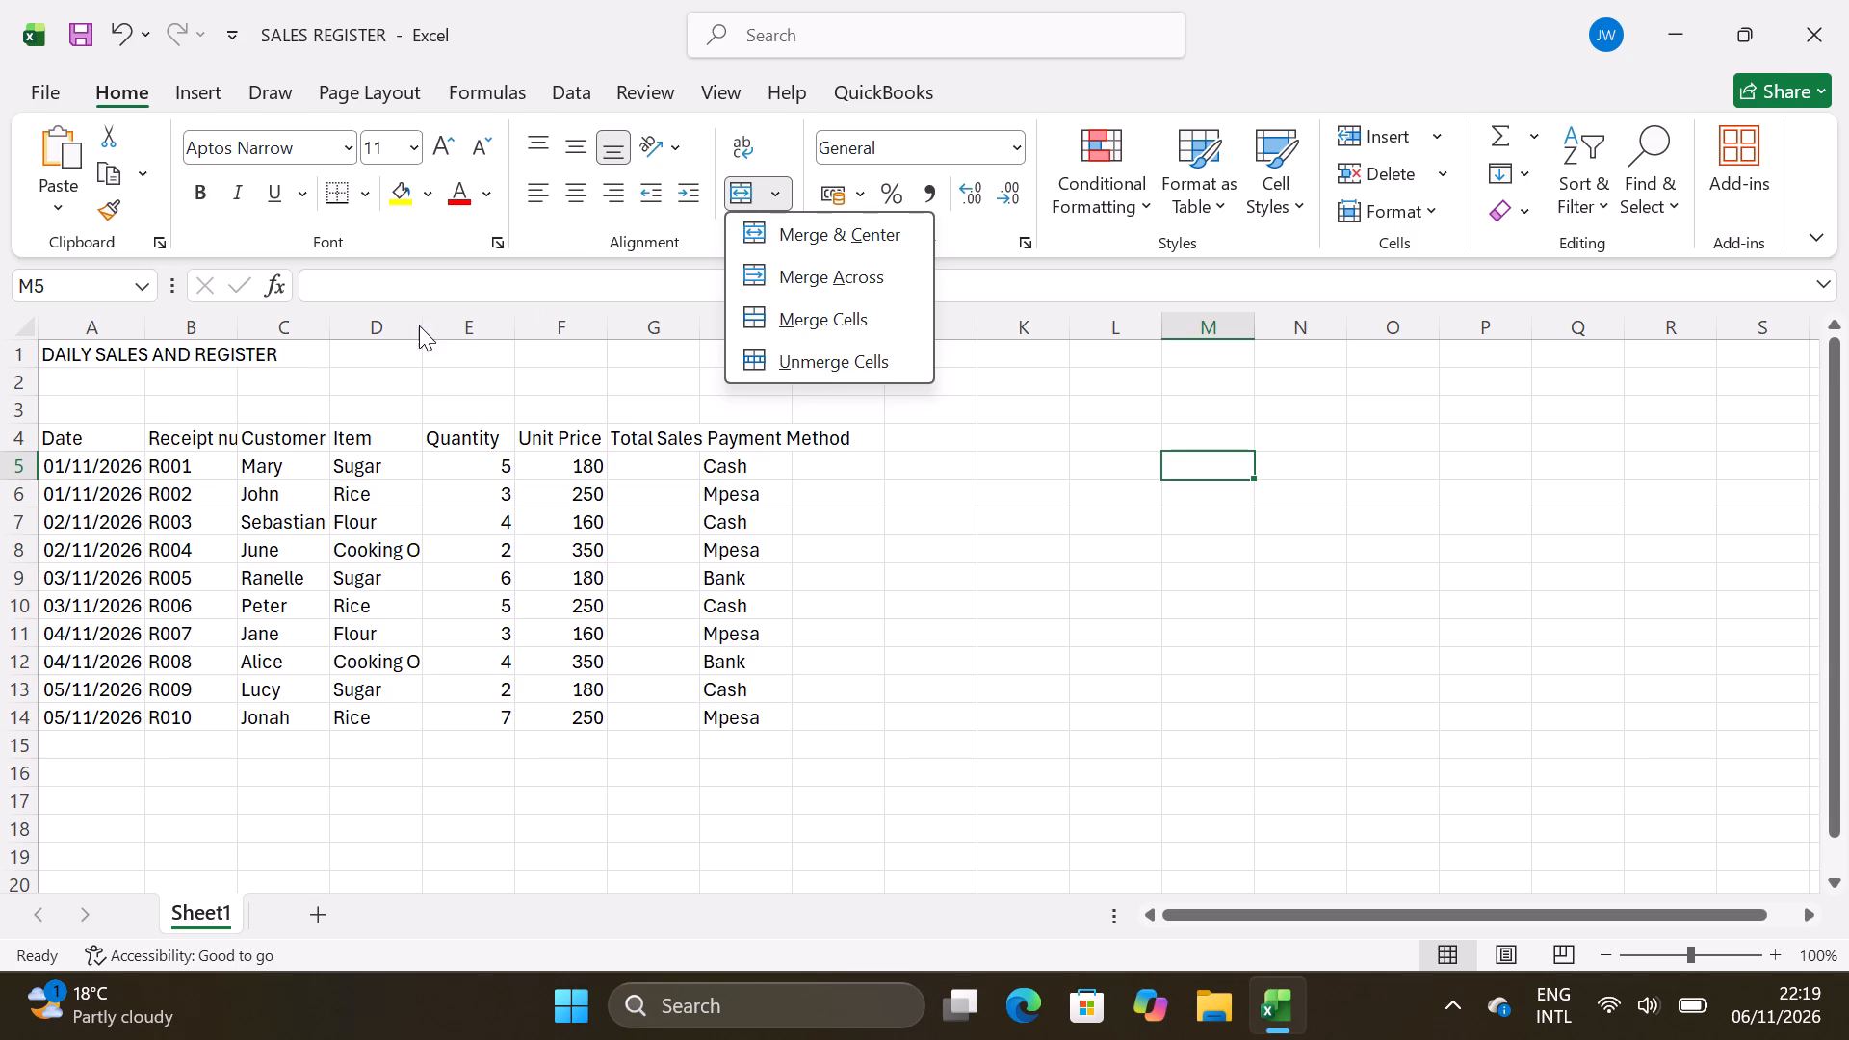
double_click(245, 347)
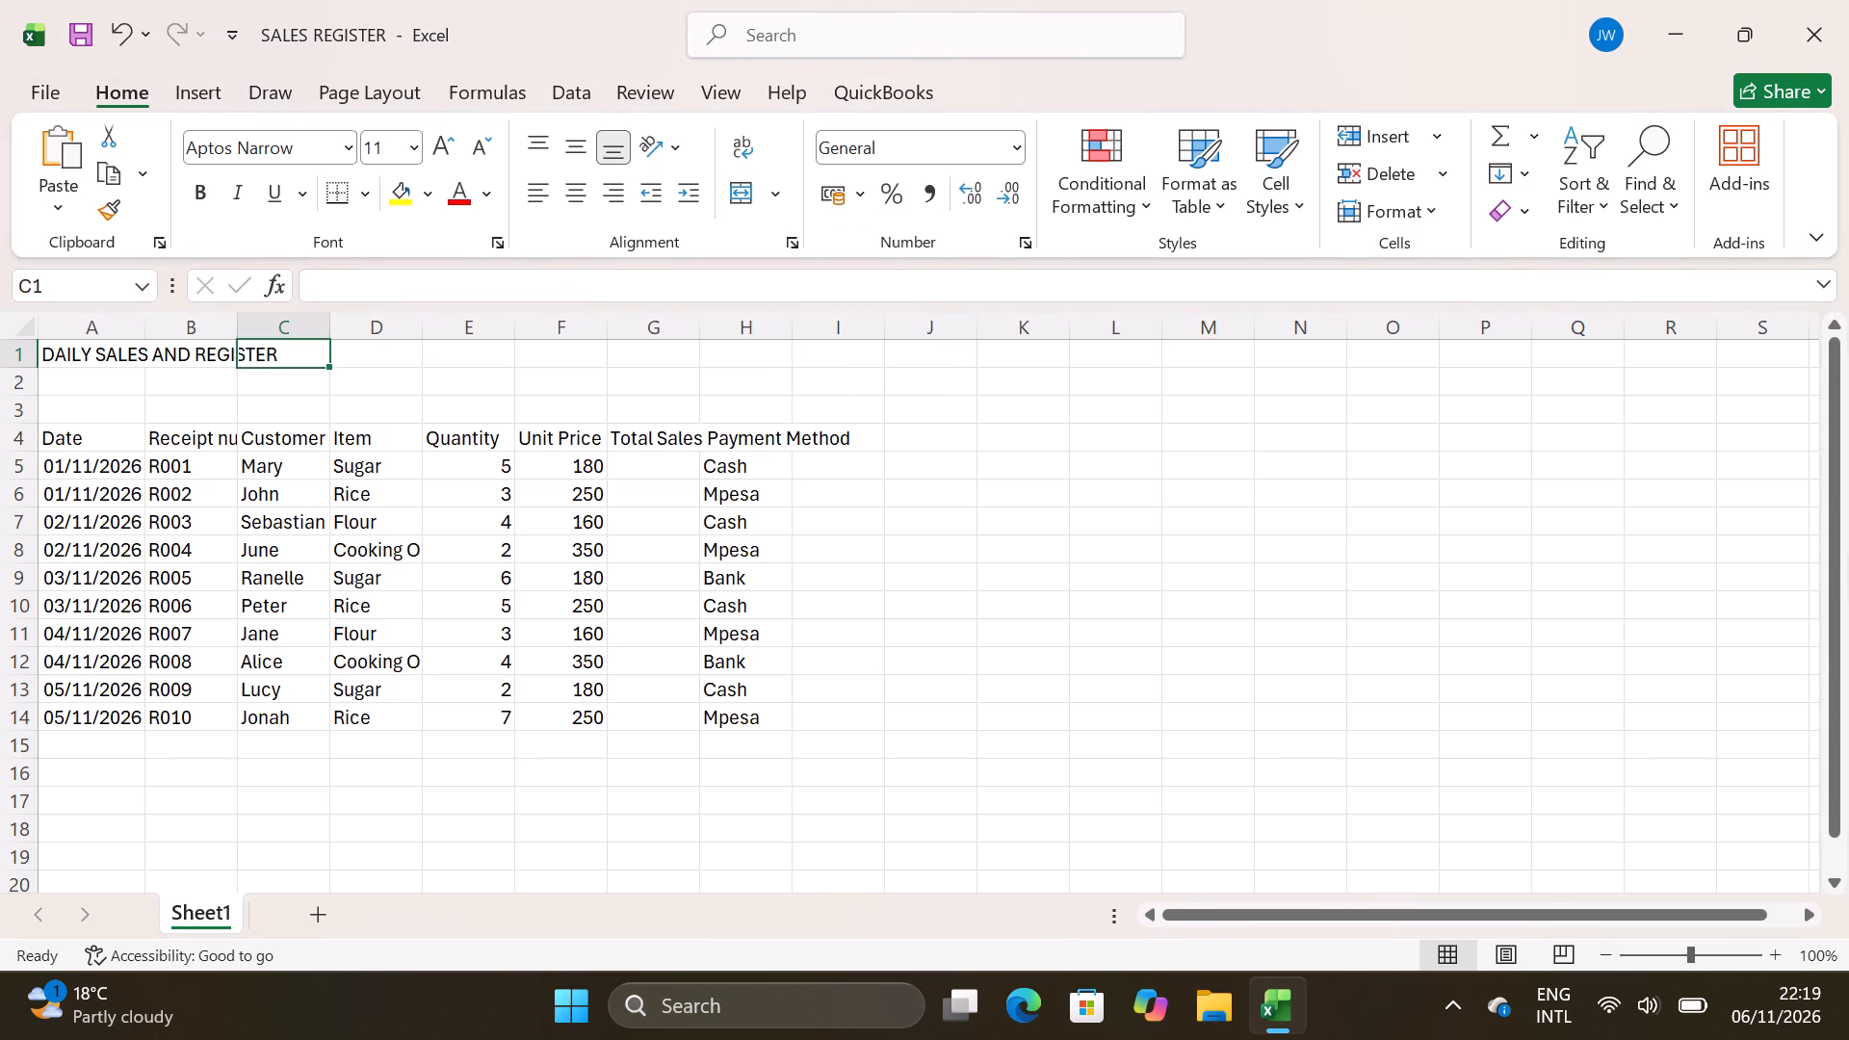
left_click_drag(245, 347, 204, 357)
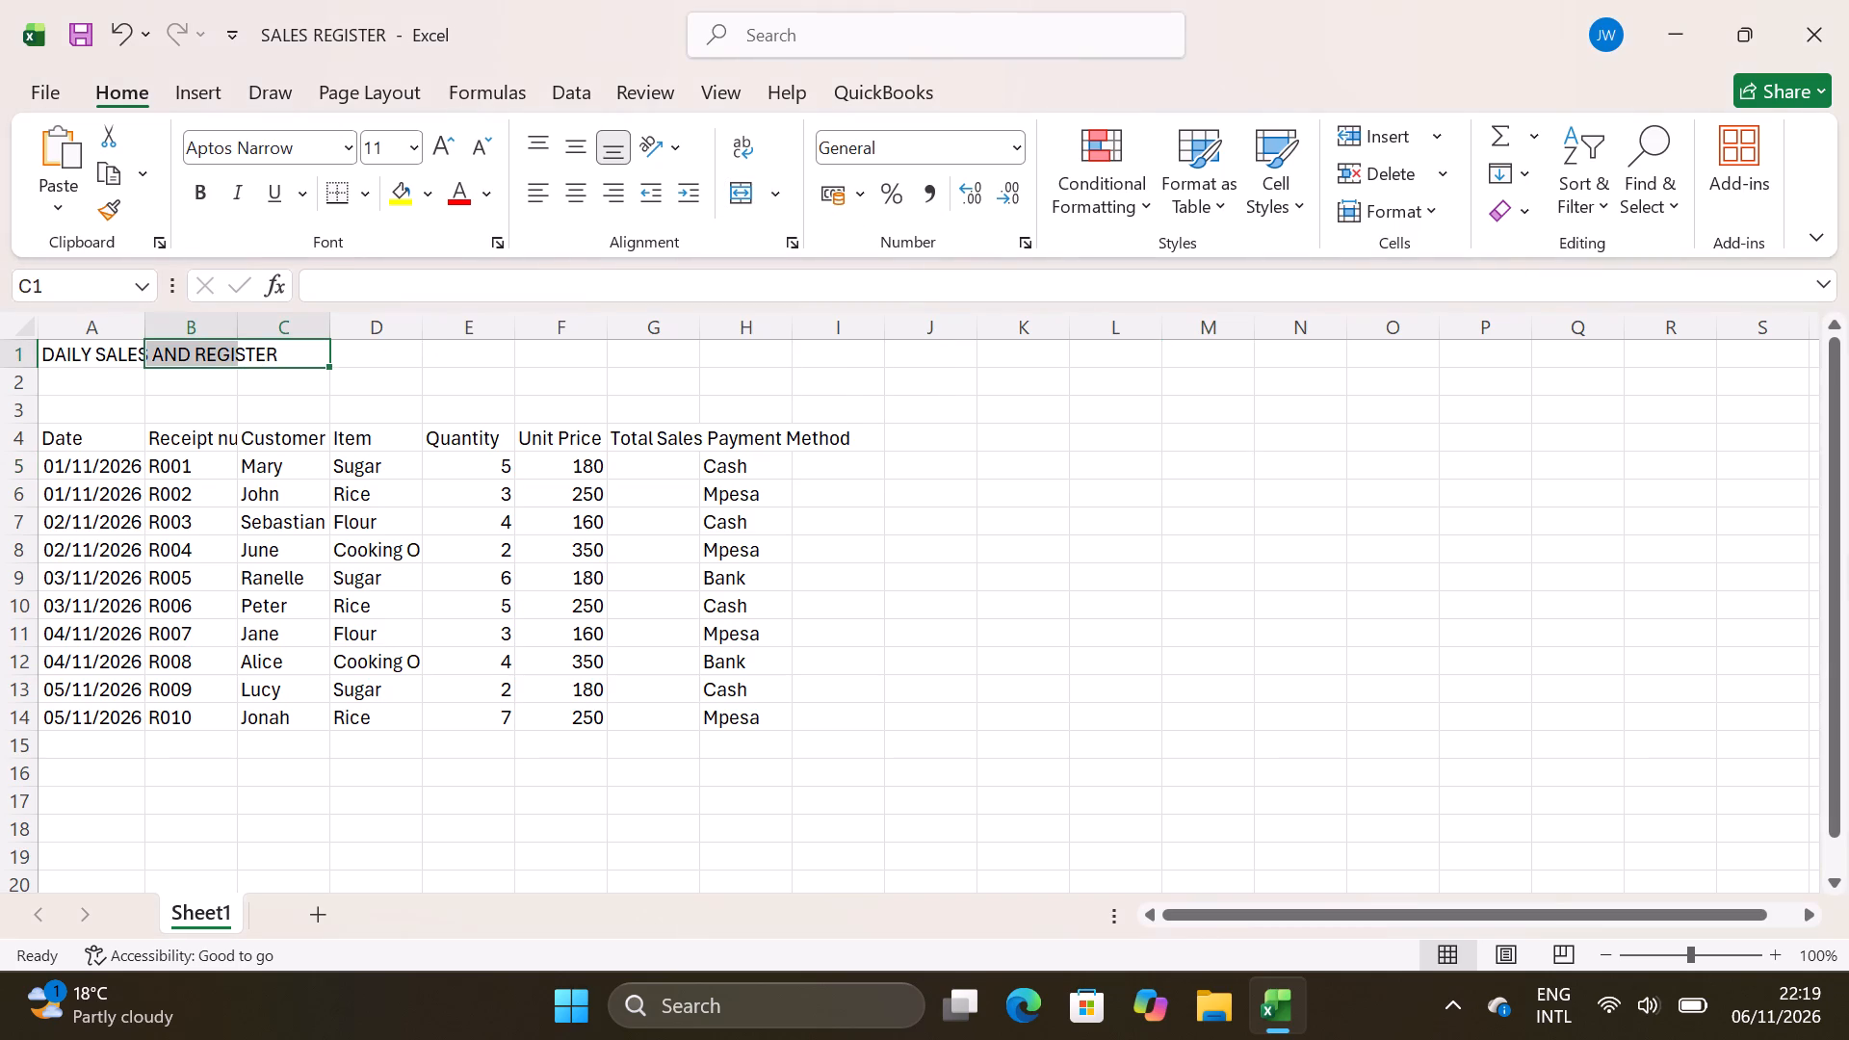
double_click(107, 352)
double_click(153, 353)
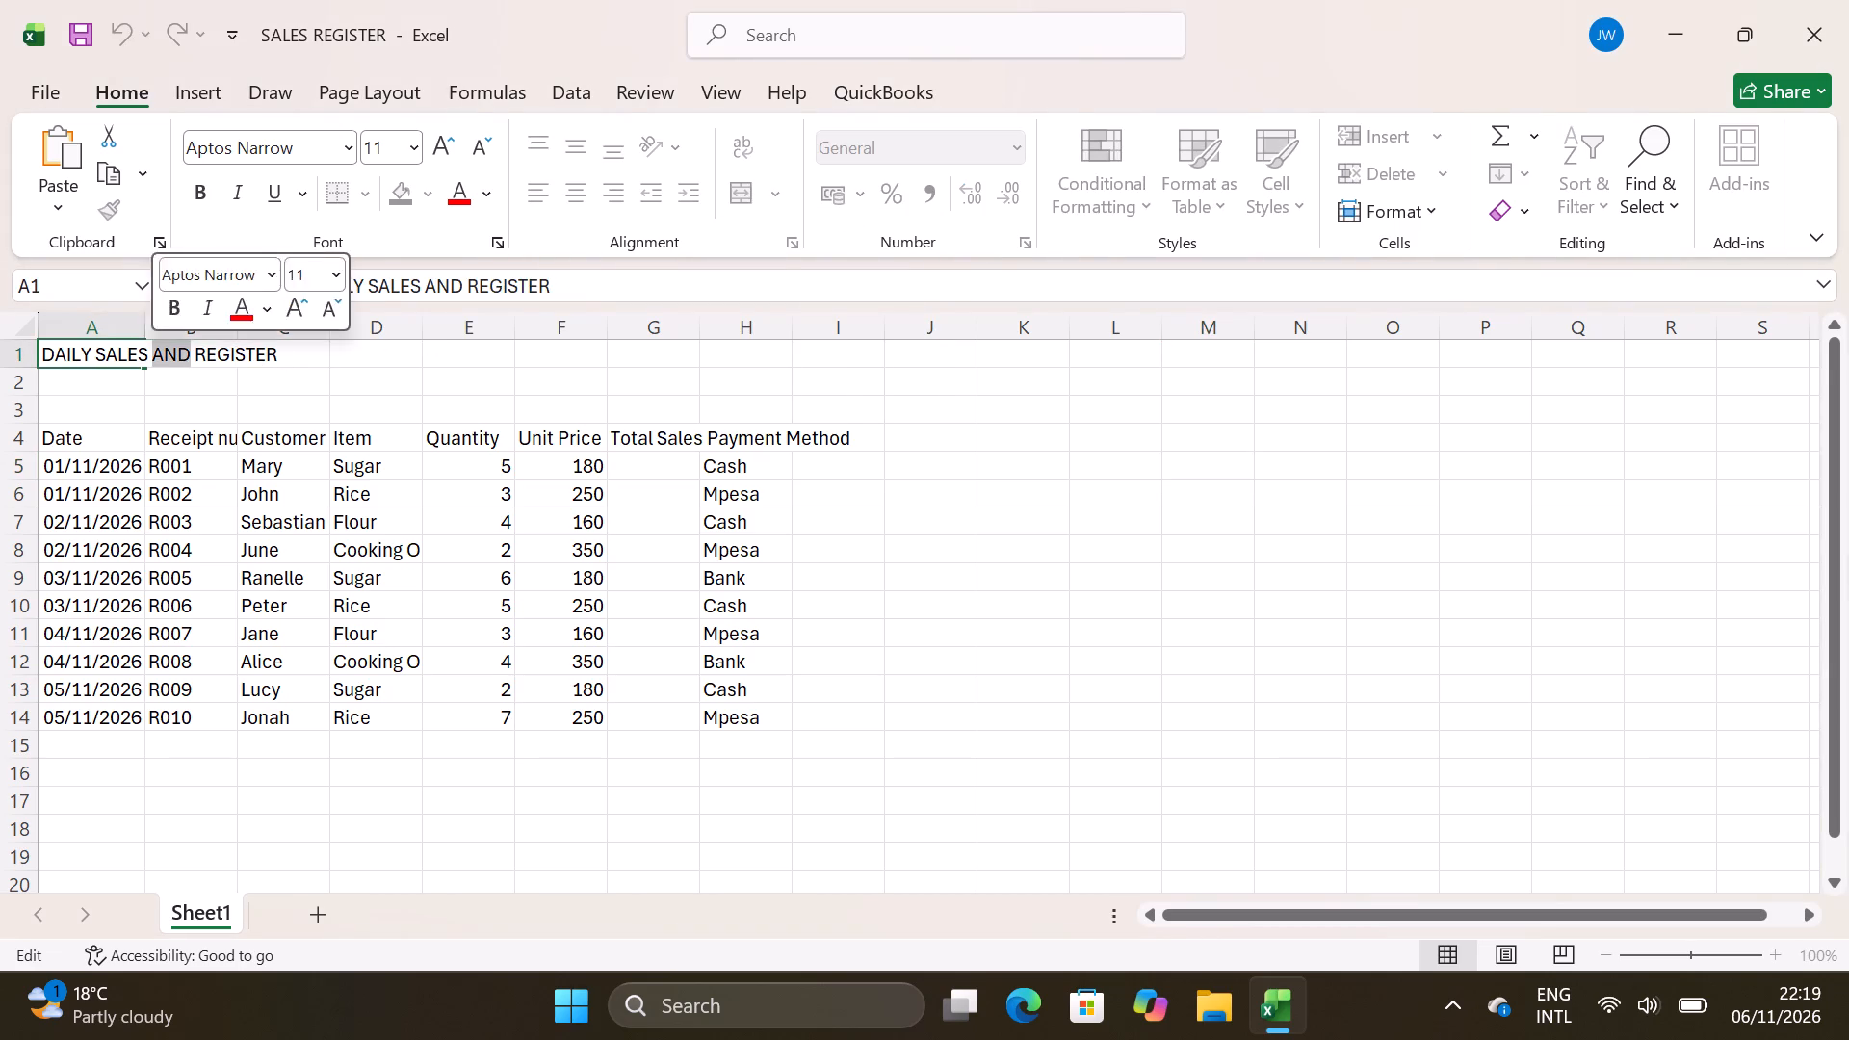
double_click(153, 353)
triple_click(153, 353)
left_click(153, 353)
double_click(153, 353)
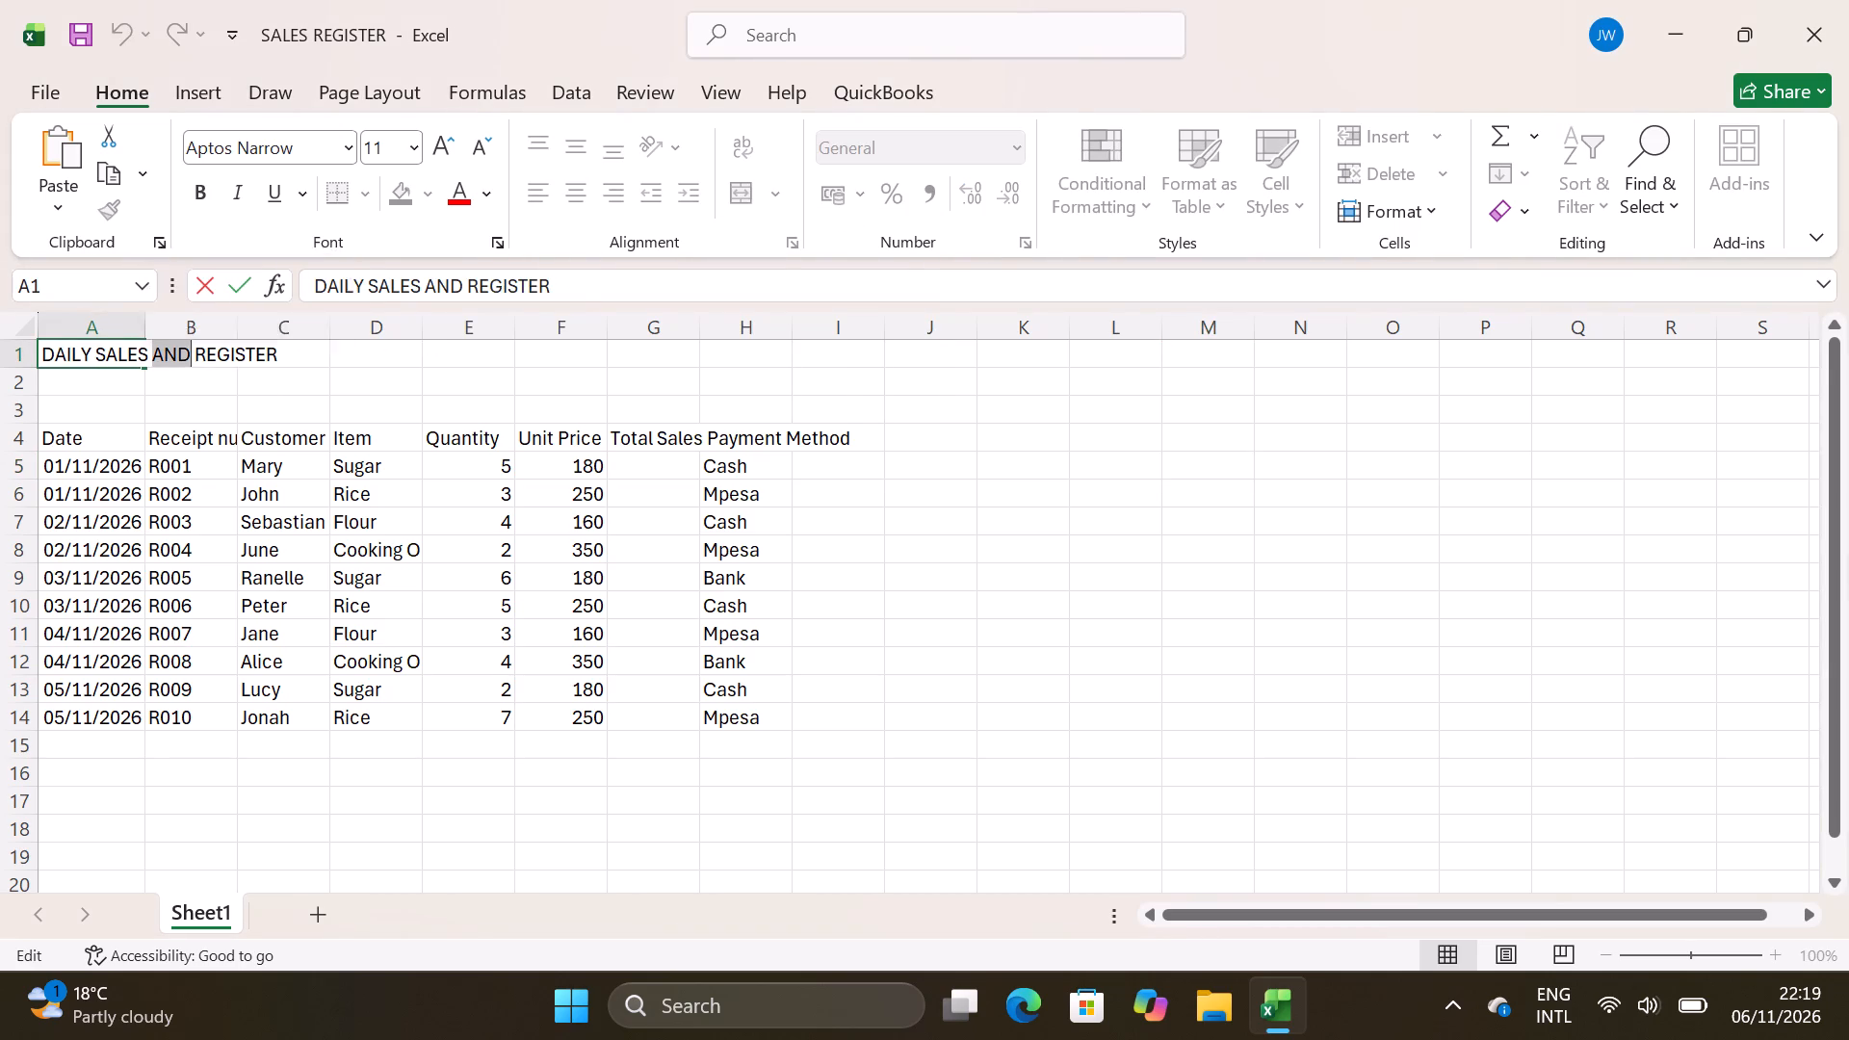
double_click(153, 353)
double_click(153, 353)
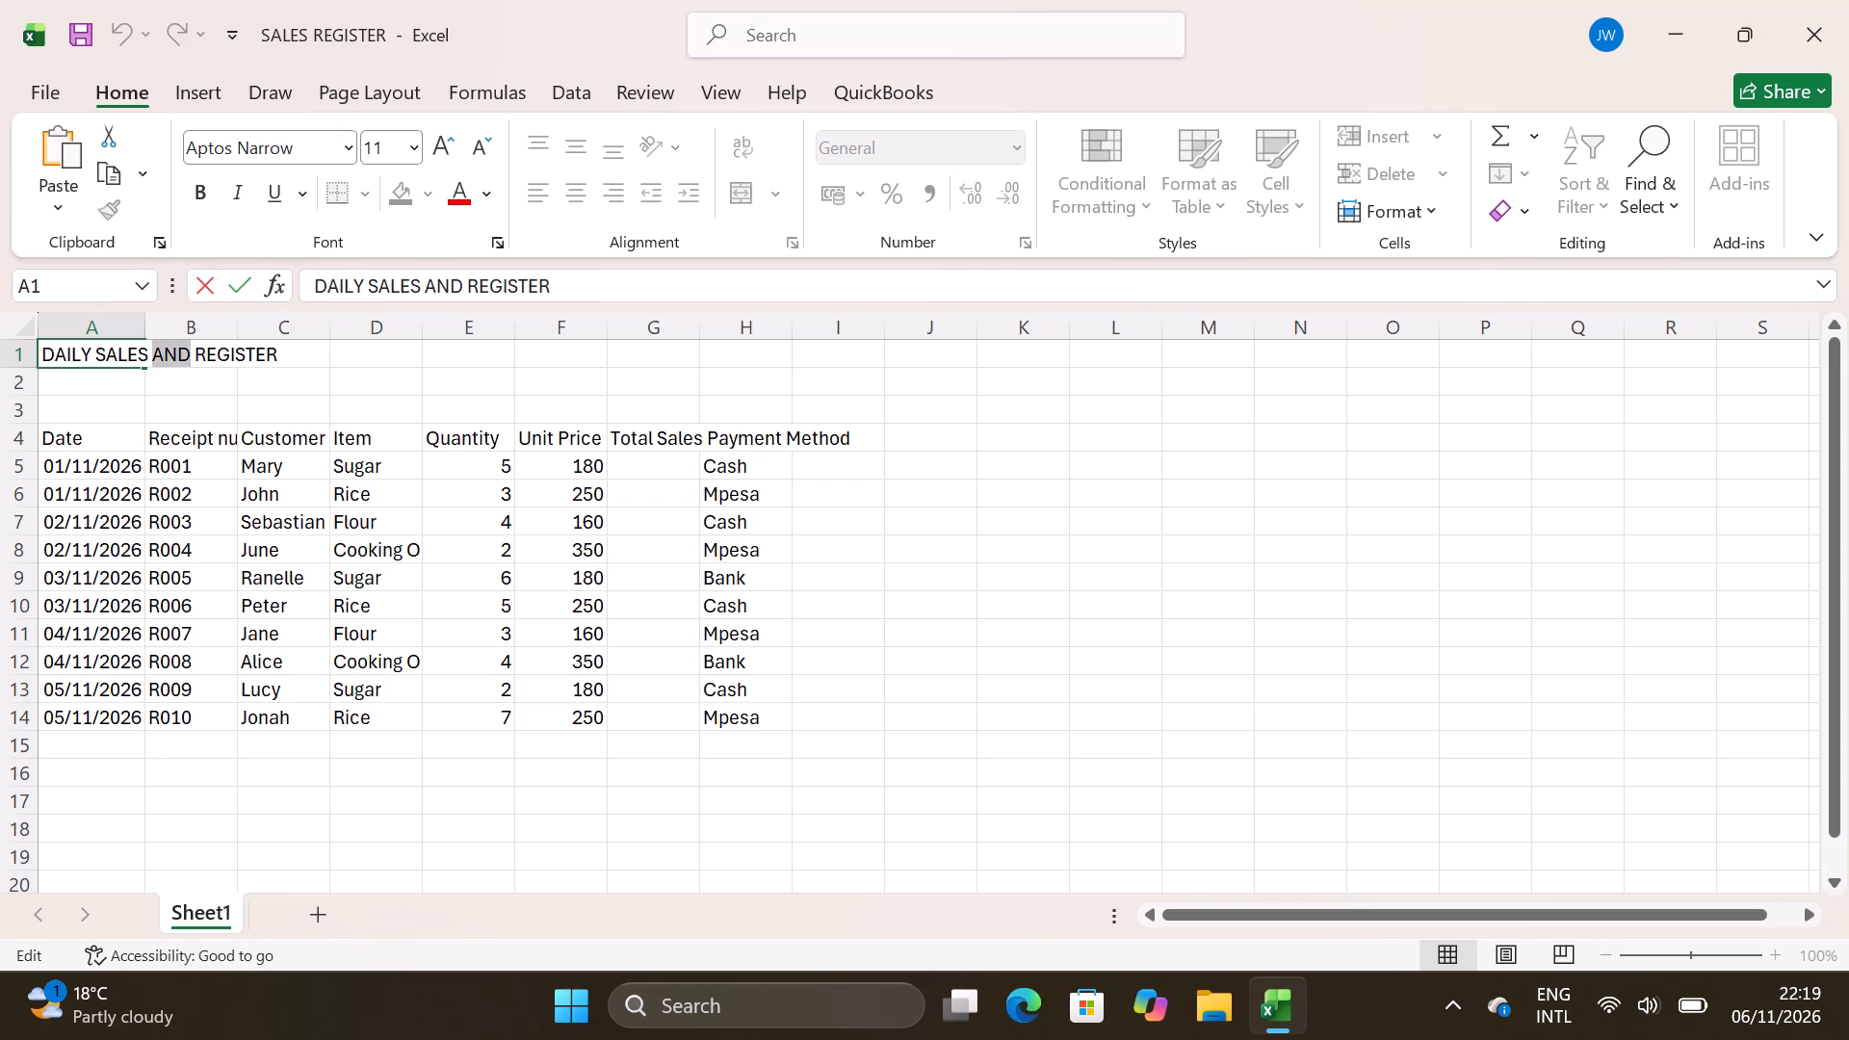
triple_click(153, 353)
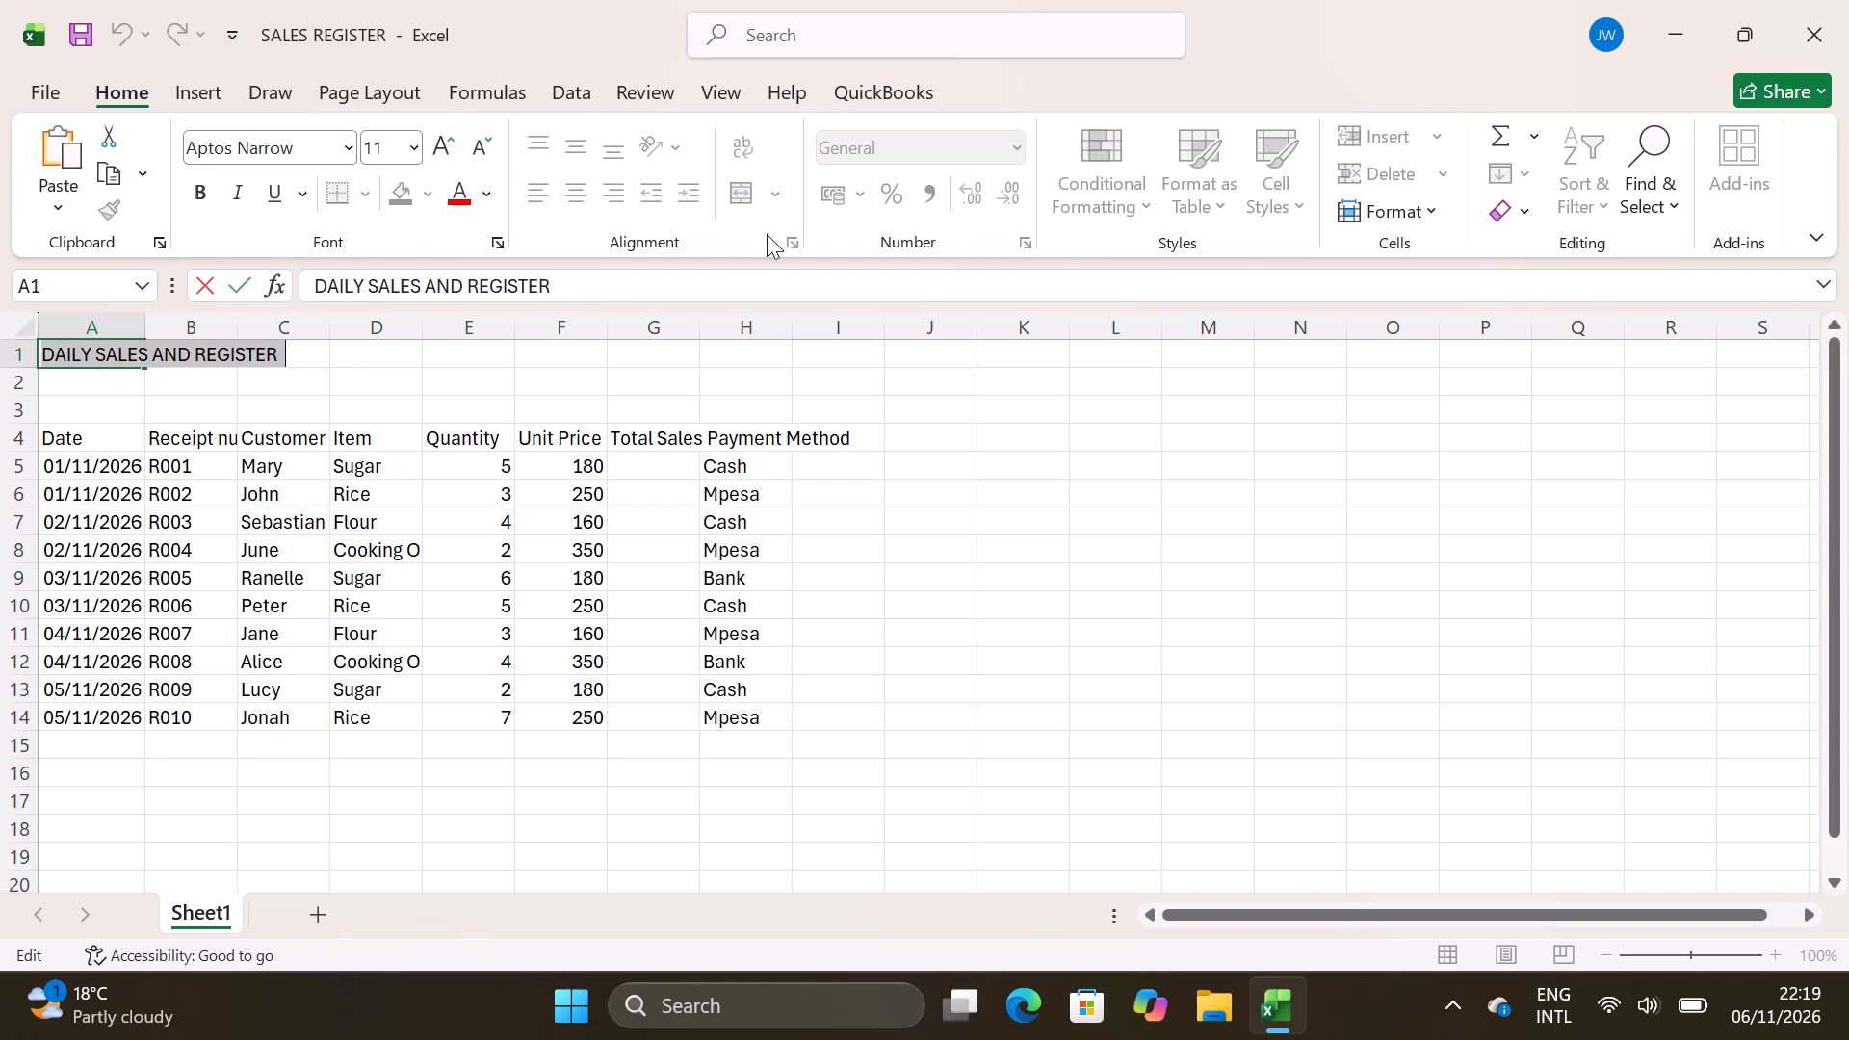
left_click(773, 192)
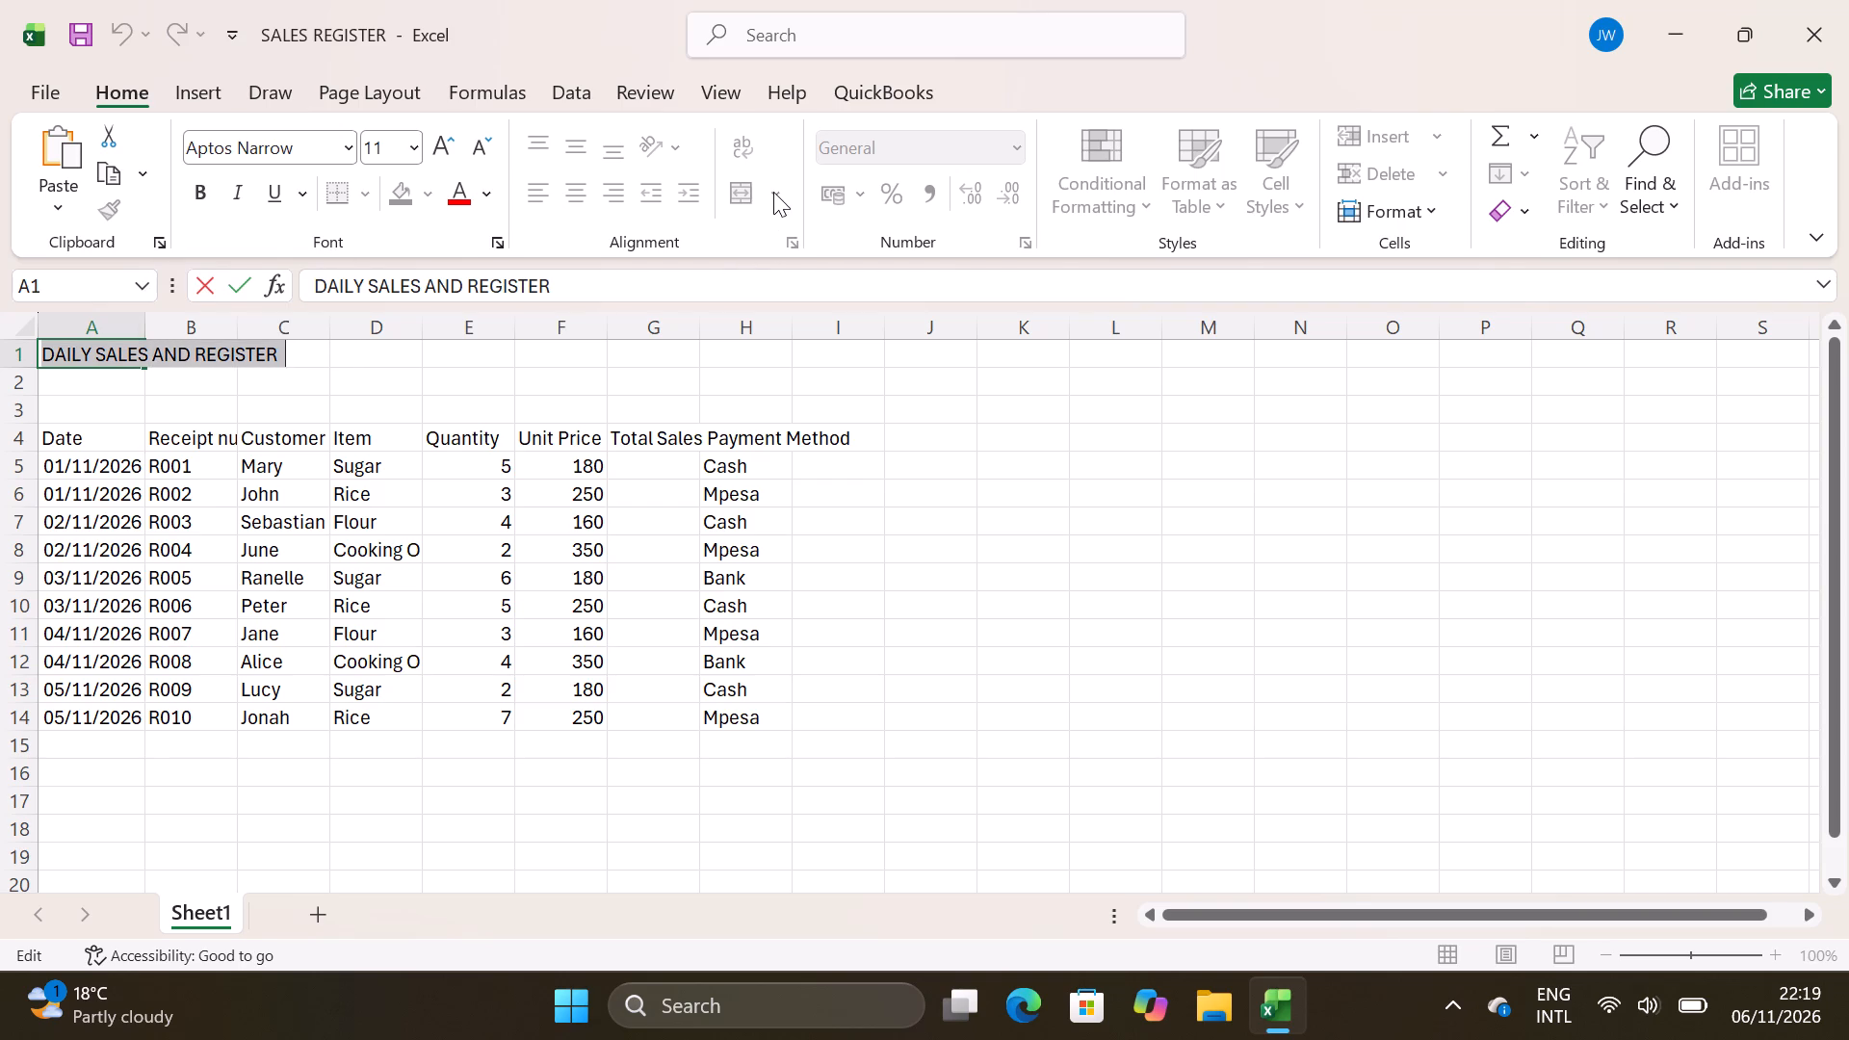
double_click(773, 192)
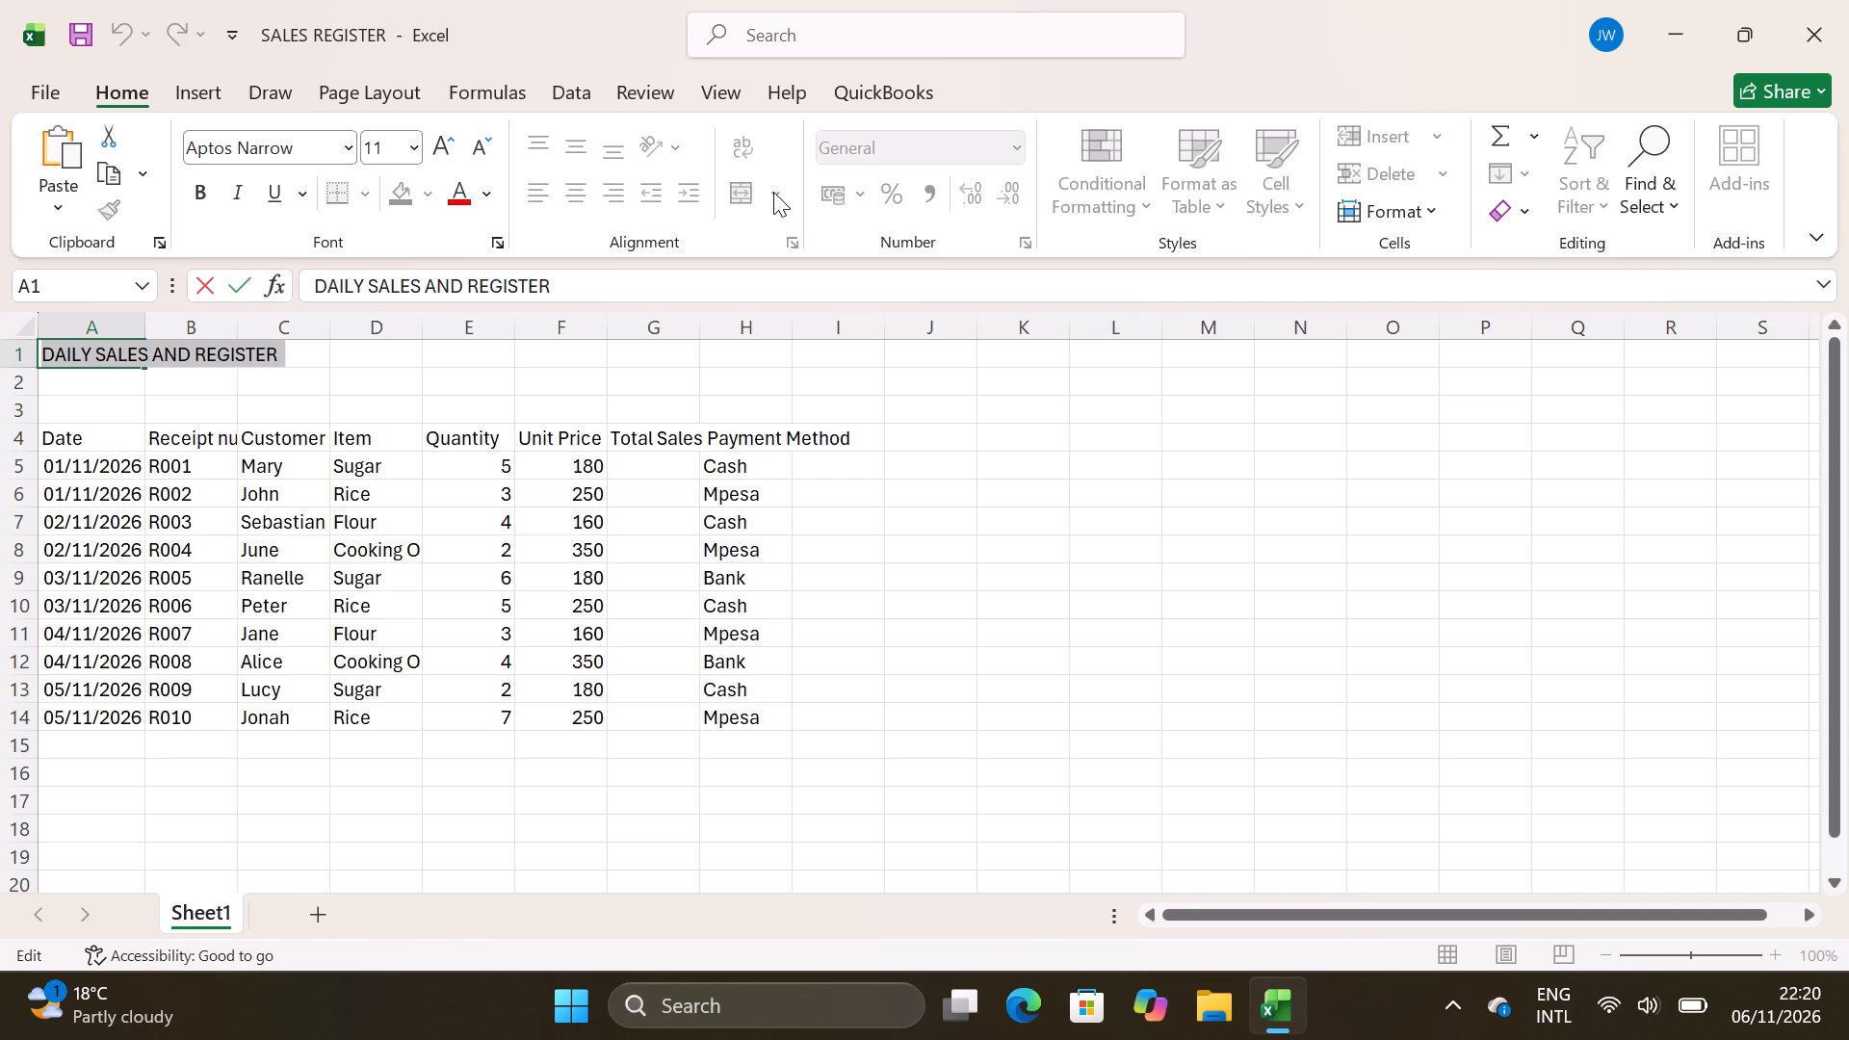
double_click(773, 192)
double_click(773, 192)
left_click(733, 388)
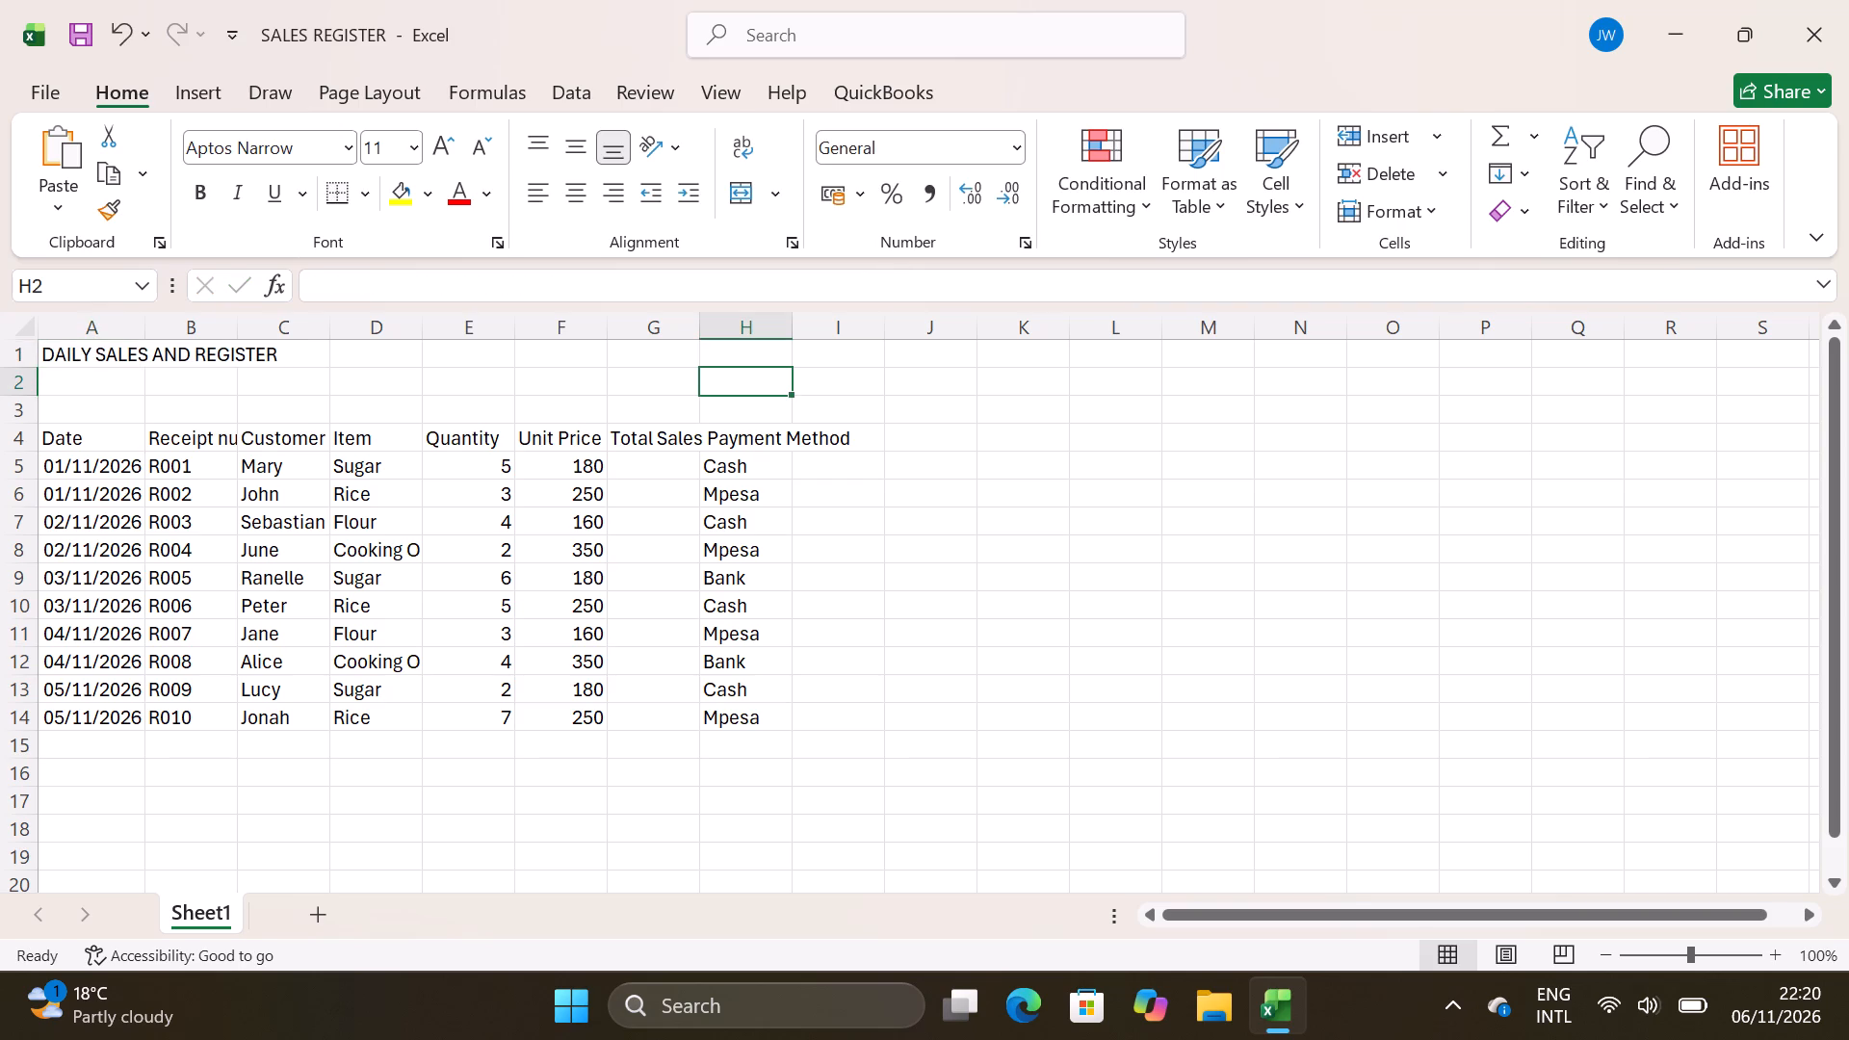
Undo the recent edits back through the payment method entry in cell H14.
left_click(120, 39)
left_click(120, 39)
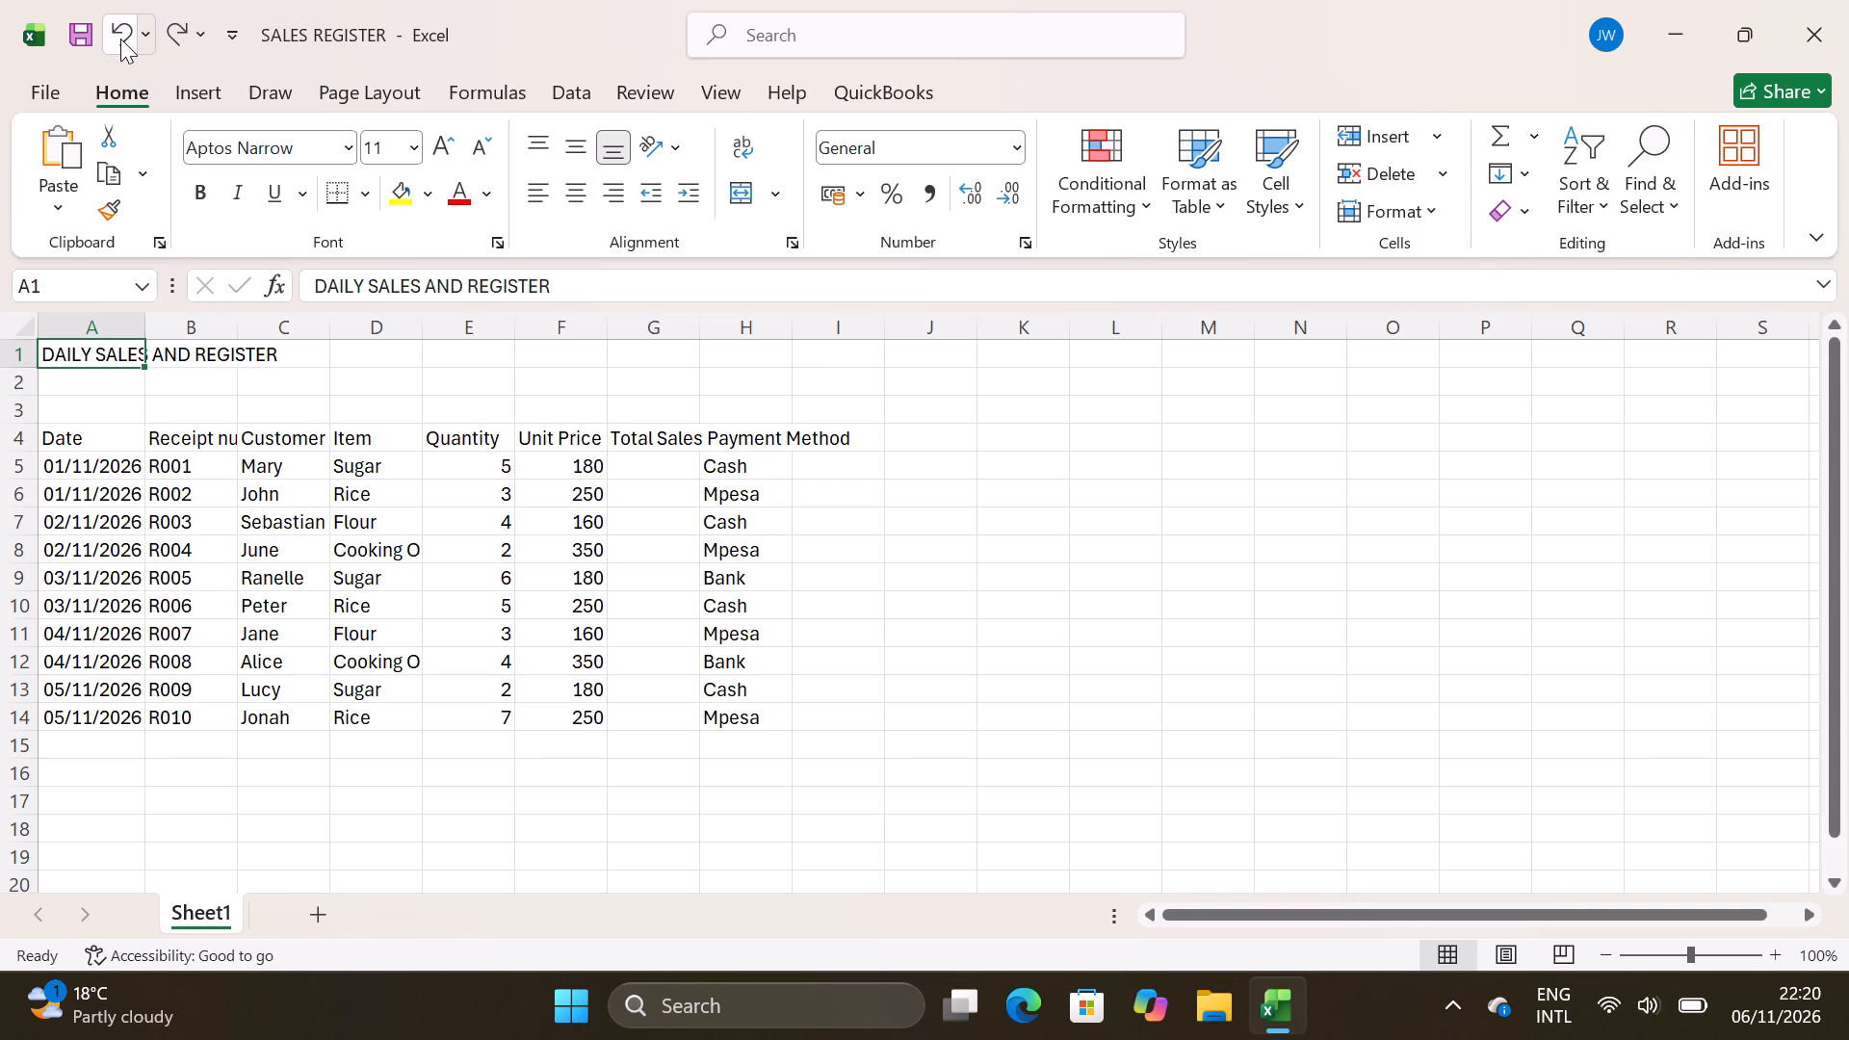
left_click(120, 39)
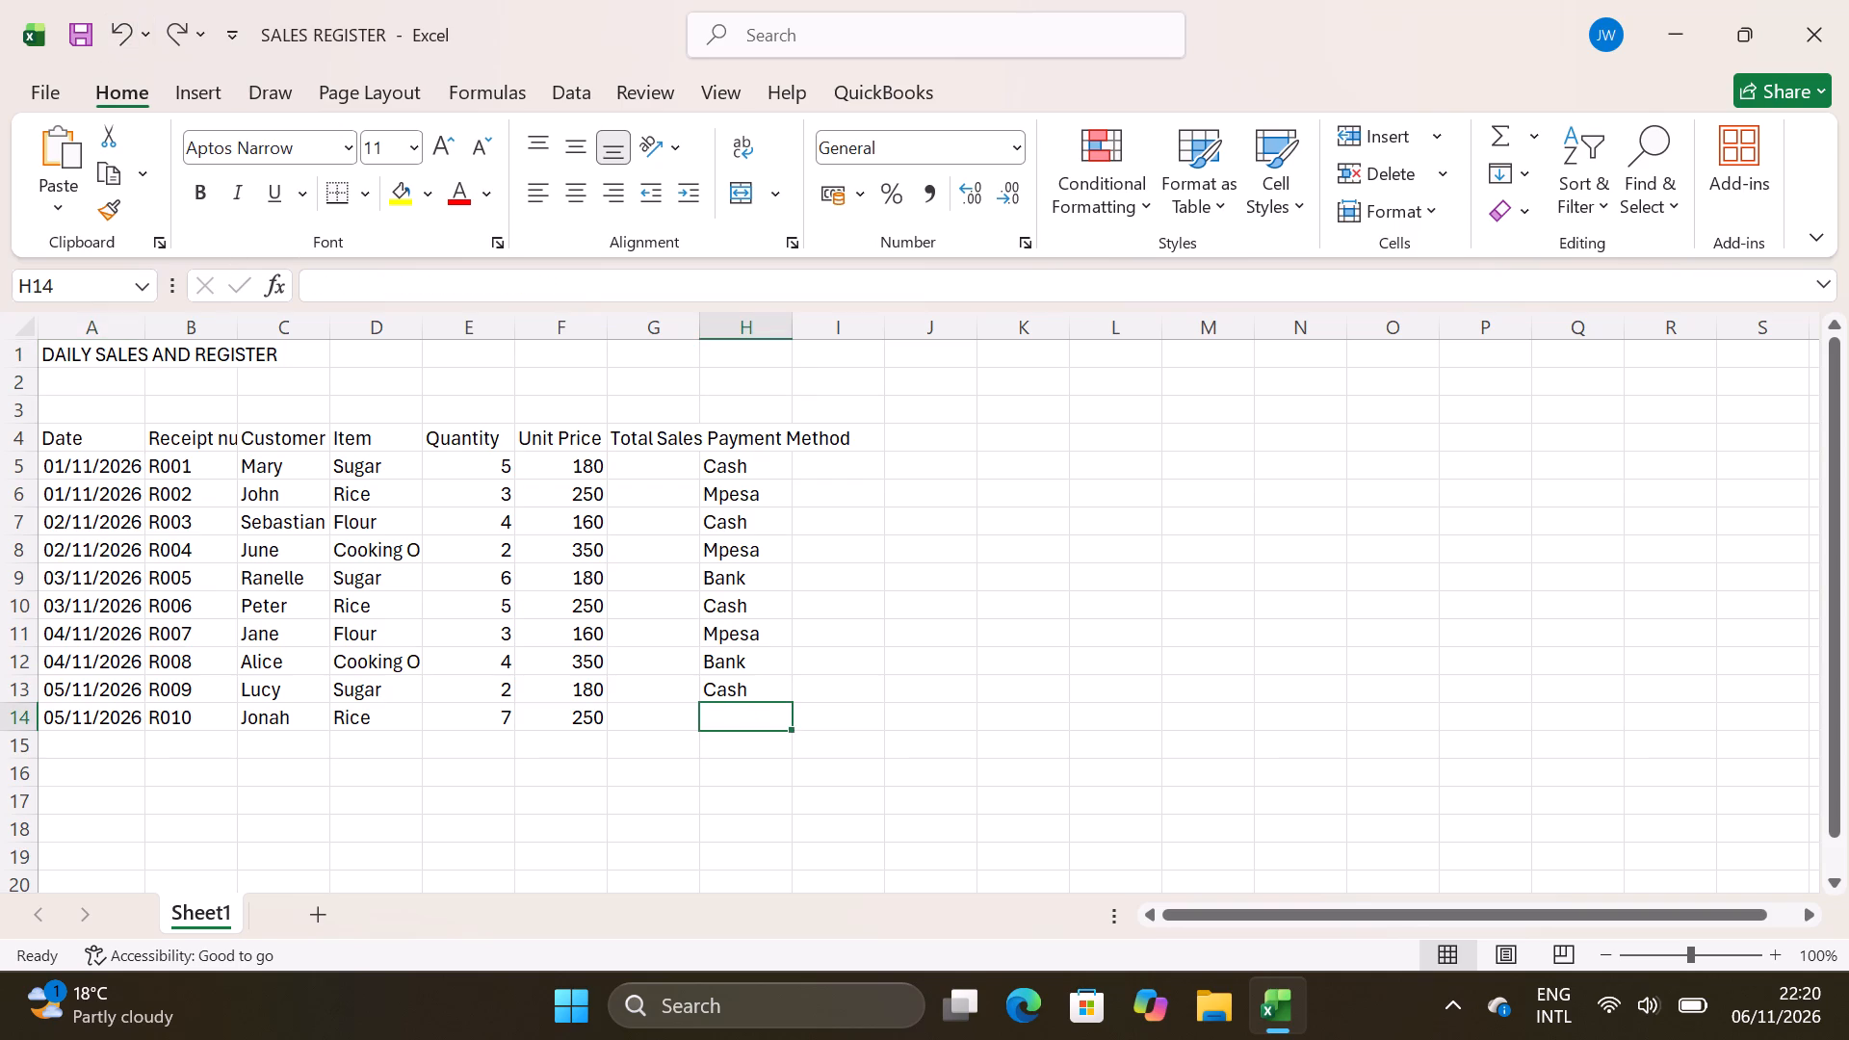
Enter Mpesa as the payment method in cell H14.
double_click(743, 726)
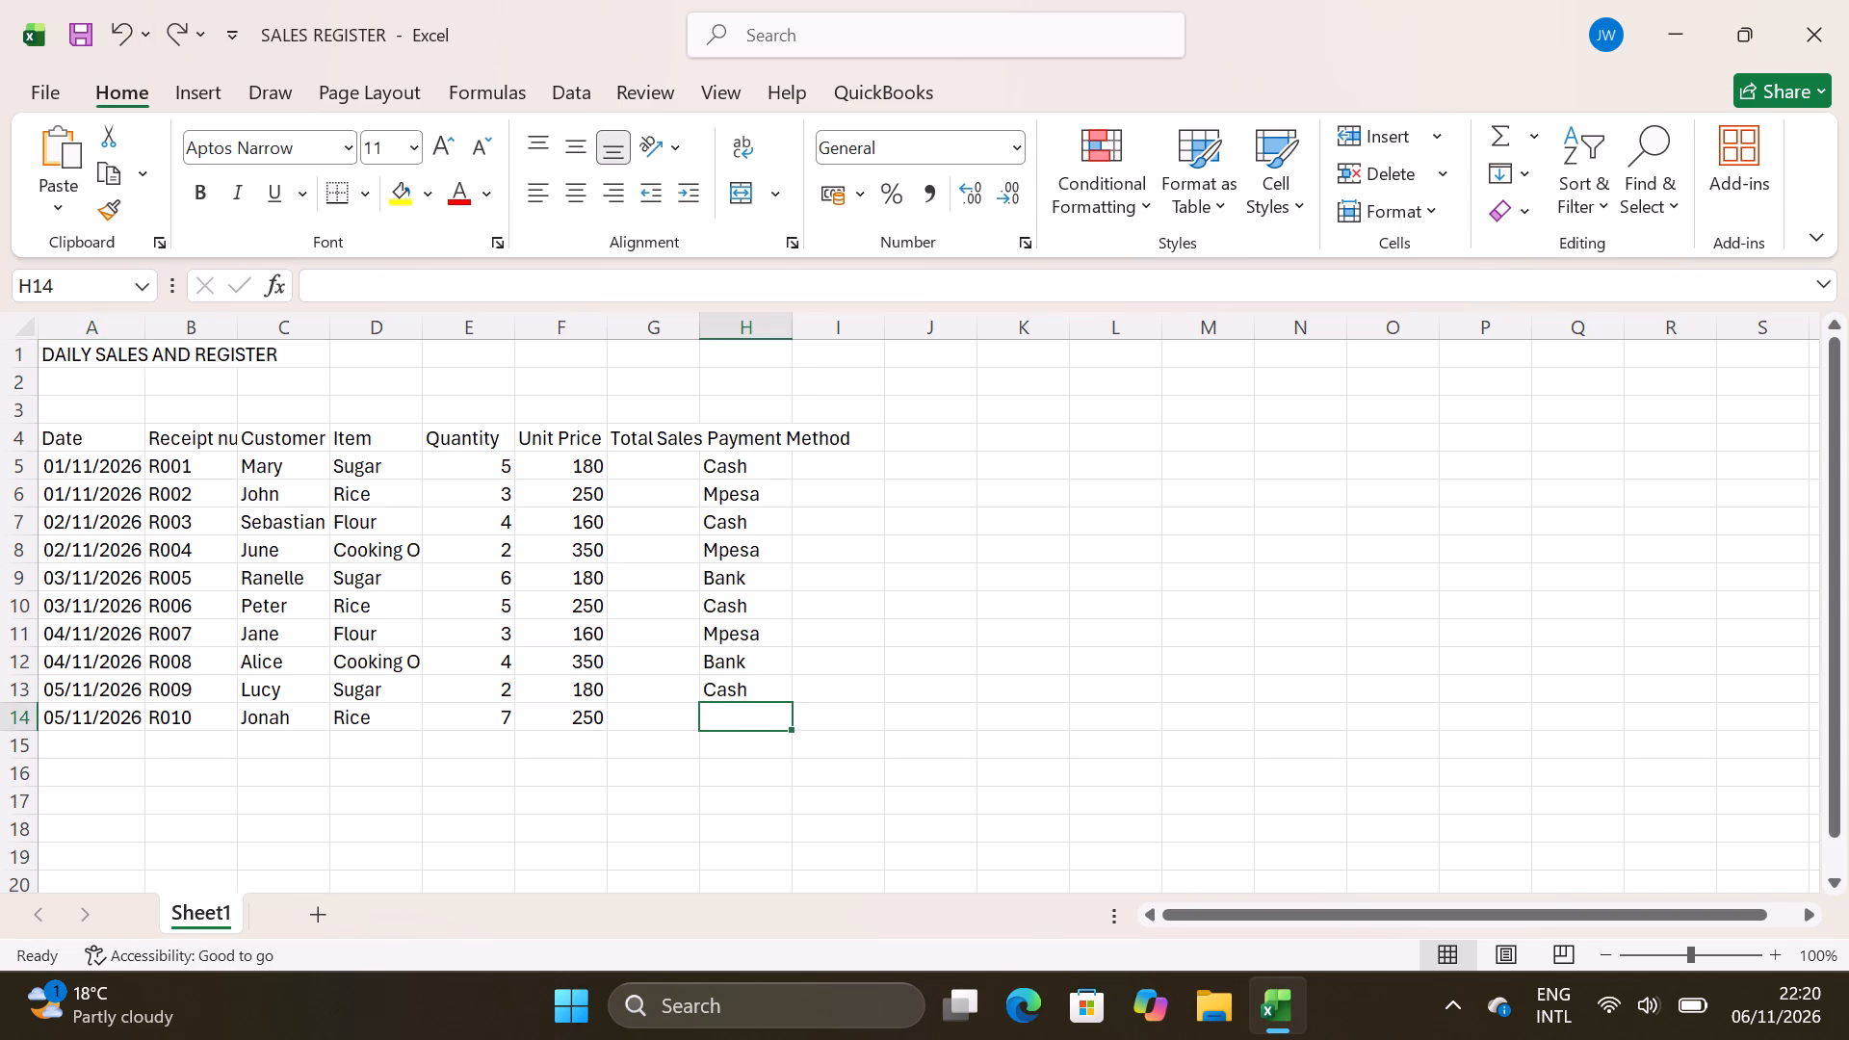
left_click(742, 717)
key("m")
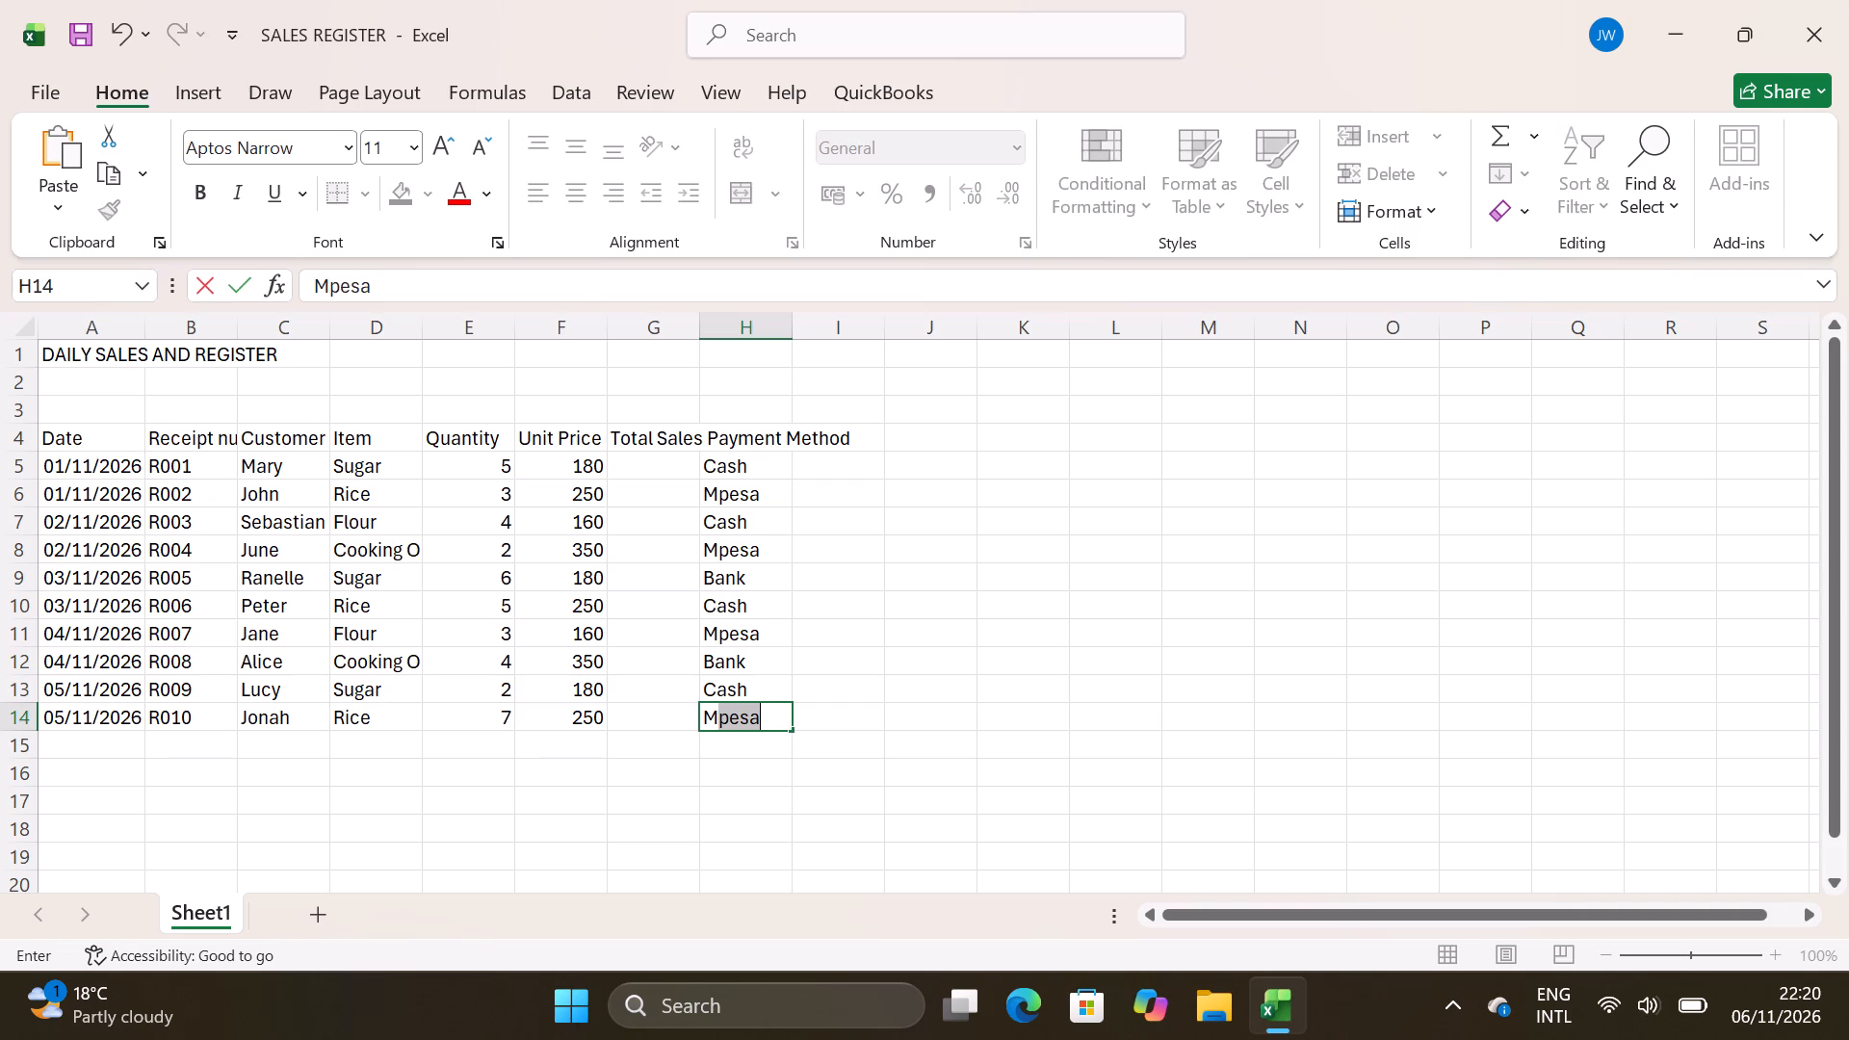
left_click(902, 671)
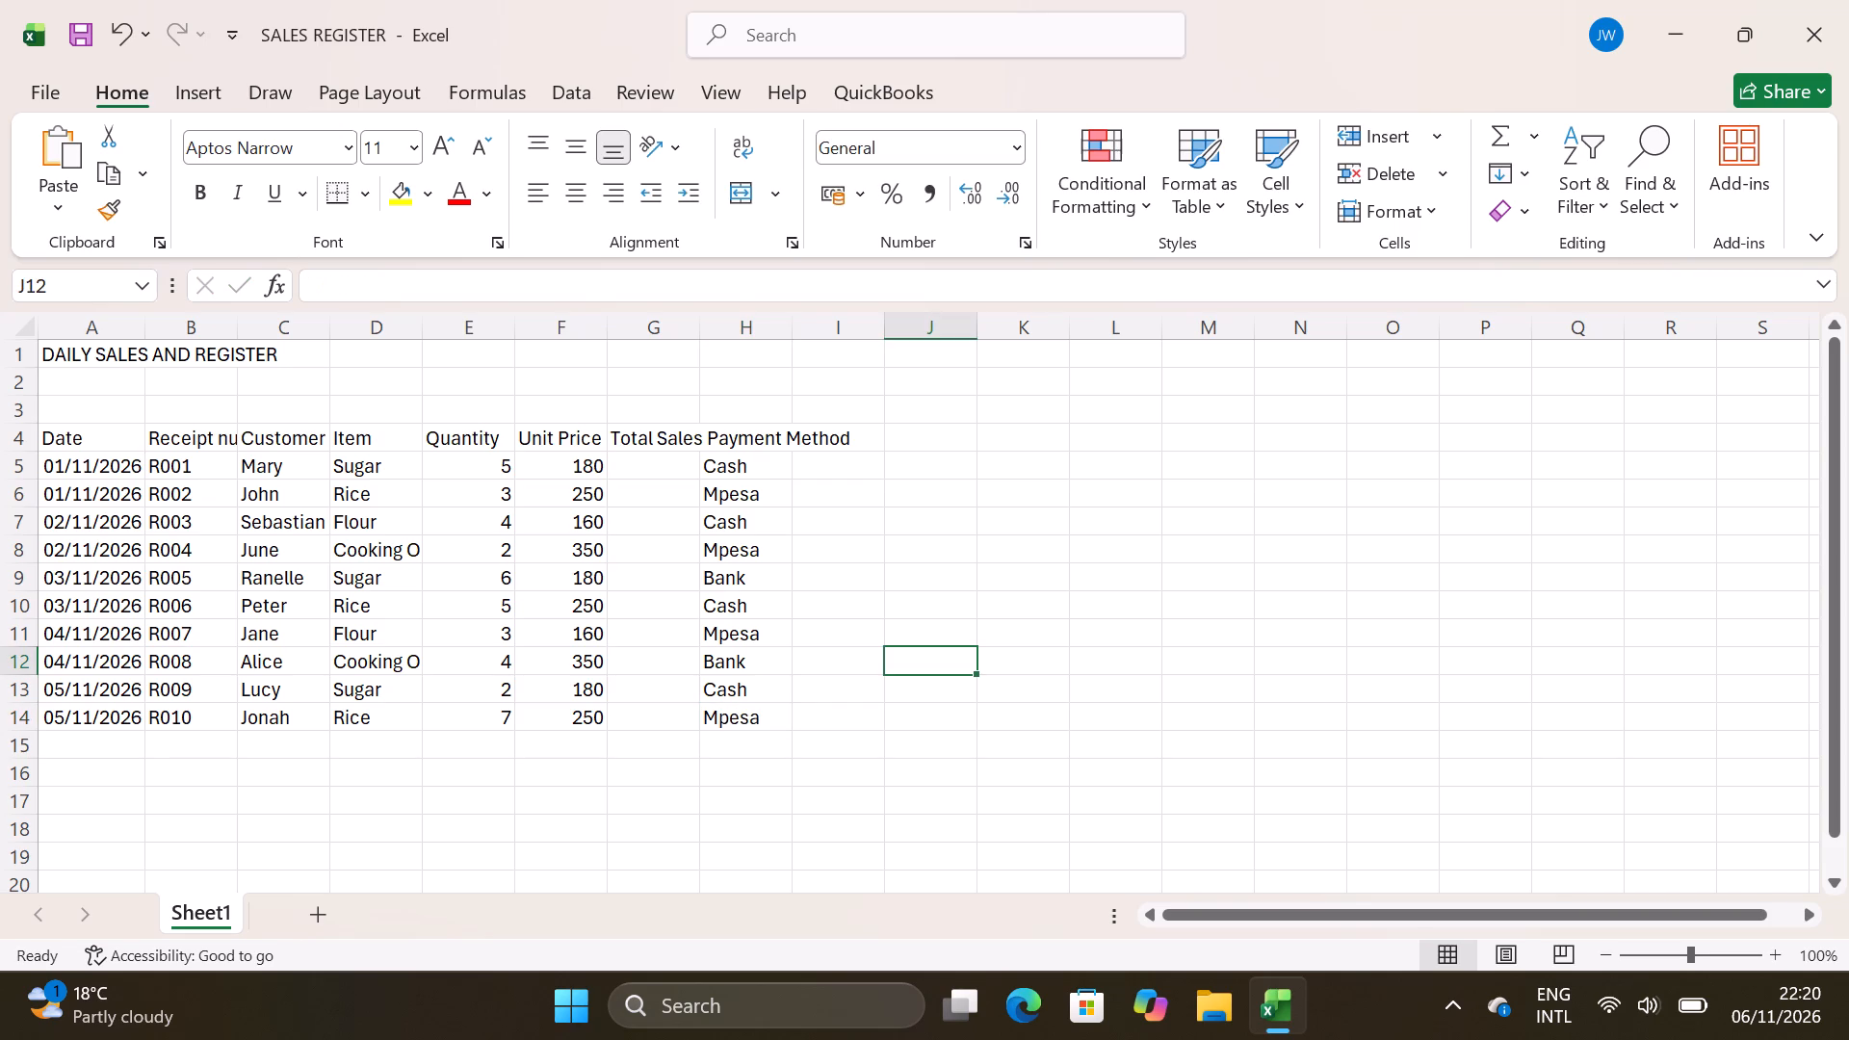
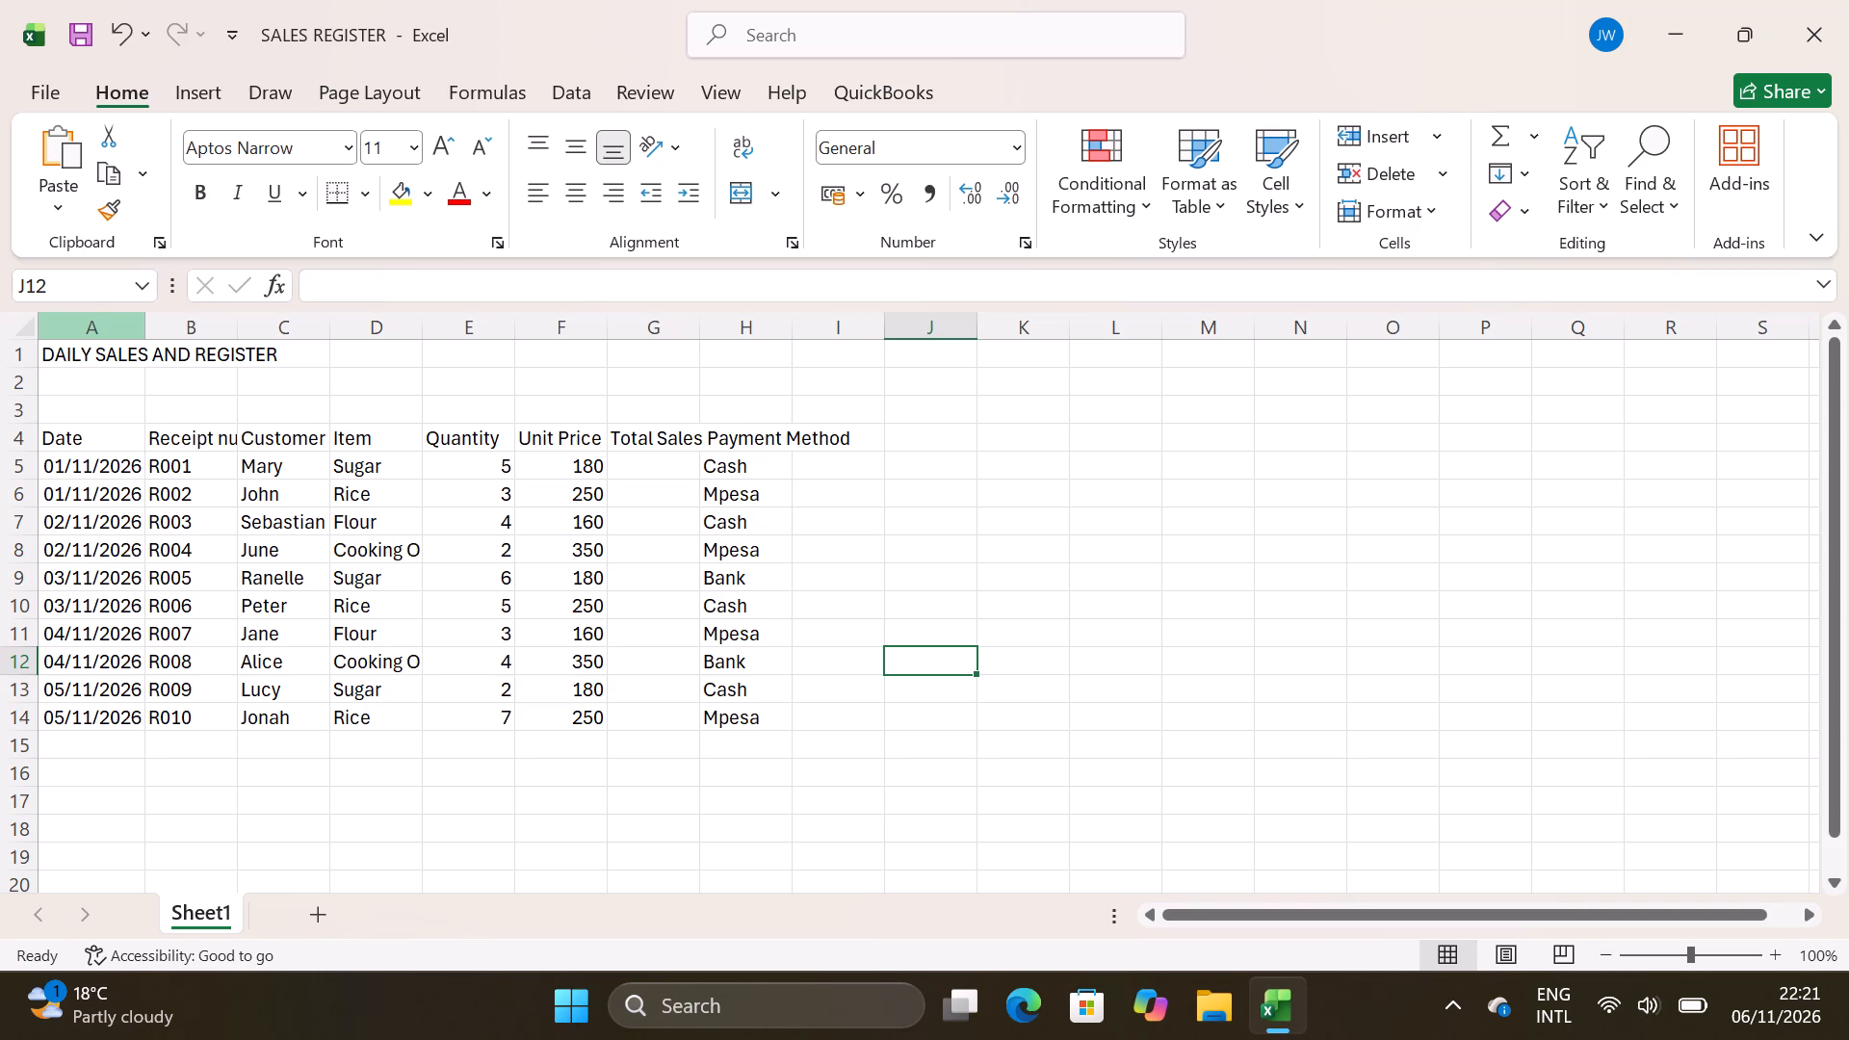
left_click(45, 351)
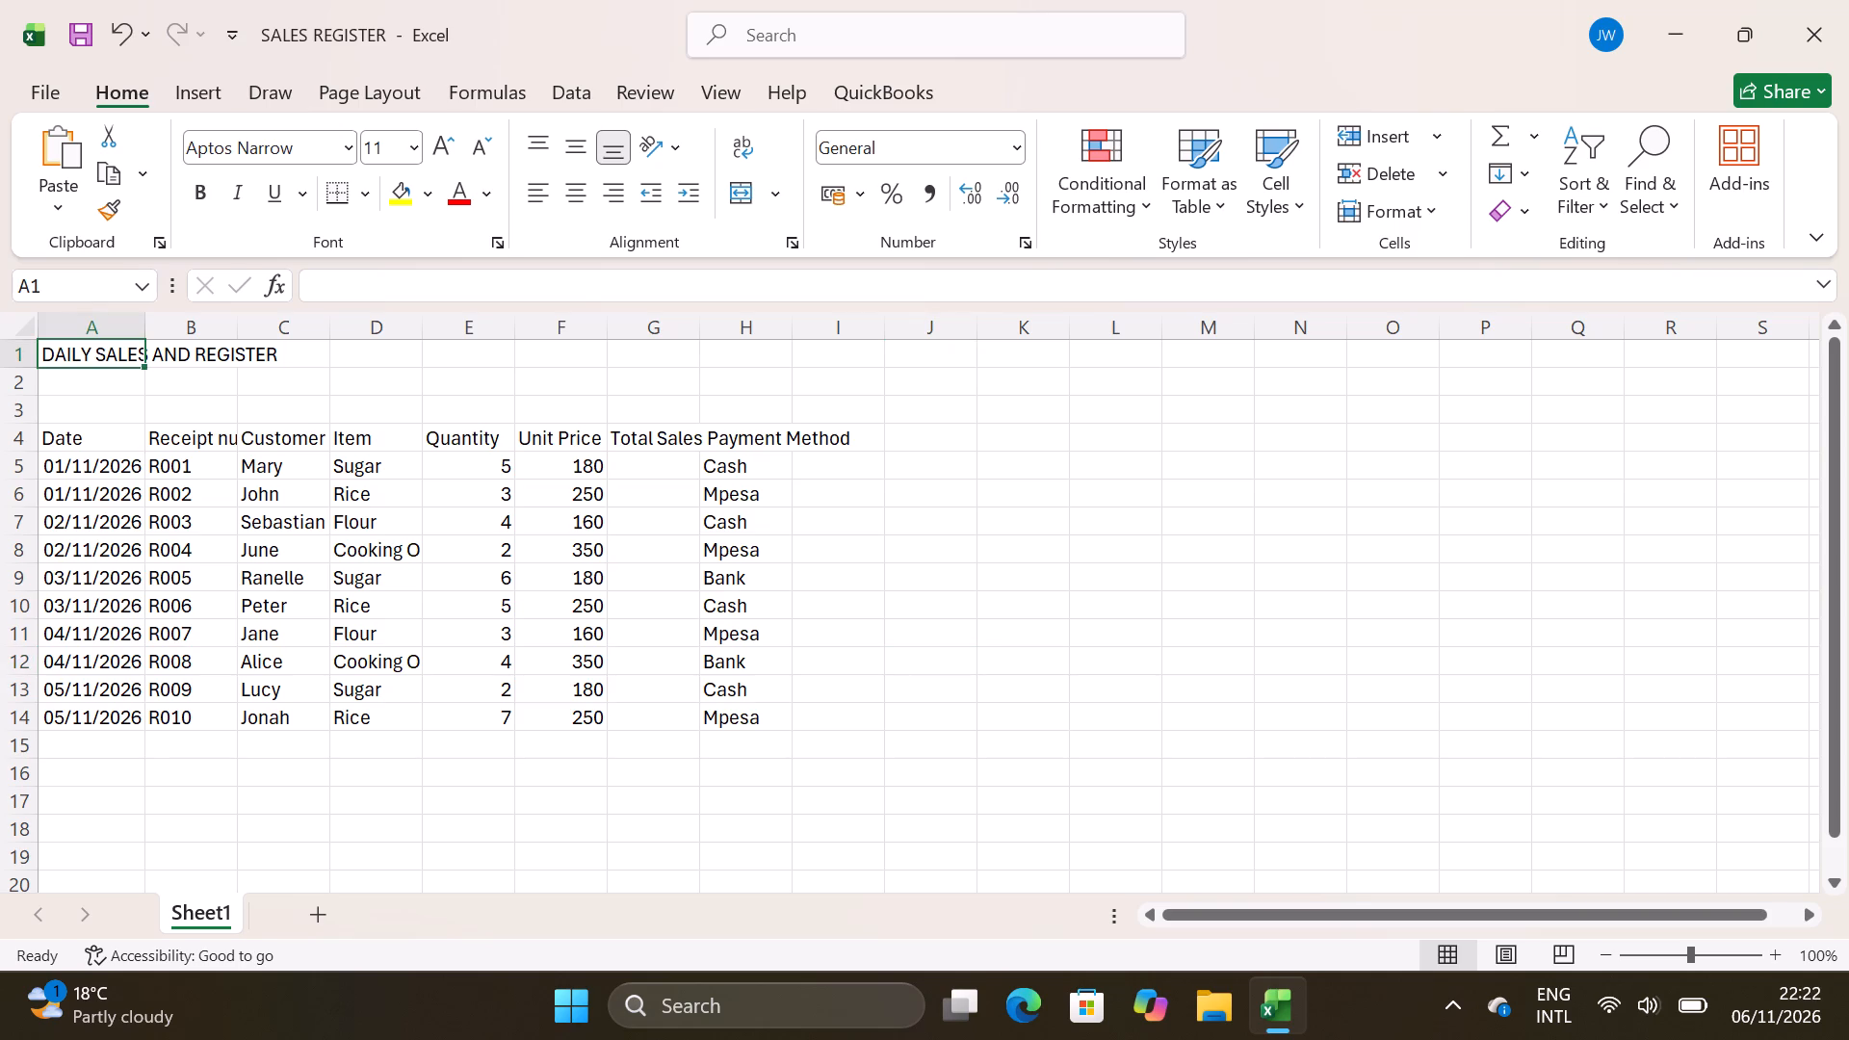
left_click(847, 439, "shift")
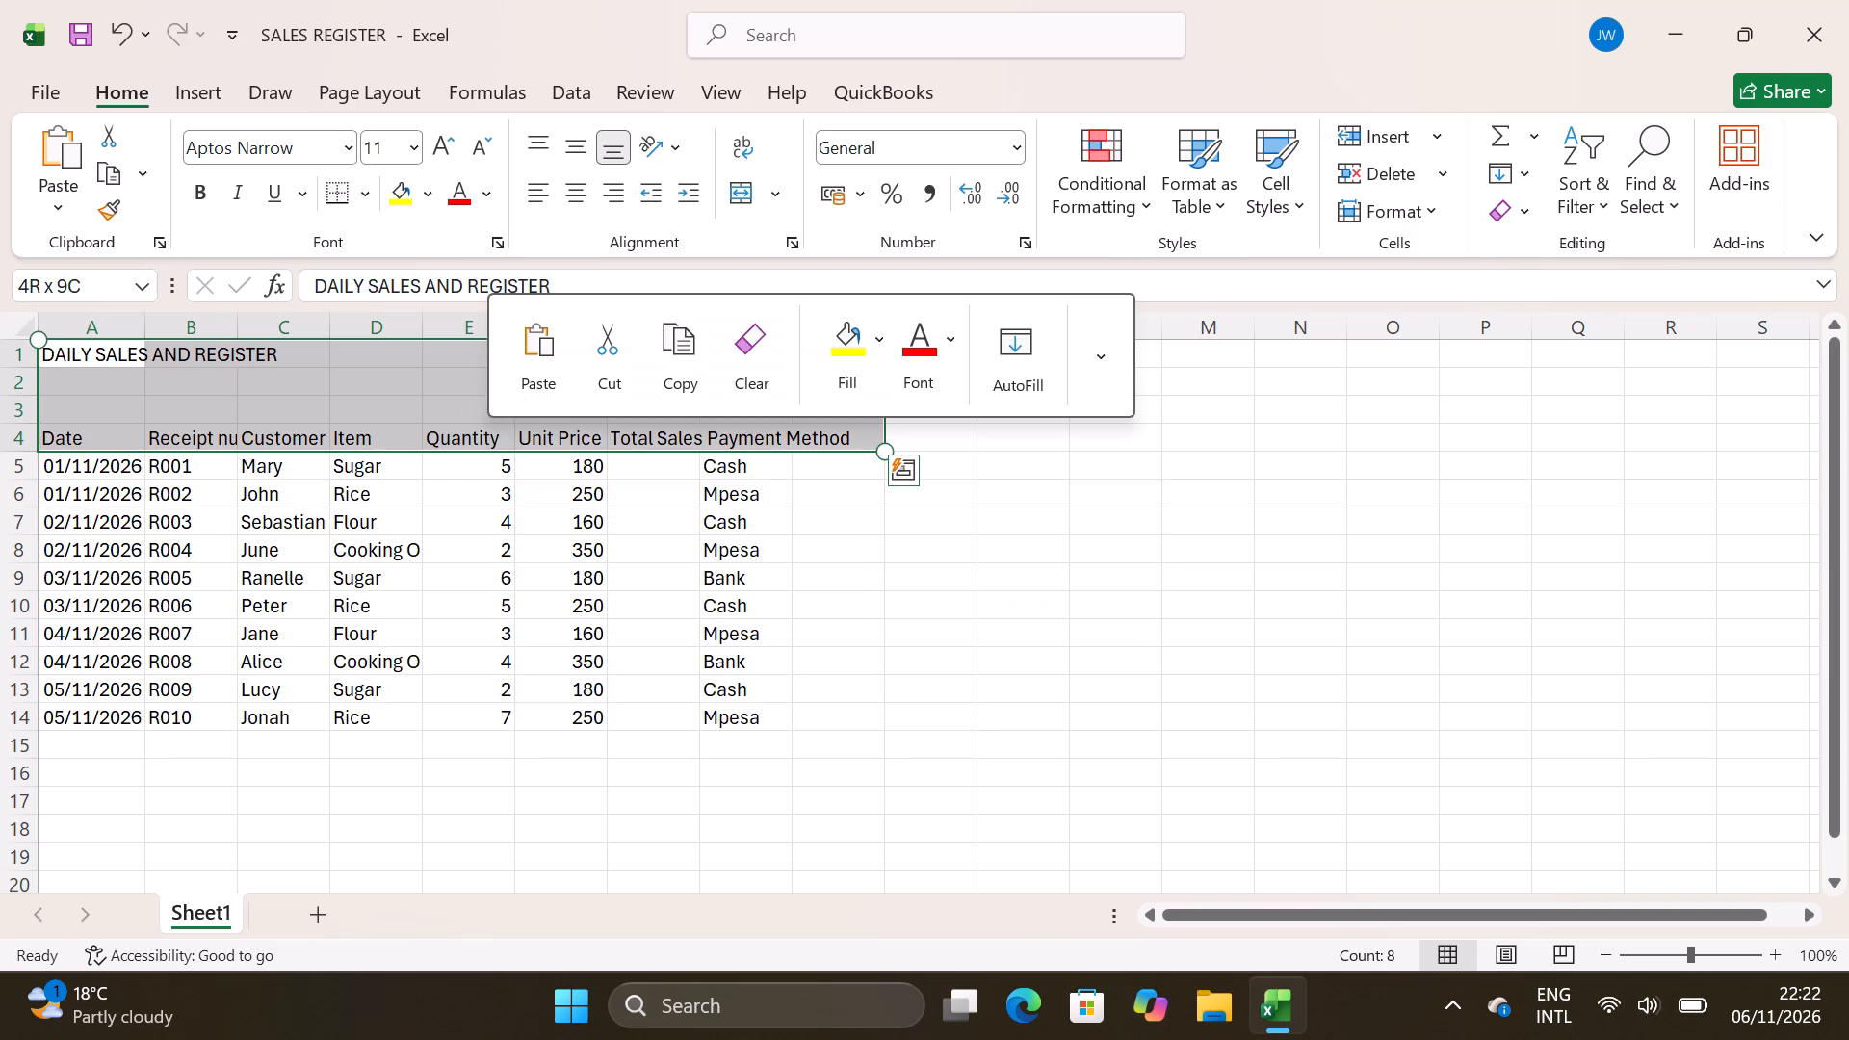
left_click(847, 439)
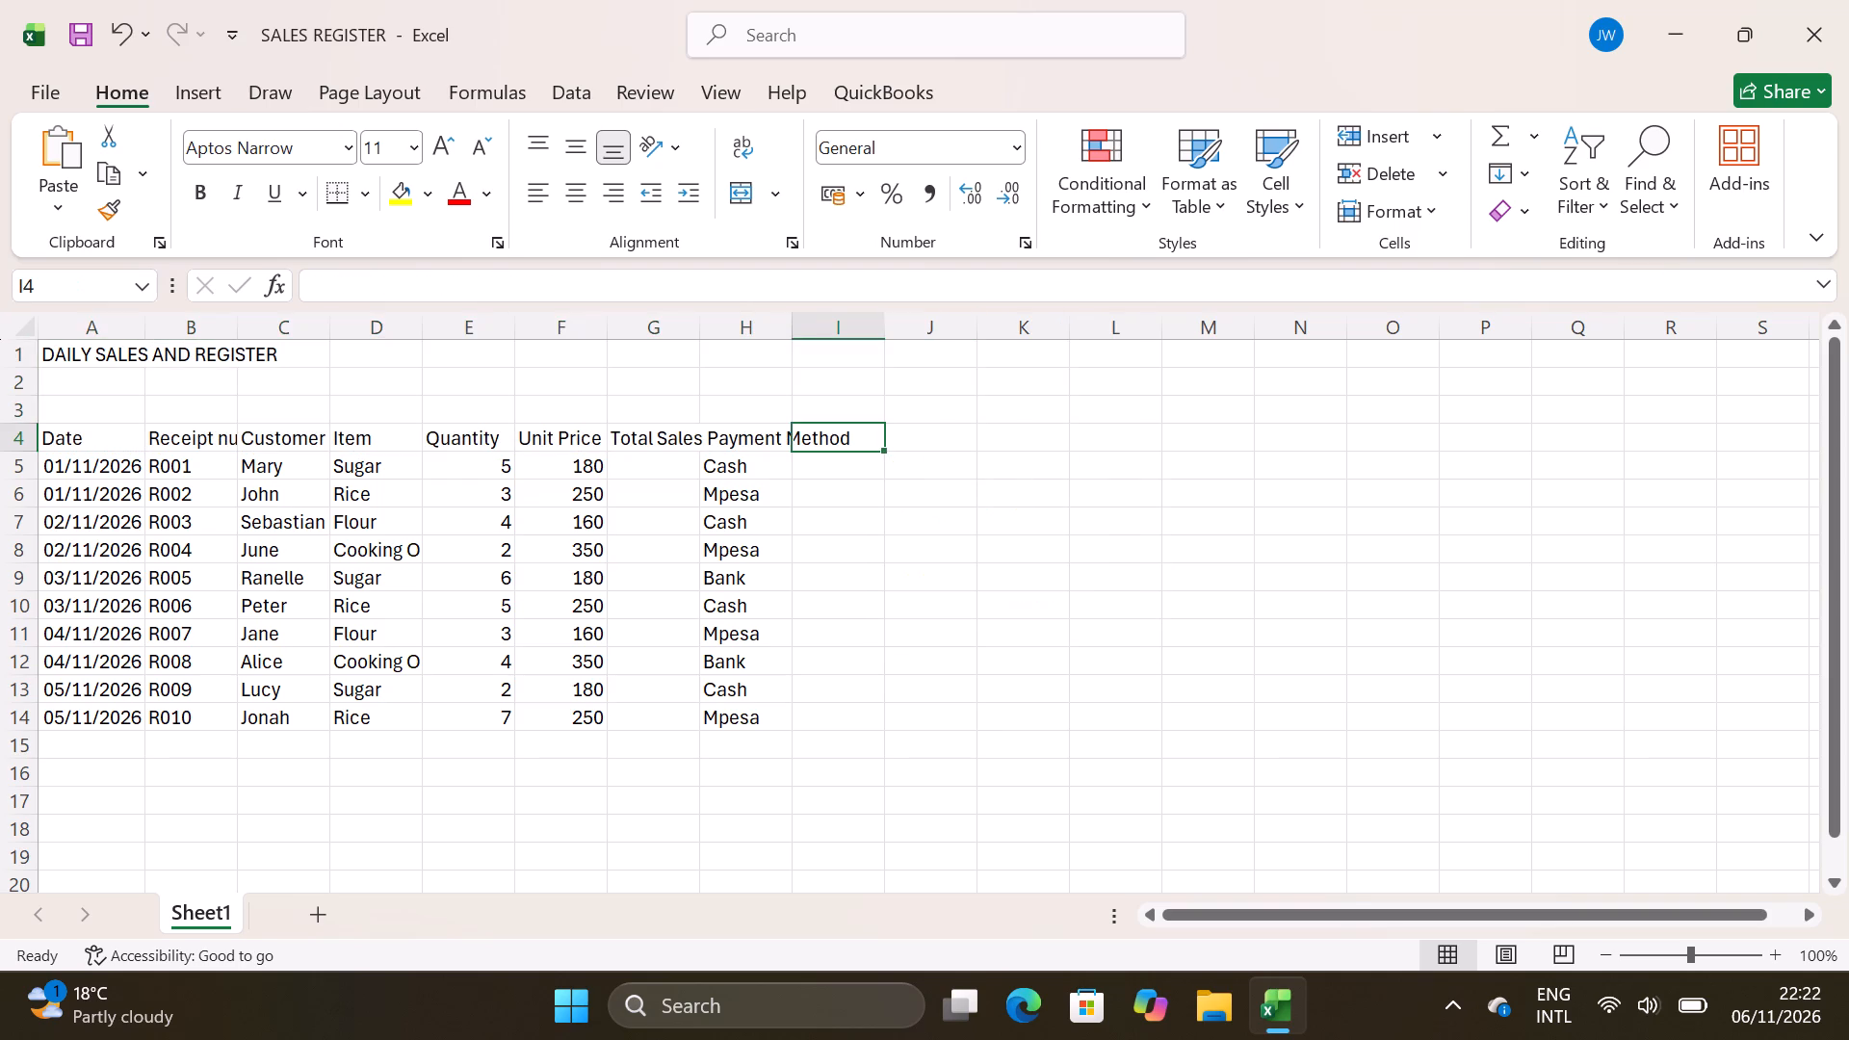
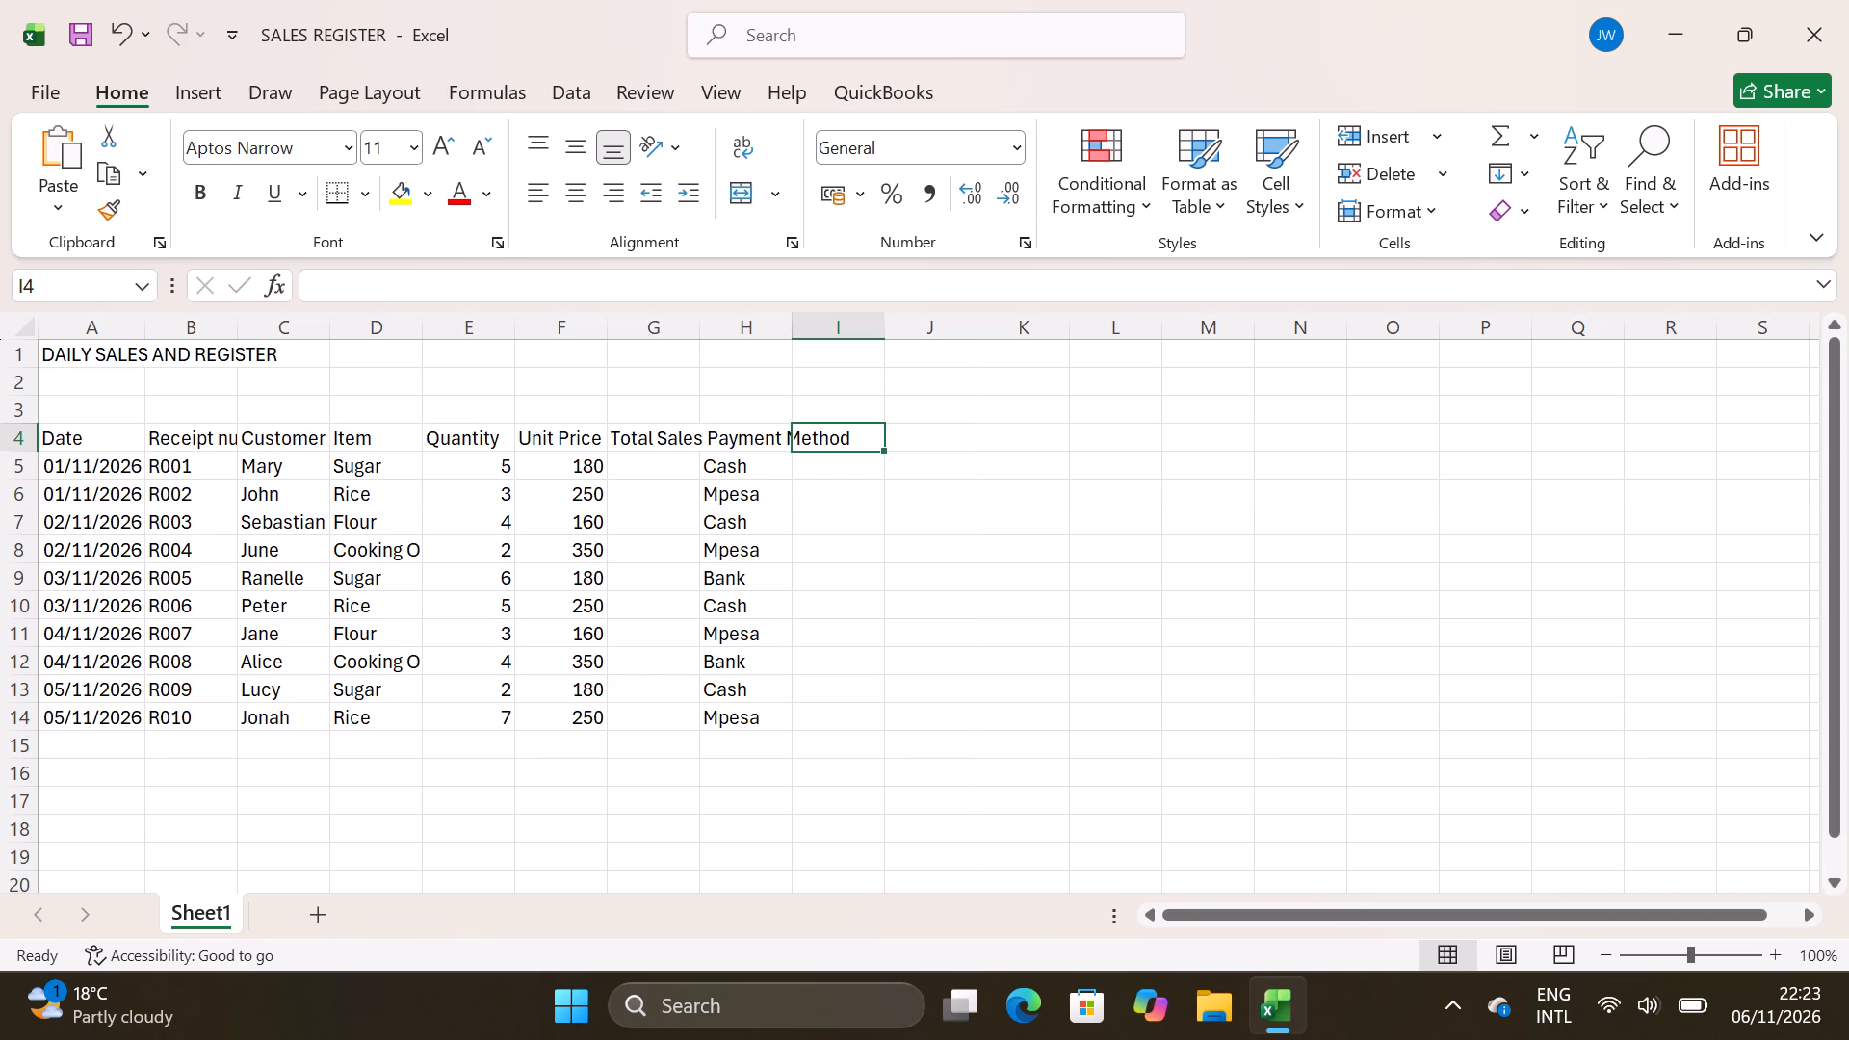
Merge and center the title DAILY SALES AND REGISTER across cells A1 to H1.
left_click(342, 366)
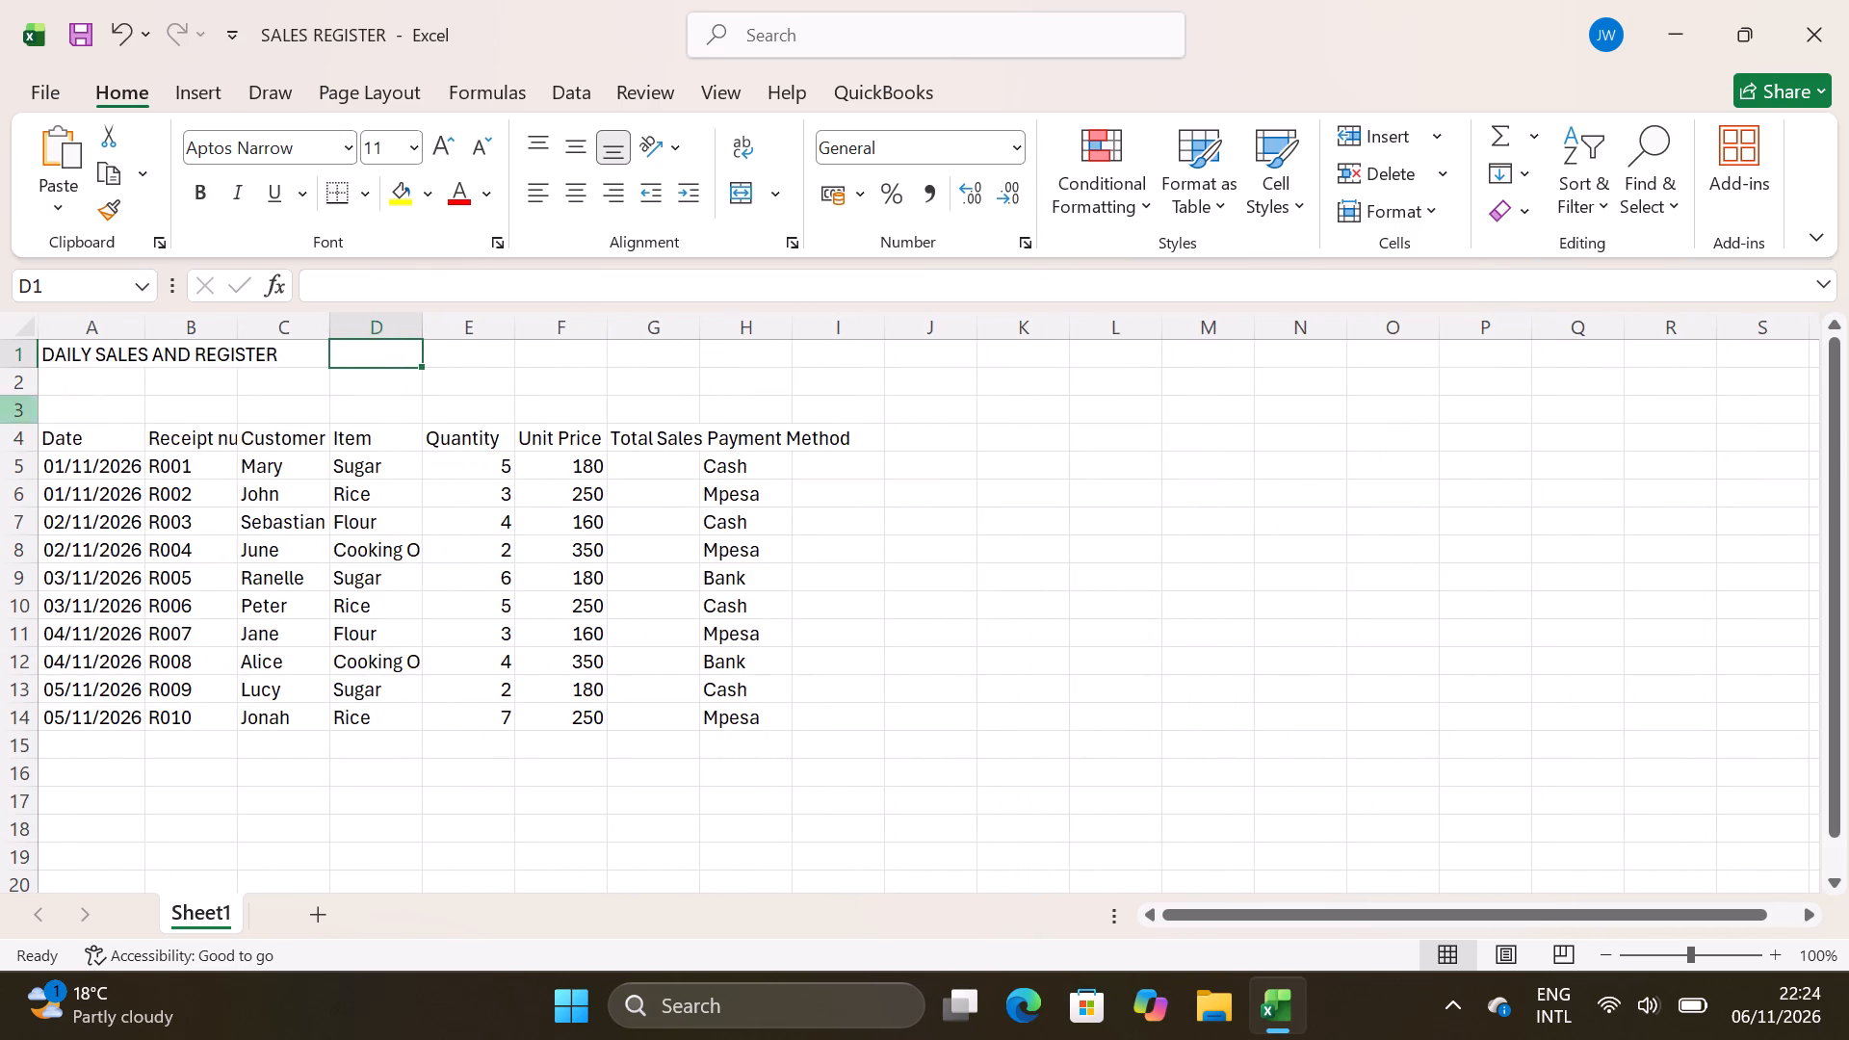
left_click(53, 359)
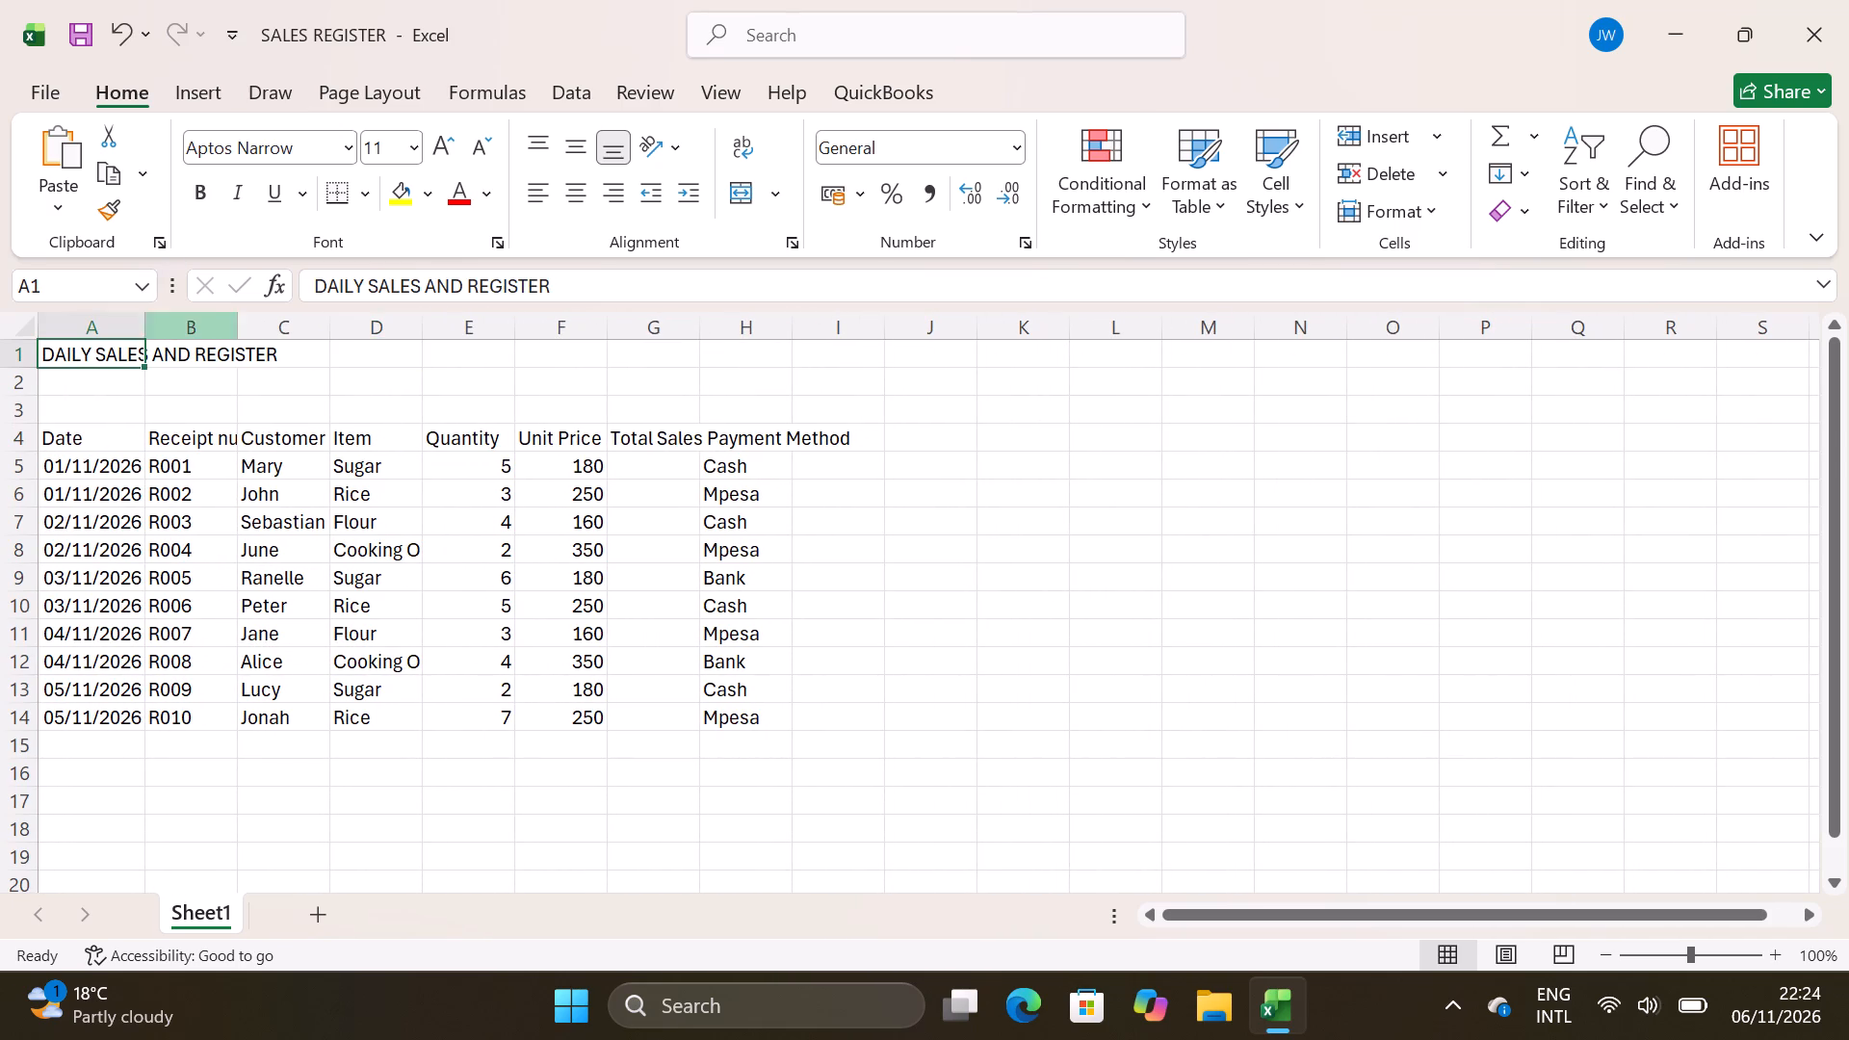
left_click(771, 353, "shift")
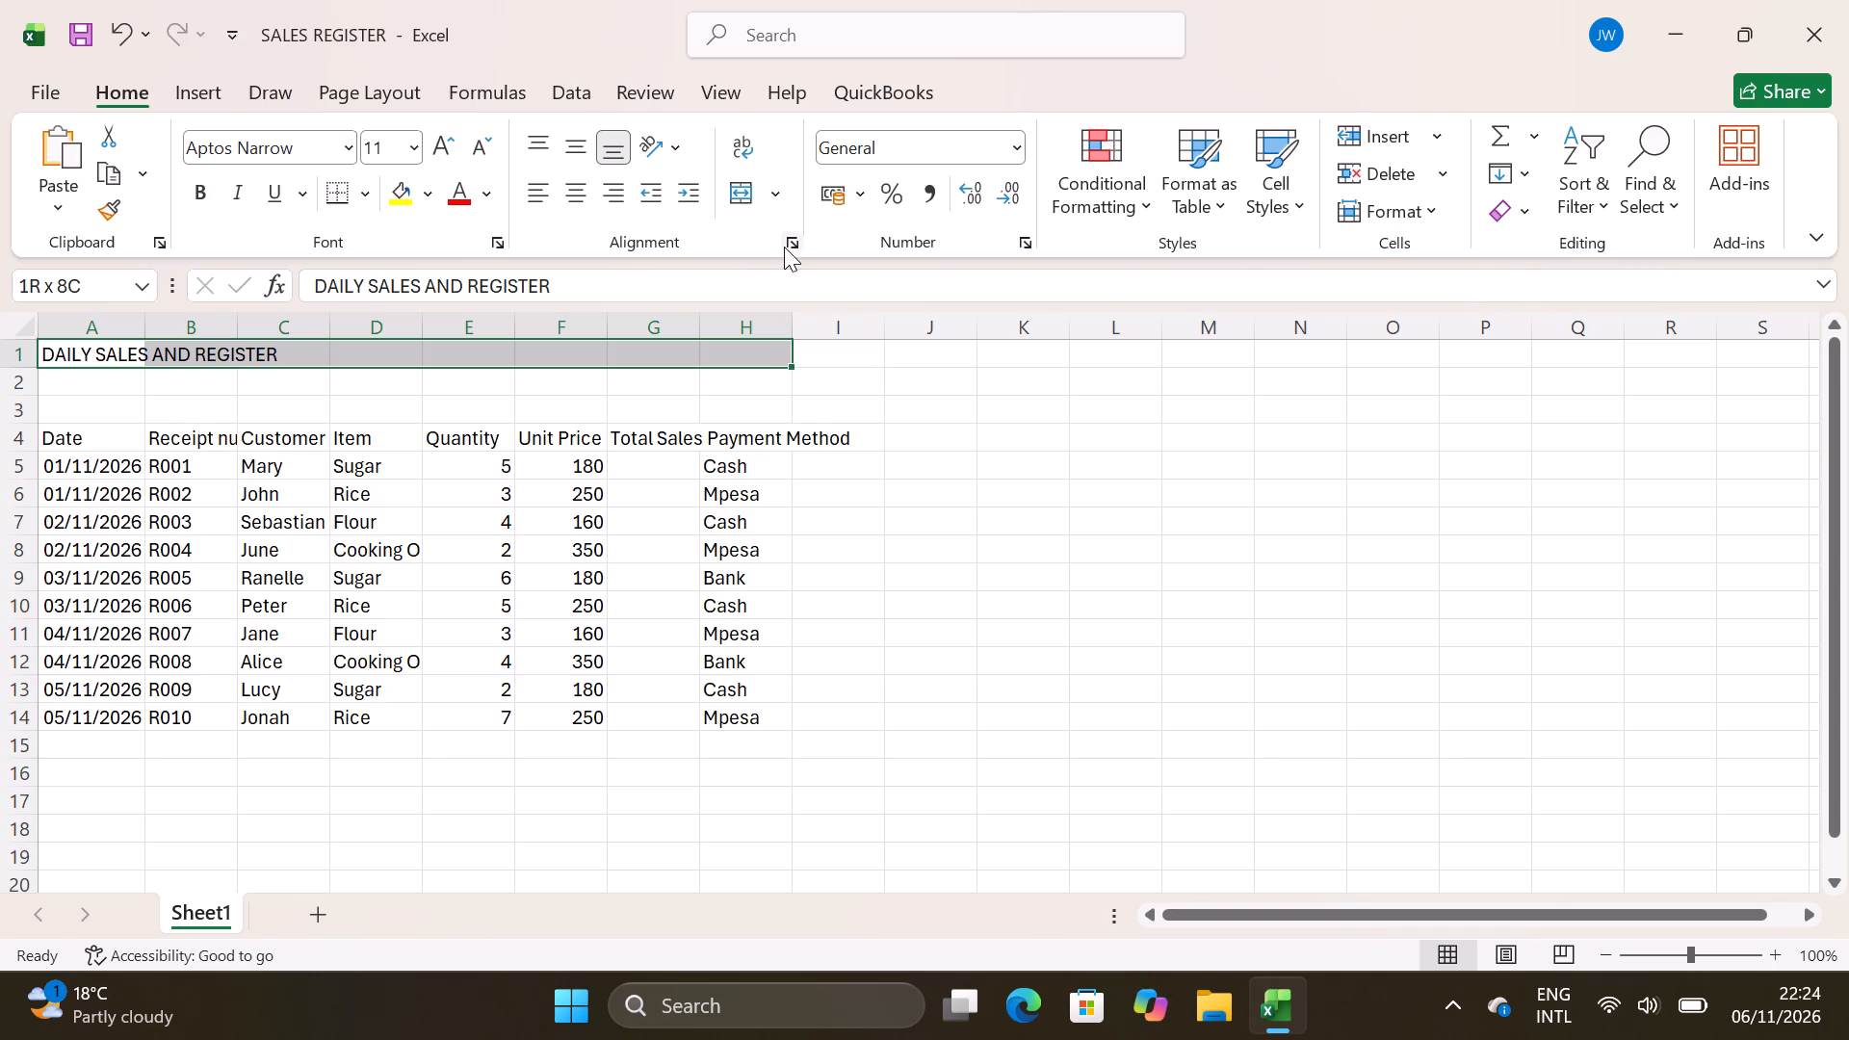
left_click(765, 200)
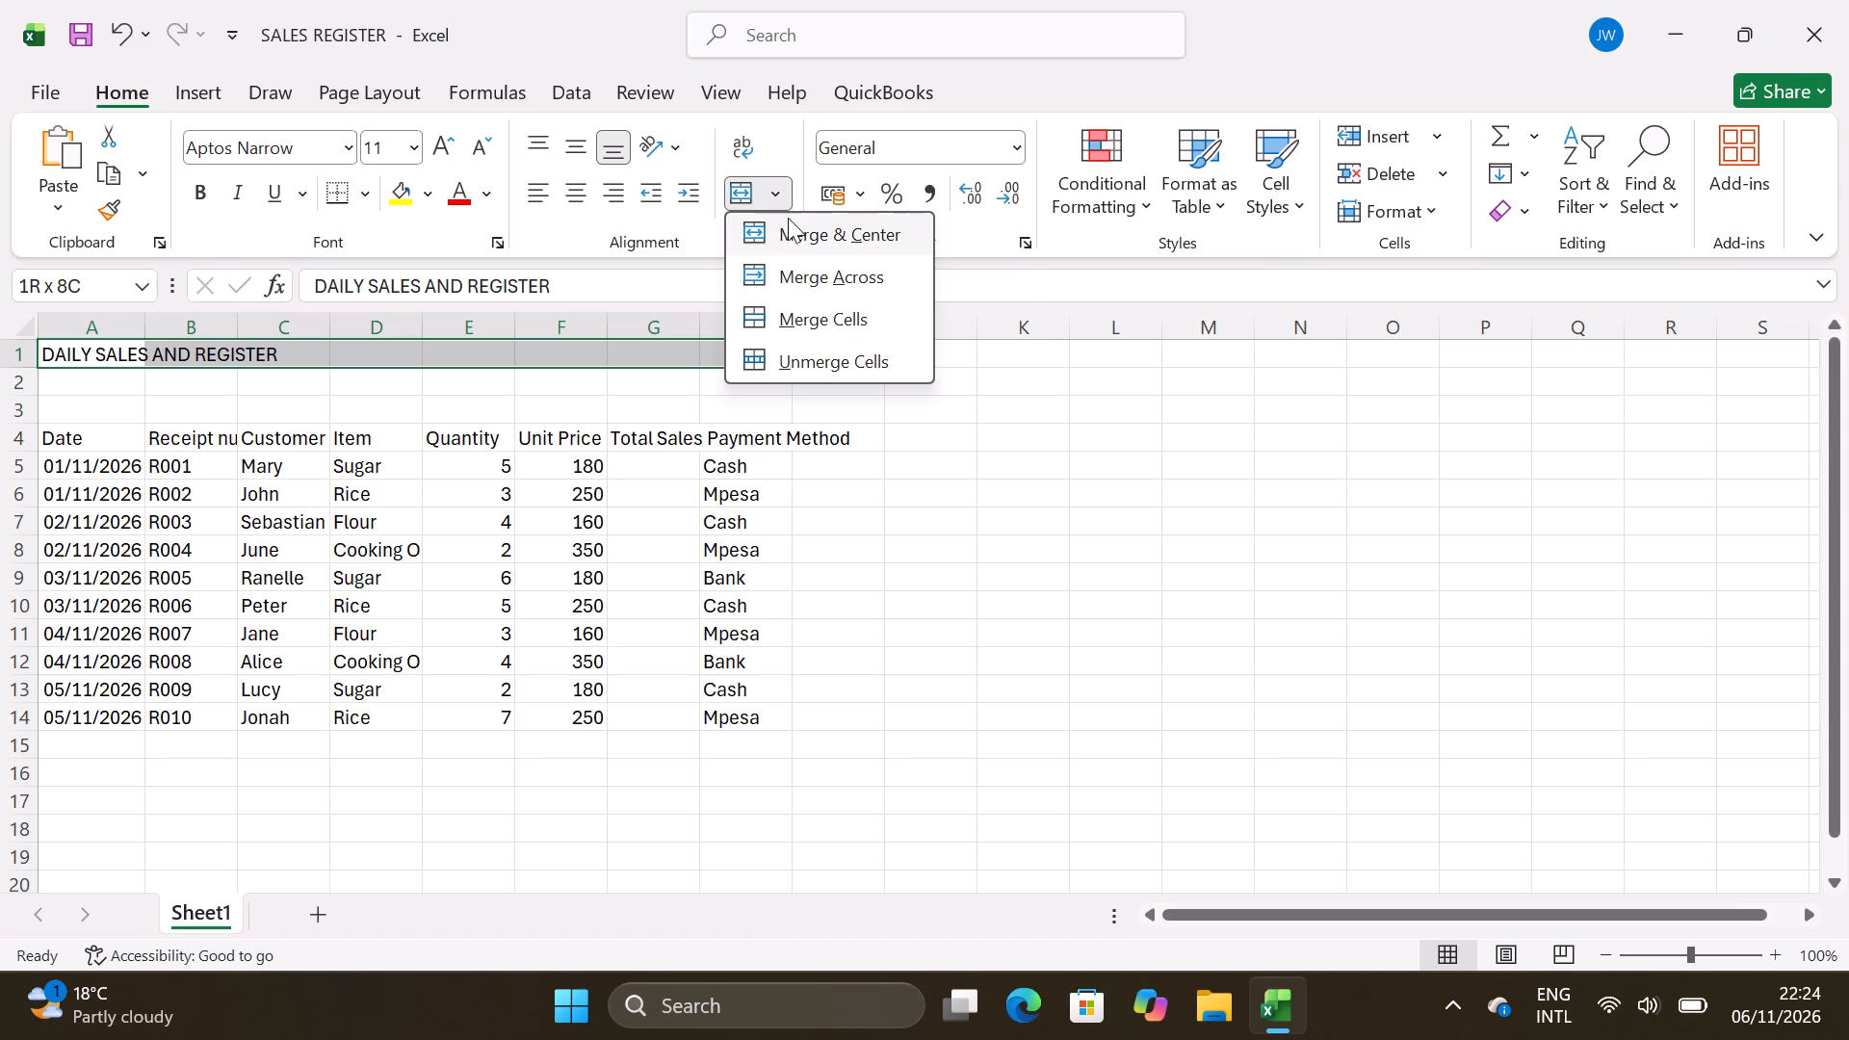
left_click(798, 222)
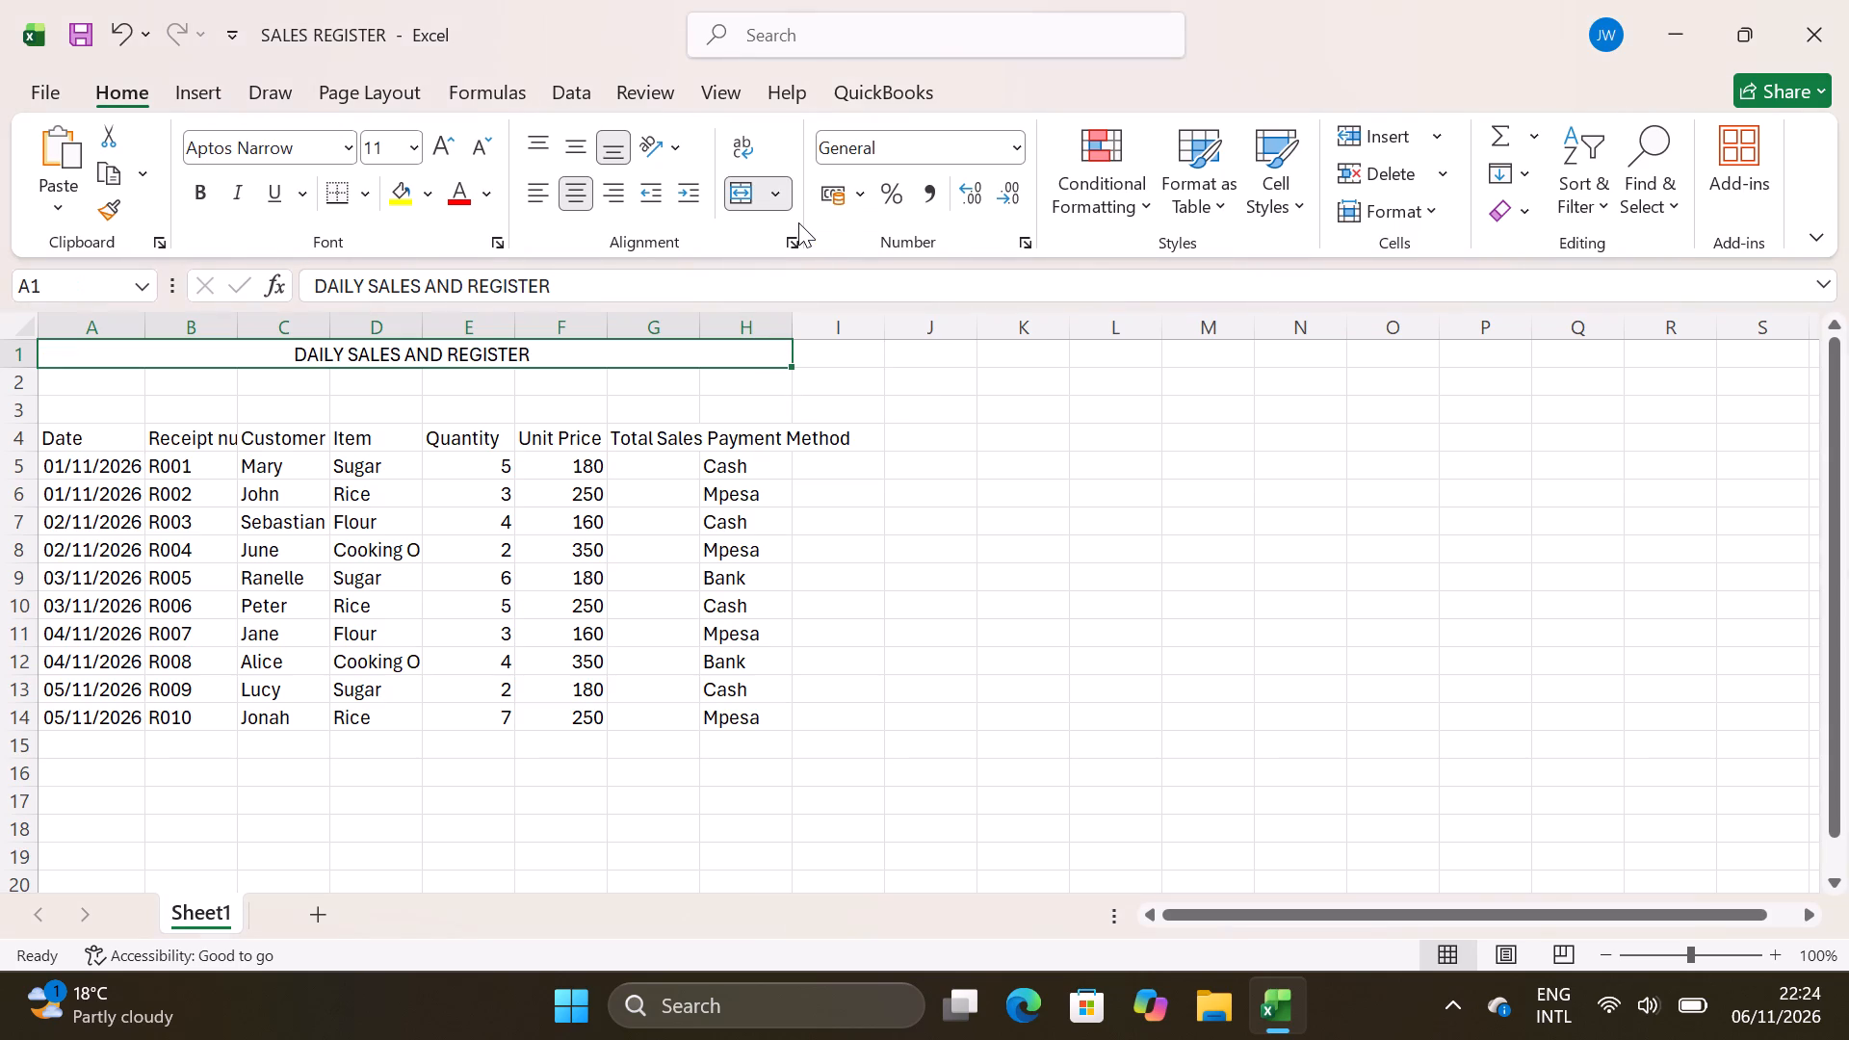
Set the merged title in row 1 to font size 16 and make it bold.
left_click(290, 357)
left_click(290, 357)
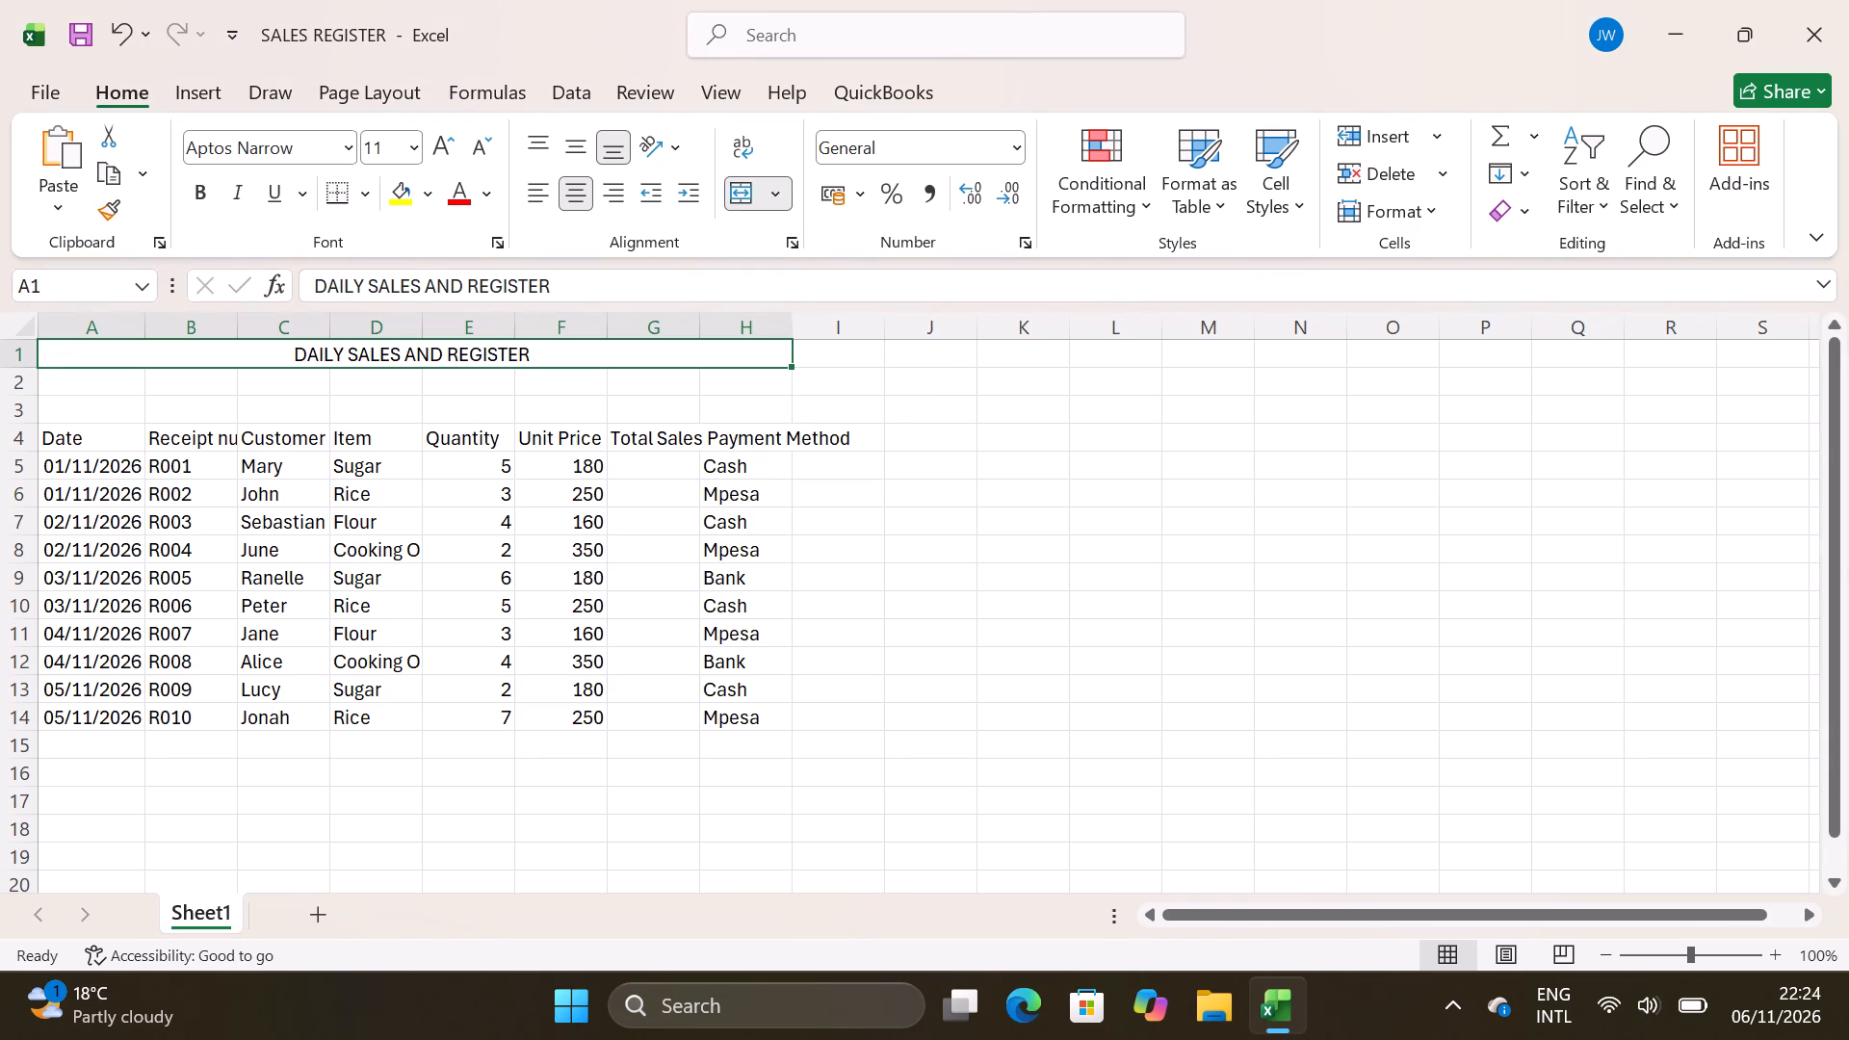
left_click(290, 357)
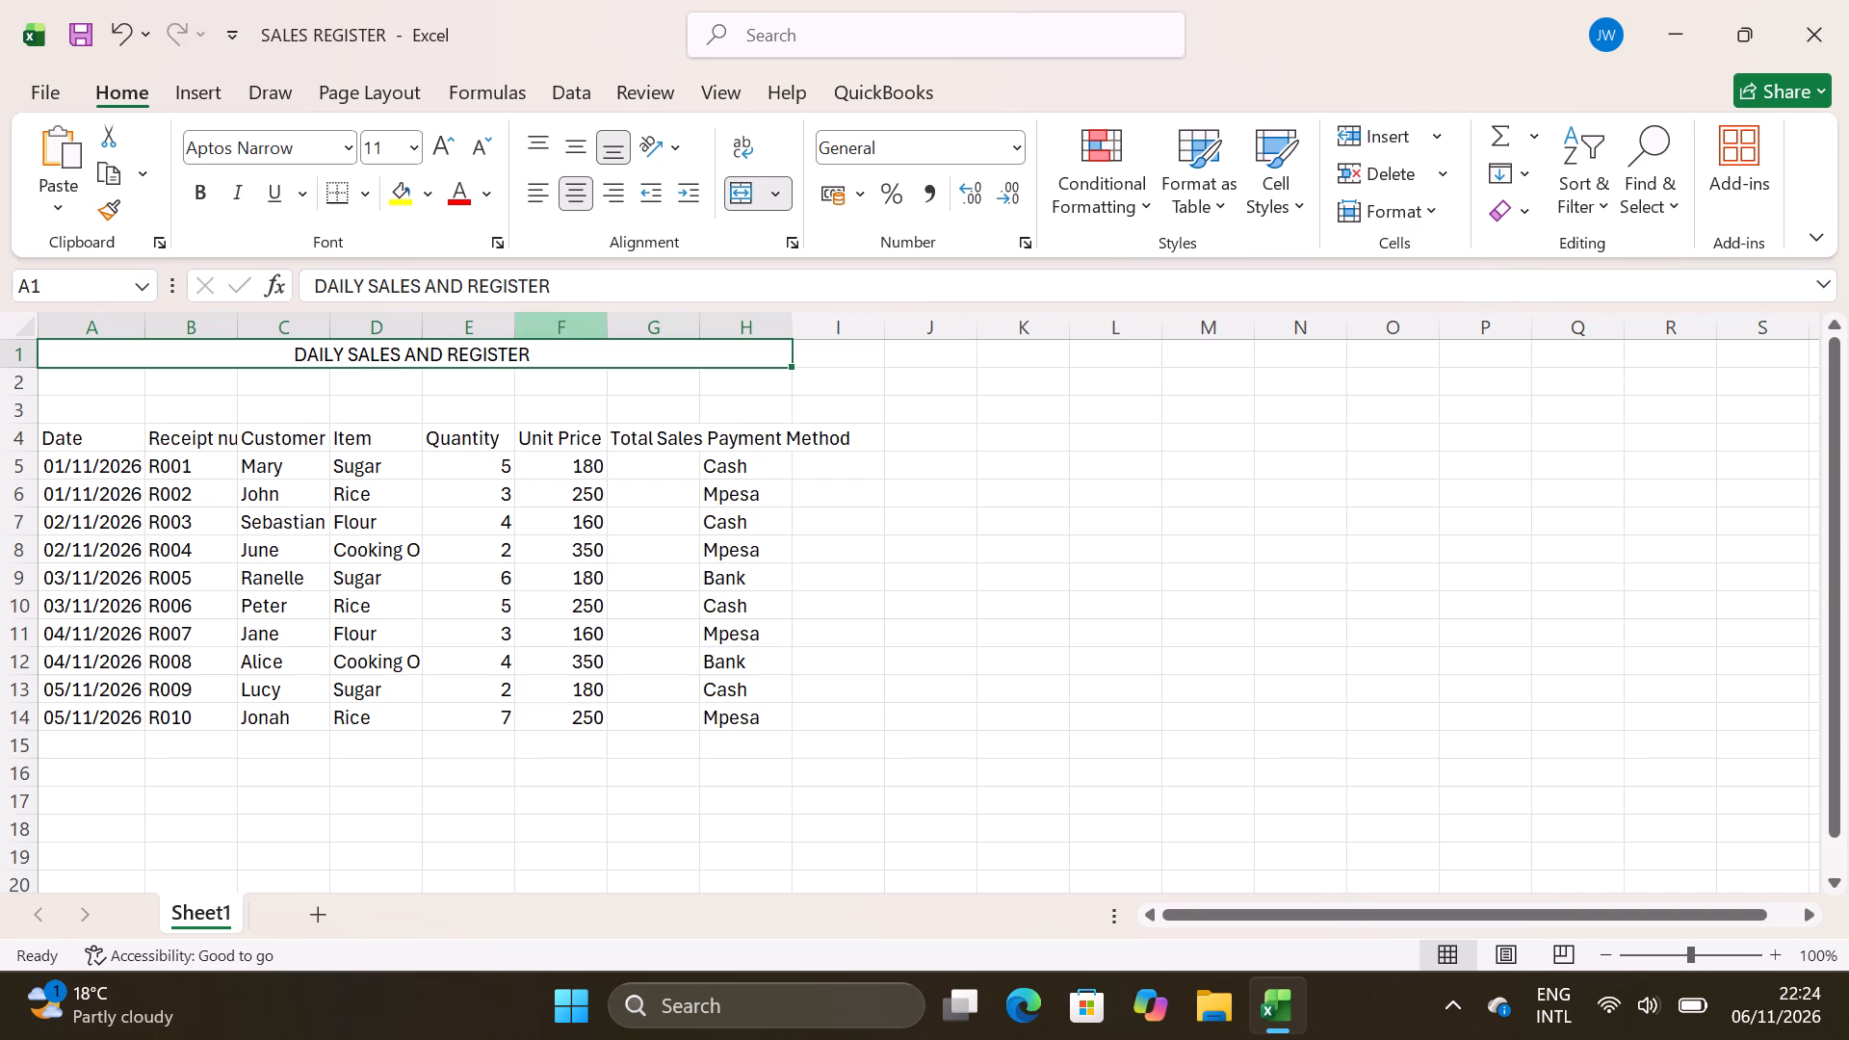
double_click(502, 357)
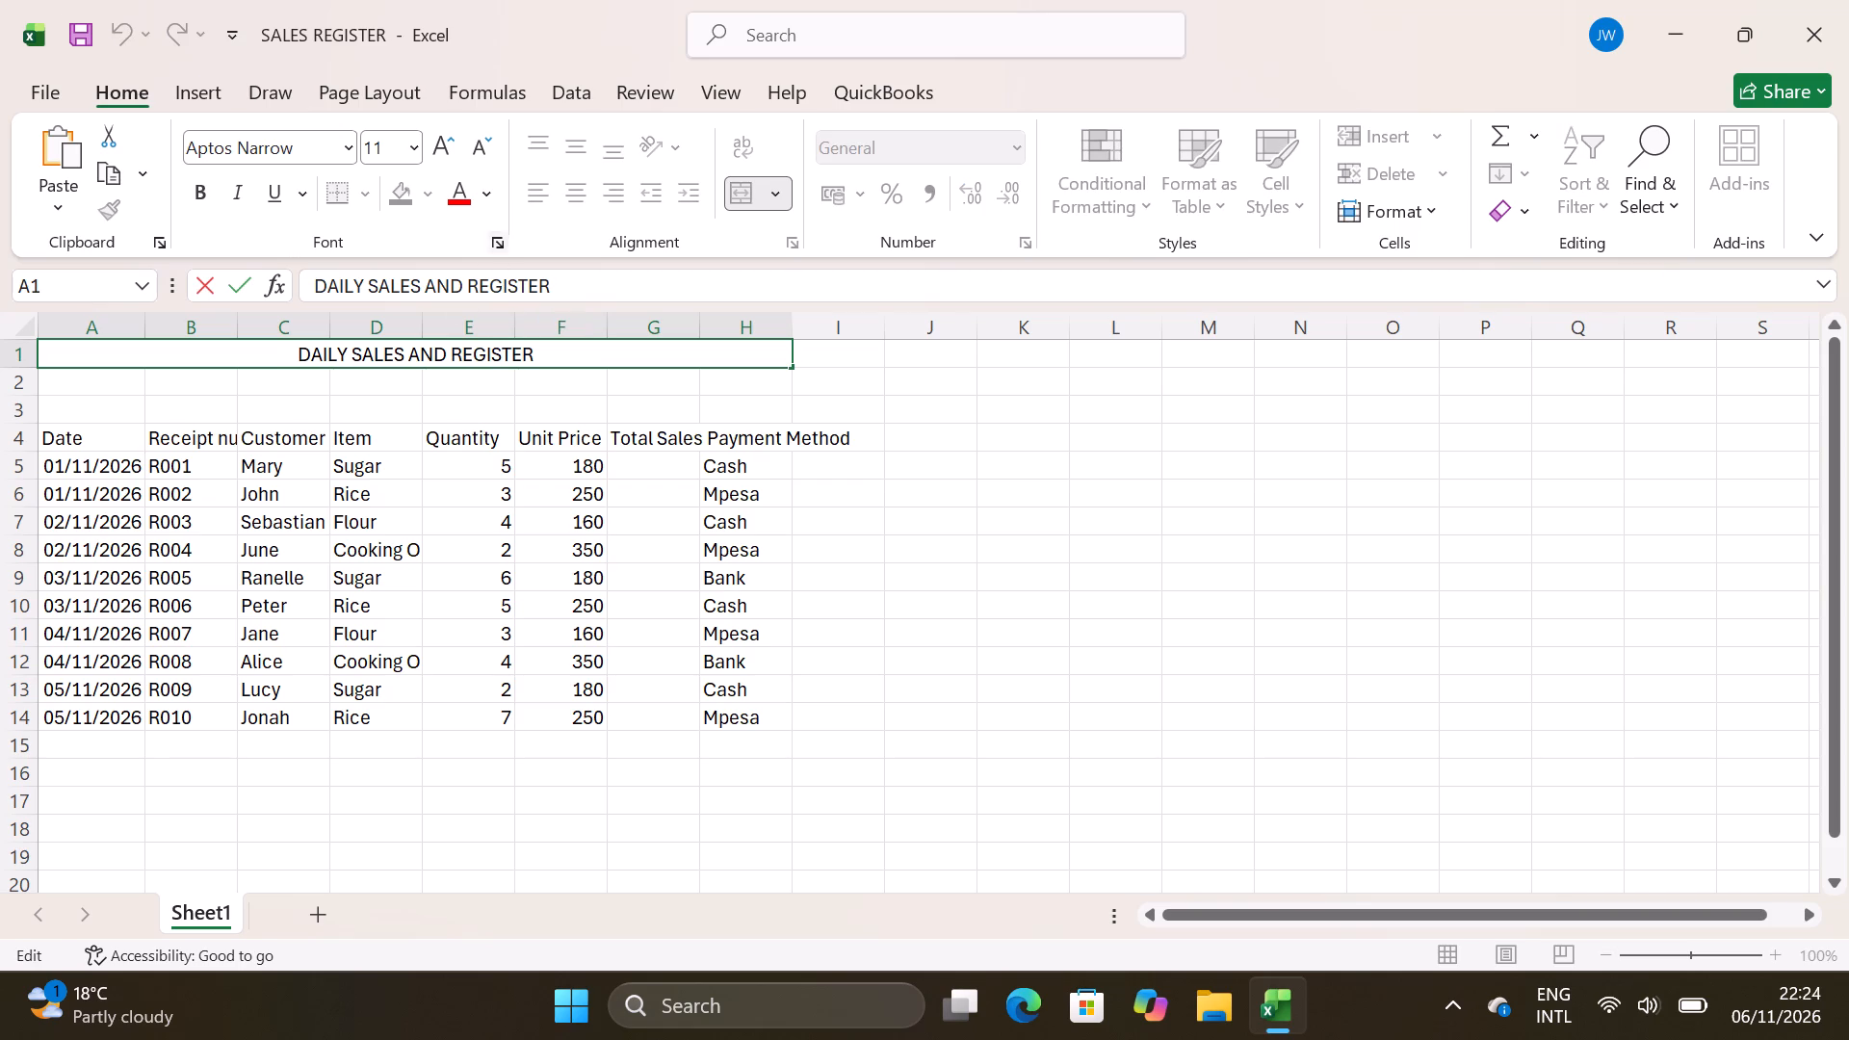
left_click(1183, 416)
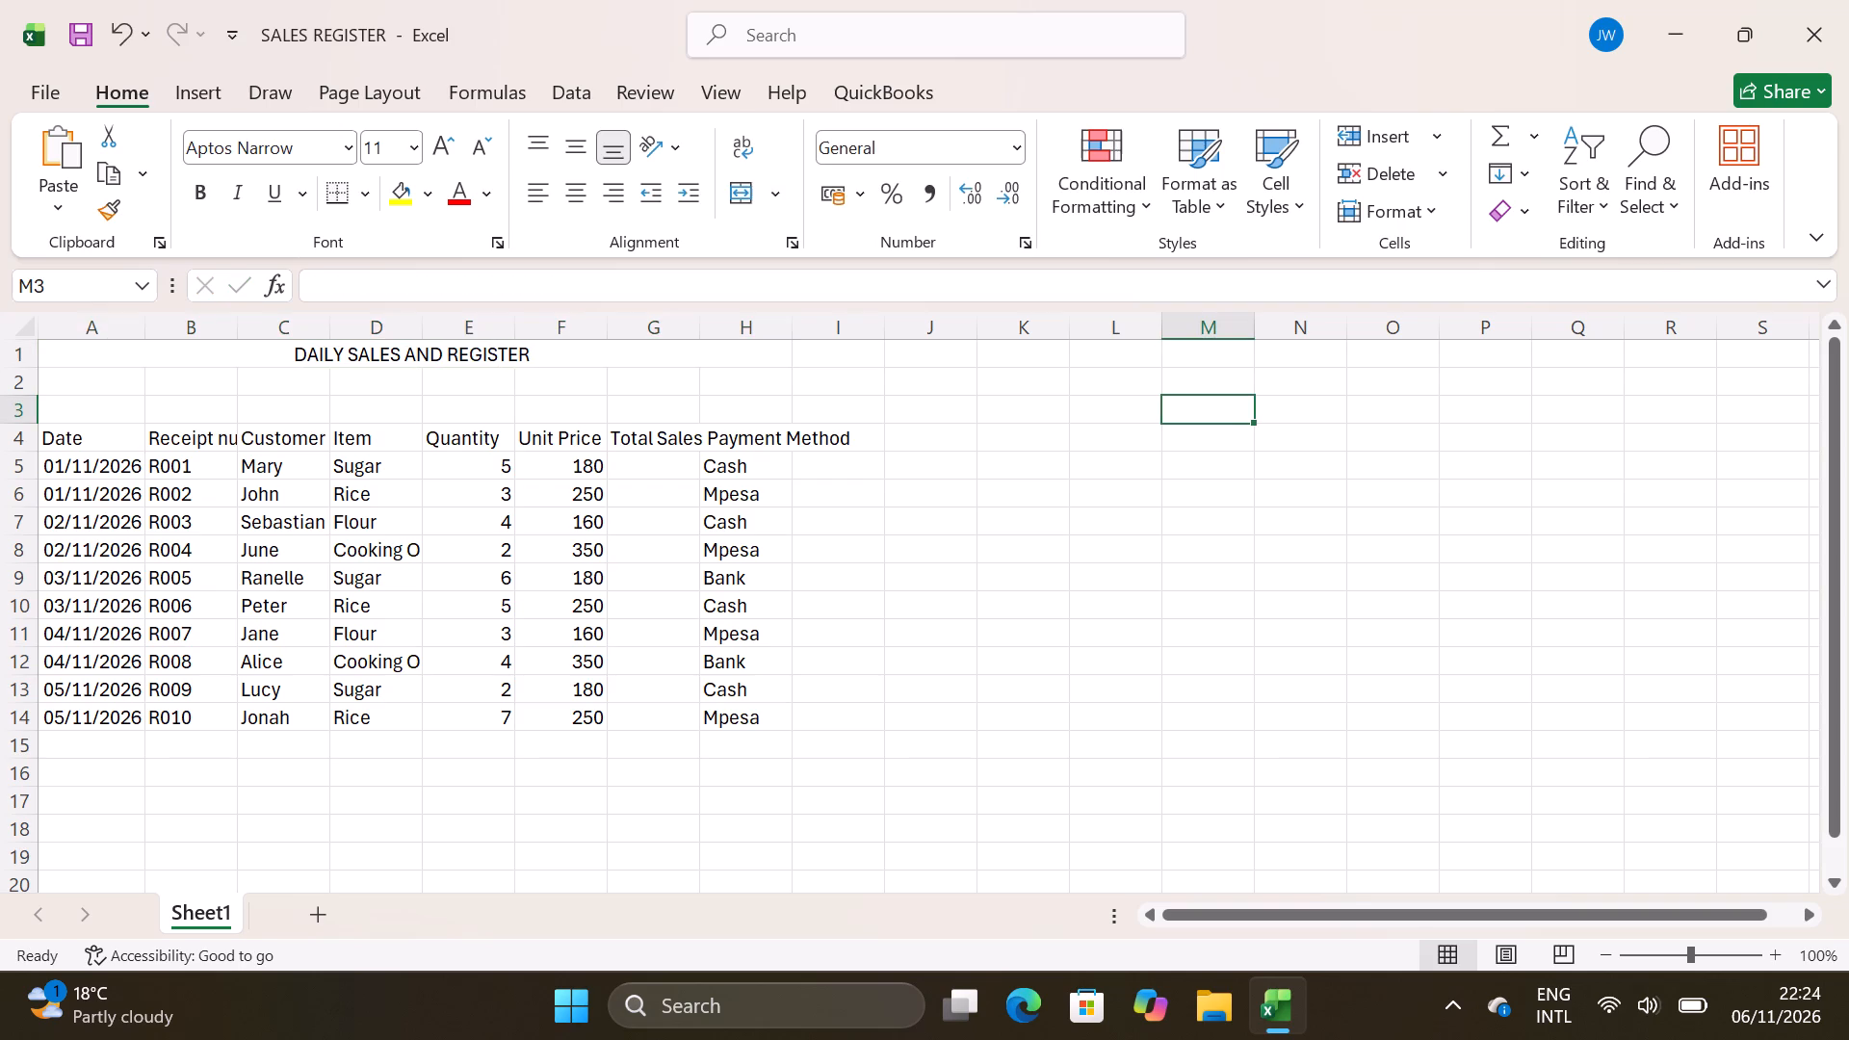
left_click(290, 356)
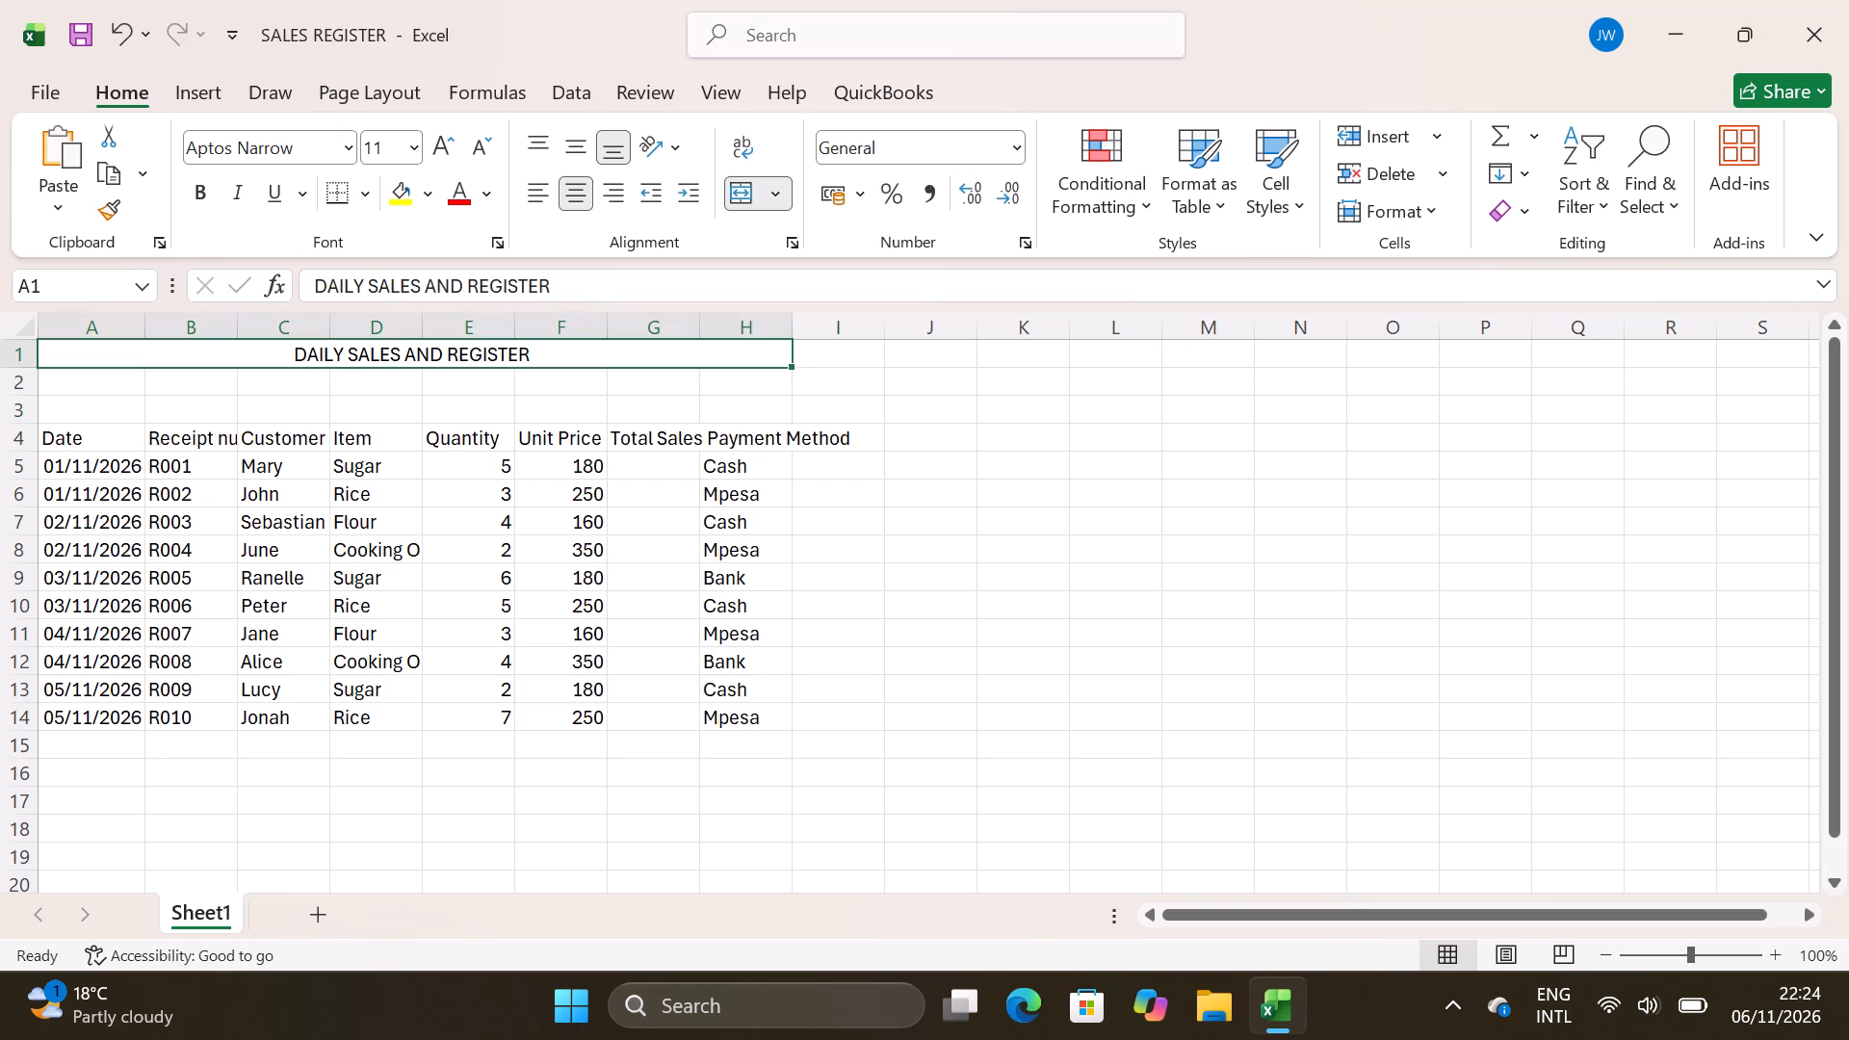
left_click(519, 358, "shift")
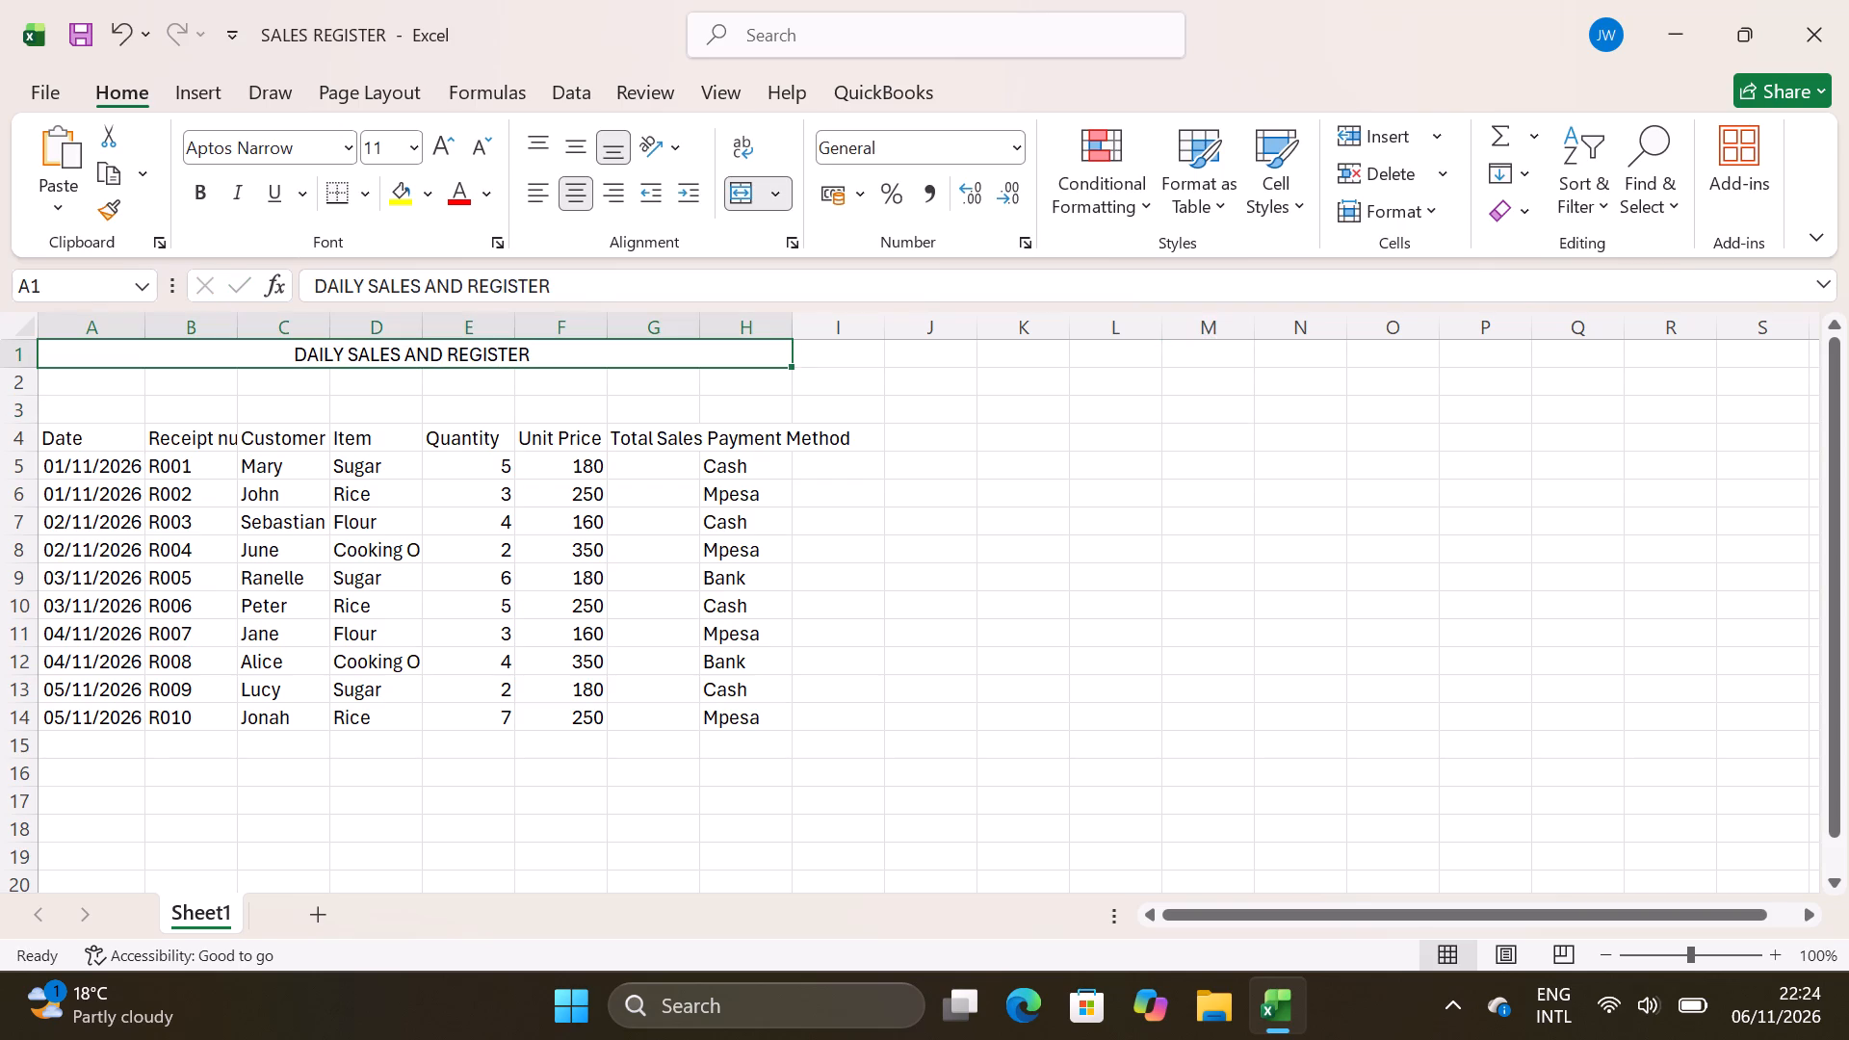
left_click(519, 358, "shift")
left_click(413, 151)
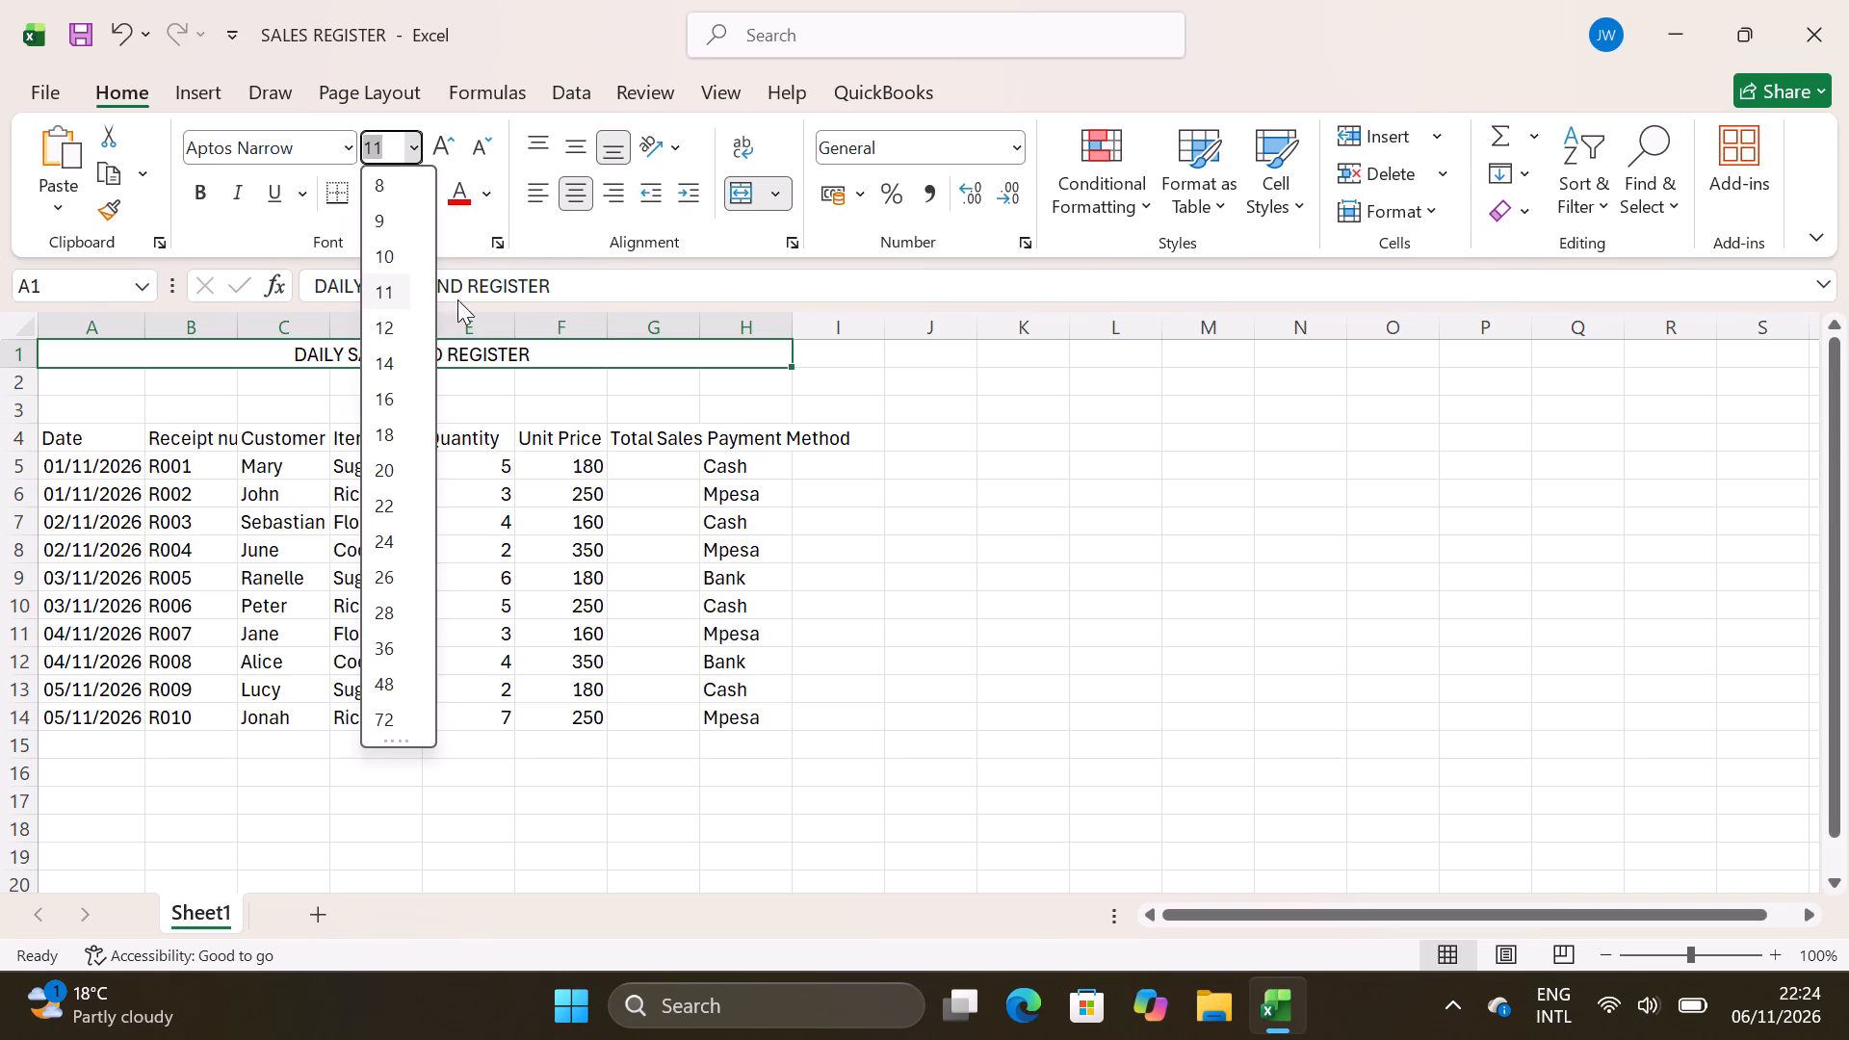
left_click(413, 396)
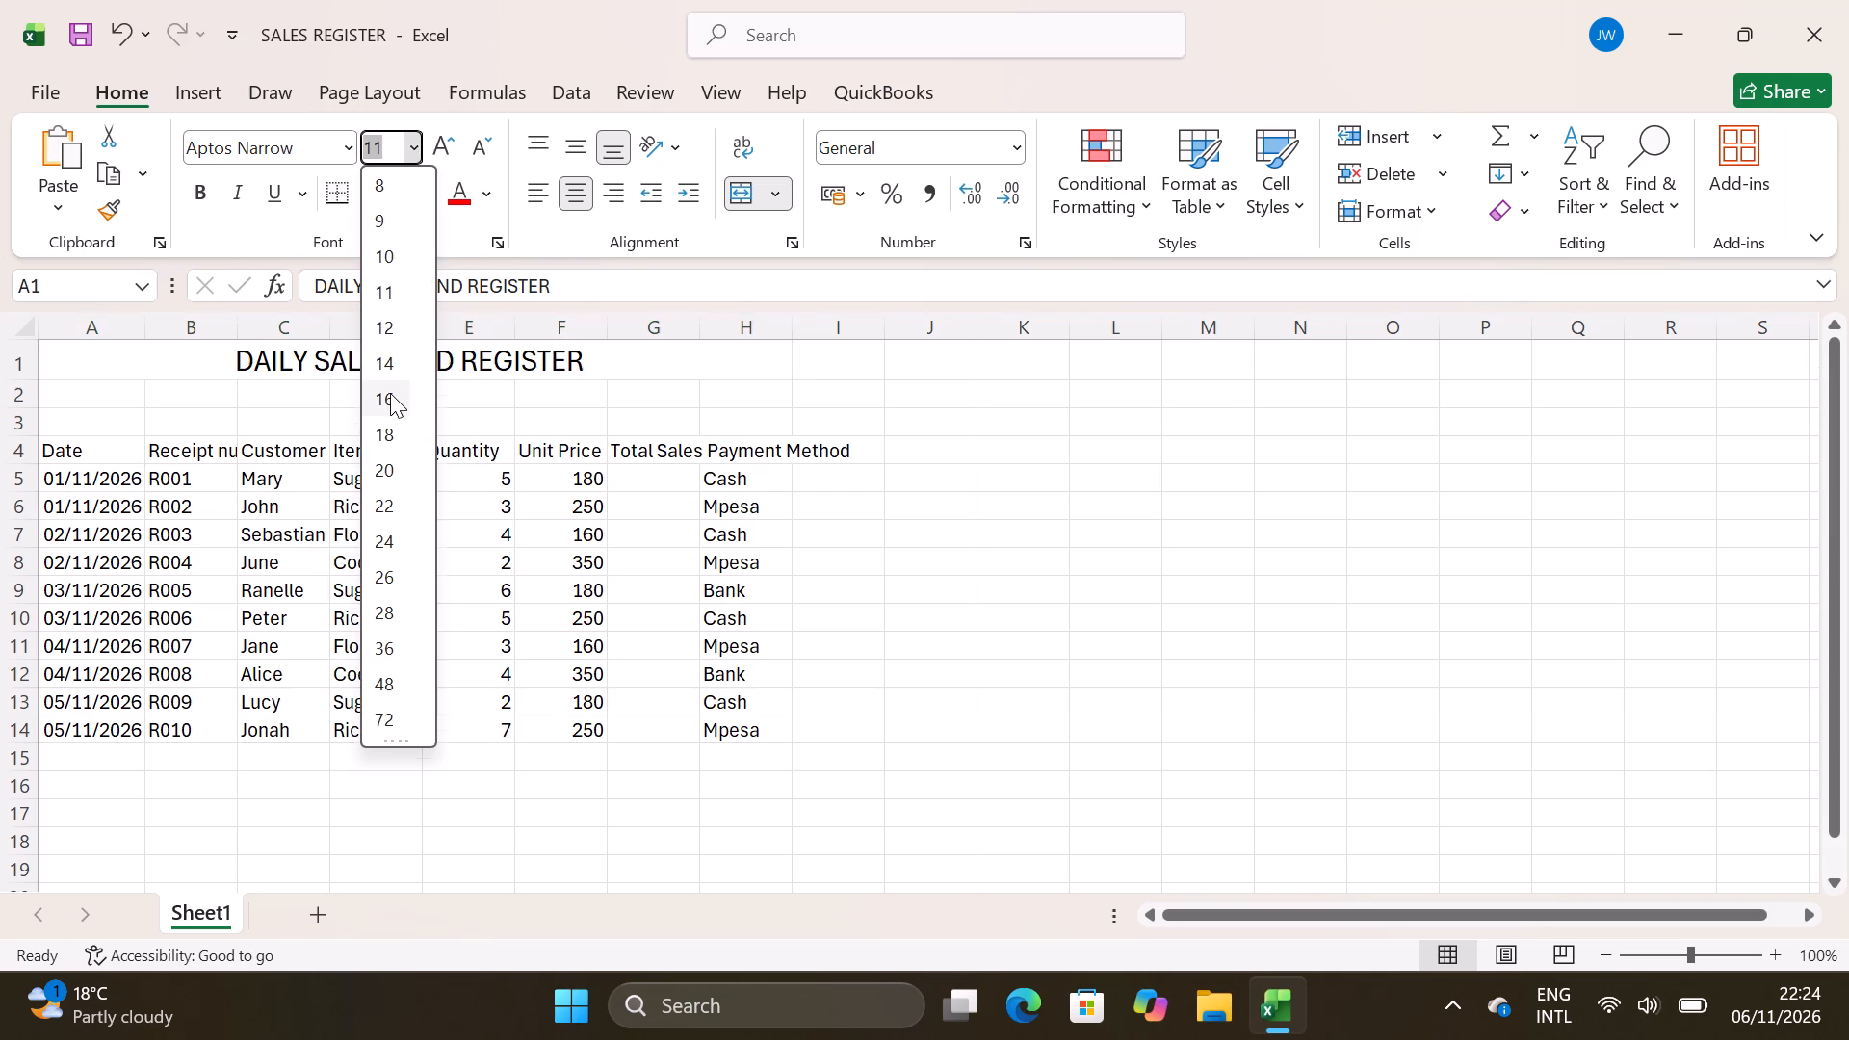
left_click(390, 393)
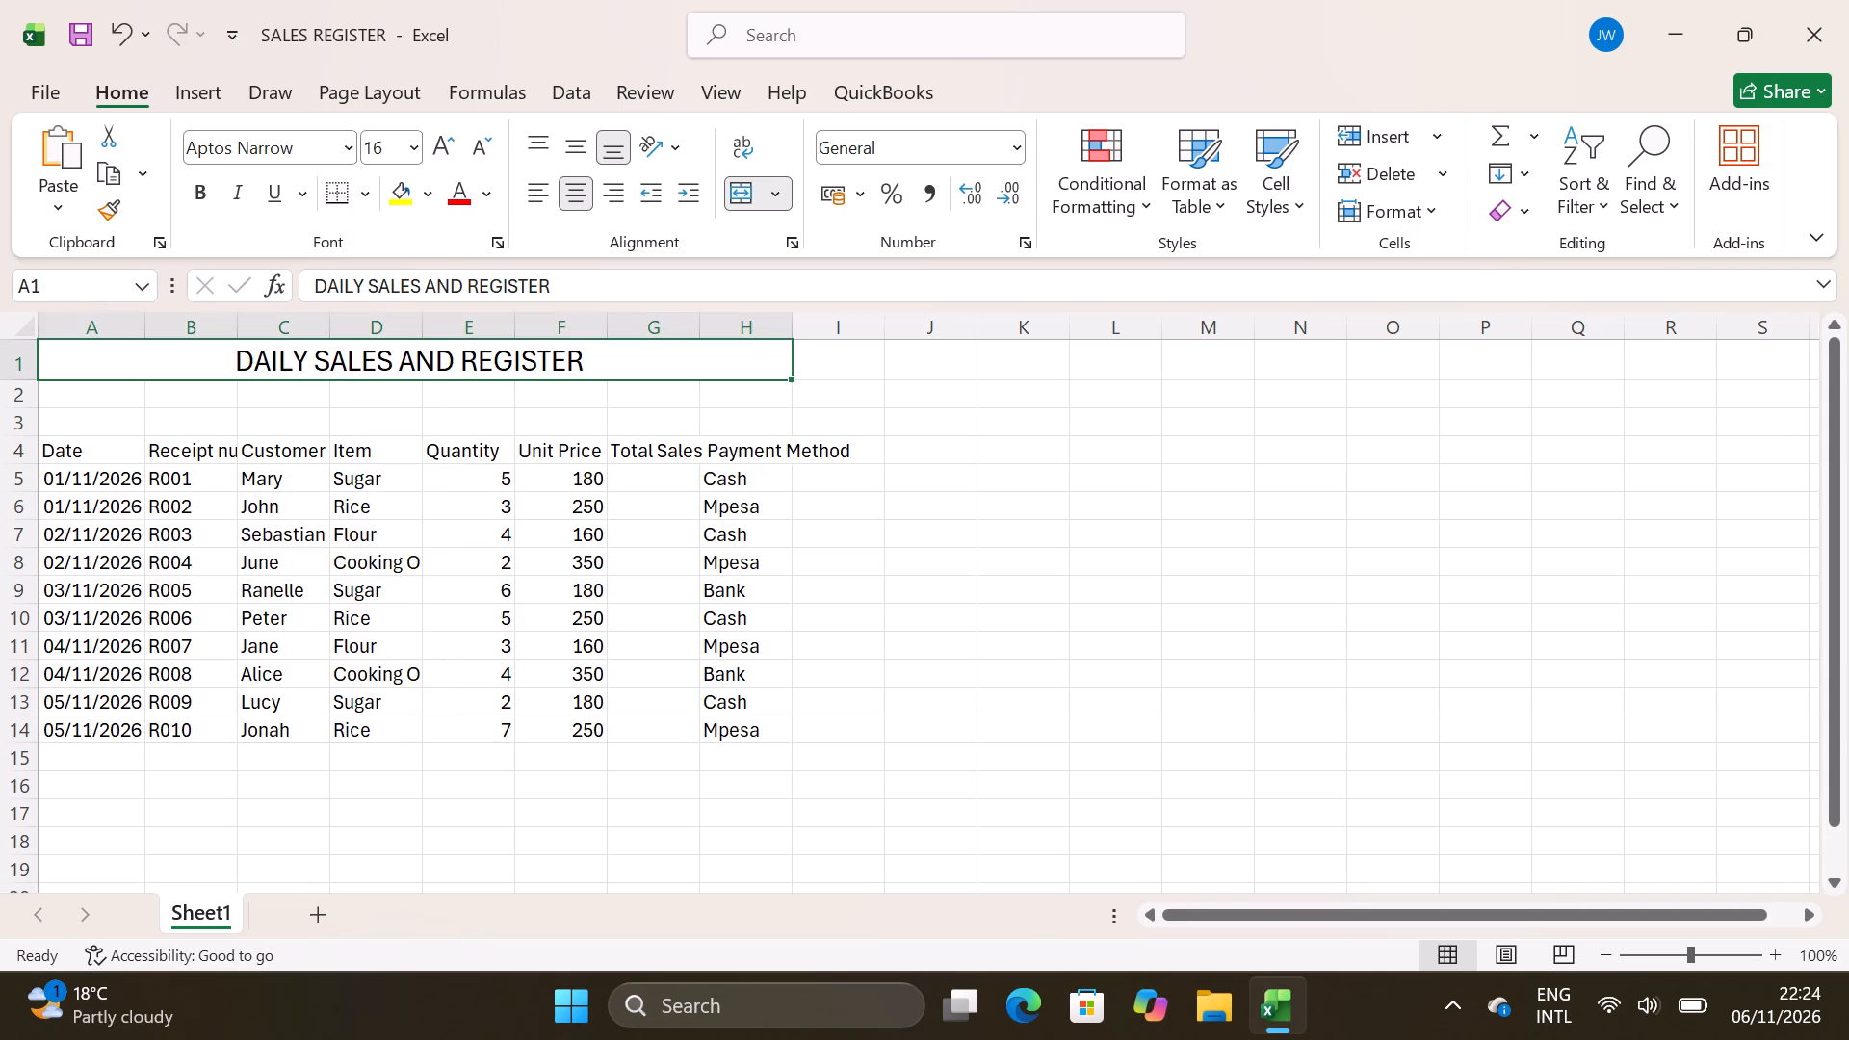
left_click(194, 197)
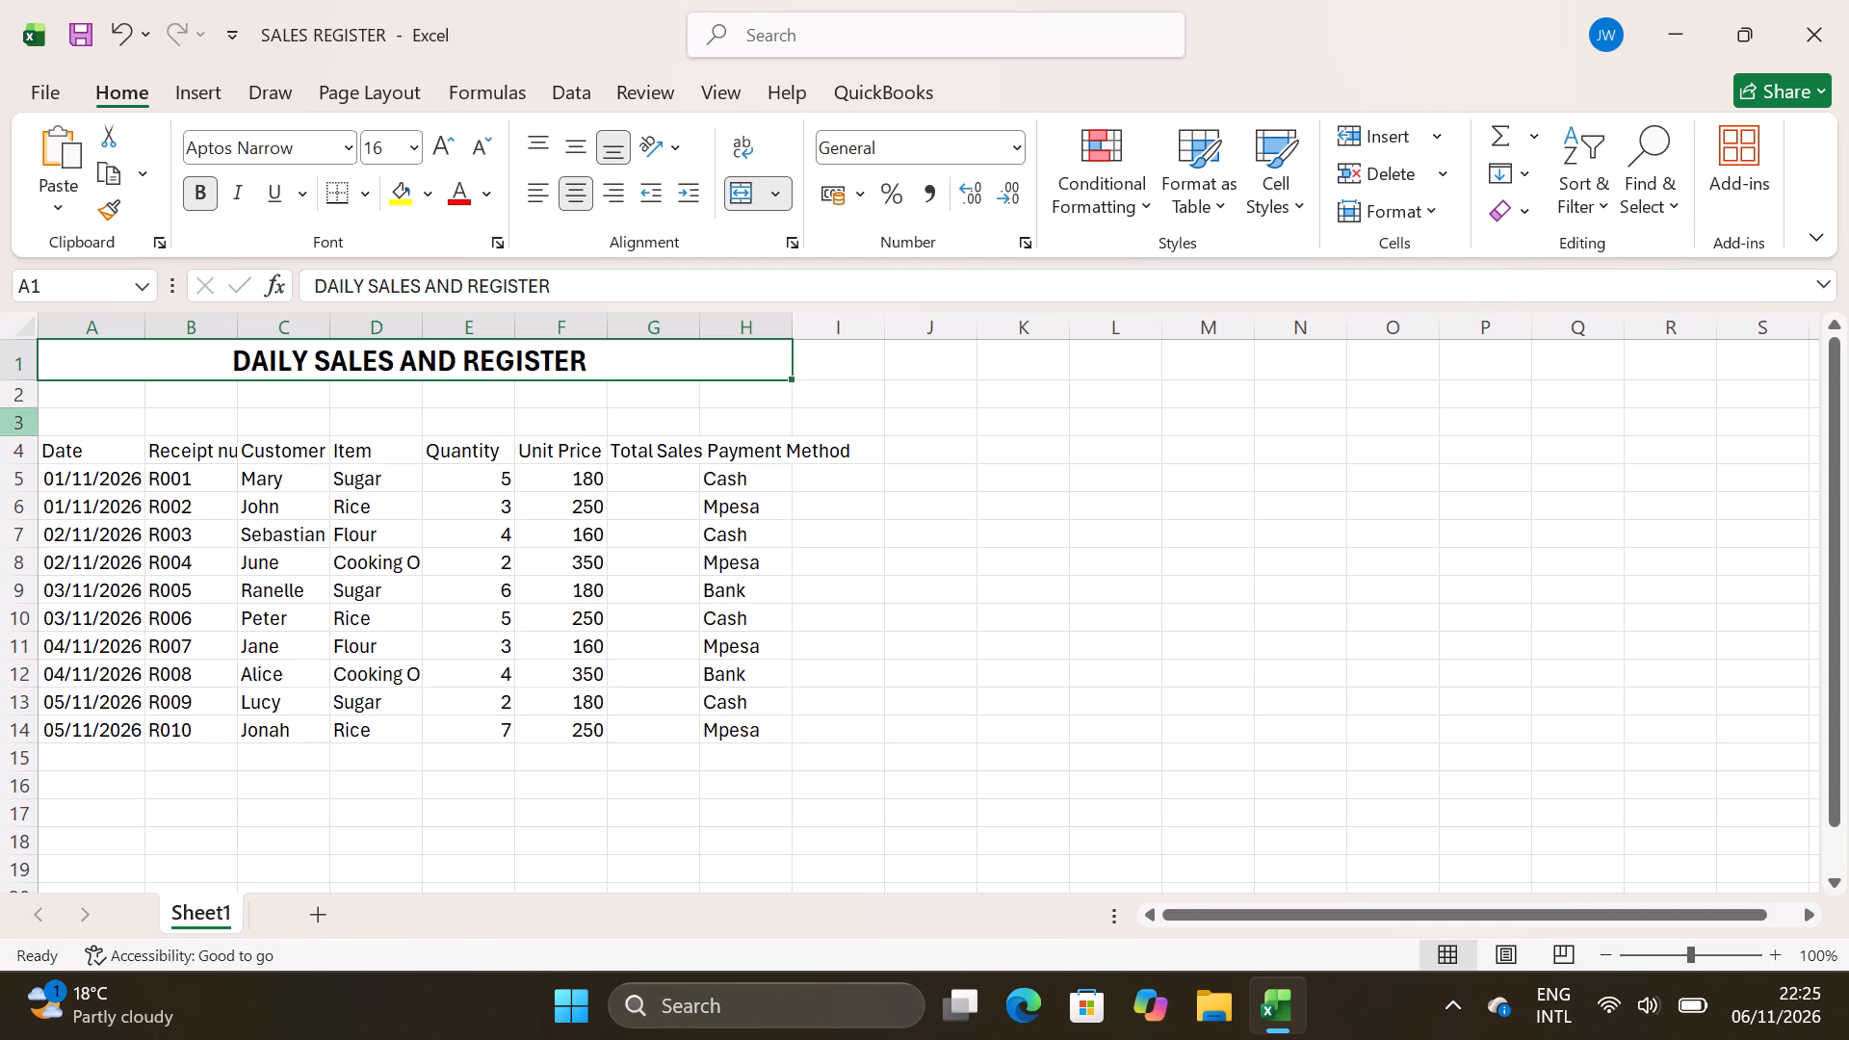
Make the header row cells A4 to I4 bold and fill them with standard light blue.
left_click(43, 447)
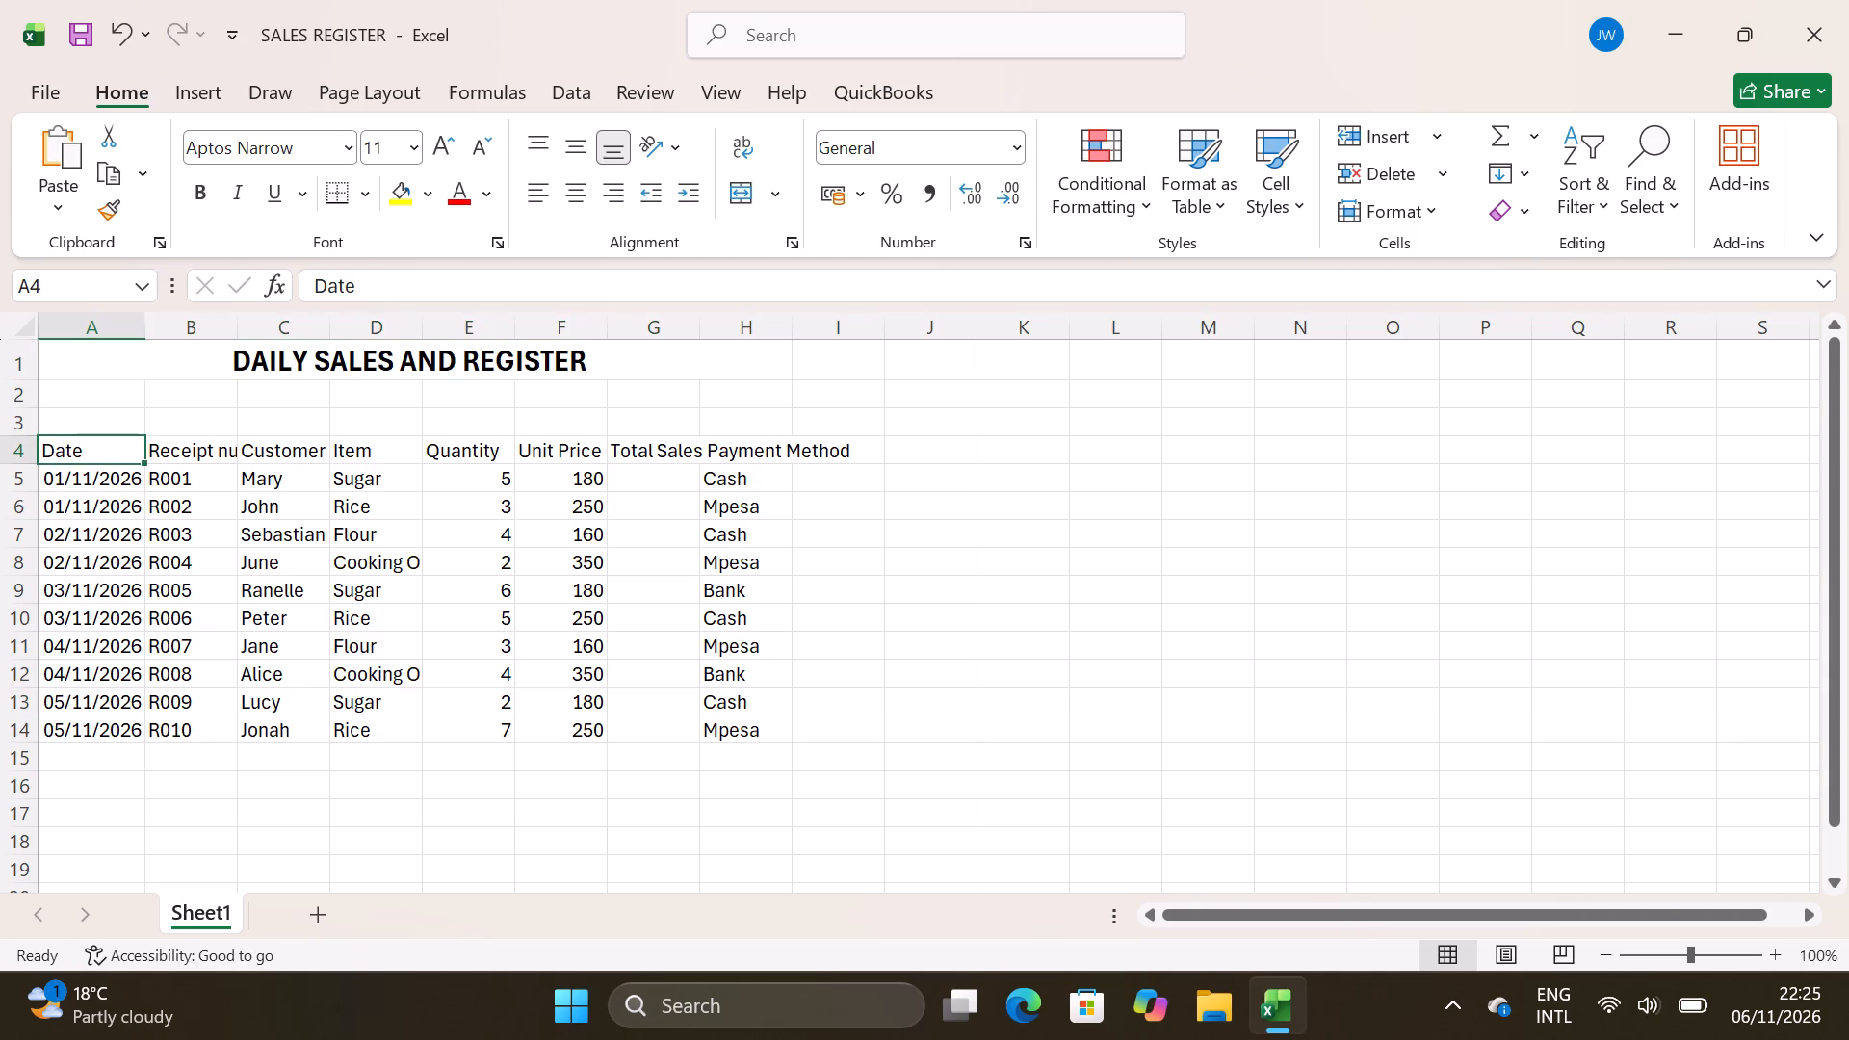
left_click(855, 460, "shift")
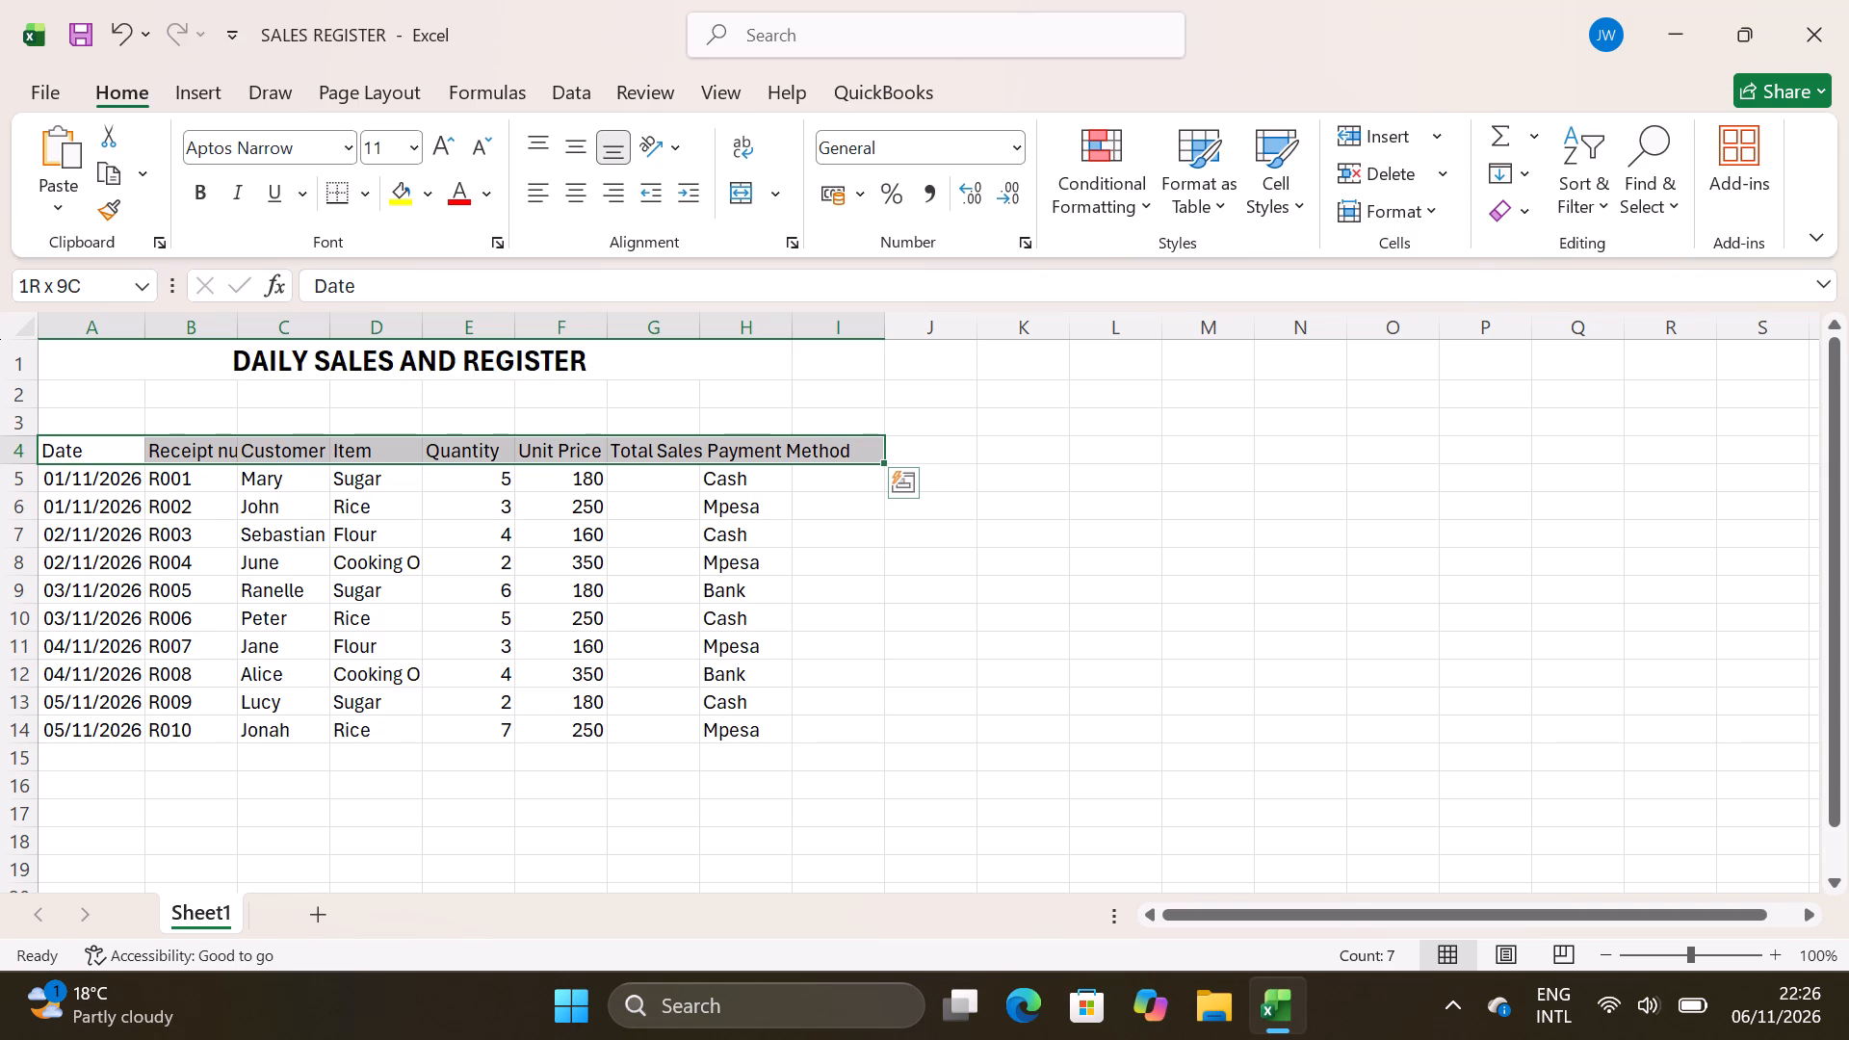
key("ctrl+b")
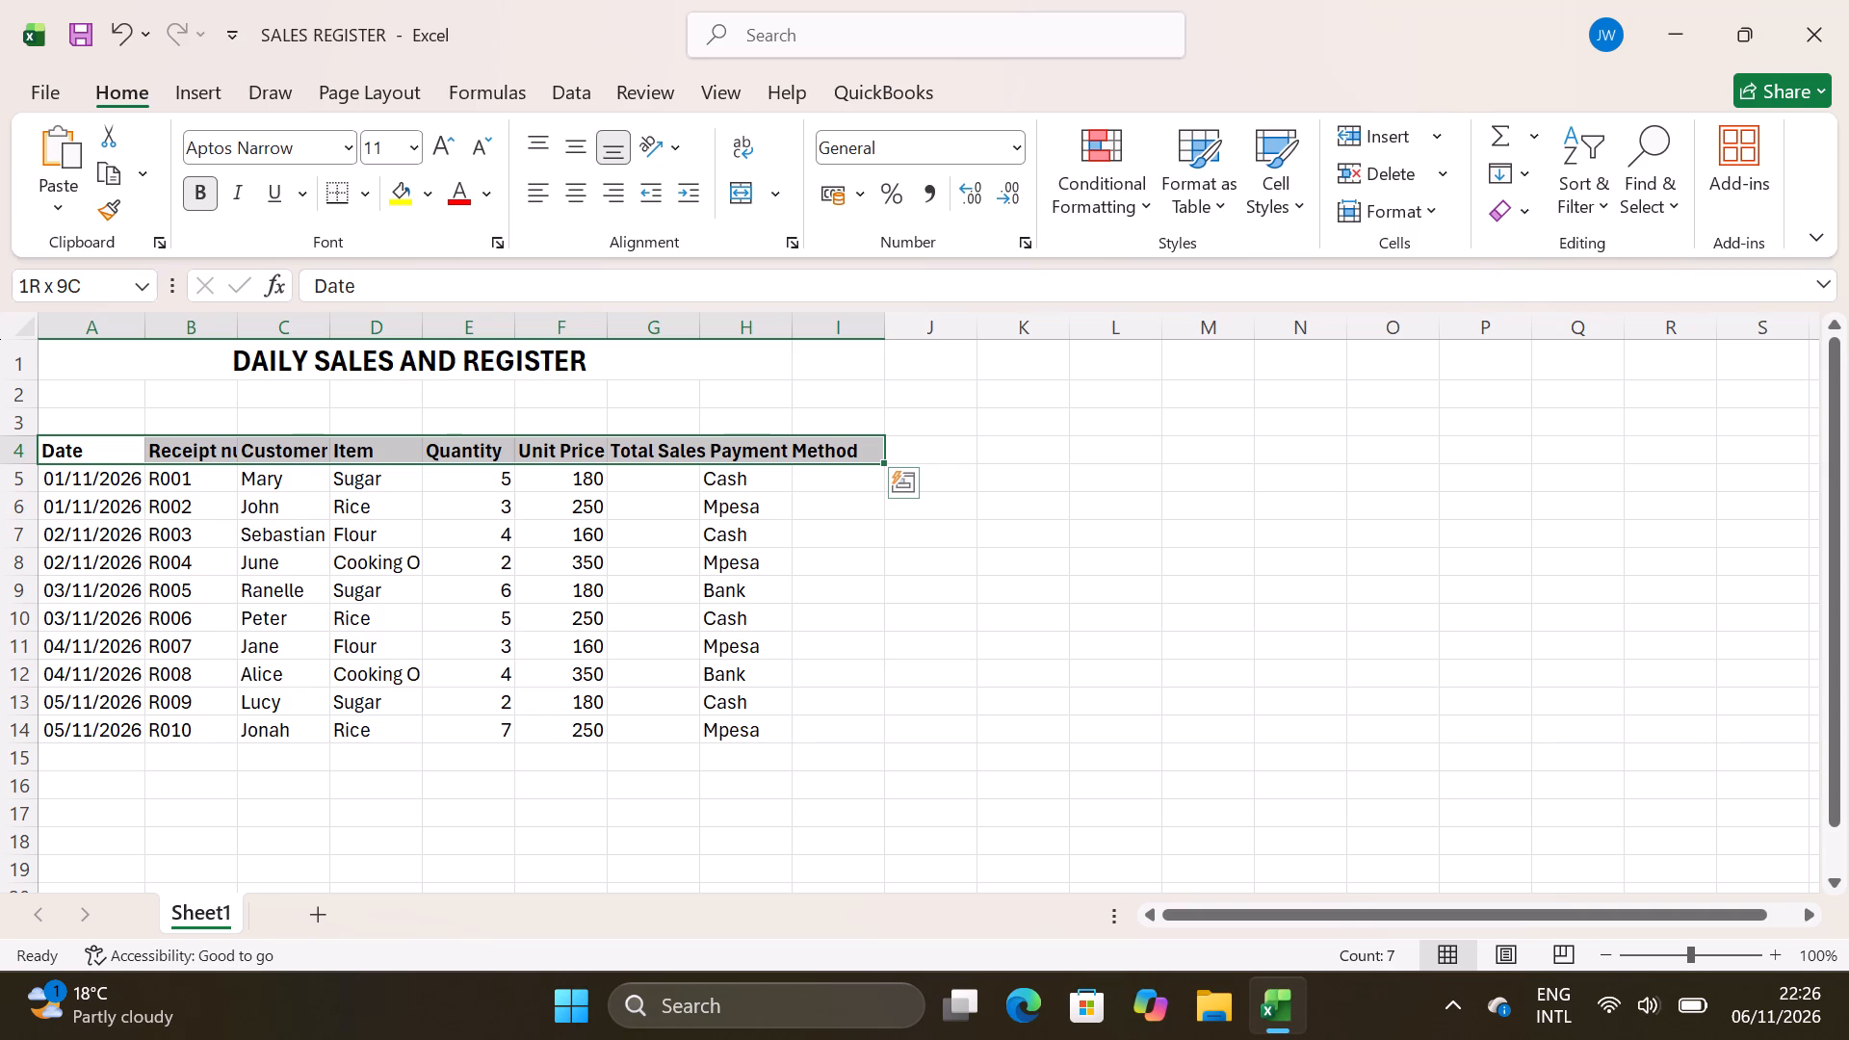
left_click(430, 198)
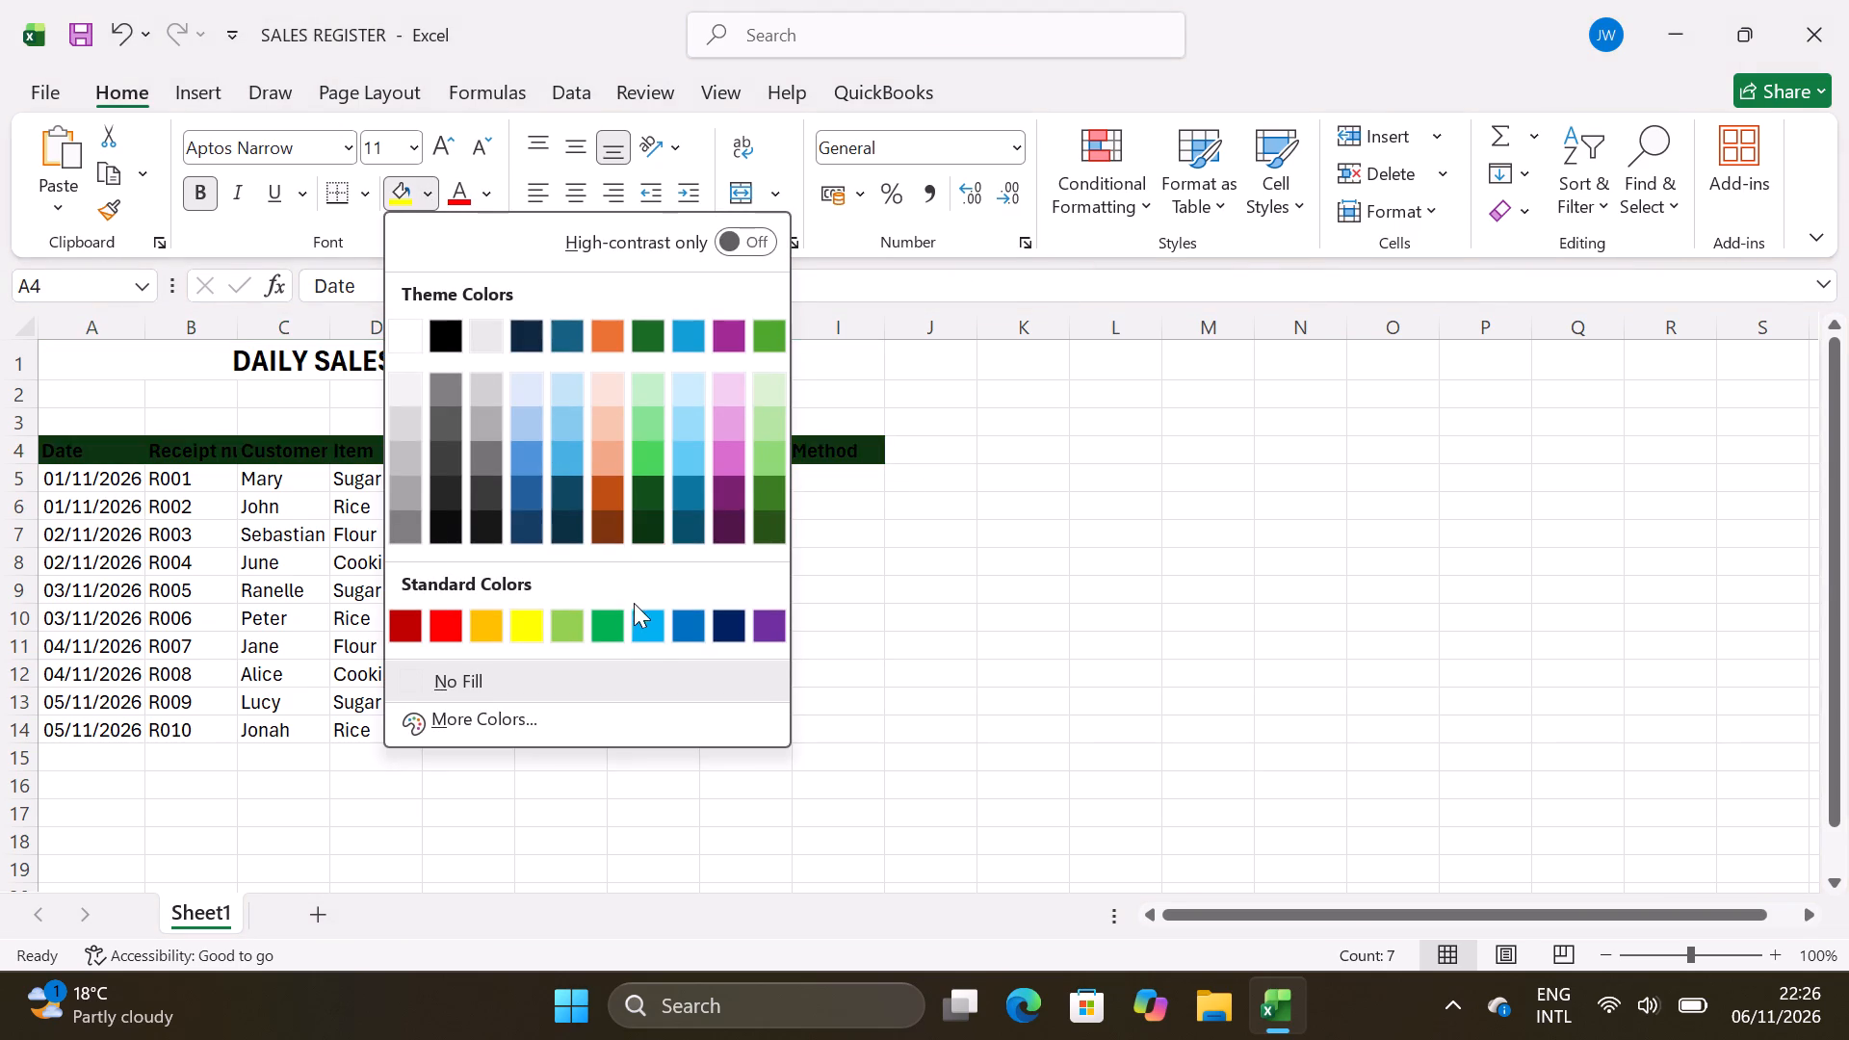
left_click(654, 631)
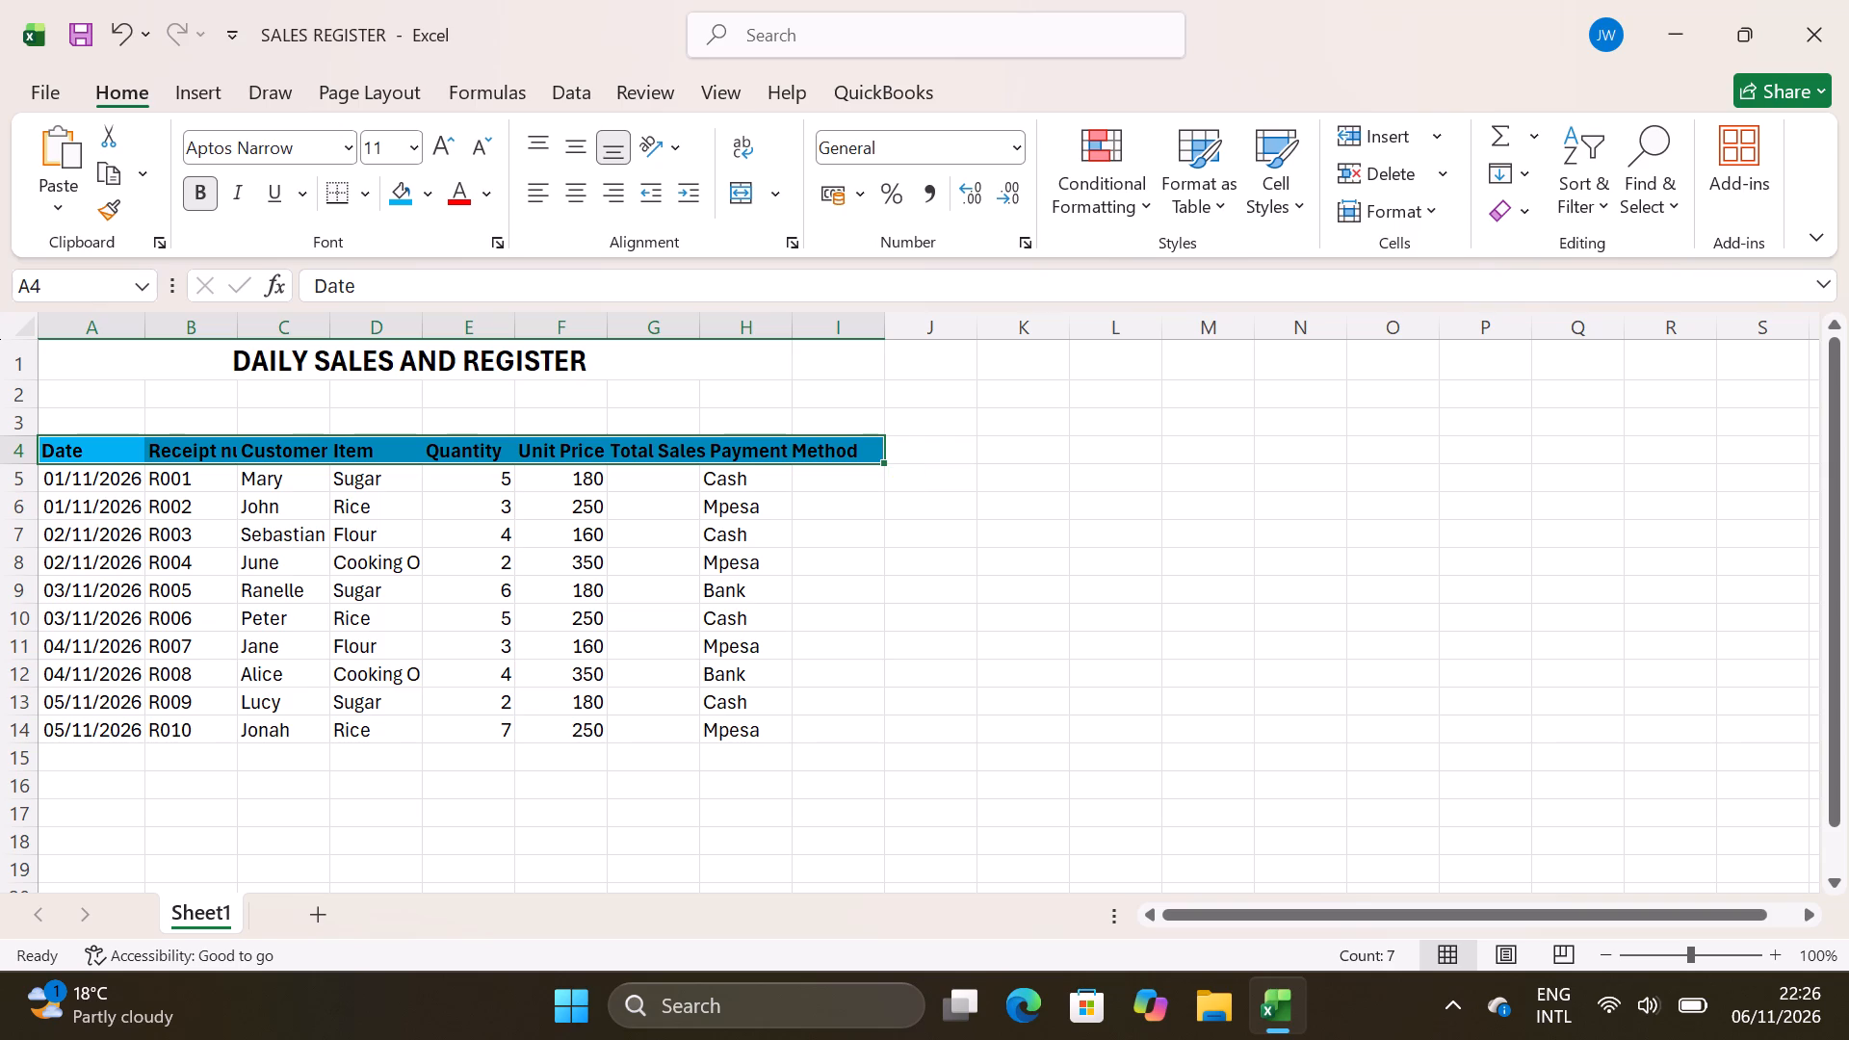
Set the font color of header cells A4 to I4 to white and center their text horizontally.
left_click(489, 197)
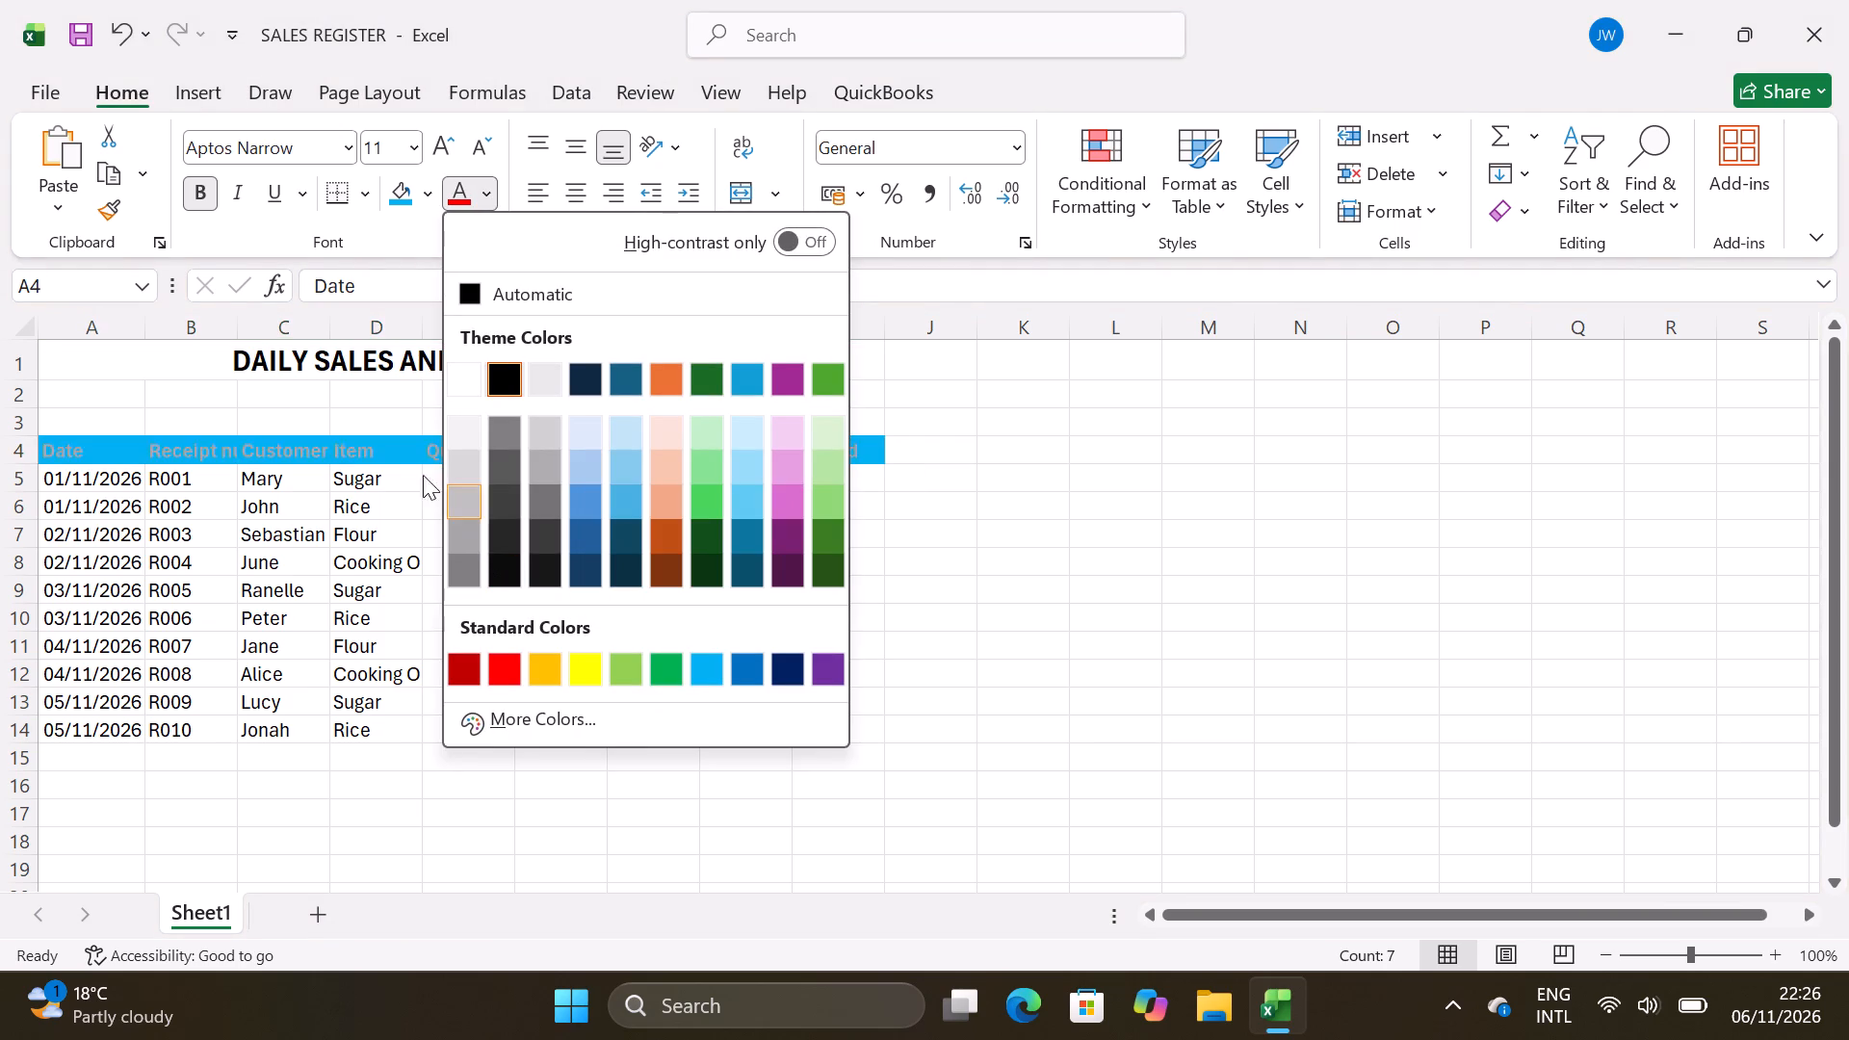
left_click(392, 454)
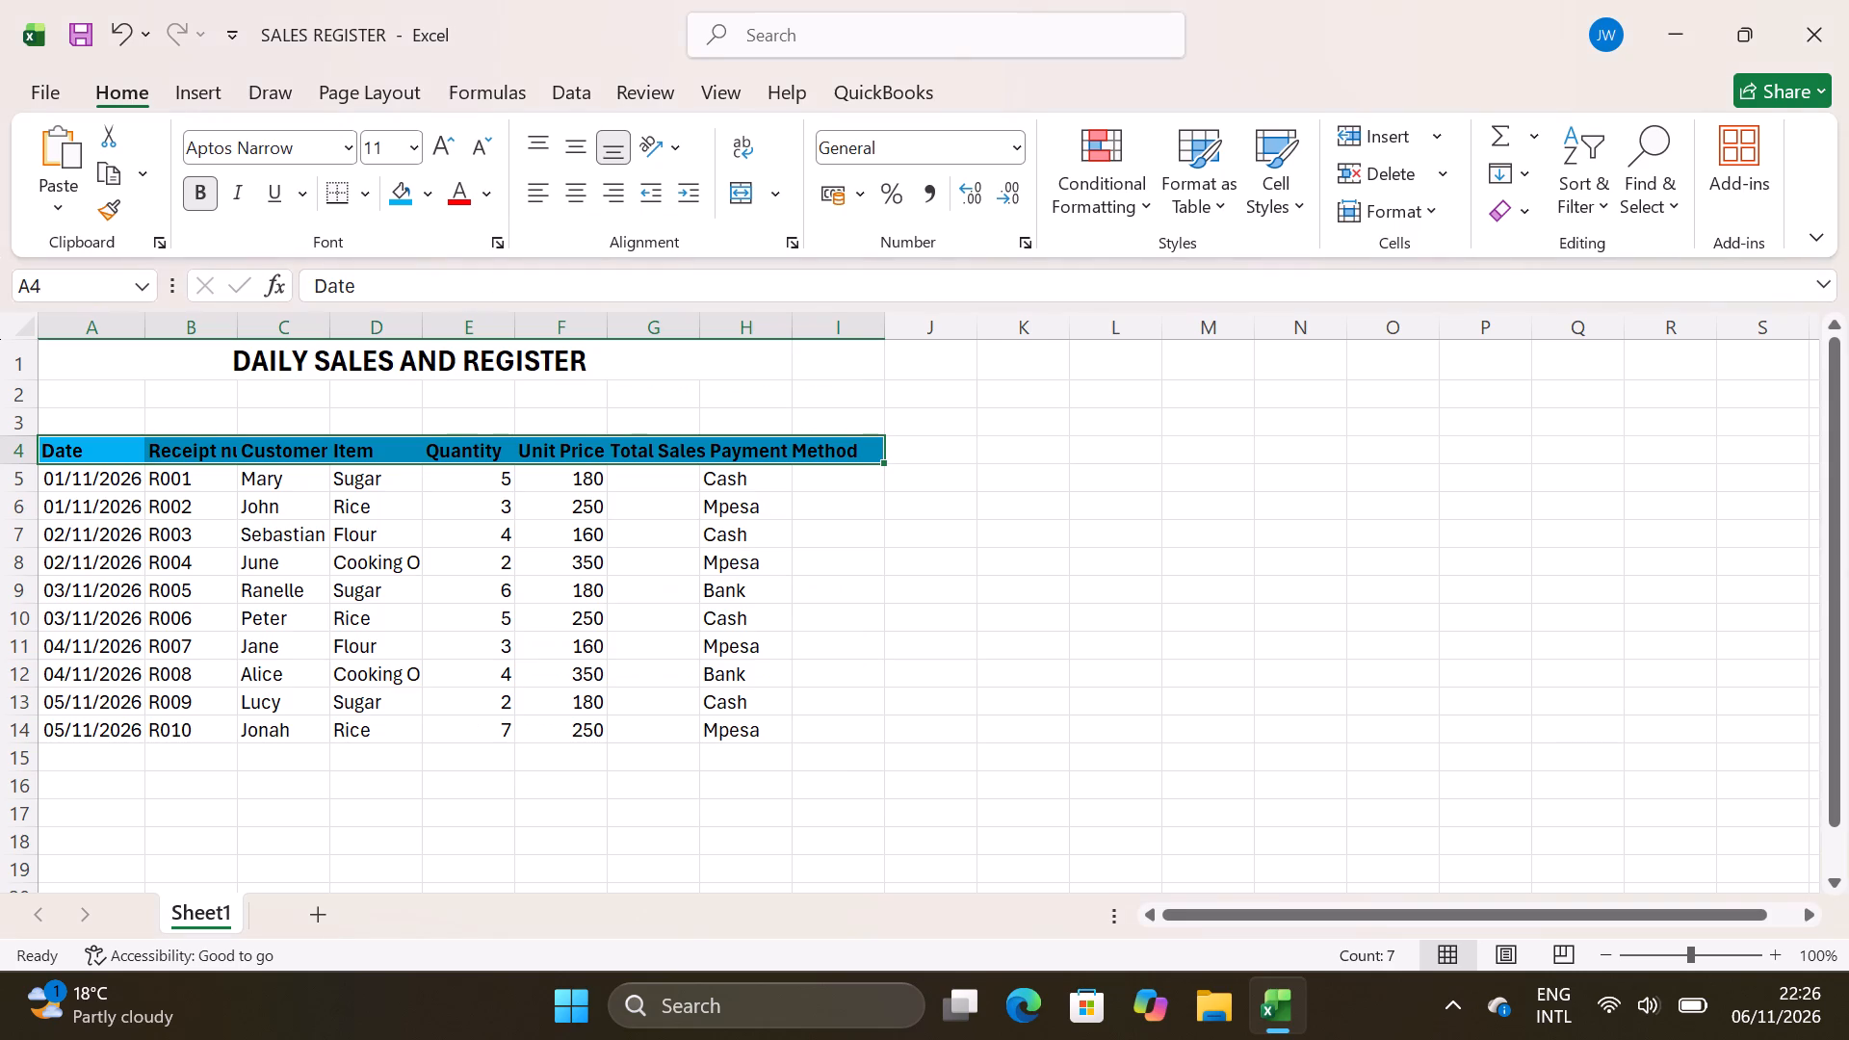
left_click(486, 199)
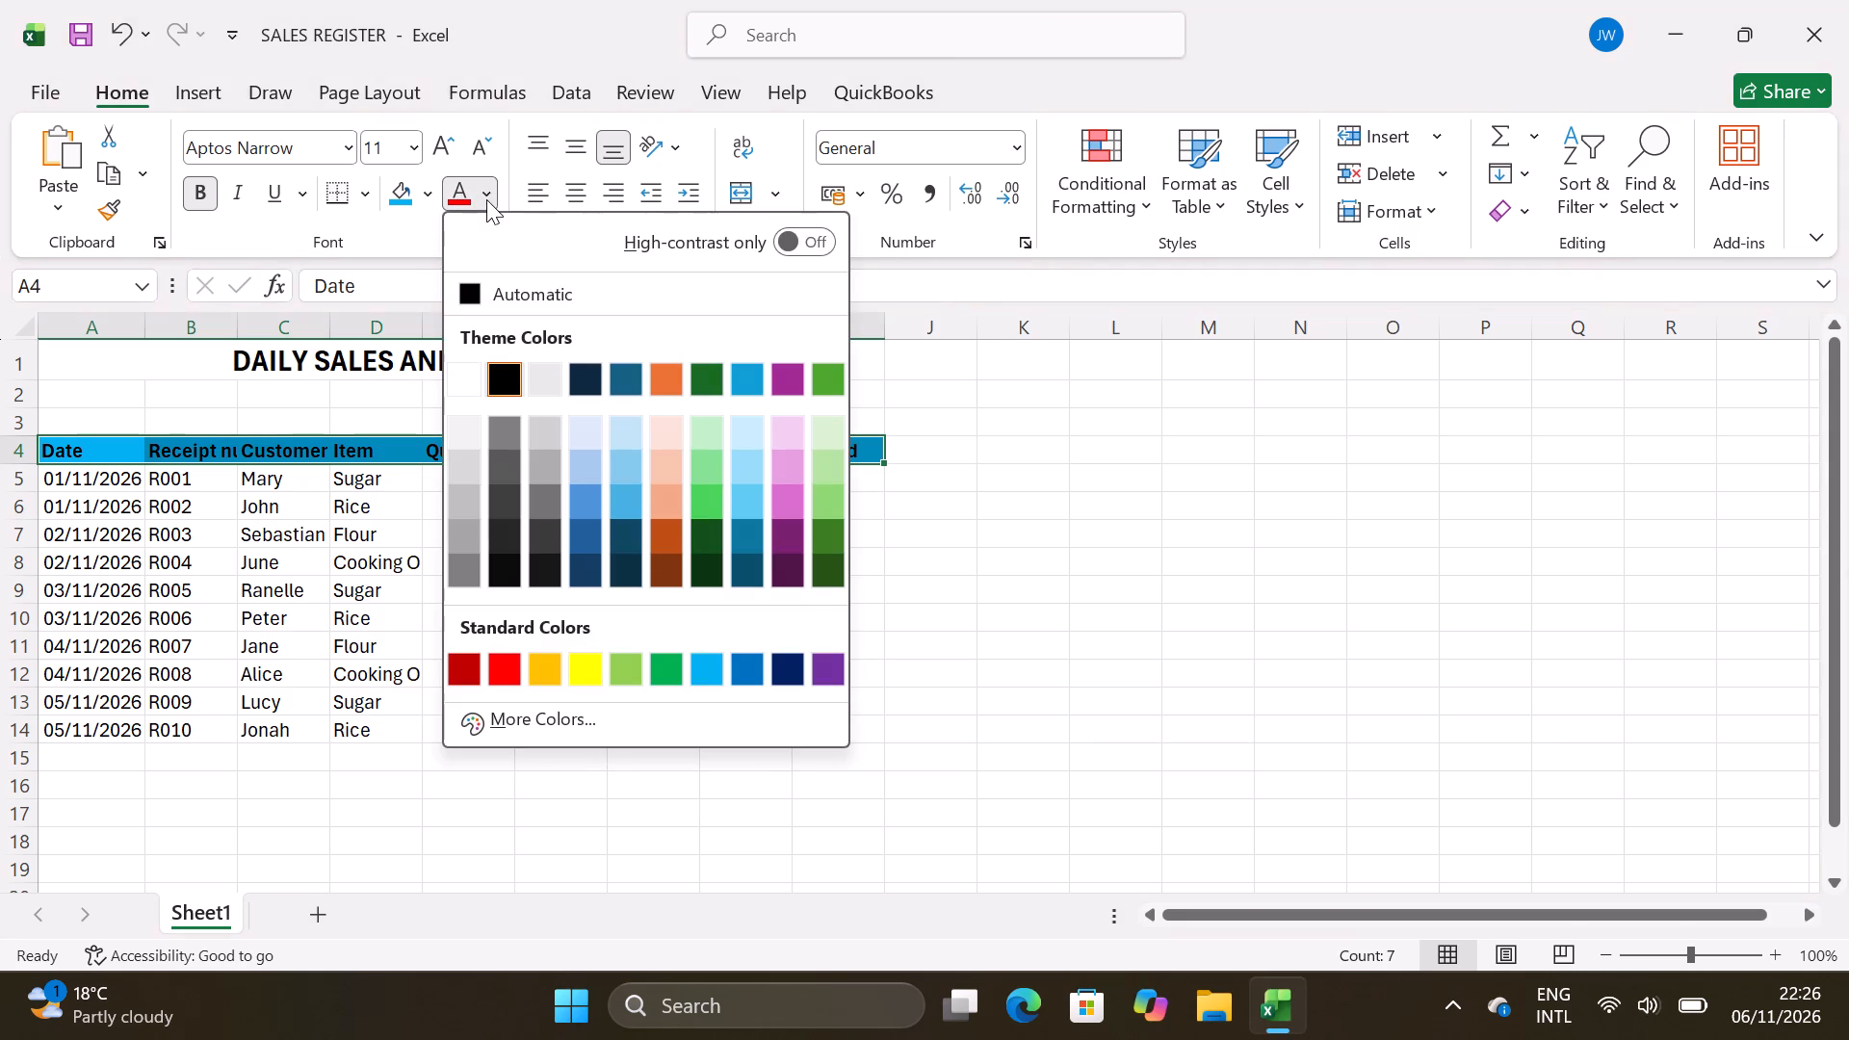
left_click(472, 371)
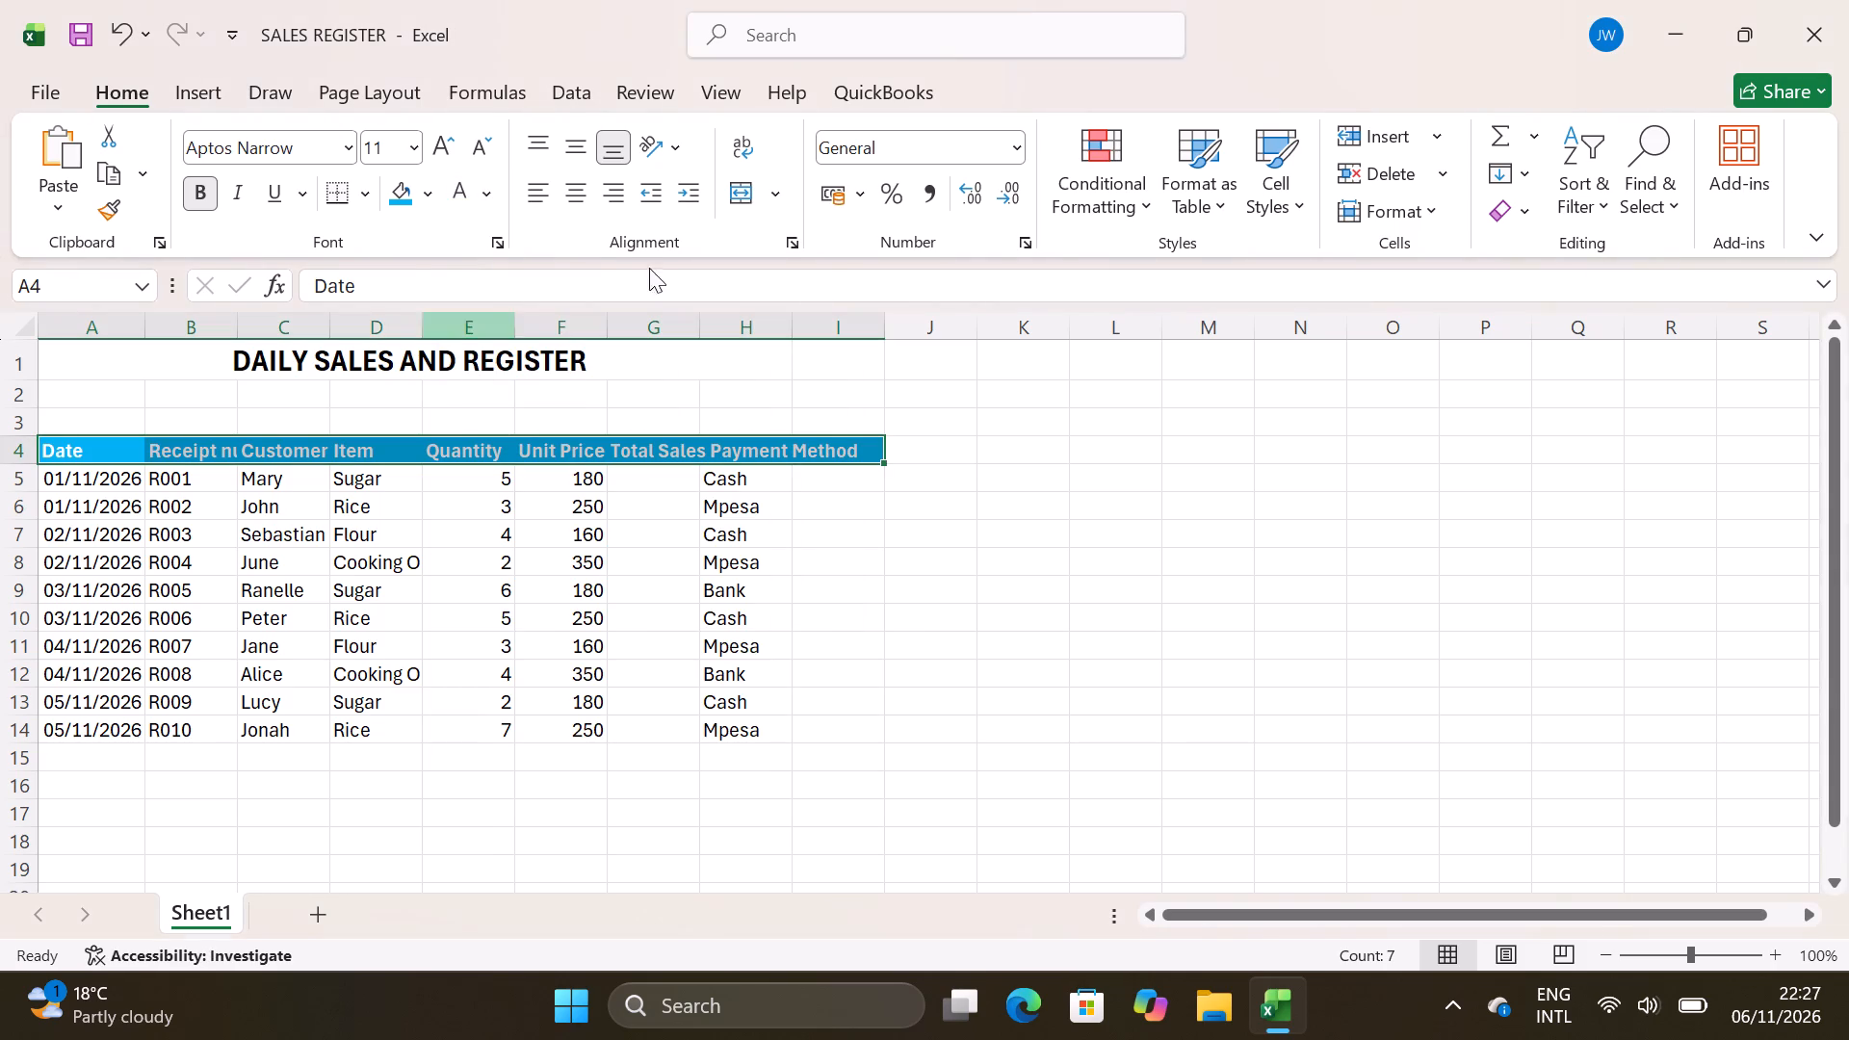
left_click(574, 198)
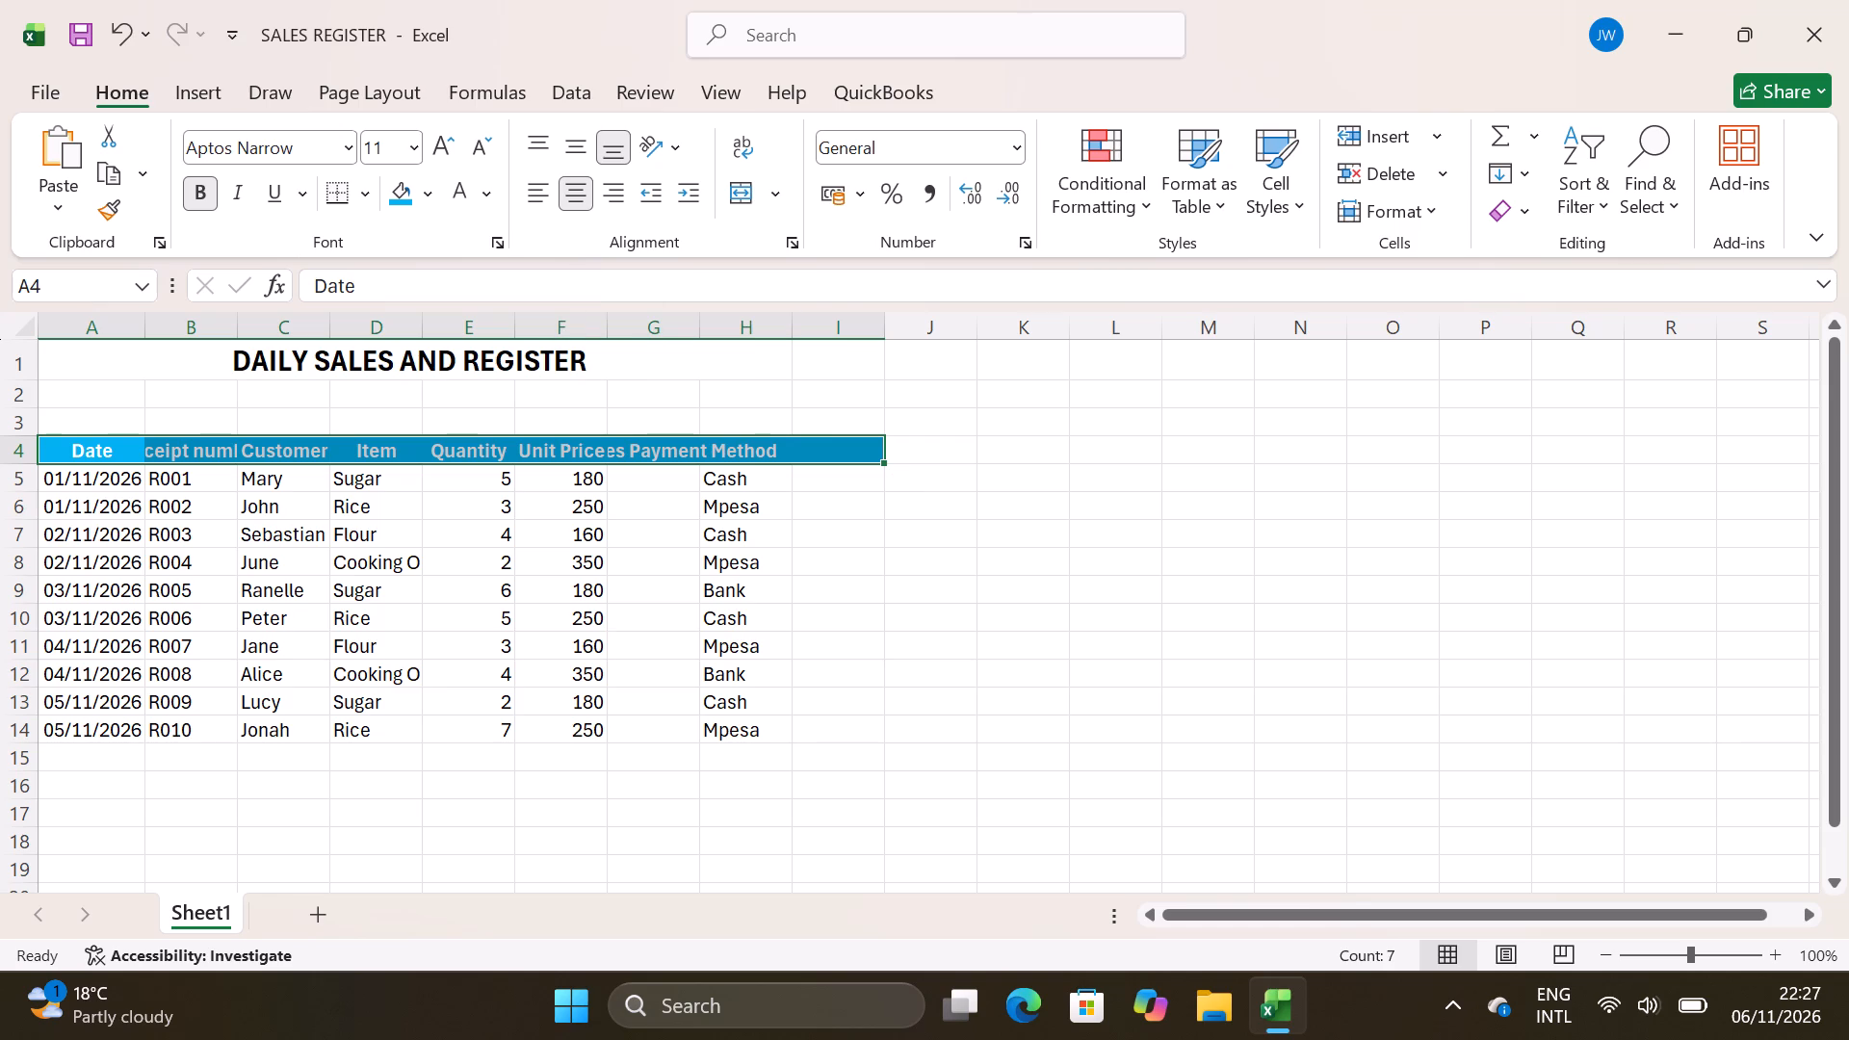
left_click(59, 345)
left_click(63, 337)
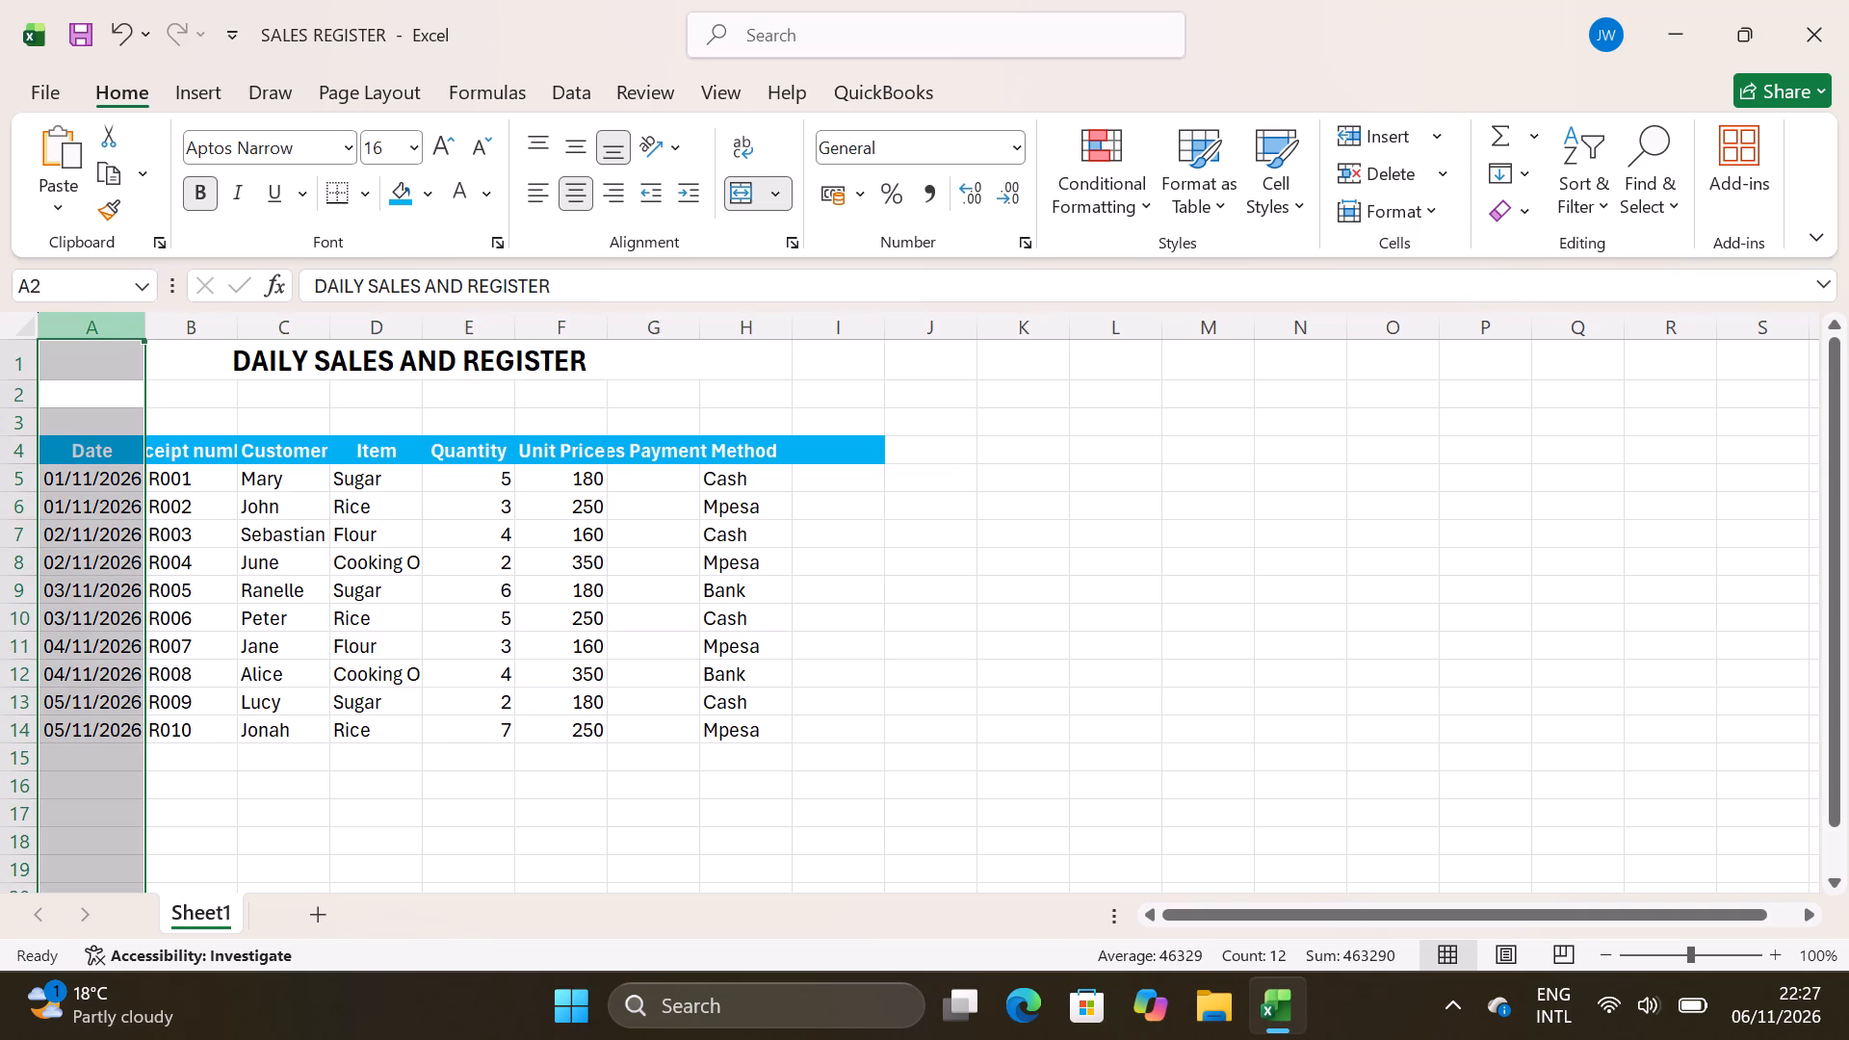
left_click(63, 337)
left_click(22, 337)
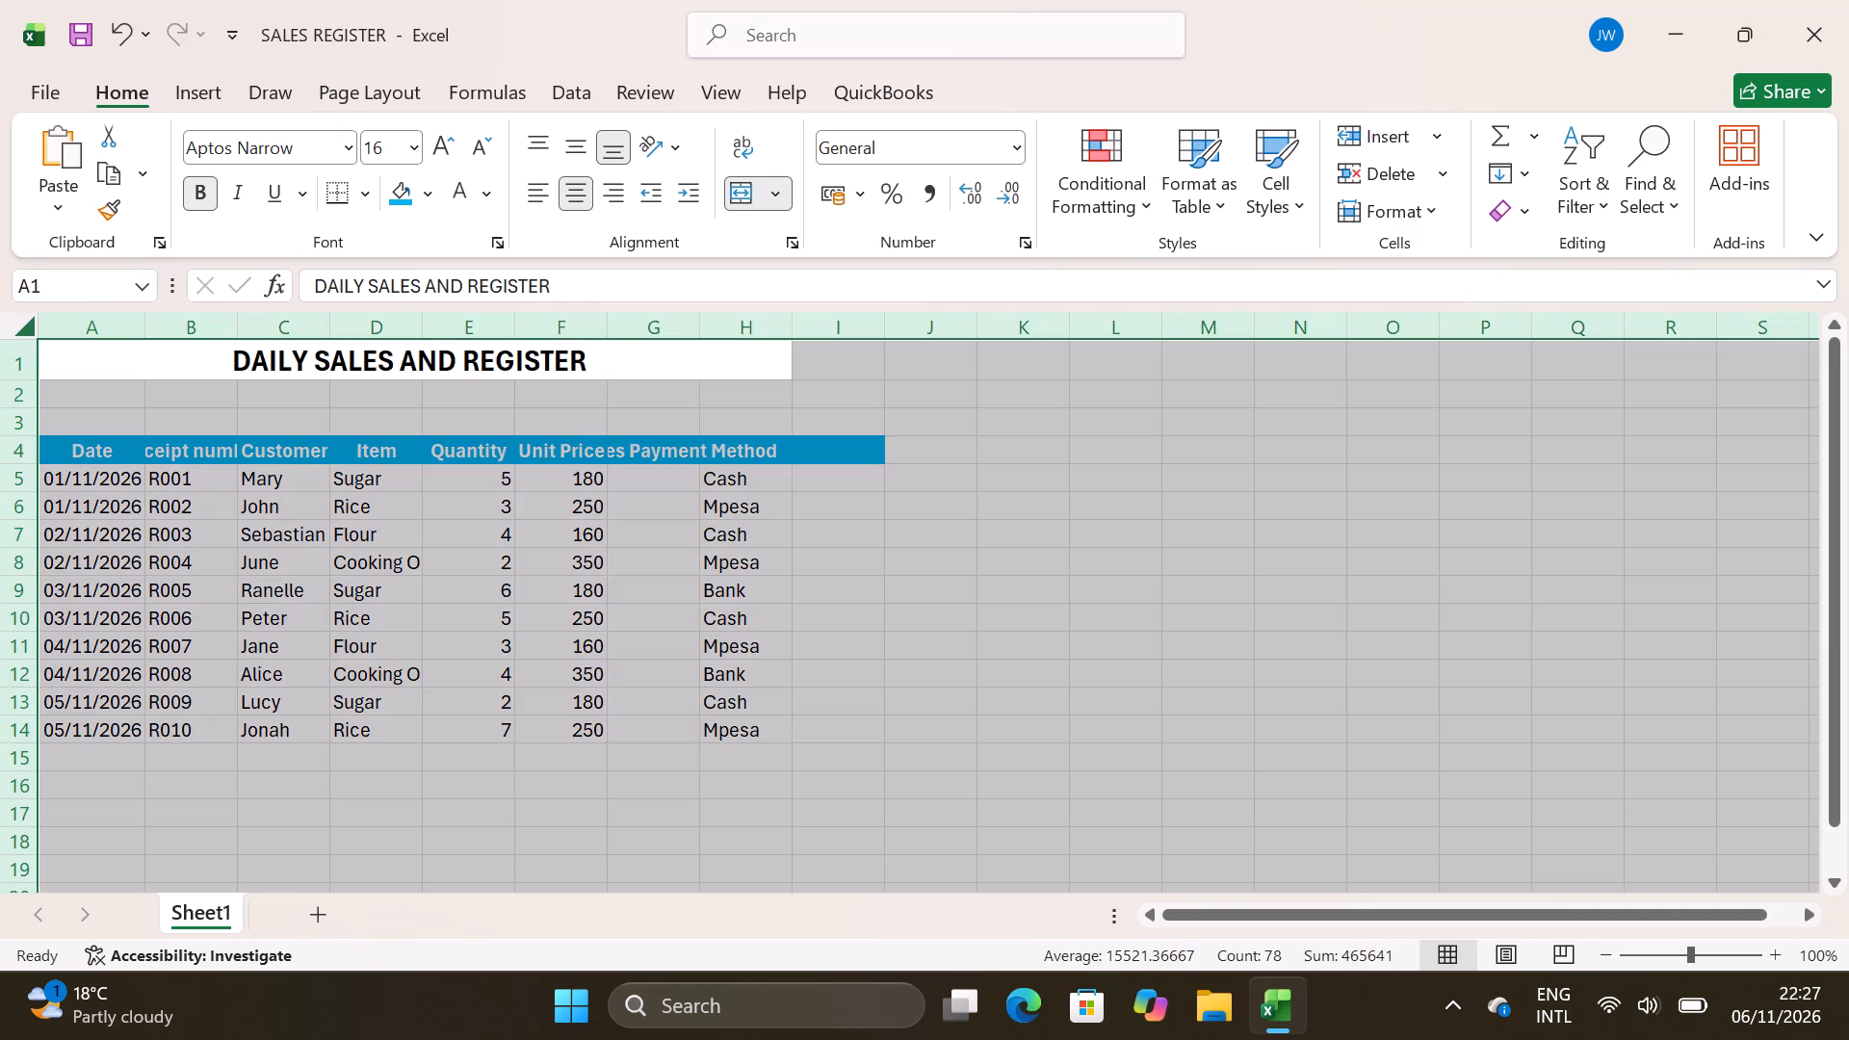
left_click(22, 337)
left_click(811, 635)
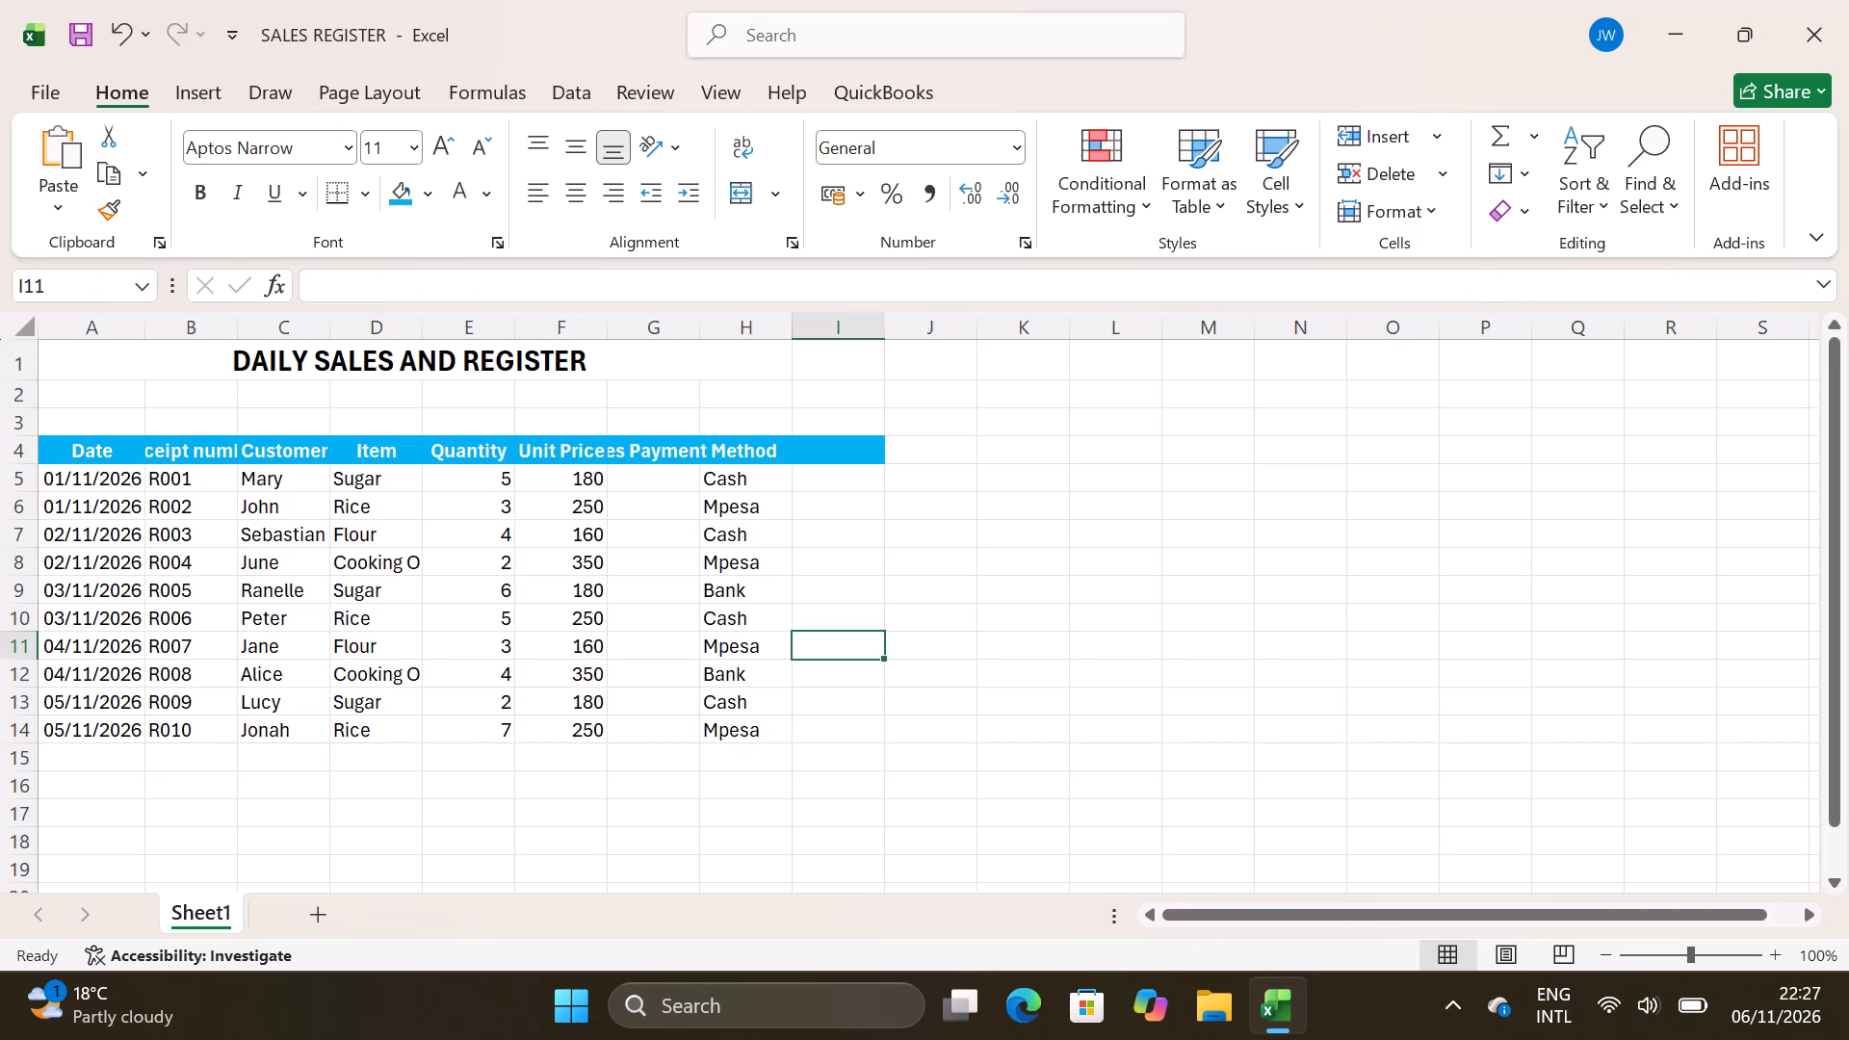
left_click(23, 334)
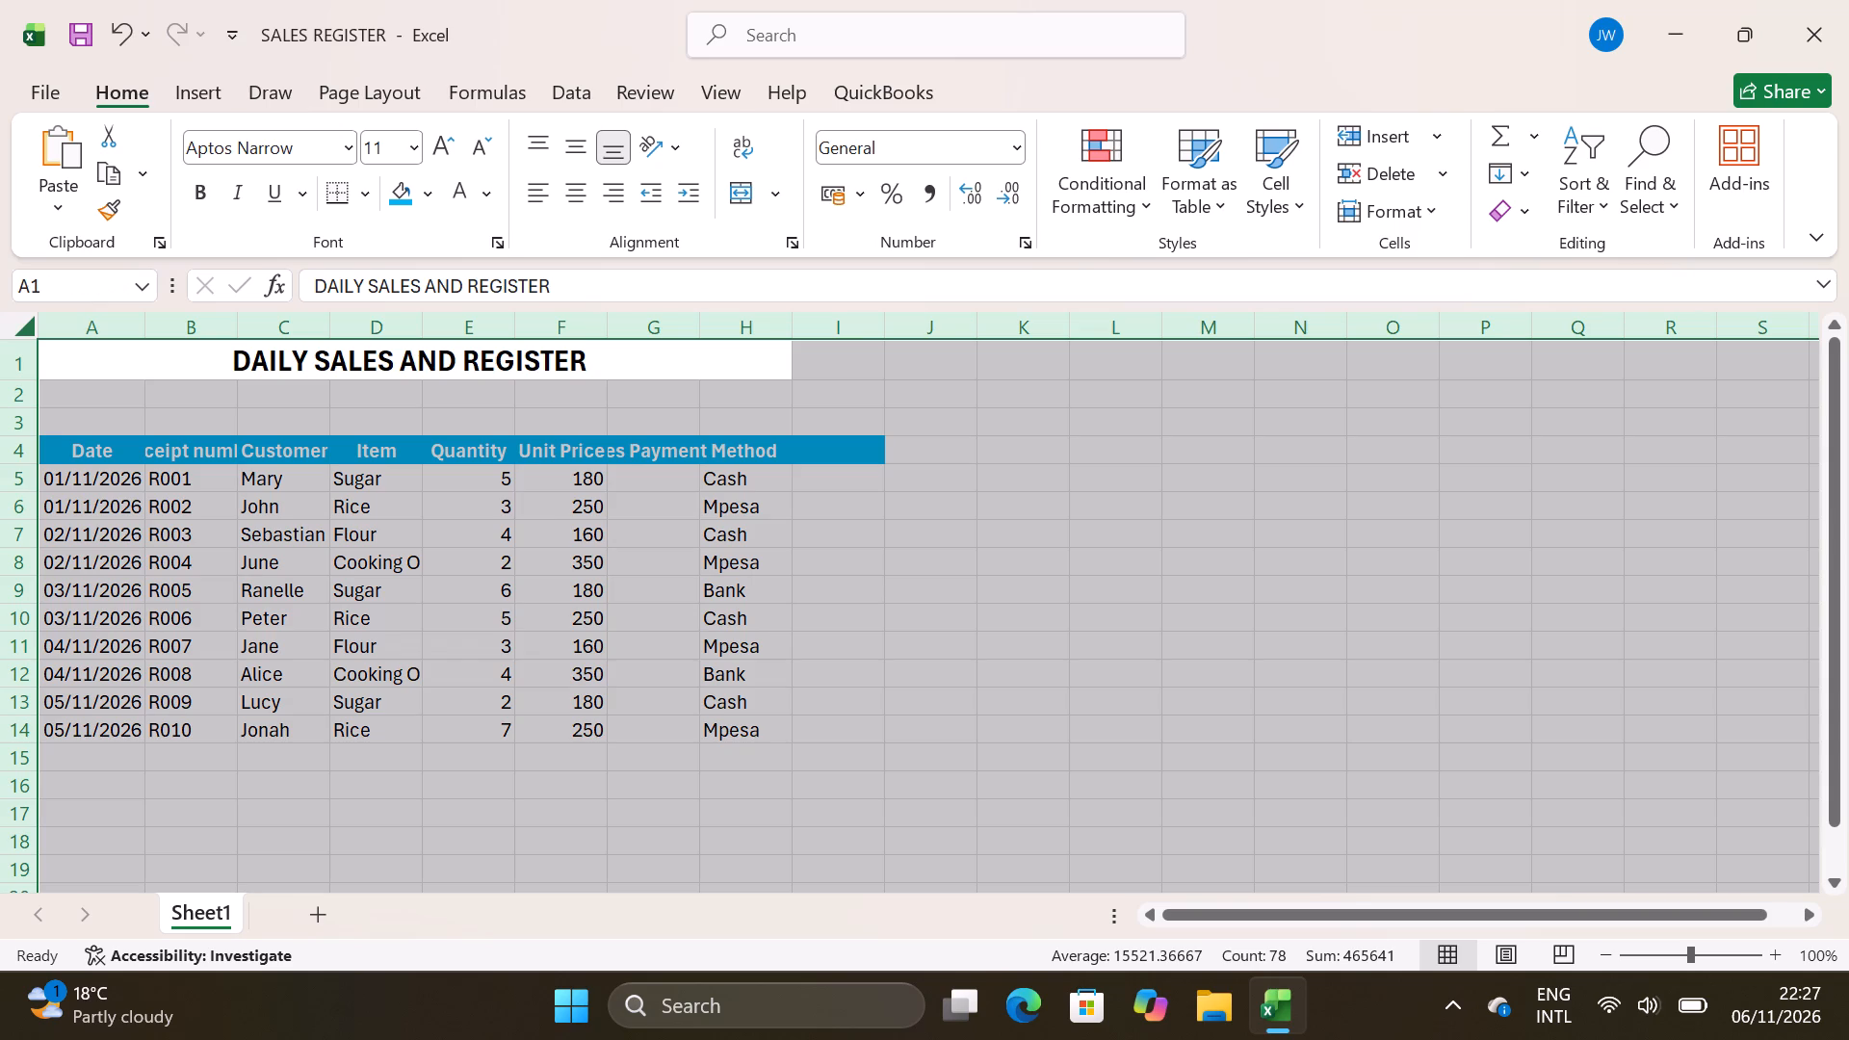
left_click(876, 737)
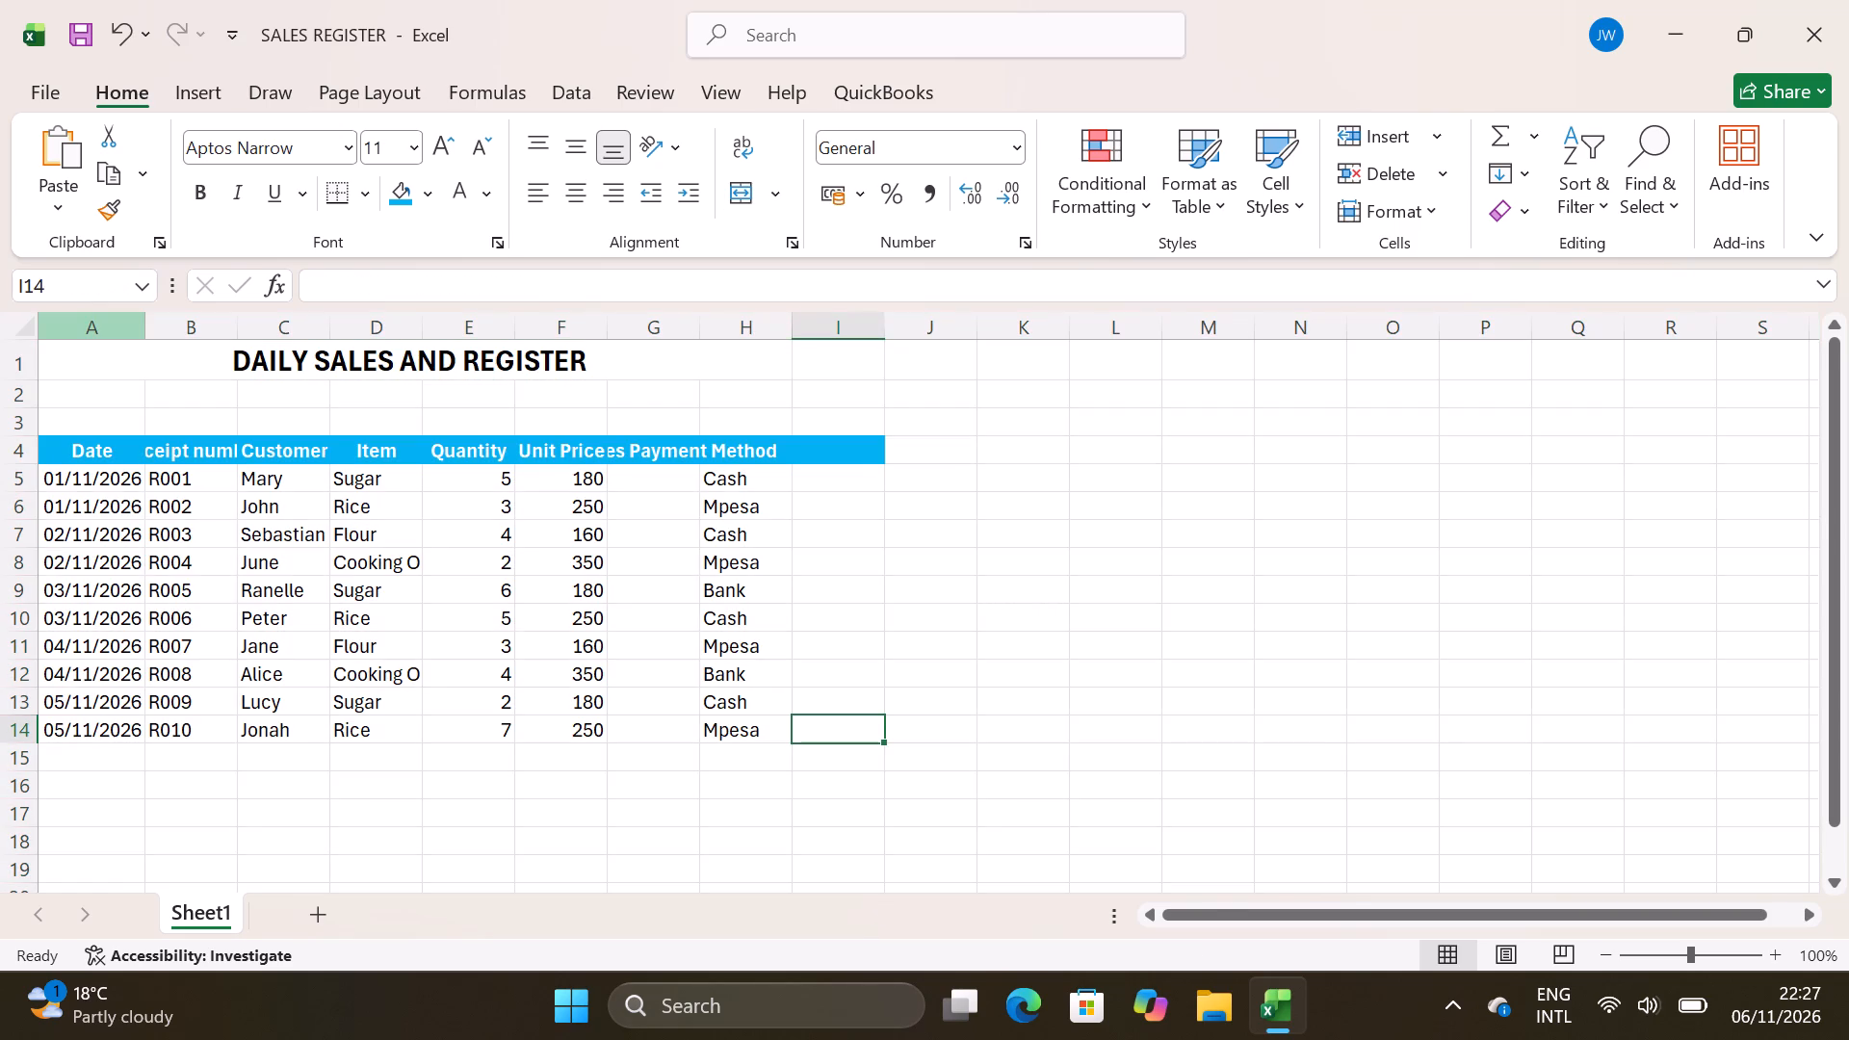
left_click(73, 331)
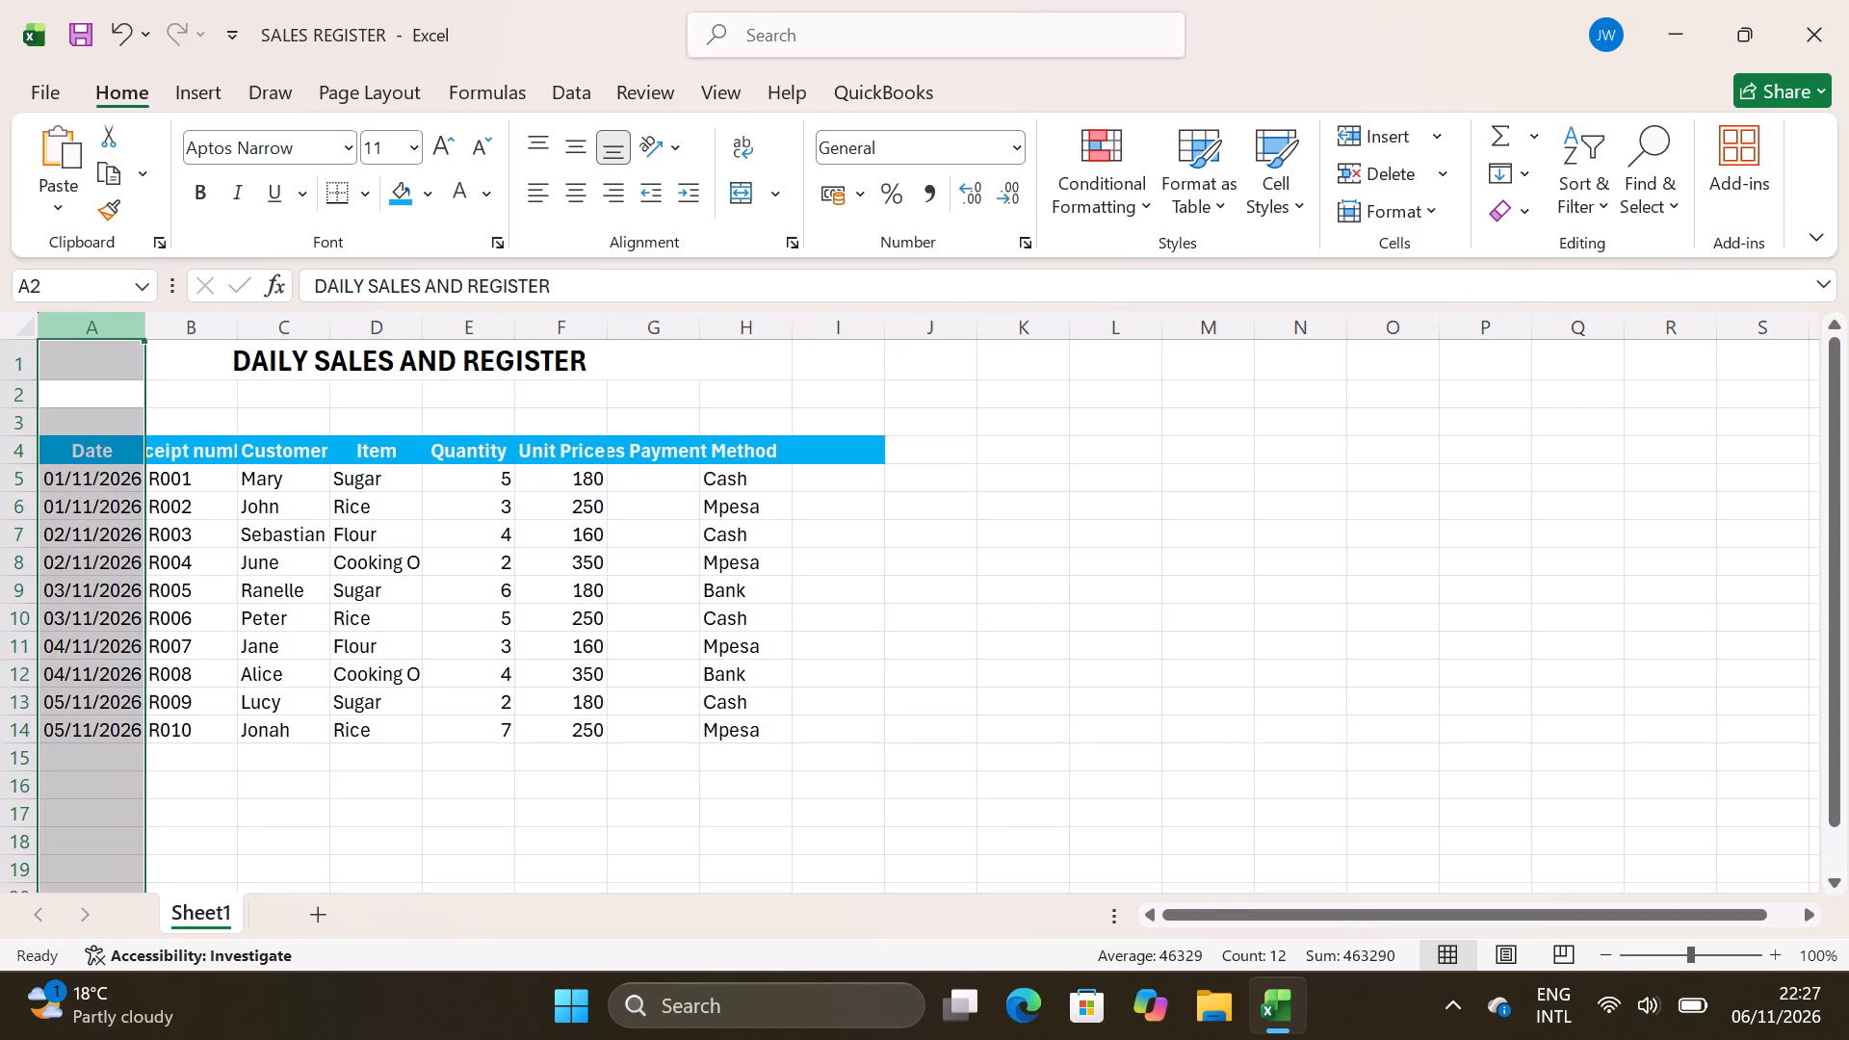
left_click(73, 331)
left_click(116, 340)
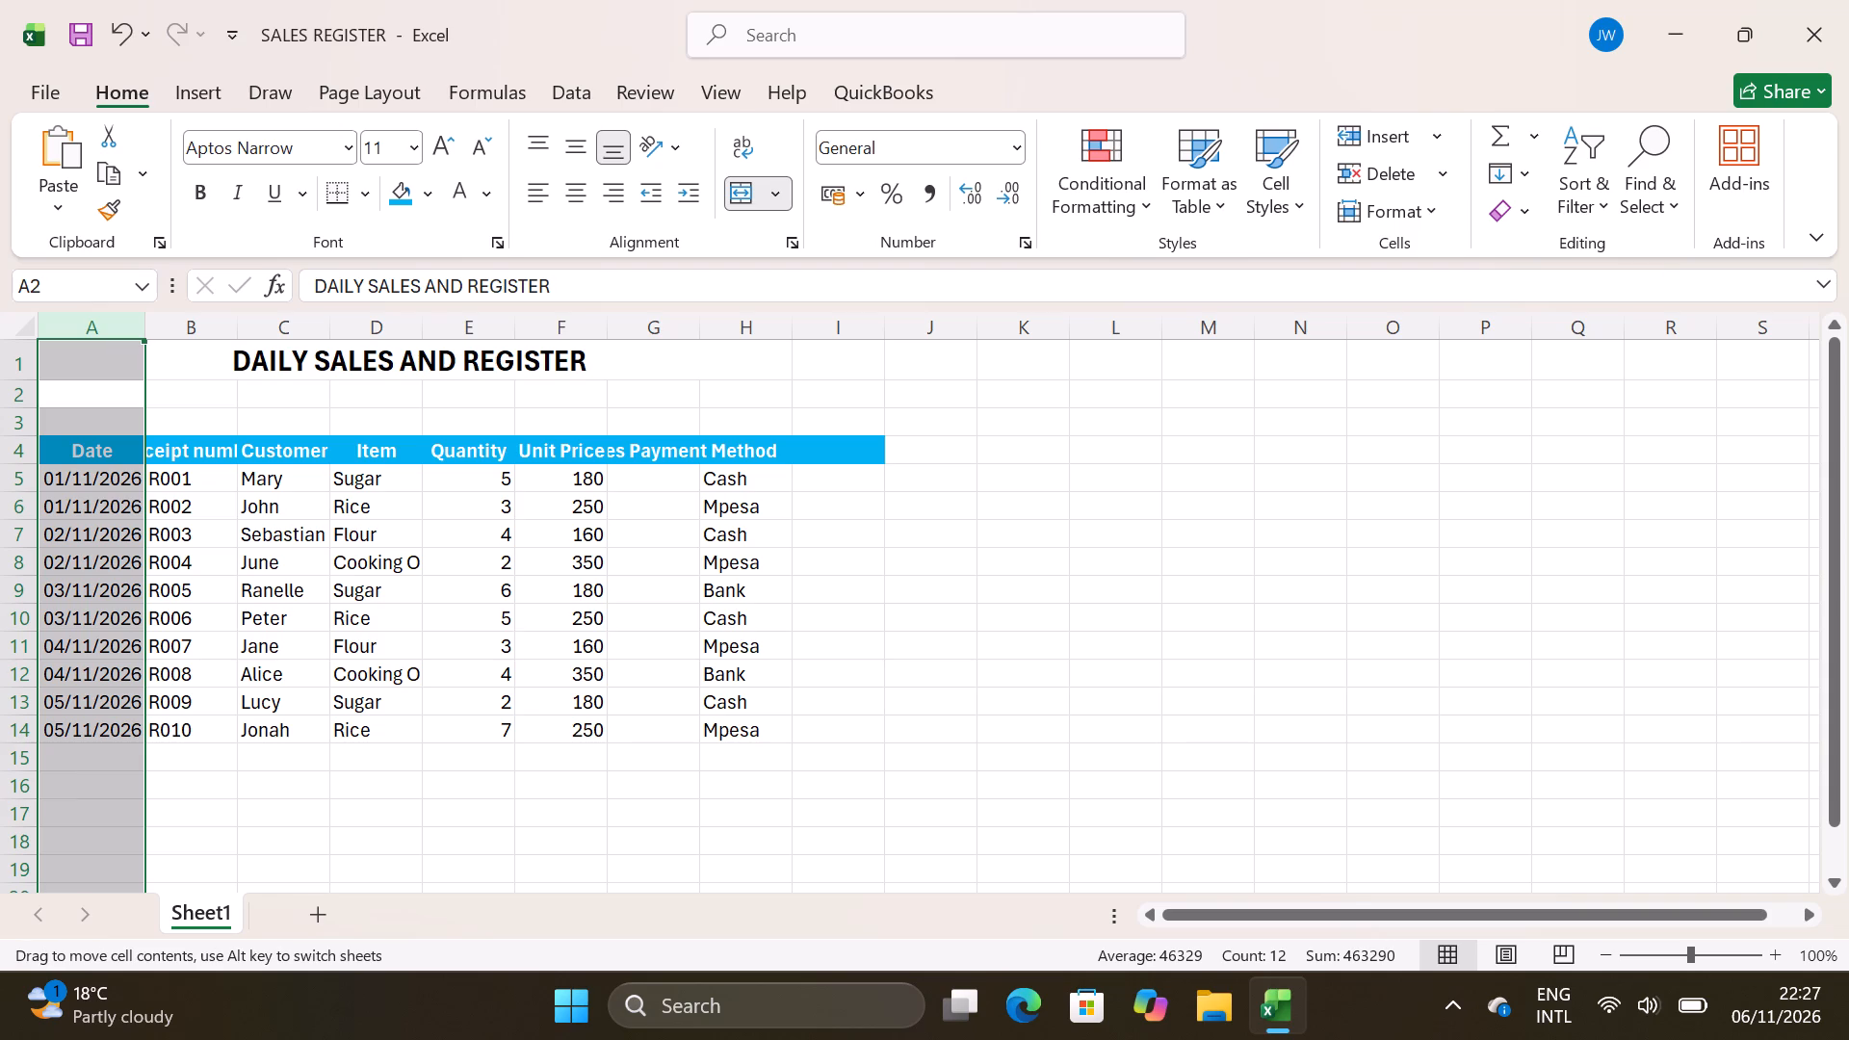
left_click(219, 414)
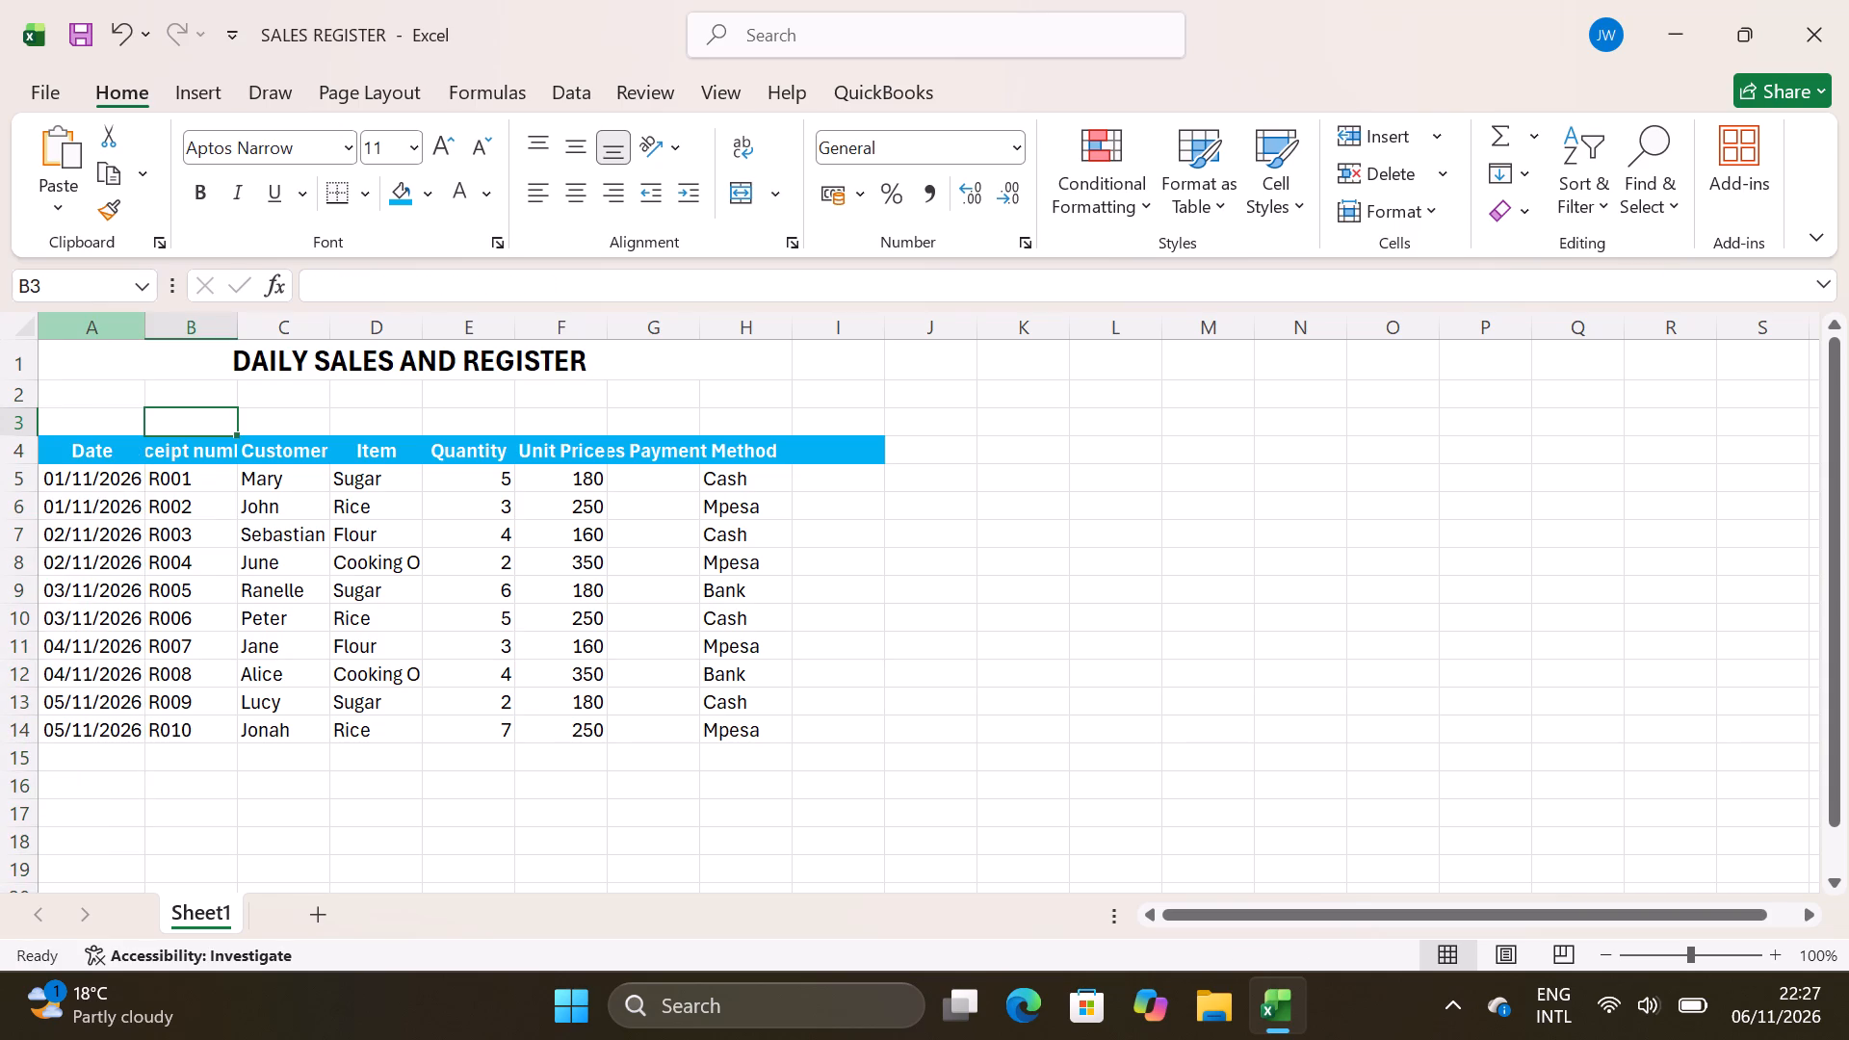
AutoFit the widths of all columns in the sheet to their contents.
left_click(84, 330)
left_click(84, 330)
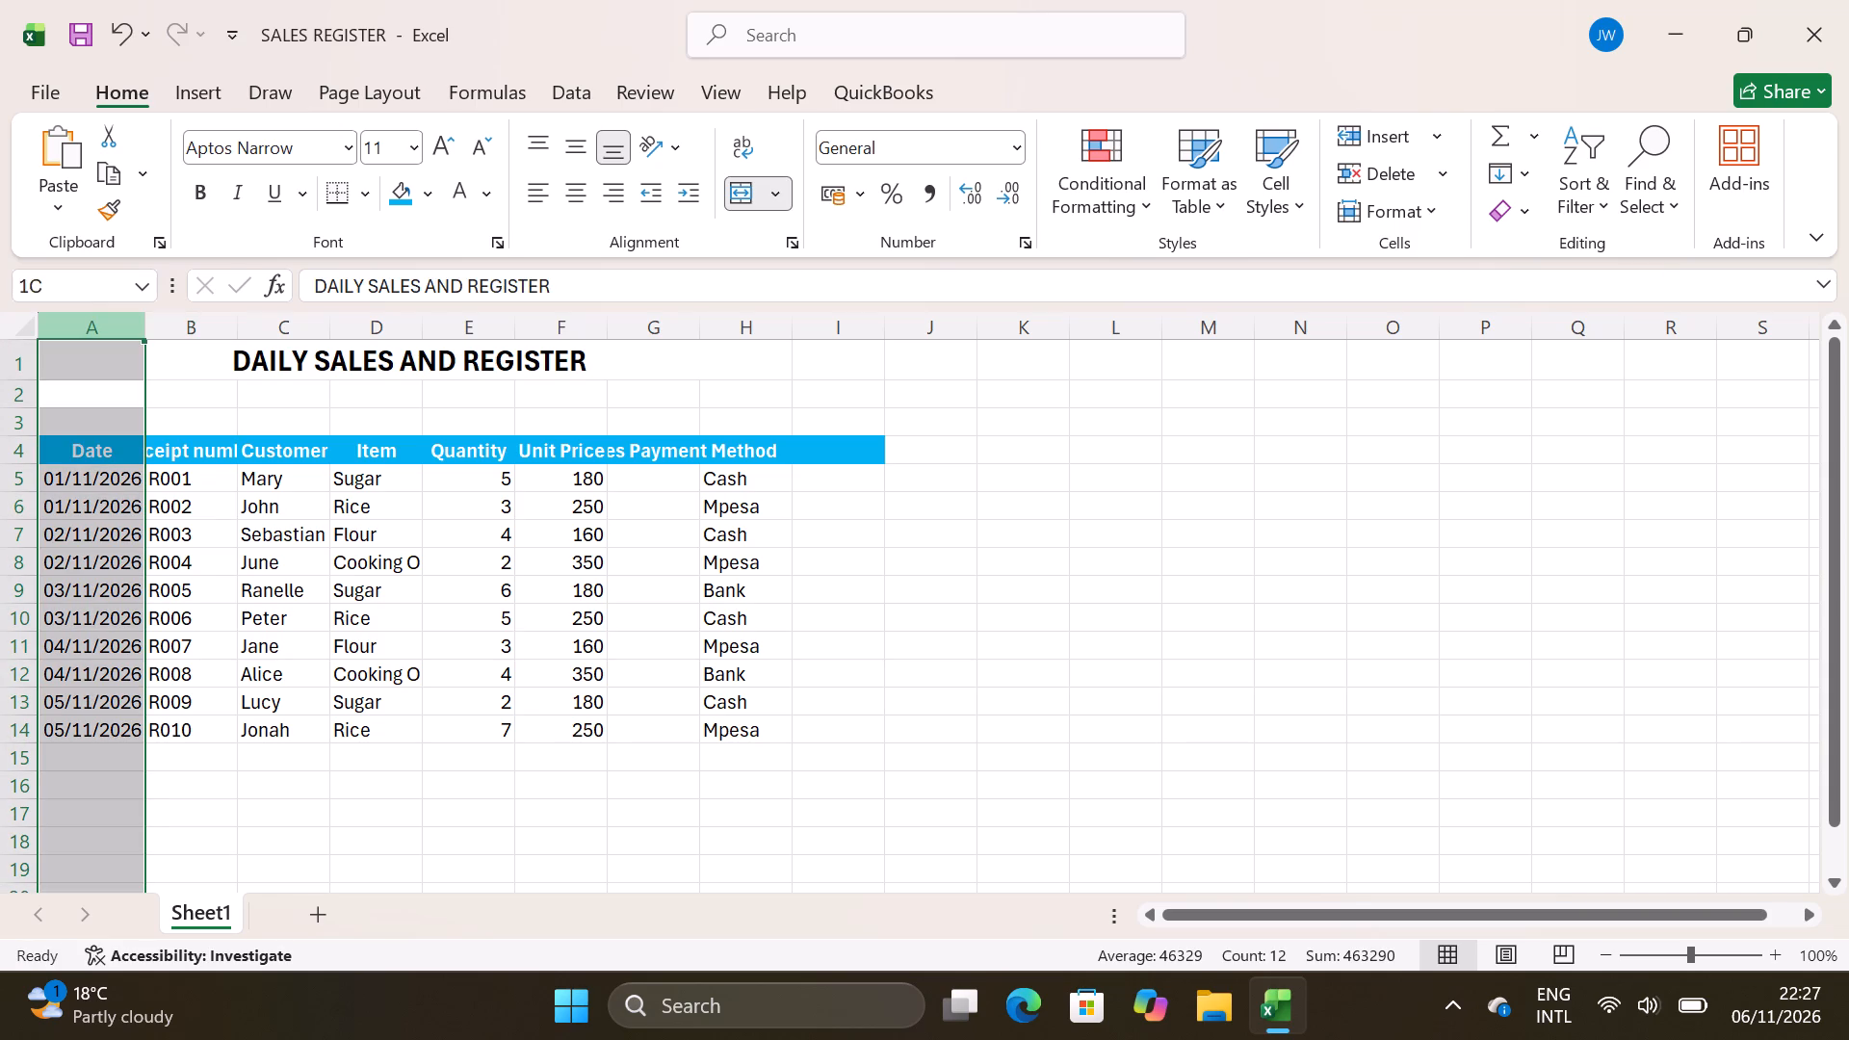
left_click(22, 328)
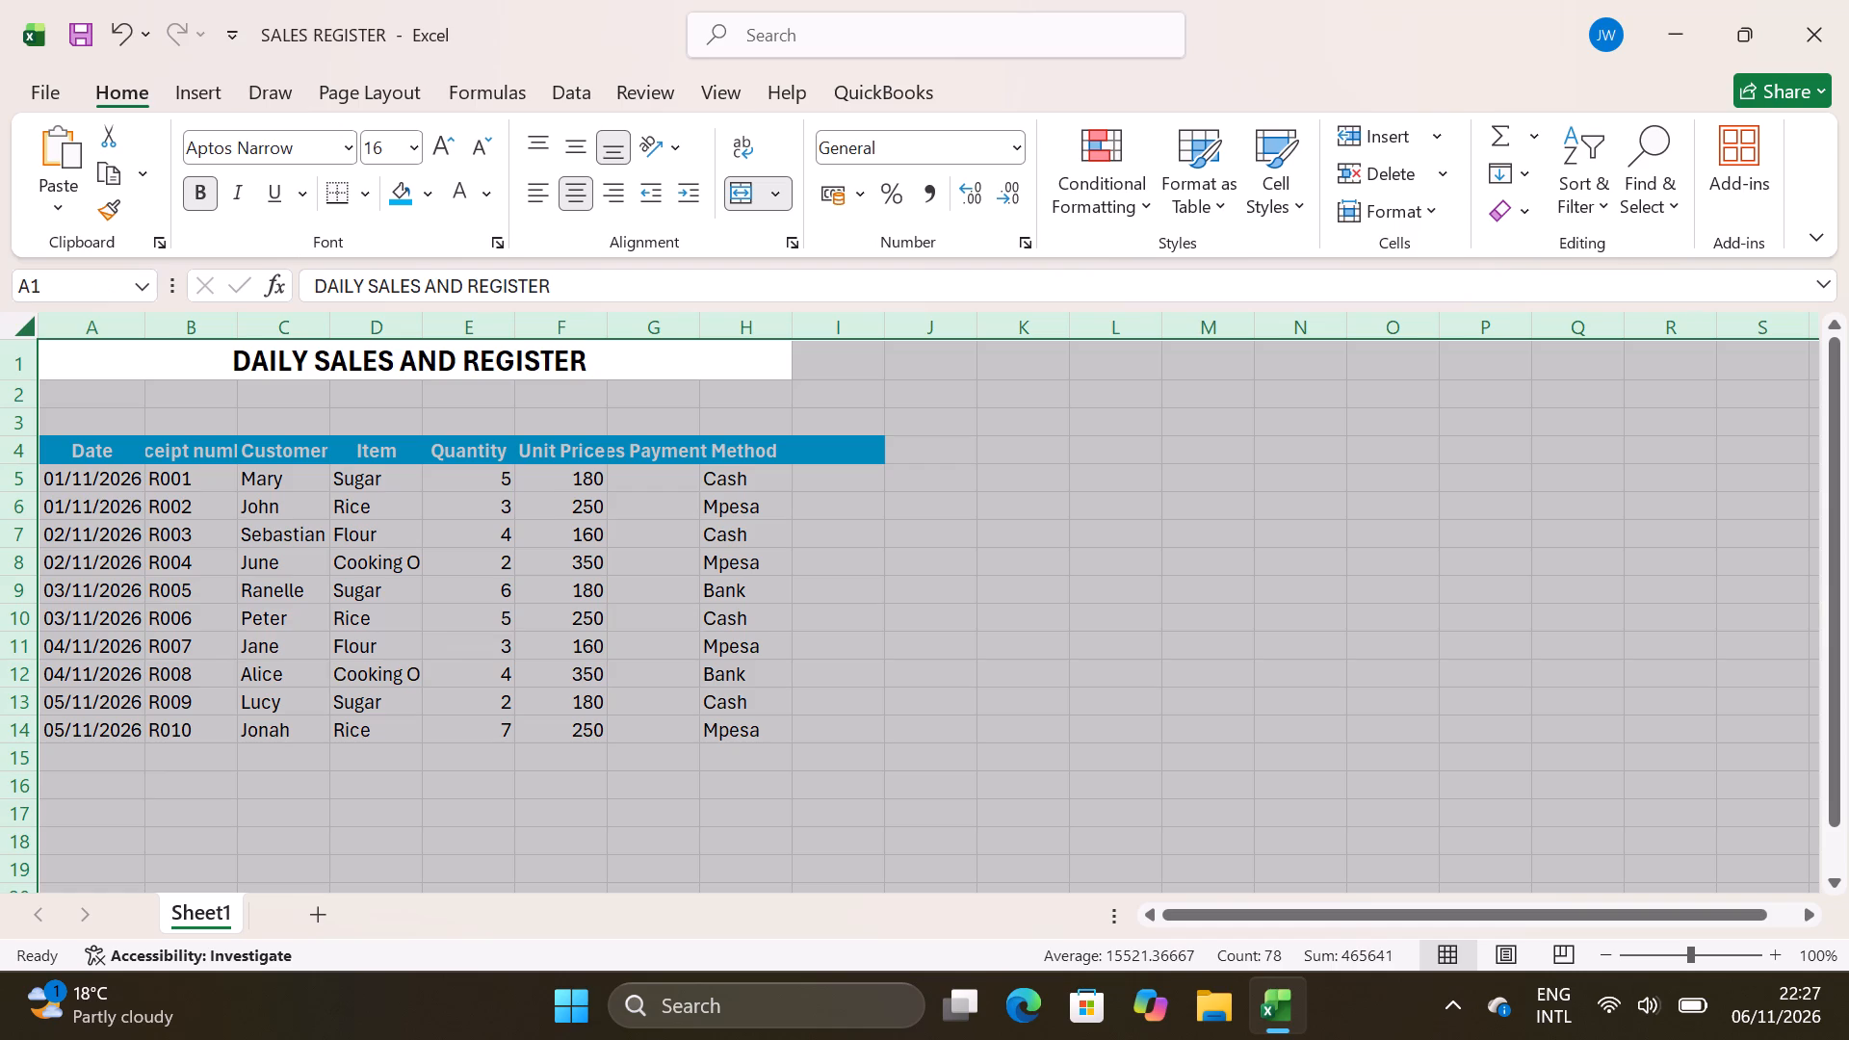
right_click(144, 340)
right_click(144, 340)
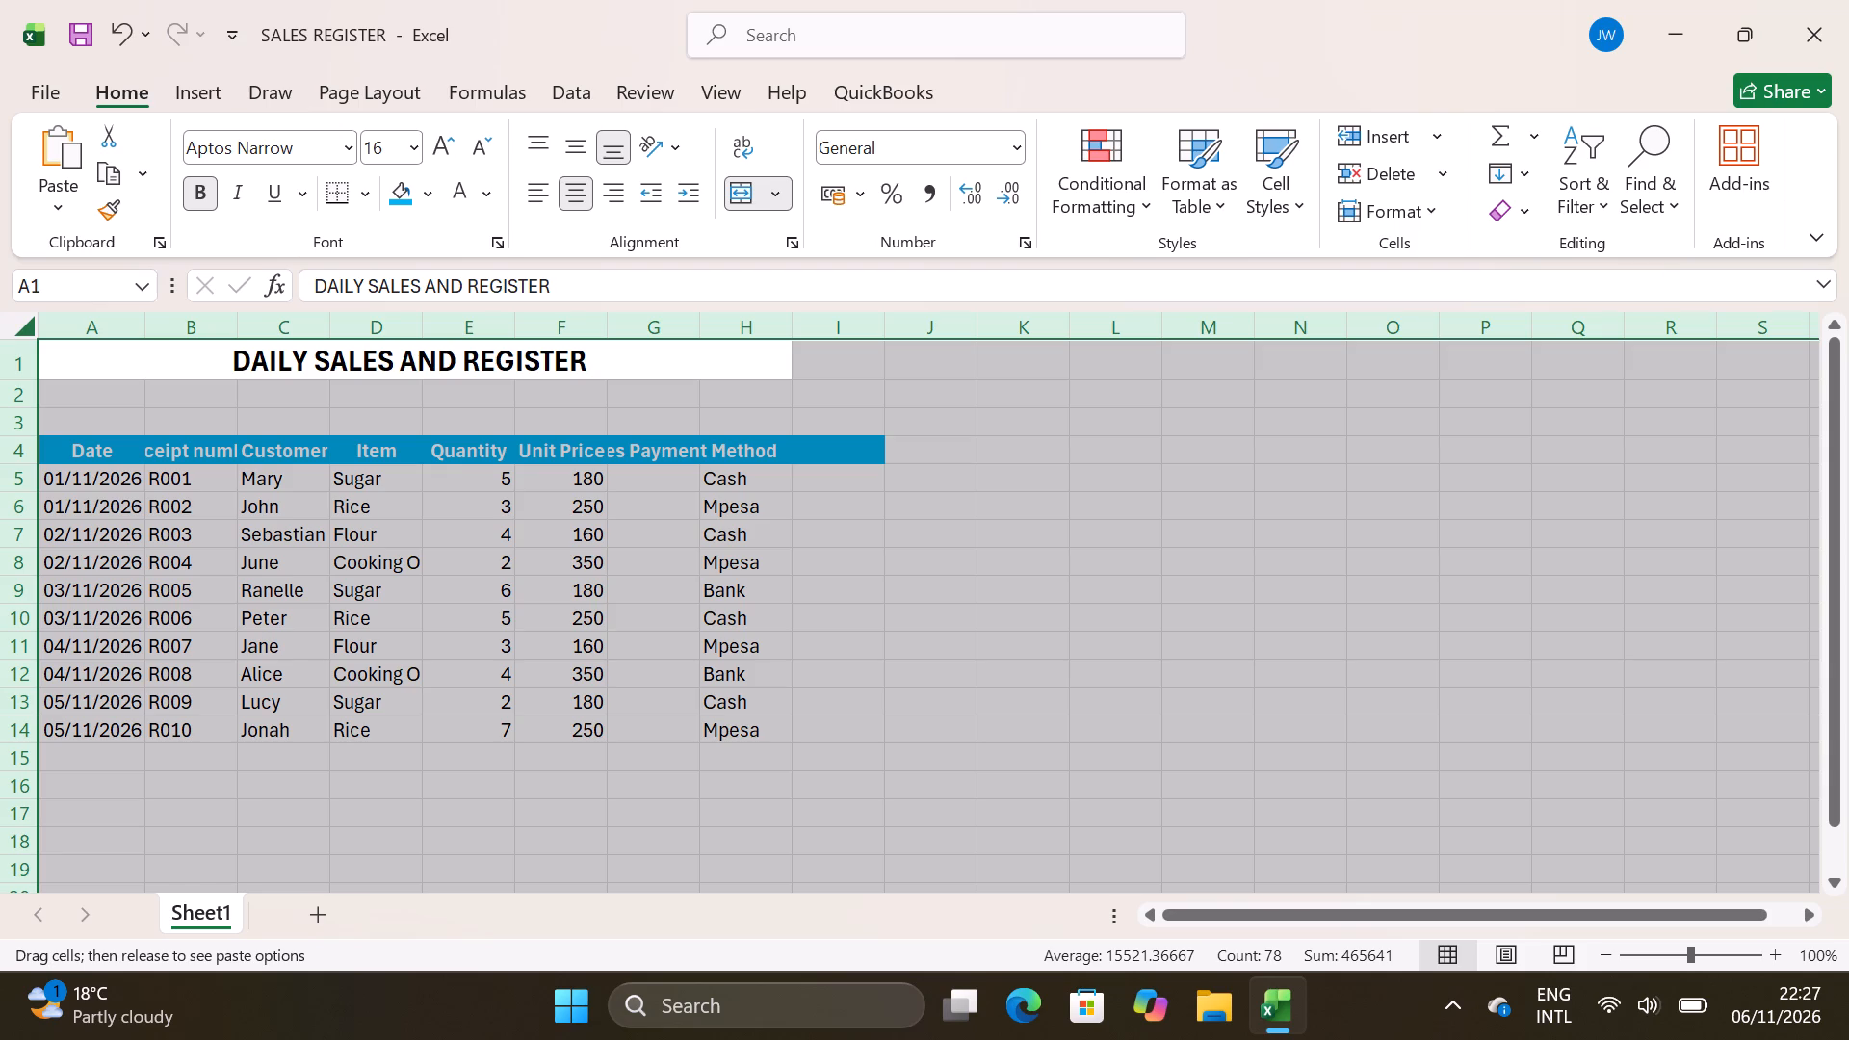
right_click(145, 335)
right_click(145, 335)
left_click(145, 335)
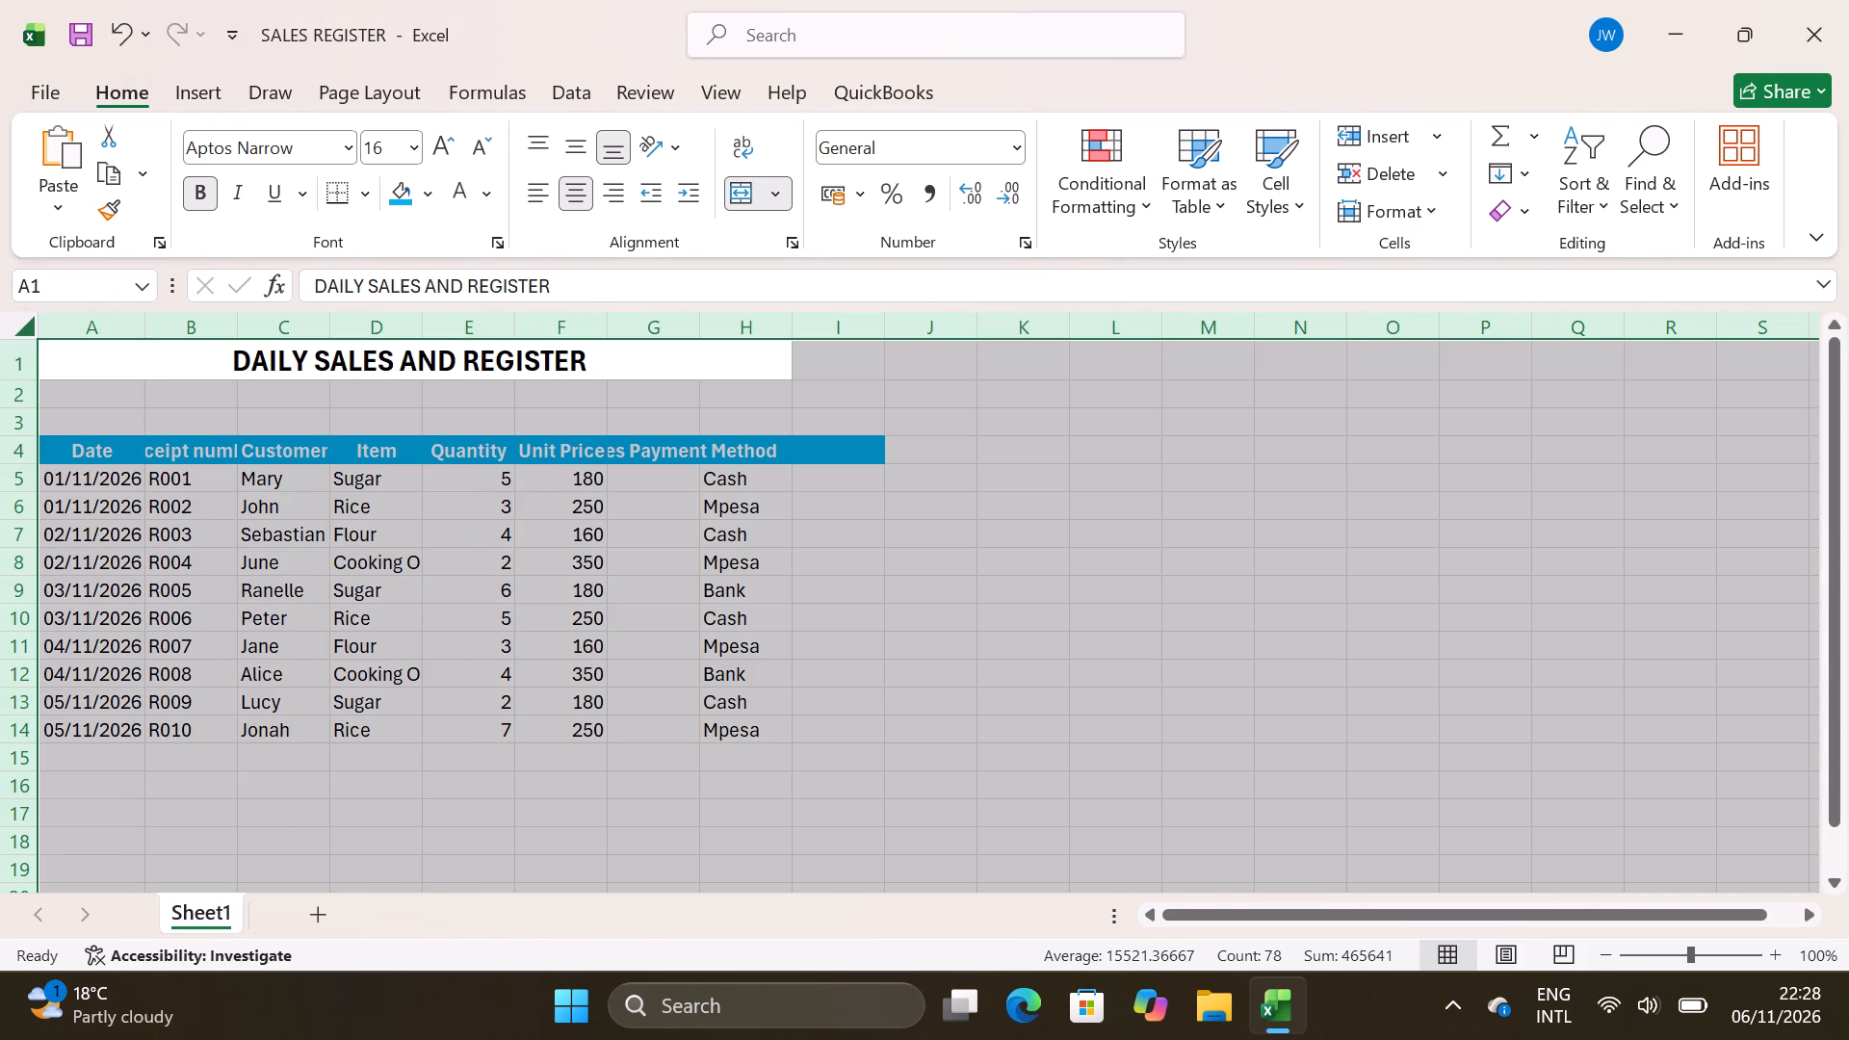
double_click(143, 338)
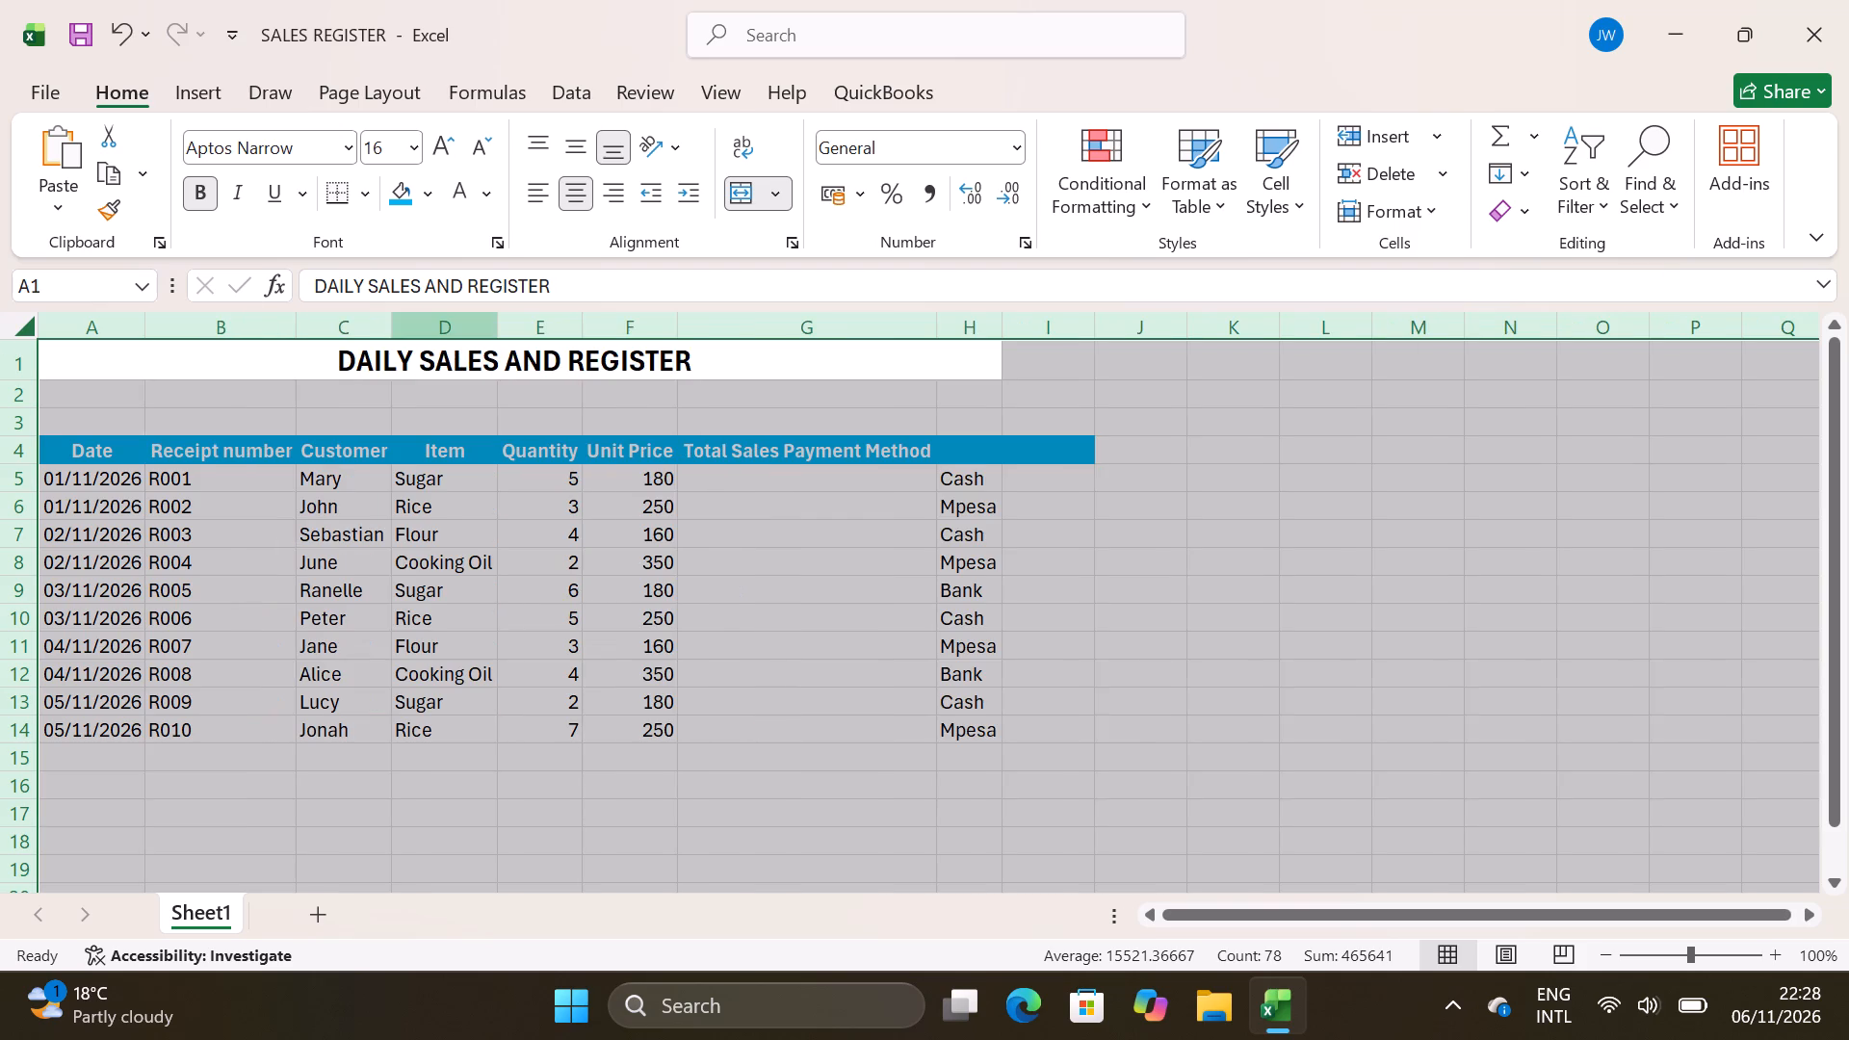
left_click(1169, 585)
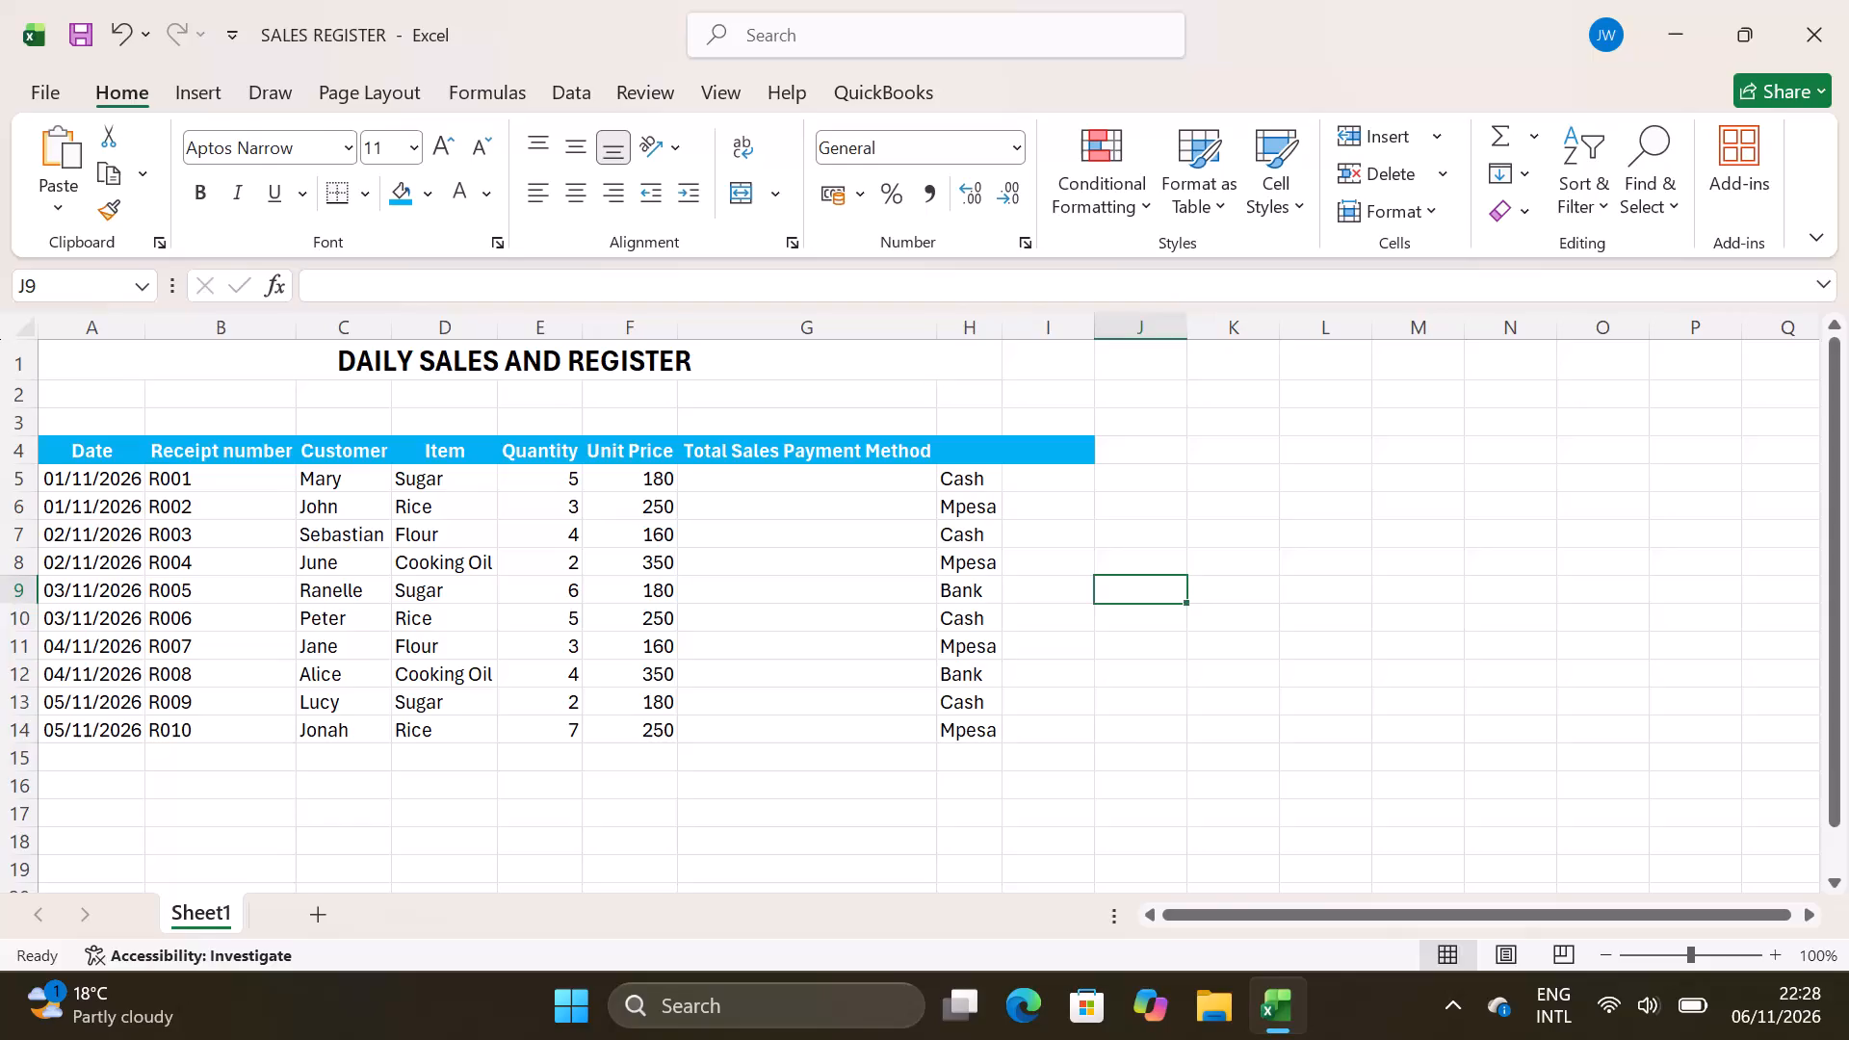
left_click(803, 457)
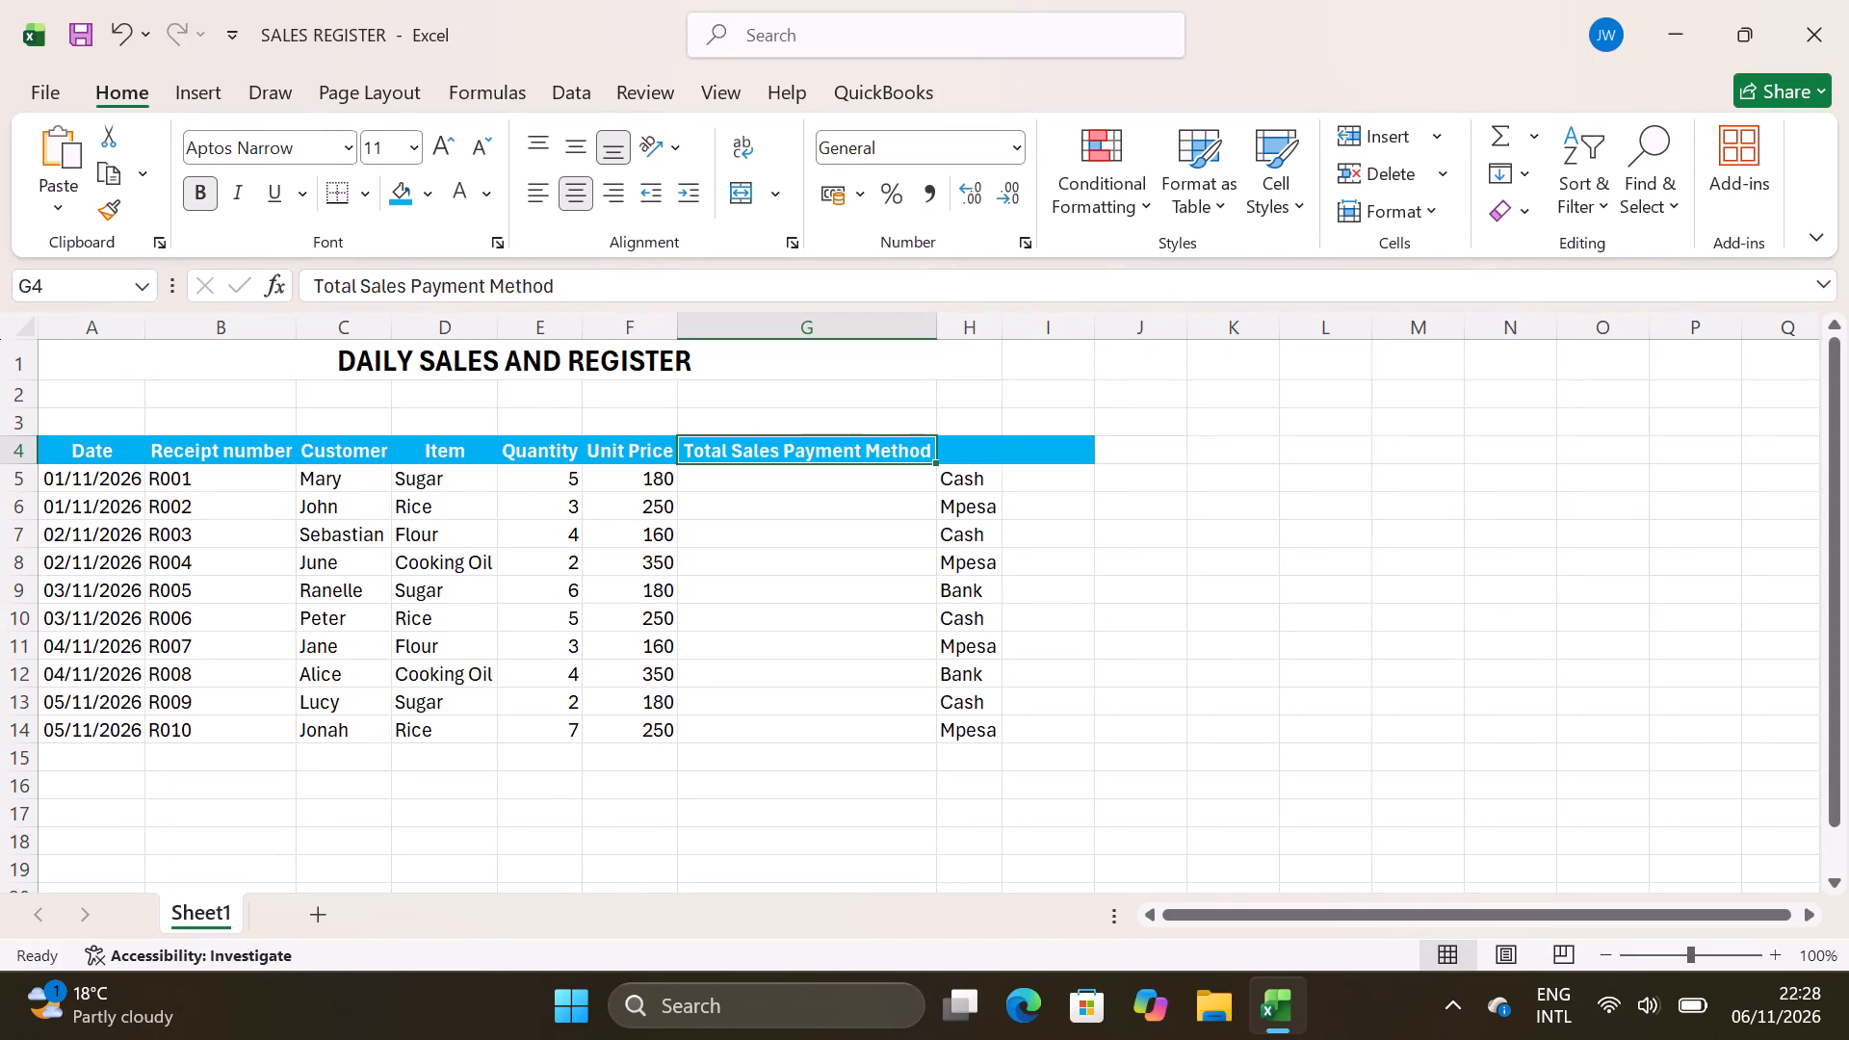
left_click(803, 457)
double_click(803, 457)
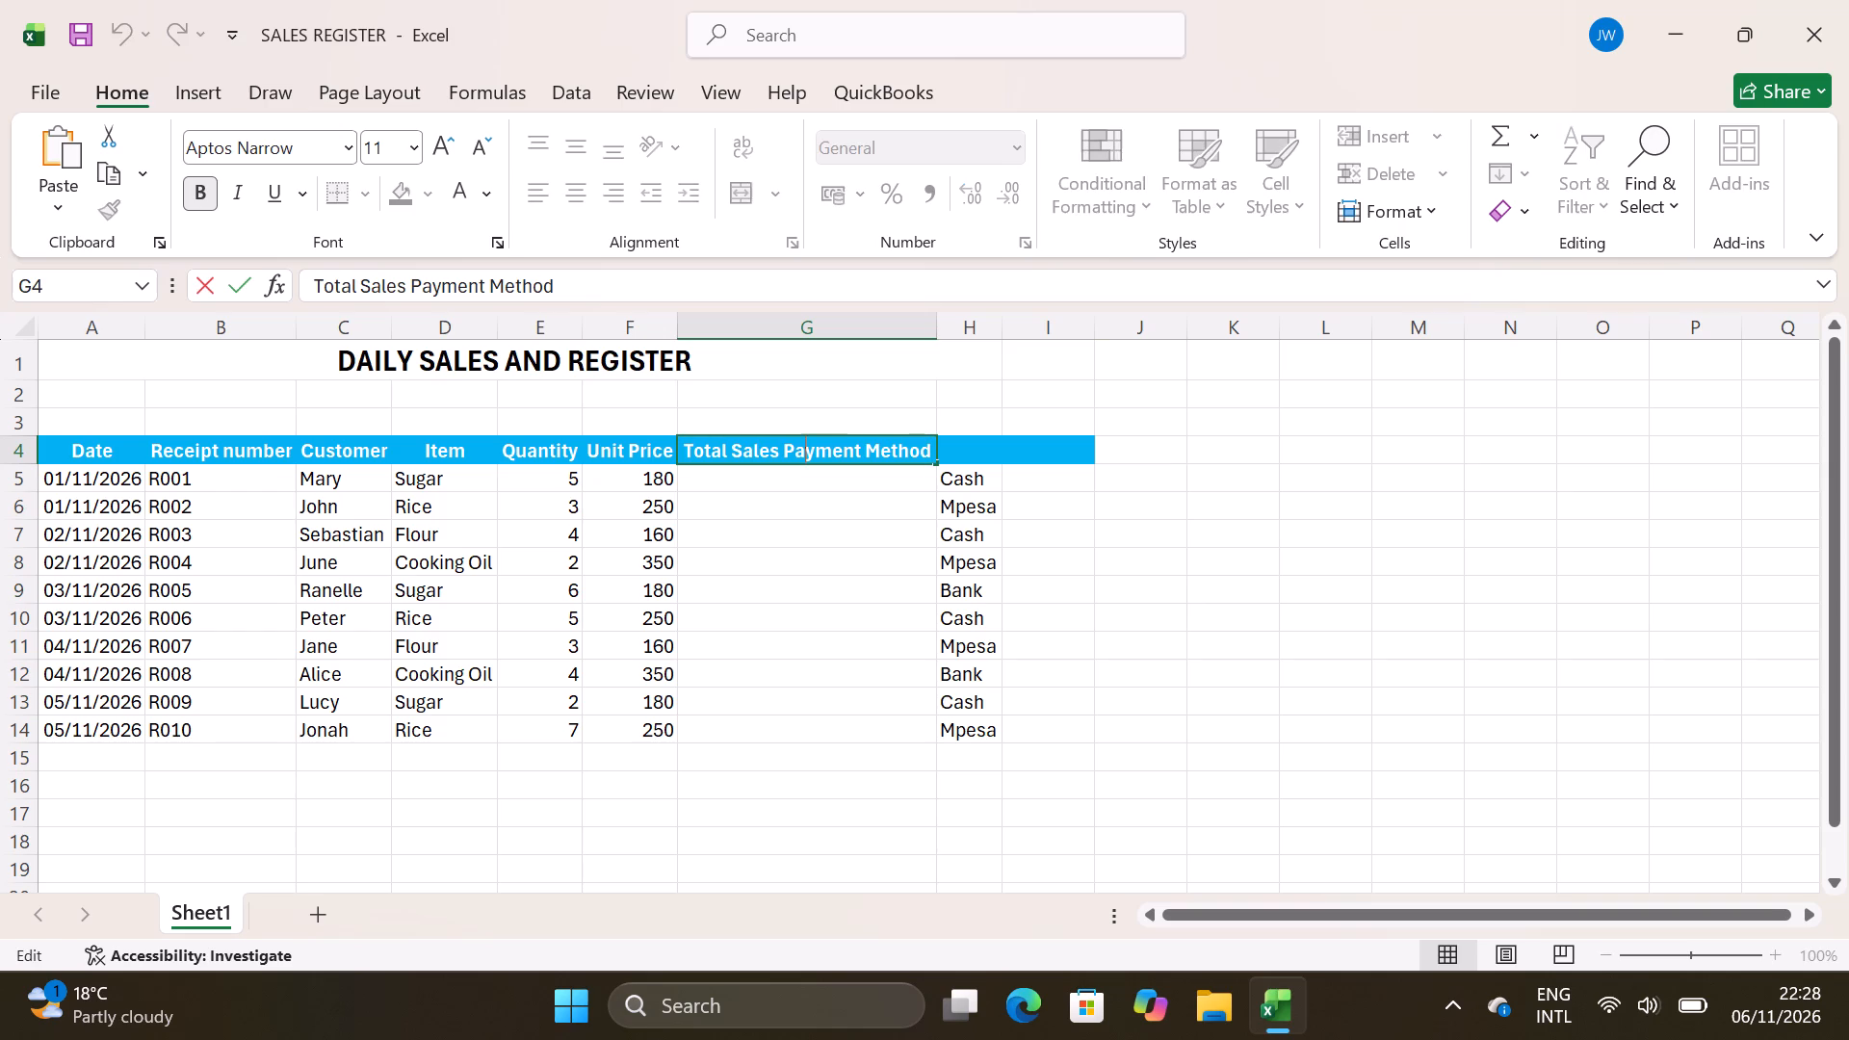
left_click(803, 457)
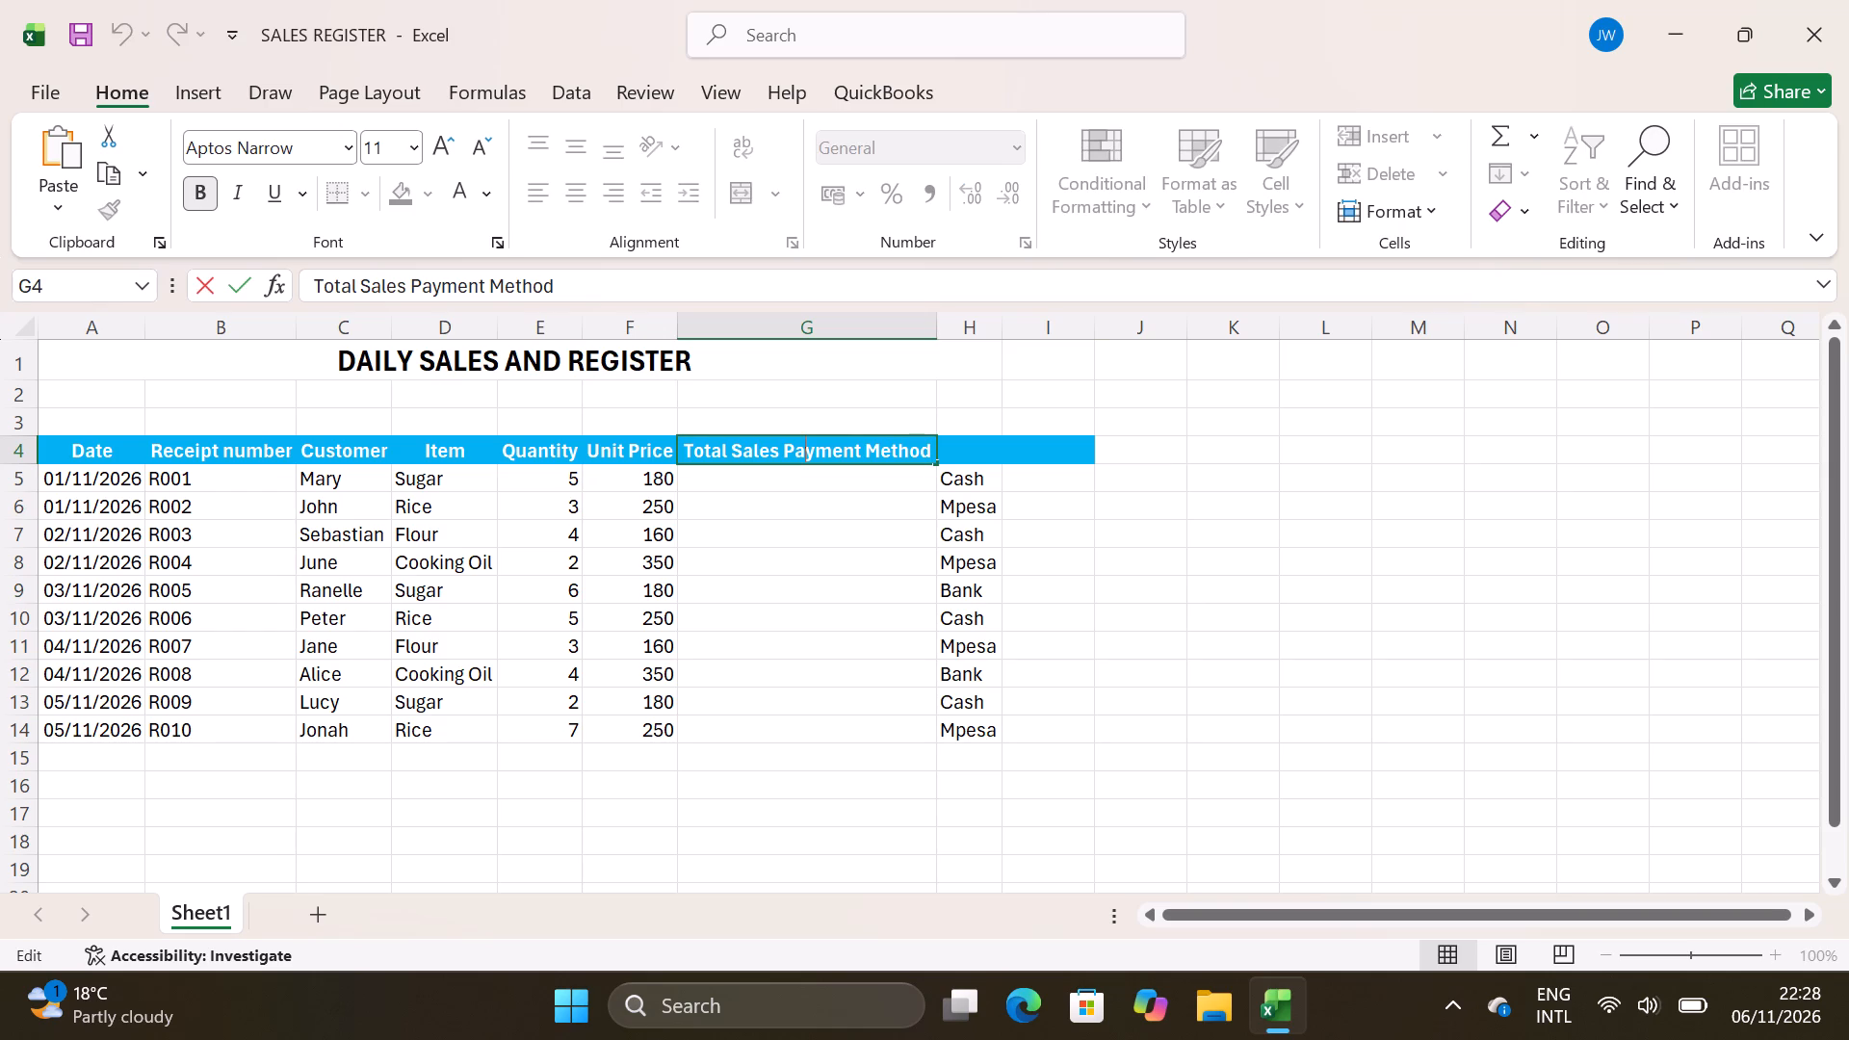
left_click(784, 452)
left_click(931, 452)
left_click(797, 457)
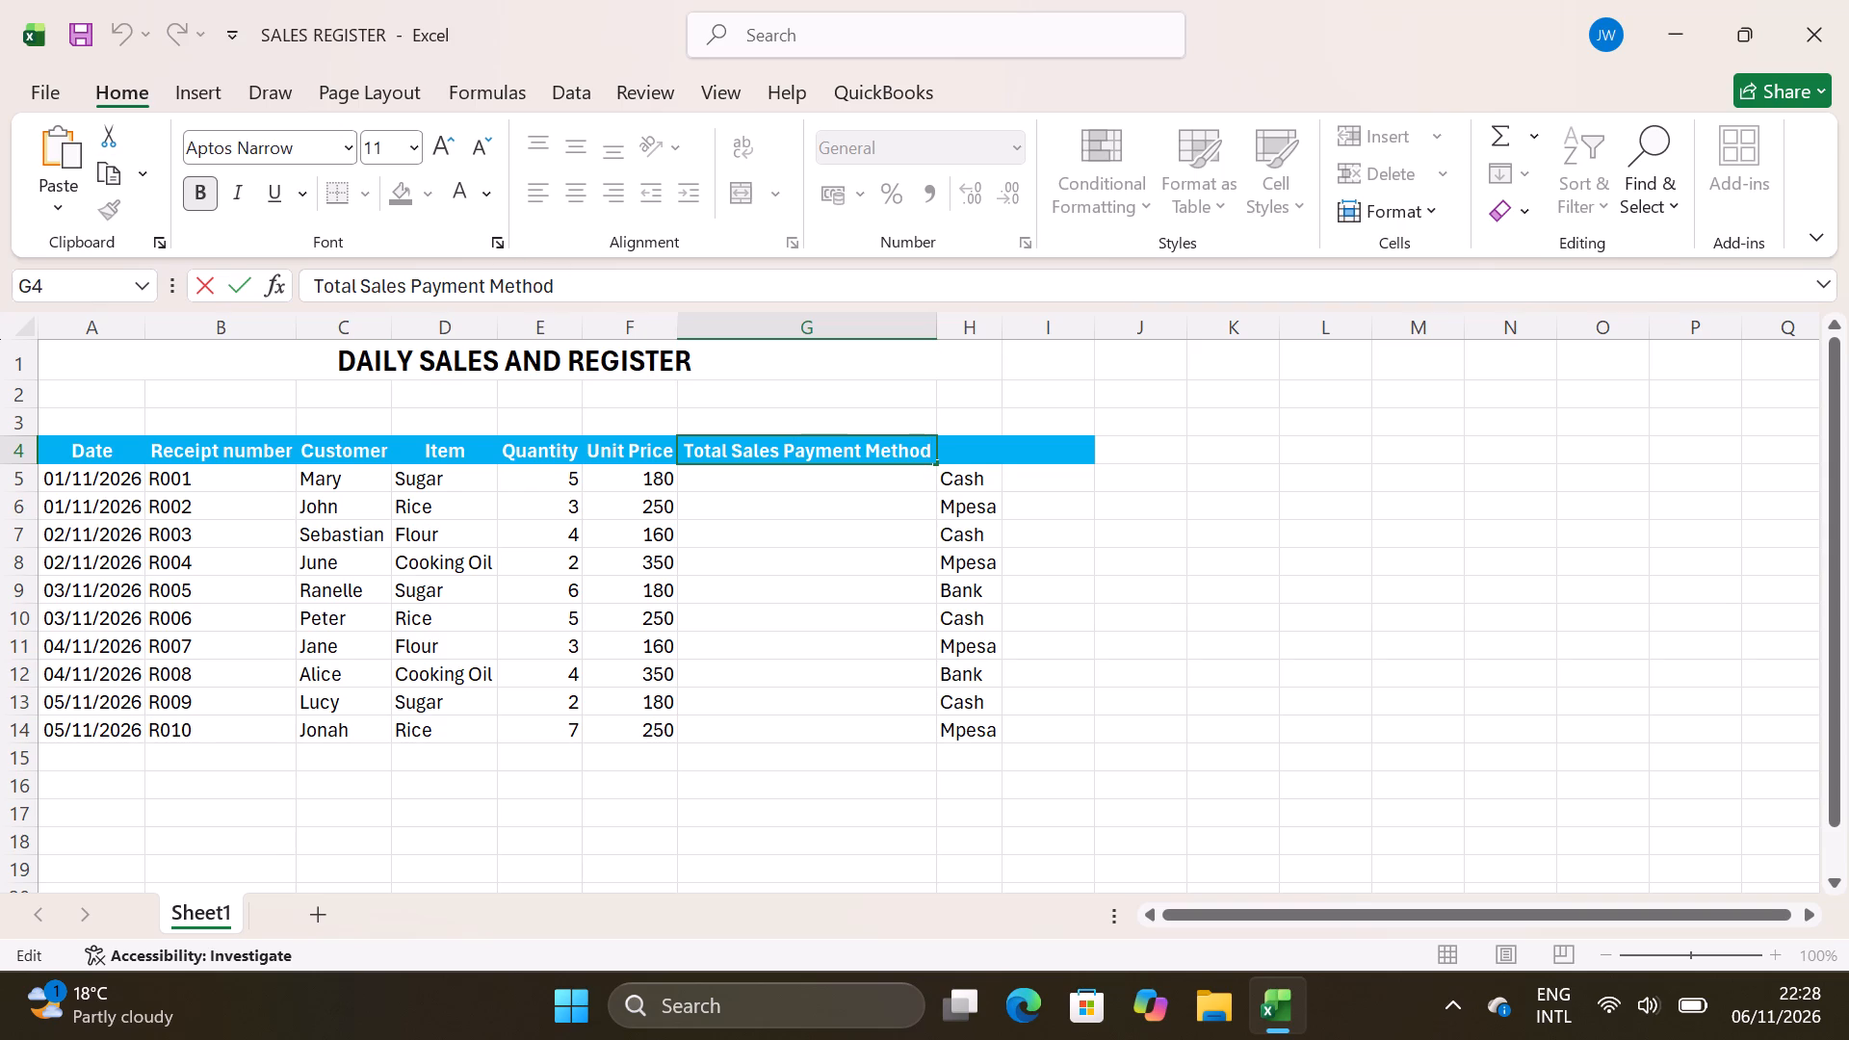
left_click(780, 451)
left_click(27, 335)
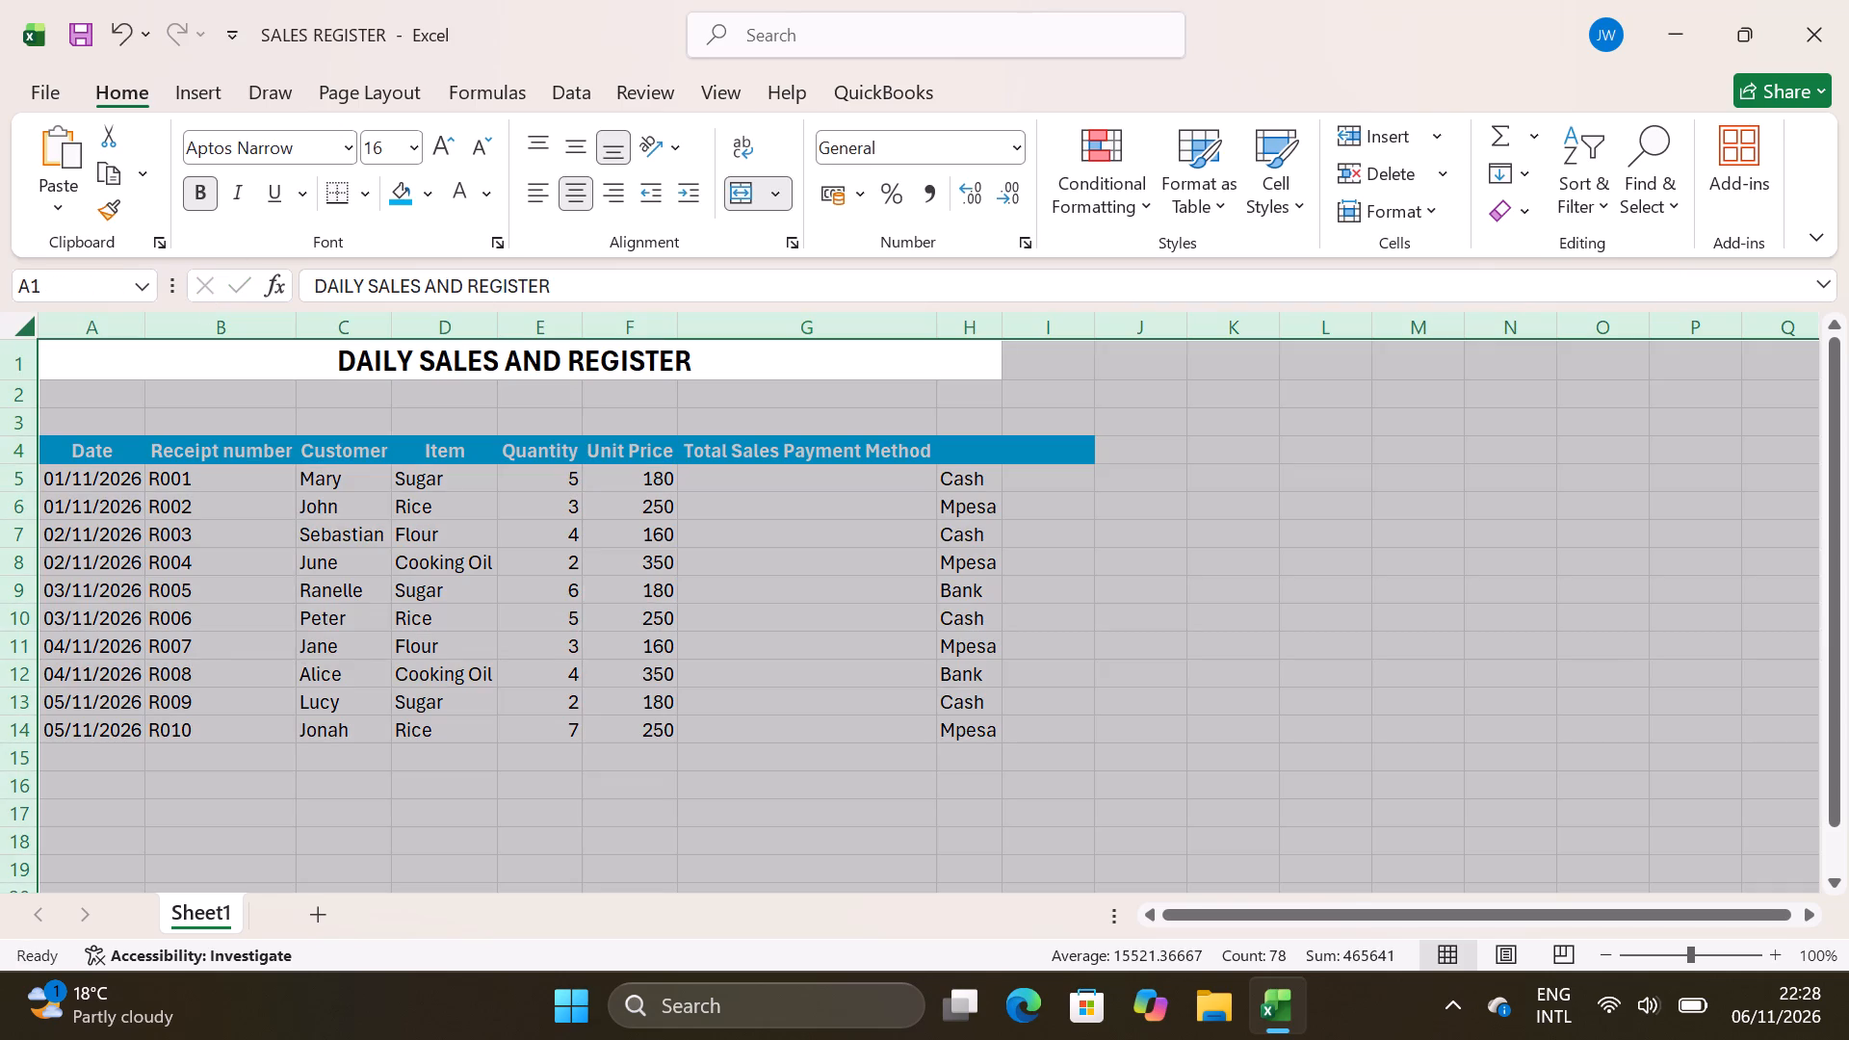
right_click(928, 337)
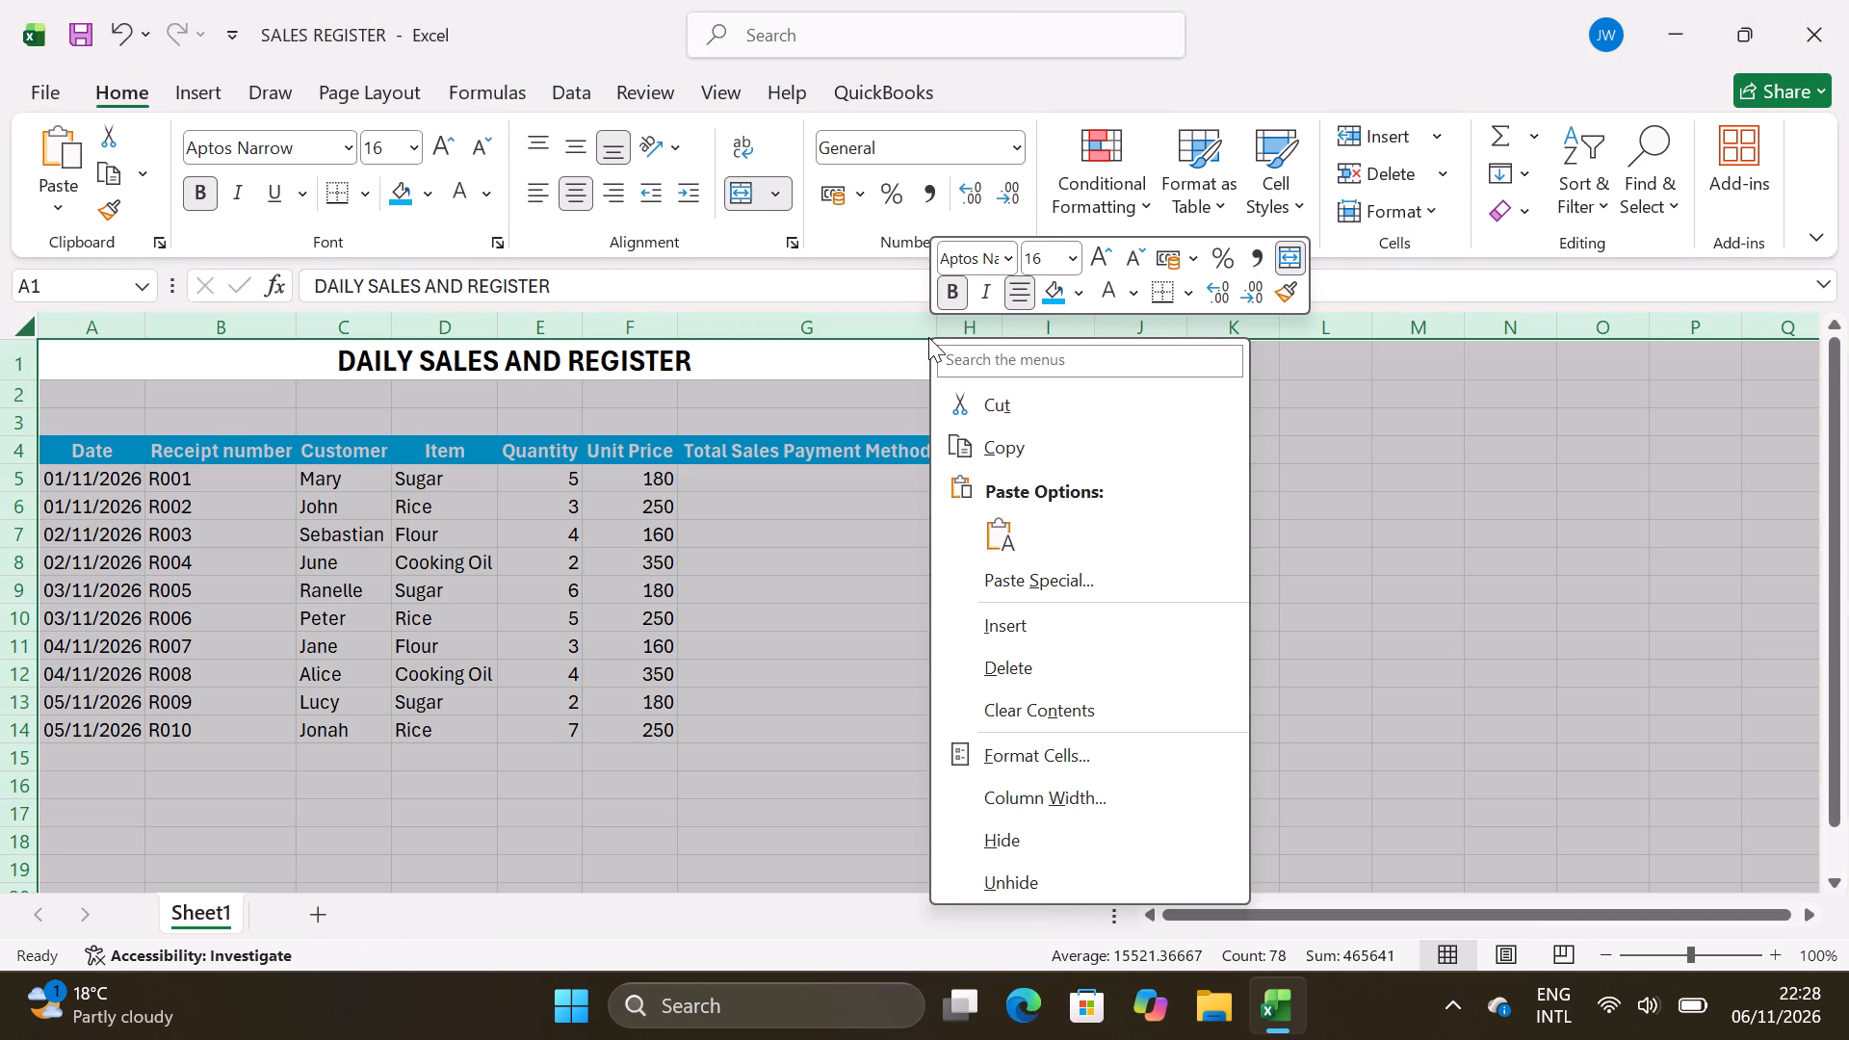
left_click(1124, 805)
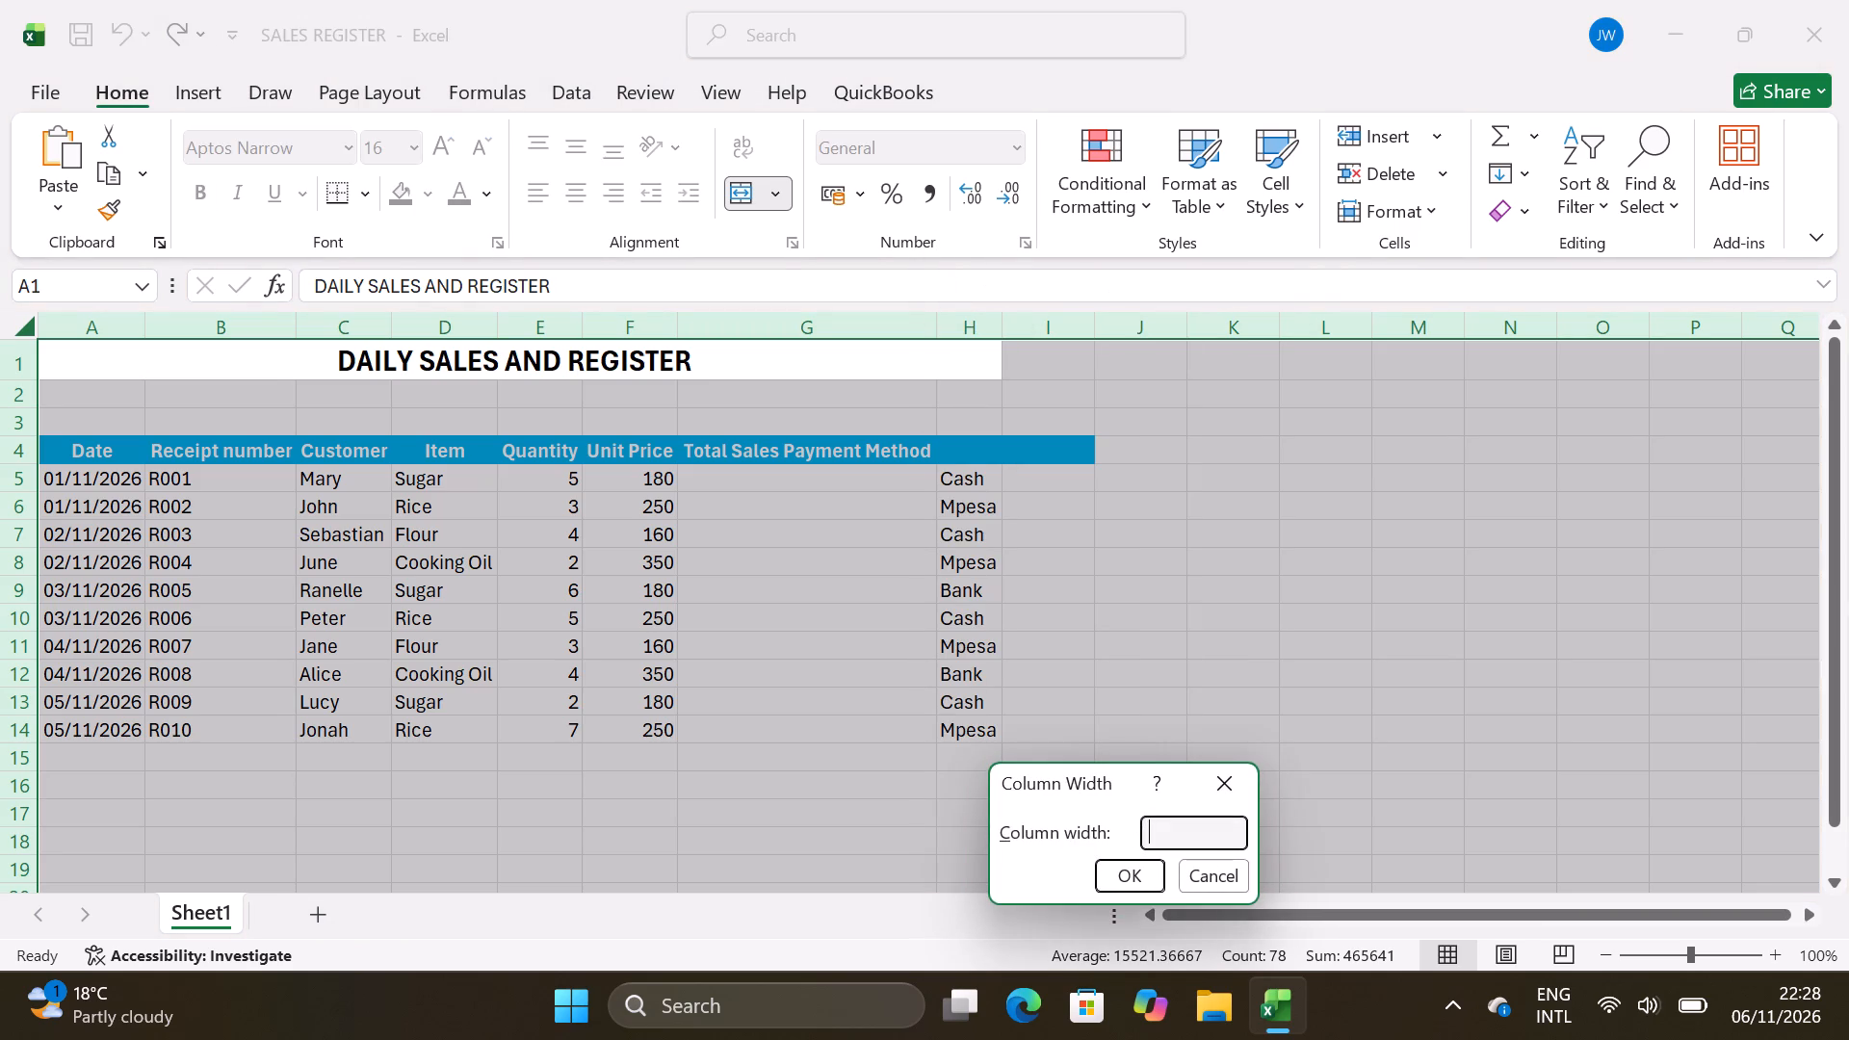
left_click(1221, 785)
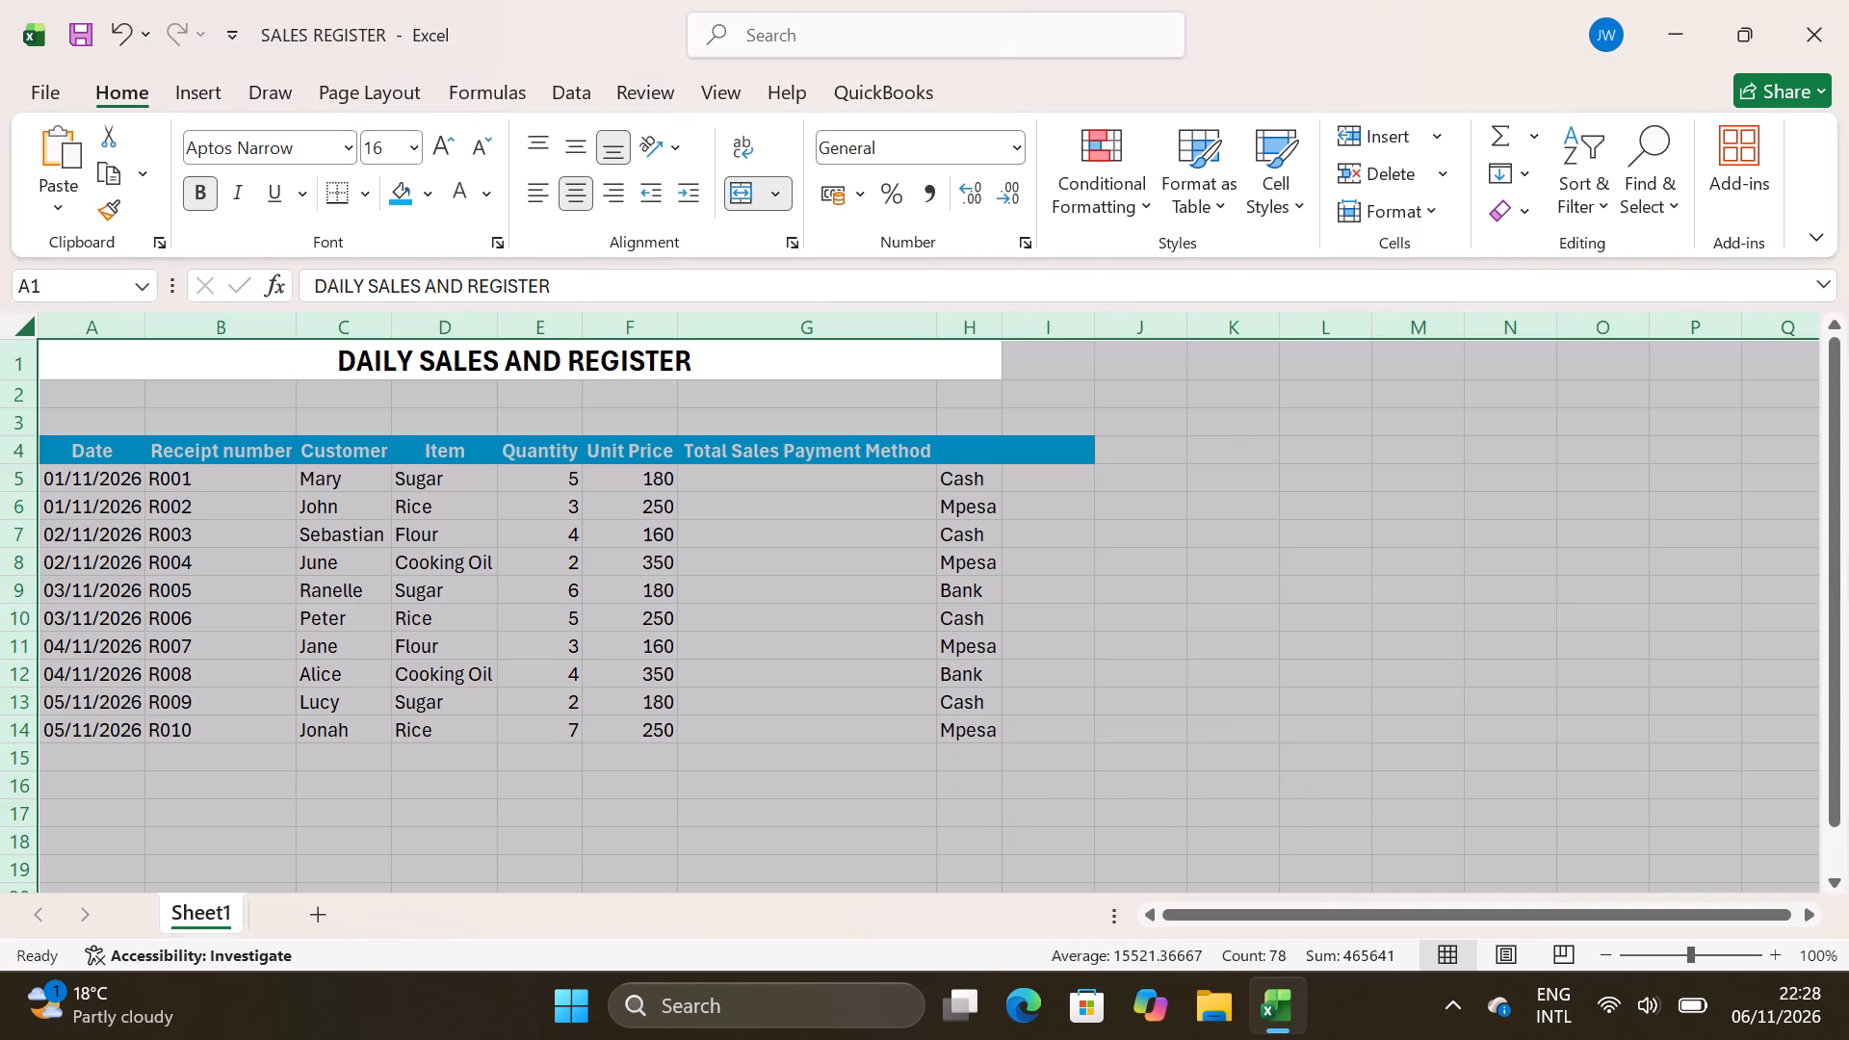
Undo the recent changes back through the column AutoFit, header centering, white font color and light blue fill in row 4.
left_click(119, 43)
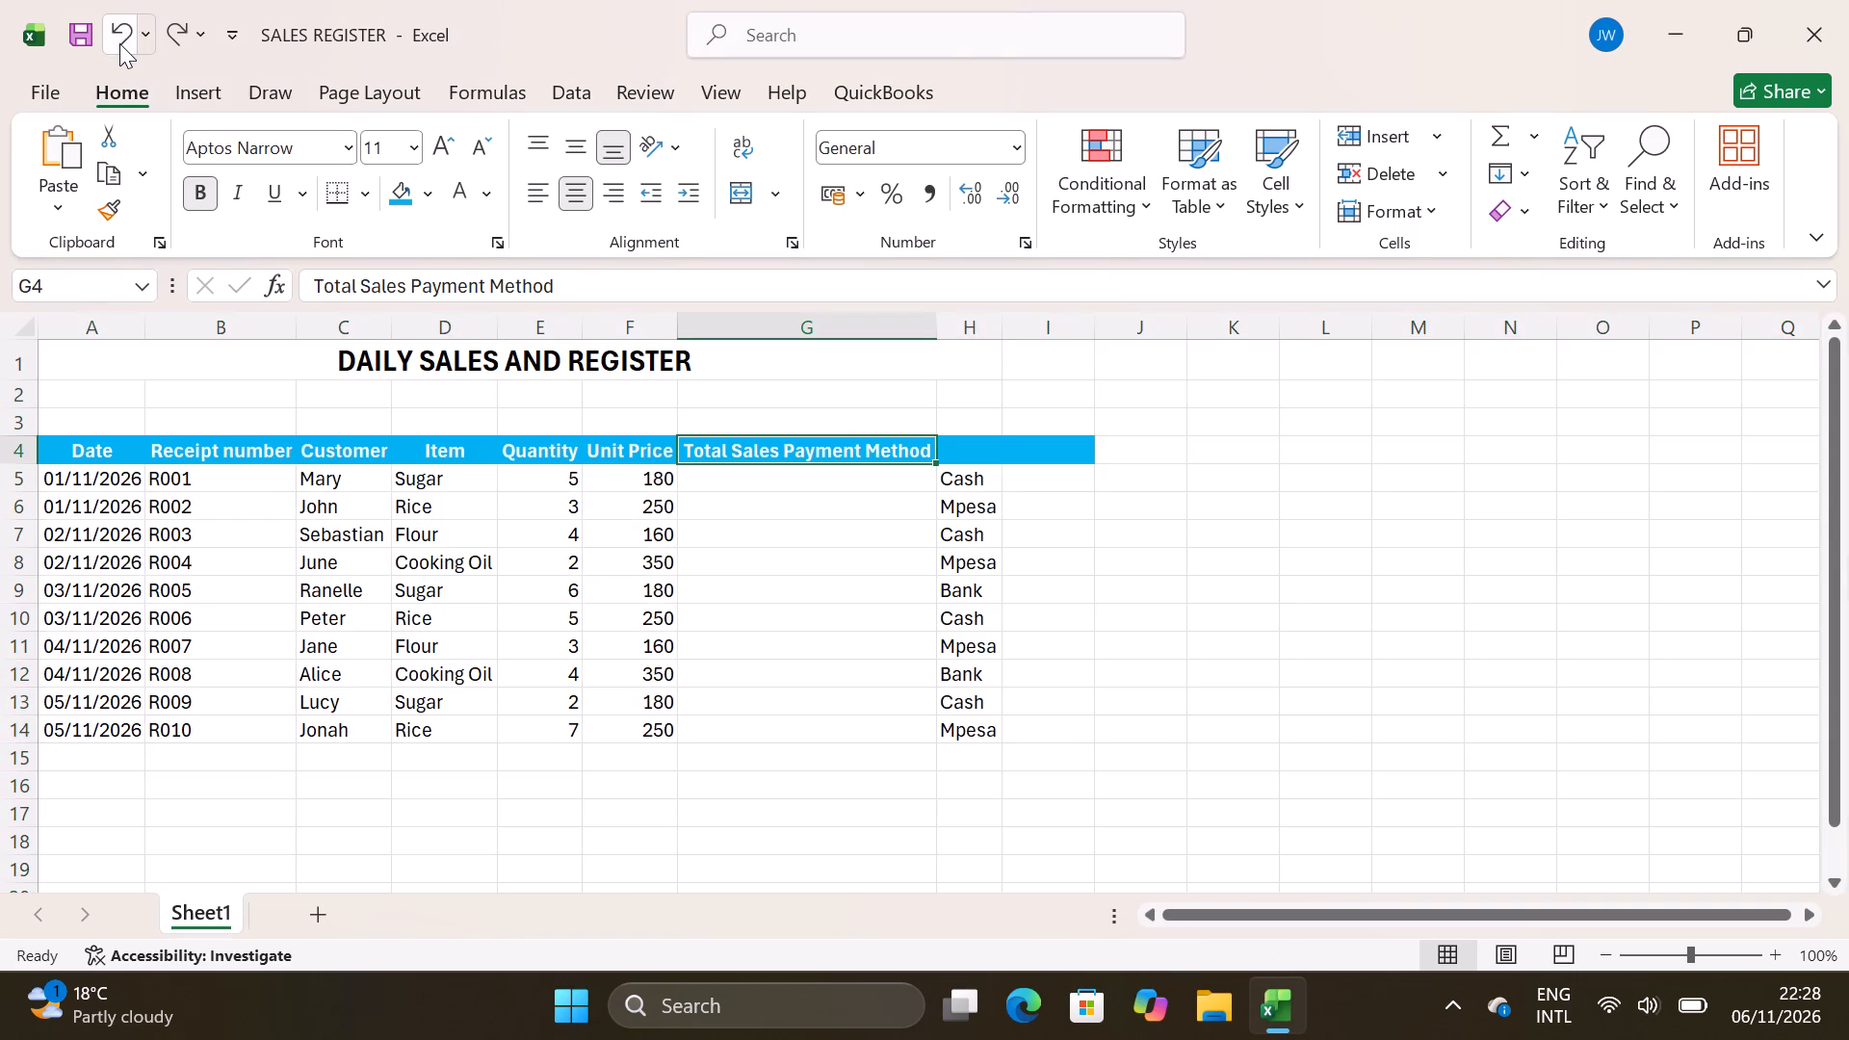
left_click(119, 43)
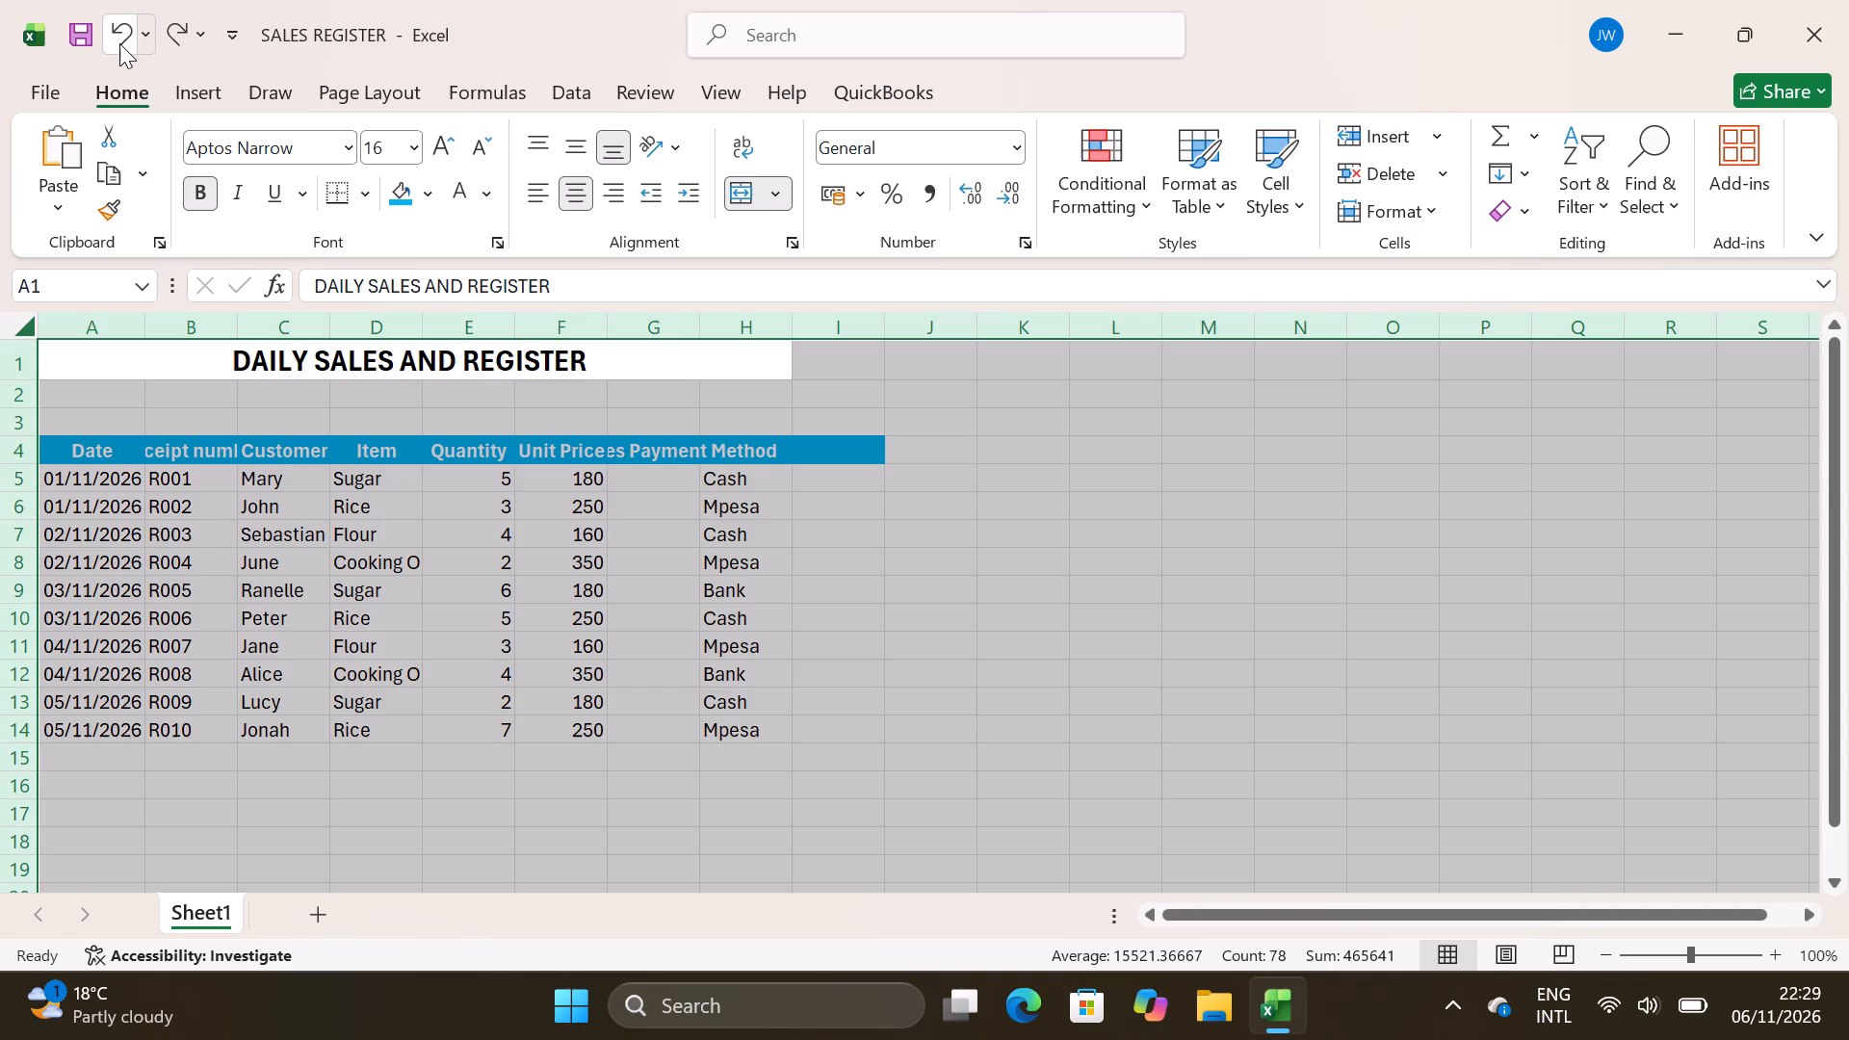
left_click(119, 43)
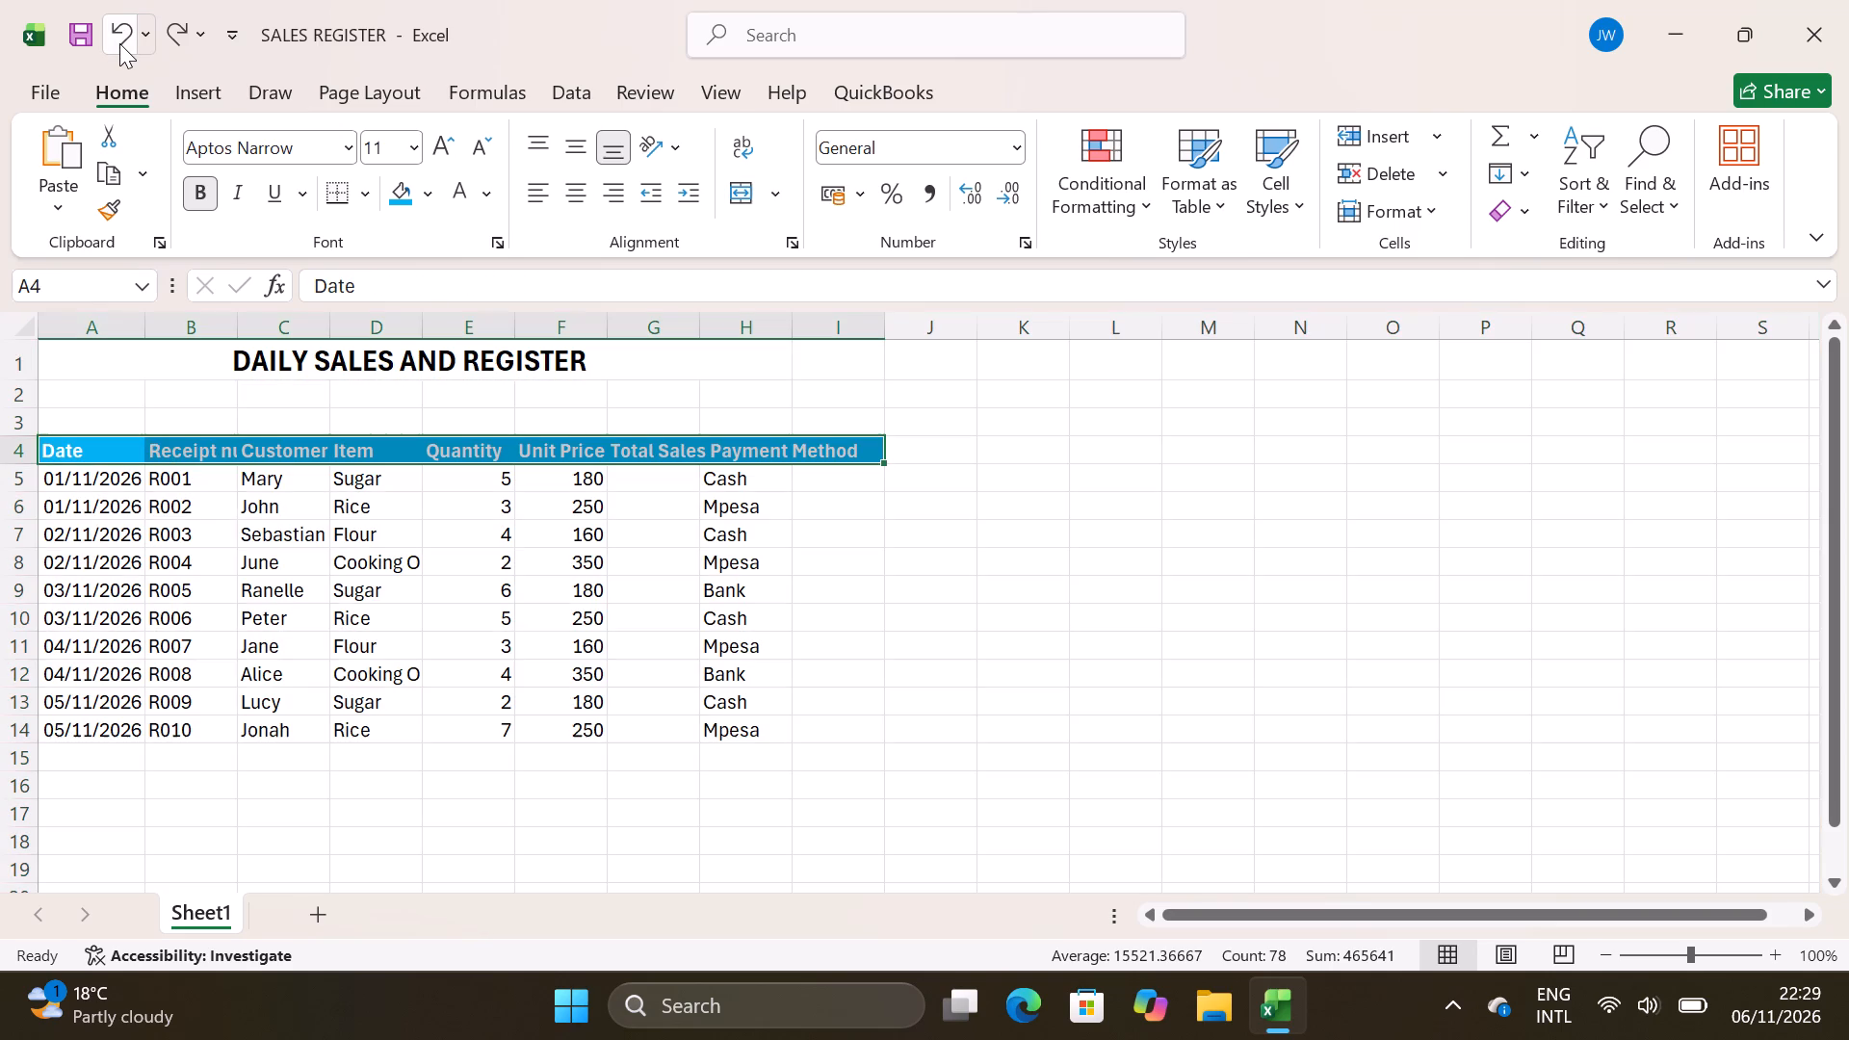
left_click(119, 43)
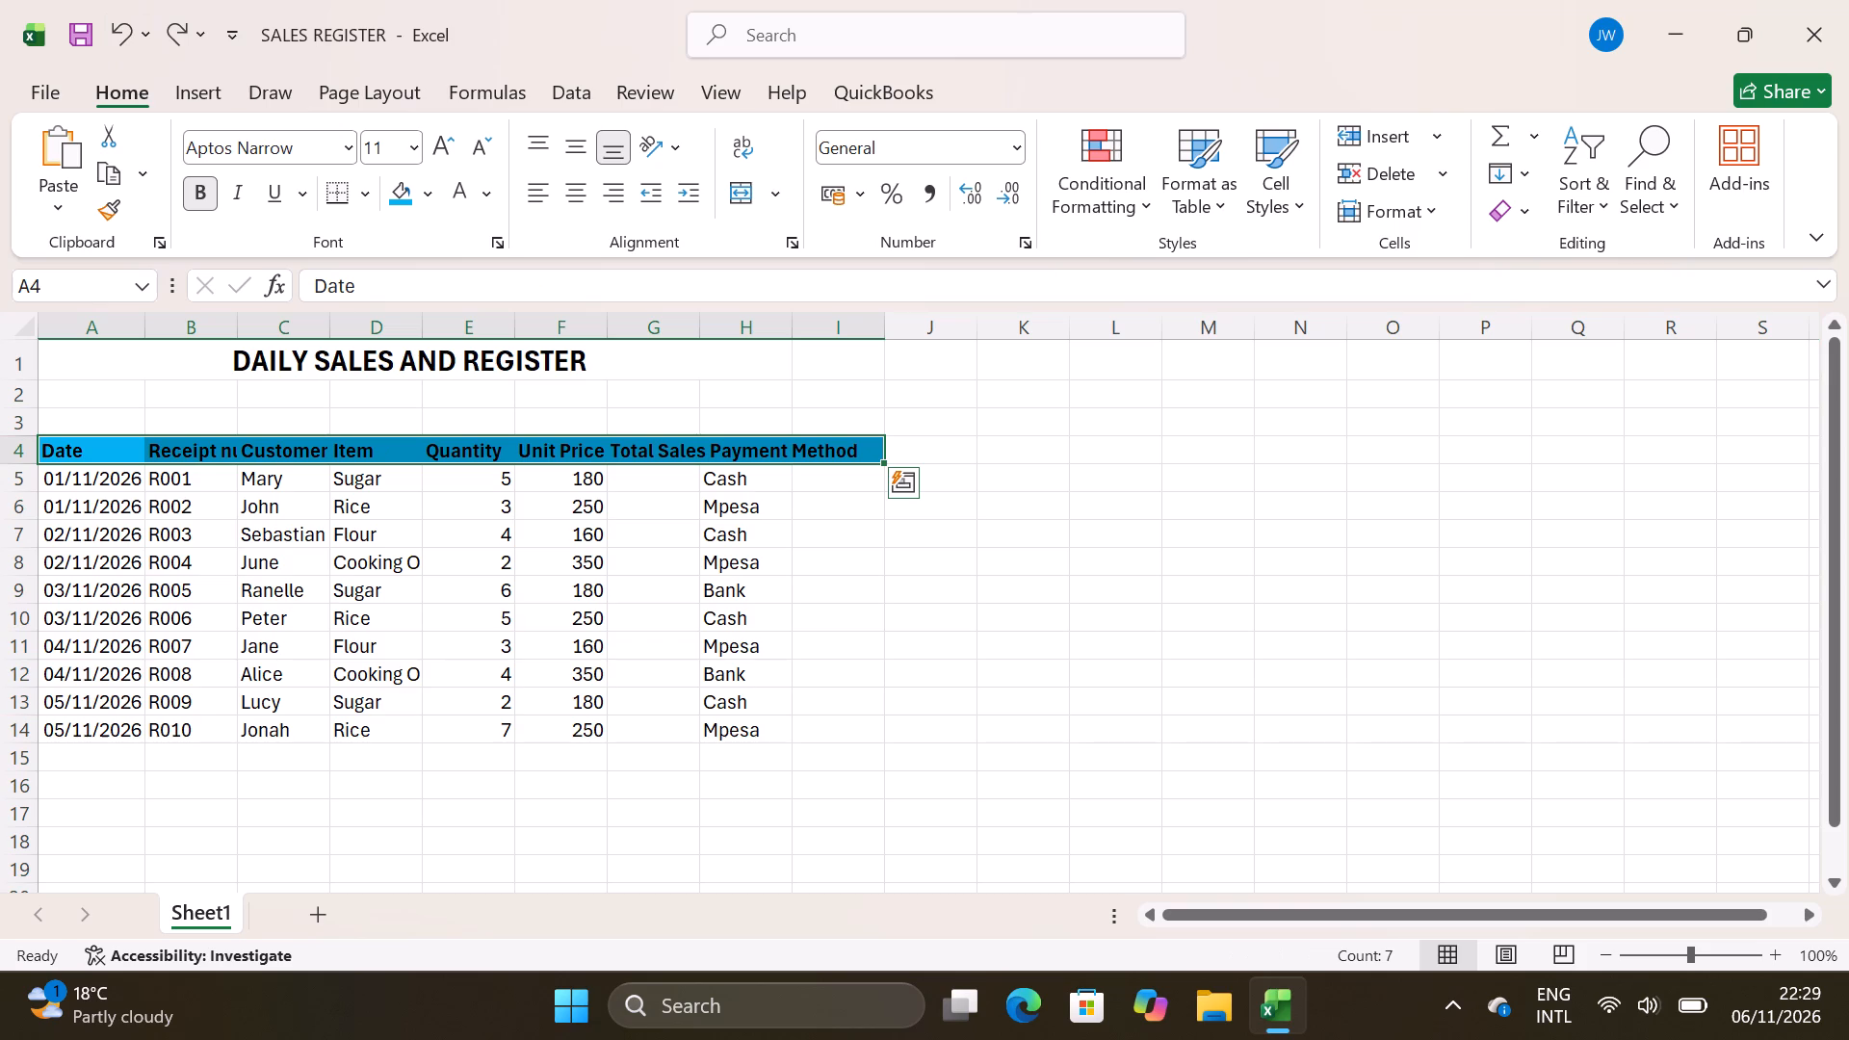
left_click(104, 37)
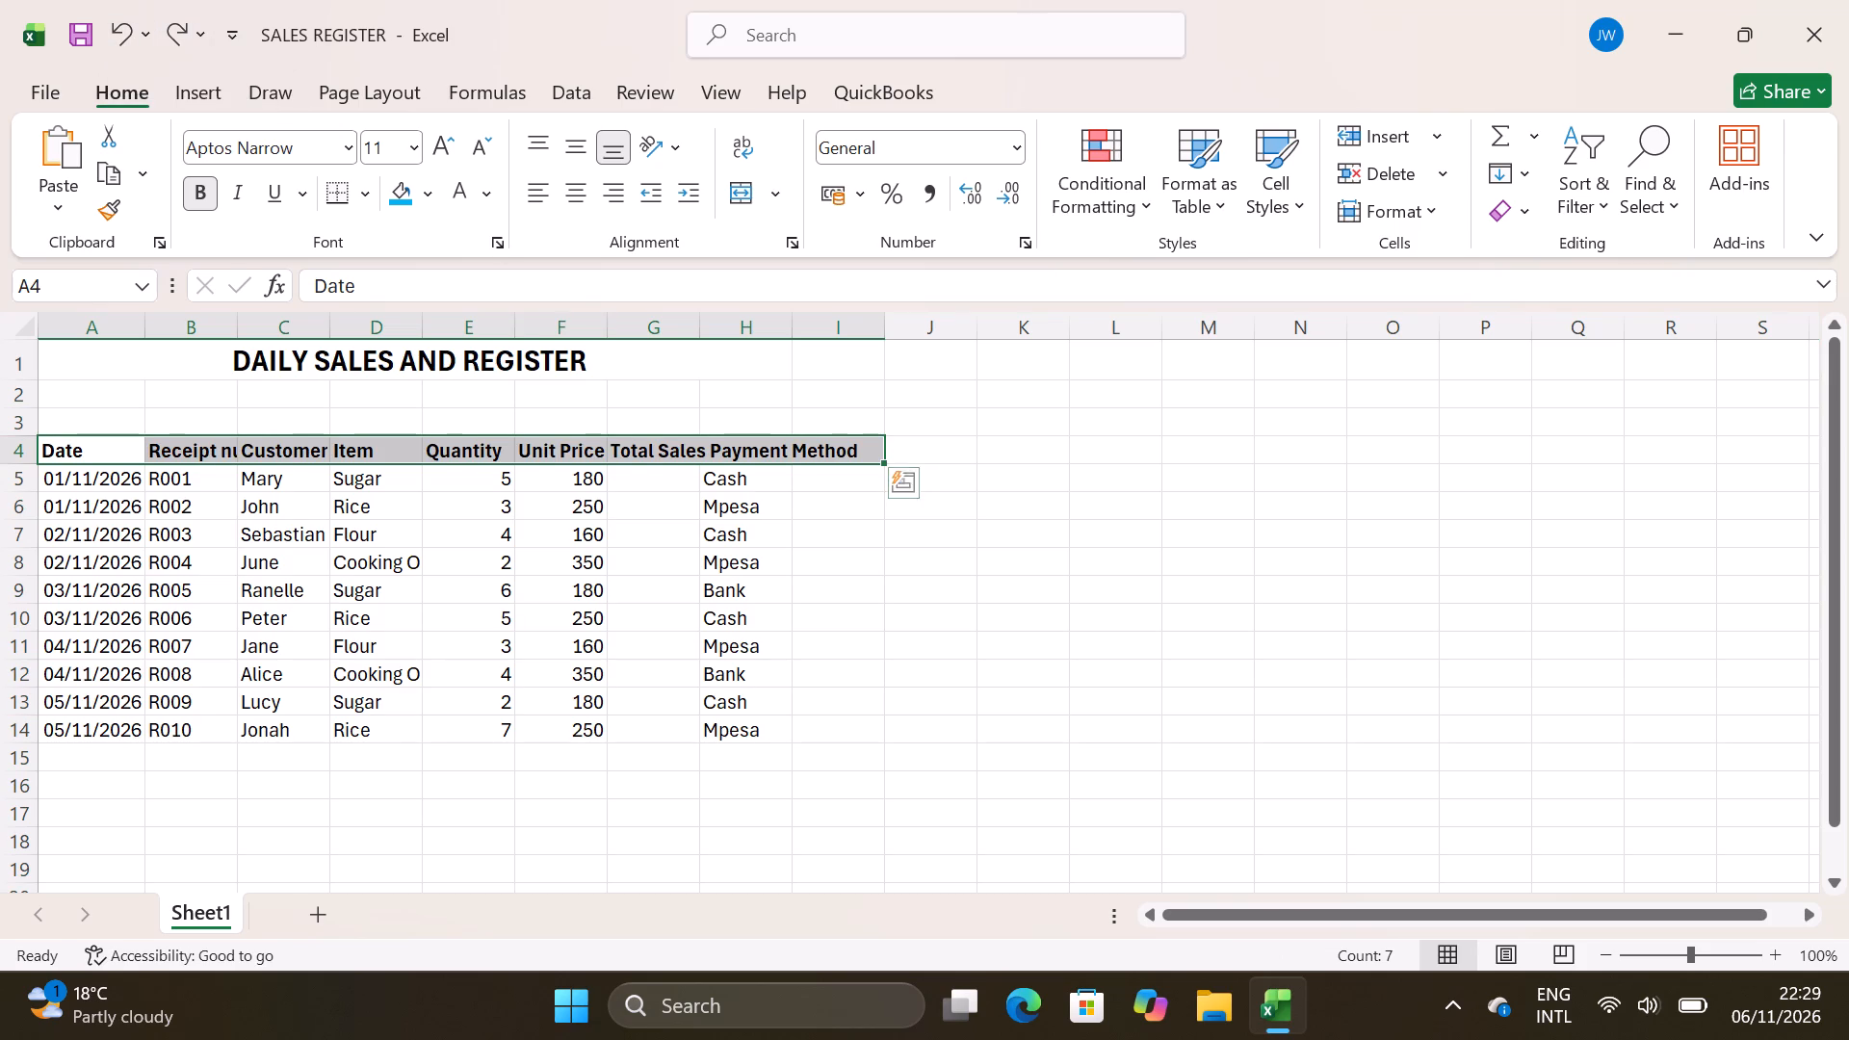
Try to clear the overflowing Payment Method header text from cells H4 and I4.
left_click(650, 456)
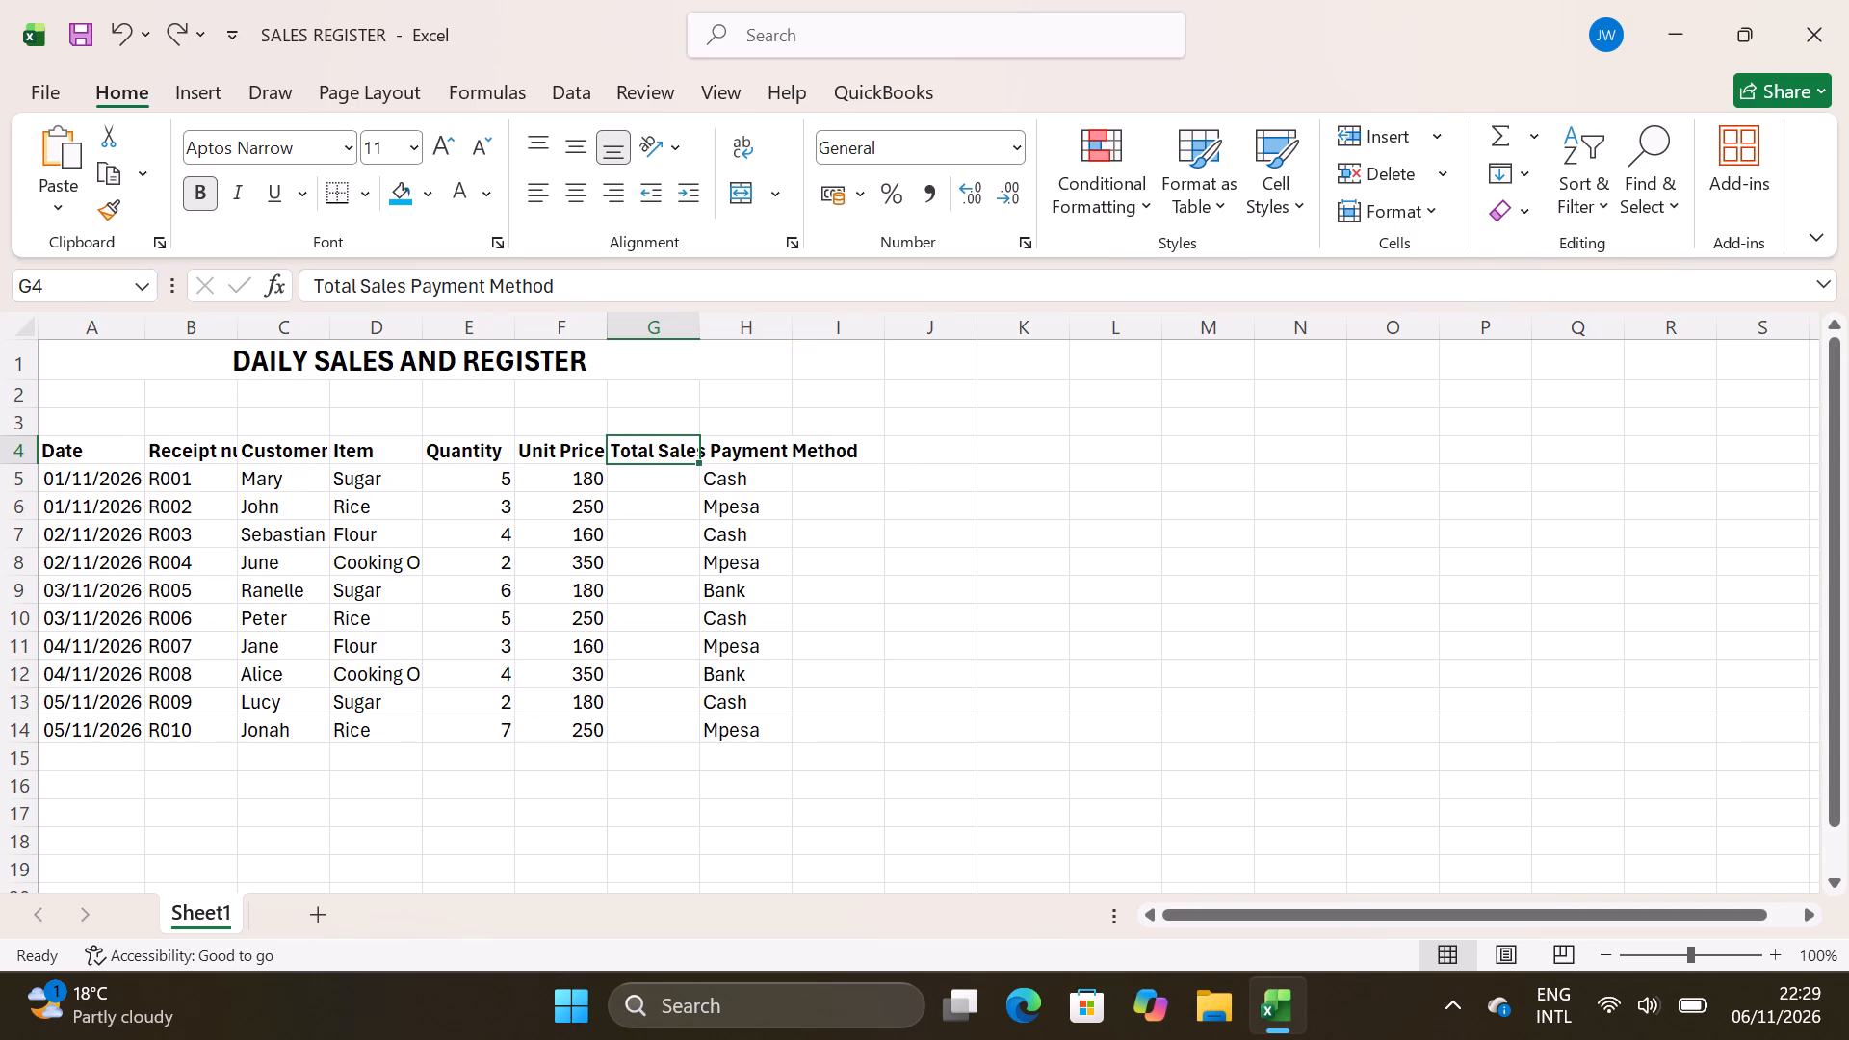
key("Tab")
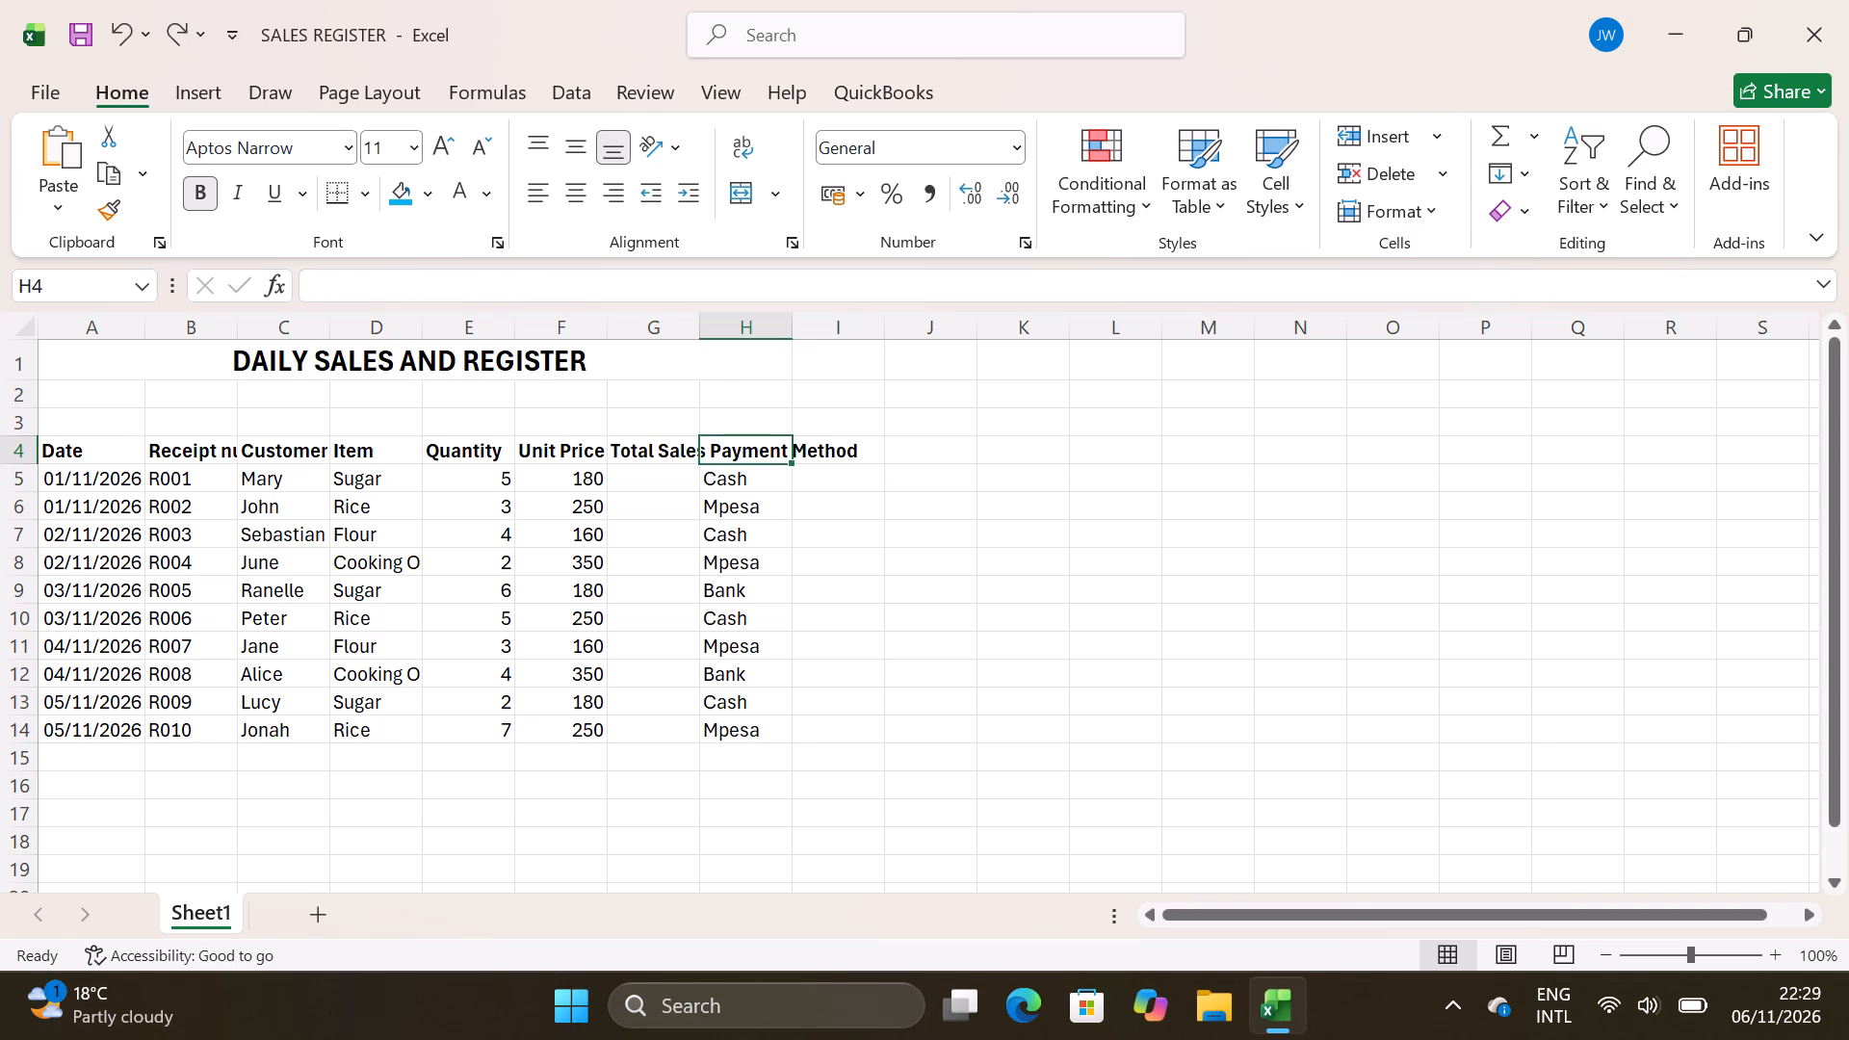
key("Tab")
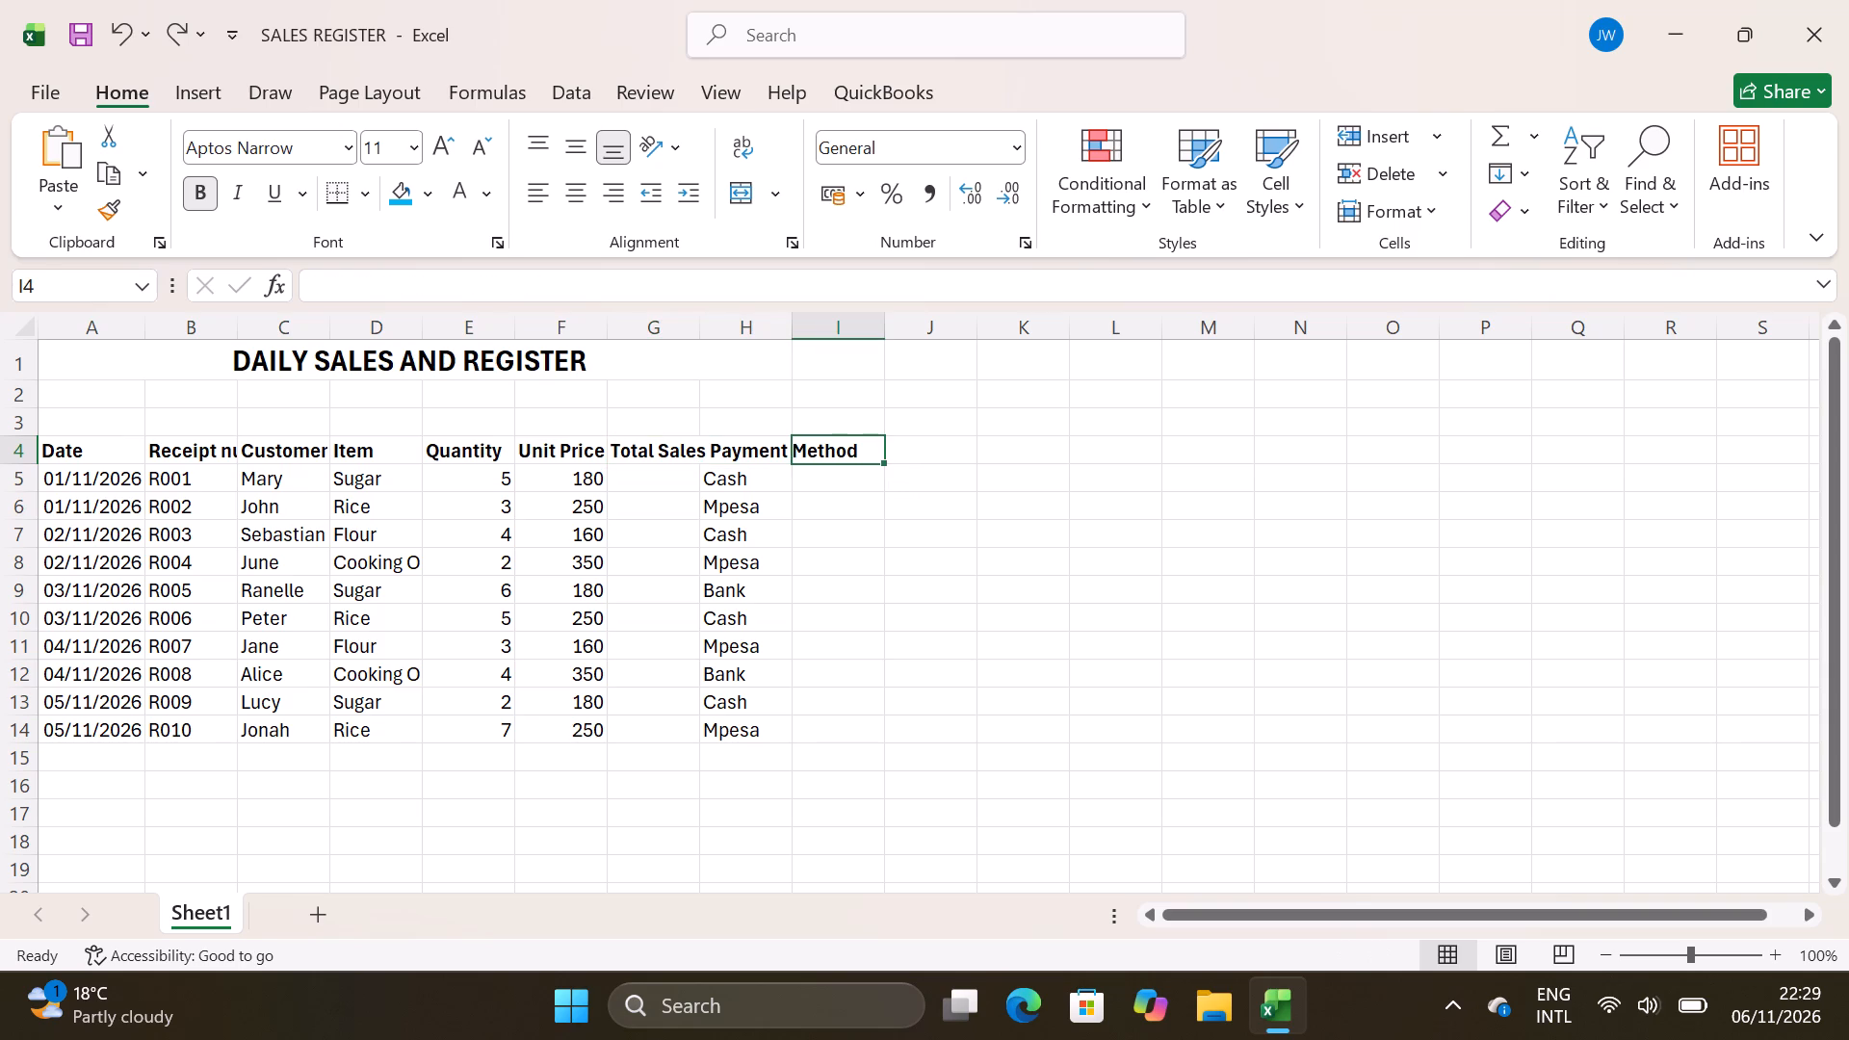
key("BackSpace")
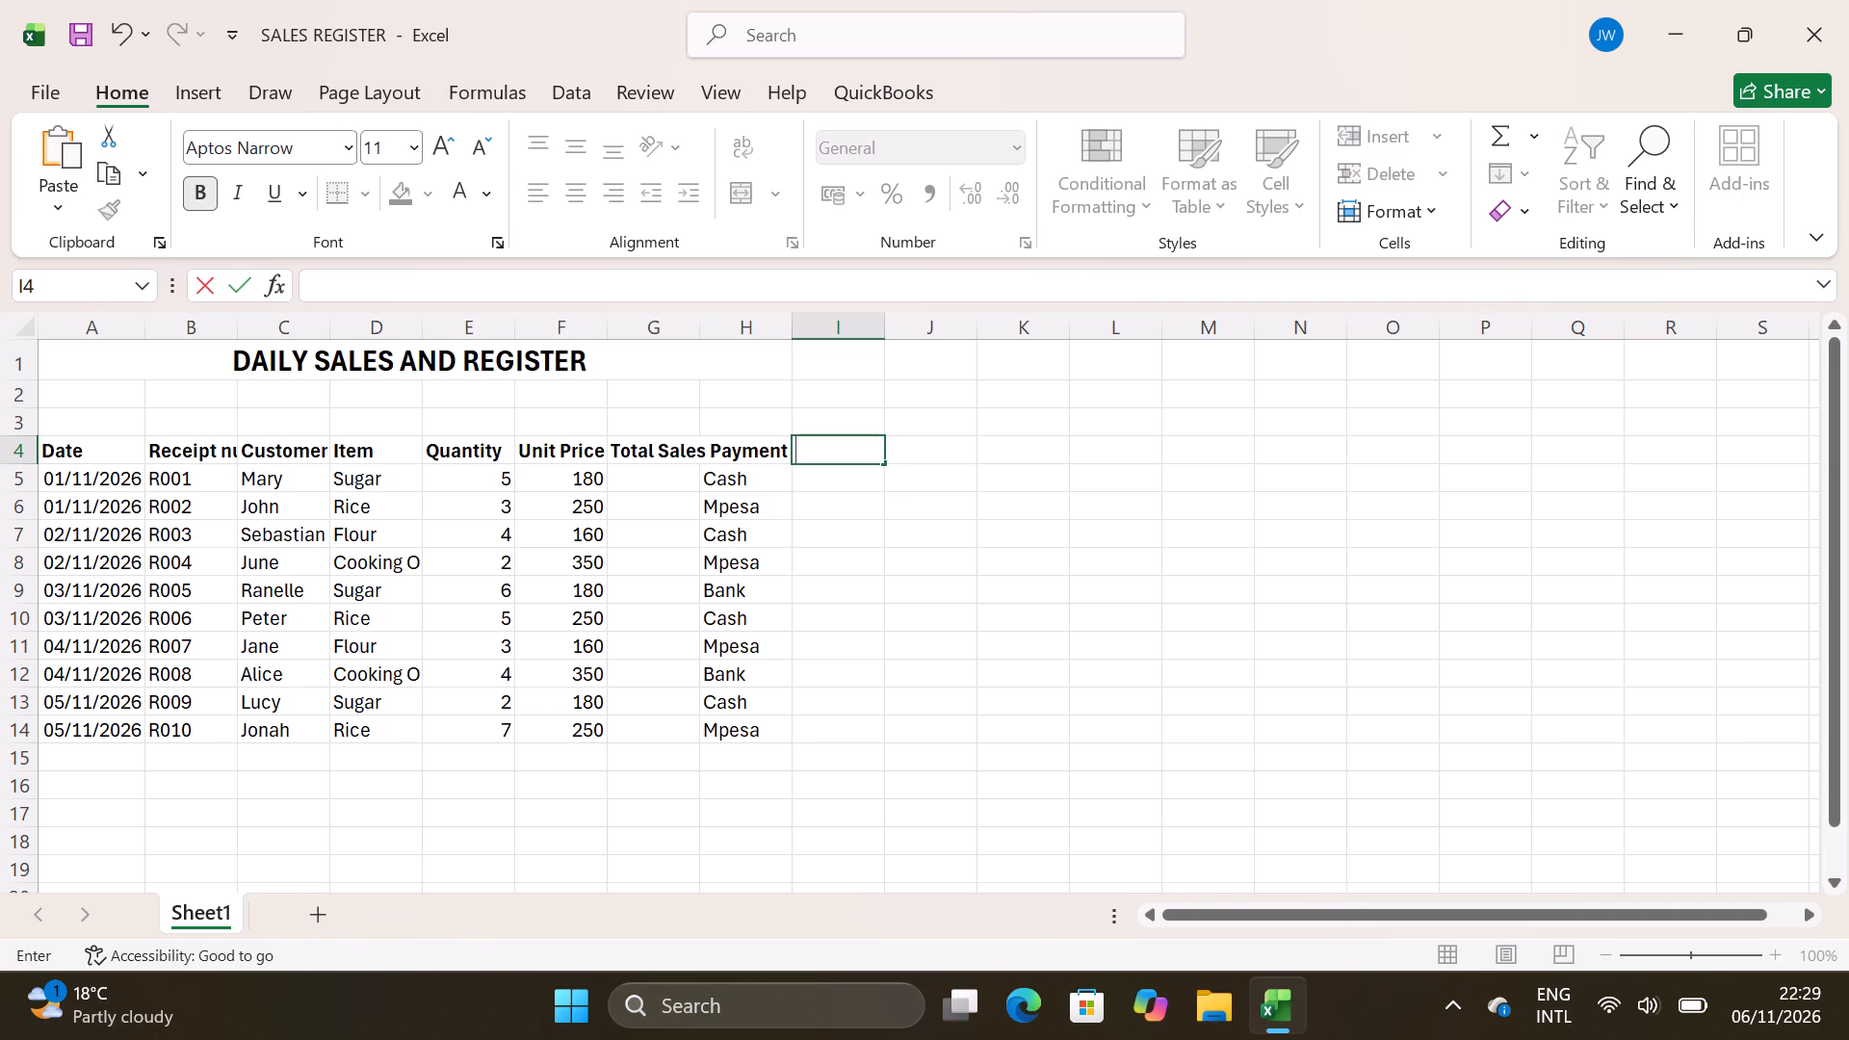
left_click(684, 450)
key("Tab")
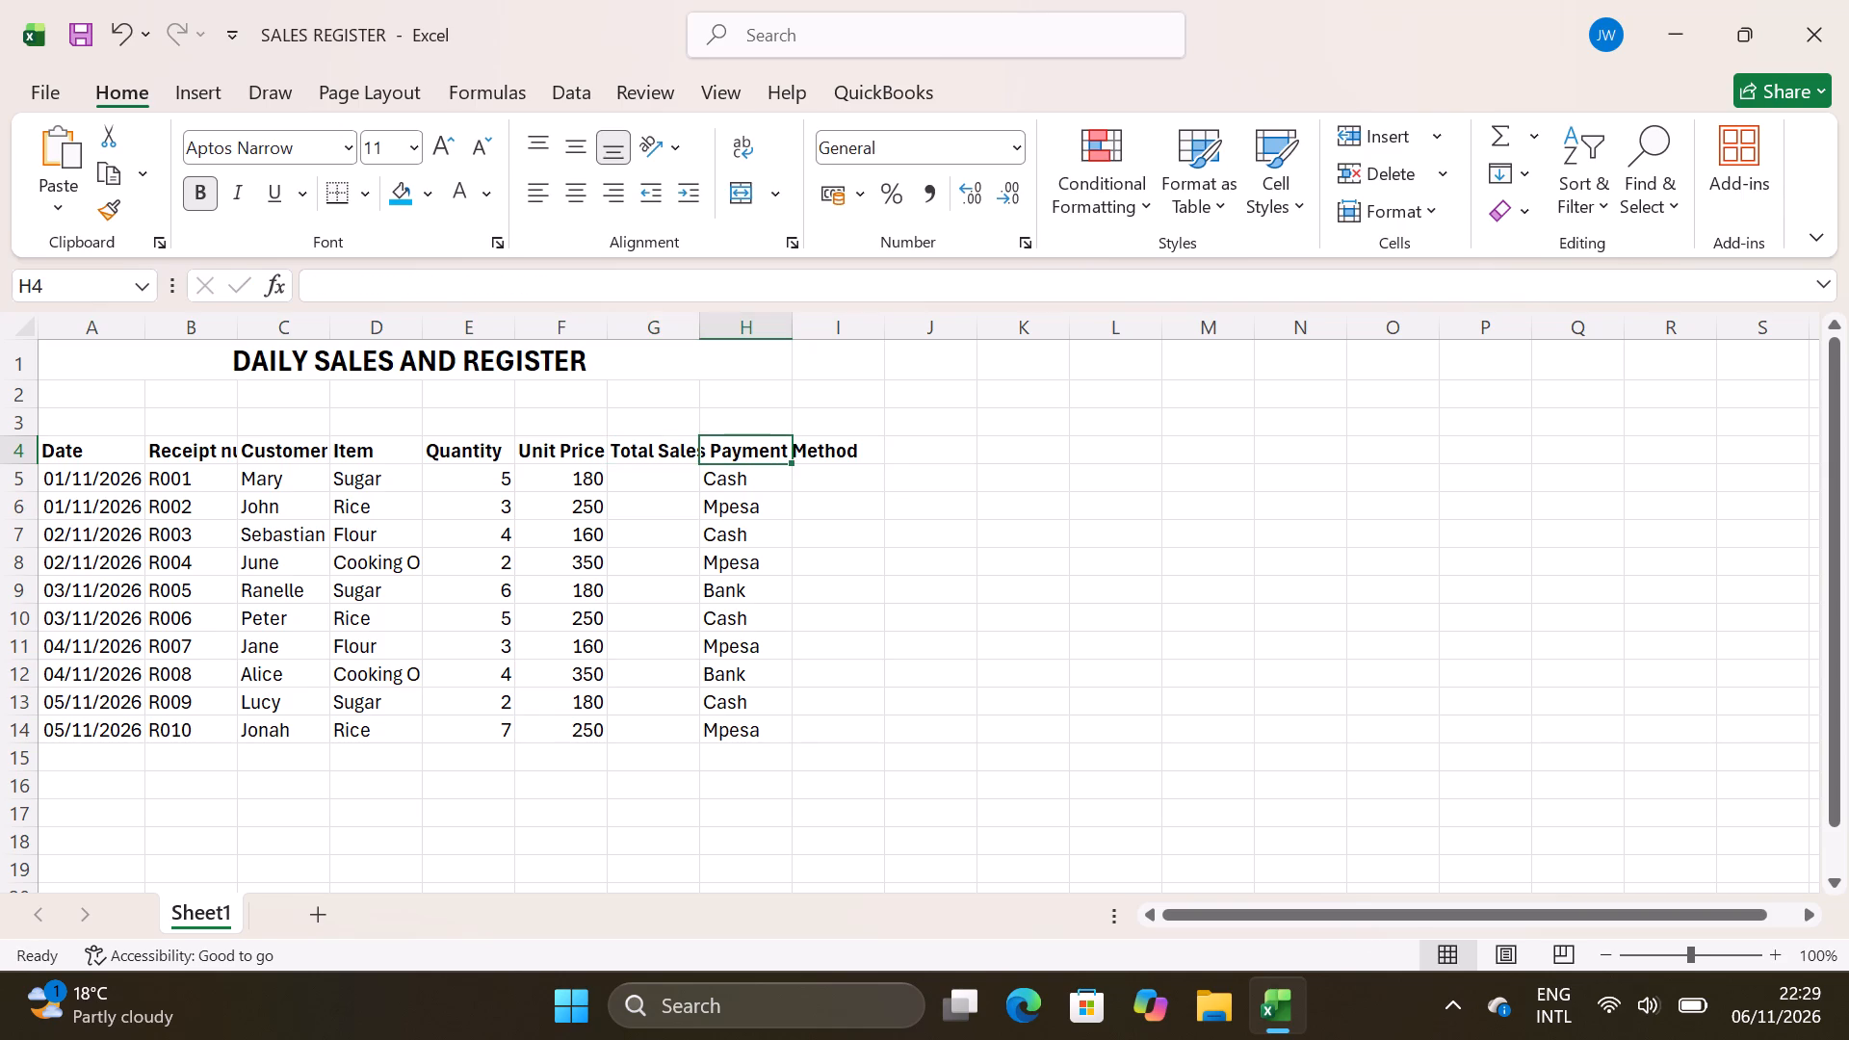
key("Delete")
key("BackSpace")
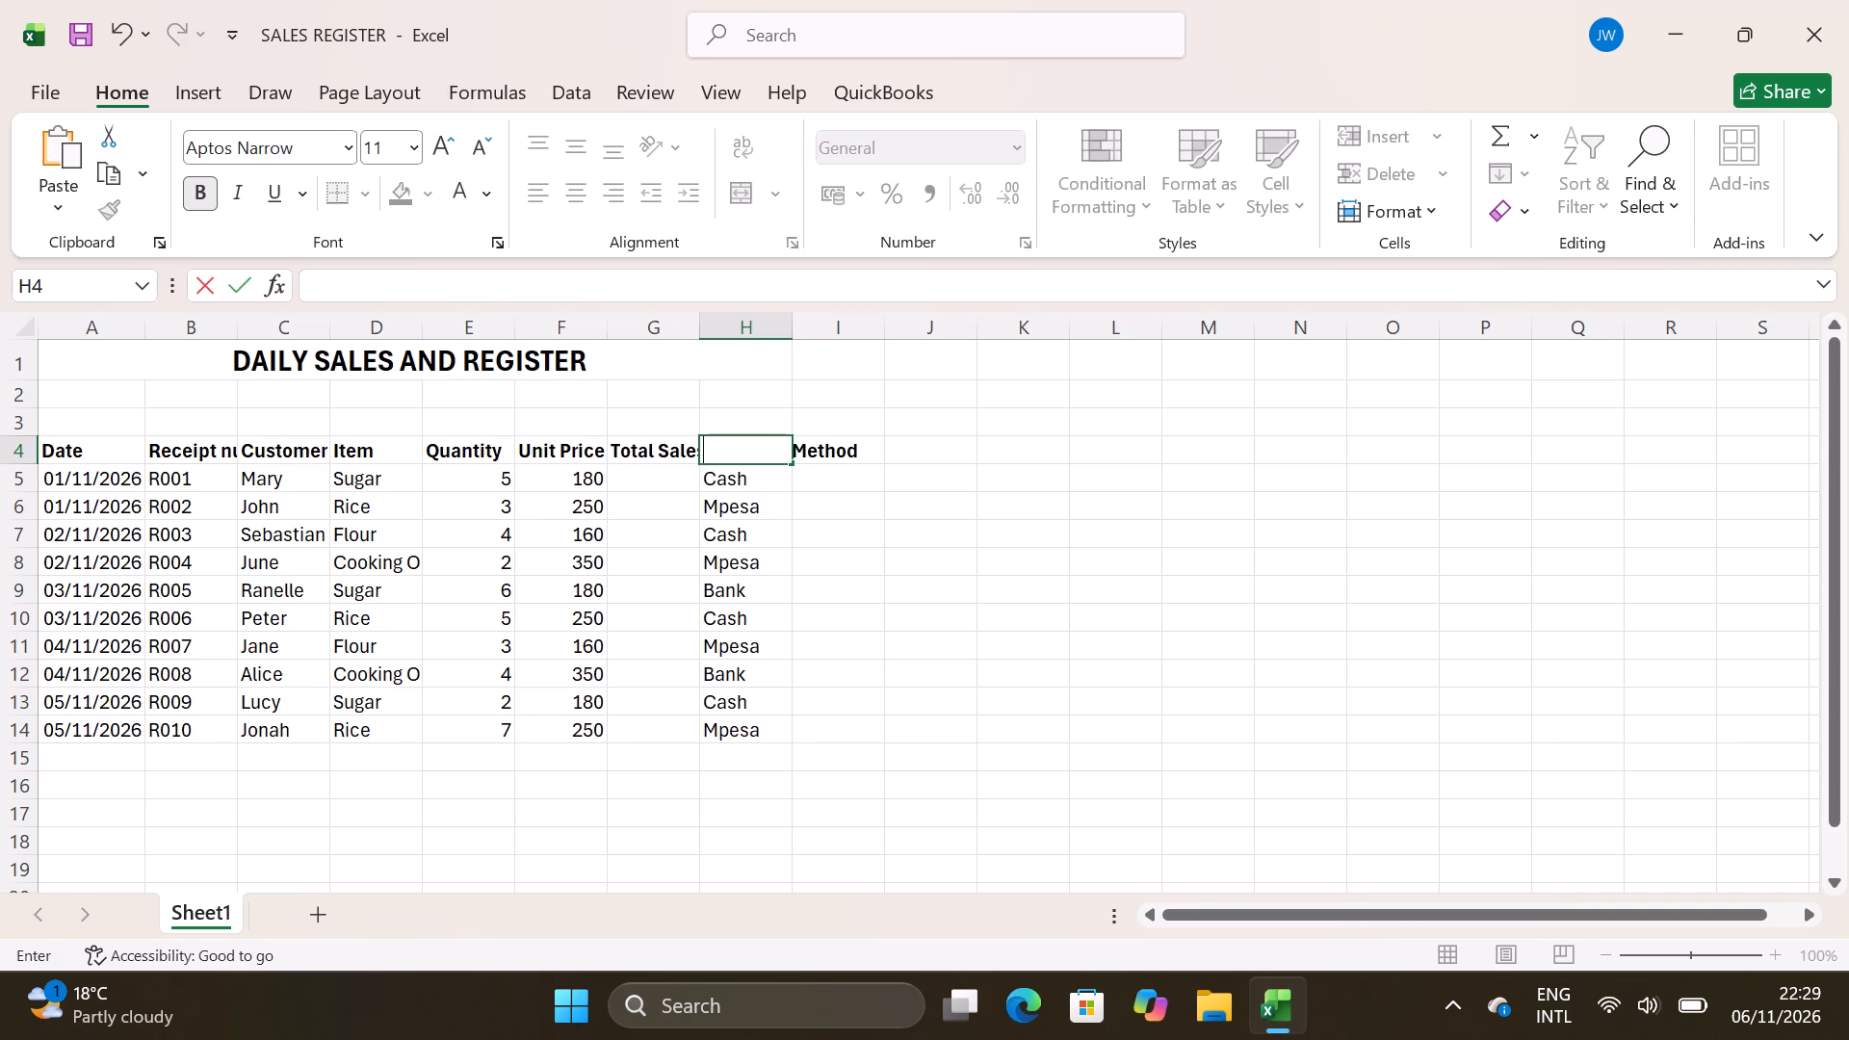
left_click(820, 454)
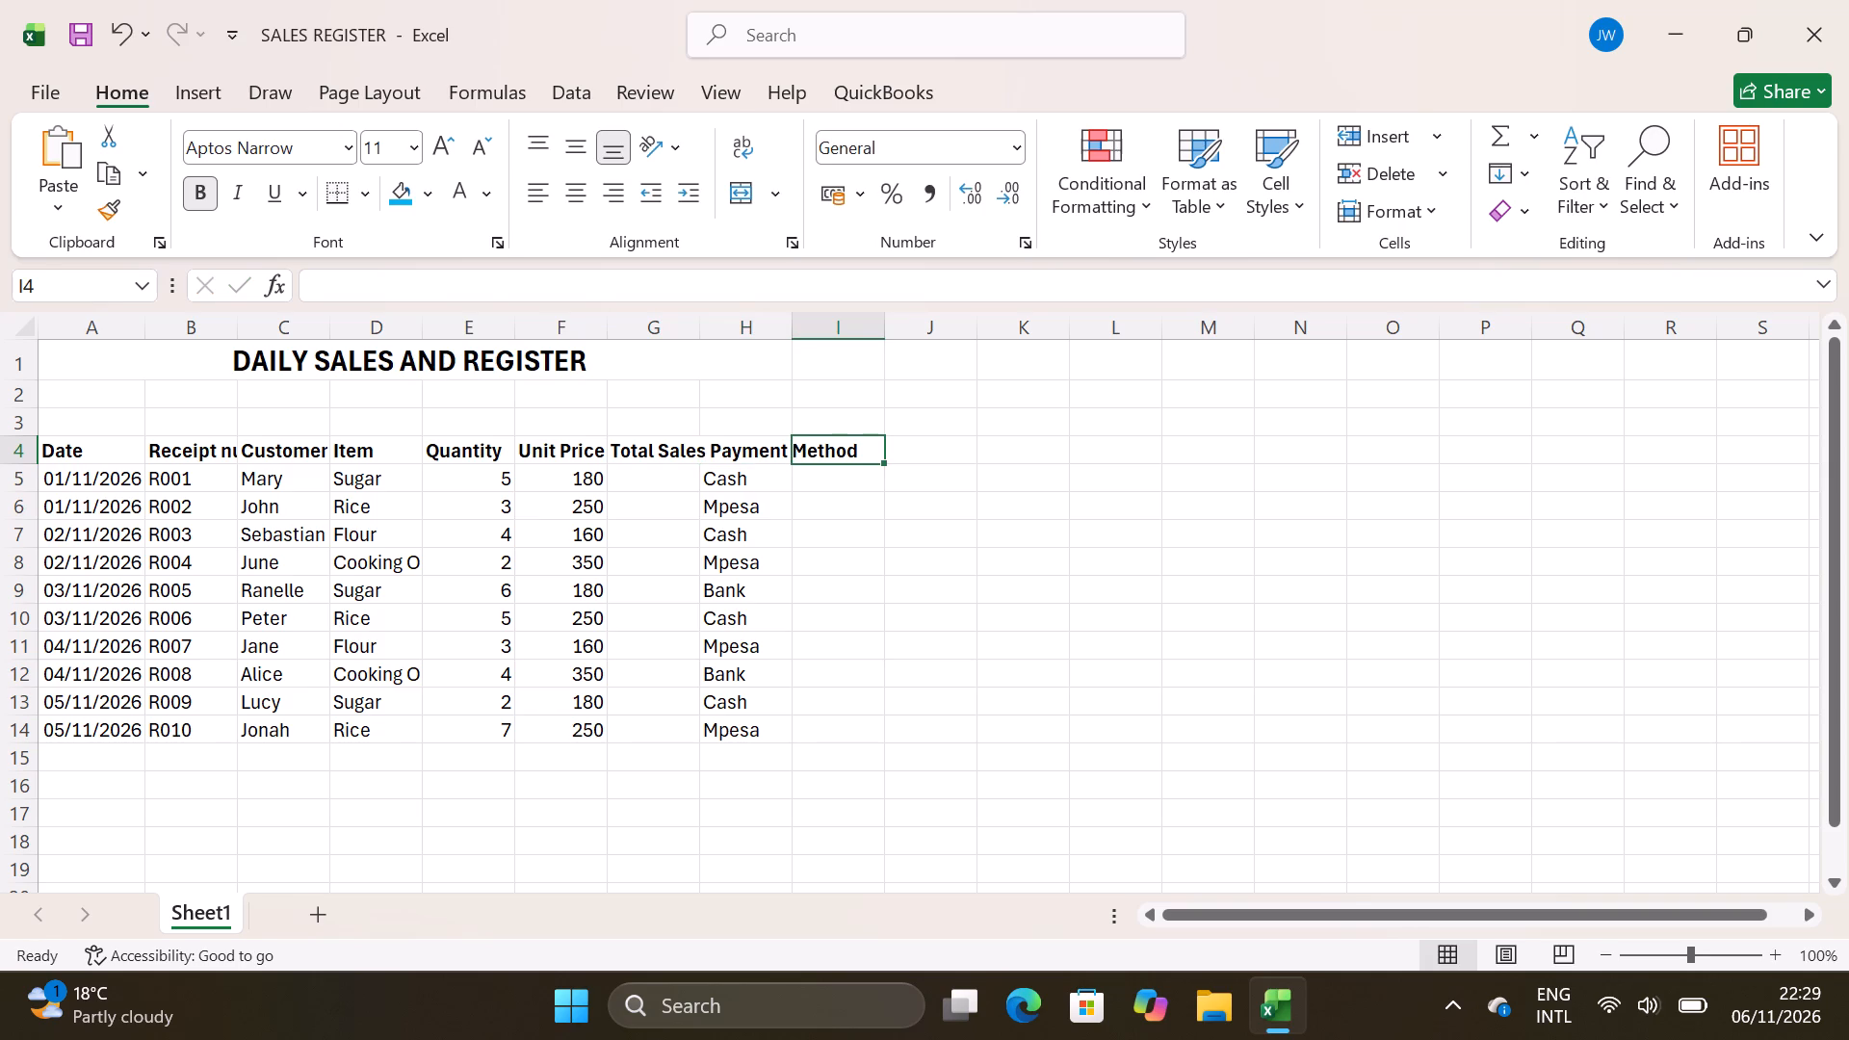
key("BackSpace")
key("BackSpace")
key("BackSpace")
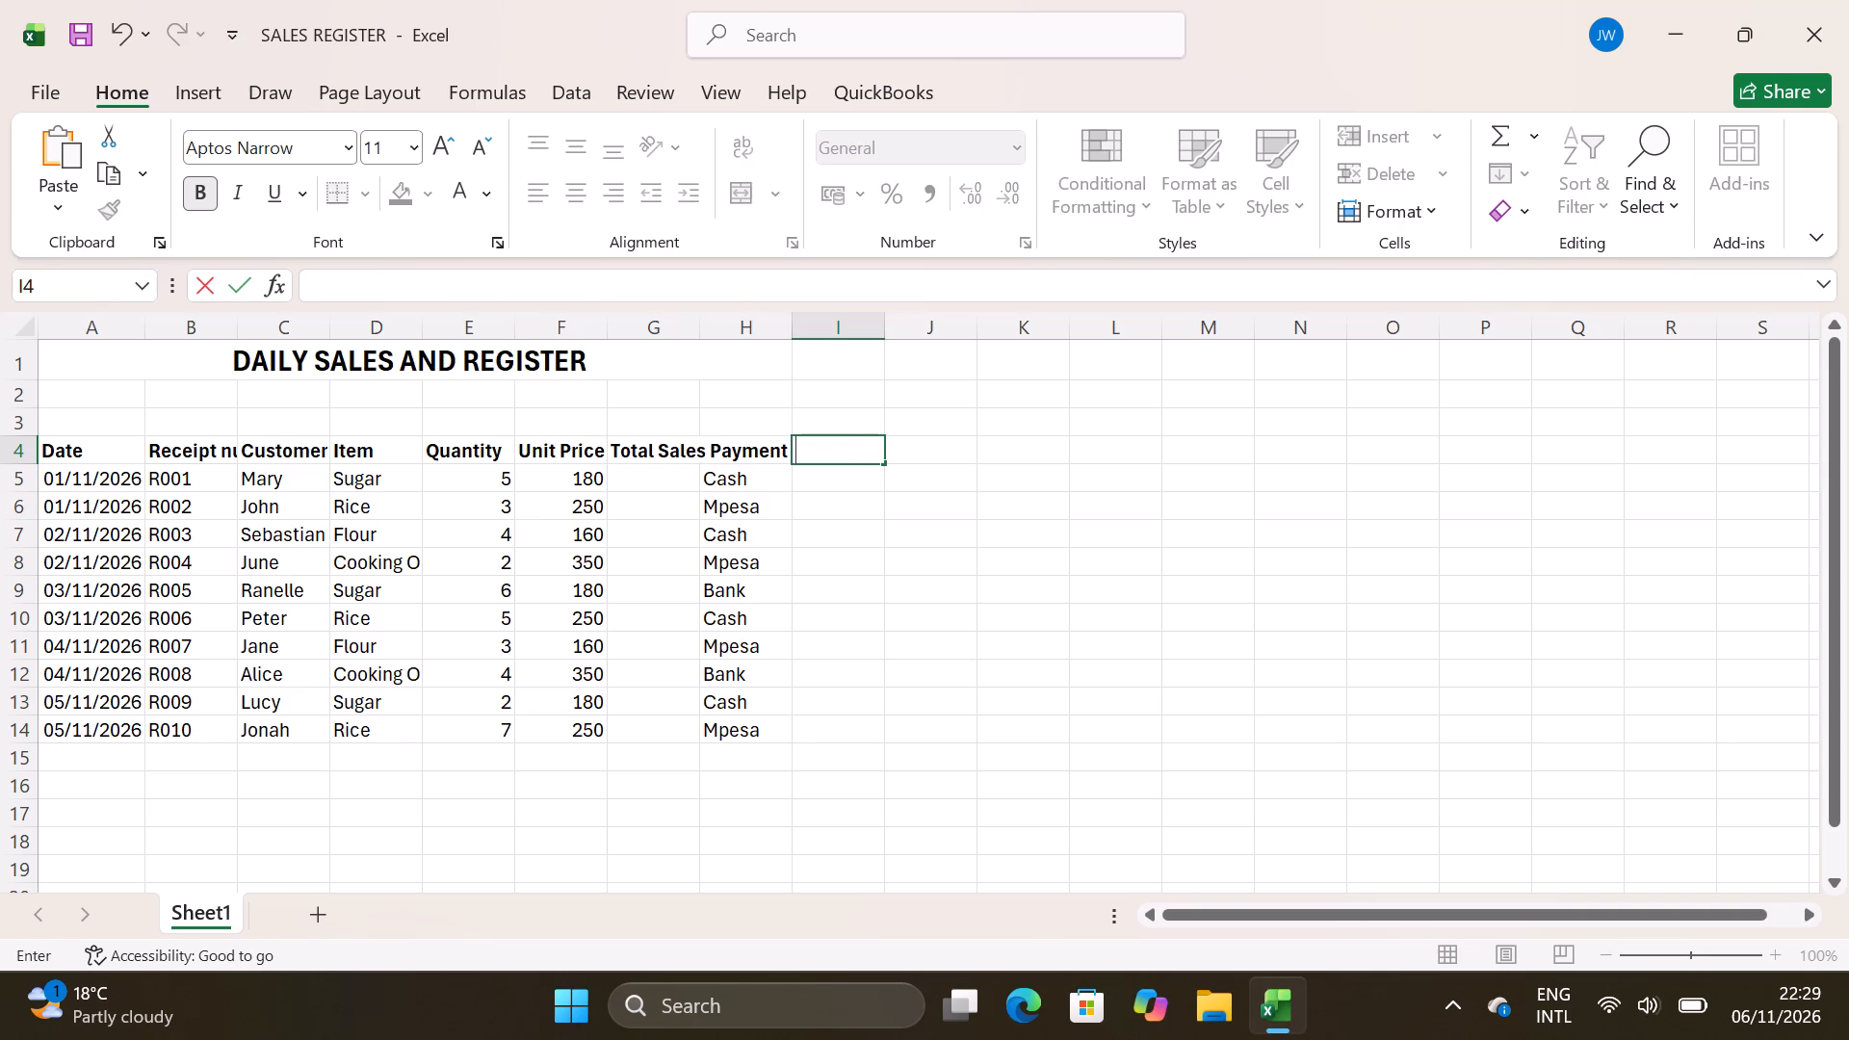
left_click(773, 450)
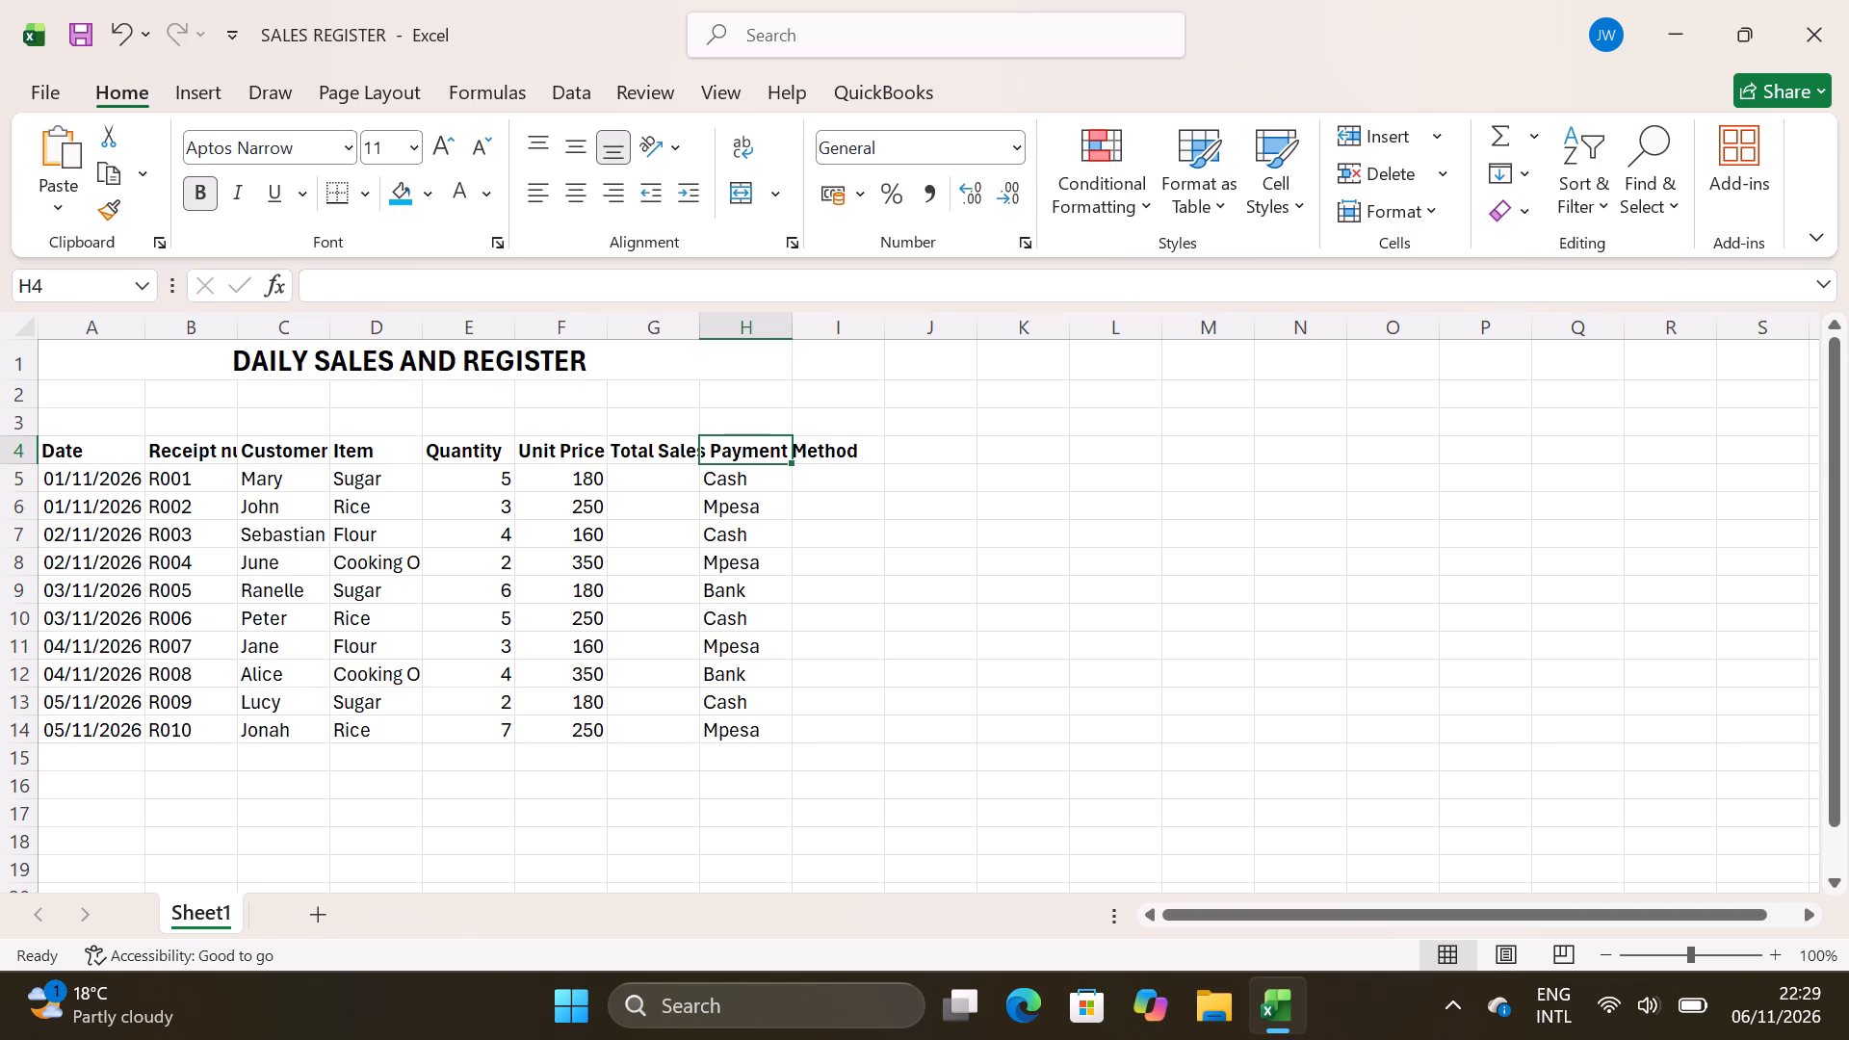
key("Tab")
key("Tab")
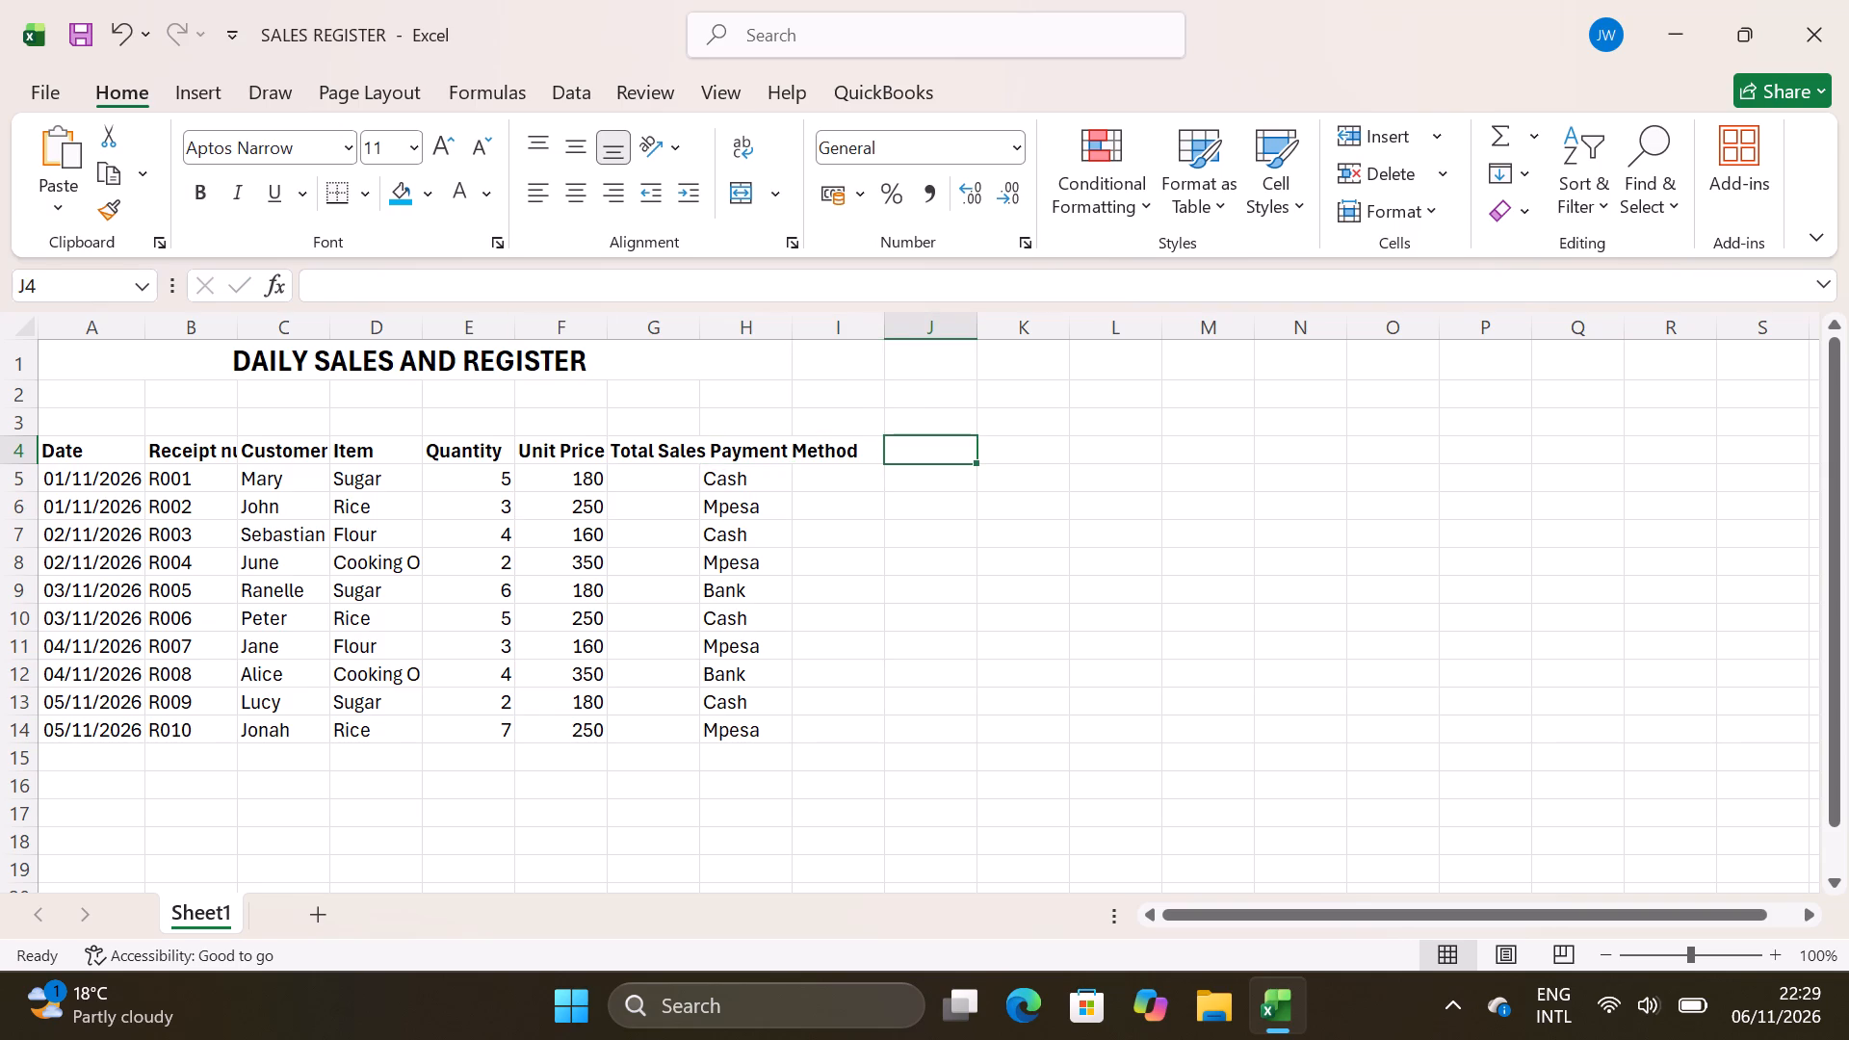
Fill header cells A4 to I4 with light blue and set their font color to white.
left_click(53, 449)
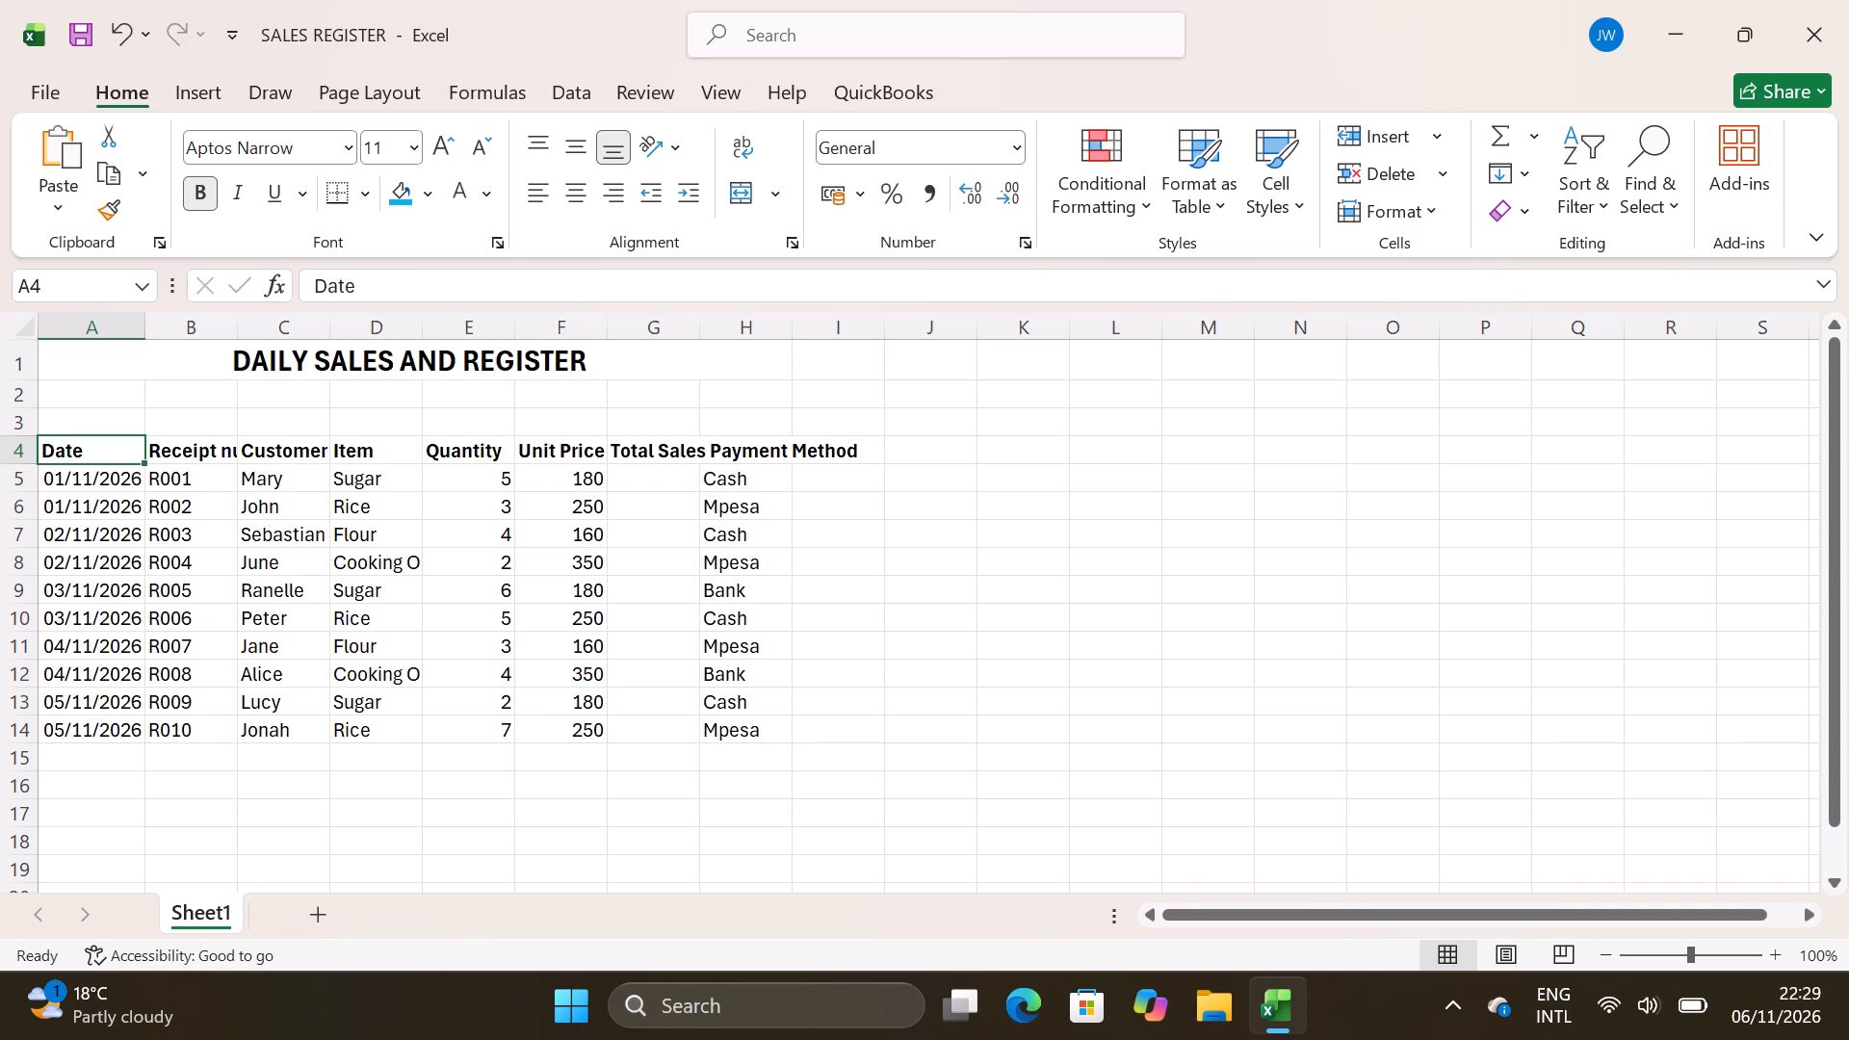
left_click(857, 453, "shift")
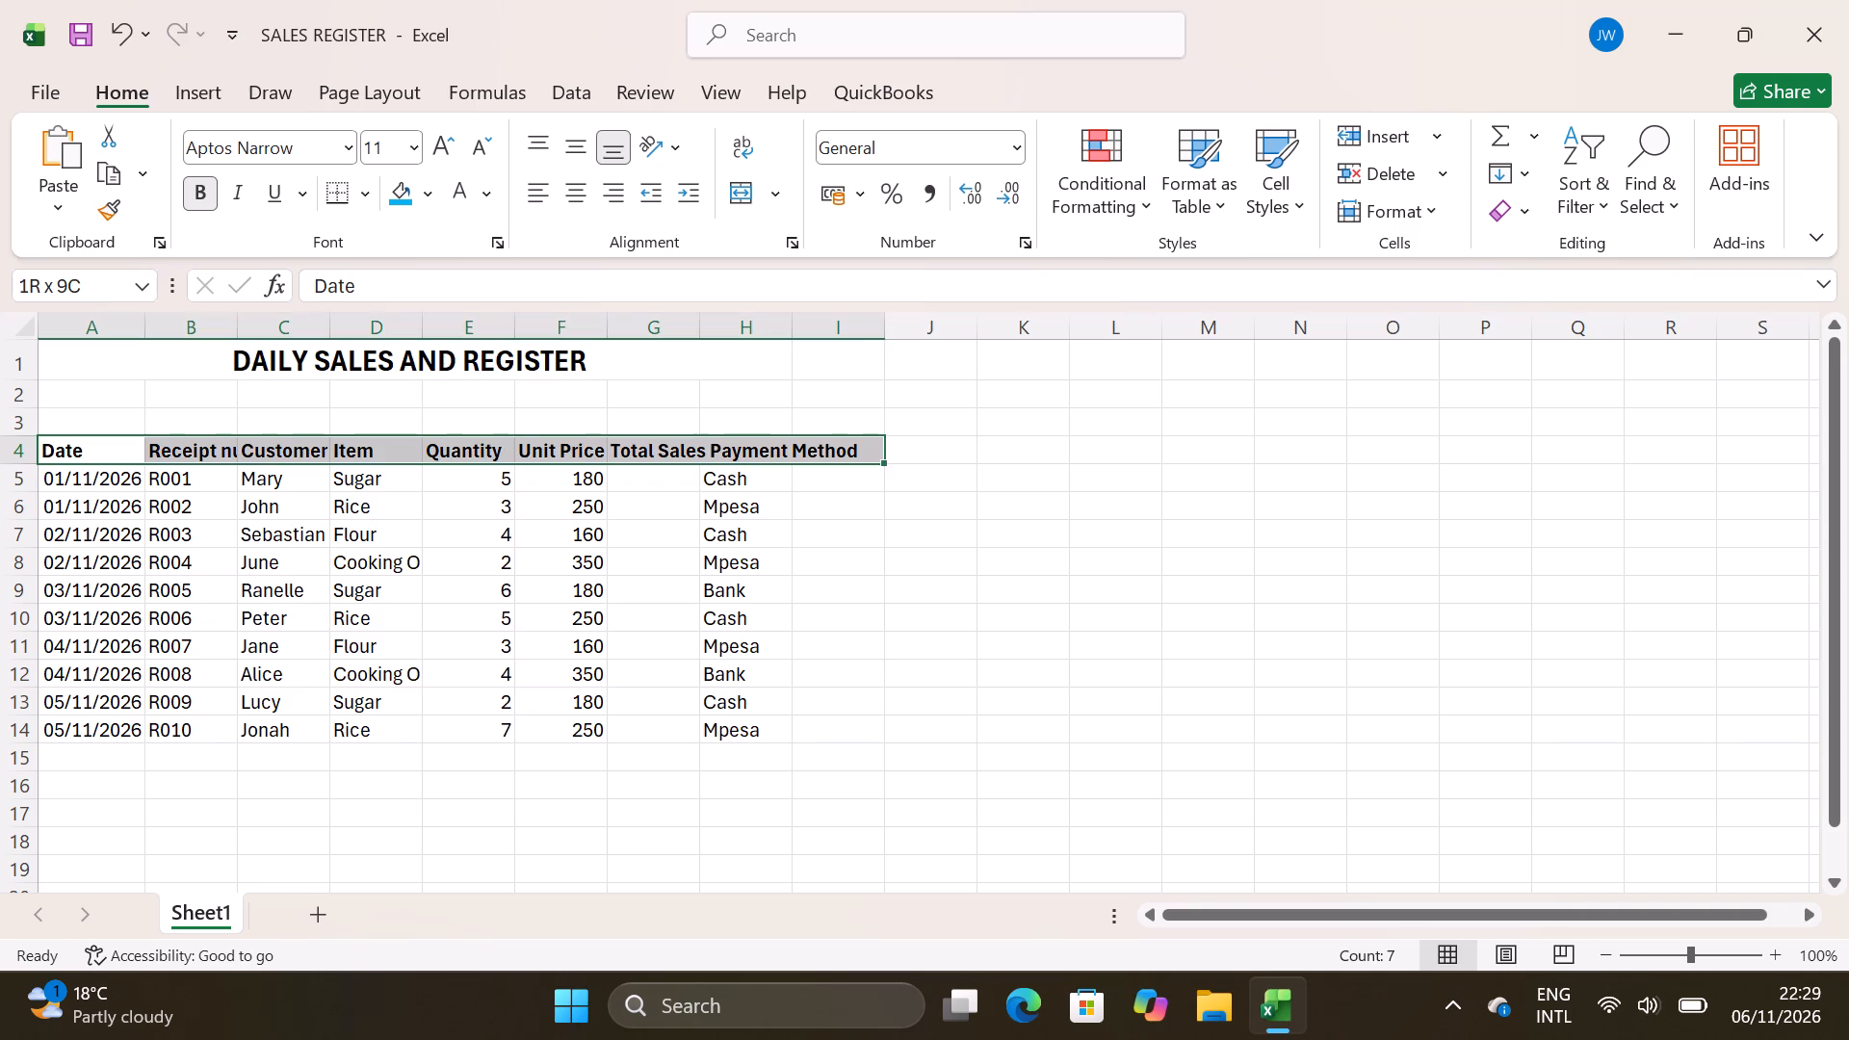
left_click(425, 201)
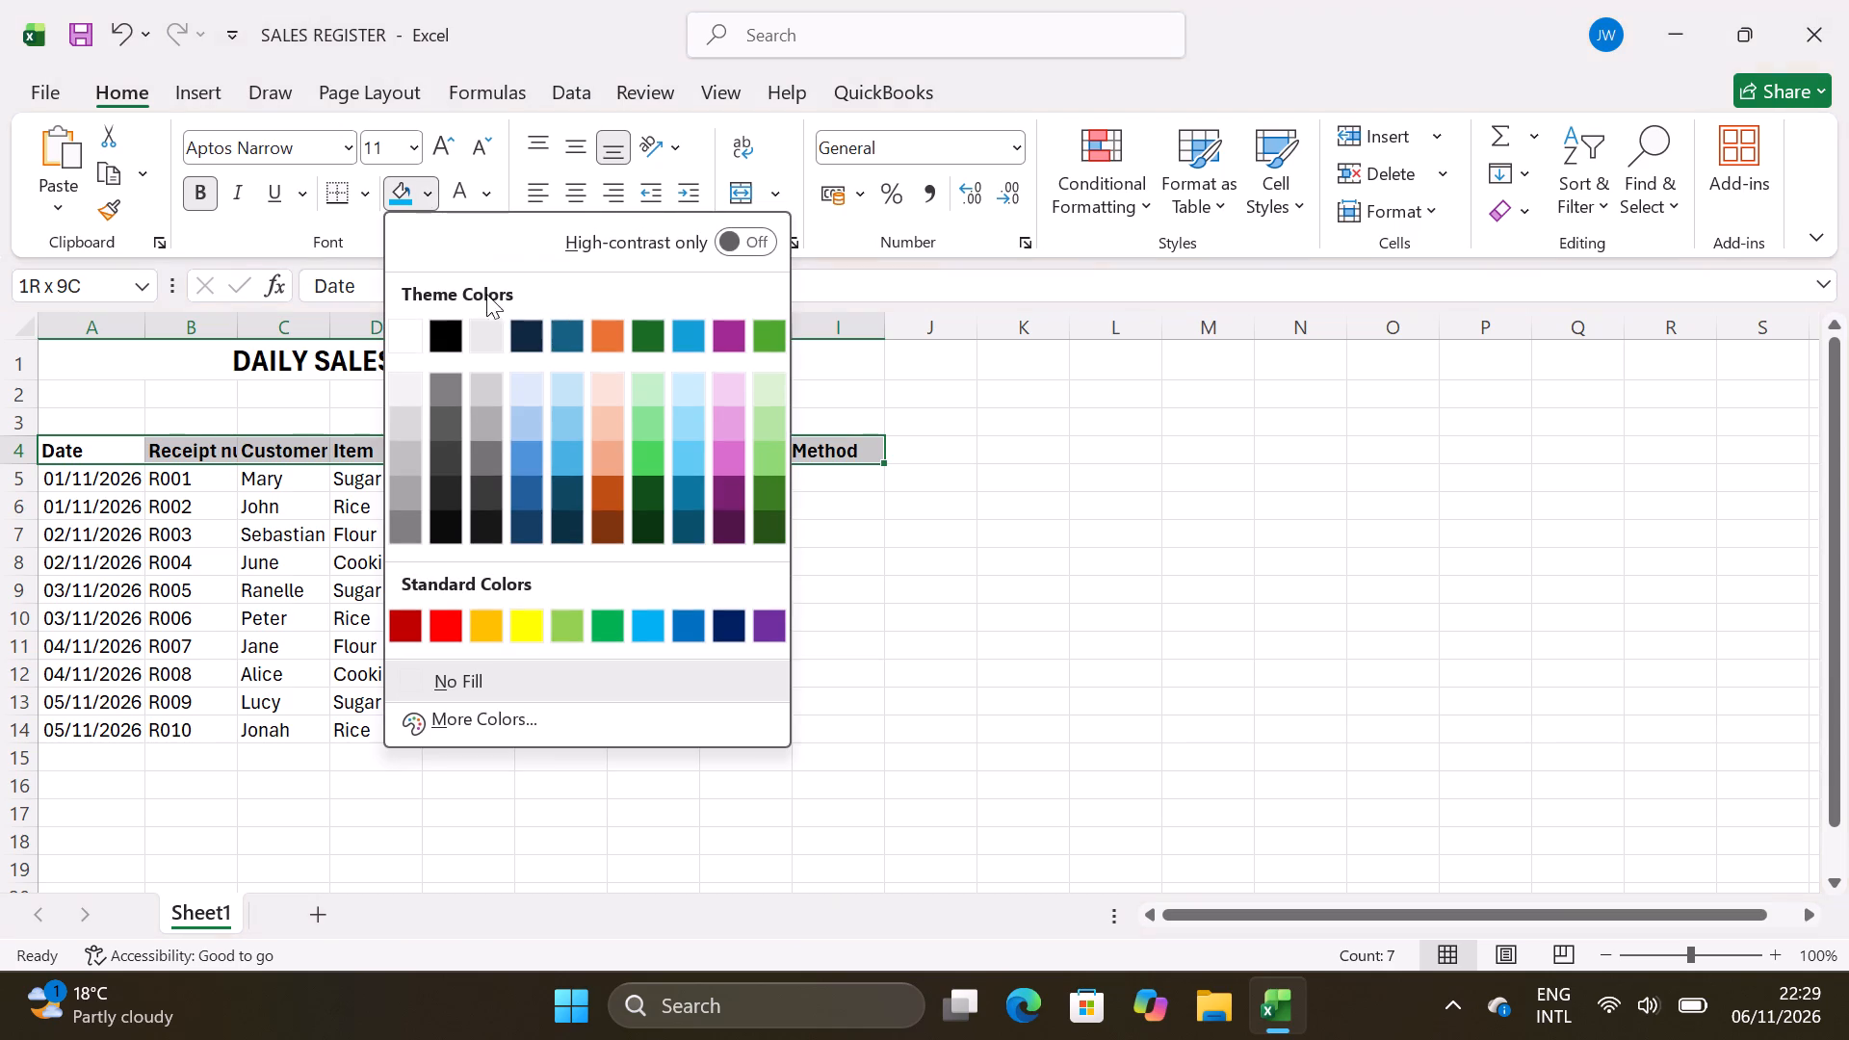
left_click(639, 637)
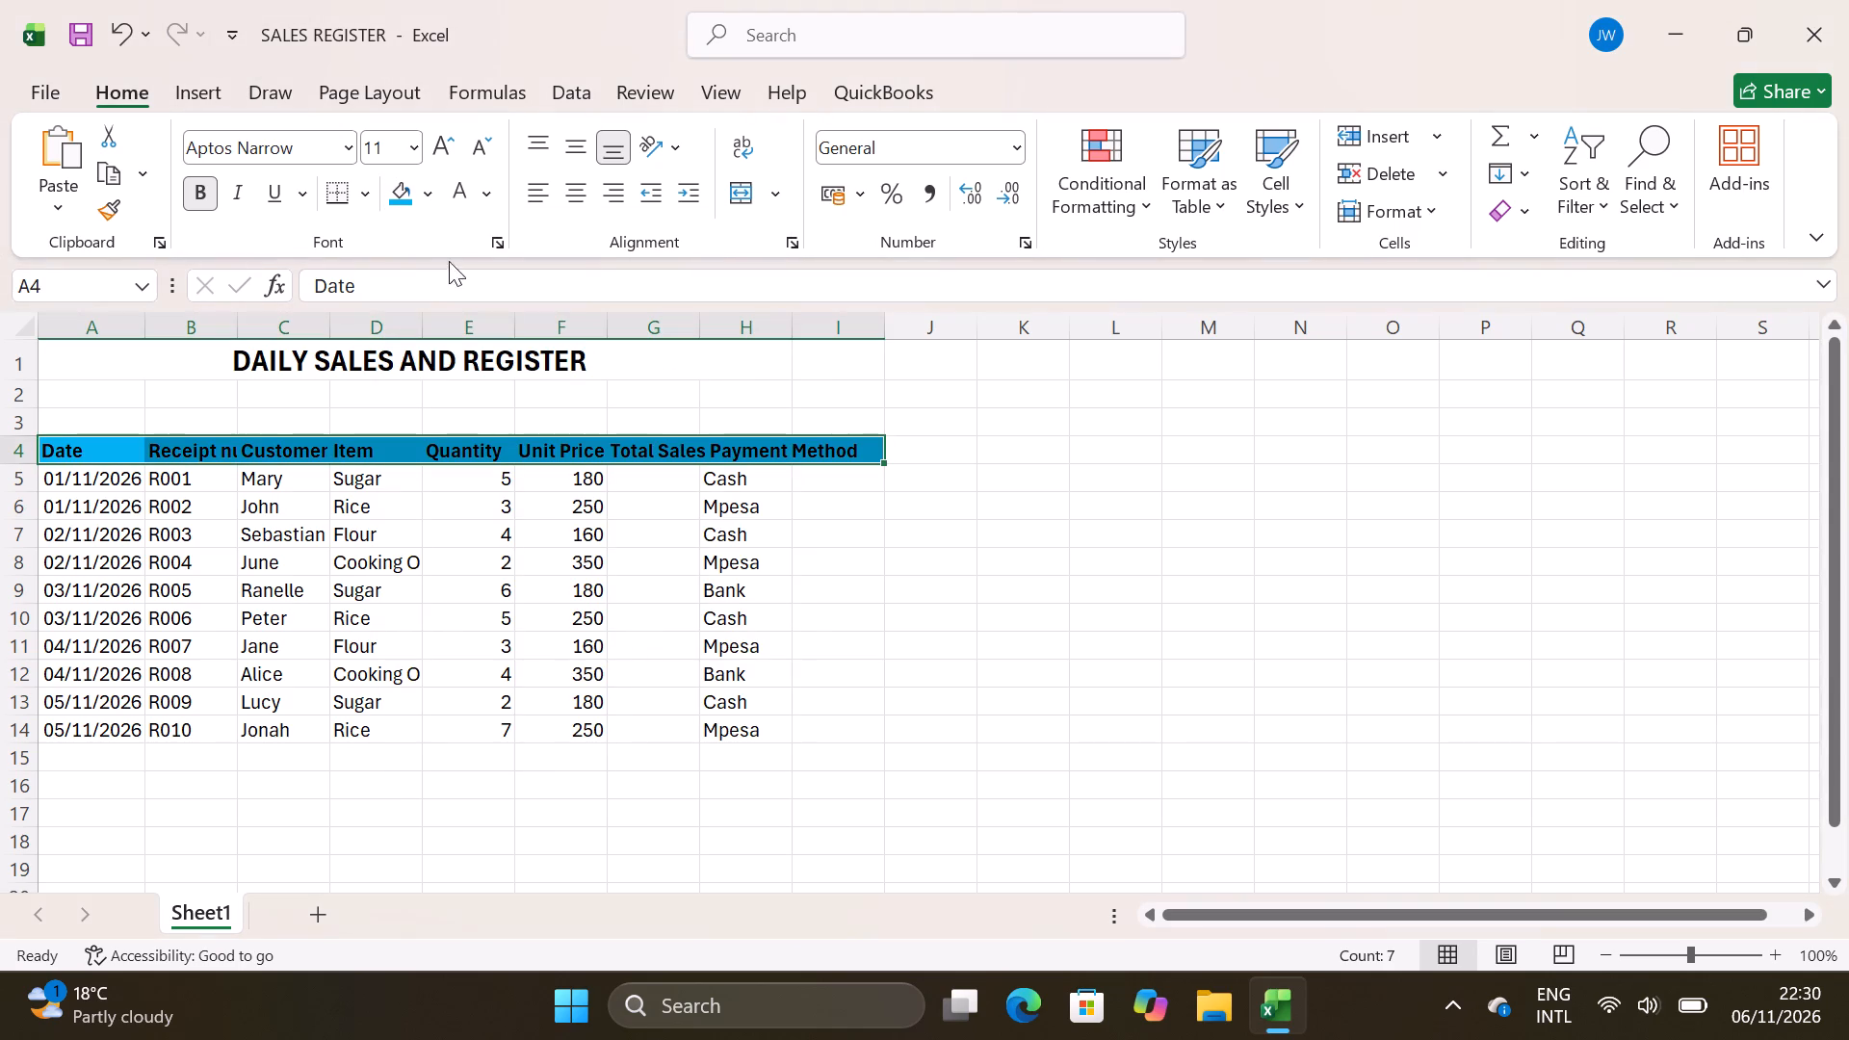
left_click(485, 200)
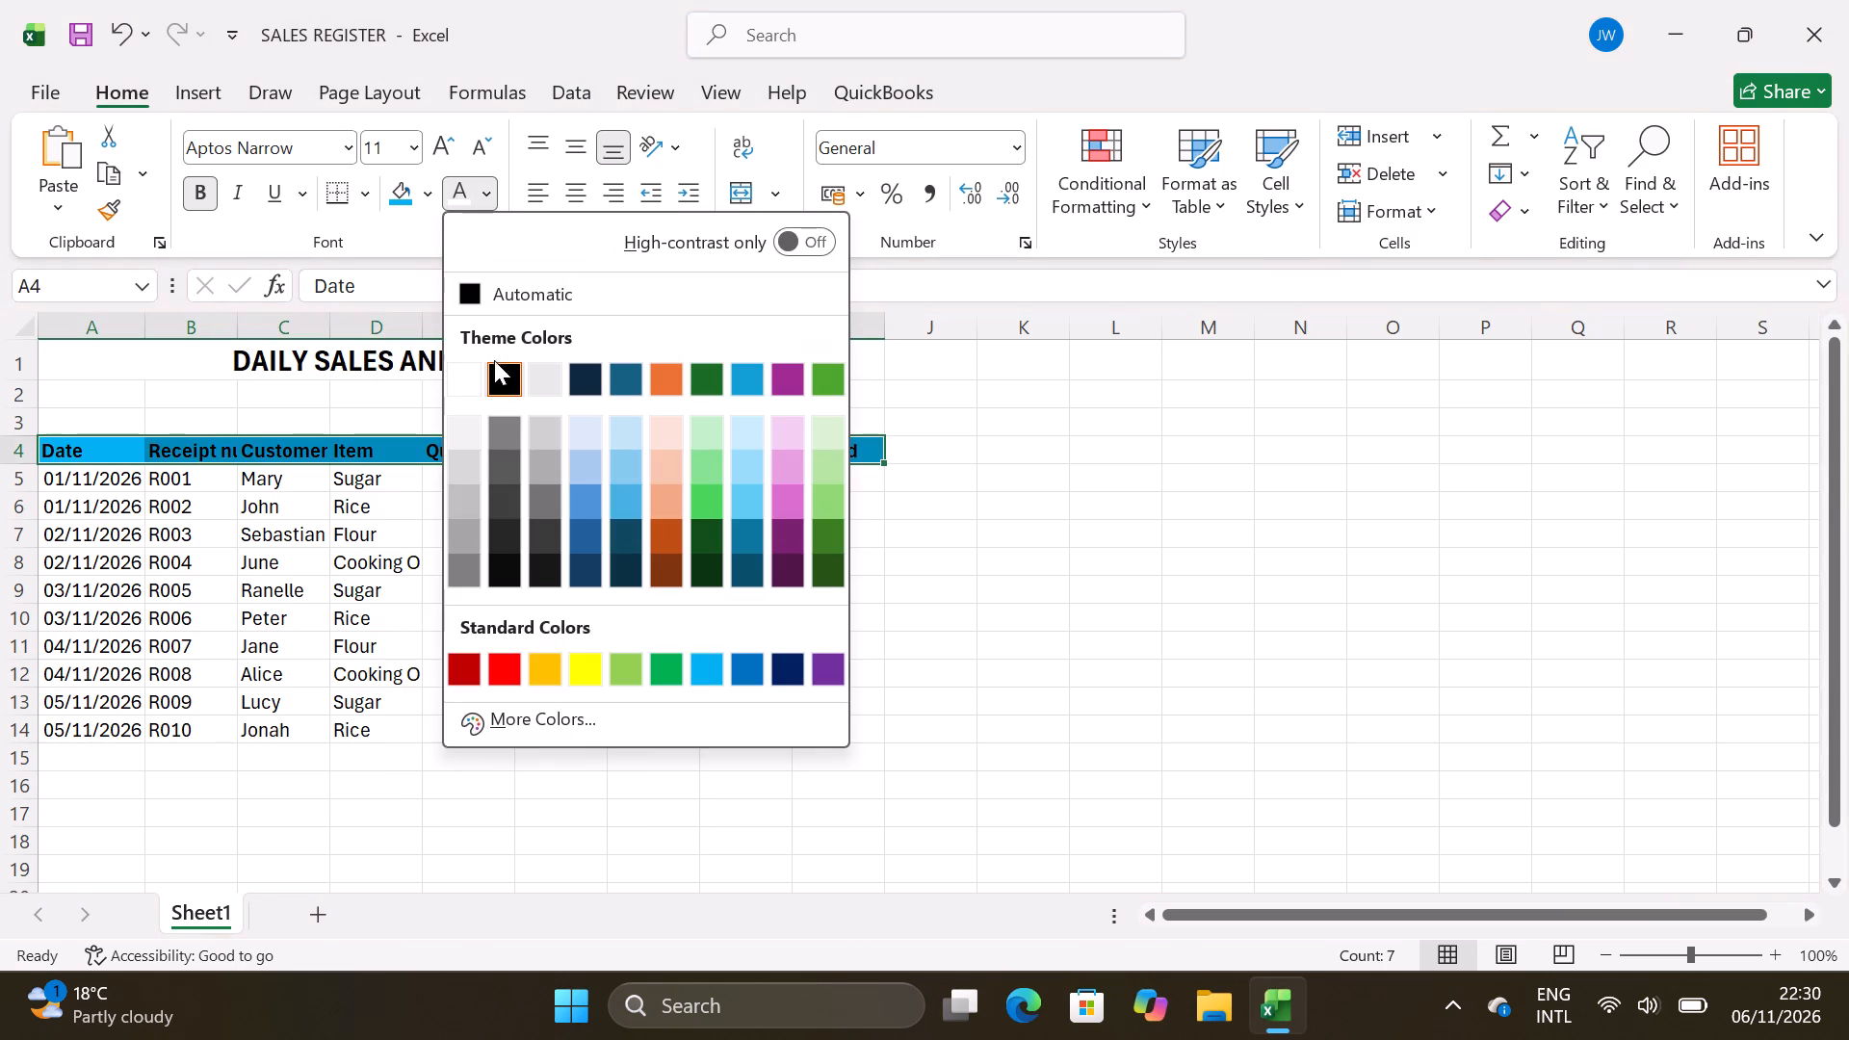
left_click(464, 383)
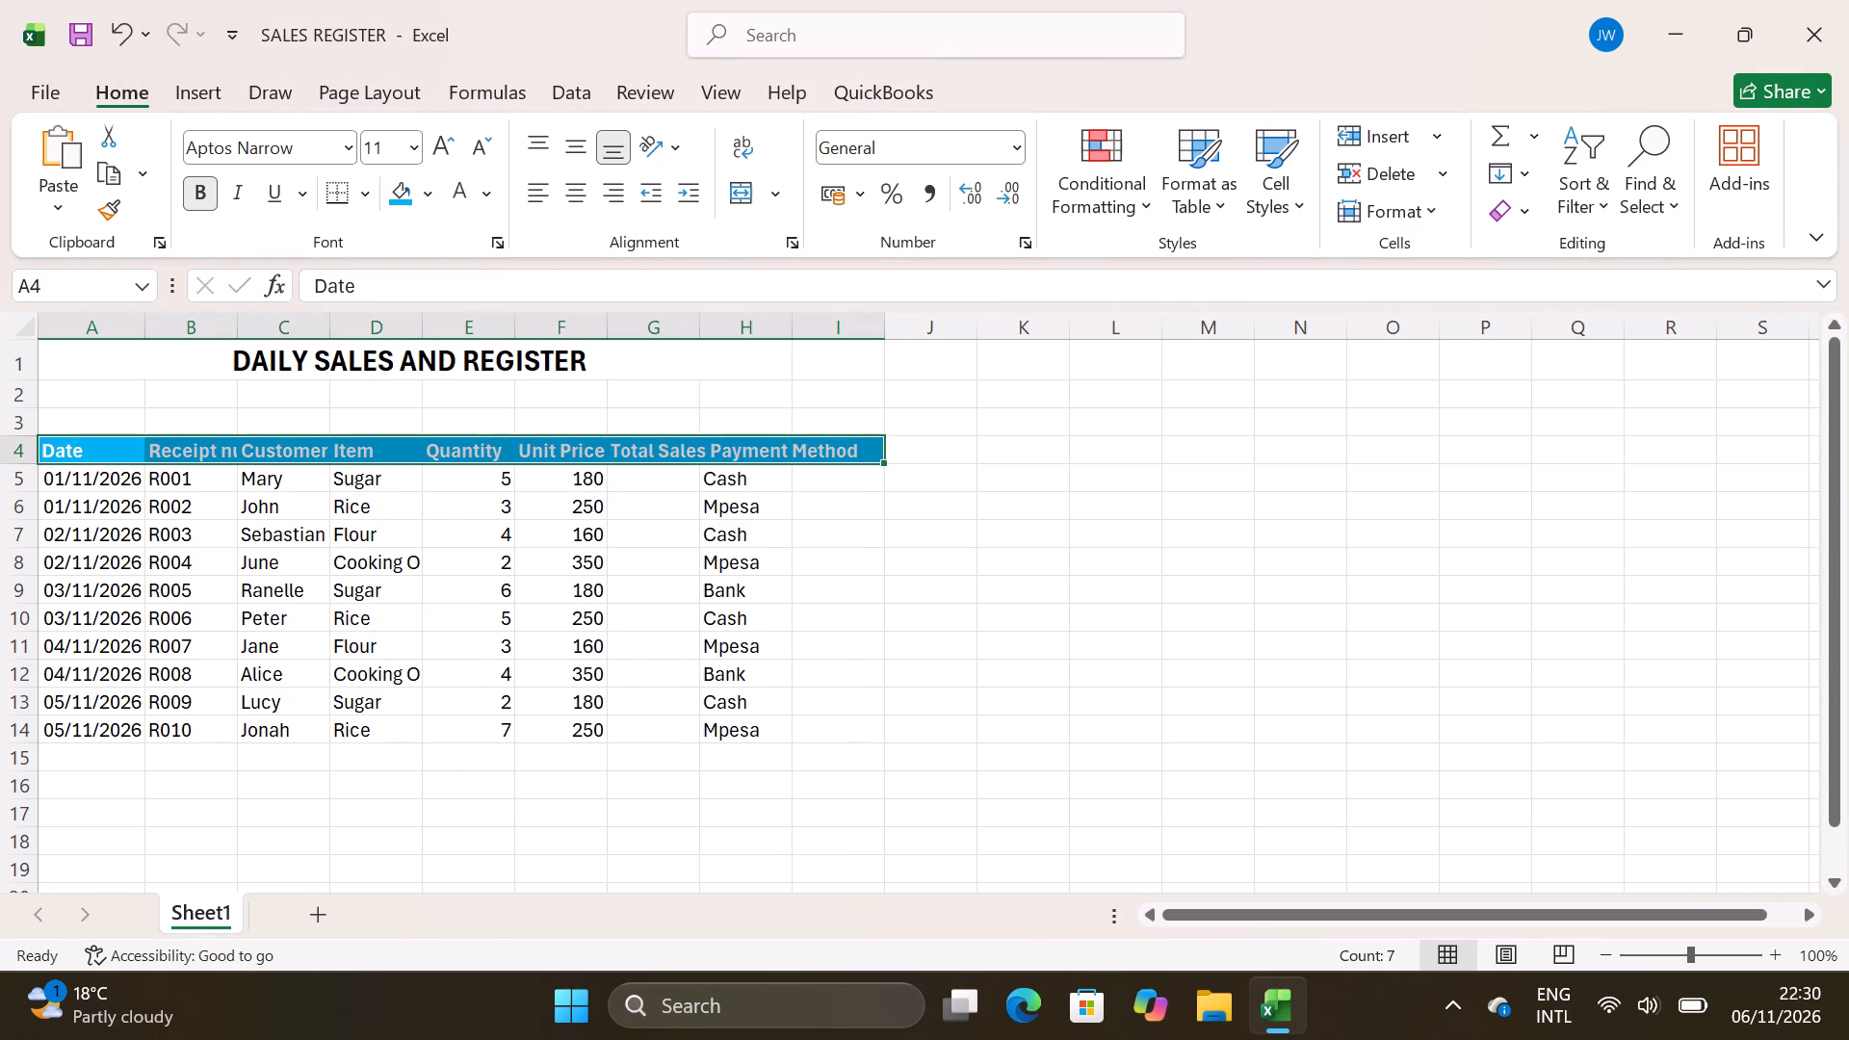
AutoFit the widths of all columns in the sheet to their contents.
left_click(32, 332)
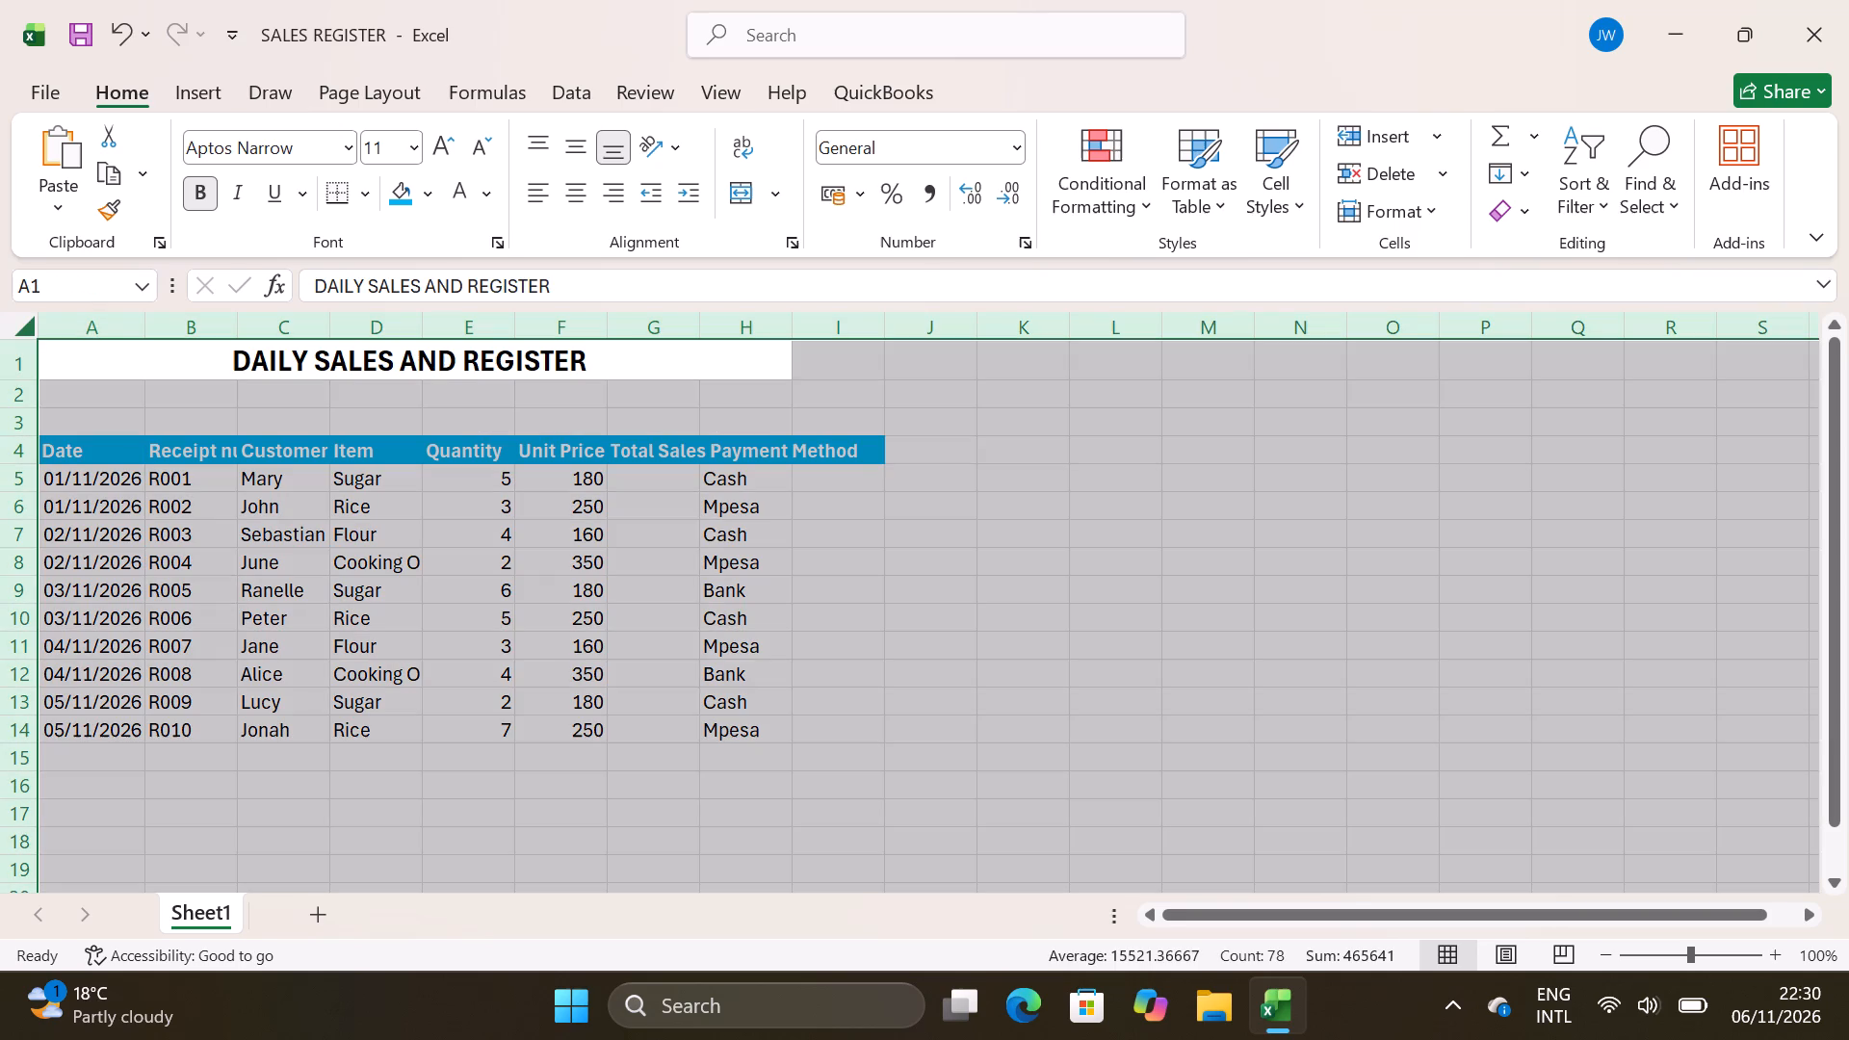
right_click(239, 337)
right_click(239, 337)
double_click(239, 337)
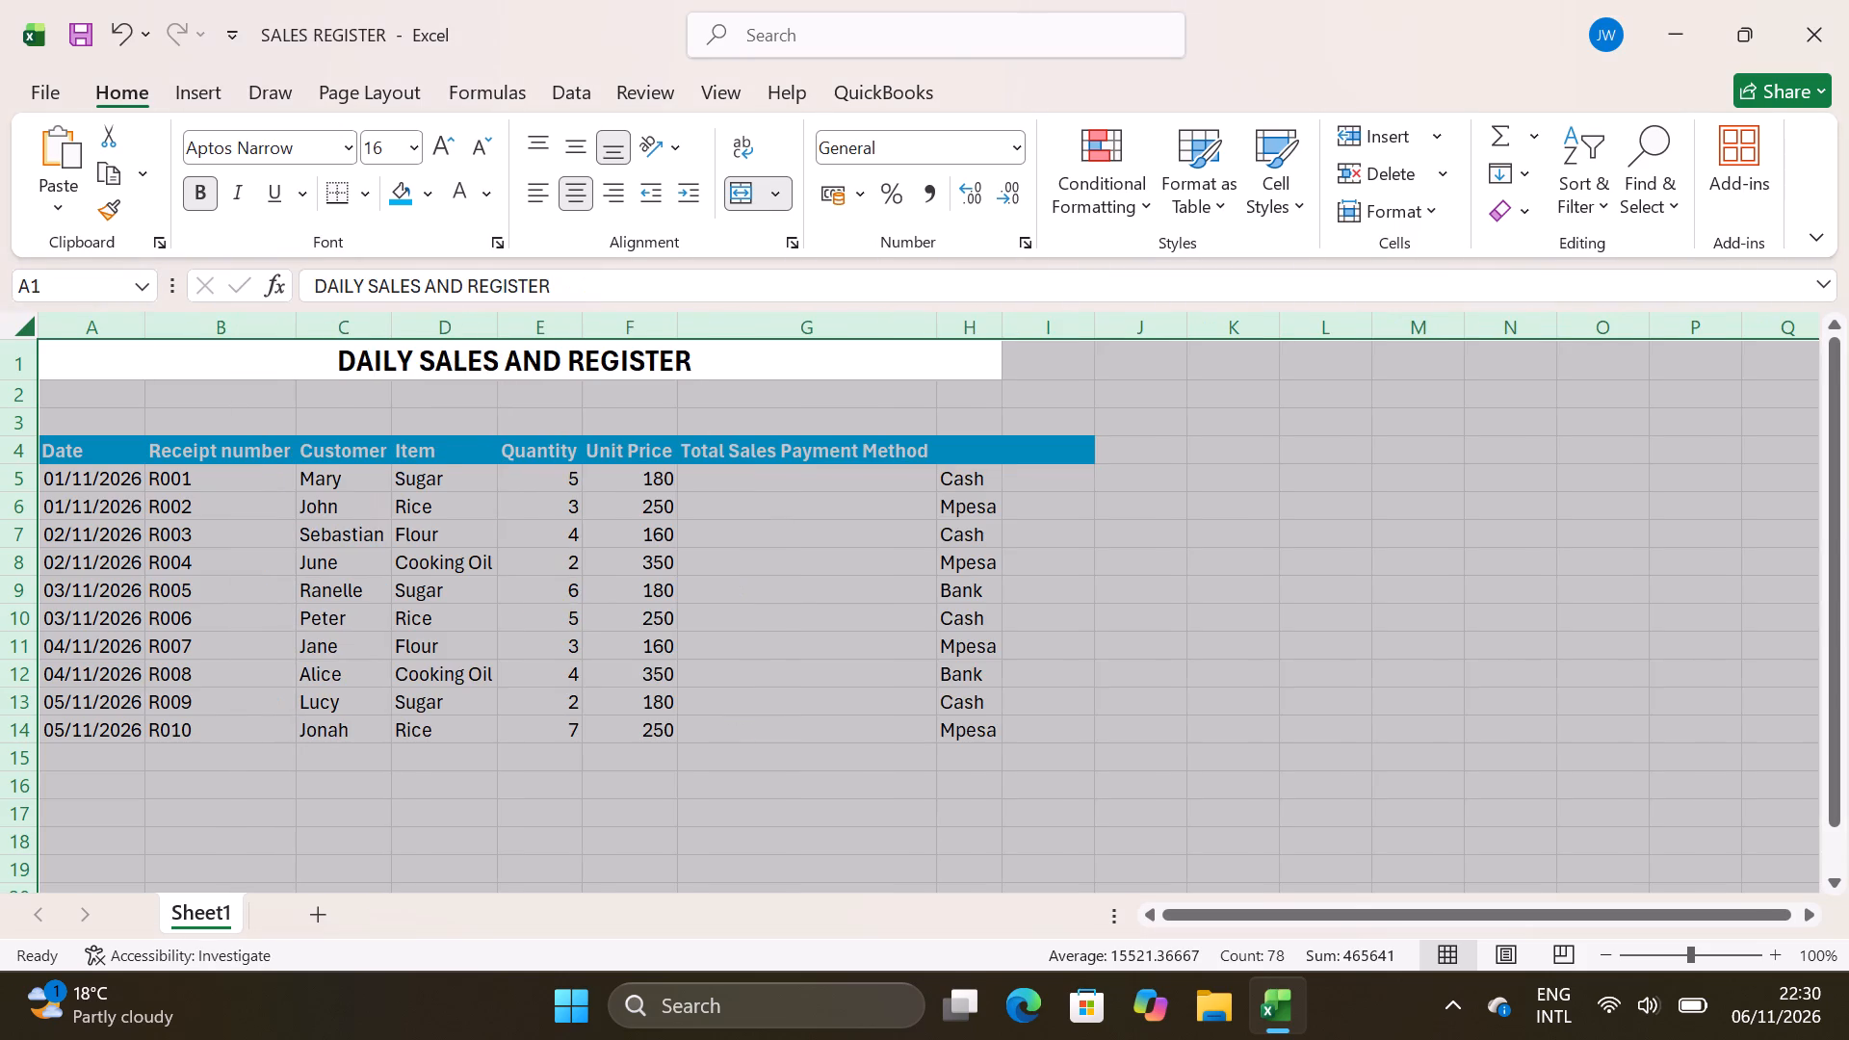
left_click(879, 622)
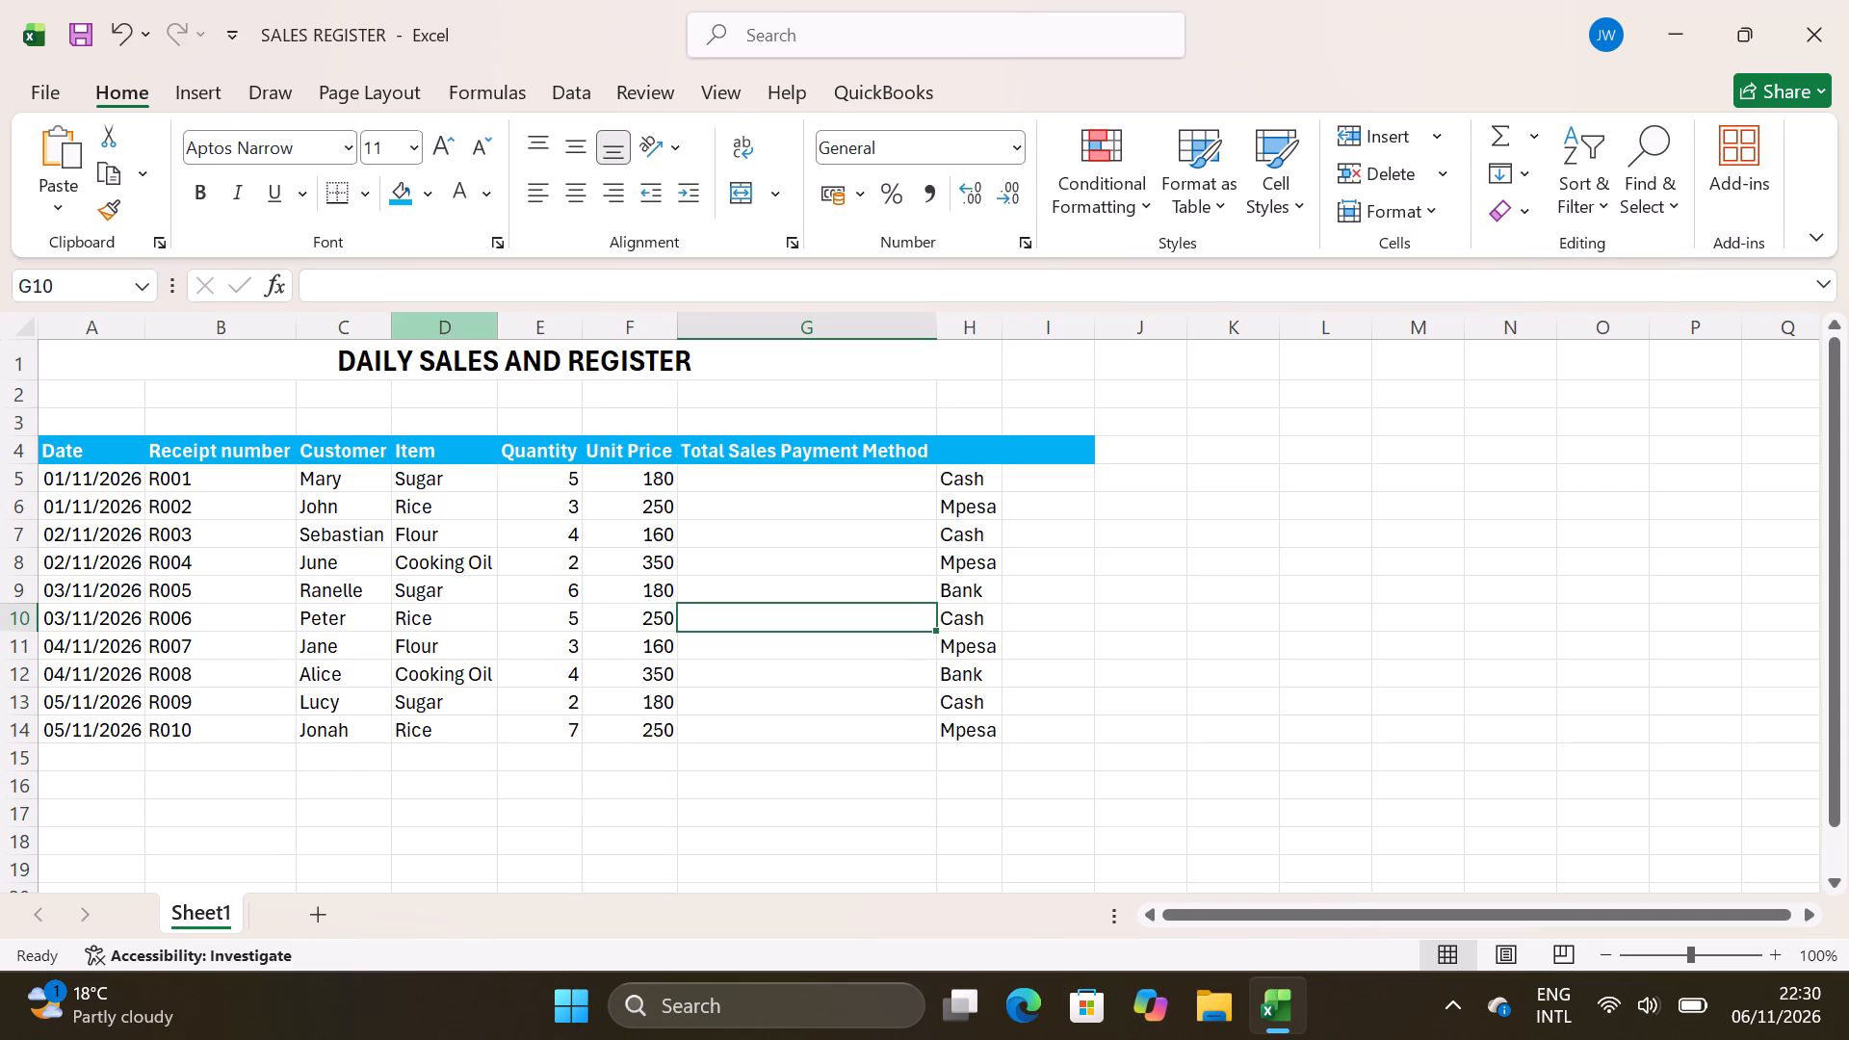
Undo the changes back through the column AutoFit, header and title formatting, title merge, and the payment method, unit price and later quantity entries.
triple_click(107, 28)
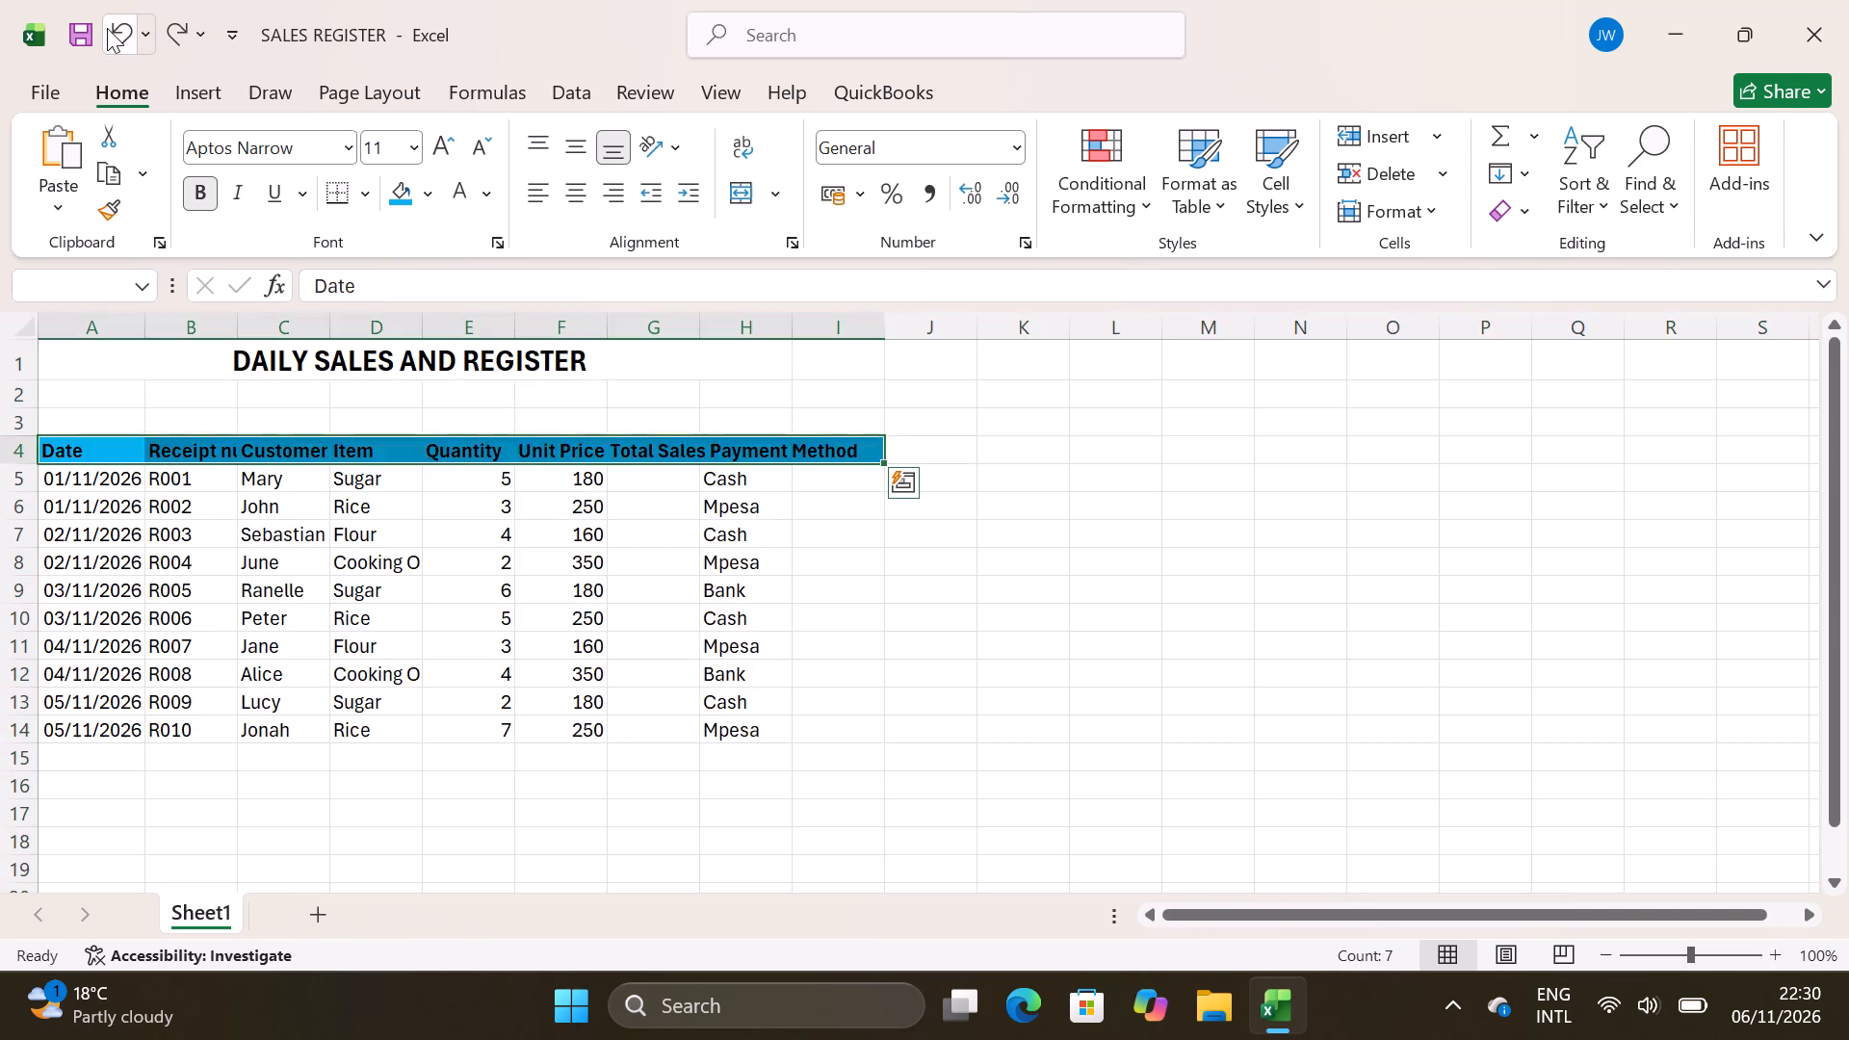
triple_click(107, 28)
triple_click(107, 28)
triple_click(107, 28)
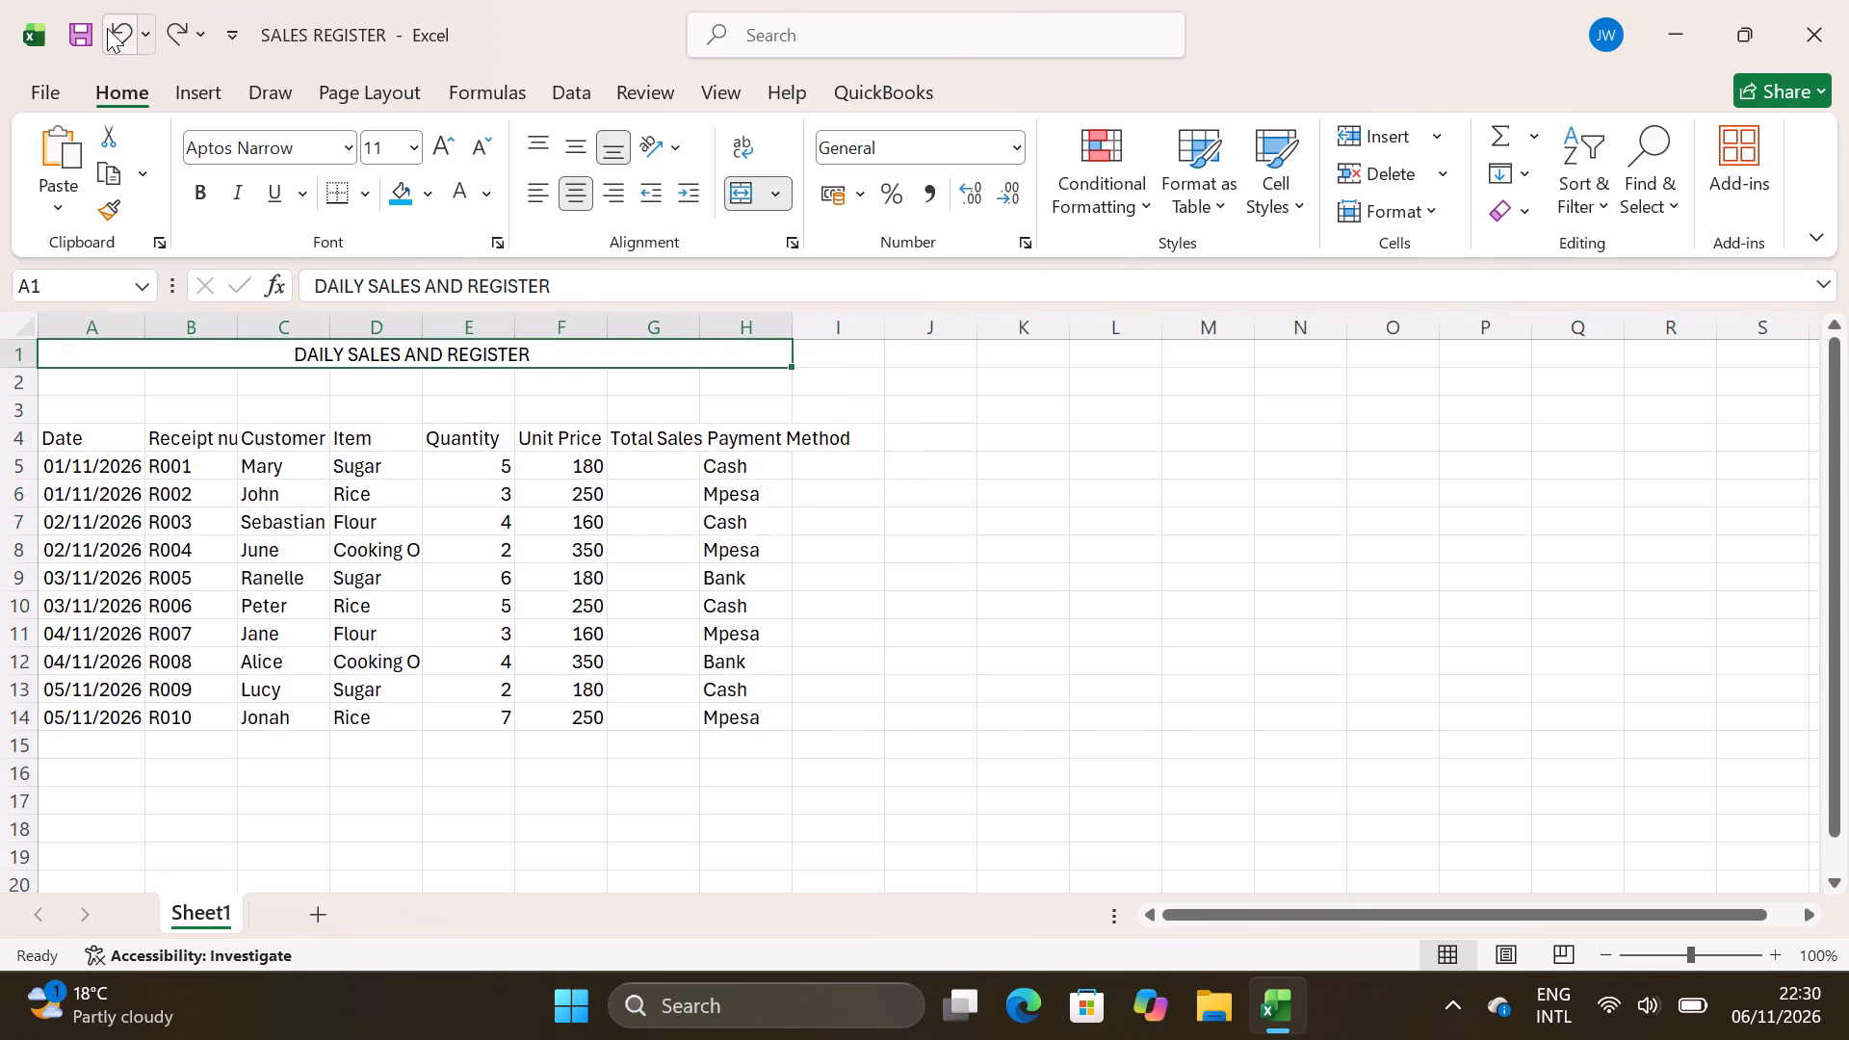
triple_click(107, 28)
triple_click(107, 28)
triple_click(107, 28)
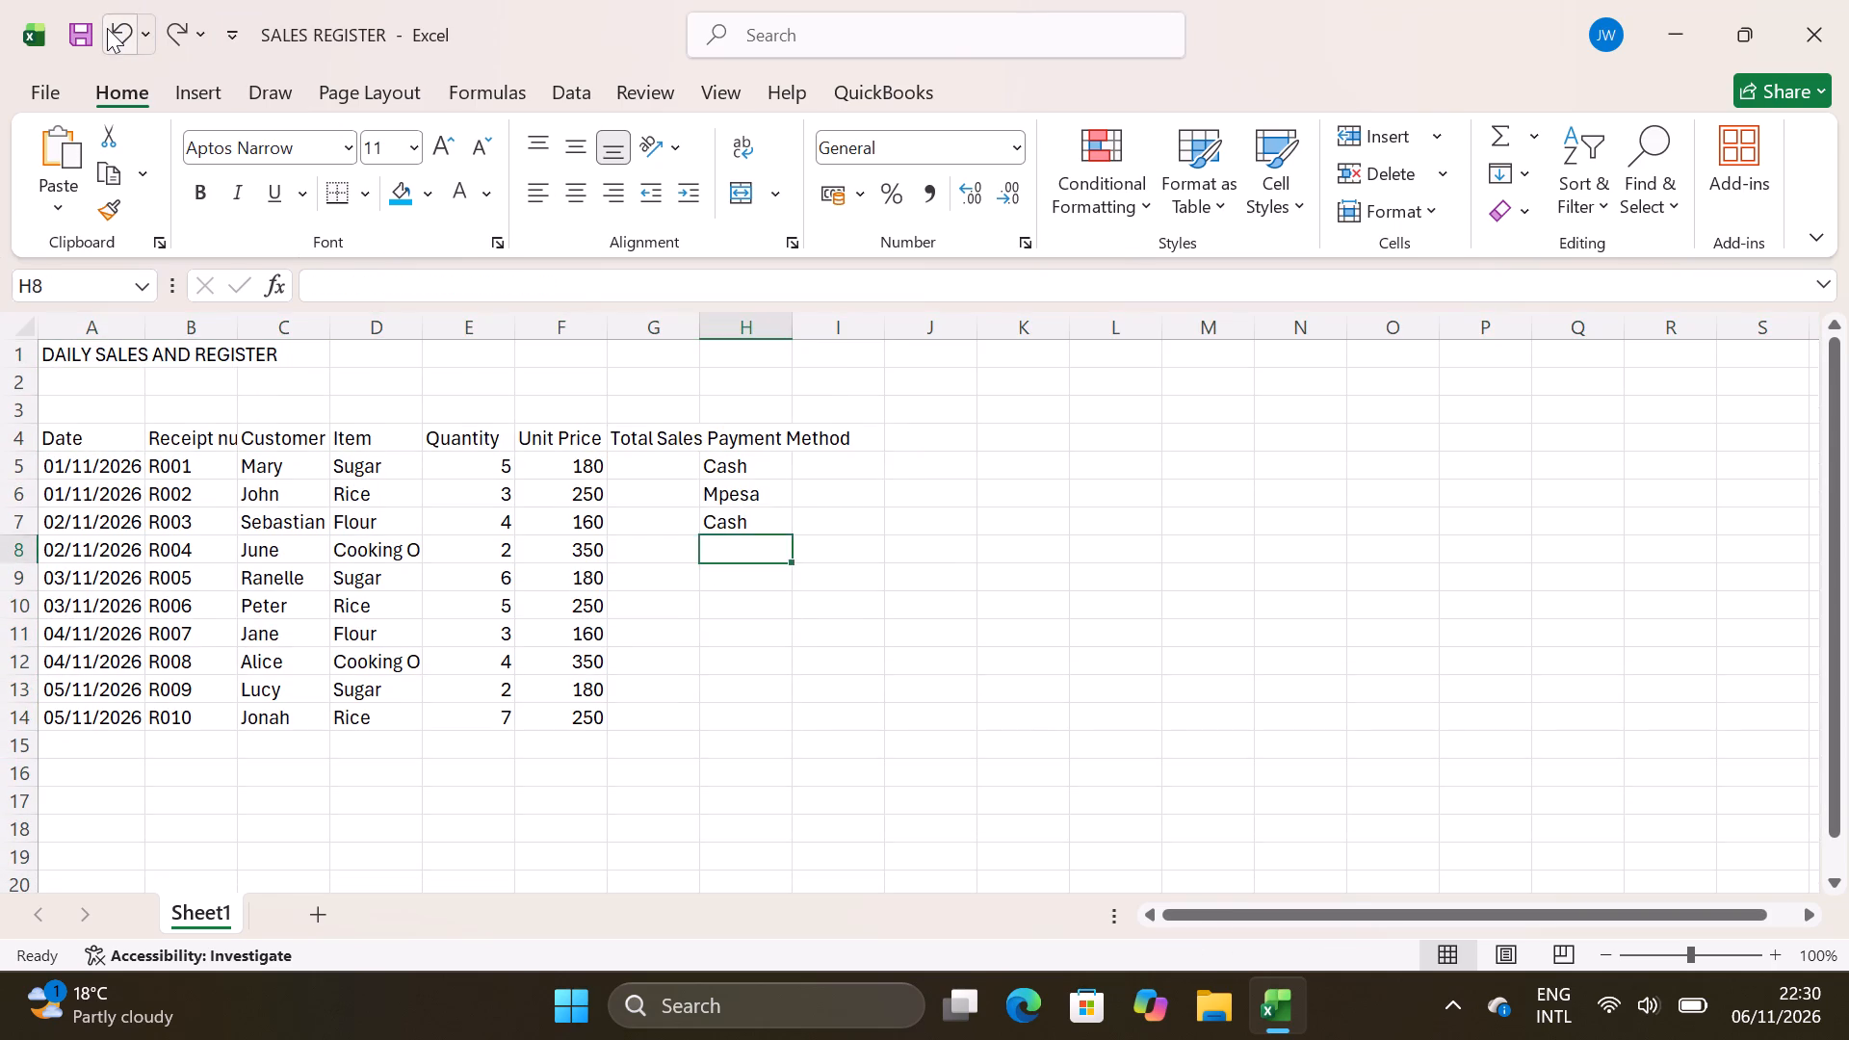
triple_click(107, 28)
triple_click(107, 28)
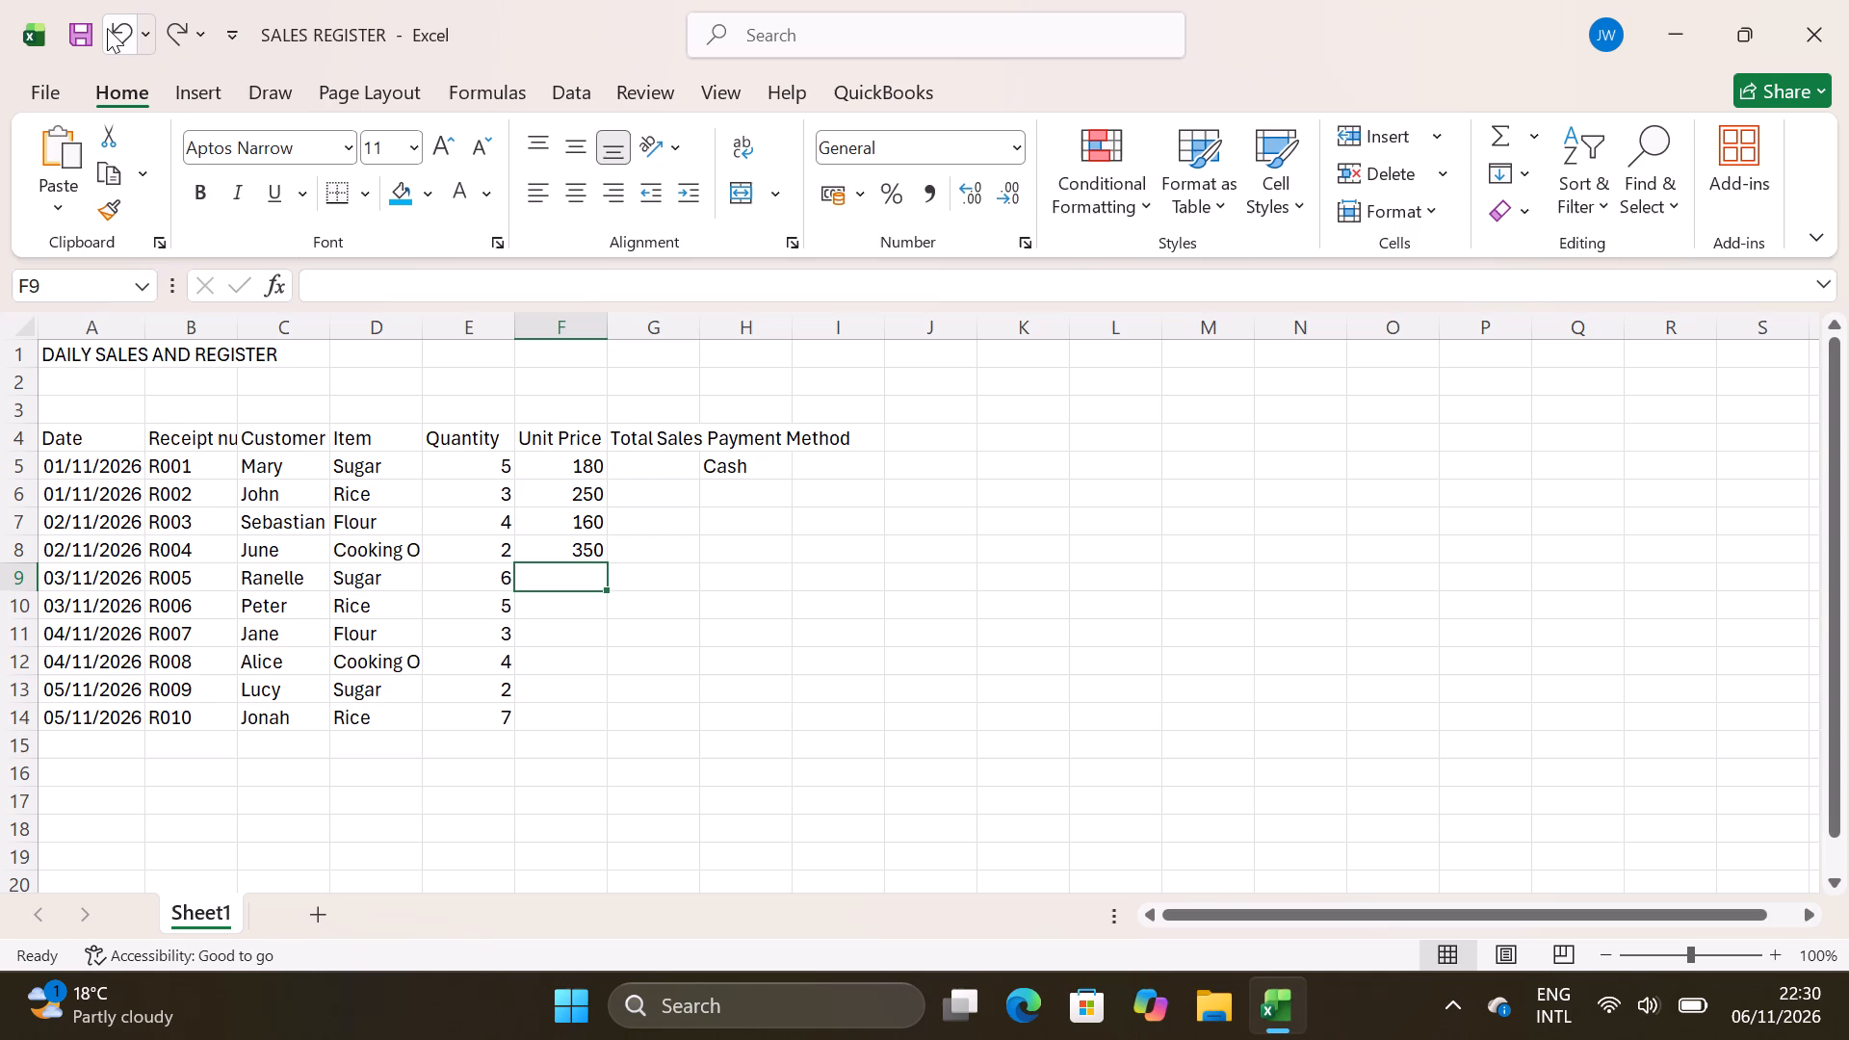
left_click(107, 28)
triple_click(107, 28)
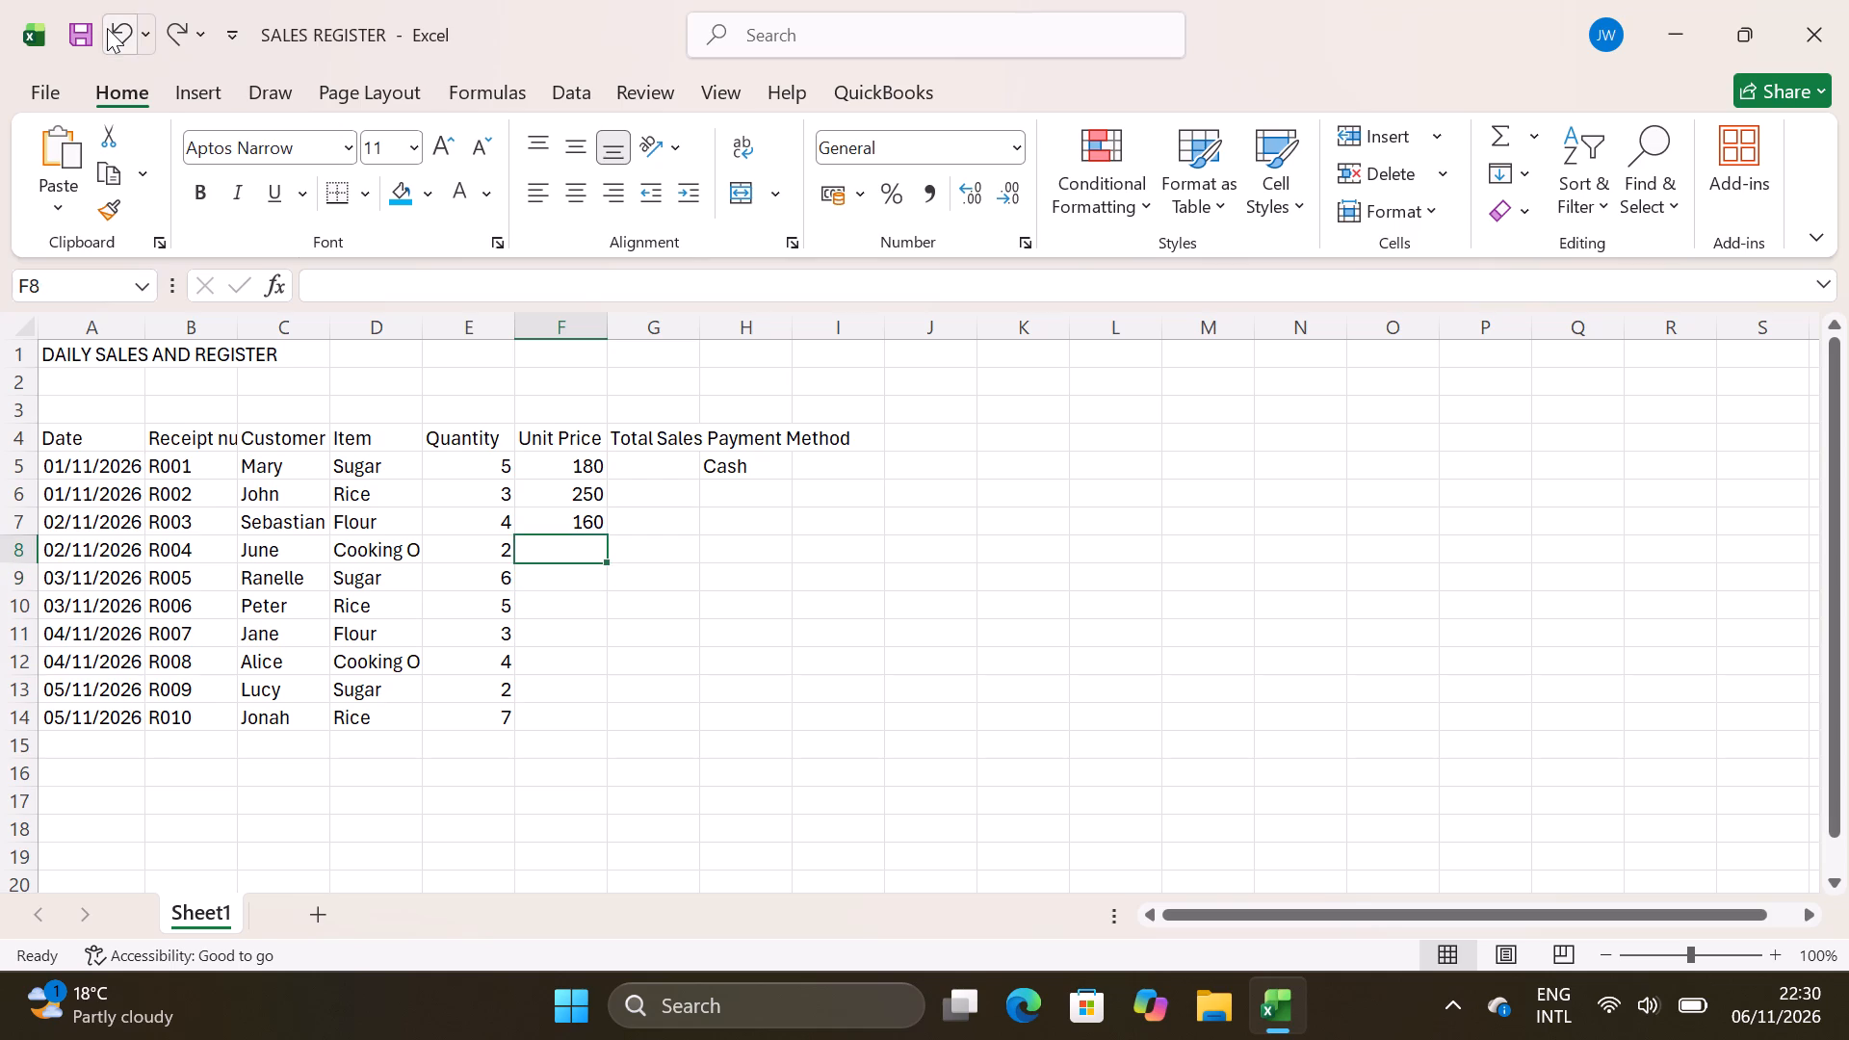
triple_click(107, 28)
triple_click(107, 28)
triple_click(107, 28)
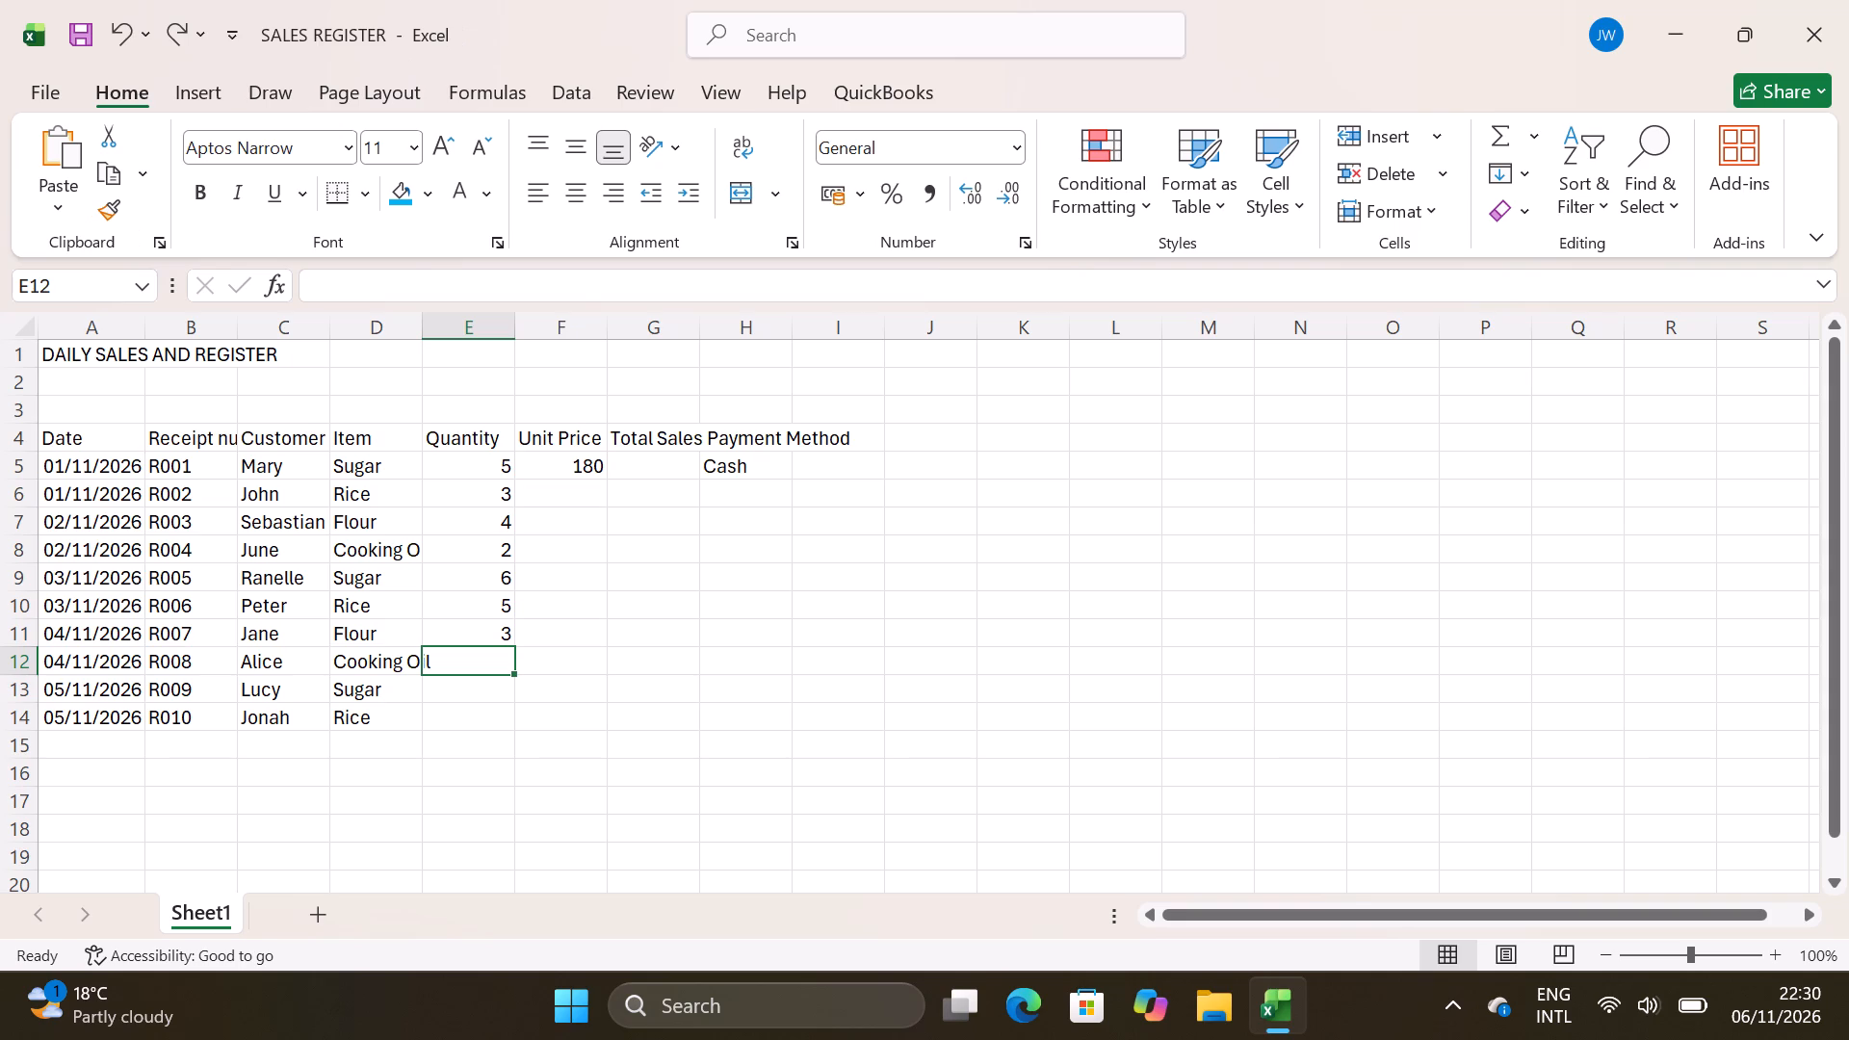
Clear all remaining contents from cells A1 to I14.
left_click(49, 353)
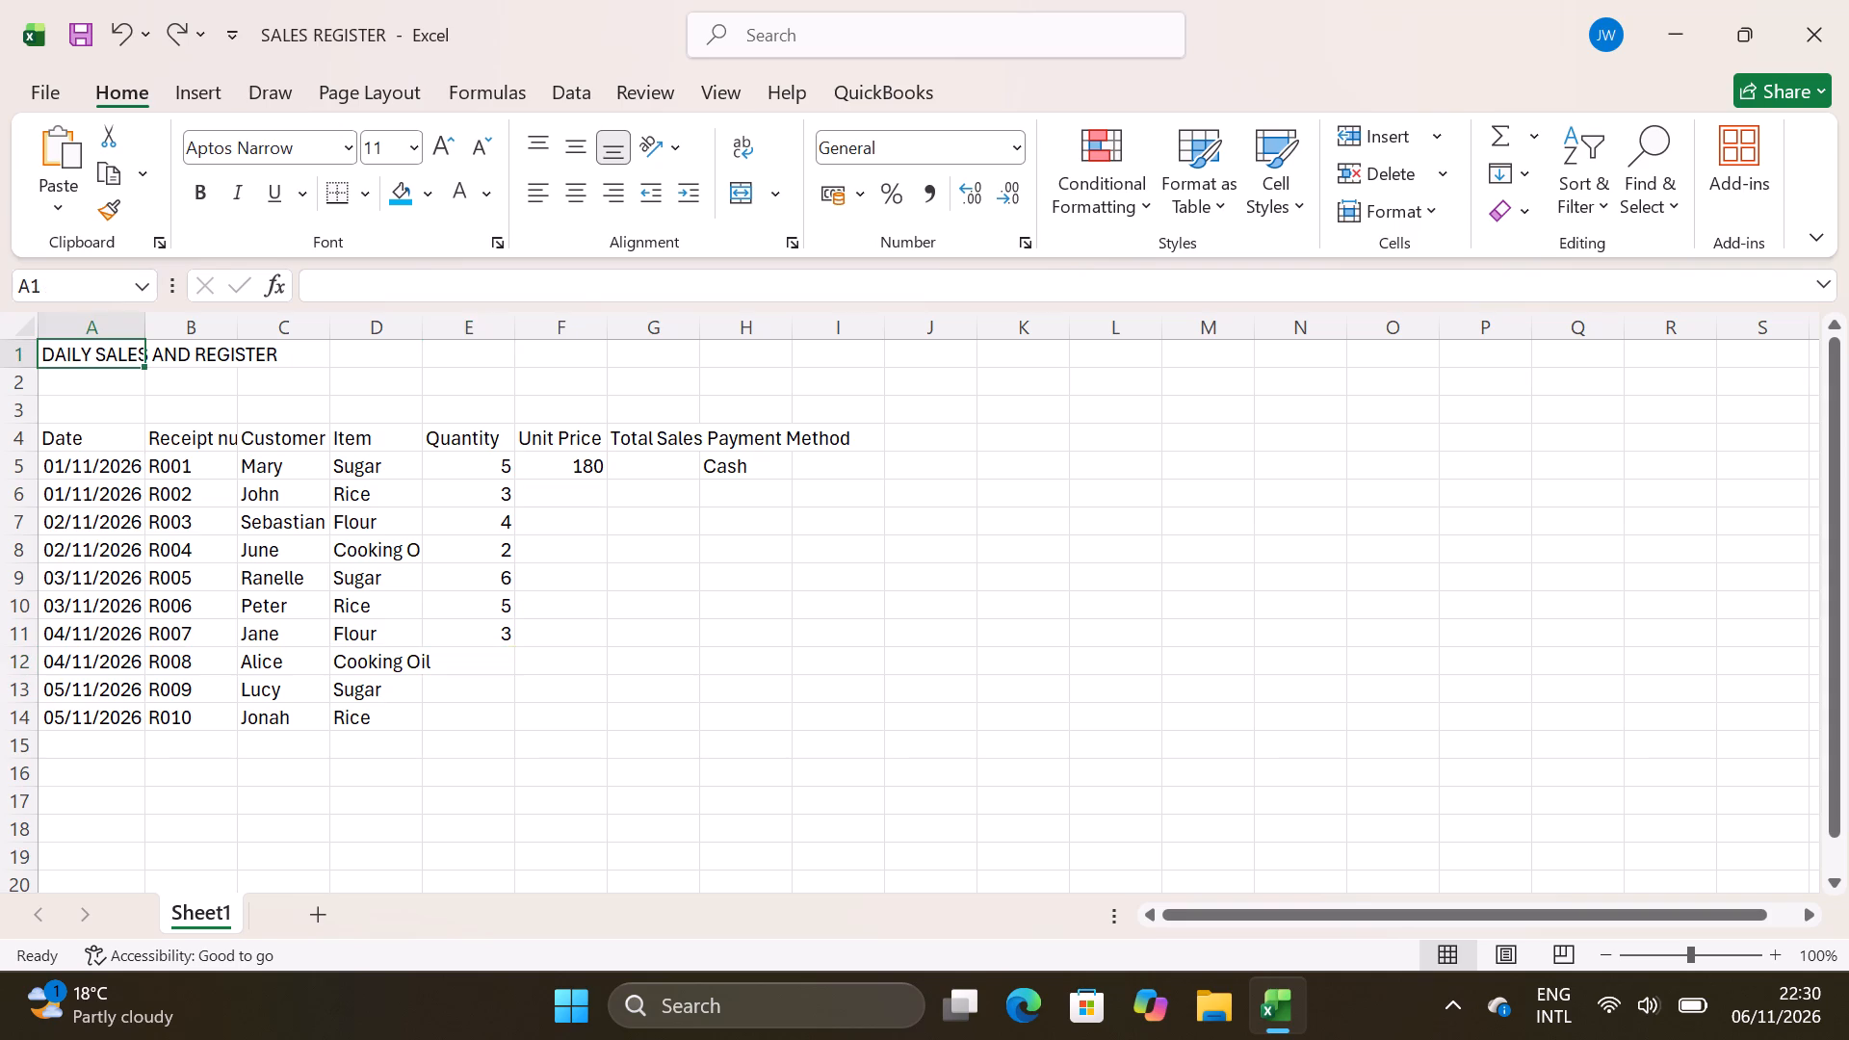
left_click(882, 722, "shift")
key("Delete")
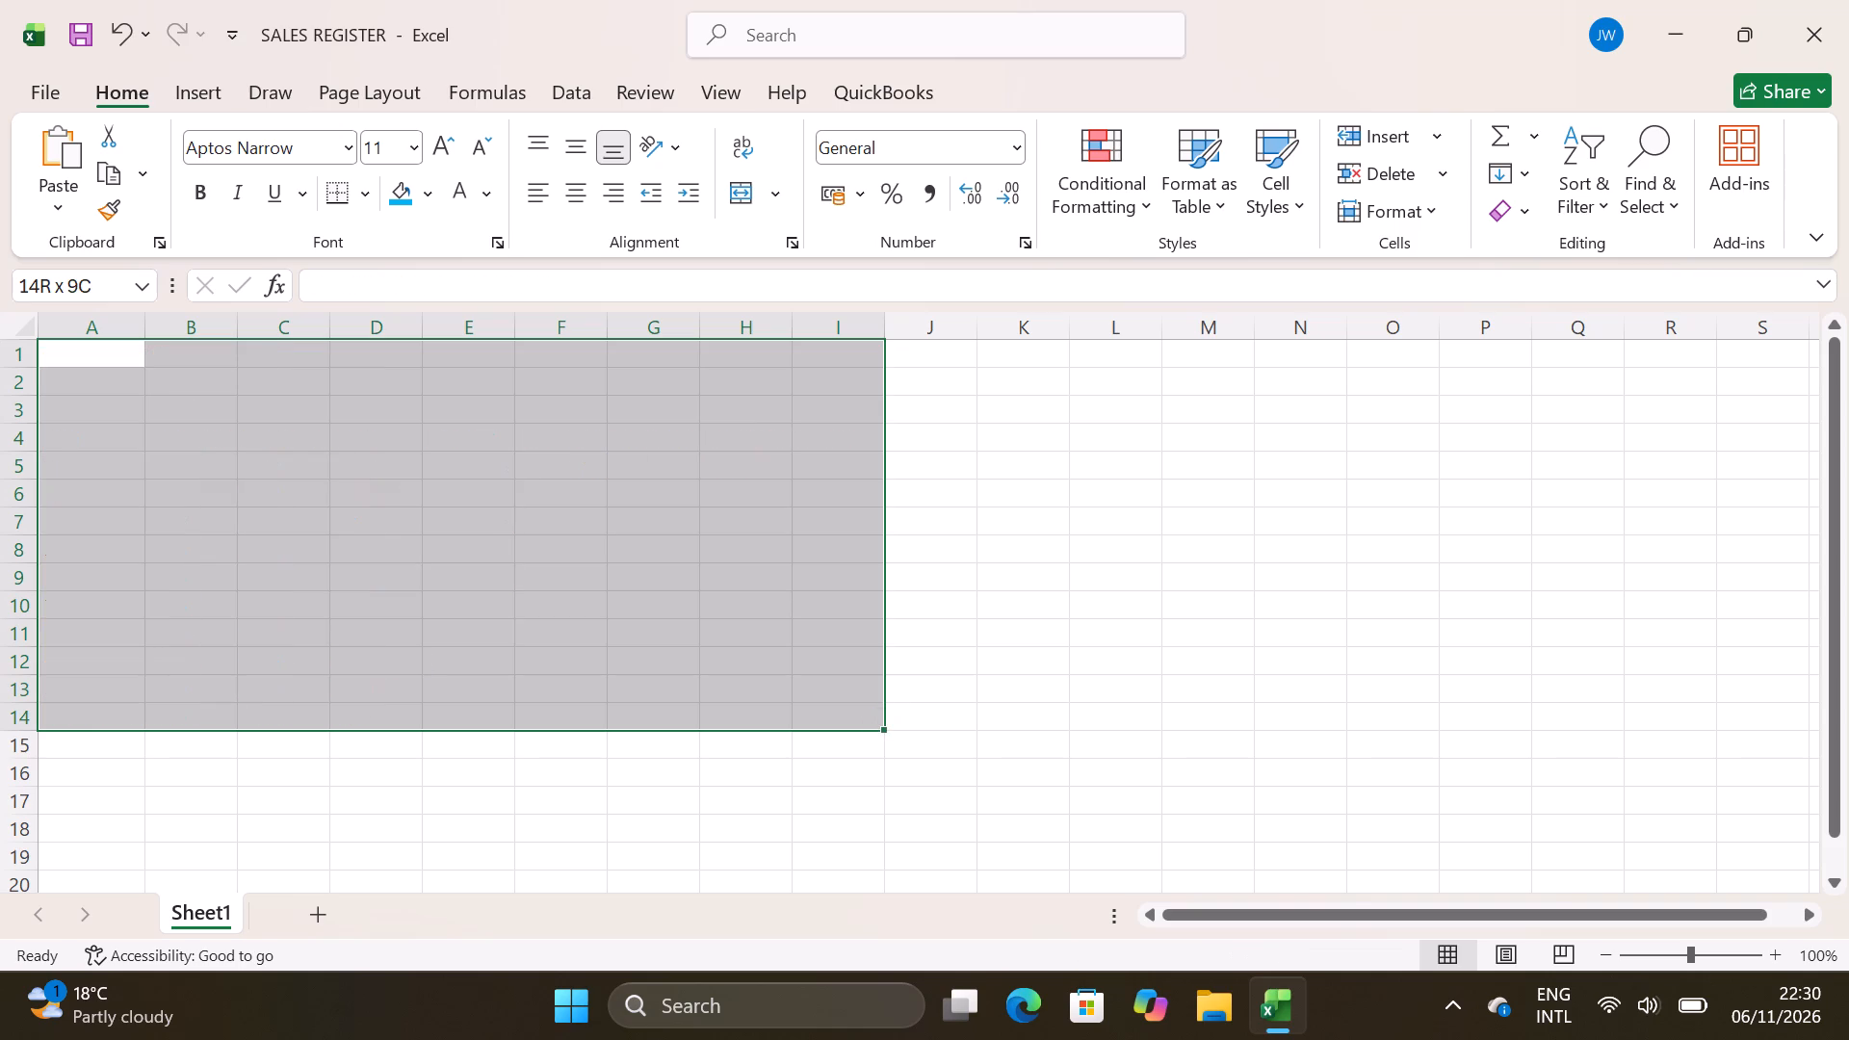
Enter the title DAILY SALES AND CASH REGISTER in cell A1.
left_click(110, 353)
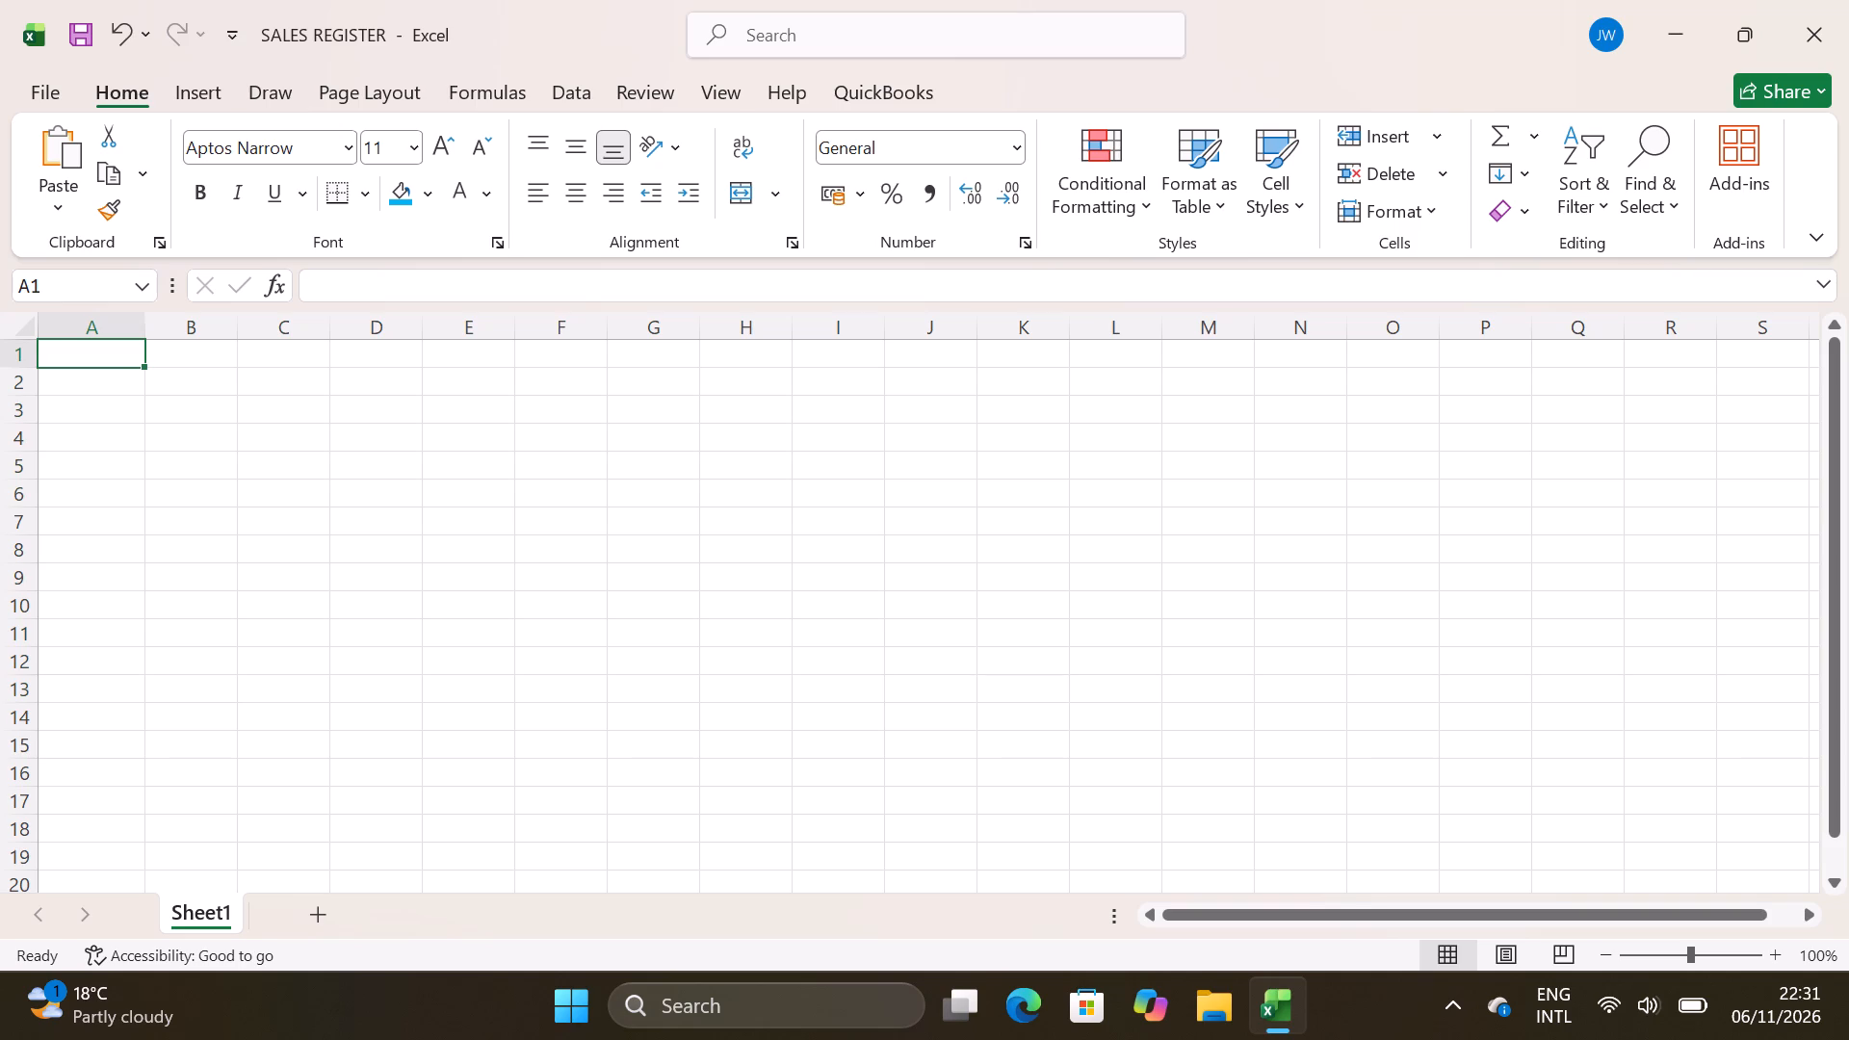
type("DAIL")
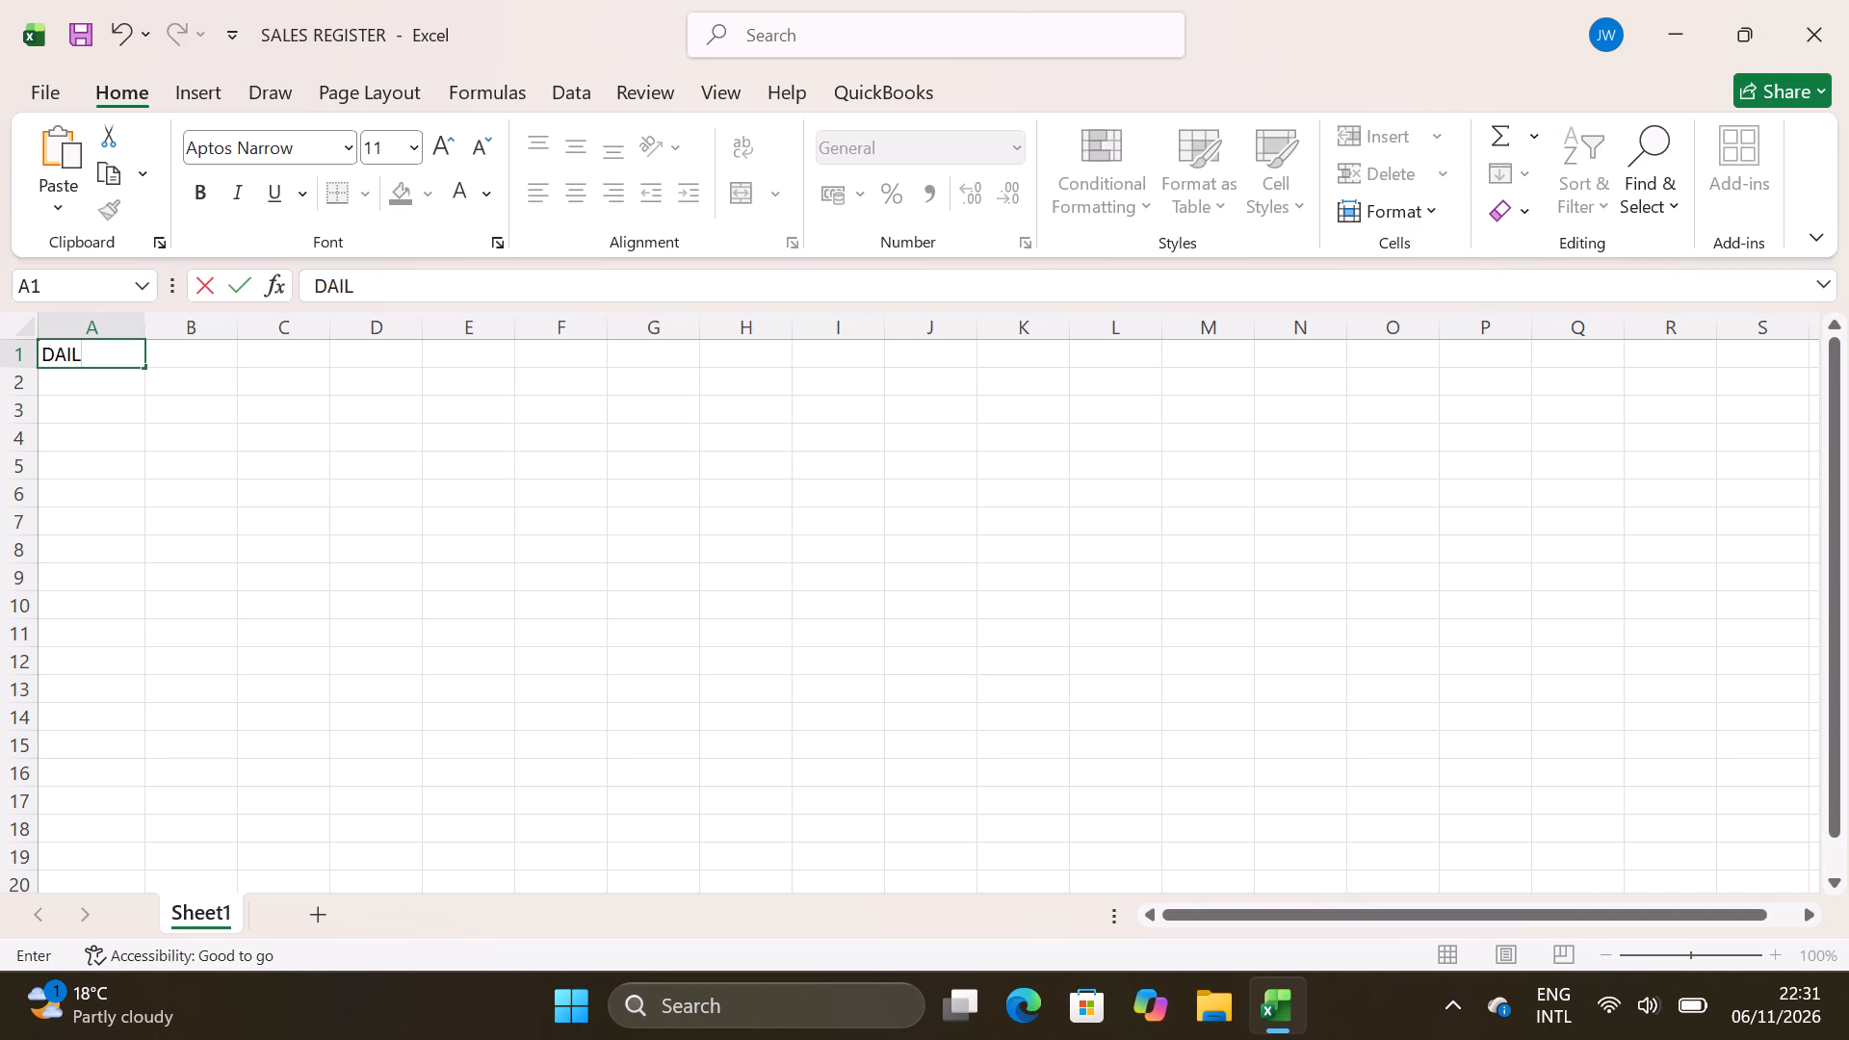
type("Y SALES")
key("space")
type("AND CASH REGISTER")
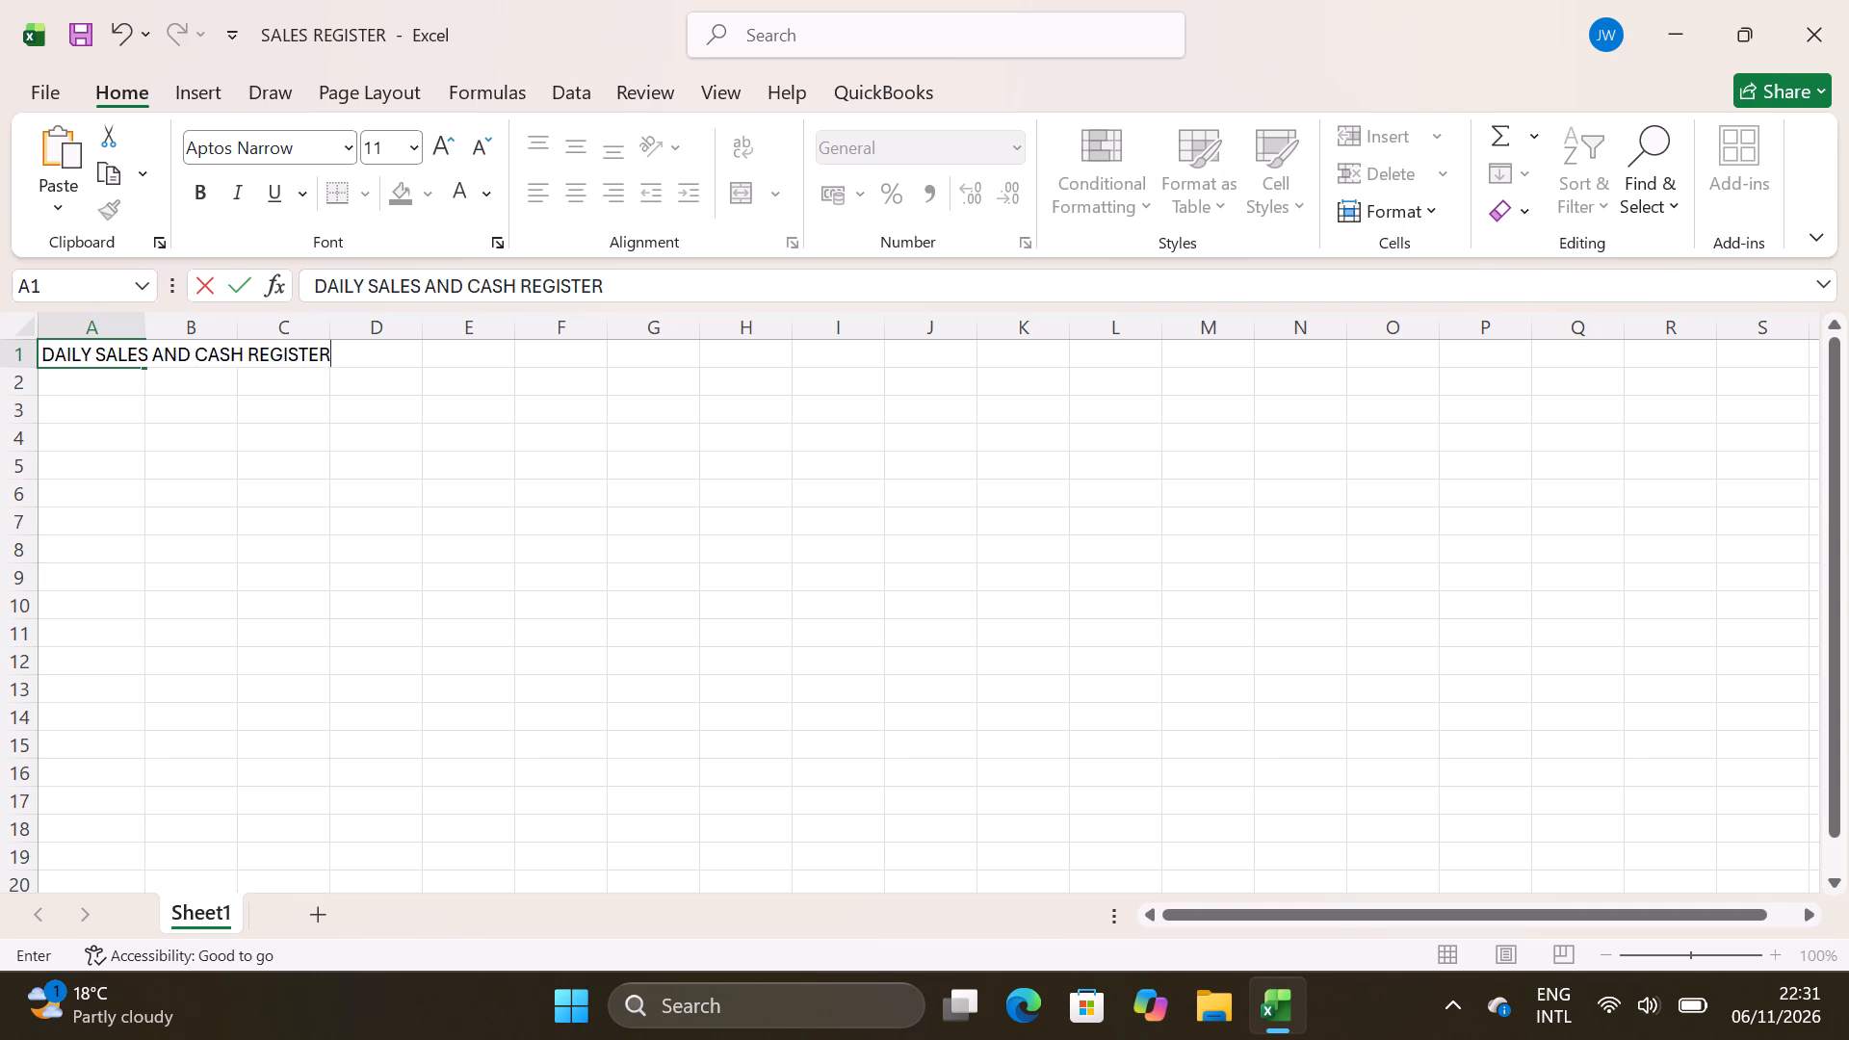
key("Return")
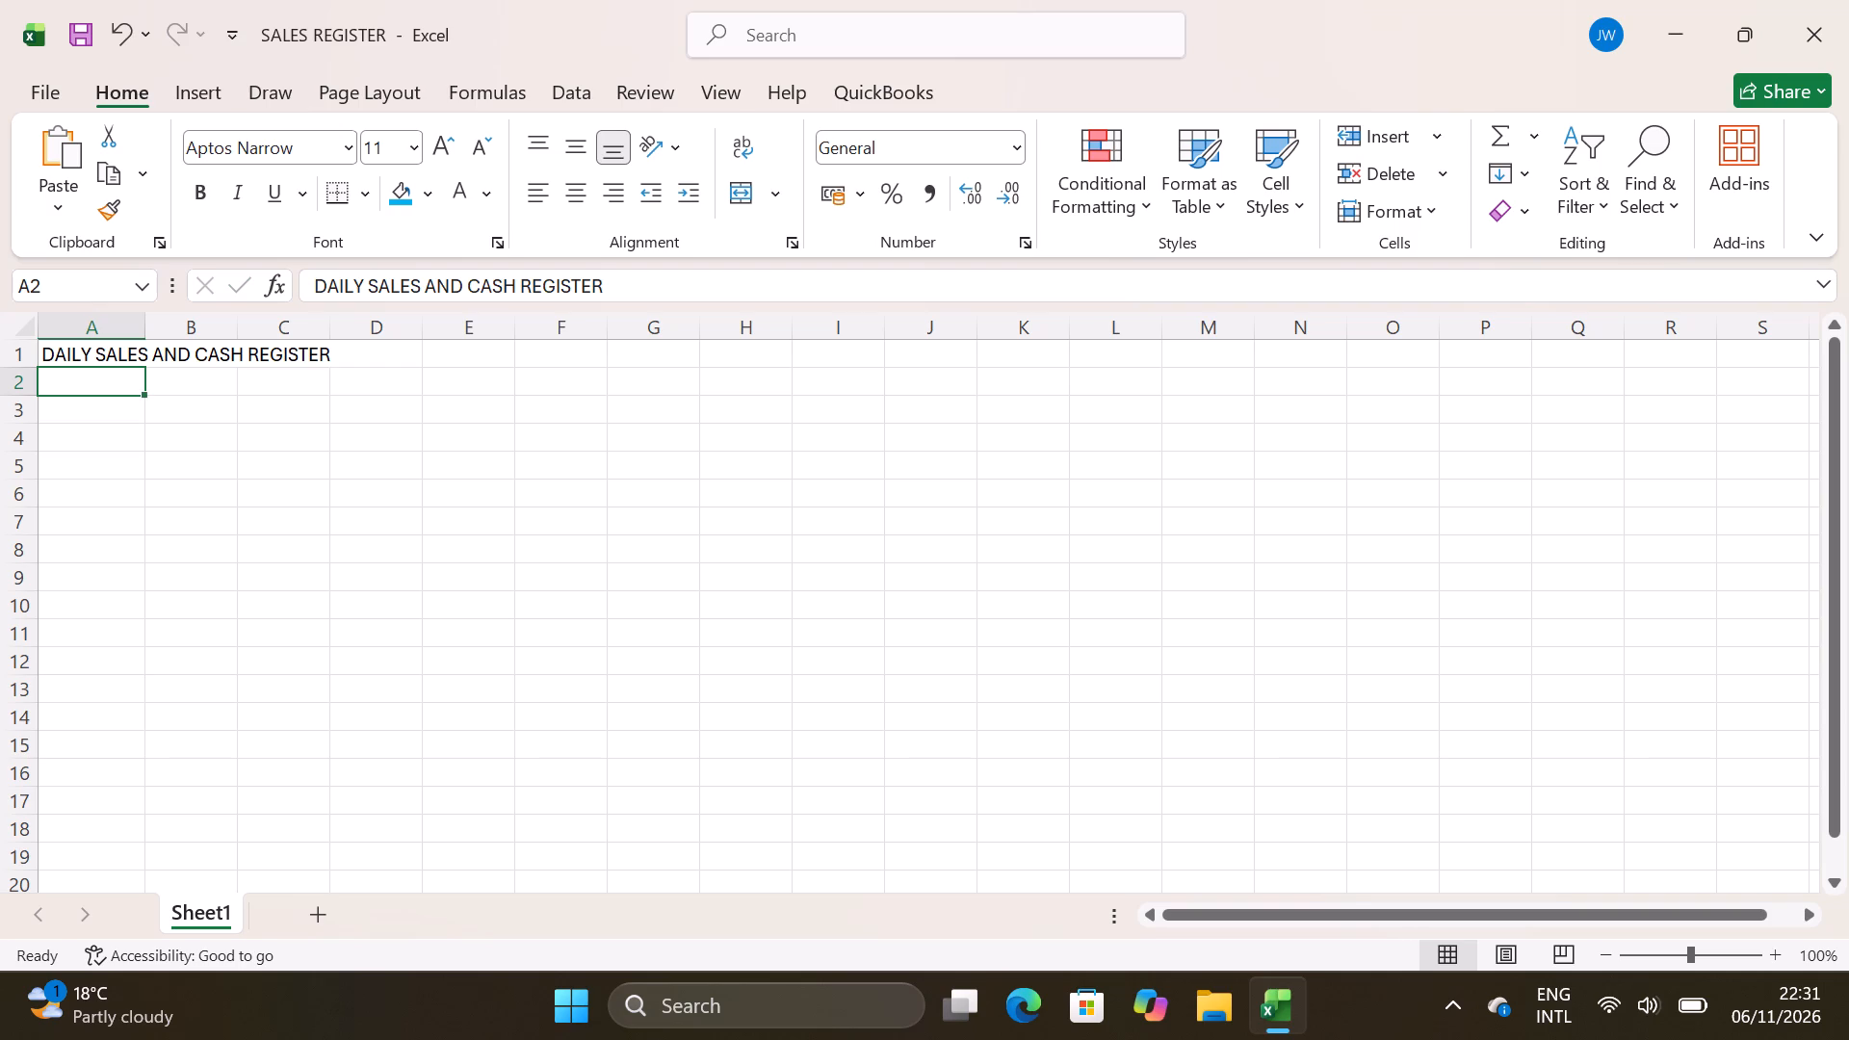
Enter the column headers Date in cell A4 and Receipt No in cell B4.
key("Return")
key("Return")
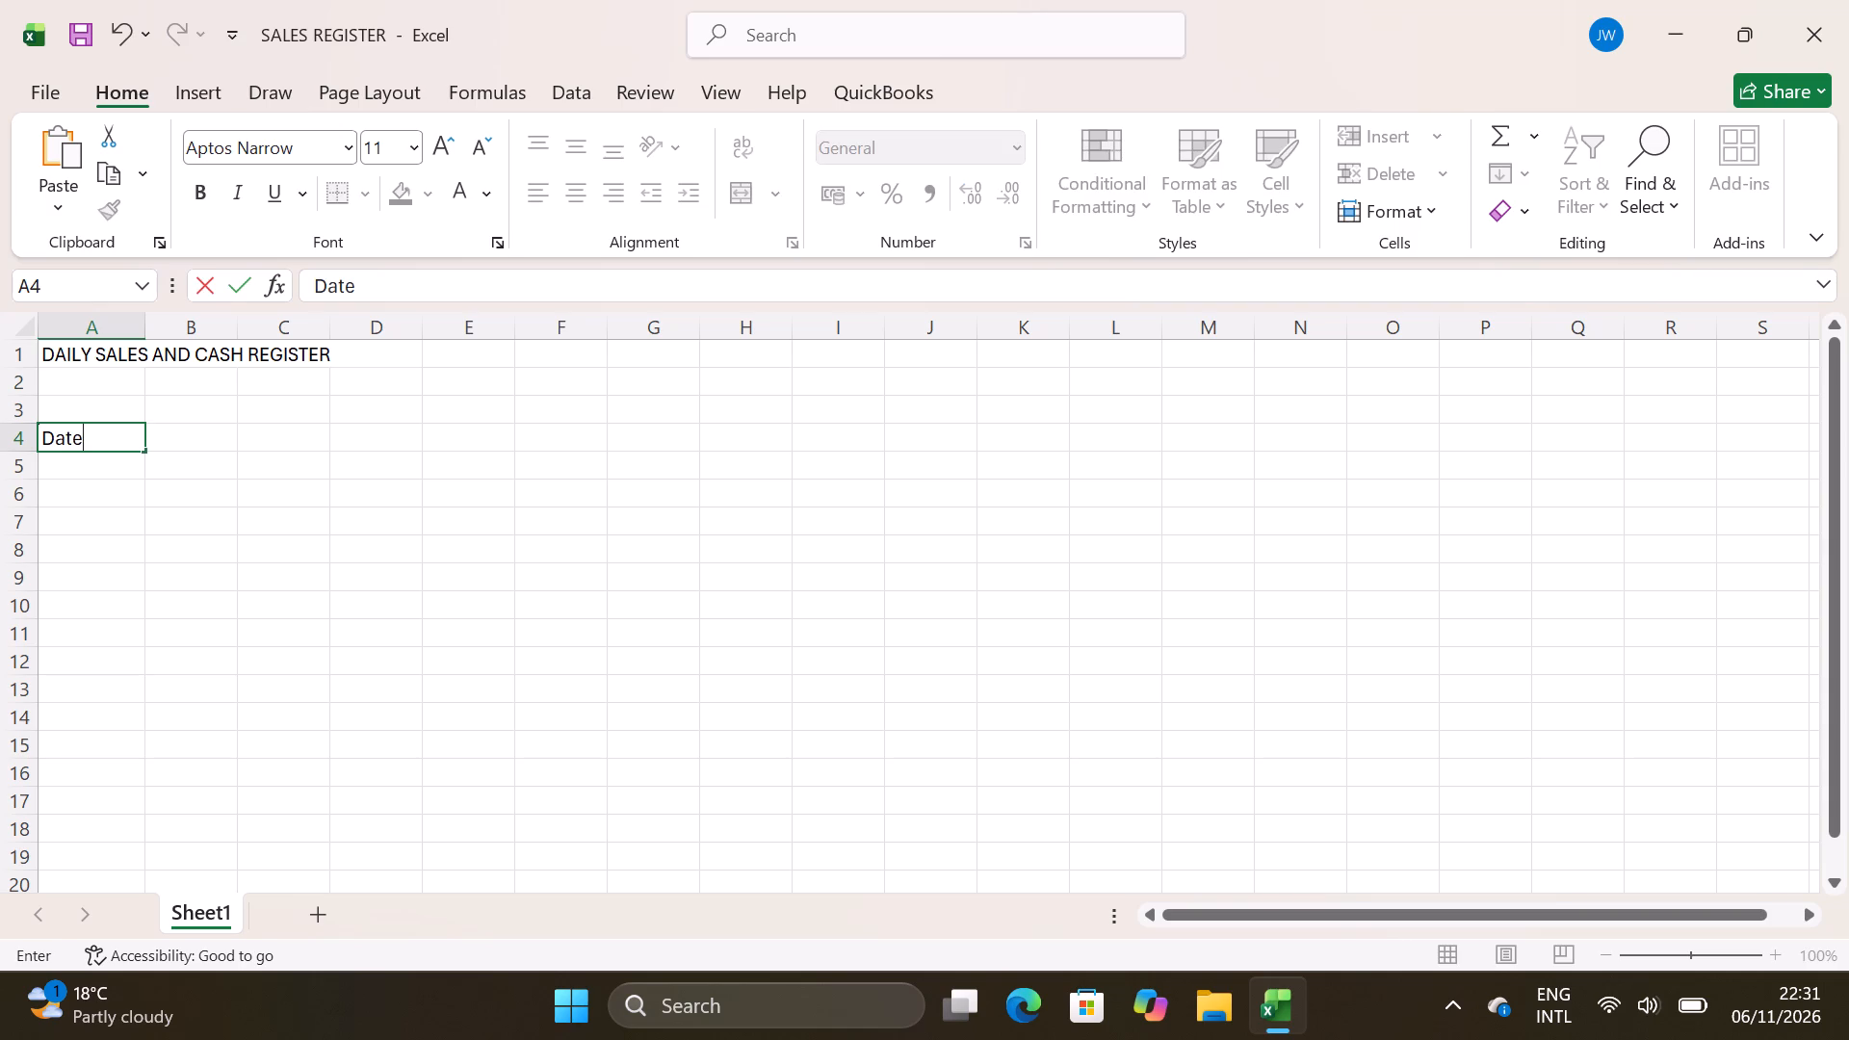
key("Tab")
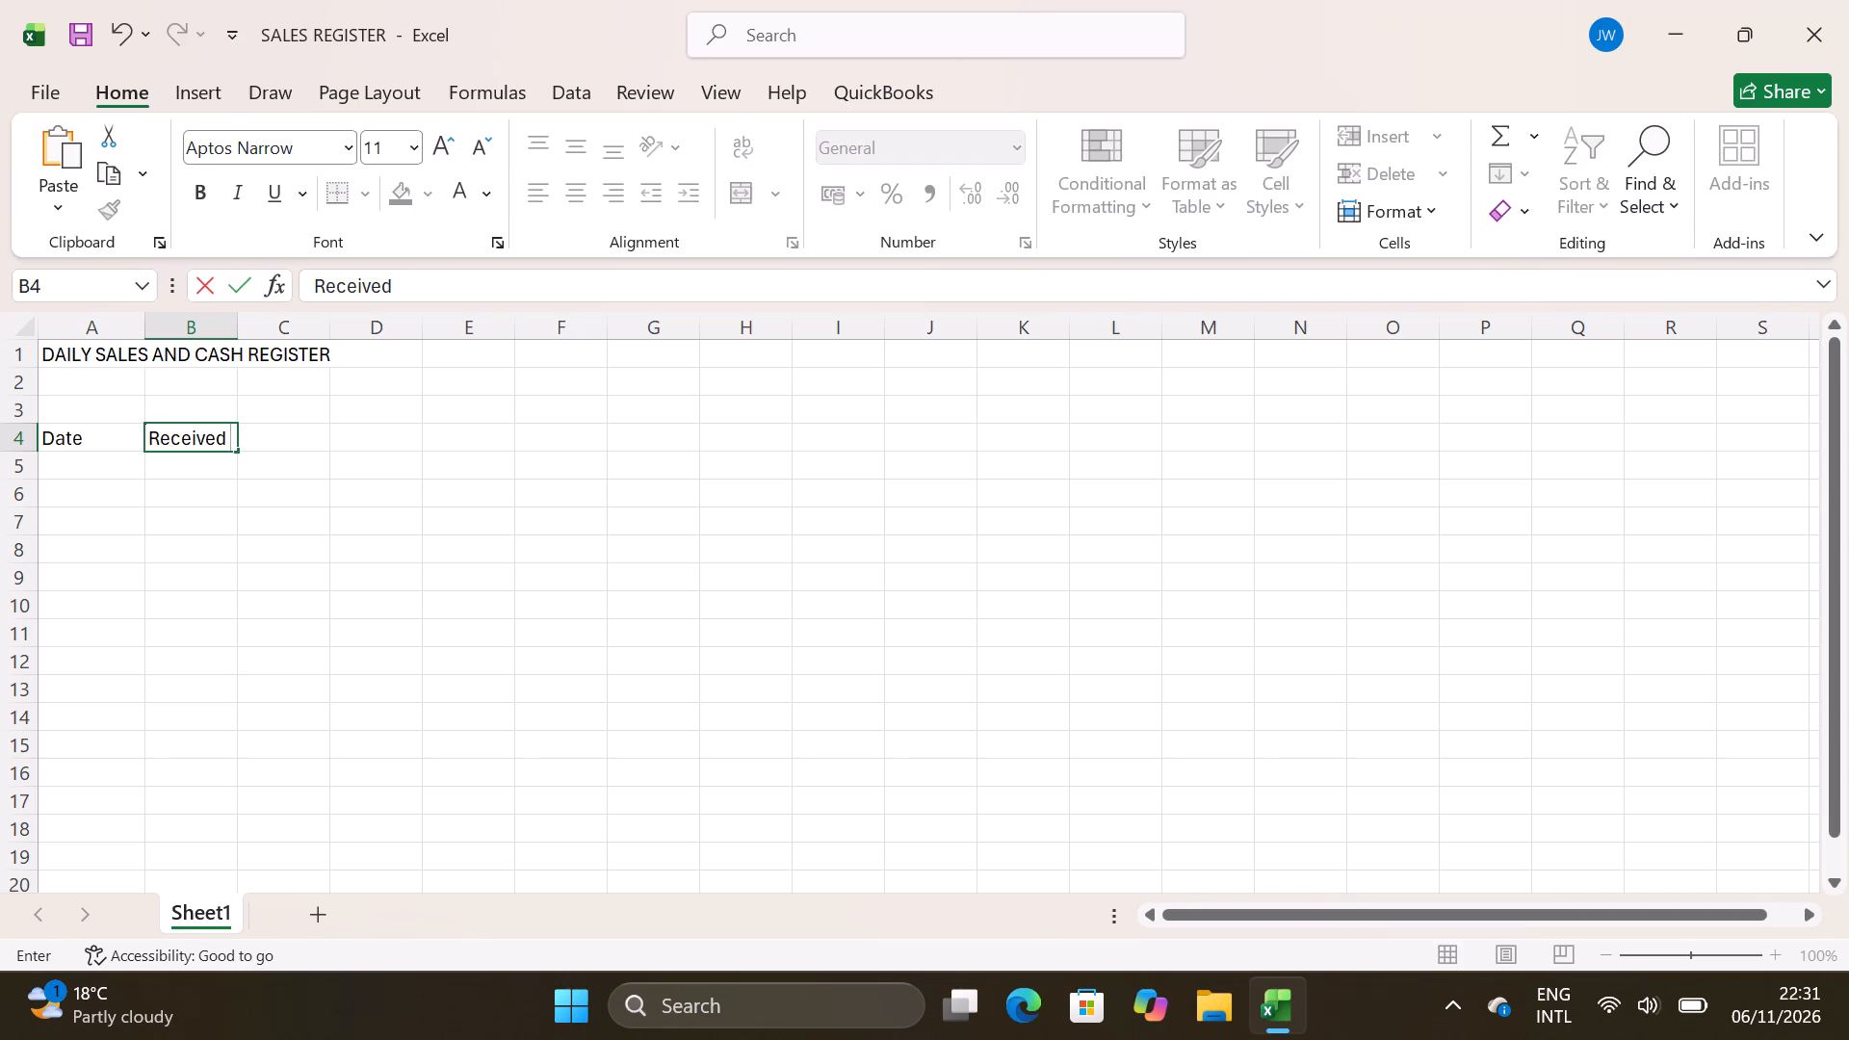
key("BackSpace")
key("BackSpace")
key("BackSpace")
key("BackSpace")
key("BackSpace")
key("i")
type("pt")
key("space")
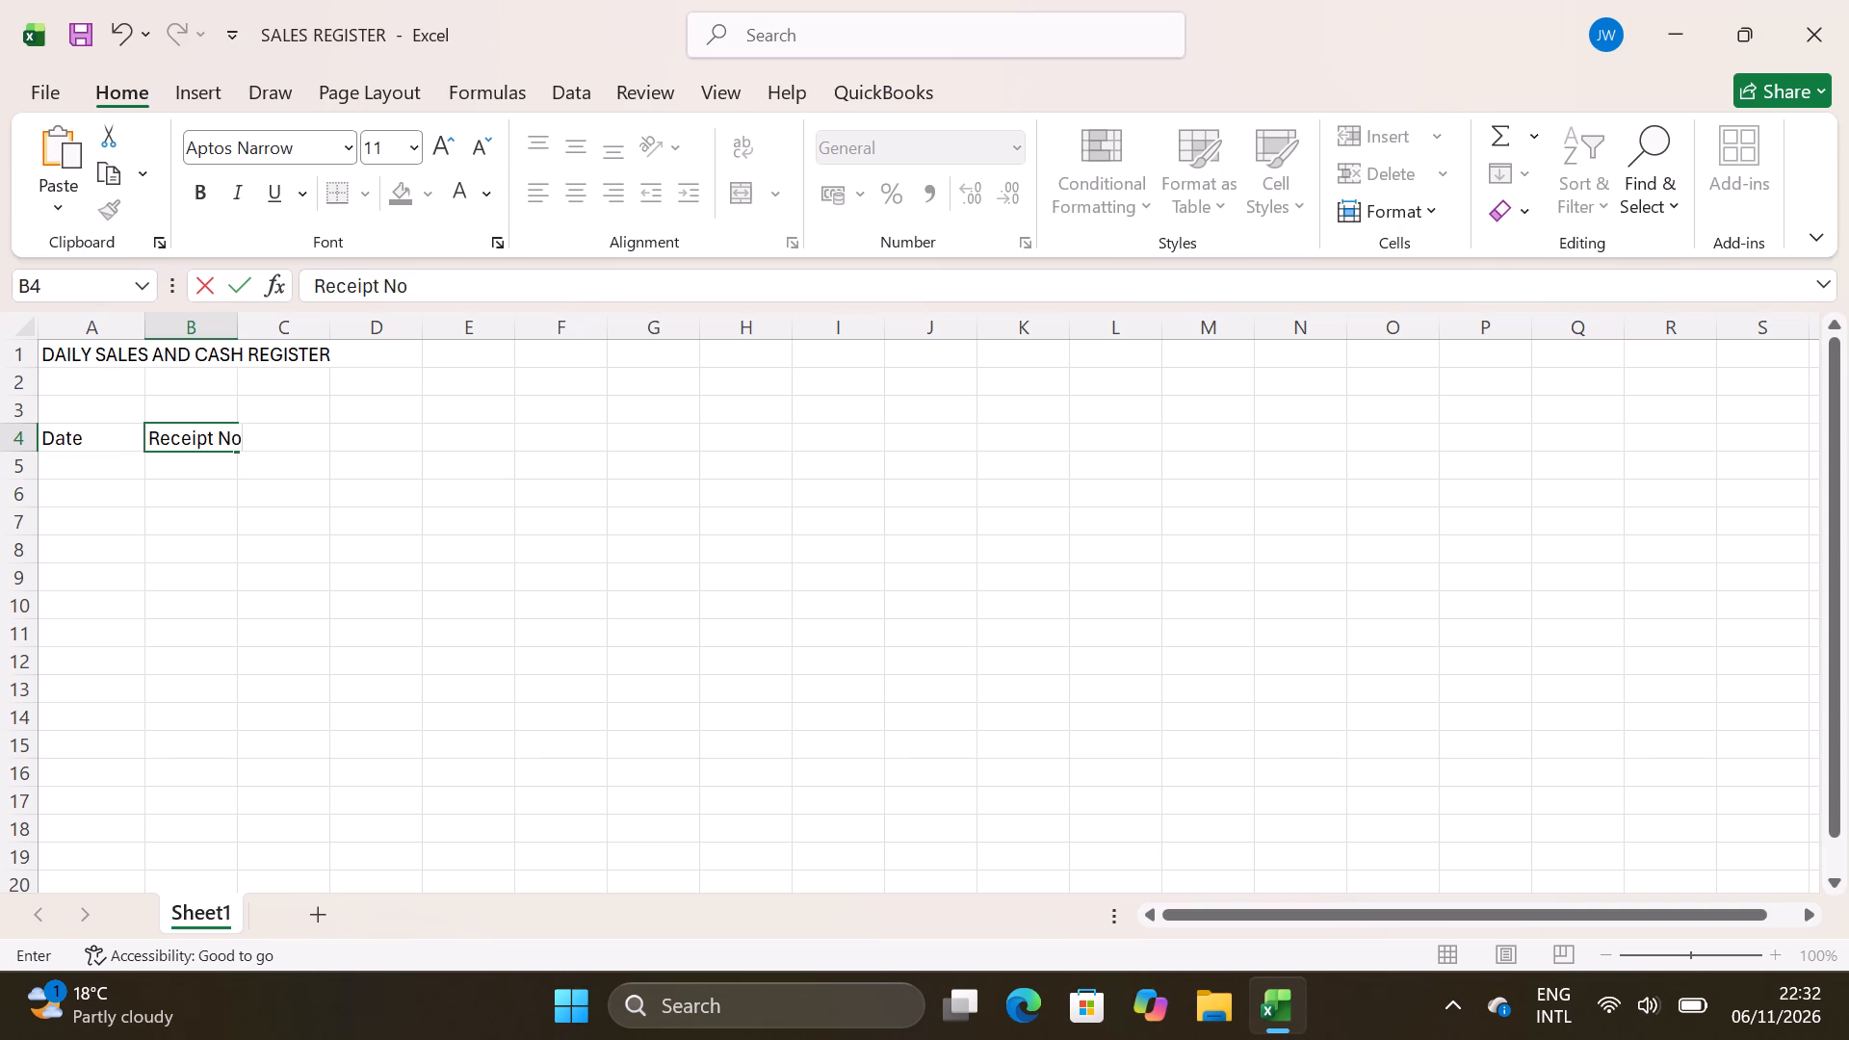
key("Tab")
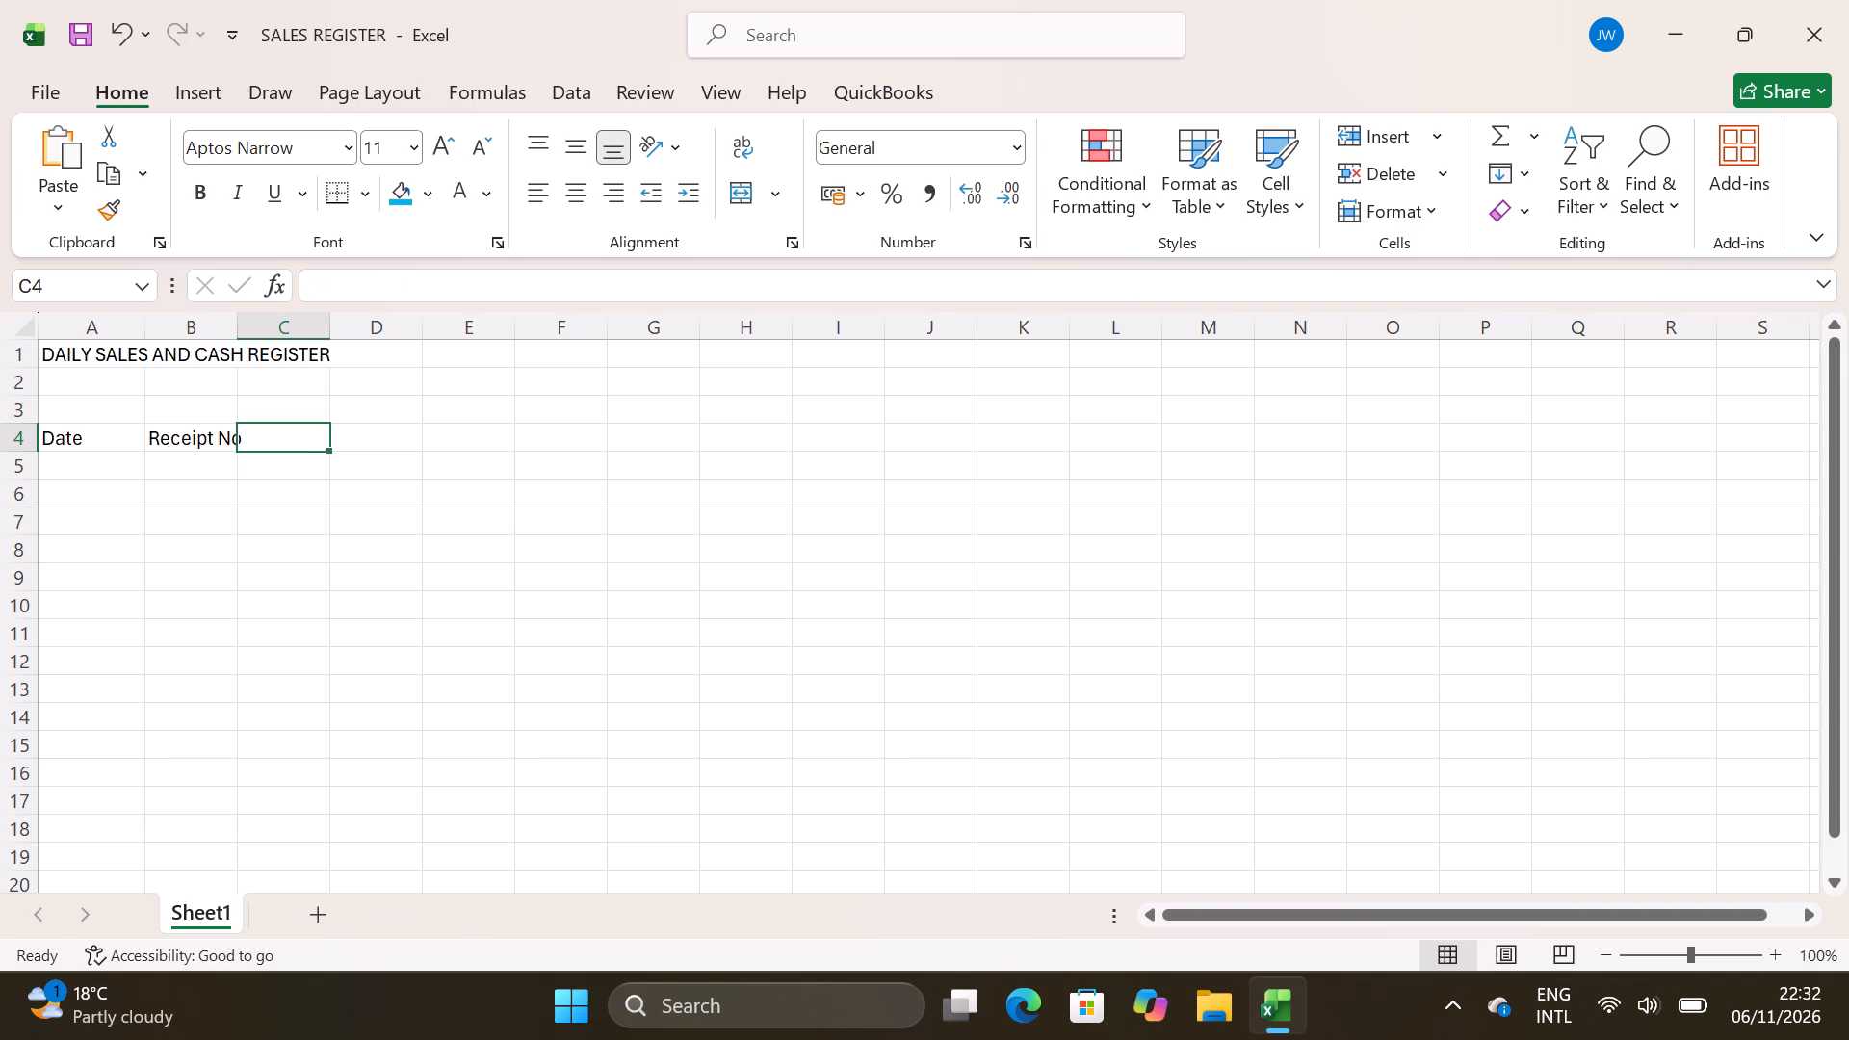
Enter the column headers Customer, Item, Quantity and Unit Price in cells C4 to F4.
type("ustomer")
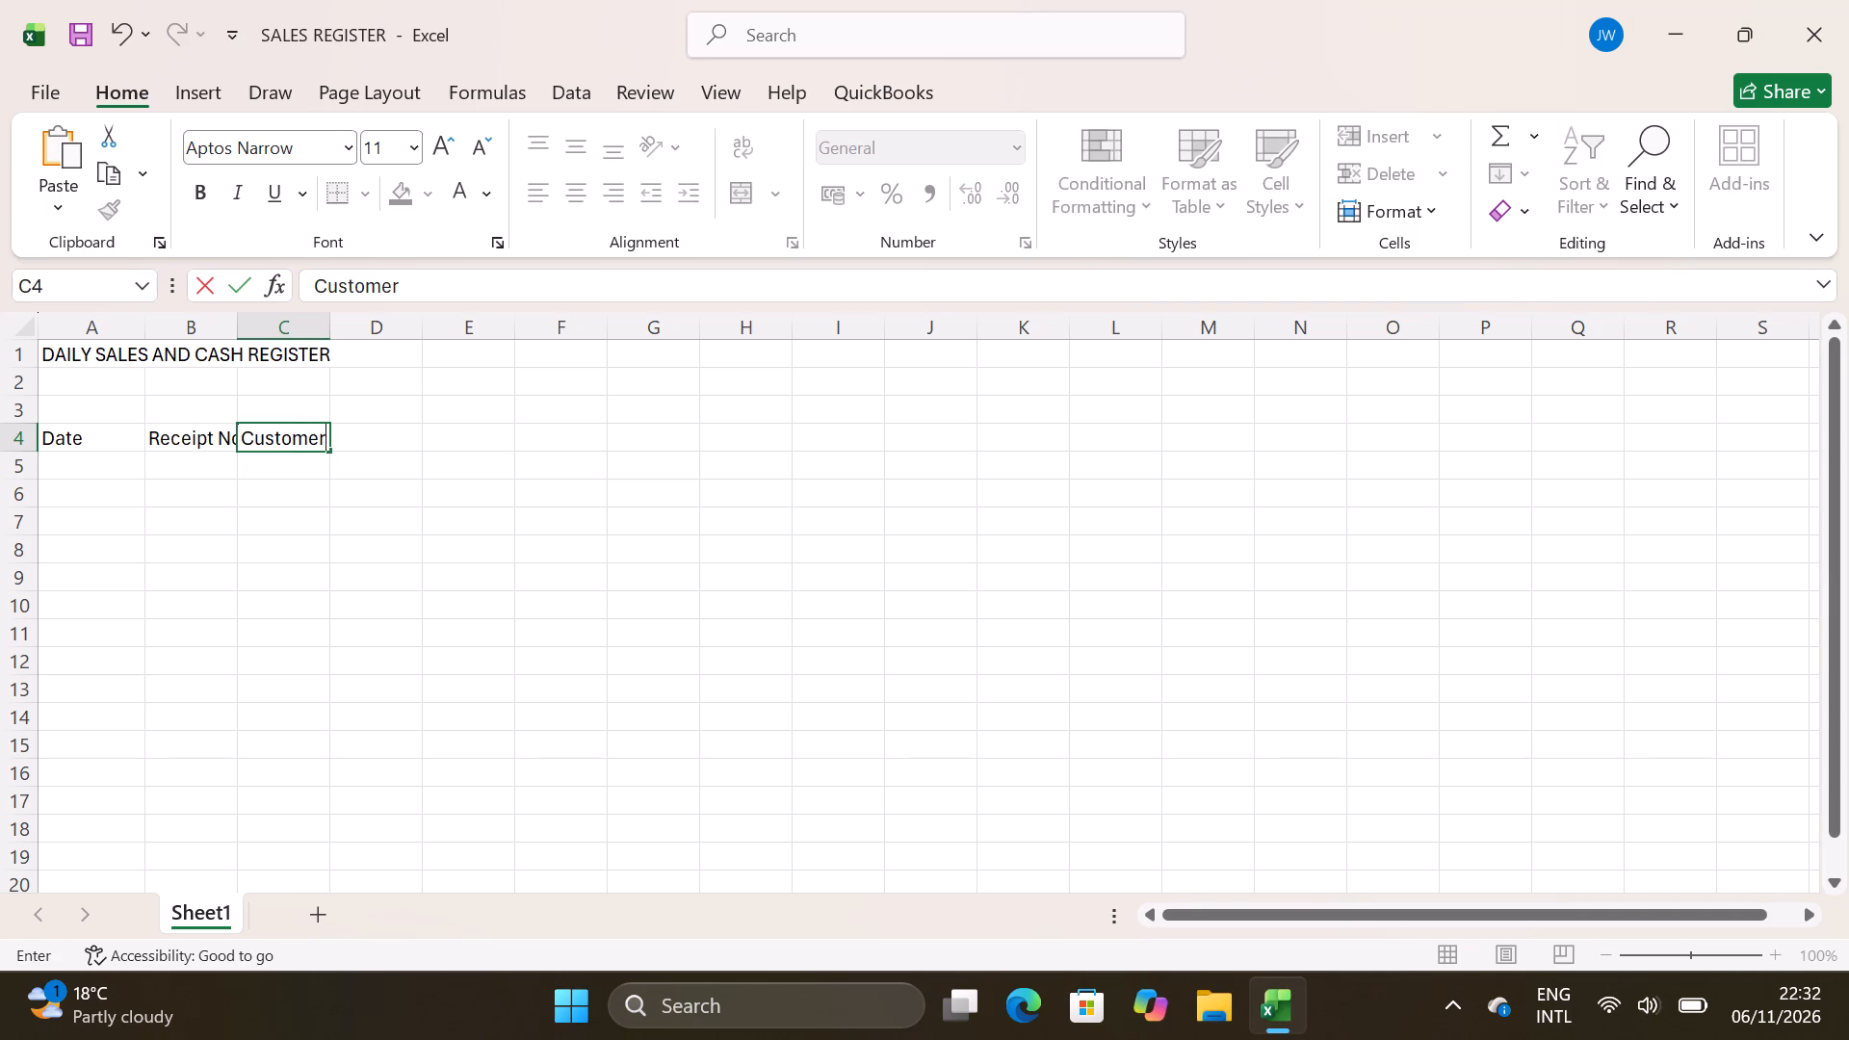
key("space")
key("BackSpace")
key("Tab")
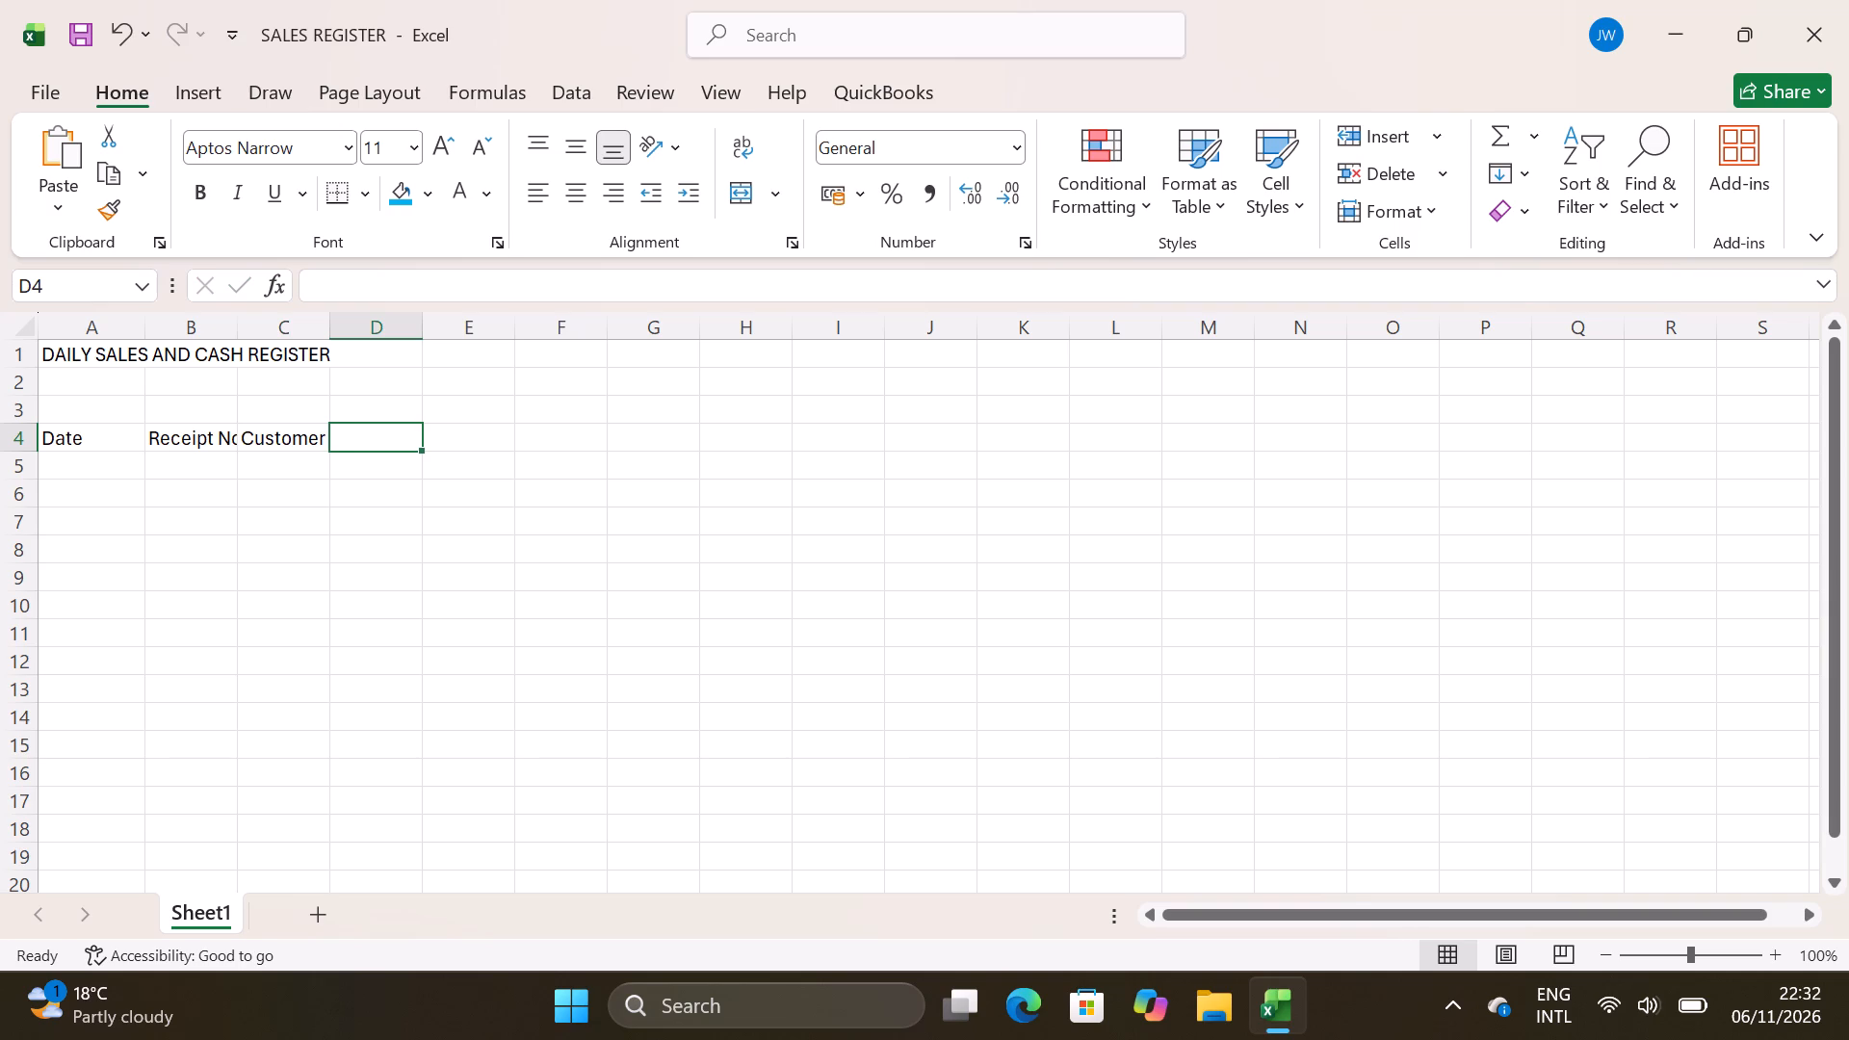
type("tem")
key("Tab")
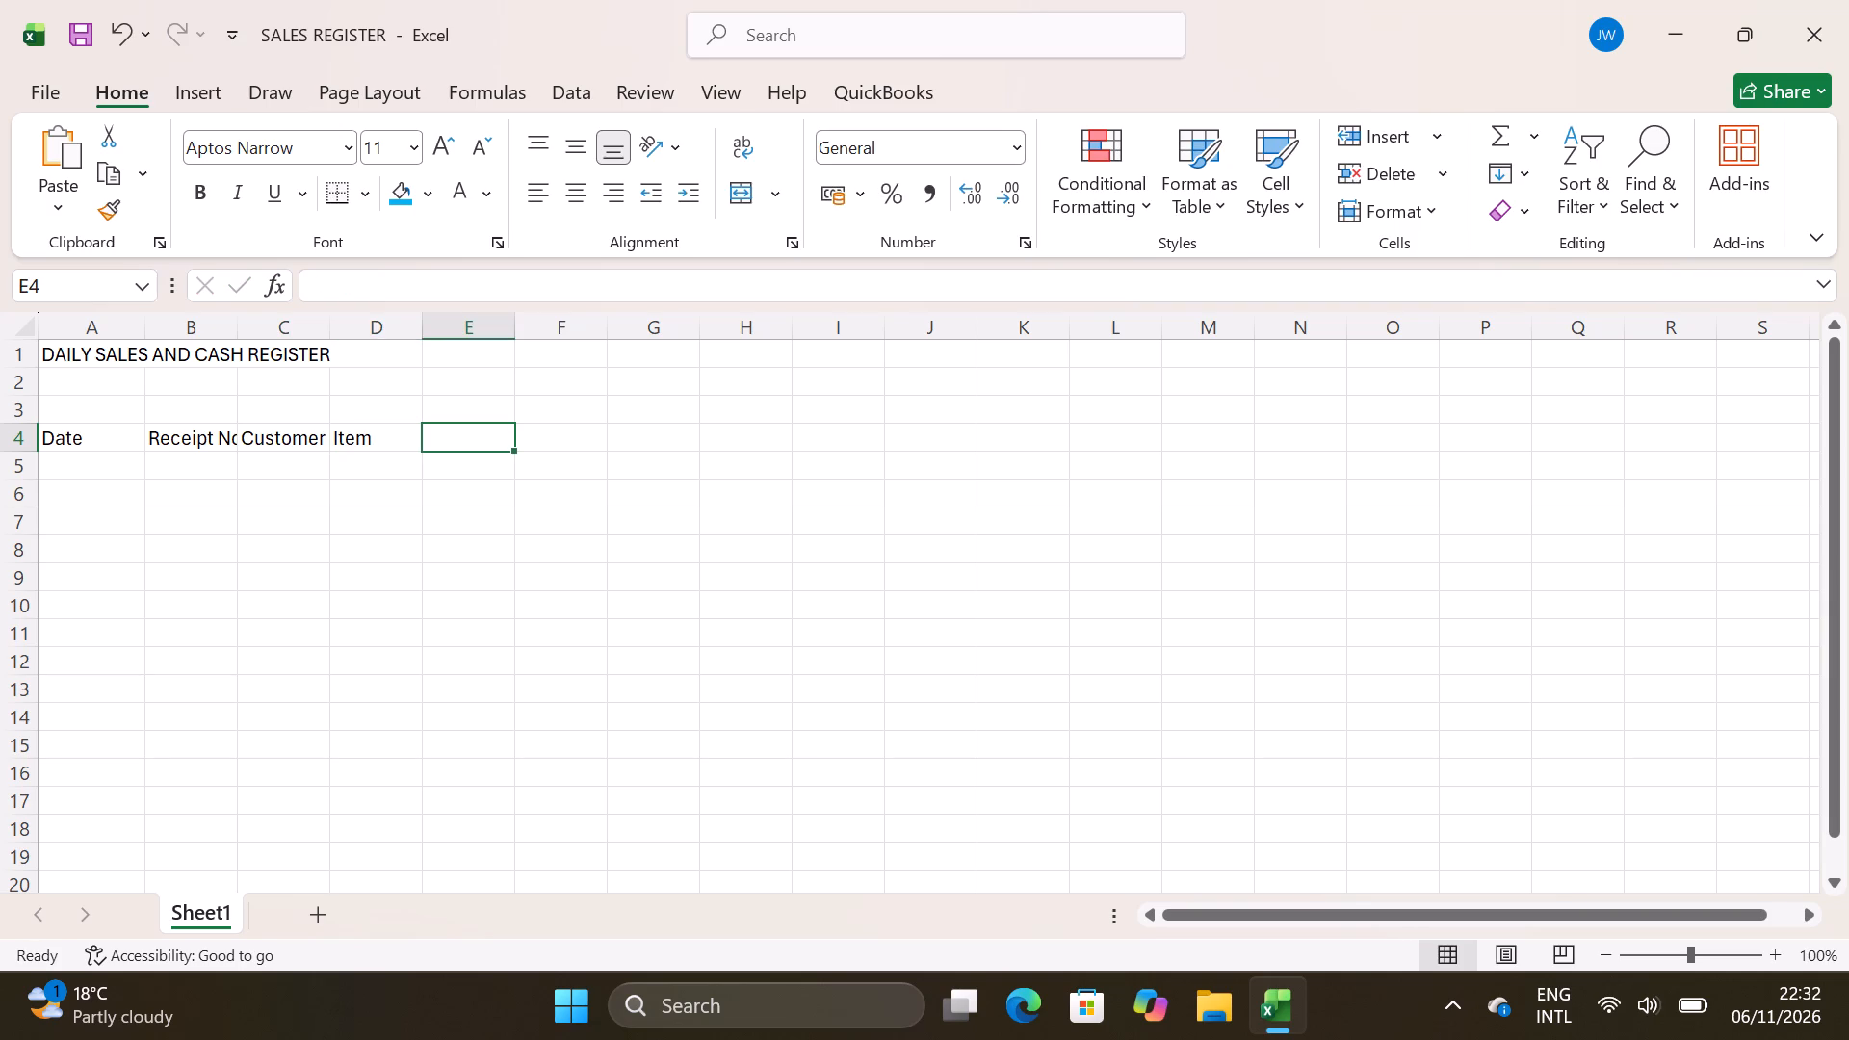
type("uantity")
key("Tab")
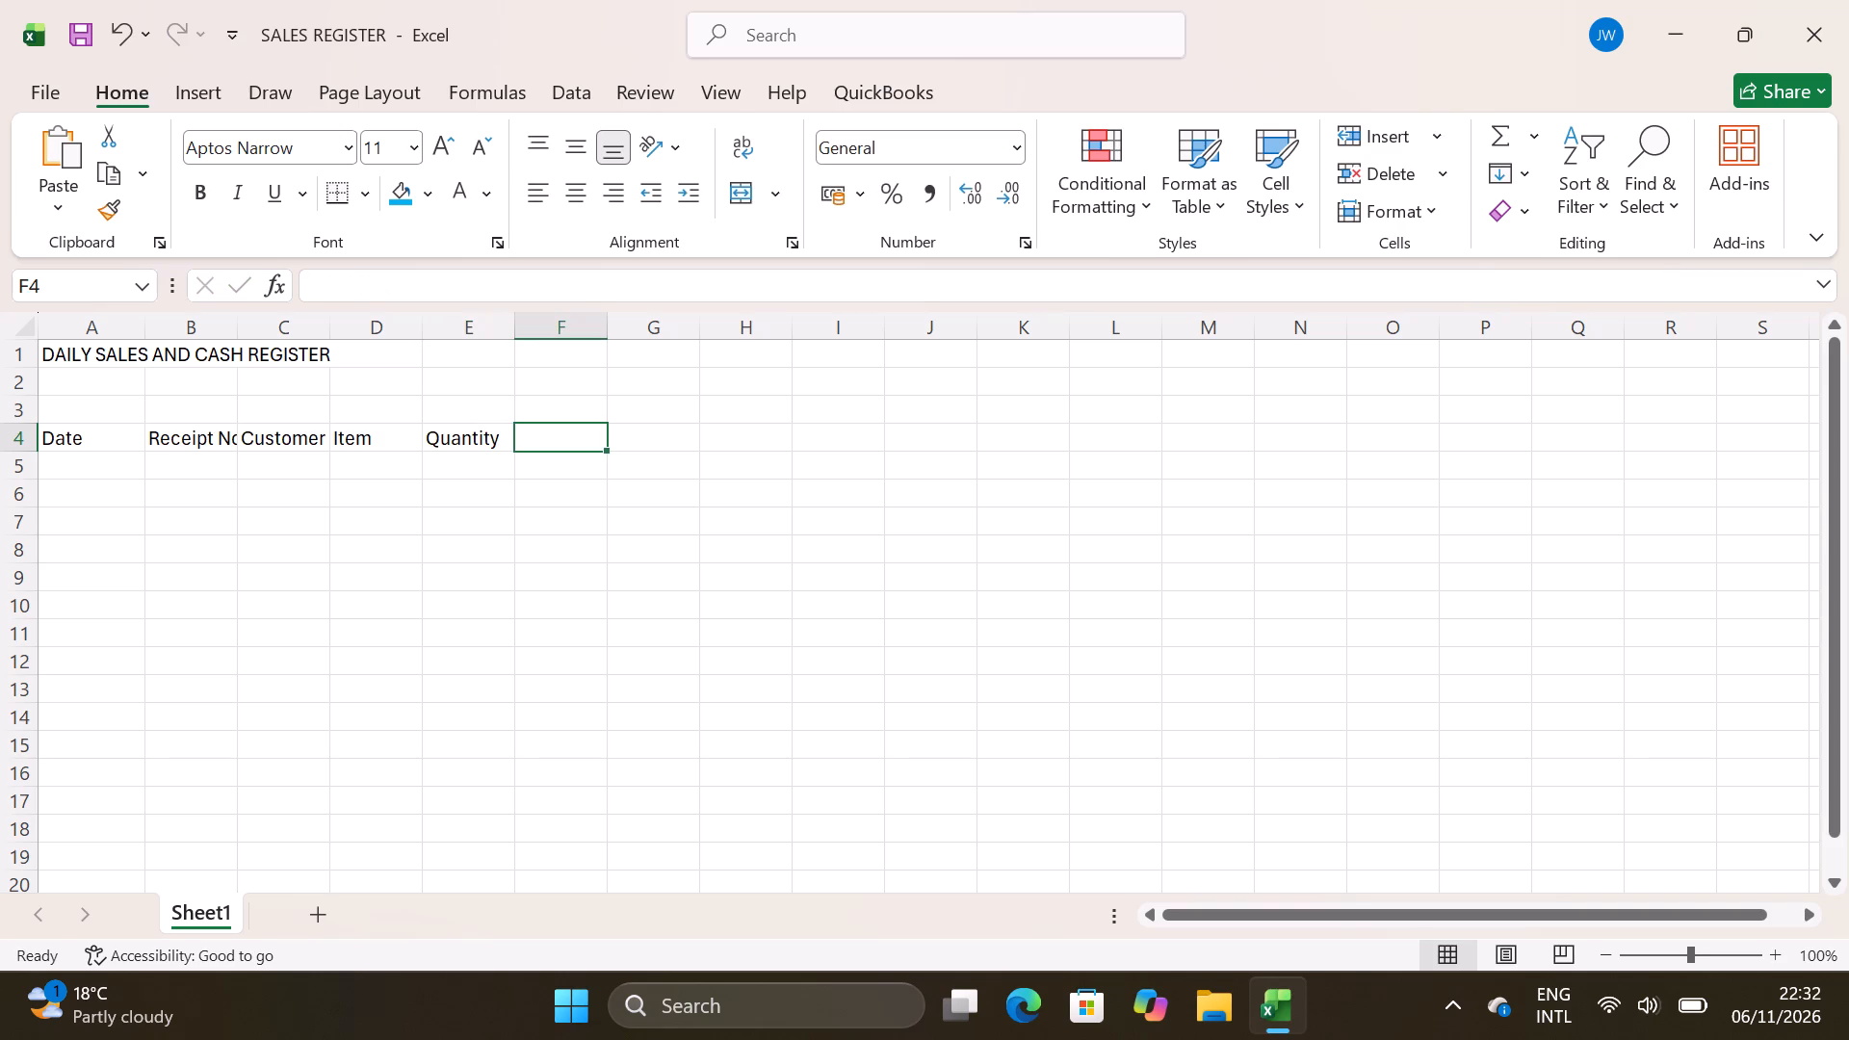
key("u")
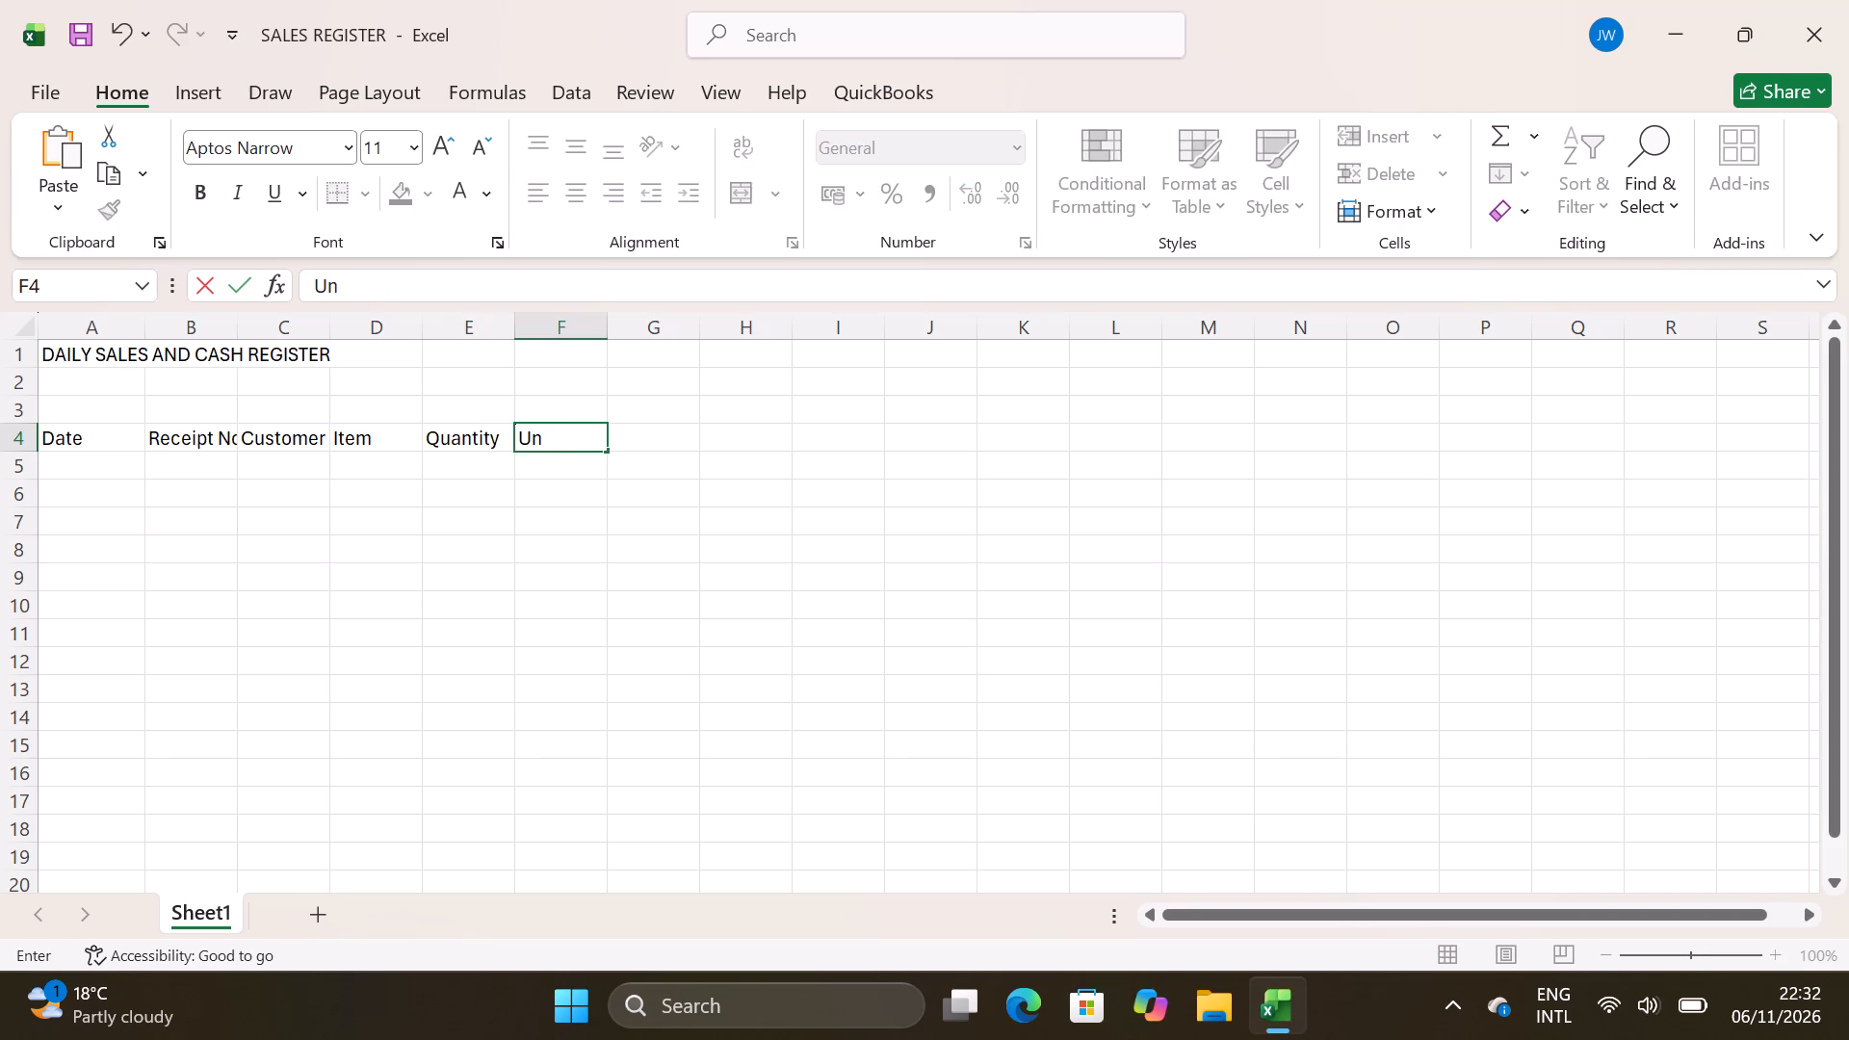
key("p")
type("rice")
key("Tab")
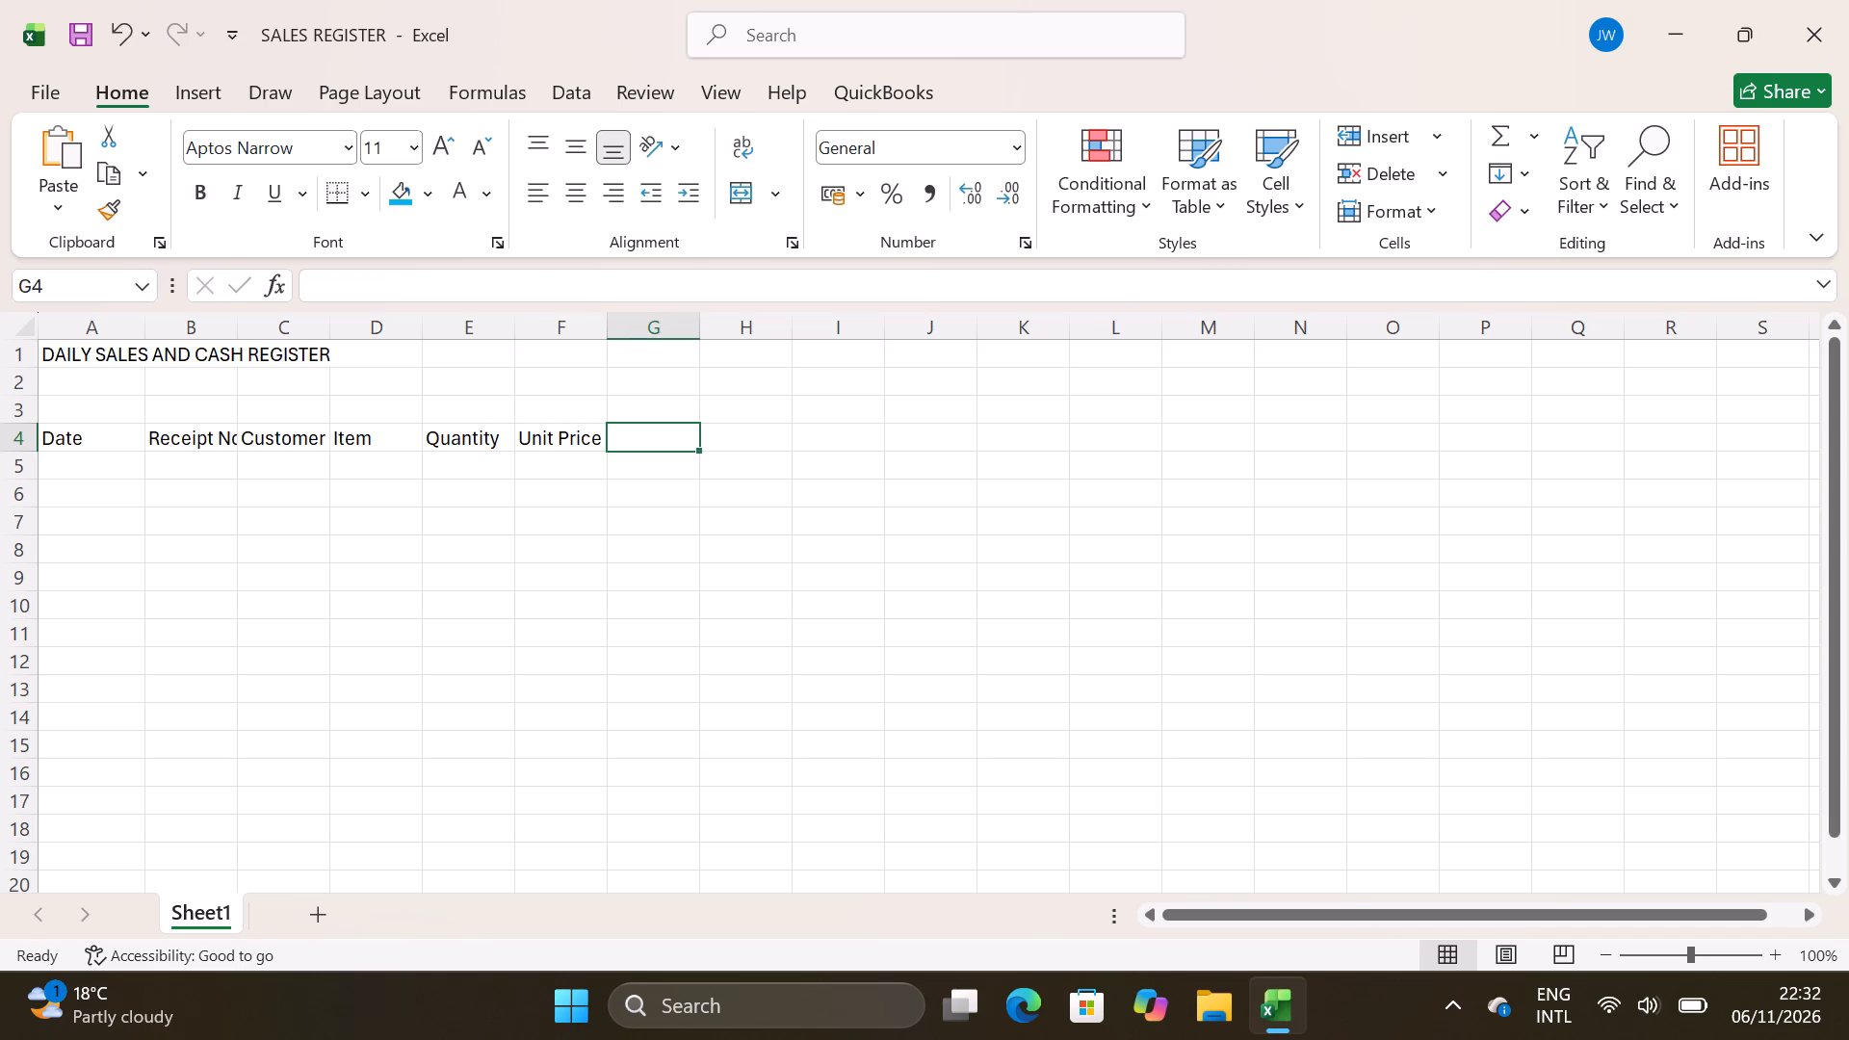
Enter the column header Total Sales in cell G4.
key("t")
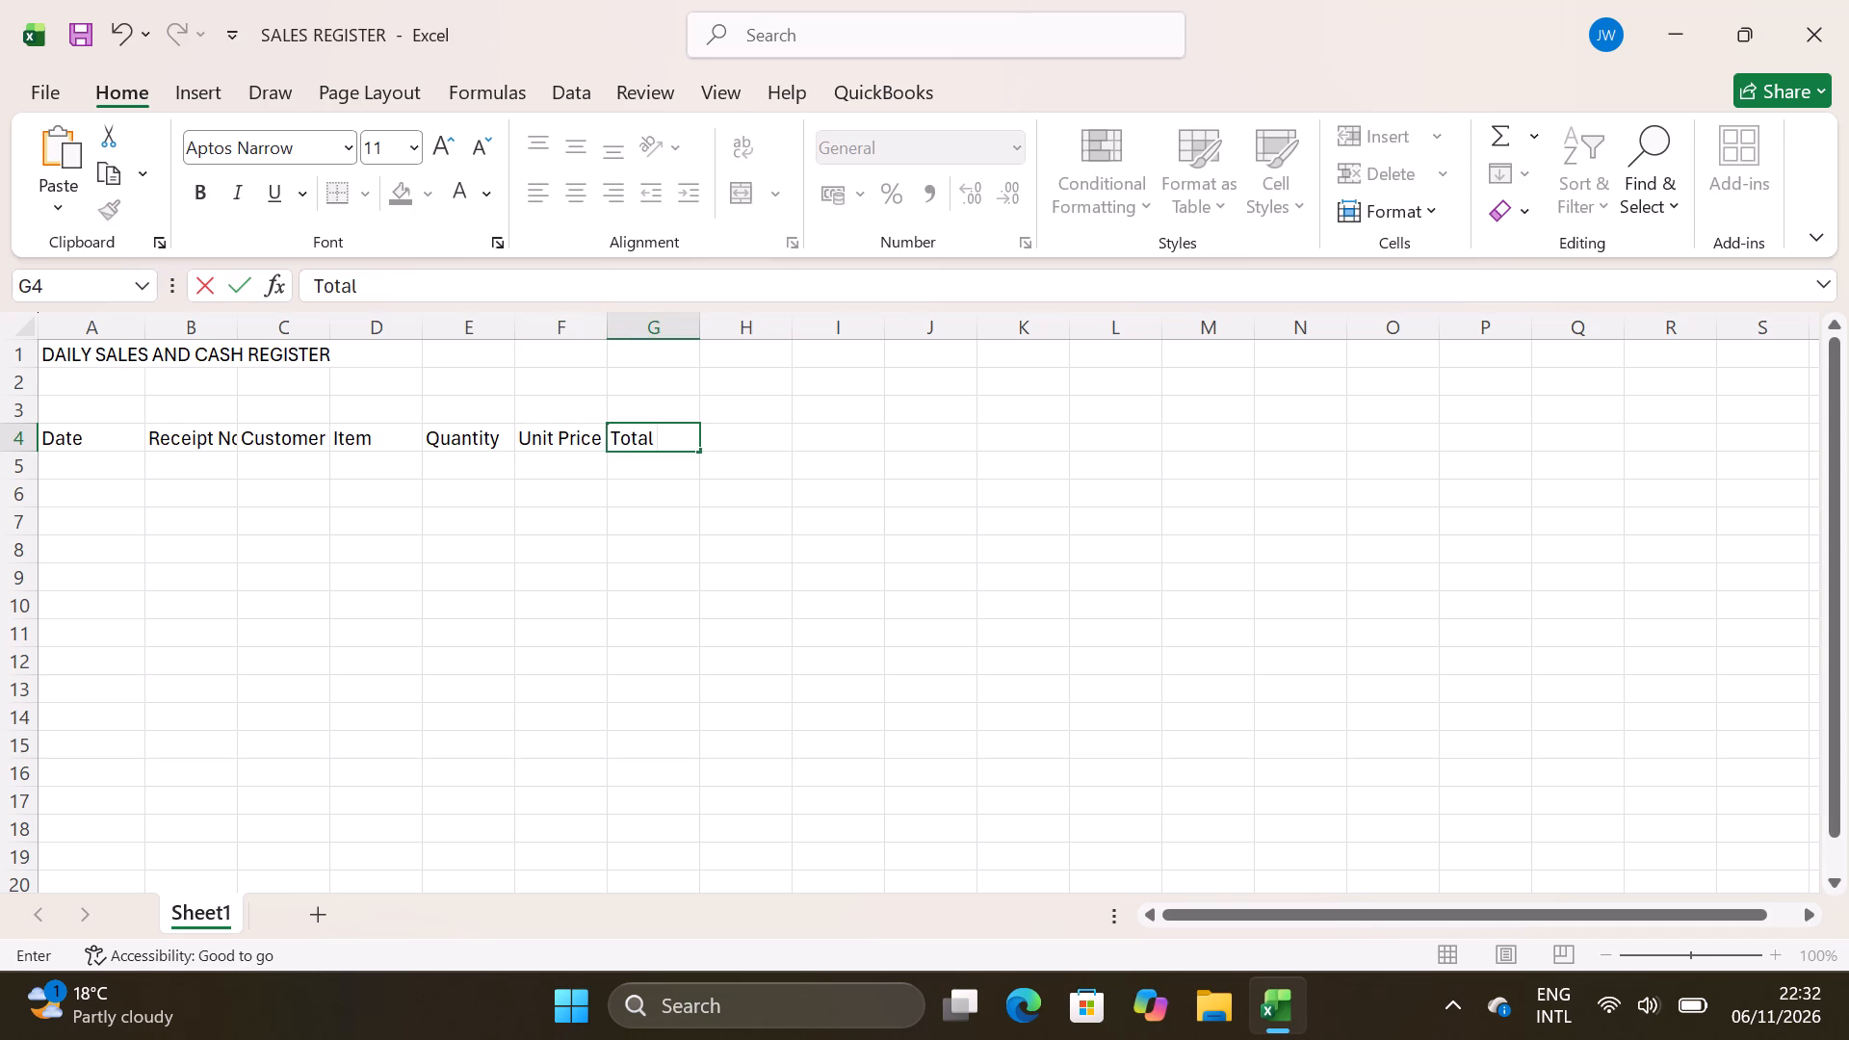
type("ale")
key("Tab")
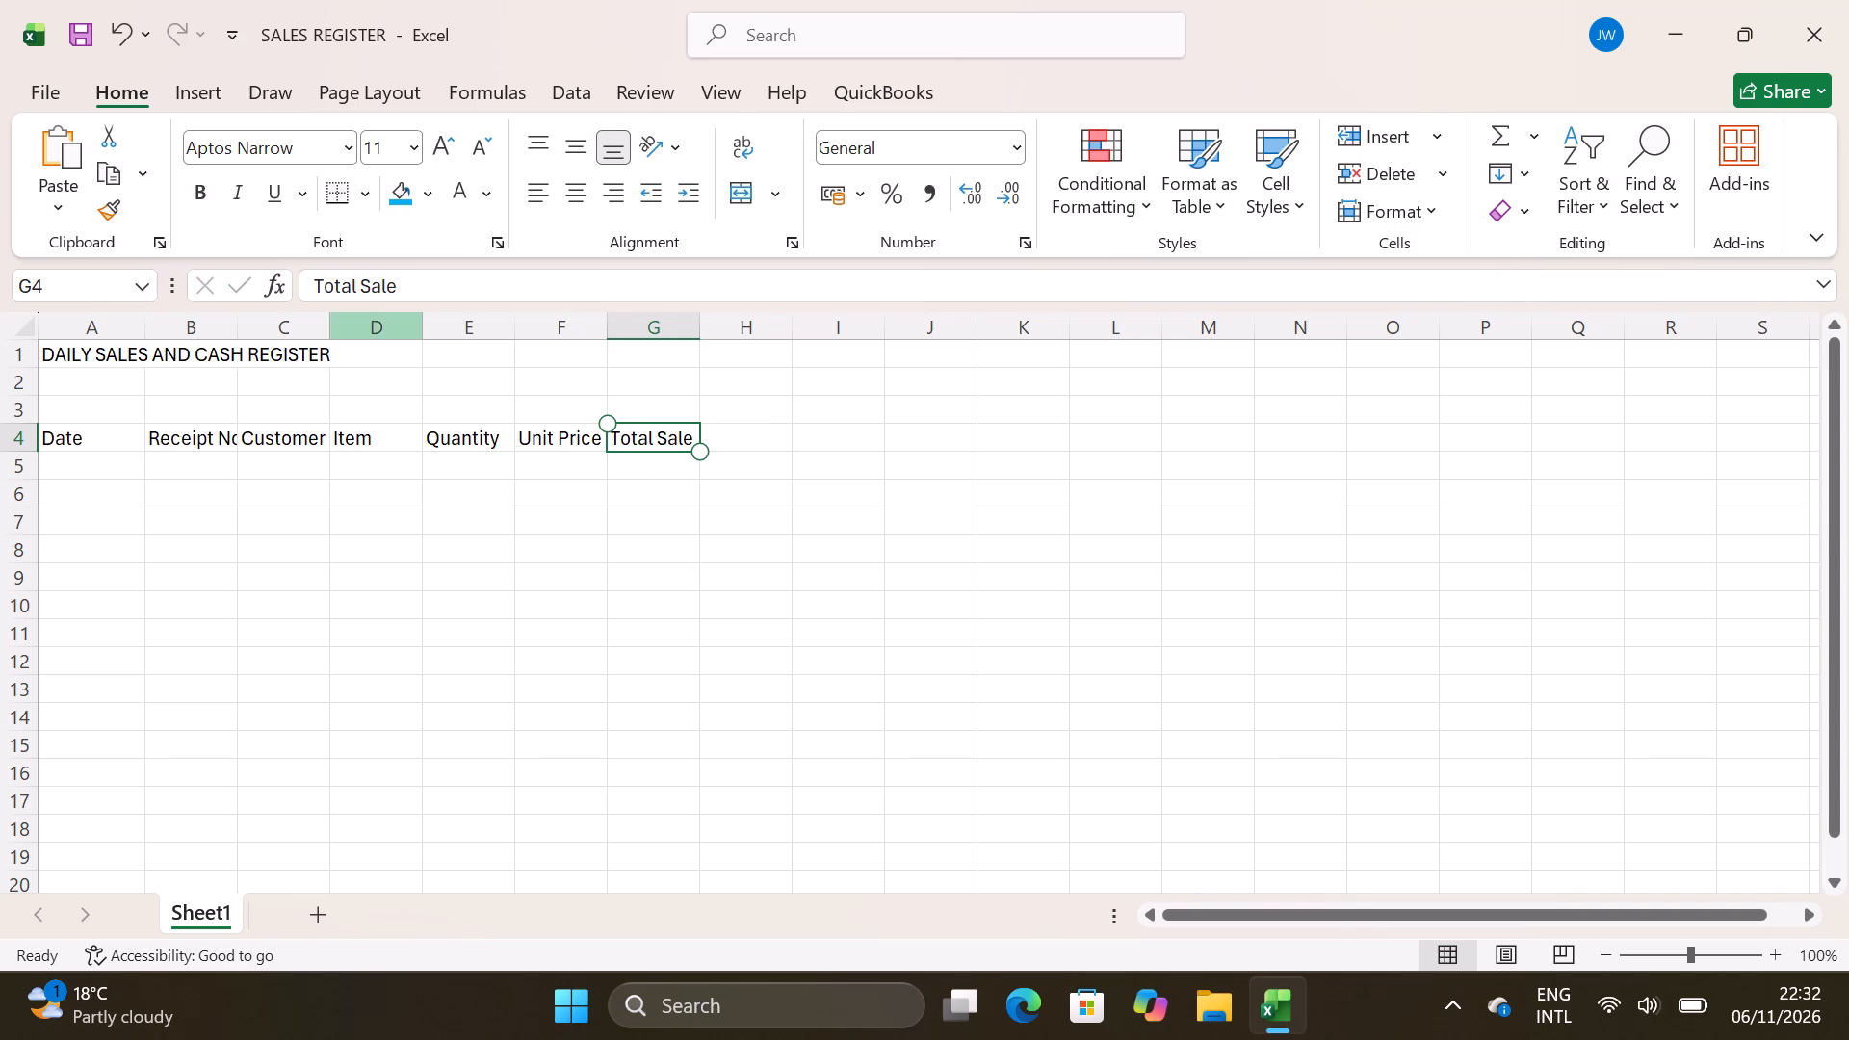
left_click(685, 437)
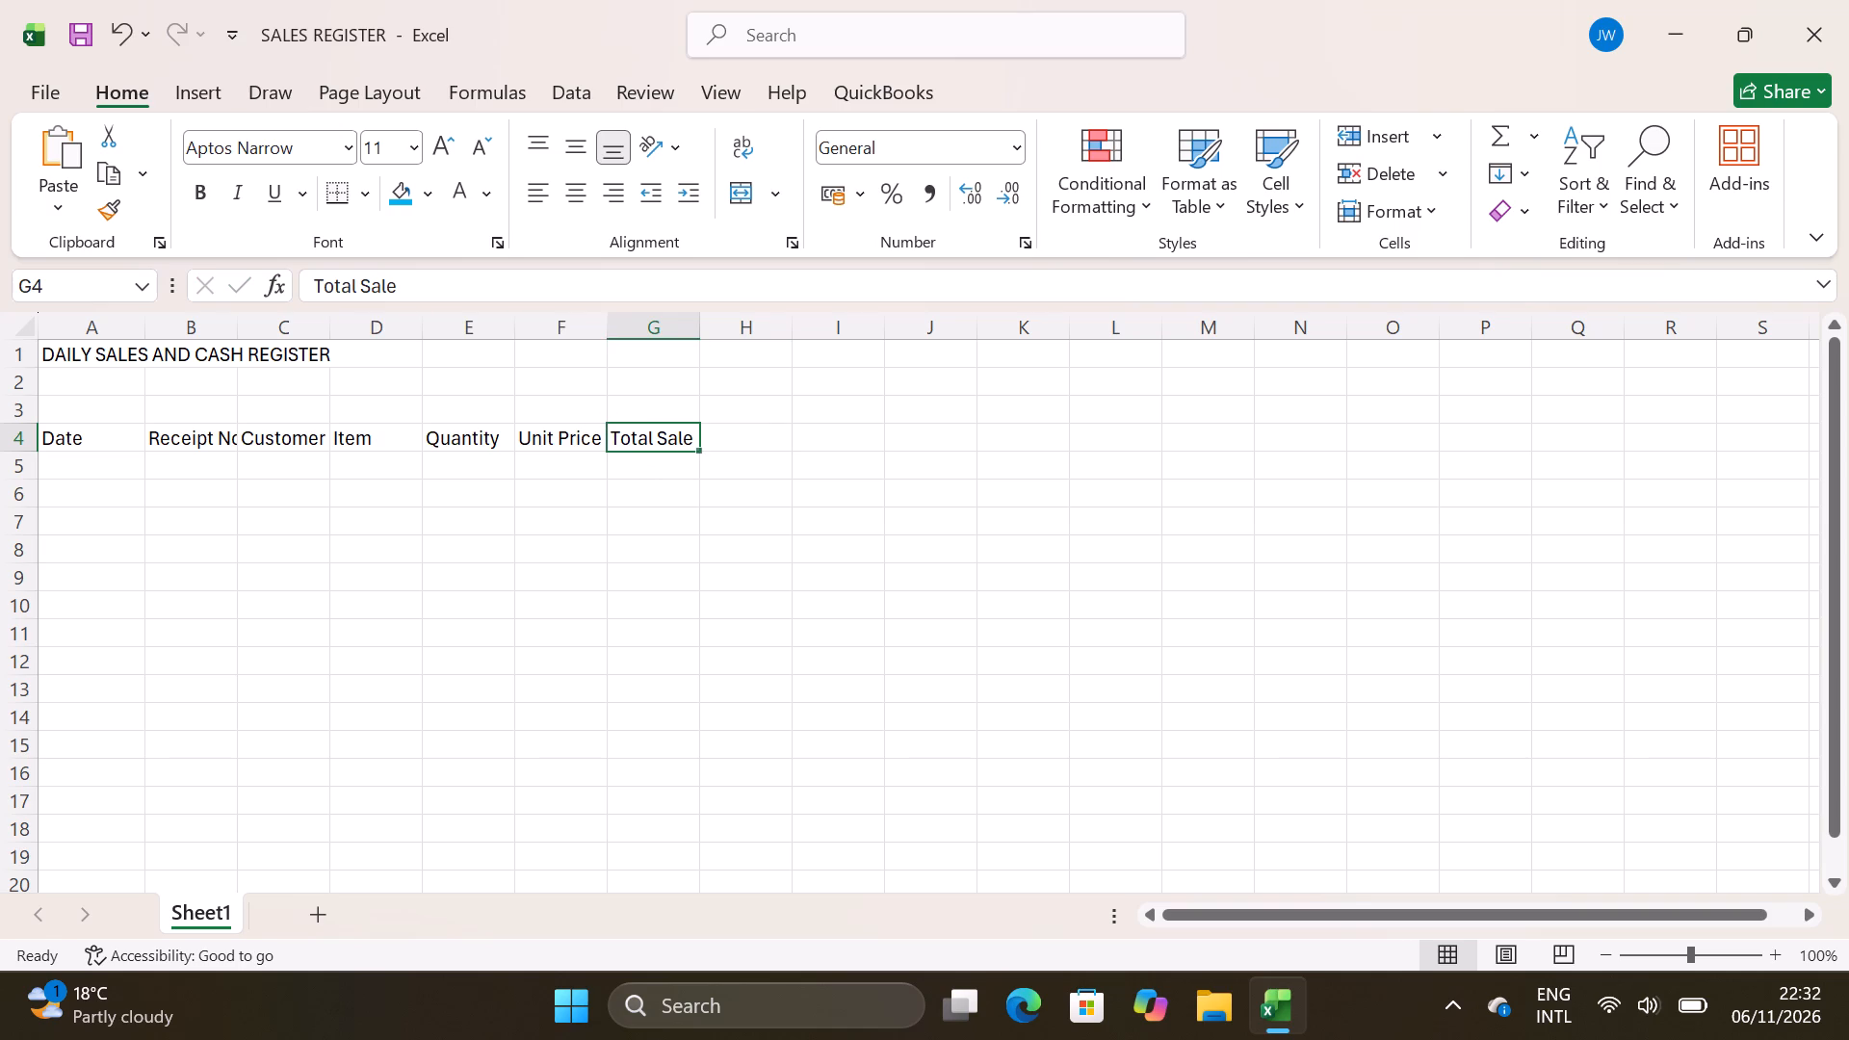
key("s")
key("Delete")
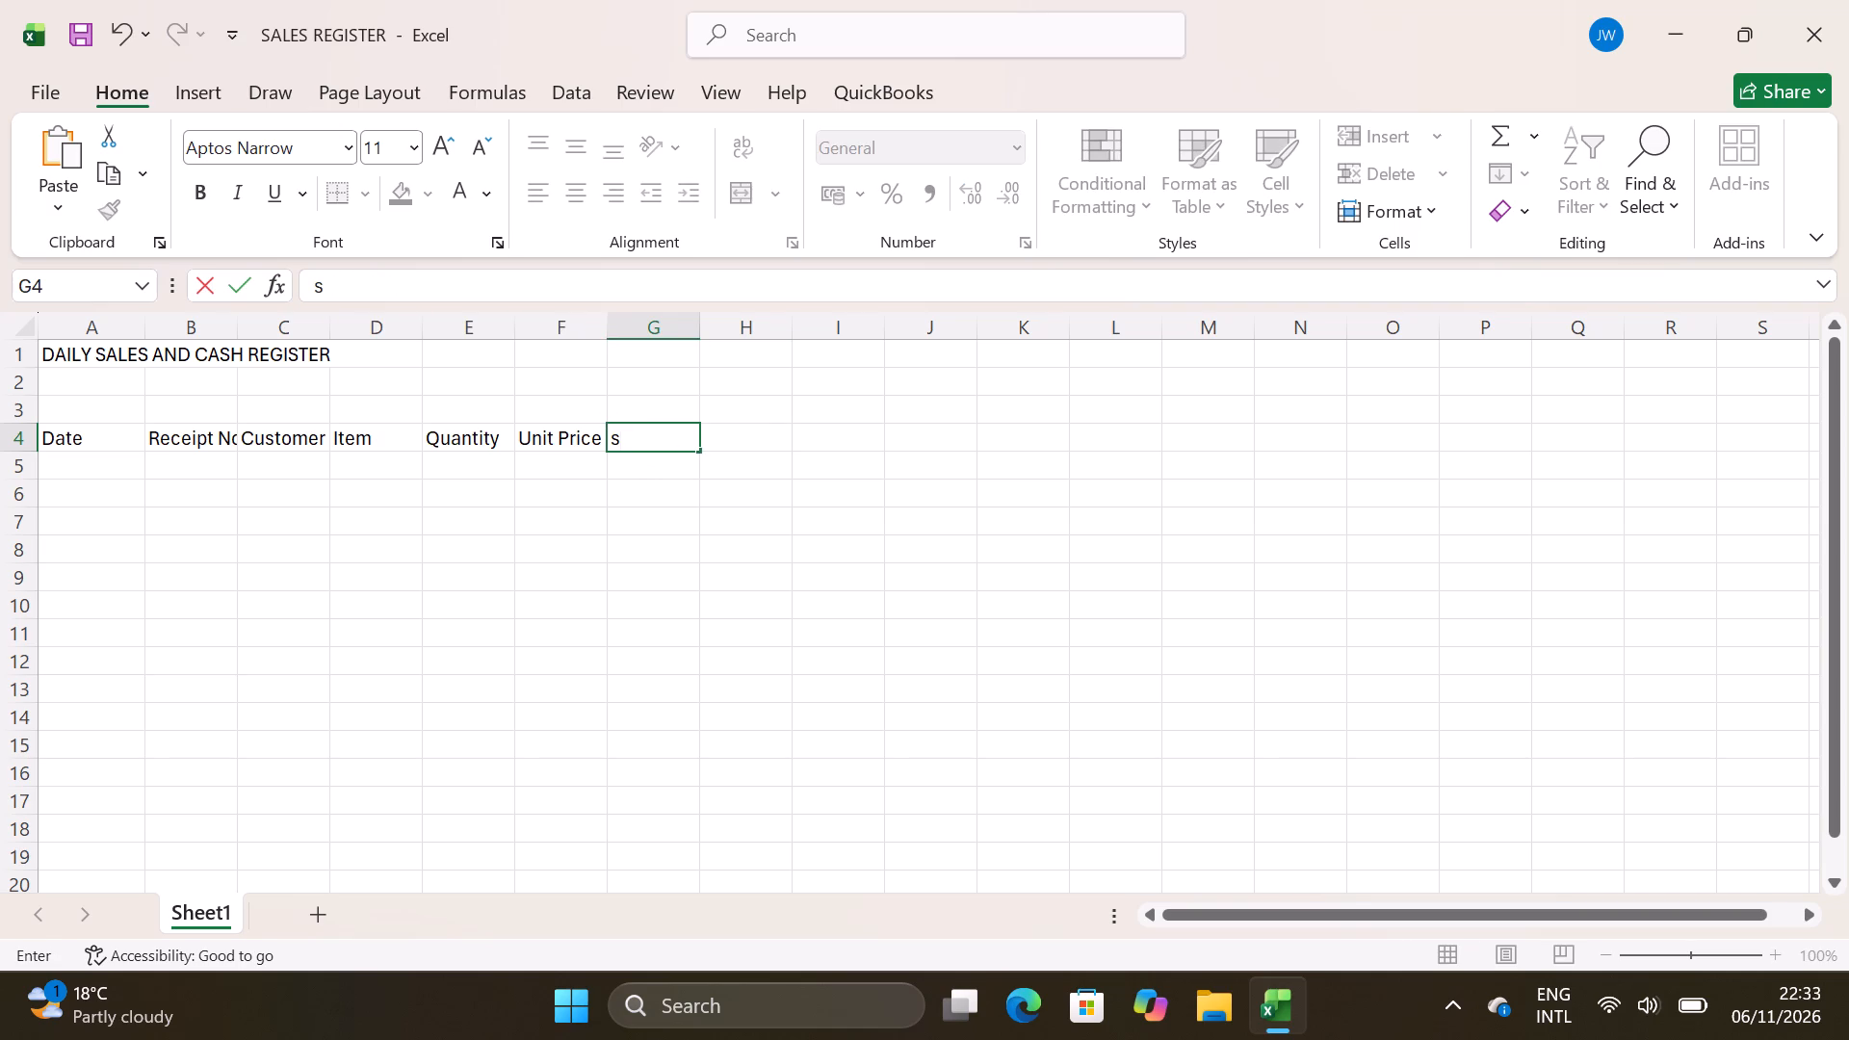
key("BackSpace")
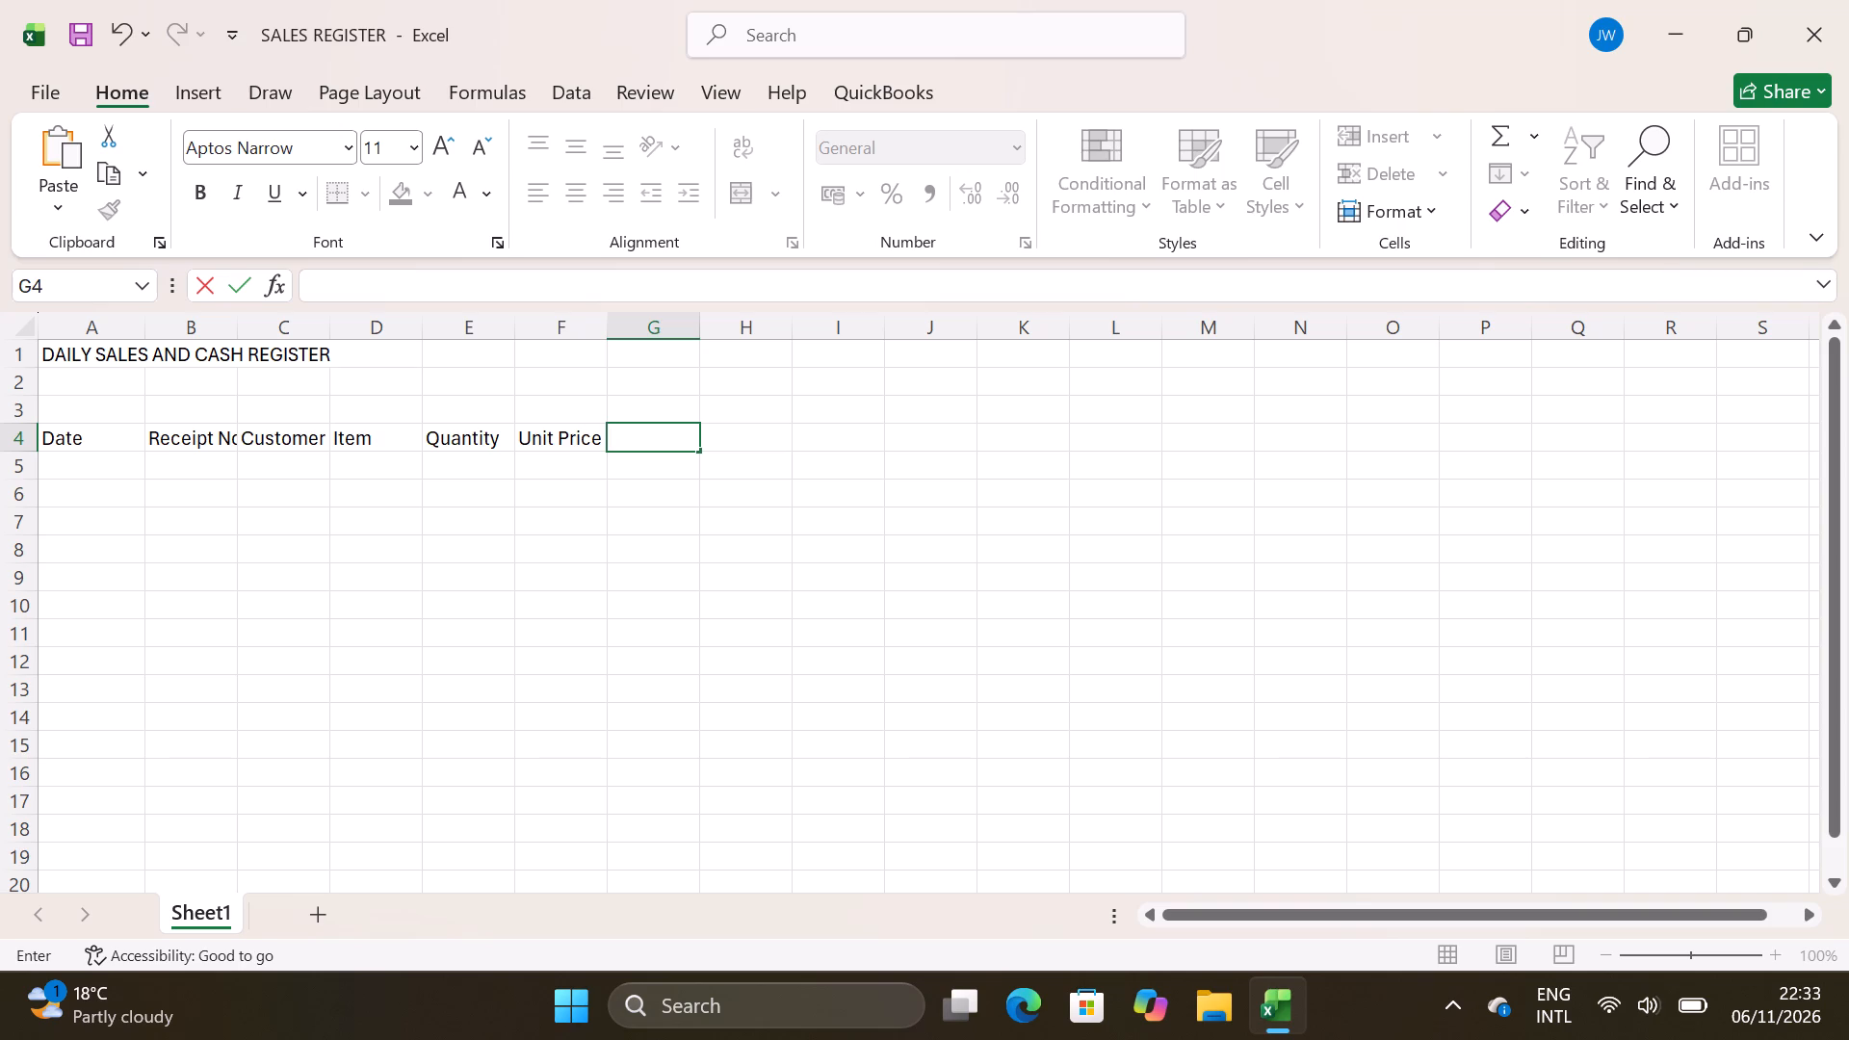
double_click(685, 442)
type("otal")
key("space")
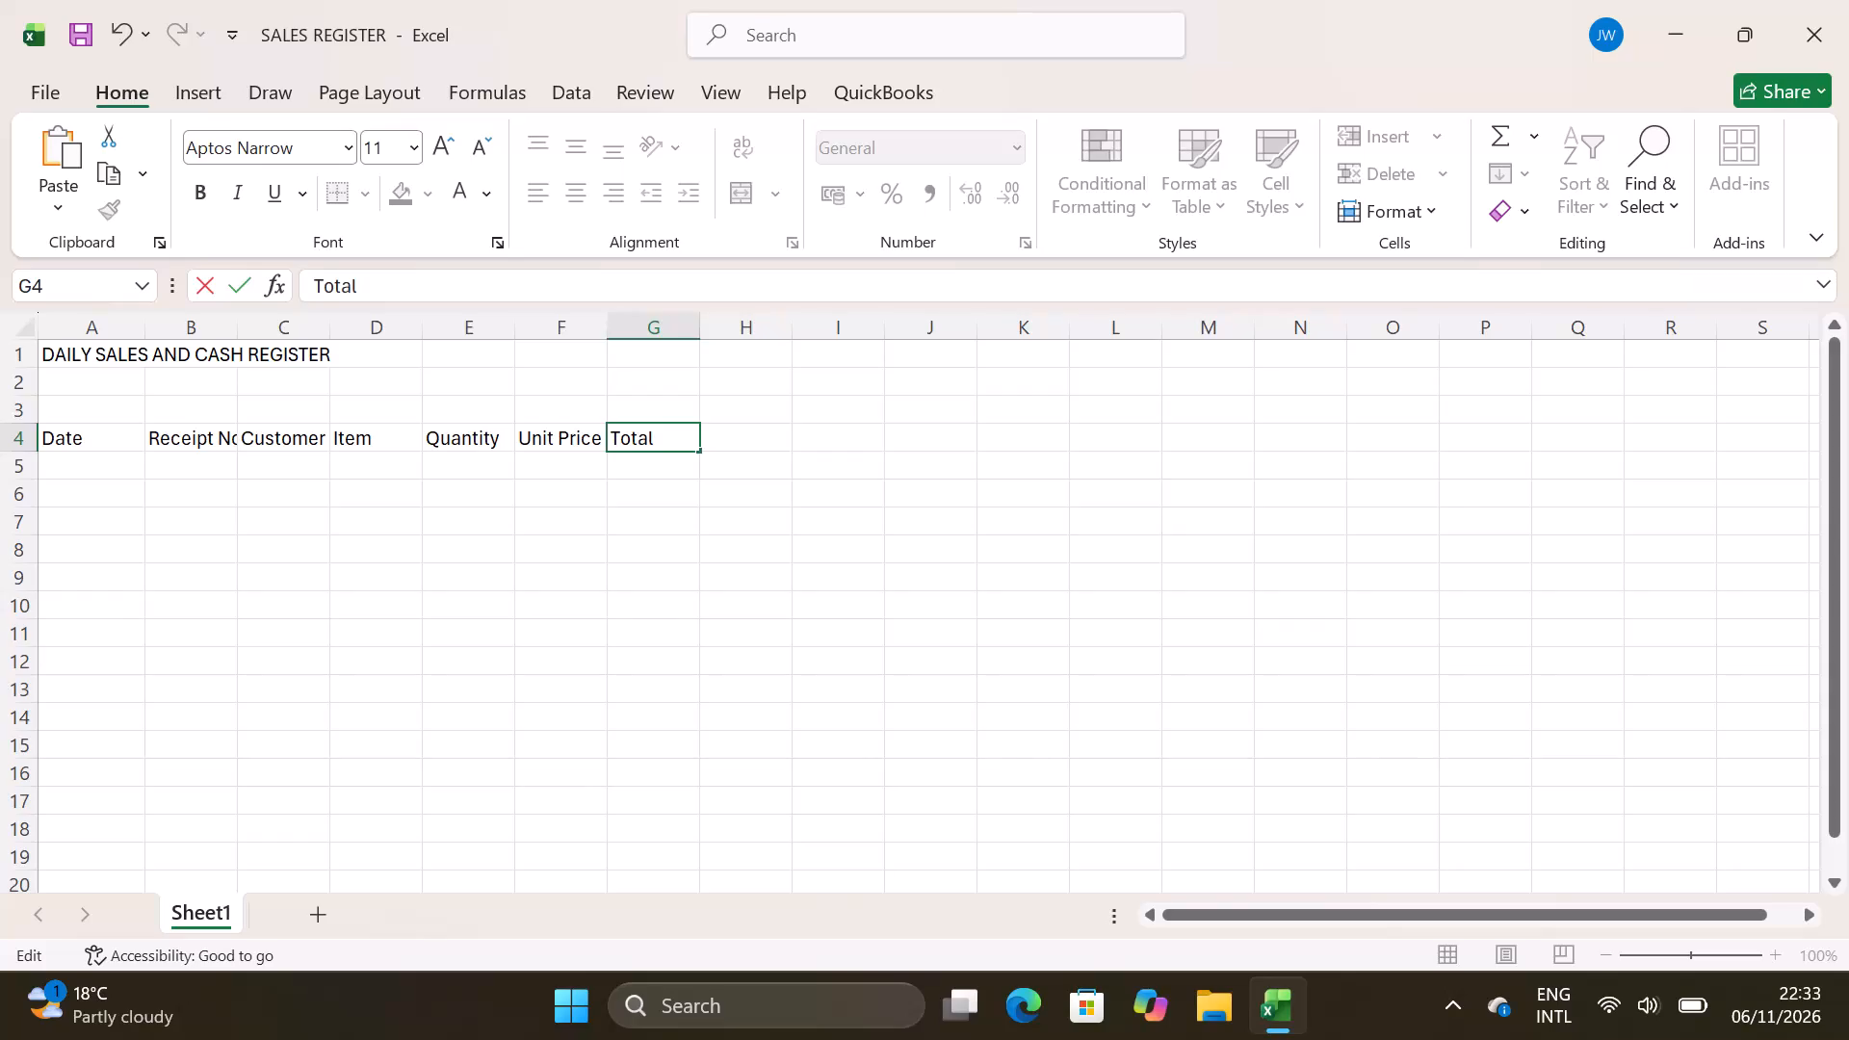
key("s")
key("Tab")
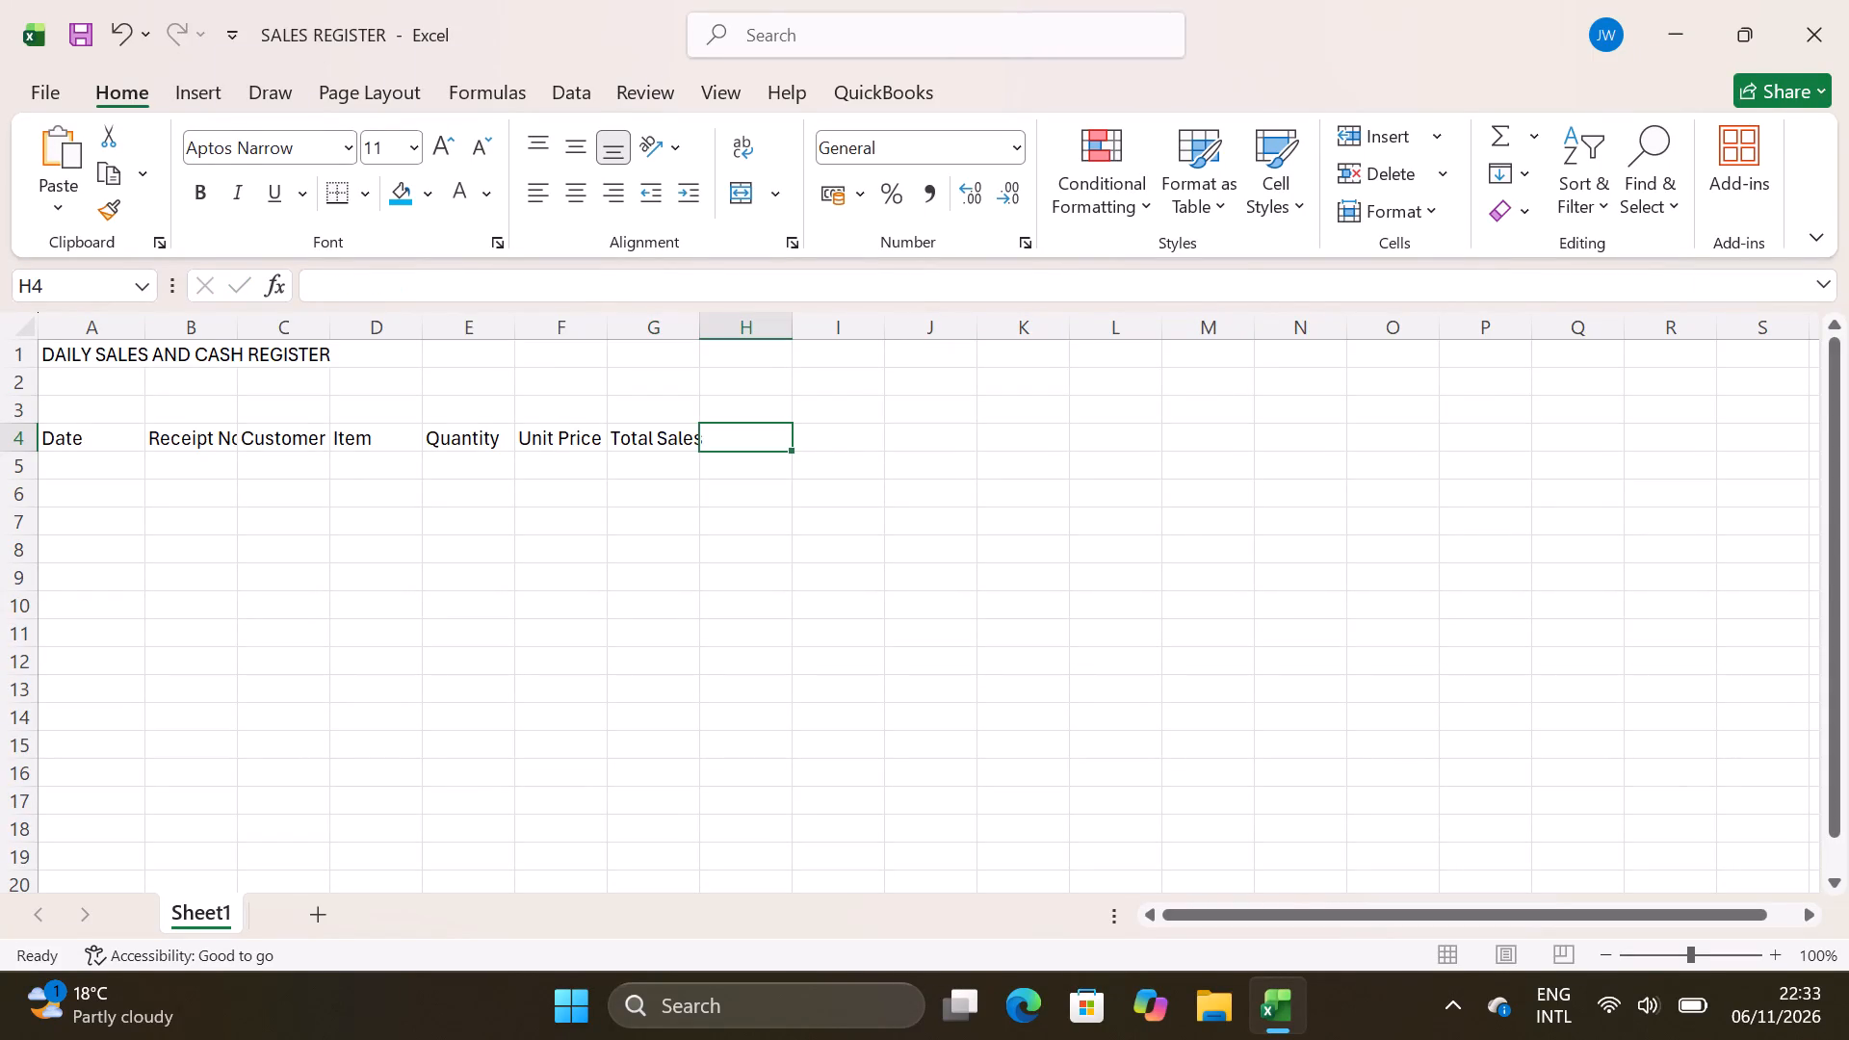
Enter the column header Payment Method in cell H4.
type("ayment")
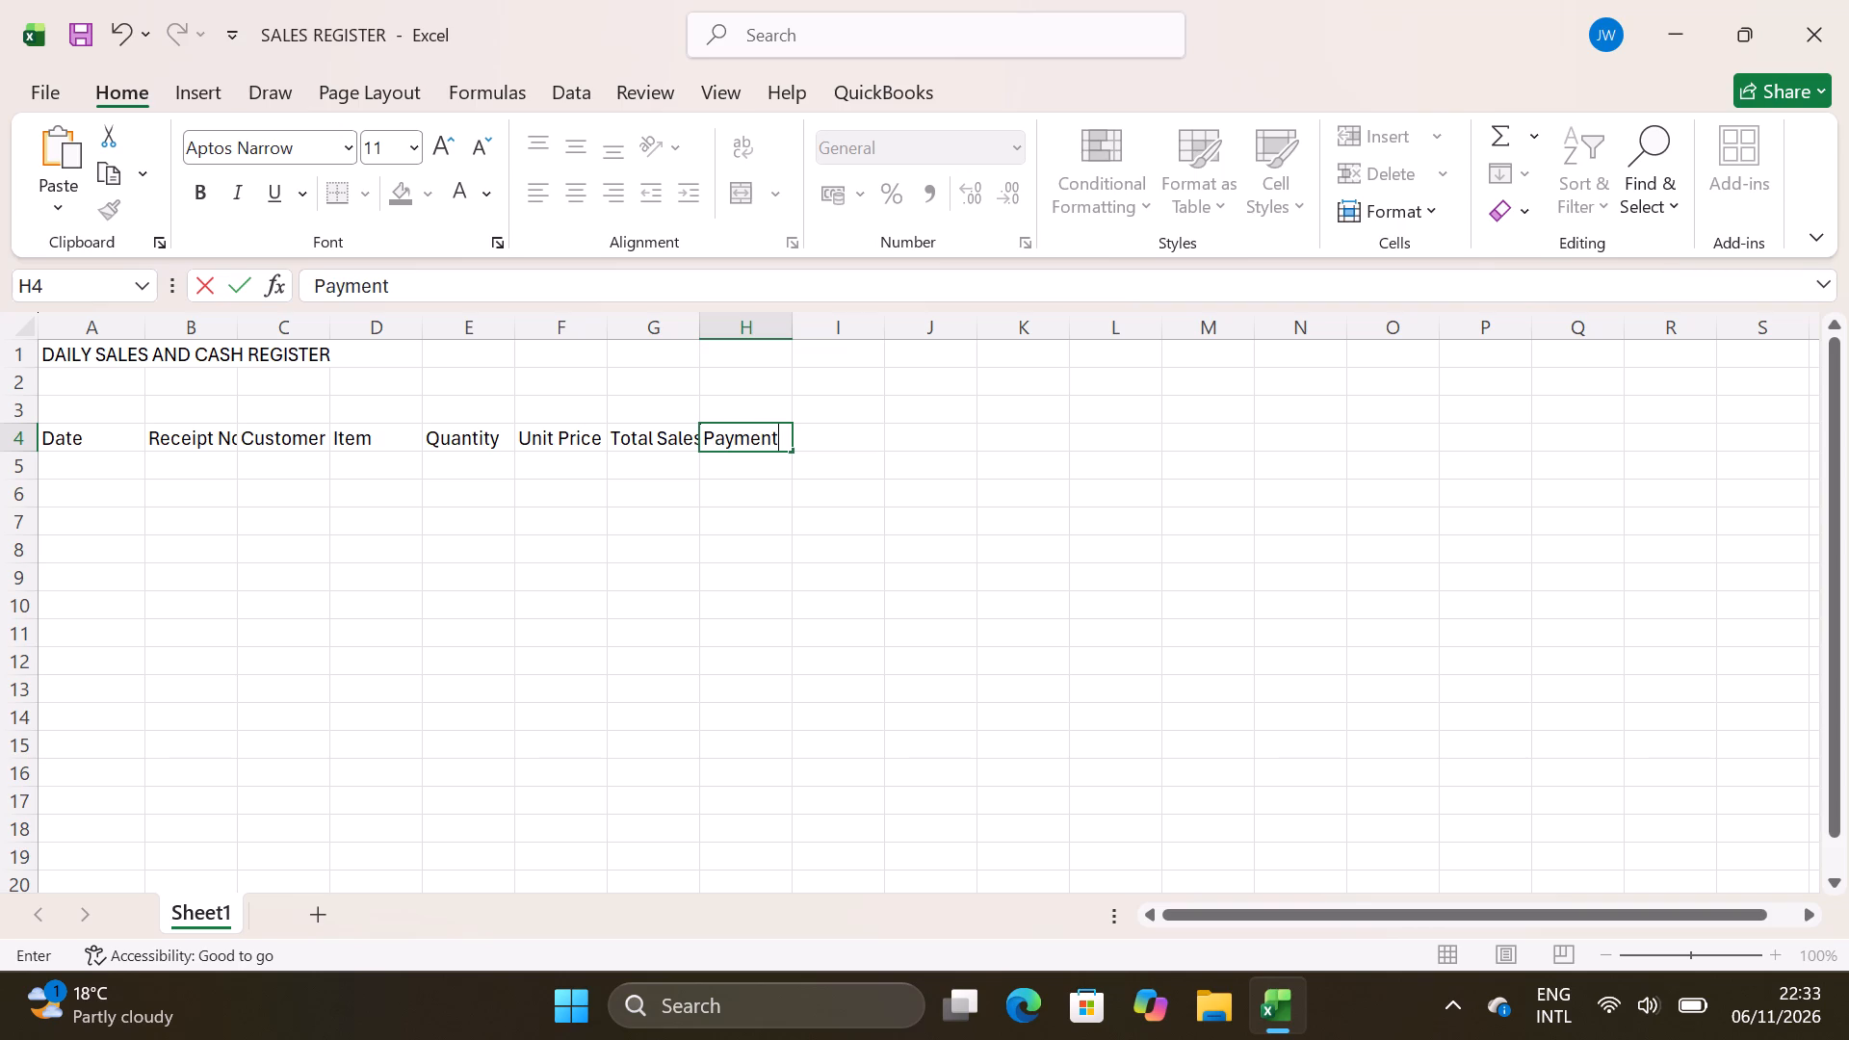
key("space")
key("e")
type("thod")
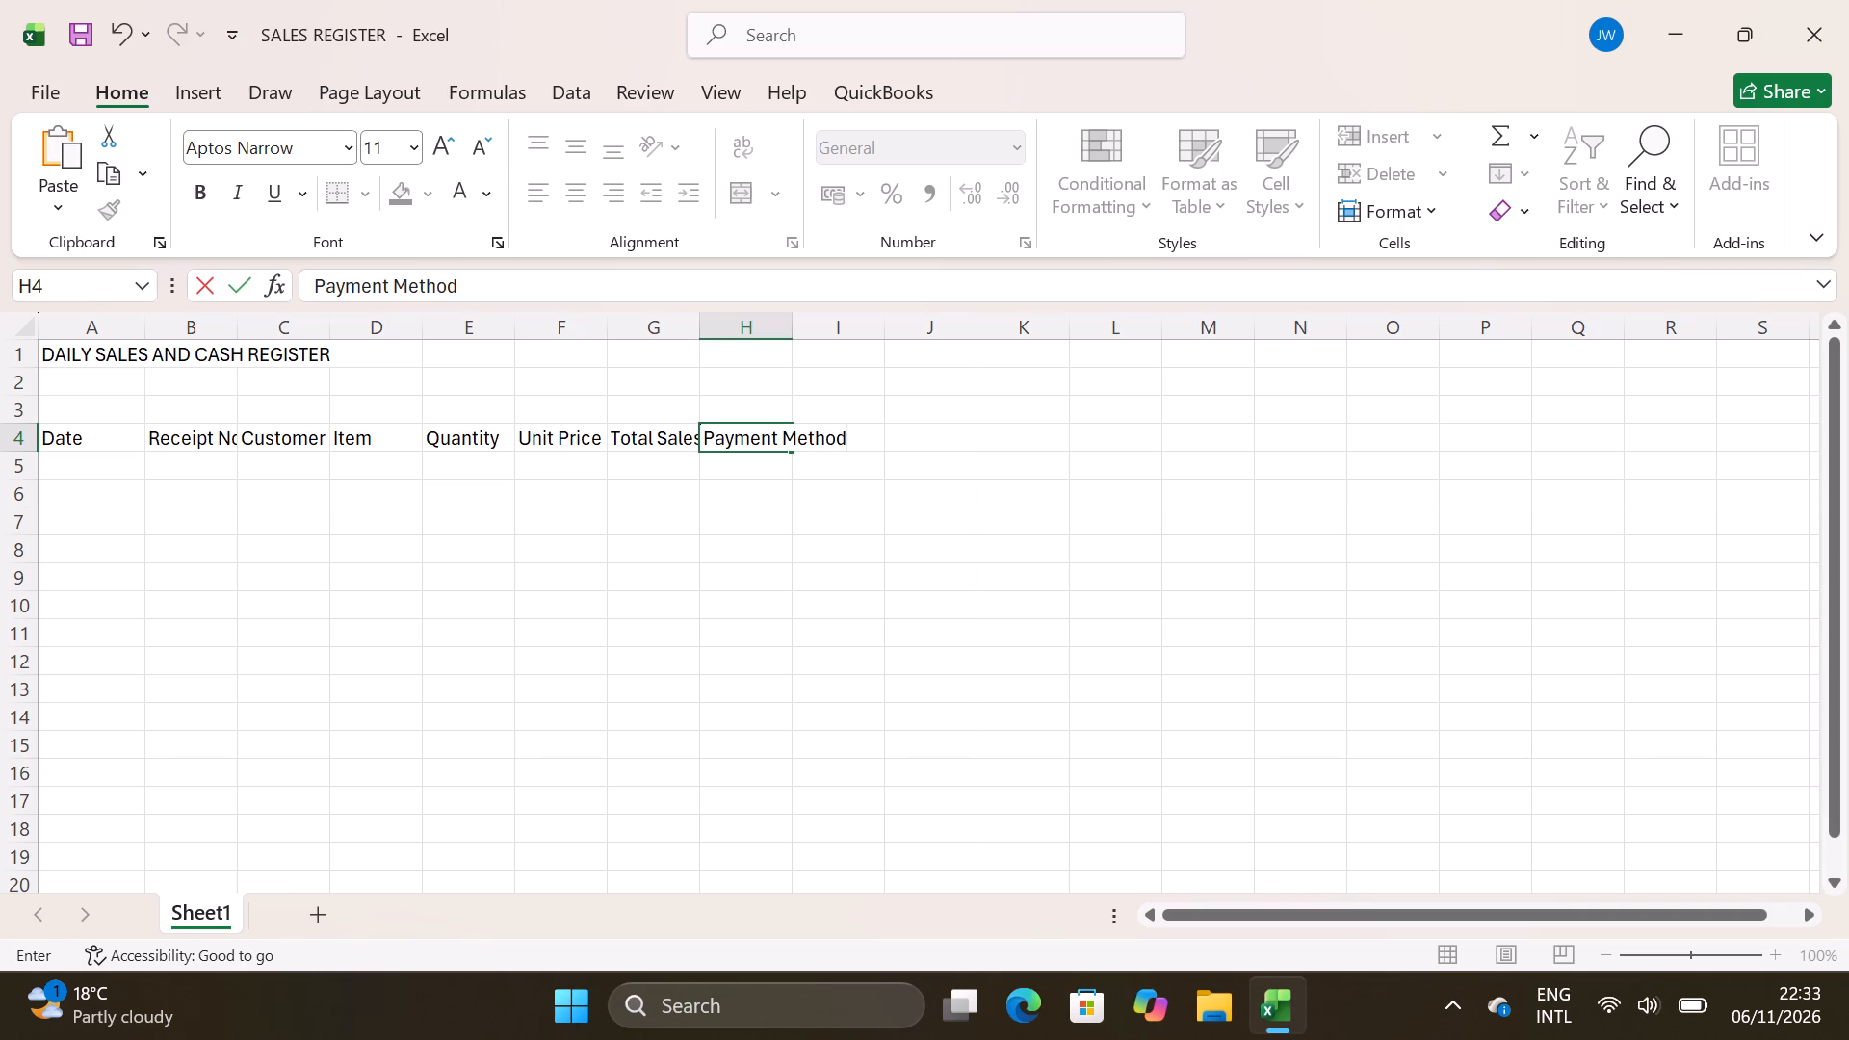
Make the title in cells A1 to D1 bold and set its font size to 16.
left_click(54, 353)
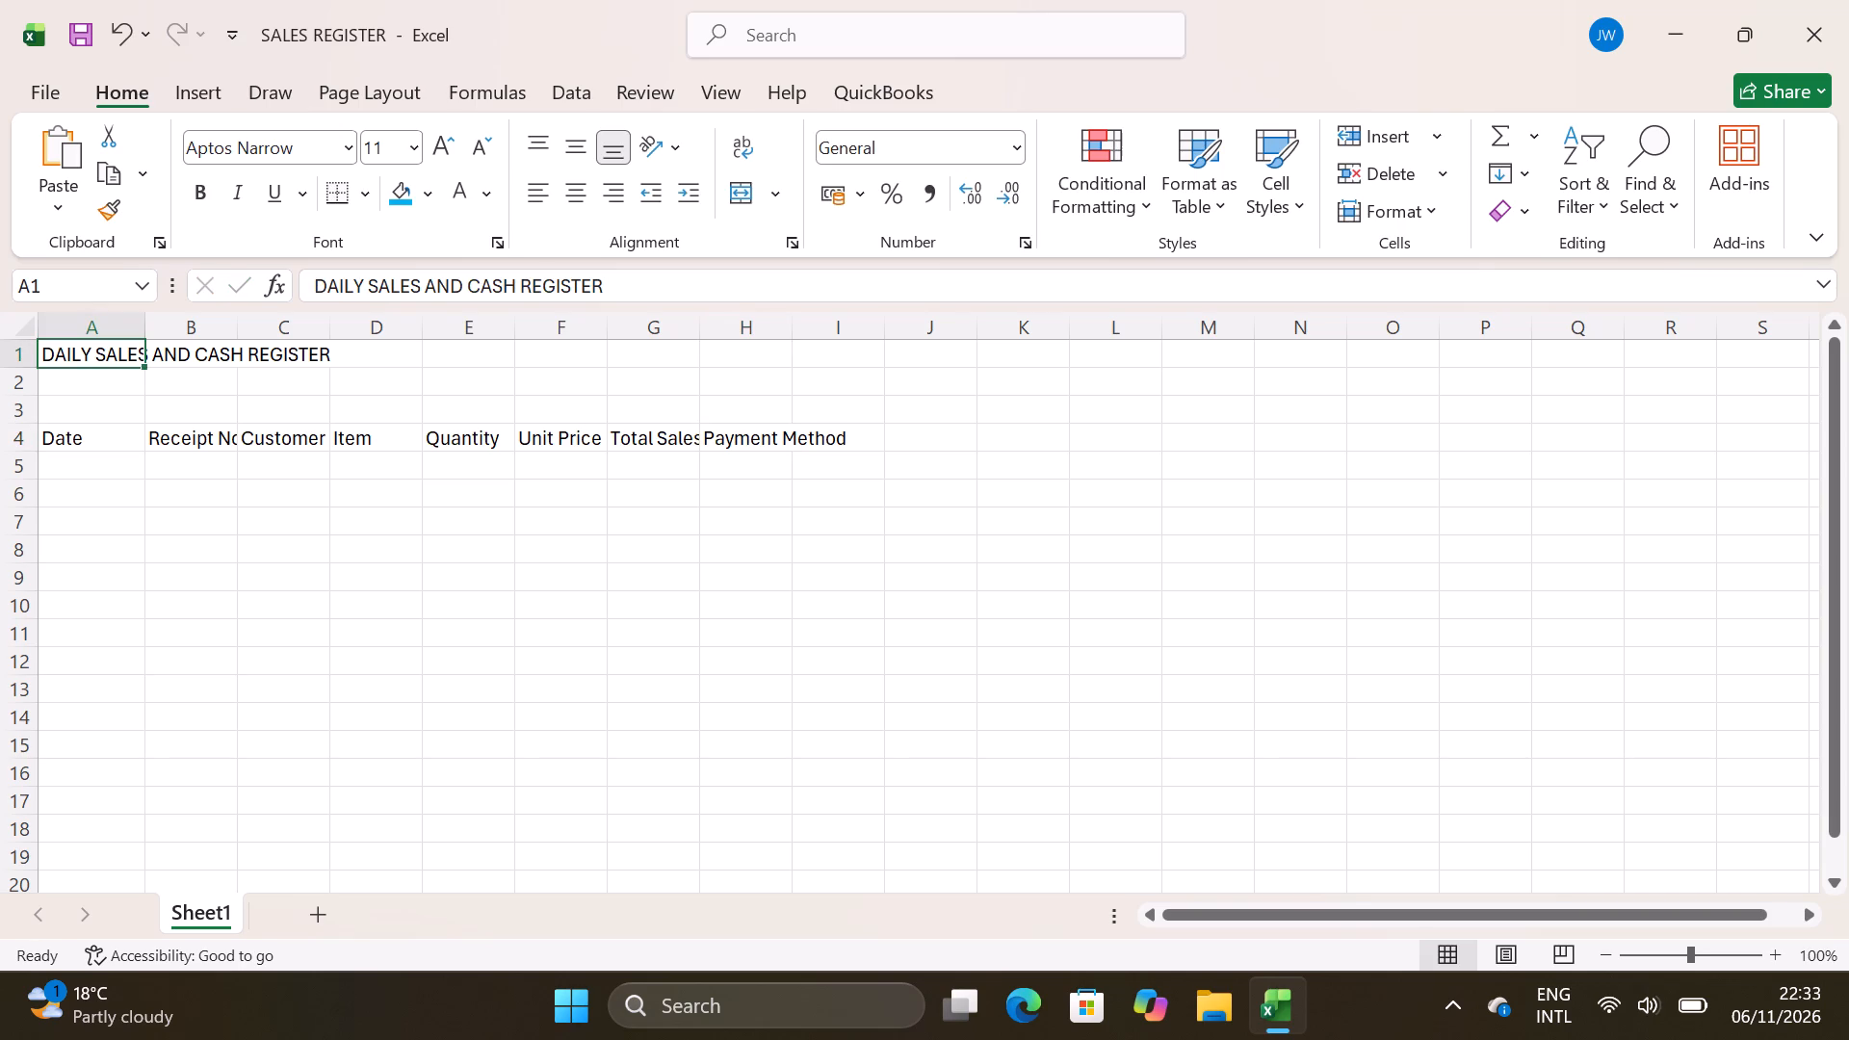
left_click(344, 363, "shift")
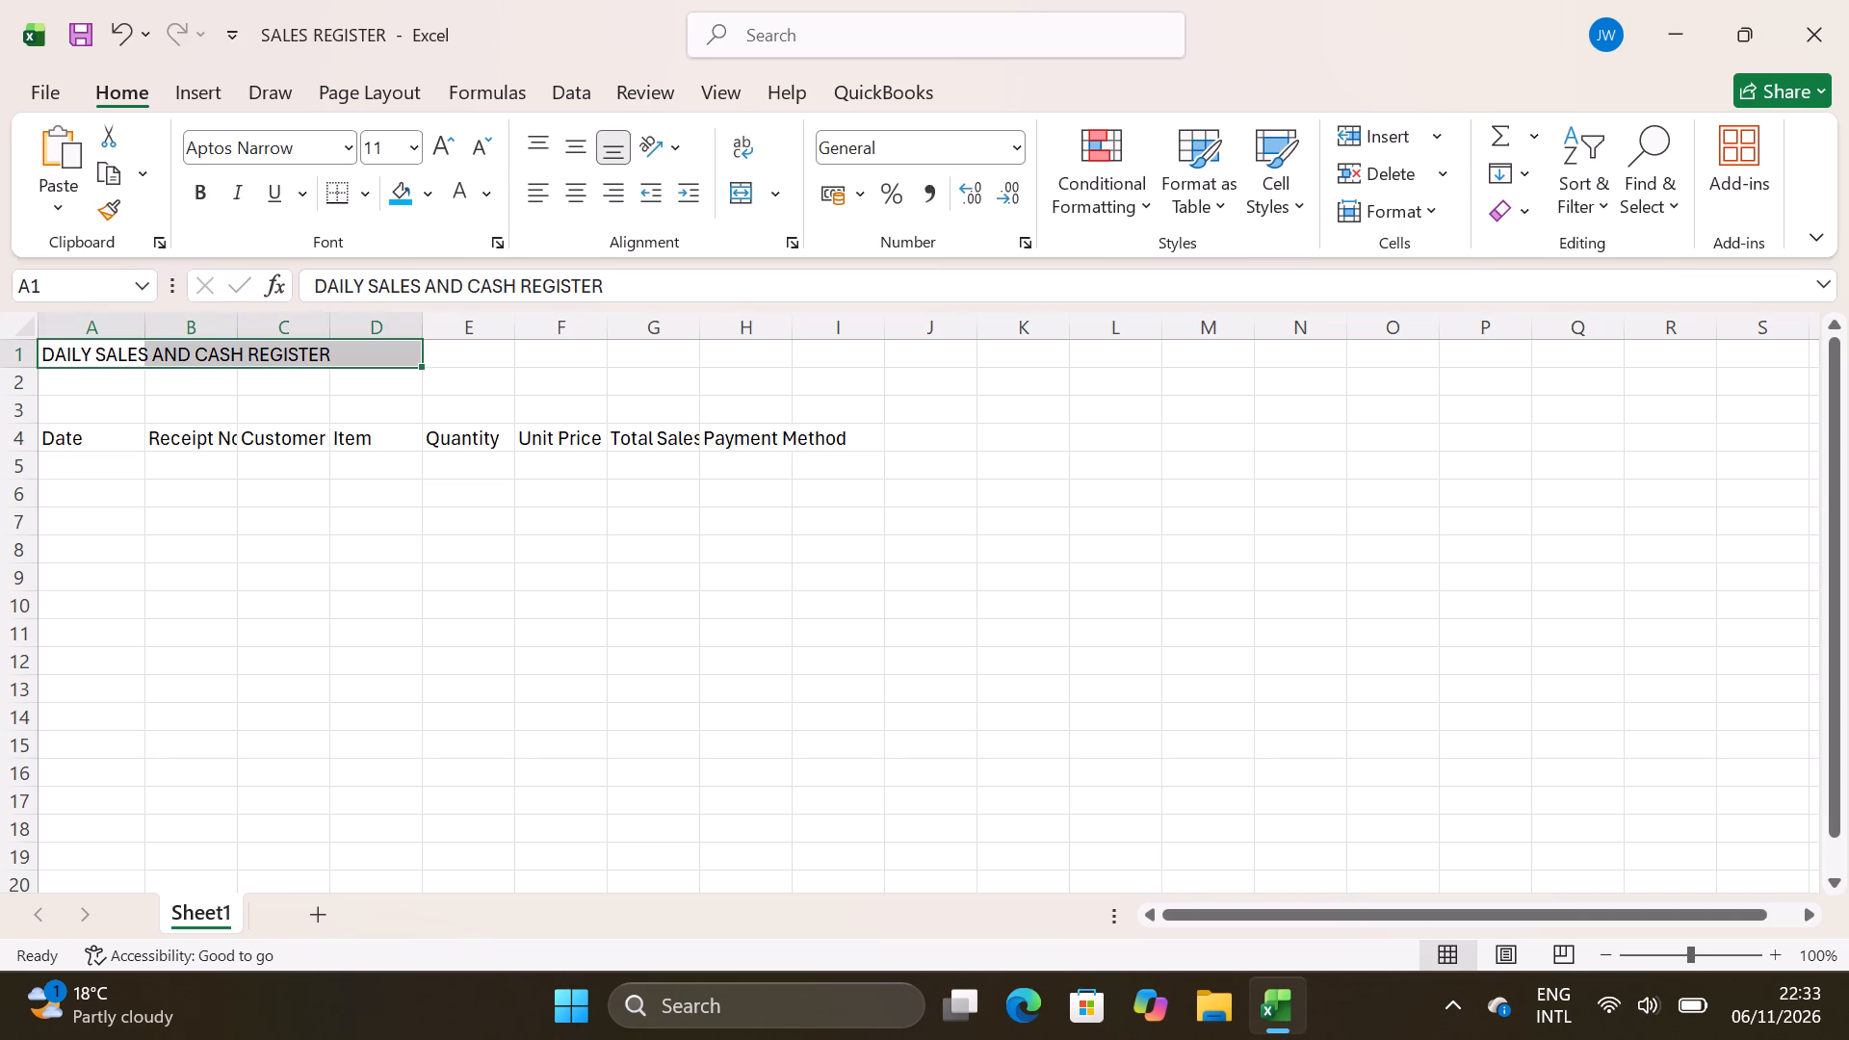
key("ctrl+b")
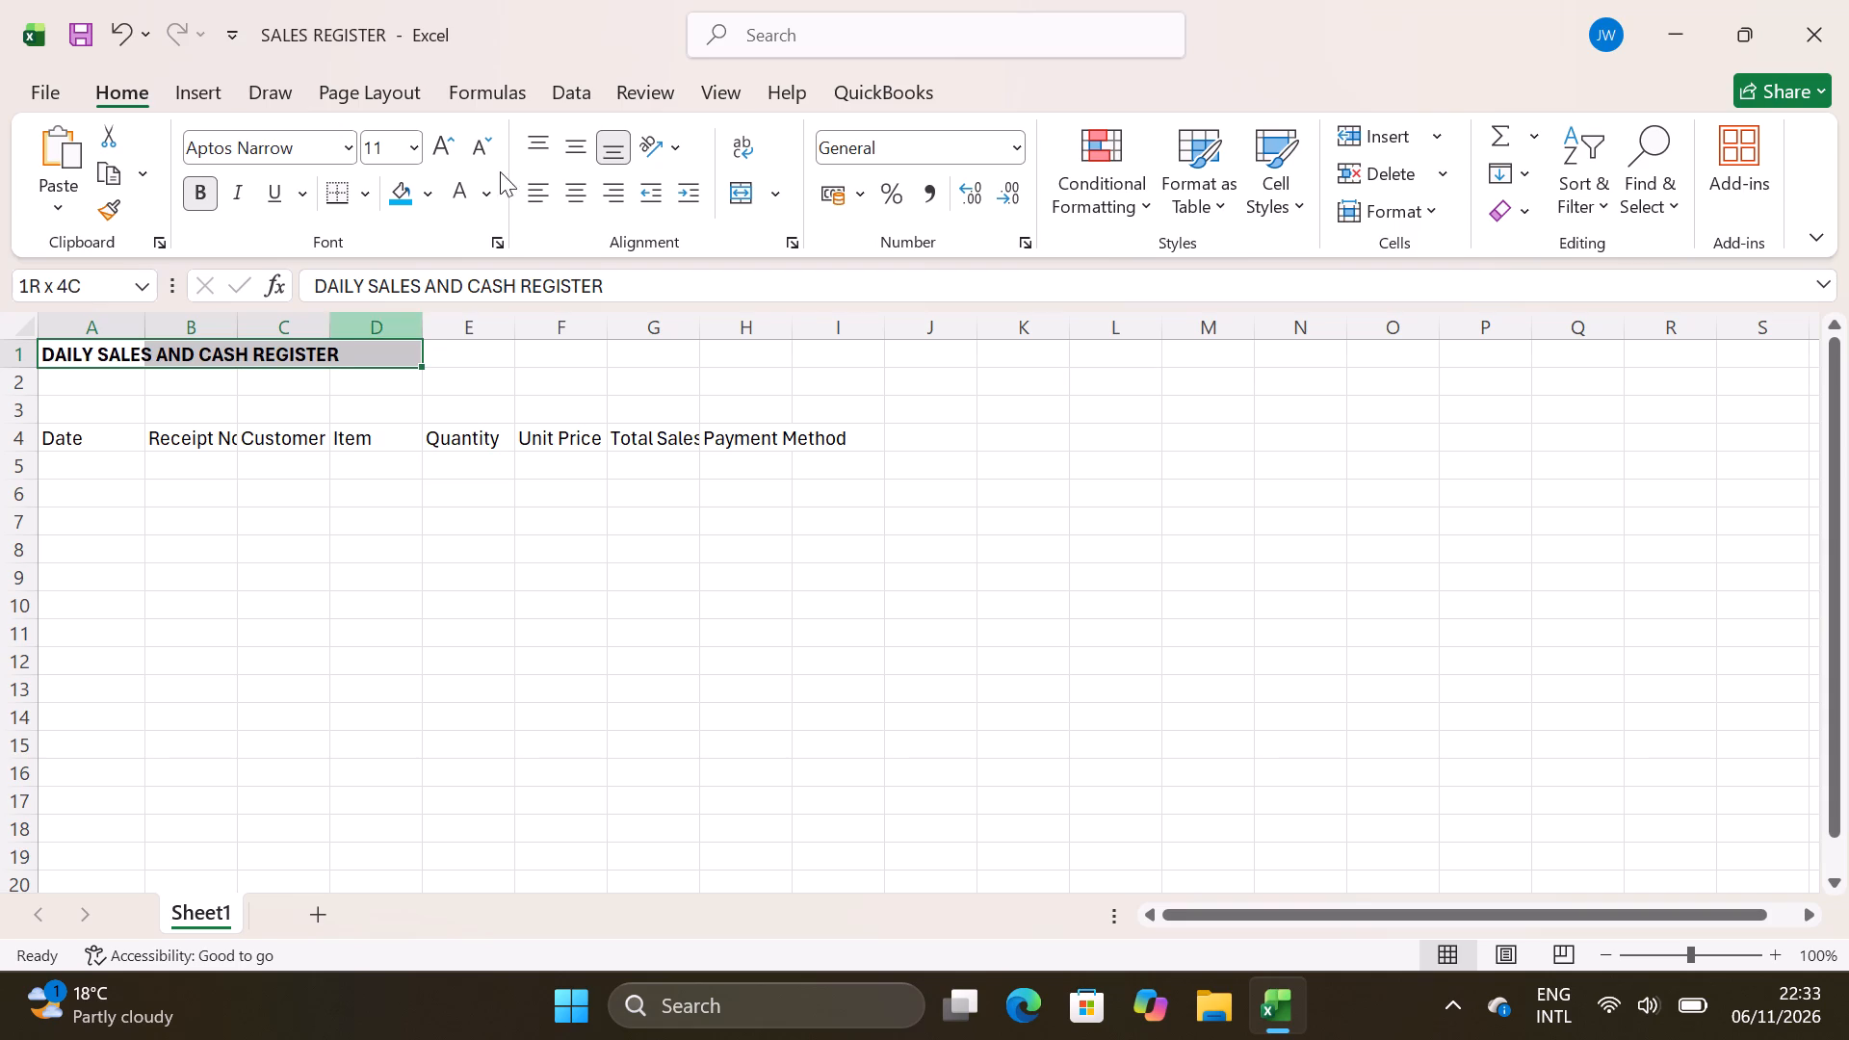
left_click(414, 145)
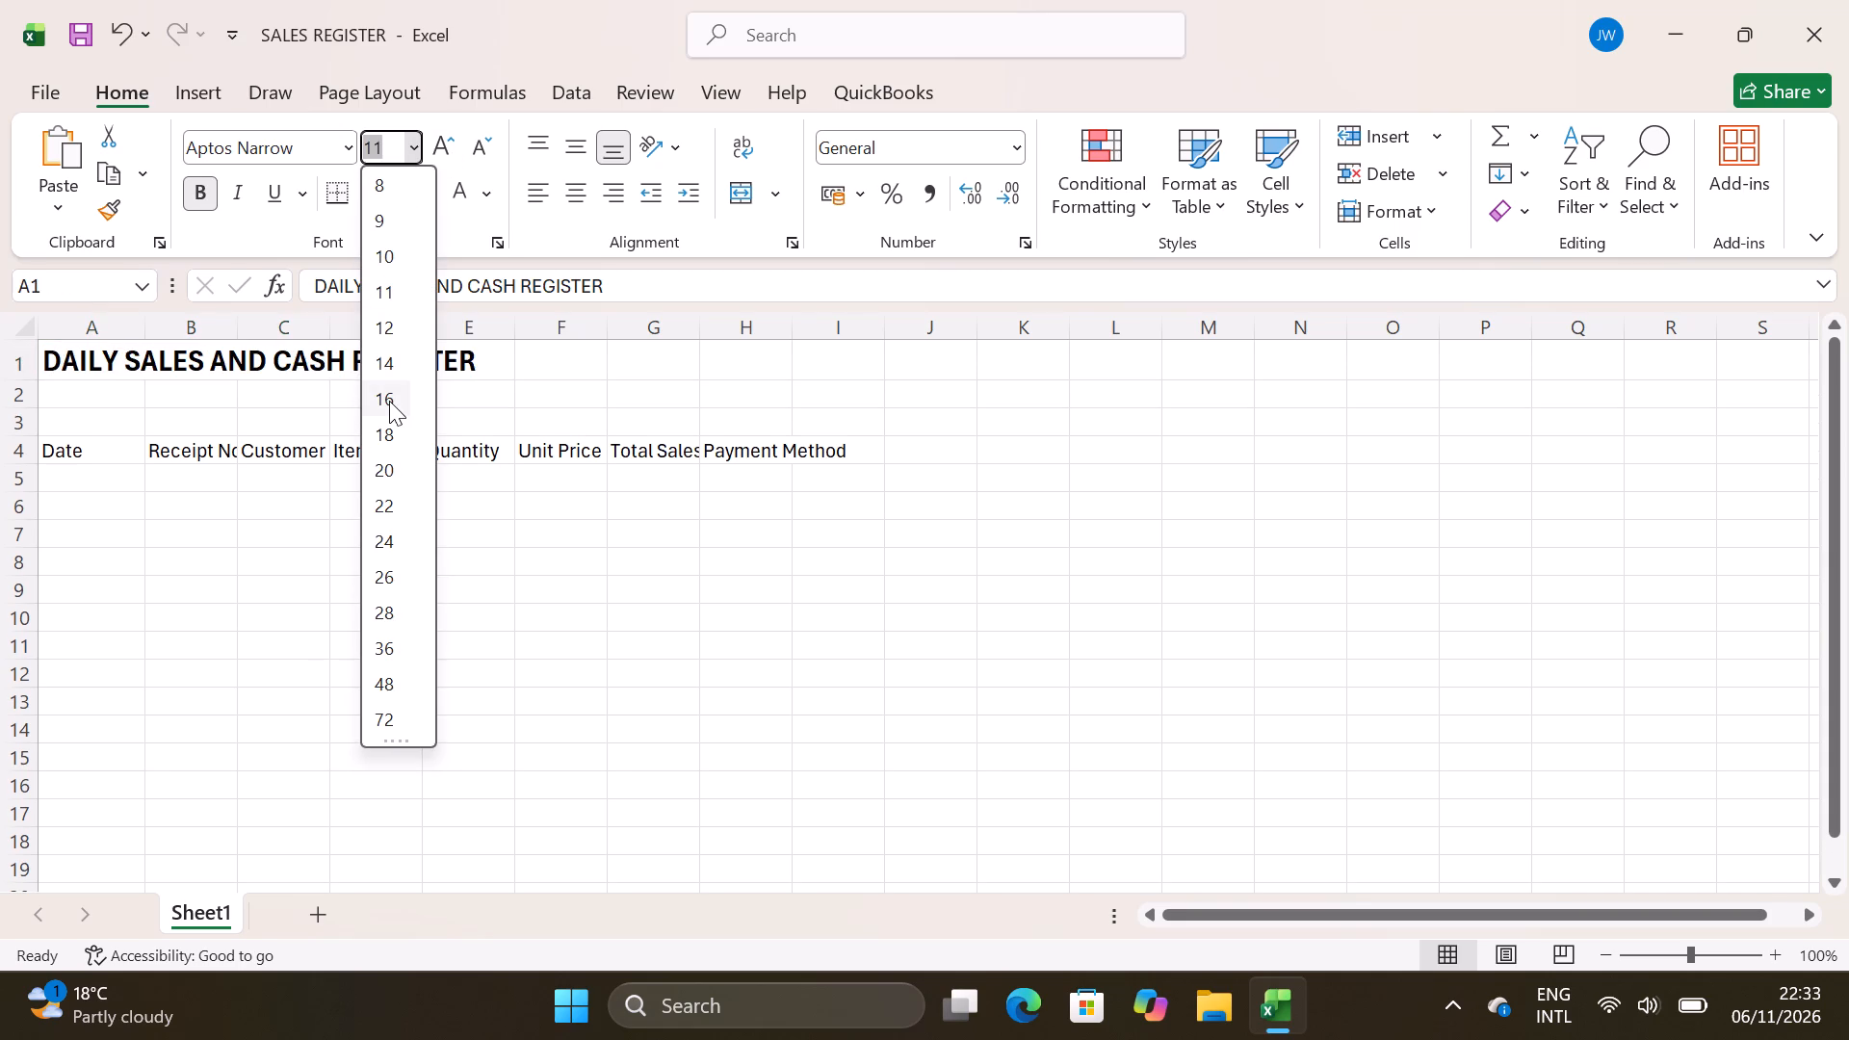
left_click(389, 401)
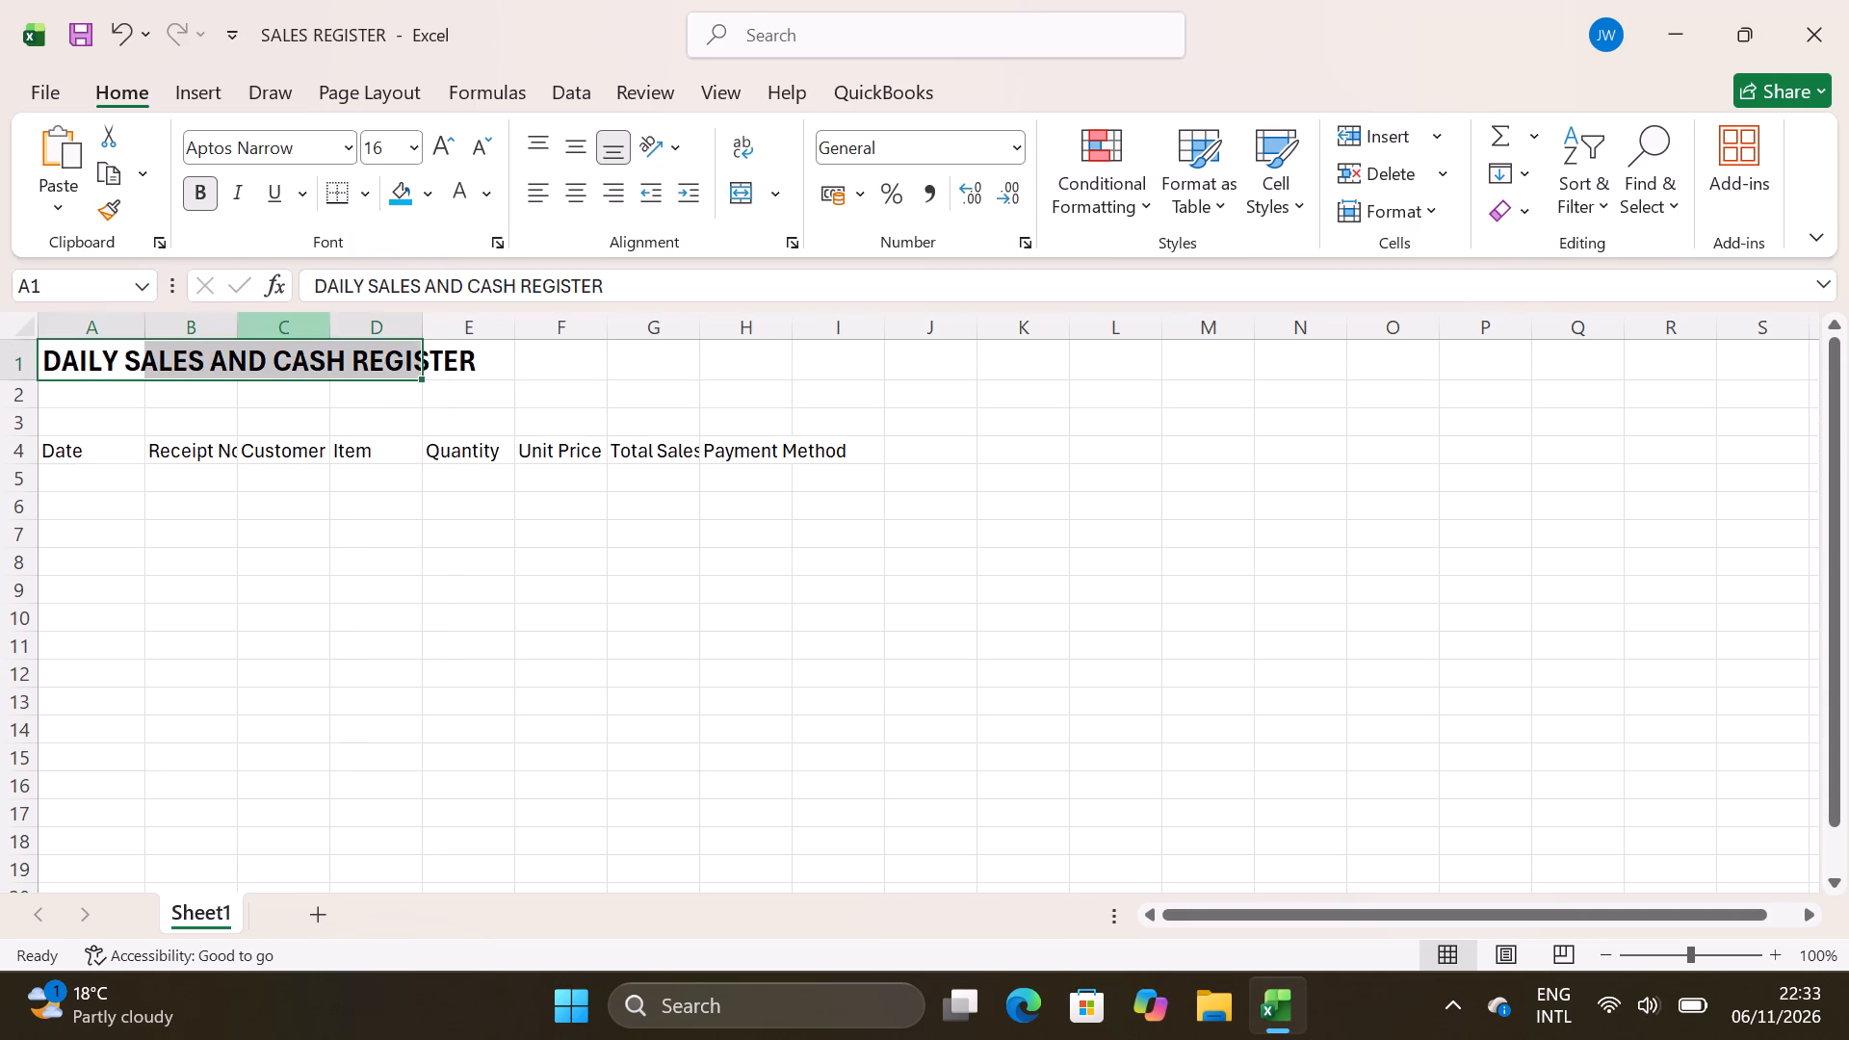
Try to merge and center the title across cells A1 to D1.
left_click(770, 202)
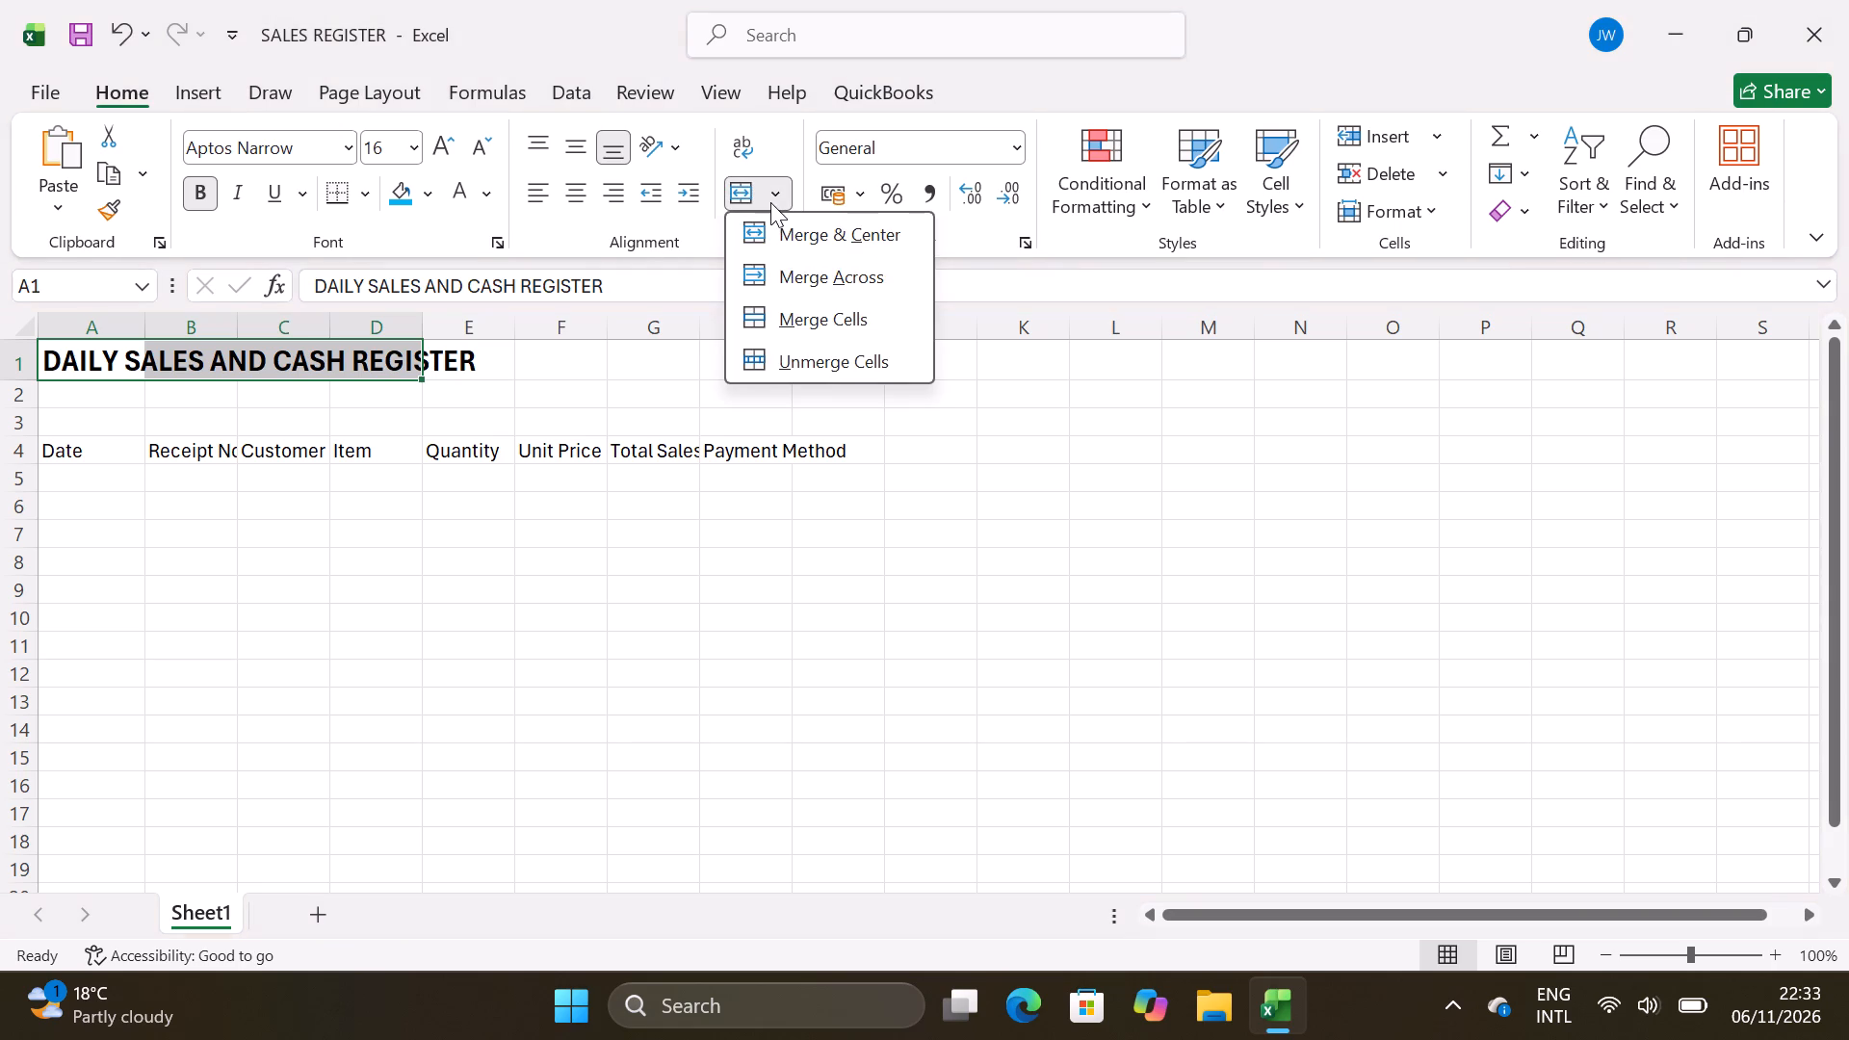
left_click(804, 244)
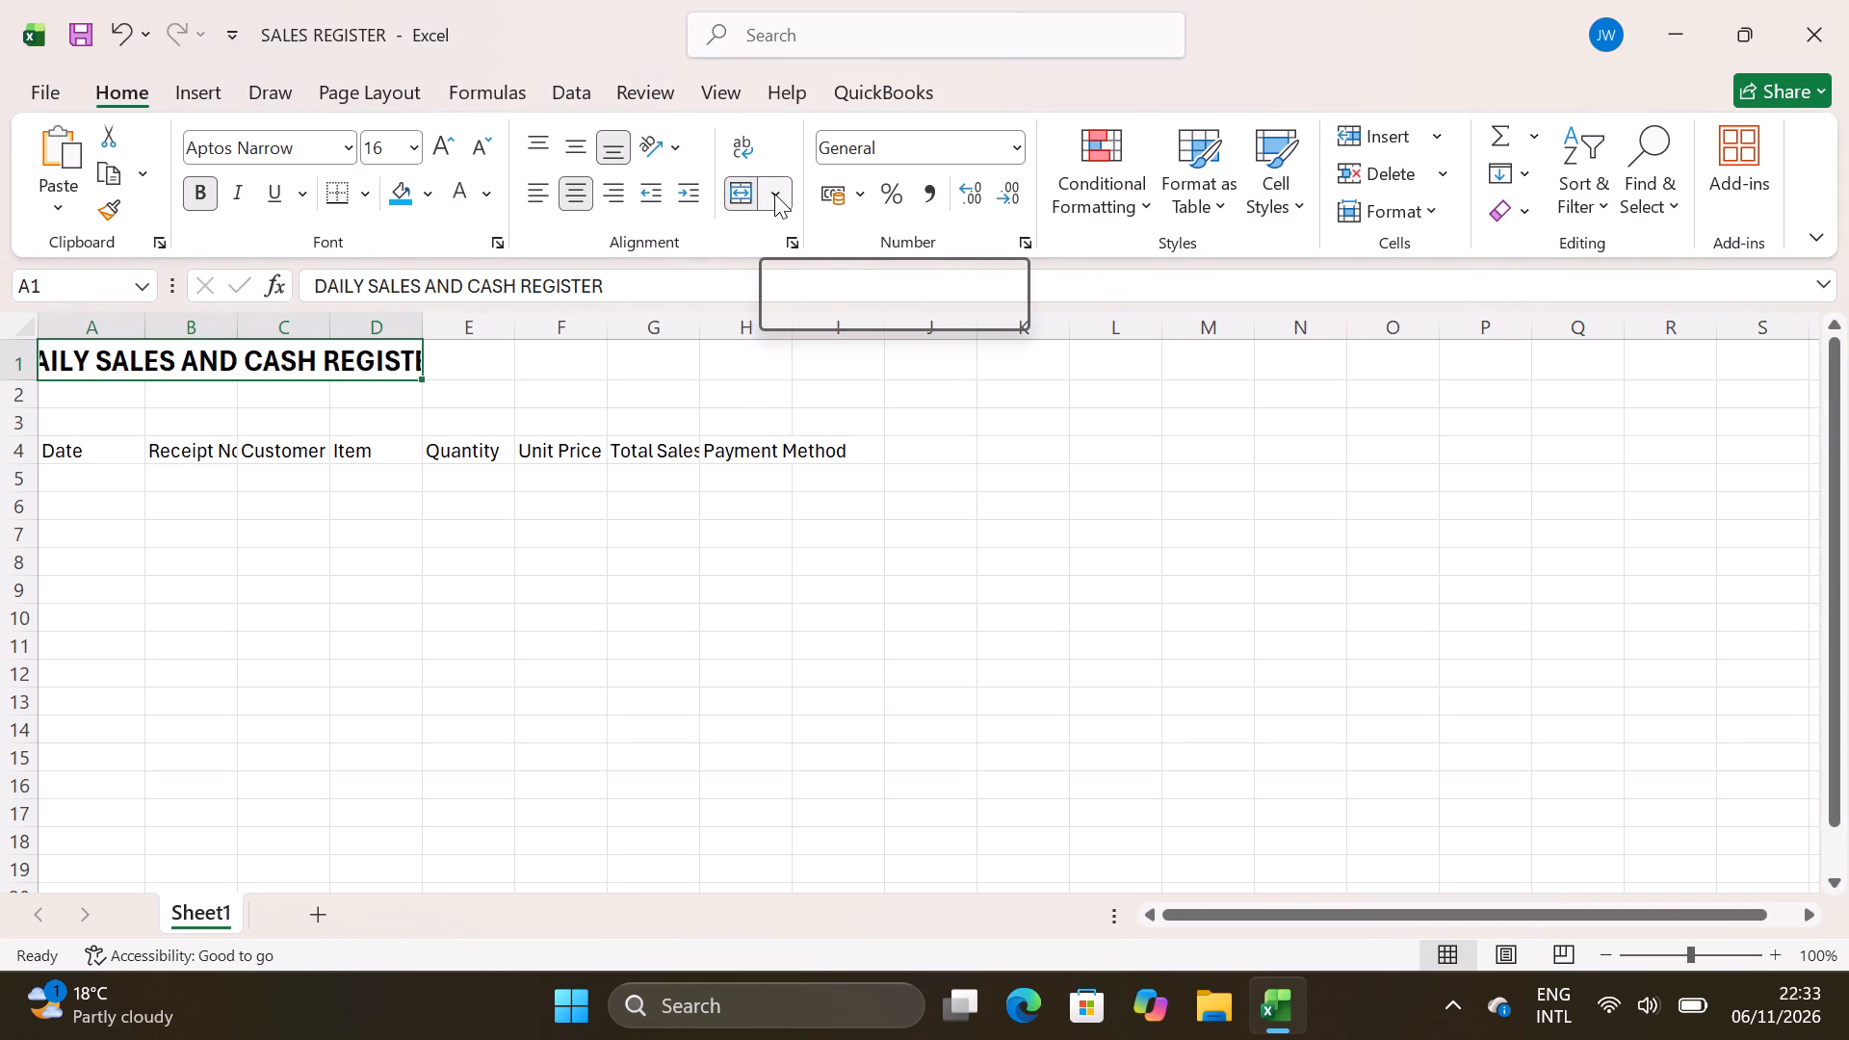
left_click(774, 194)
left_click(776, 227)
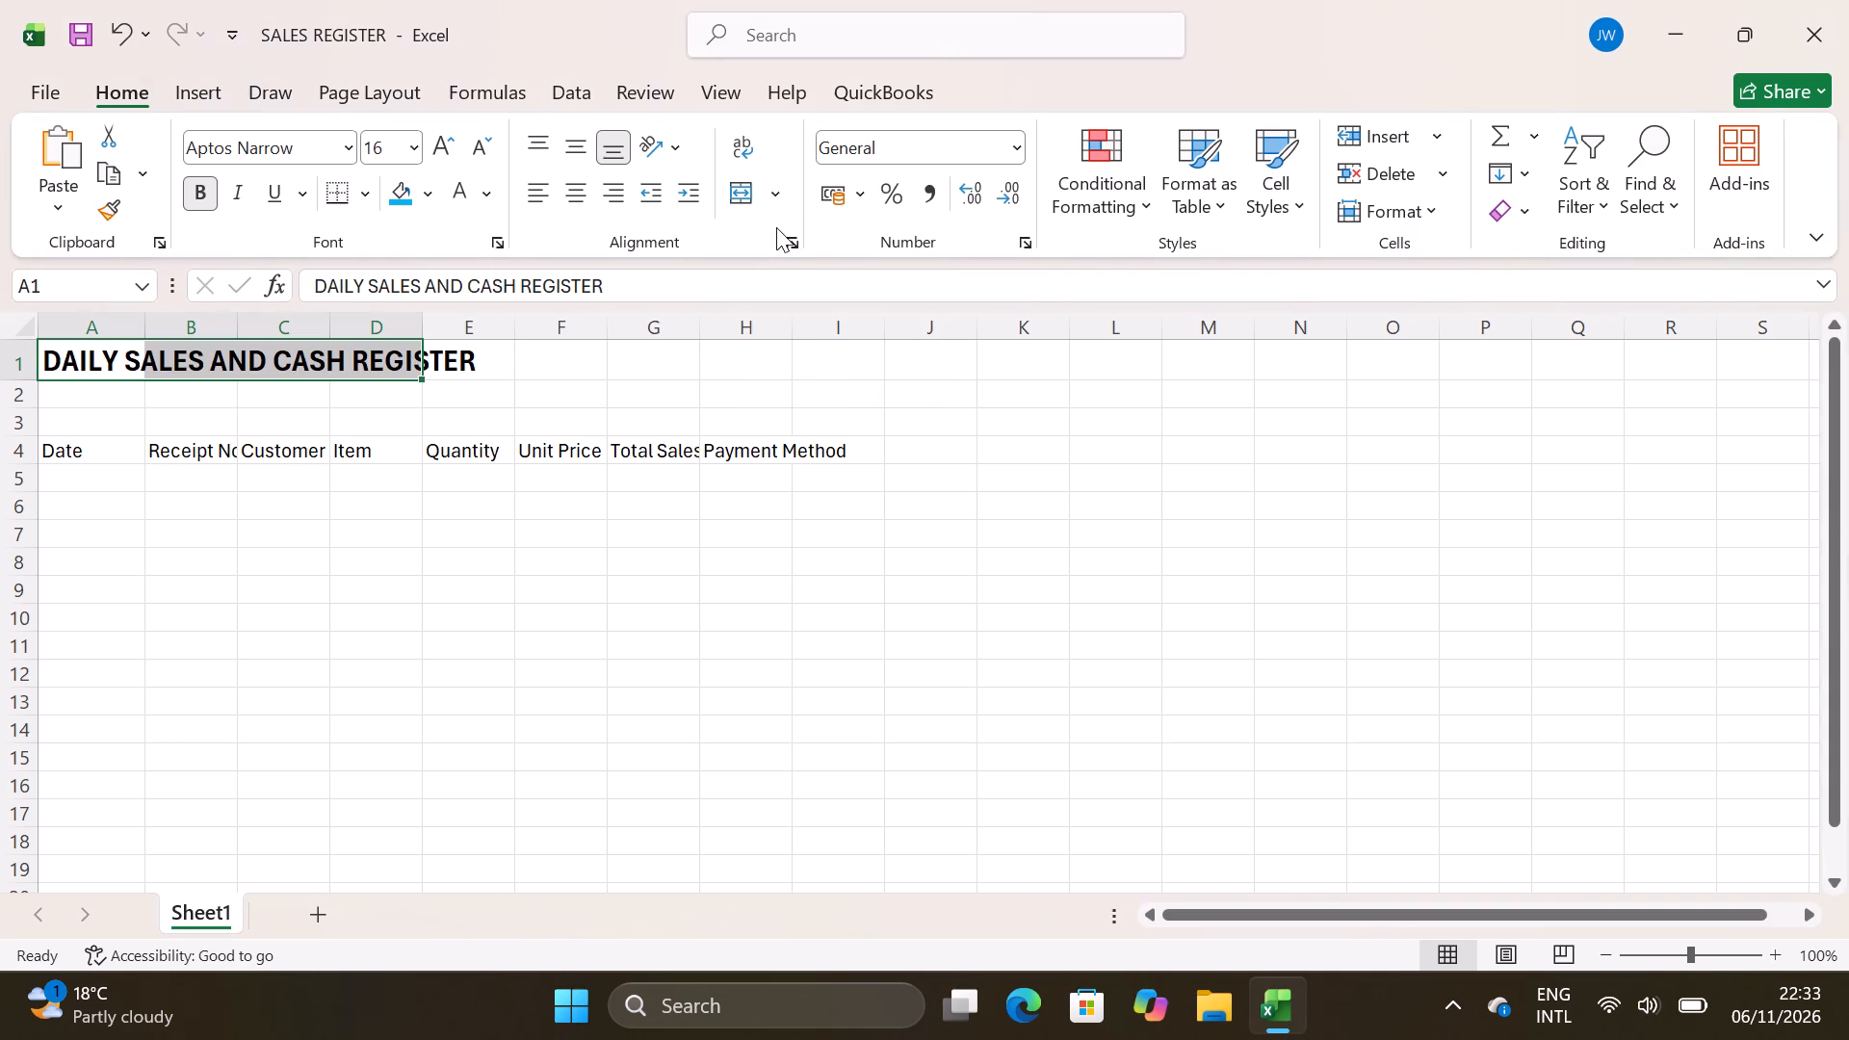
Merge and center the title across cells A1 to H1.
left_click(470, 351)
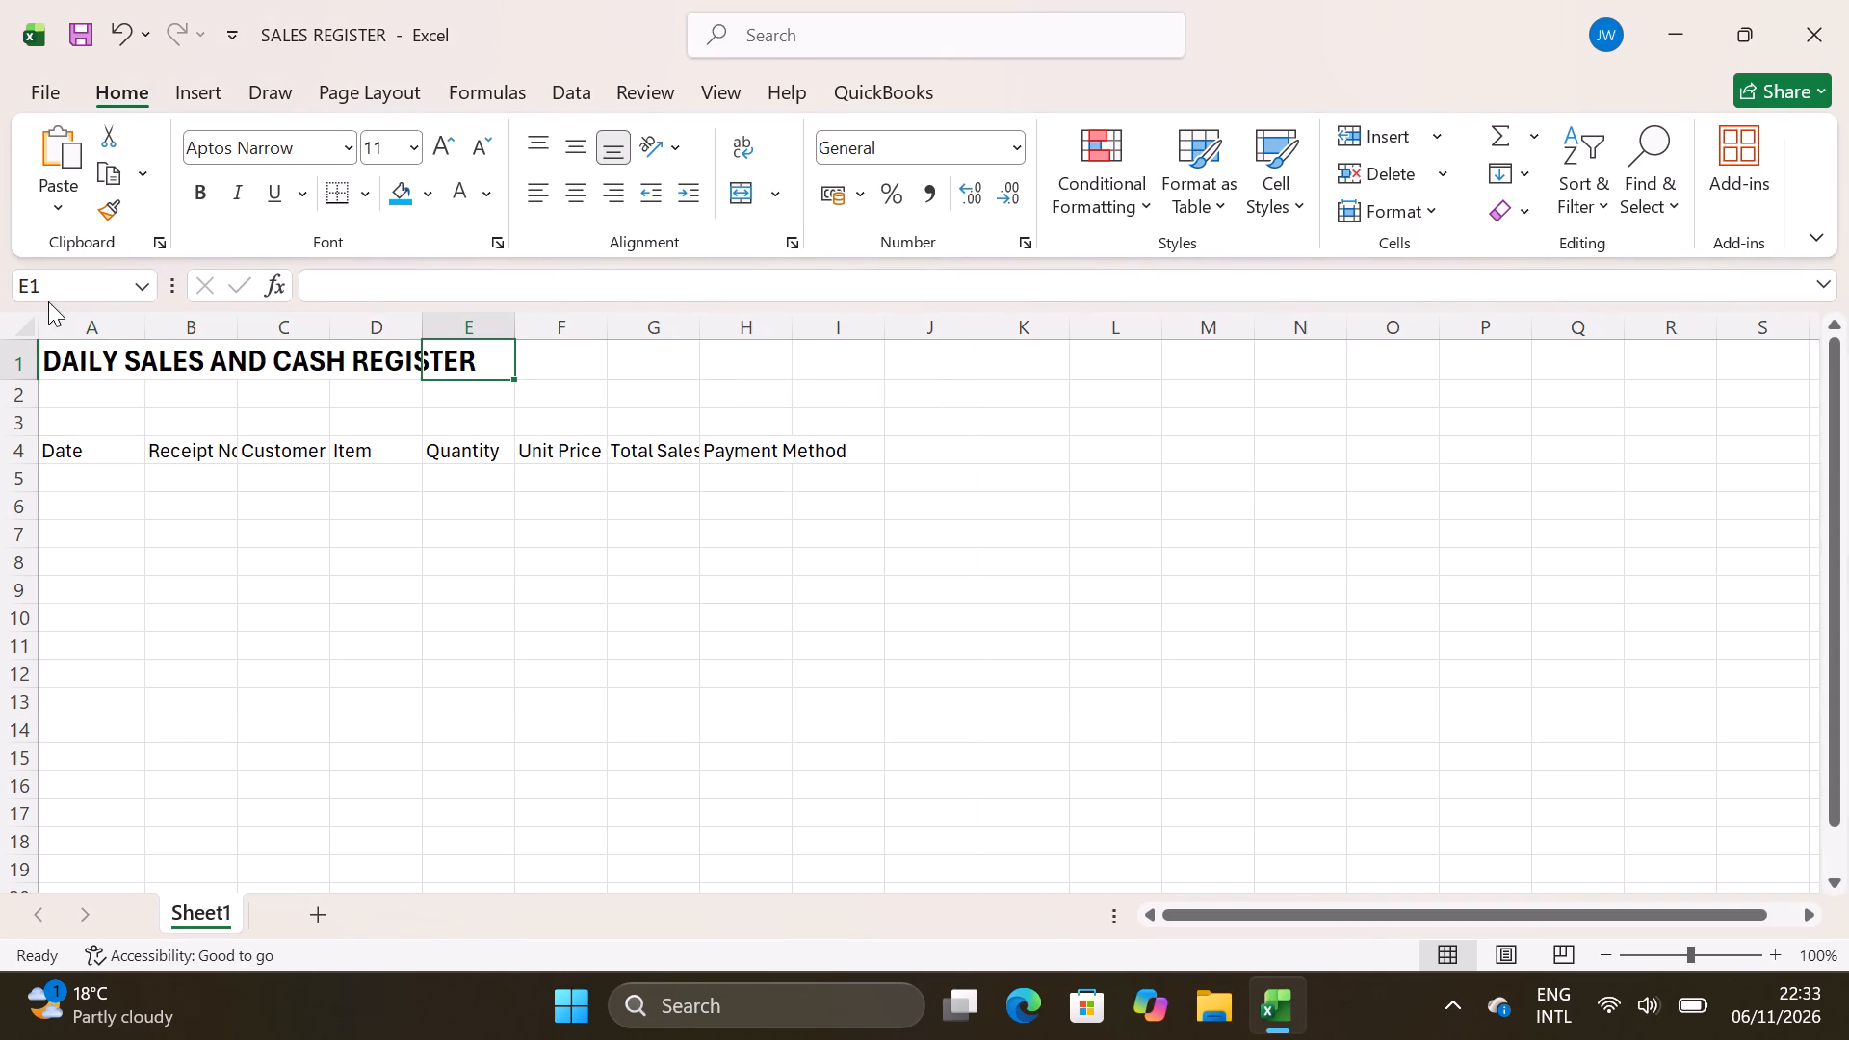
left_click(56, 363)
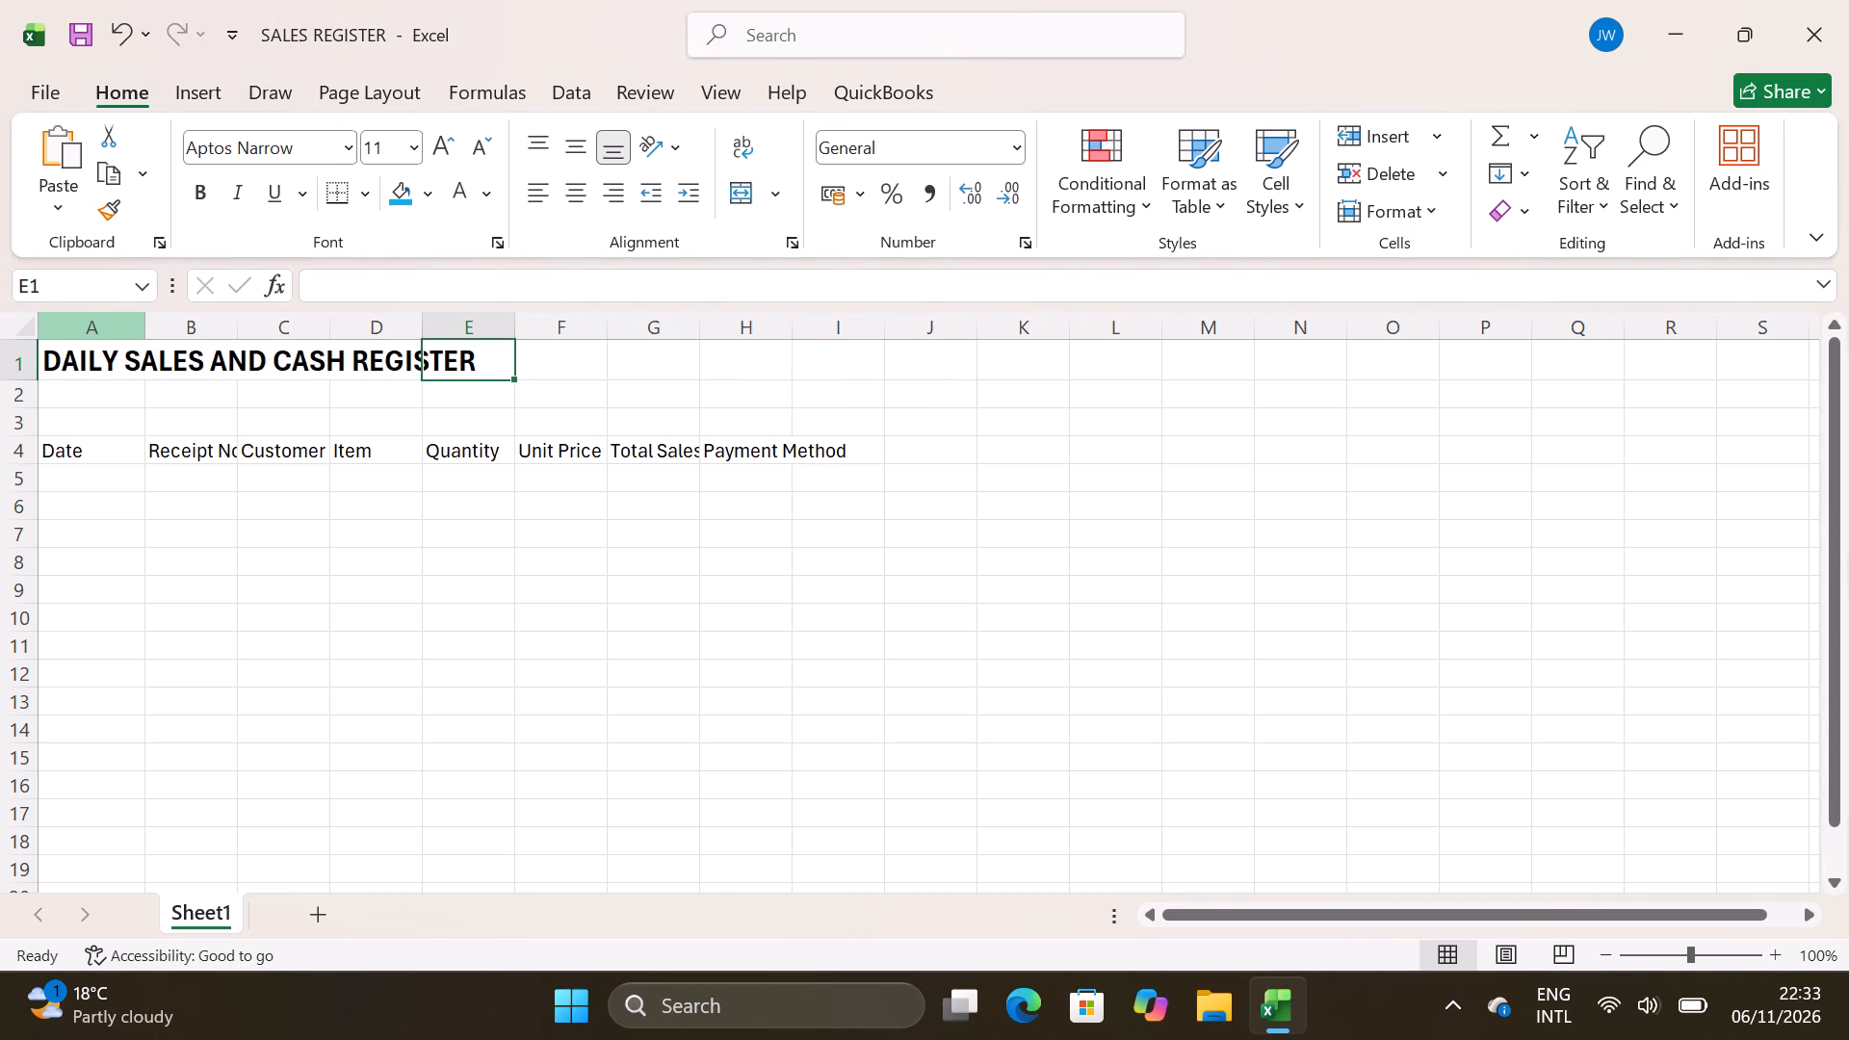
left_click(511, 373, "shift")
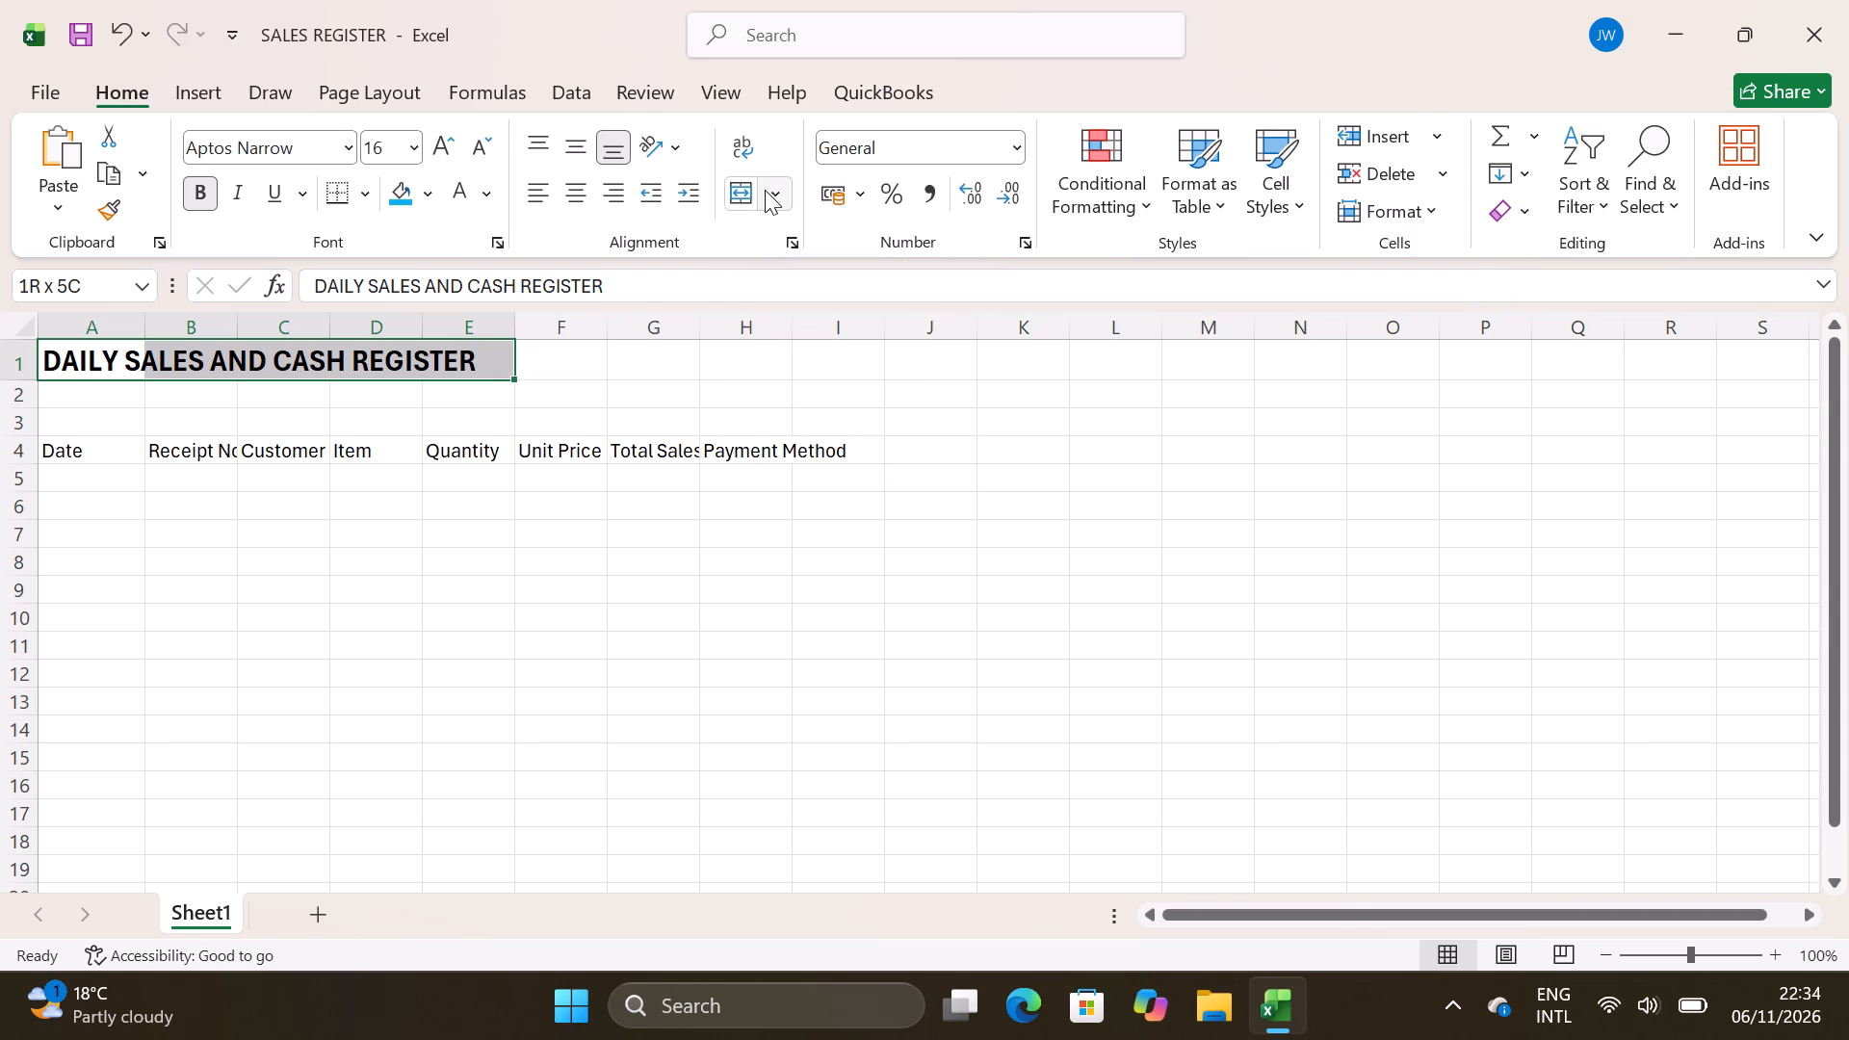
left_click(49, 354)
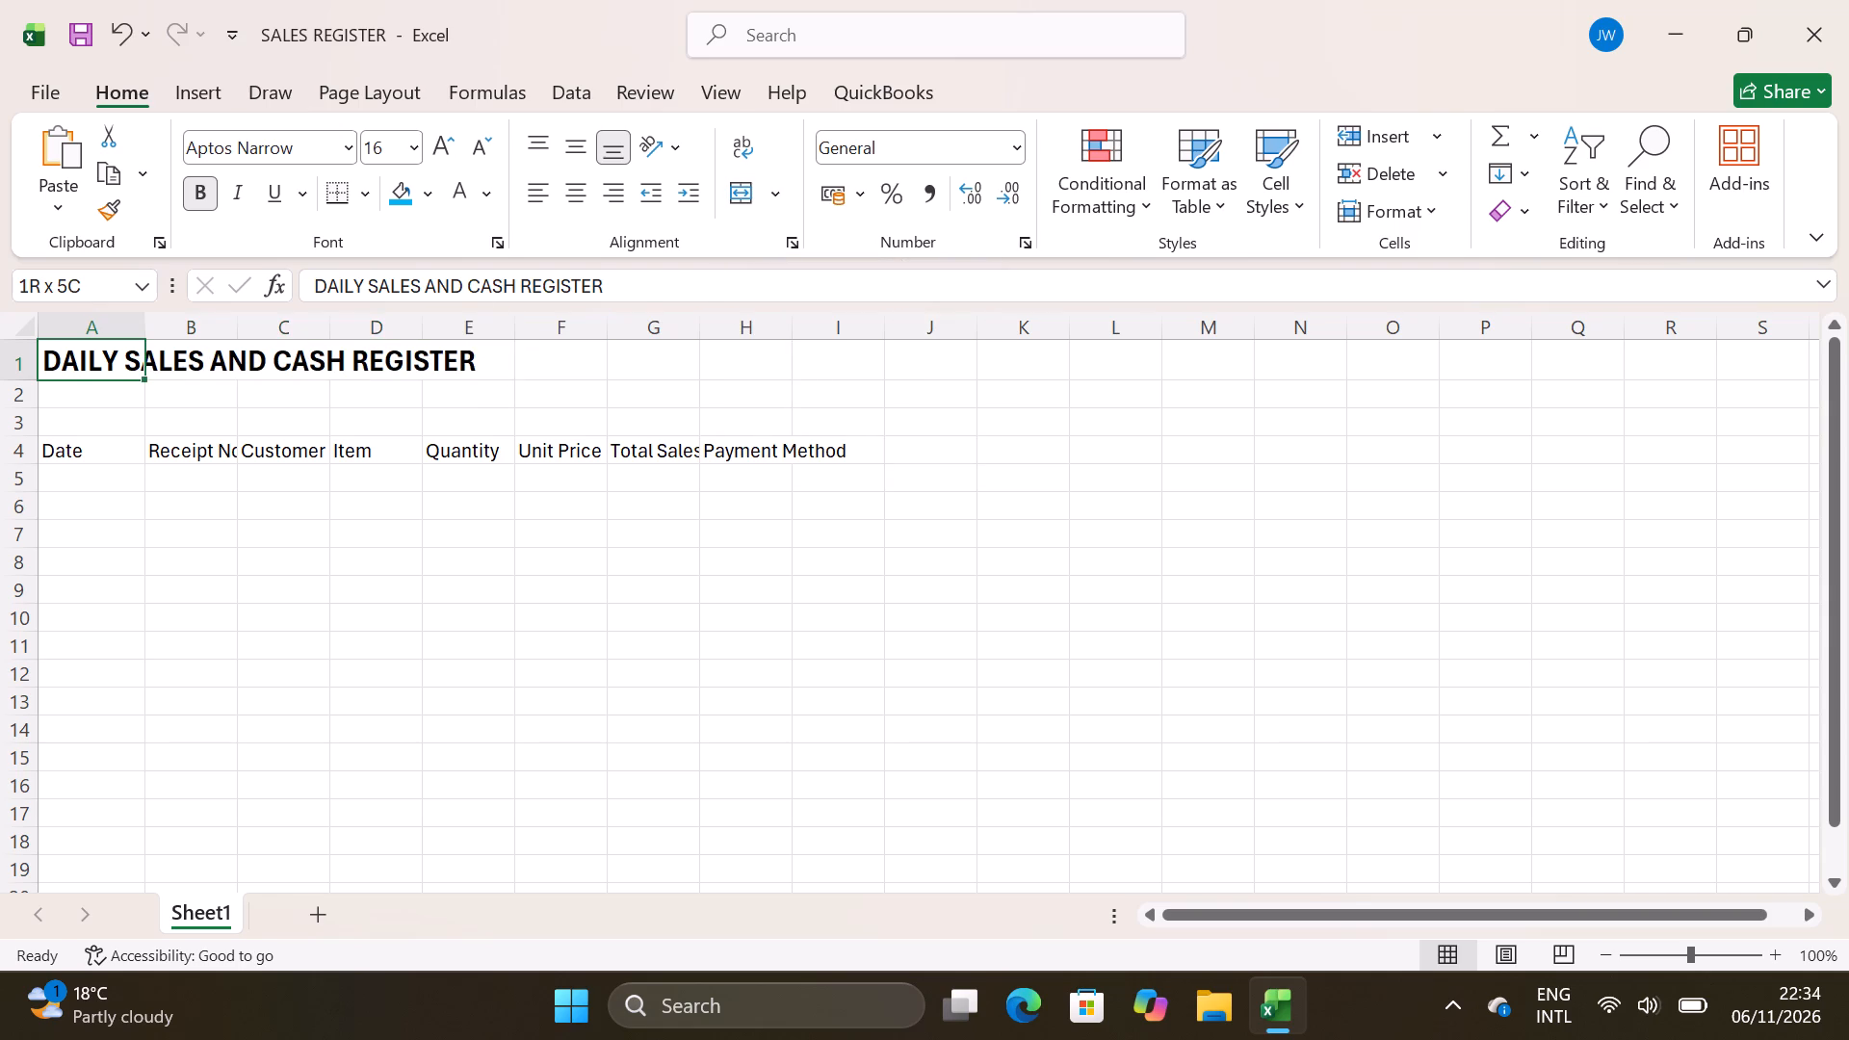
left_click(781, 353, "shift")
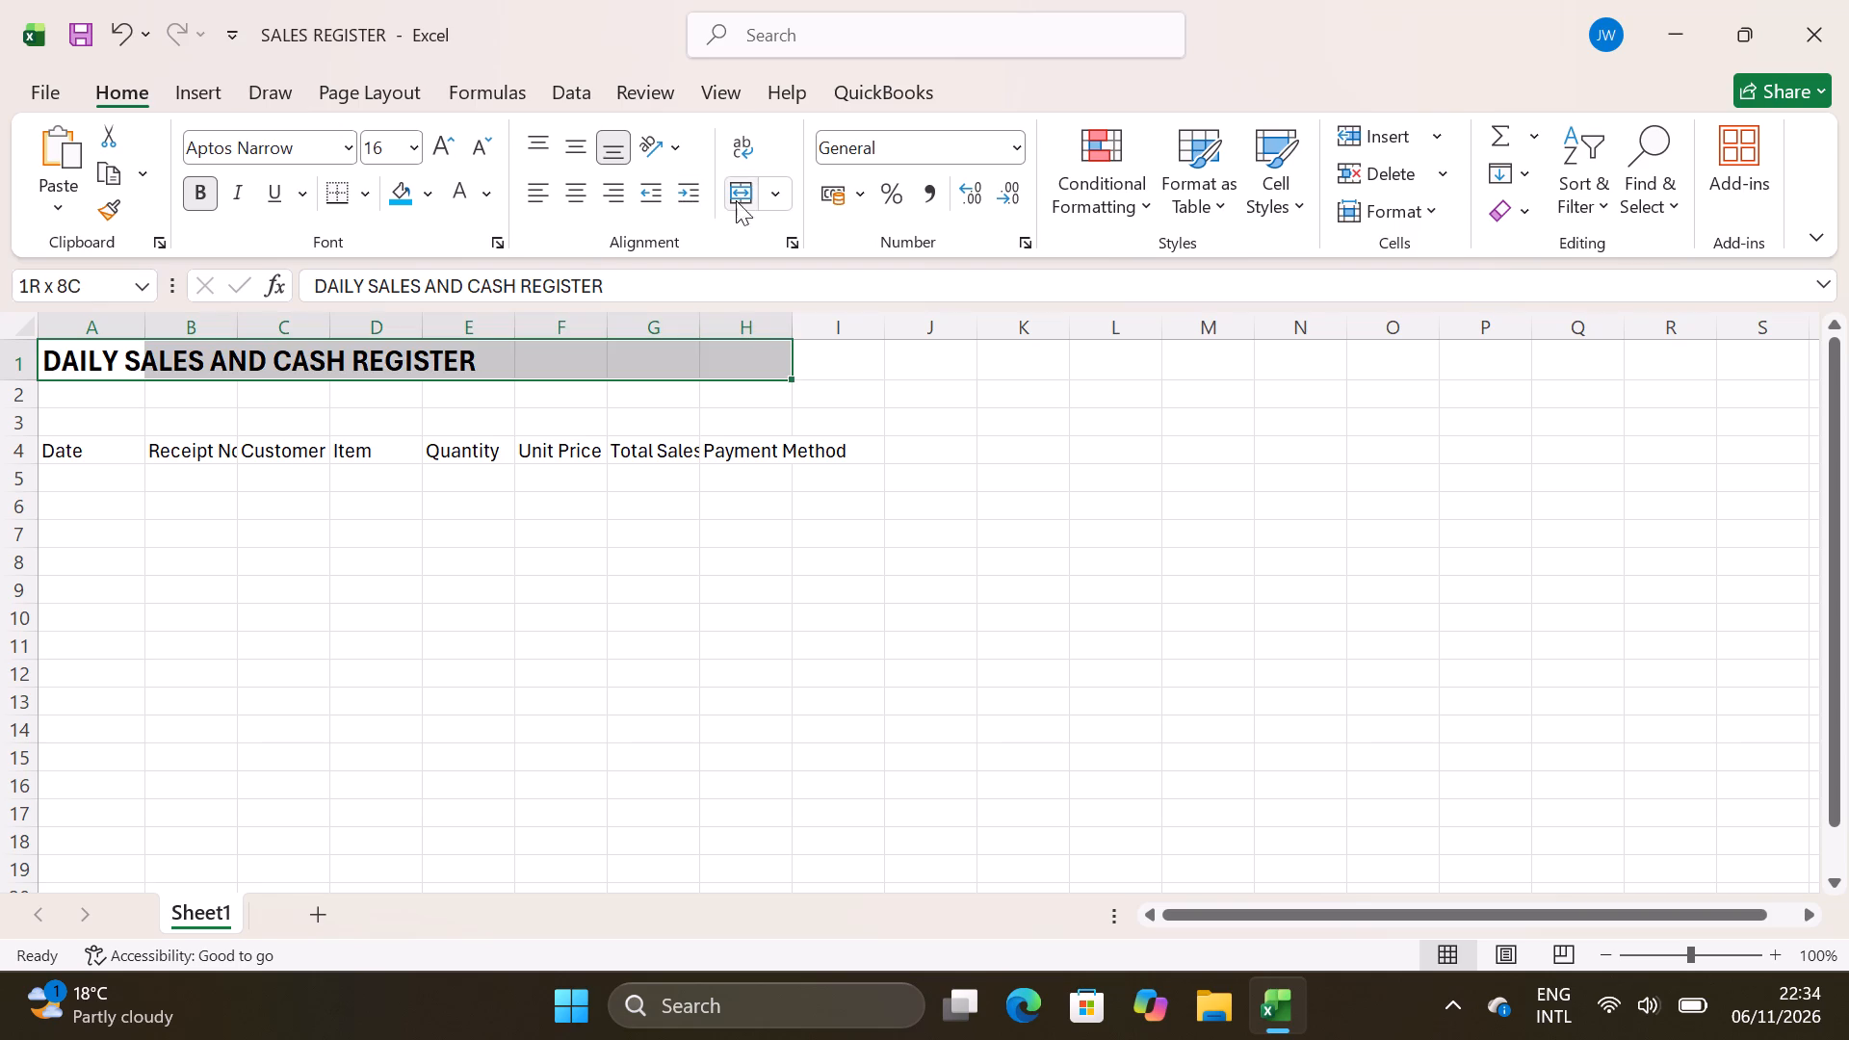
left_click(760, 197)
left_click(801, 248)
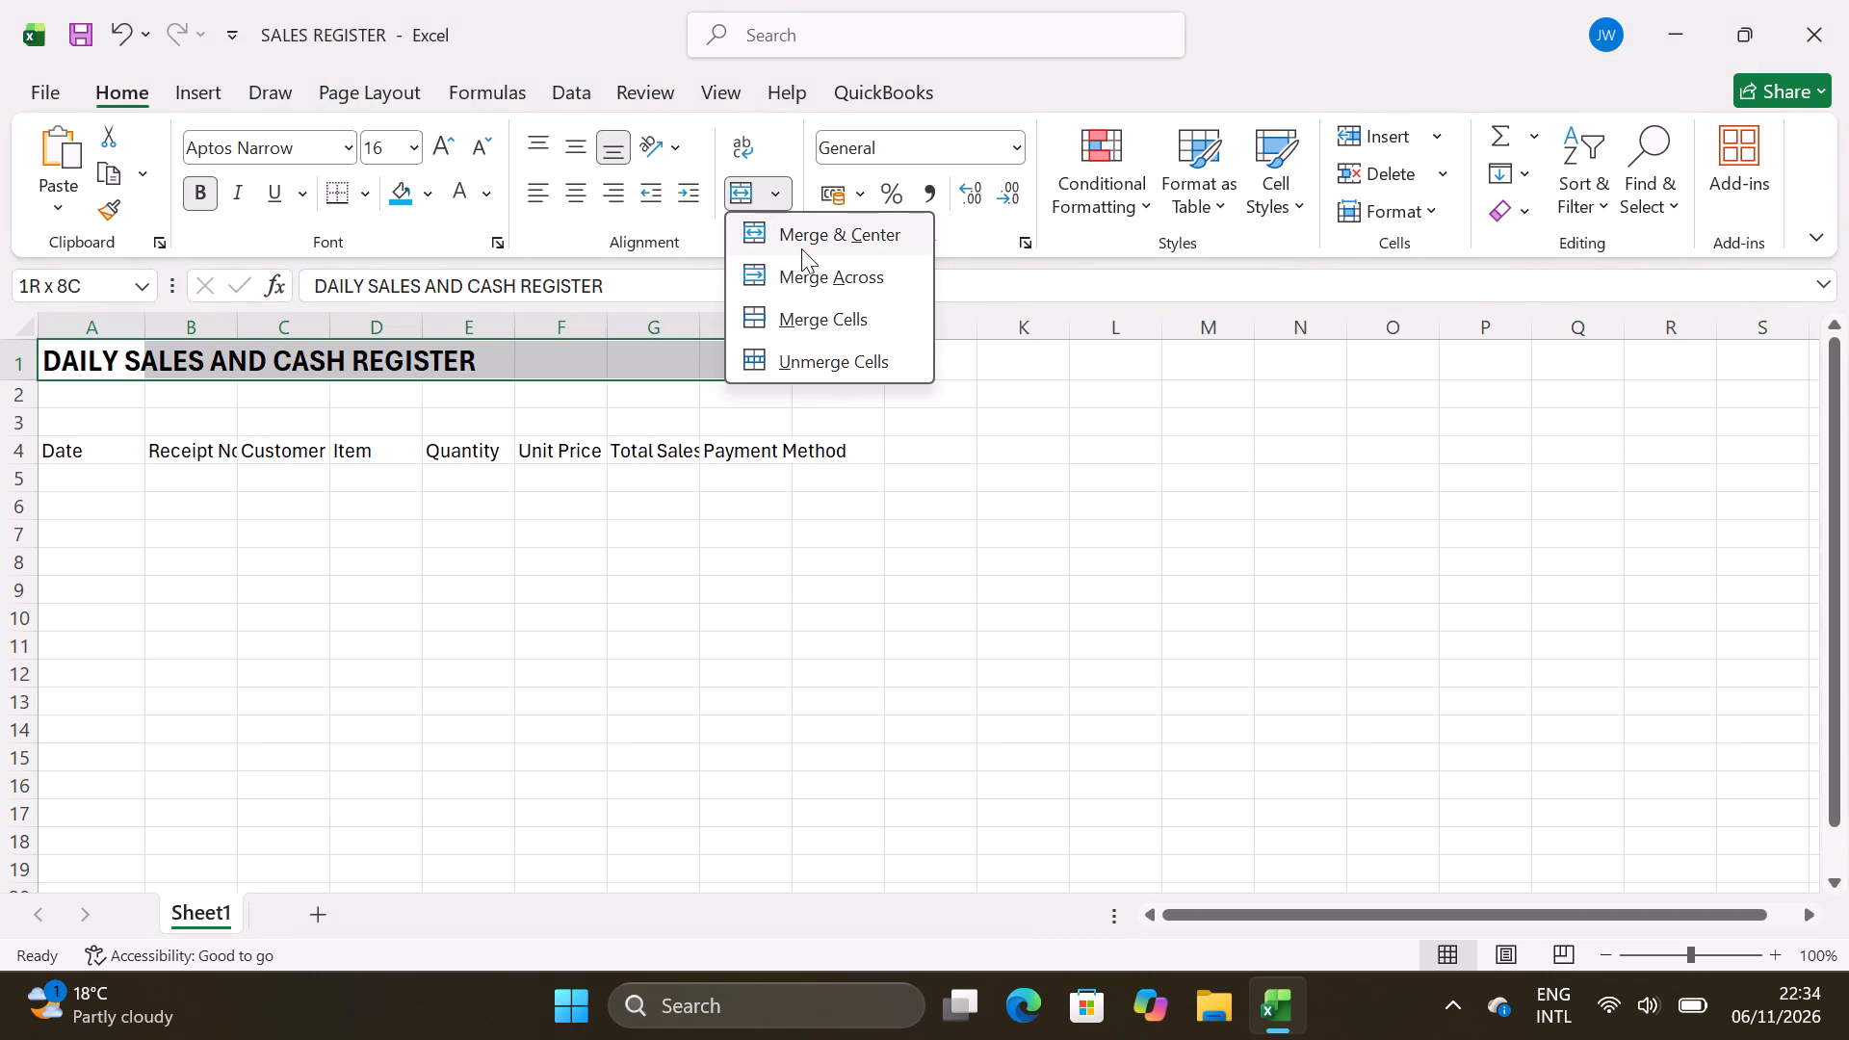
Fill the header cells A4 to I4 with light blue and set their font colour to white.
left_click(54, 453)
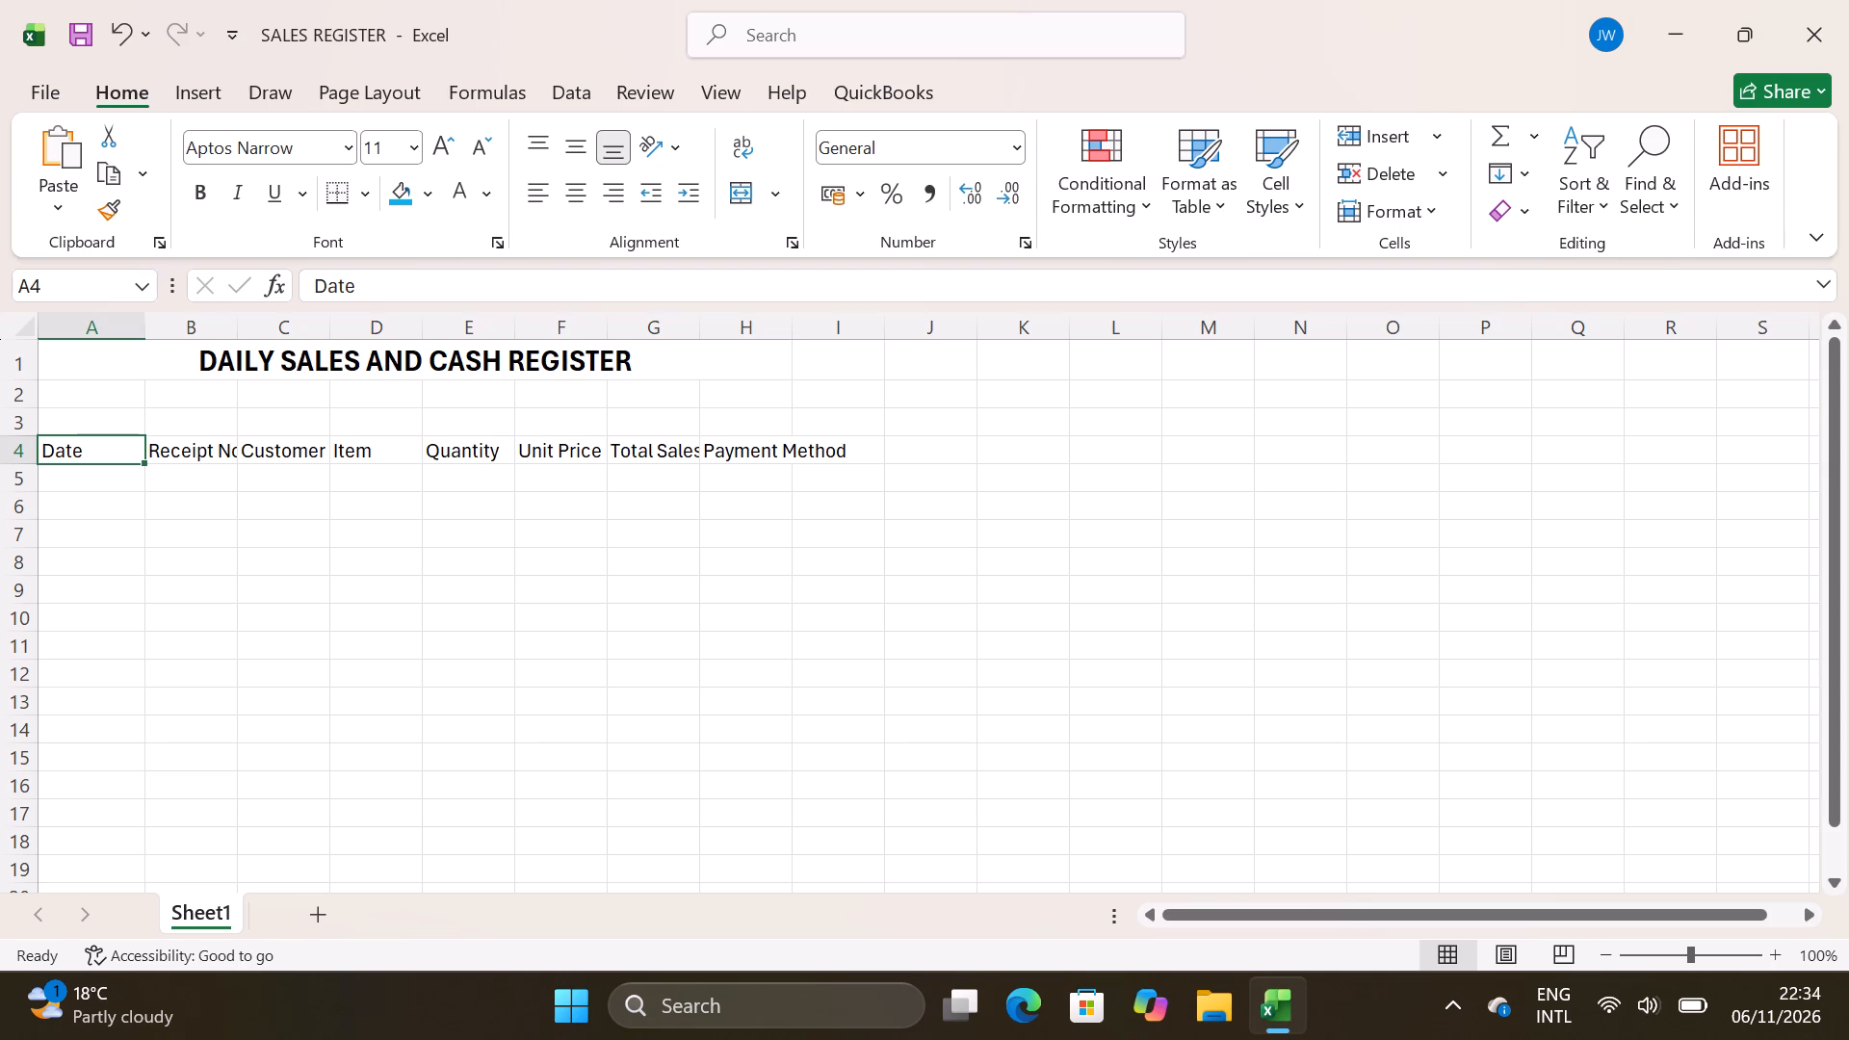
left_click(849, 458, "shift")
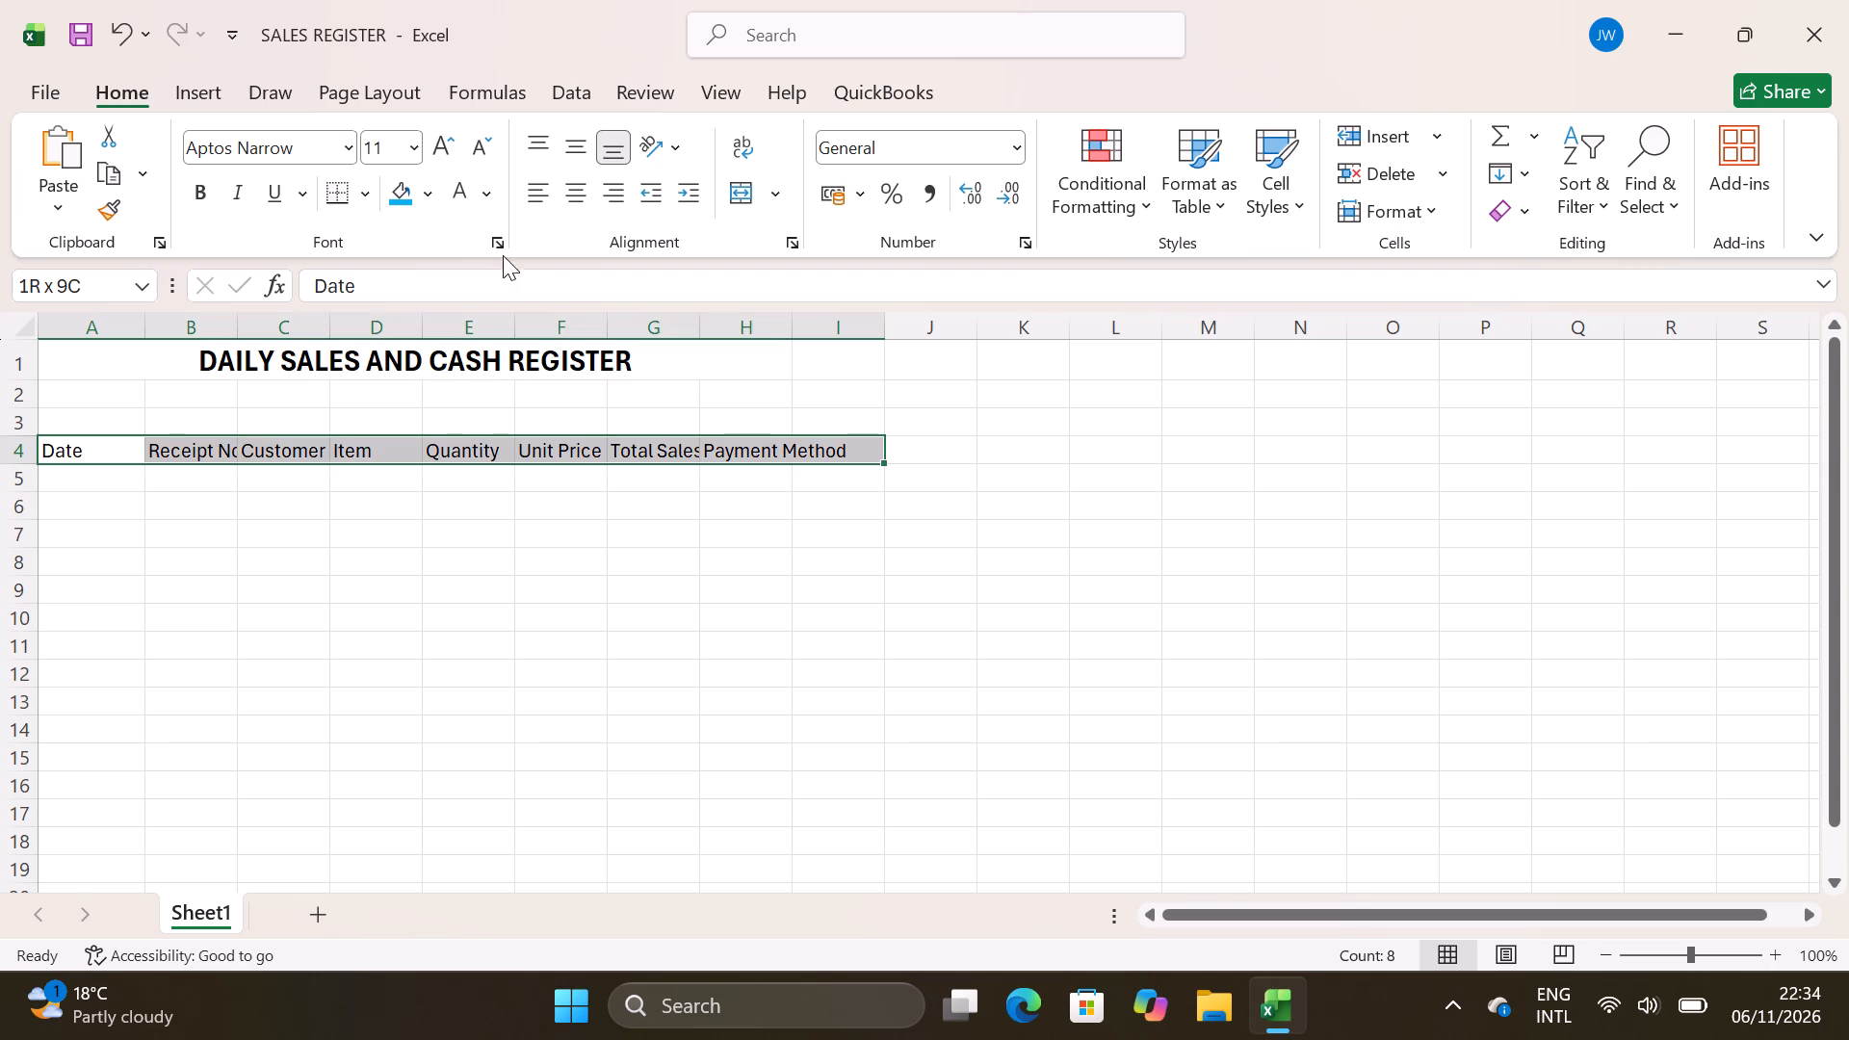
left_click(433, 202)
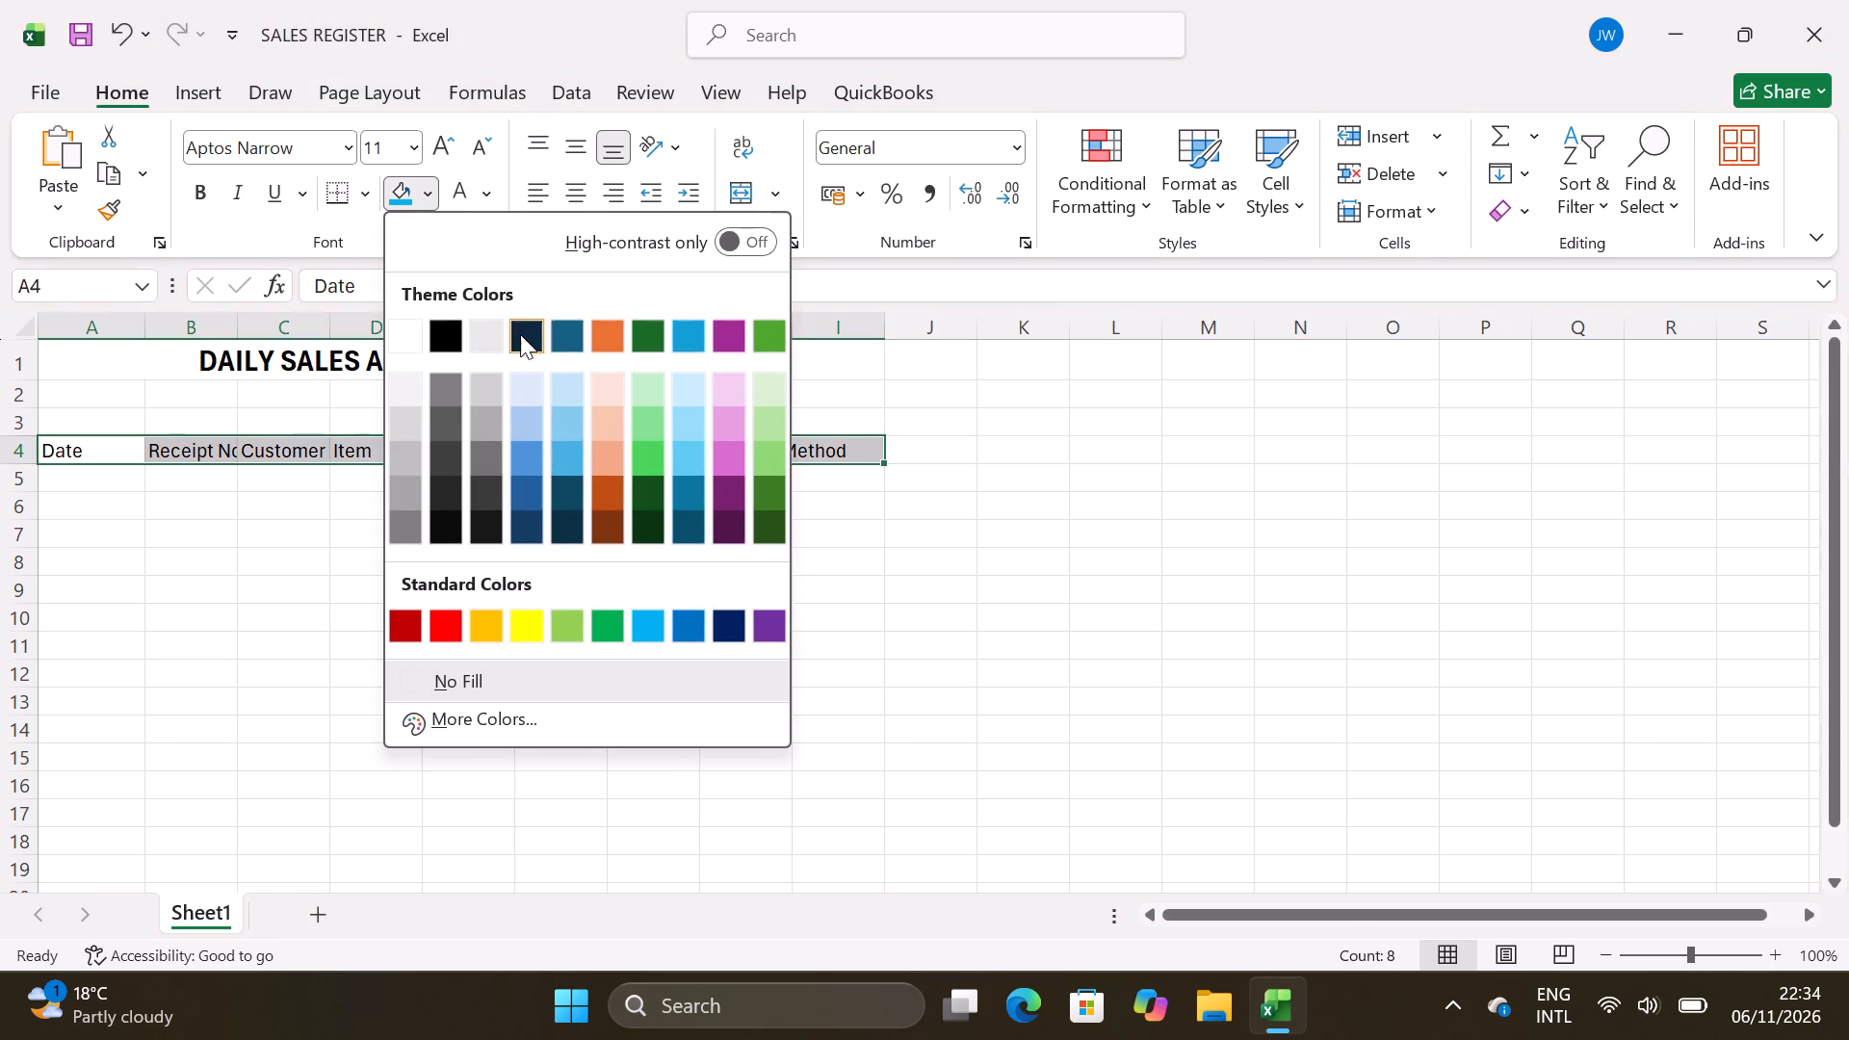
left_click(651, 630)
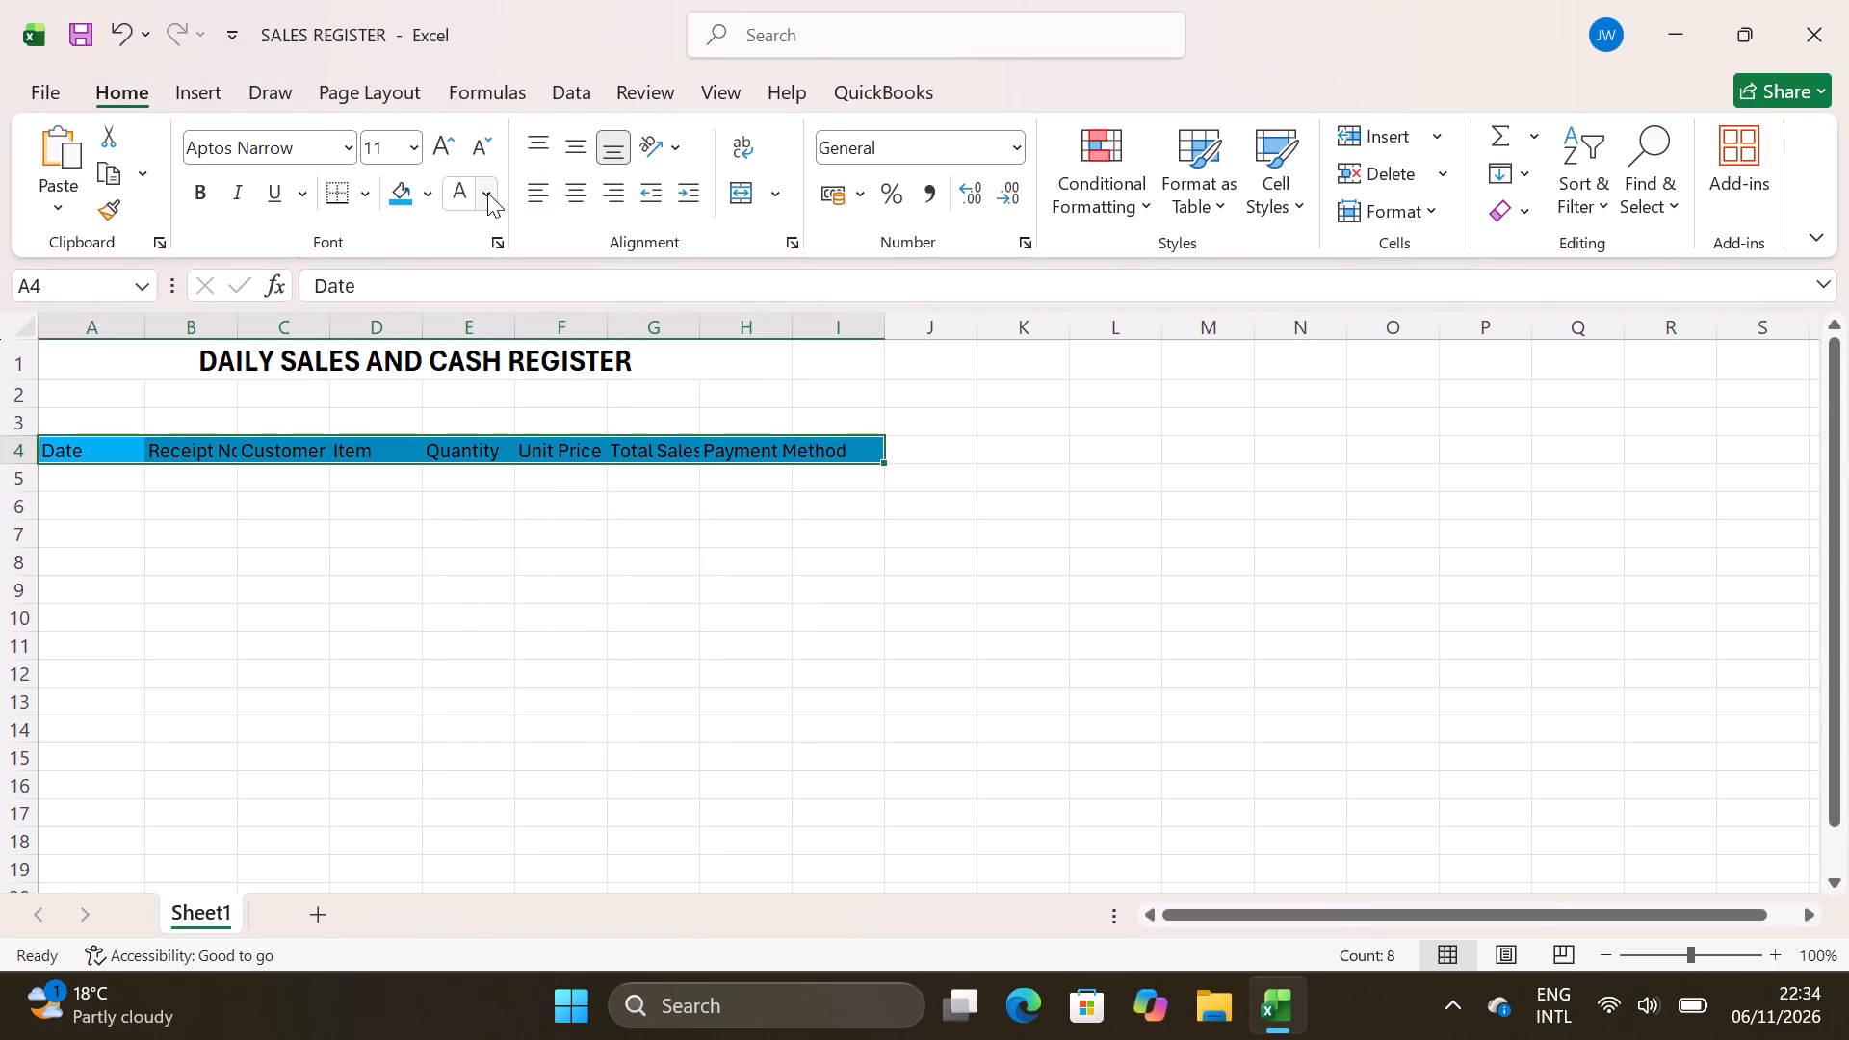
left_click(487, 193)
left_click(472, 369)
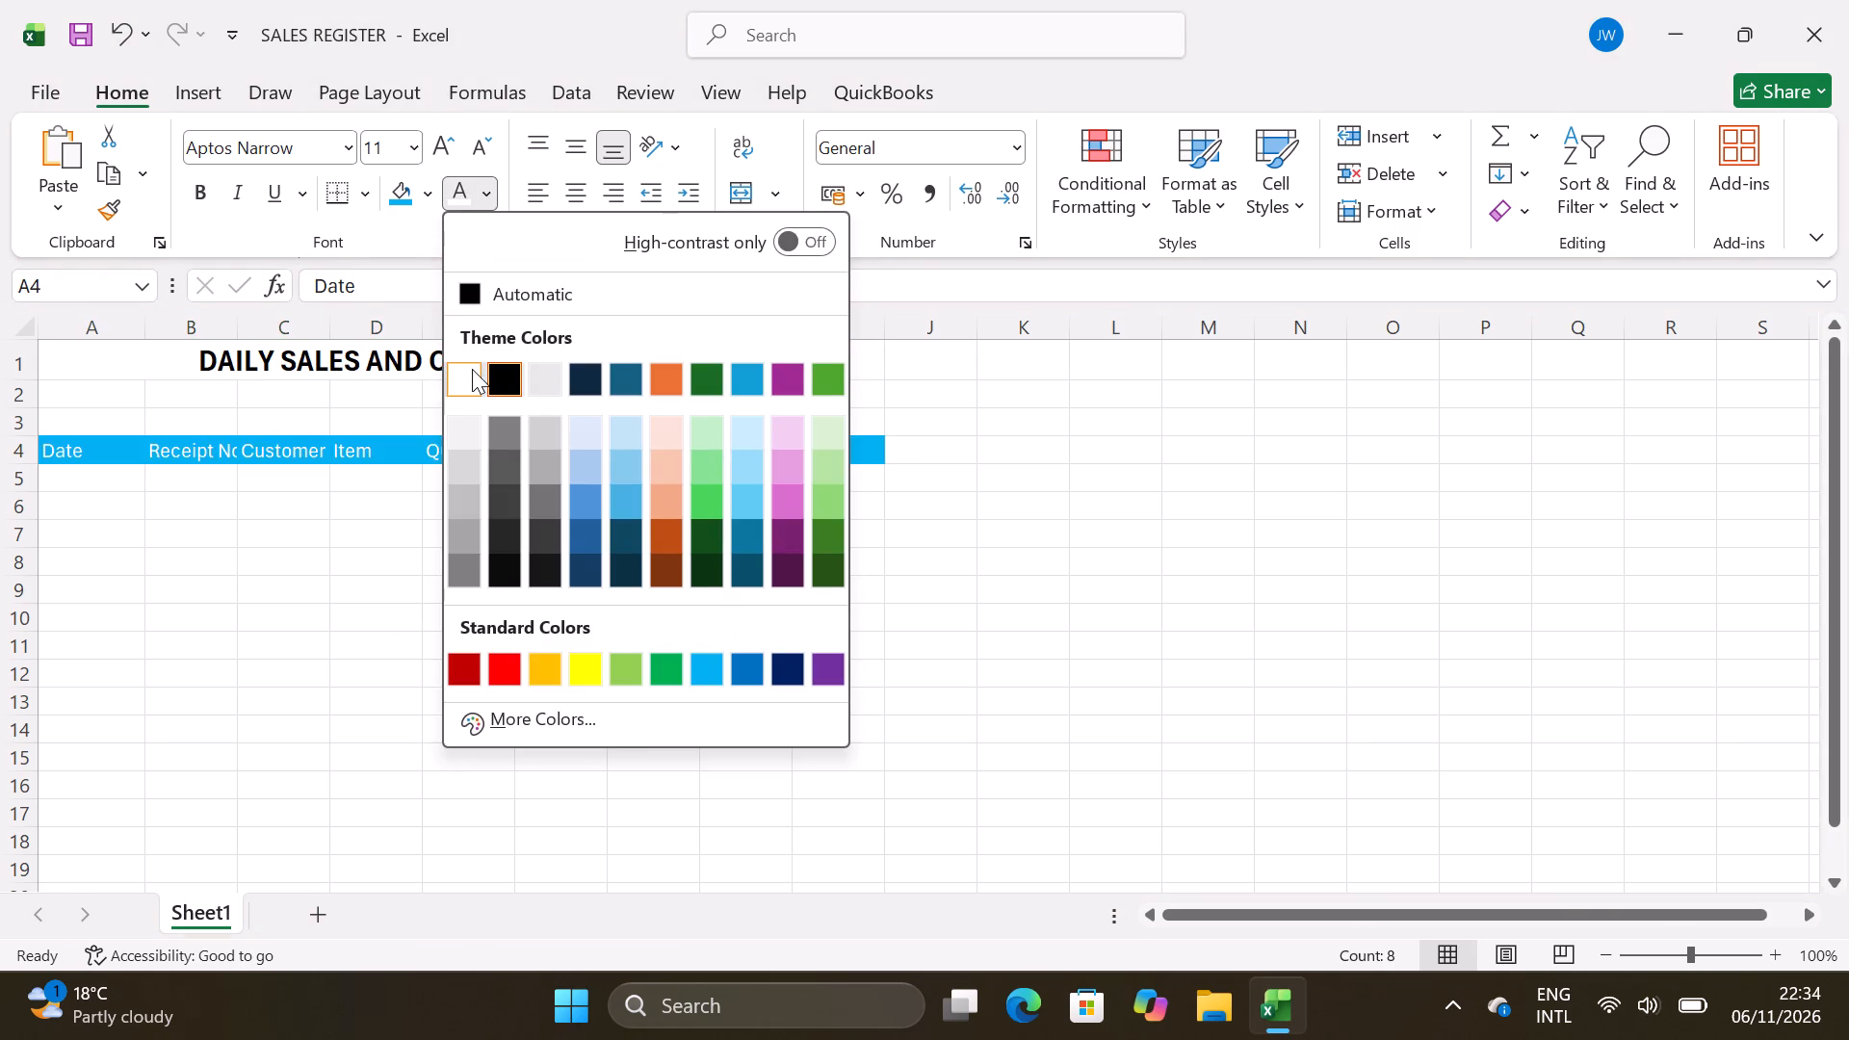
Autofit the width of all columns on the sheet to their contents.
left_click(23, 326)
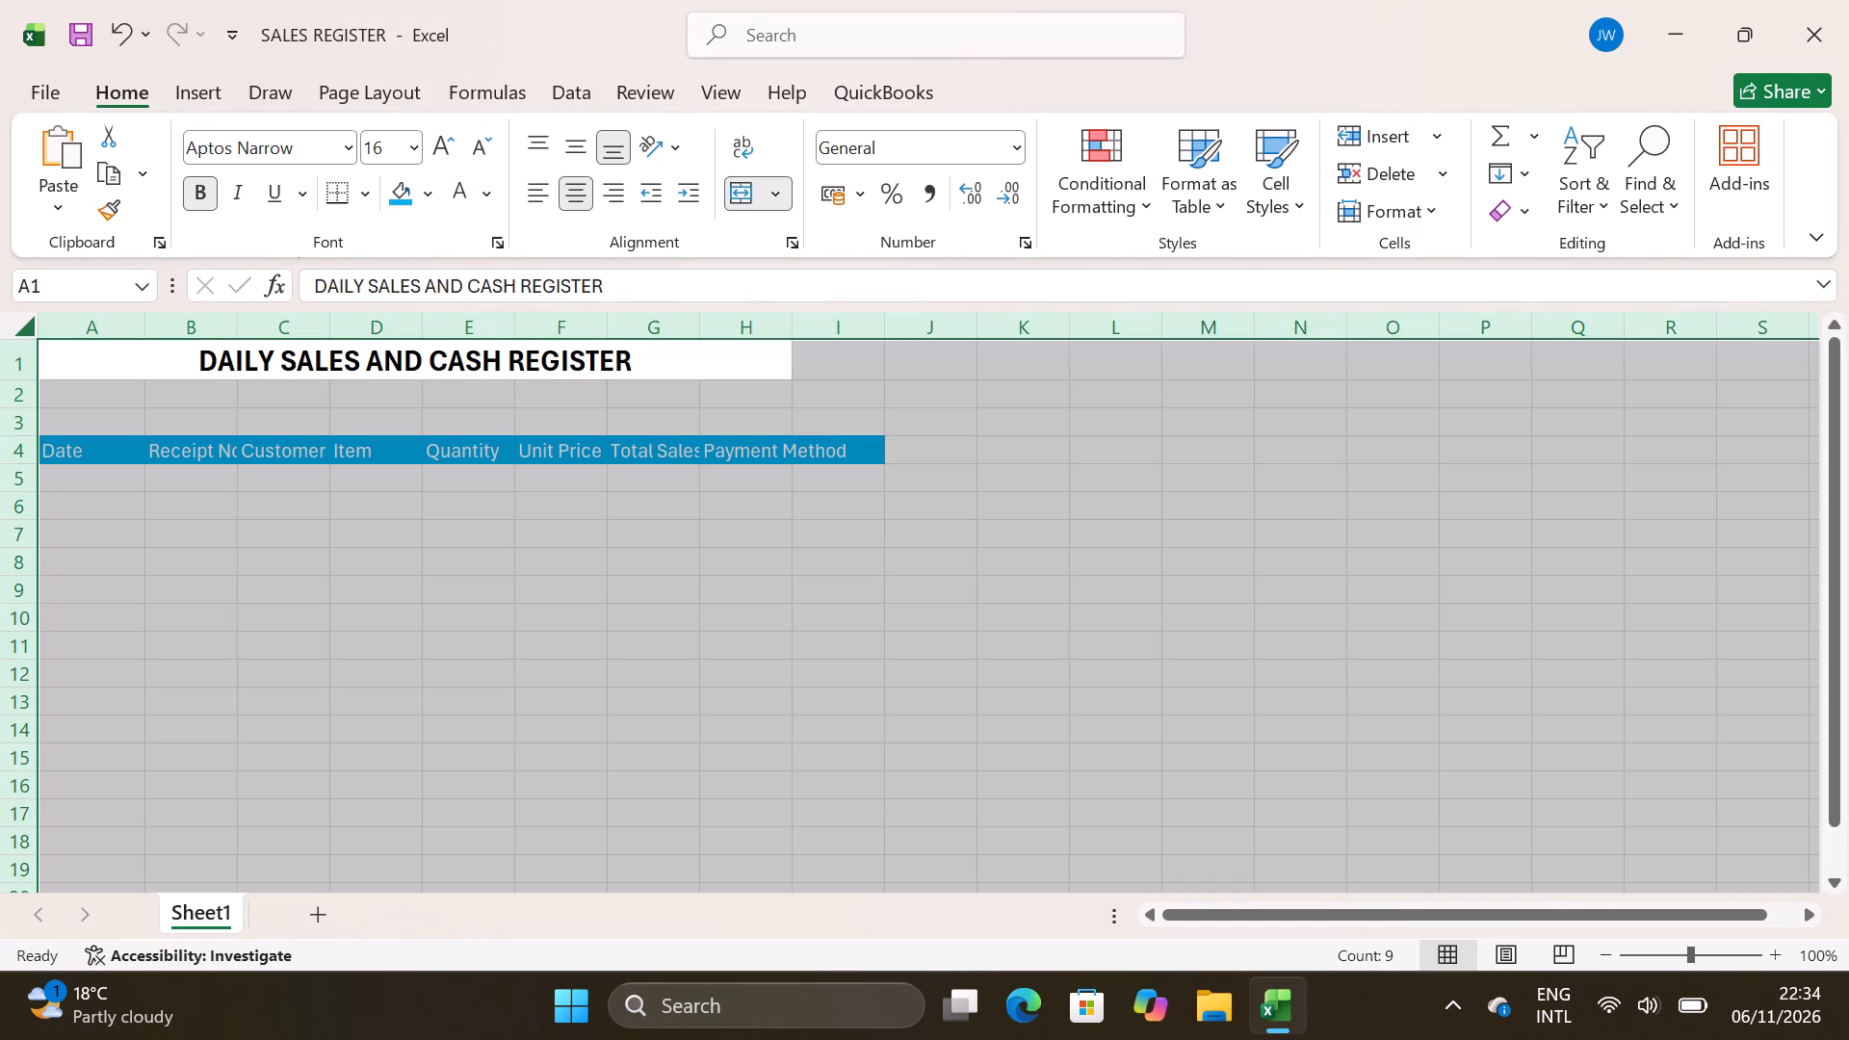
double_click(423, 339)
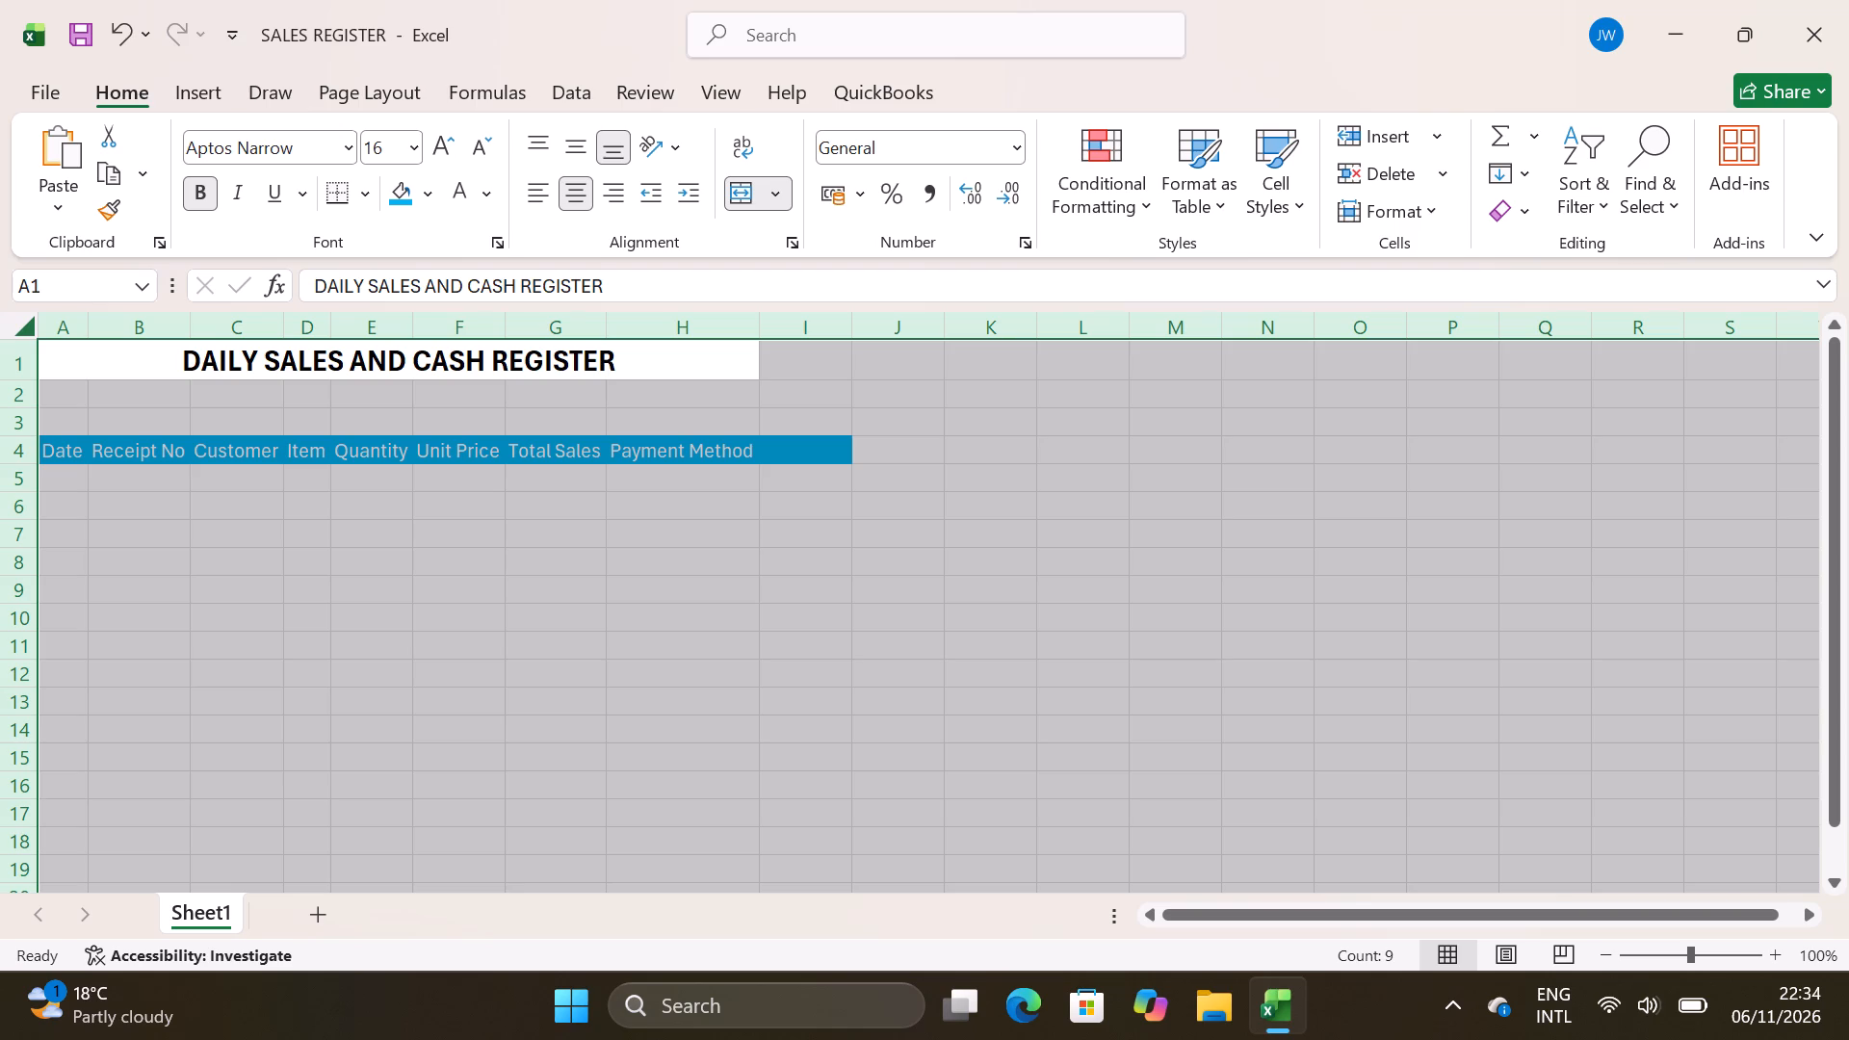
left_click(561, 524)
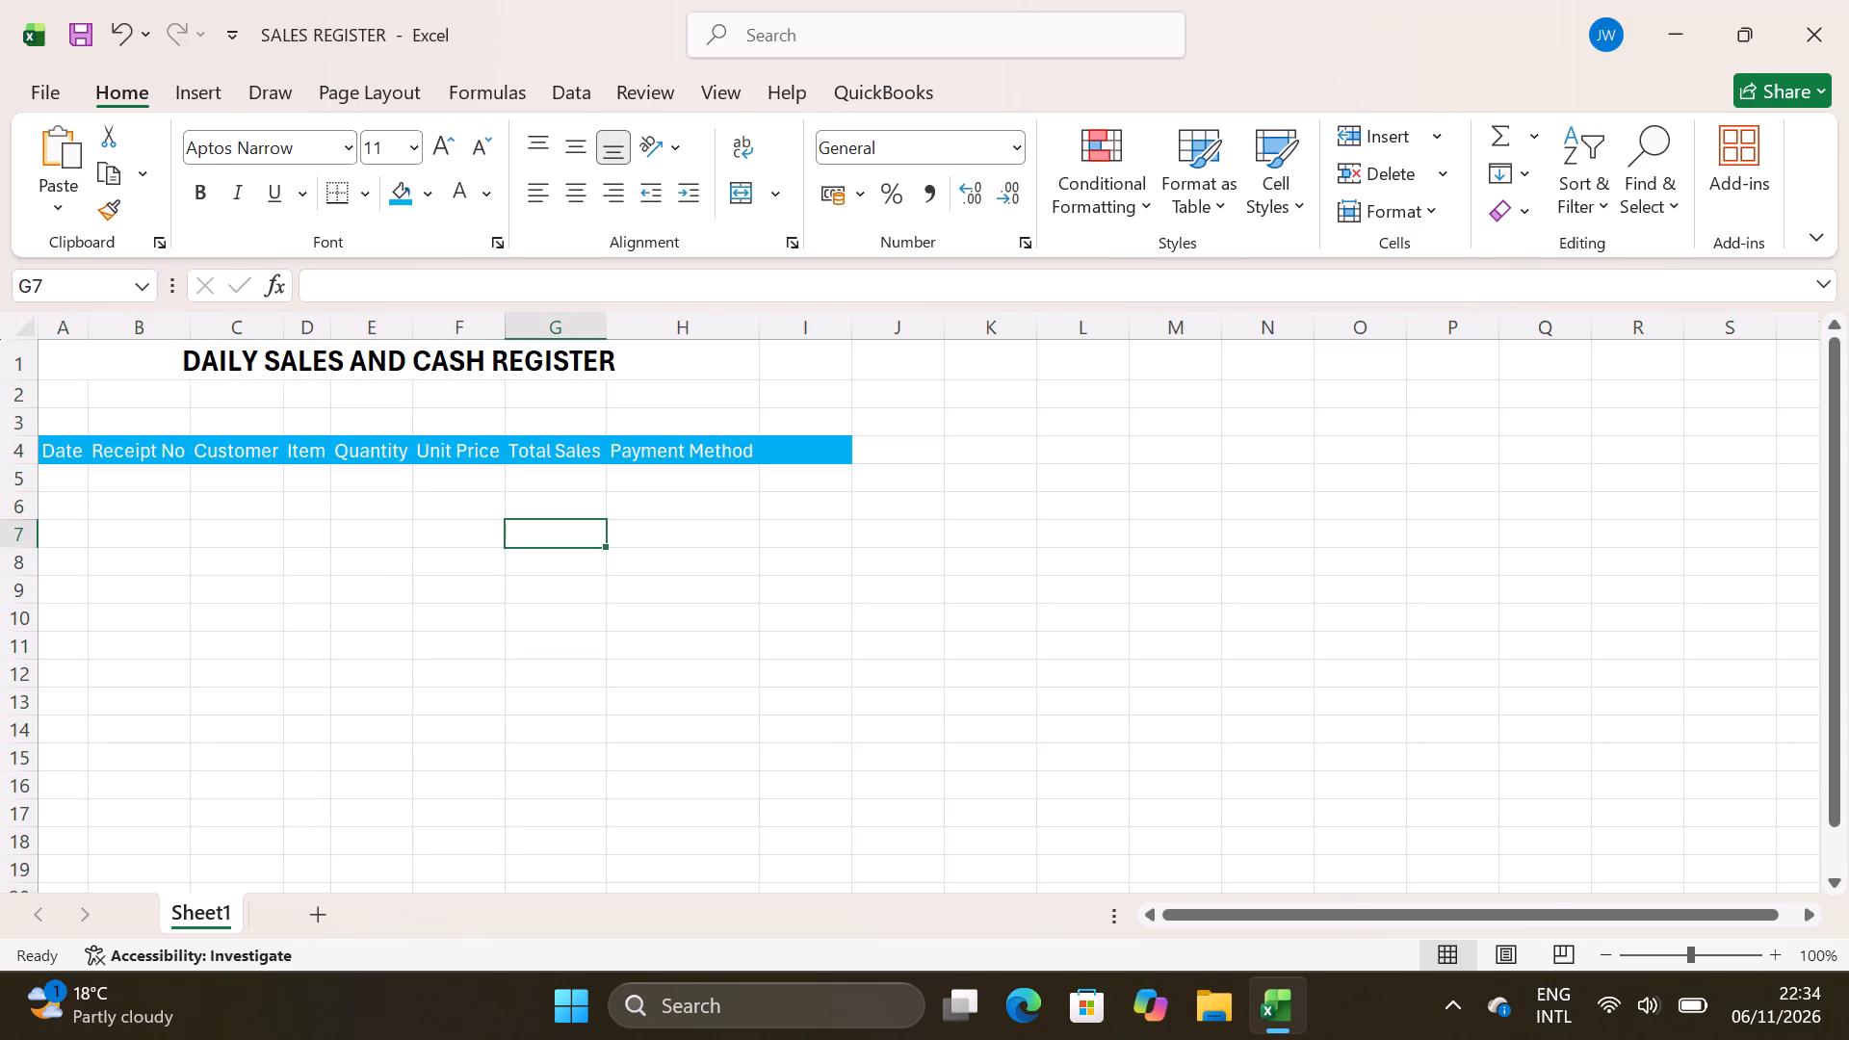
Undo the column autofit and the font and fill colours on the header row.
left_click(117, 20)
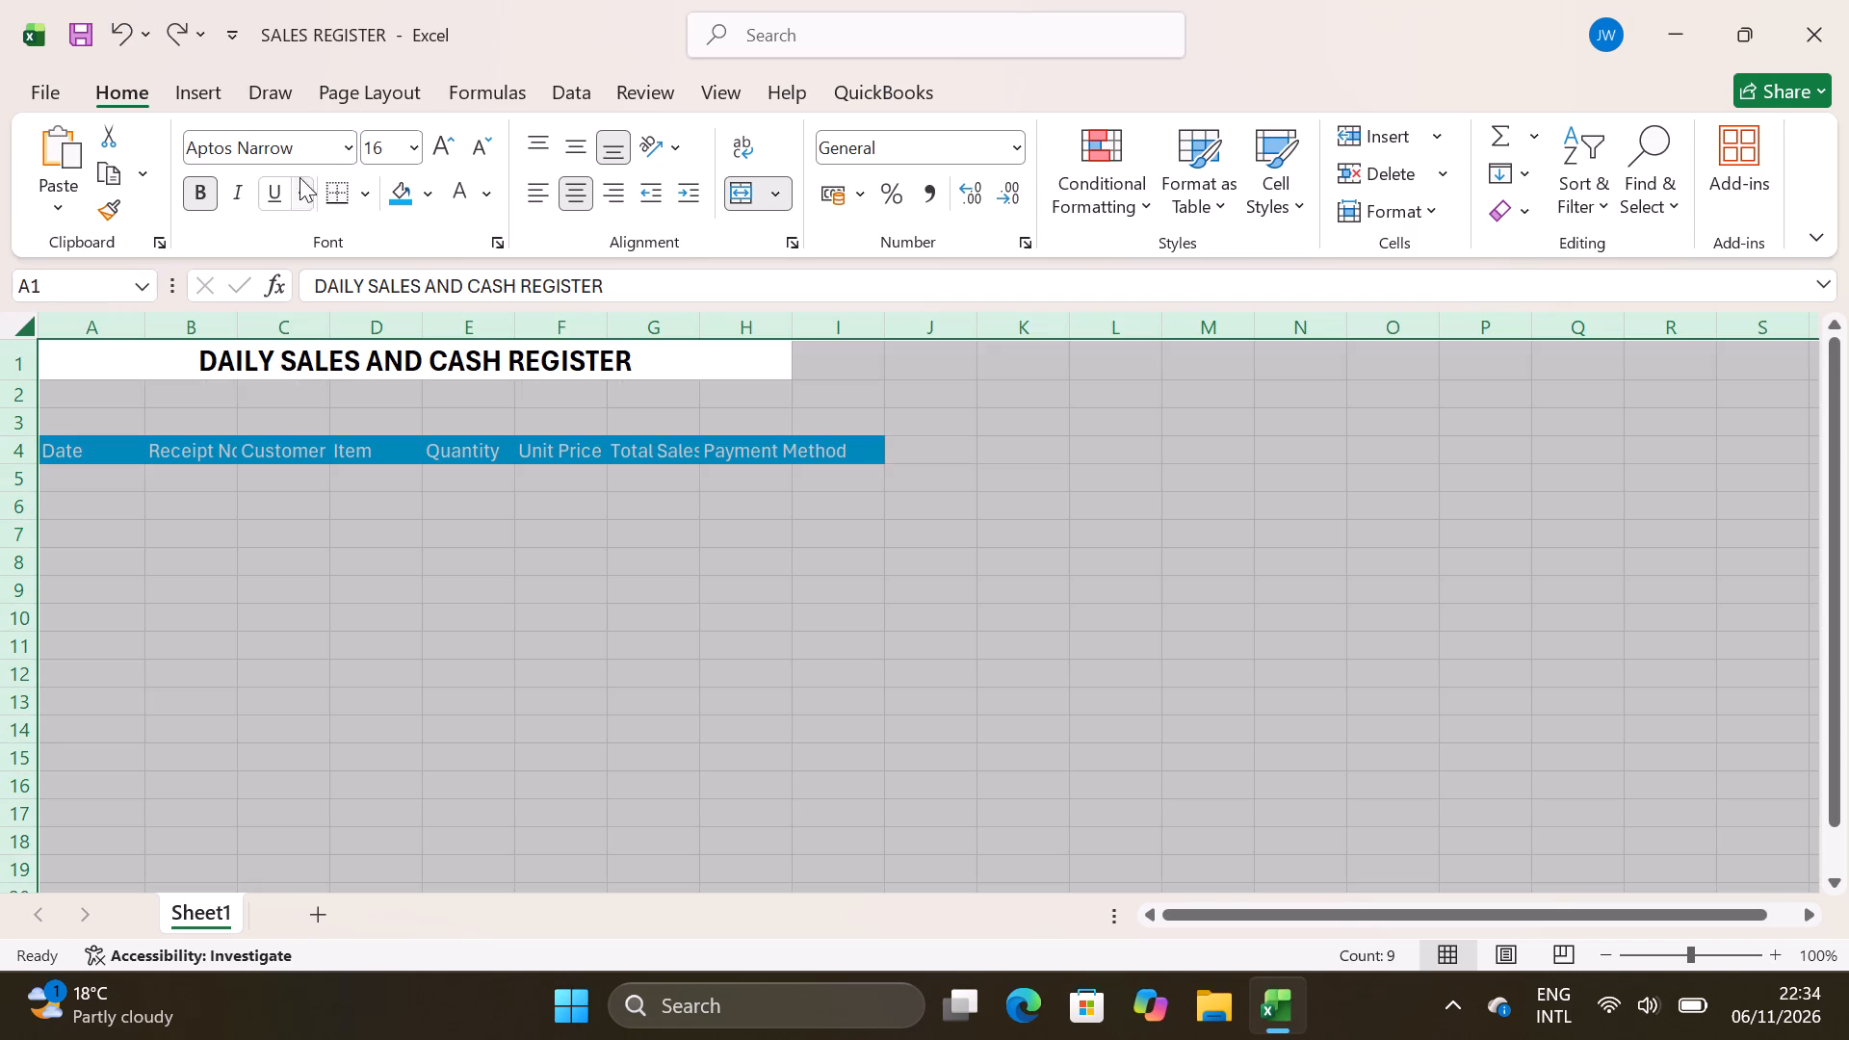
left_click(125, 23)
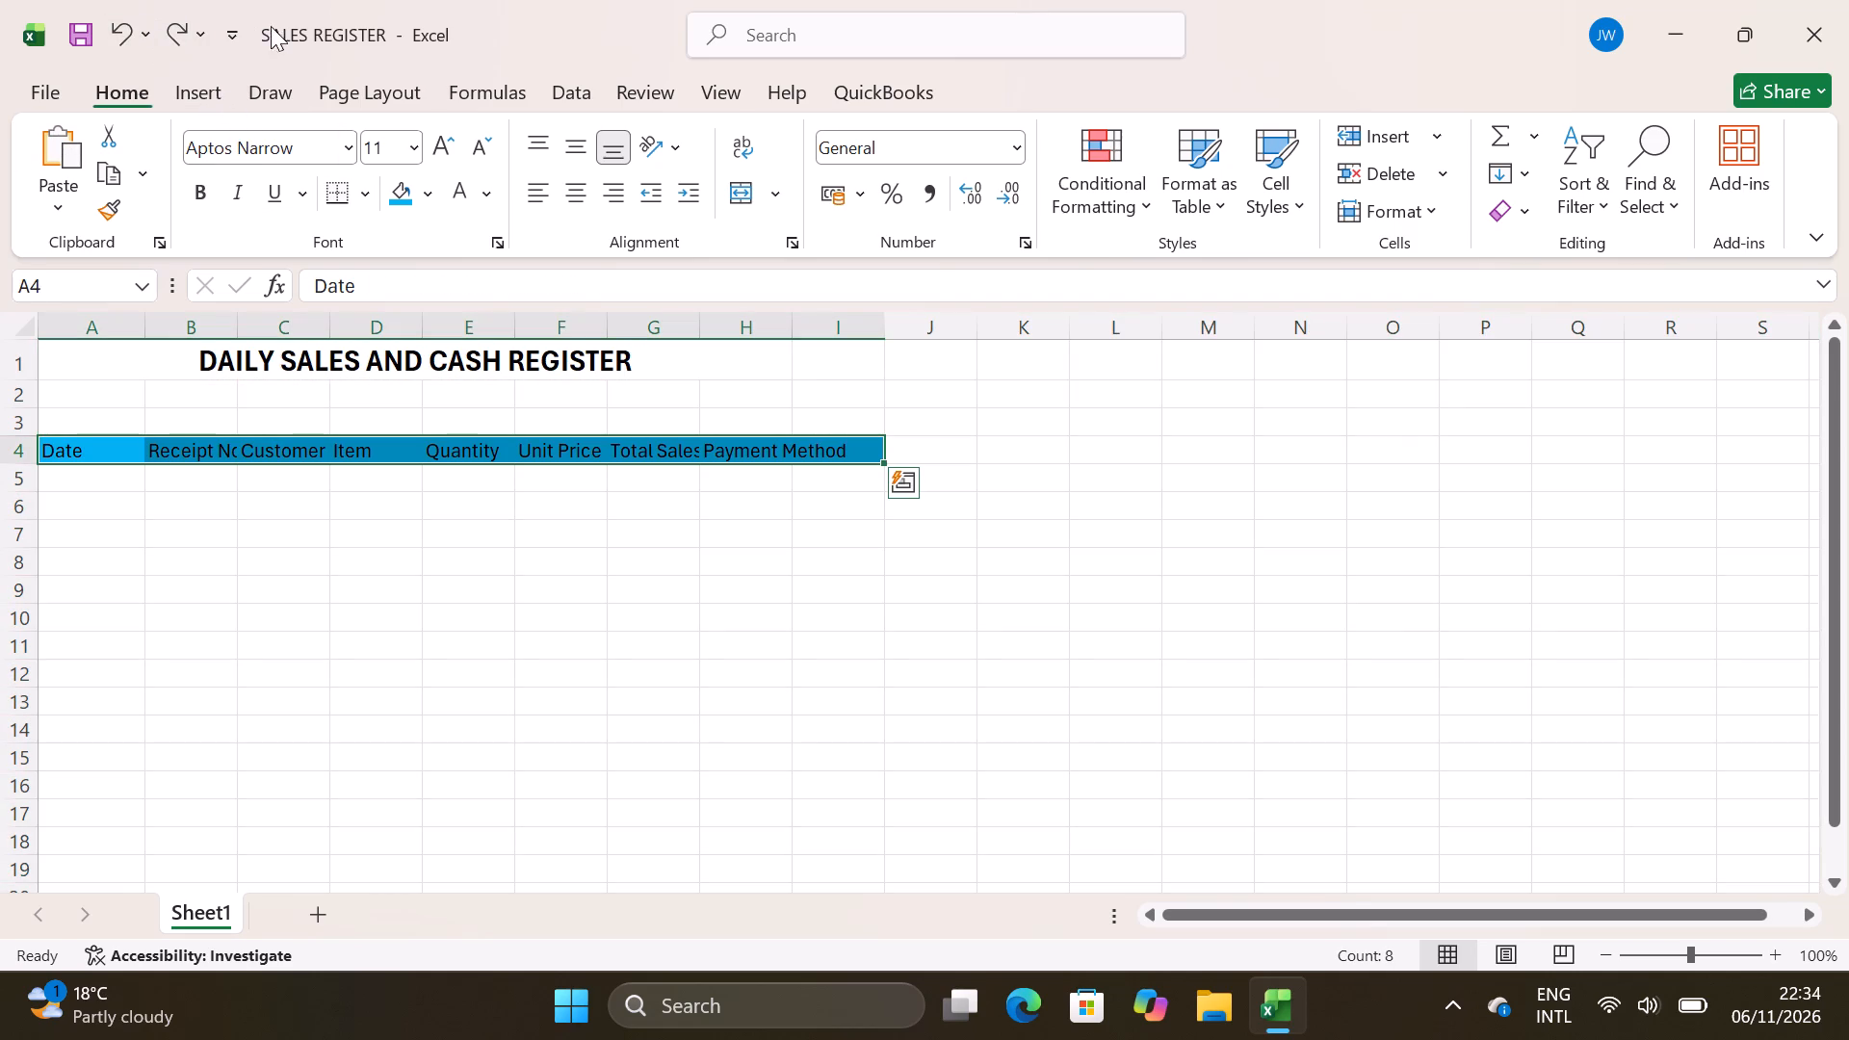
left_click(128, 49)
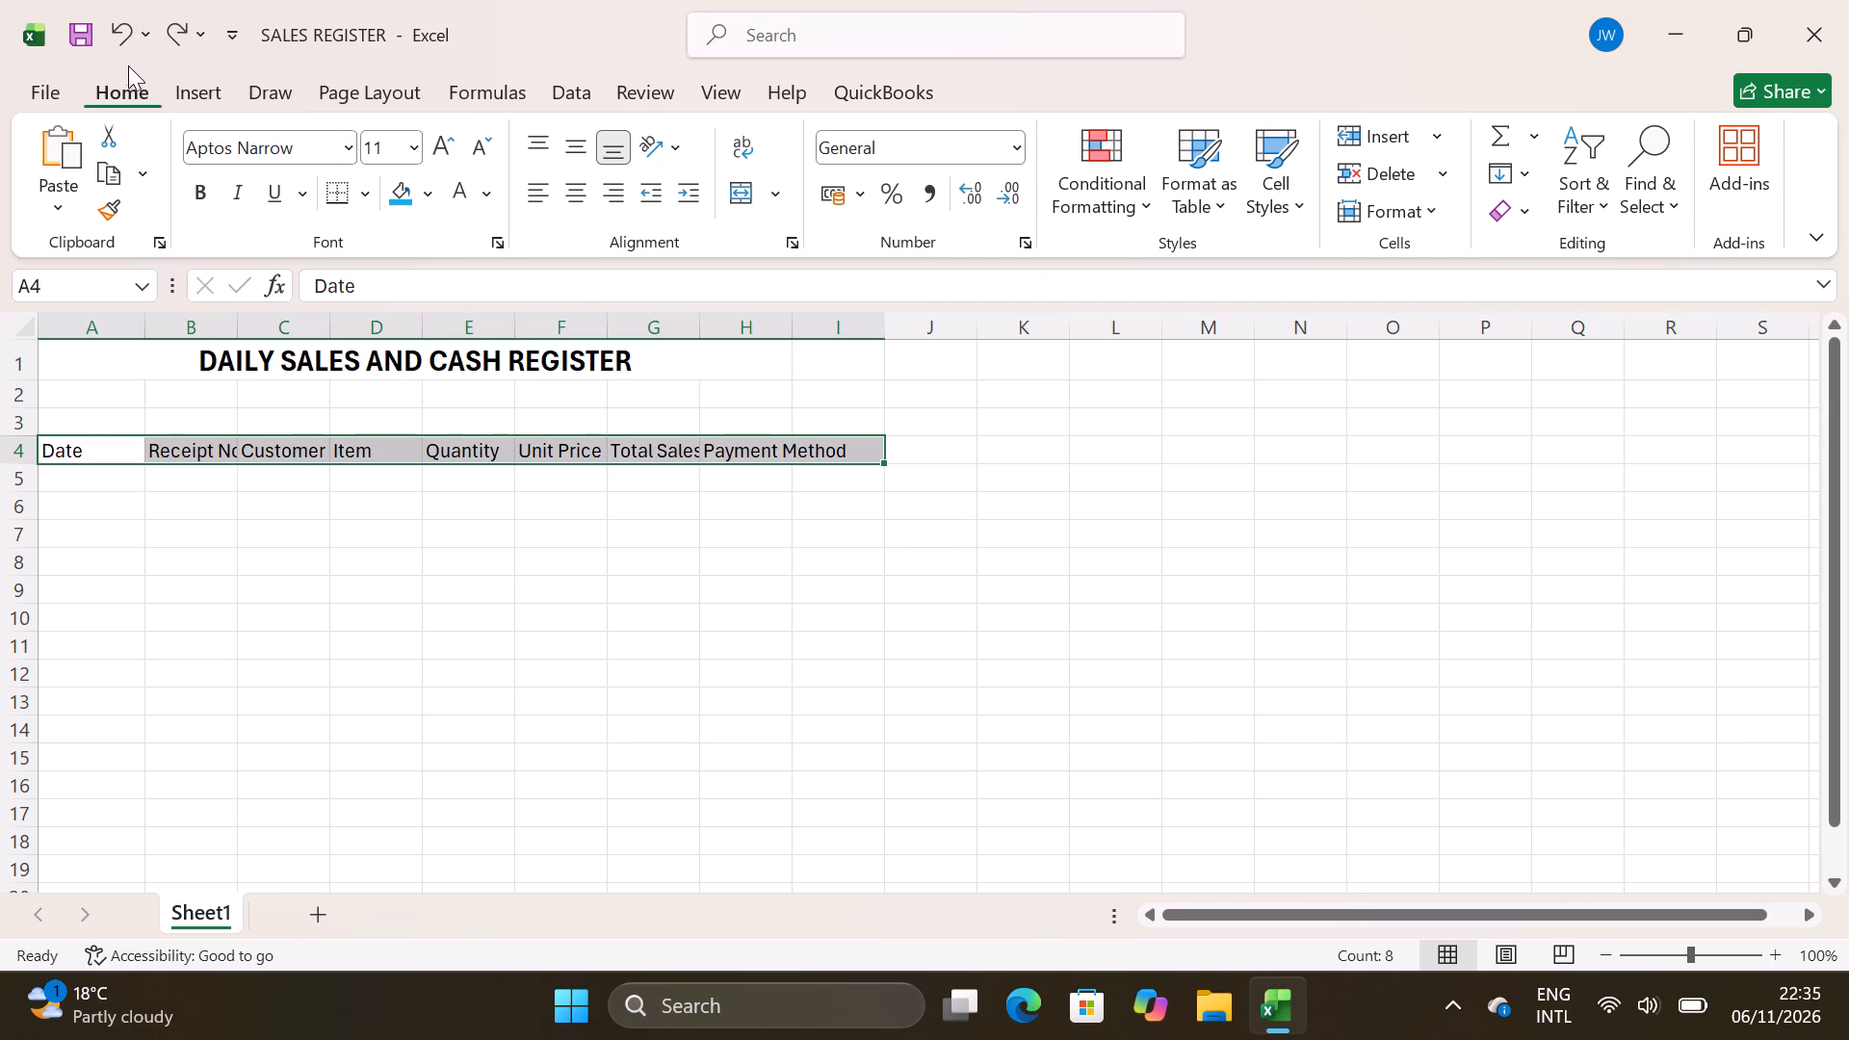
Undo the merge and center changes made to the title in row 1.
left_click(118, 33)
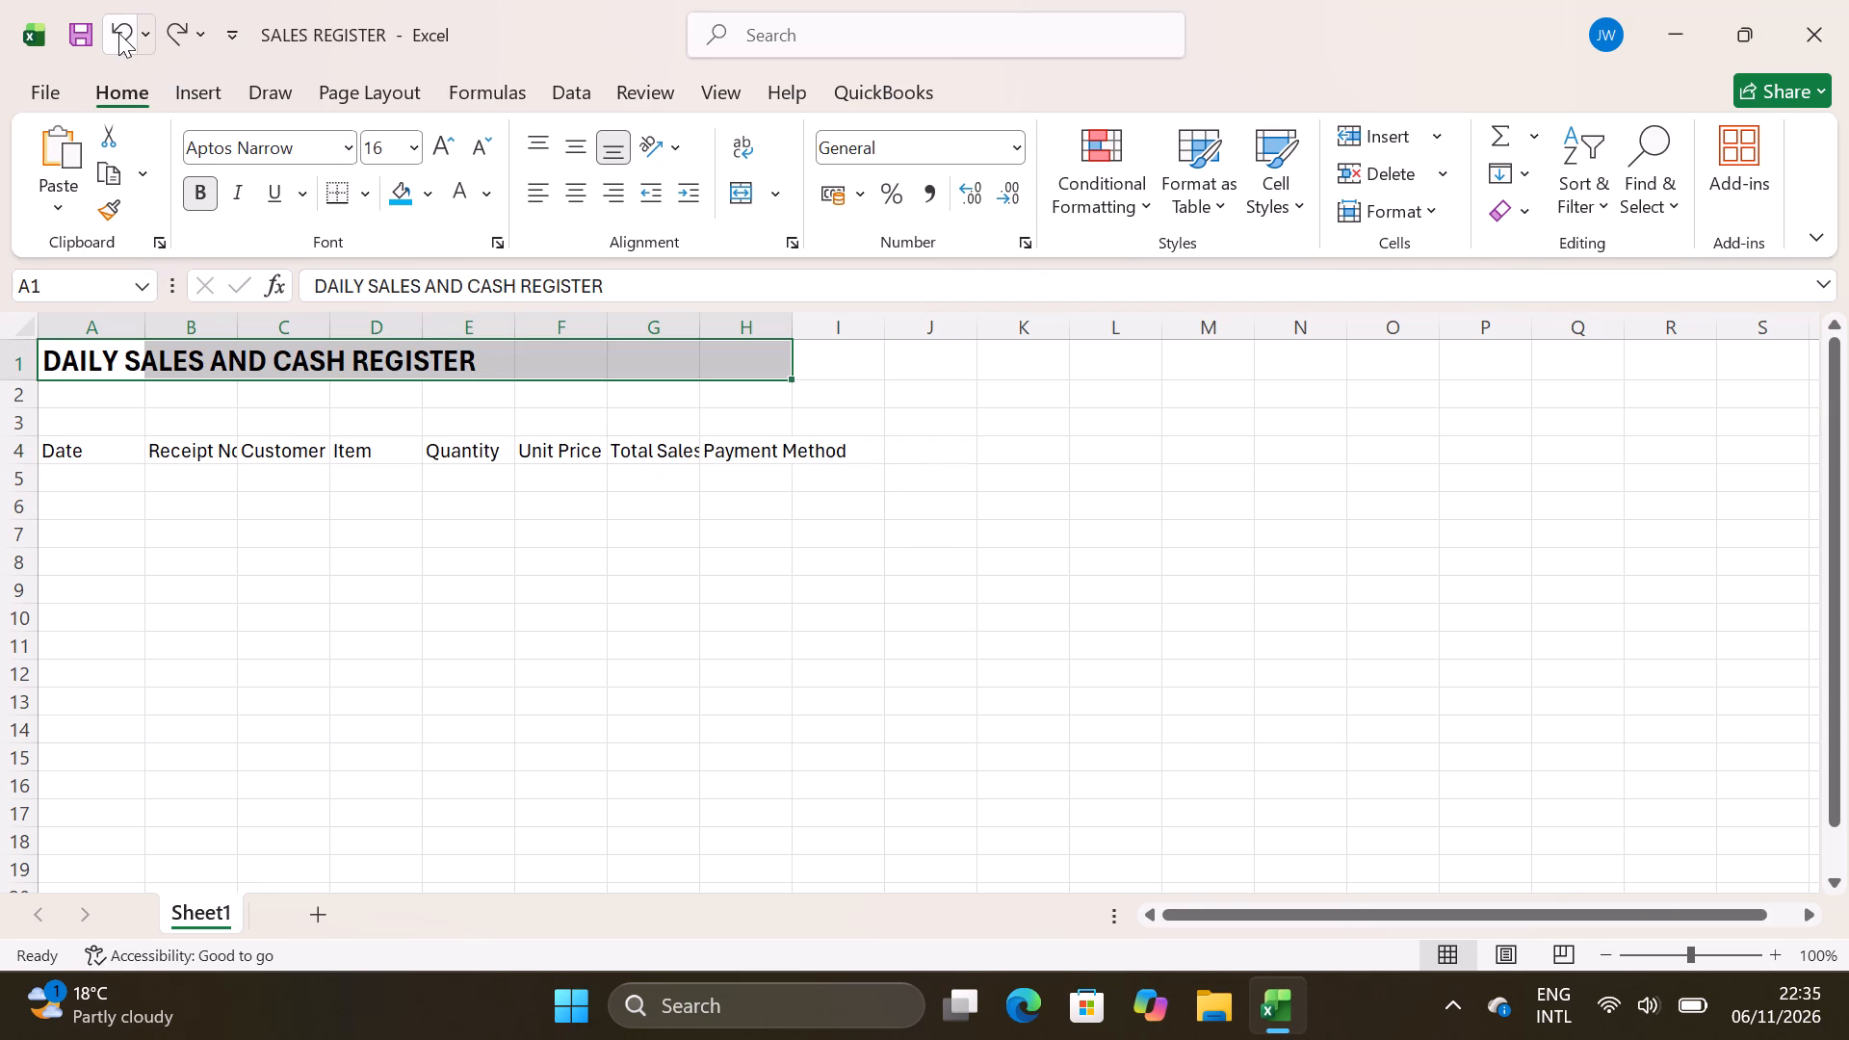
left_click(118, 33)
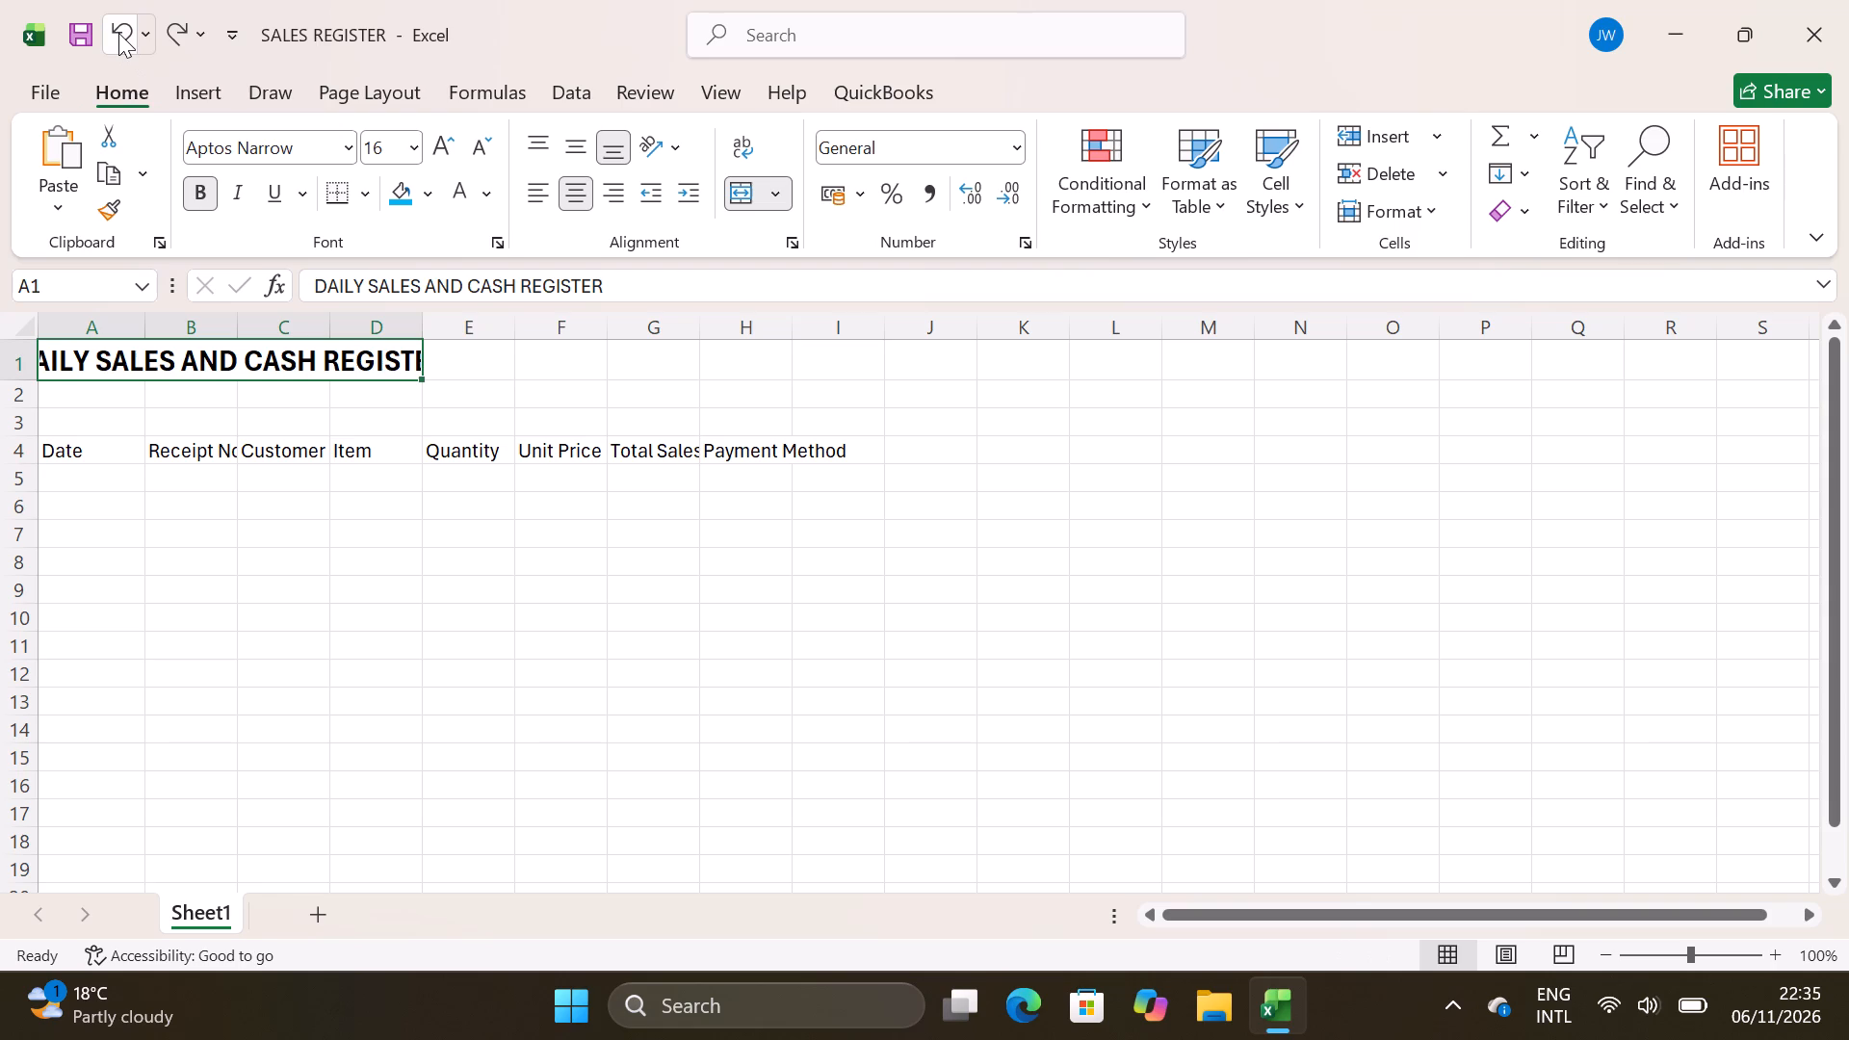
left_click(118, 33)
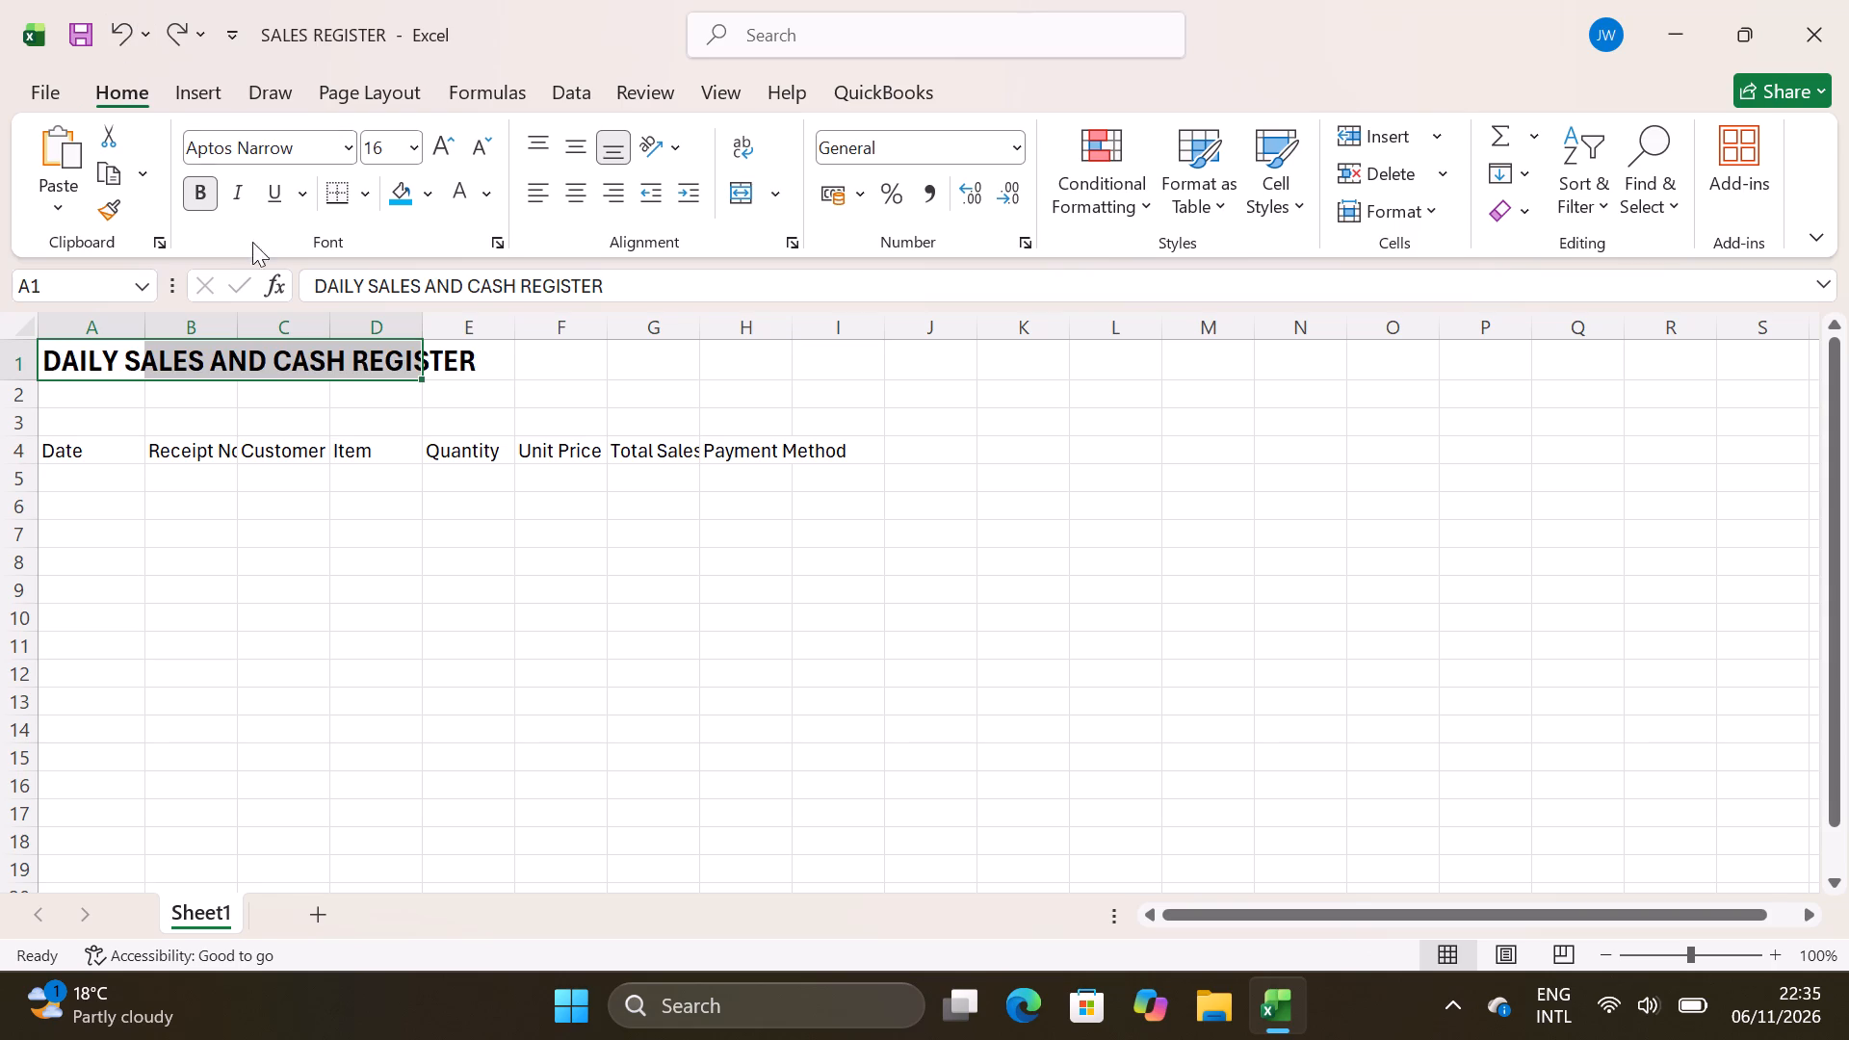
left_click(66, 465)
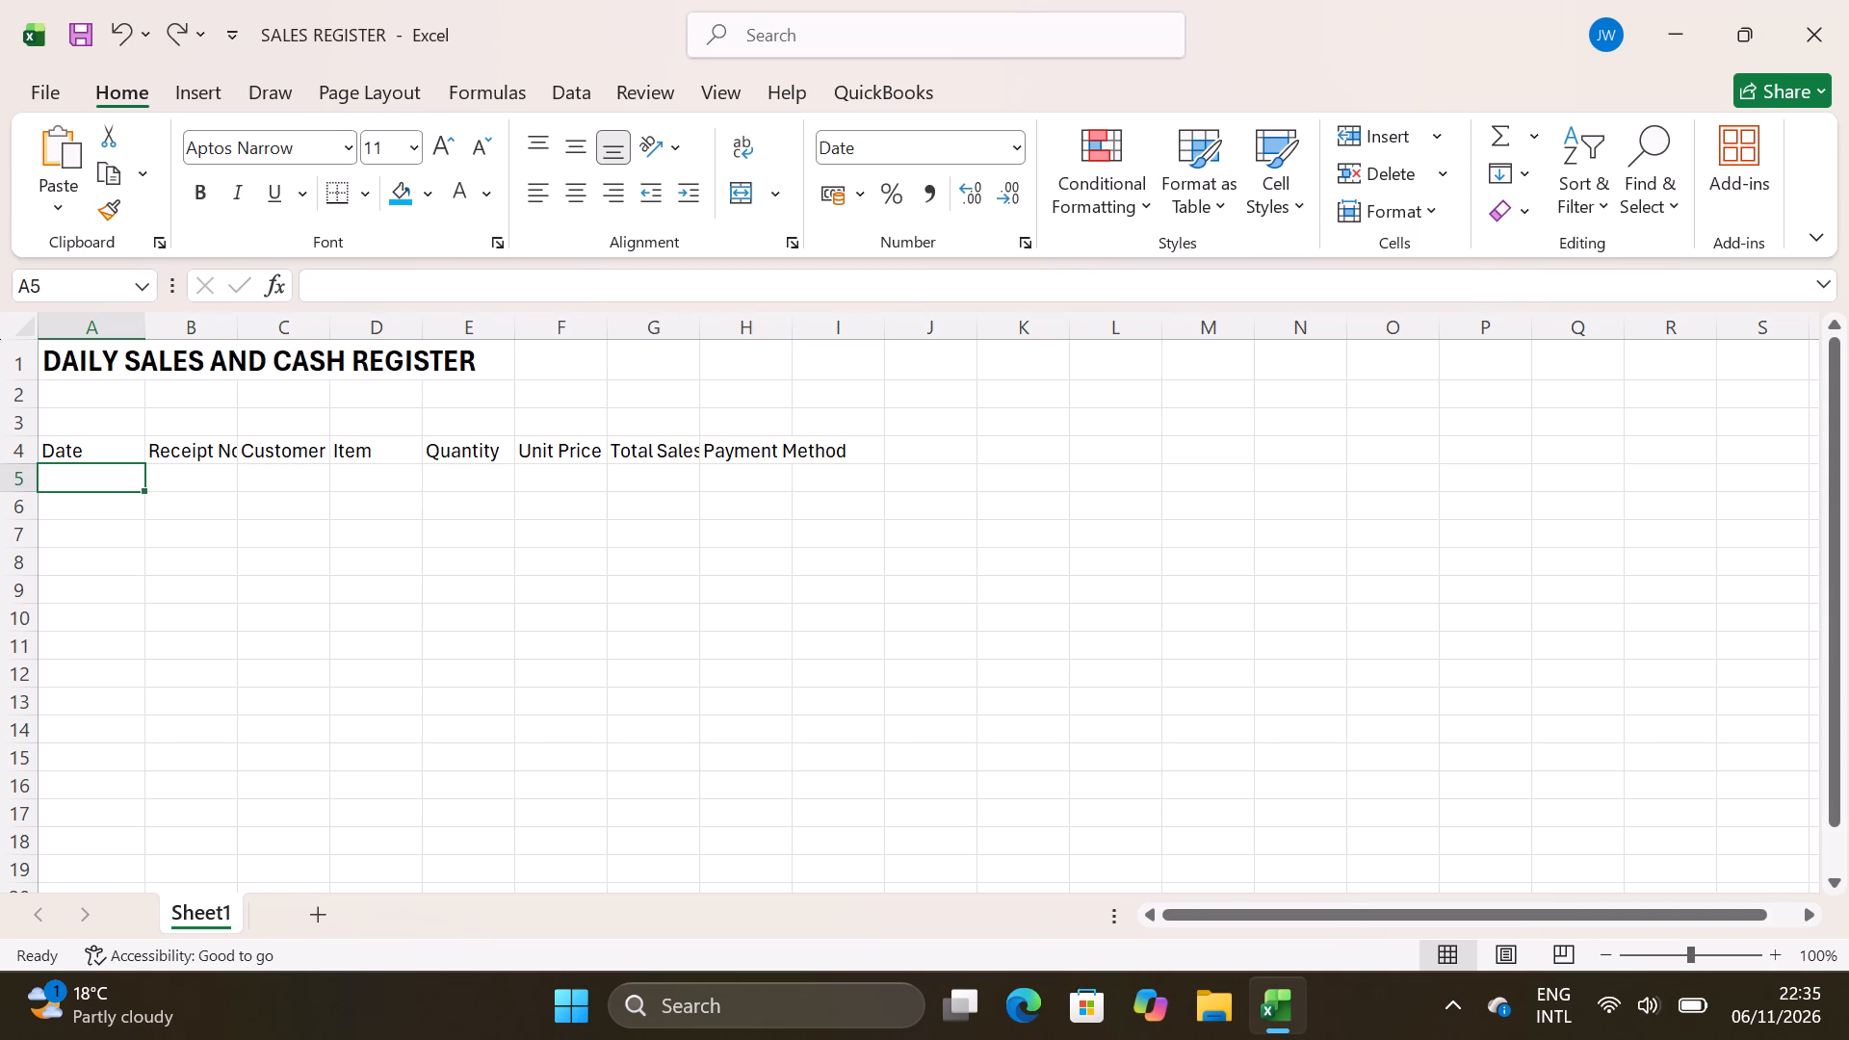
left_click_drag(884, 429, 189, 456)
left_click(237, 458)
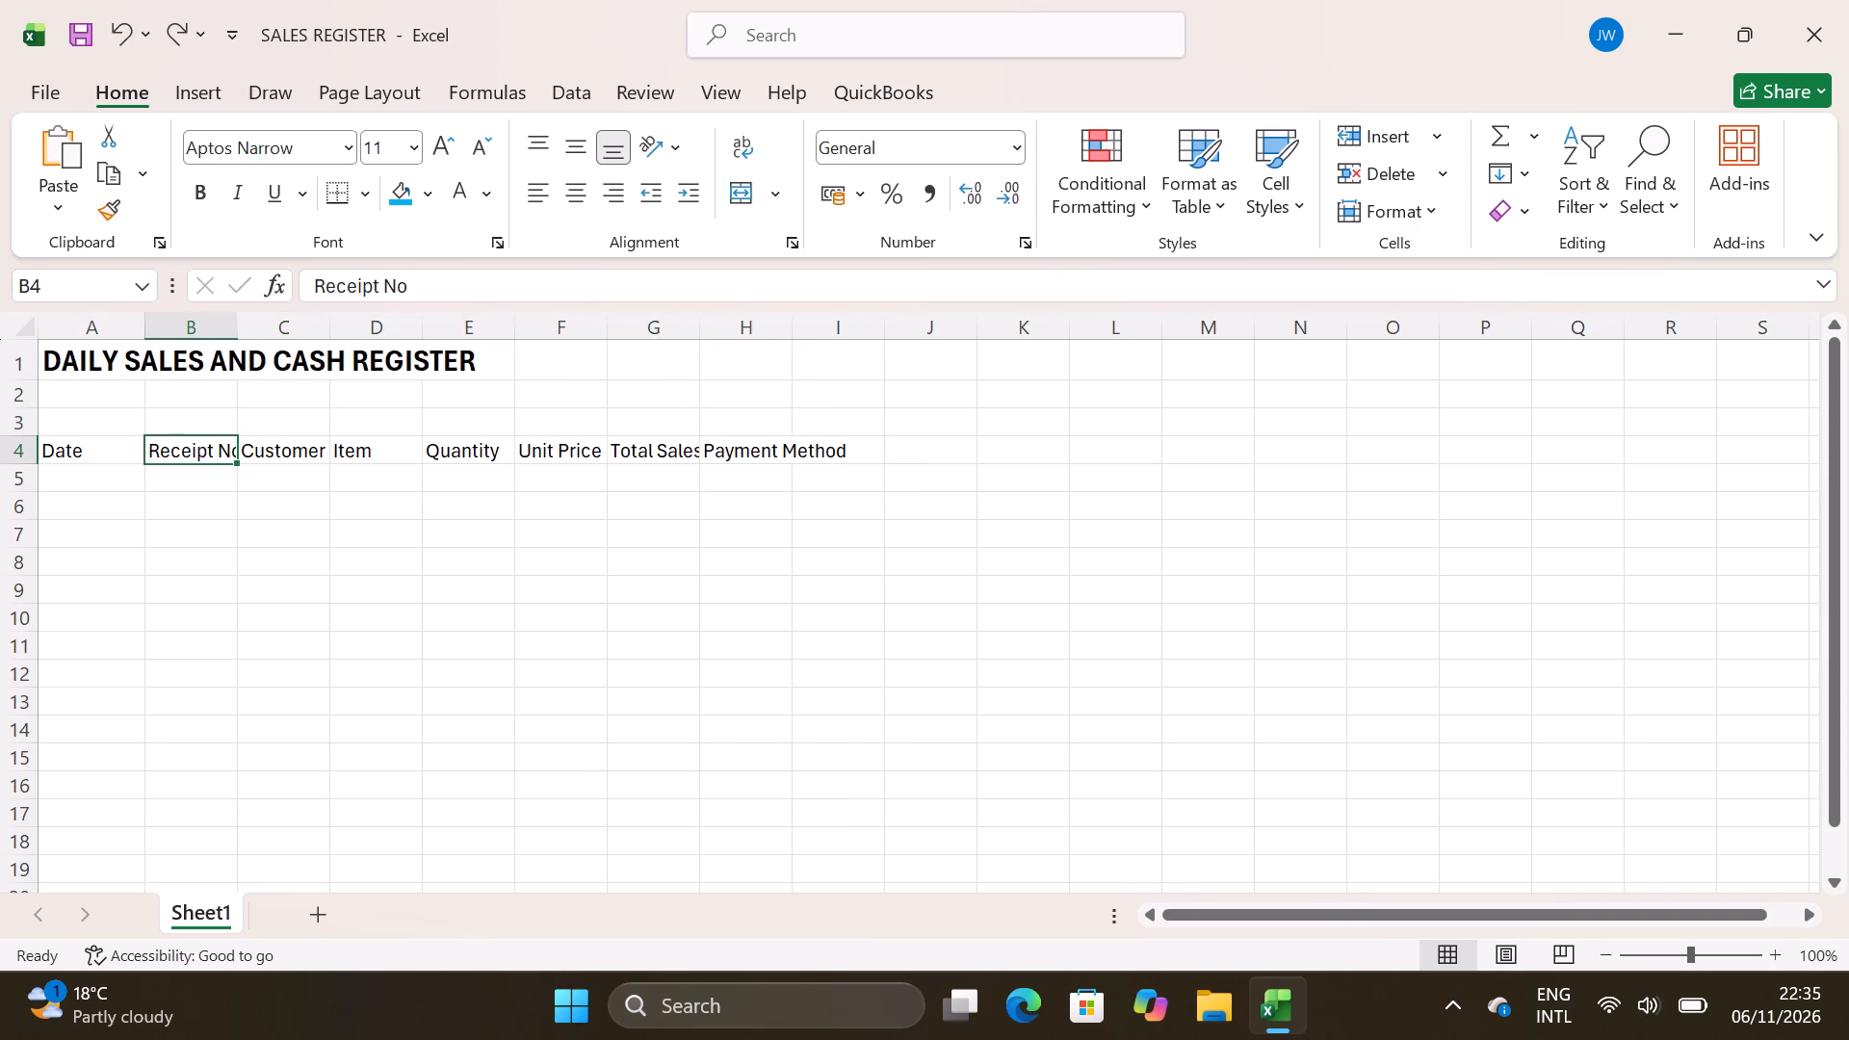
Enter the date 1/11/26 in cell A5, under the Date header.
left_click(80, 472)
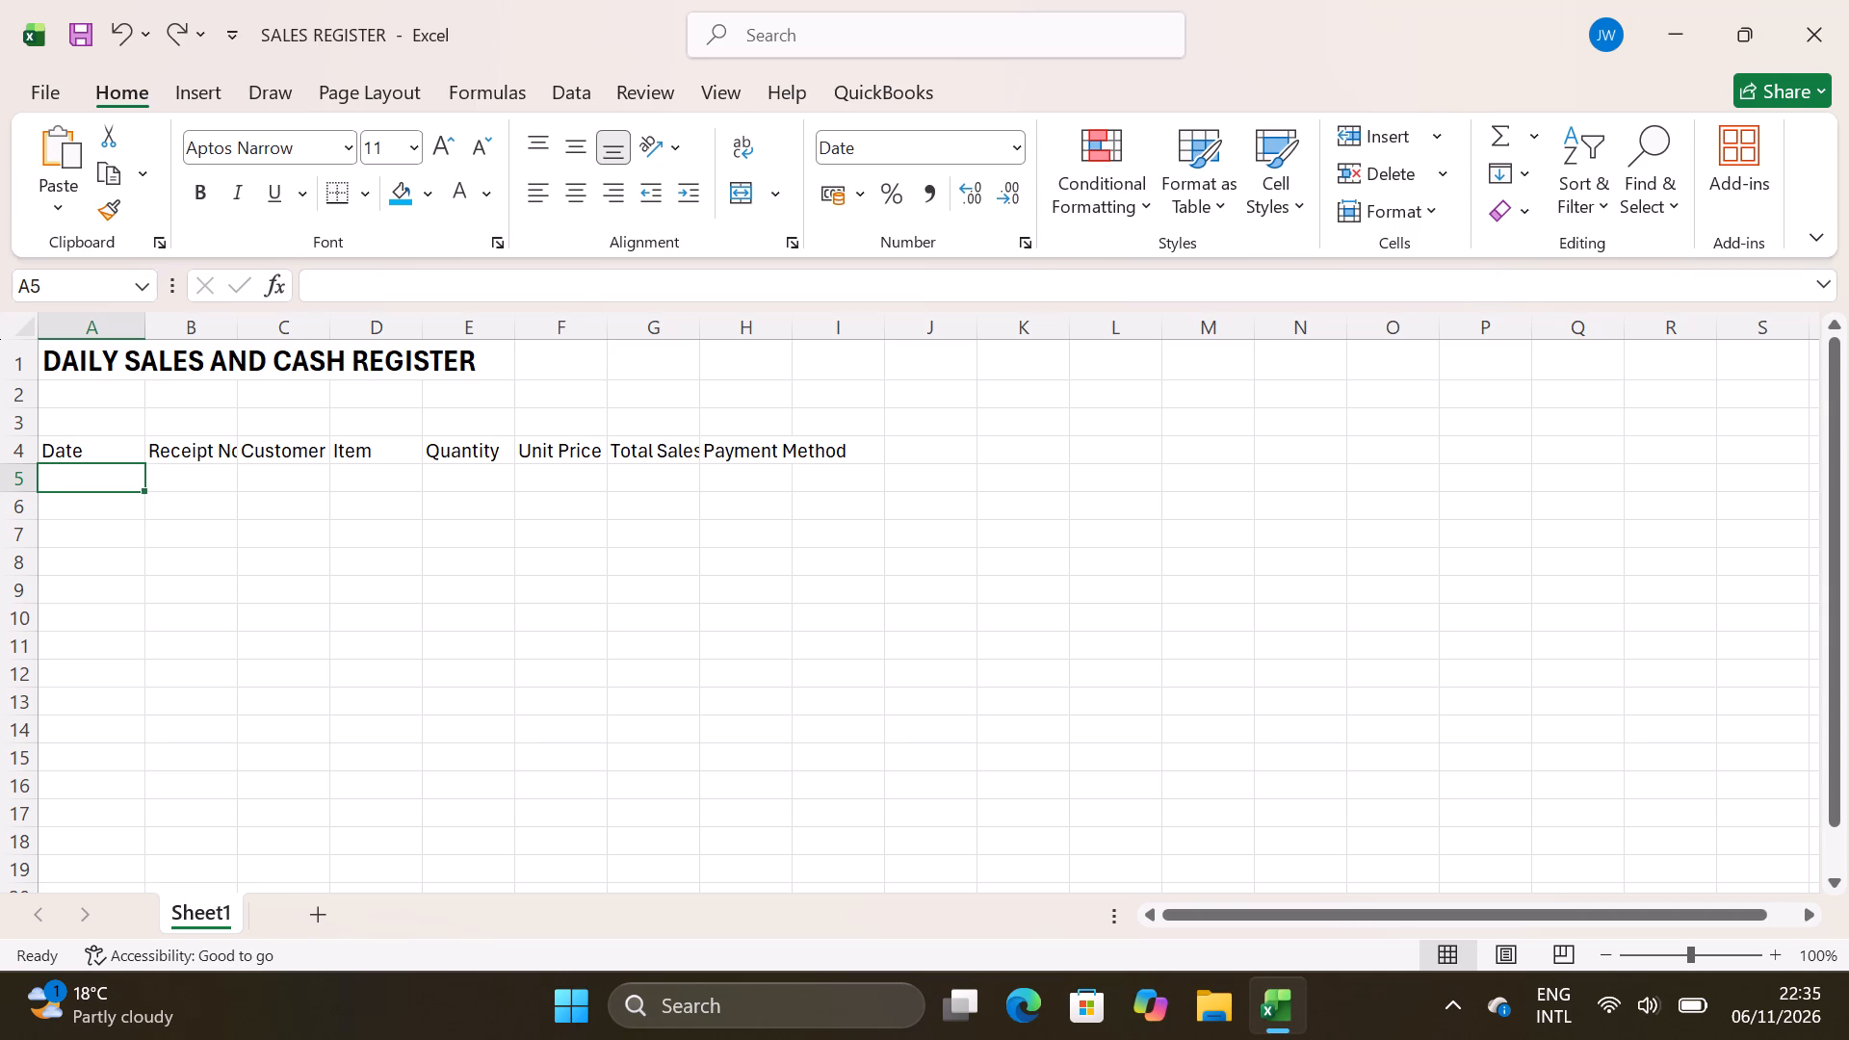
type("01")
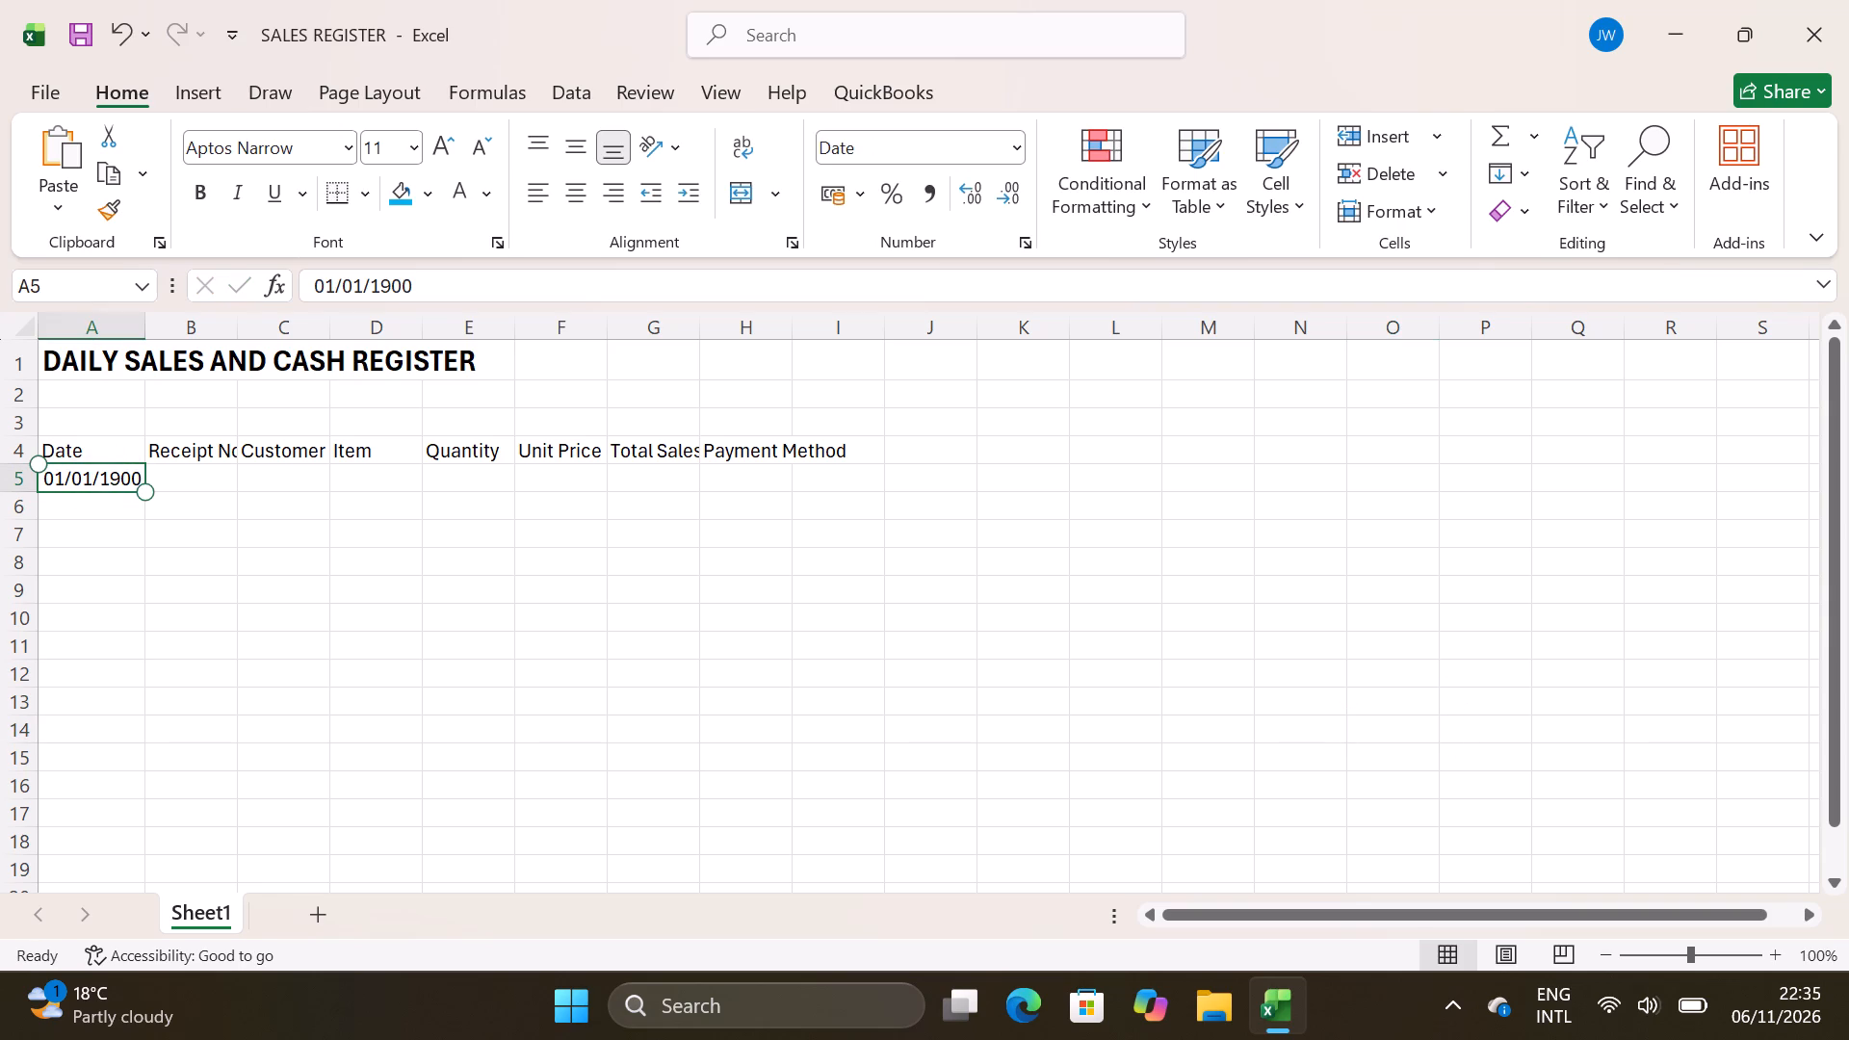
key("BackSpace")
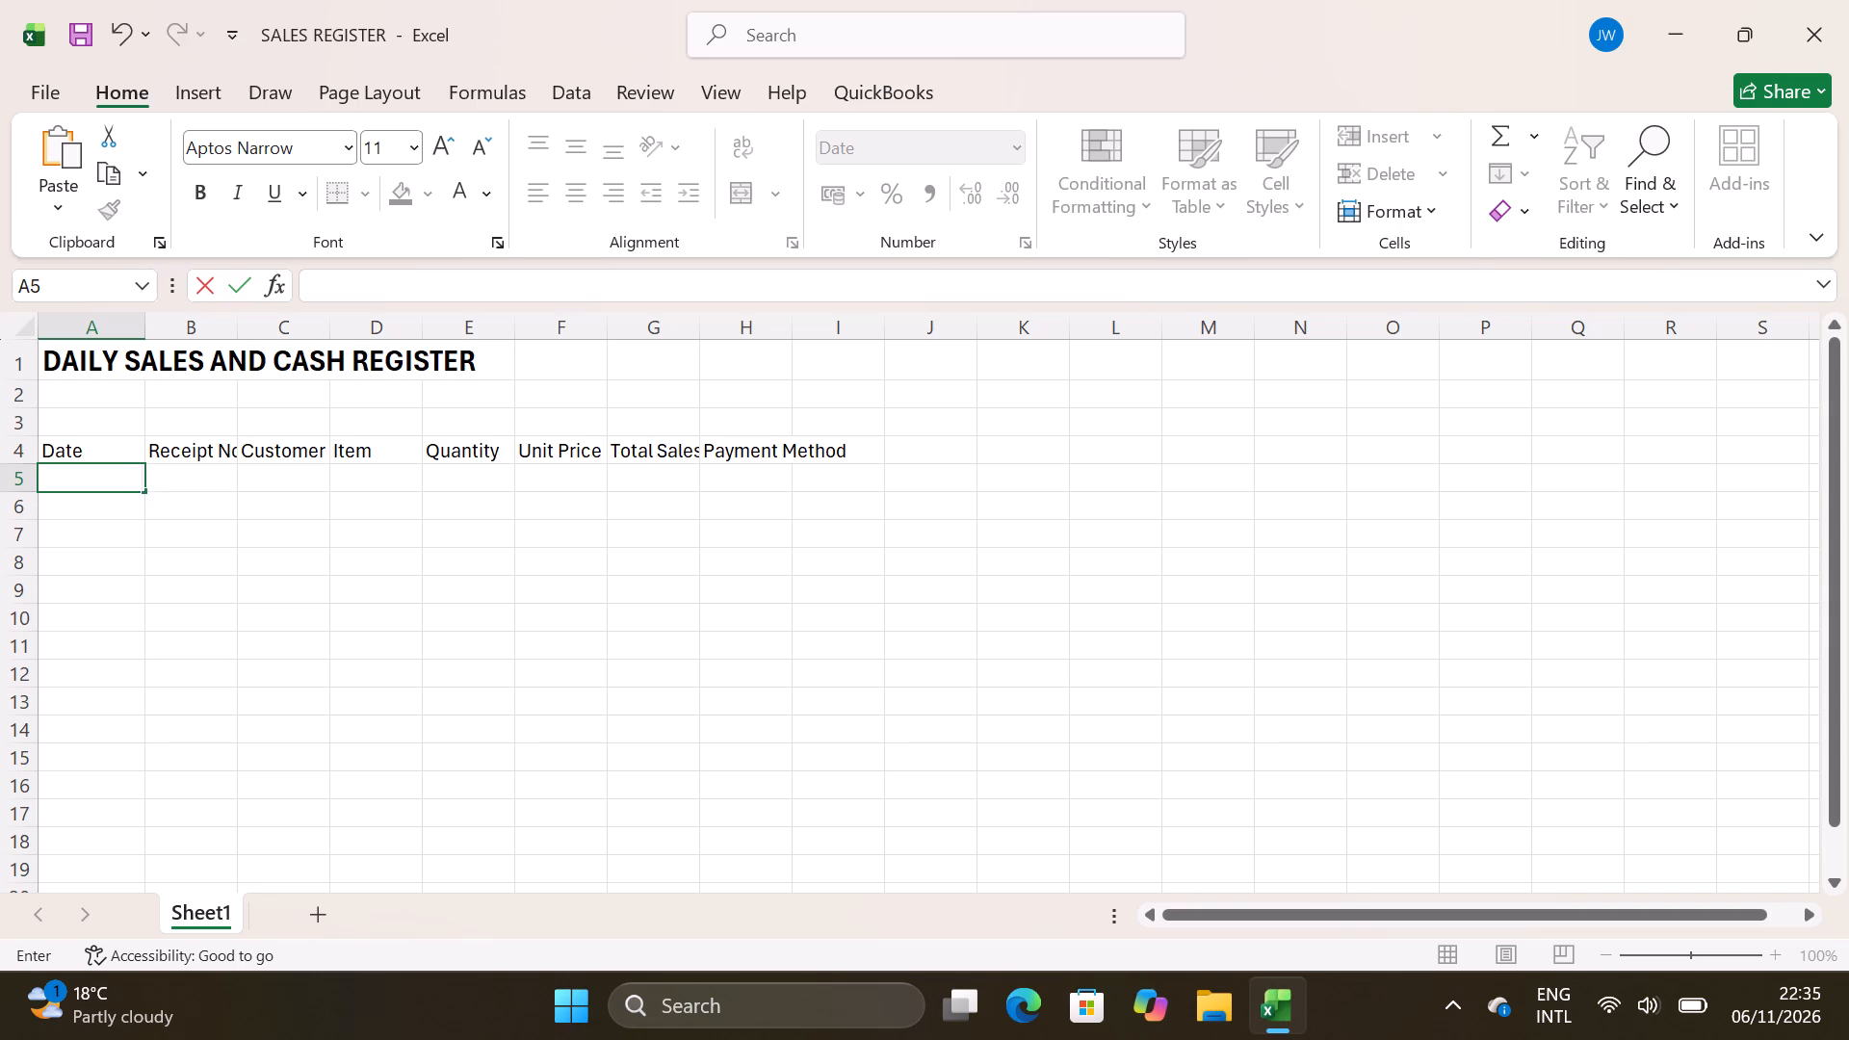
key("1")
key("slash")
type("11")
key("slash")
key("2")
key("6")
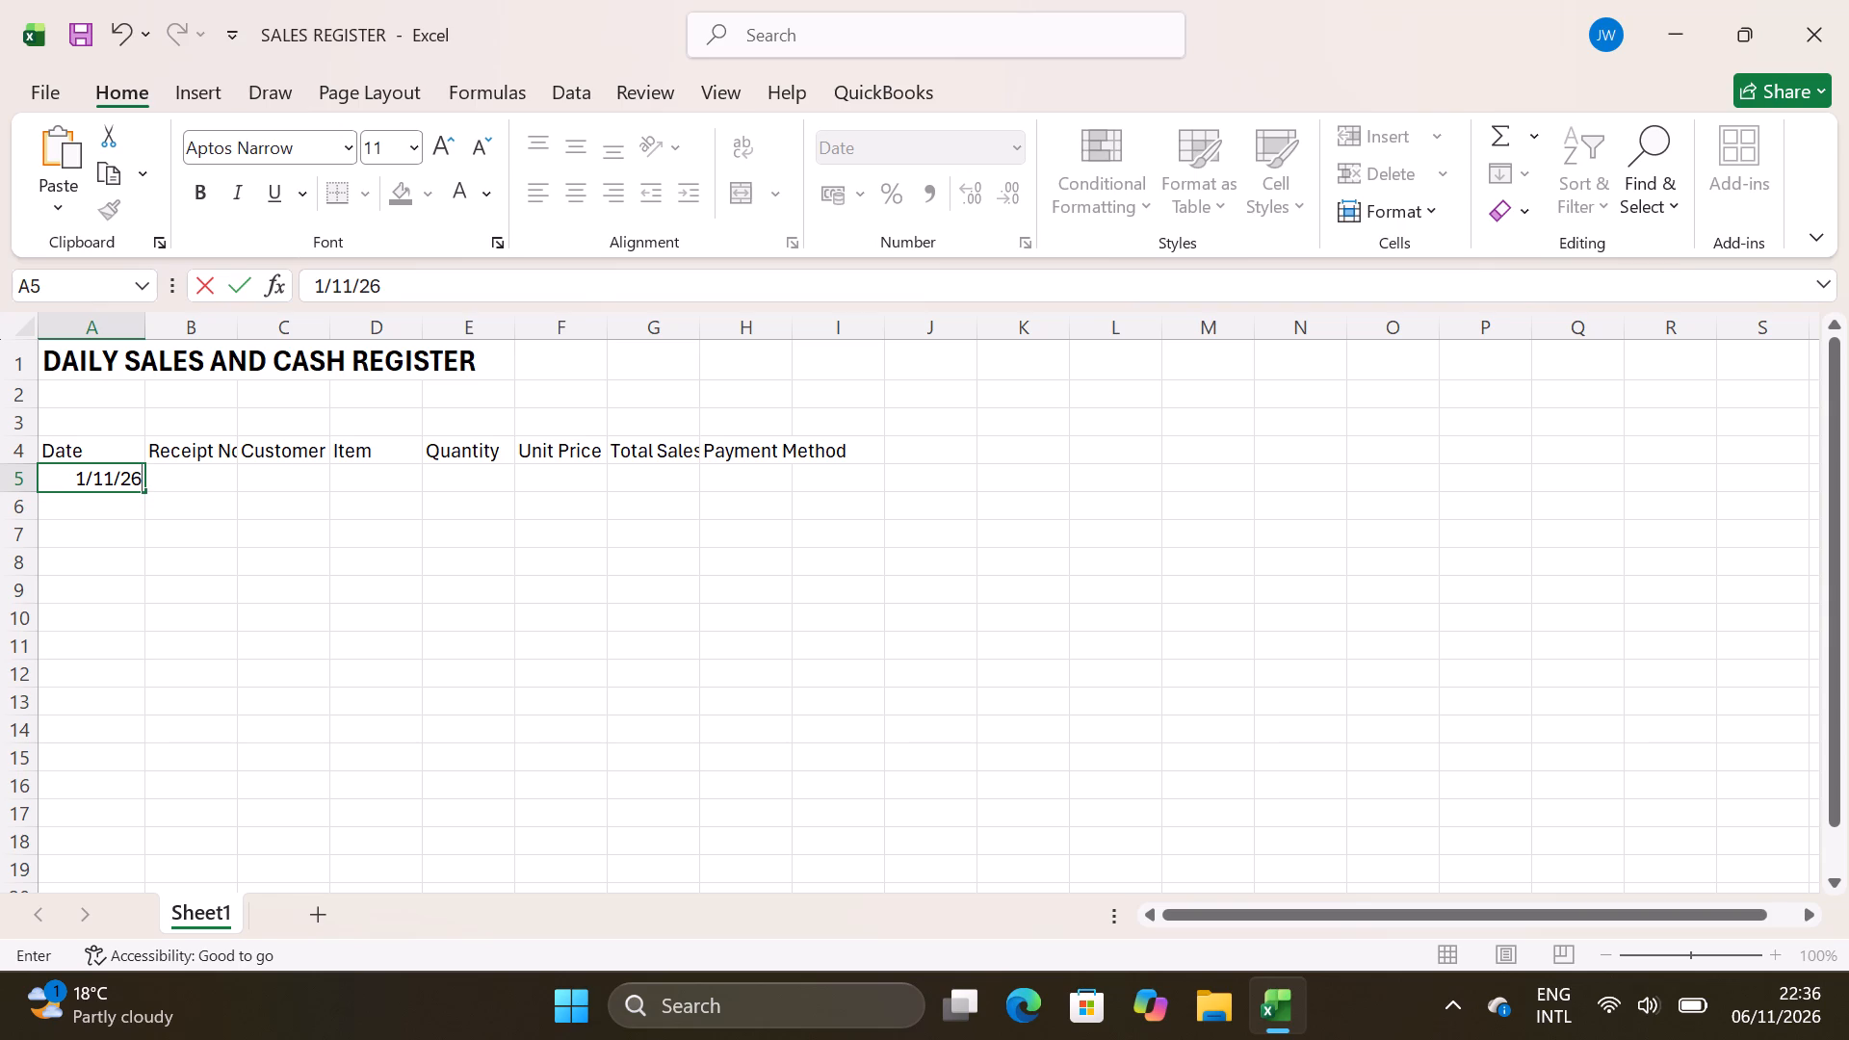
triple_click(67, 515)
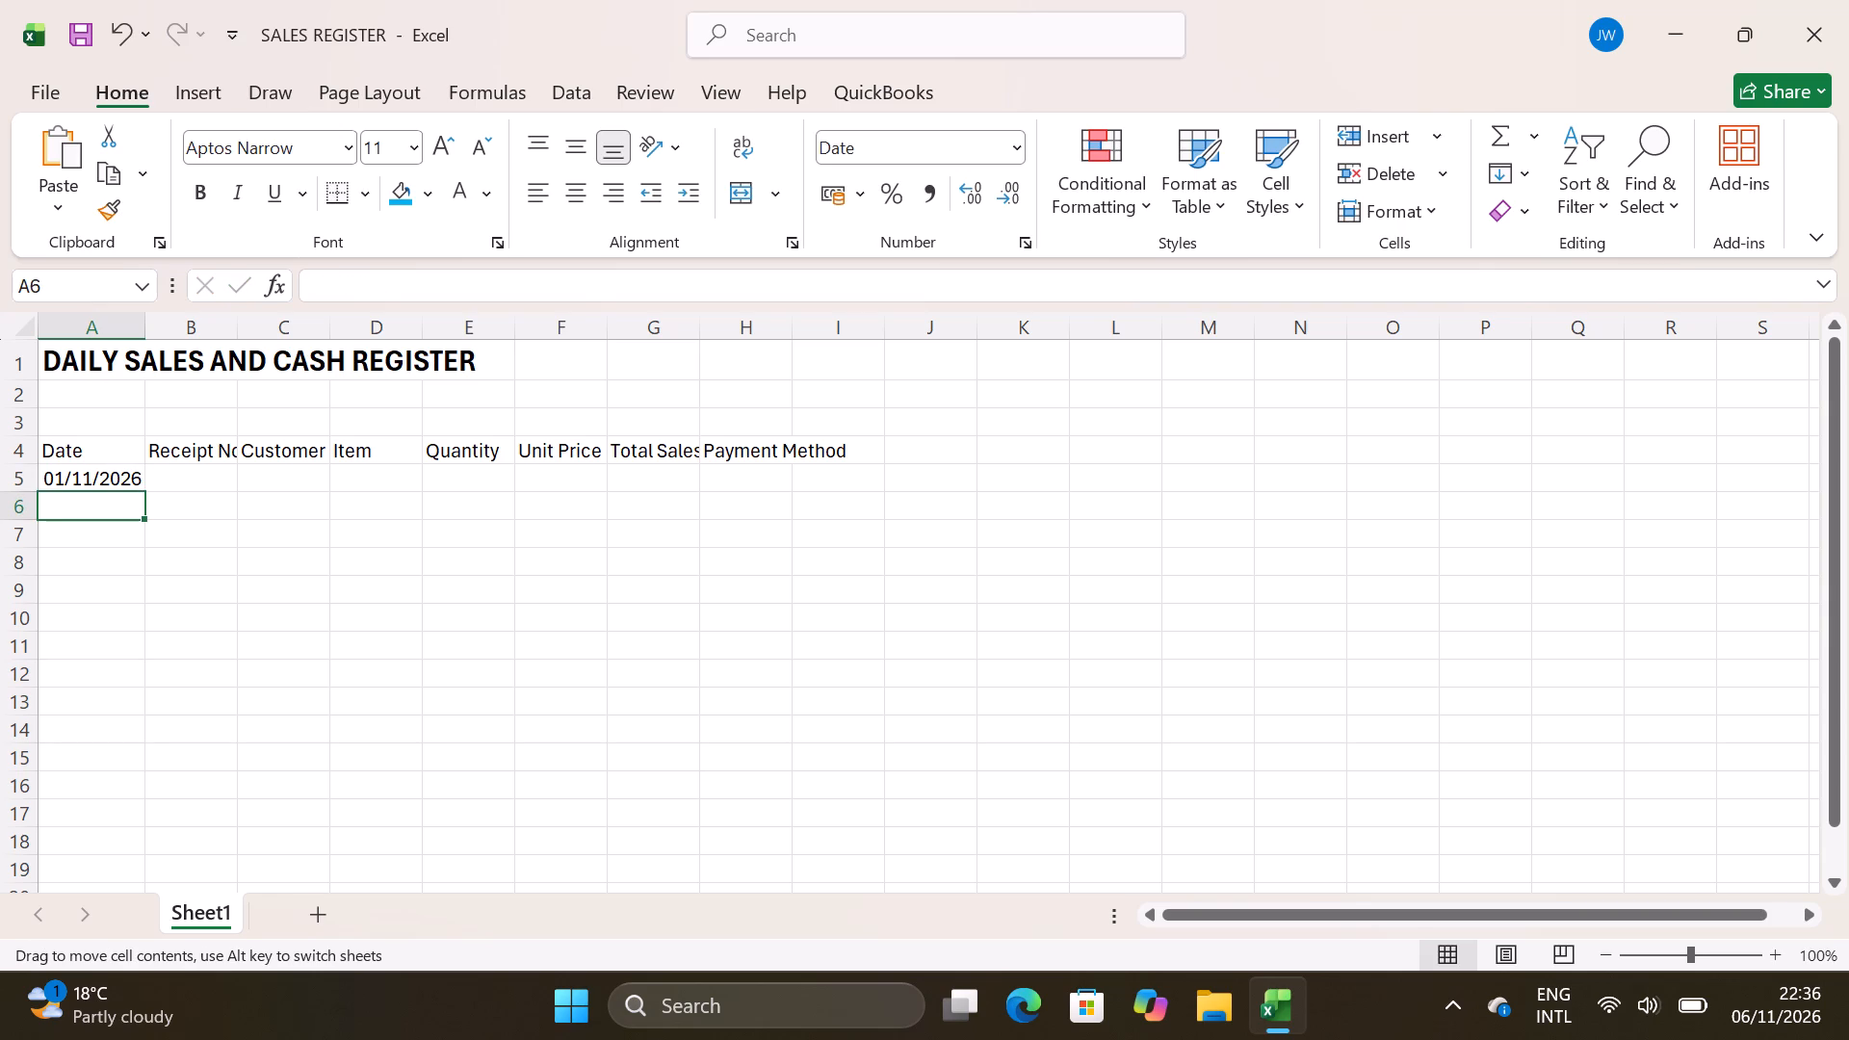
Enter the date 1/11/2026 in cell A6.
type("2/")
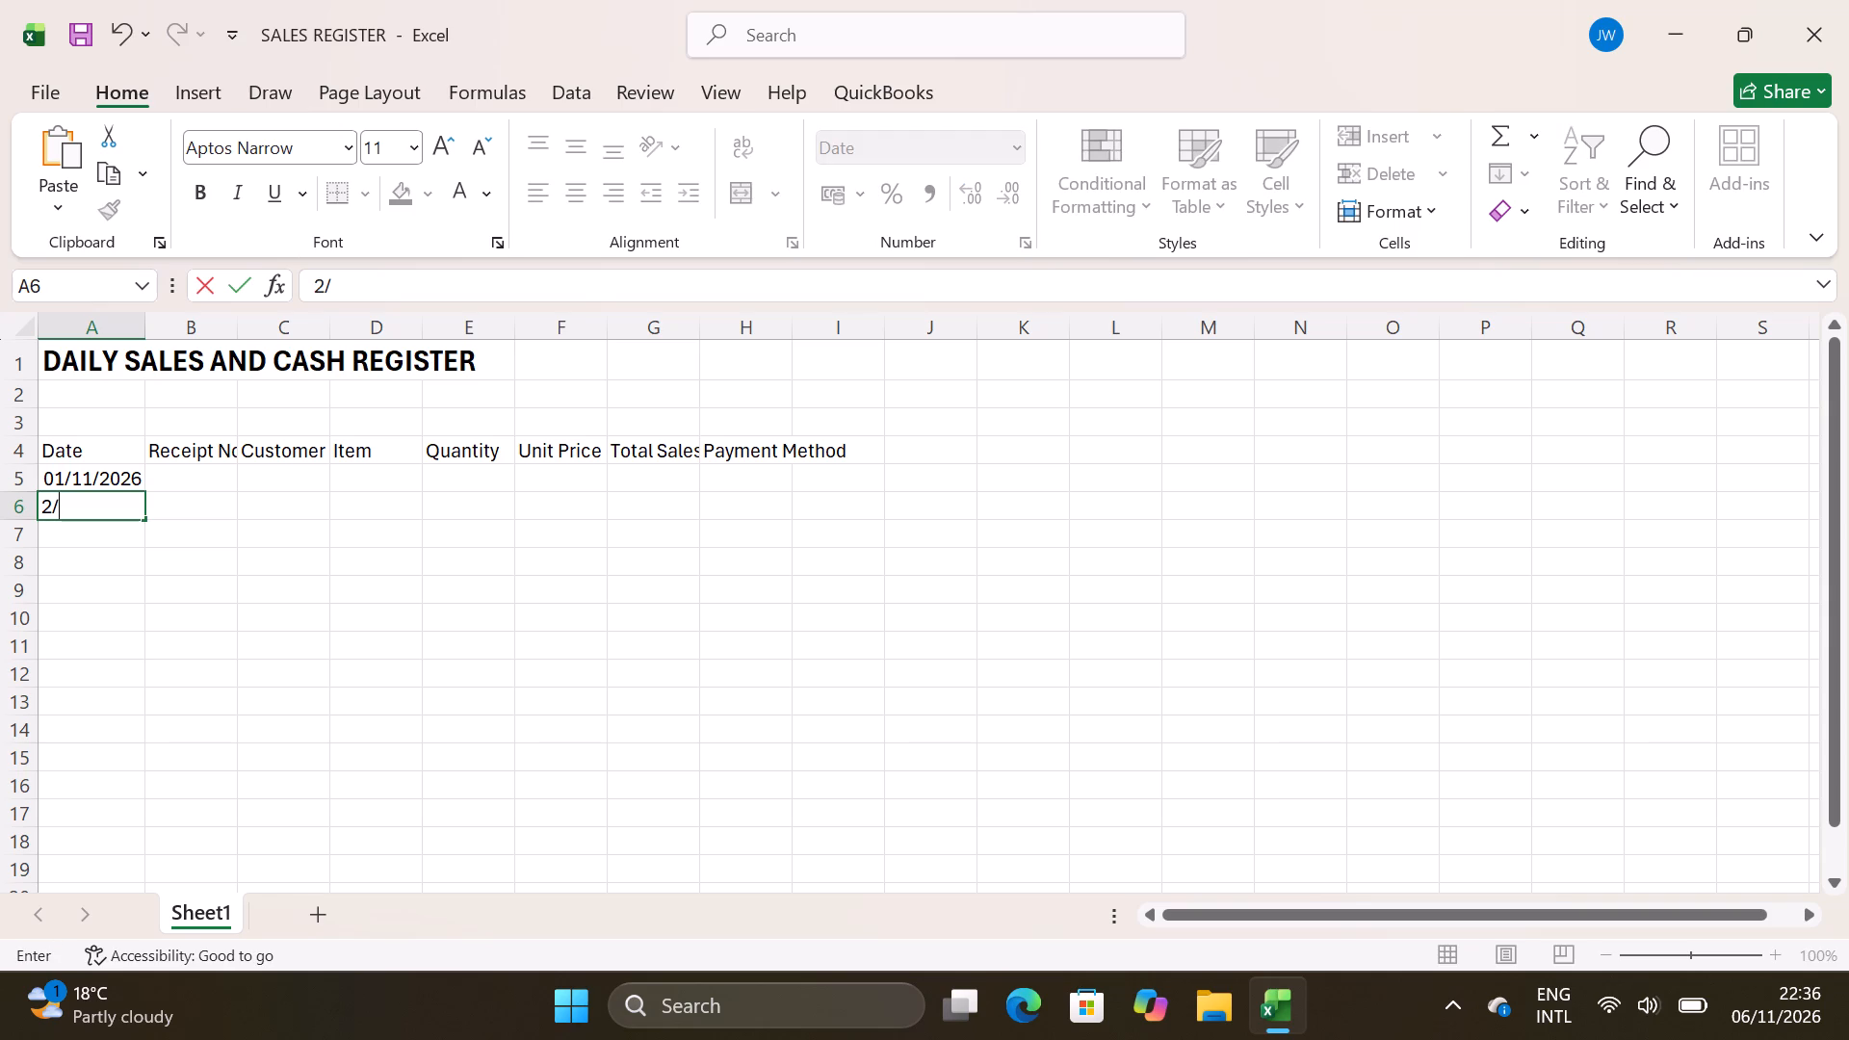
key("BackSpace")
key("BackSpace")
type("1'")
key("slash")
key("BackSpace")
key("BackSpace")
type("/11/2026")
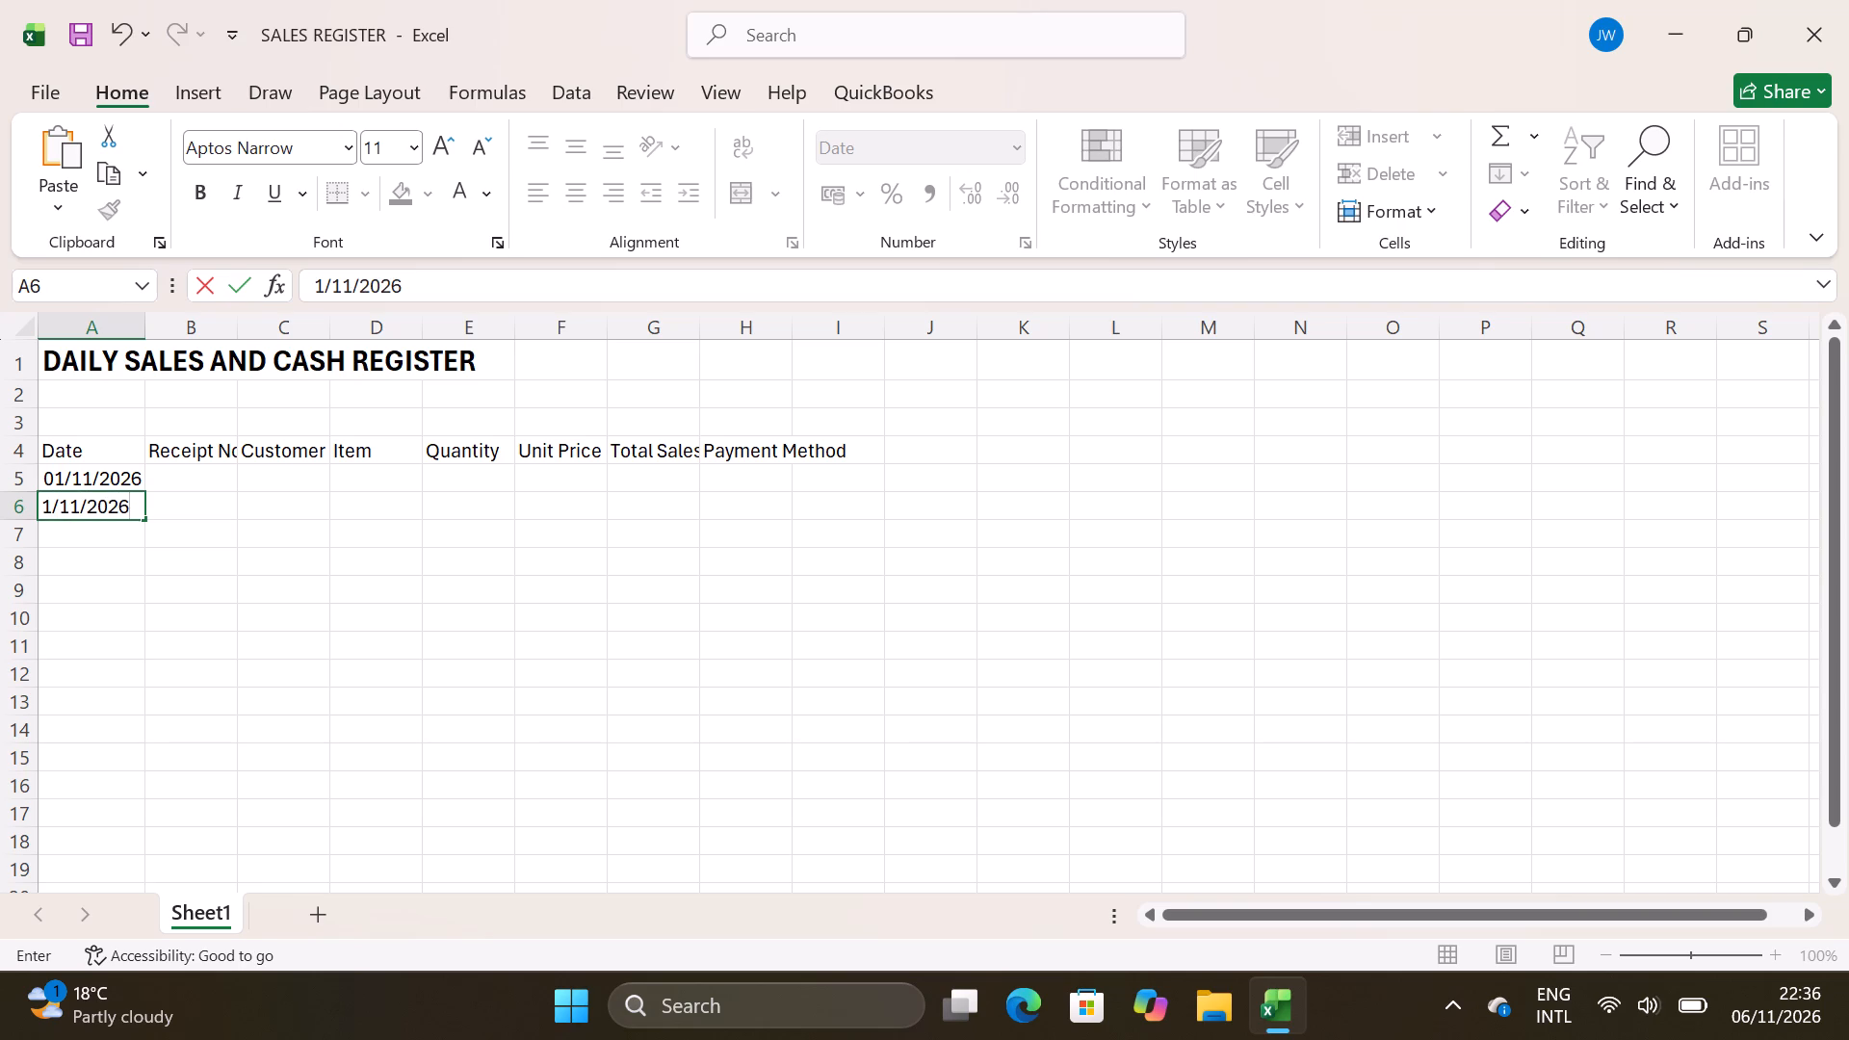
key("Return")
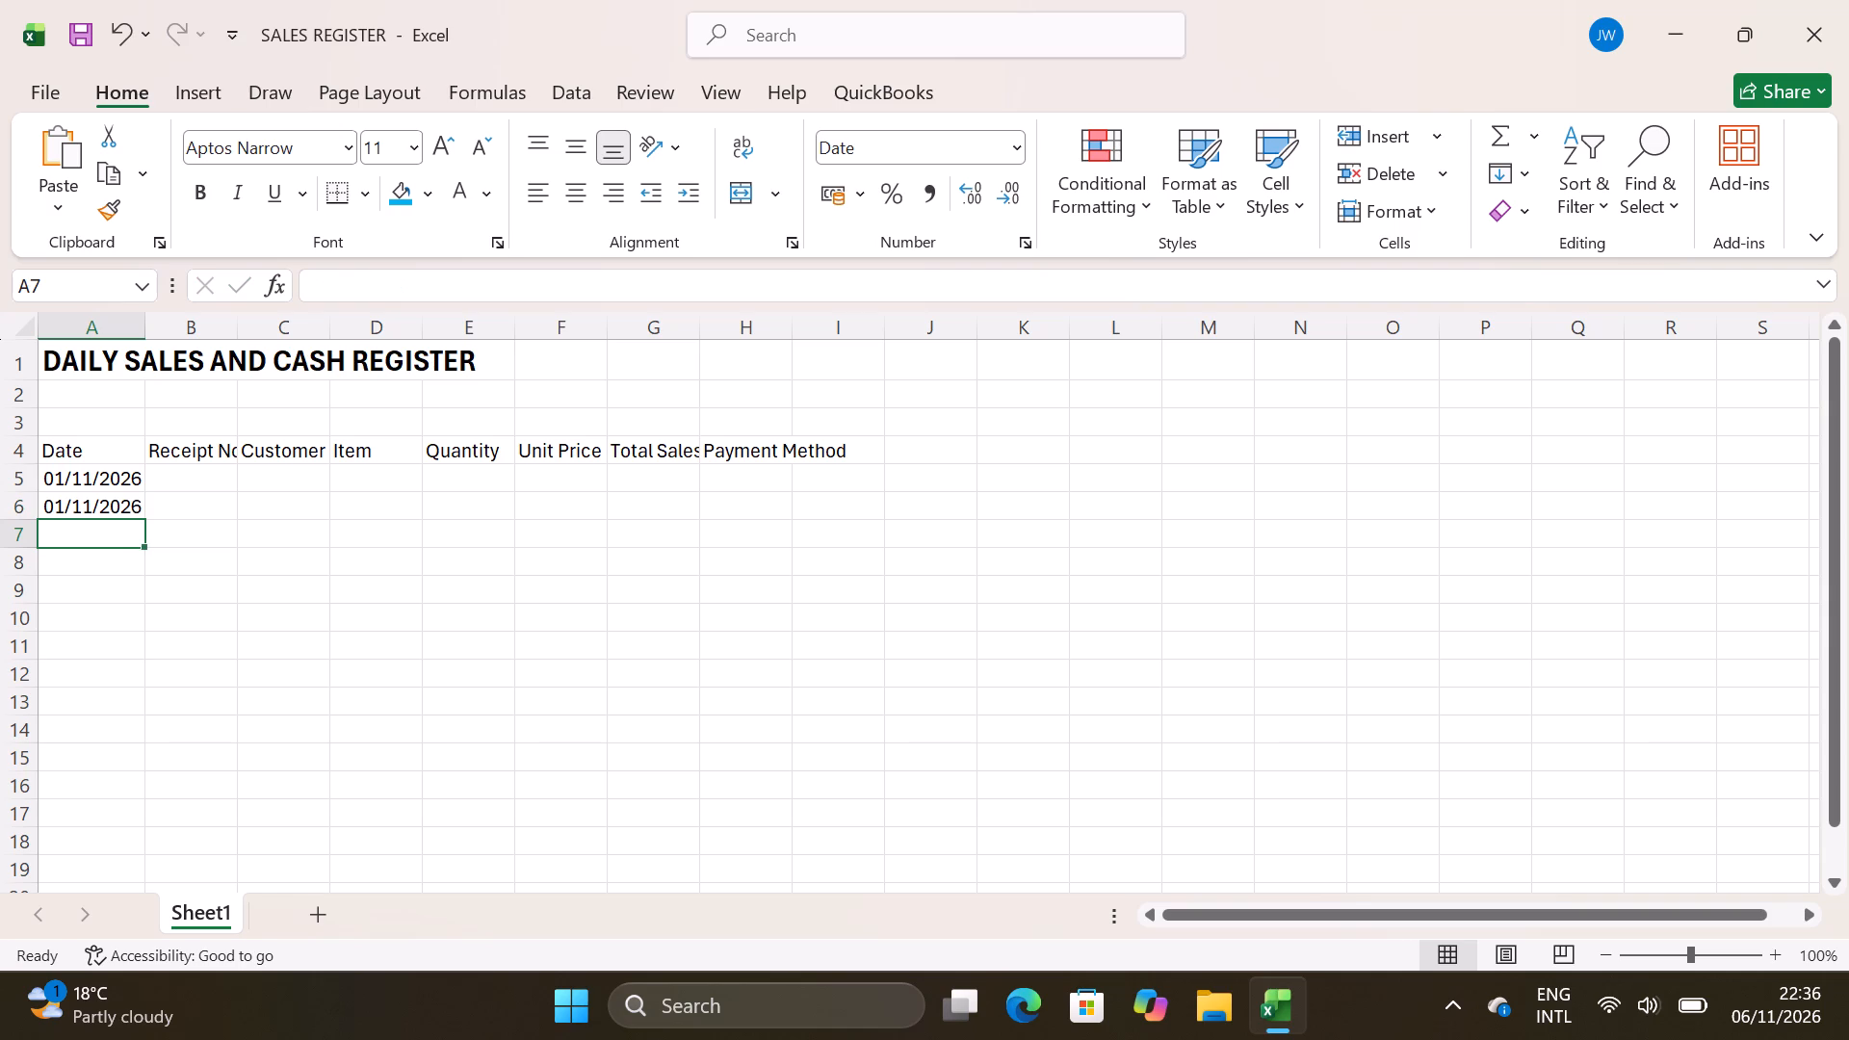
Enter the date 2/11/26 in cell A7.
type("1/11/")
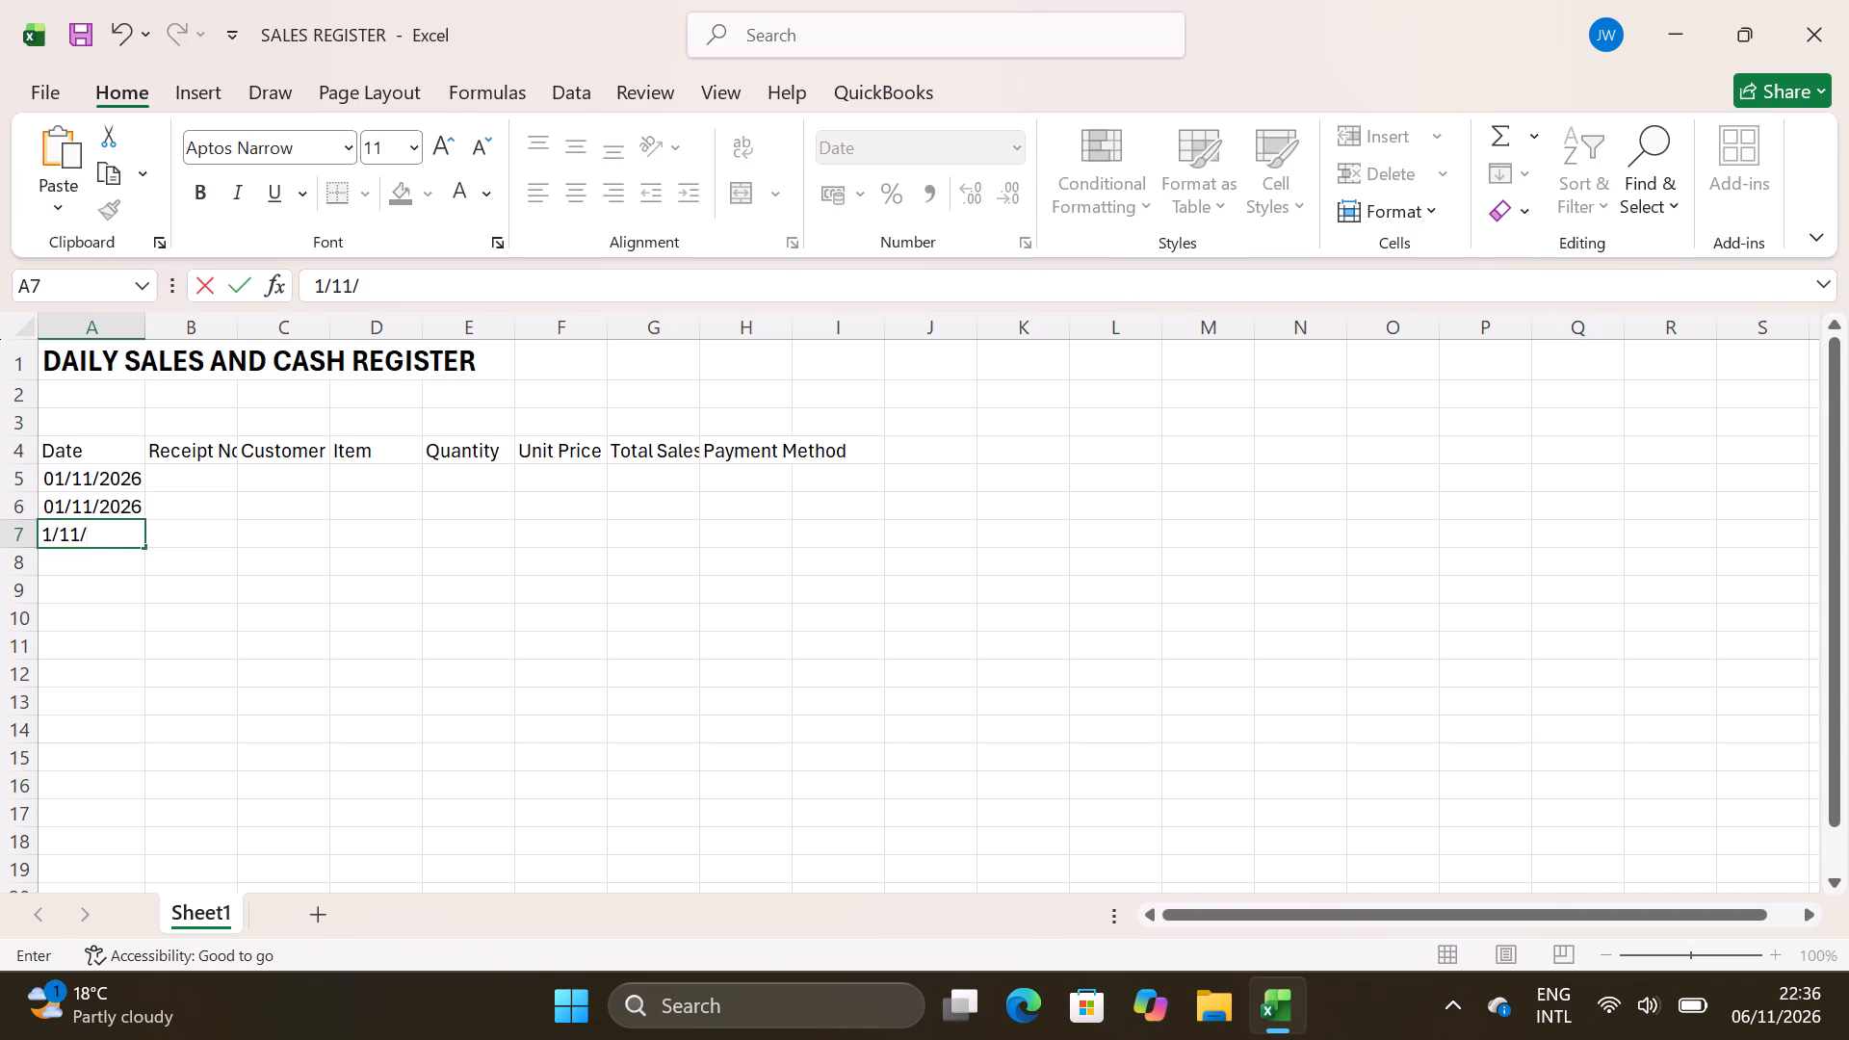
key("BackSpace")
key("BackSpace")
key("BackSpace")
key("BackSpace")
key("BackSpace")
type("2/11")
type("/2")
key("6")
key("Return")
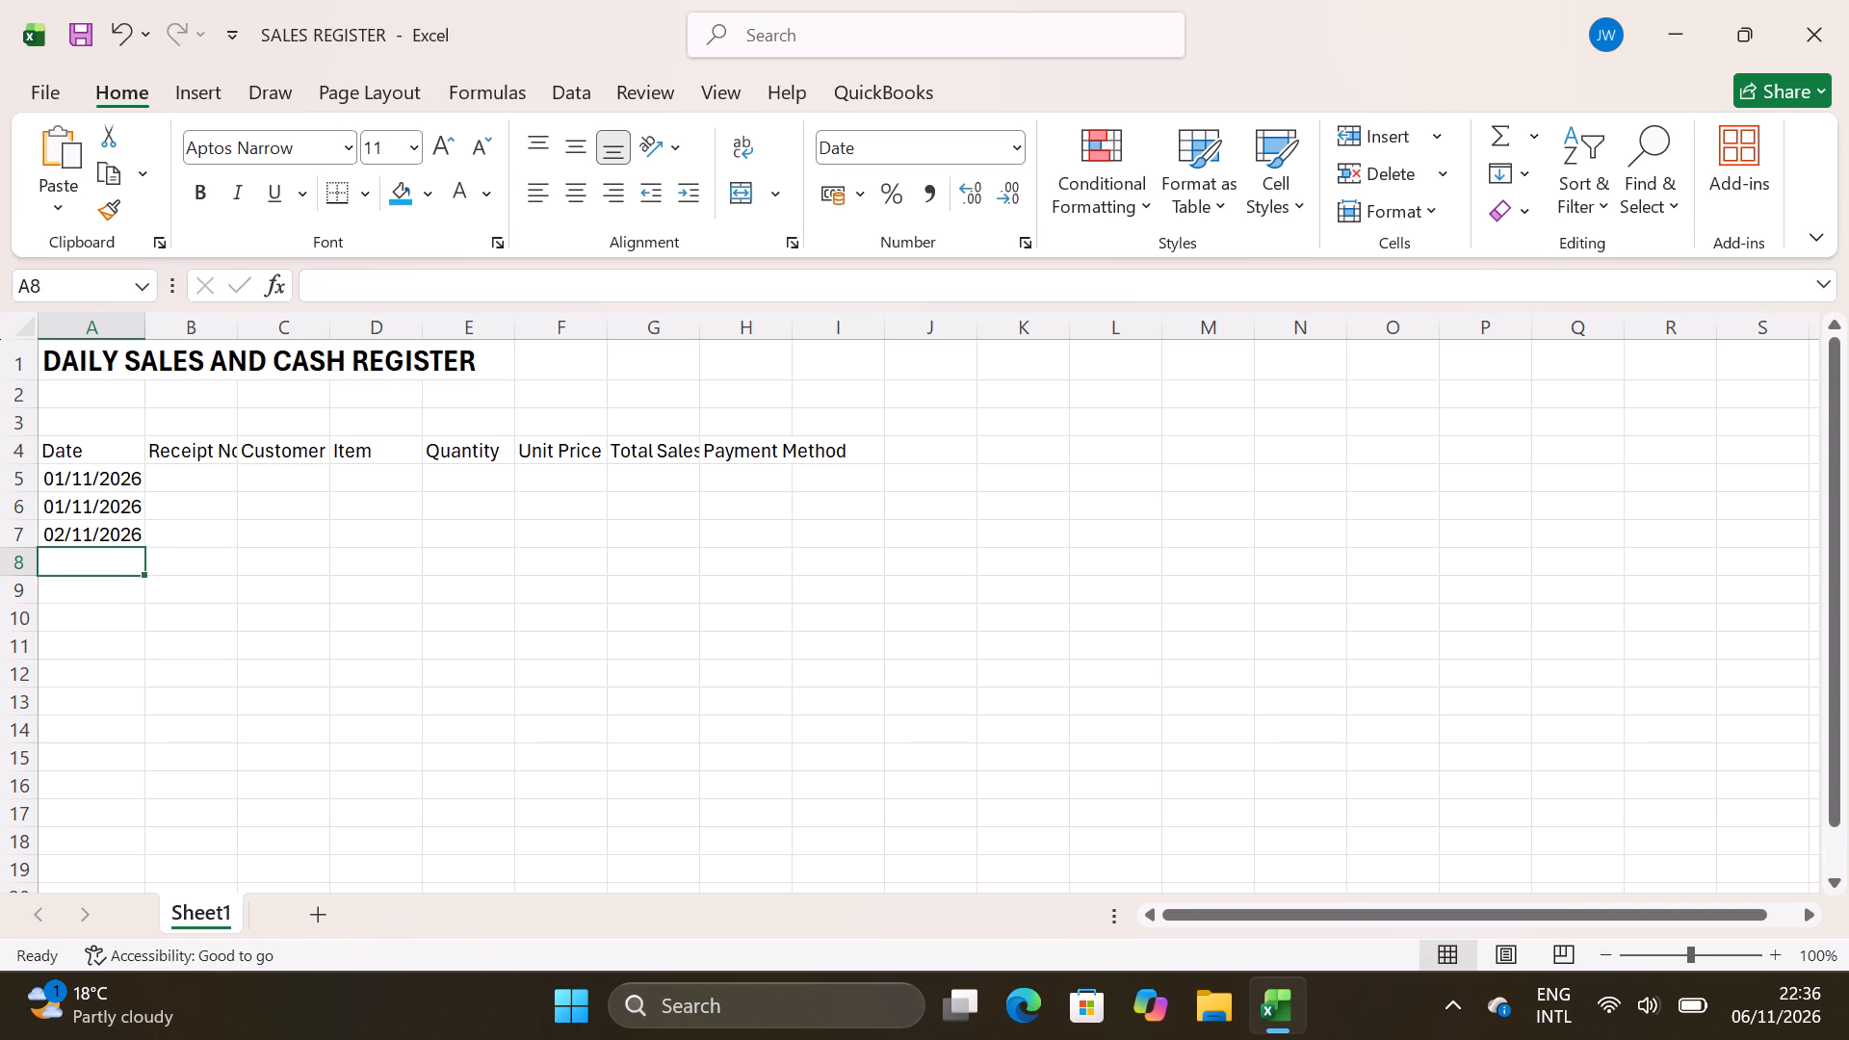
Continue the Date column with 2/11/26 in cell A8 and 3/11/26 in cells A9 and A10.
type("2/11/26")
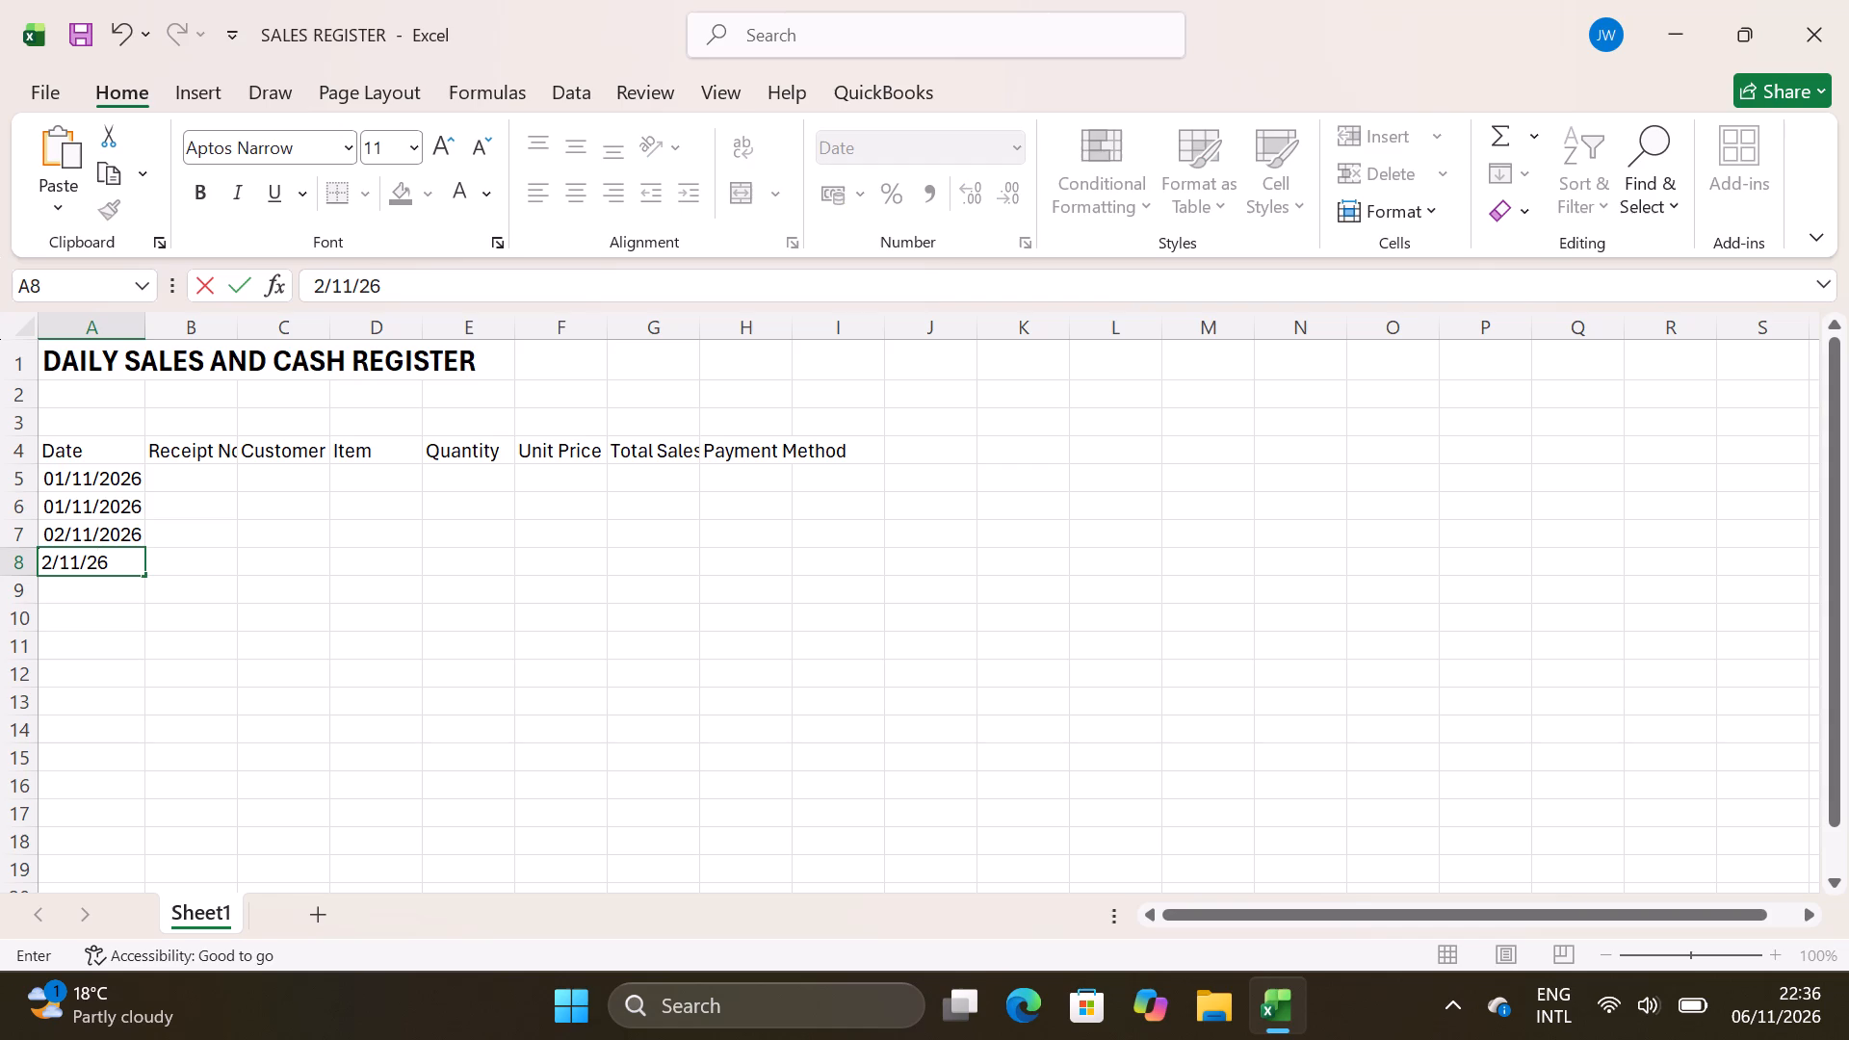
key("Return")
type("3/11/")
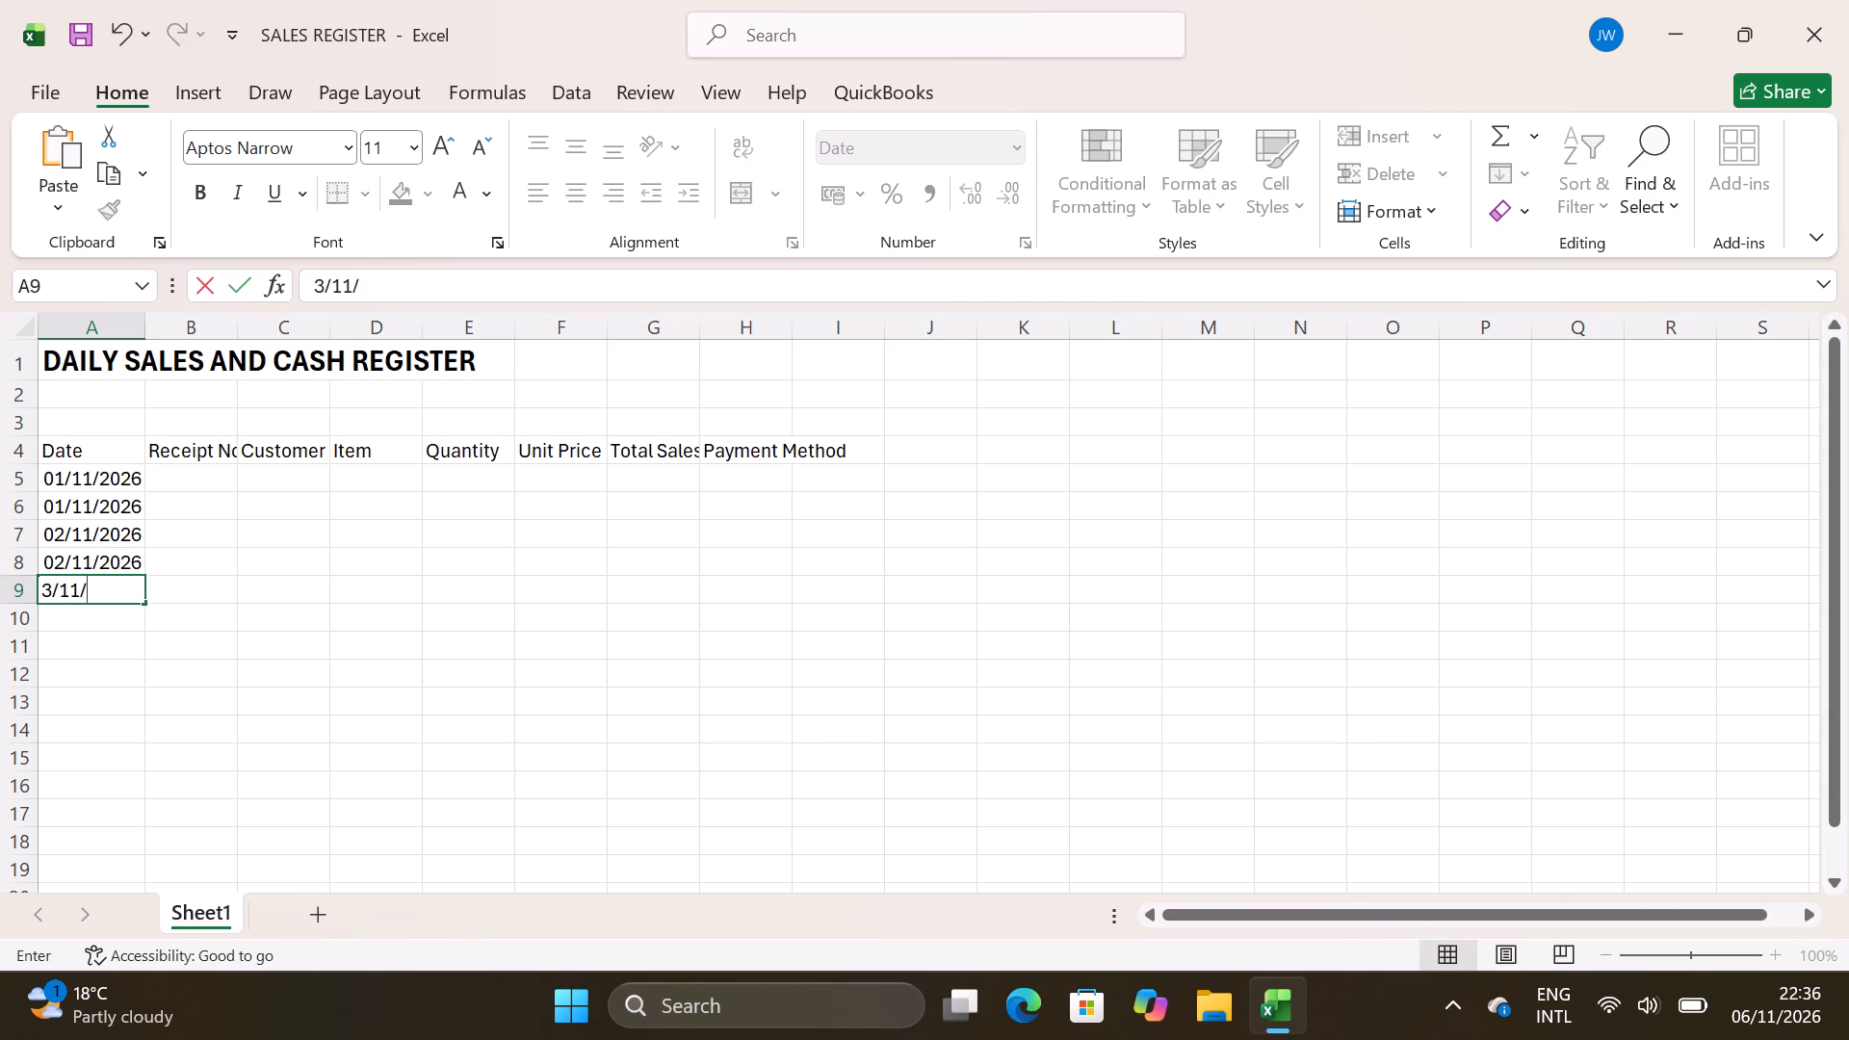
type("26")
key("Return")
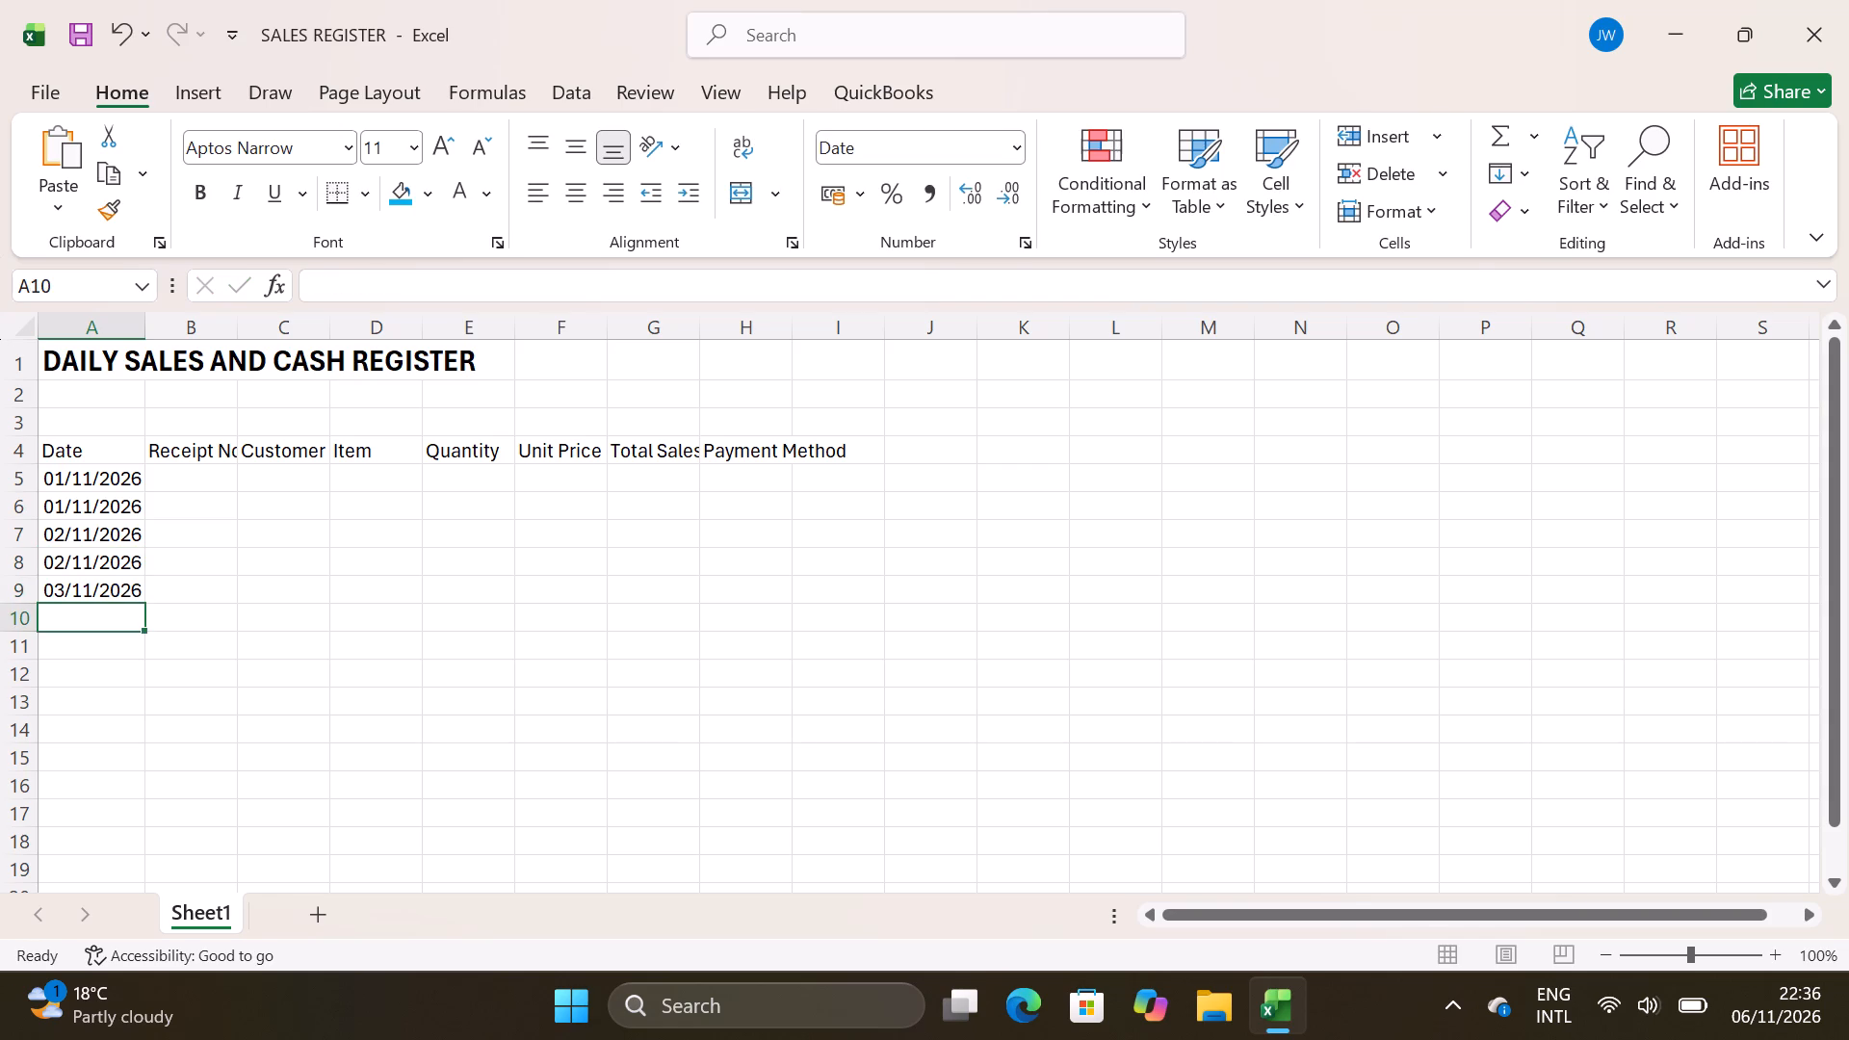
key("3")
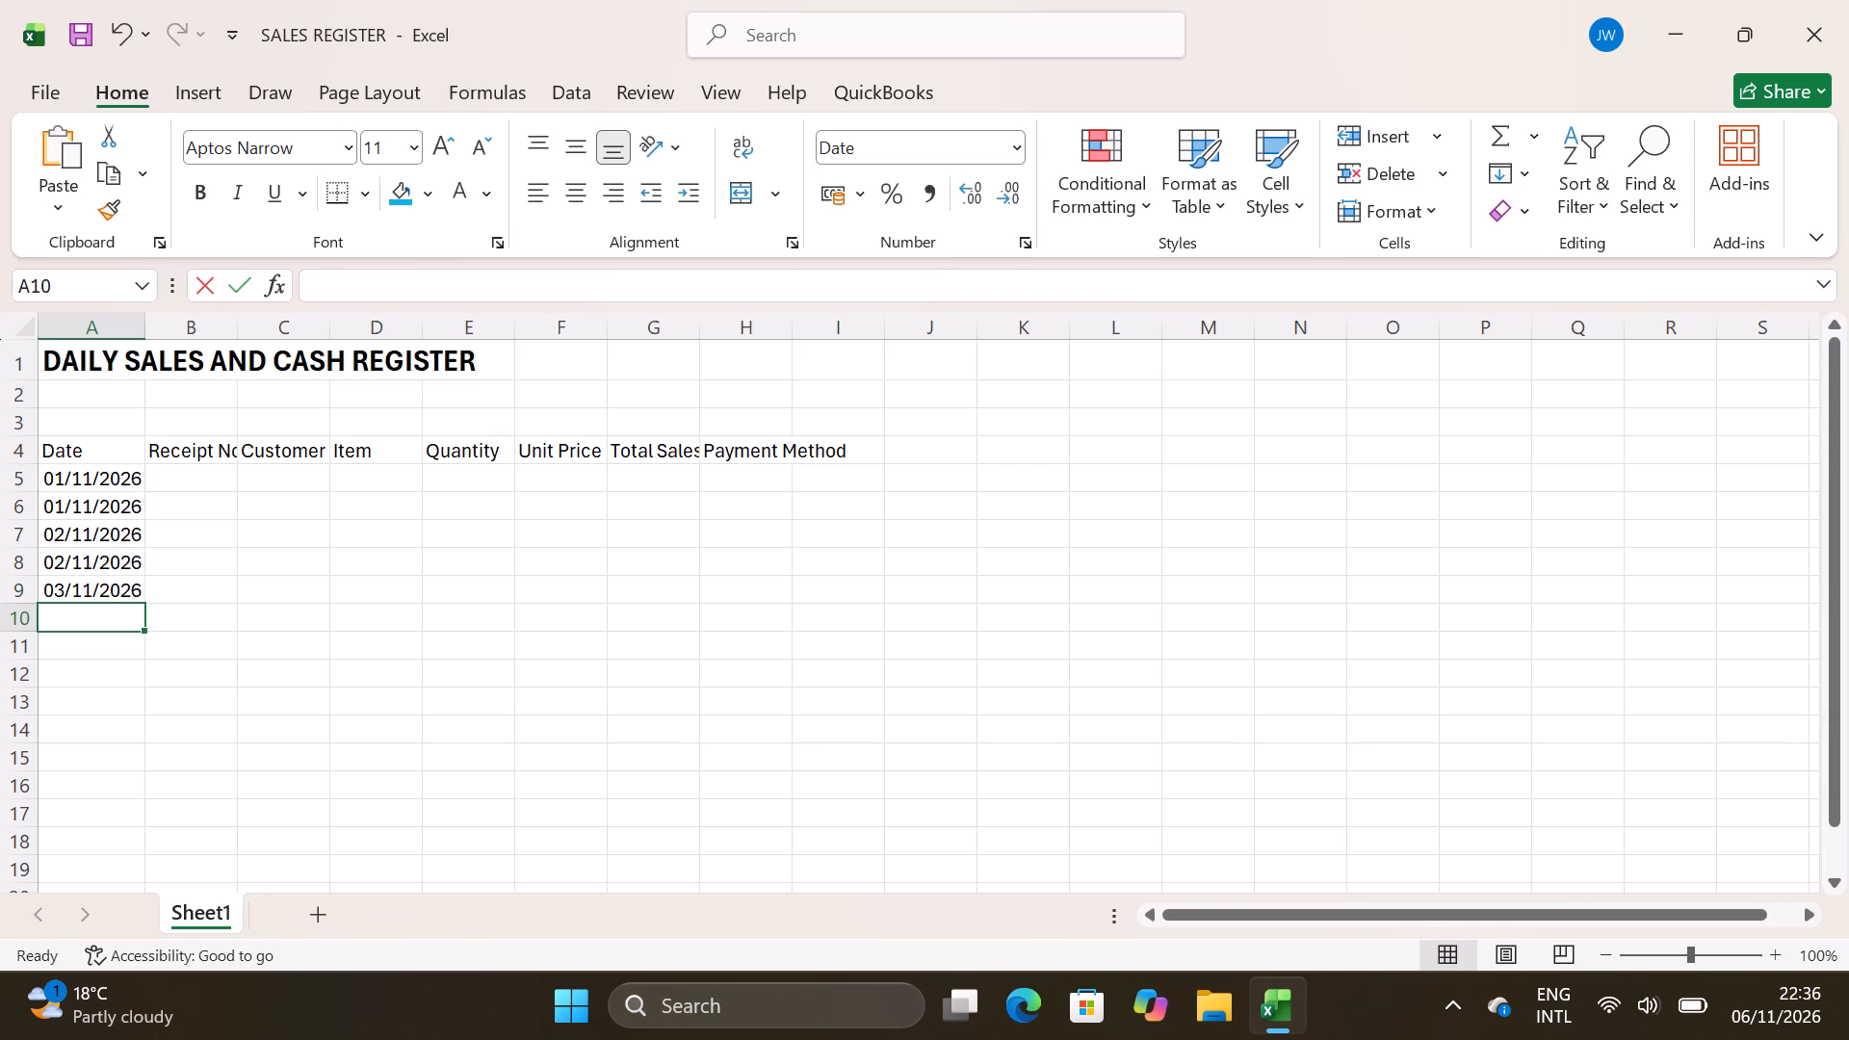
type("/11/26")
key("Return")
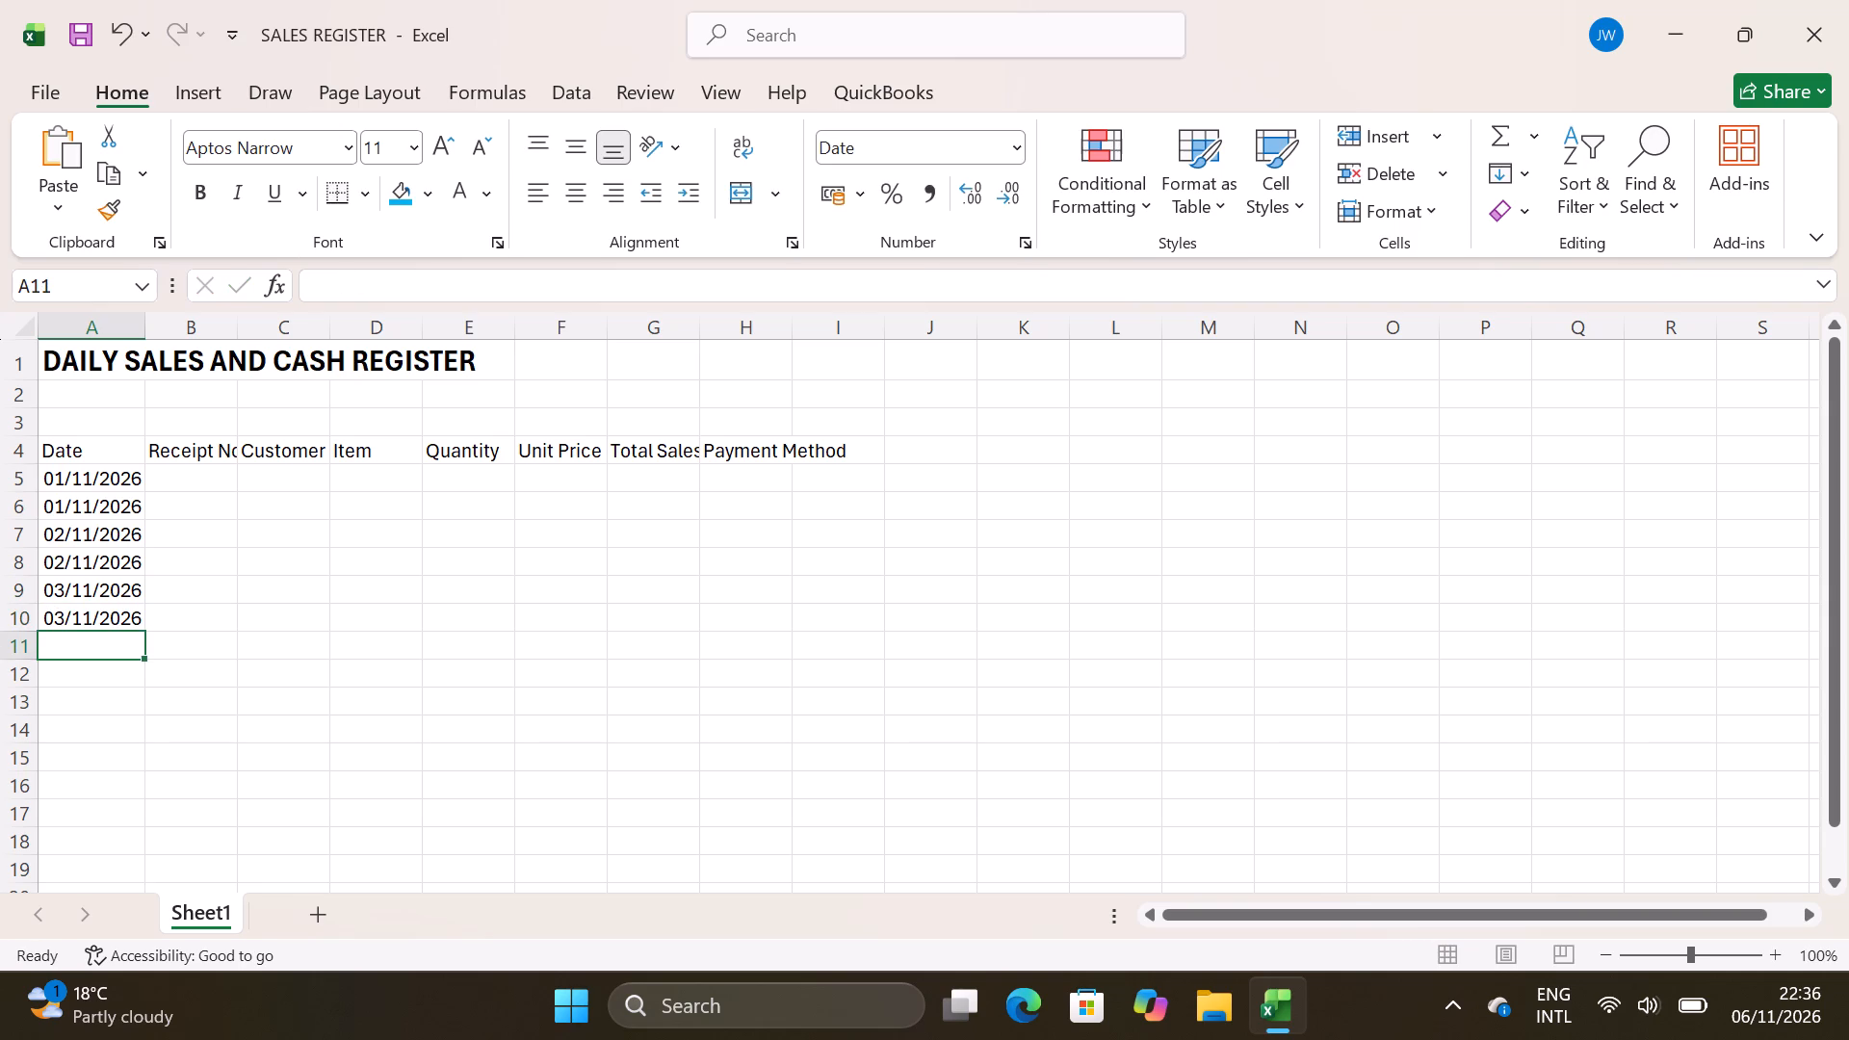
Enter the date 4/11/26 in cells A11 and A12, and 5/11/26 in cells A13 and A14.
type("4/11/26")
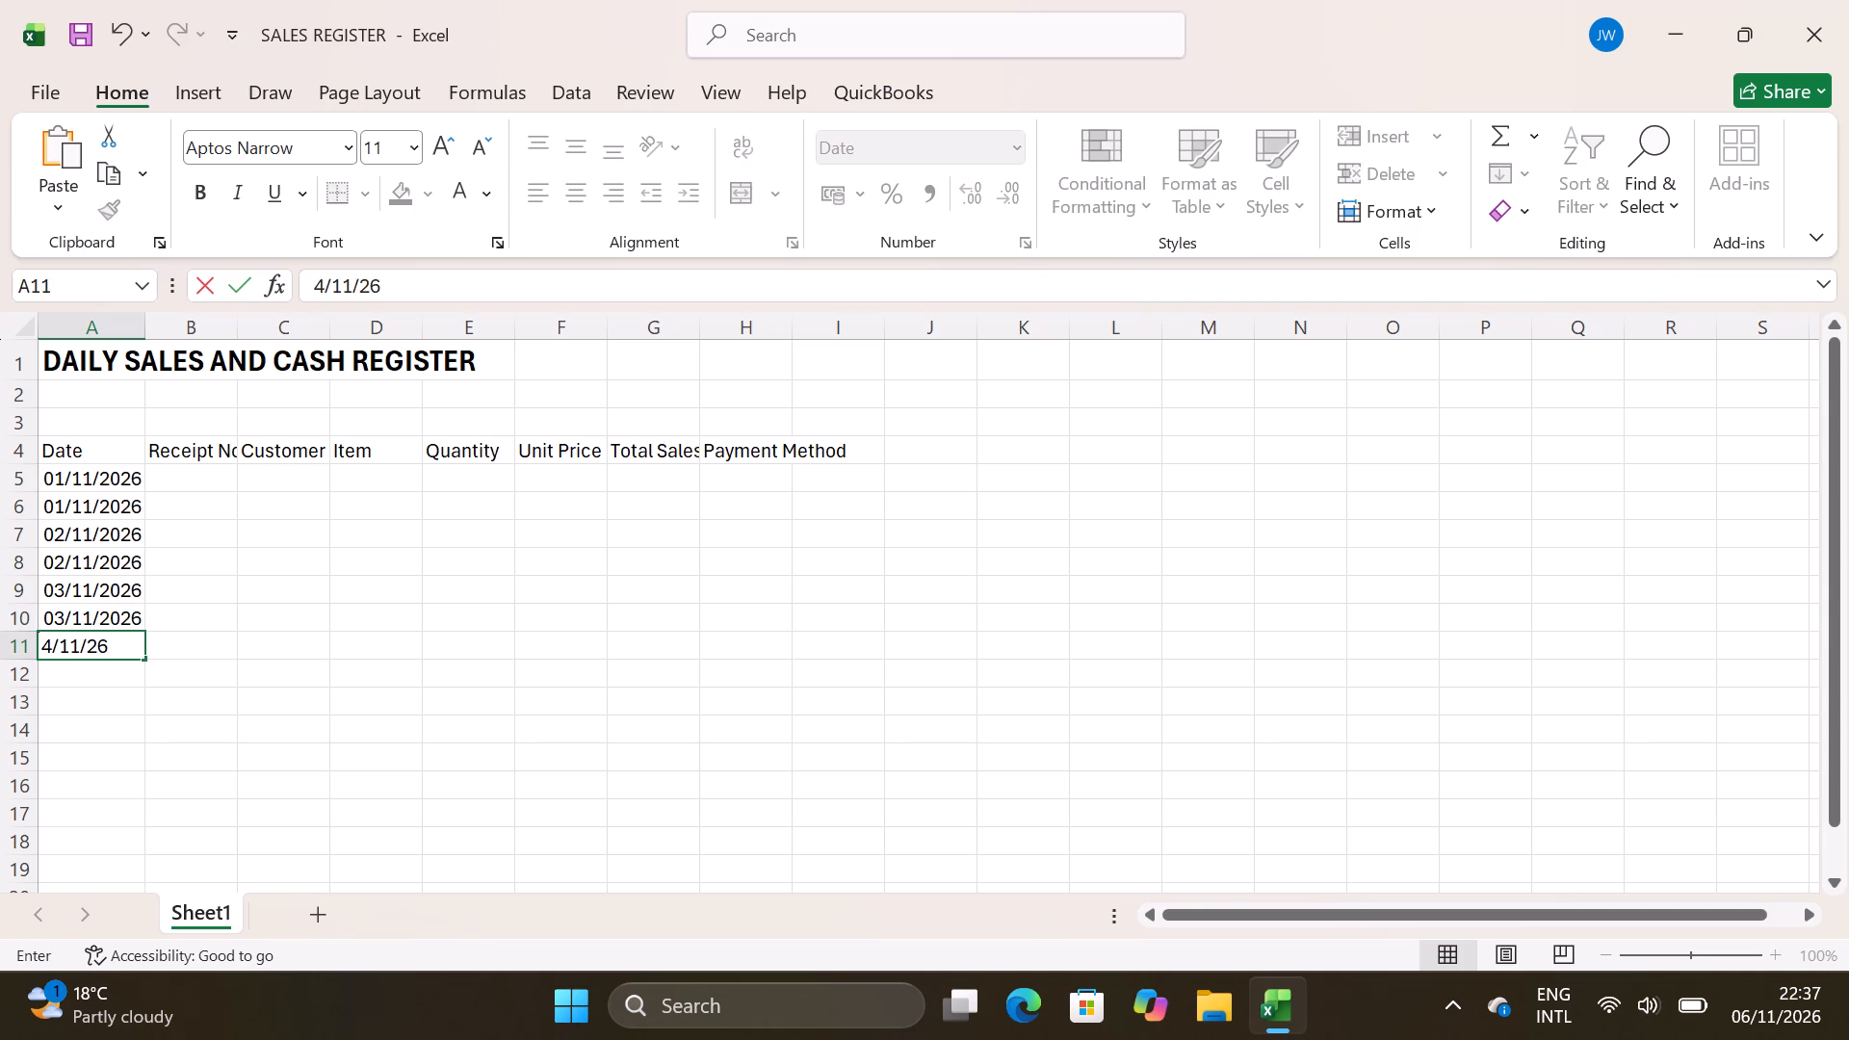
key("Return")
type("4/11/2")
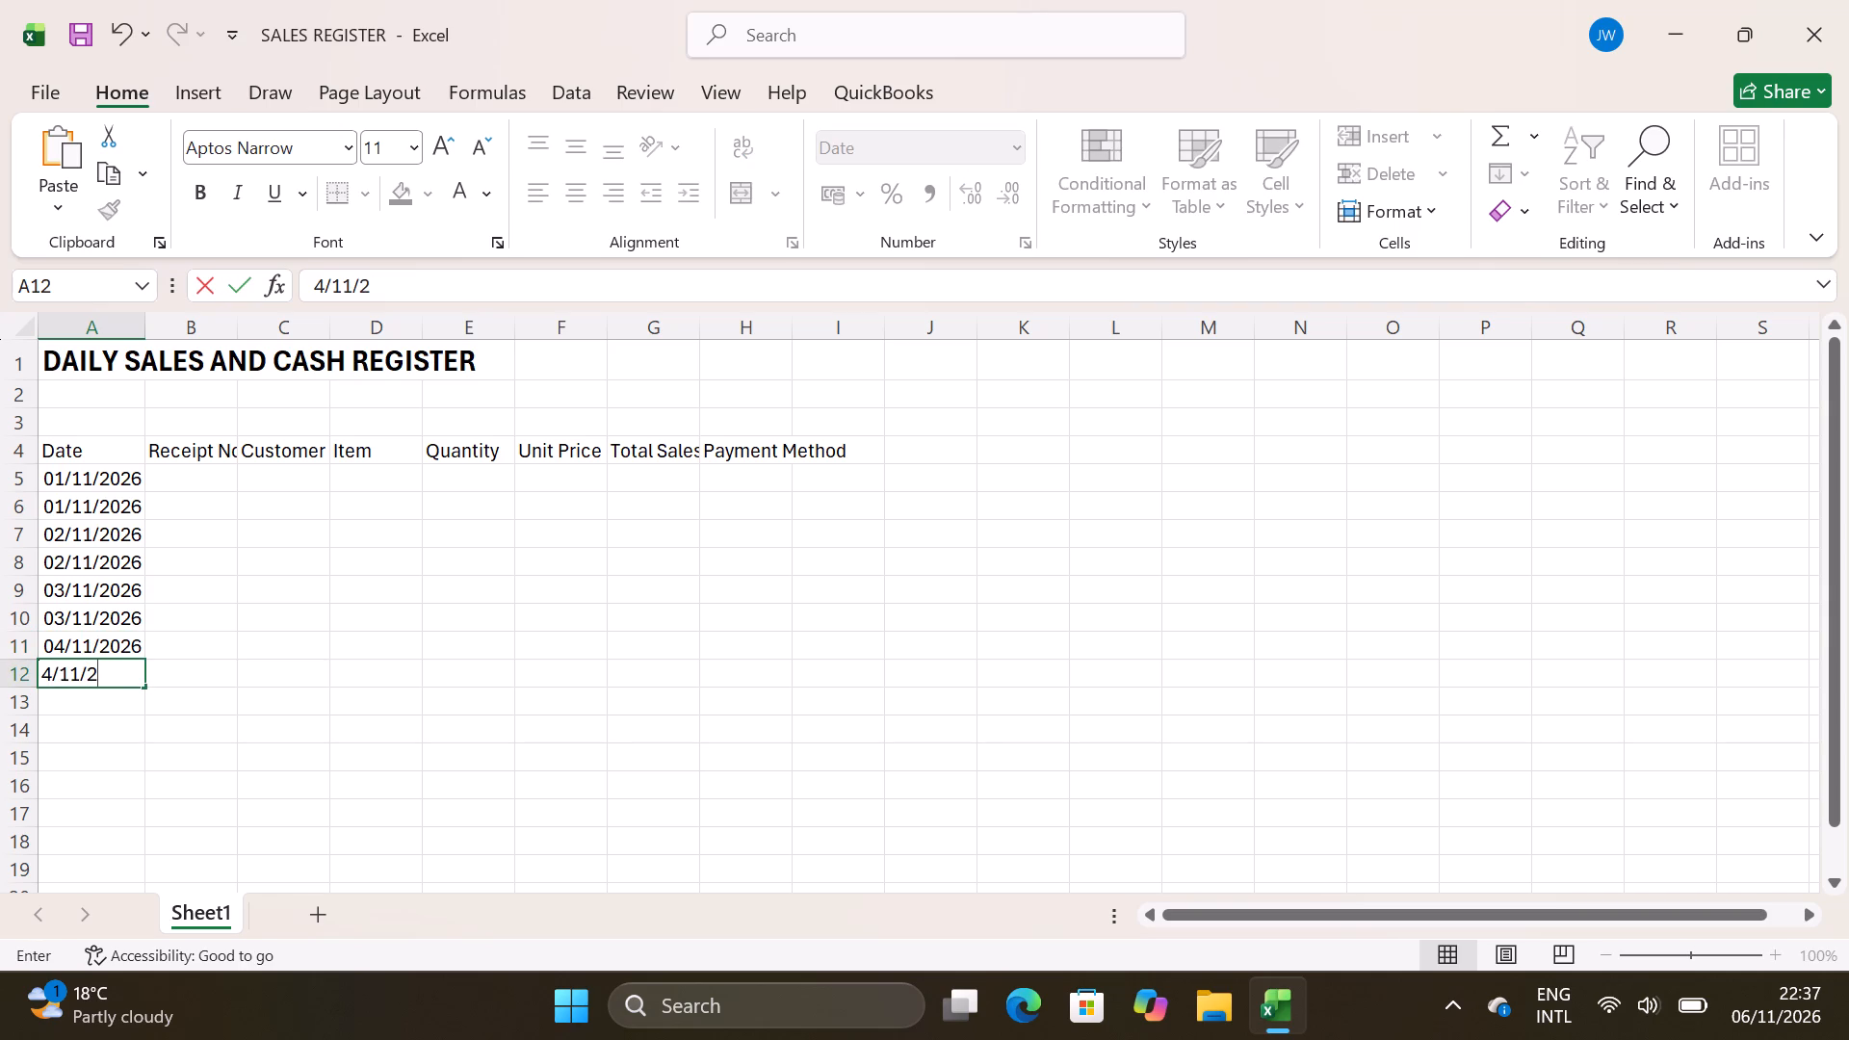
key("6")
key("Return")
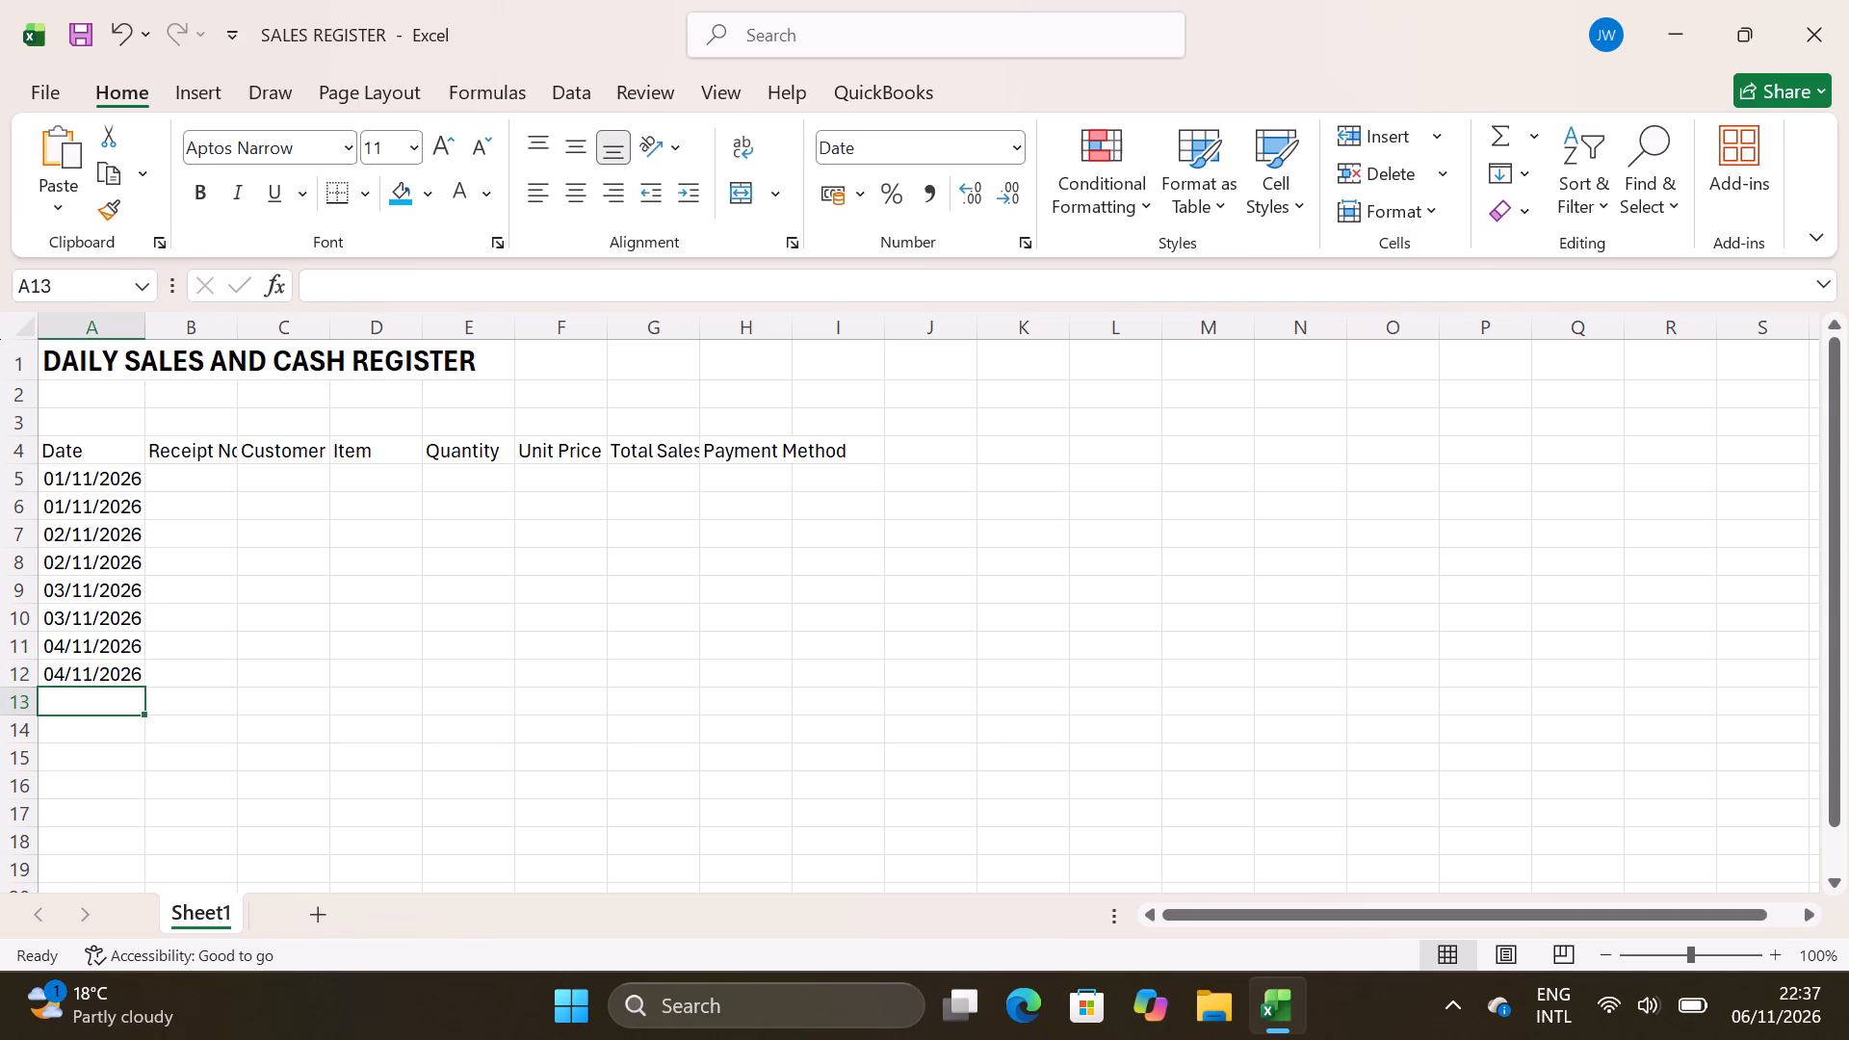
key("5")
type("/11")
key("slash")
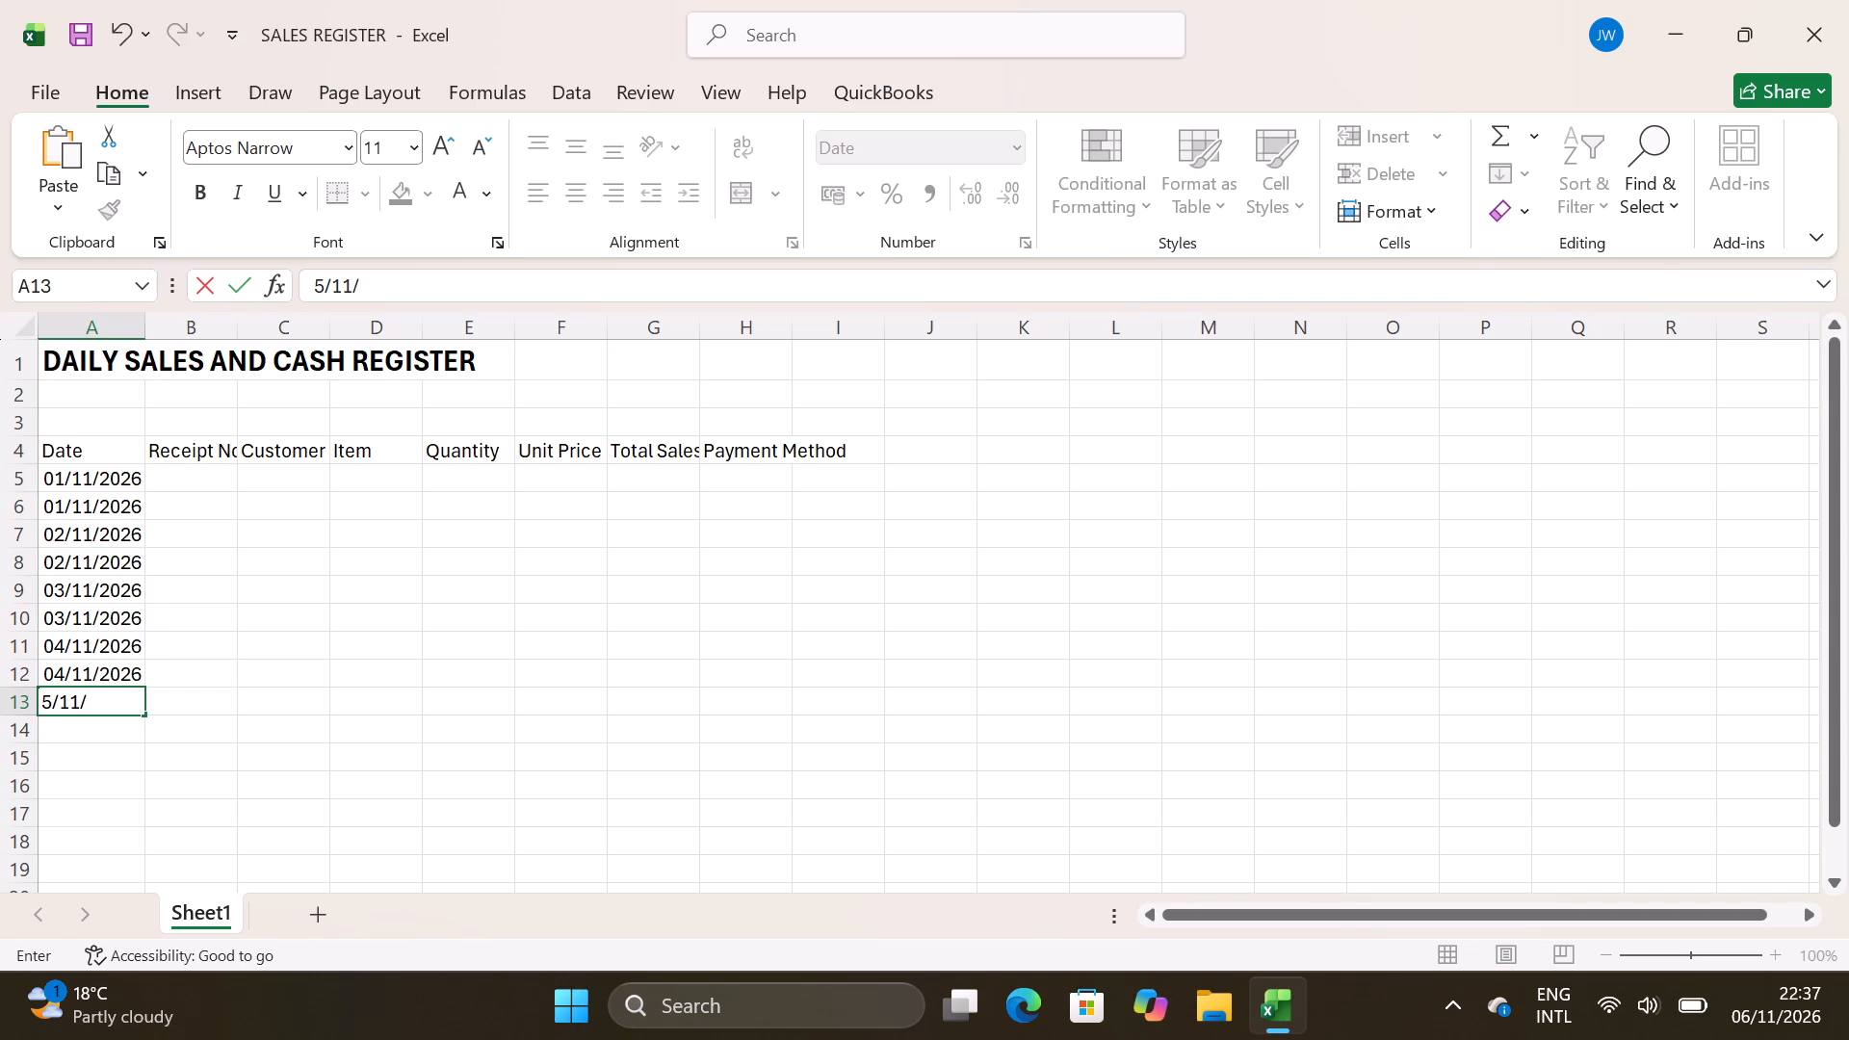
type("26")
key("Return")
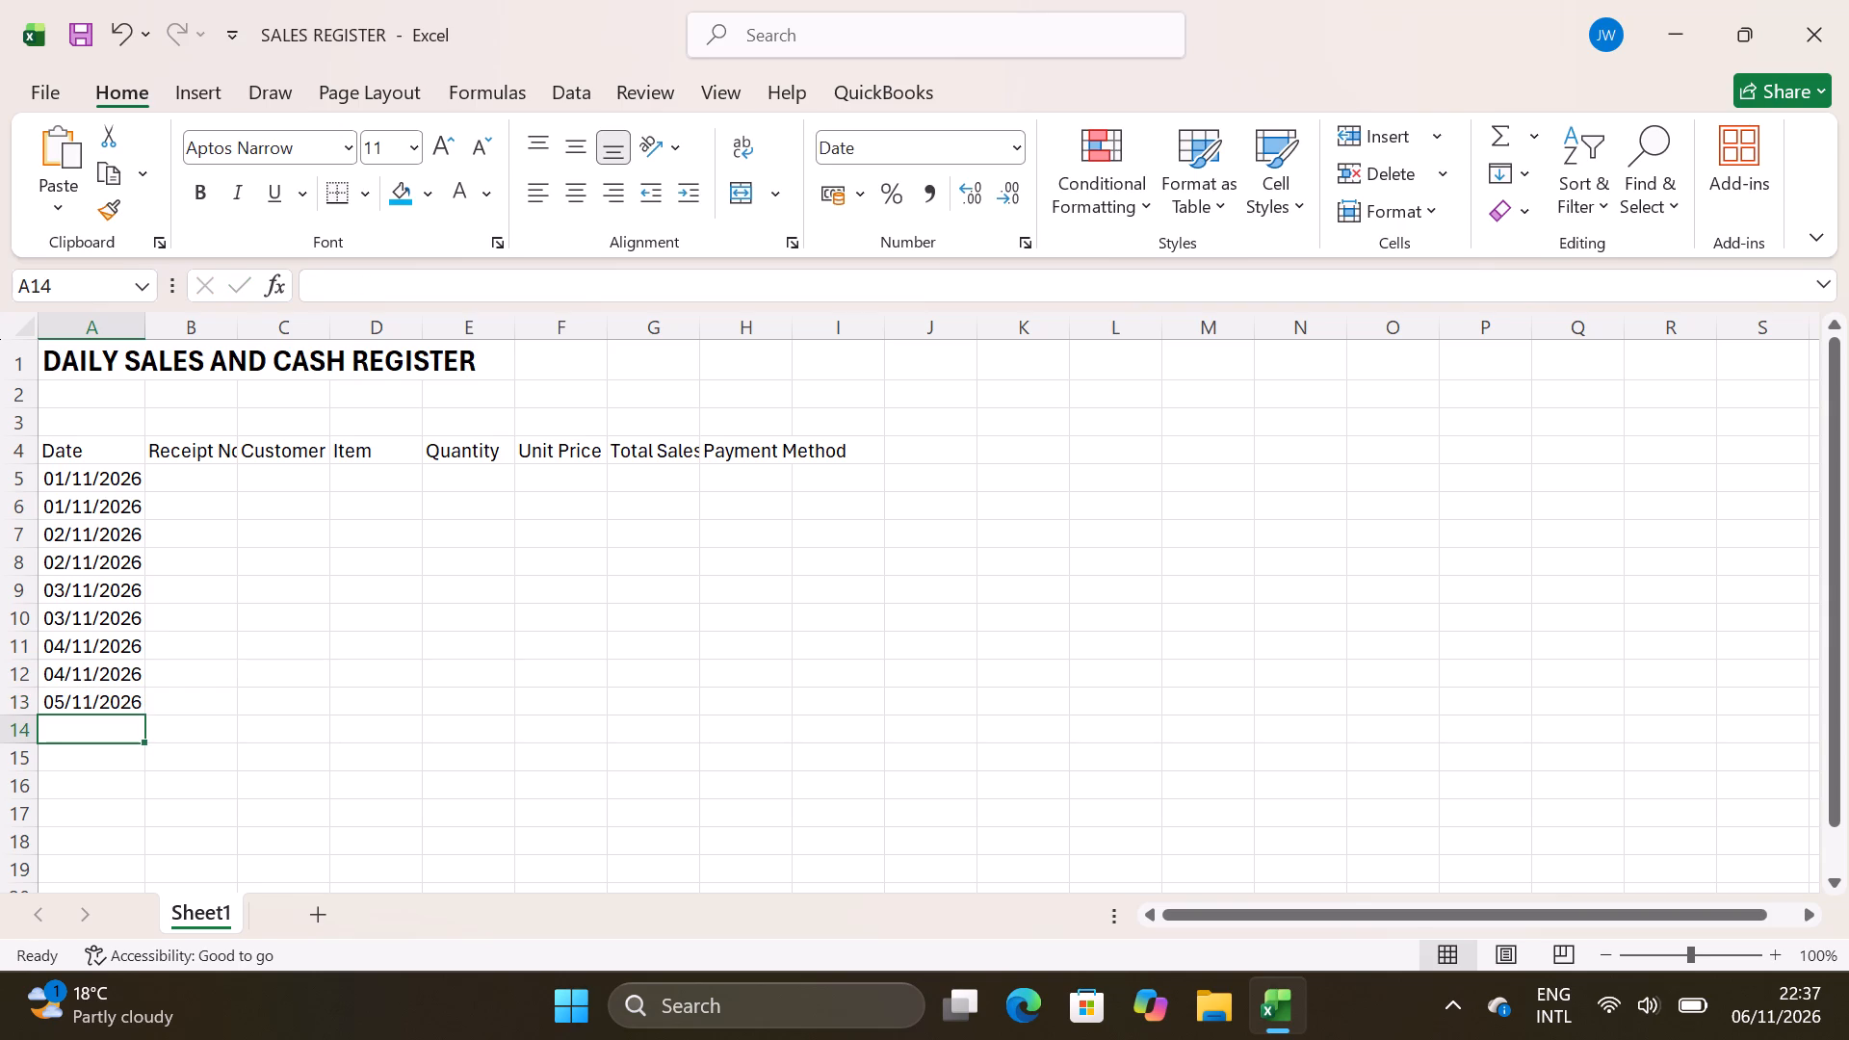
type("5/11/26")
key("Return")
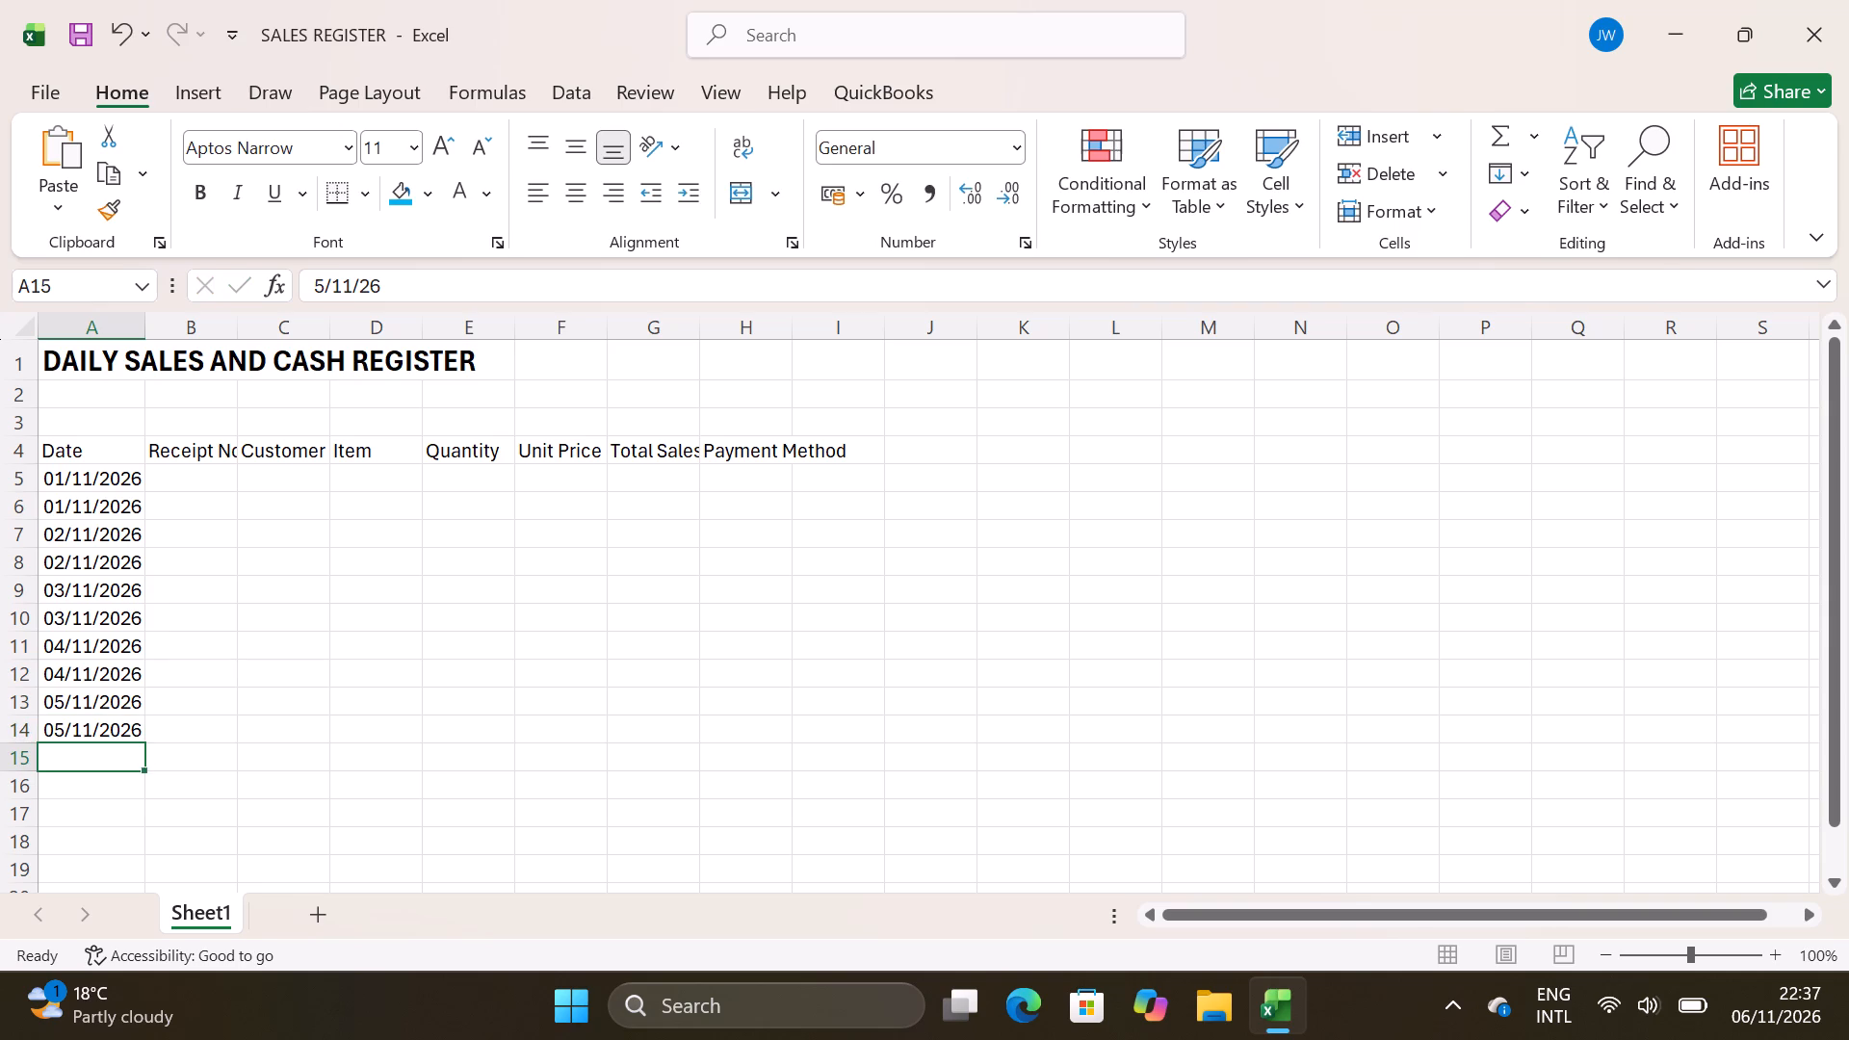
Enter receipt numbers R001 through R006 in cells B5 to B10, one per row.
left_click(205, 485)
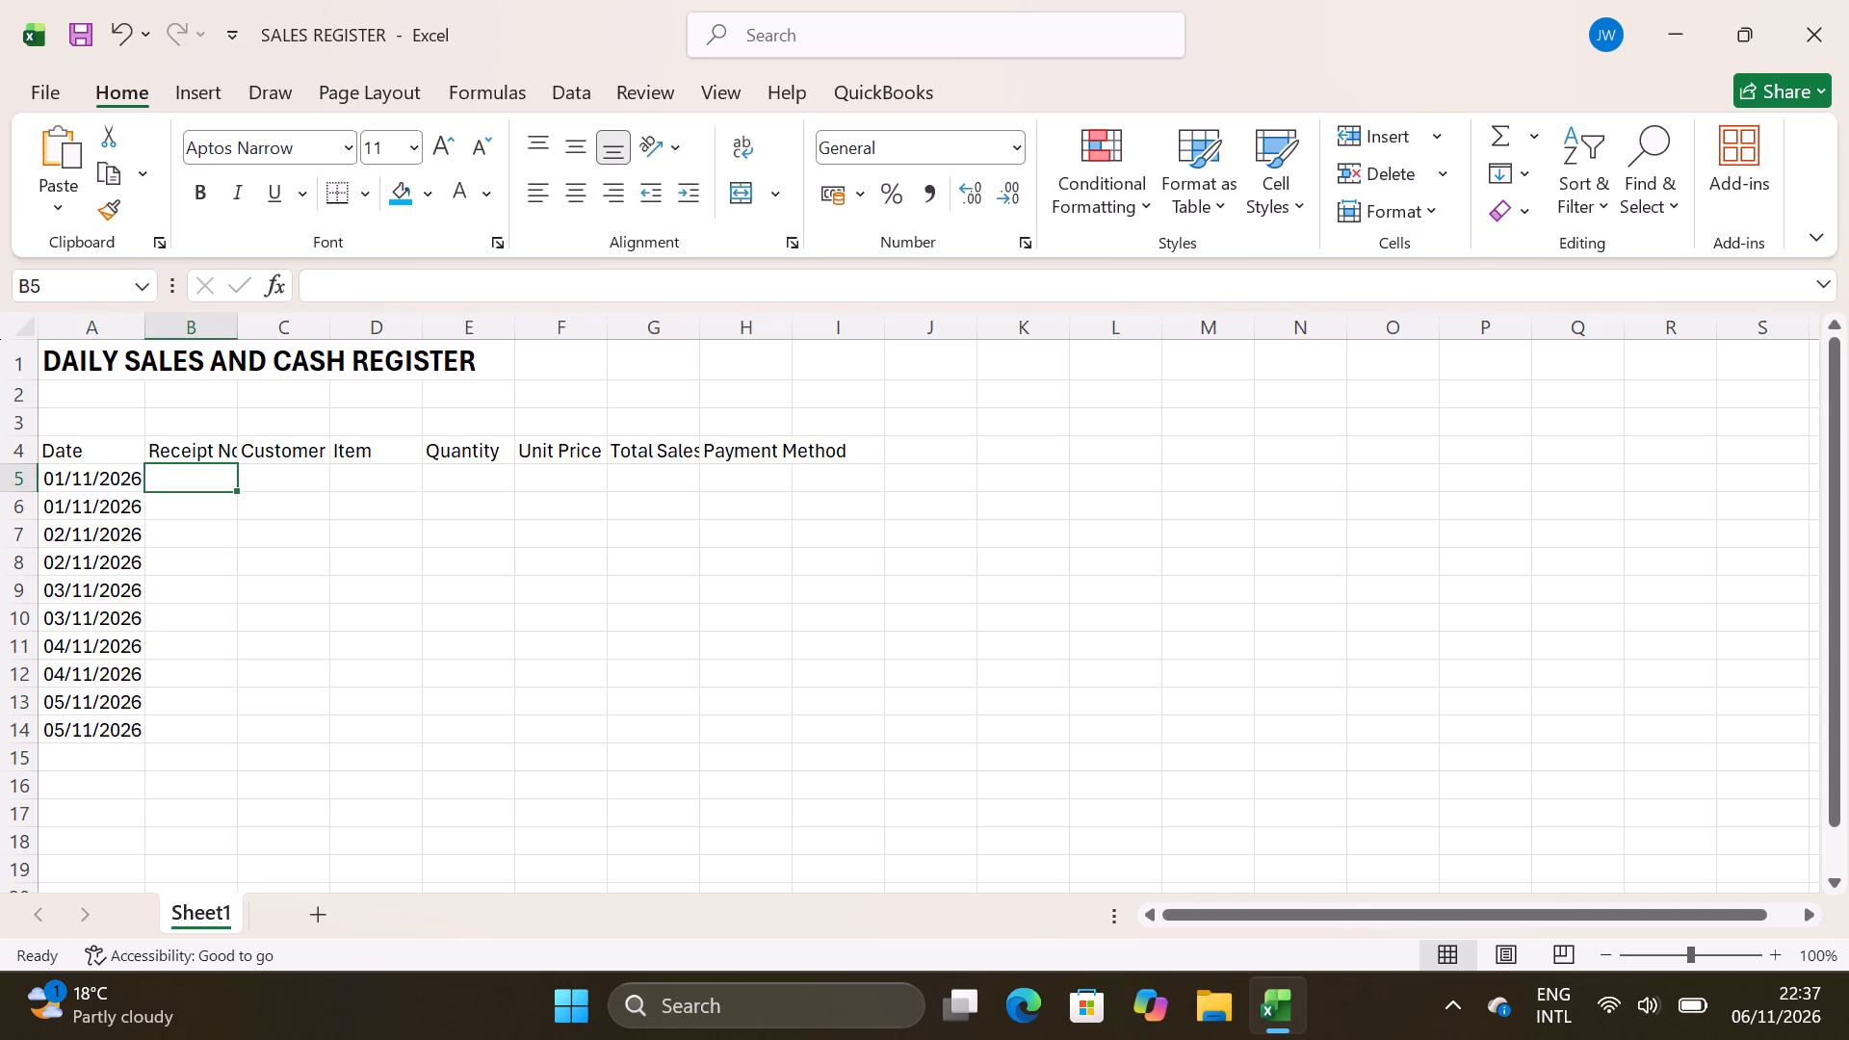
key("r")
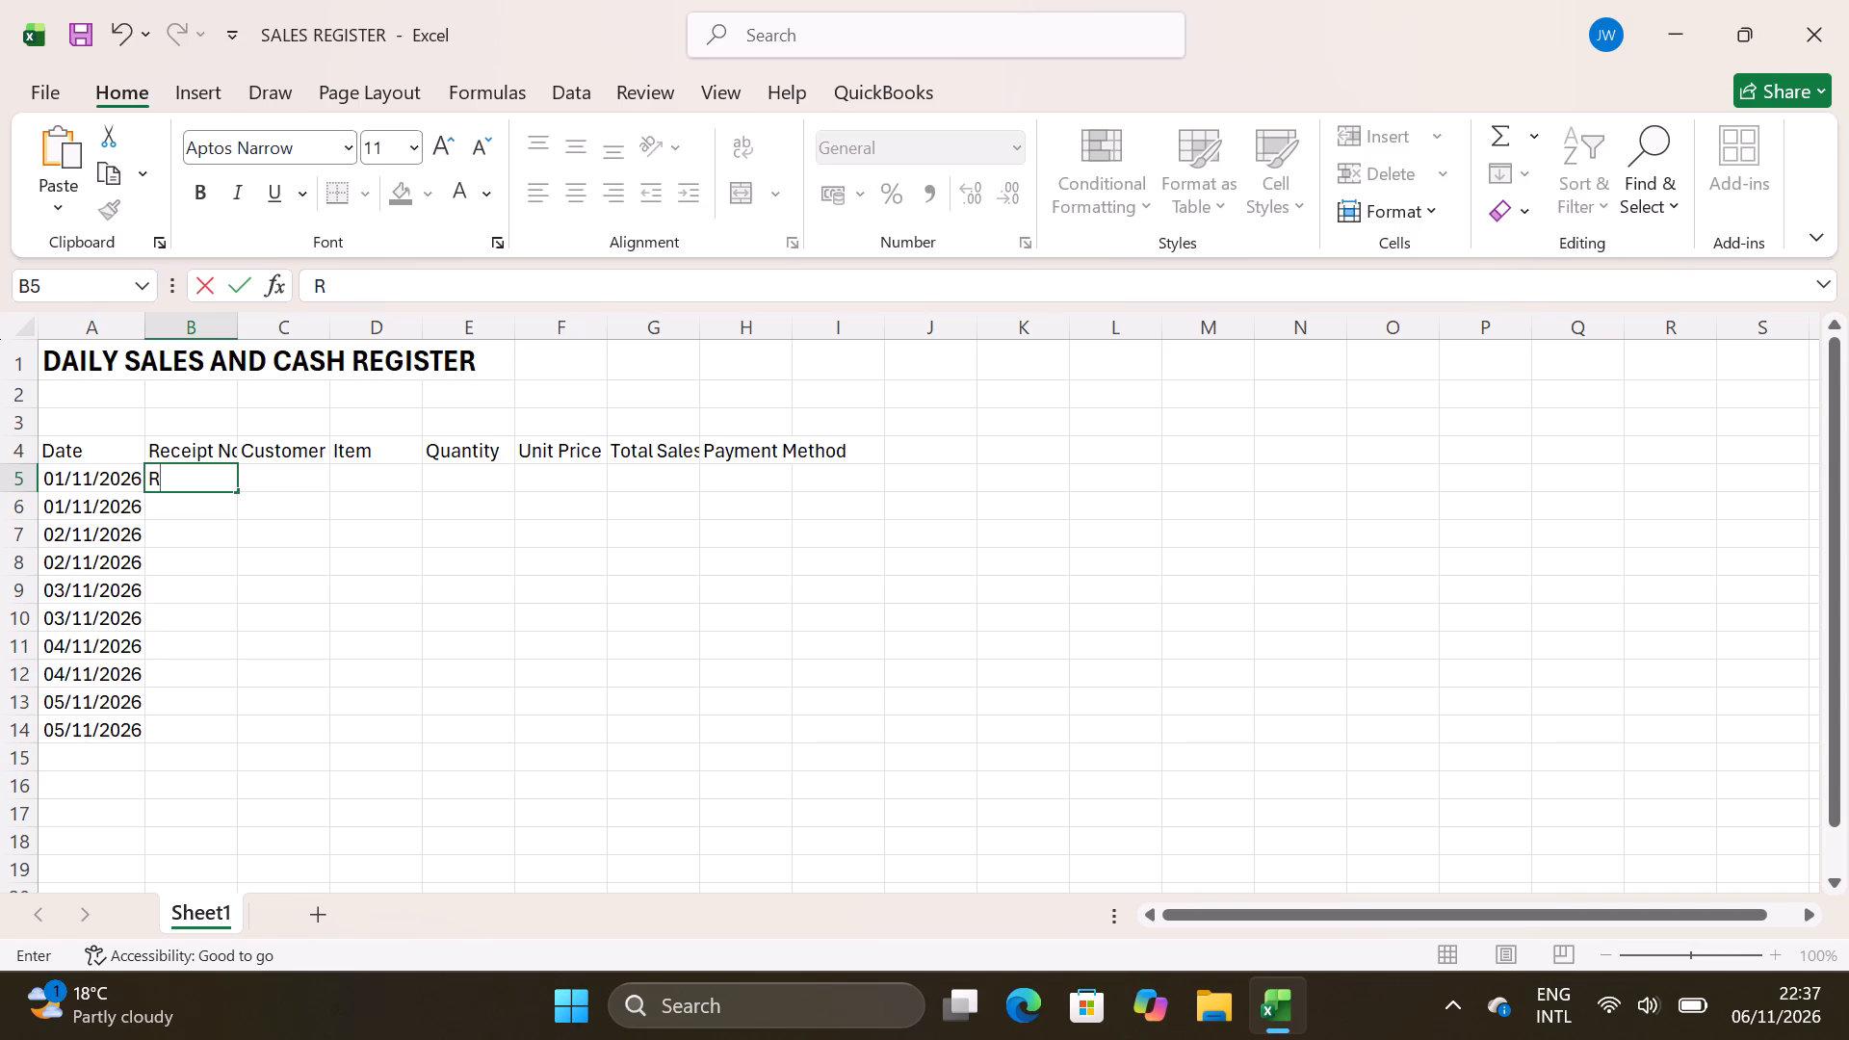
type("001")
key("Return")
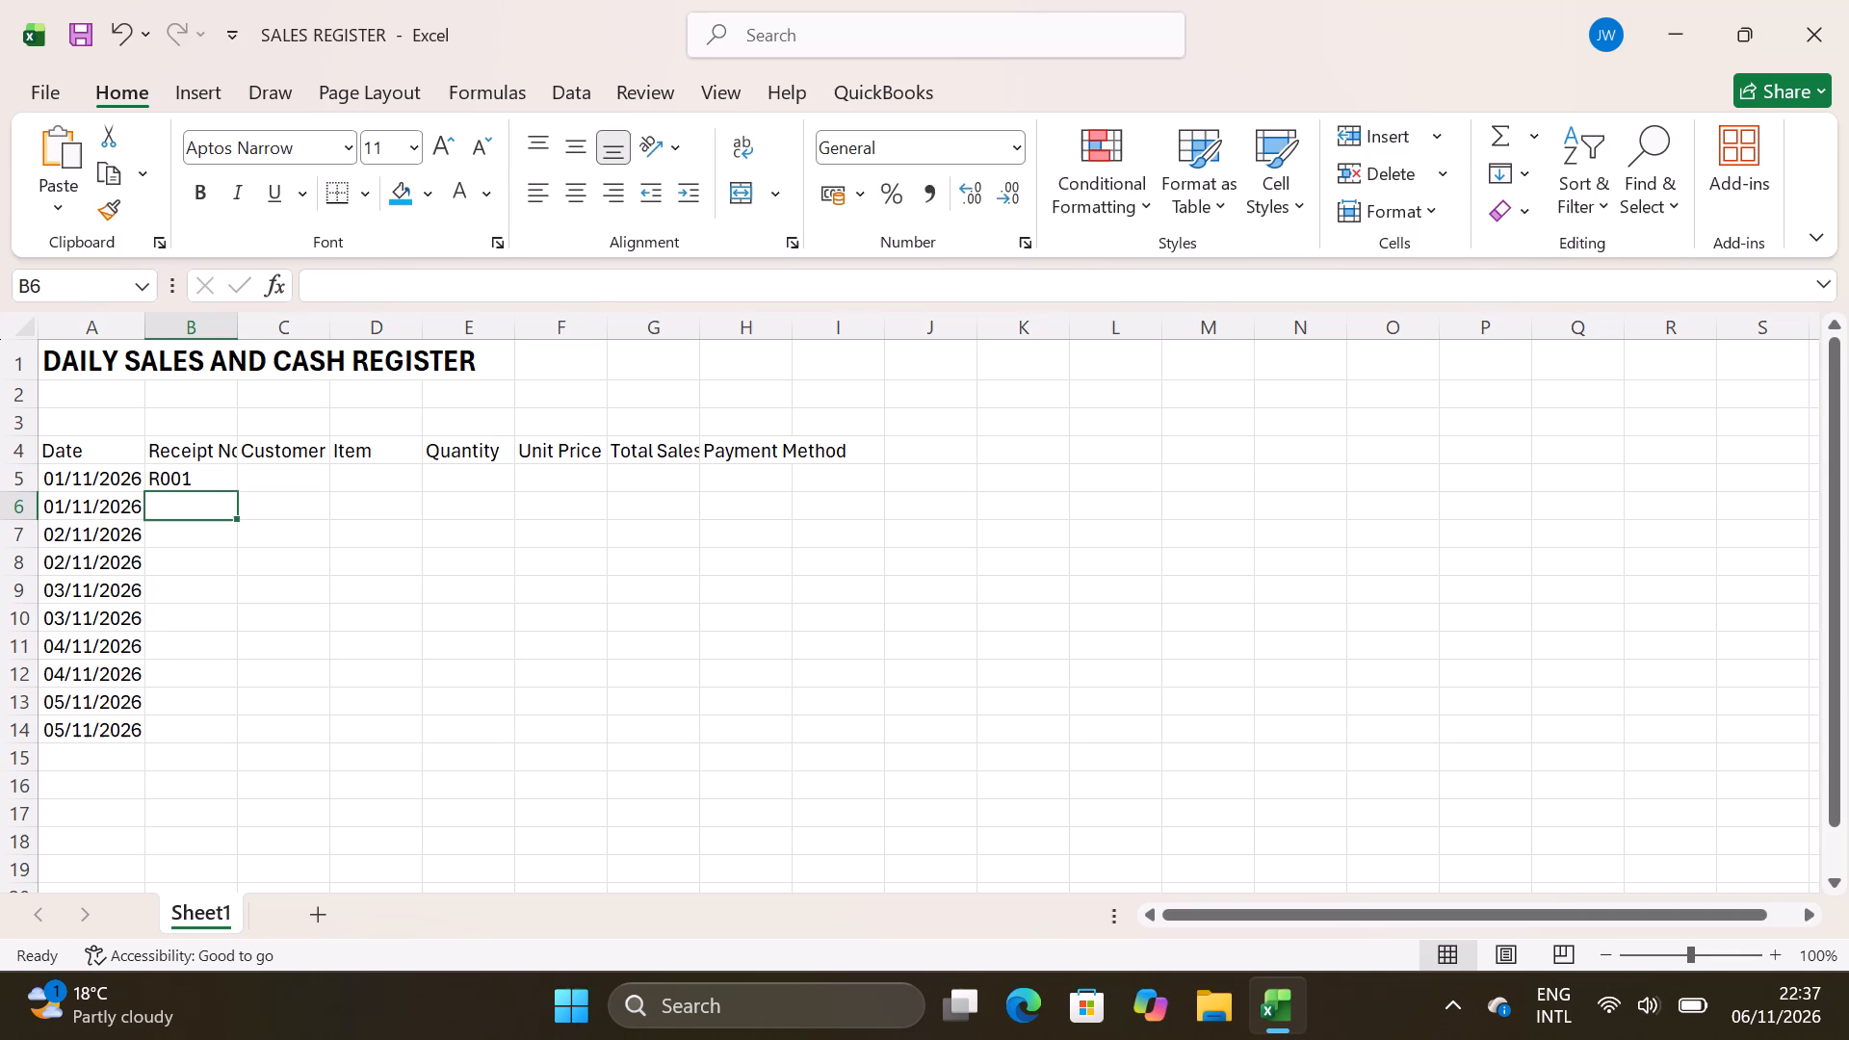
type("R002")
key("Return")
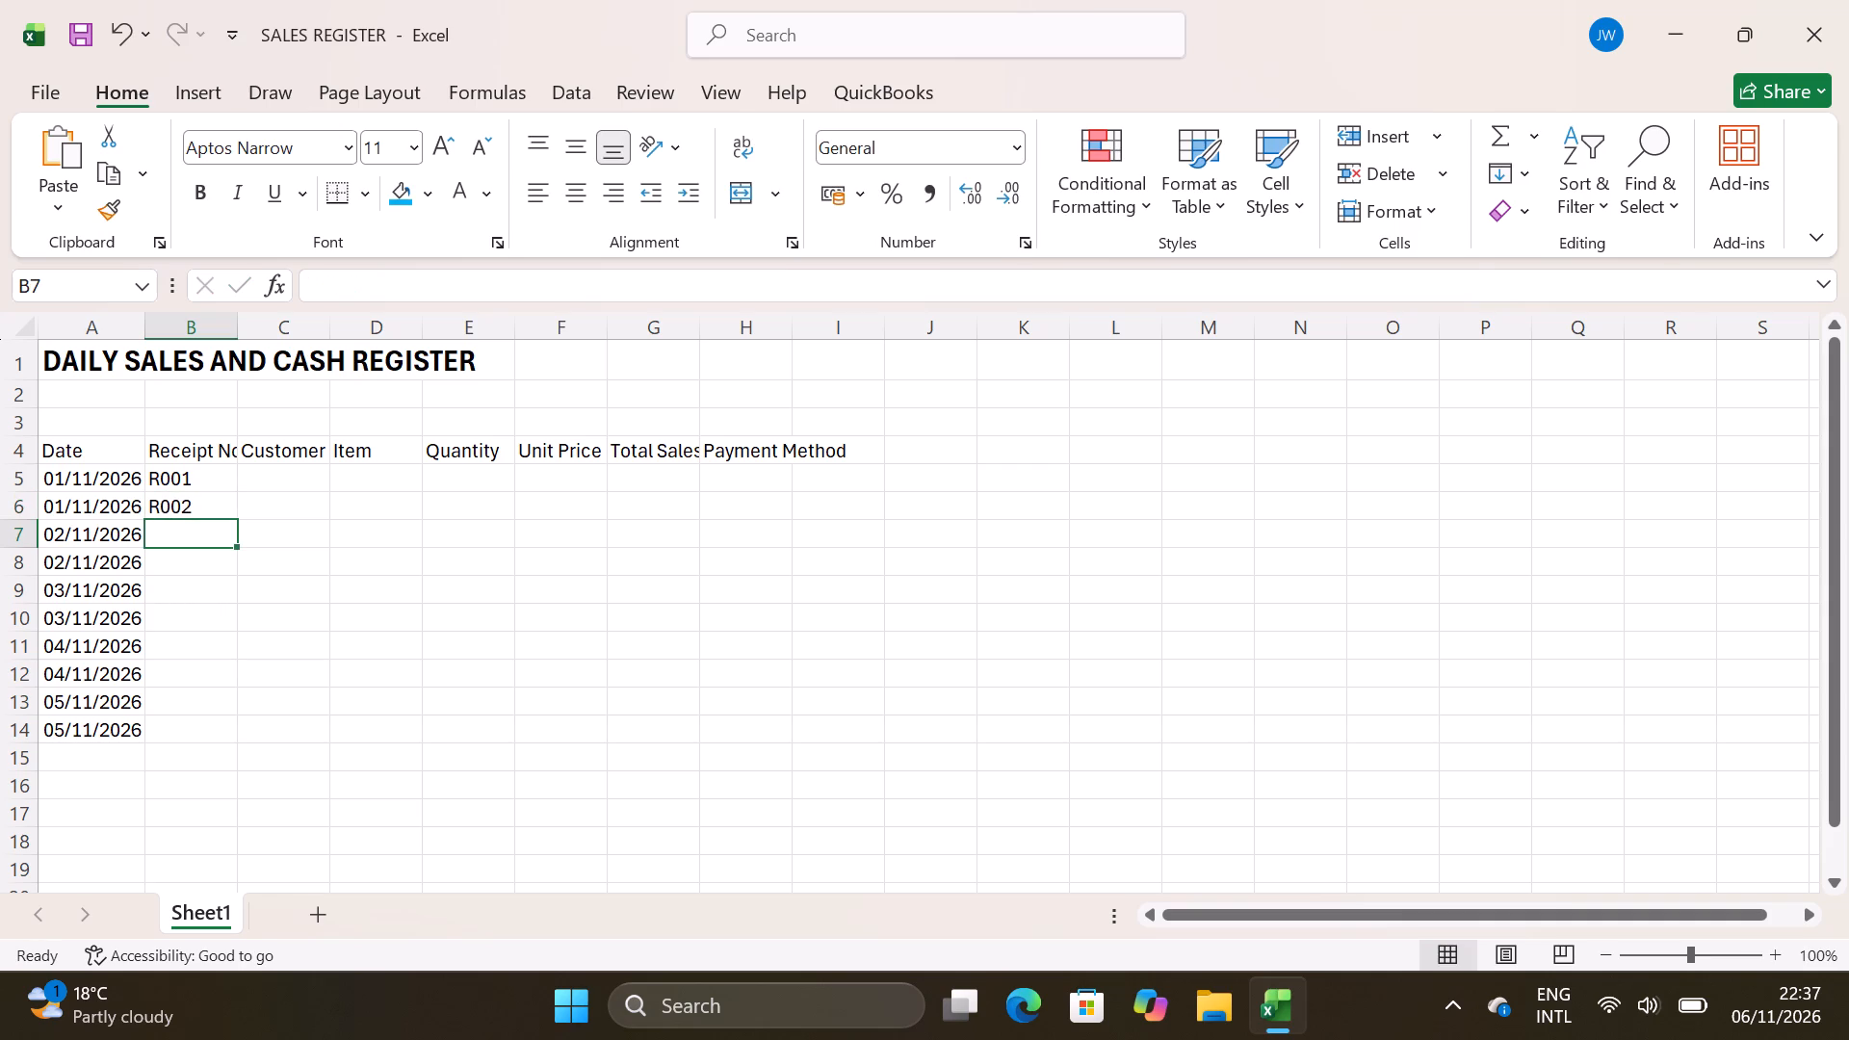
type("R003")
key("Return")
type("R004")
key("Return")
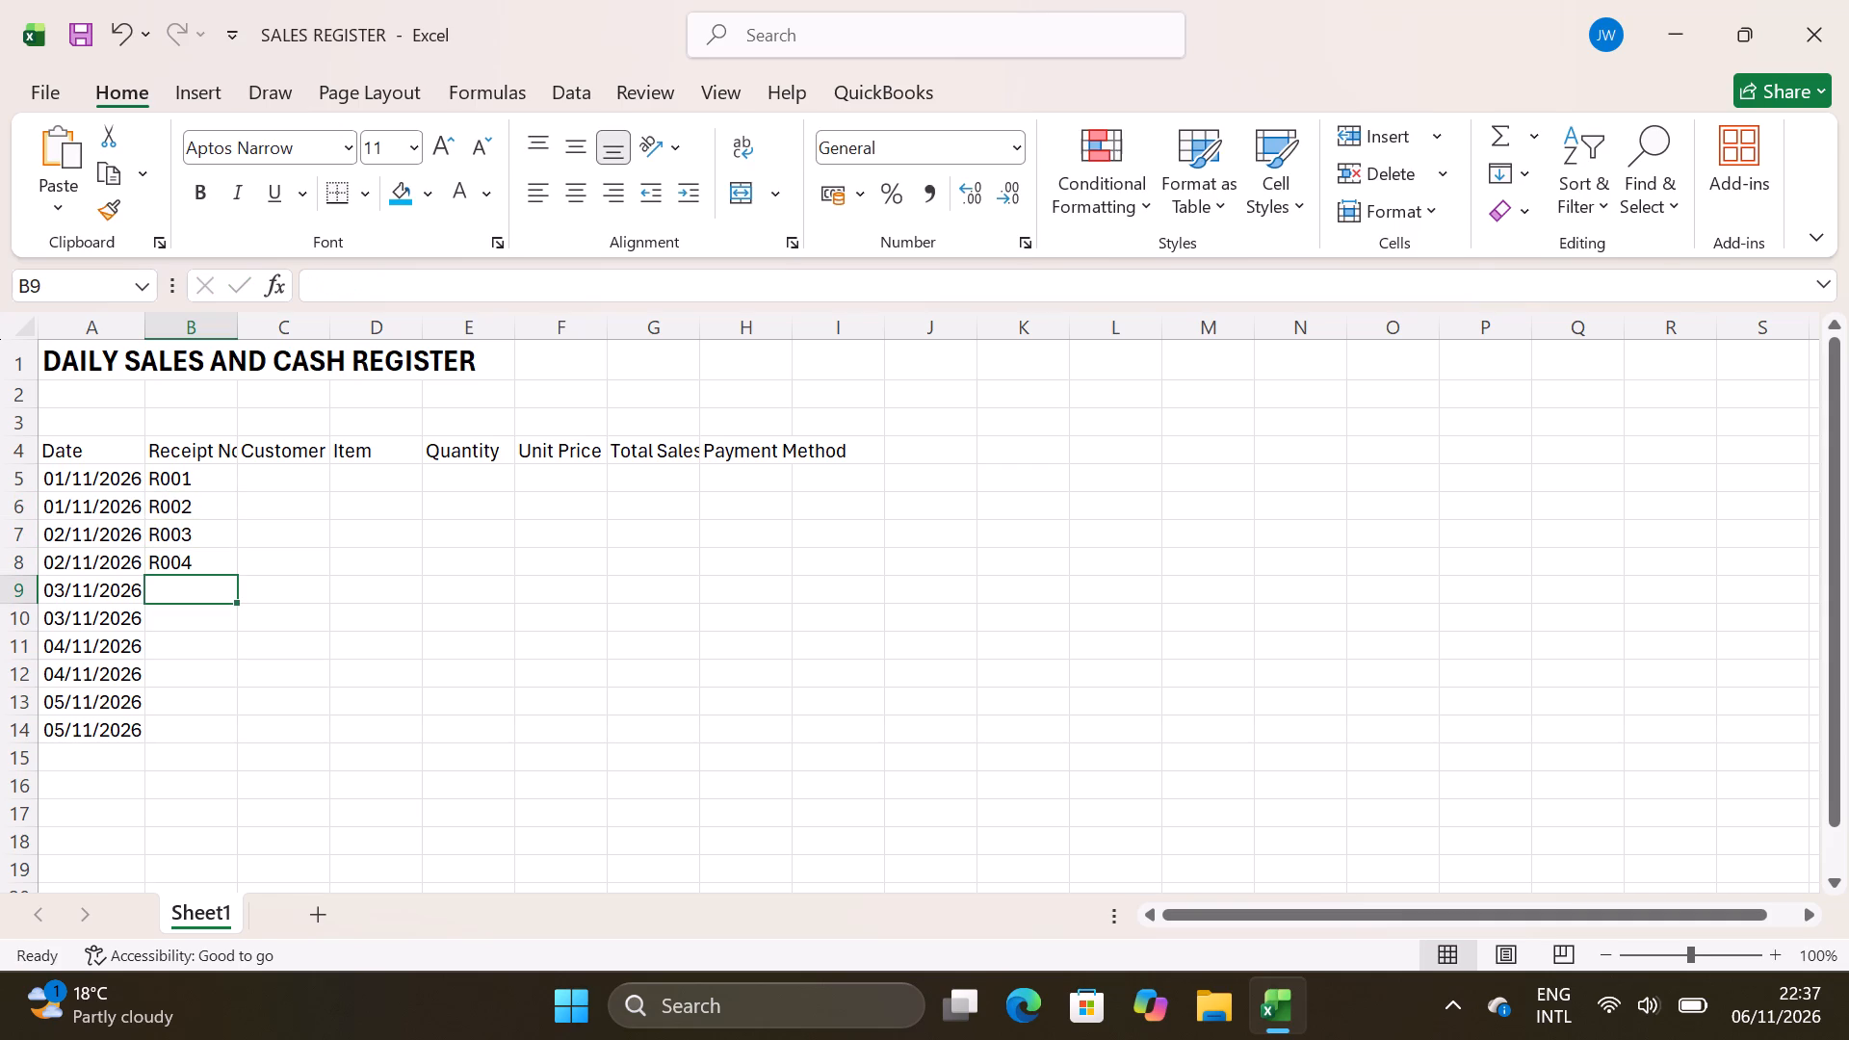
type("R005")
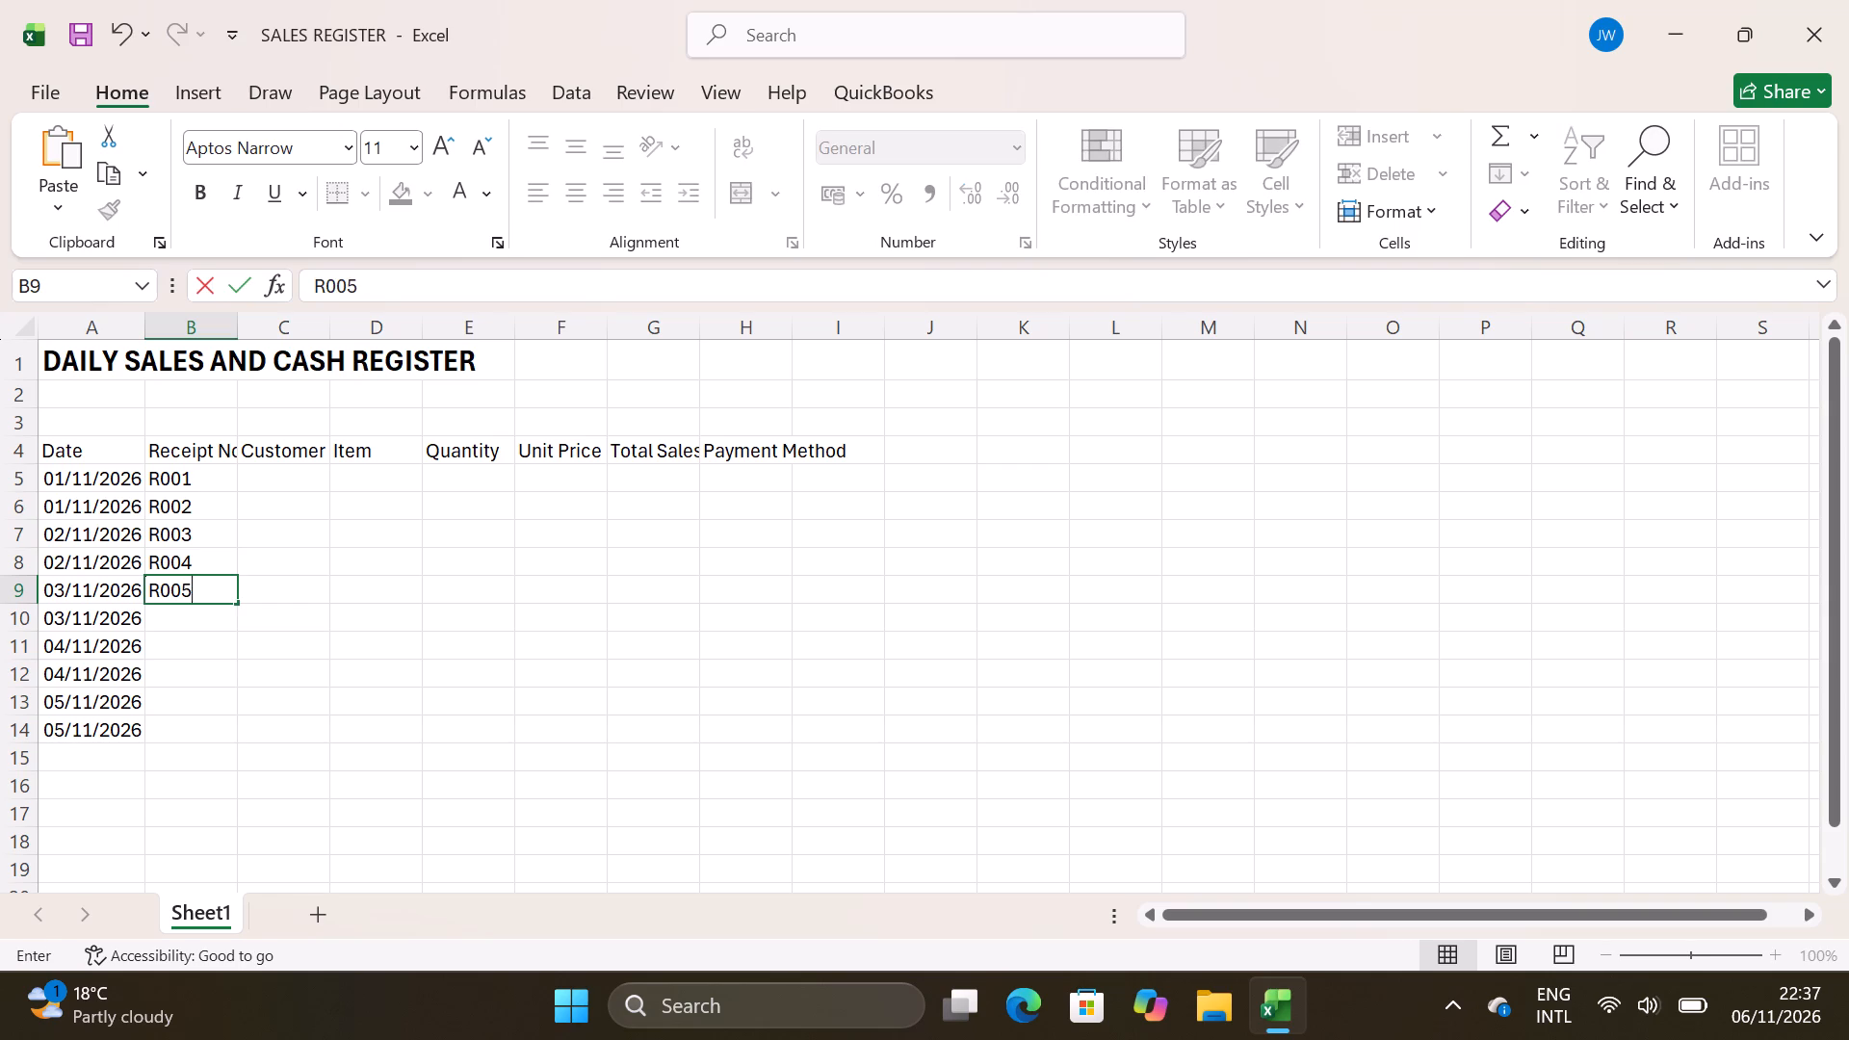
key("Return")
type("R006")
key("Return")
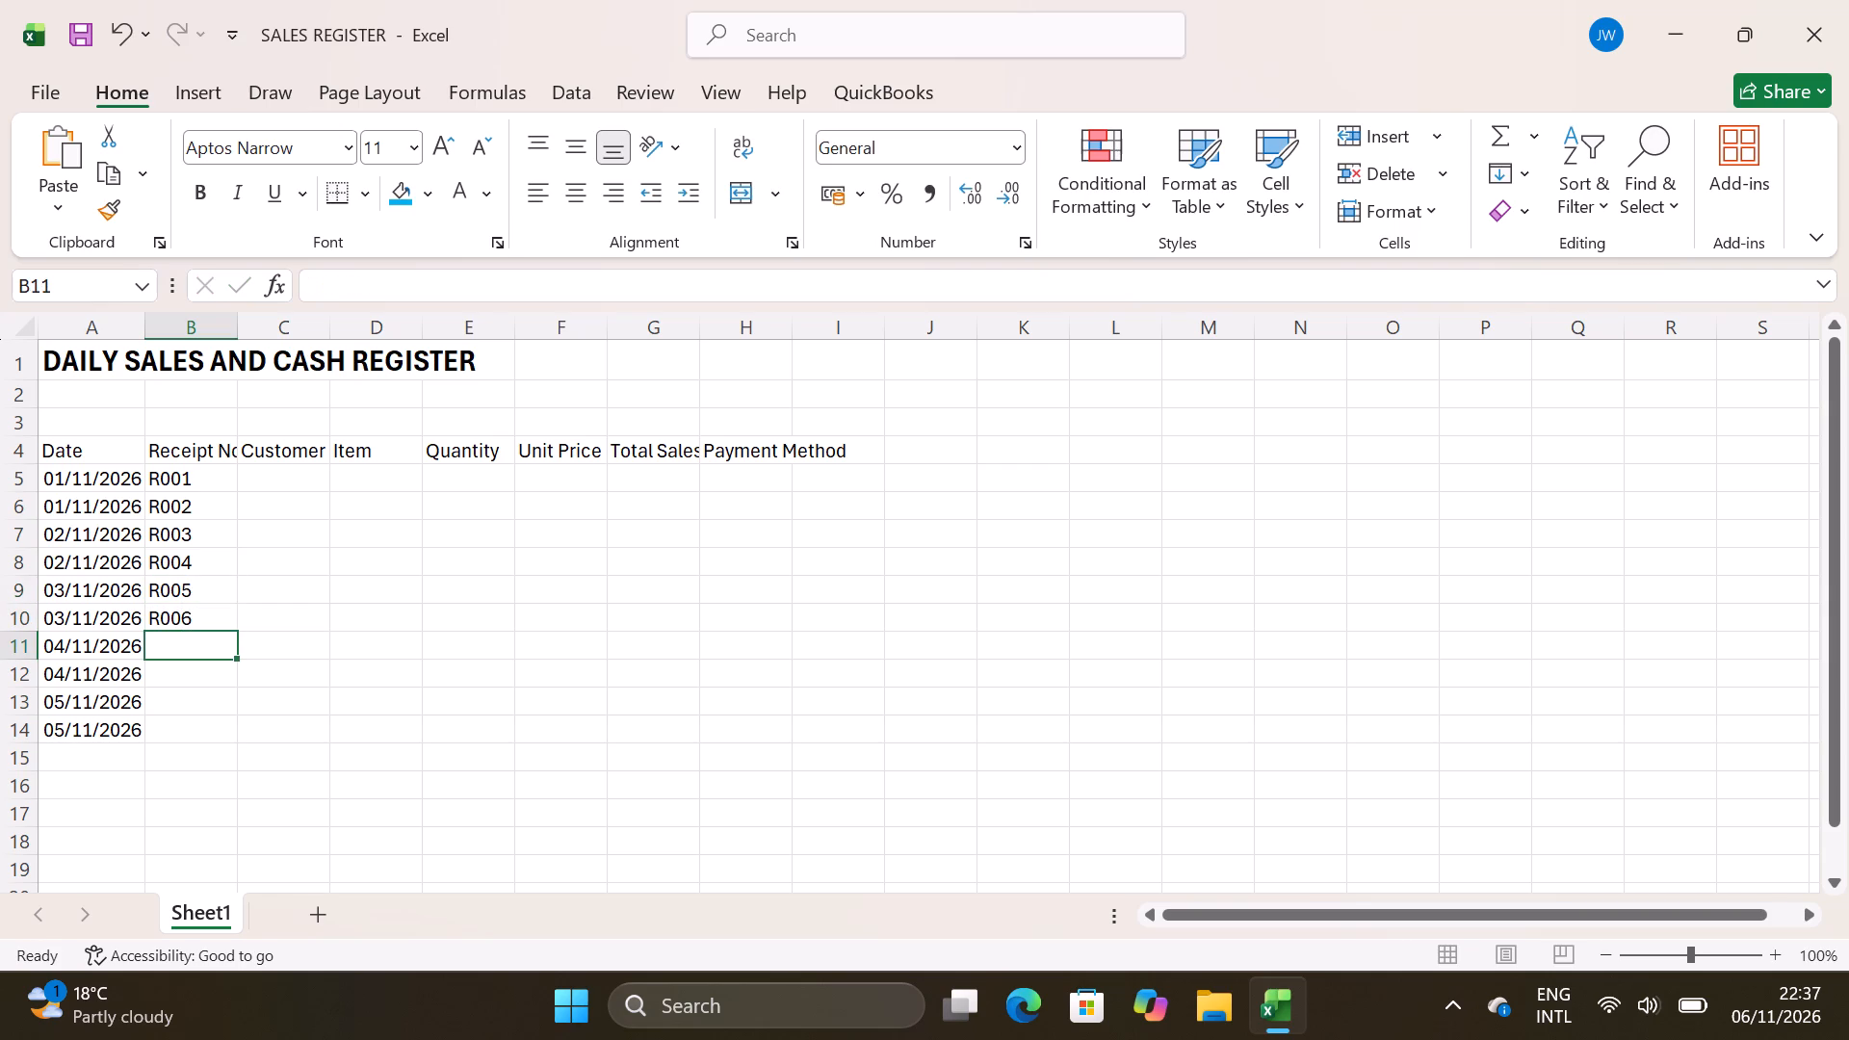
Enter receipt numbers R007 through R010 in cells B11 to B14, one per row.
key("r")
type("007")
key("Return")
type("R008")
key("Return")
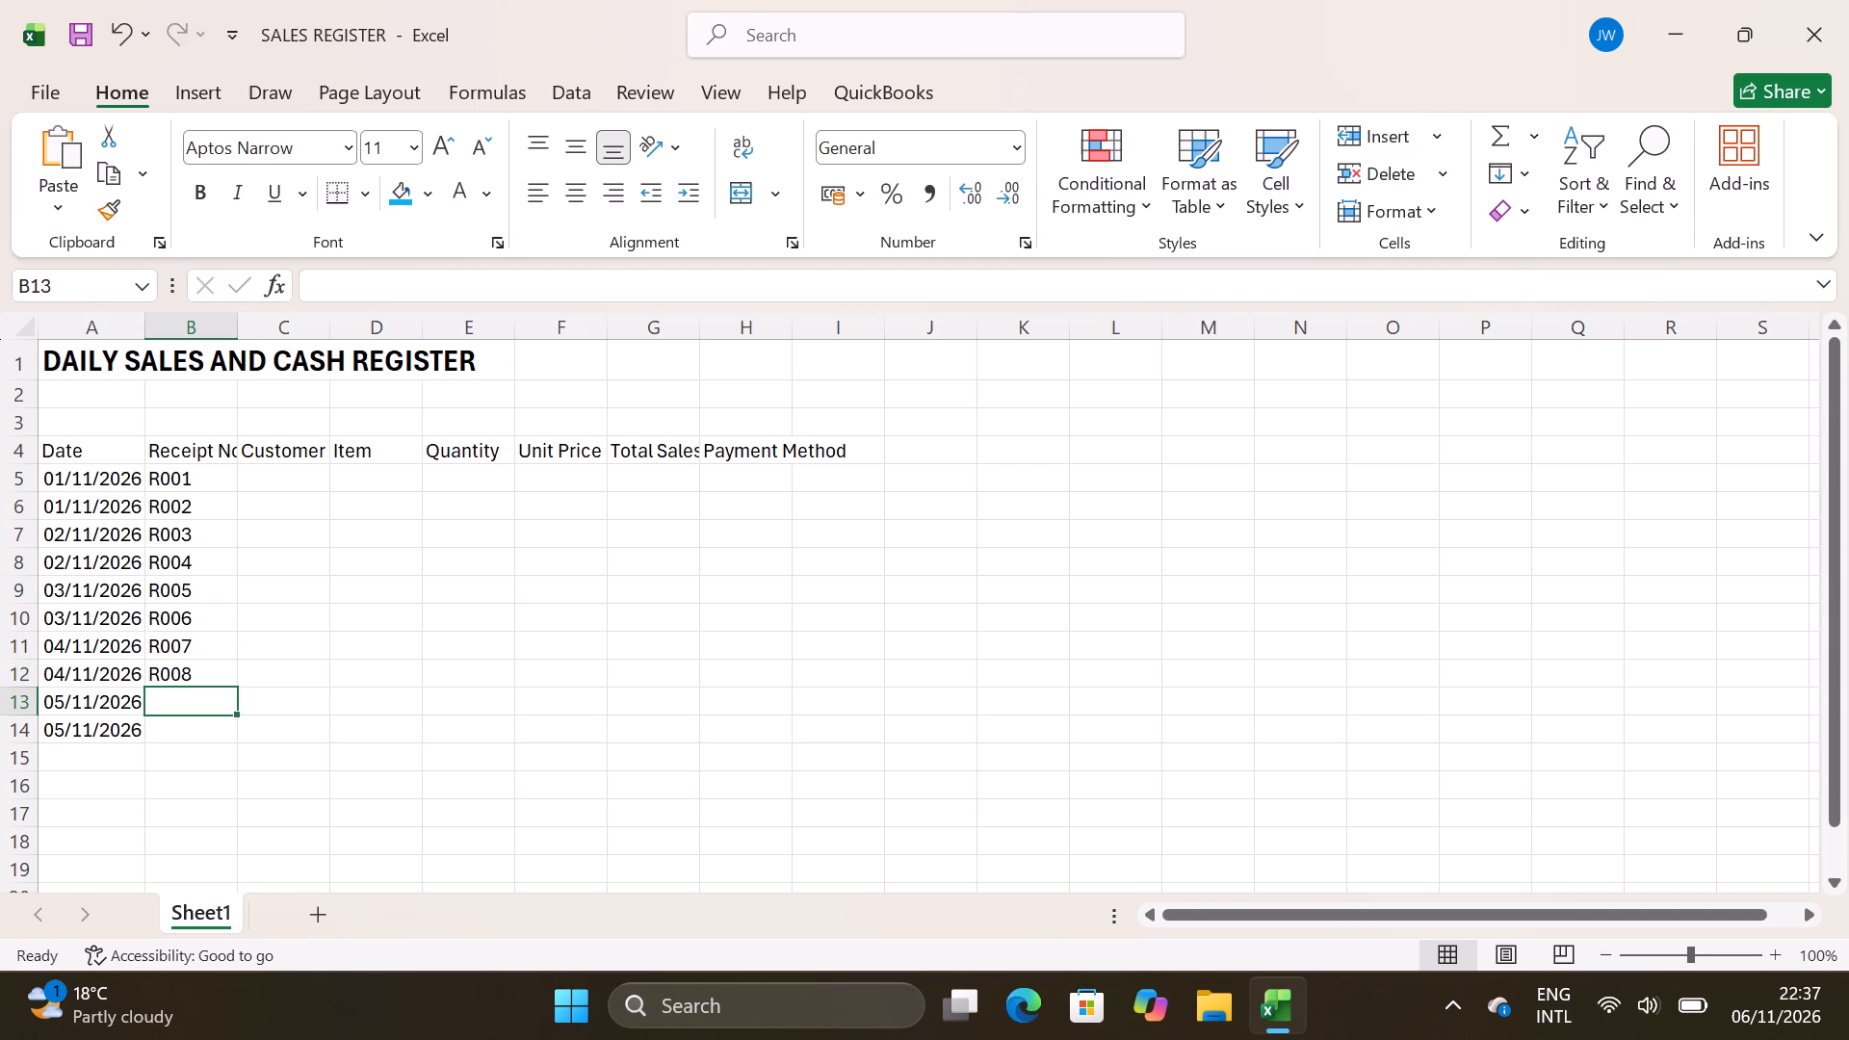
type("R00")
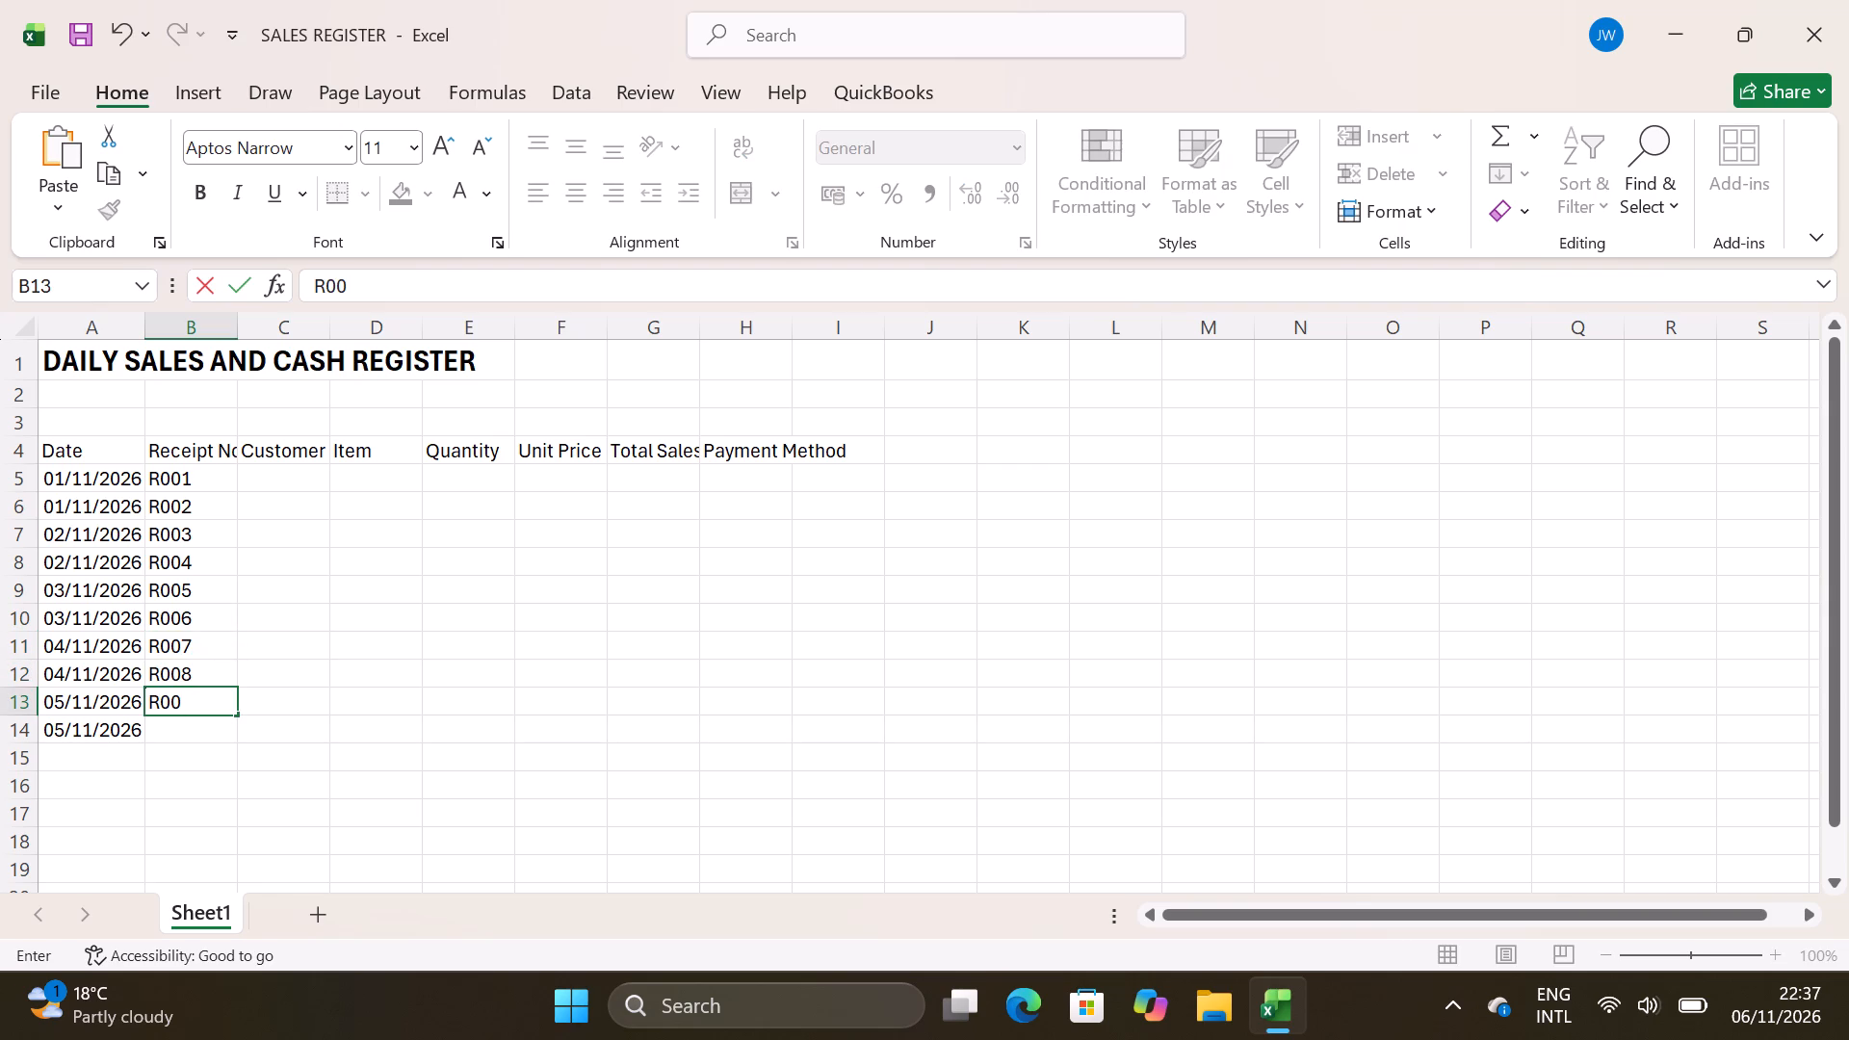
key("9")
key("Return")
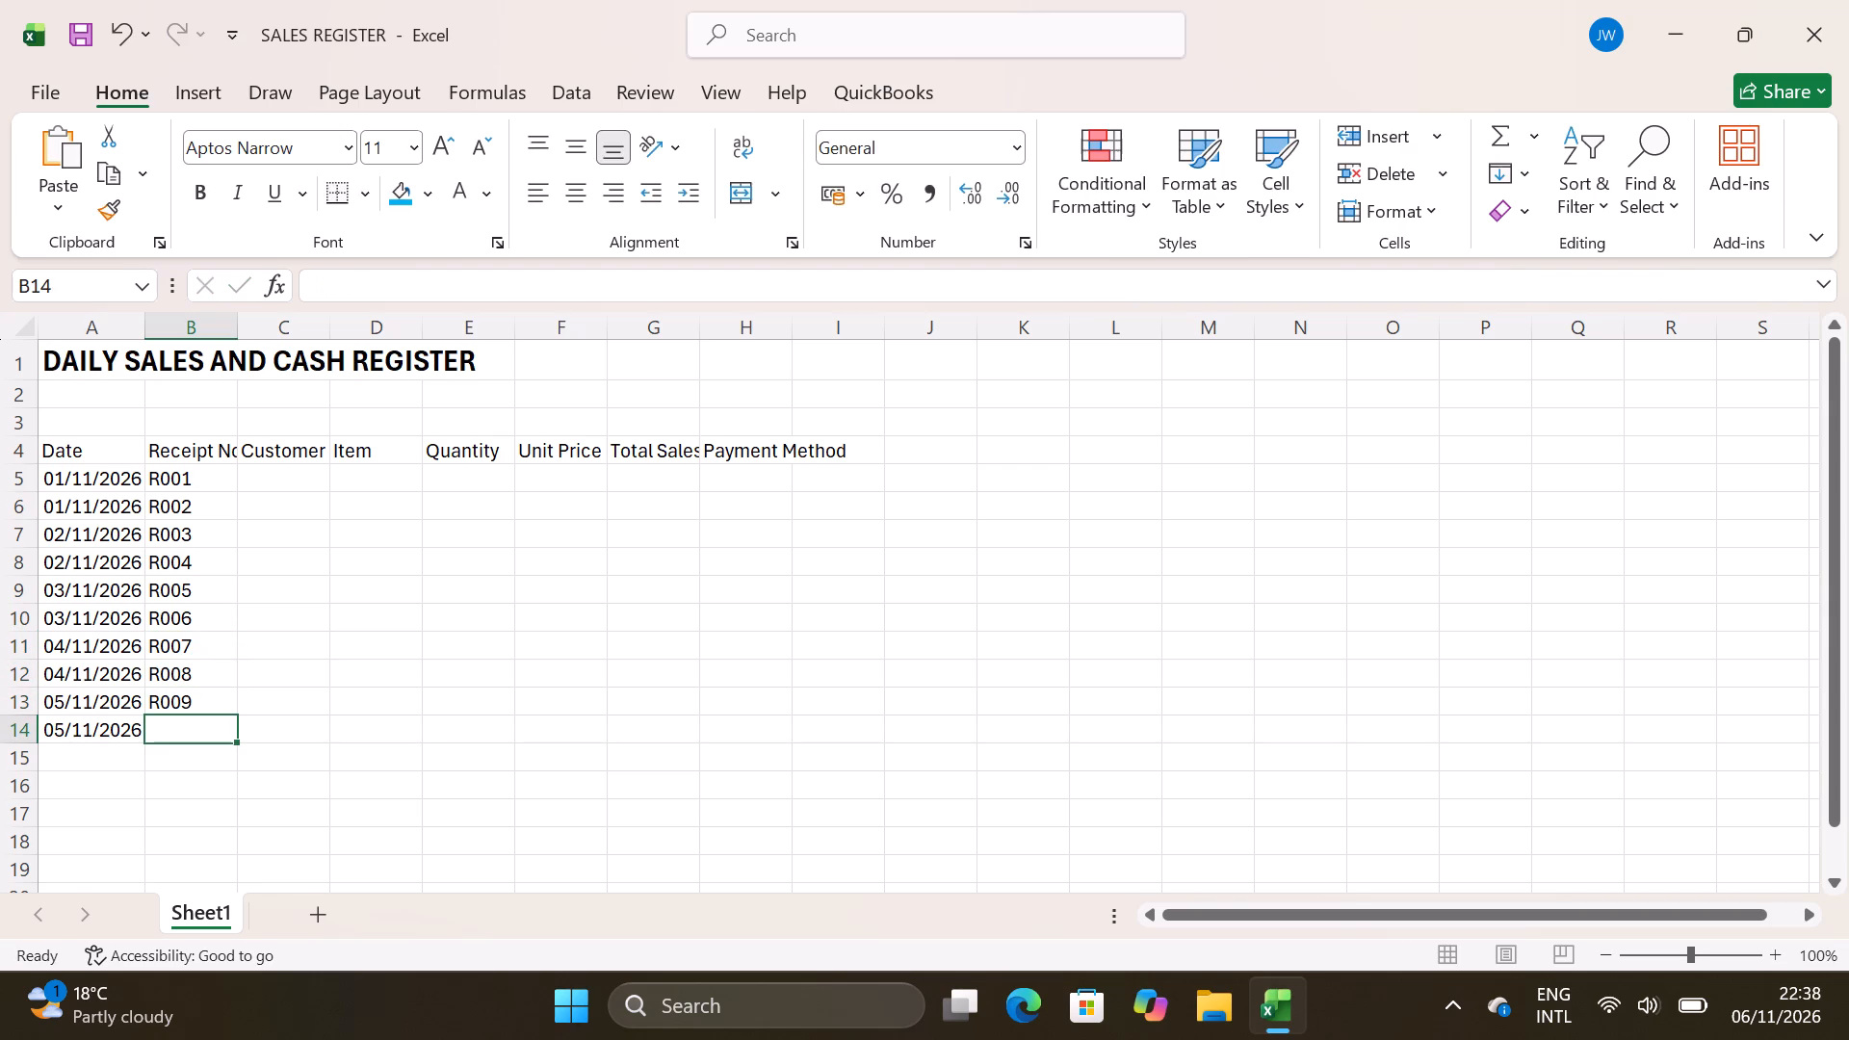
type("R0")
type("10")
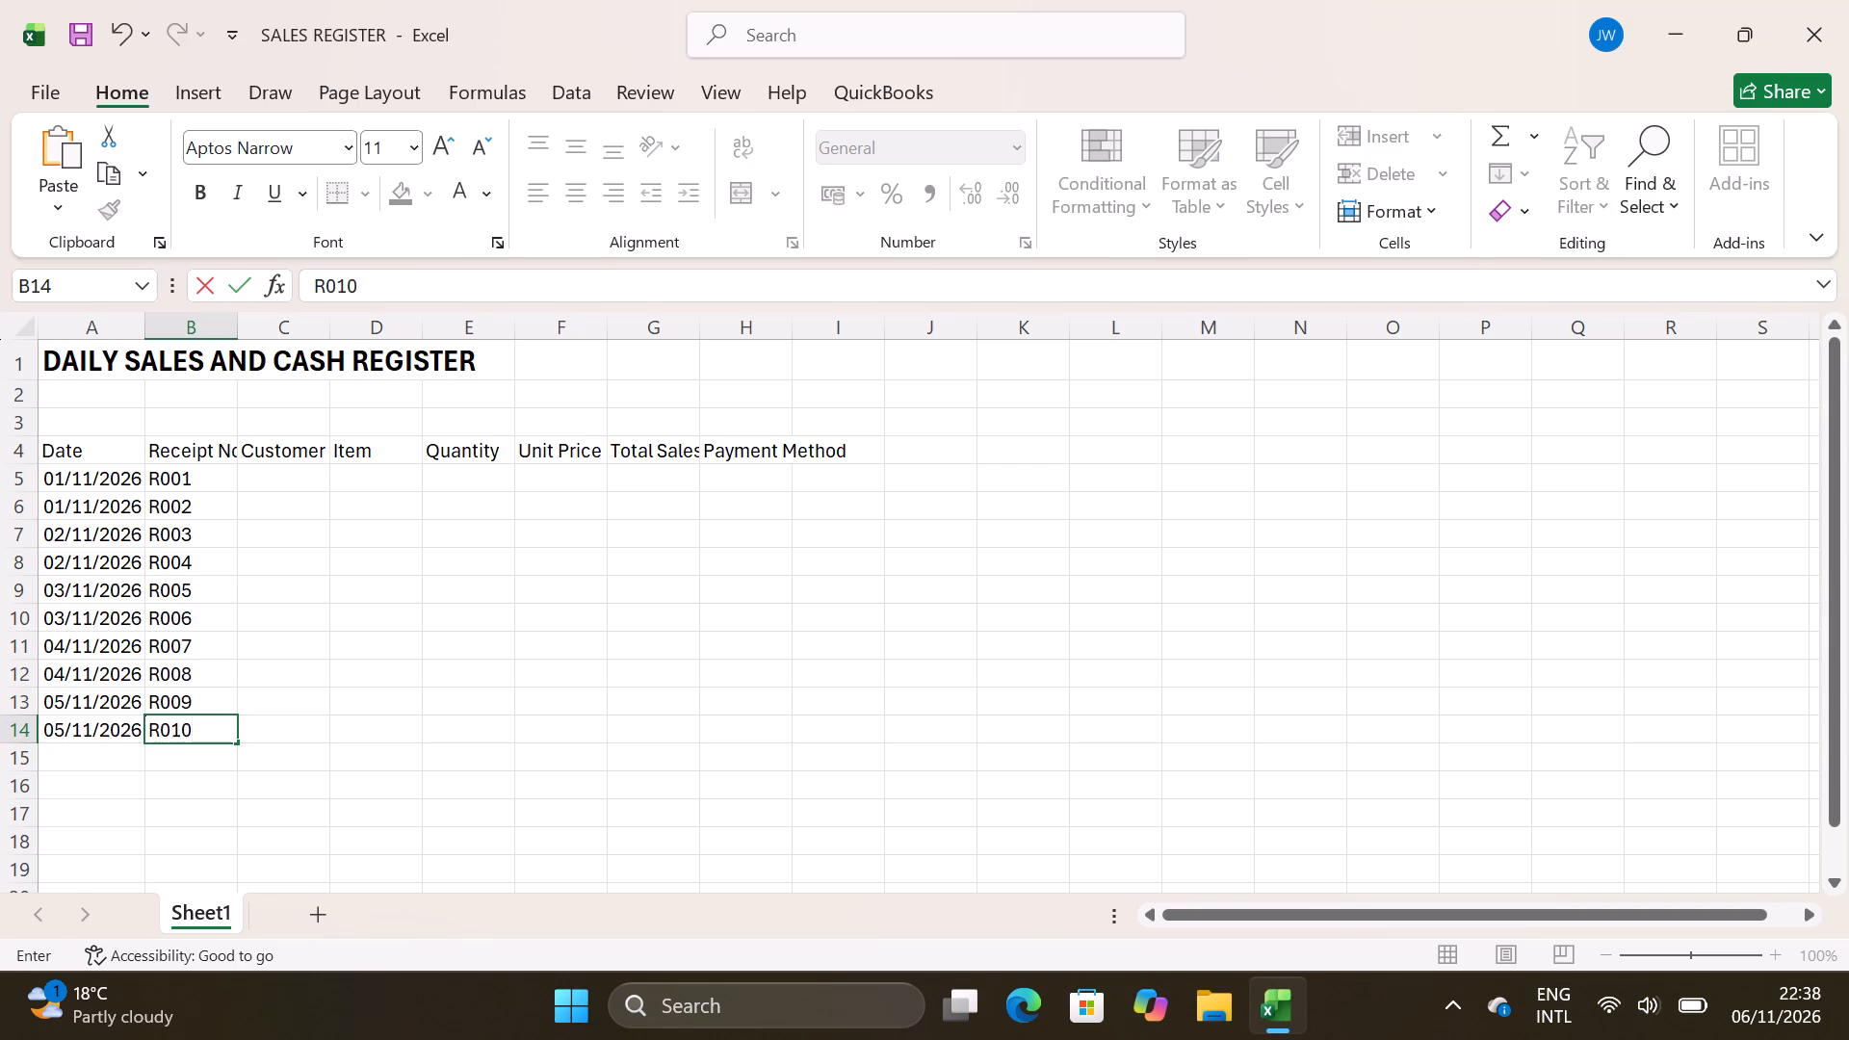
key("Return")
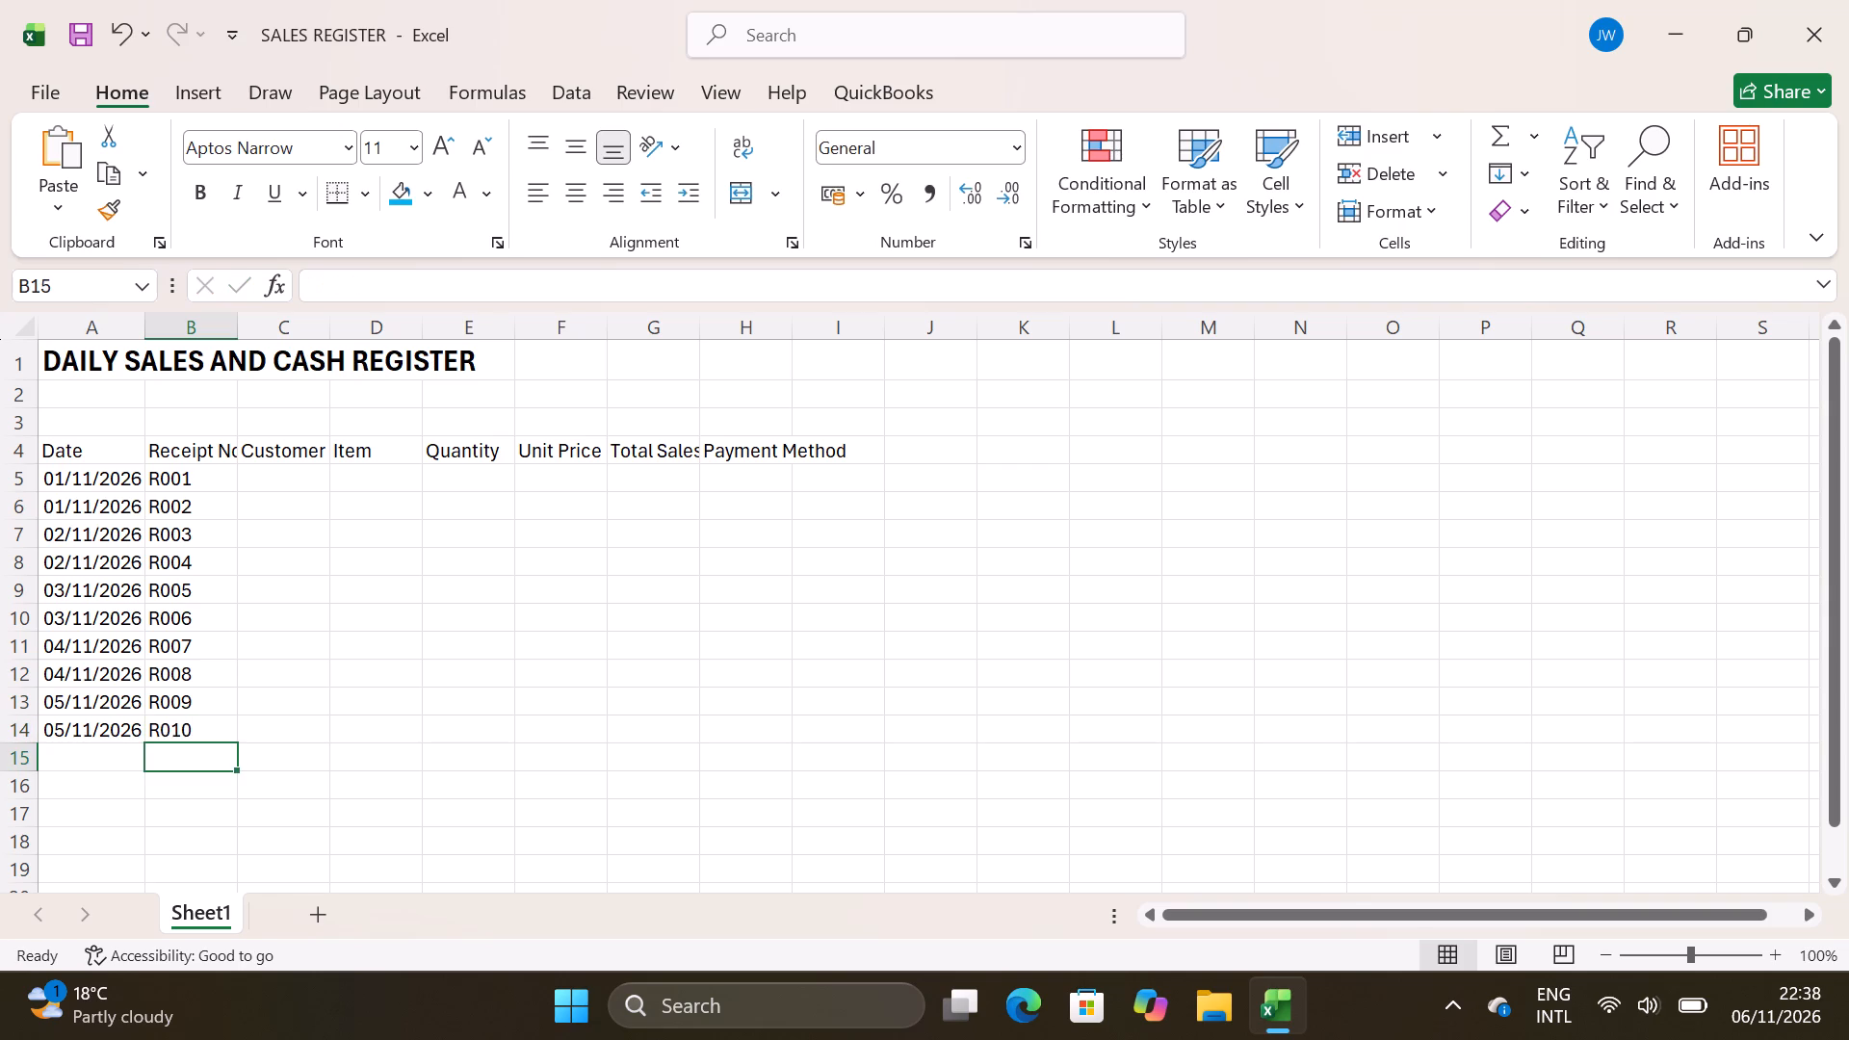
Enter the customers Mary, John, Sebastian, June and Ranelle in cells C5 to C9.
left_click(300, 482)
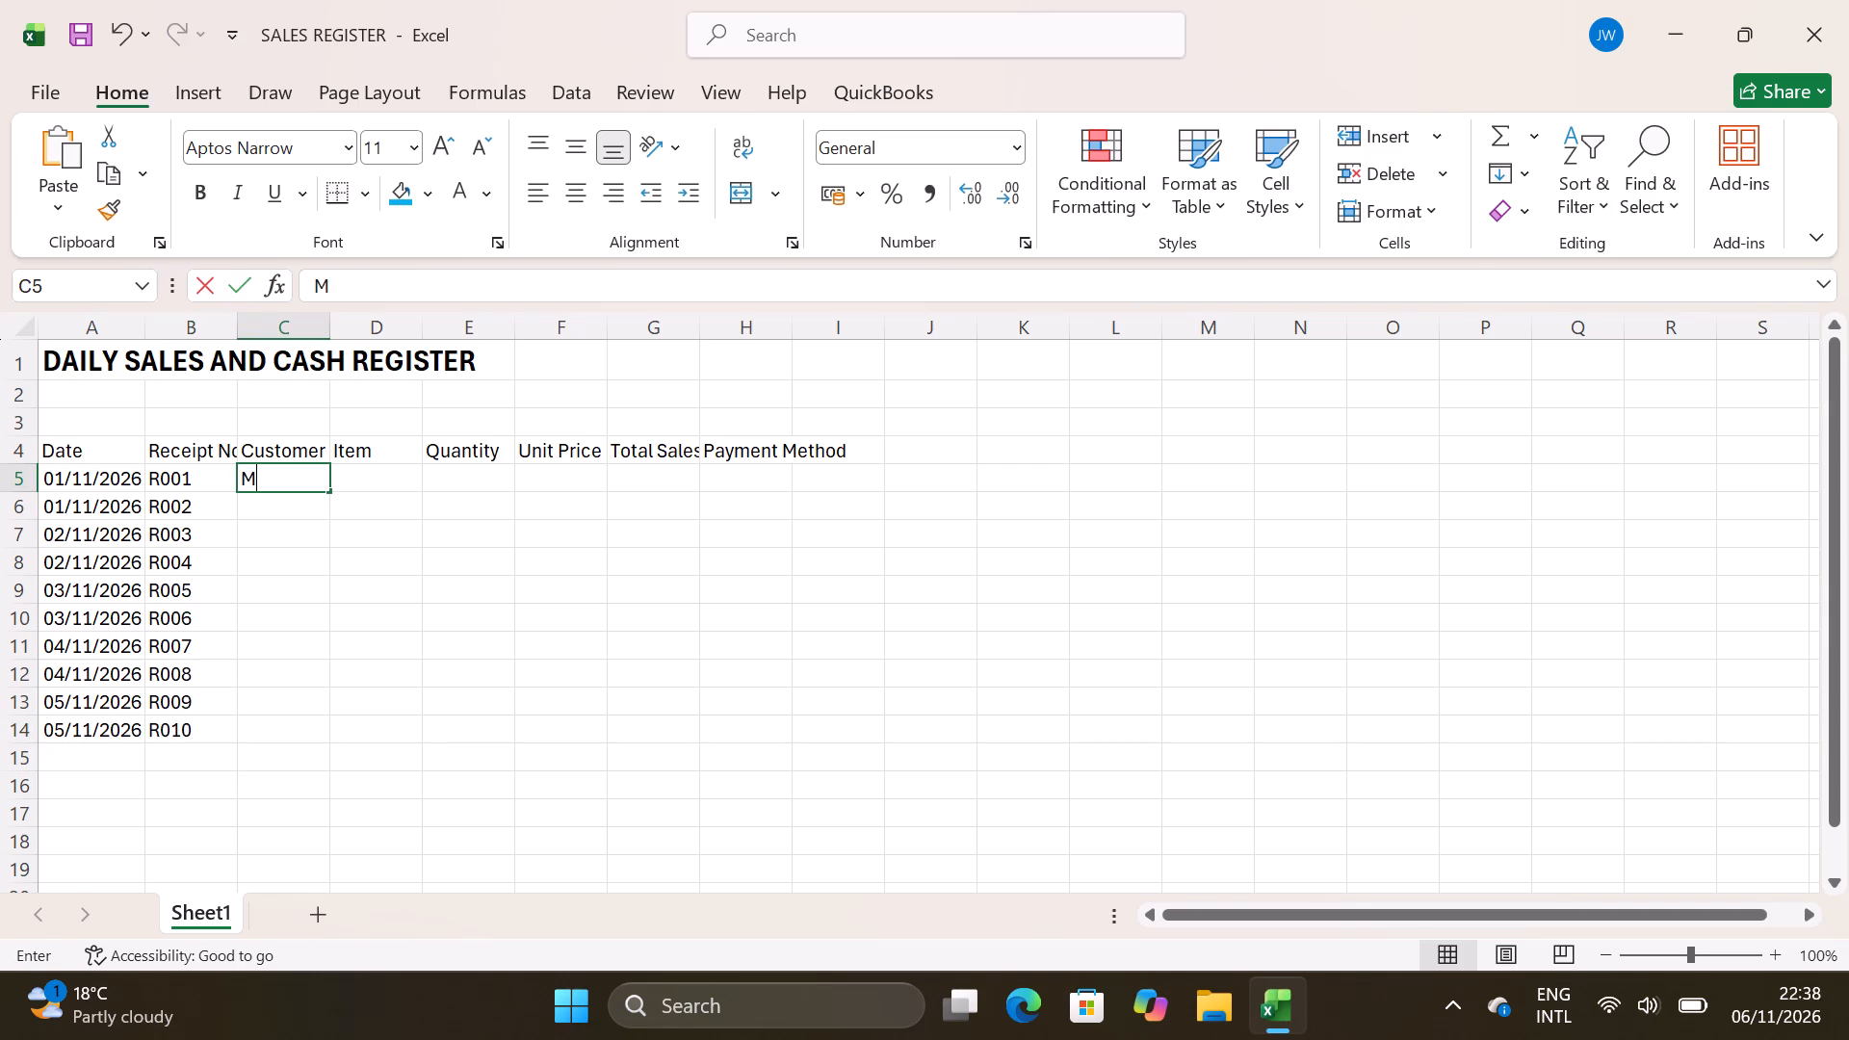
type("ary")
key("Return")
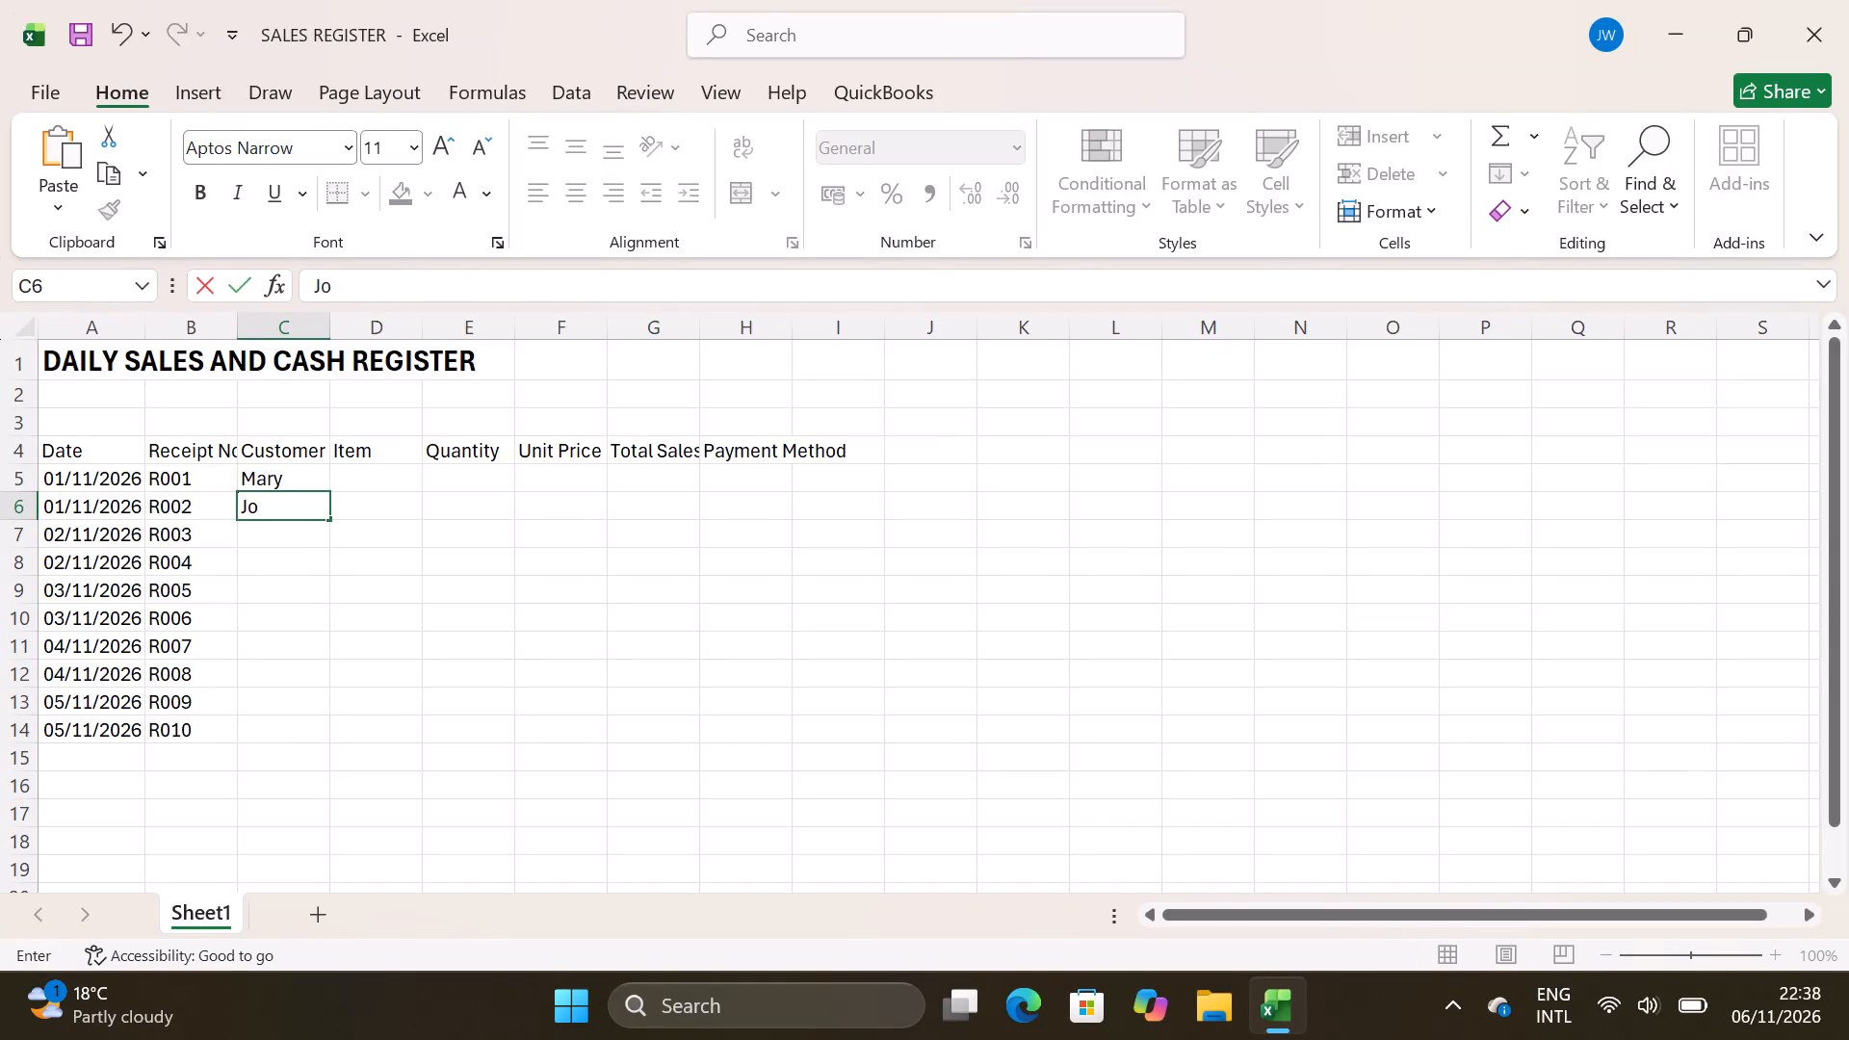
key("Return")
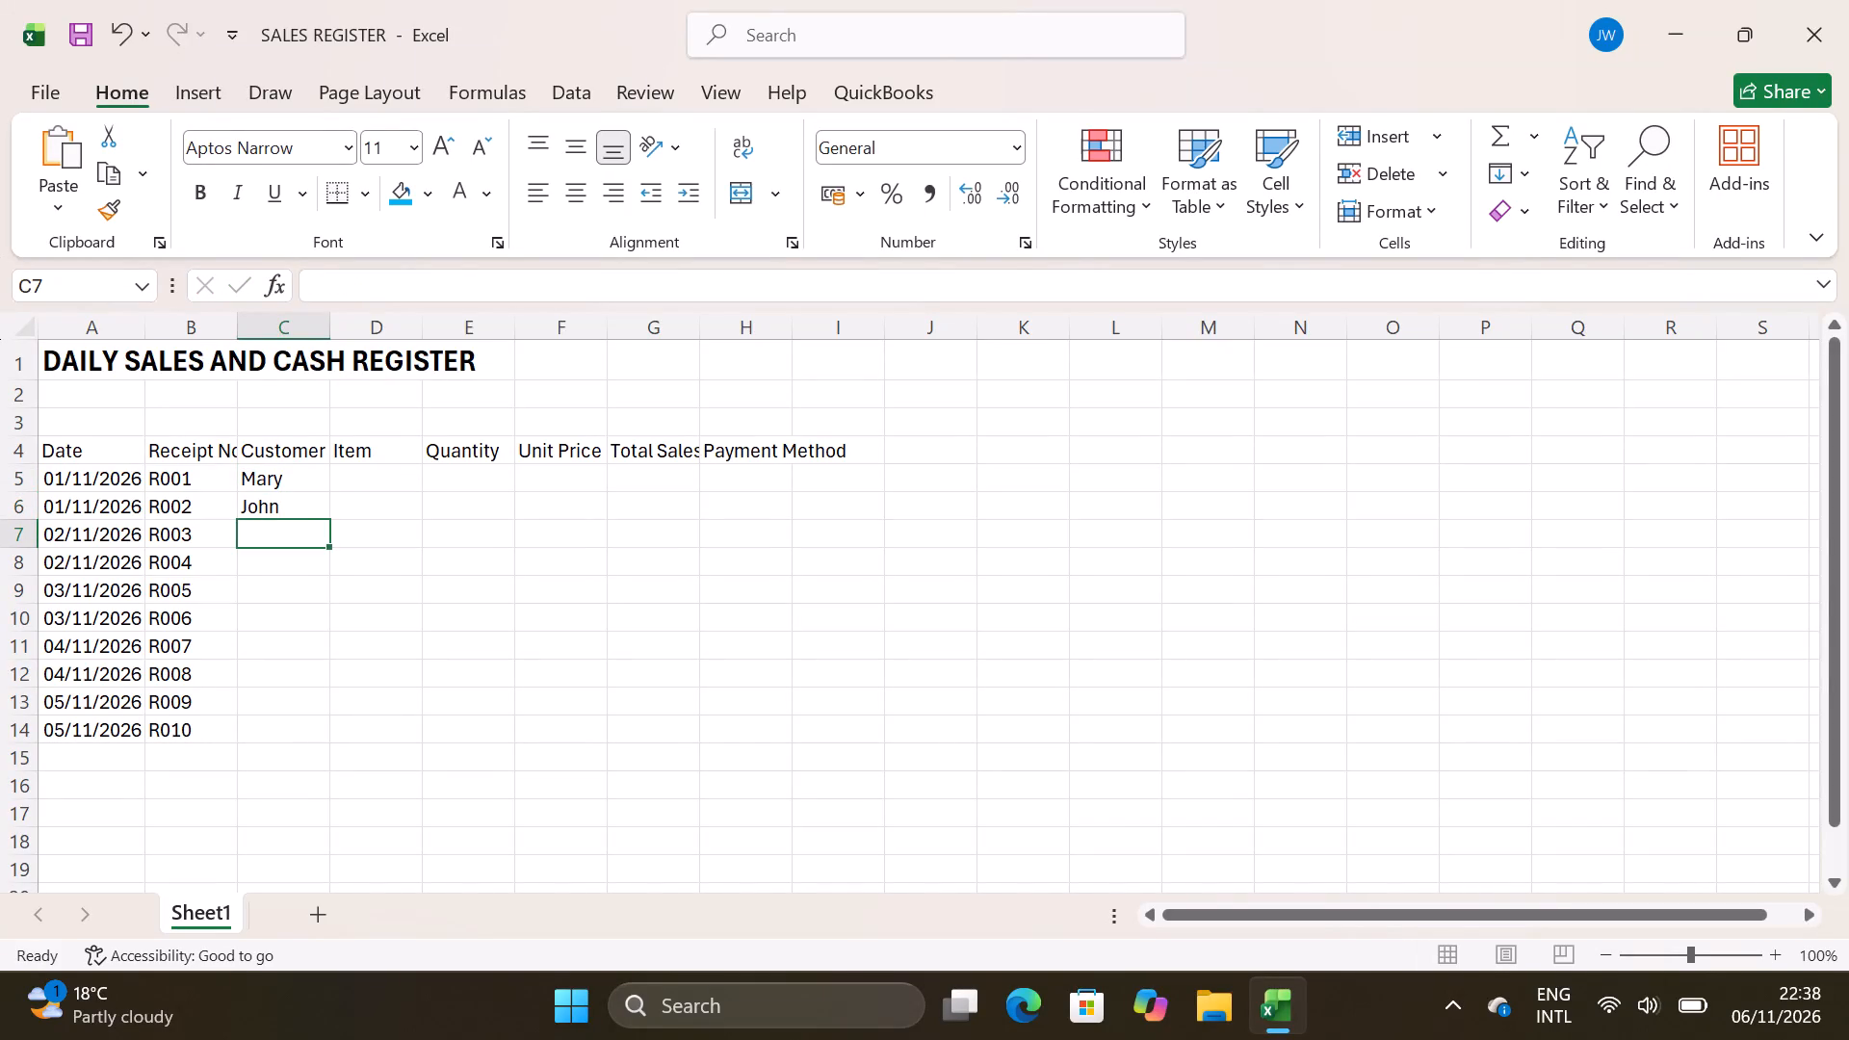
key("s")
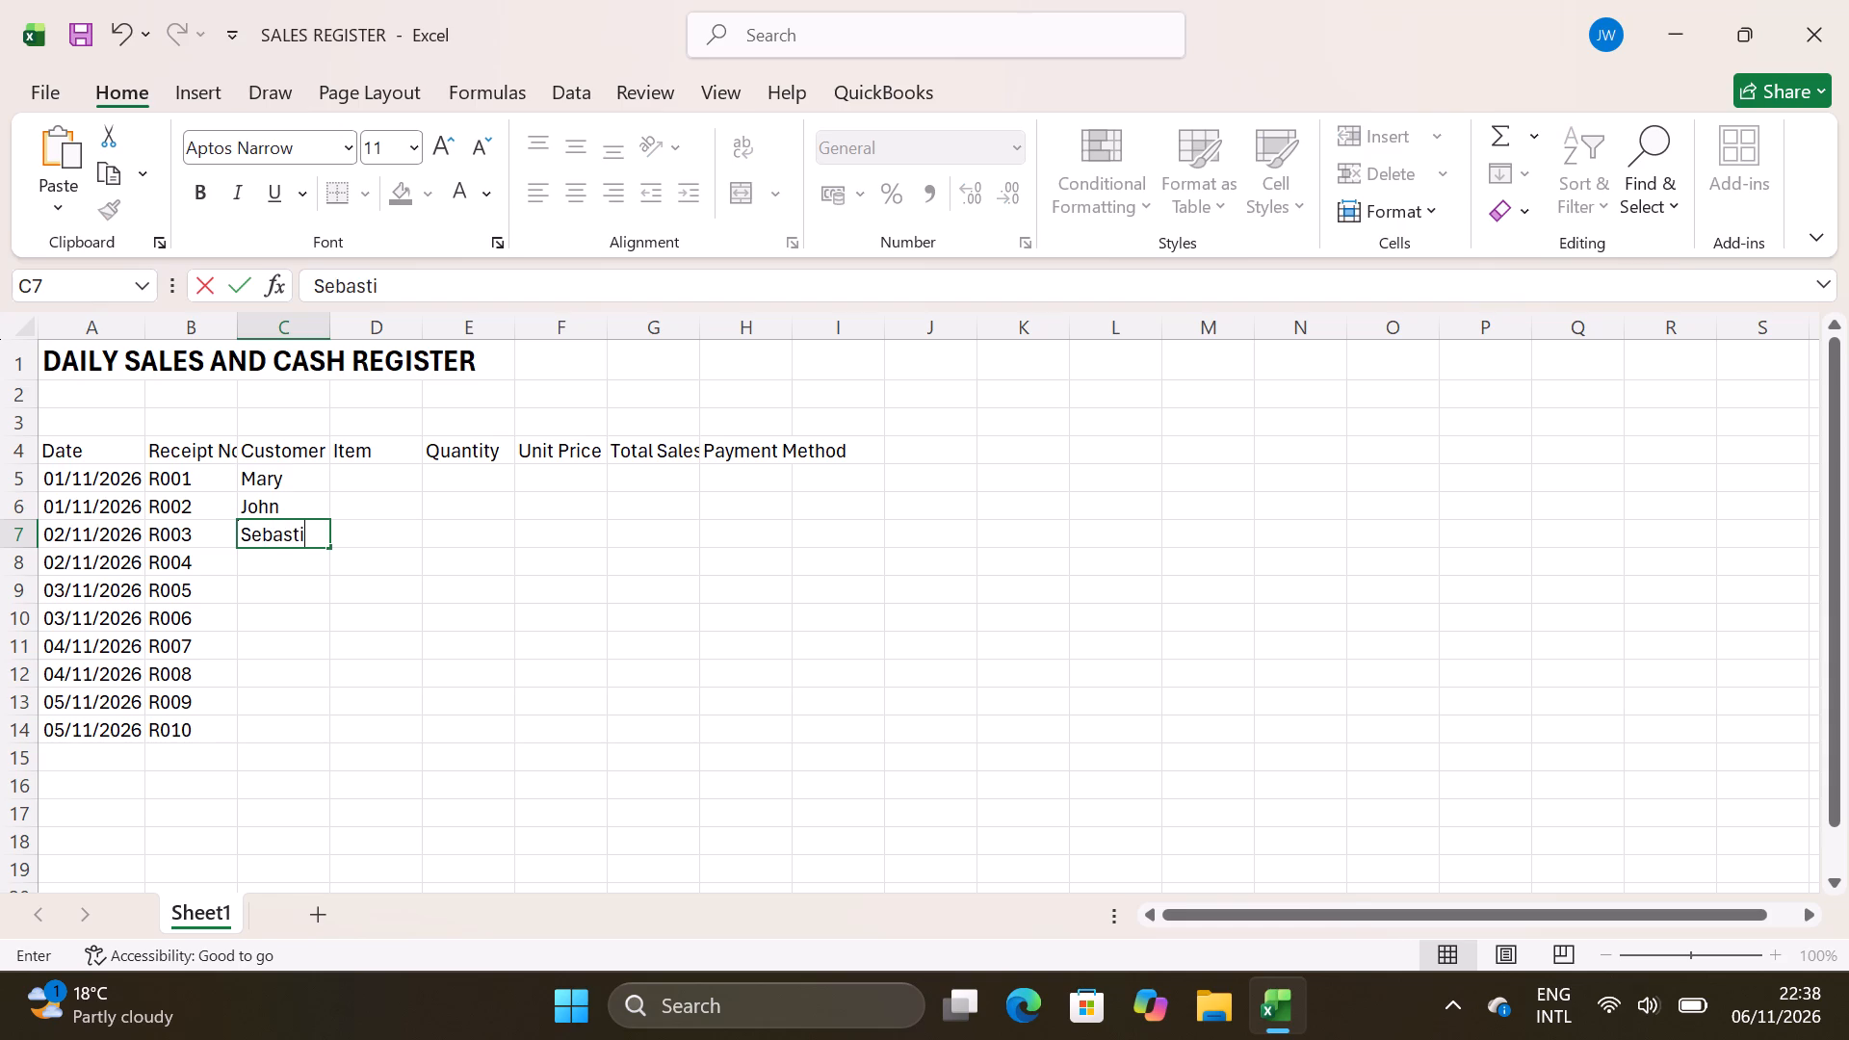
key("Return")
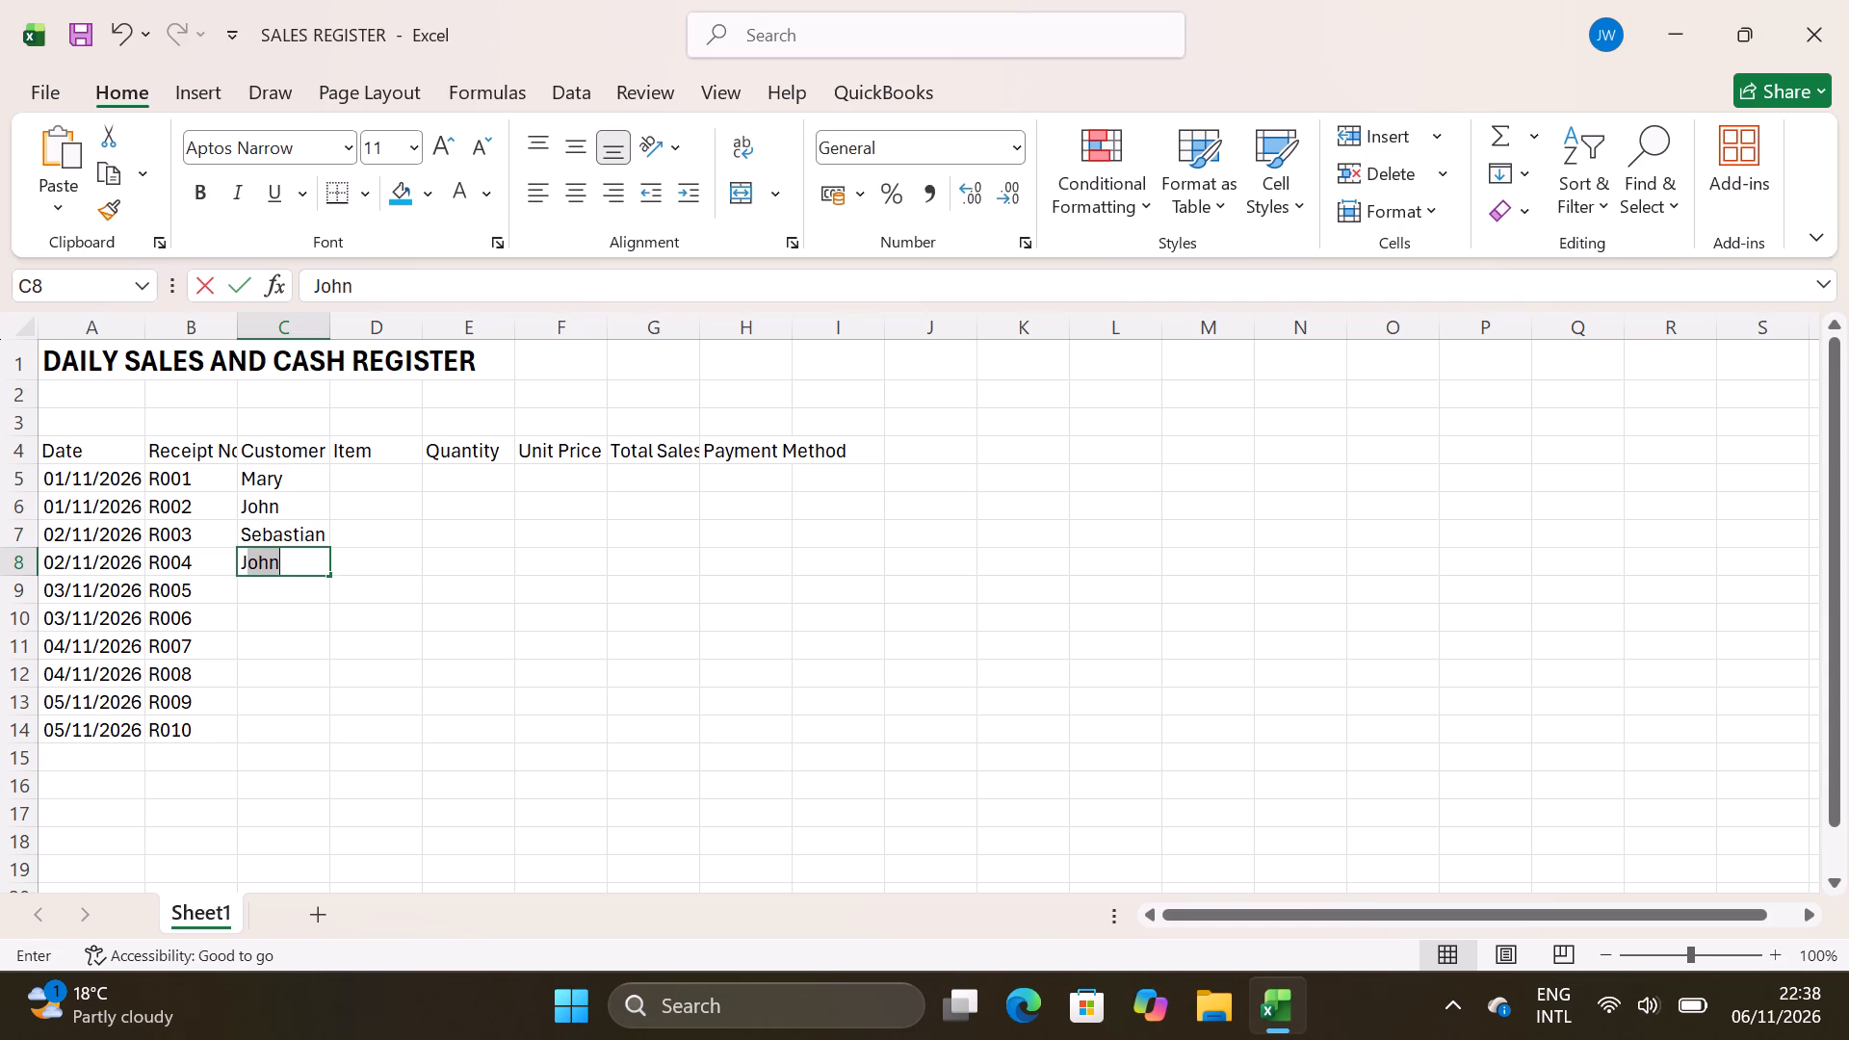
key("Return")
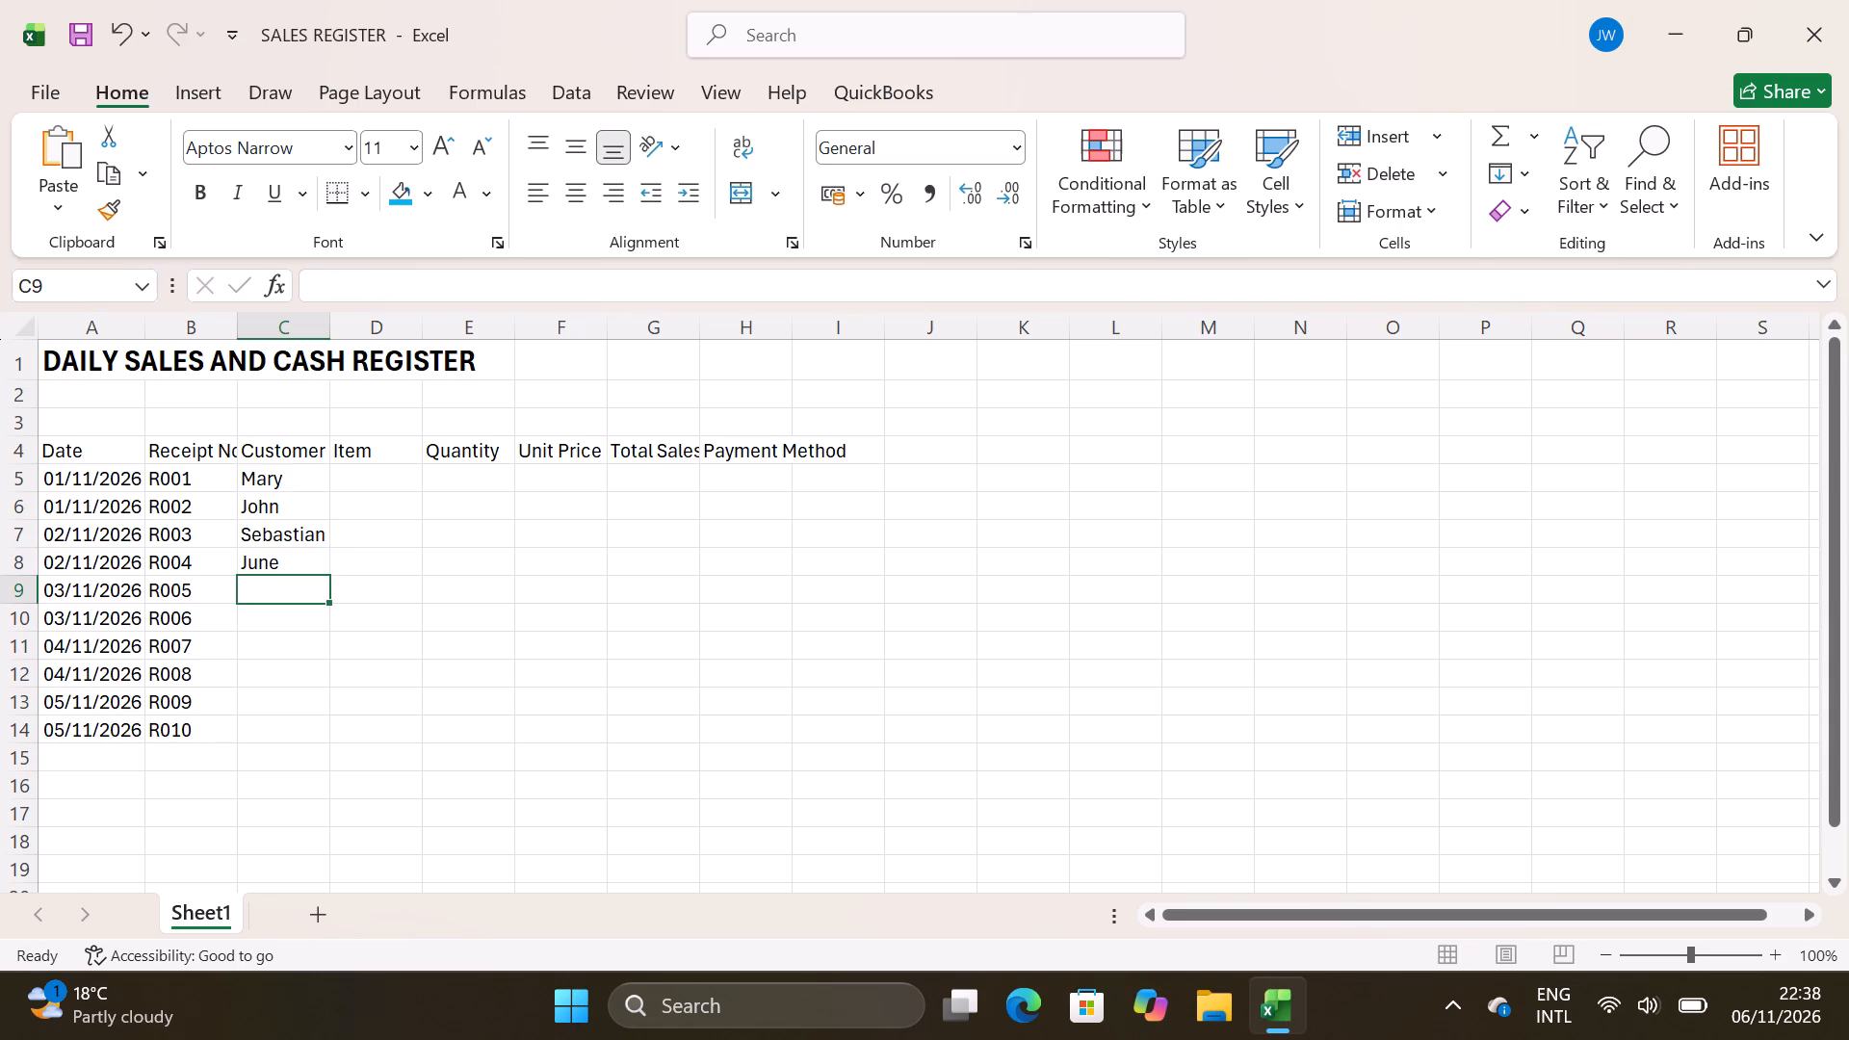
type("anelle")
key("Return")
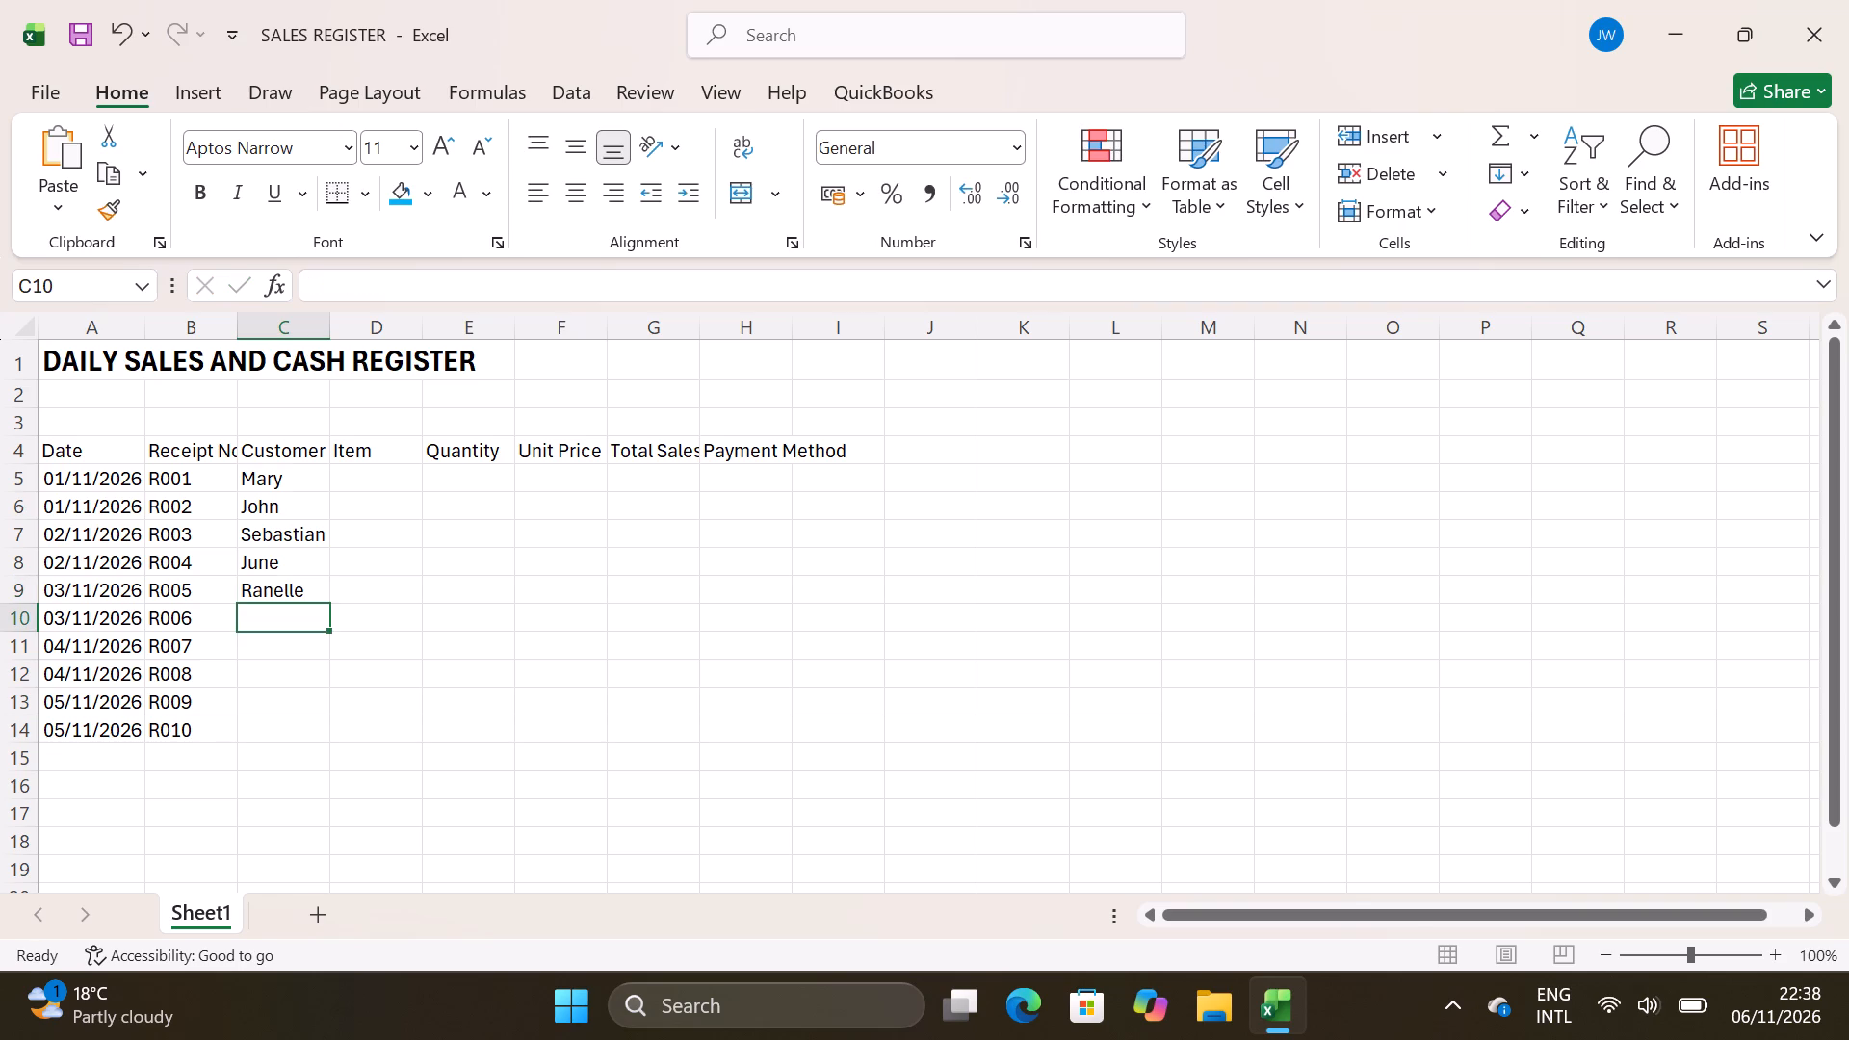
Enter the customers Peter, Lucy and Grace in cells C10 to C12.
key("p")
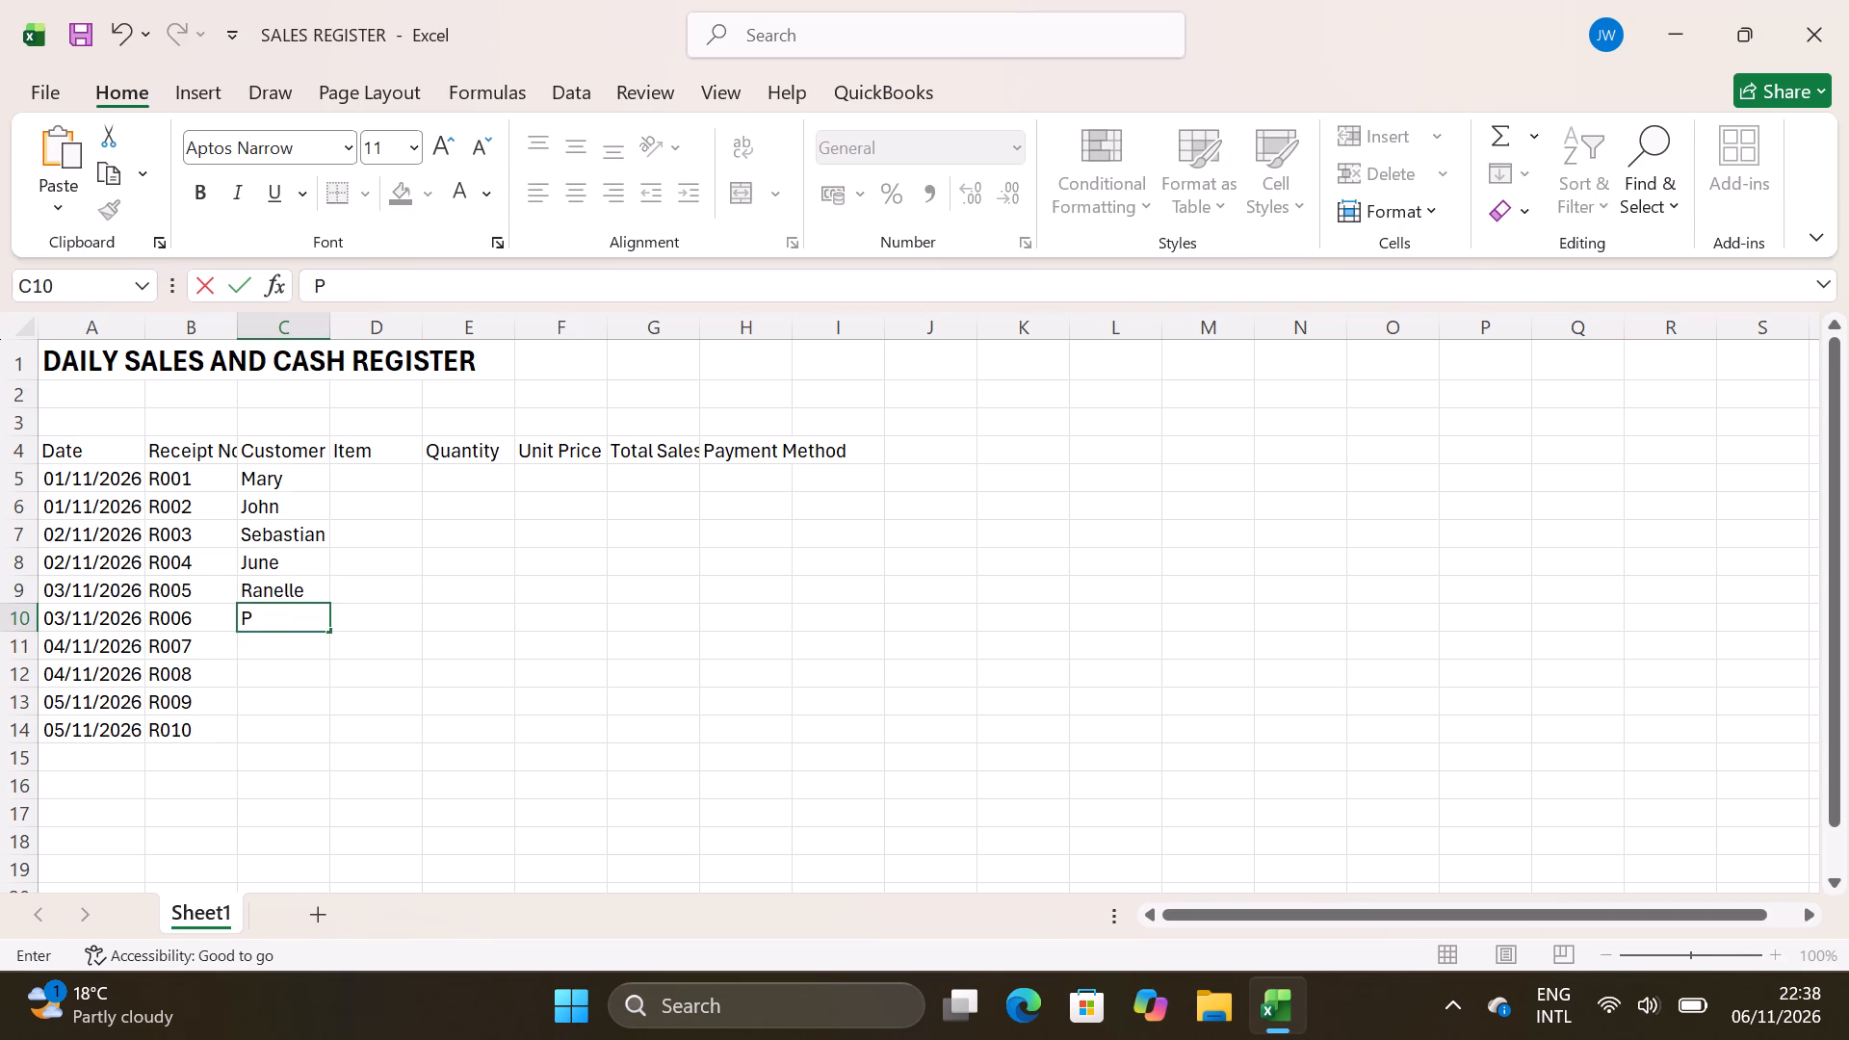
type("eter")
key("Return")
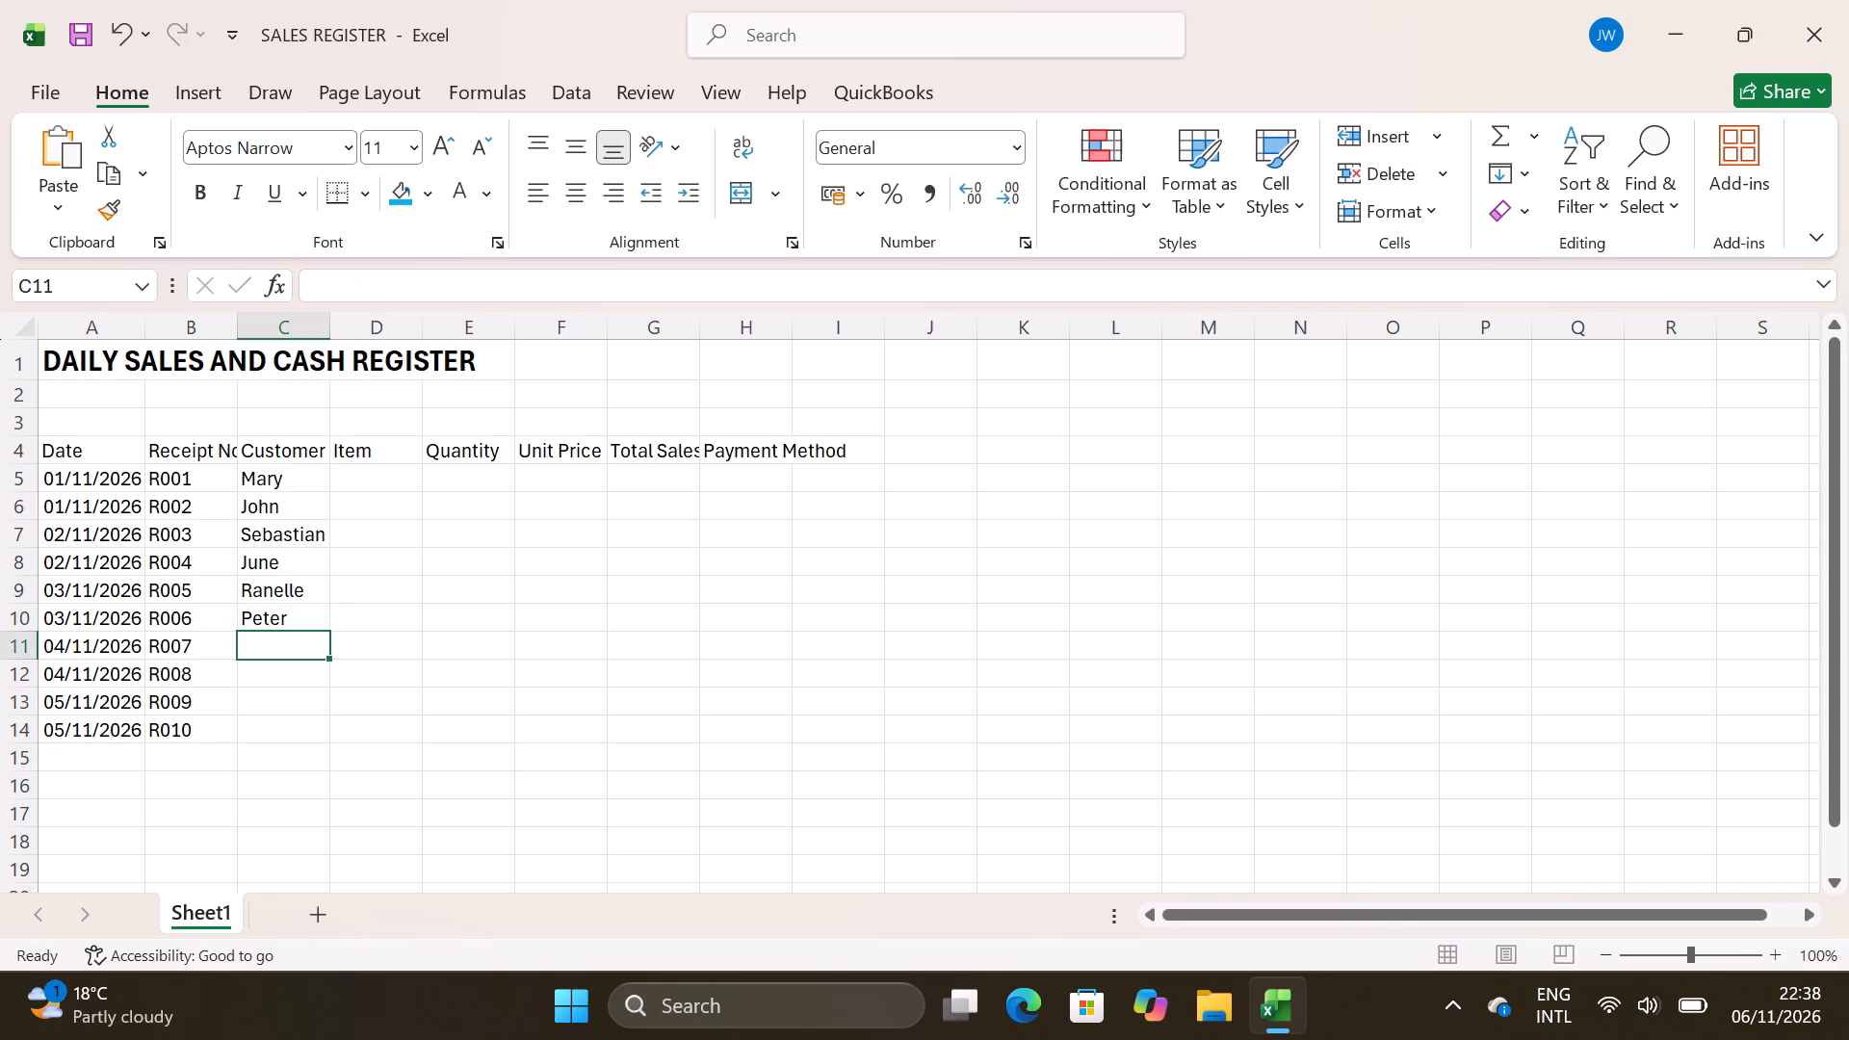
type("ucy")
key("Return")
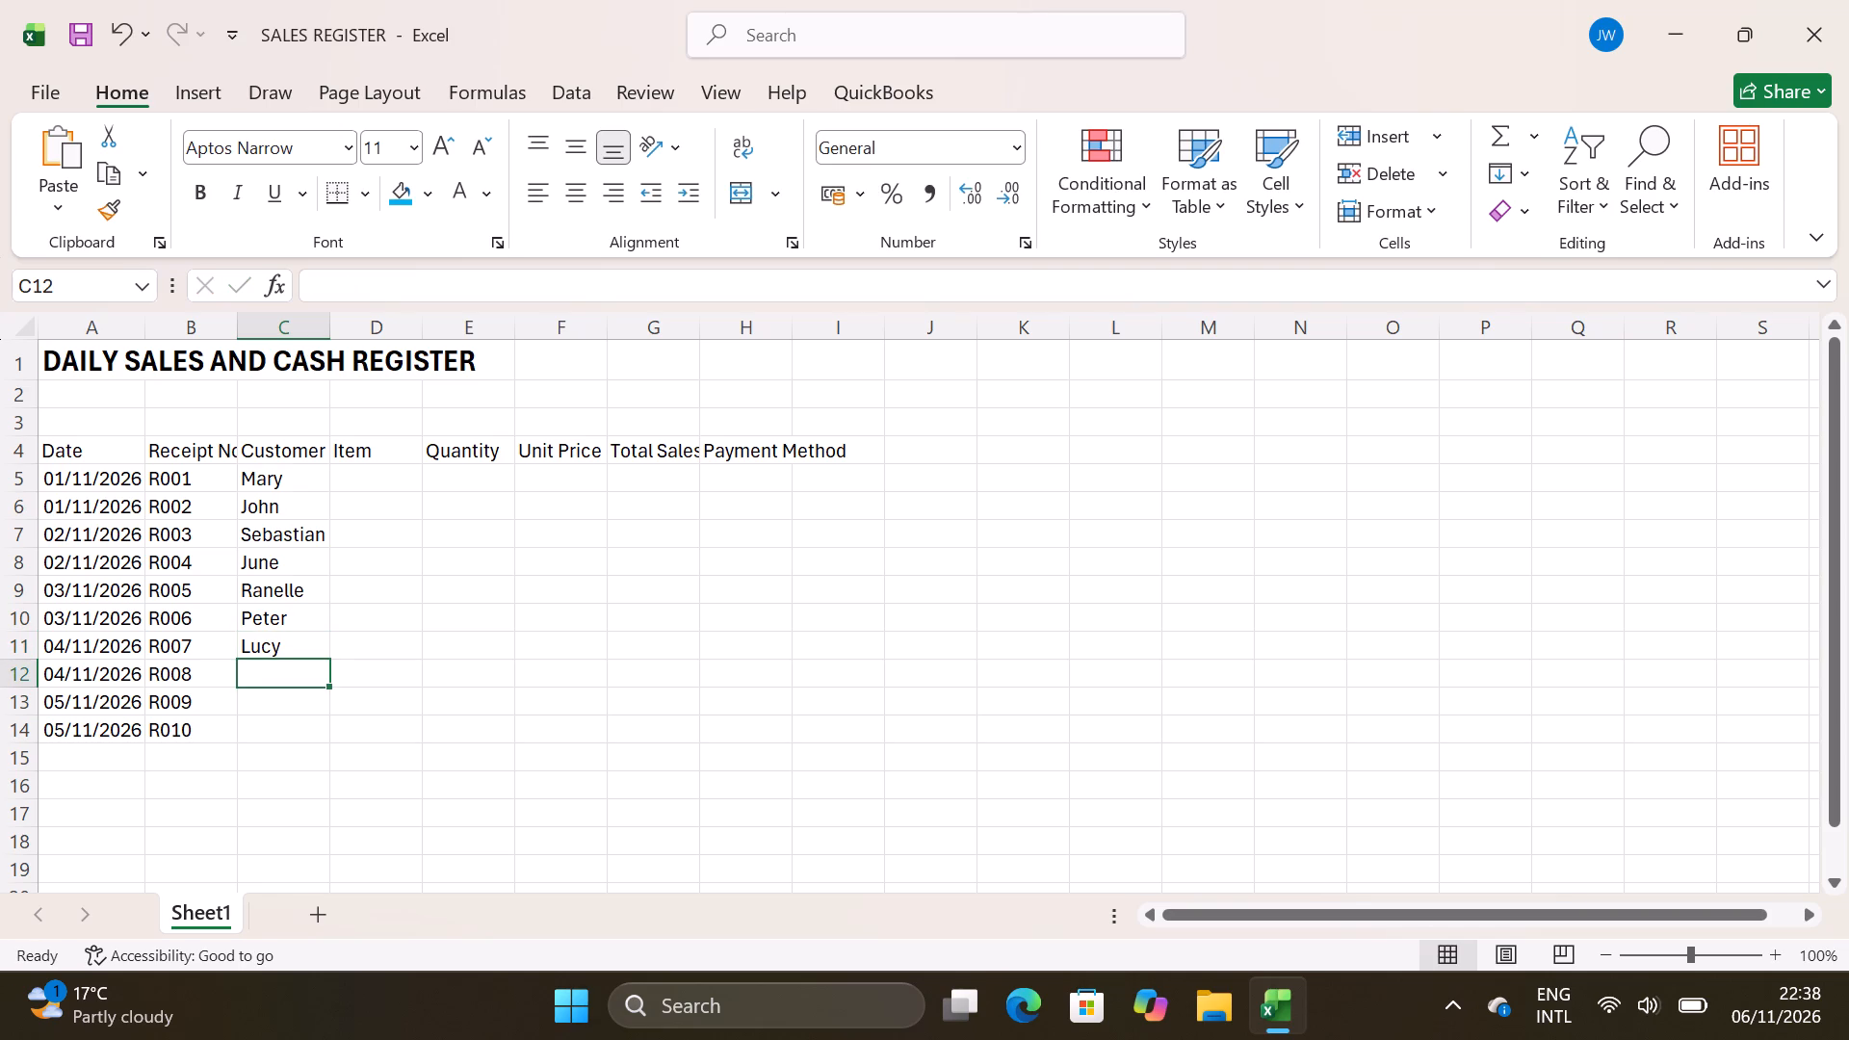
type("race")
key("Return")
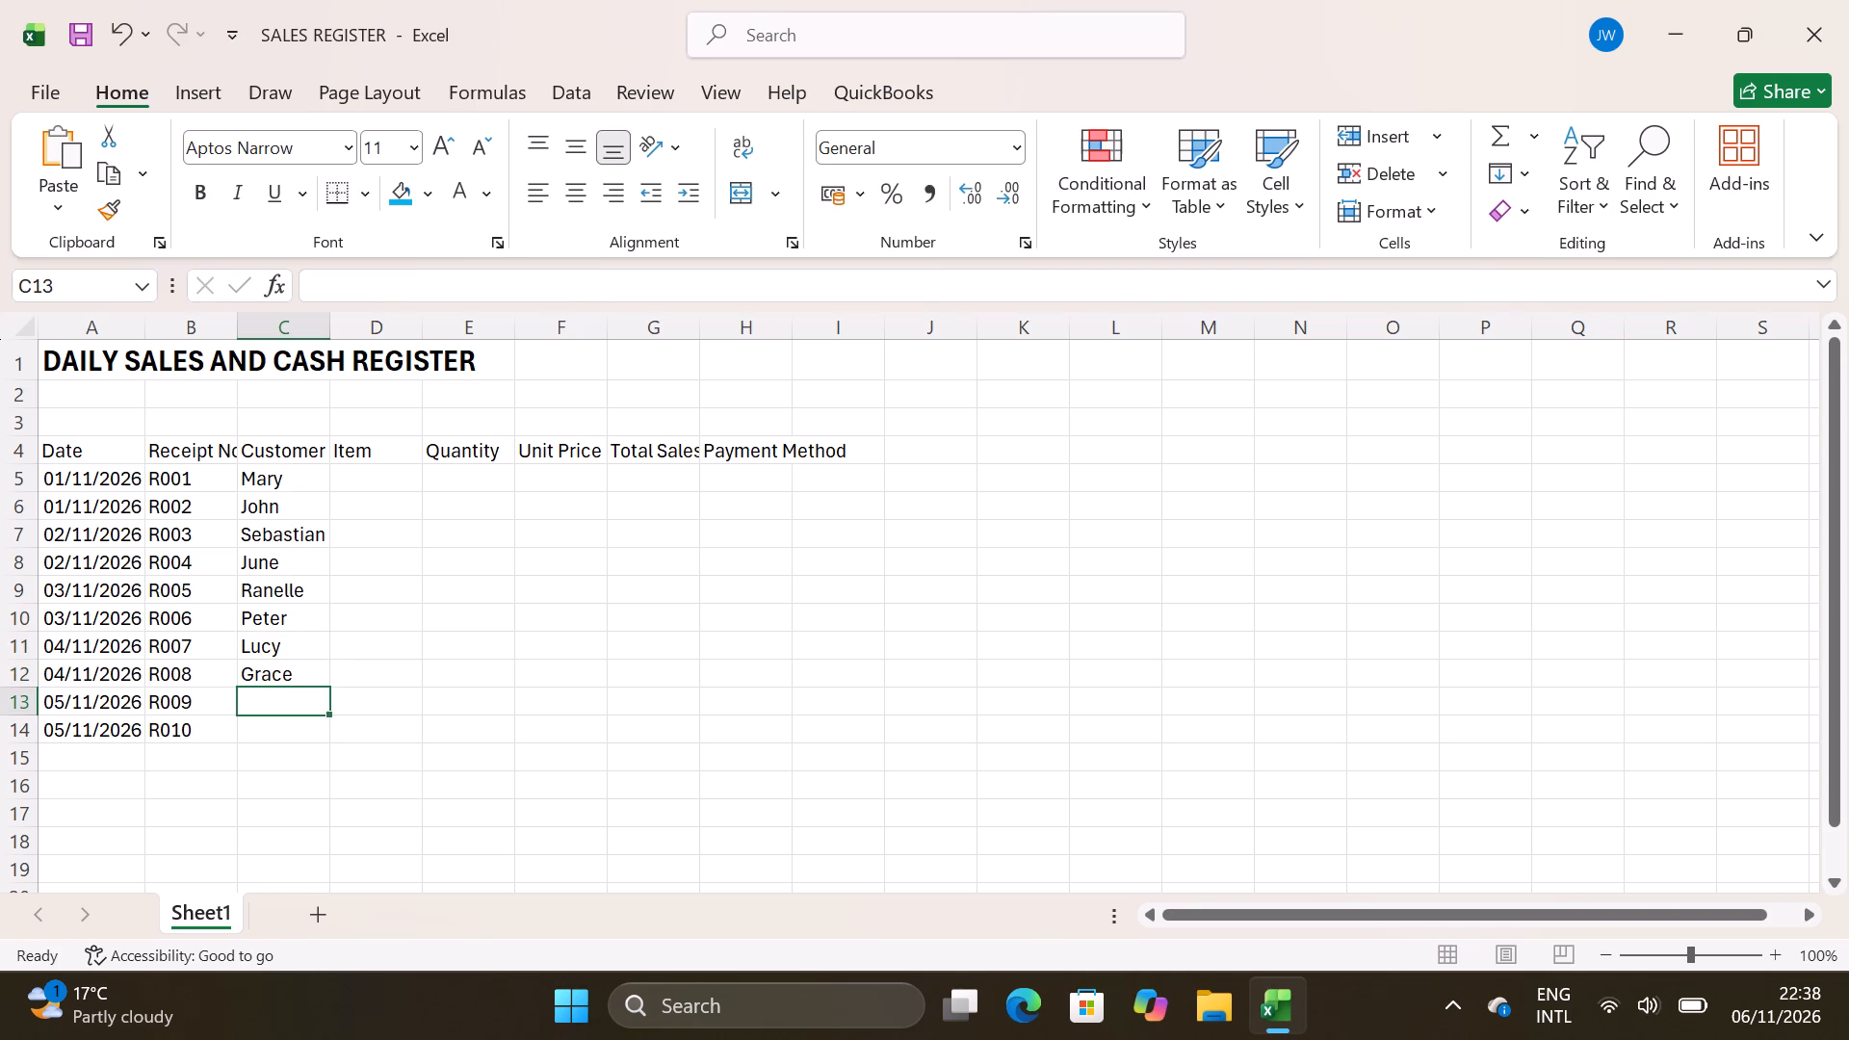
Enter the customers Alice and James in cells C13 and C14.
key("a")
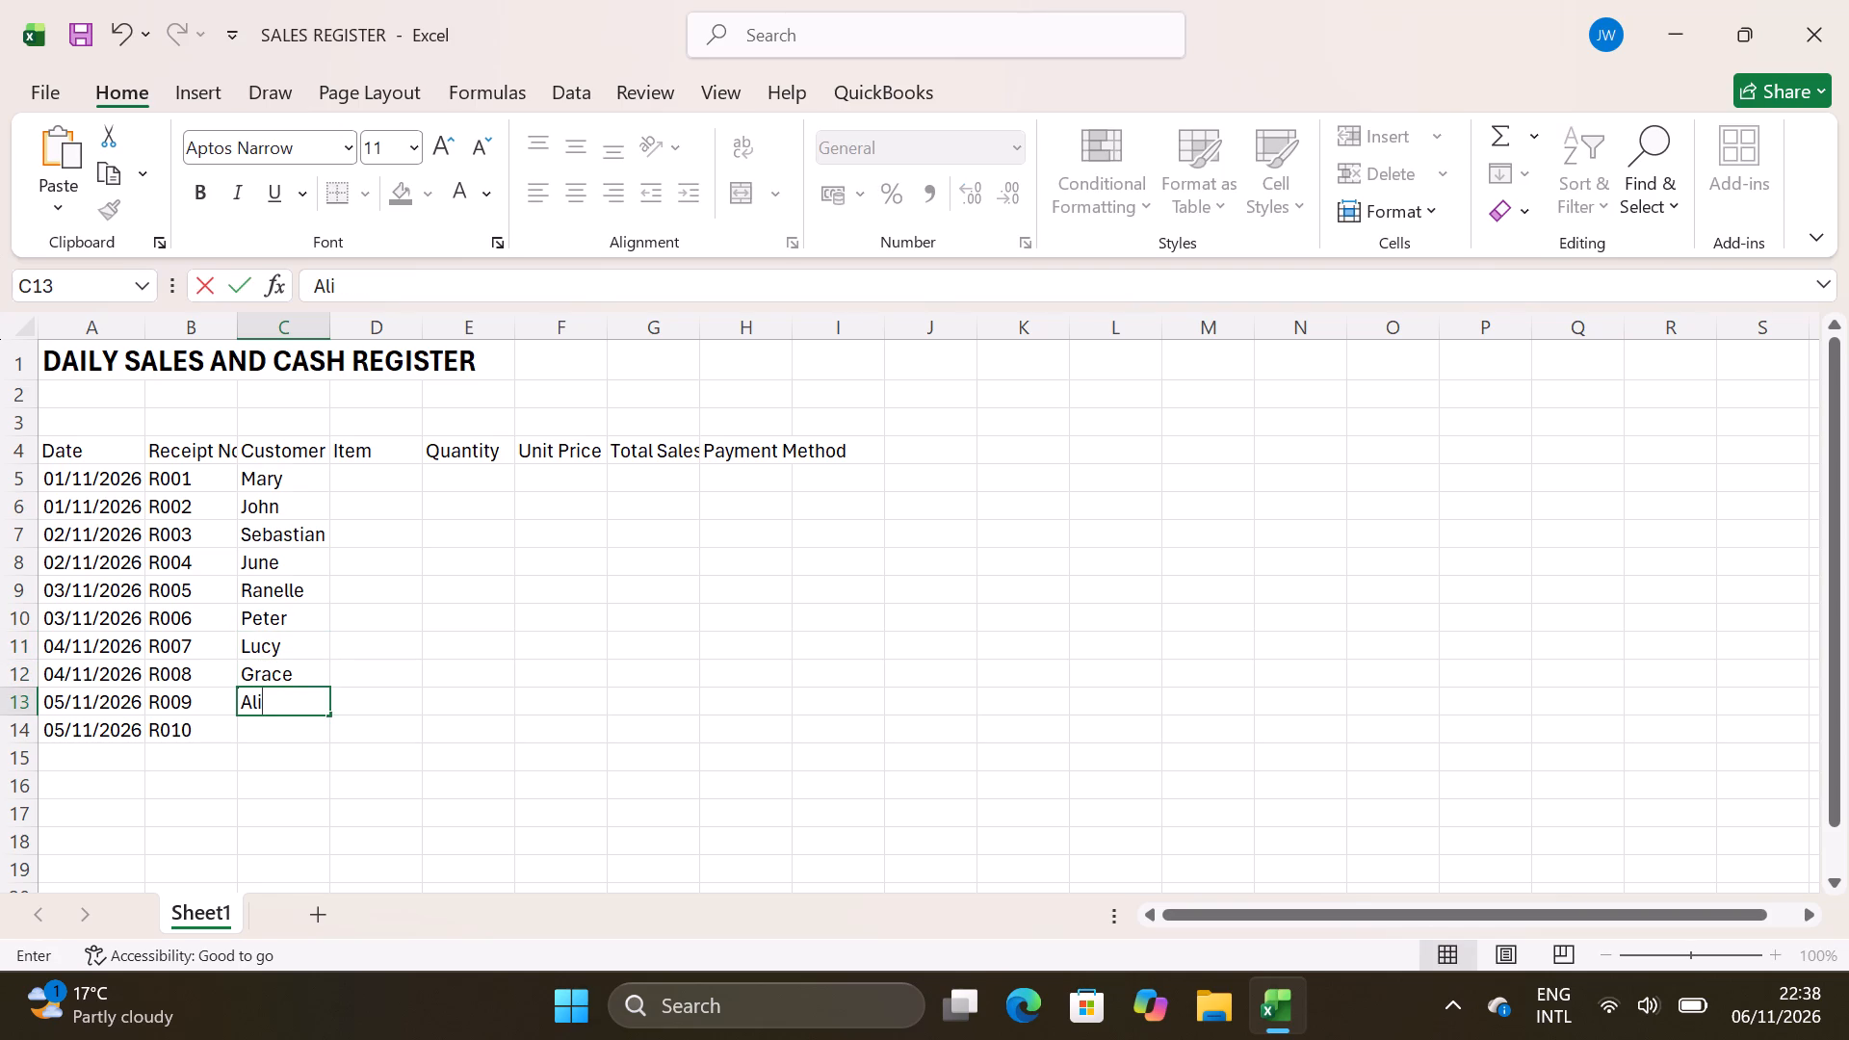
key("Return")
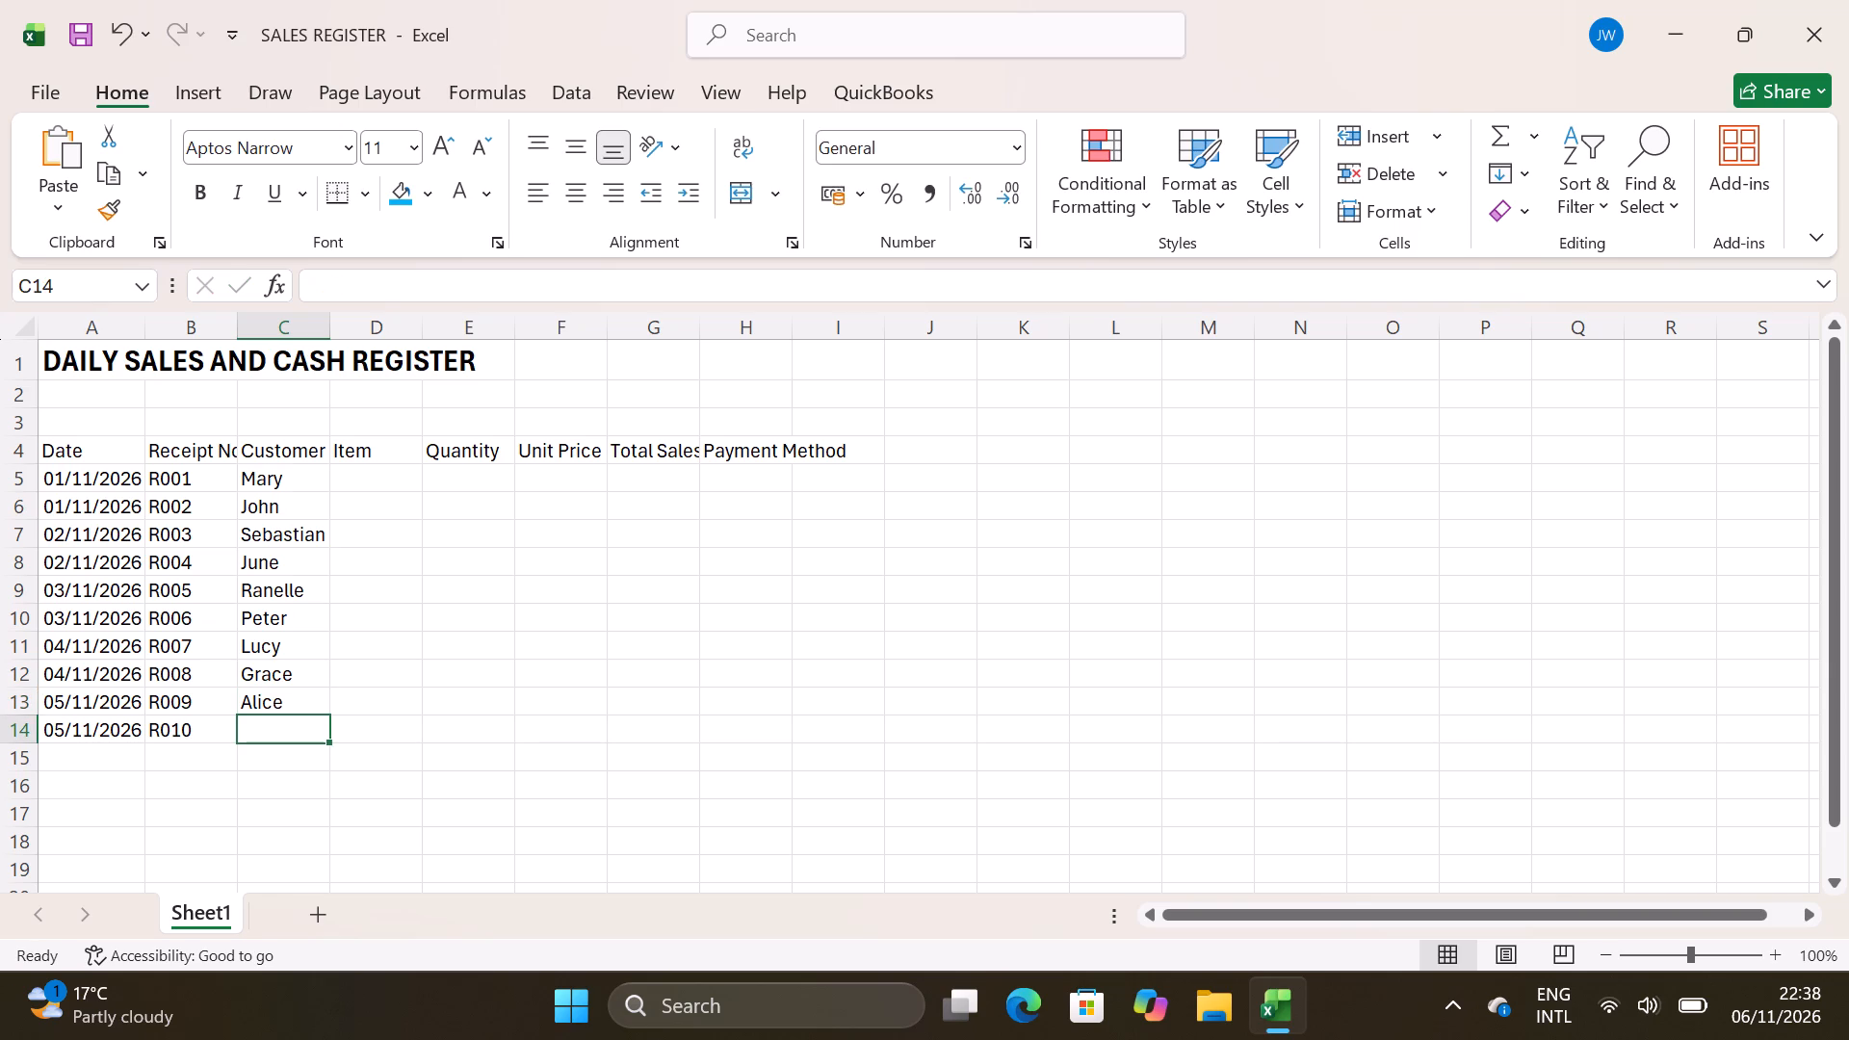
type("ames")
key("Return")
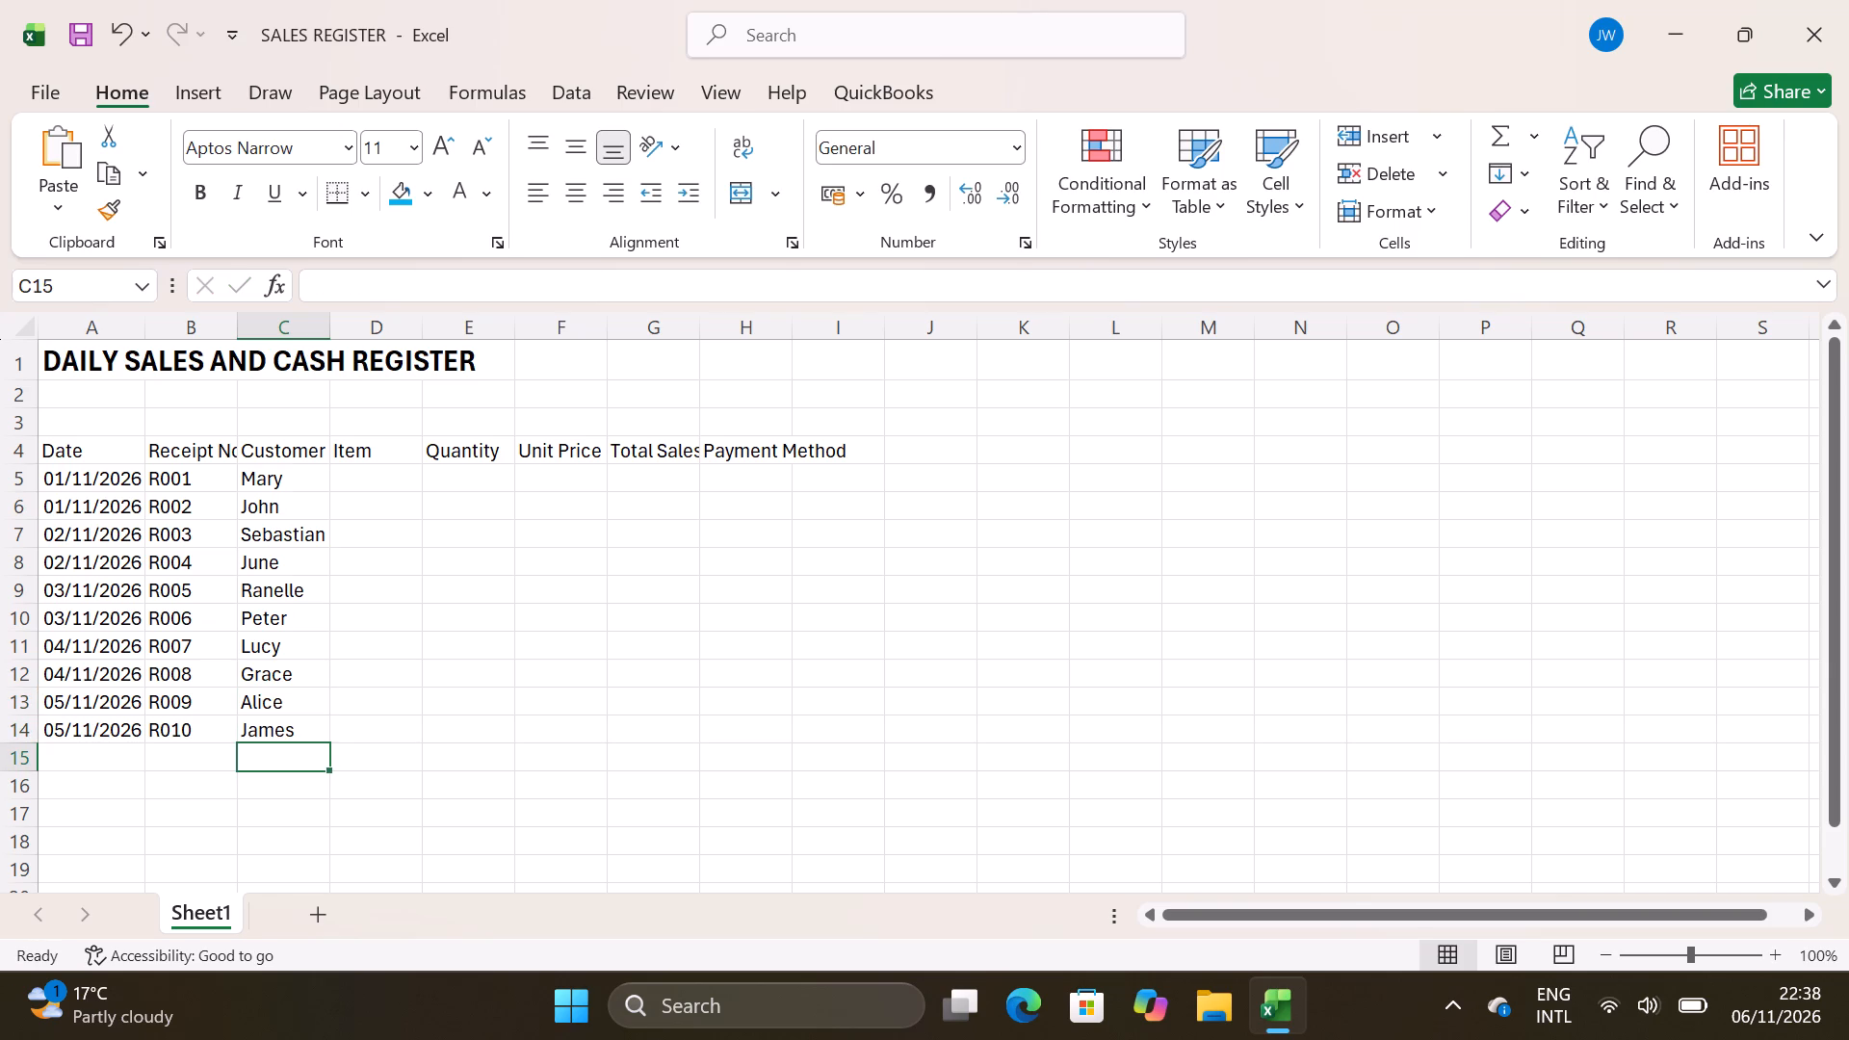
Enter the items Sugar, Rice and Flour in cells D5 to D7, capitalising only the first letter of each.
left_click(382, 487)
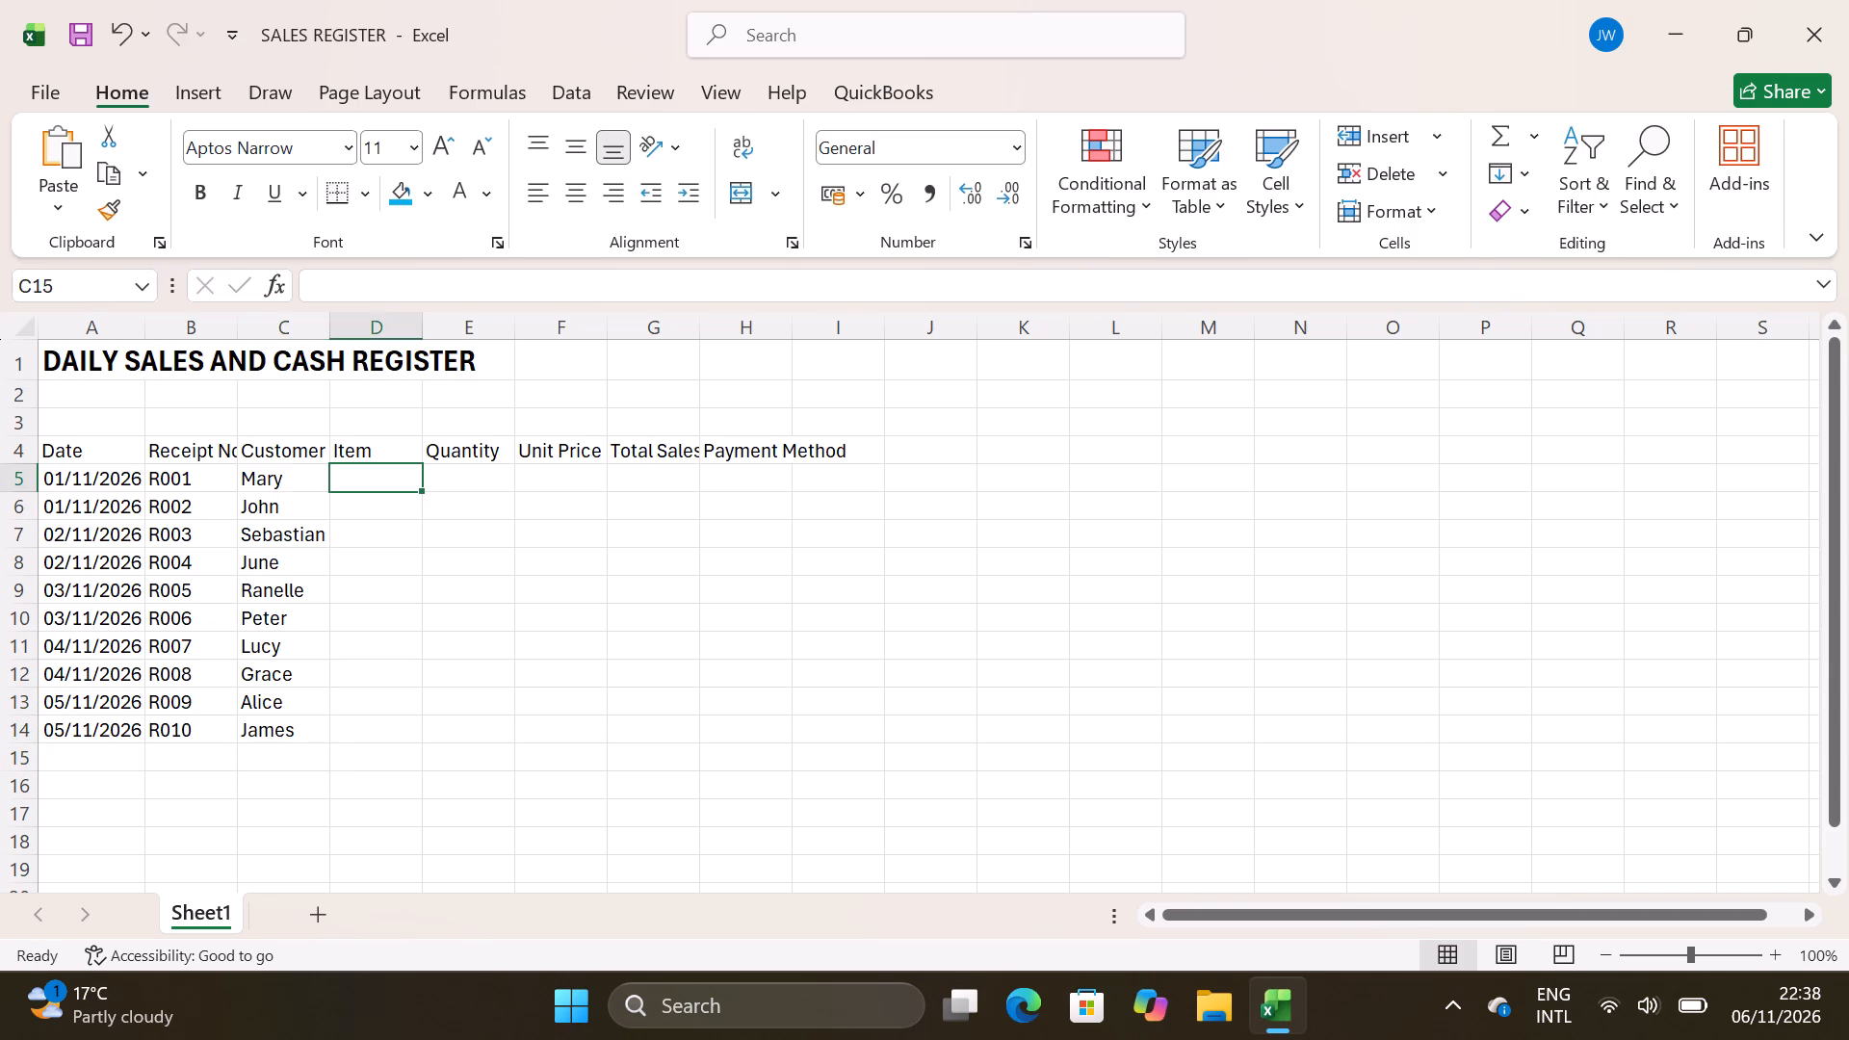
key("s")
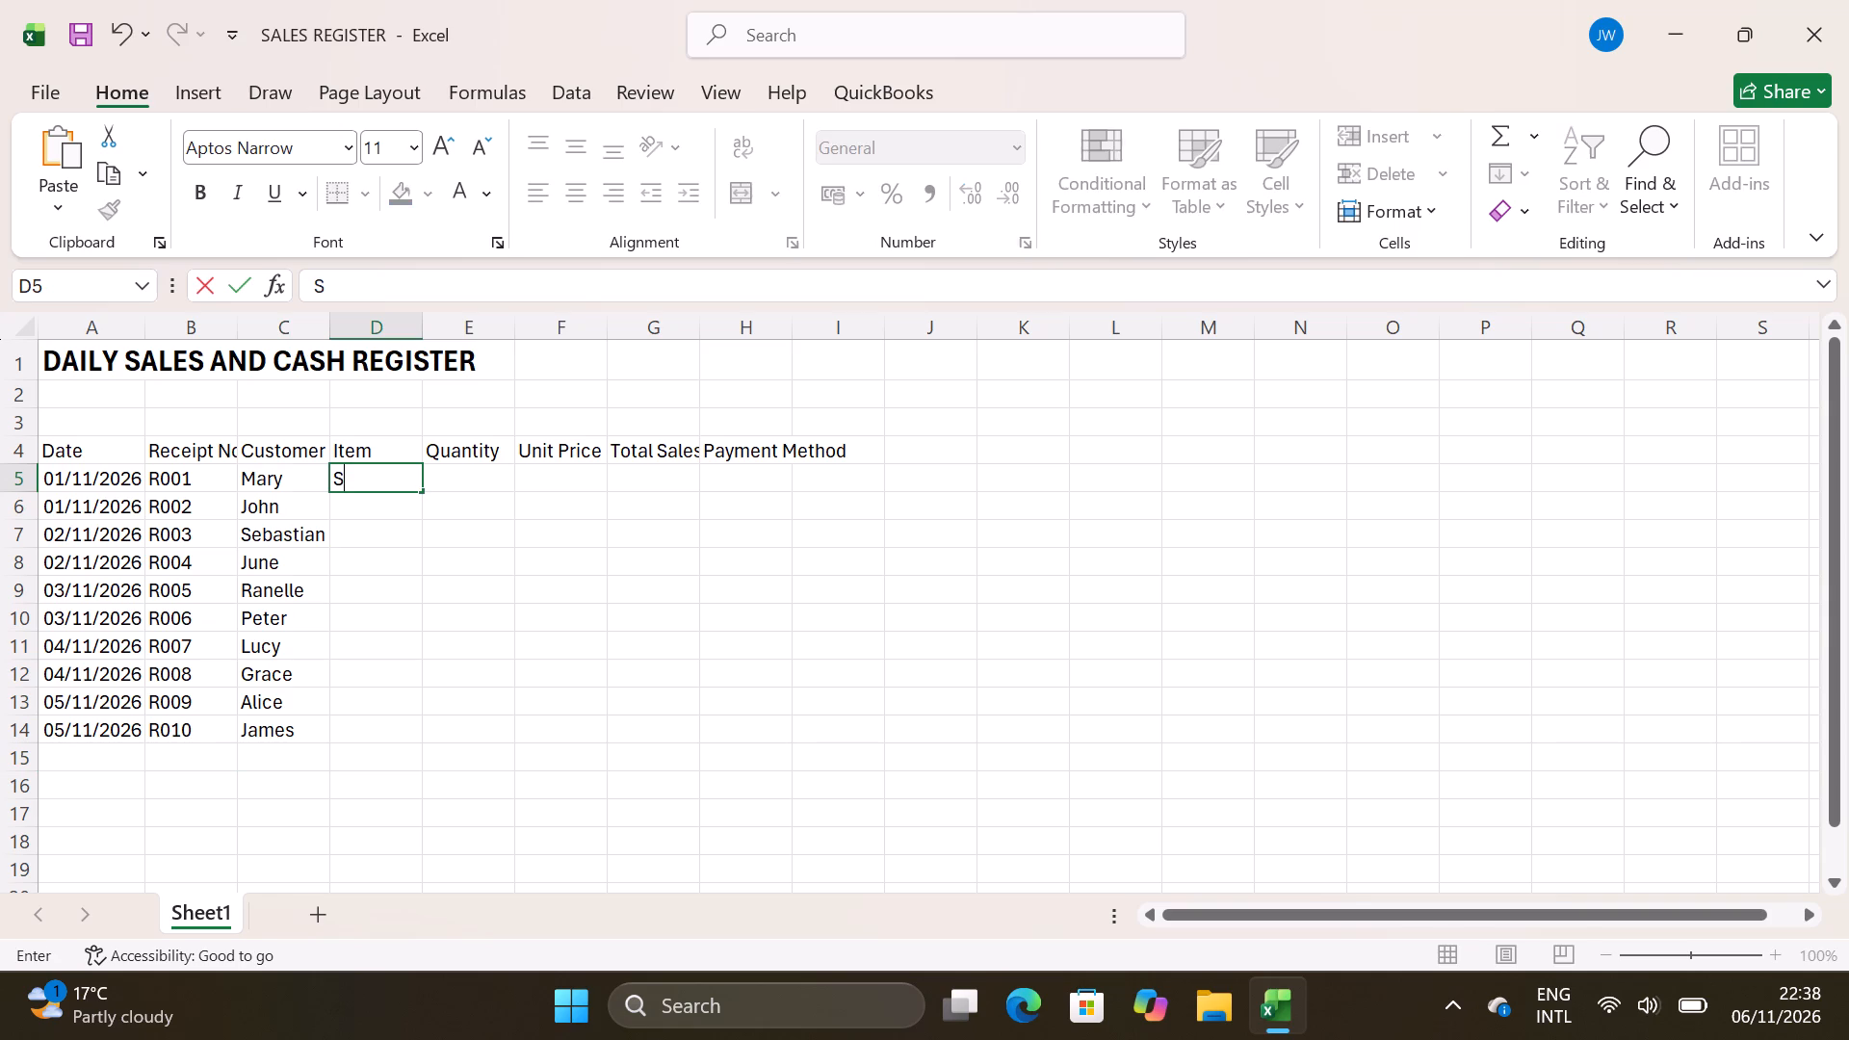
type("ugar")
key("Return")
key("r")
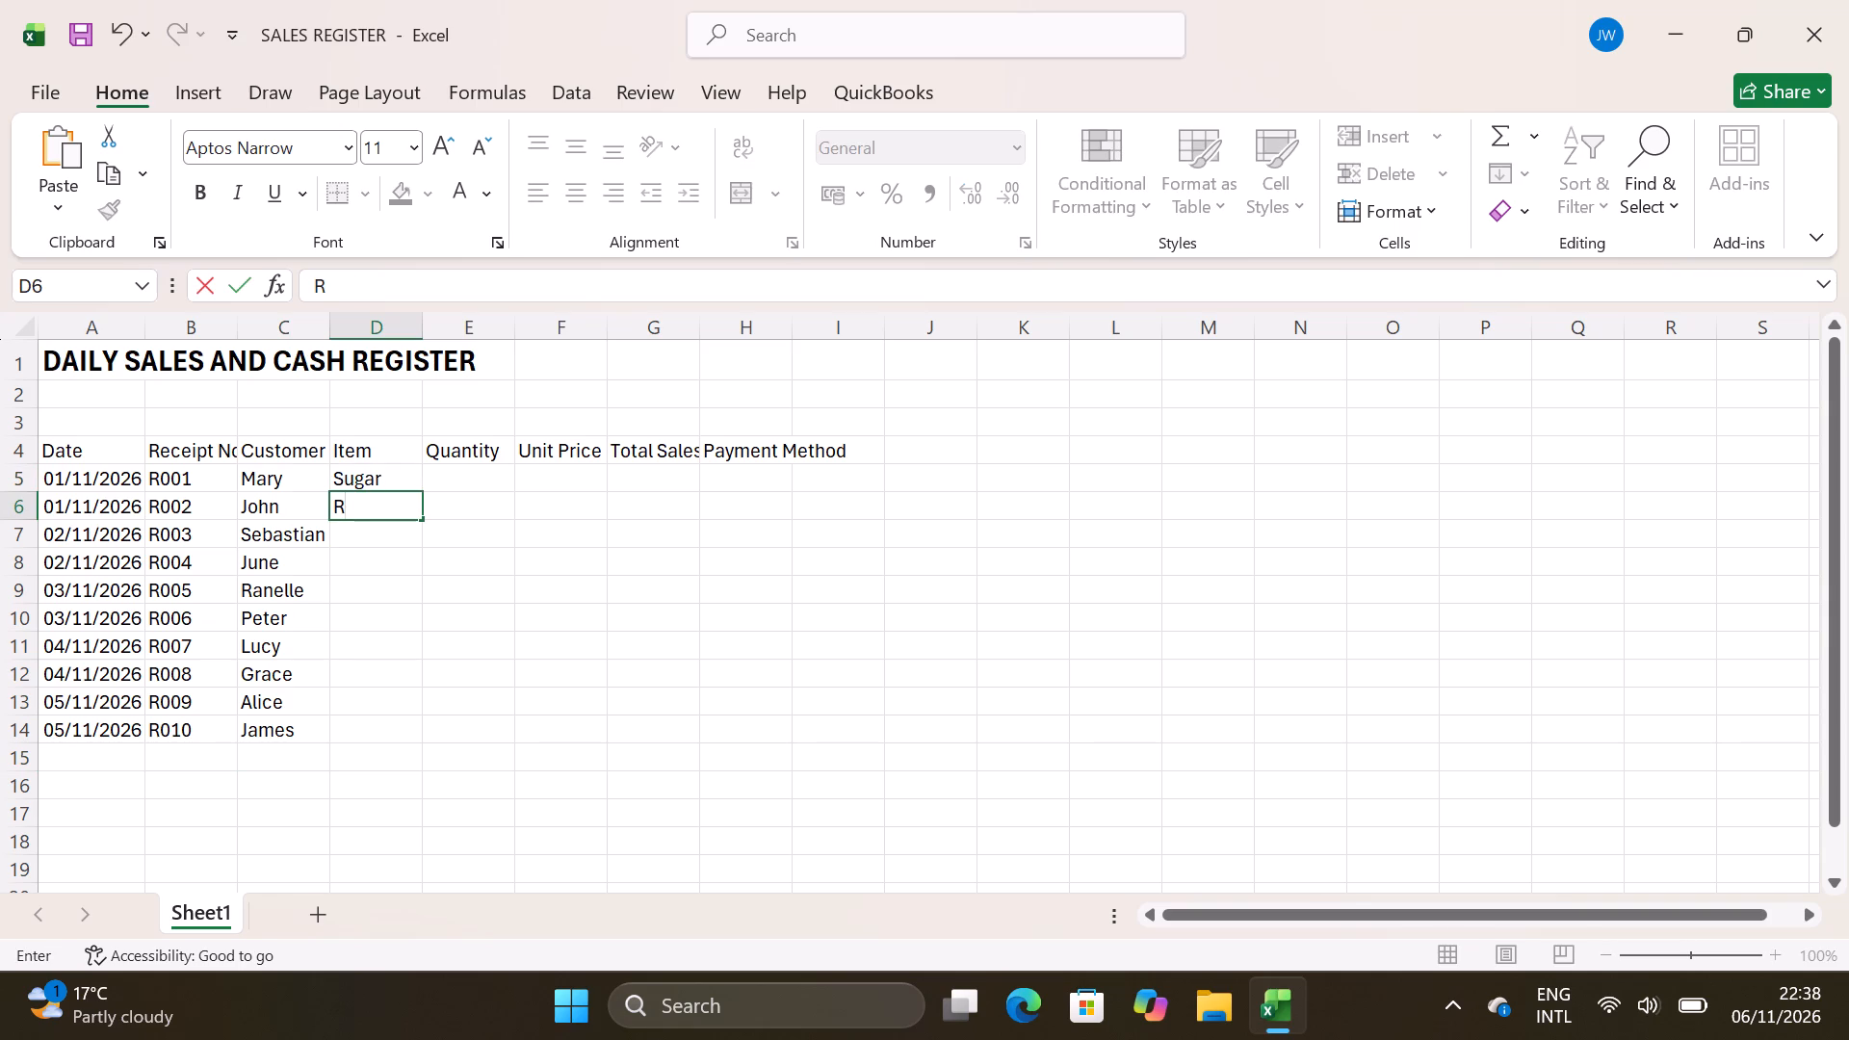
type("ice")
key("Return")
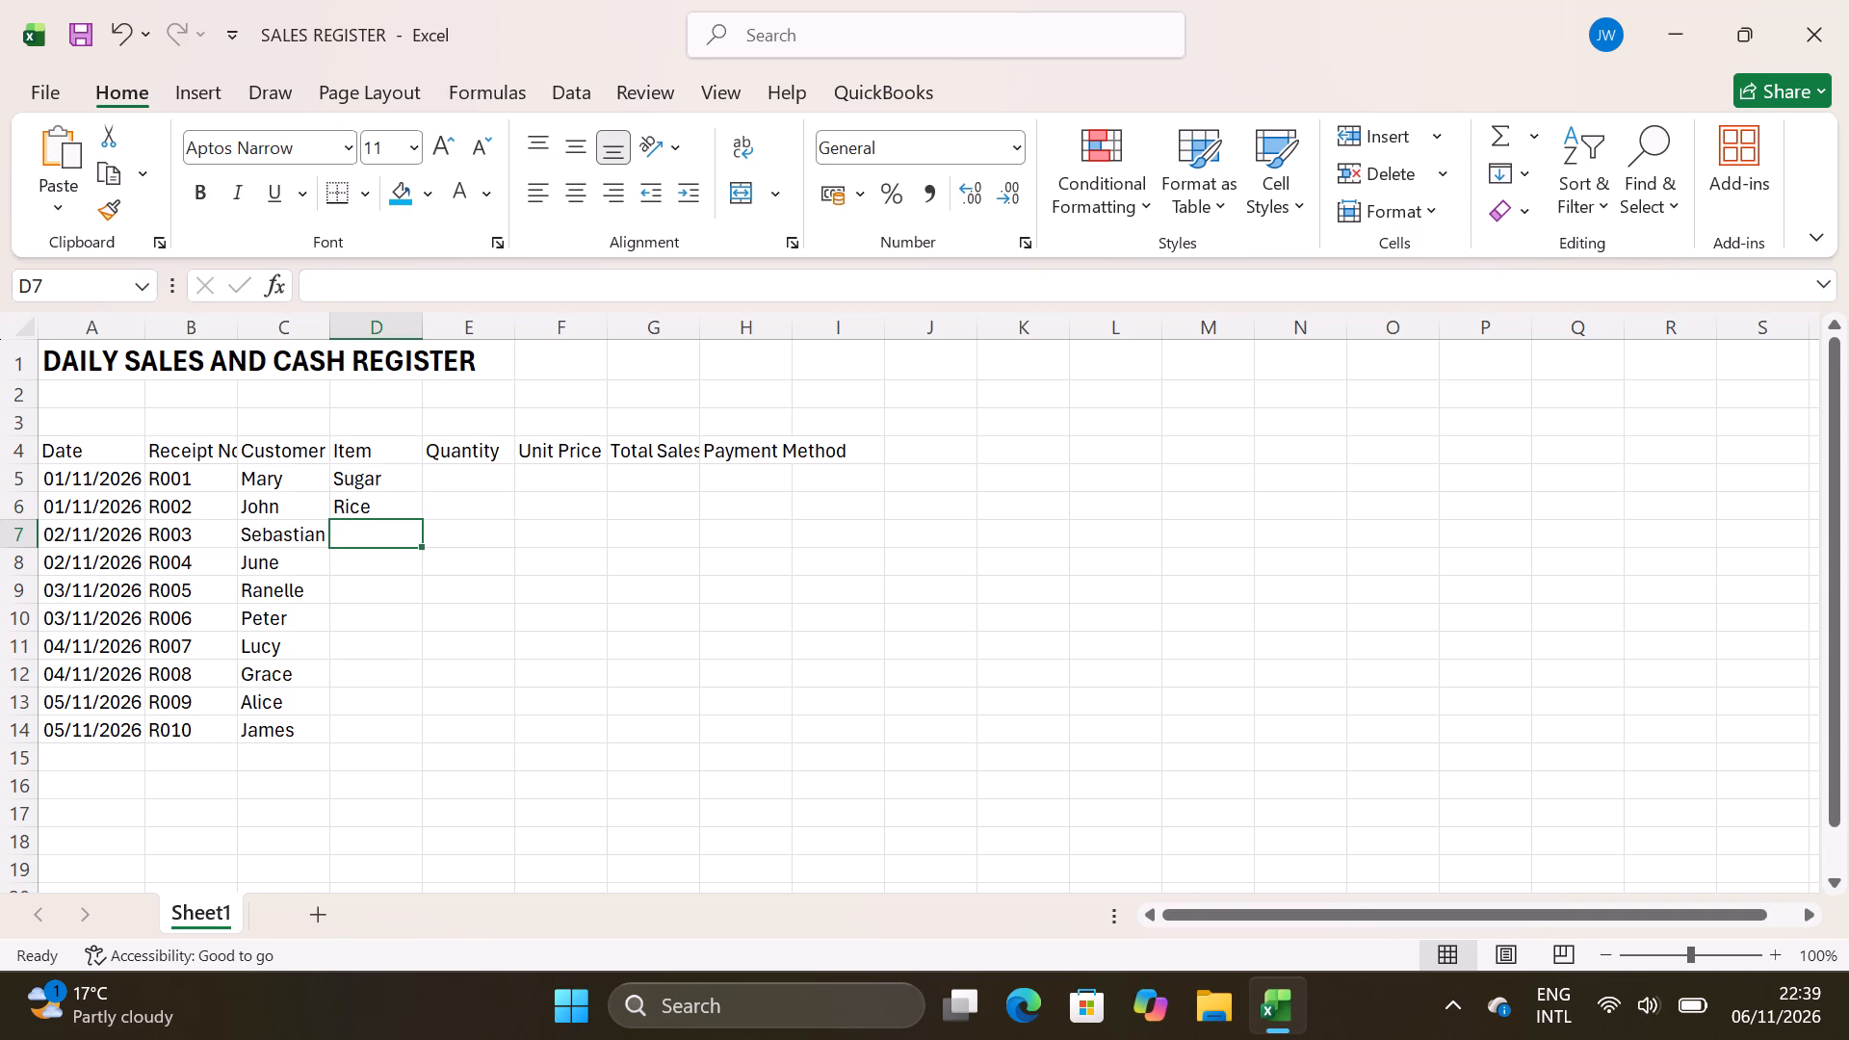
type("FLOUR")
key("Return")
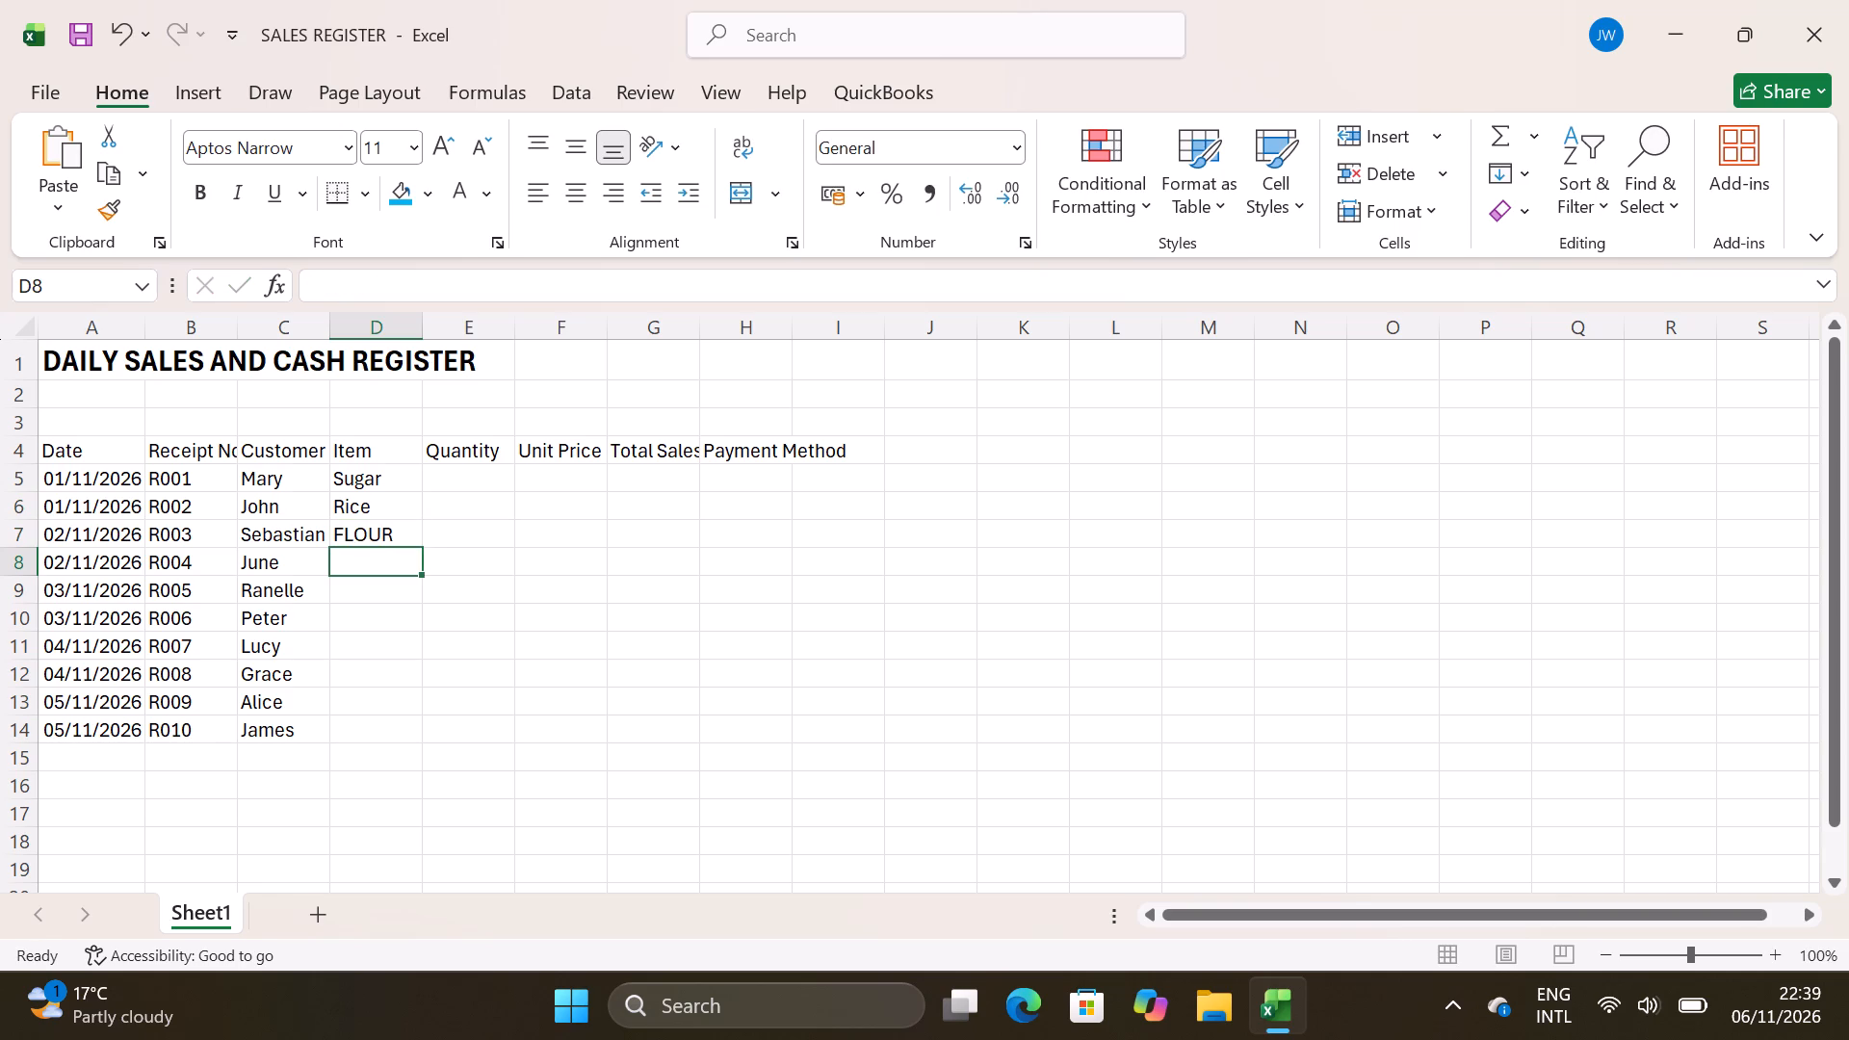
left_click(366, 536)
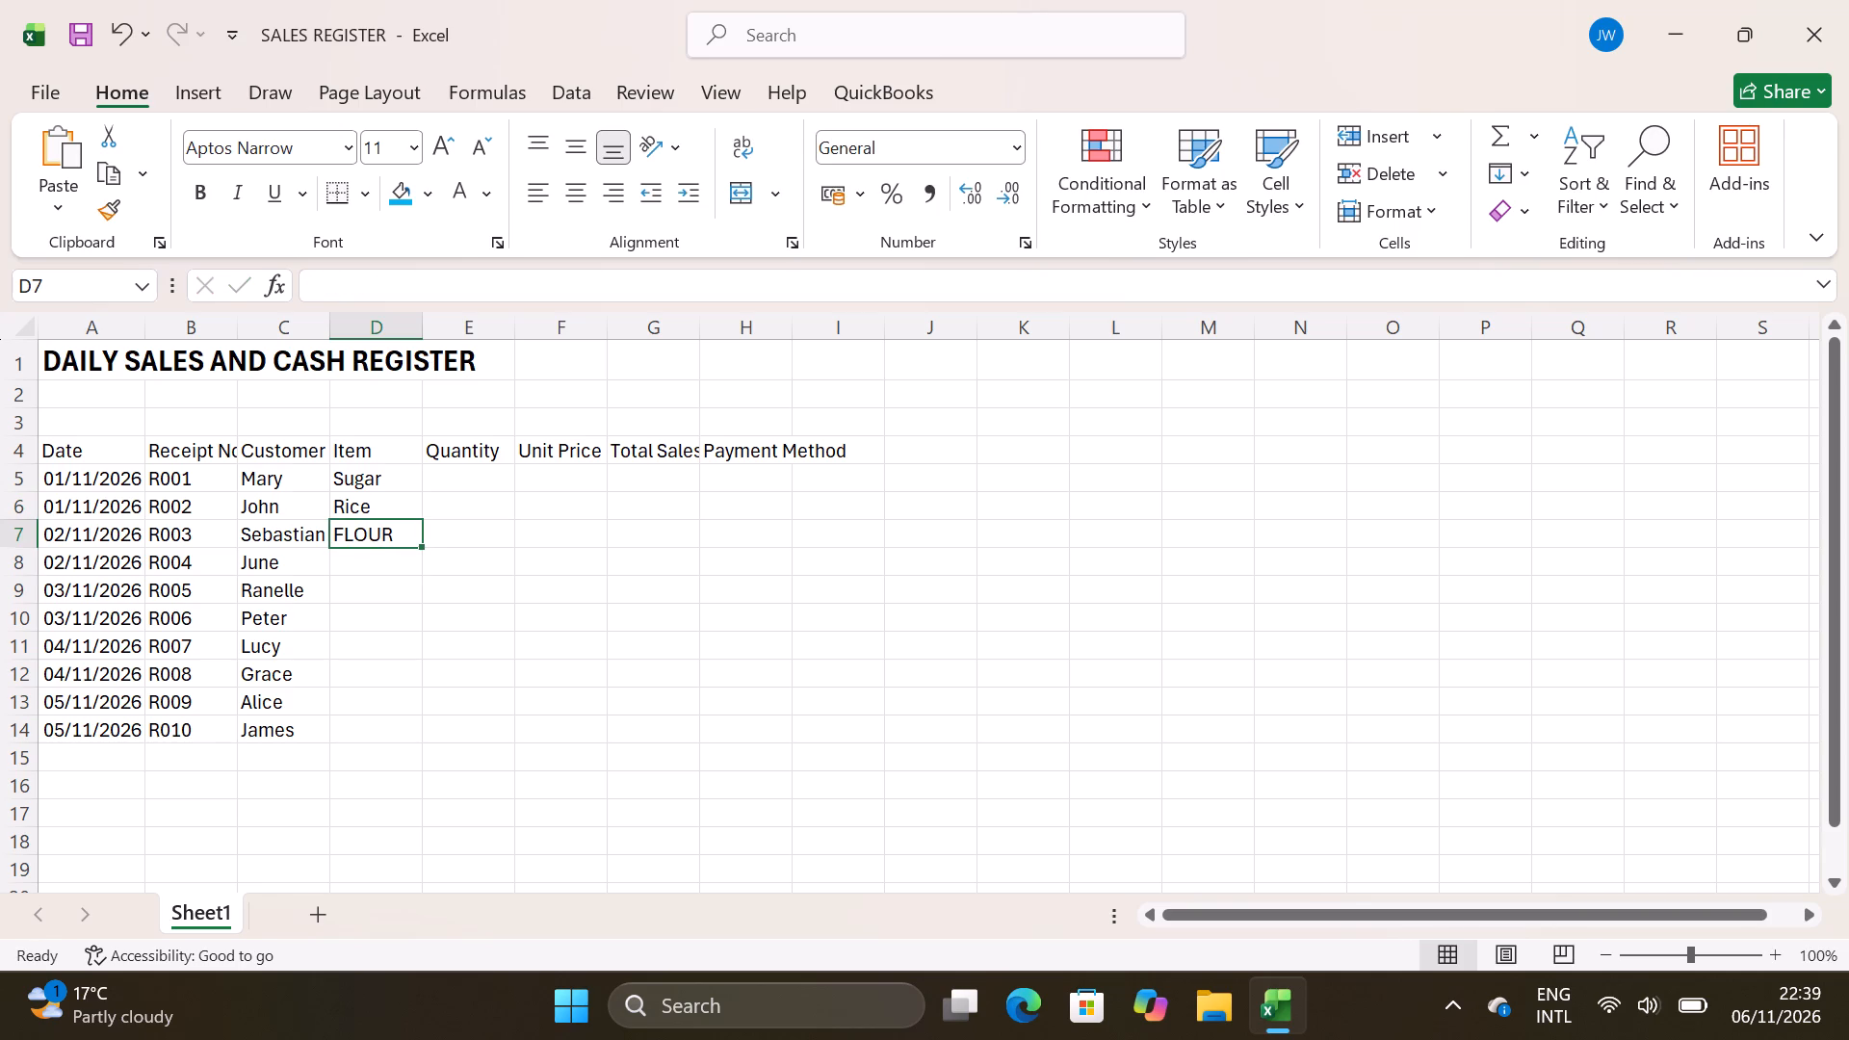
key("BackSpace")
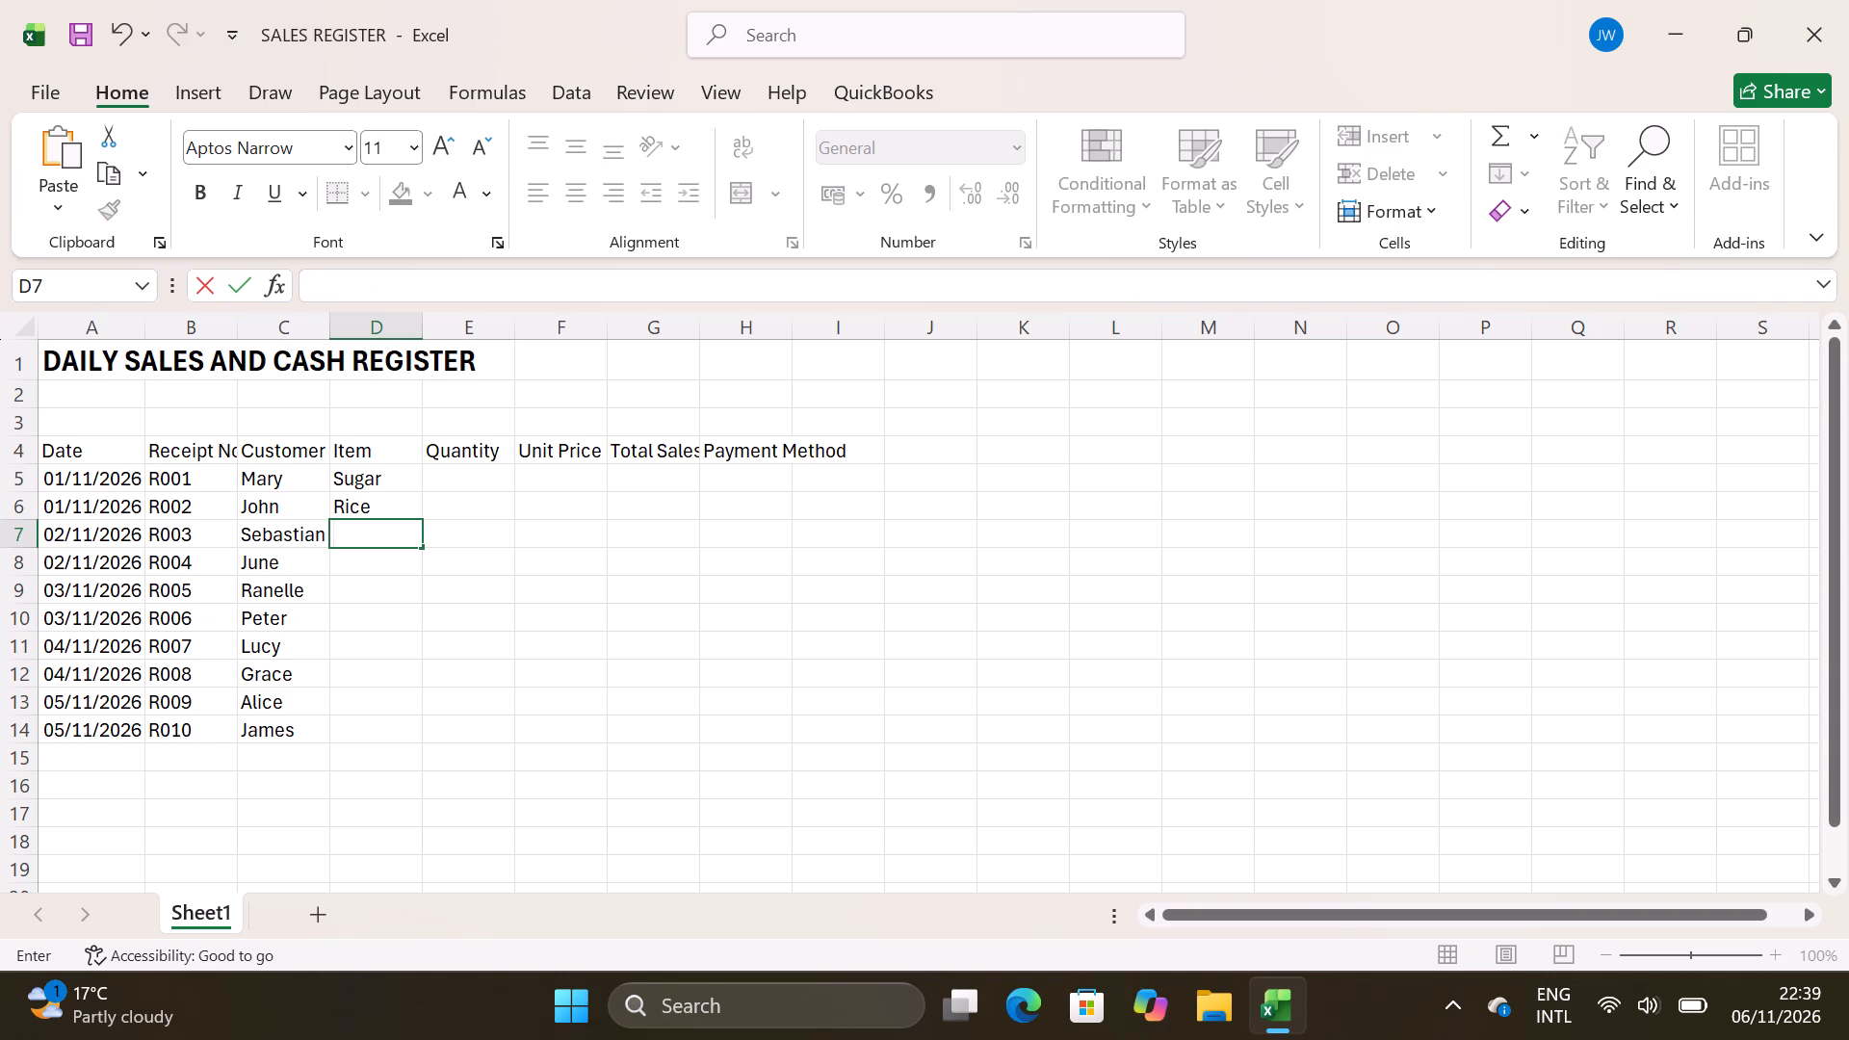
key("f")
key("Return")
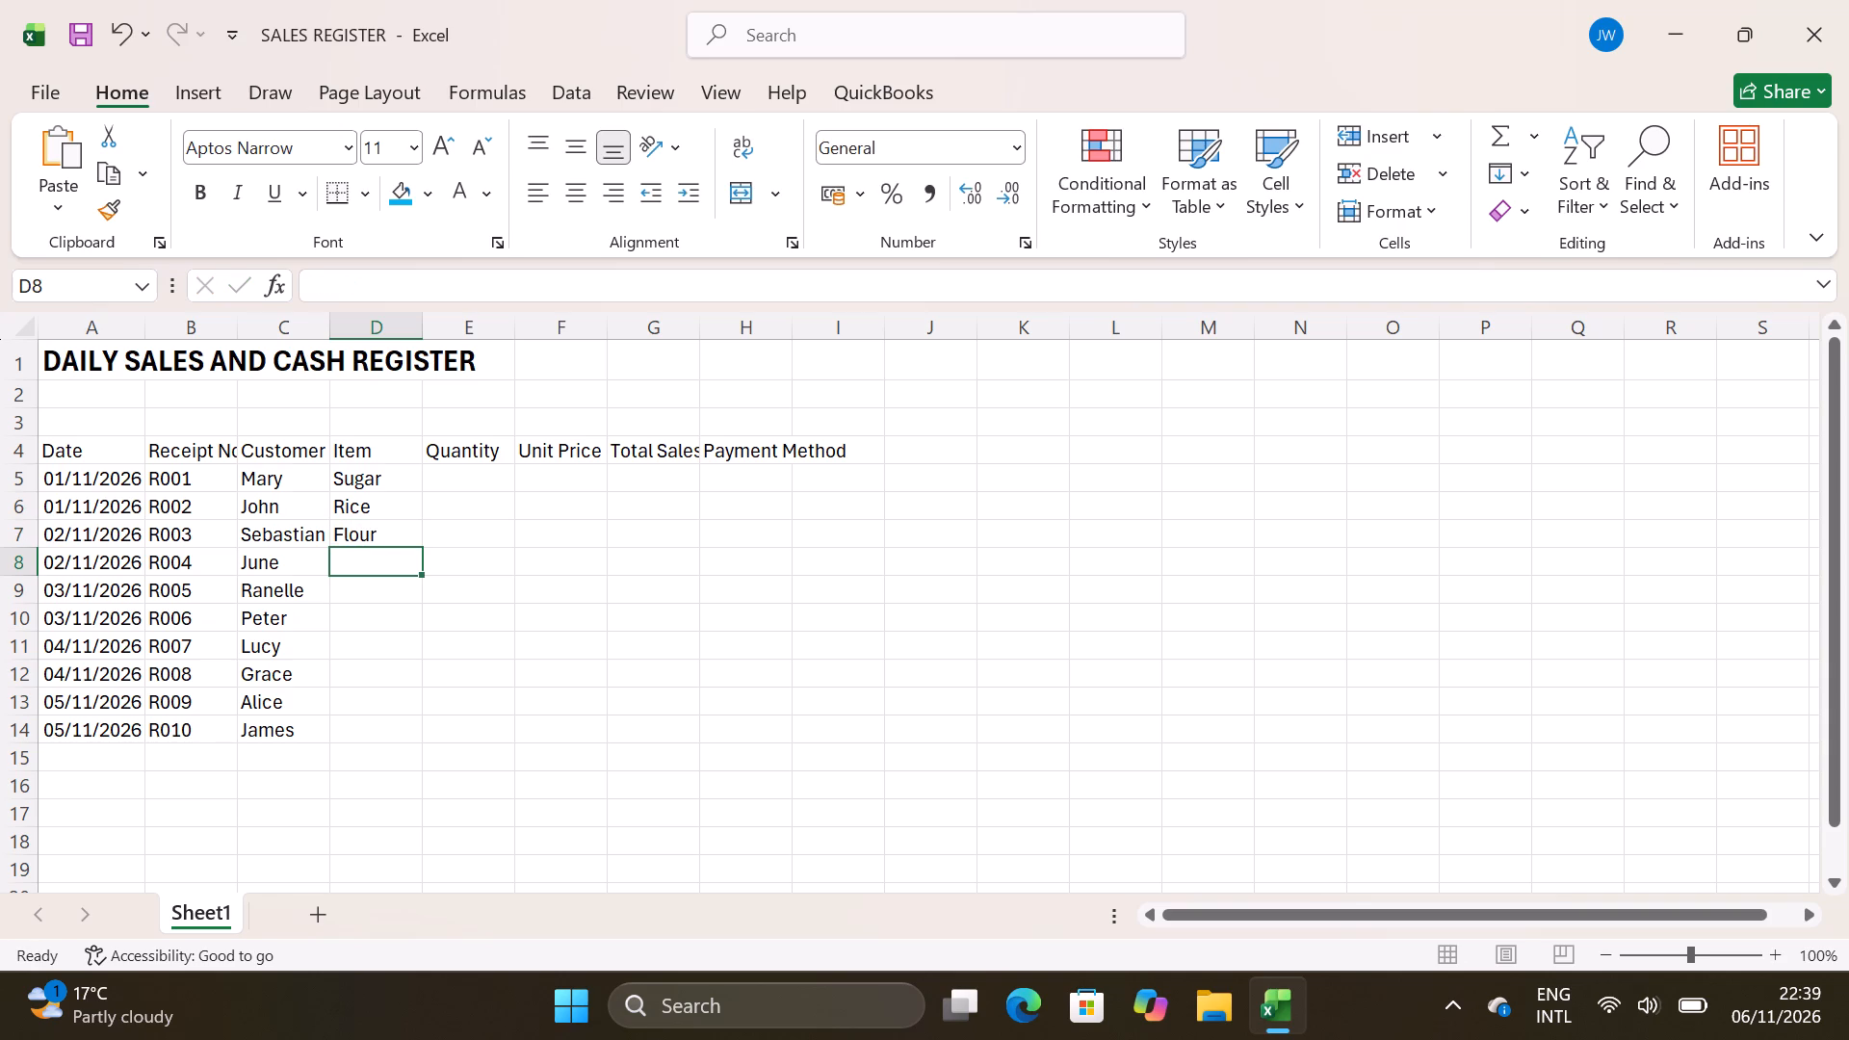
Enter the items Cooking Oil, Sugar and Rice in cells D8 to D10.
key("c")
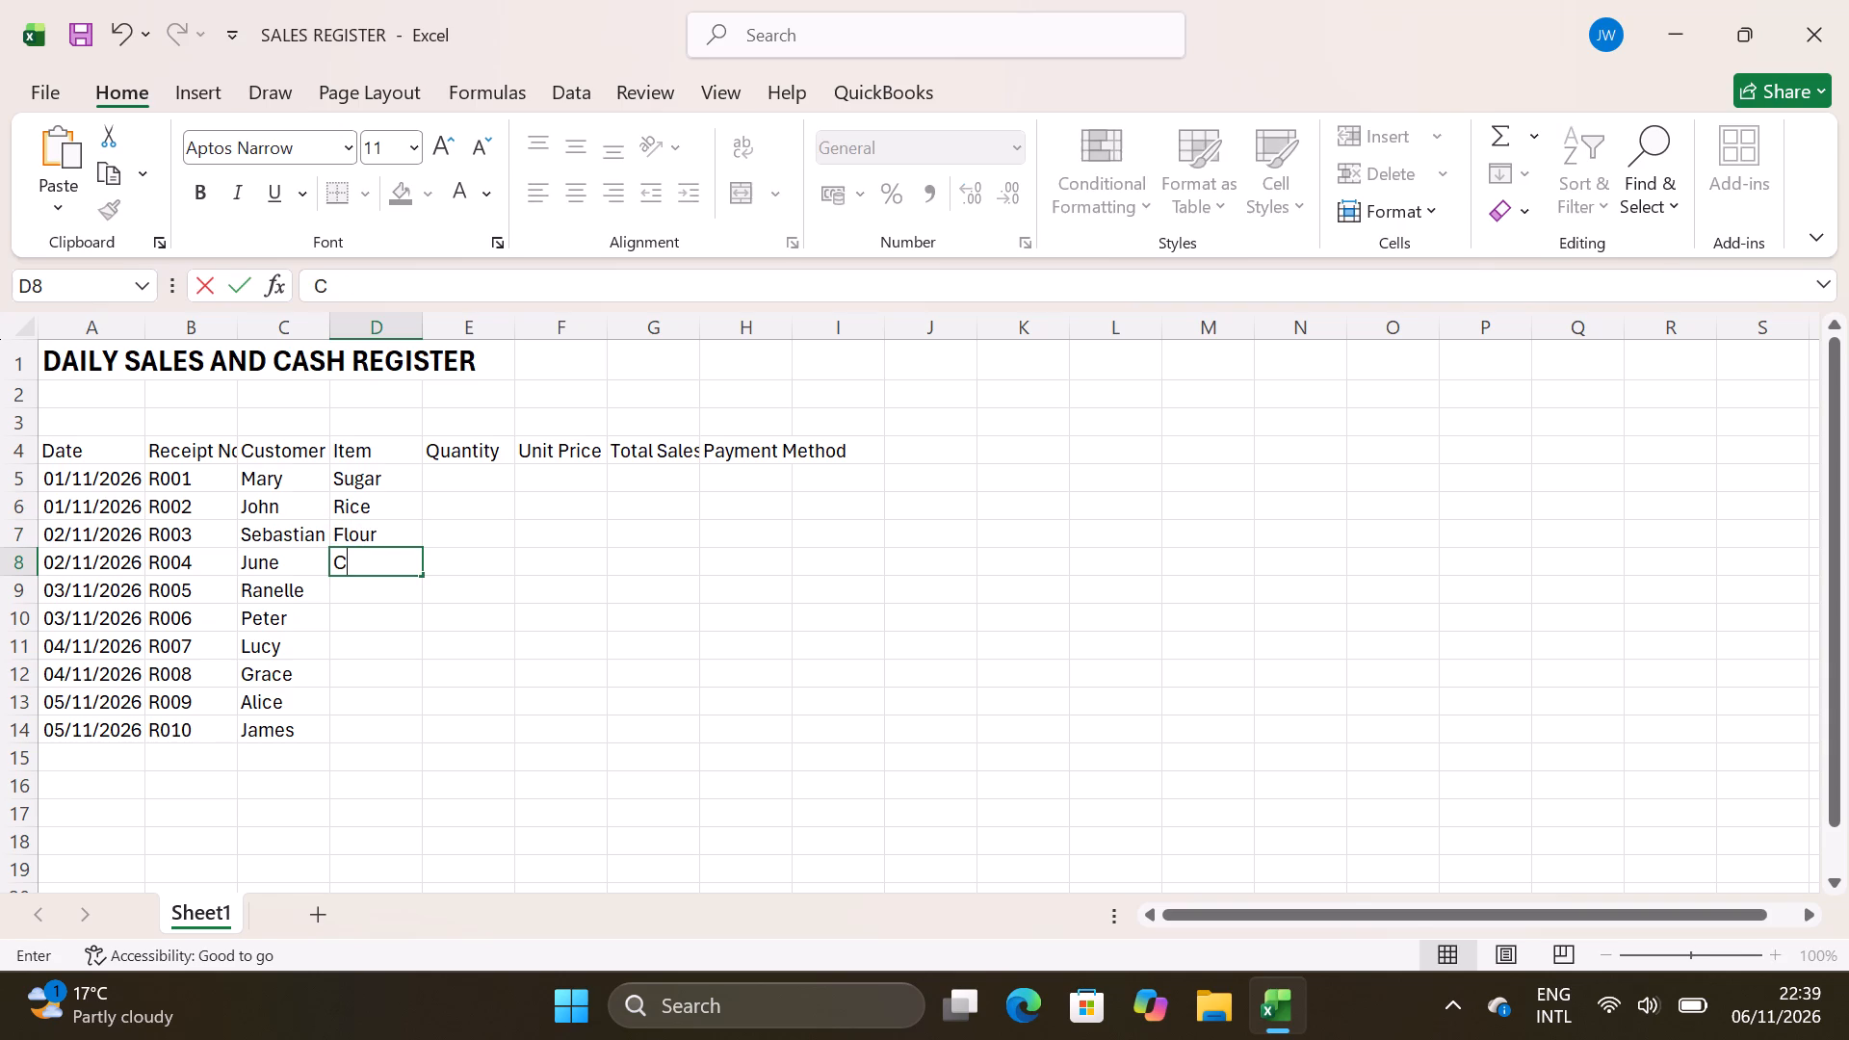
type("ooking")
key("space")
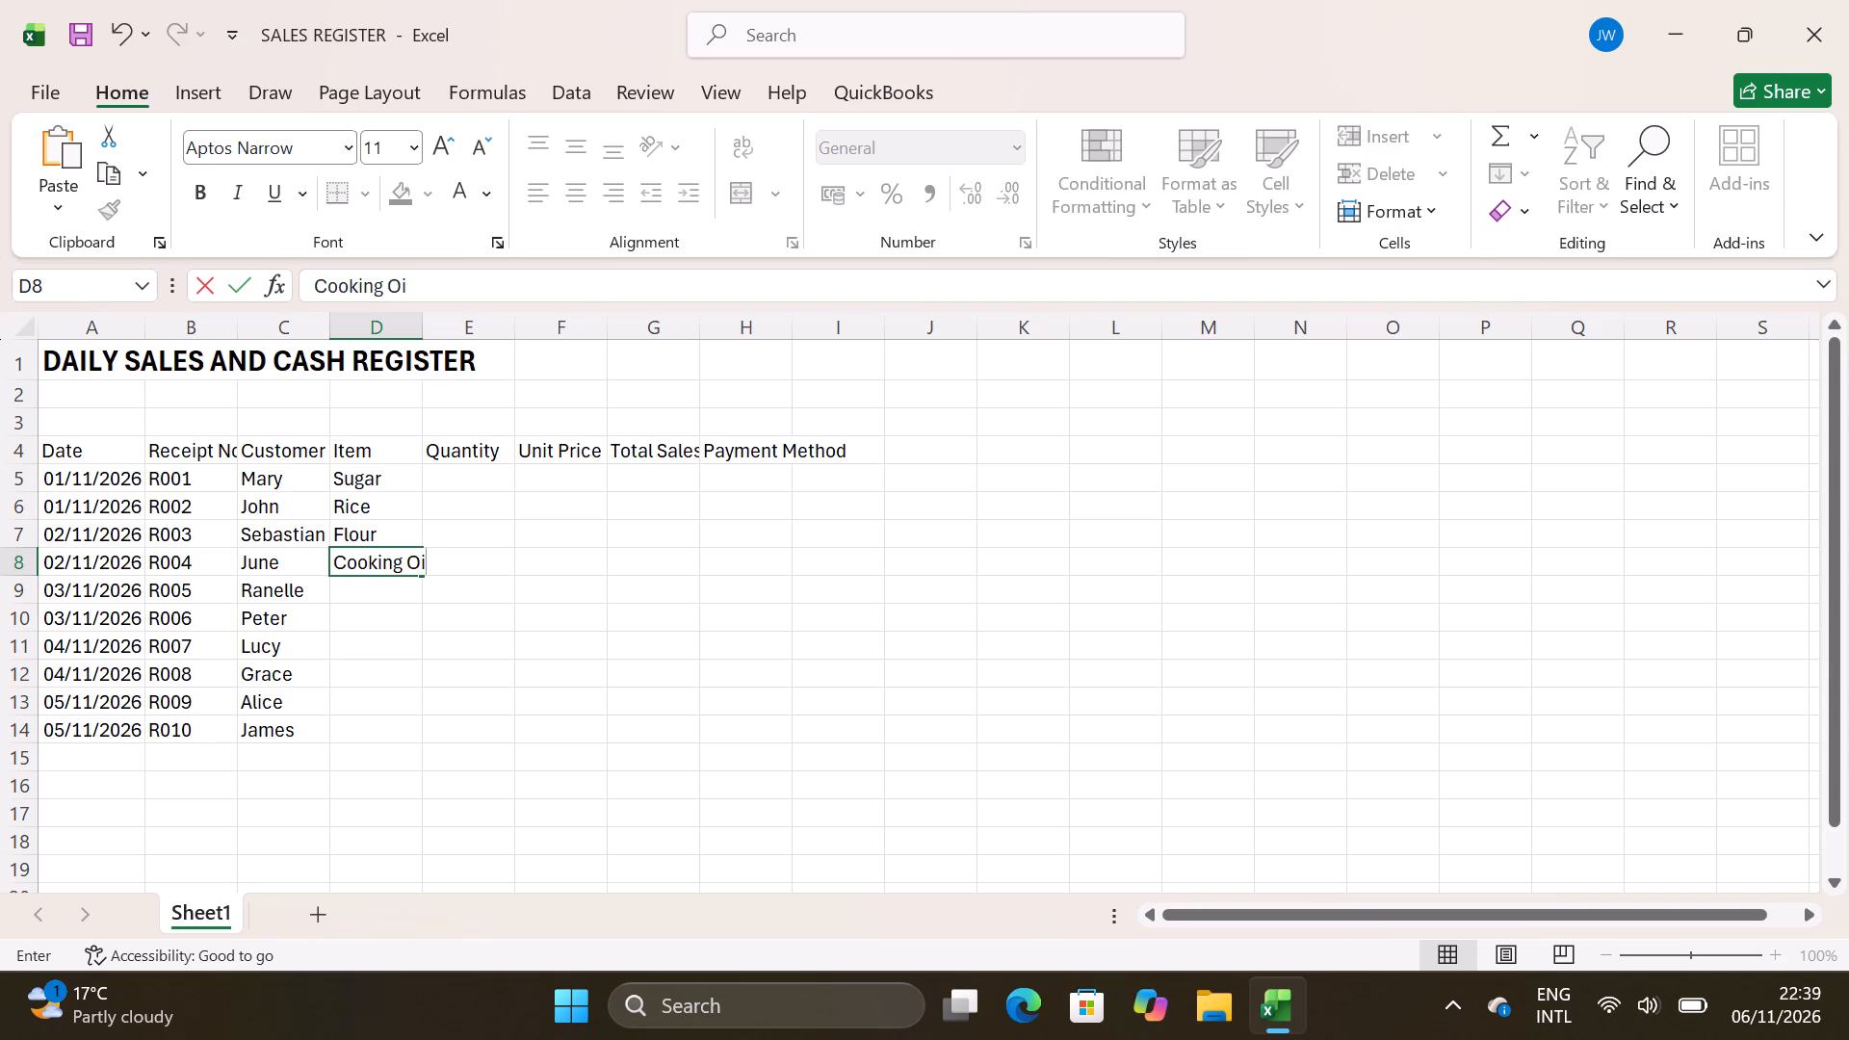
key("Return")
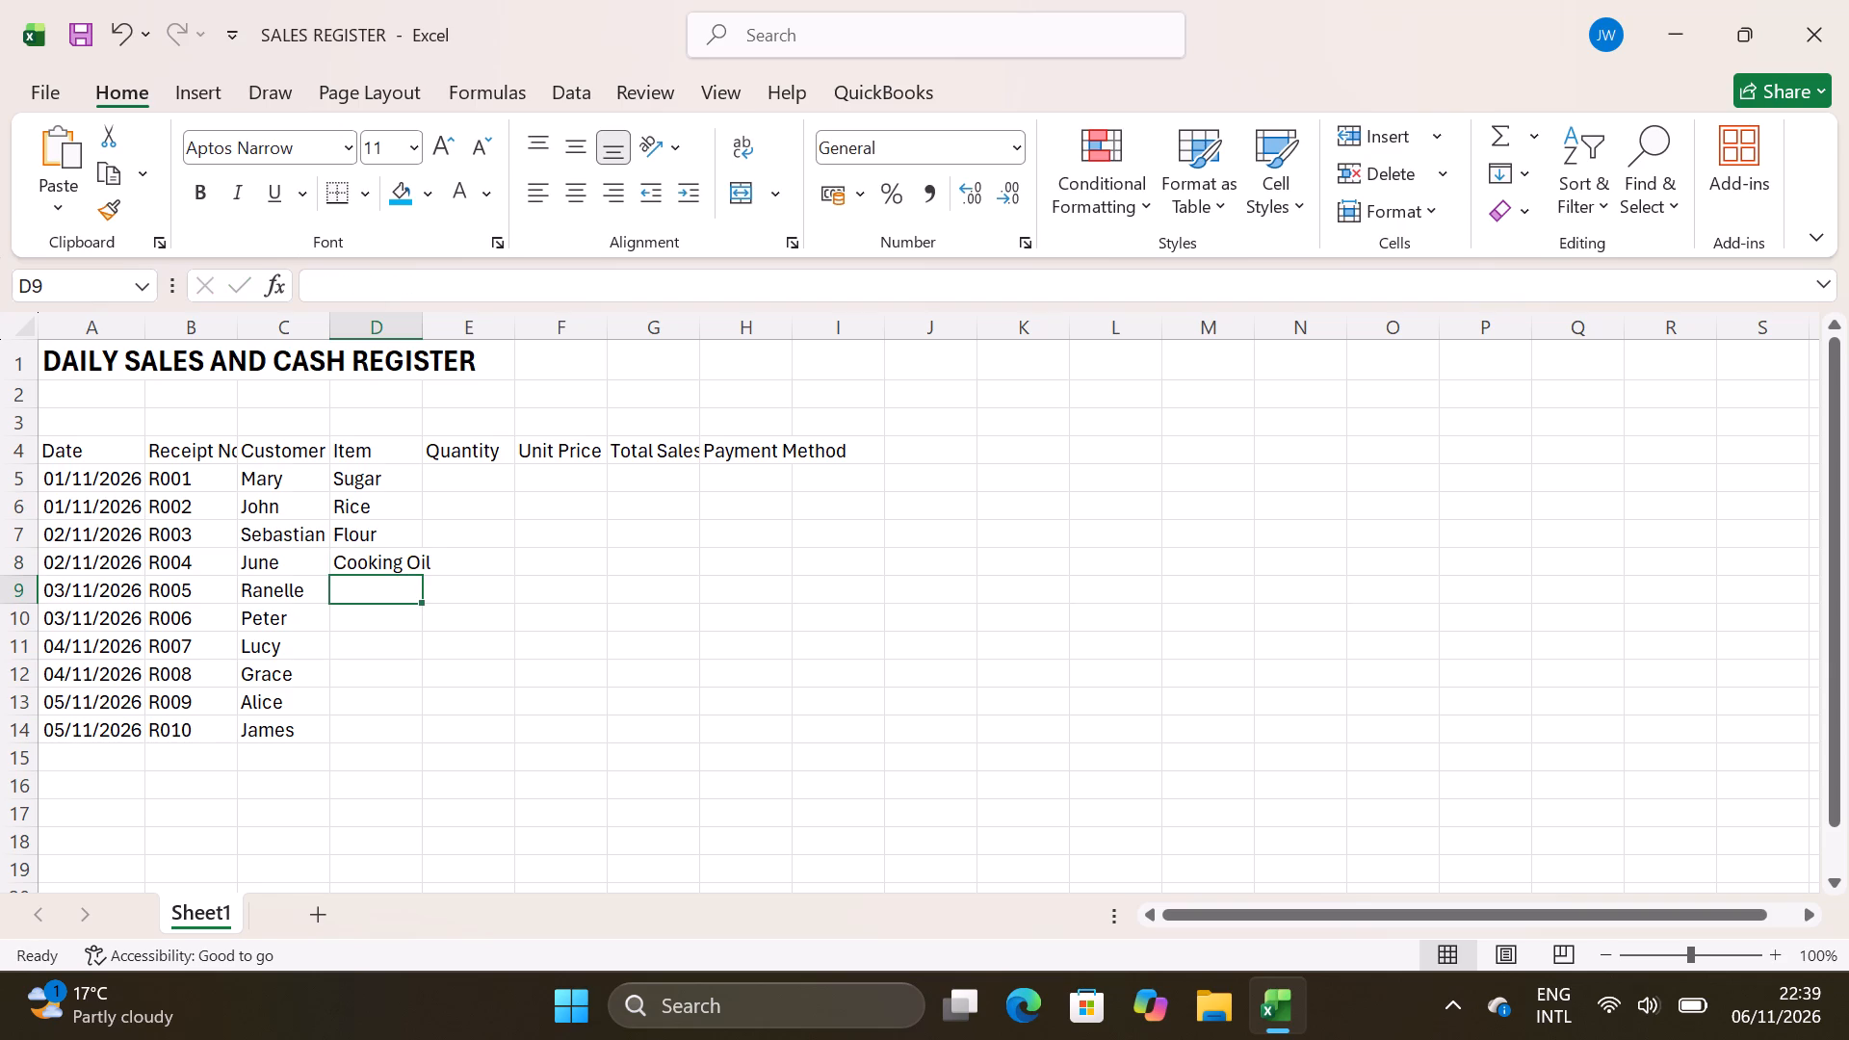
key("s")
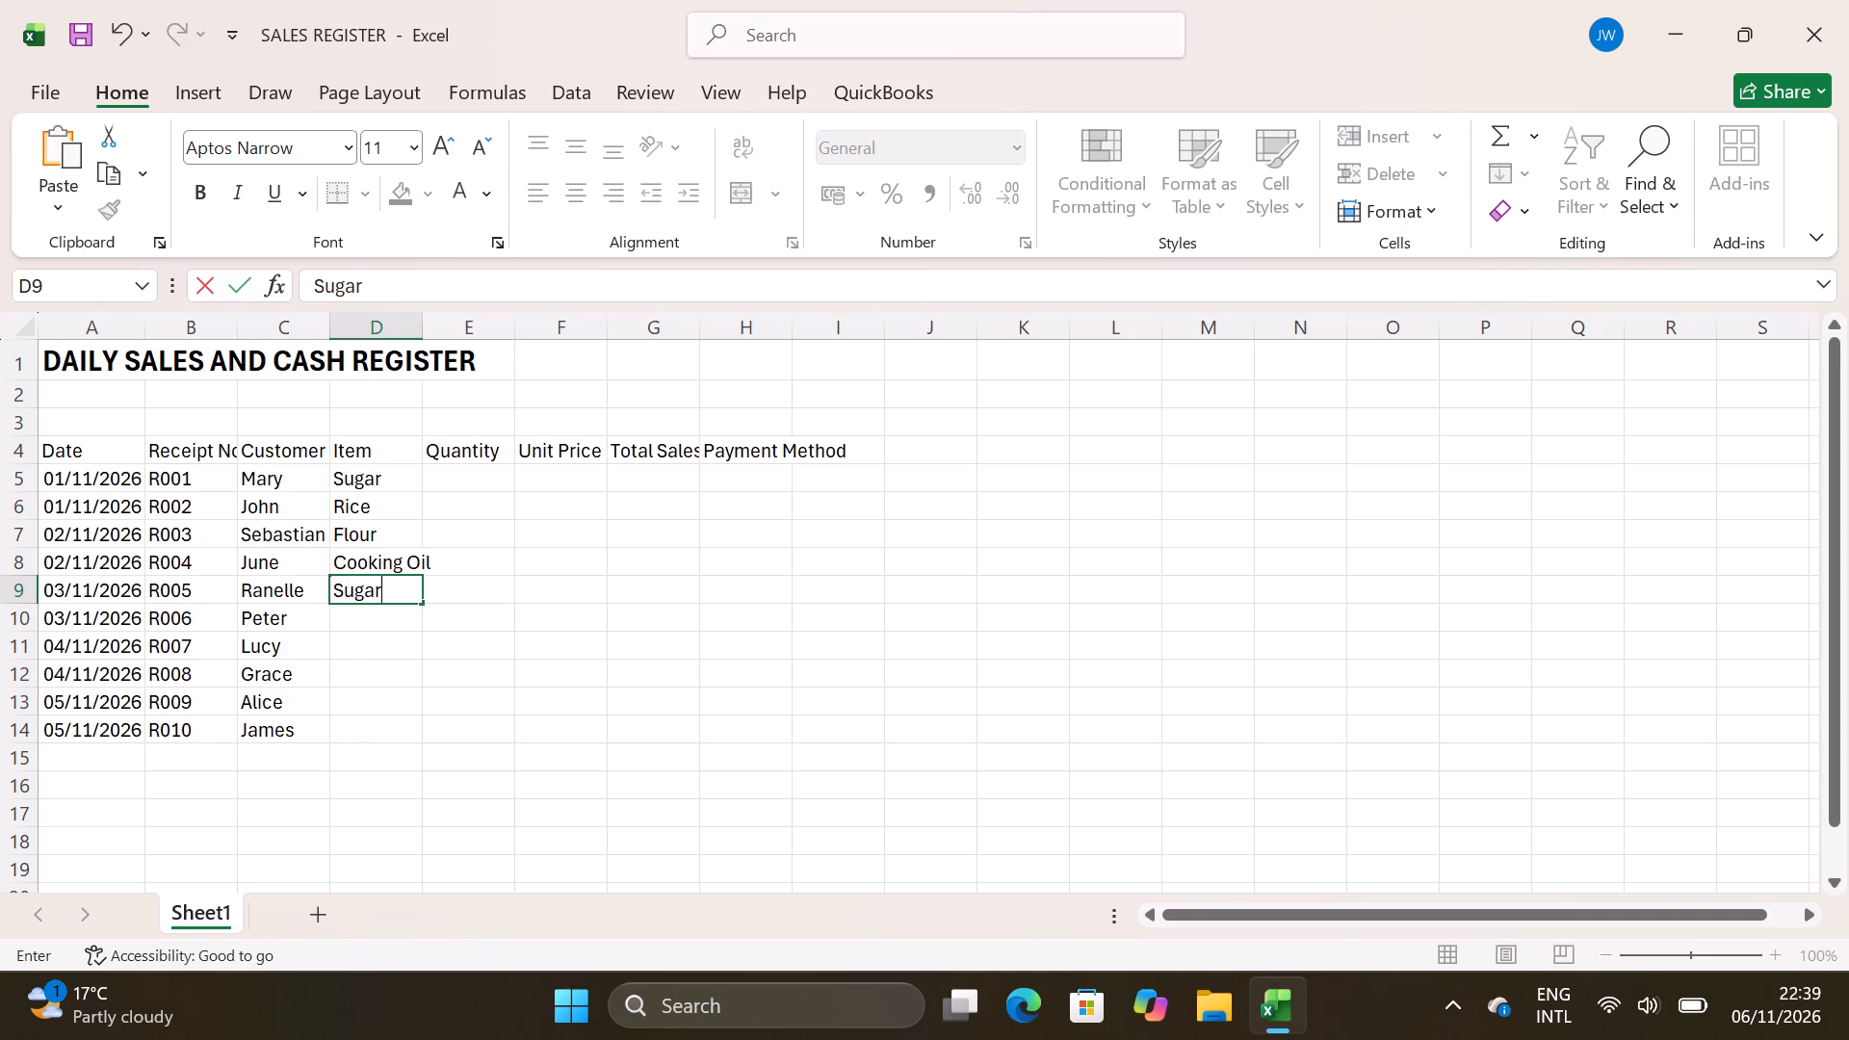
key("Return")
key("r")
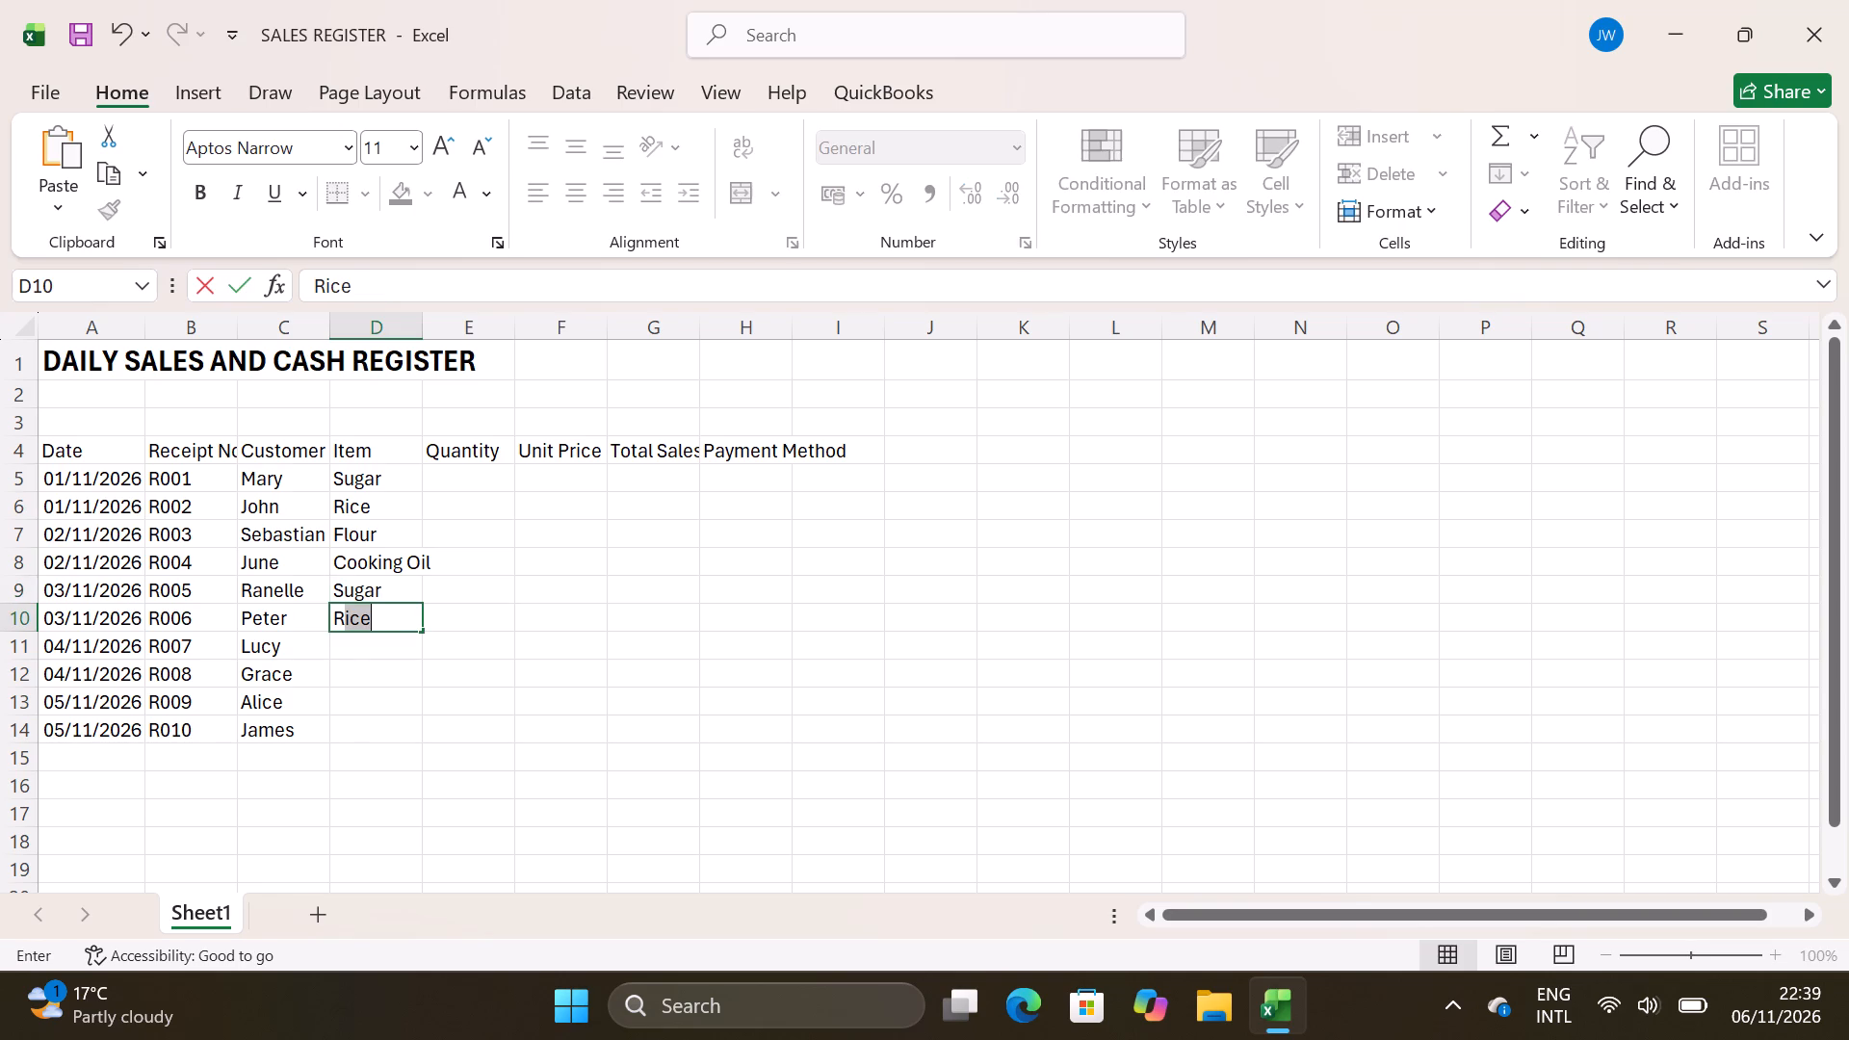
type("ice")
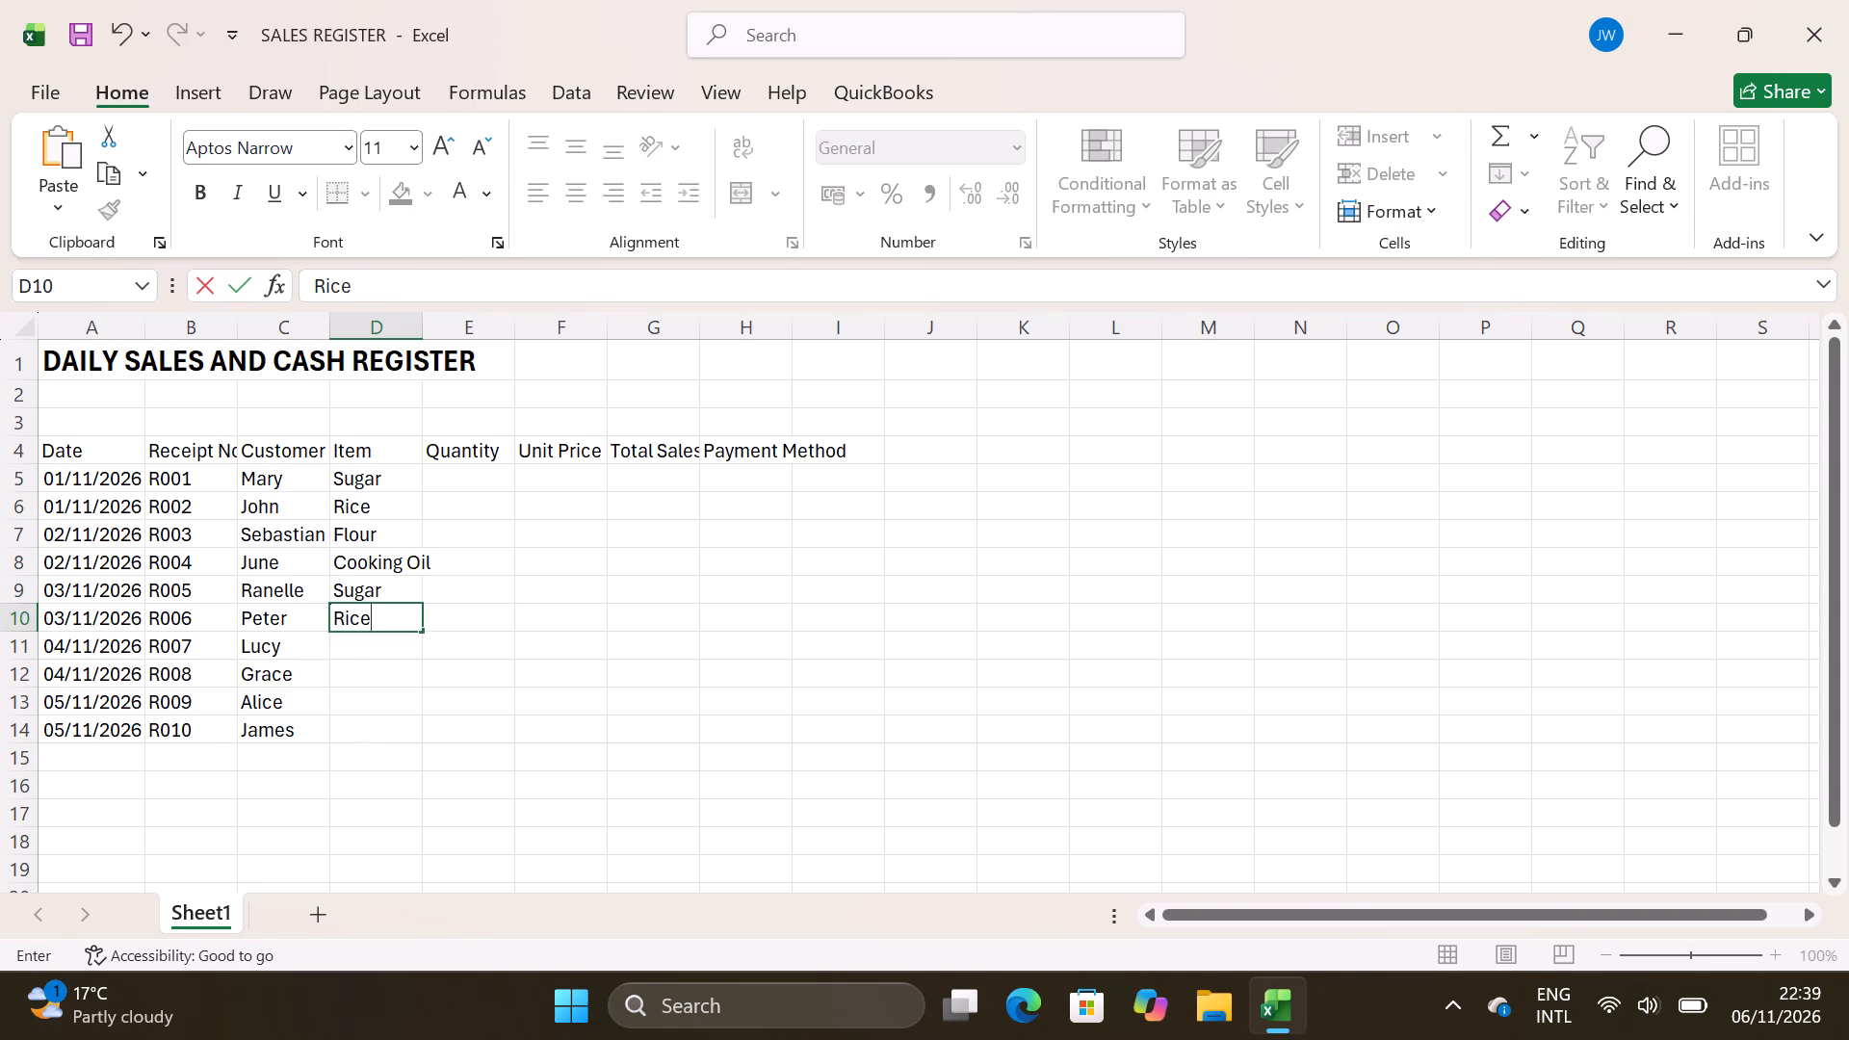
key("Return")
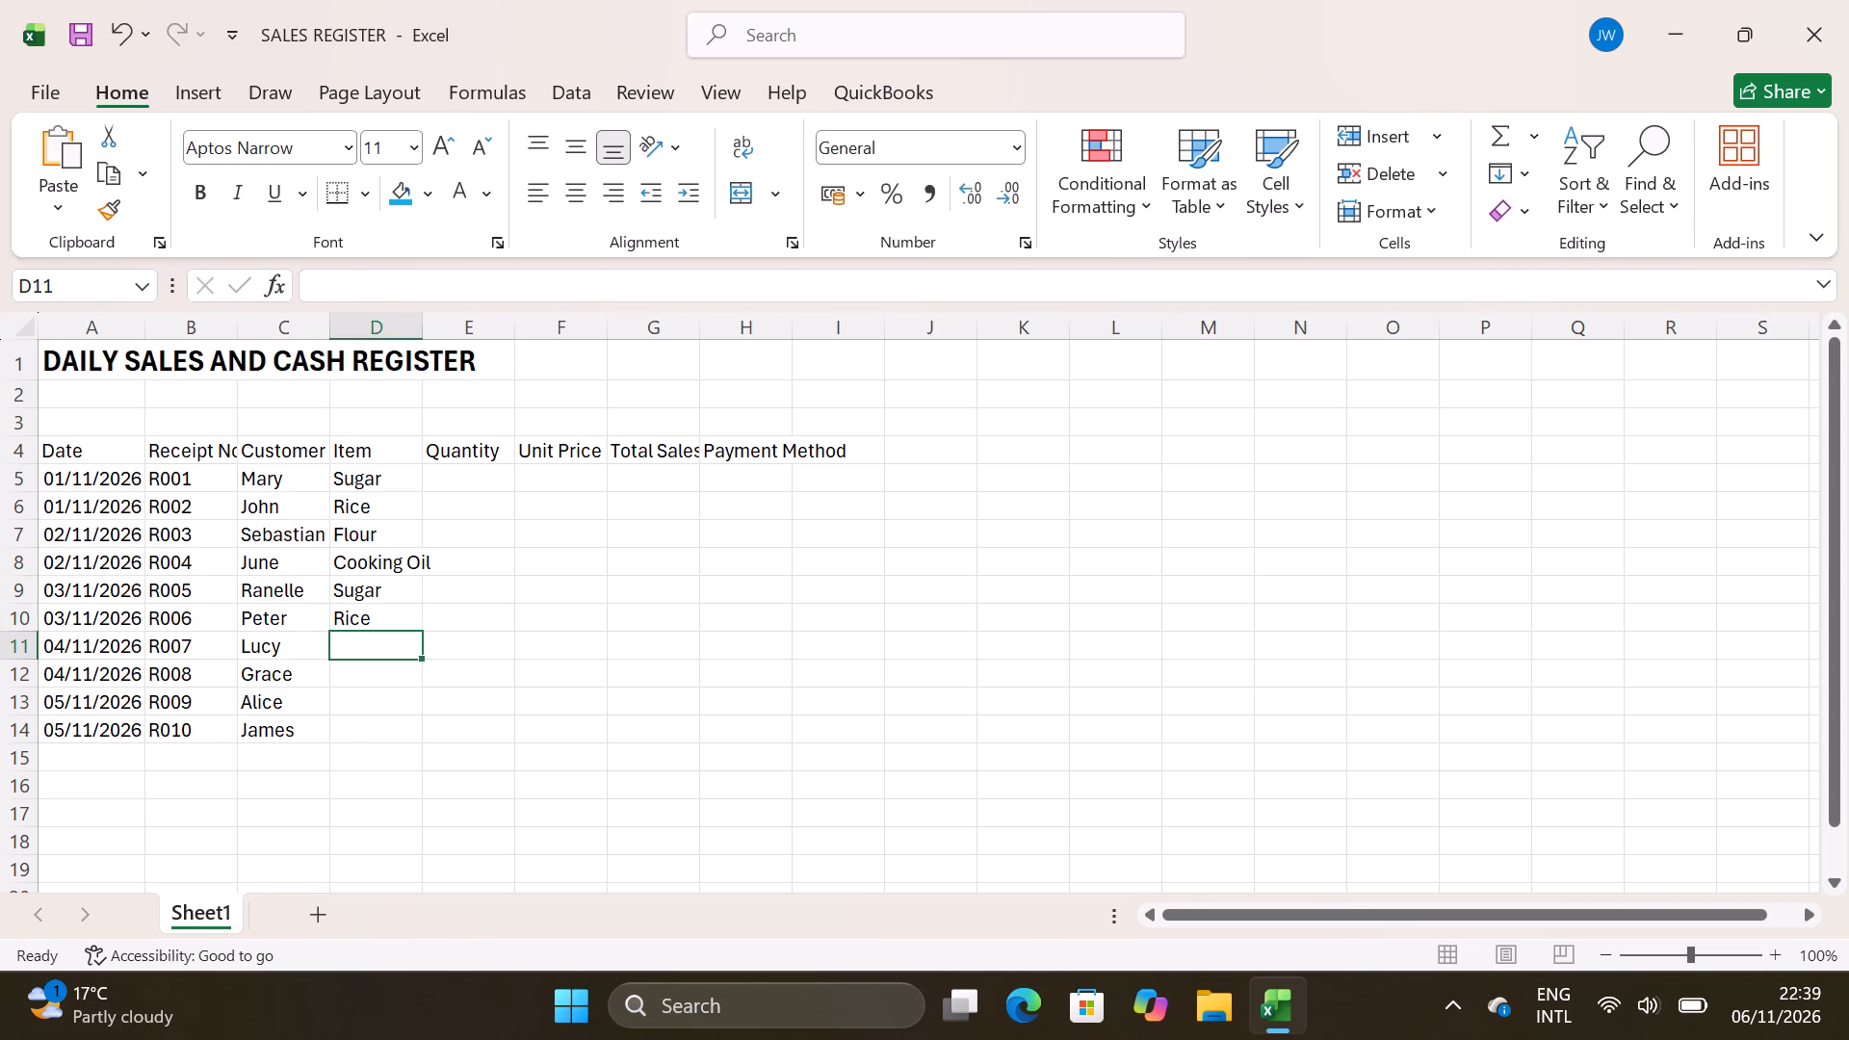
Enter the items Flour, Cooking Oil, Sugar and Rice in cells D11 to D14.
key("f")
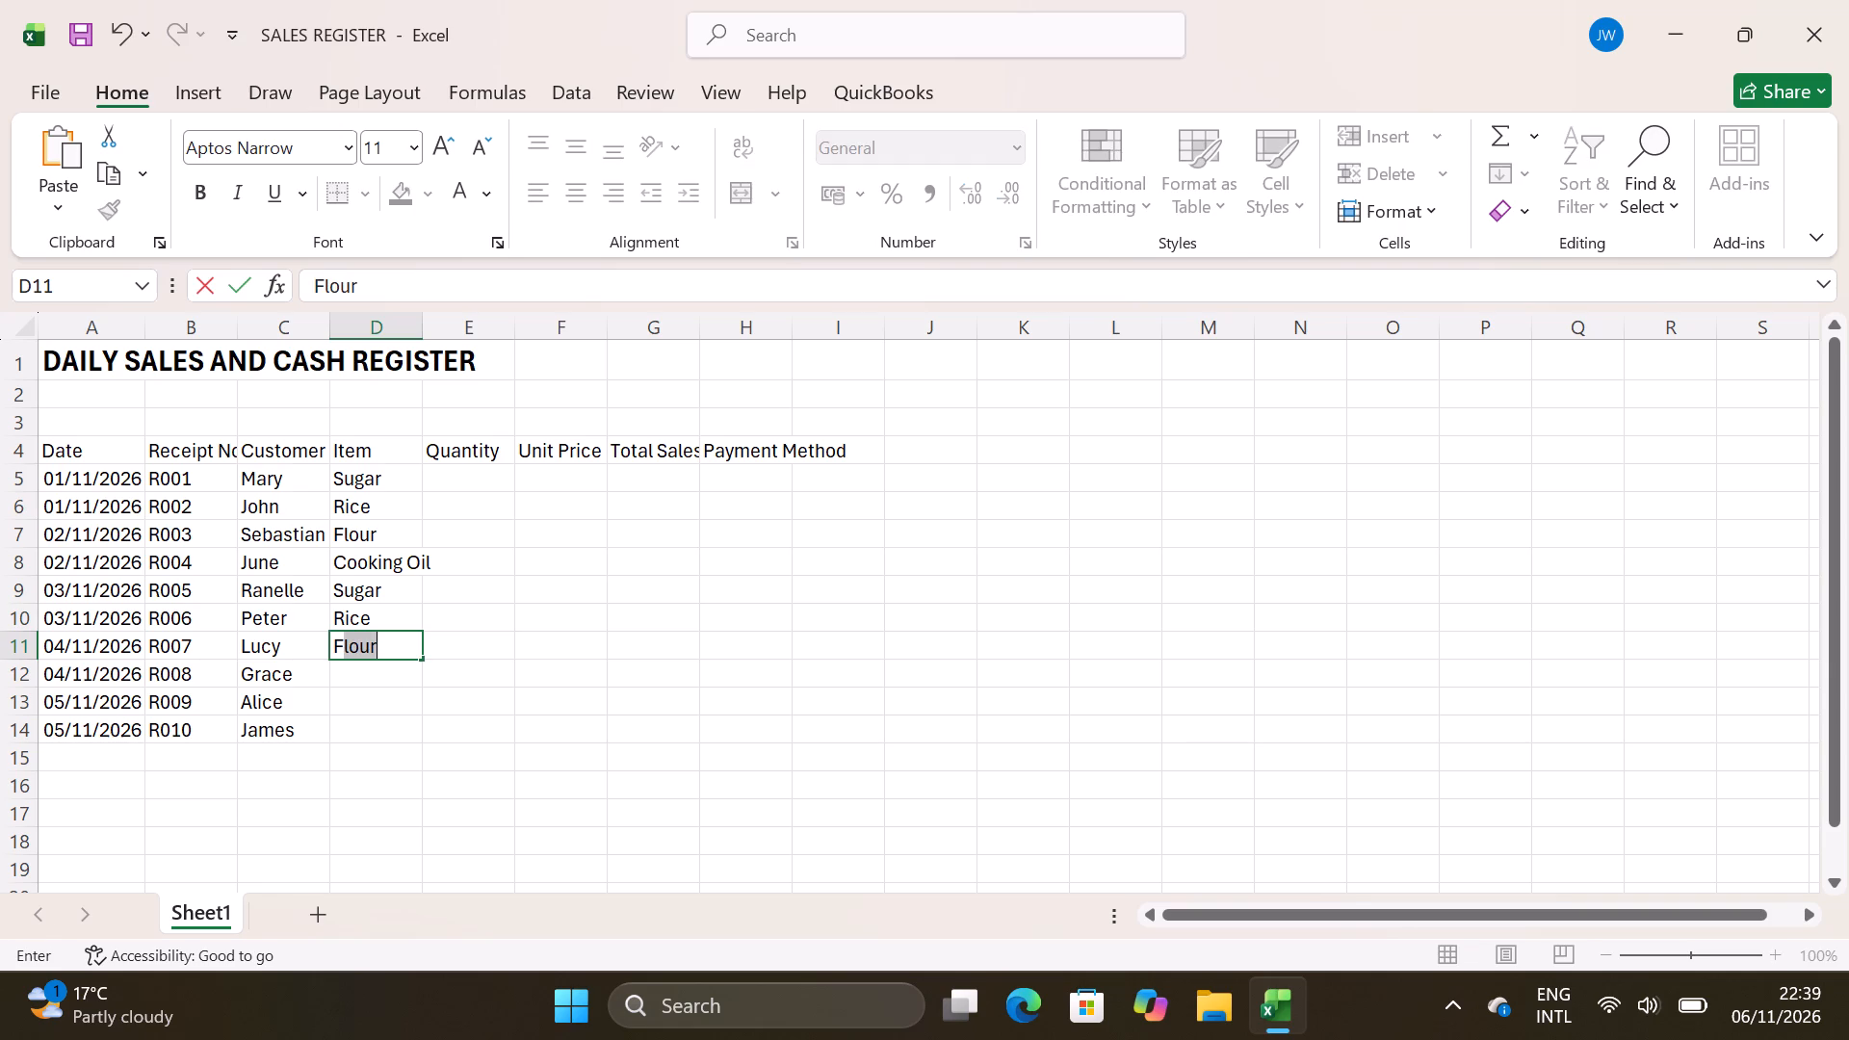
key("Return")
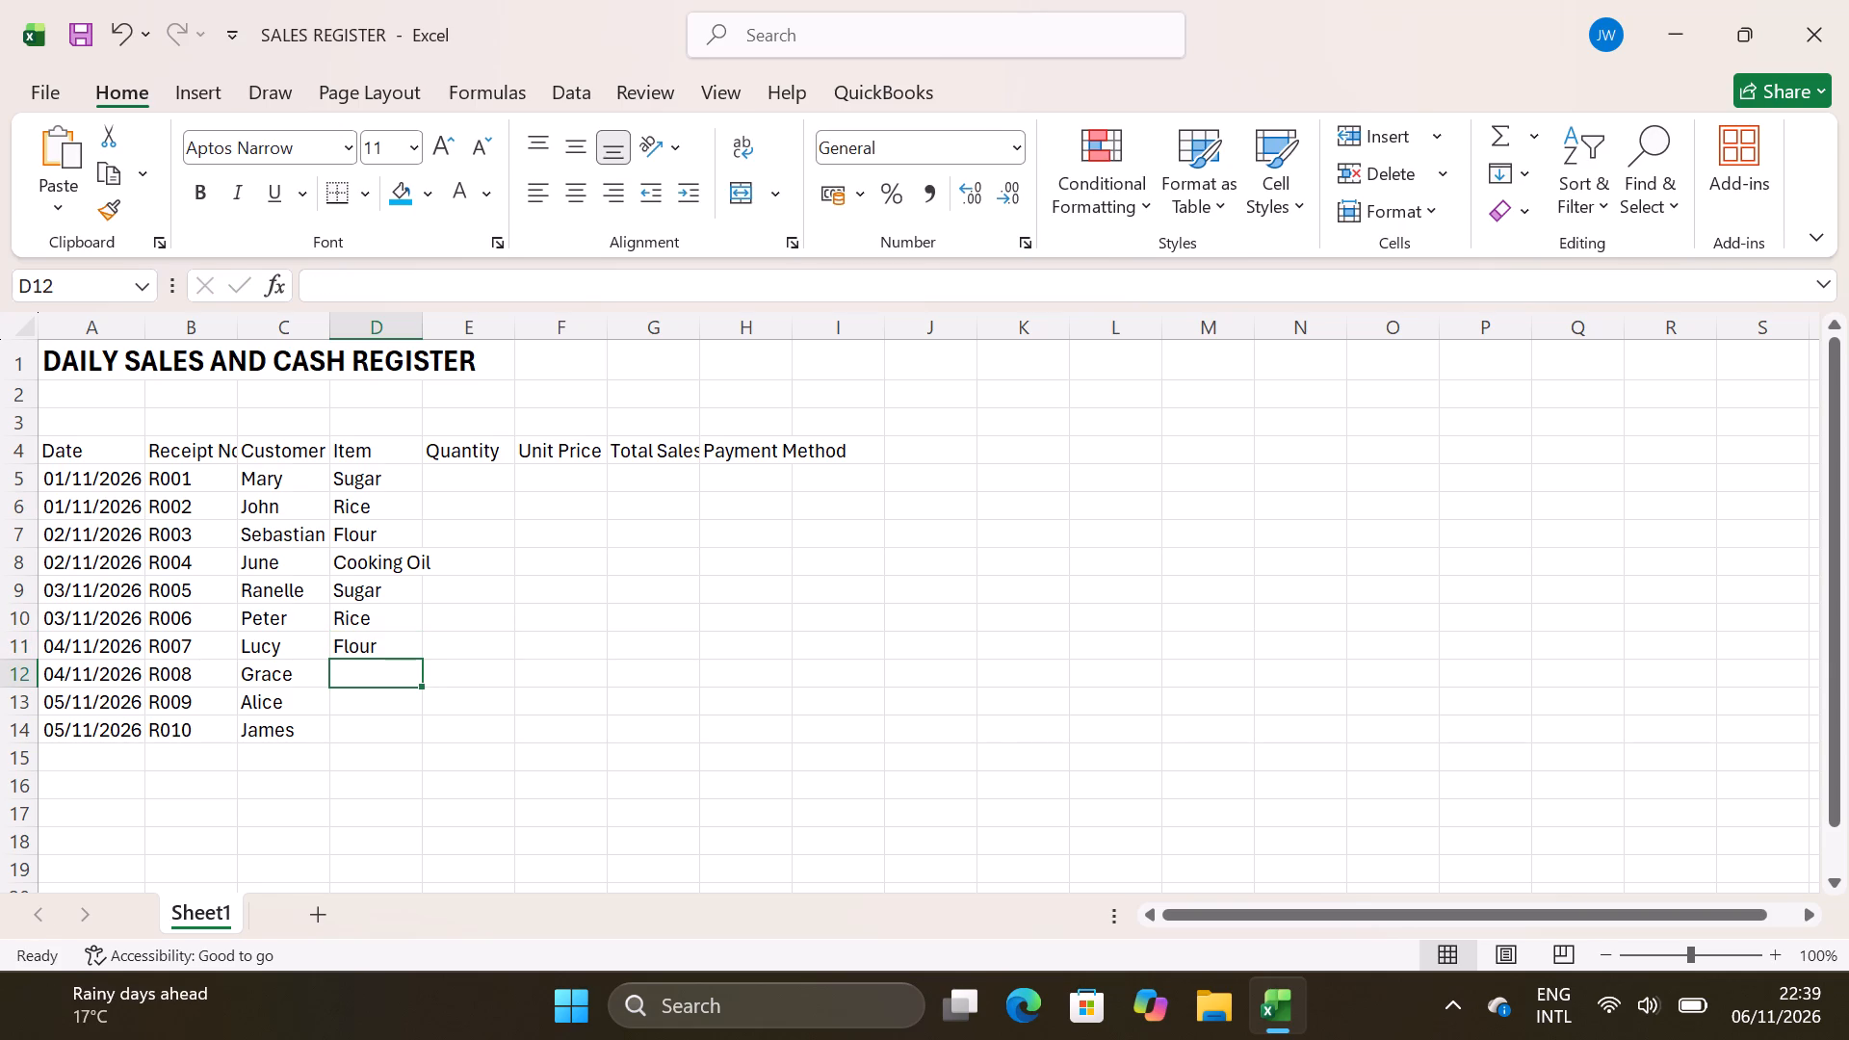
key("c")
key("Return")
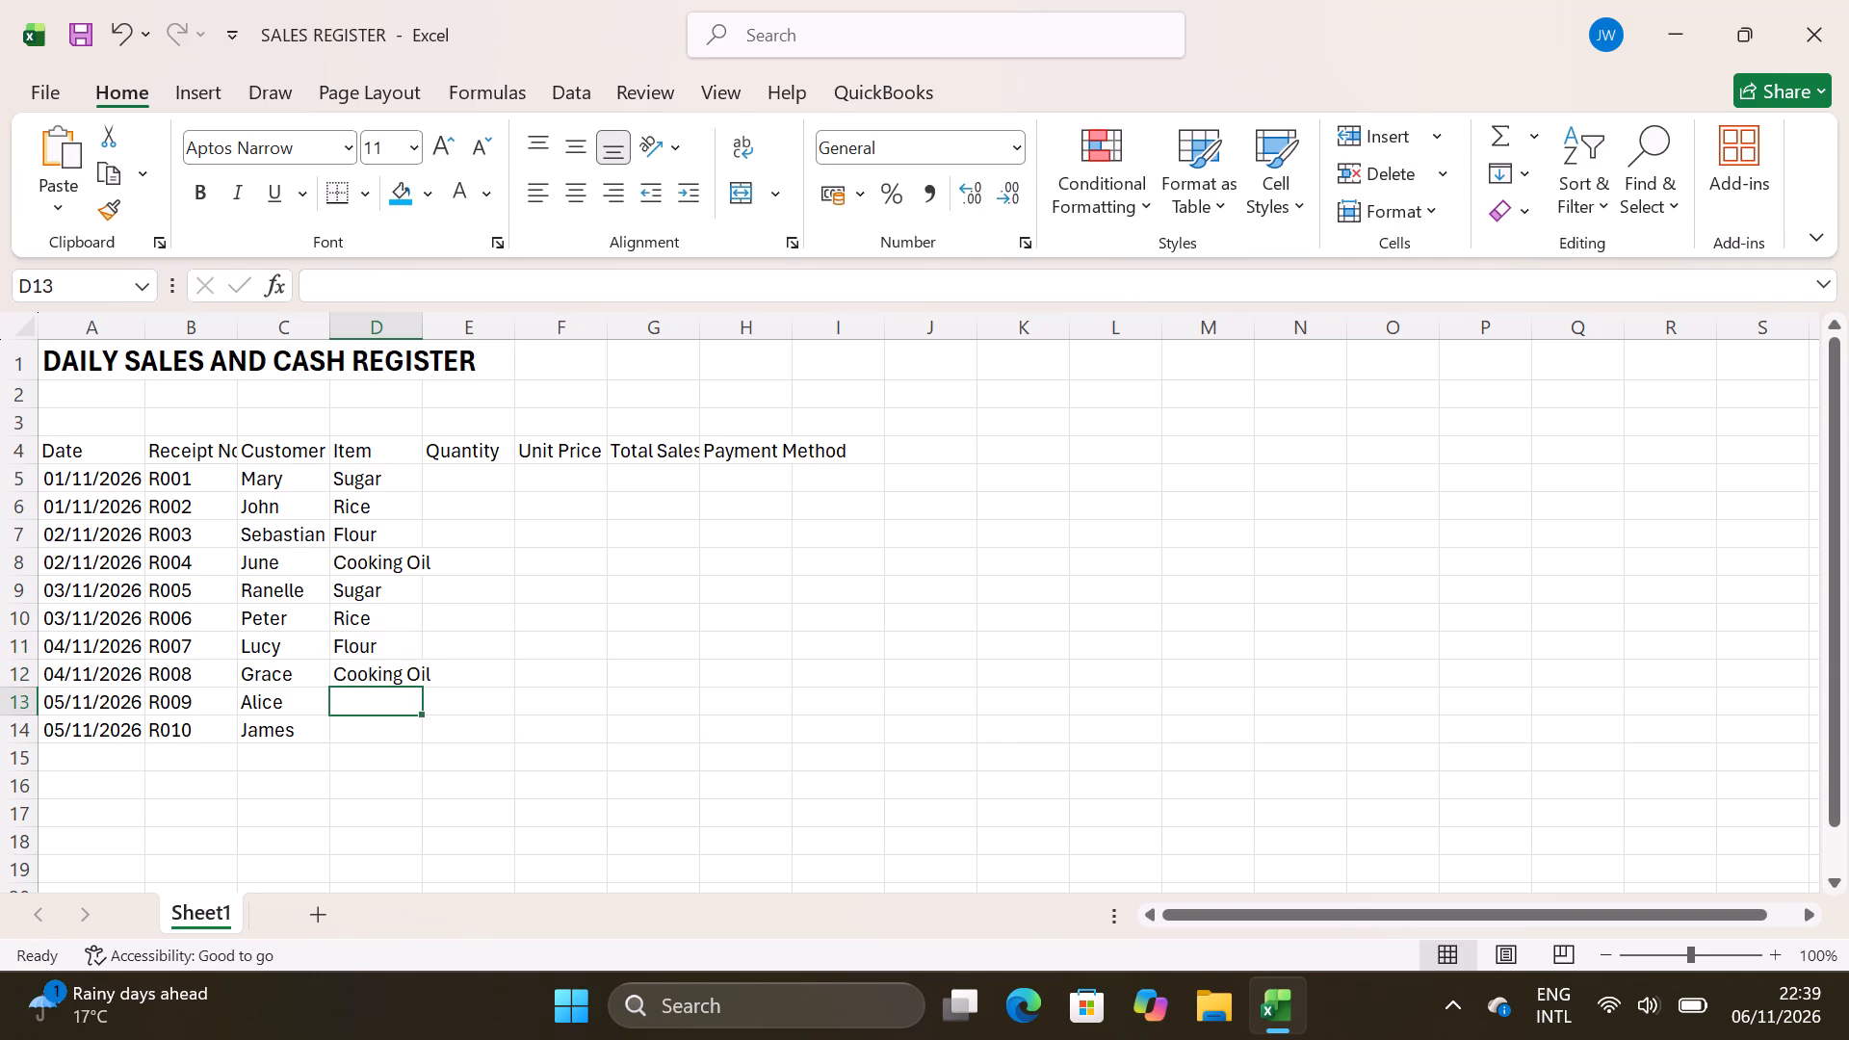
key("s")
key("u")
key("Return")
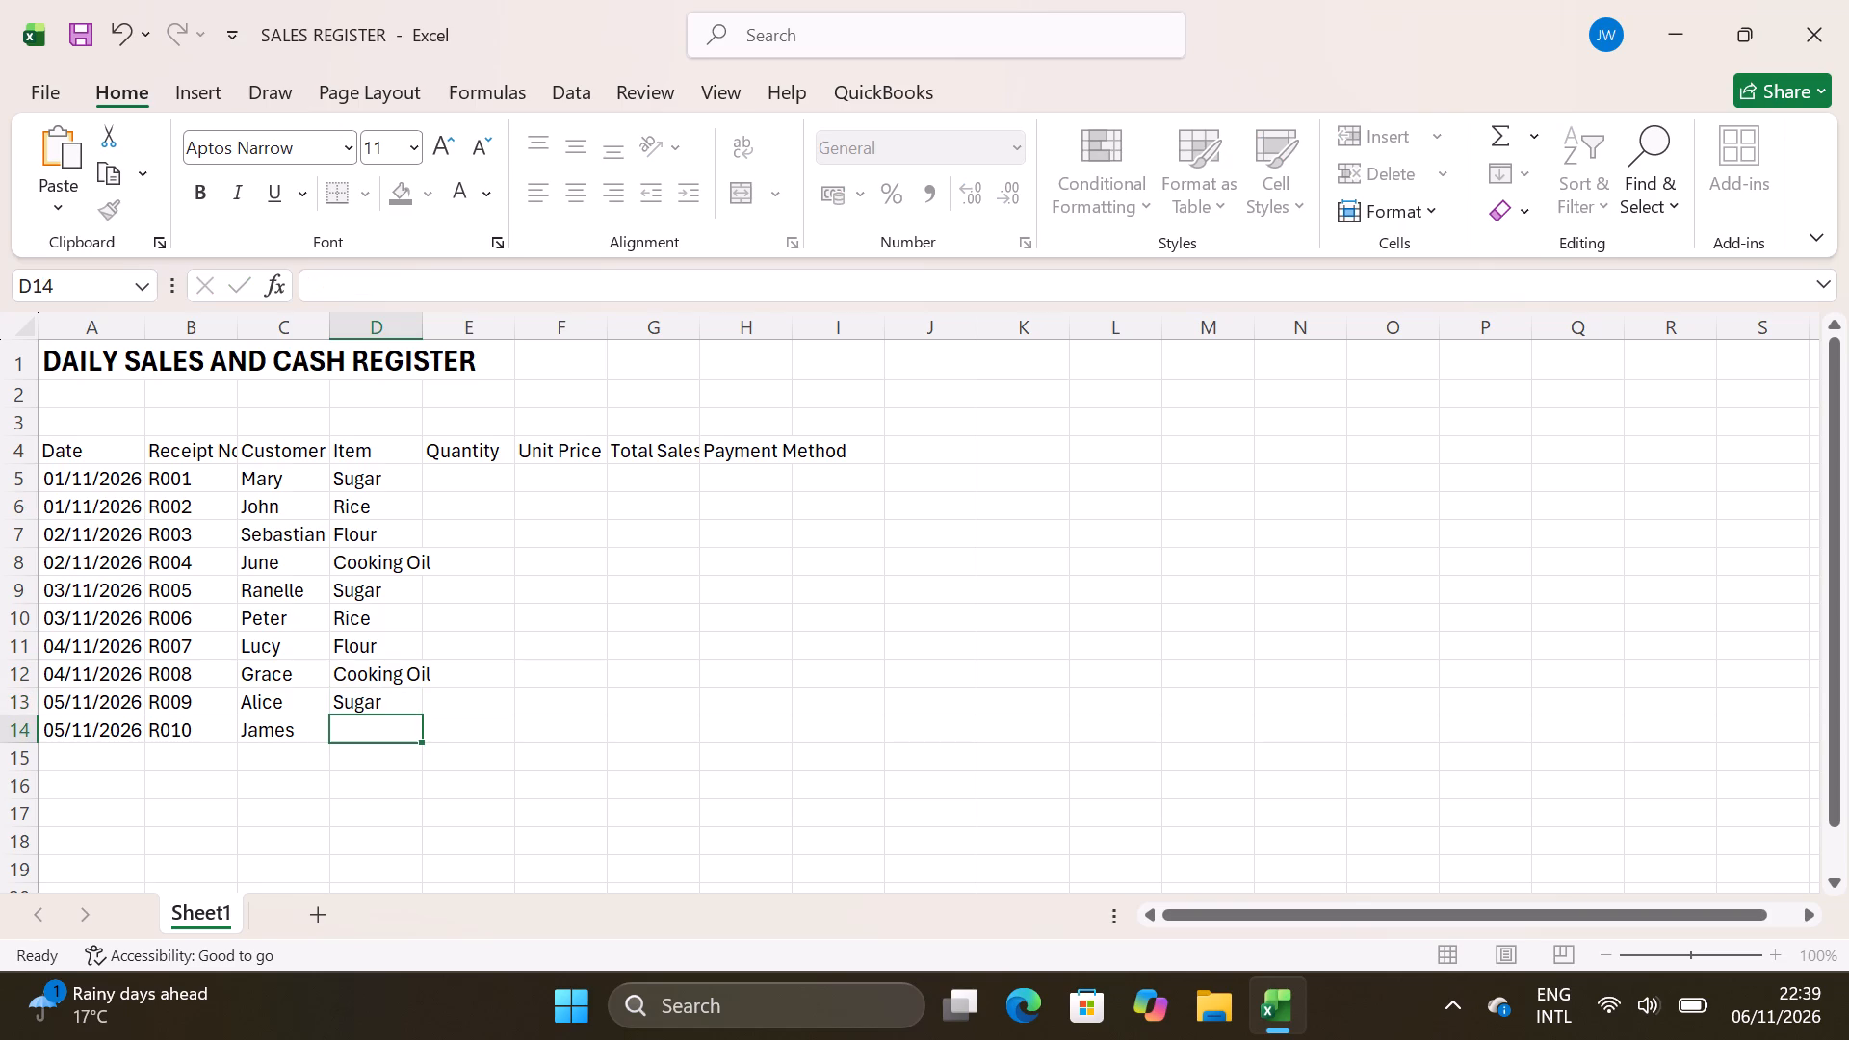
key("r")
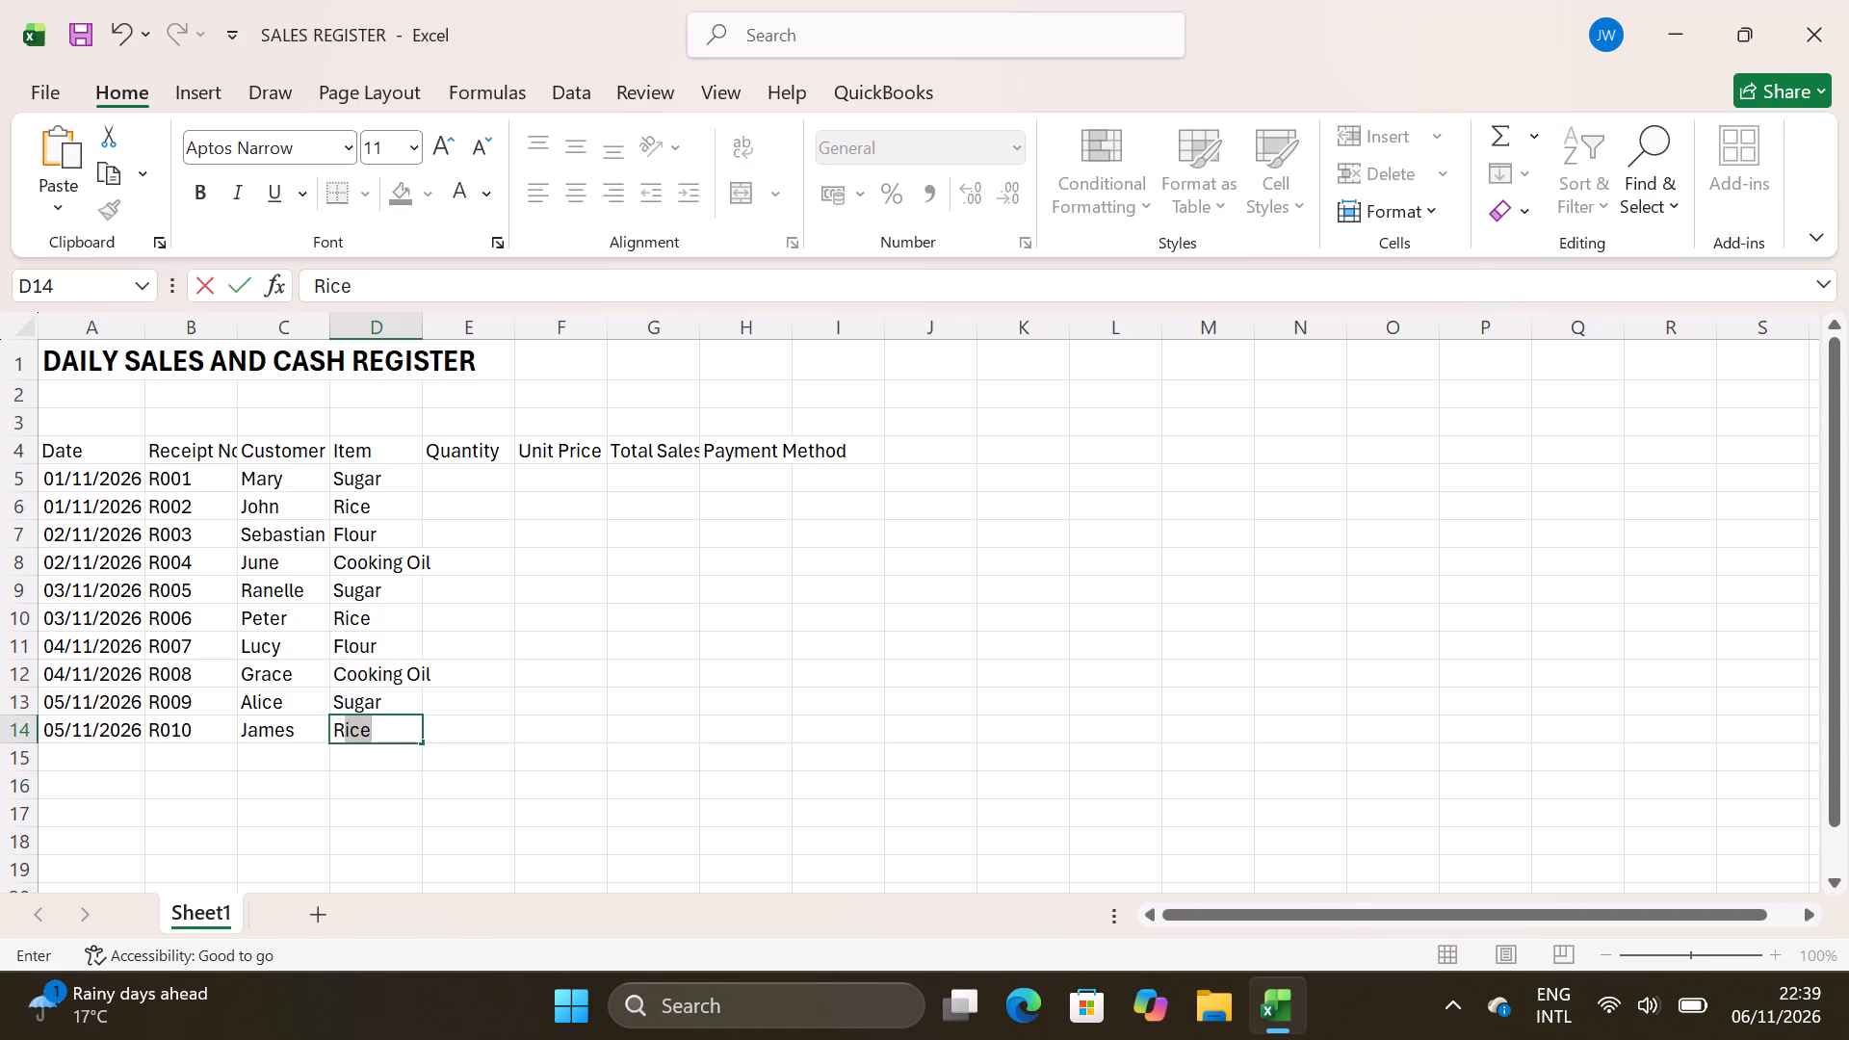
key("Return")
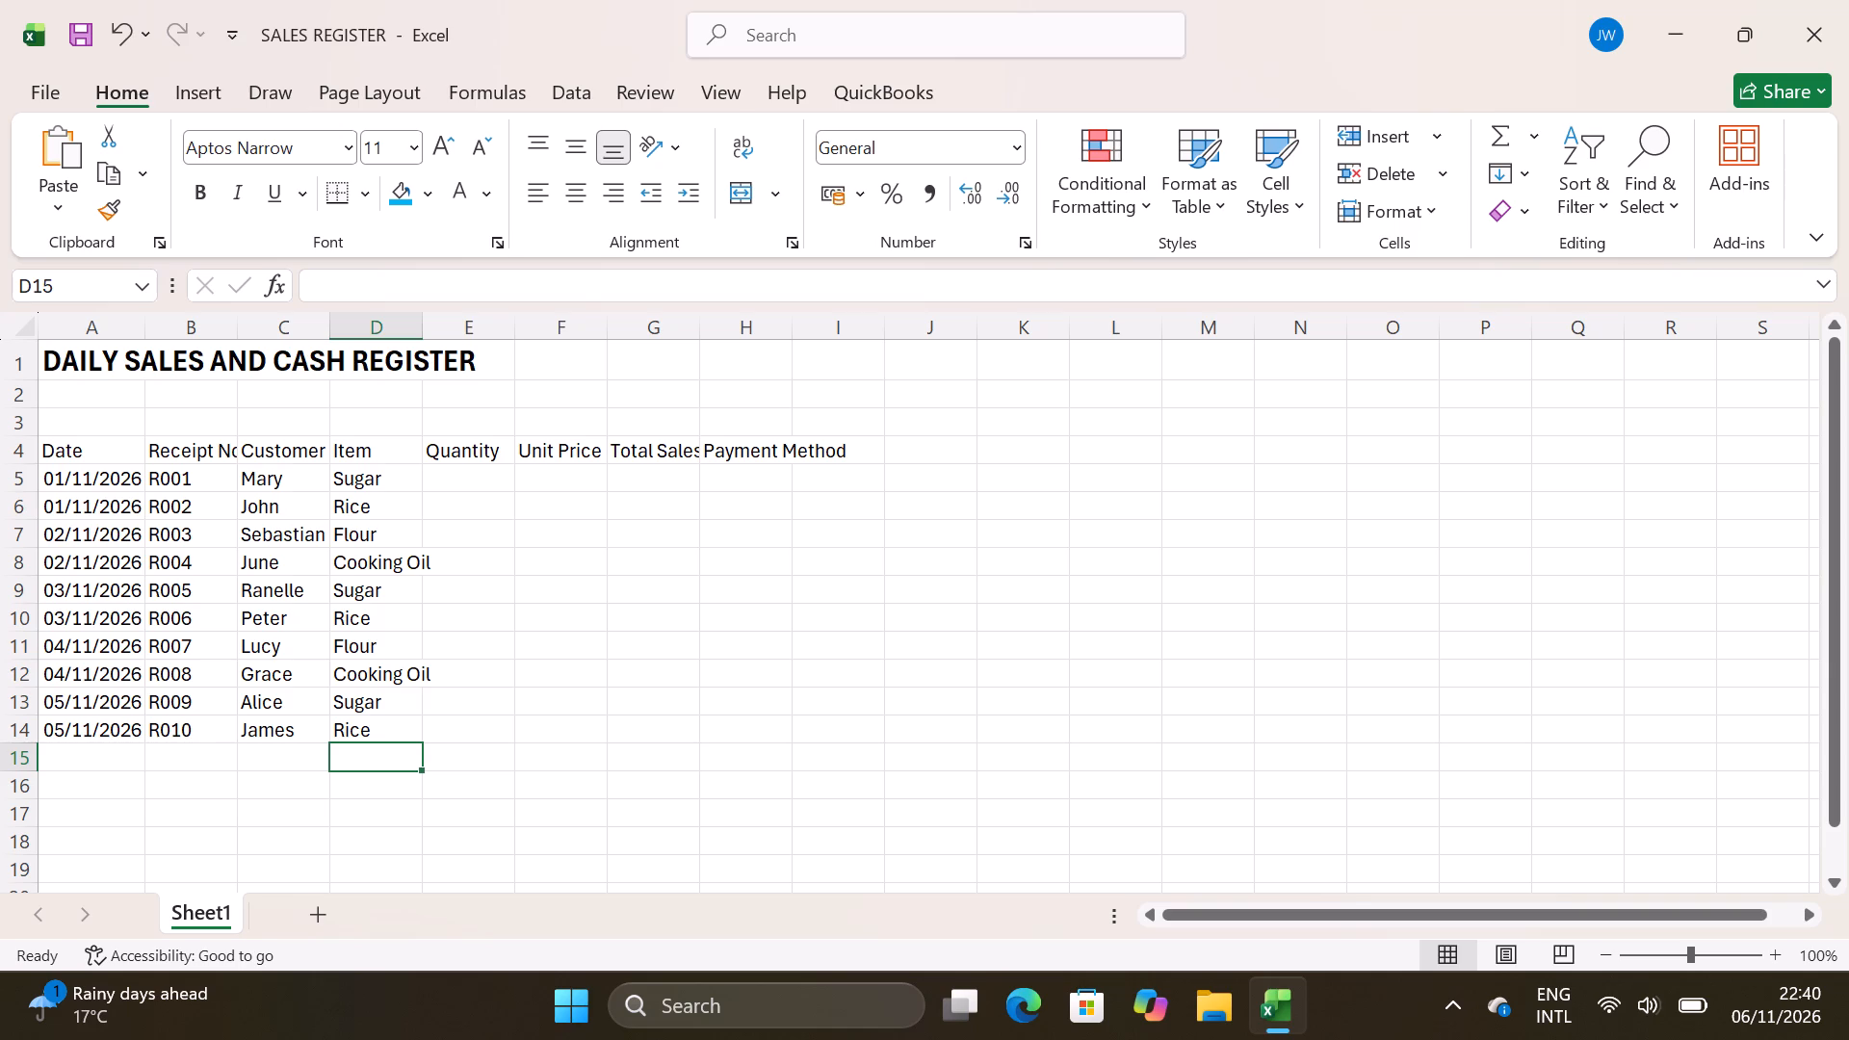
Enter the quantities 5, 3, 4, 2 and 6 in cells E5 to E9, one per row.
left_click(456, 487)
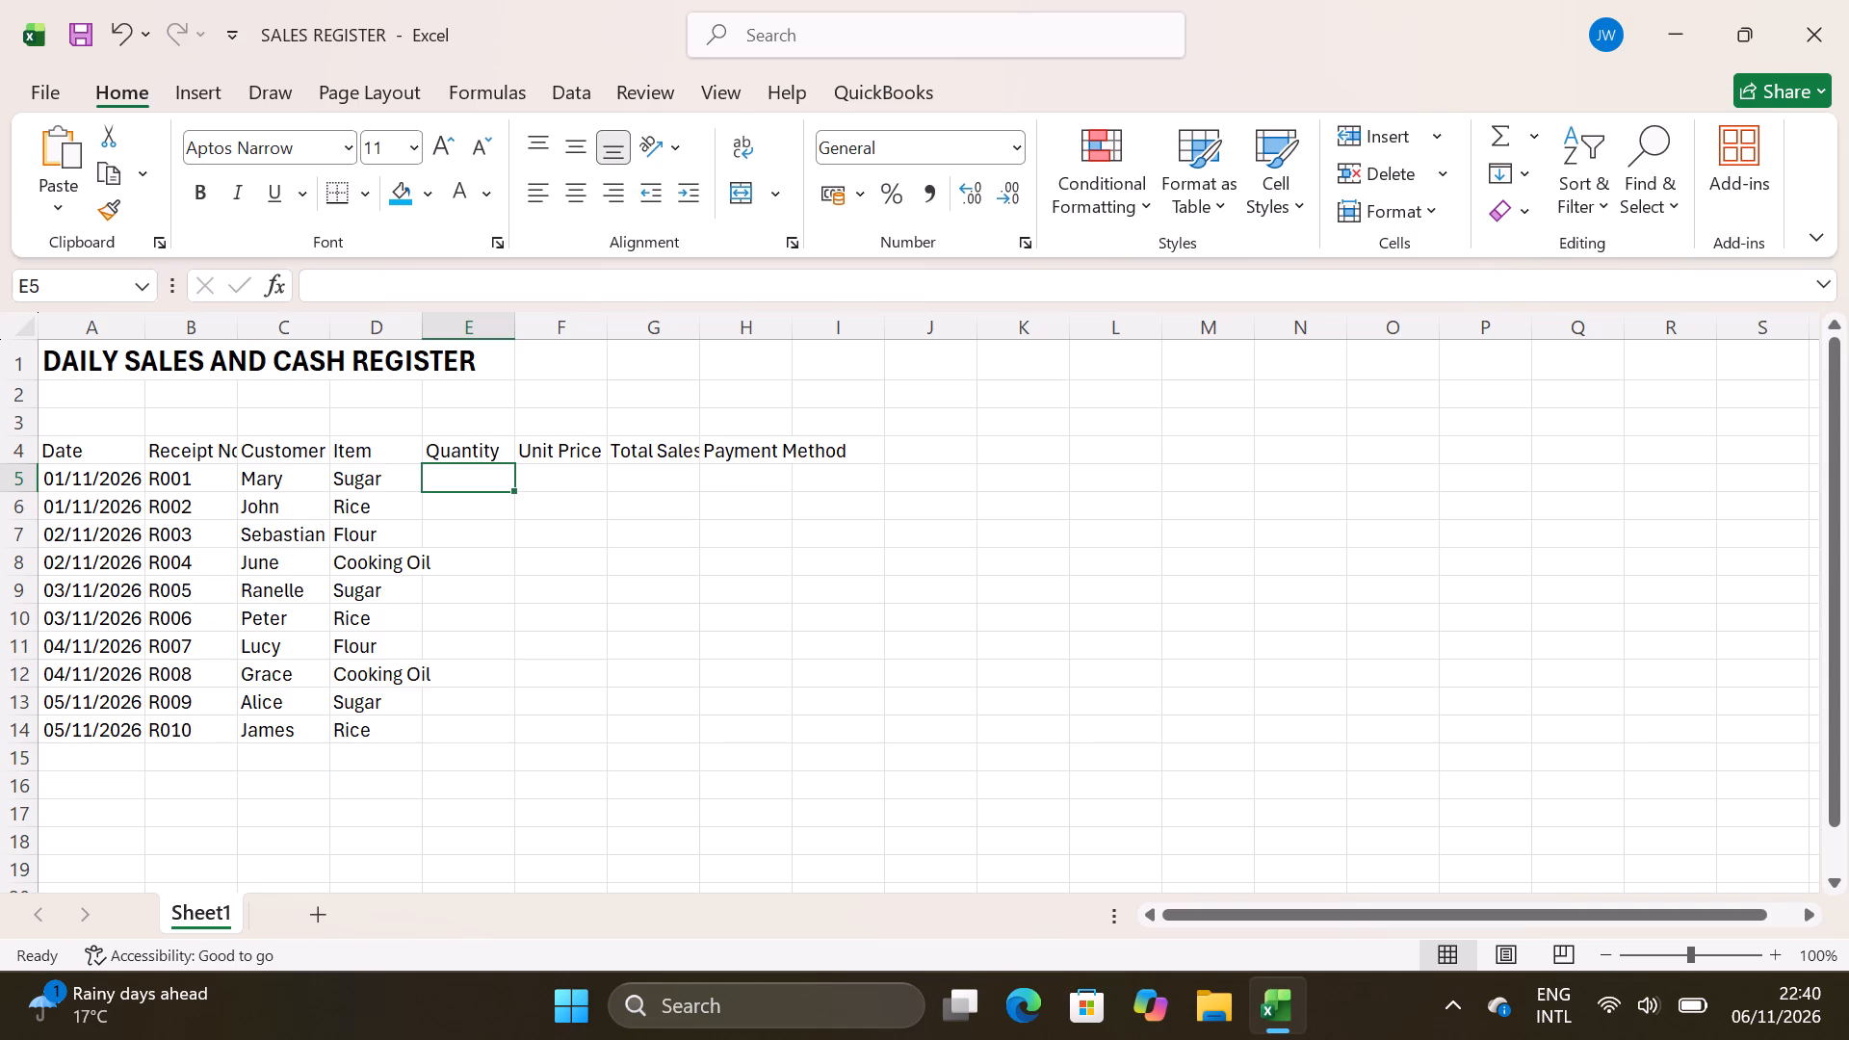
key("5")
key("Return")
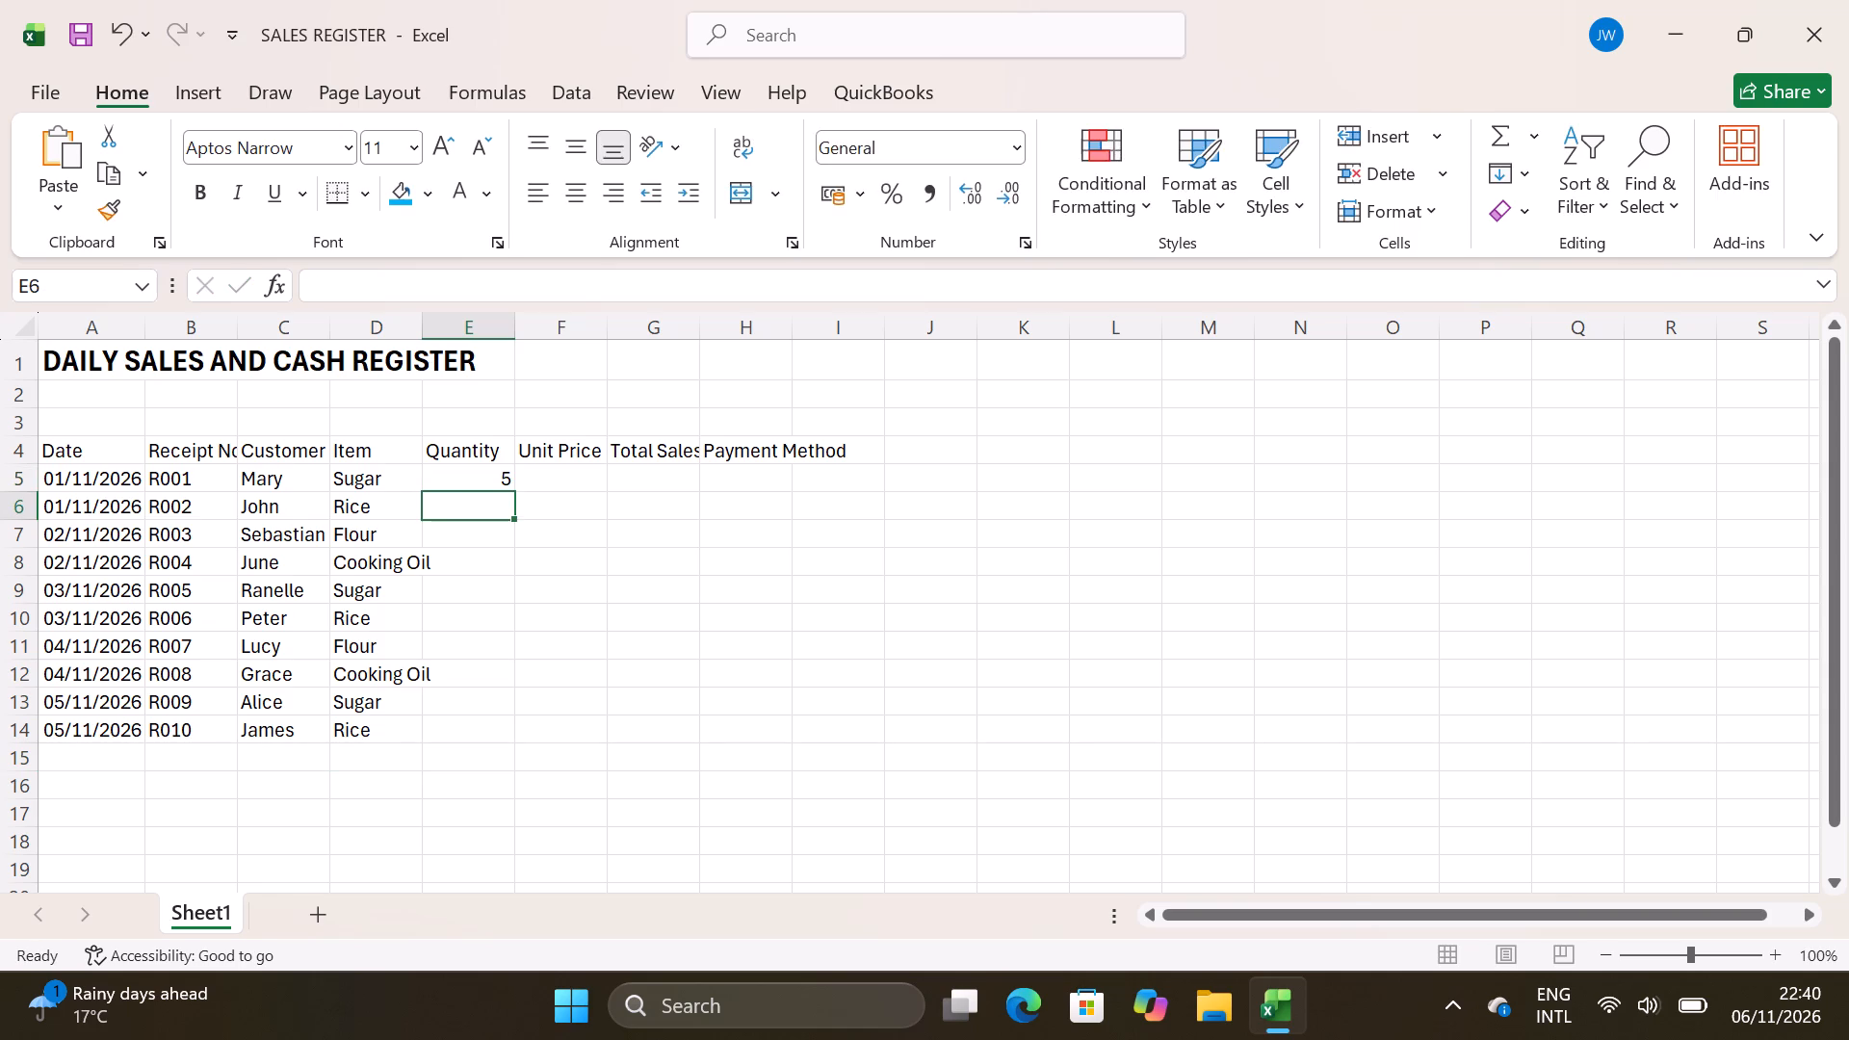
key("3")
key("Return")
key("4")
key("Return")
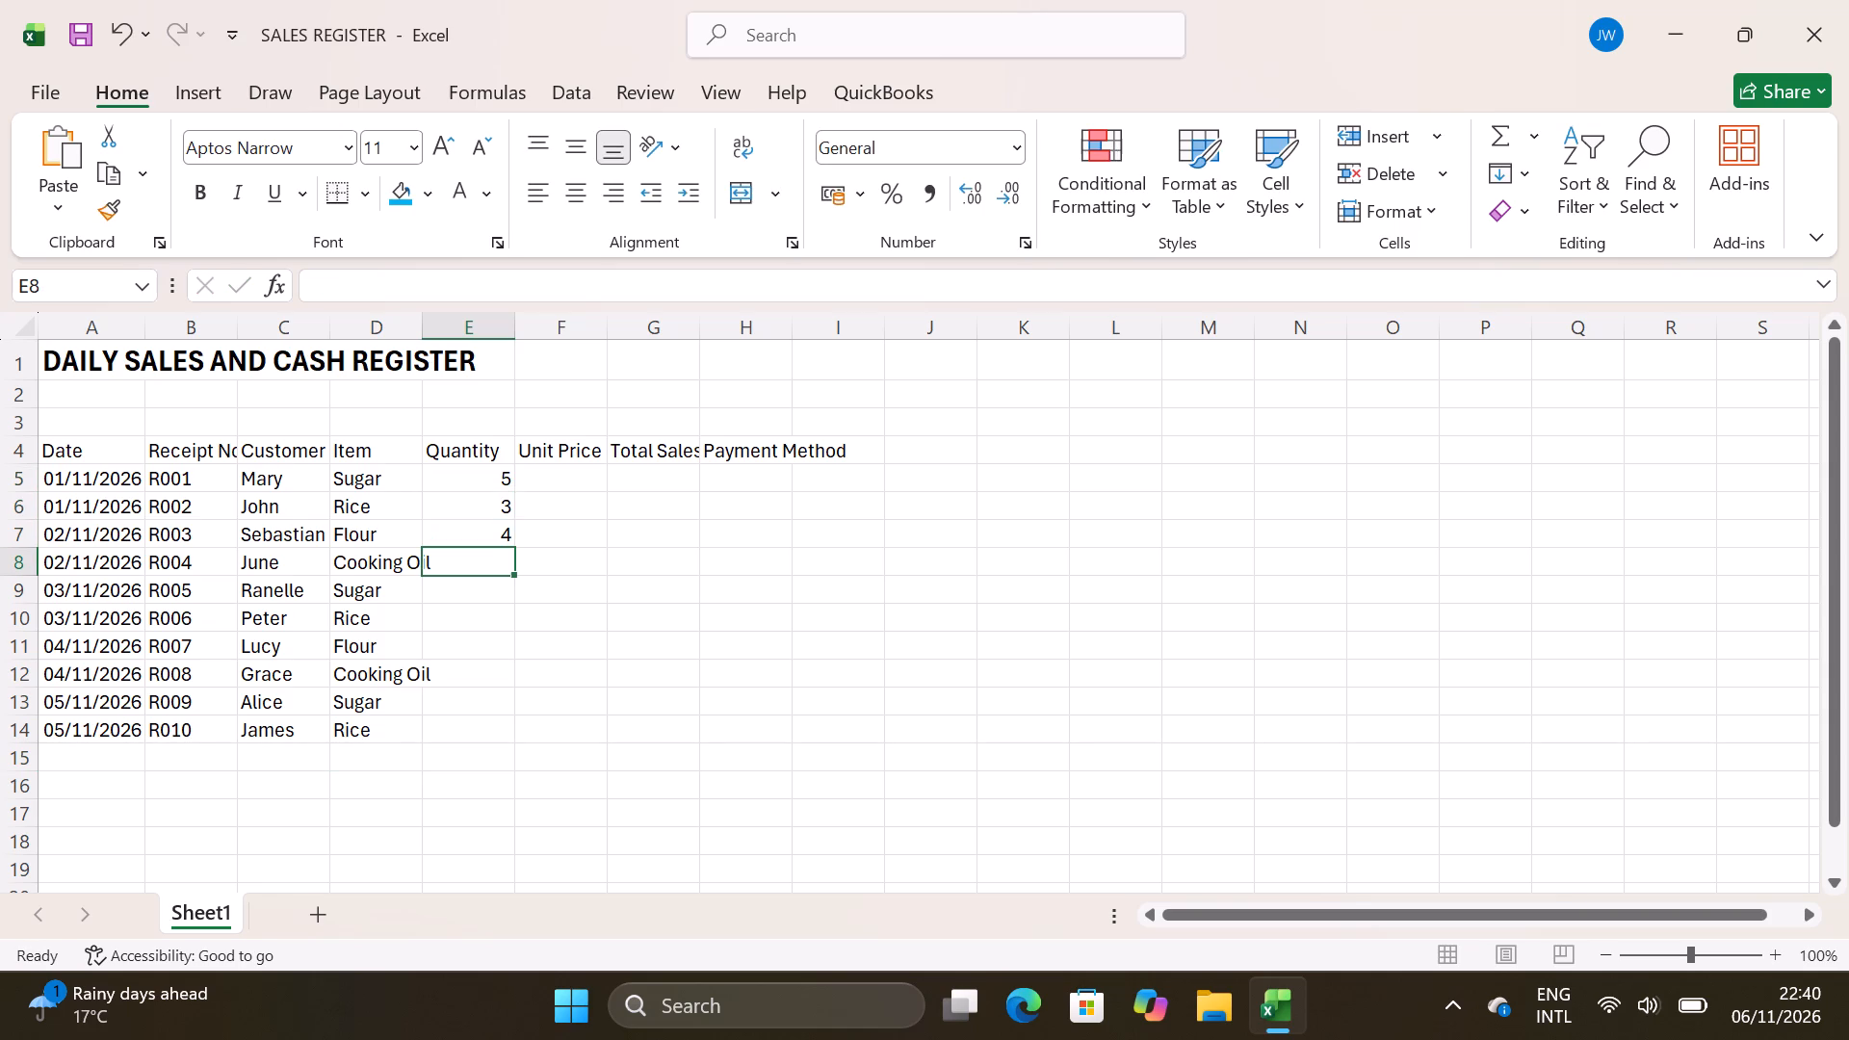
key("2")
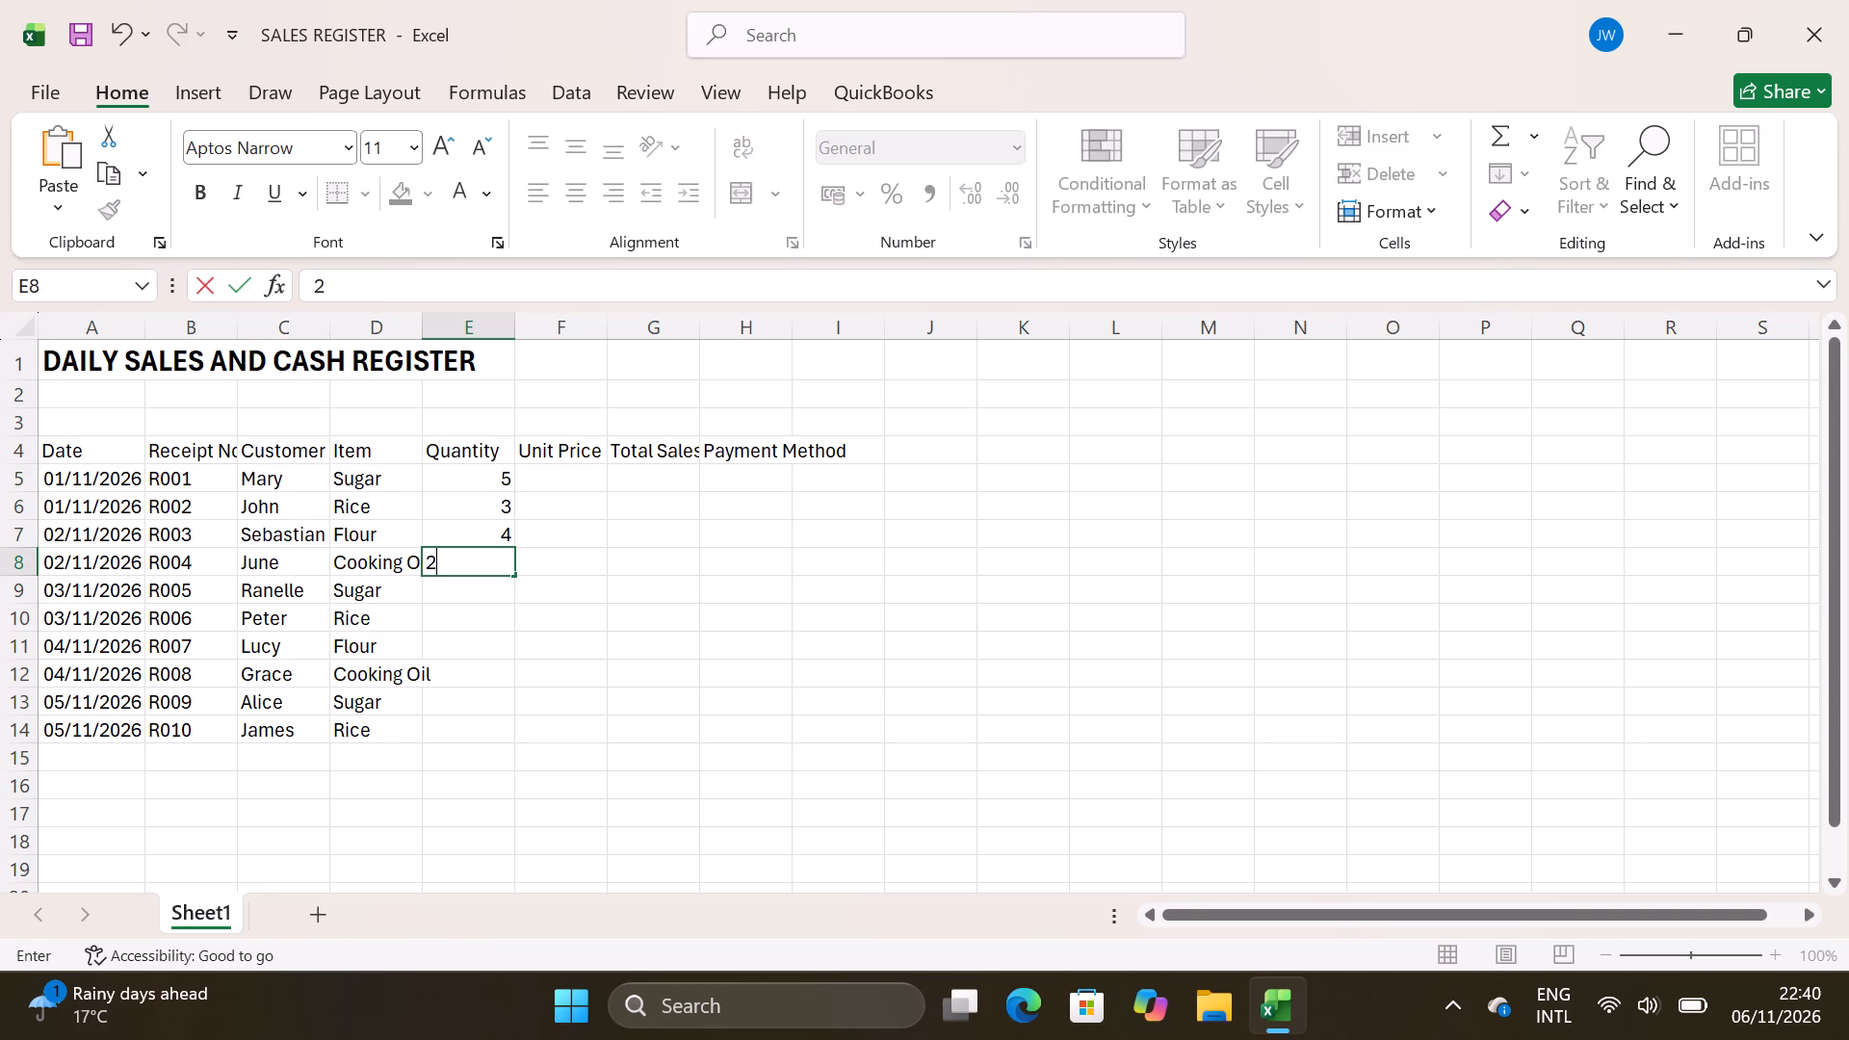
key("Return")
key("6")
key("Return")
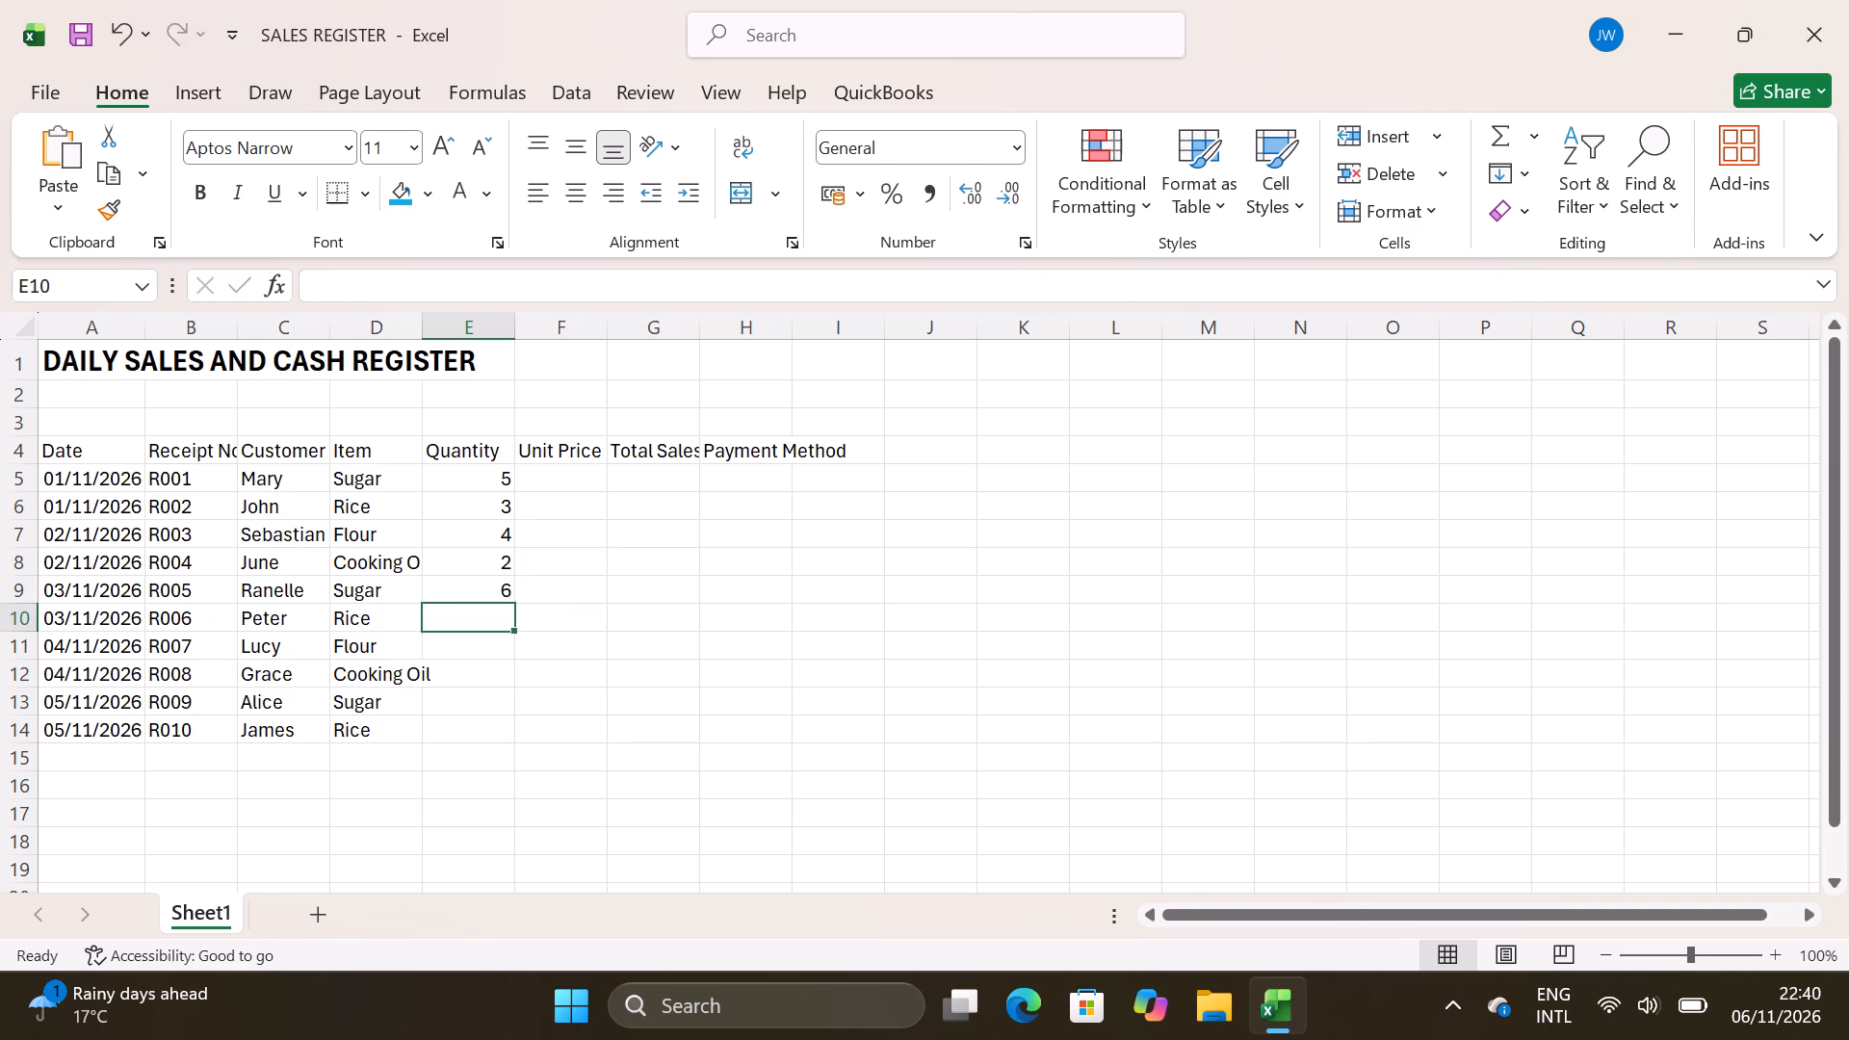
Enter the quantities 5, 3, 4 and 2 in cells E10 to E13, one per row.
key("5")
key("Return")
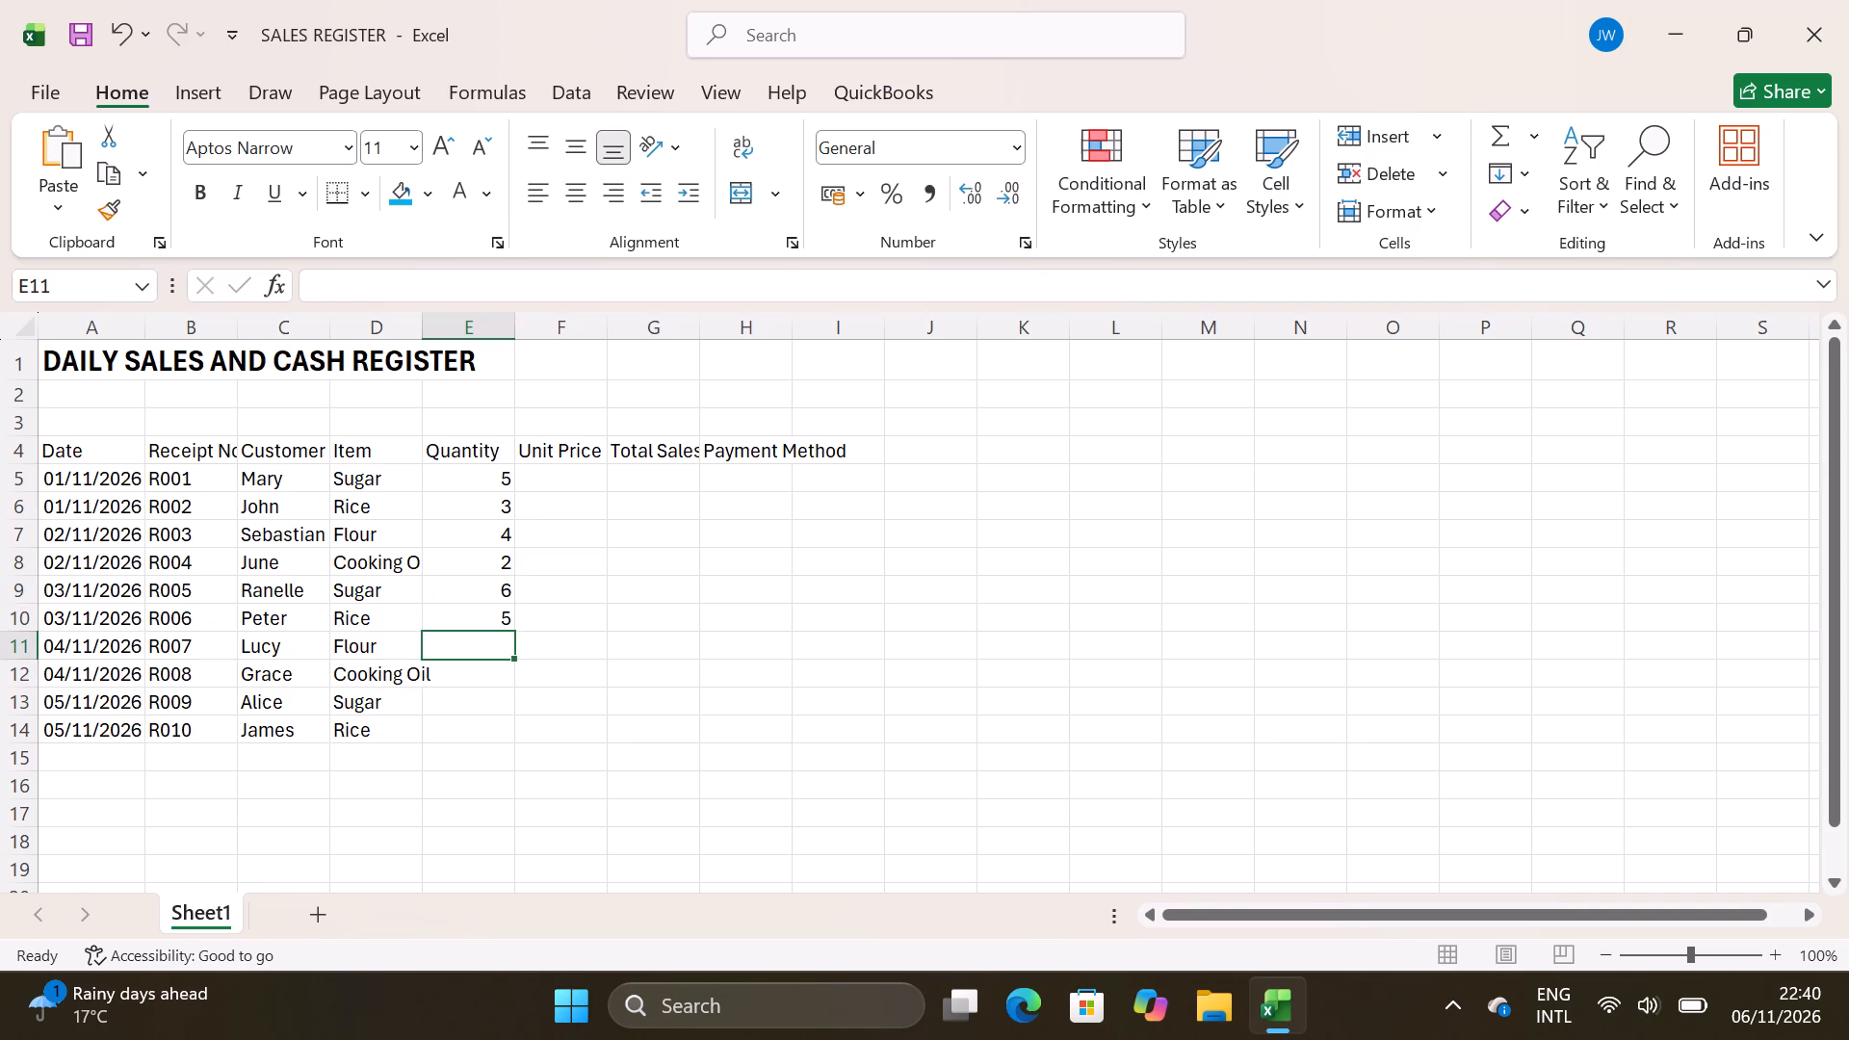
key("e")
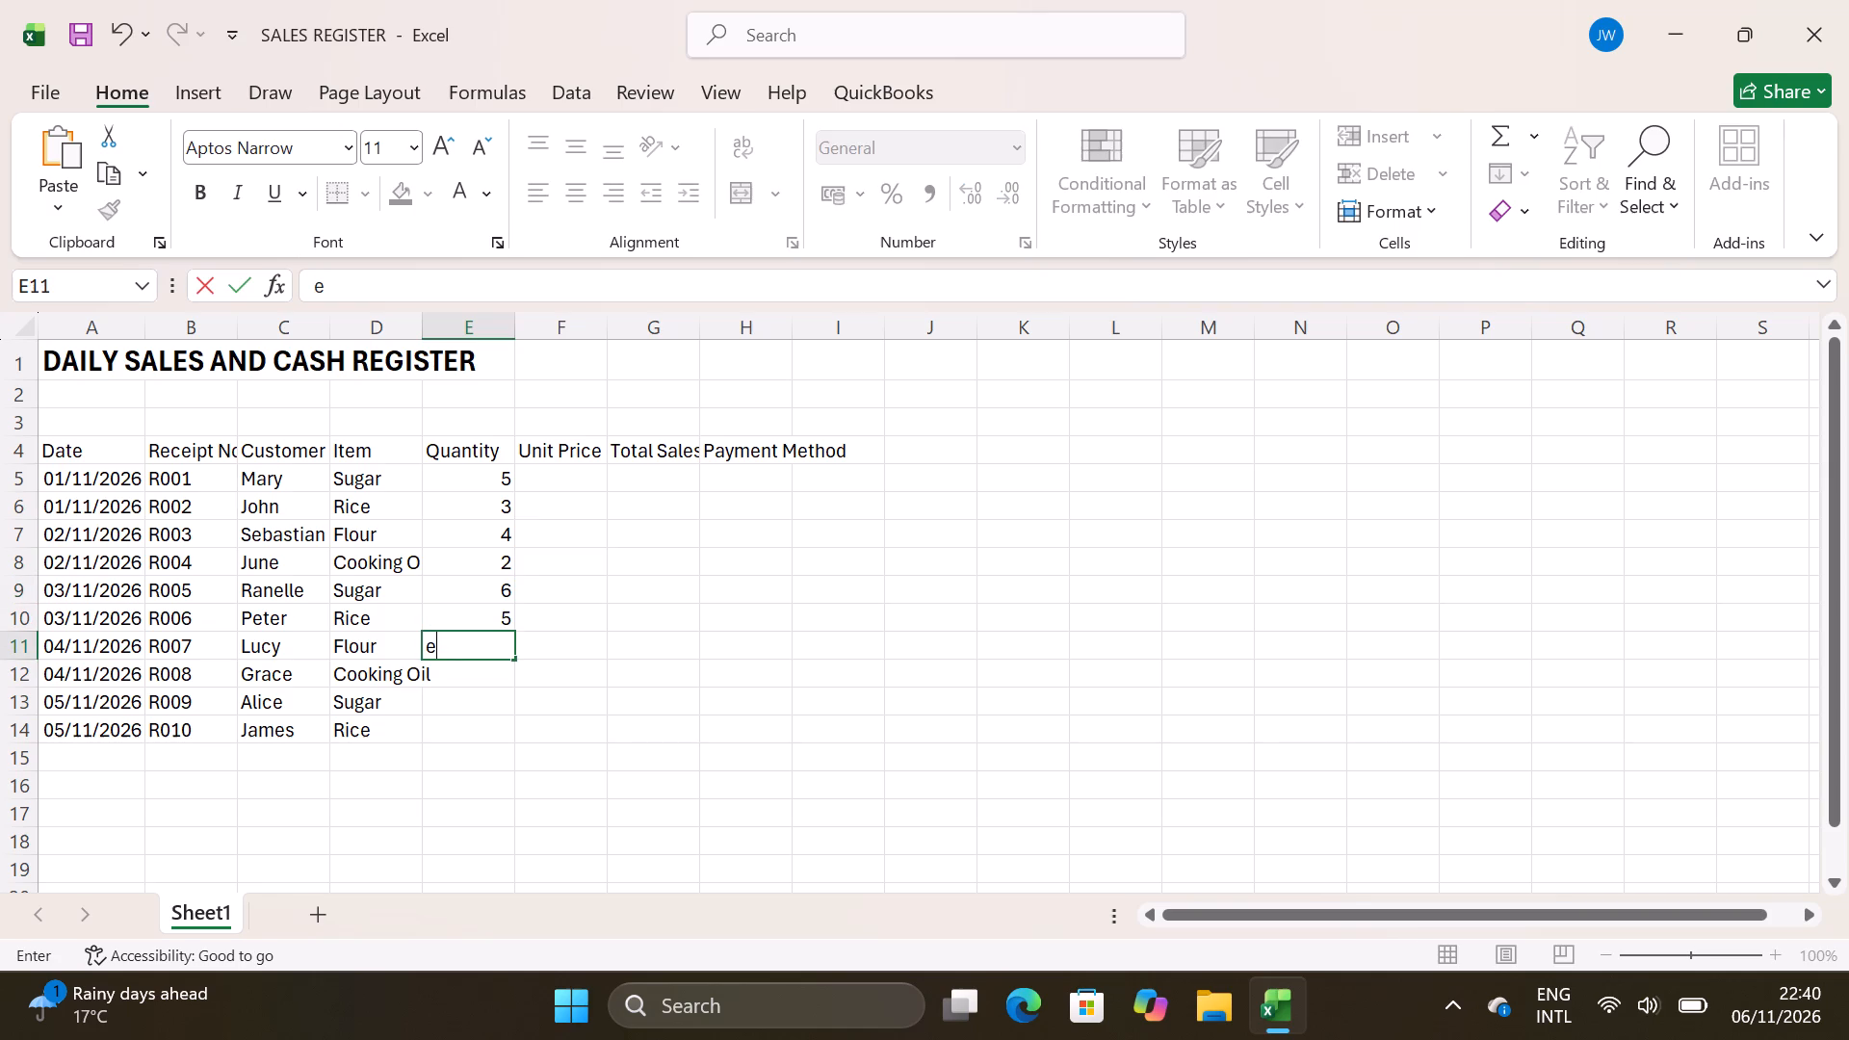
key("BackSpace")
key("3")
key("Return")
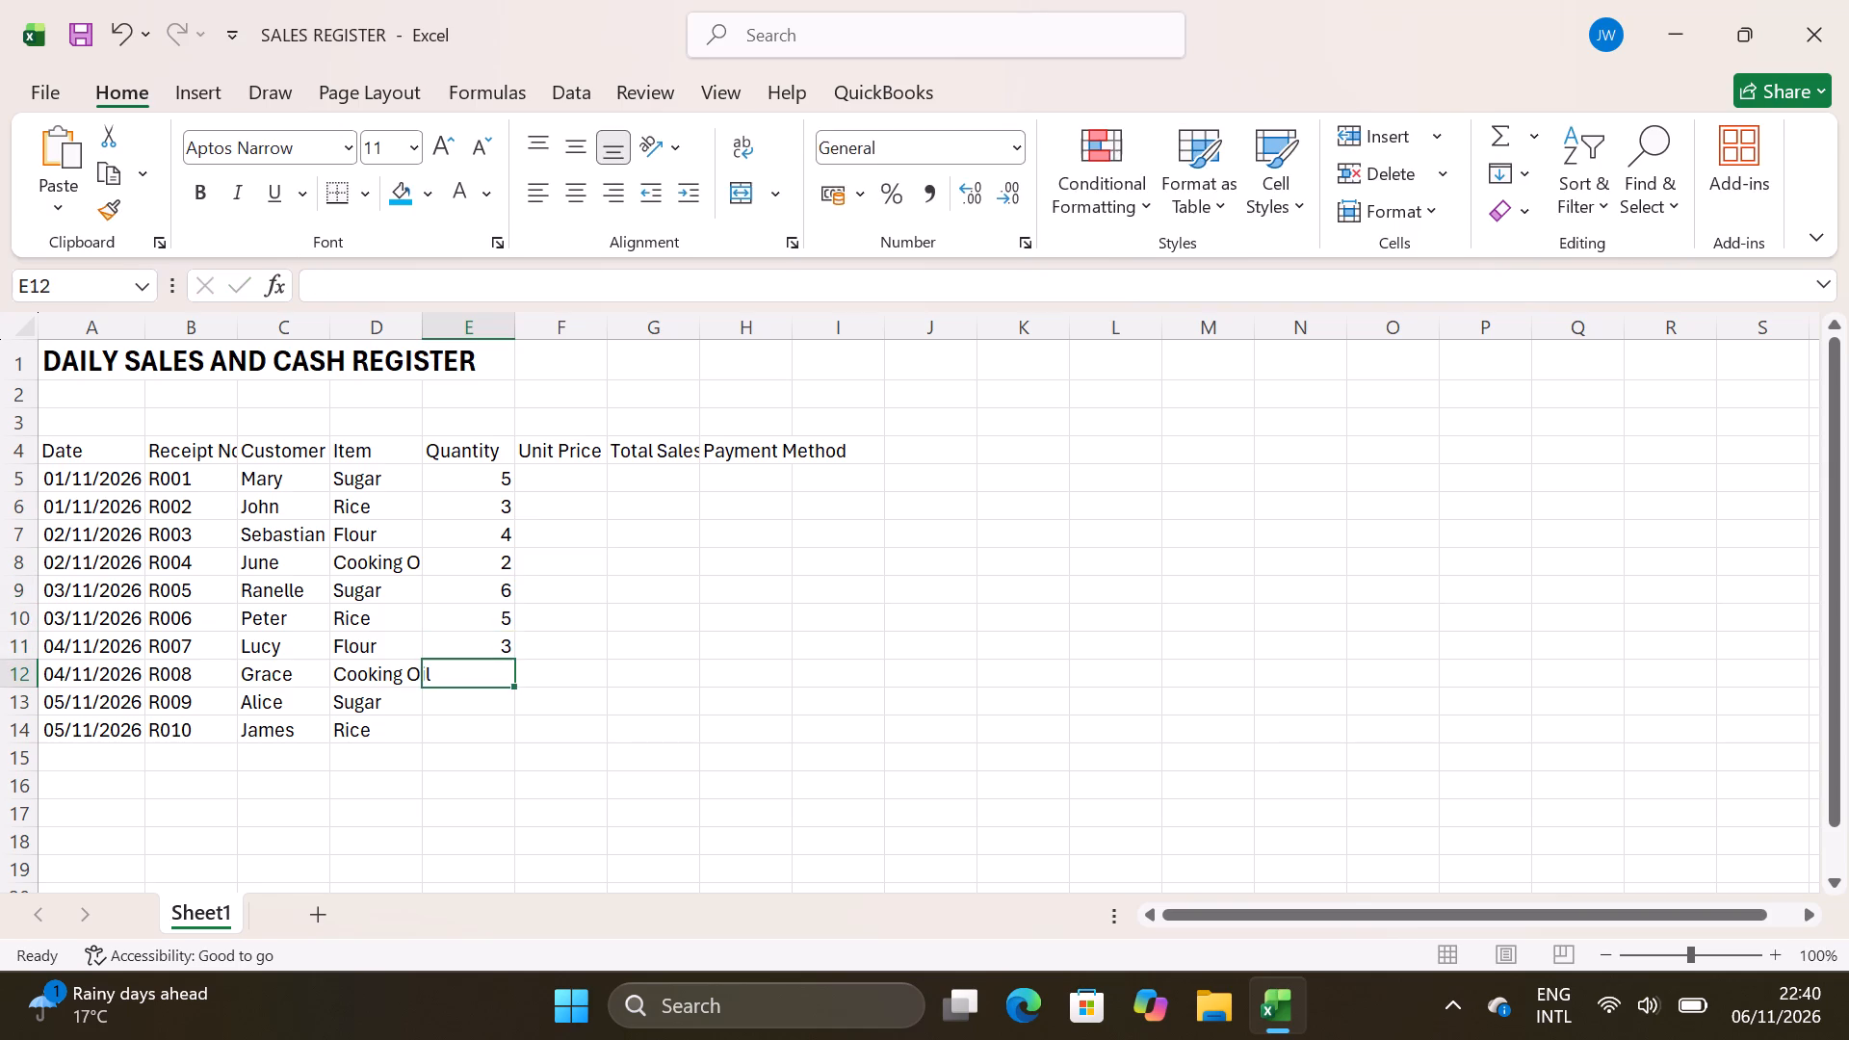
key("4")
key("Return")
key("2")
key("Return")
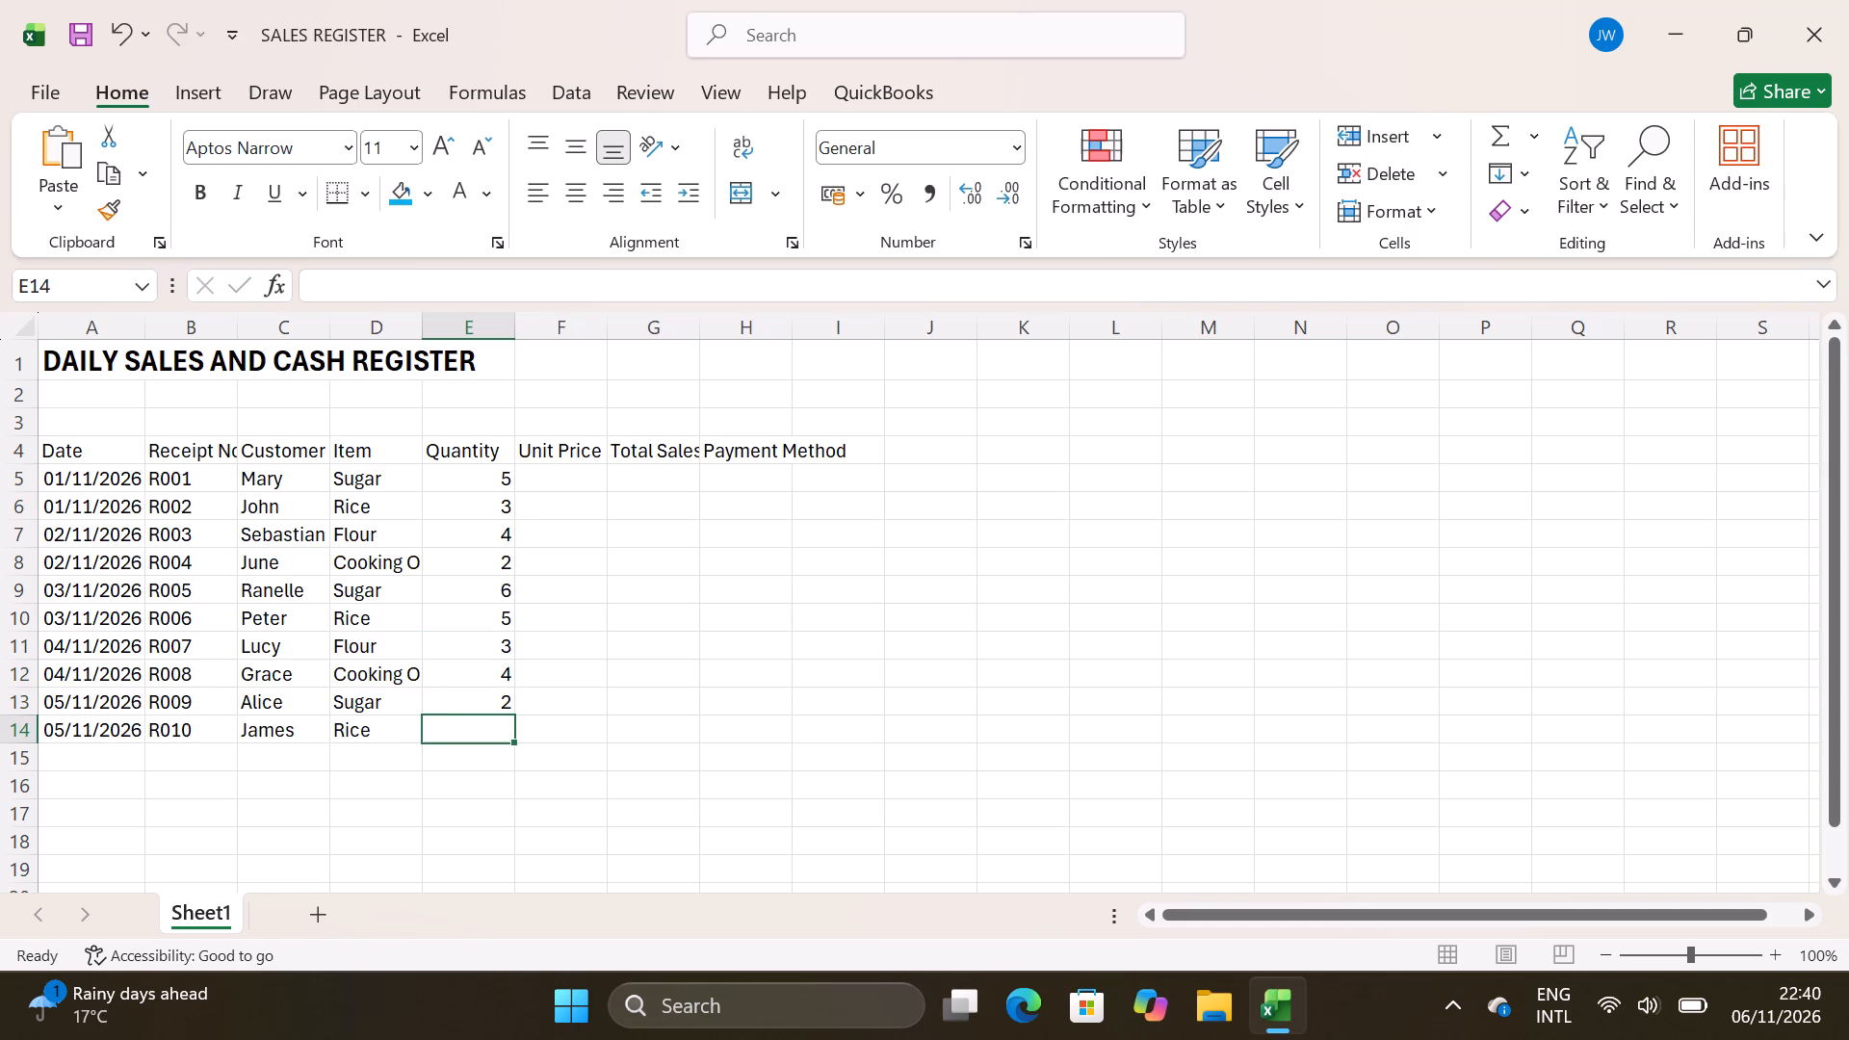
Enter the quantity 7 in cell E14 for receipt R010.
key("7")
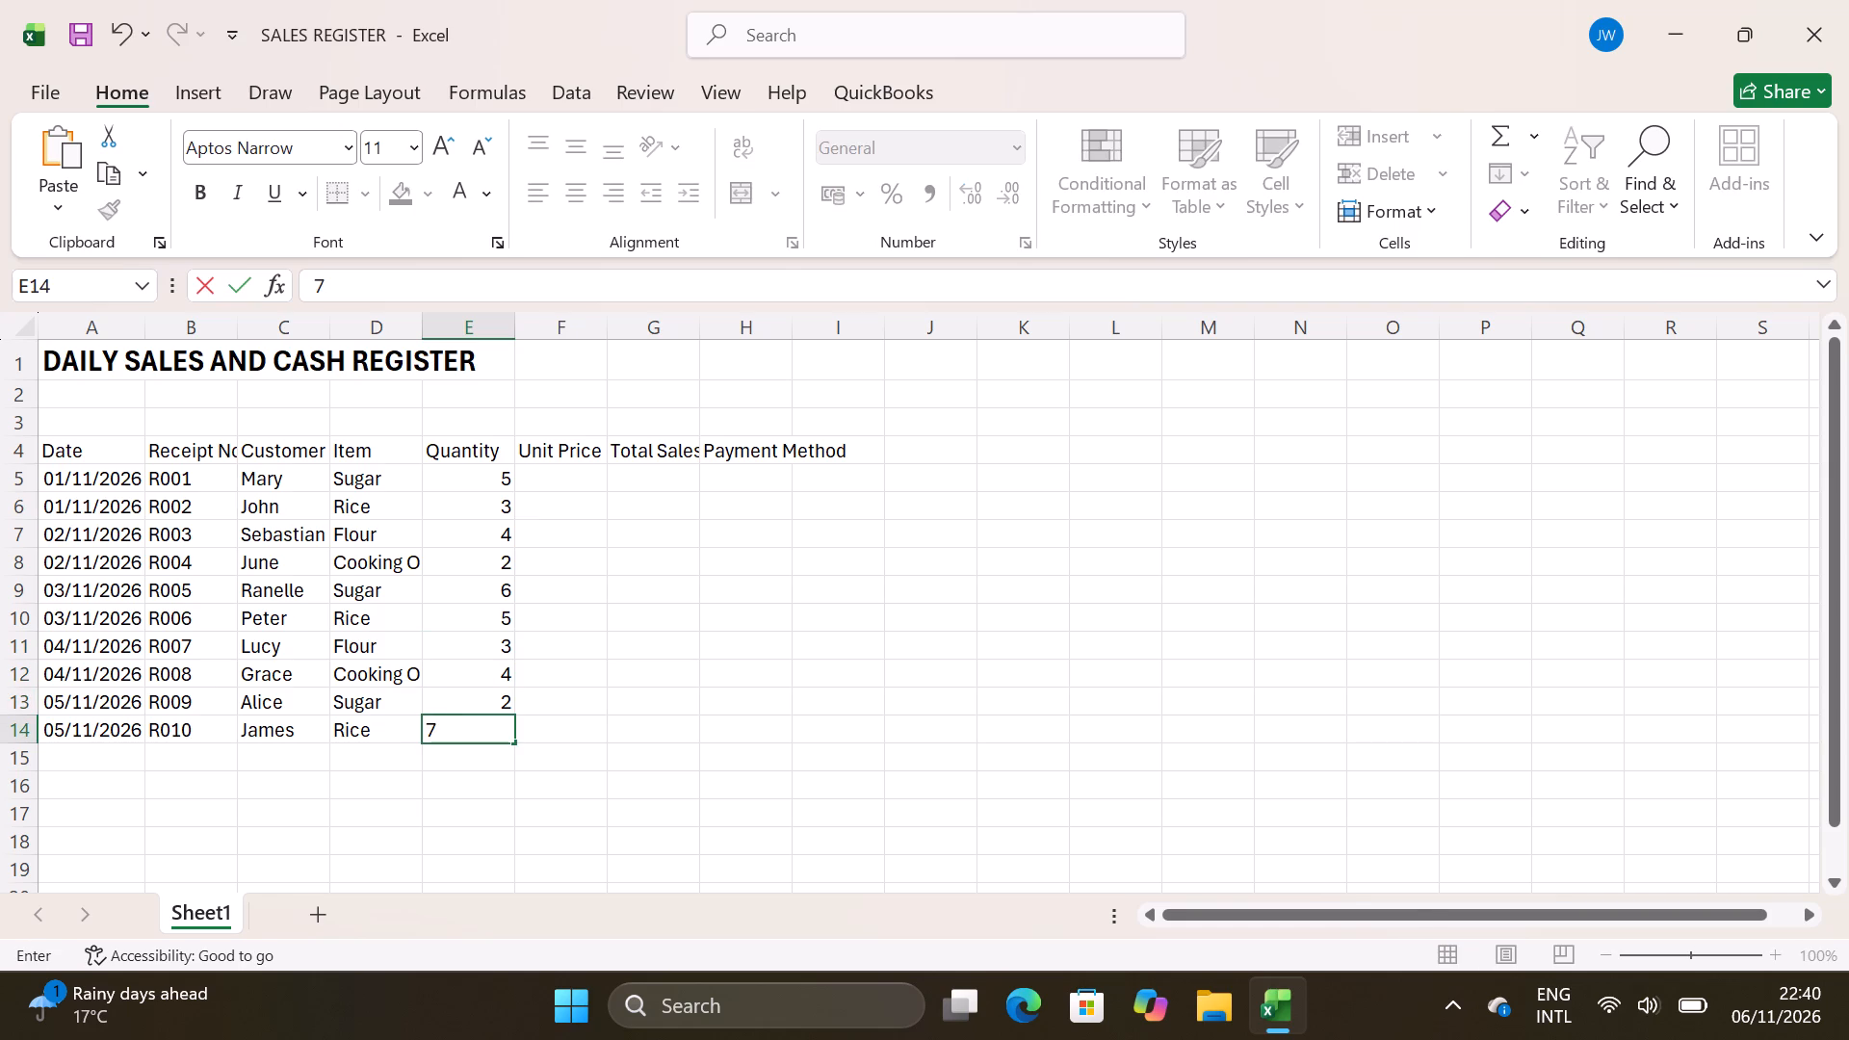
key("Return")
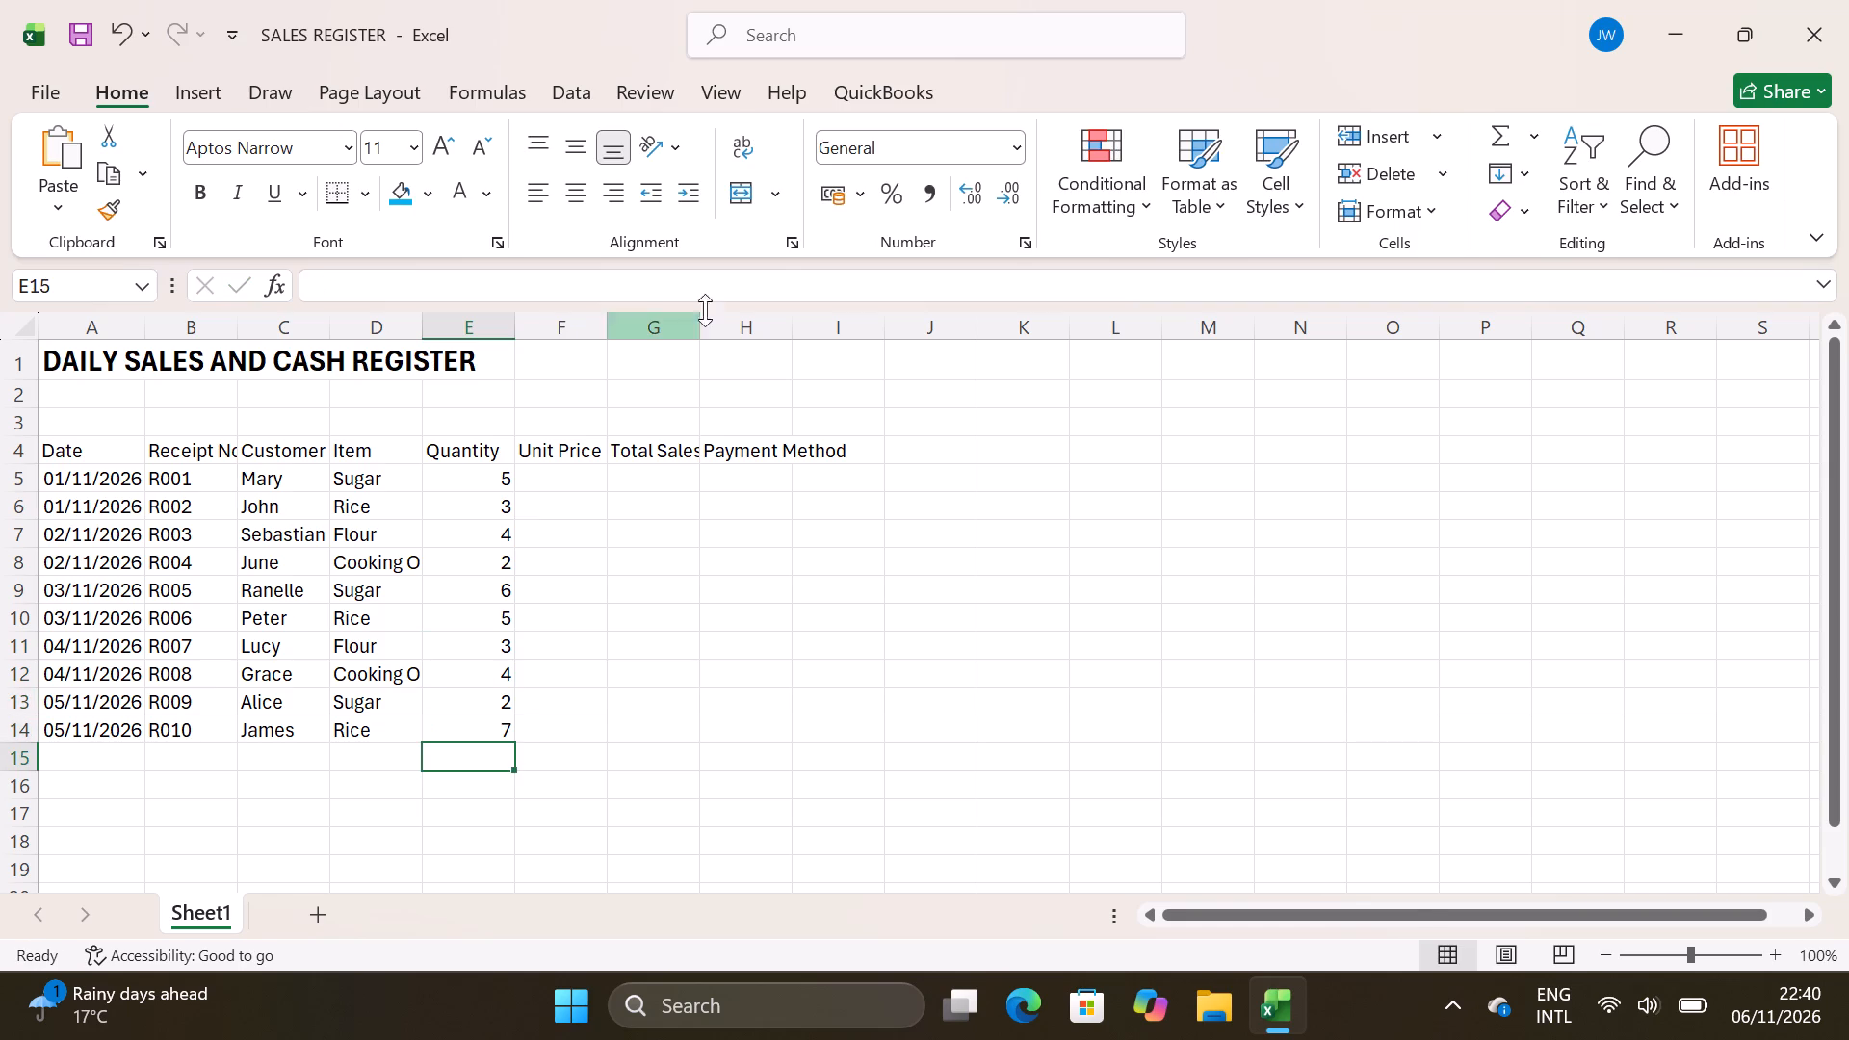
Enter the unit prices 180, 250, 160, 350 and 180 in cells F5 to F9, one per row.
left_click(566, 492)
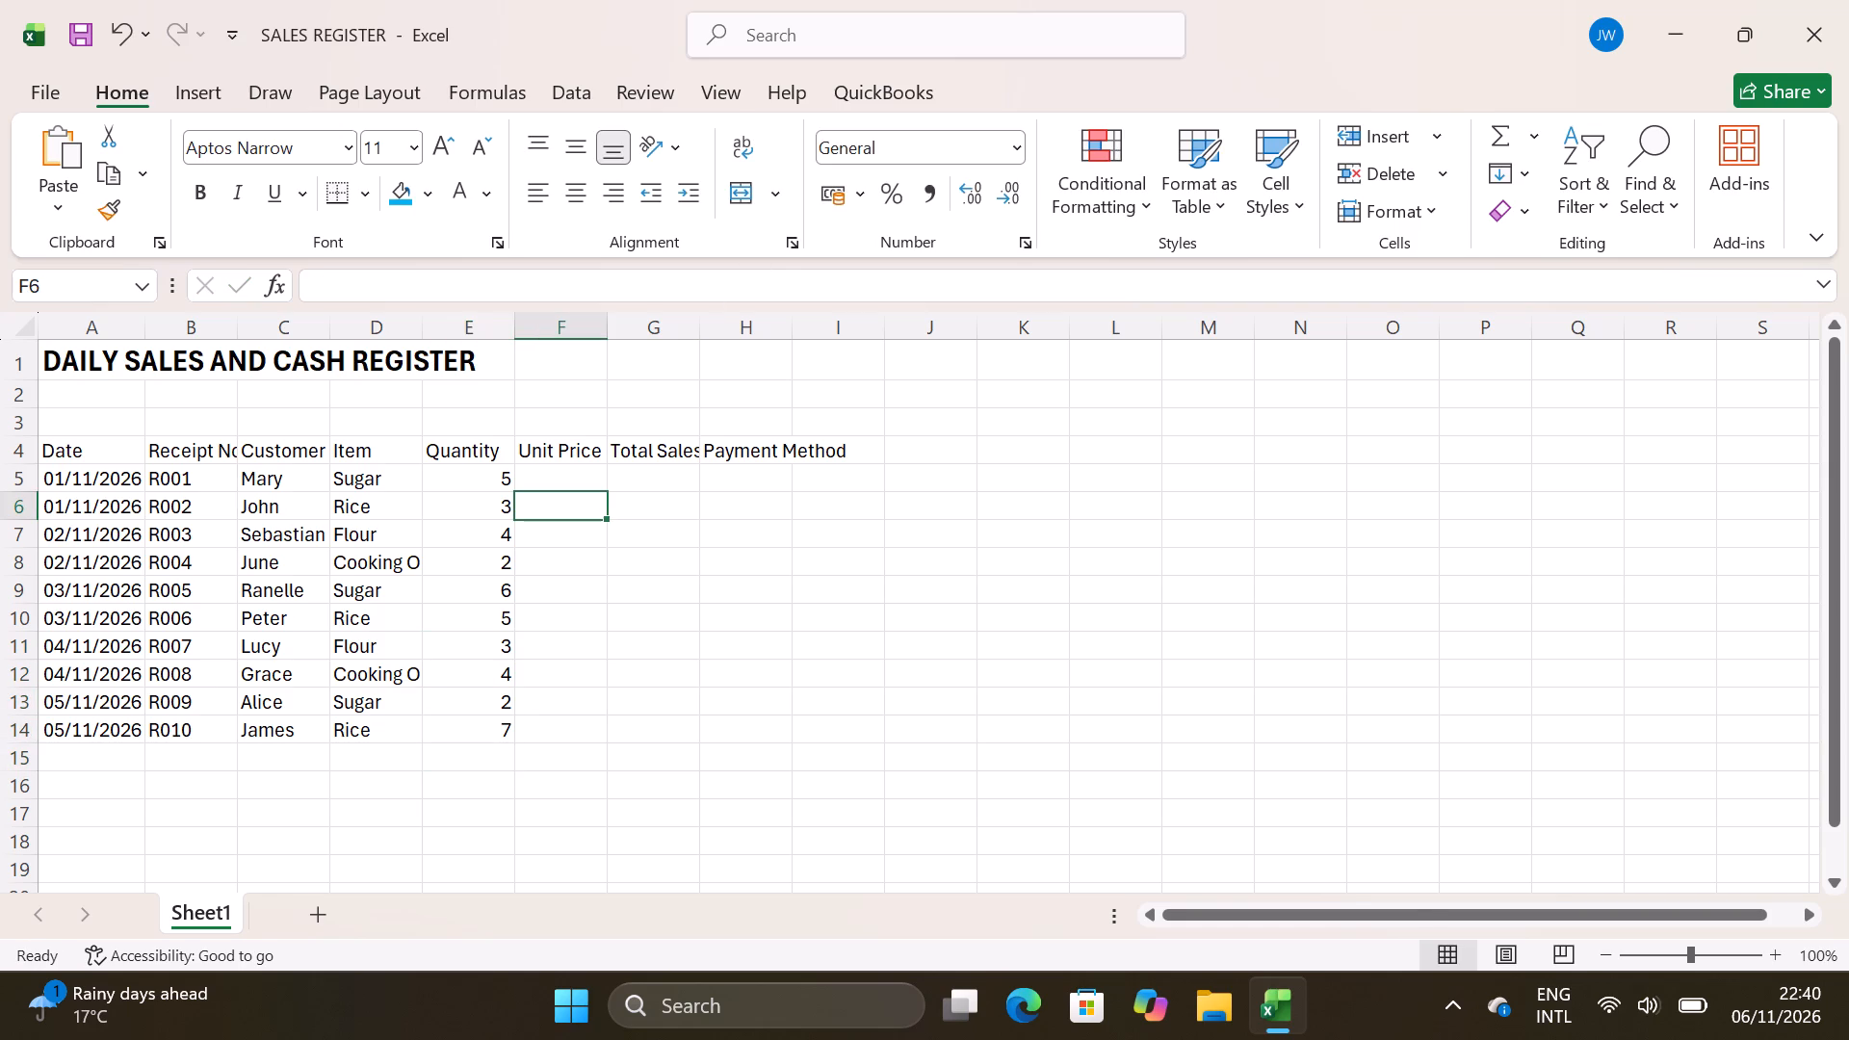
left_click(565, 479)
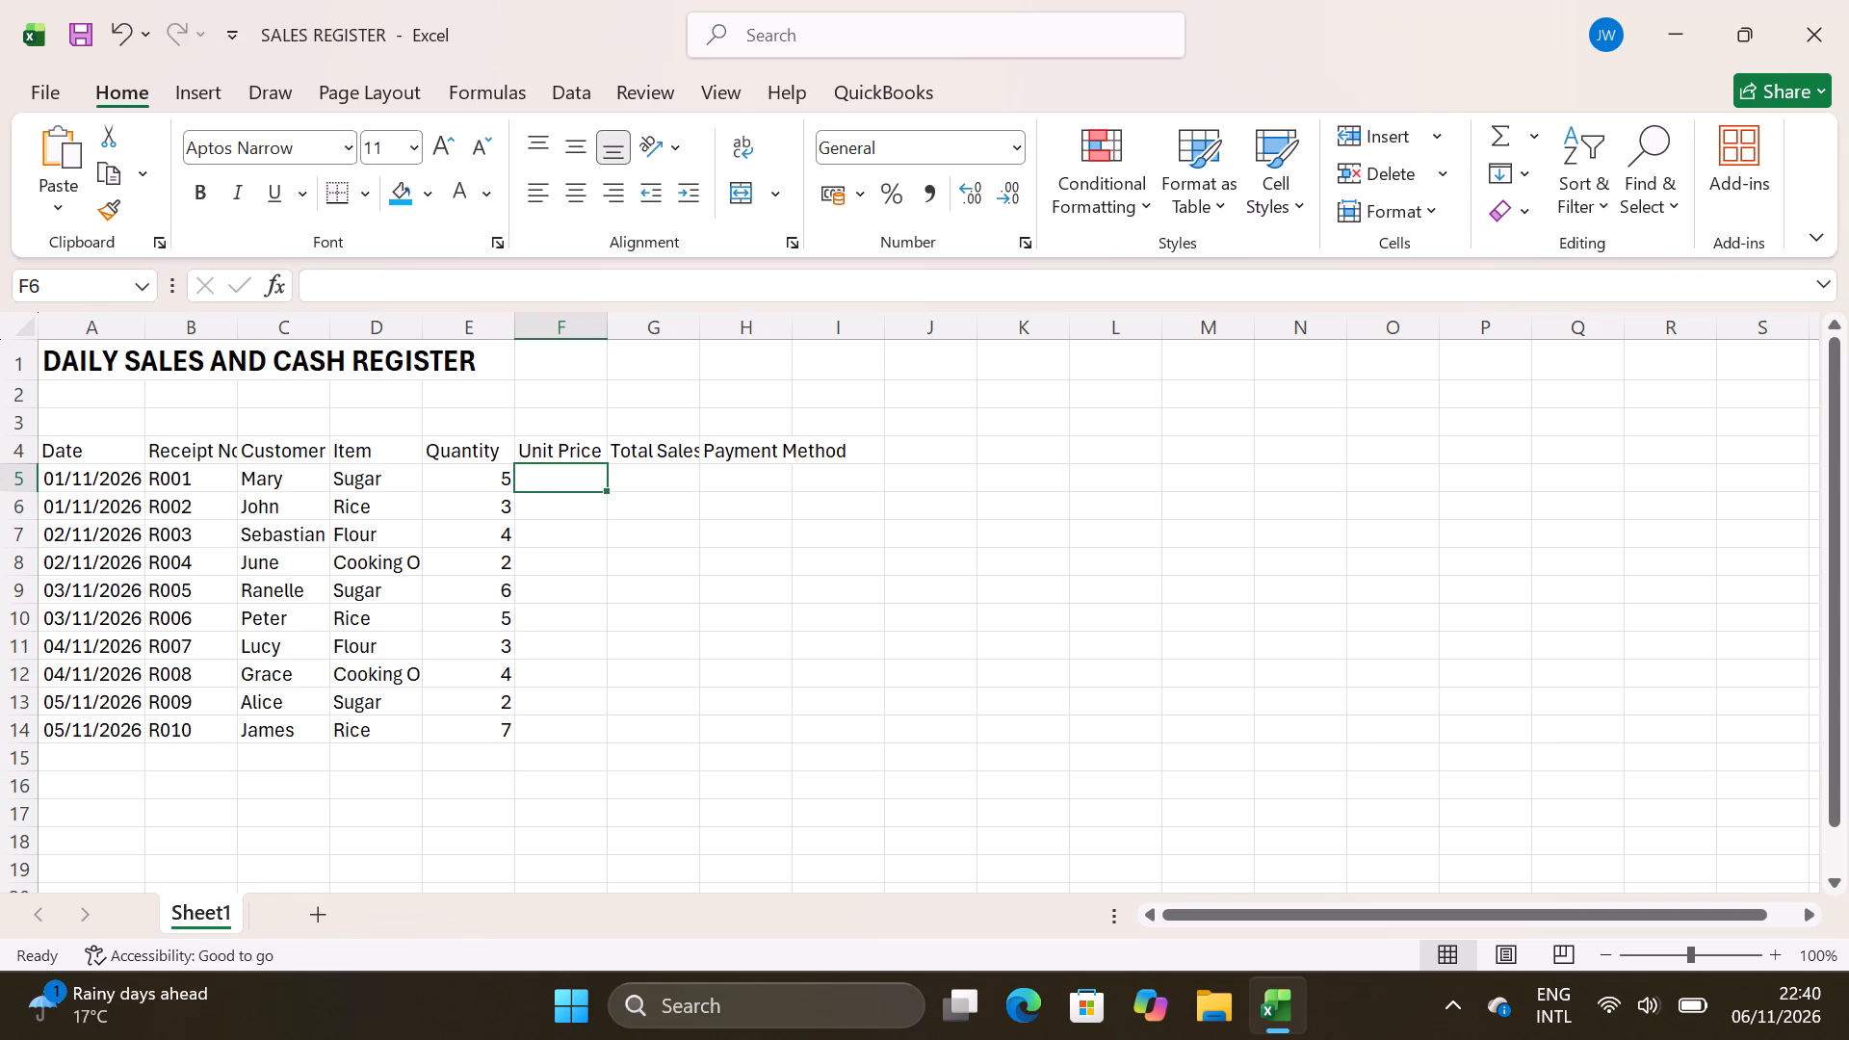
type("180")
key("Return")
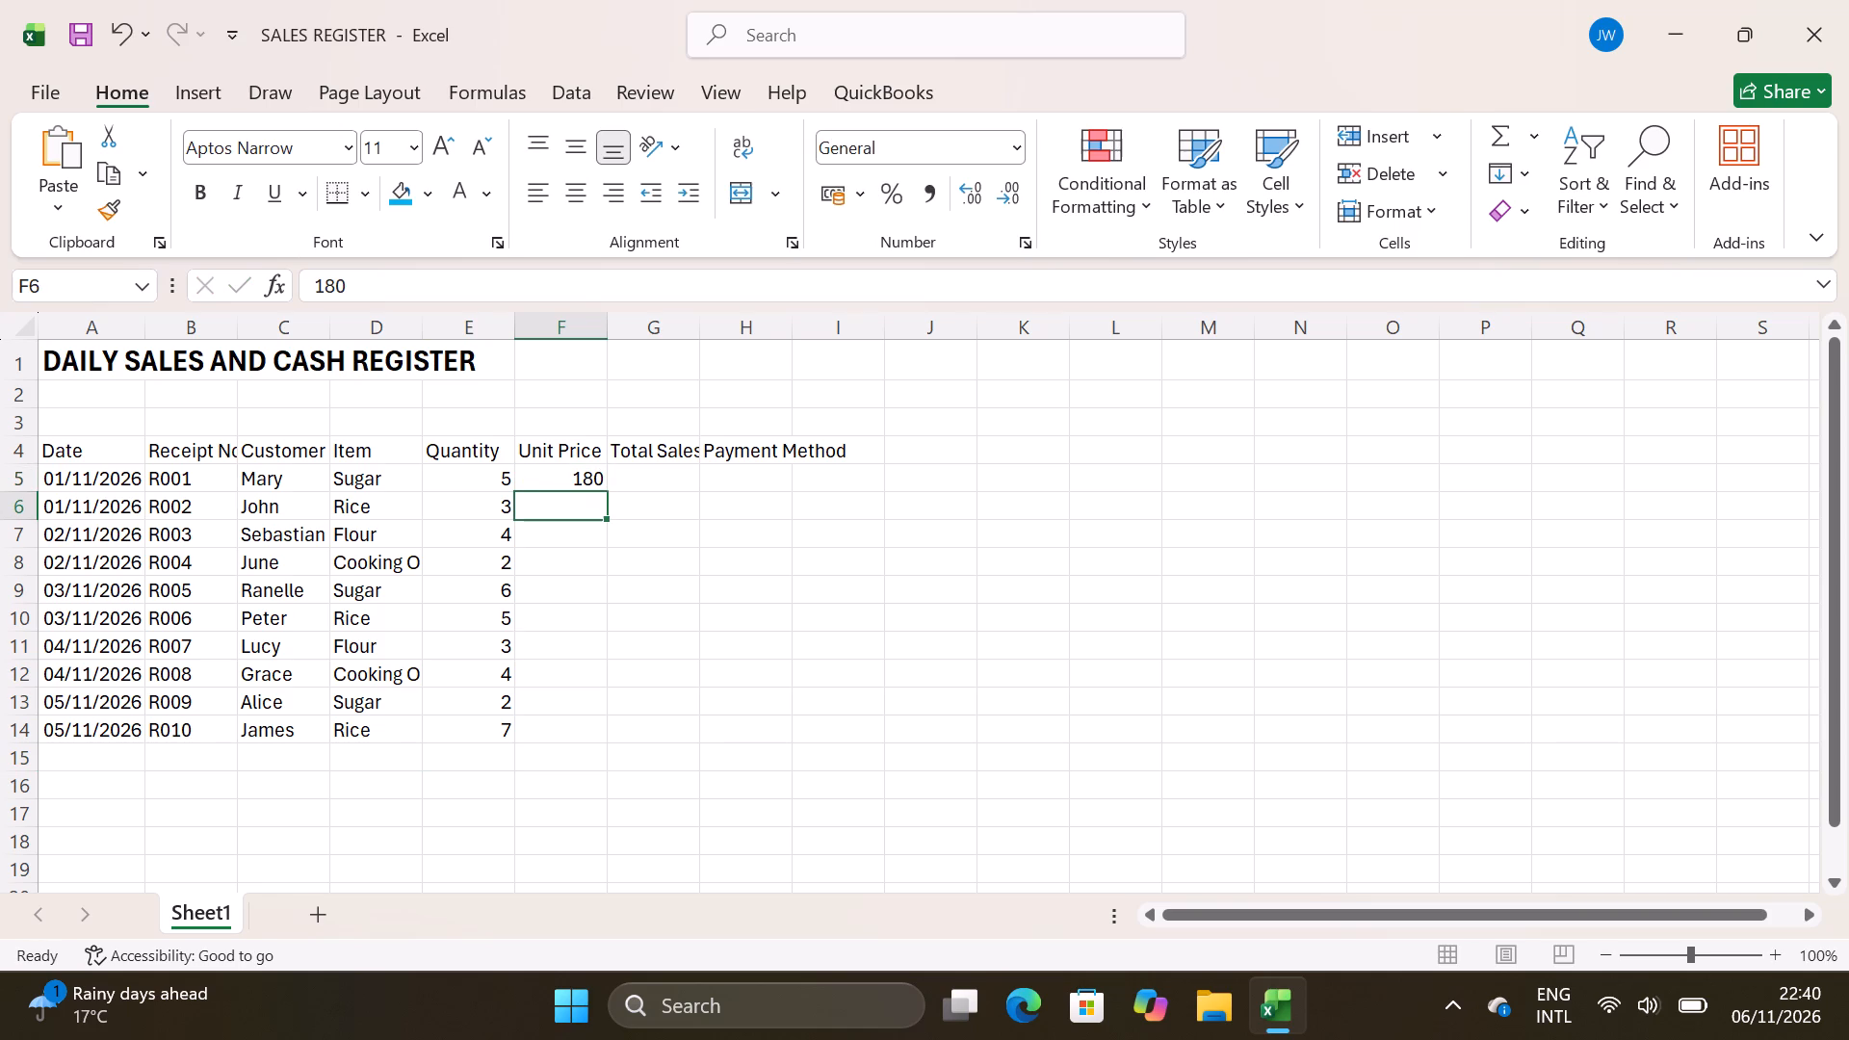
type("250")
key("Return")
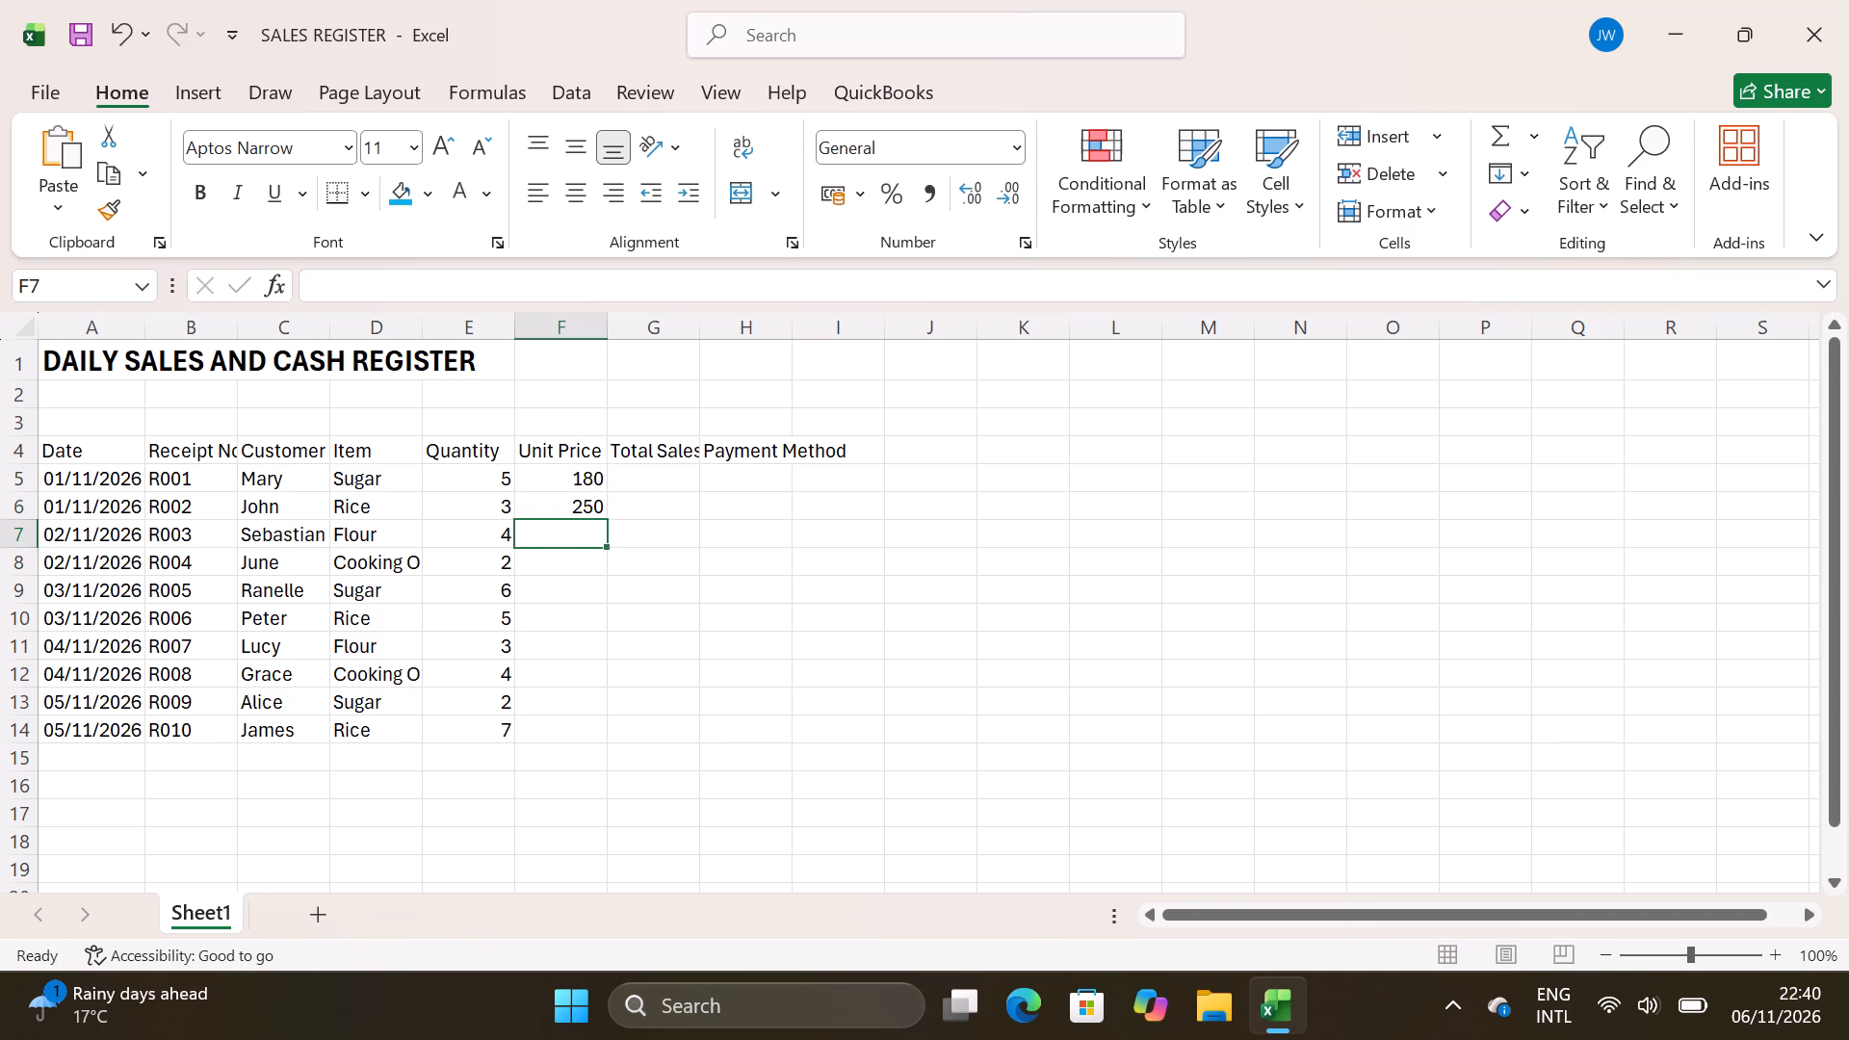
type("160")
key("Return")
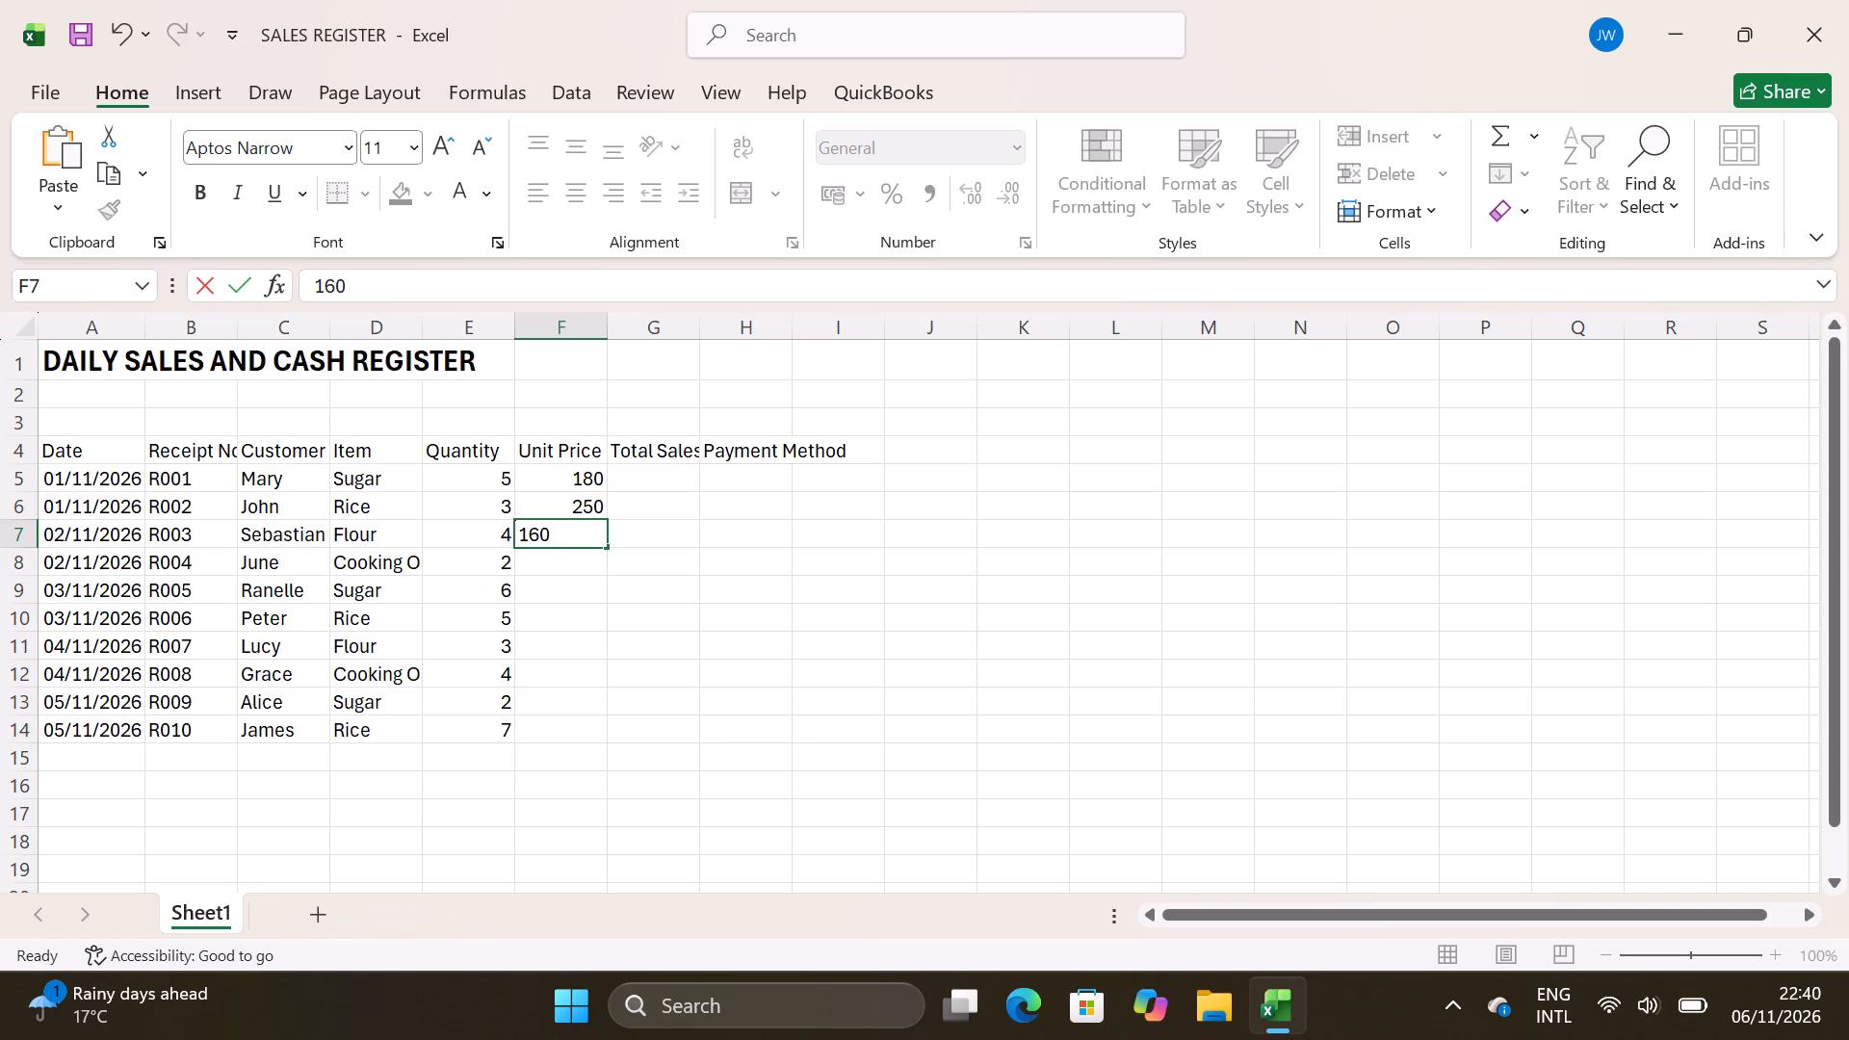
type("350")
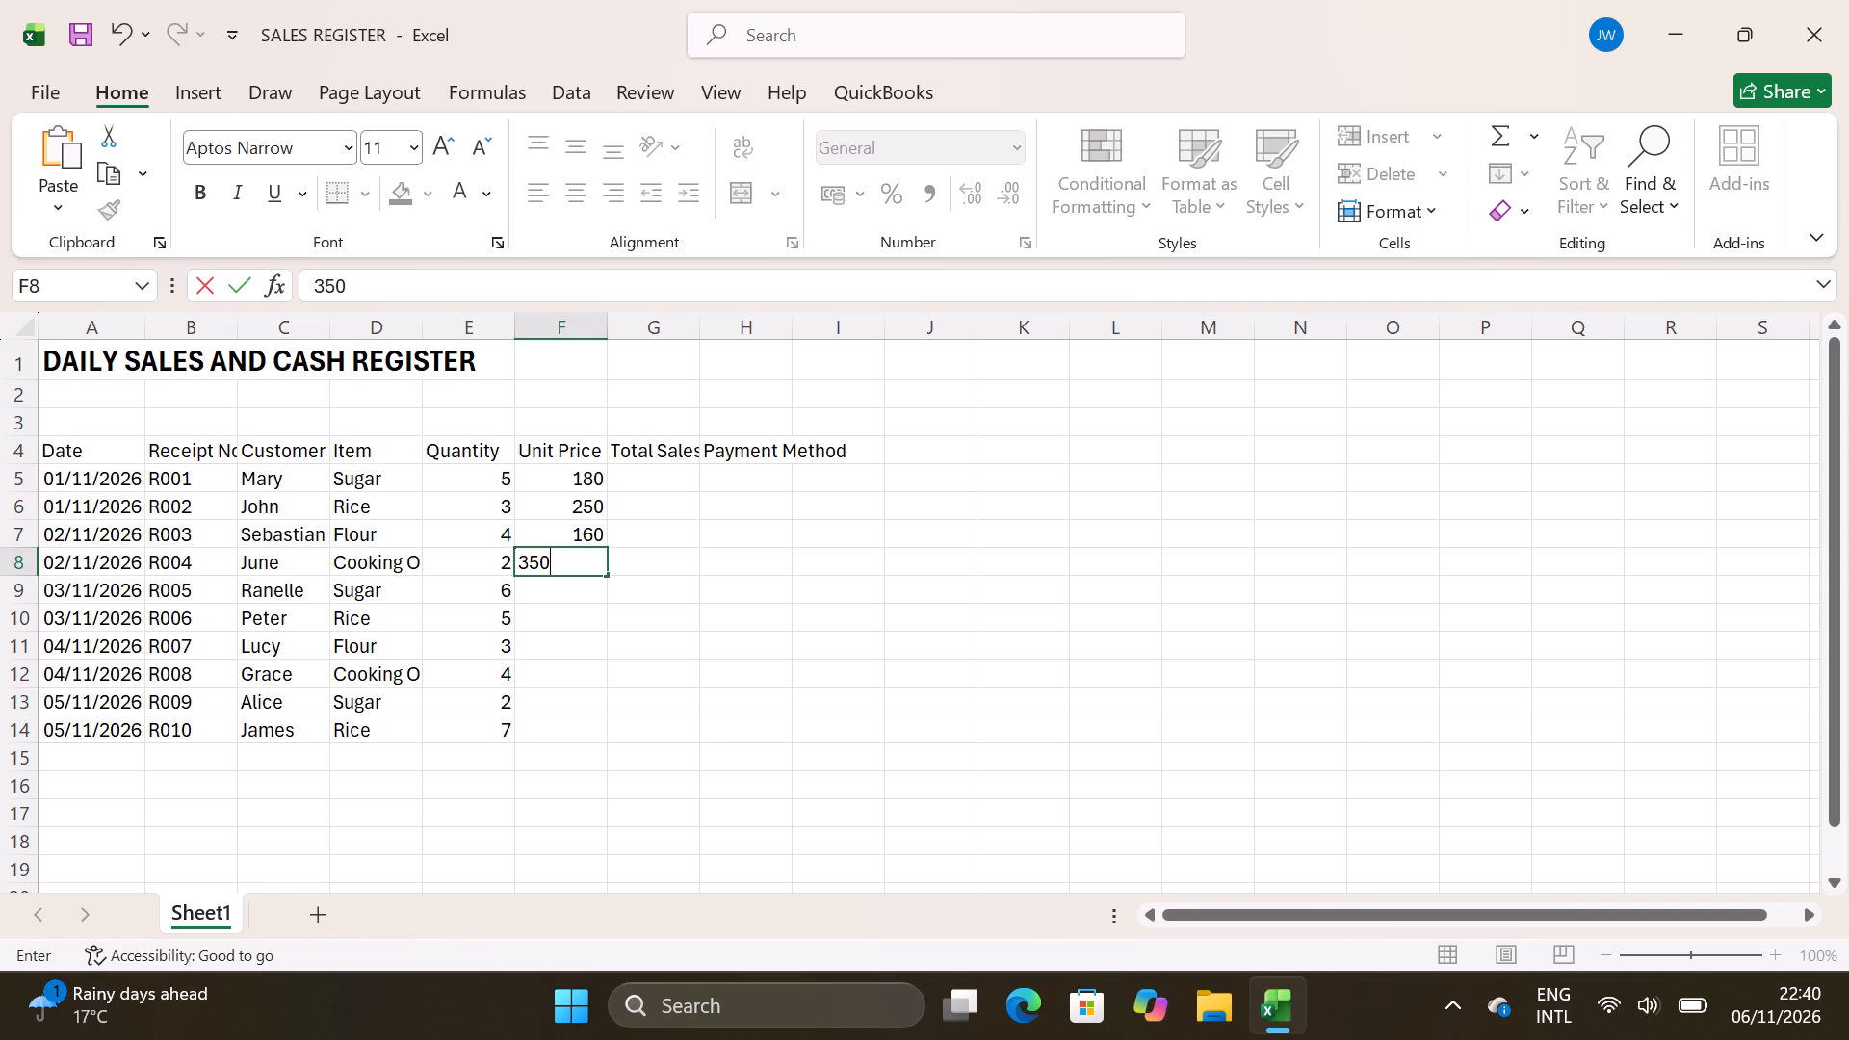
key("Return")
key("1")
type("80")
key("Return")
Enter the unit prices 250, 160, 350, 180 and 250 in cells F10 to F14, one per row.
type("250")
key("Return")
type("160")
key("Return")
type("350")
key("Return")
key("1")
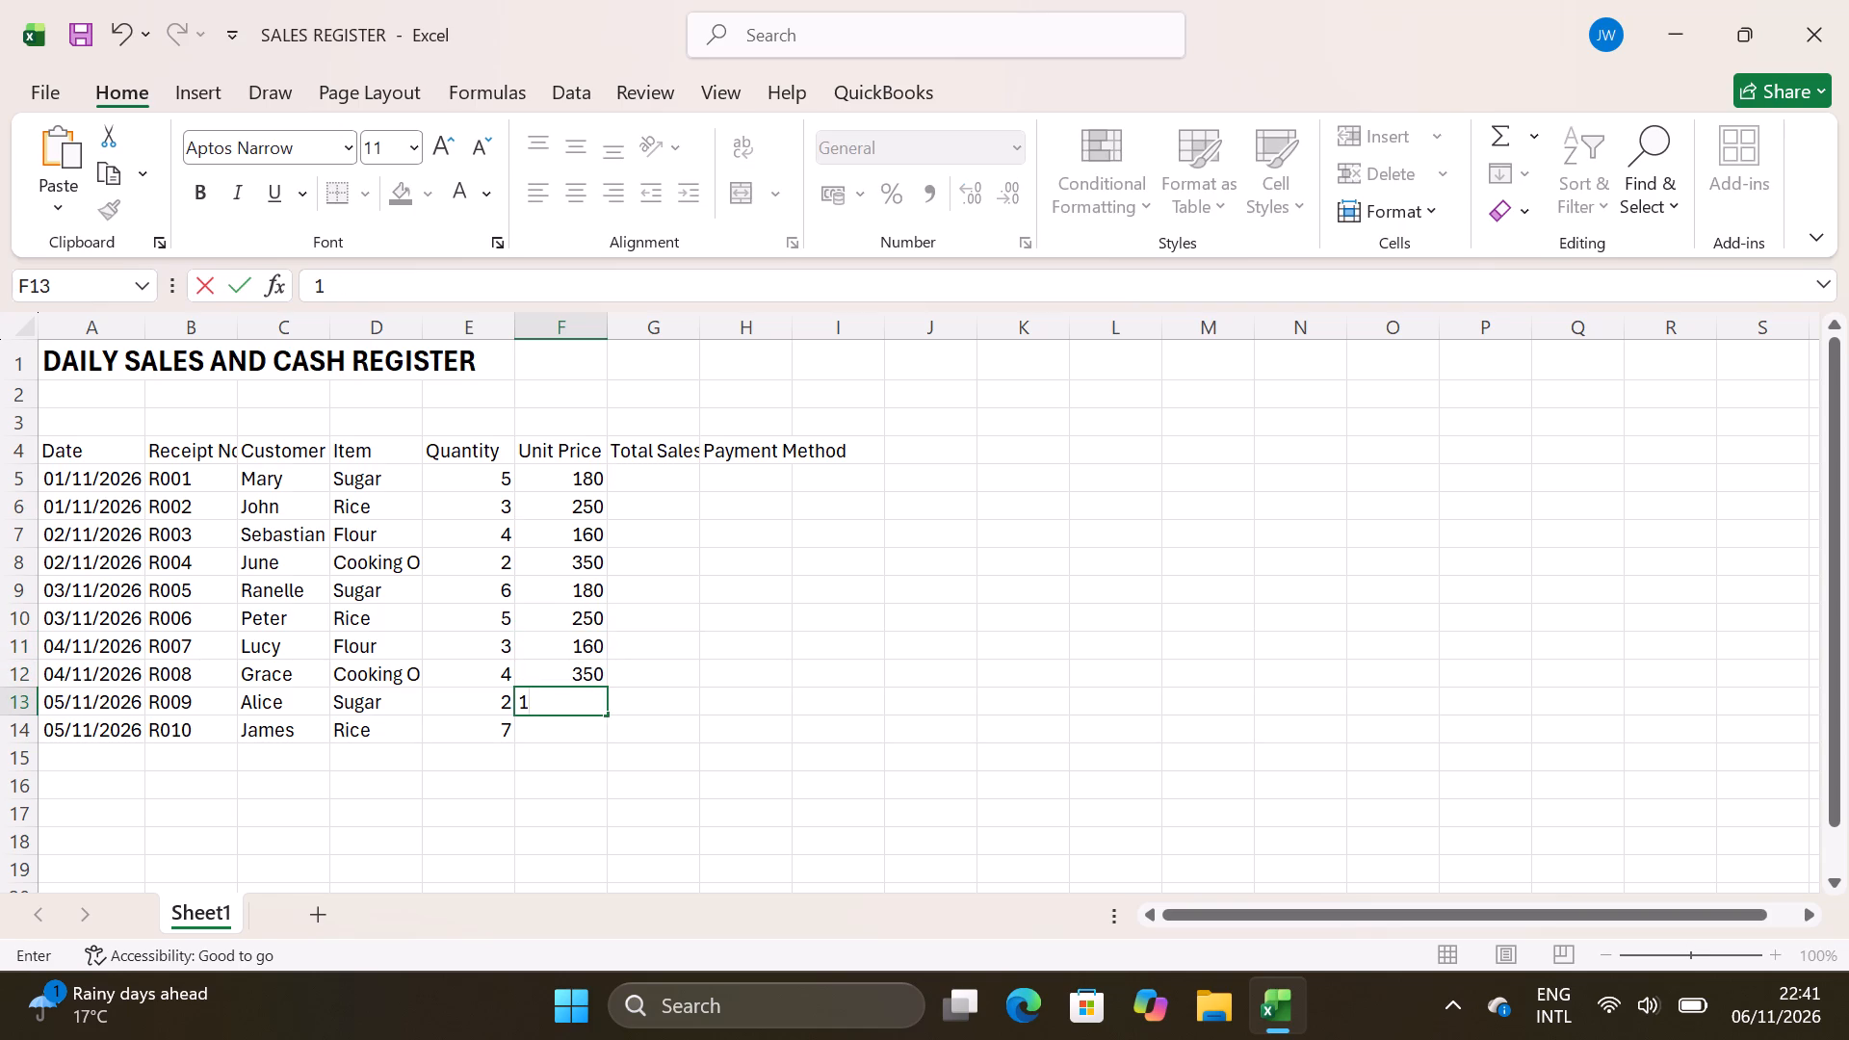
type("80")
key("Return")
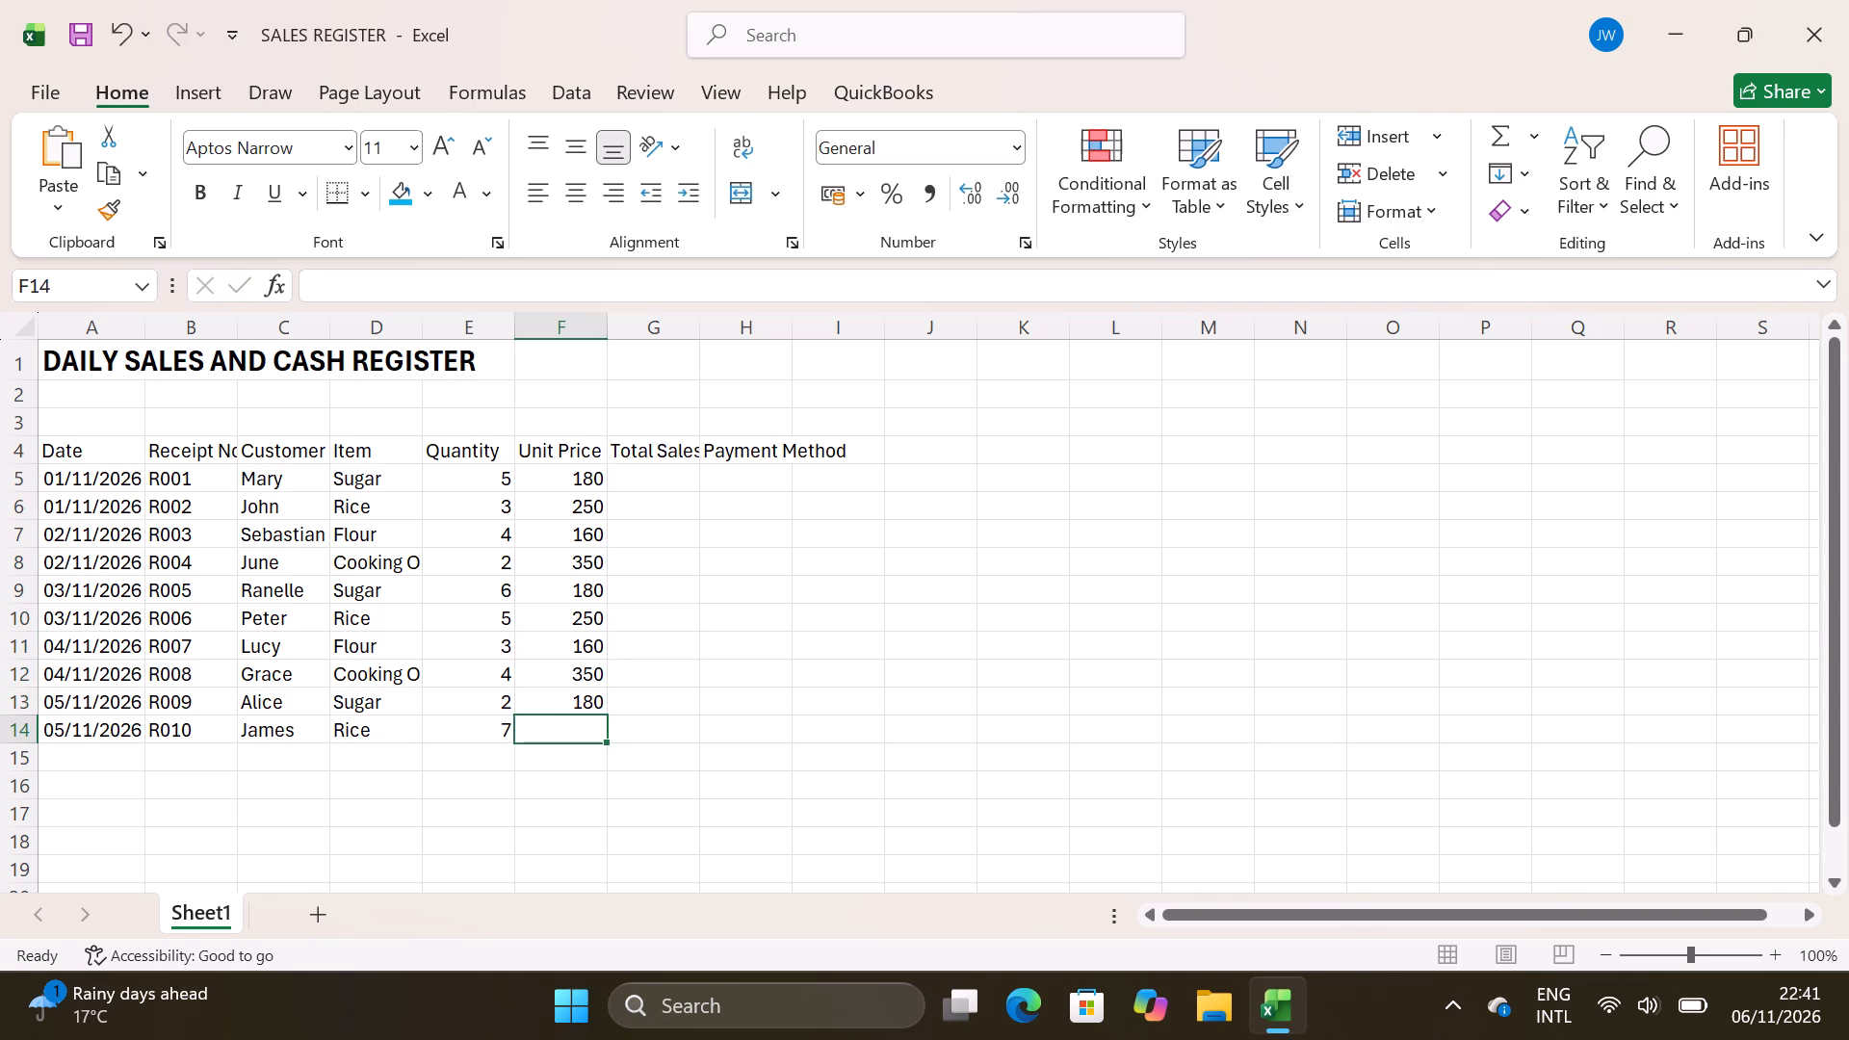
type("250")
key("Return")
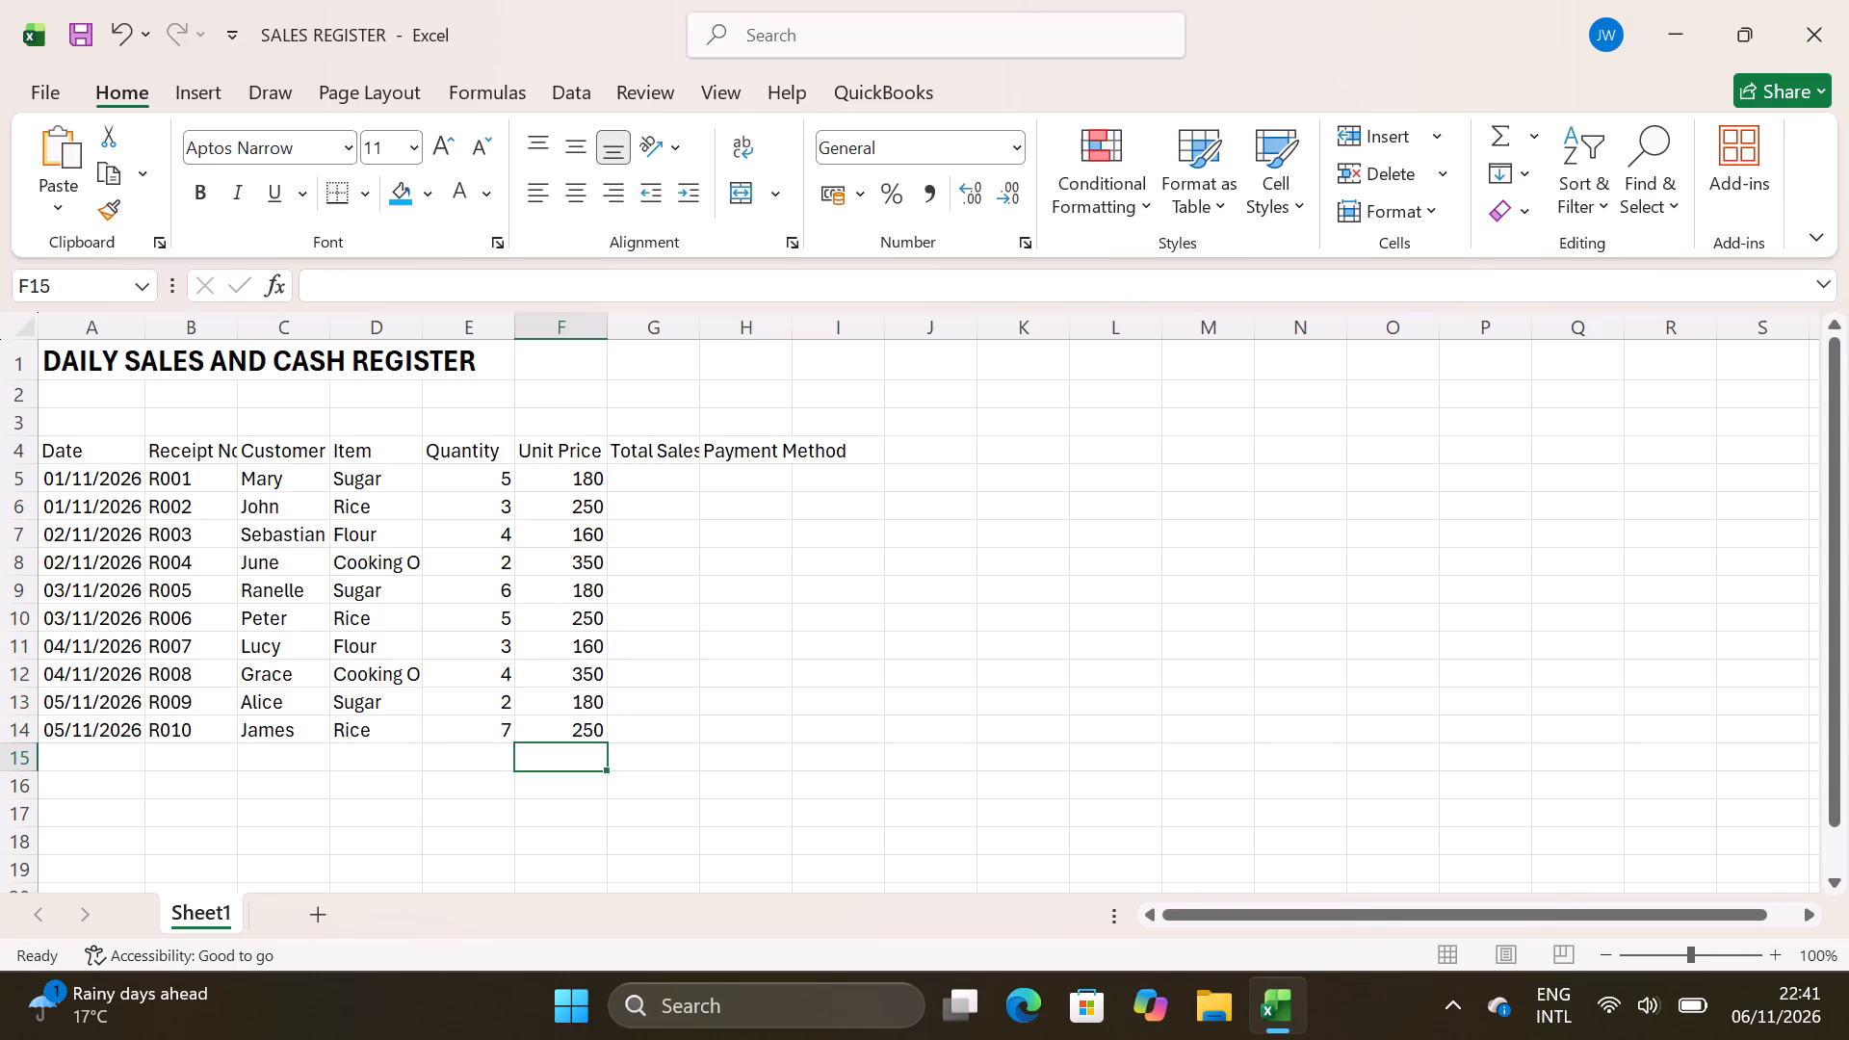
Enter the payment methods Cash, Mpesa and Cash in cells H5 to H7.
left_click(652, 469)
left_click(750, 470)
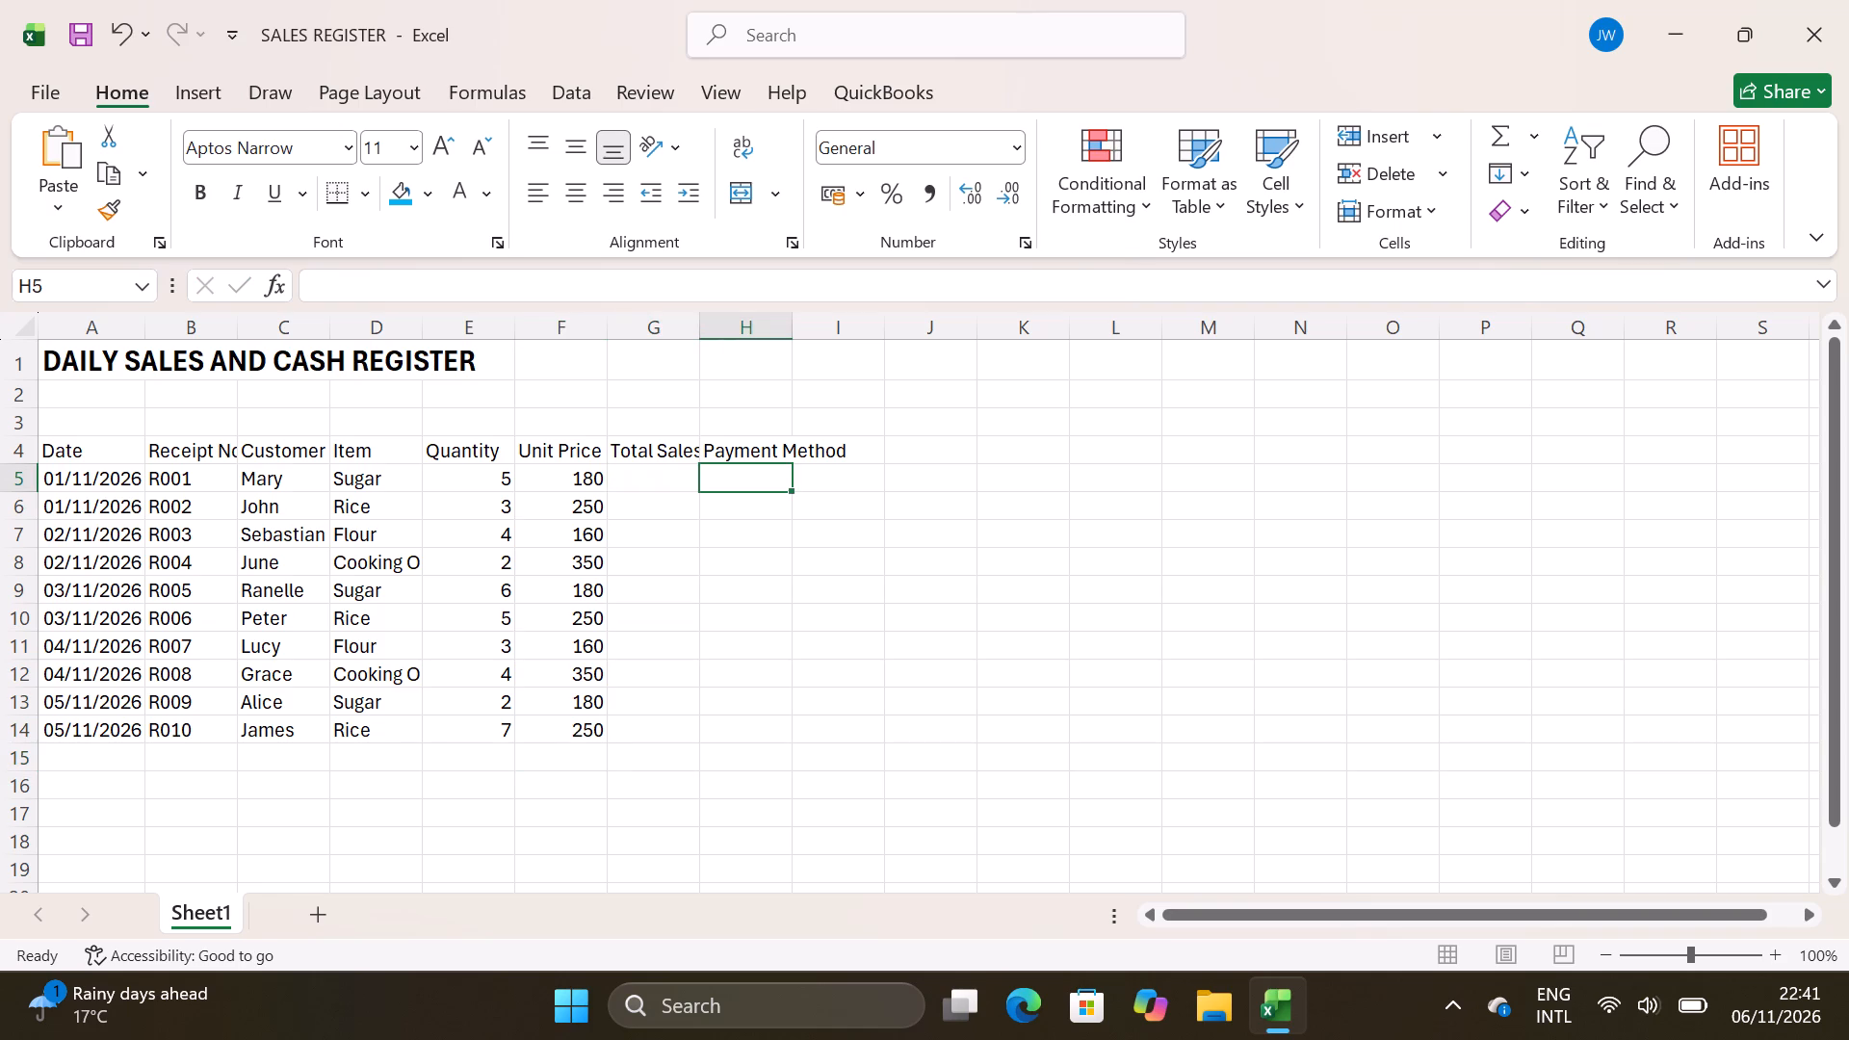
type("ash")
key("Return")
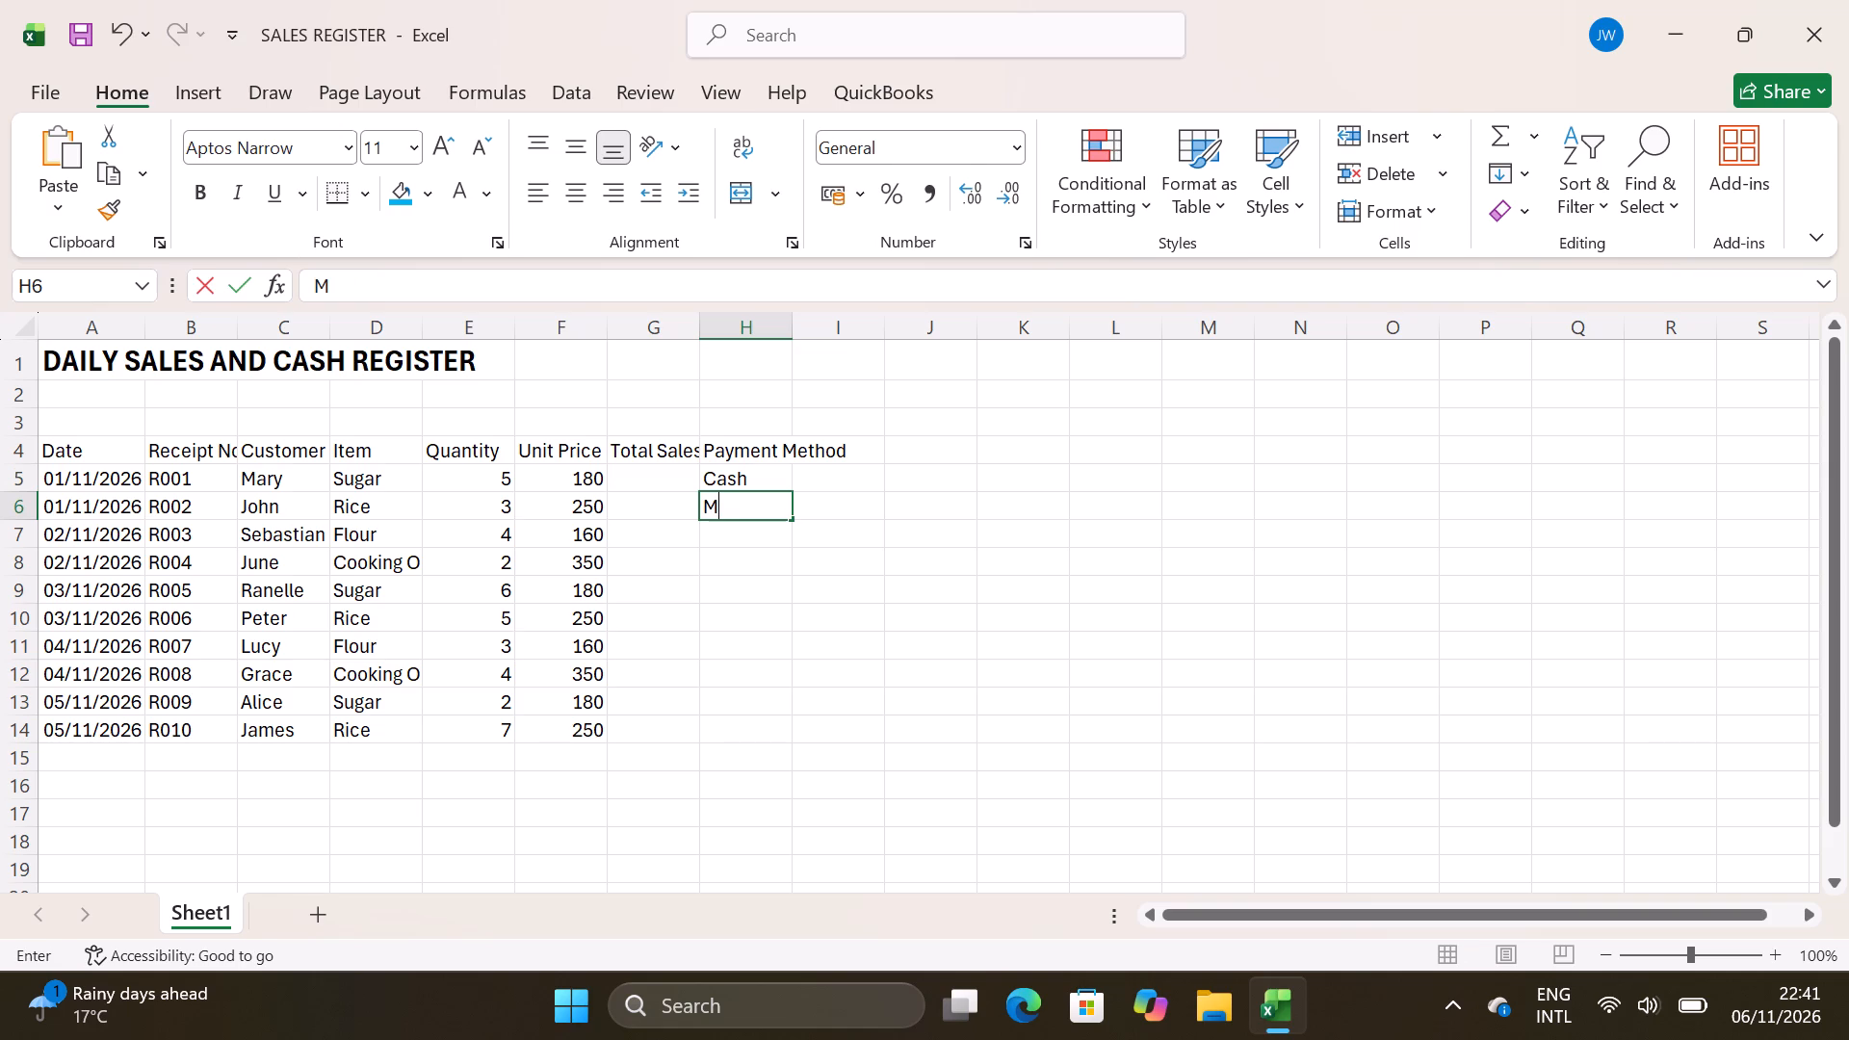
type("pesa")
key("Return")
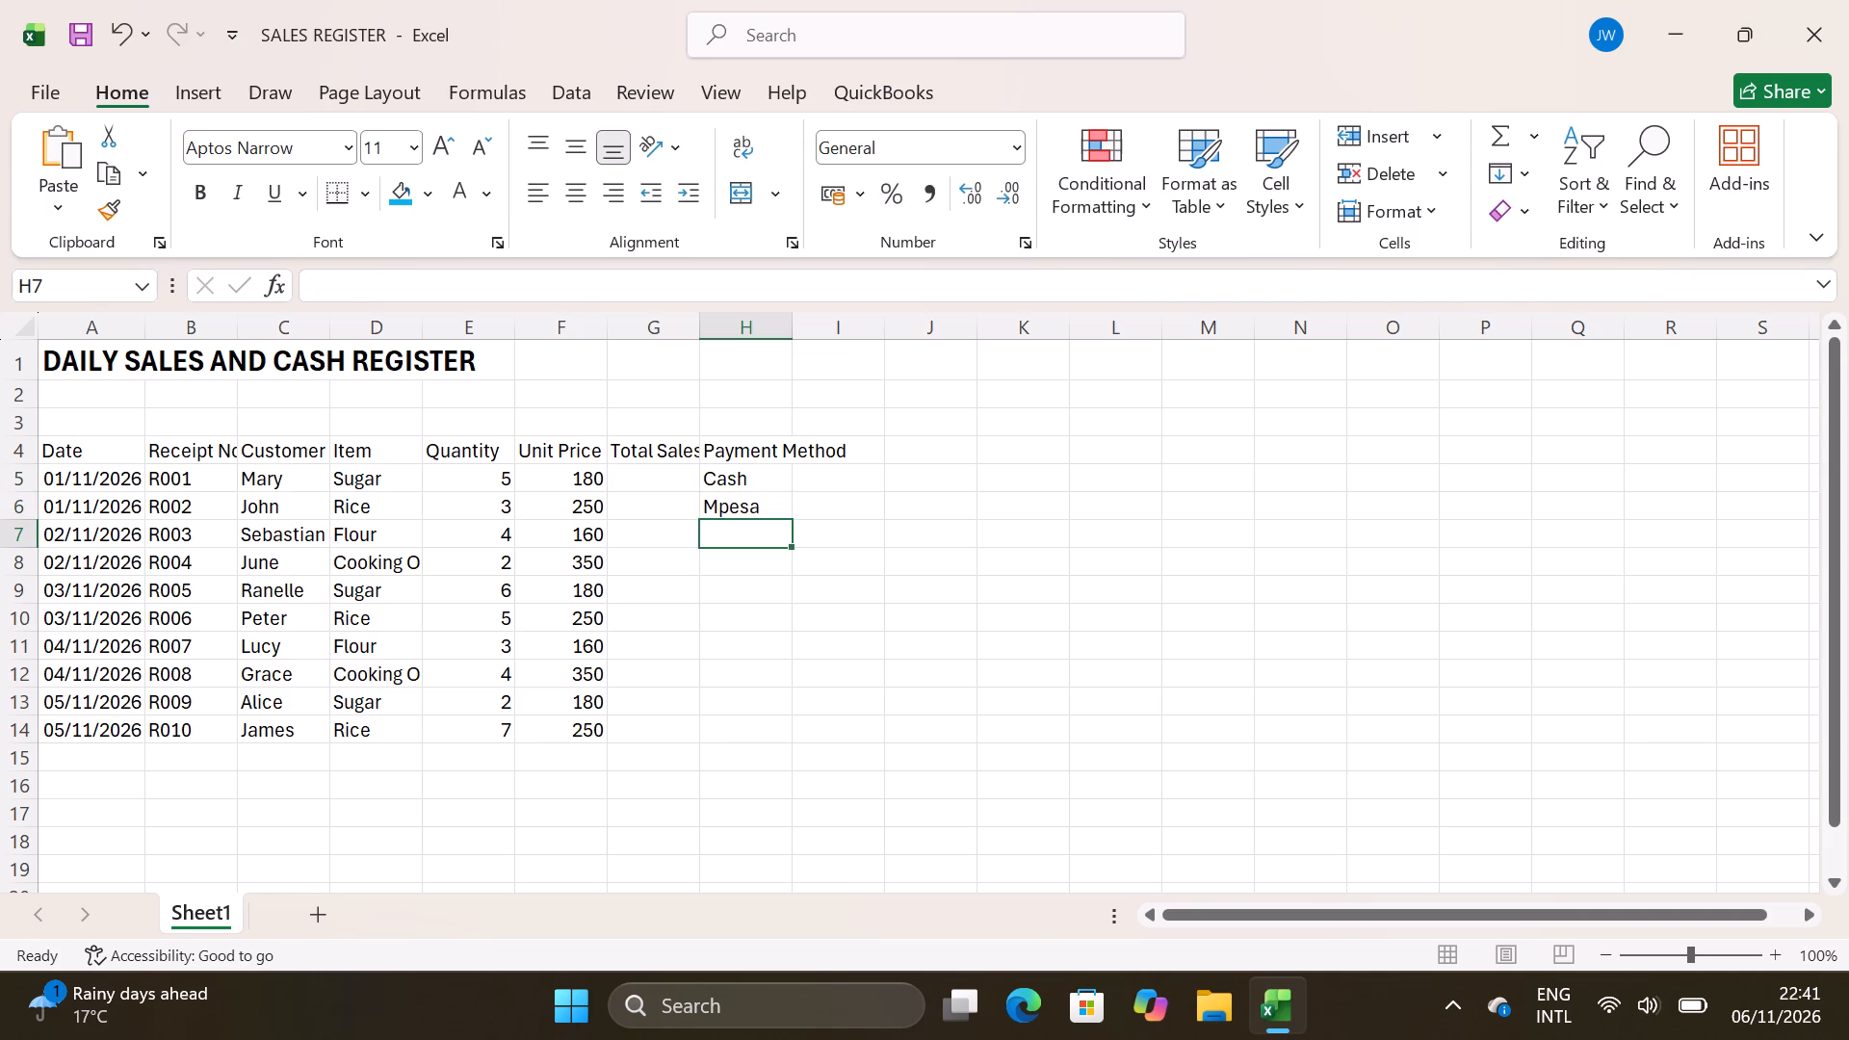
type("ash")
key("Return")
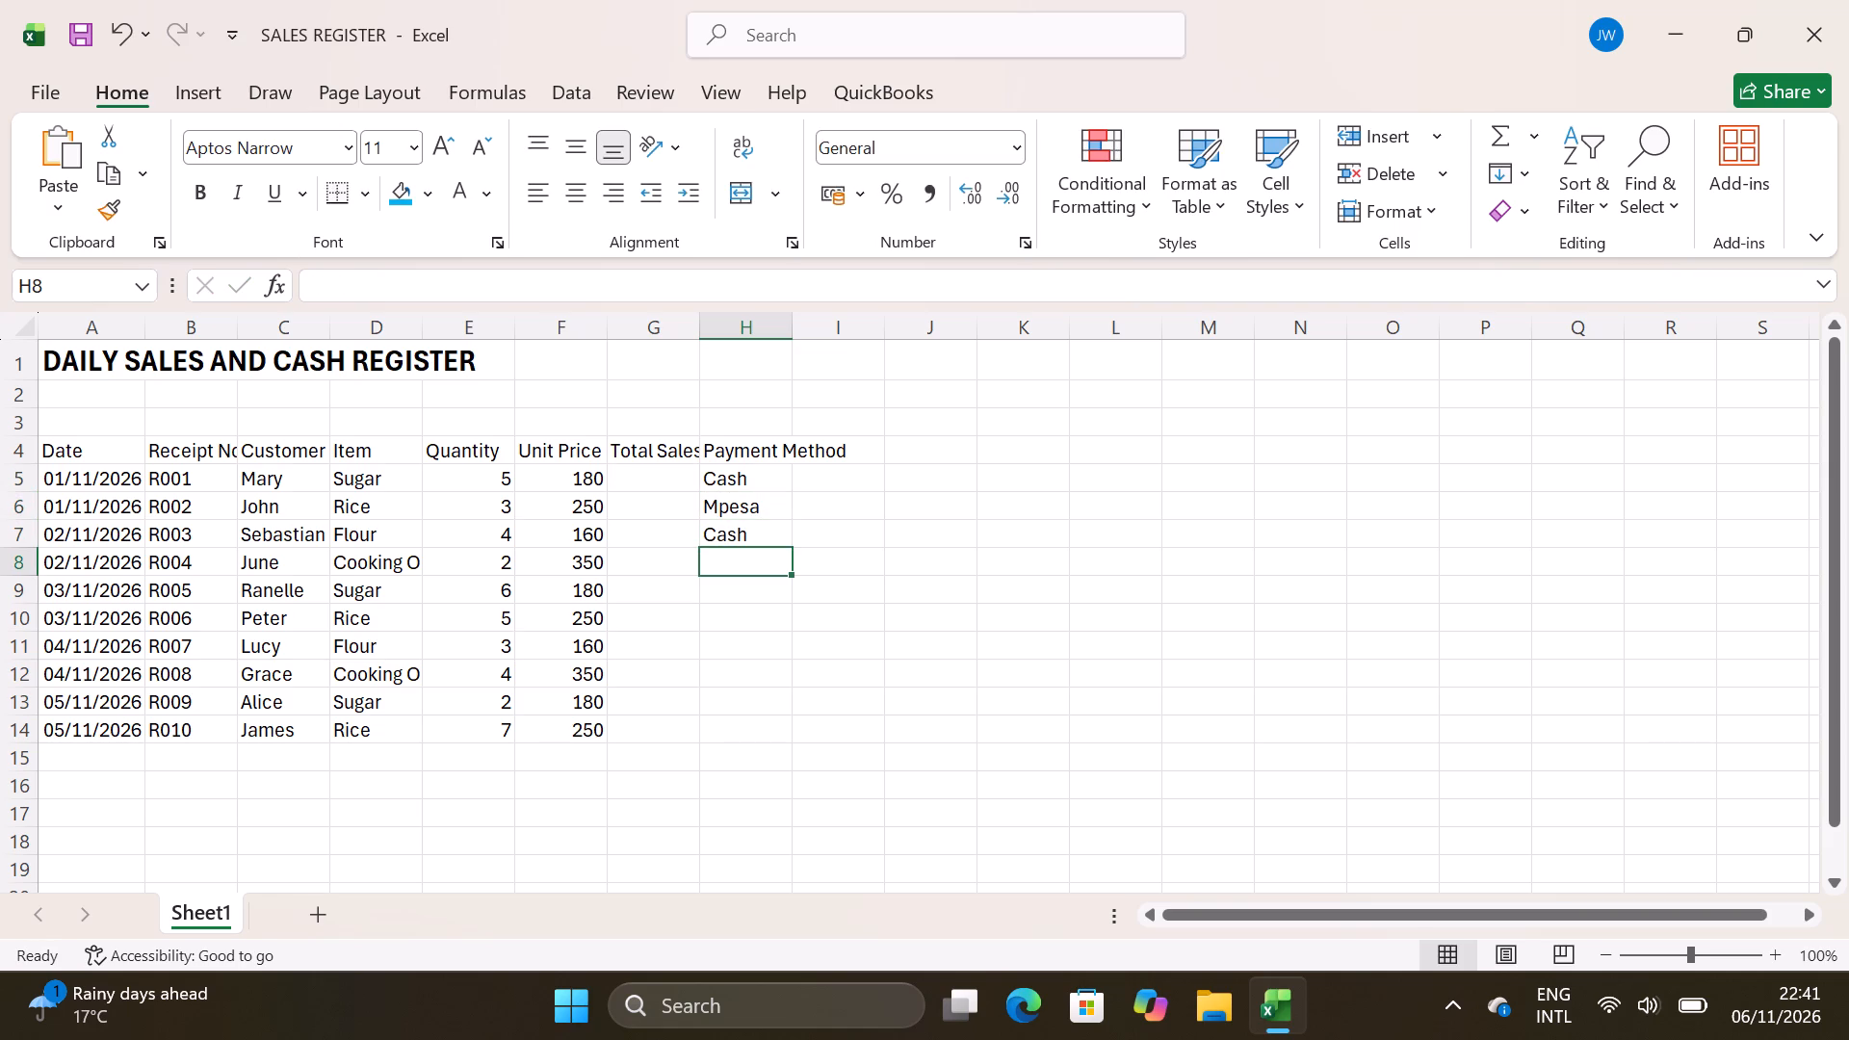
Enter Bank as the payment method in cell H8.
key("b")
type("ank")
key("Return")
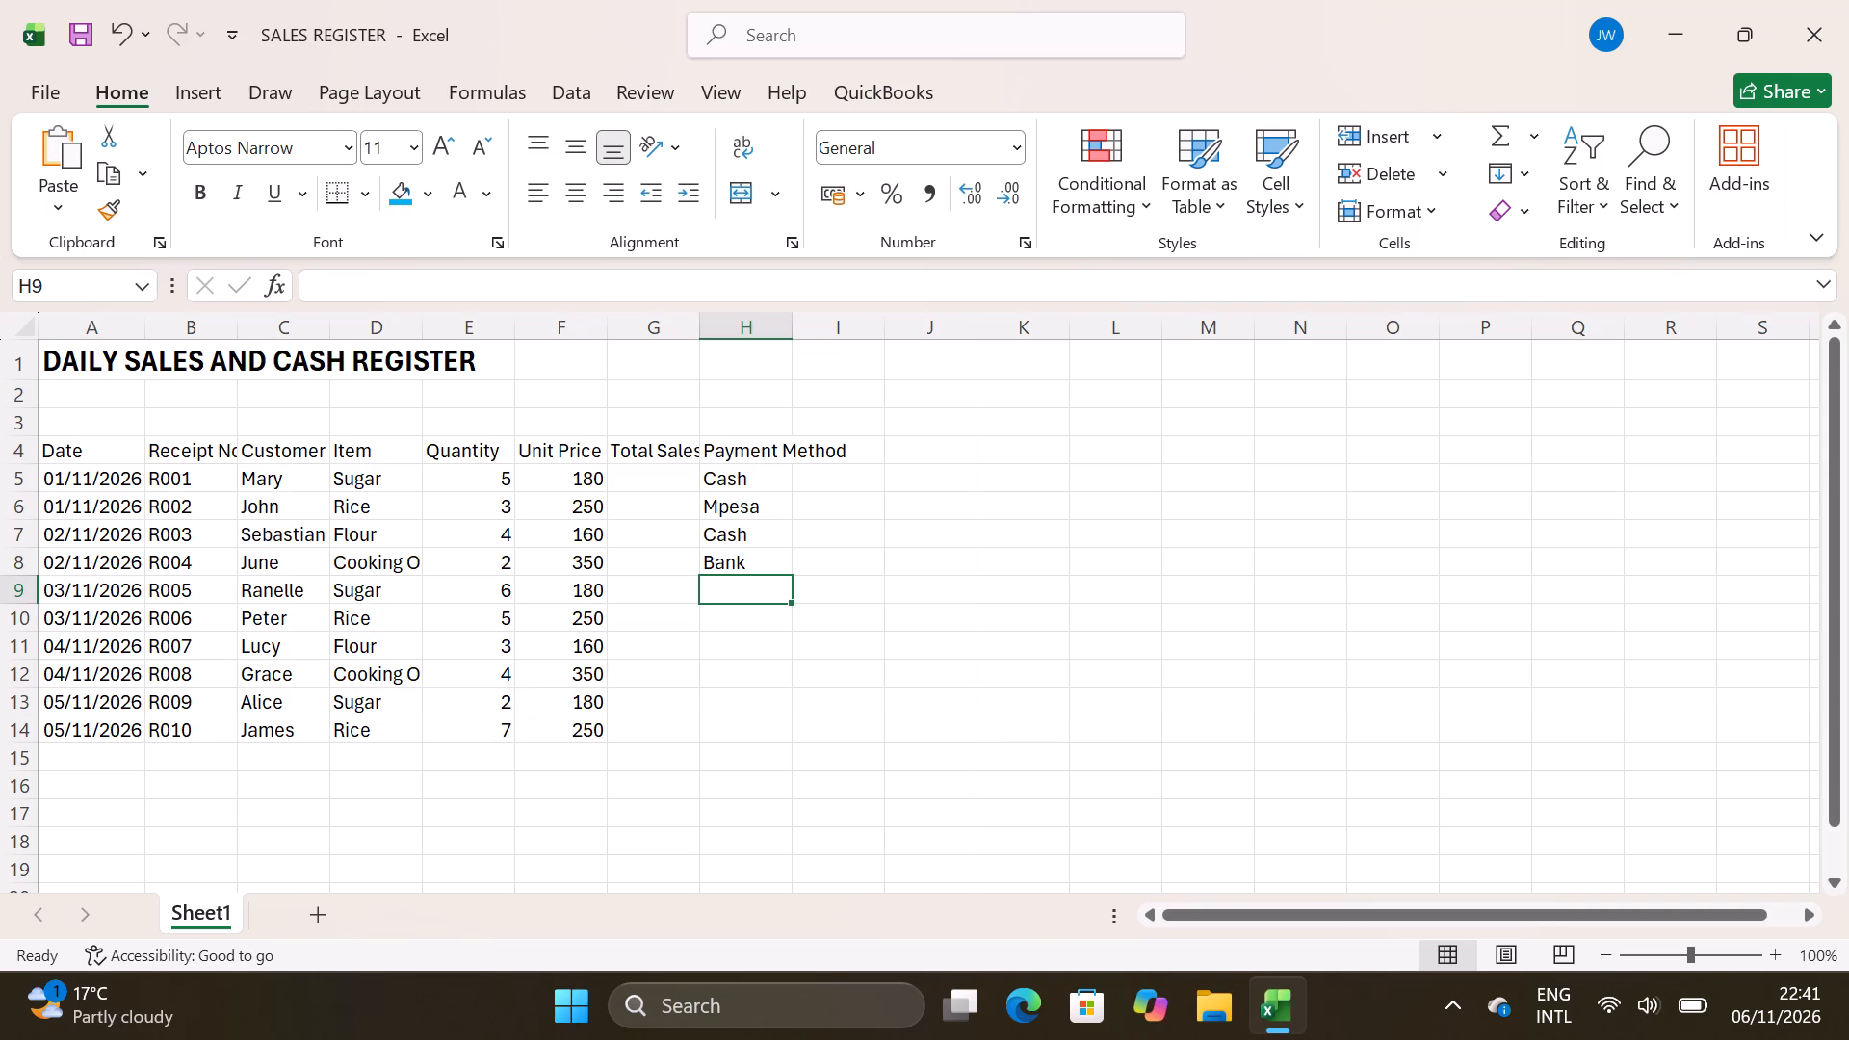
Set the payment method in cell H8 to Mpesa, and enter Bank and Cash in cells H9 and H10.
left_click(754, 557)
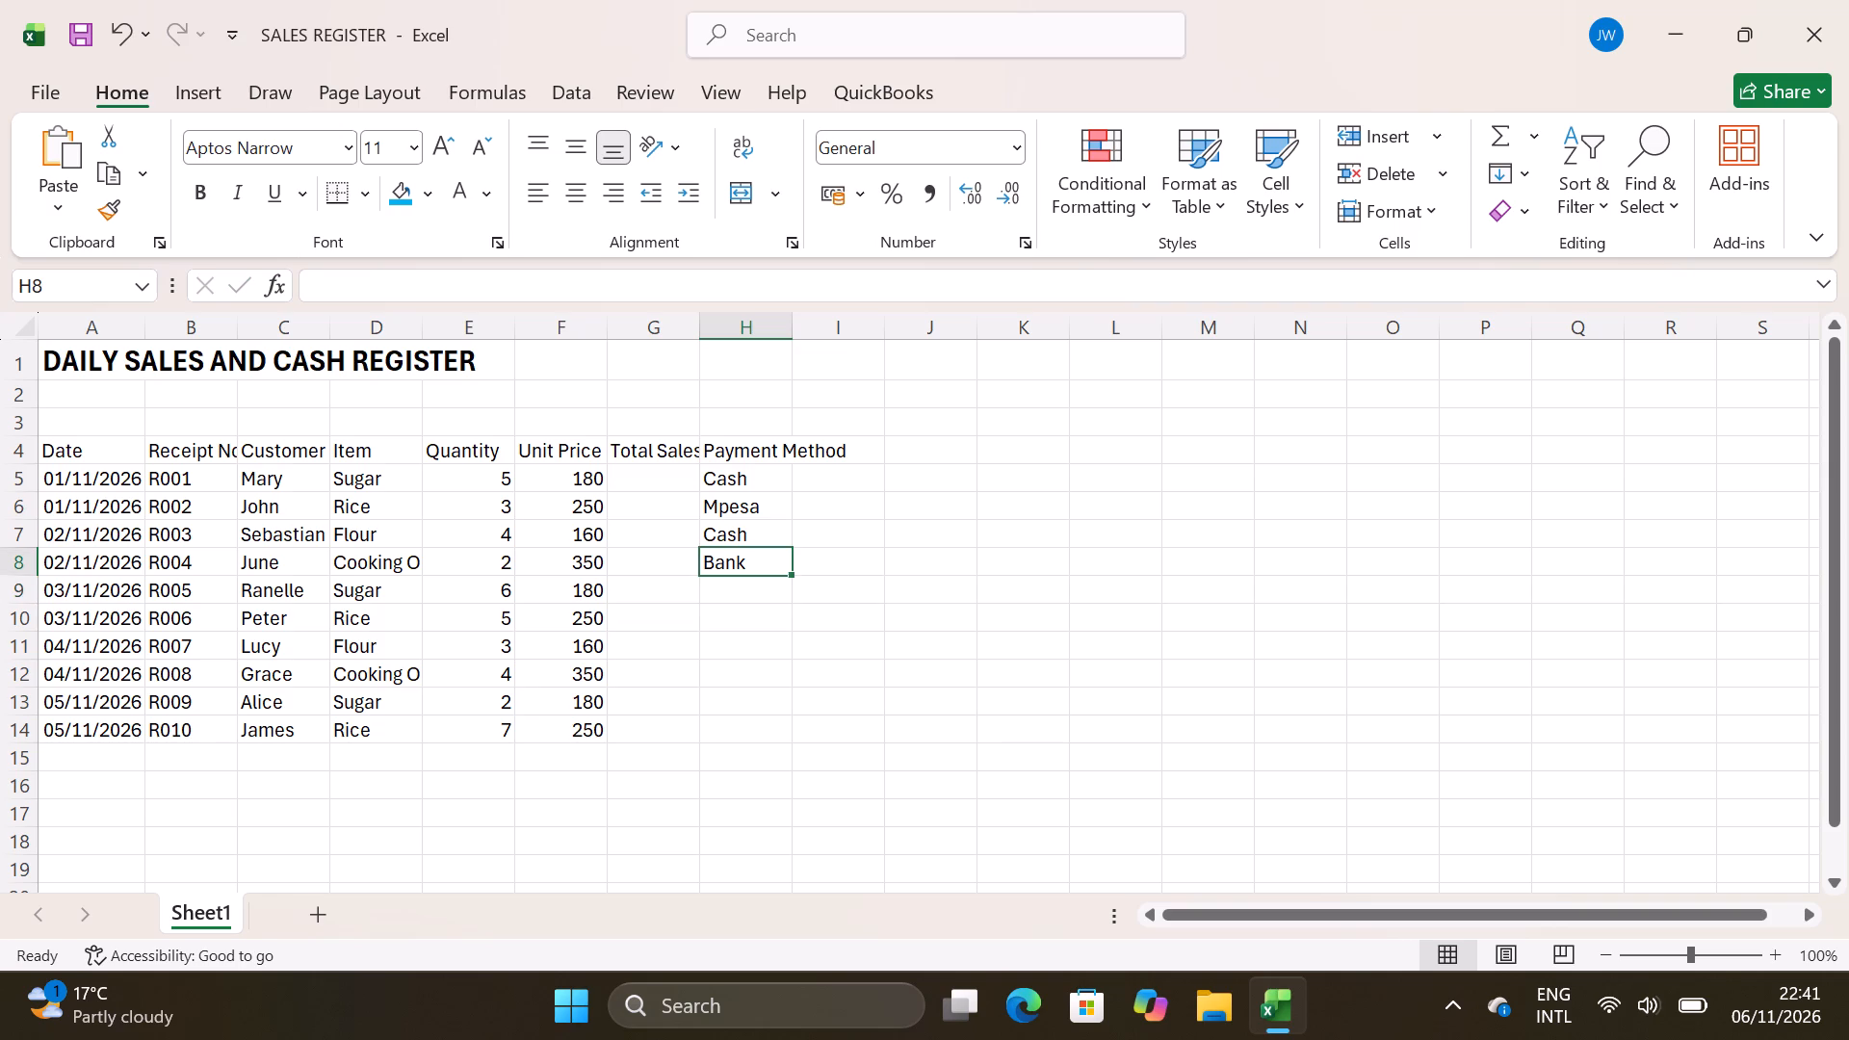
key("m")
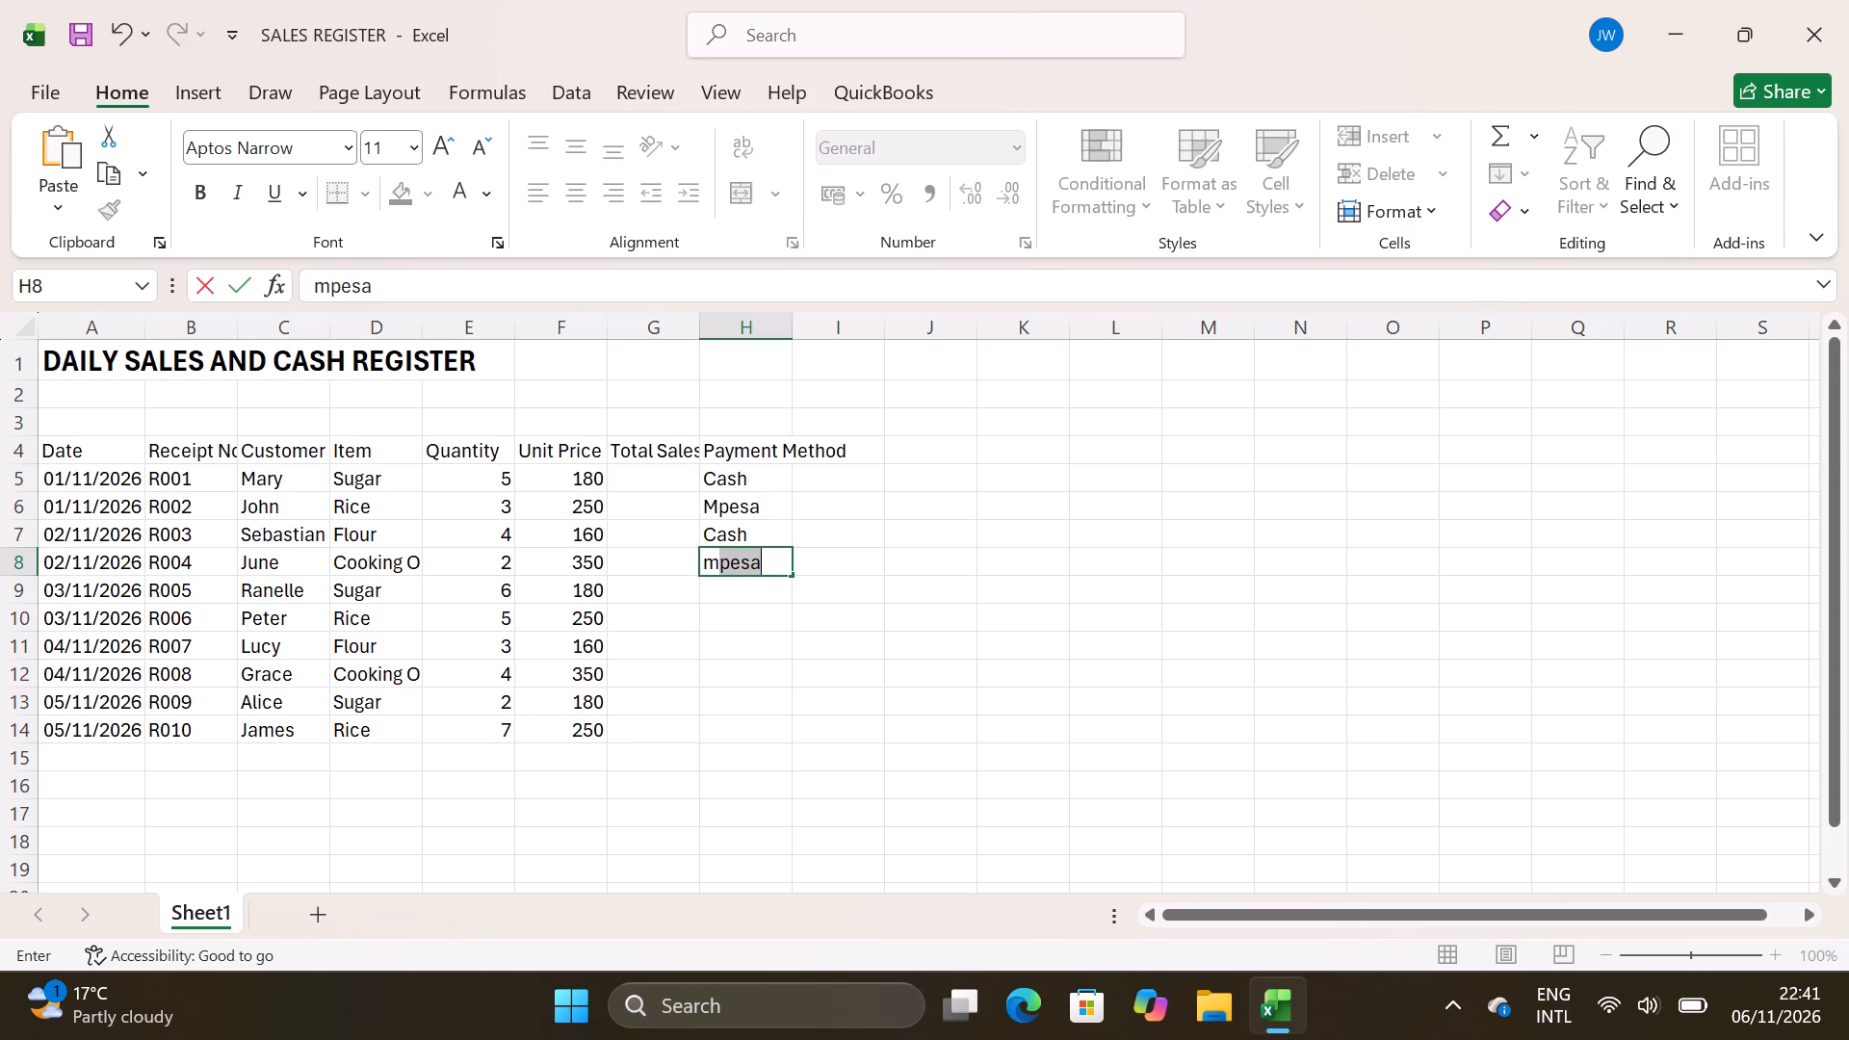
key("Return")
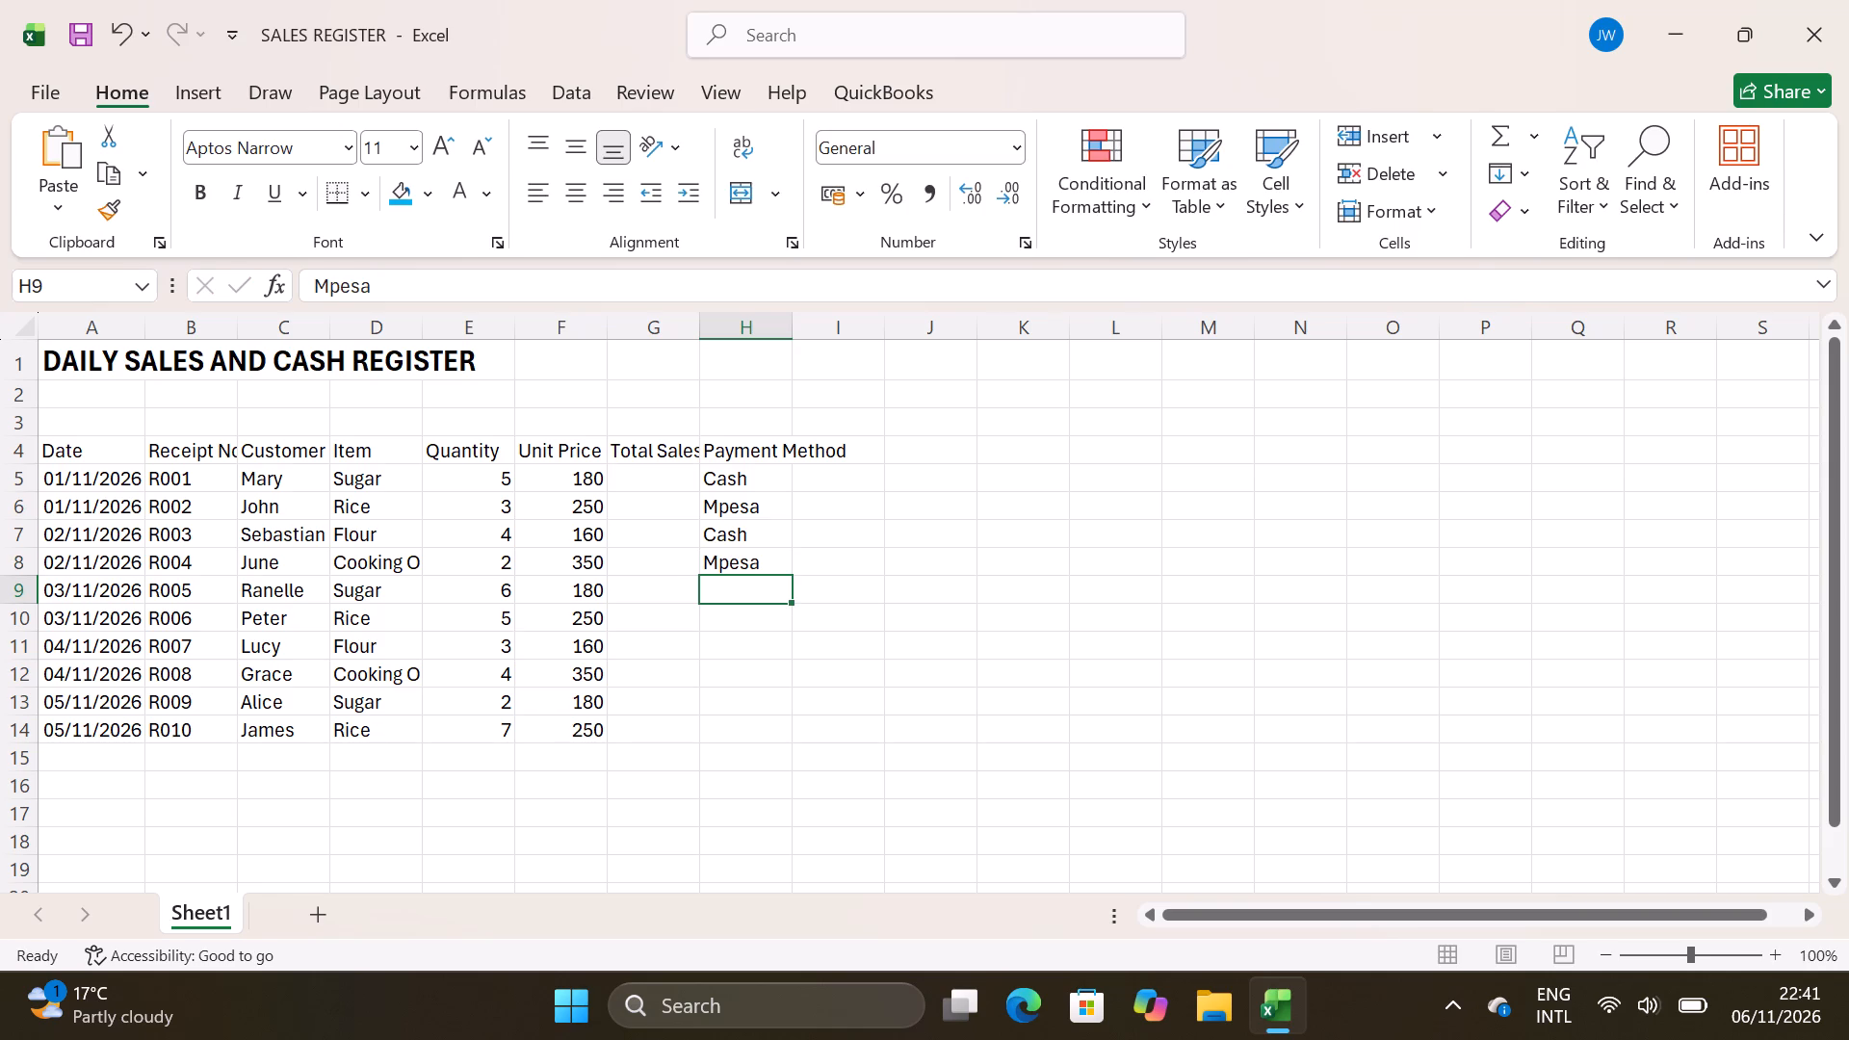
type("ank")
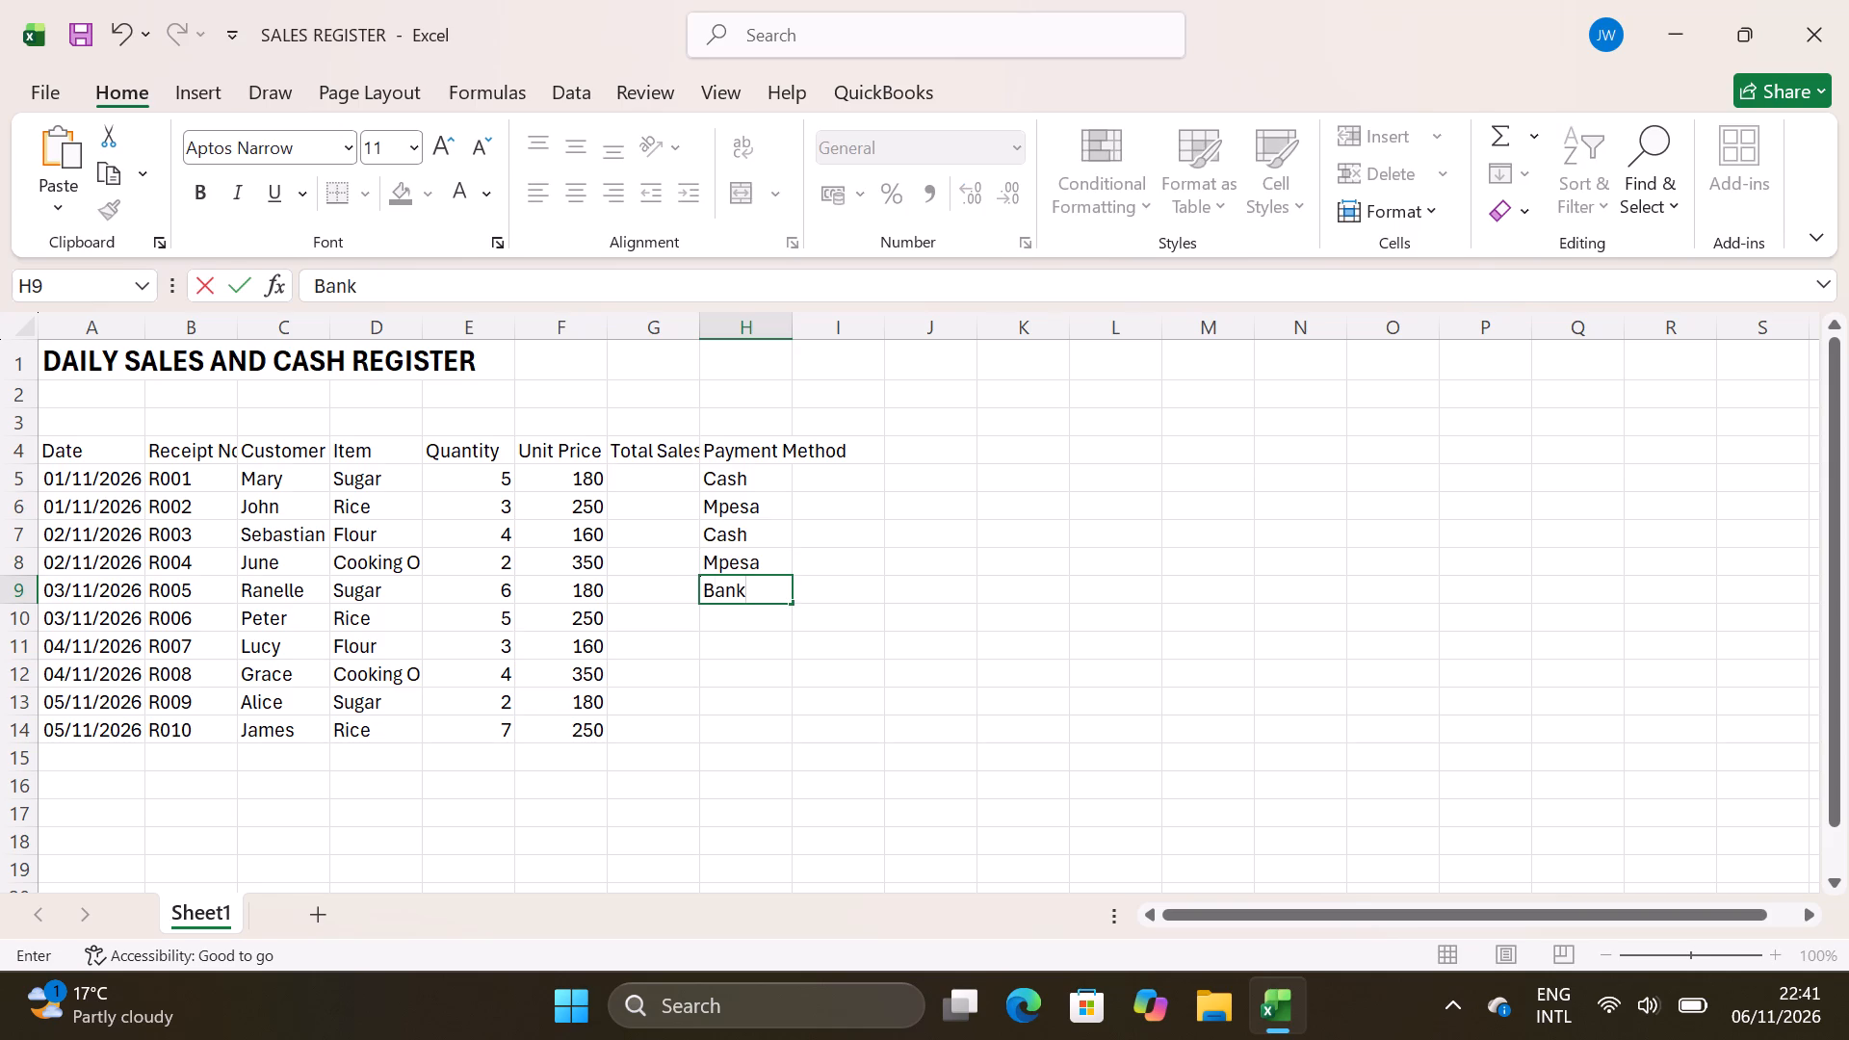
key("Return")
key("c")
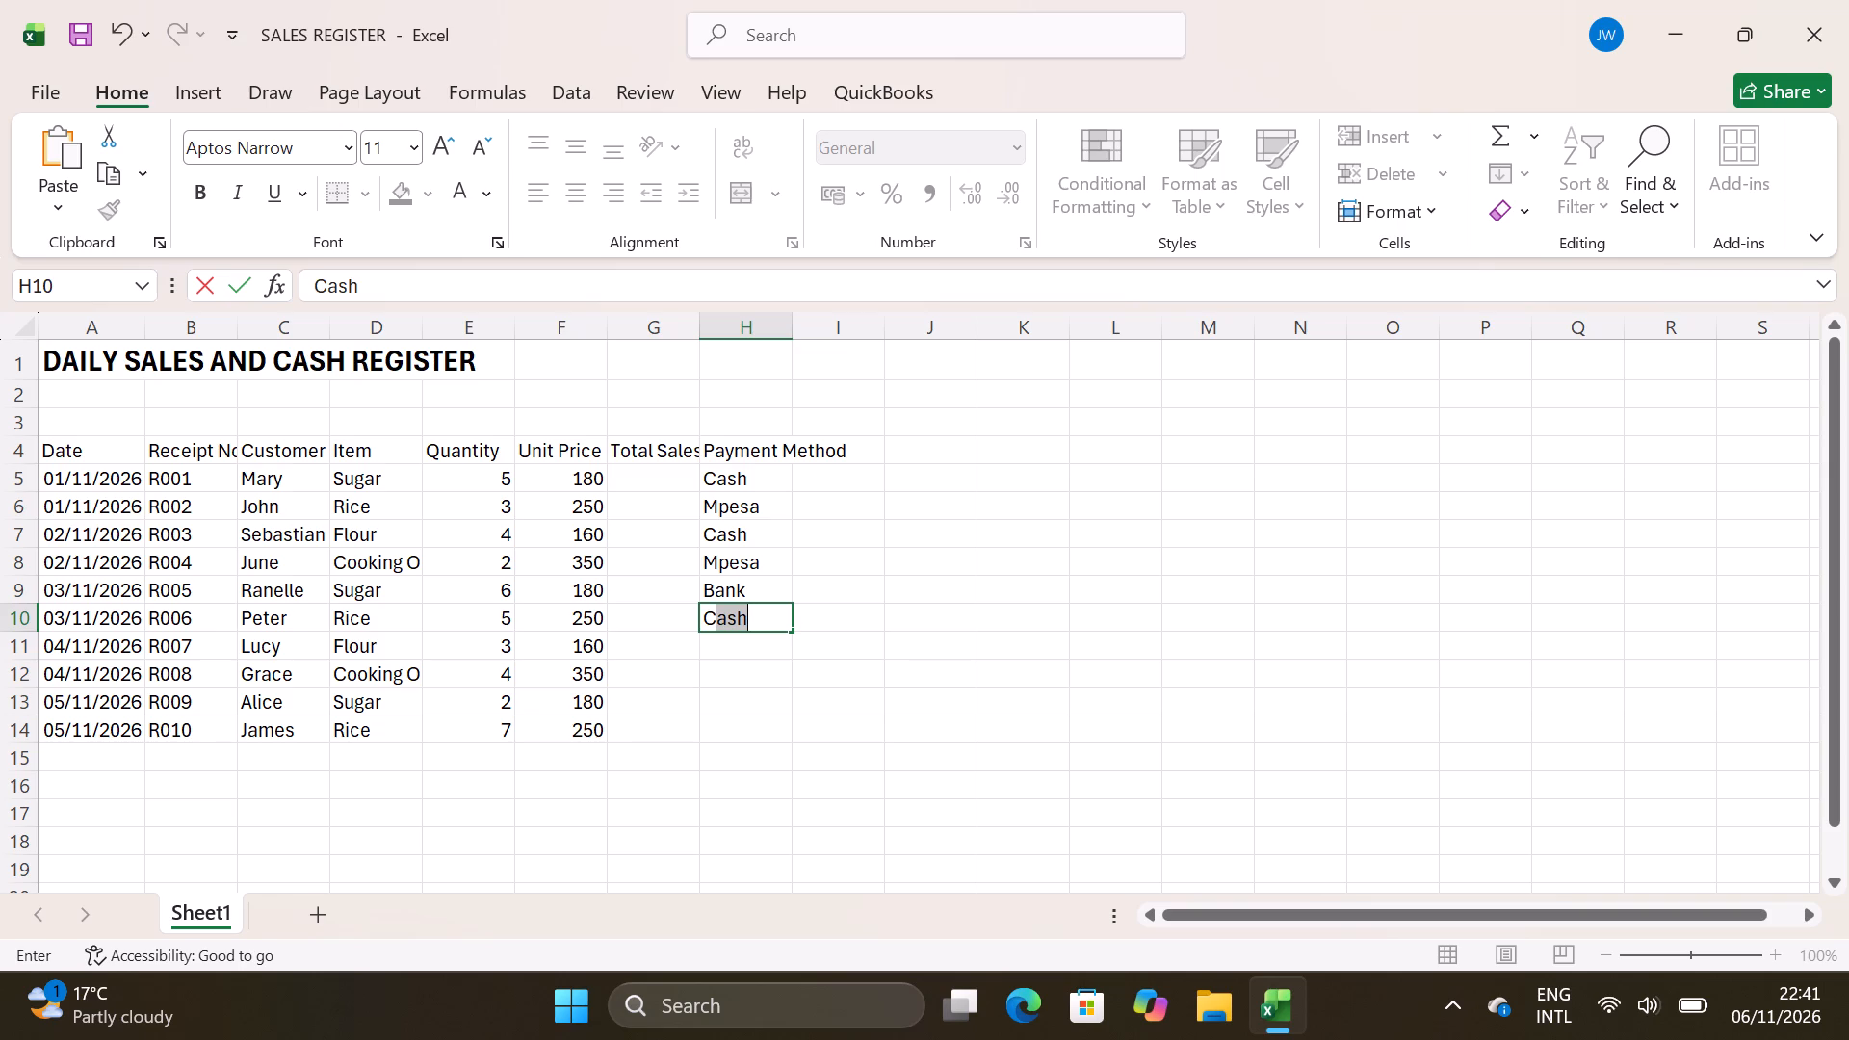
key("Return")
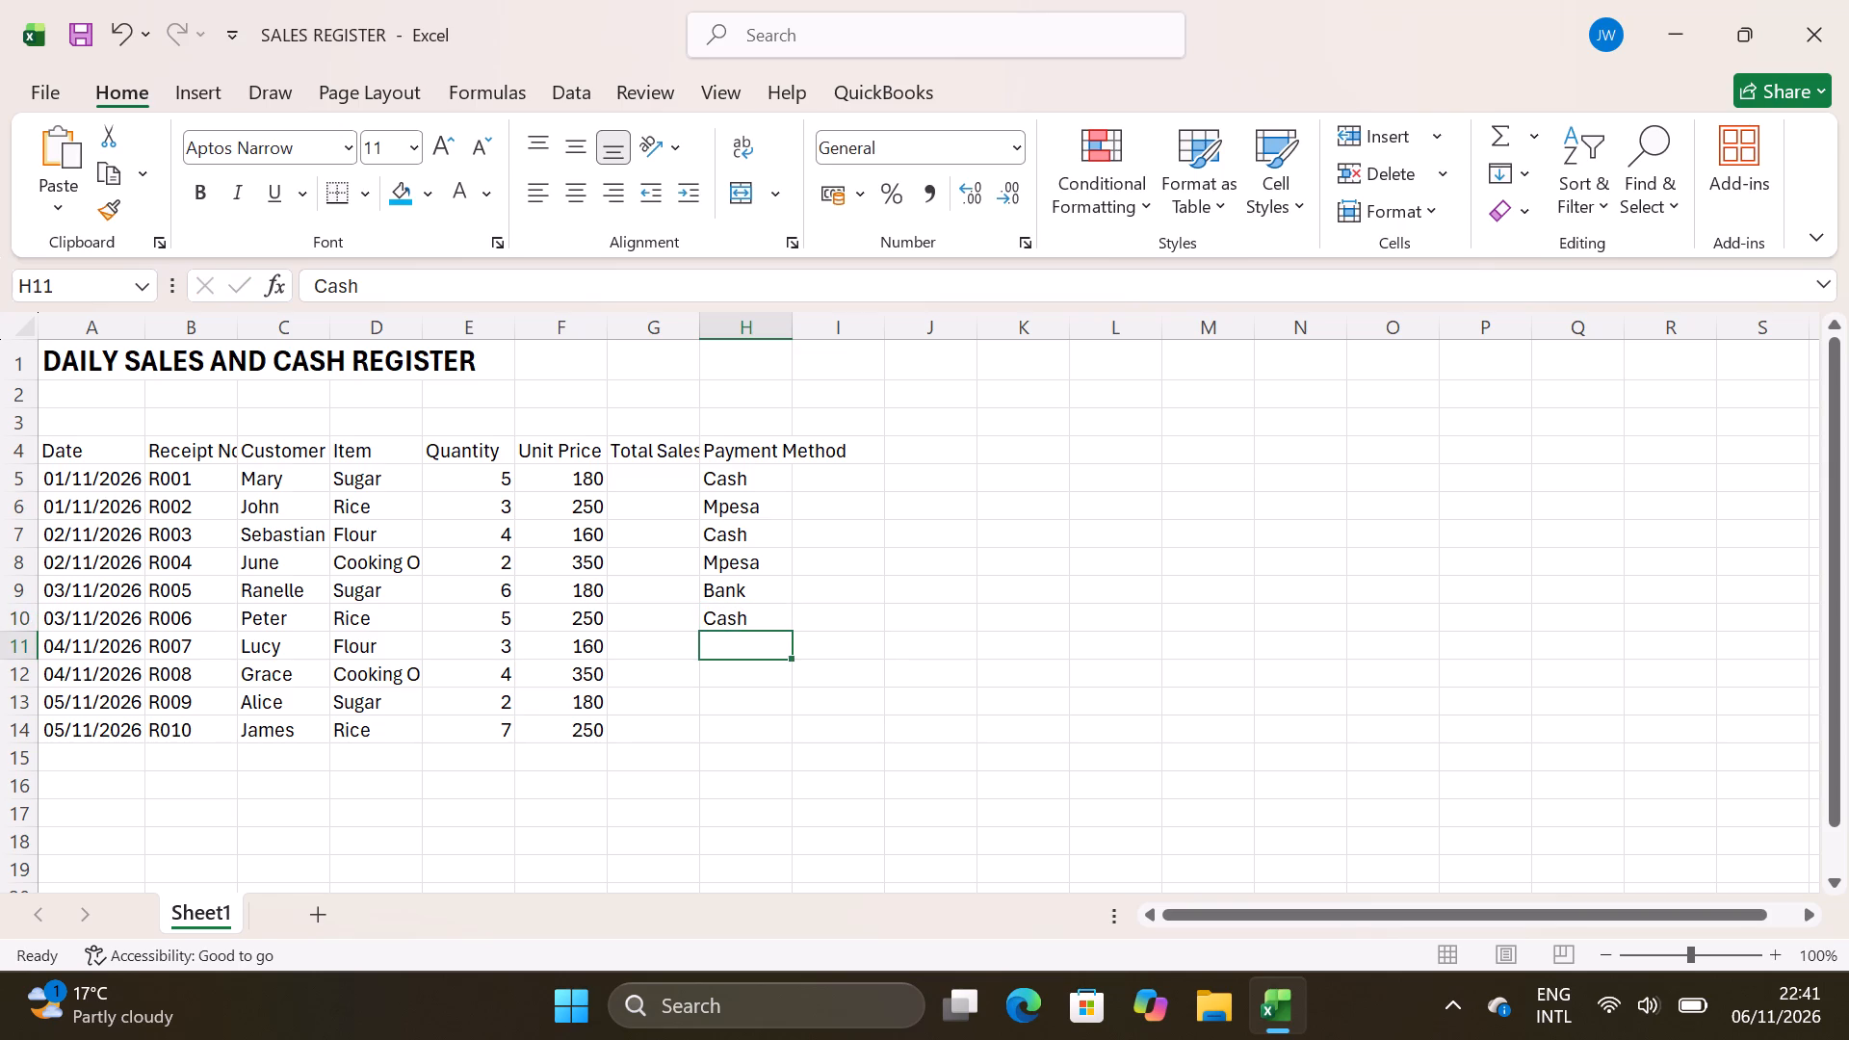
Enter the payment methods Mpesa, Bank, Cash and Mpesa in cells H11 to H14.
key("m")
key("Return")
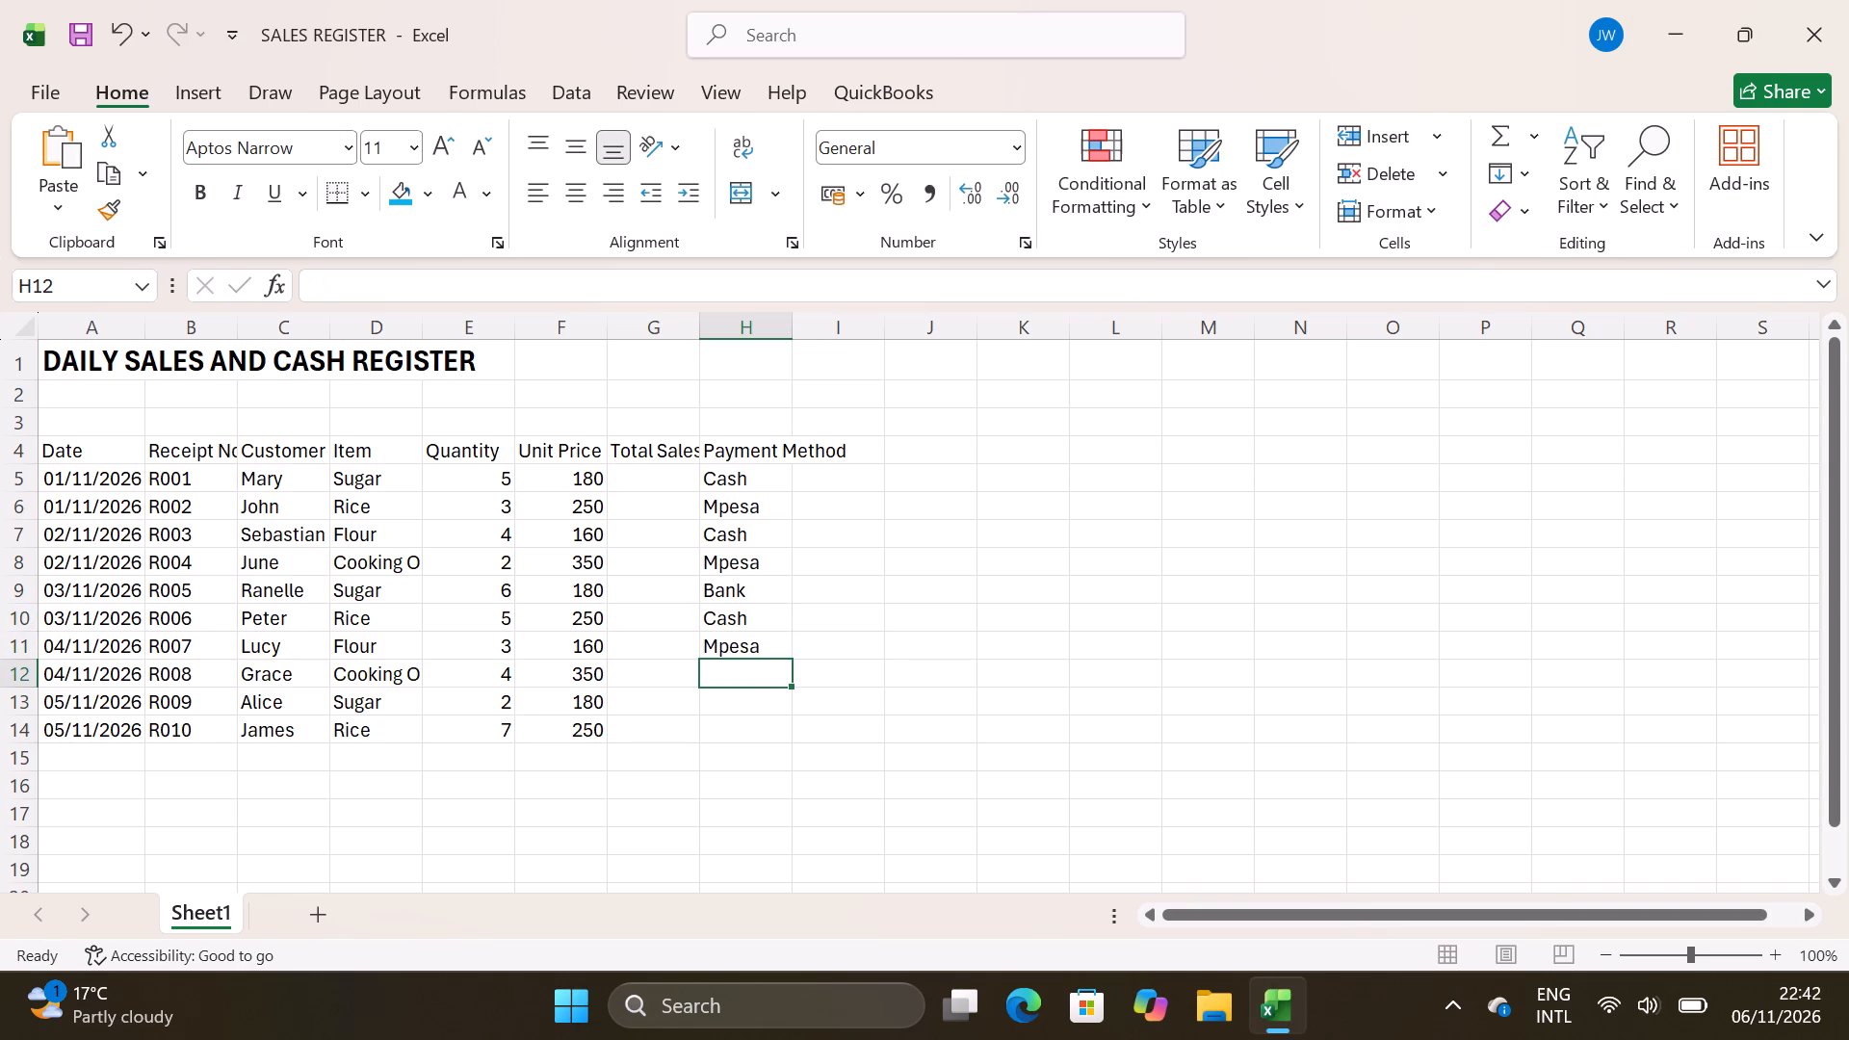
key("b")
key("Return")
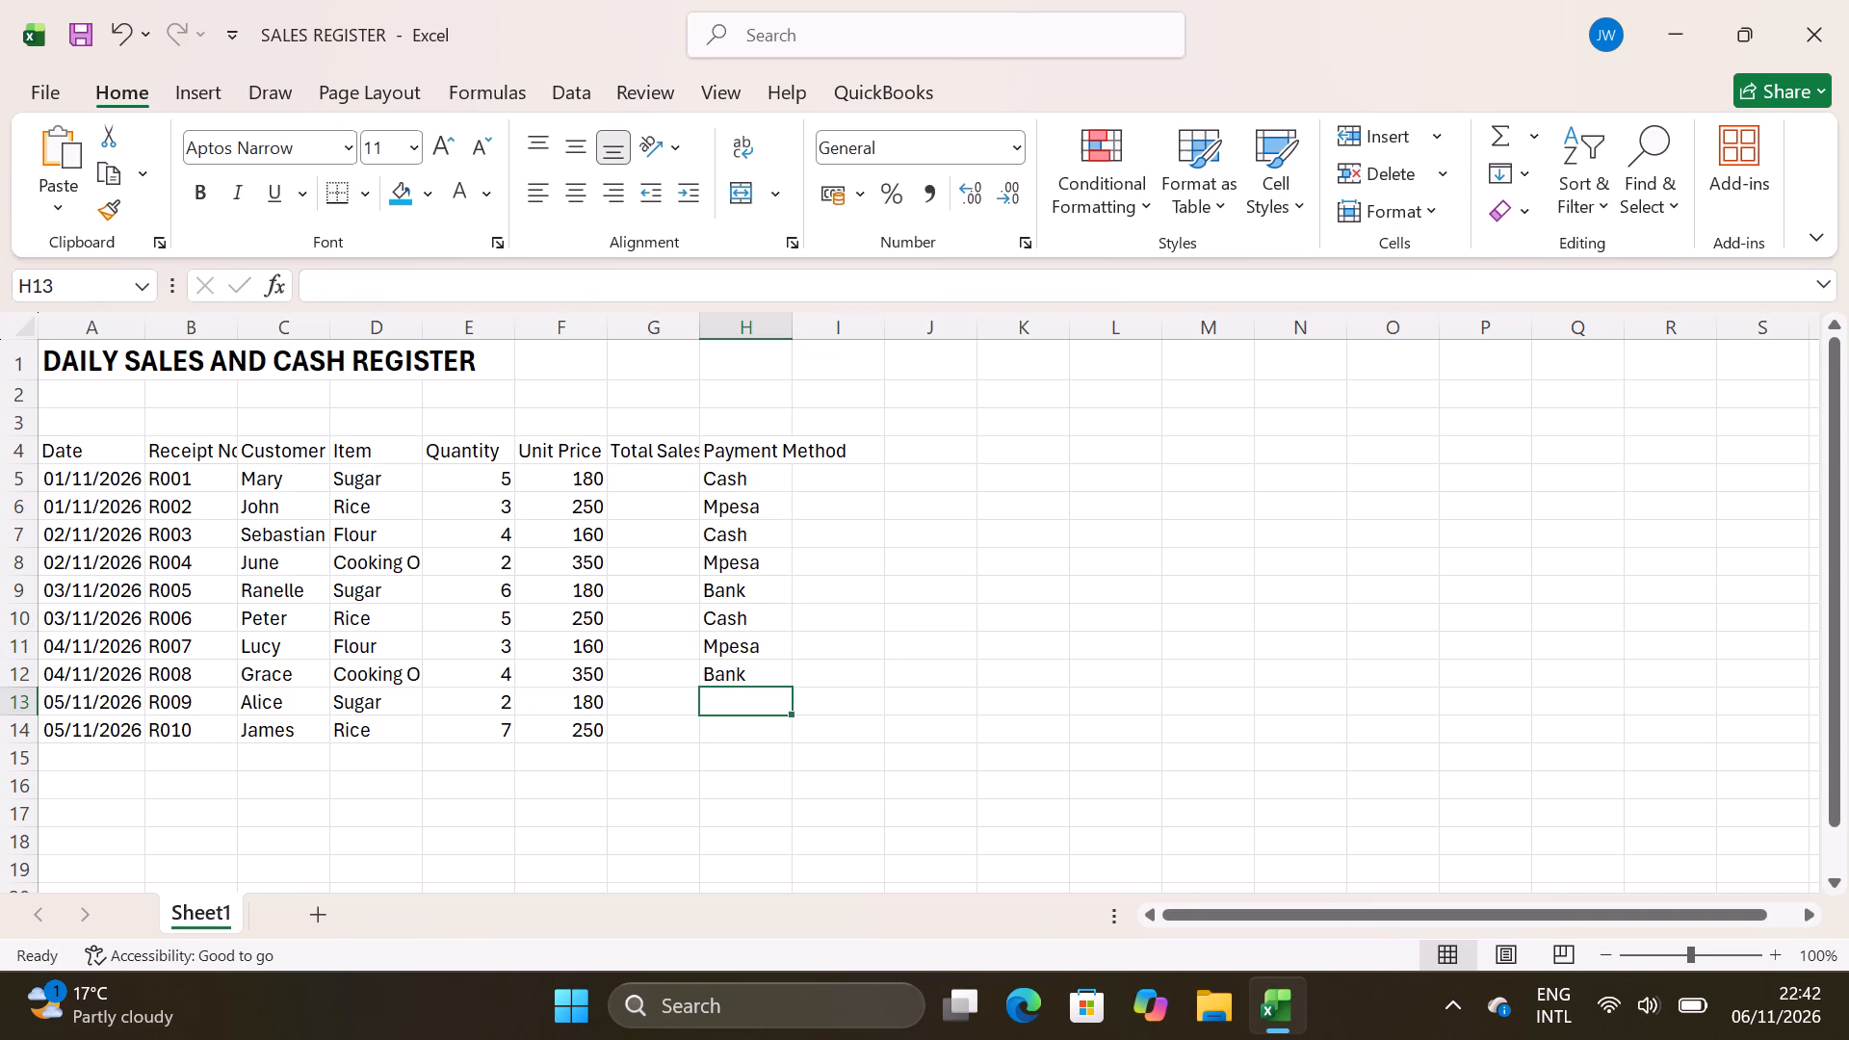
key("c")
key("Return")
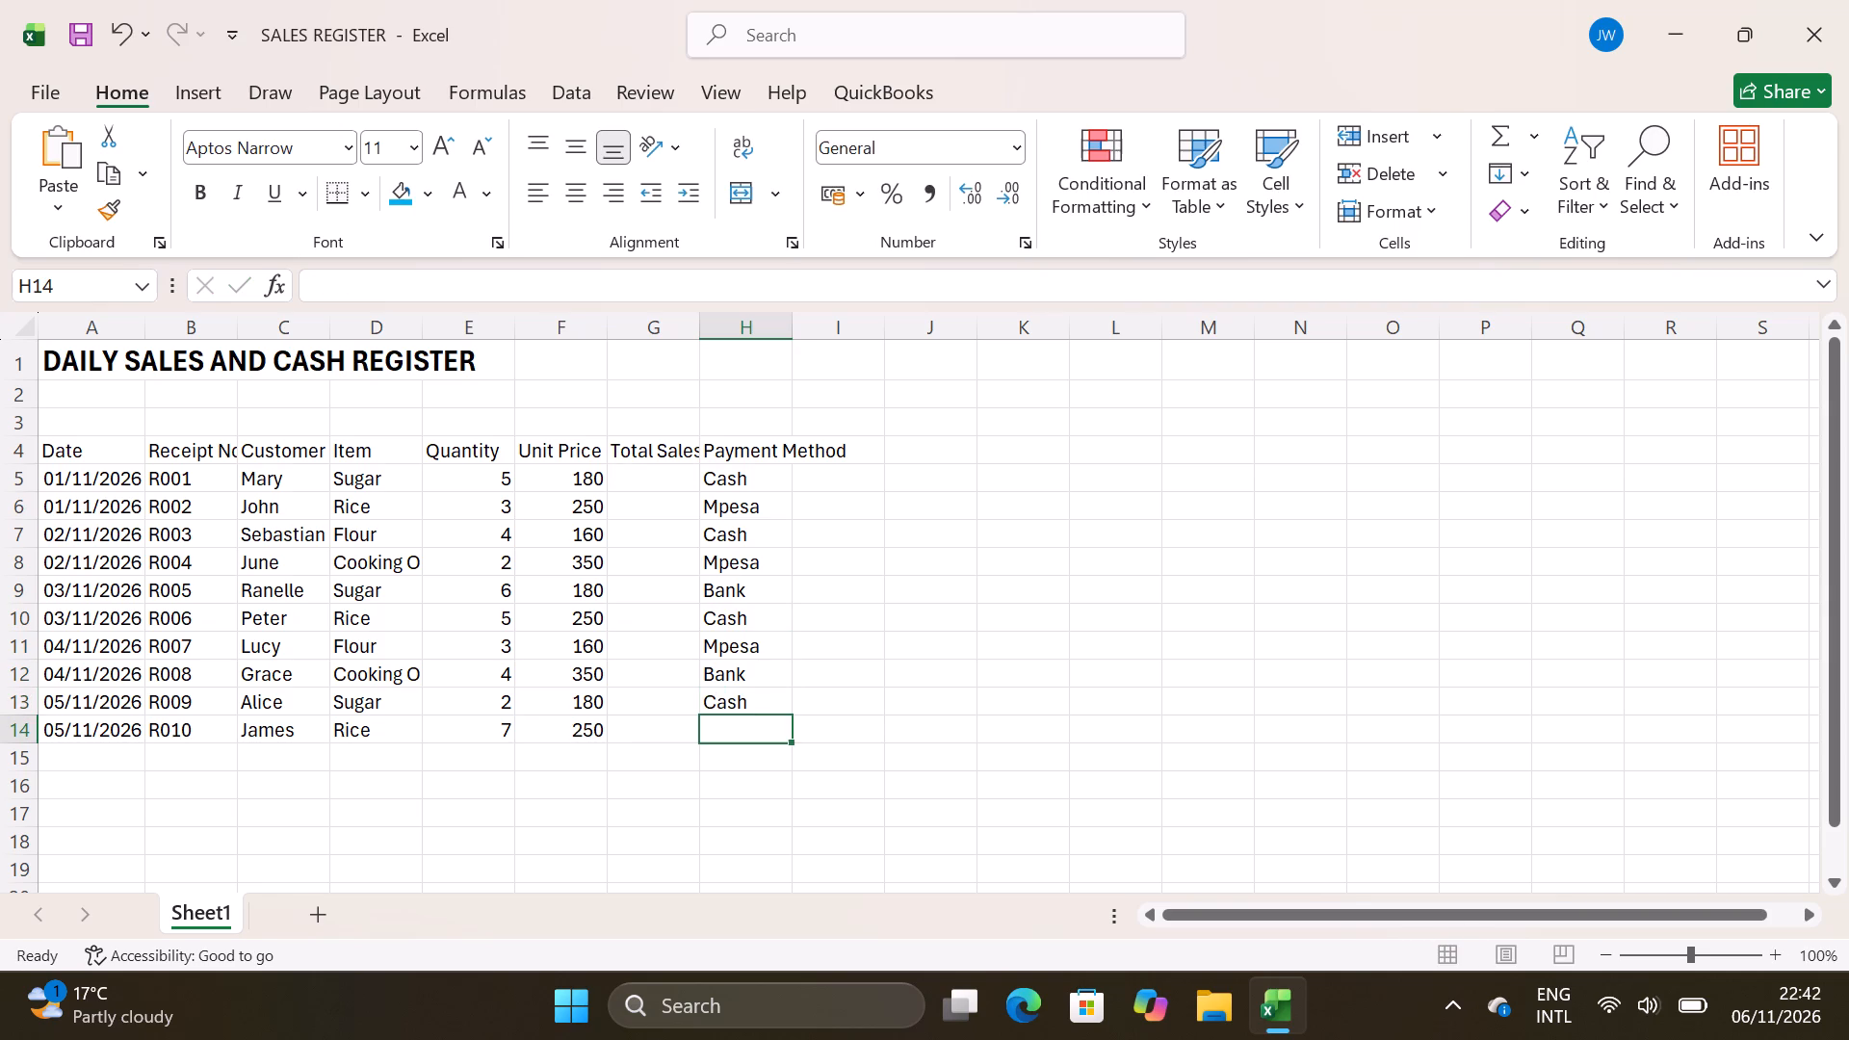
key("m")
key("Return")
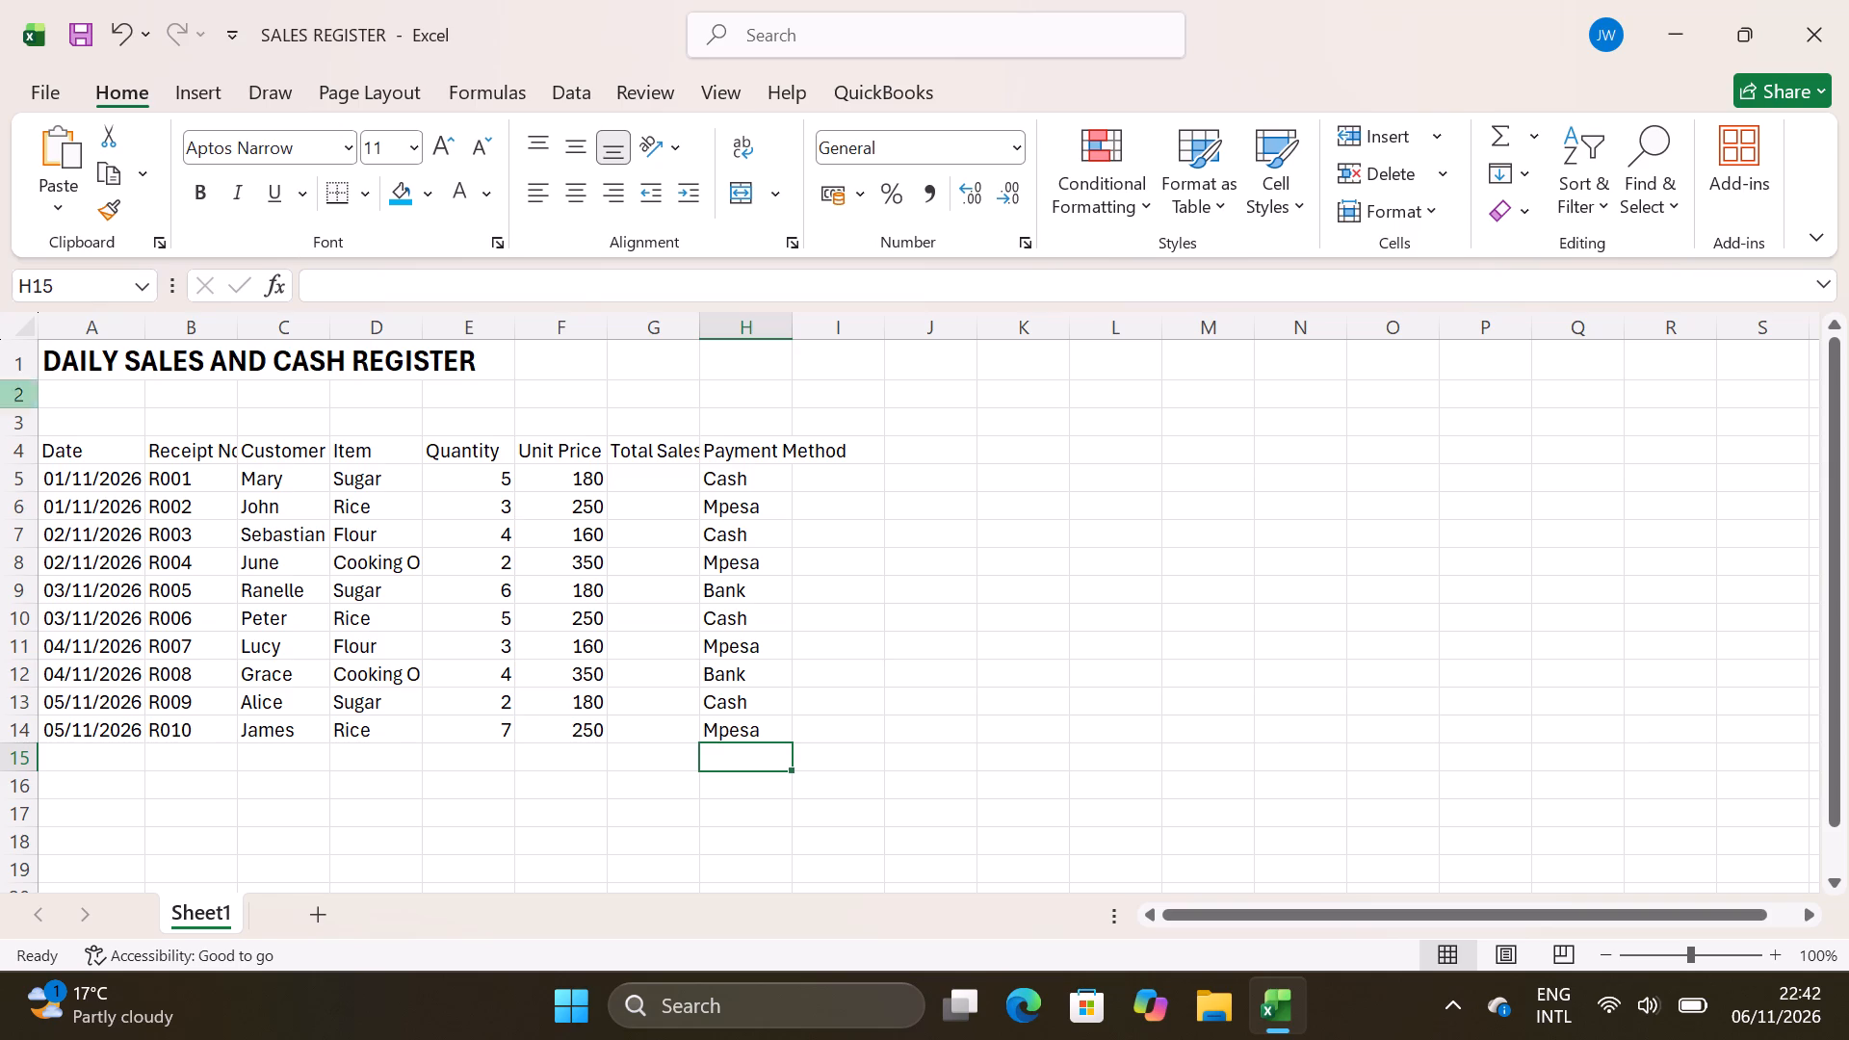
Merge and center the DAILY SALES AND CASH REGISTER title across cells A1 to H1.
left_click(53, 369)
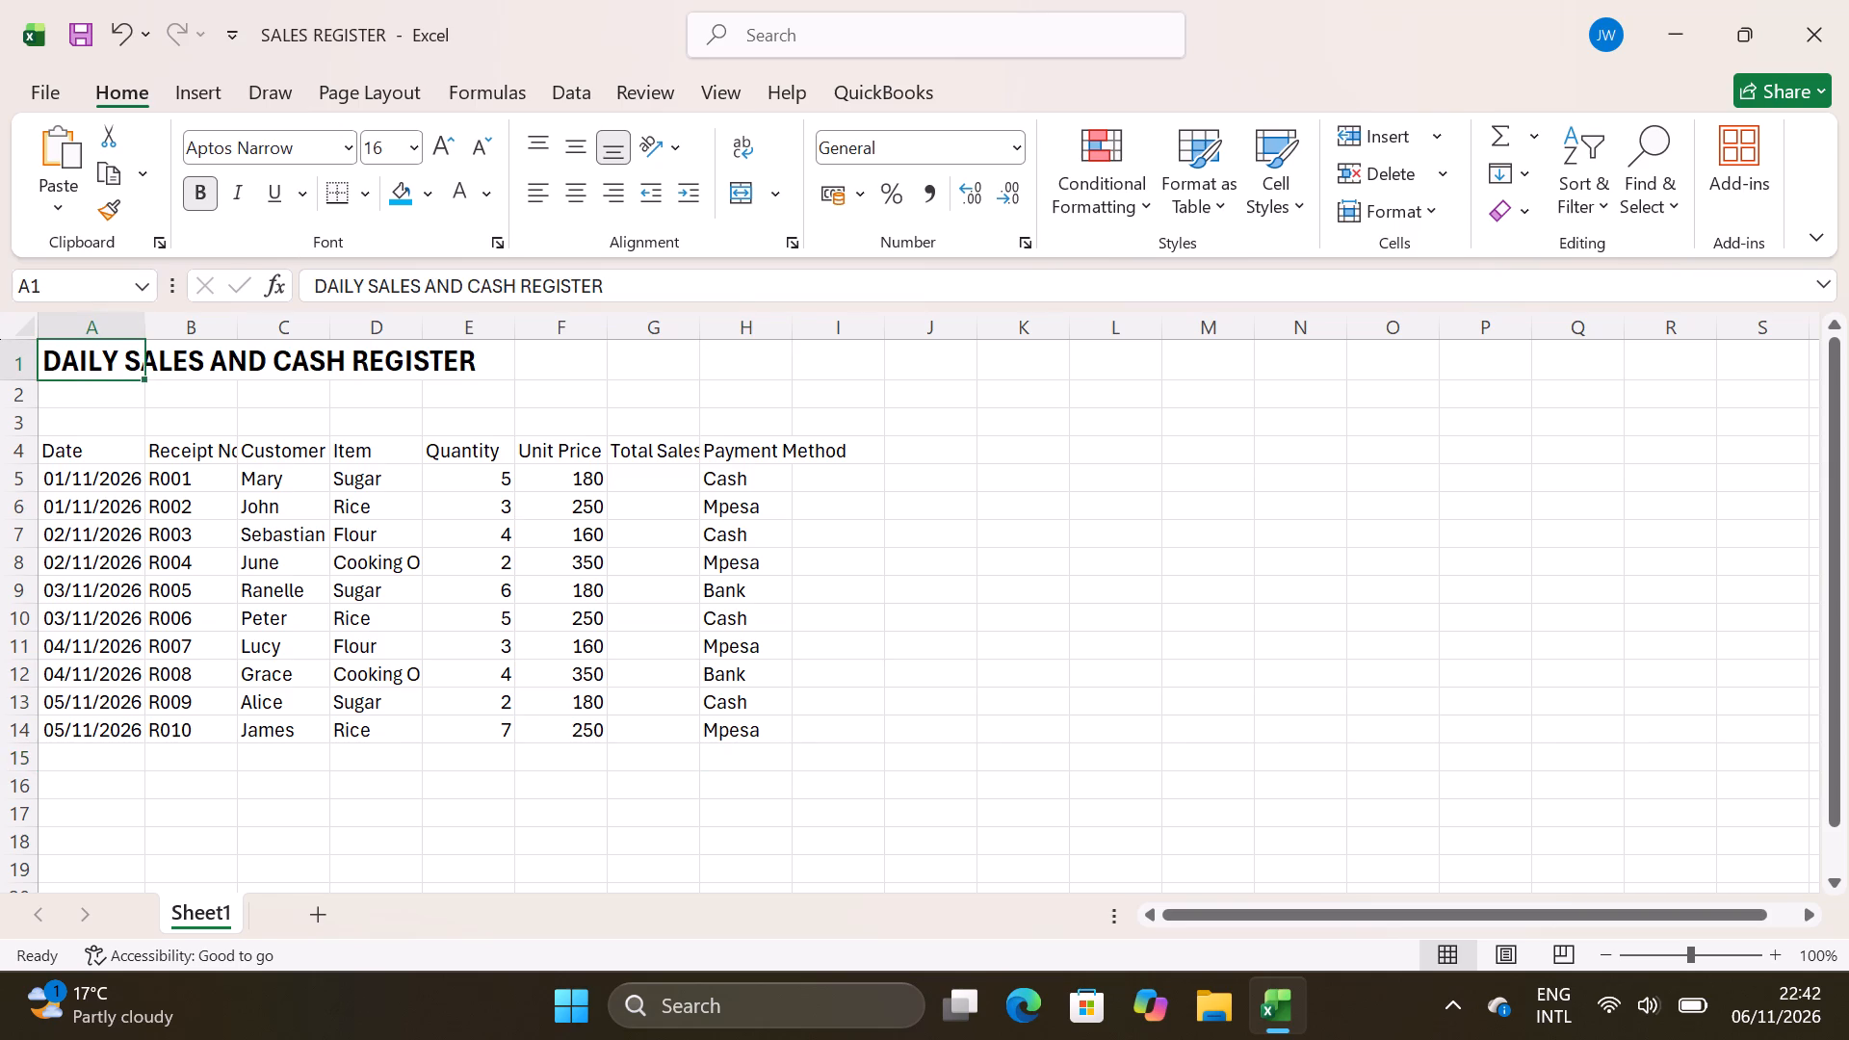
left_click(744, 354, "shift")
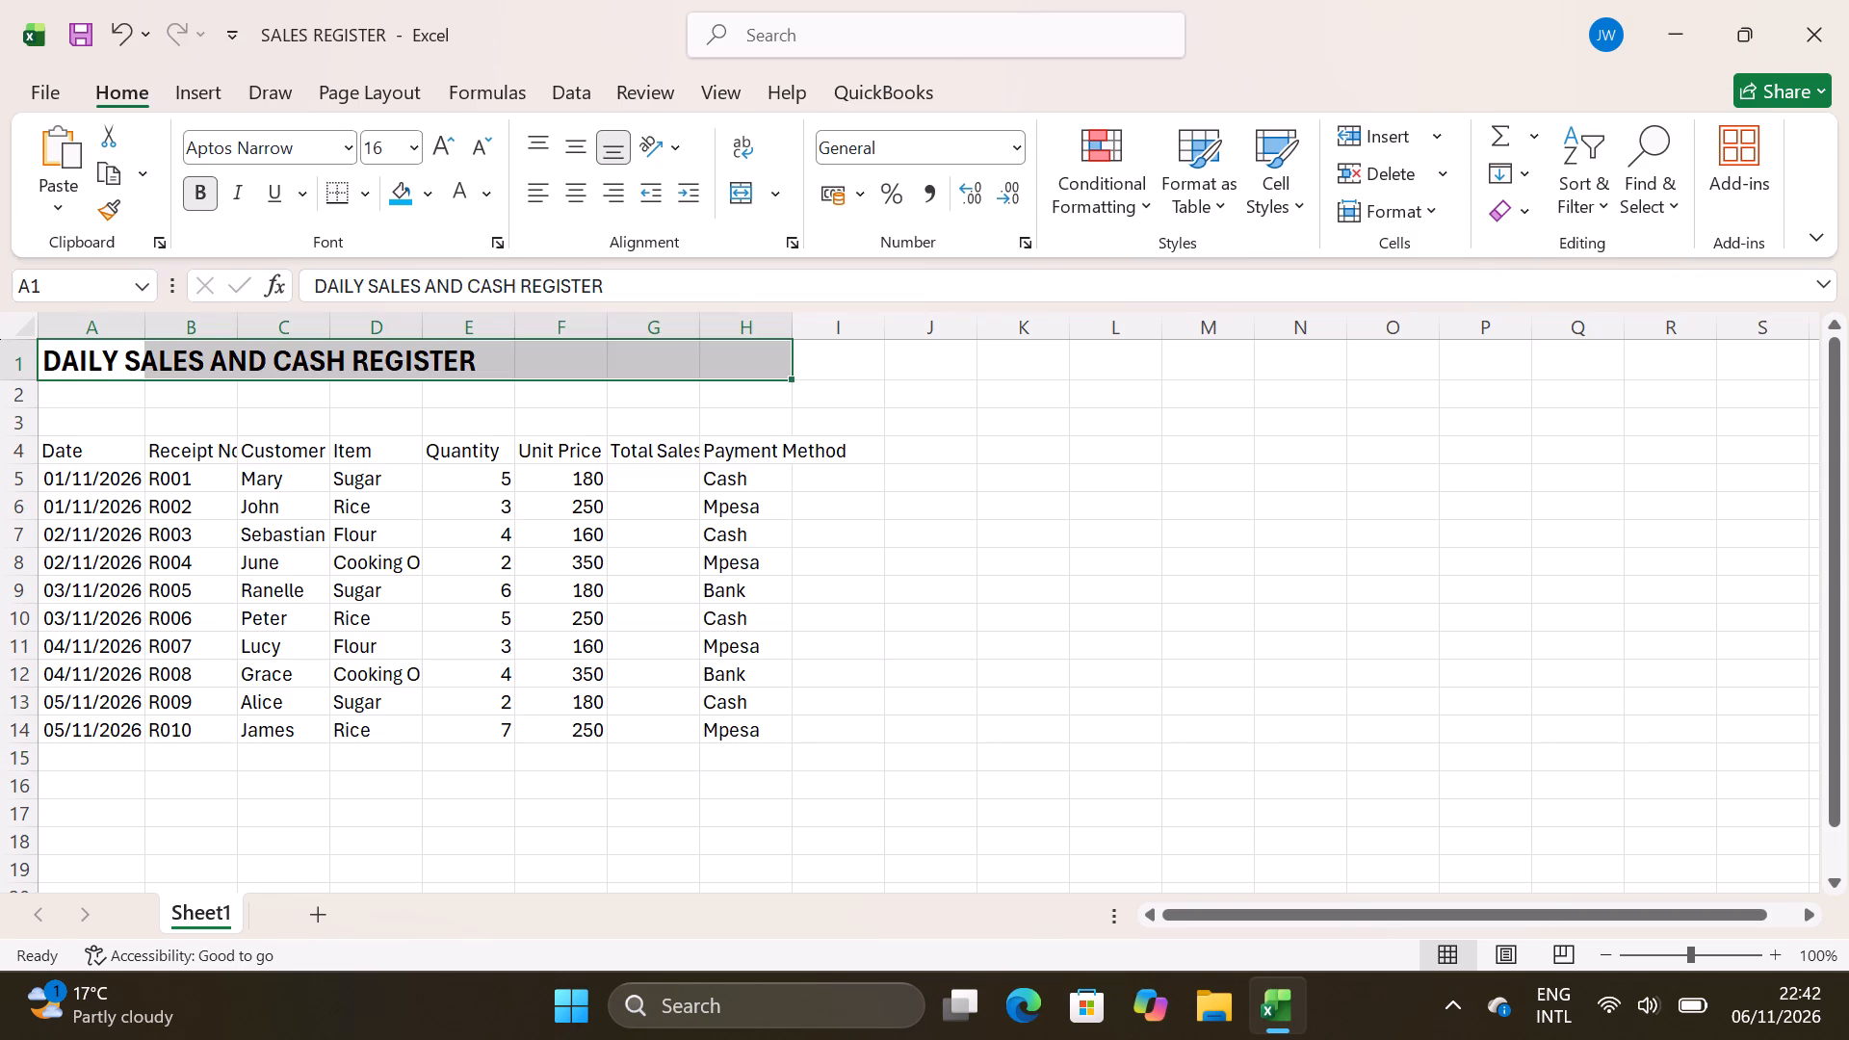
left_click(773, 195)
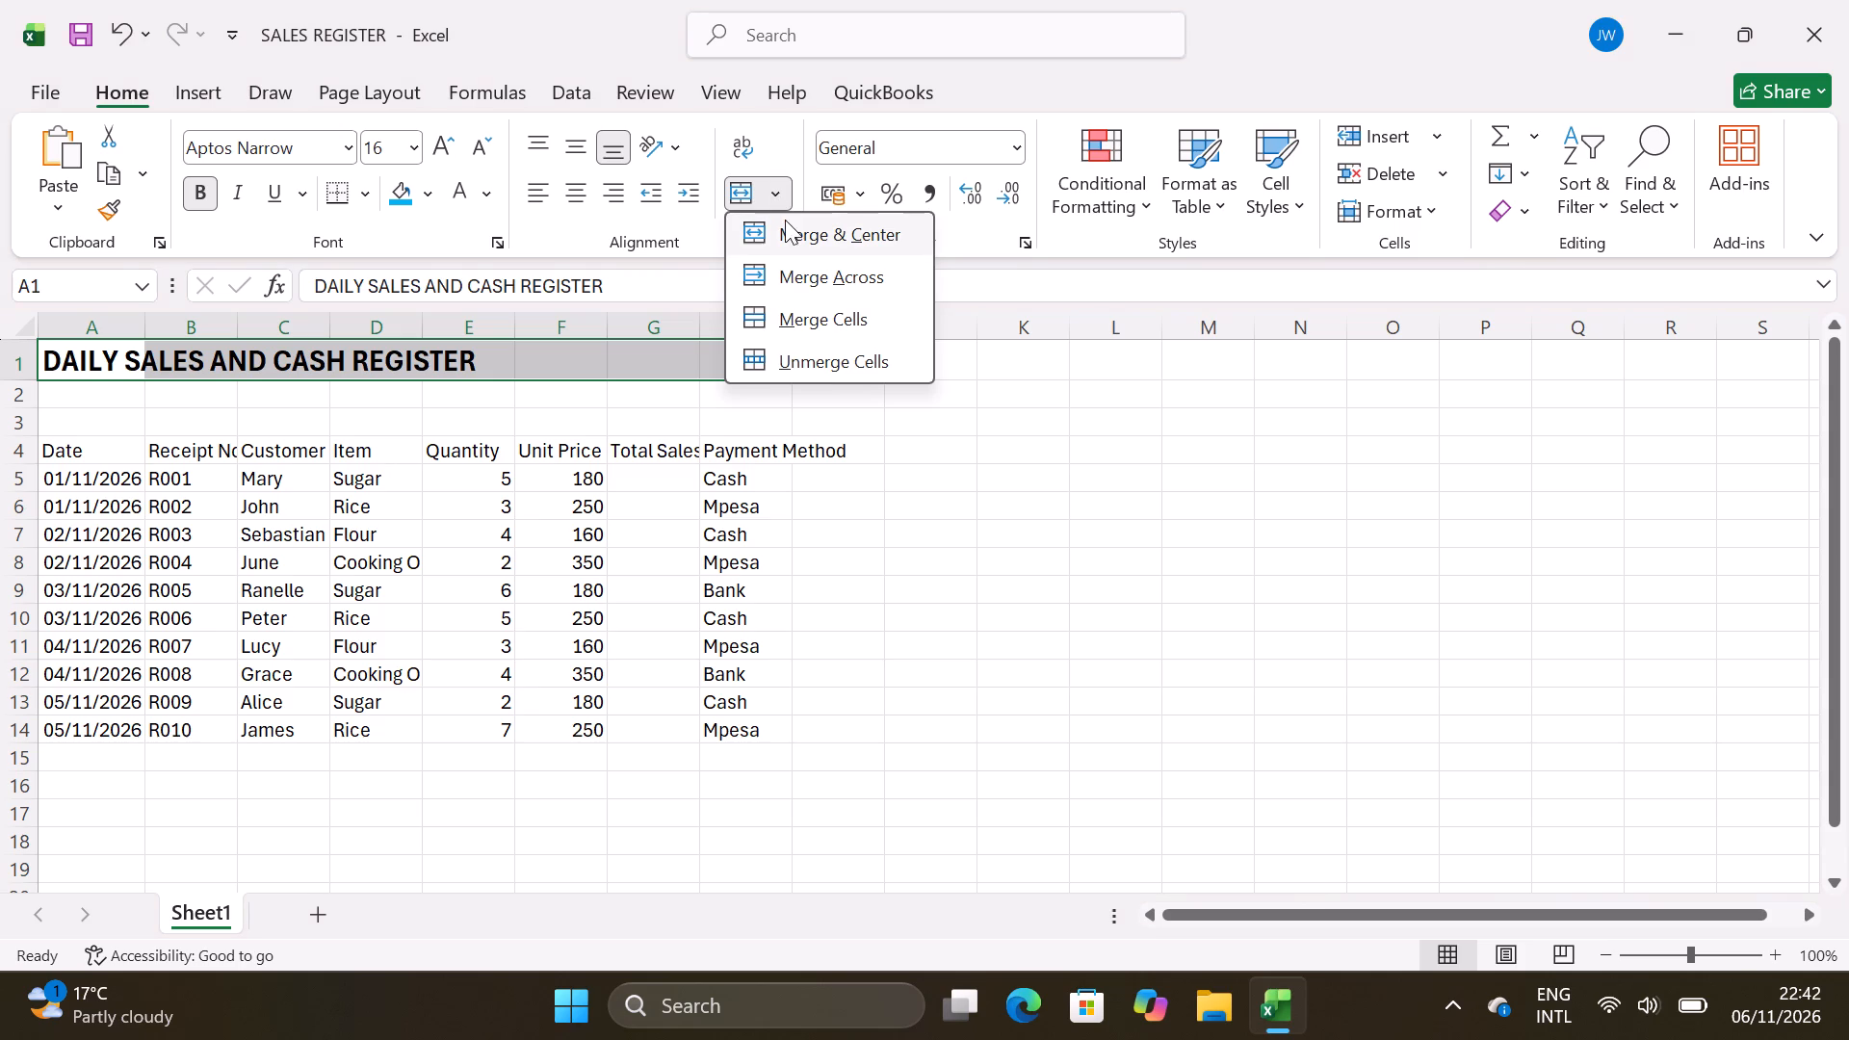
left_click(793, 231)
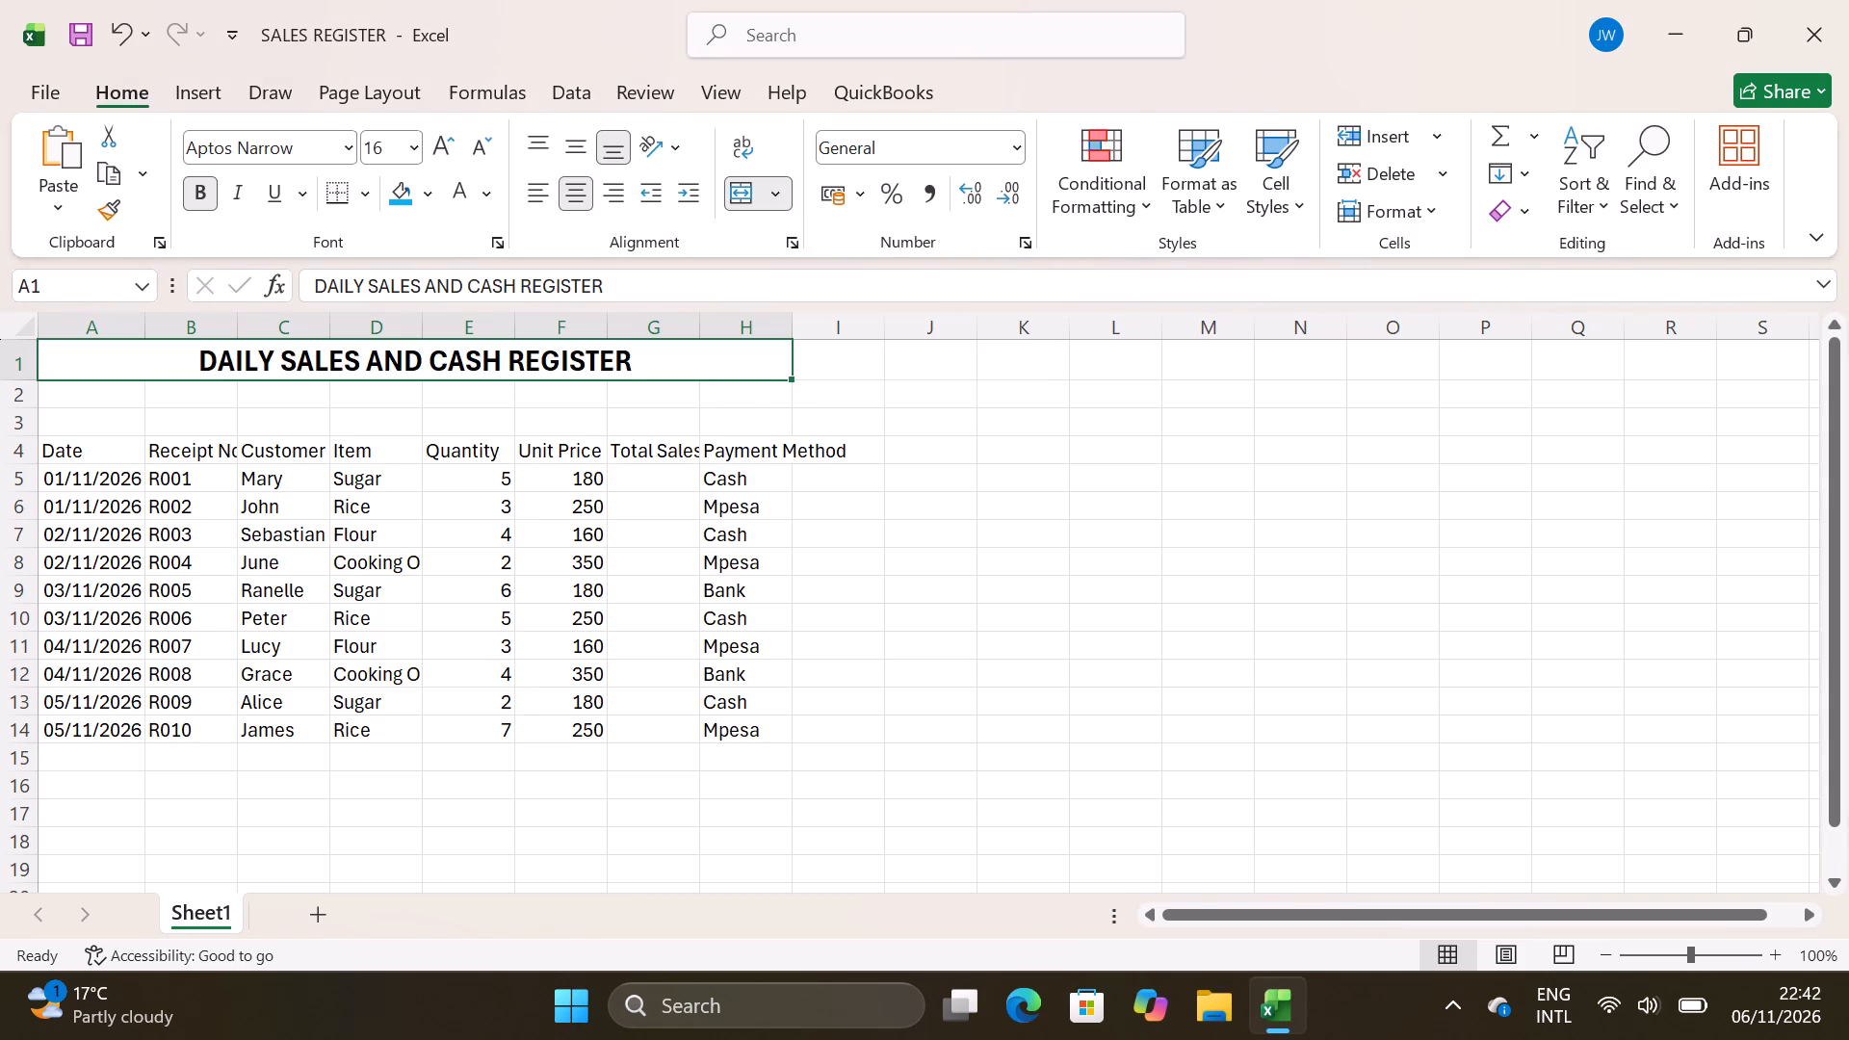
Format the header row cells A4 to I4 with bold text and a standard light blue fill.
left_click(53, 449)
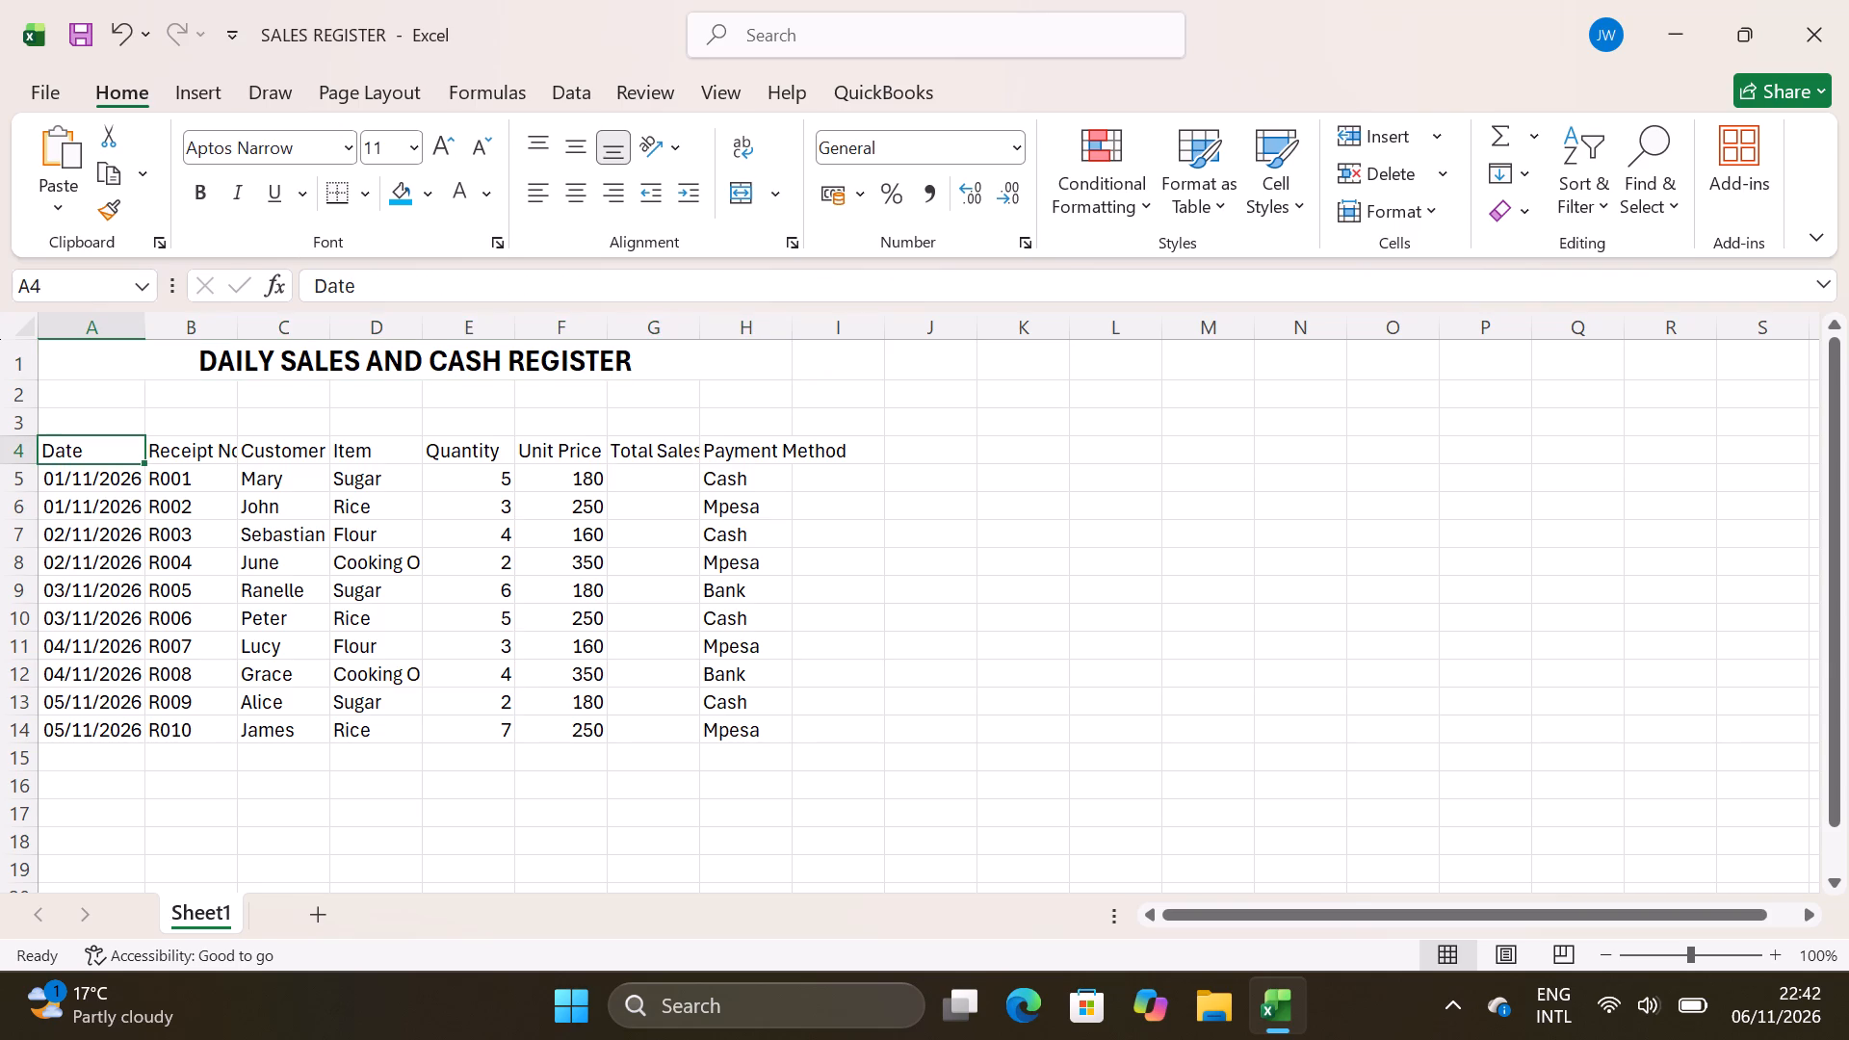
left_click(858, 452, "shift")
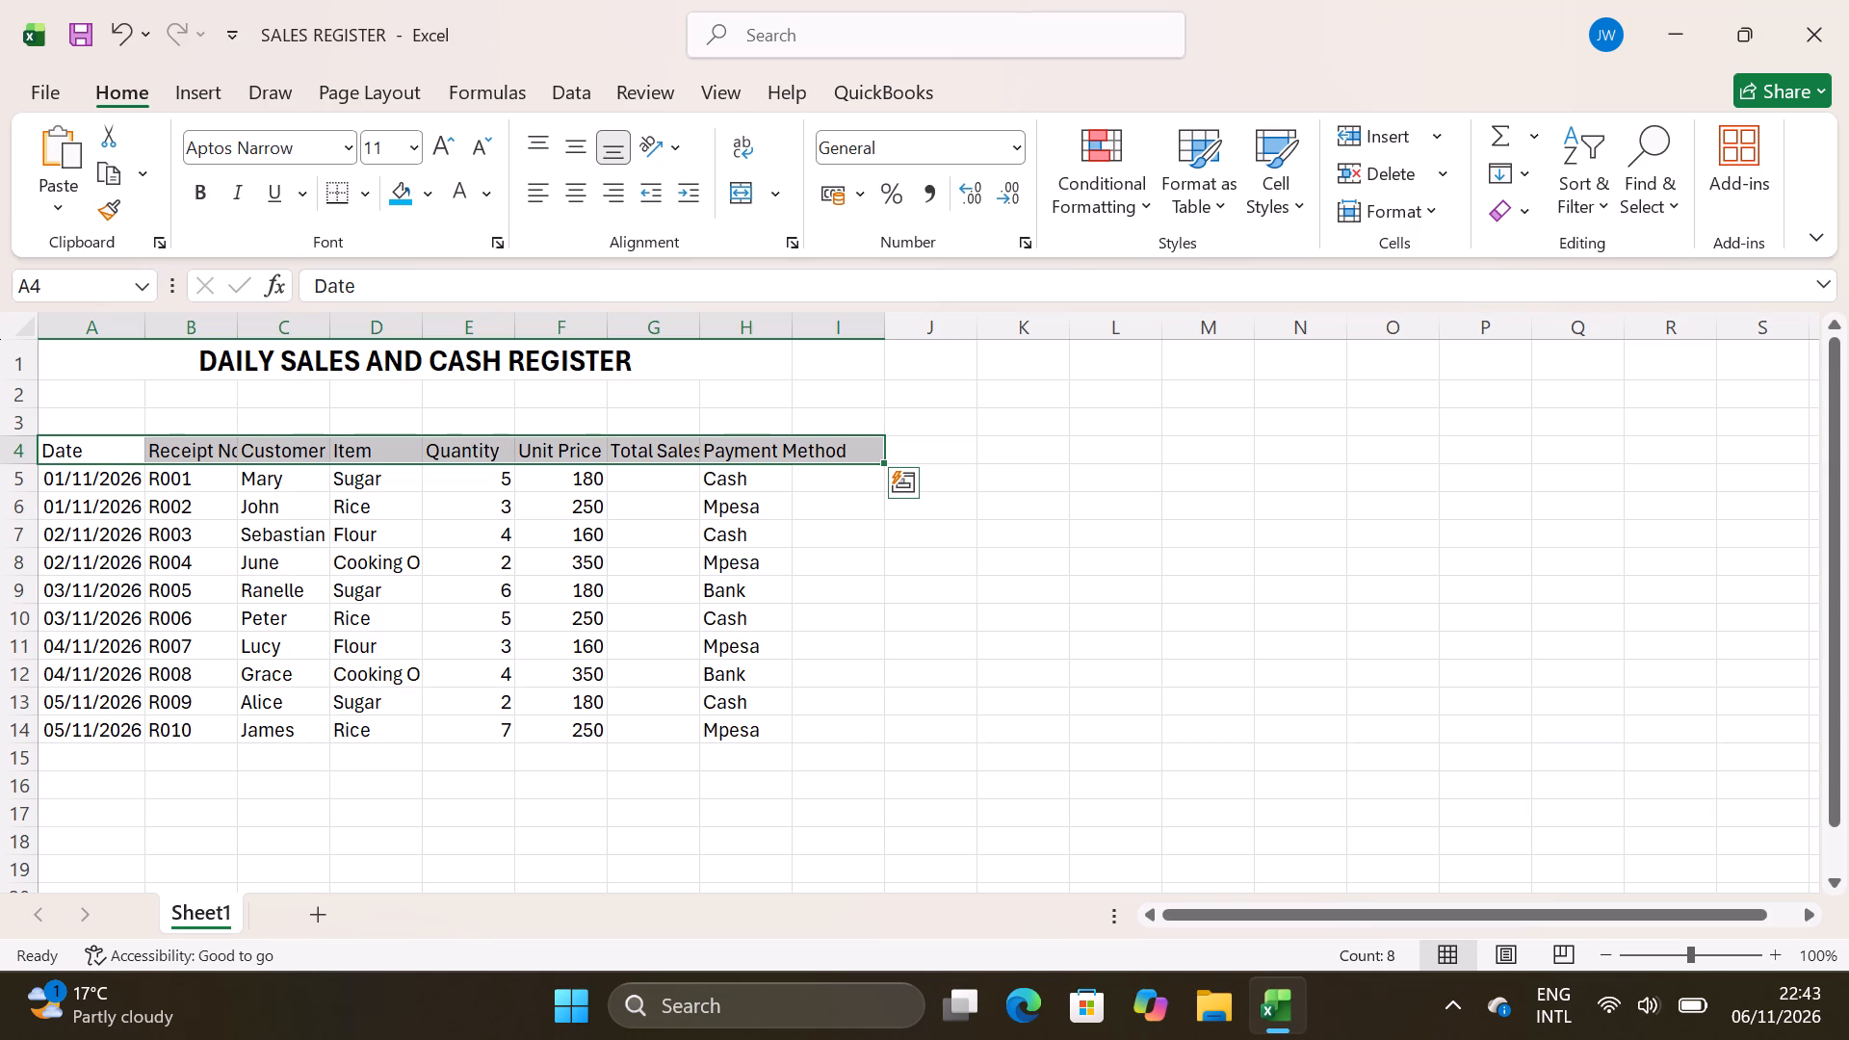
key("ctrl+b")
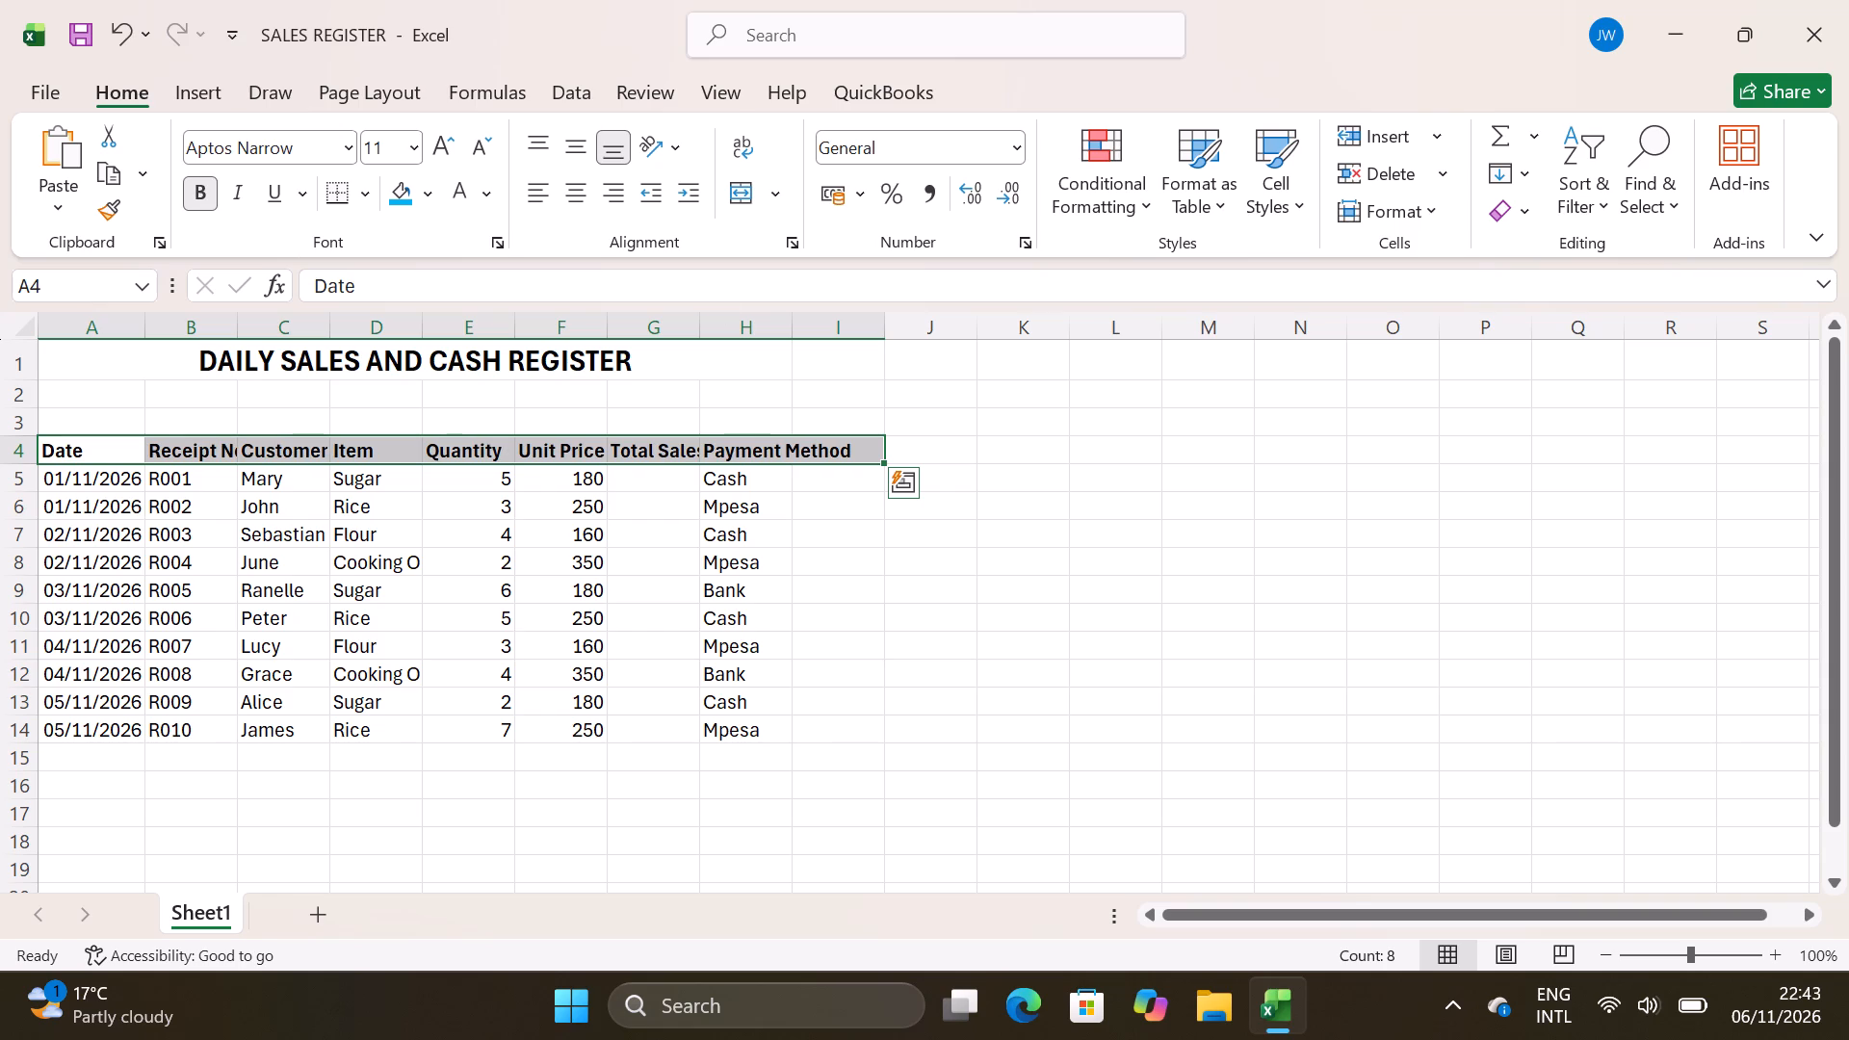
left_click(438, 180)
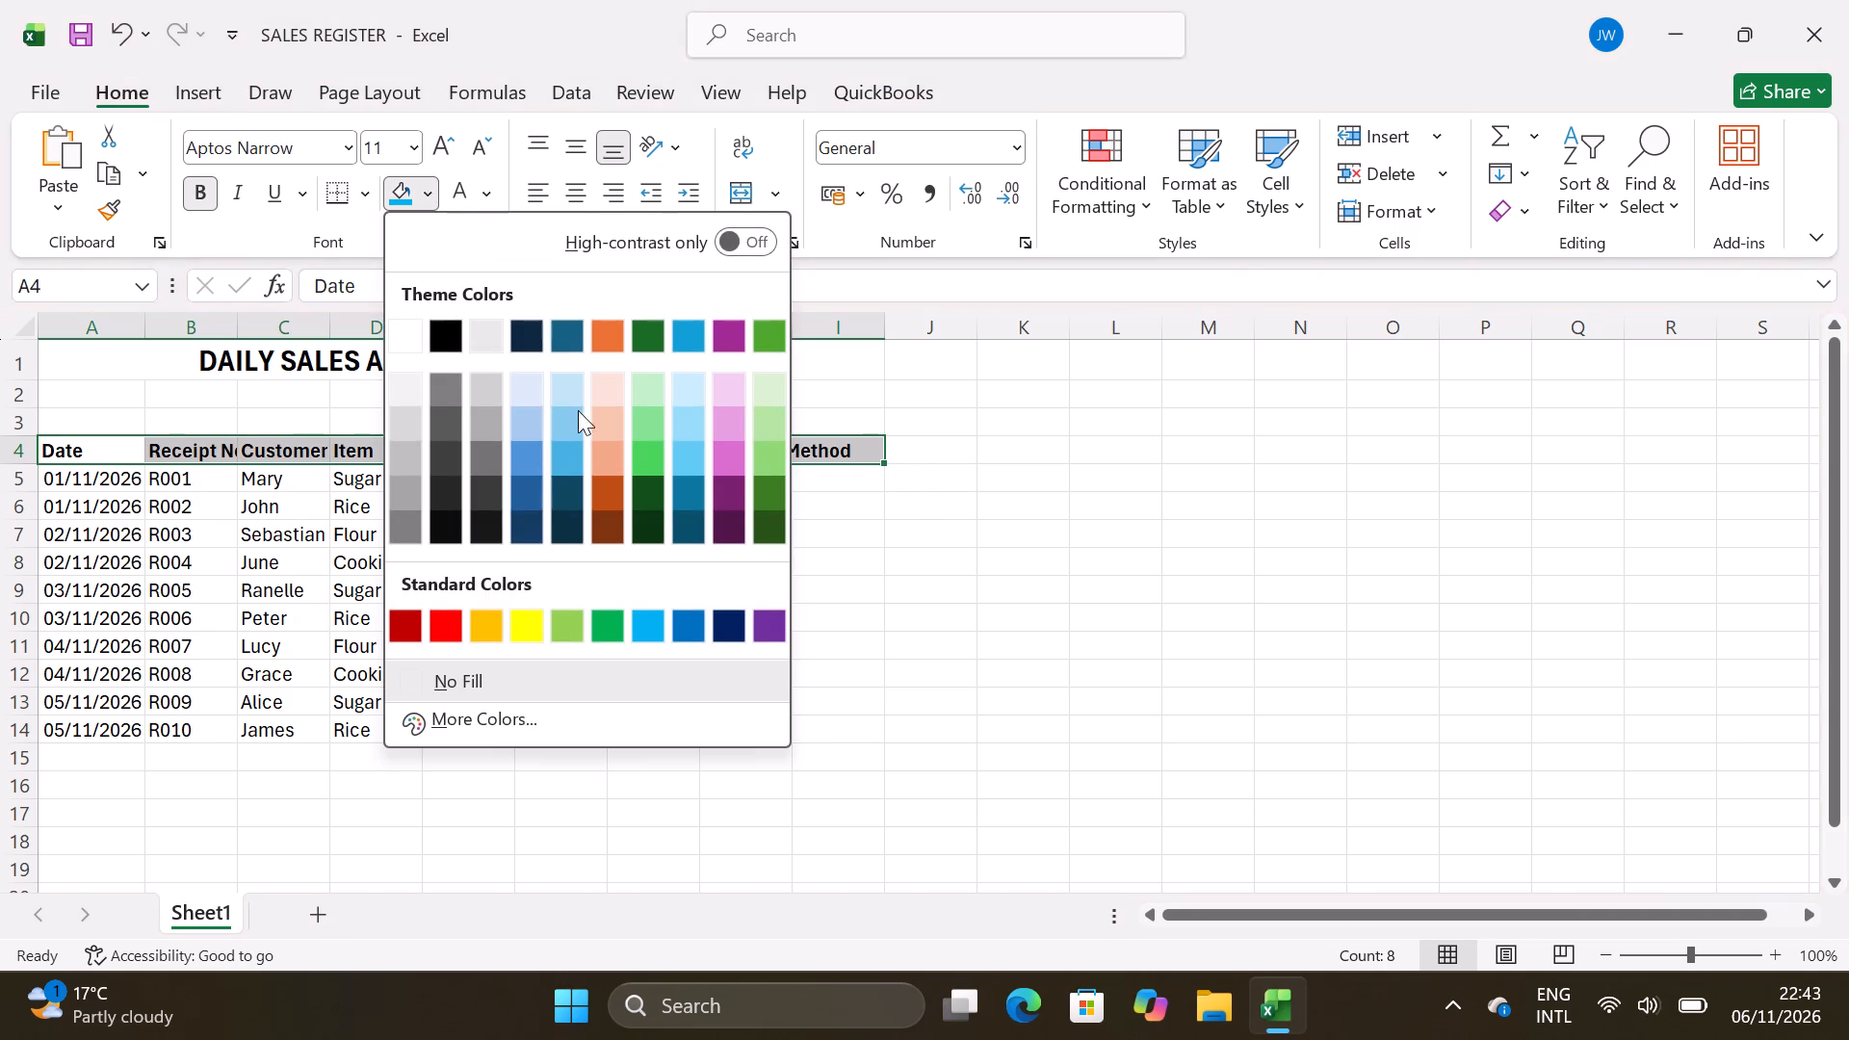
left_click(651, 624)
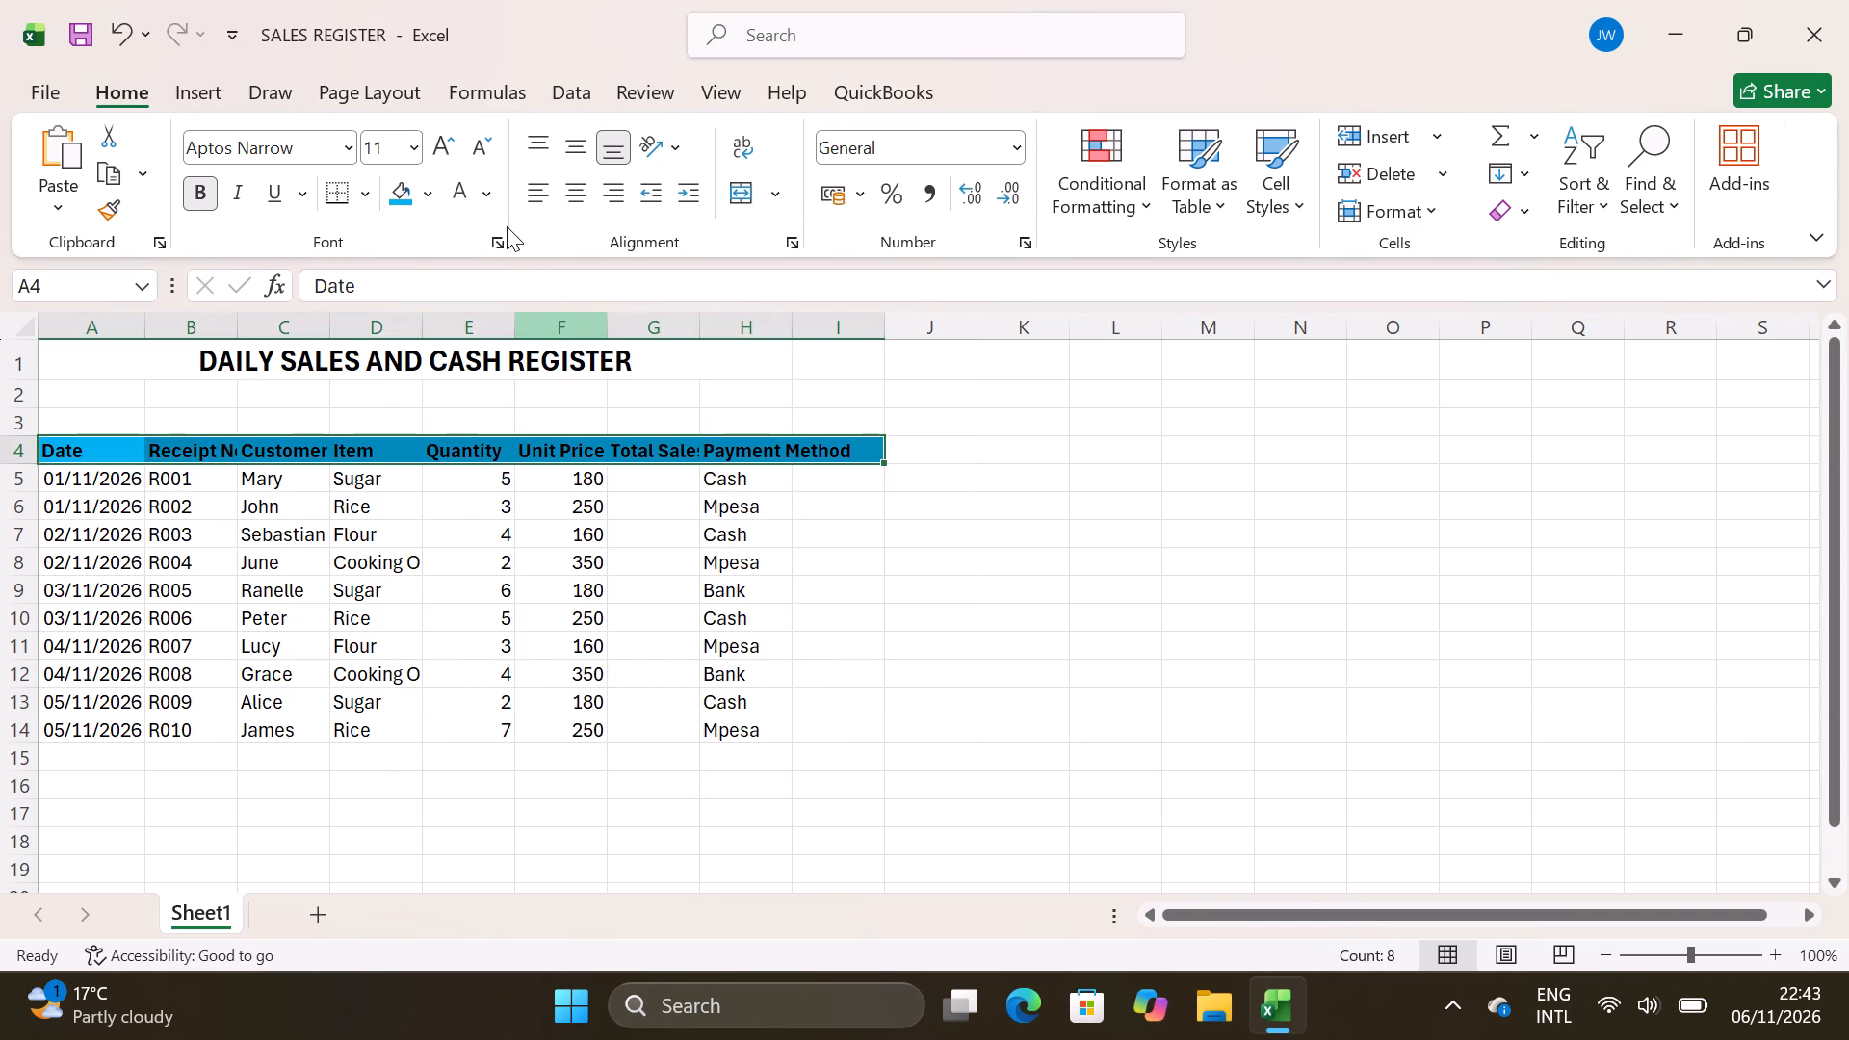
Change the font colour of the header row cells A4 to I4 to white.
left_click(492, 197)
left_click(465, 358)
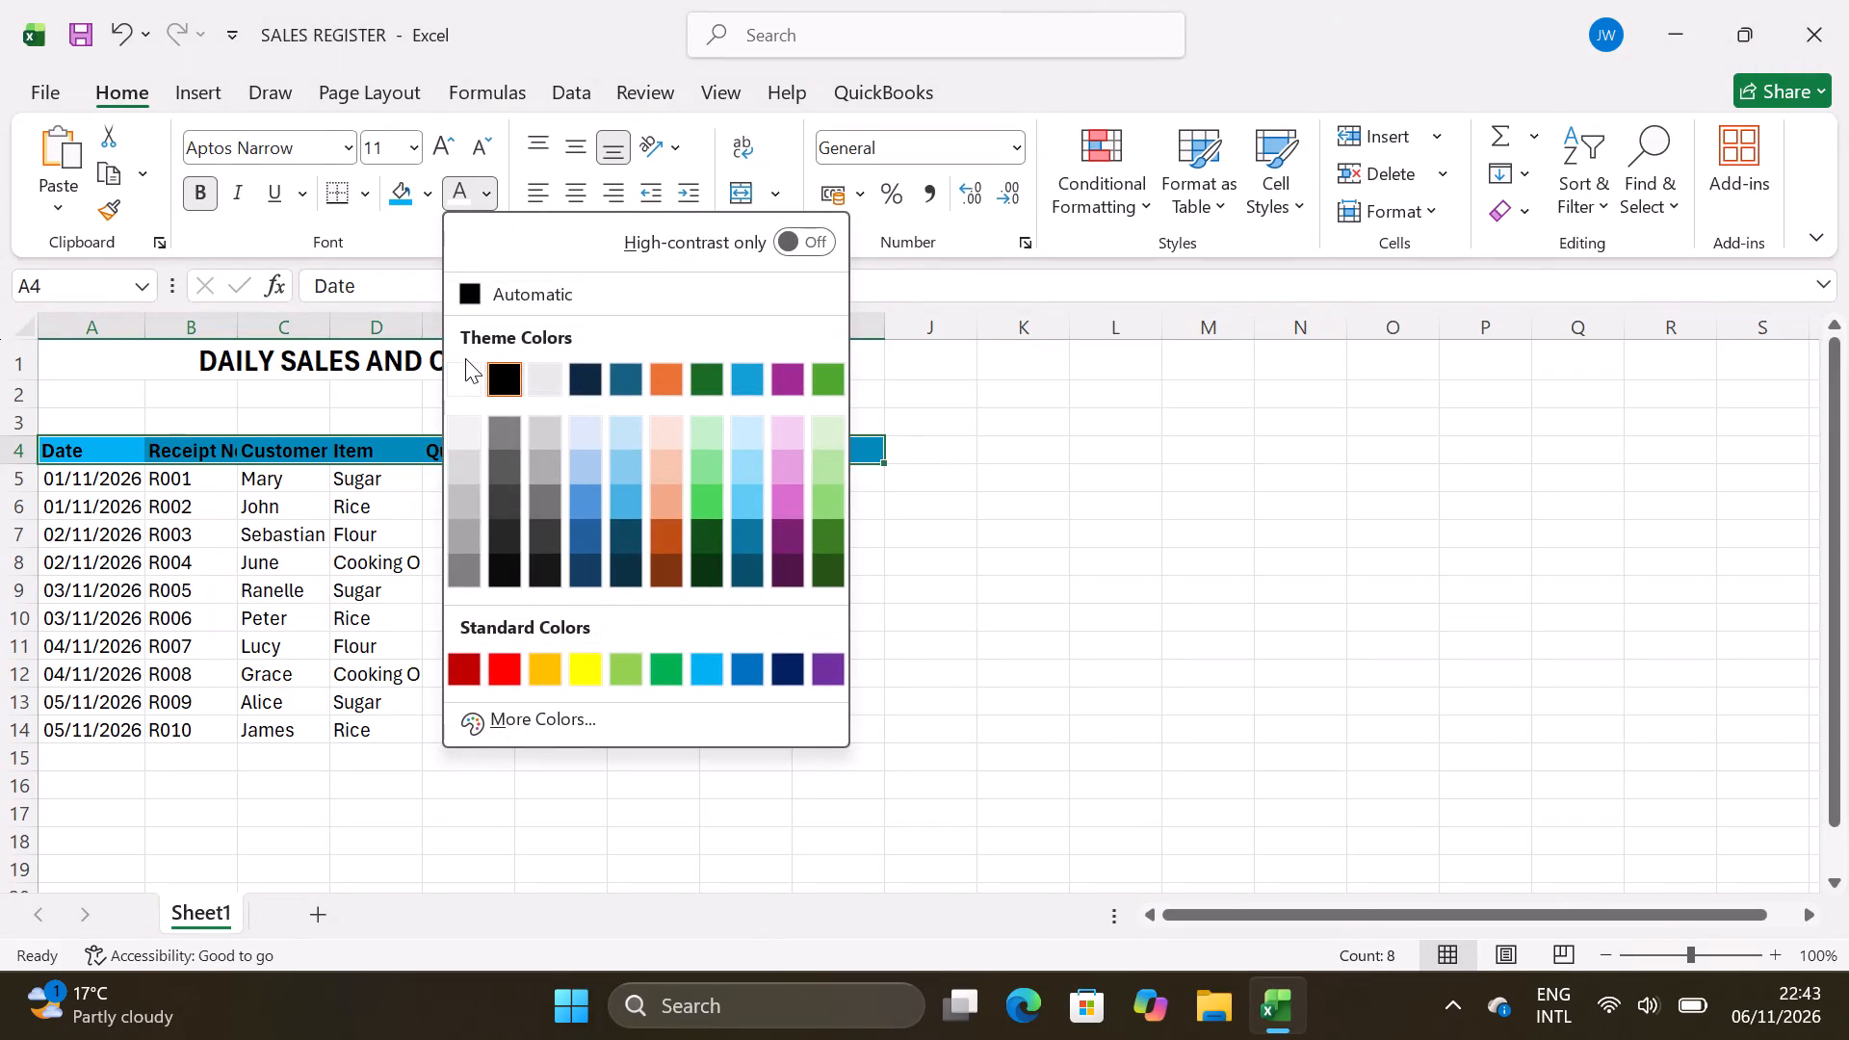
left_click(460, 362)
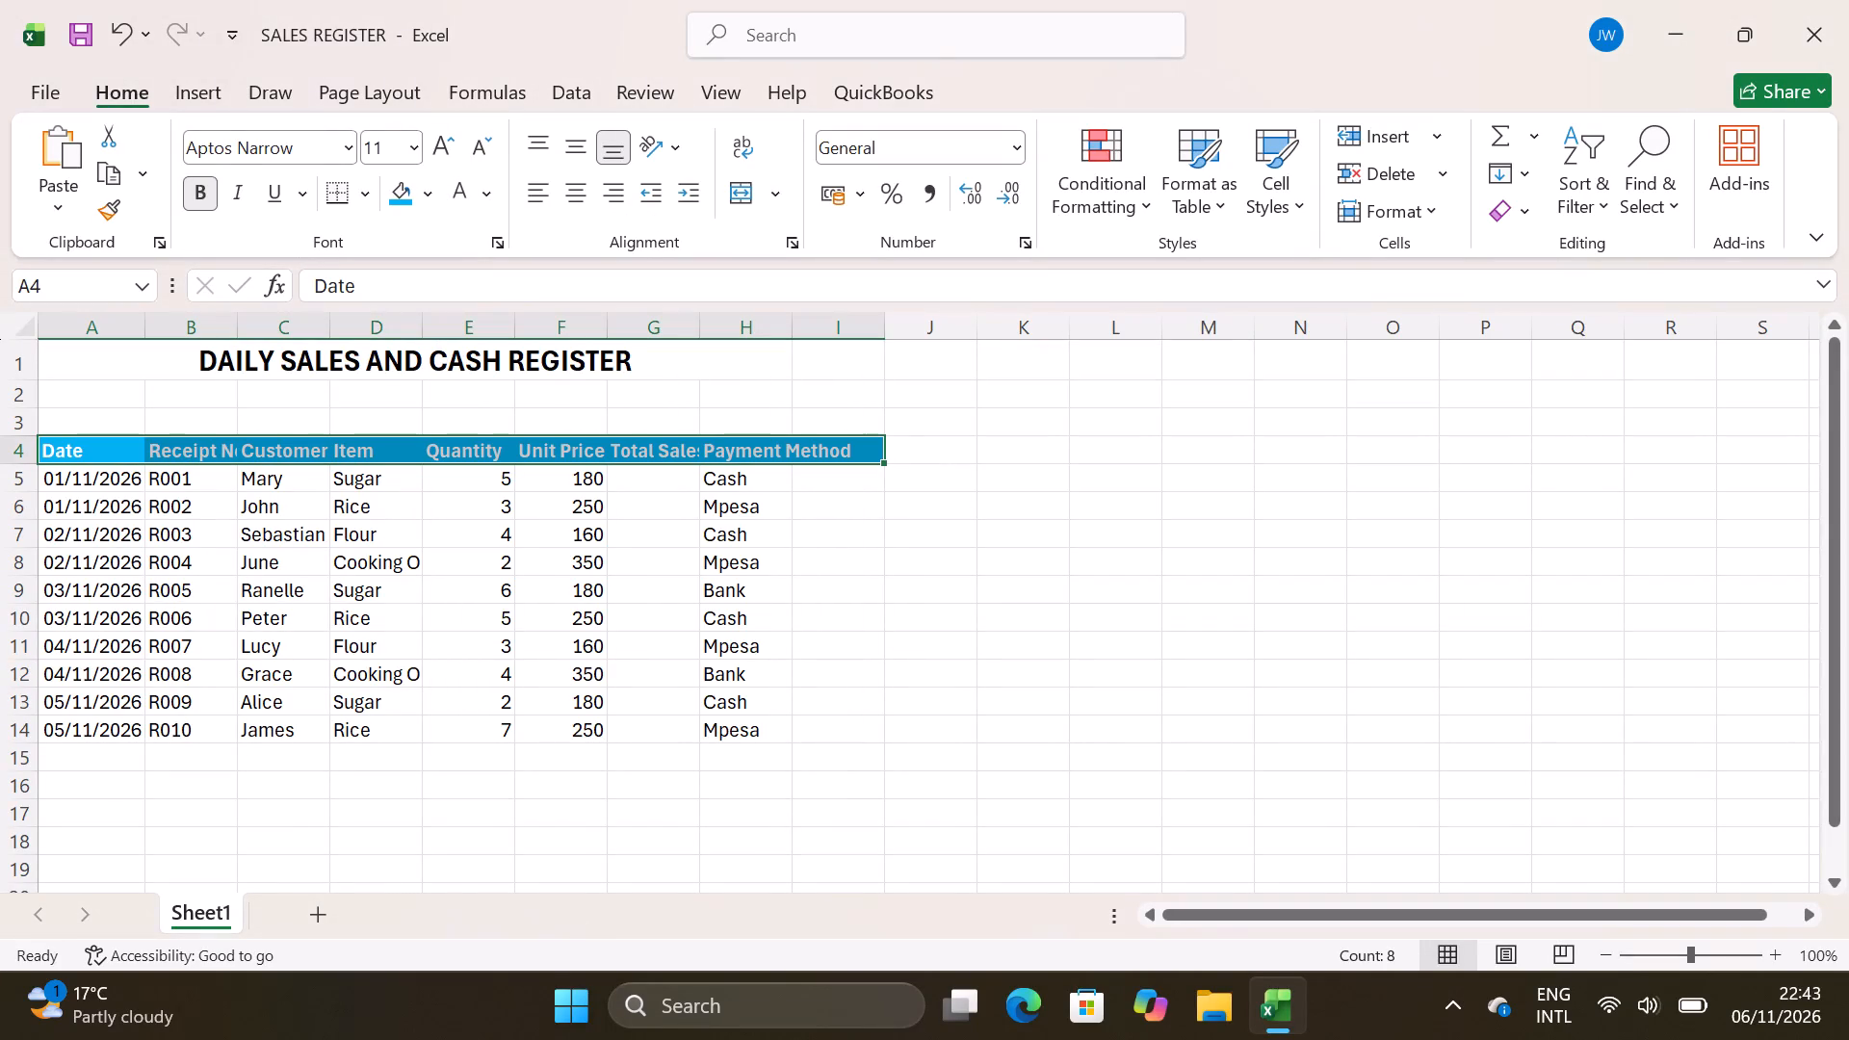
left_click(495, 489)
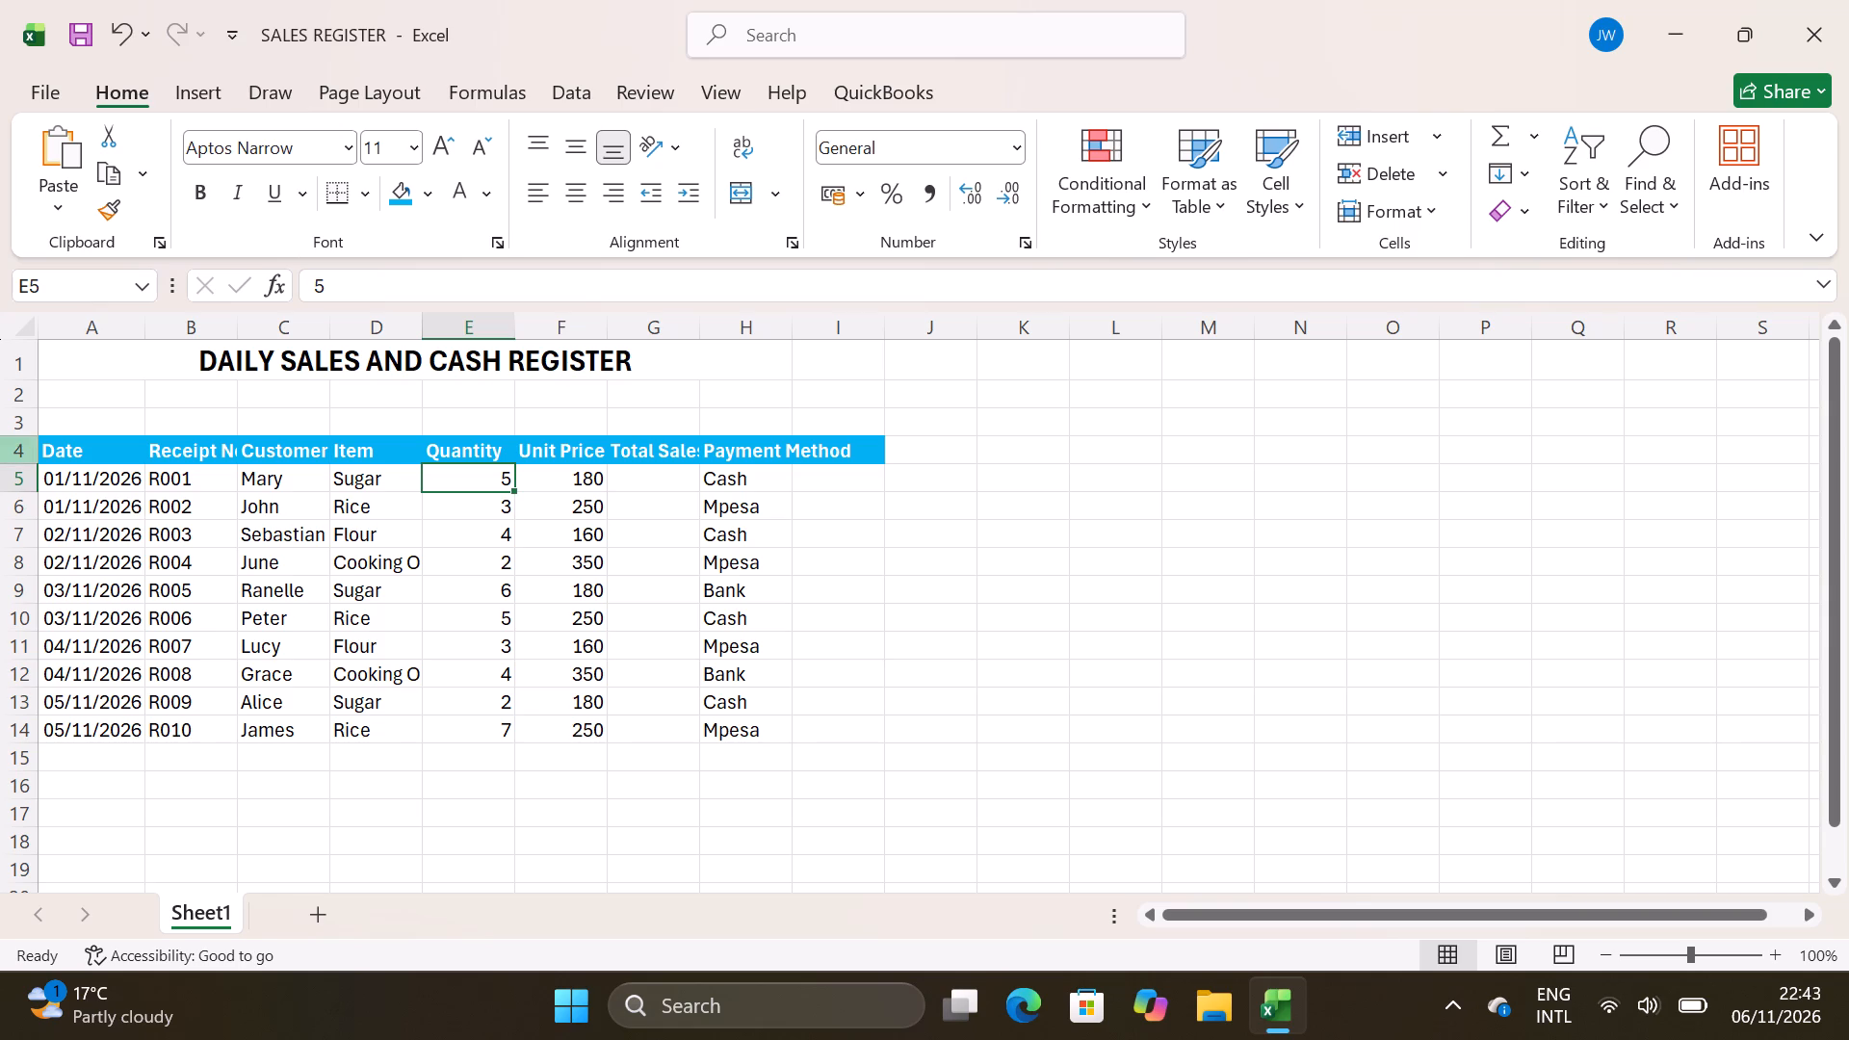
Center the header row text horizontally in cells A4 to I4.
left_click(57, 457)
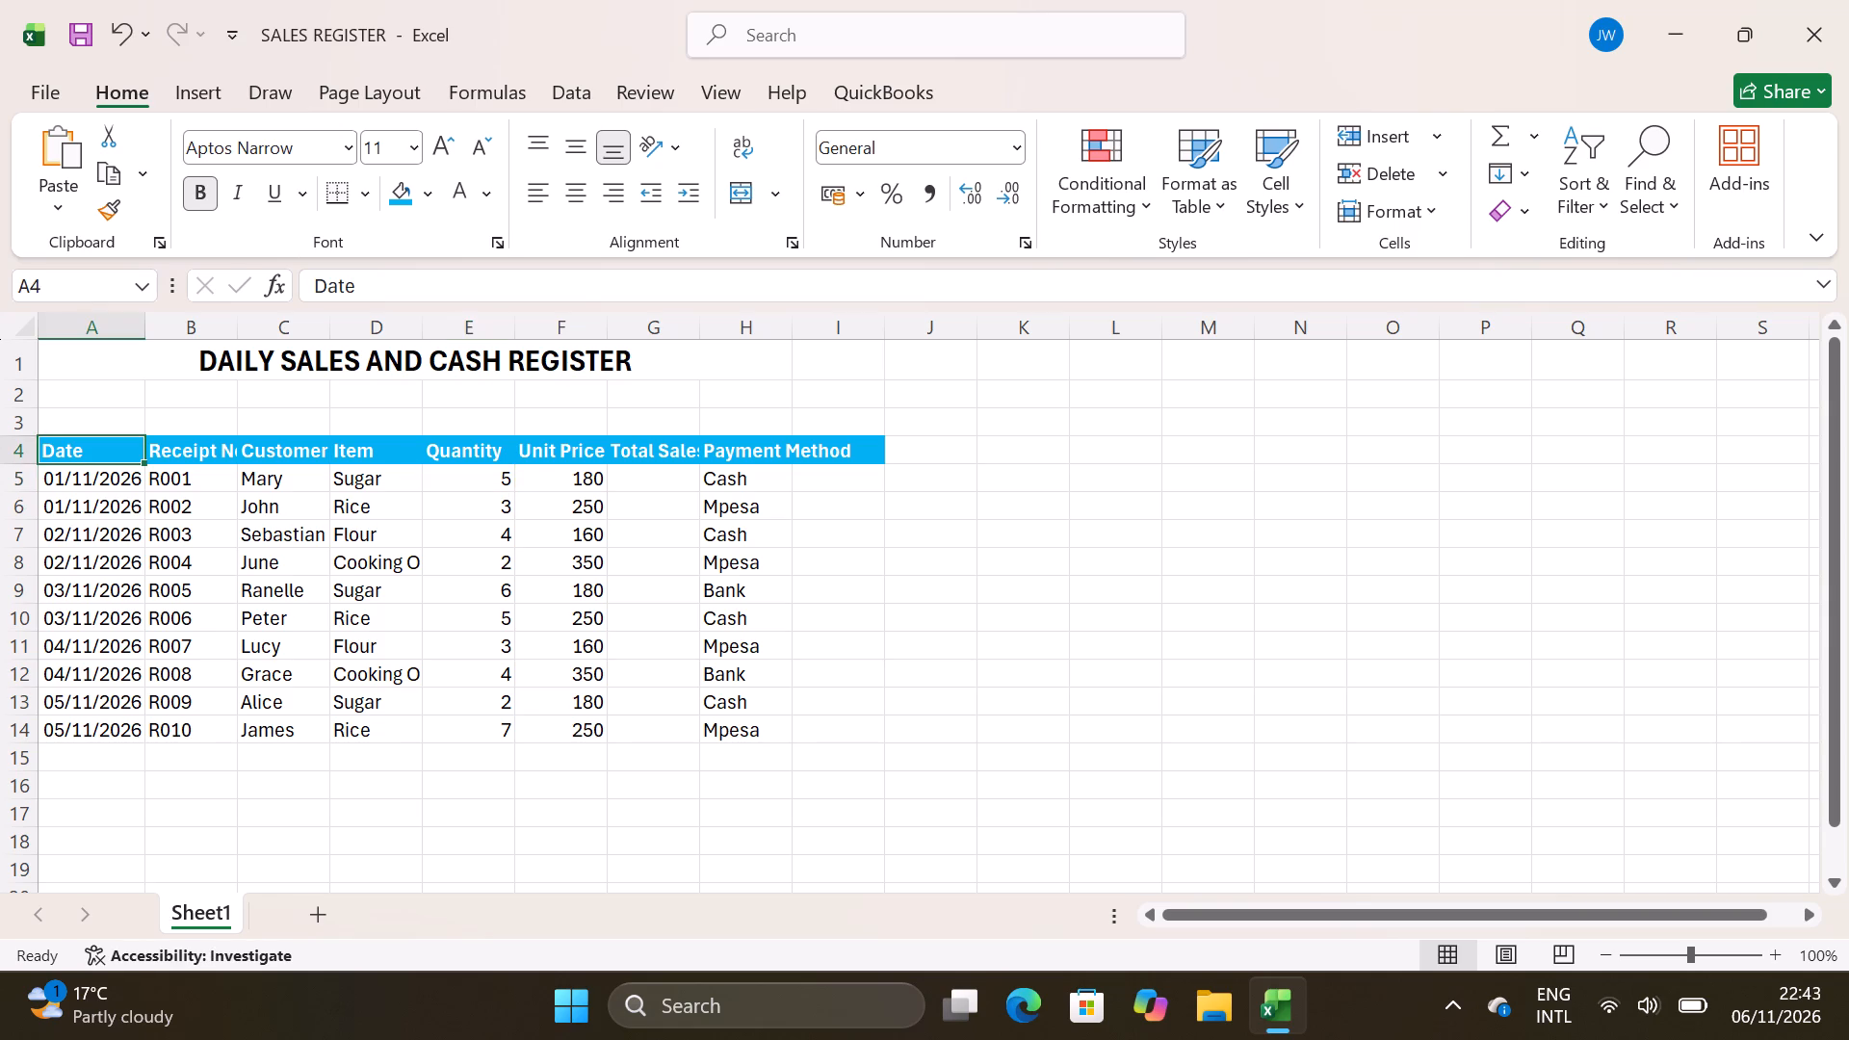
left_click(861, 455, "shift")
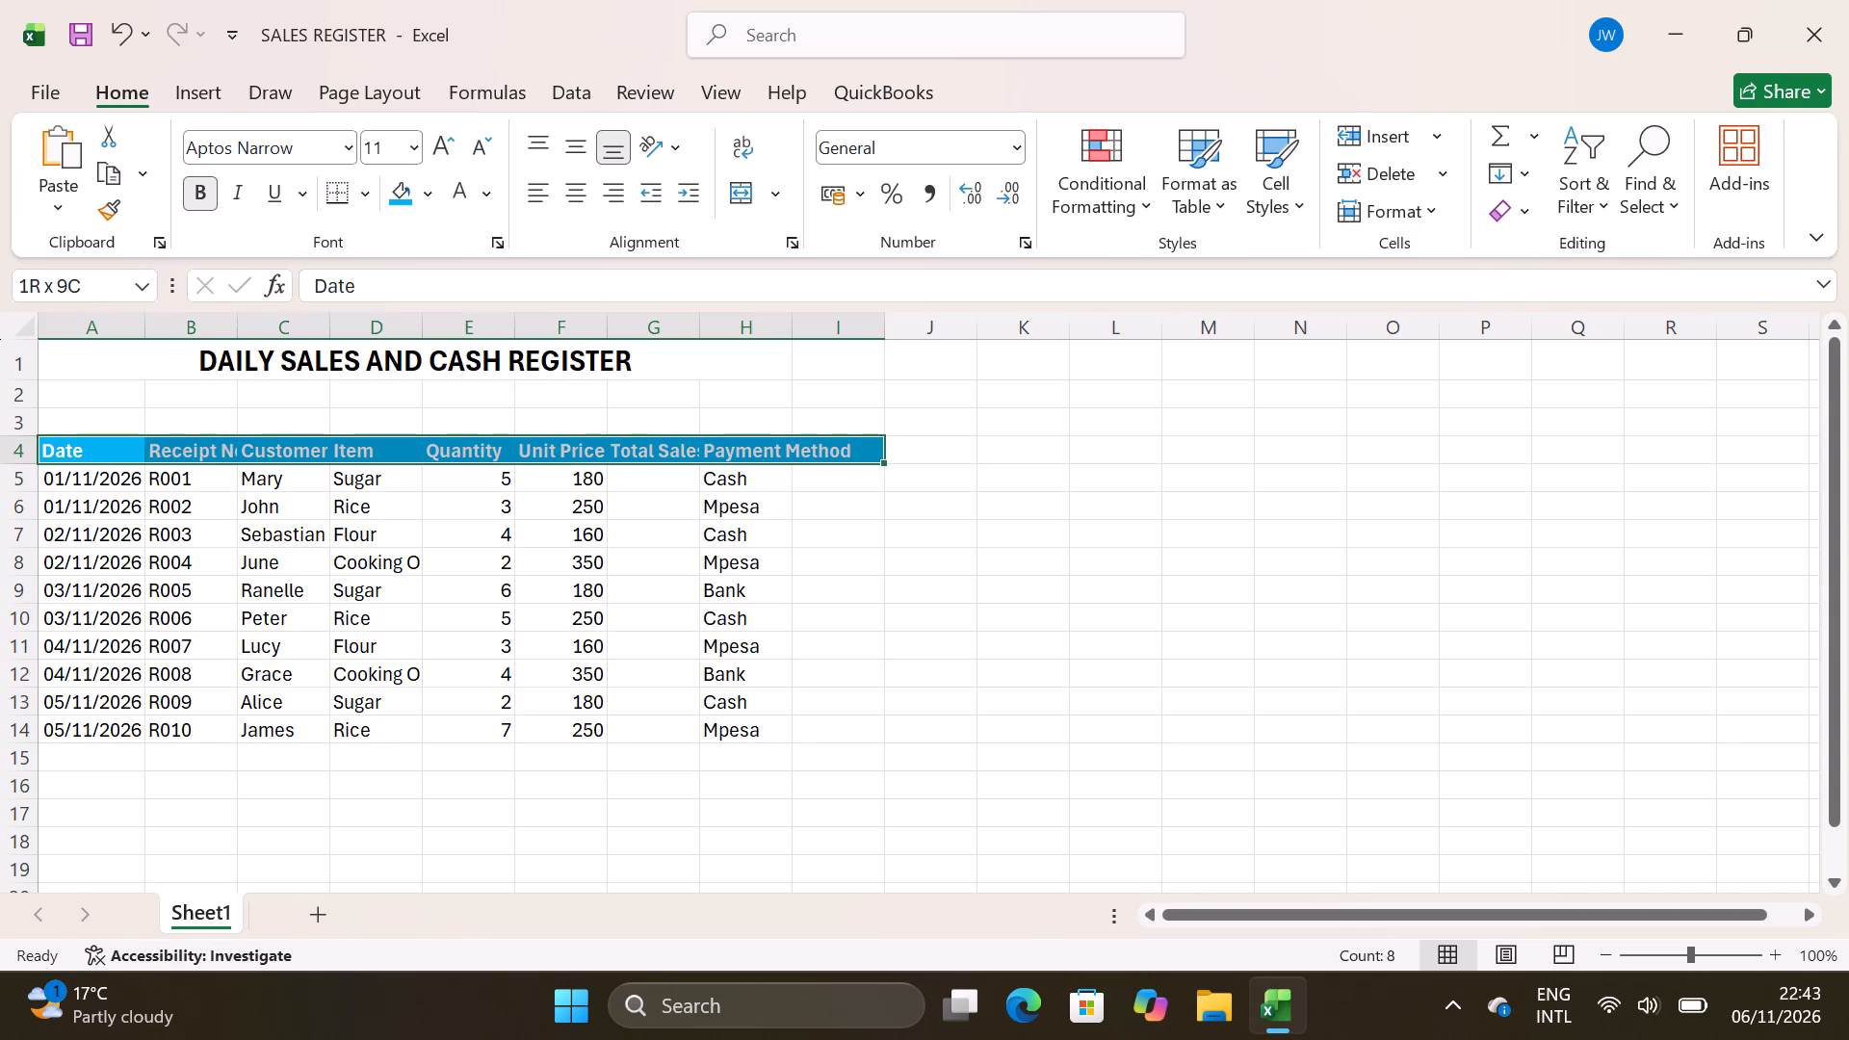
left_click(575, 202)
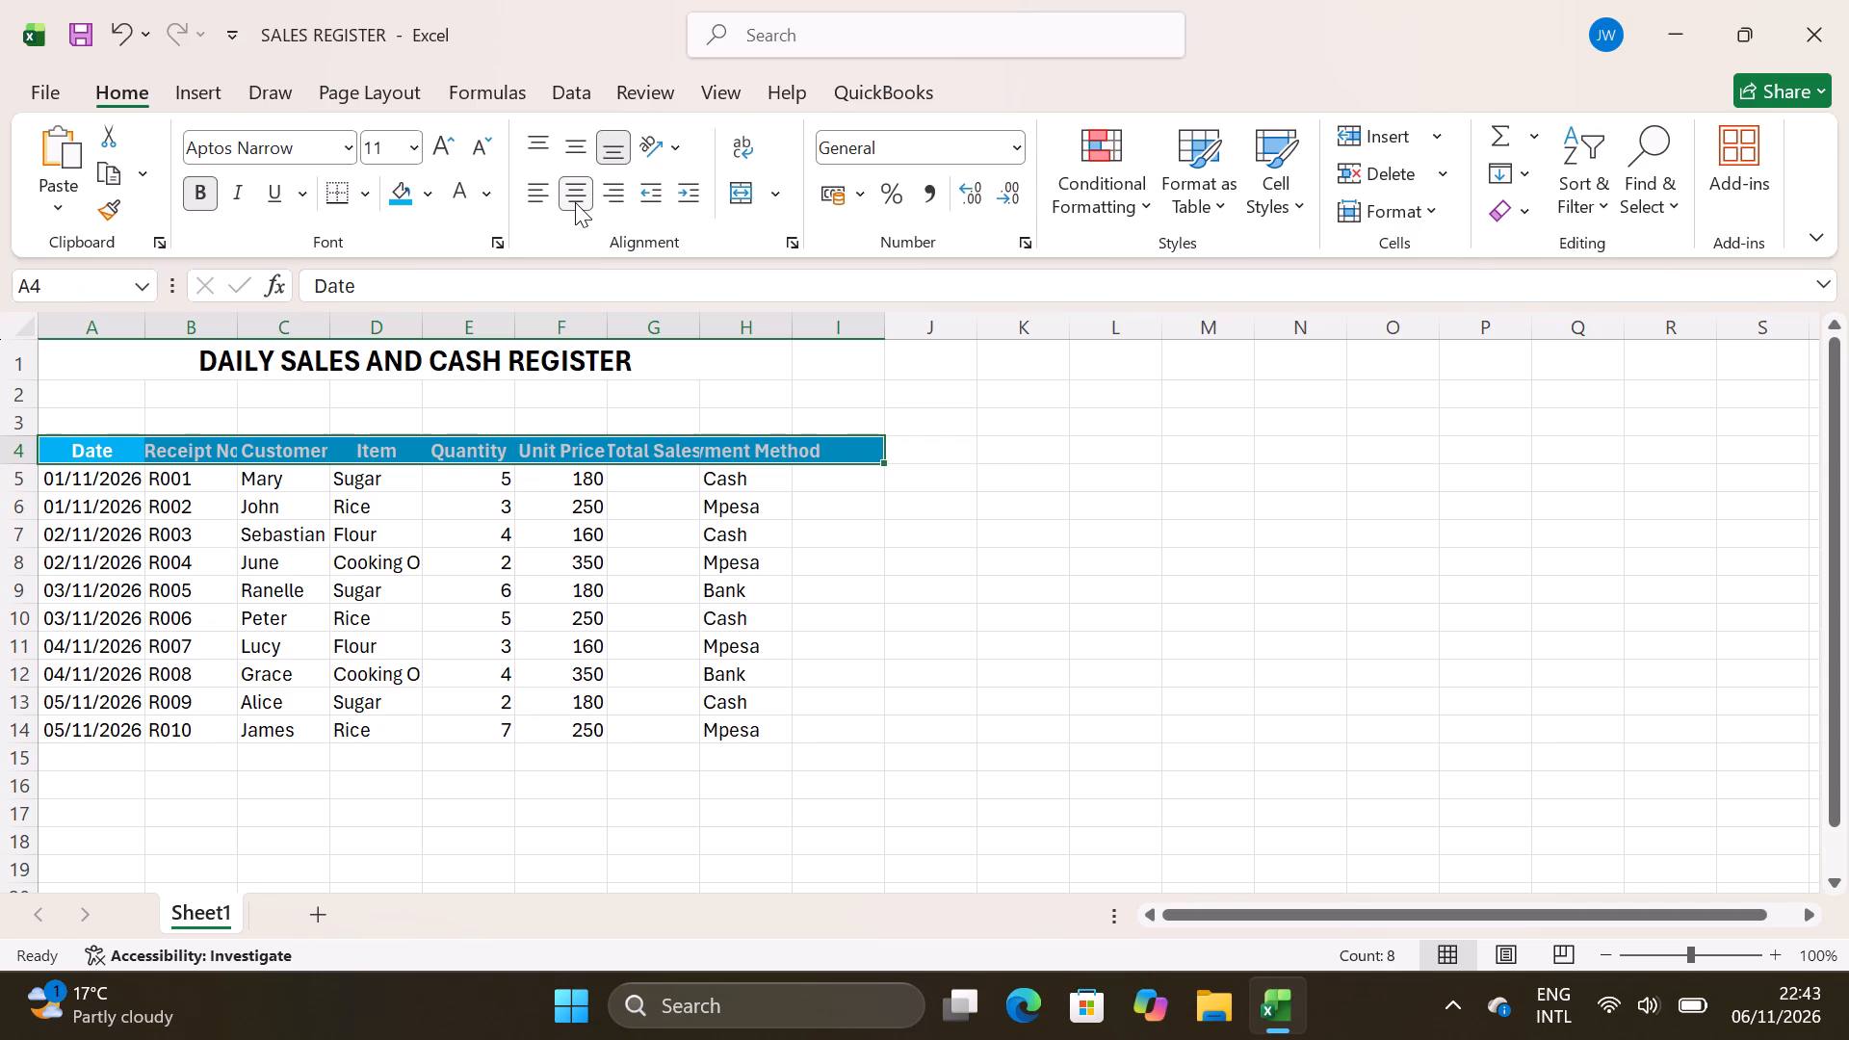
left_click(561, 502)
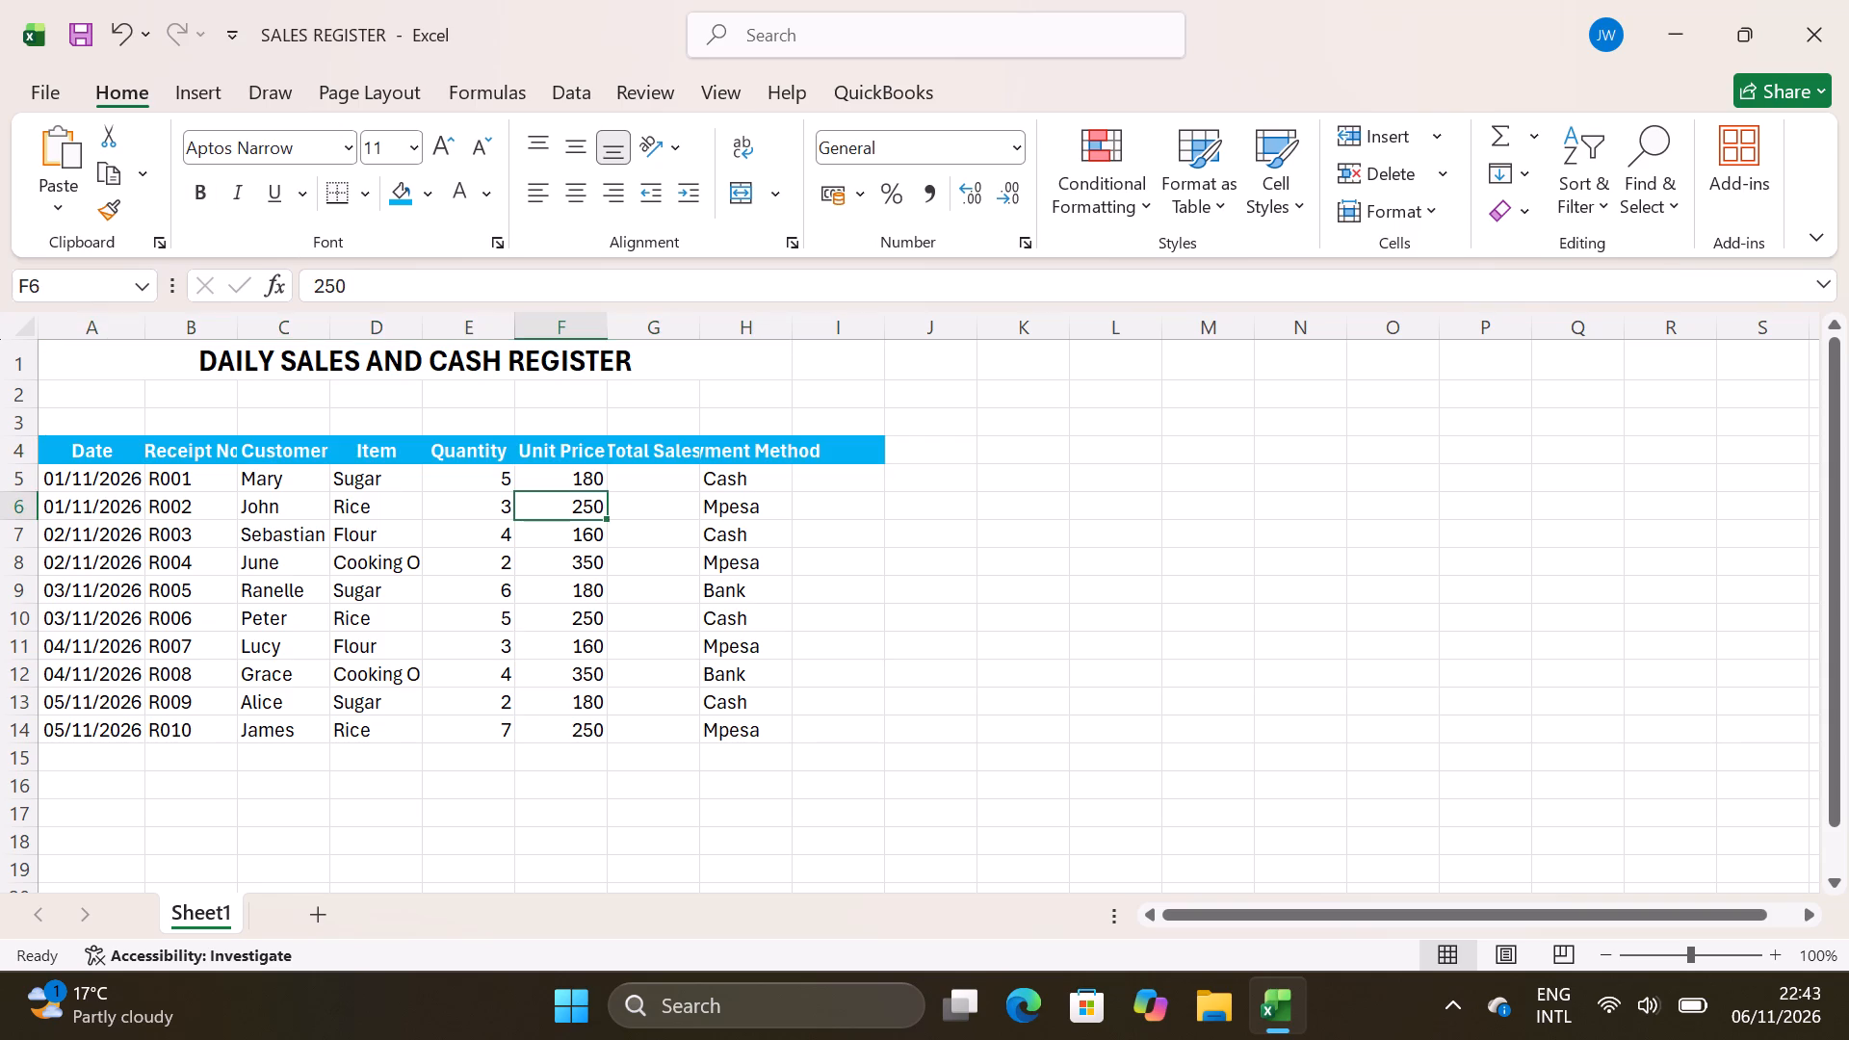
AutoFit the widths of all columns in the sheet to their contents.
left_click(25, 330)
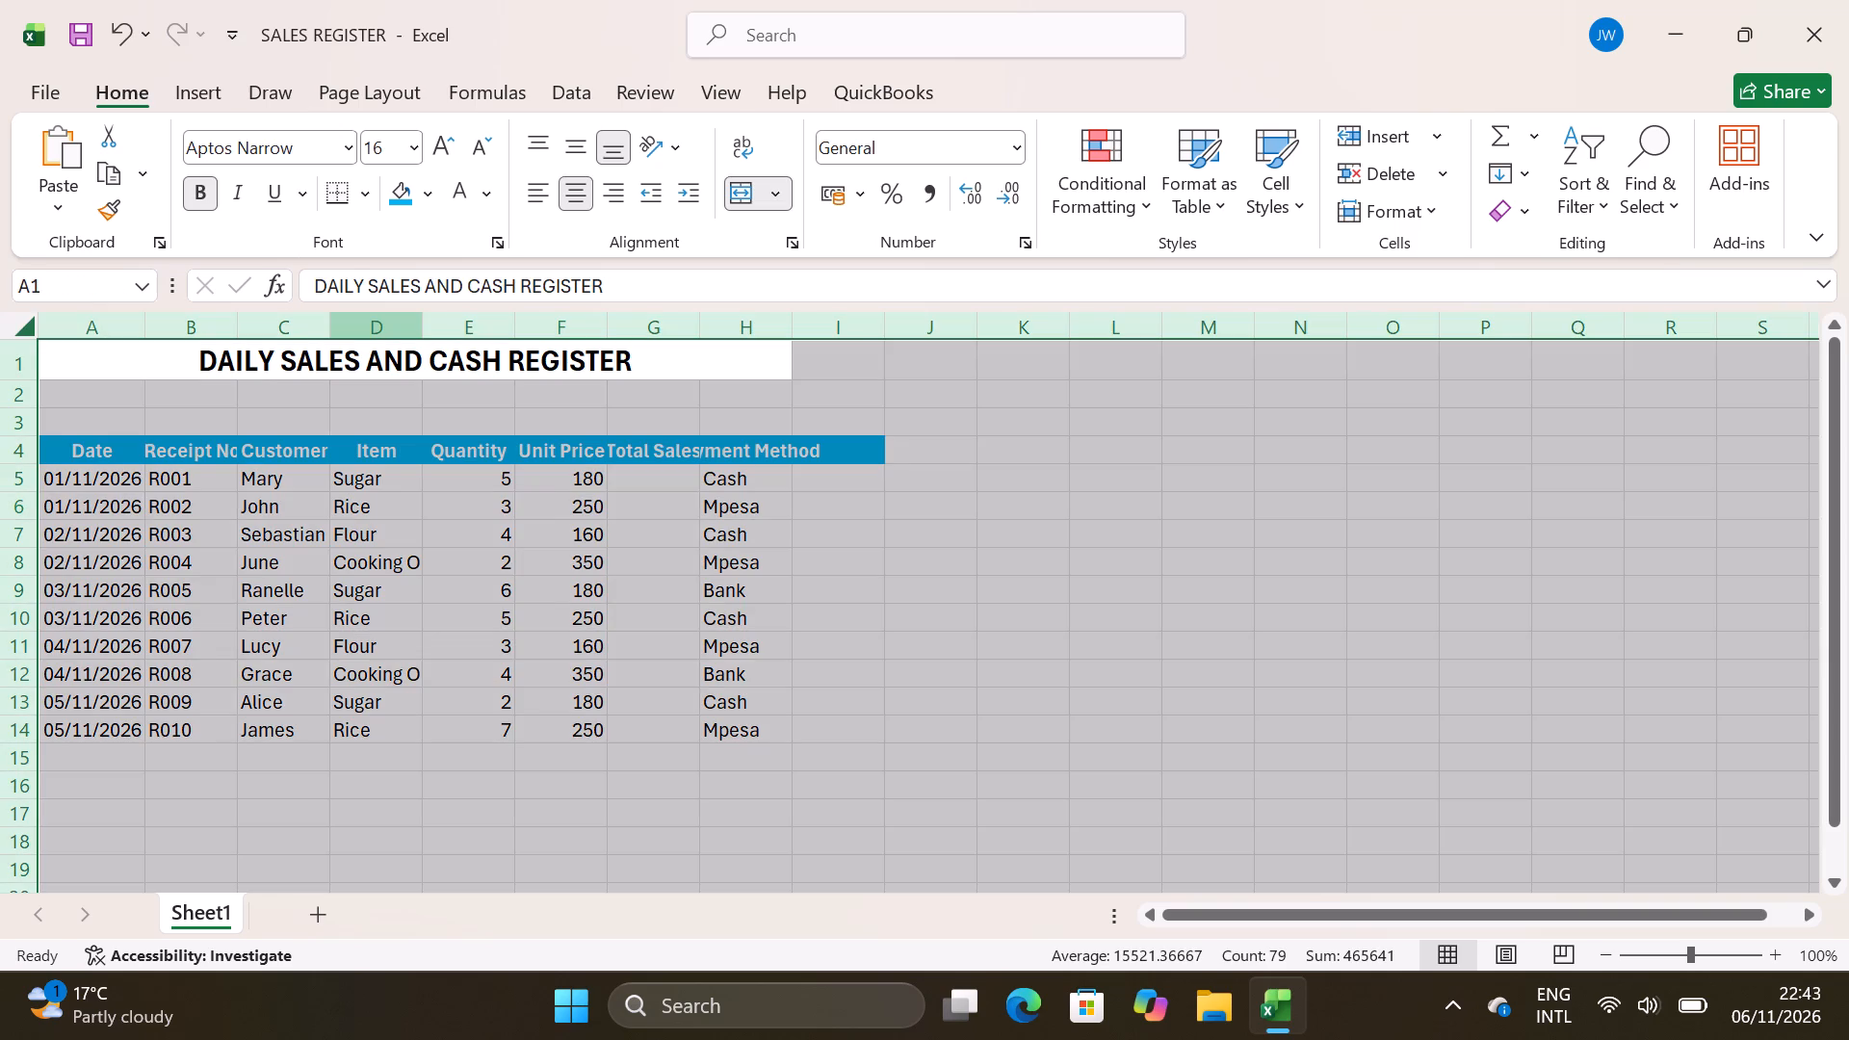
left_click(144, 339)
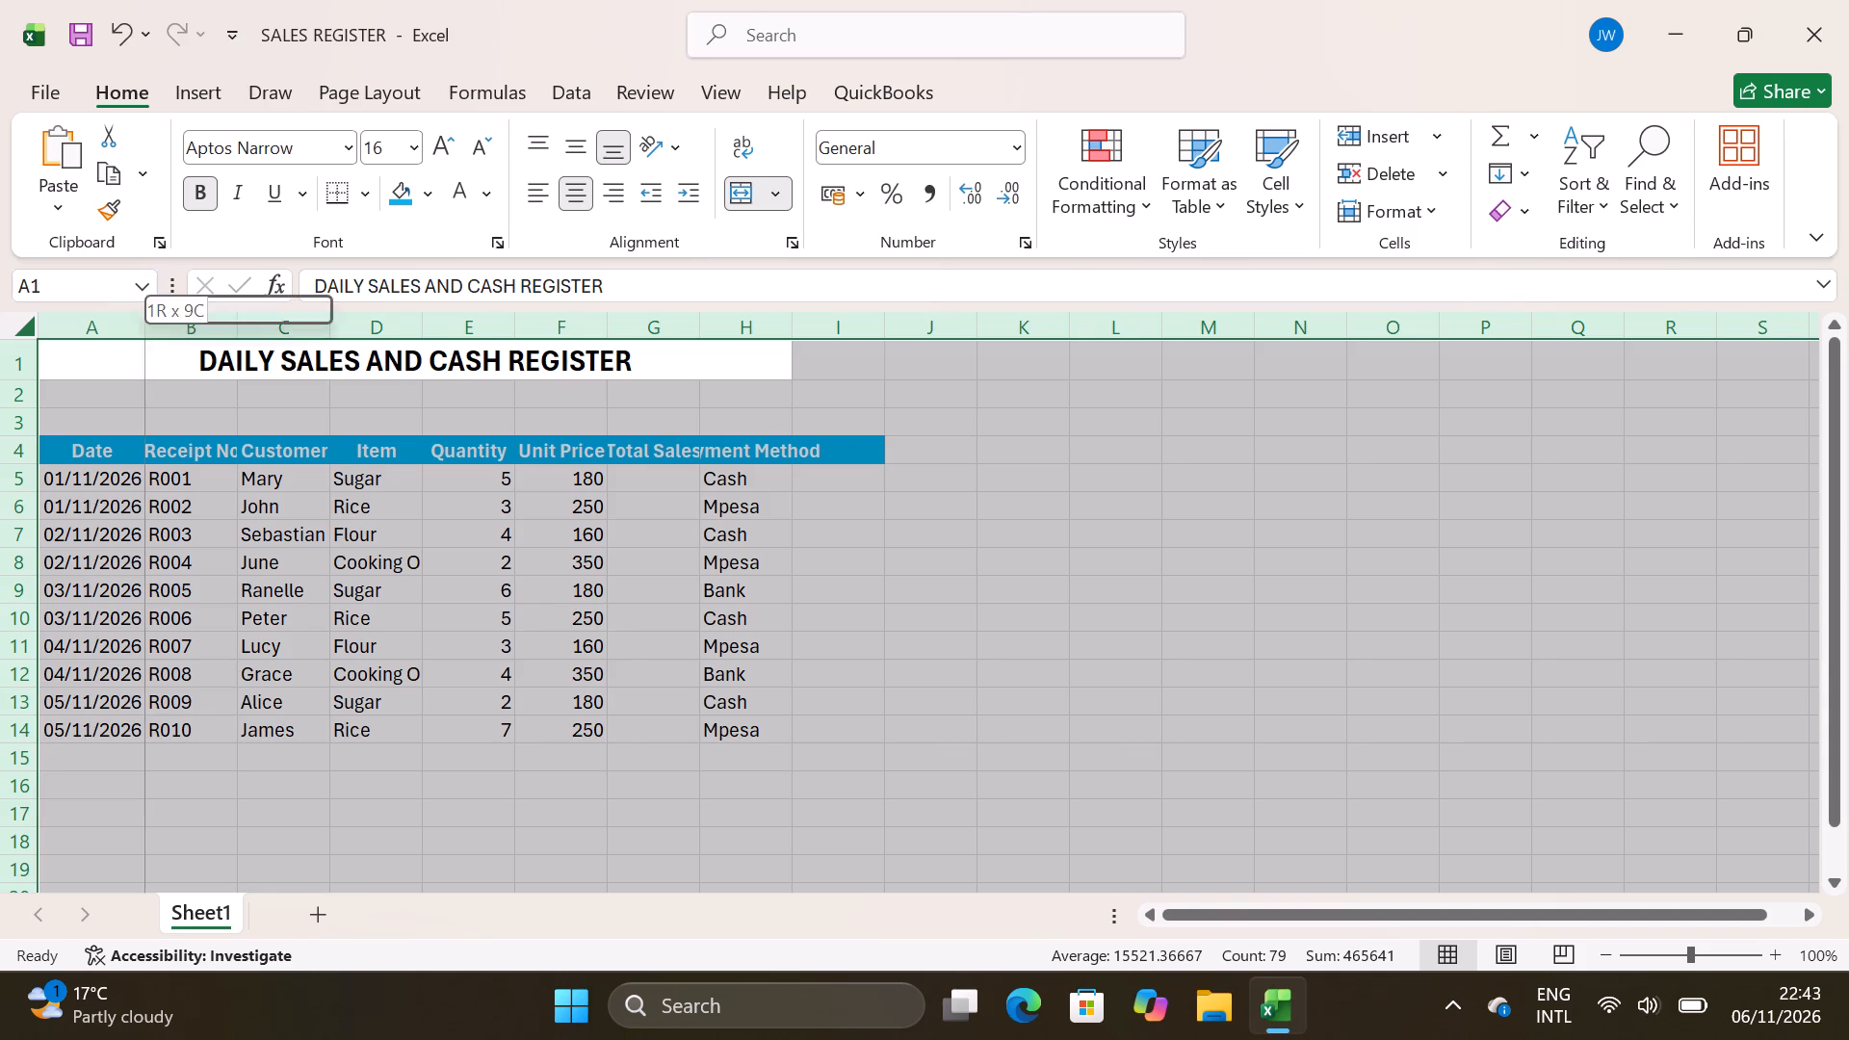
left_click(144, 339)
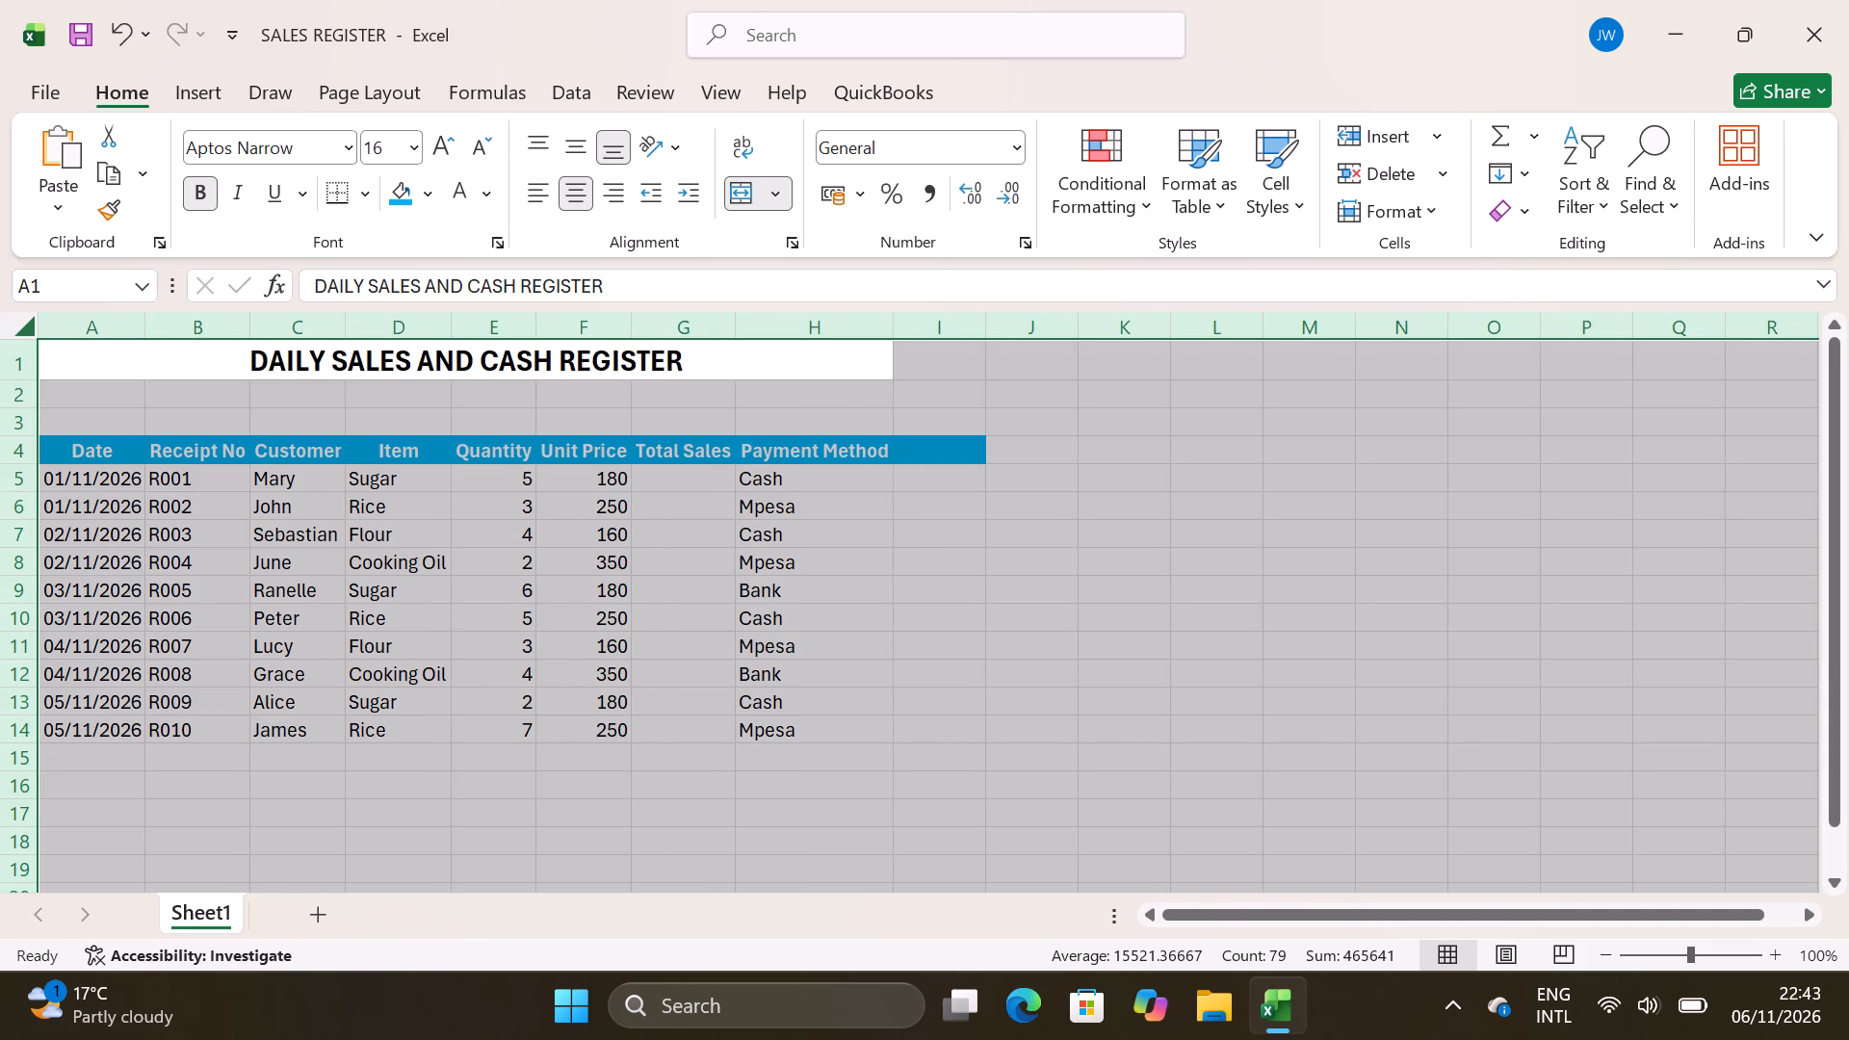
left_click(913, 576)
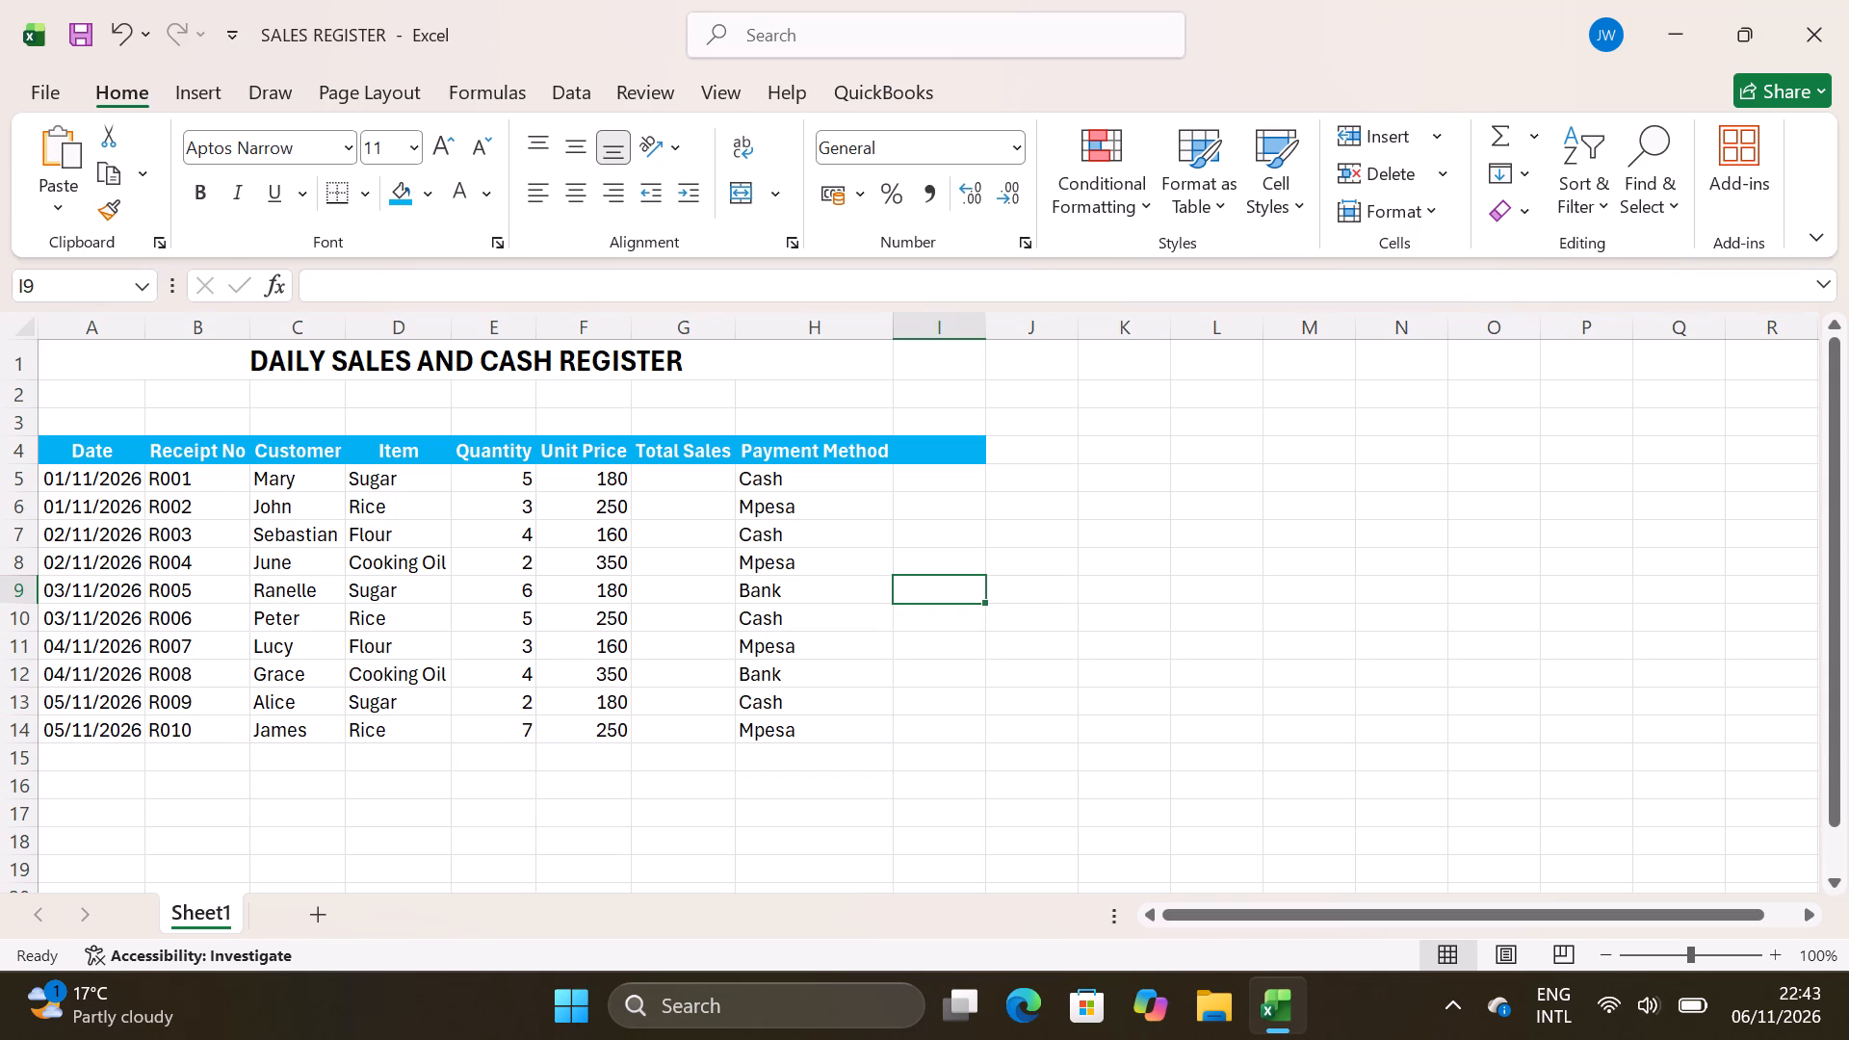
left_click(22, 325)
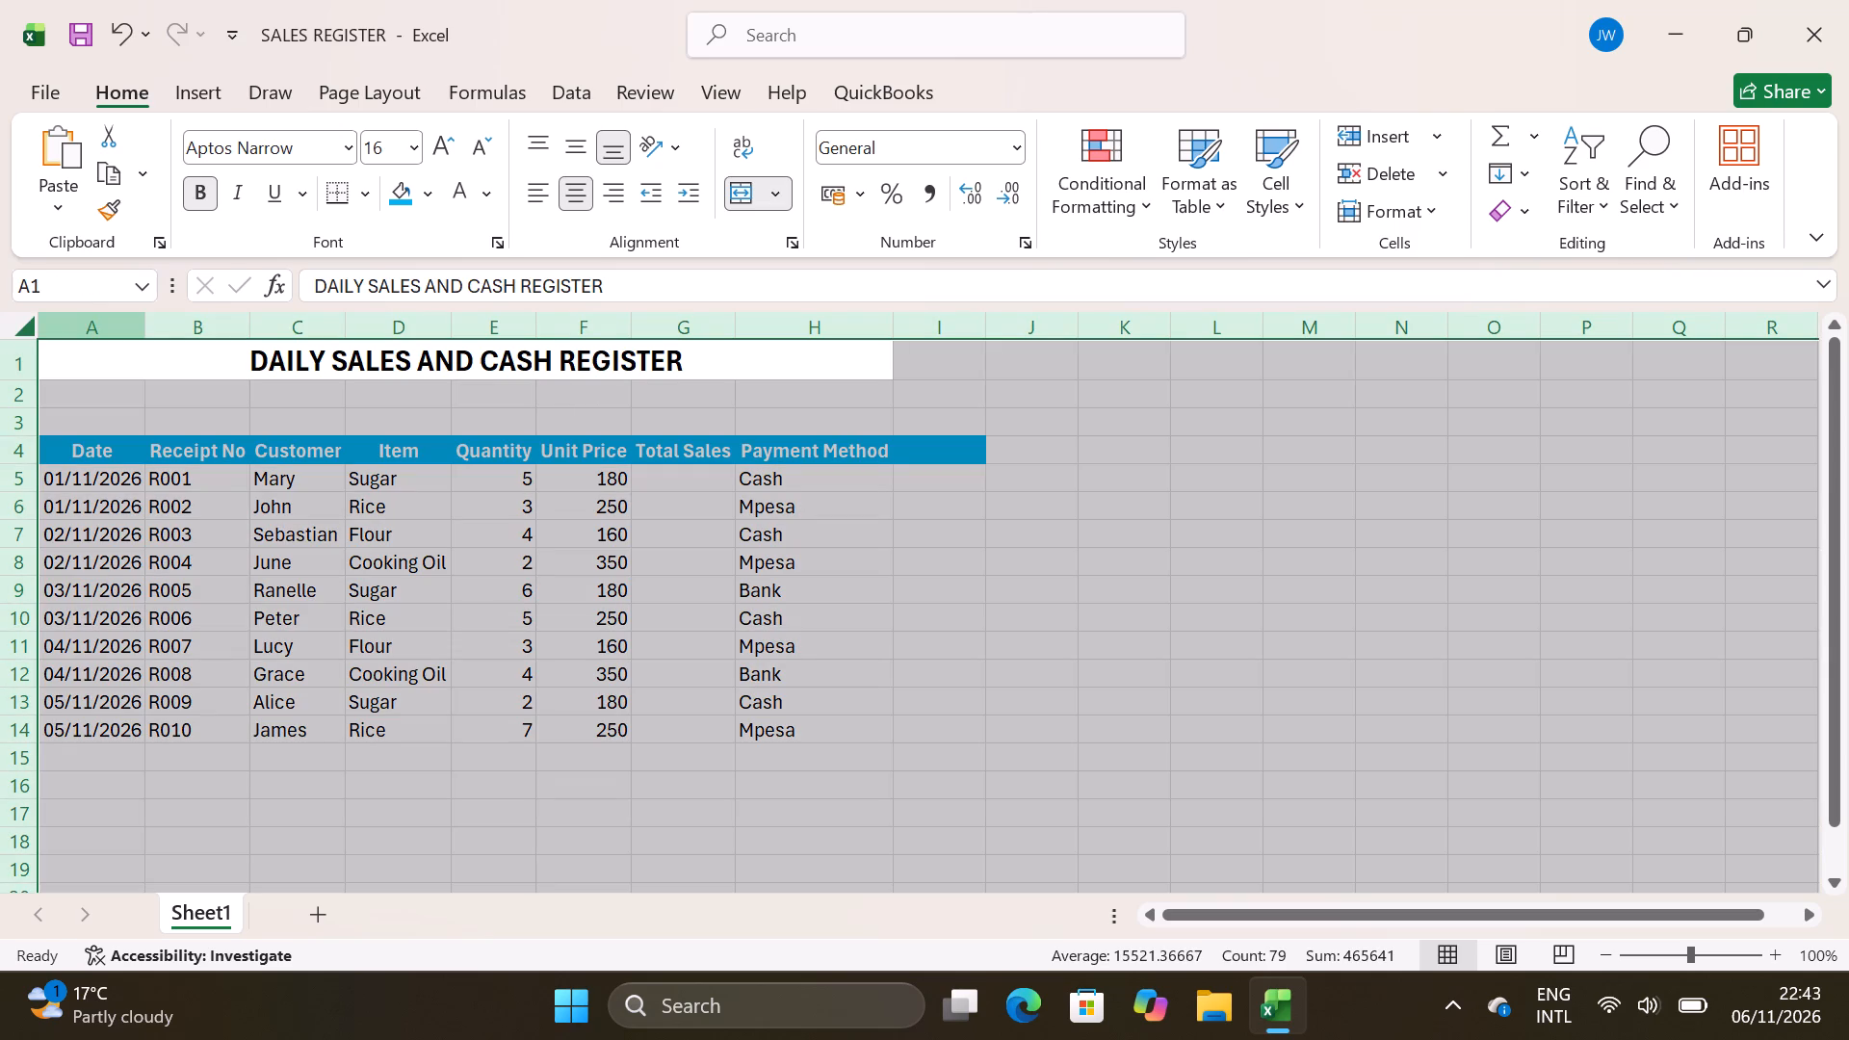
left_click(345, 339)
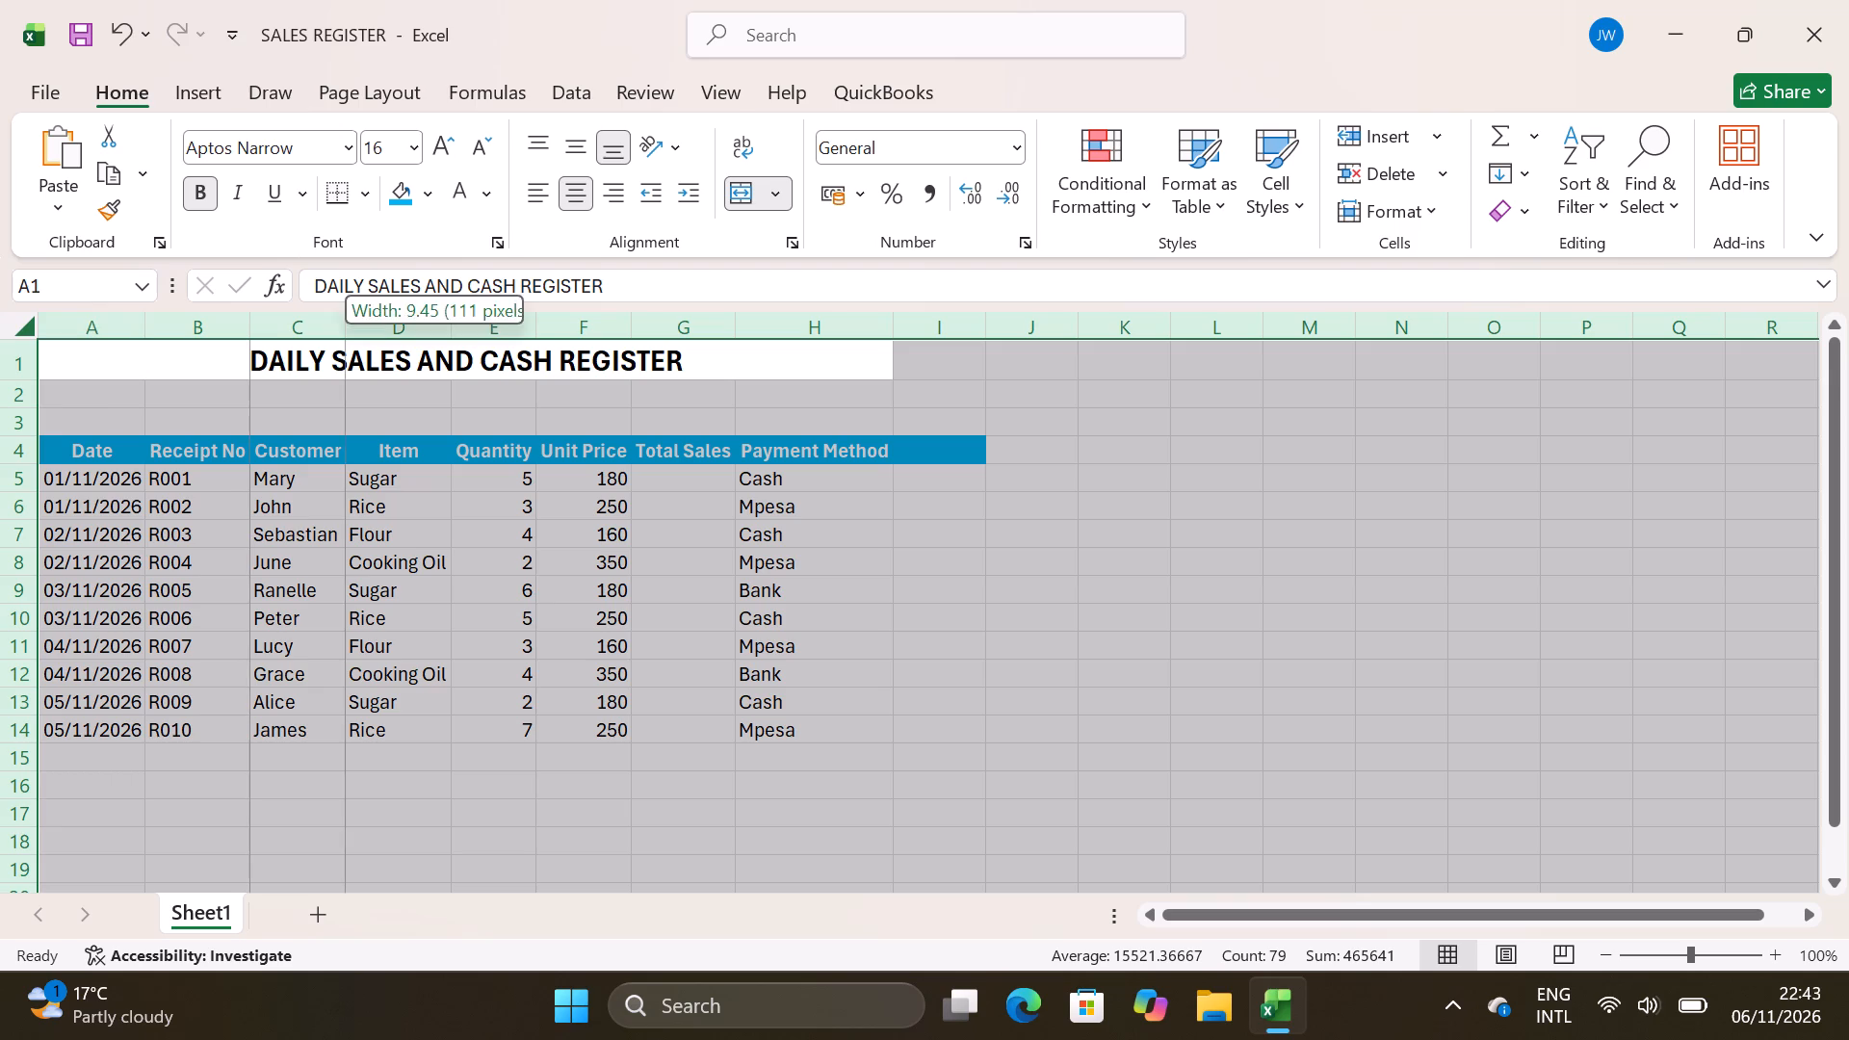
left_click(345, 339)
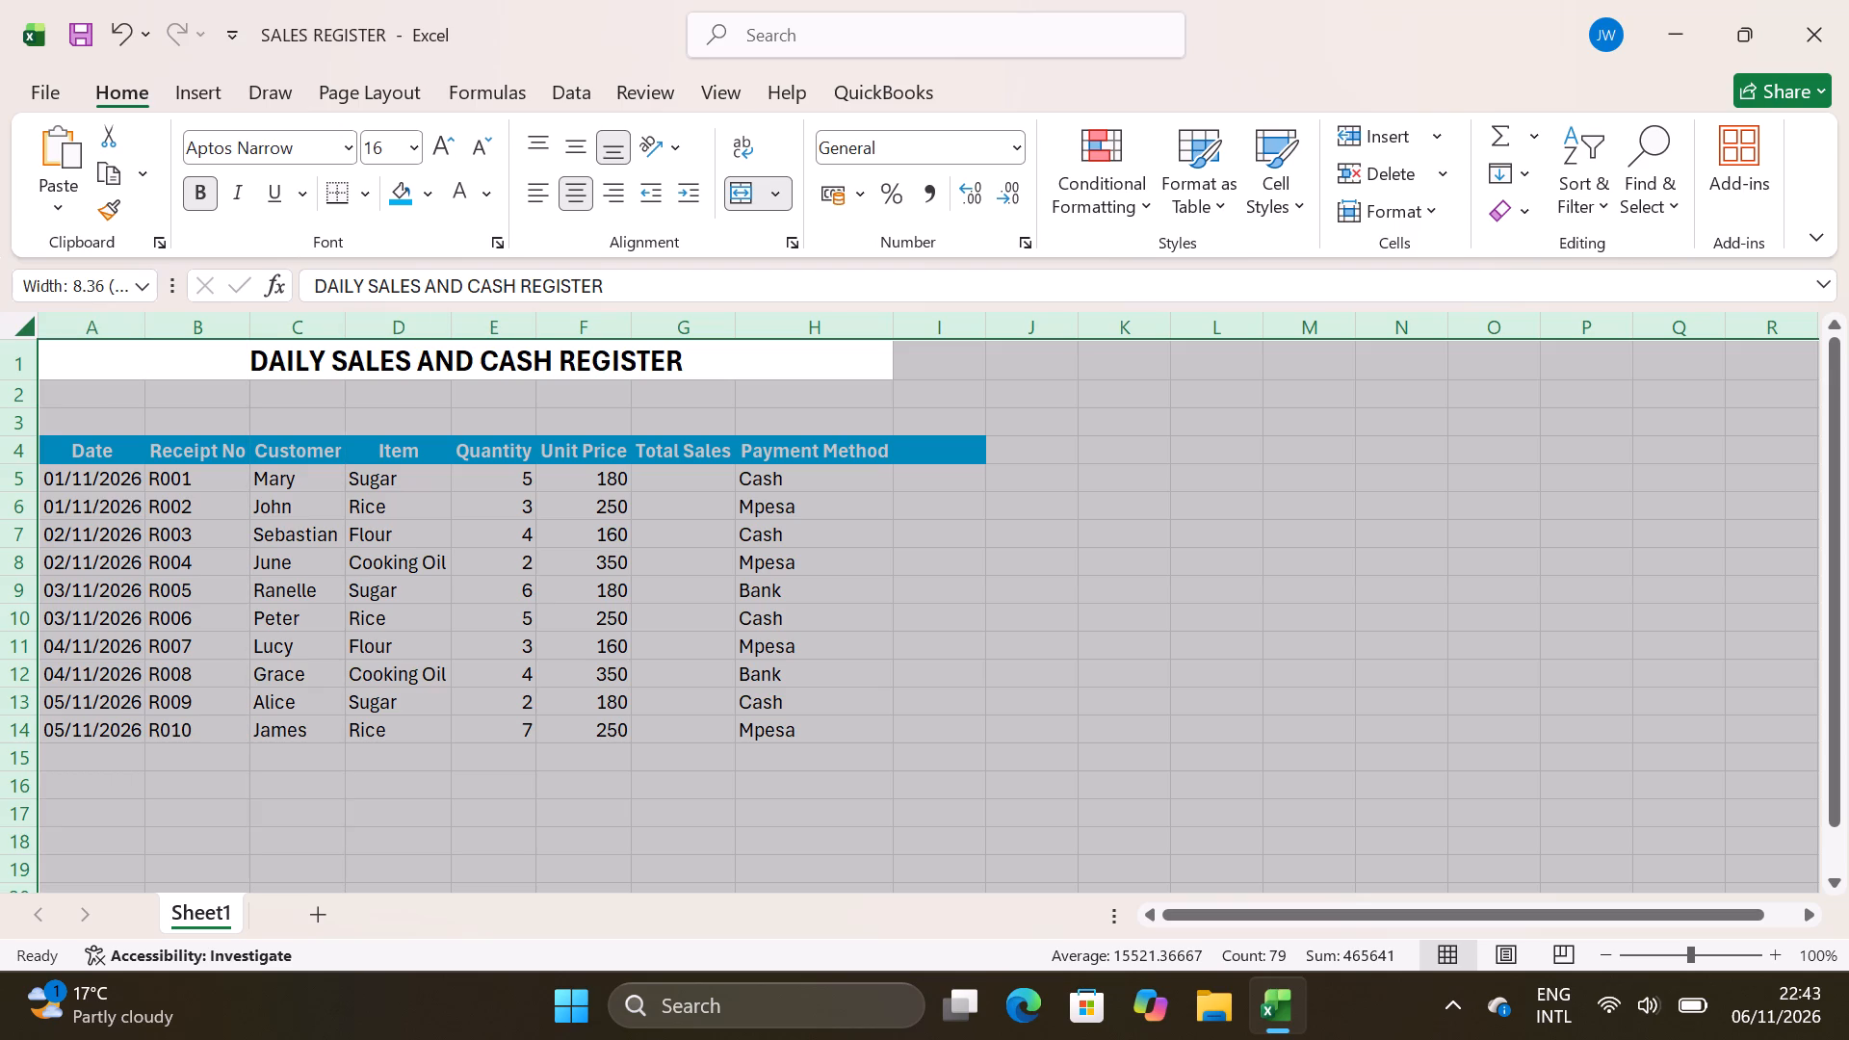
left_click(345, 339)
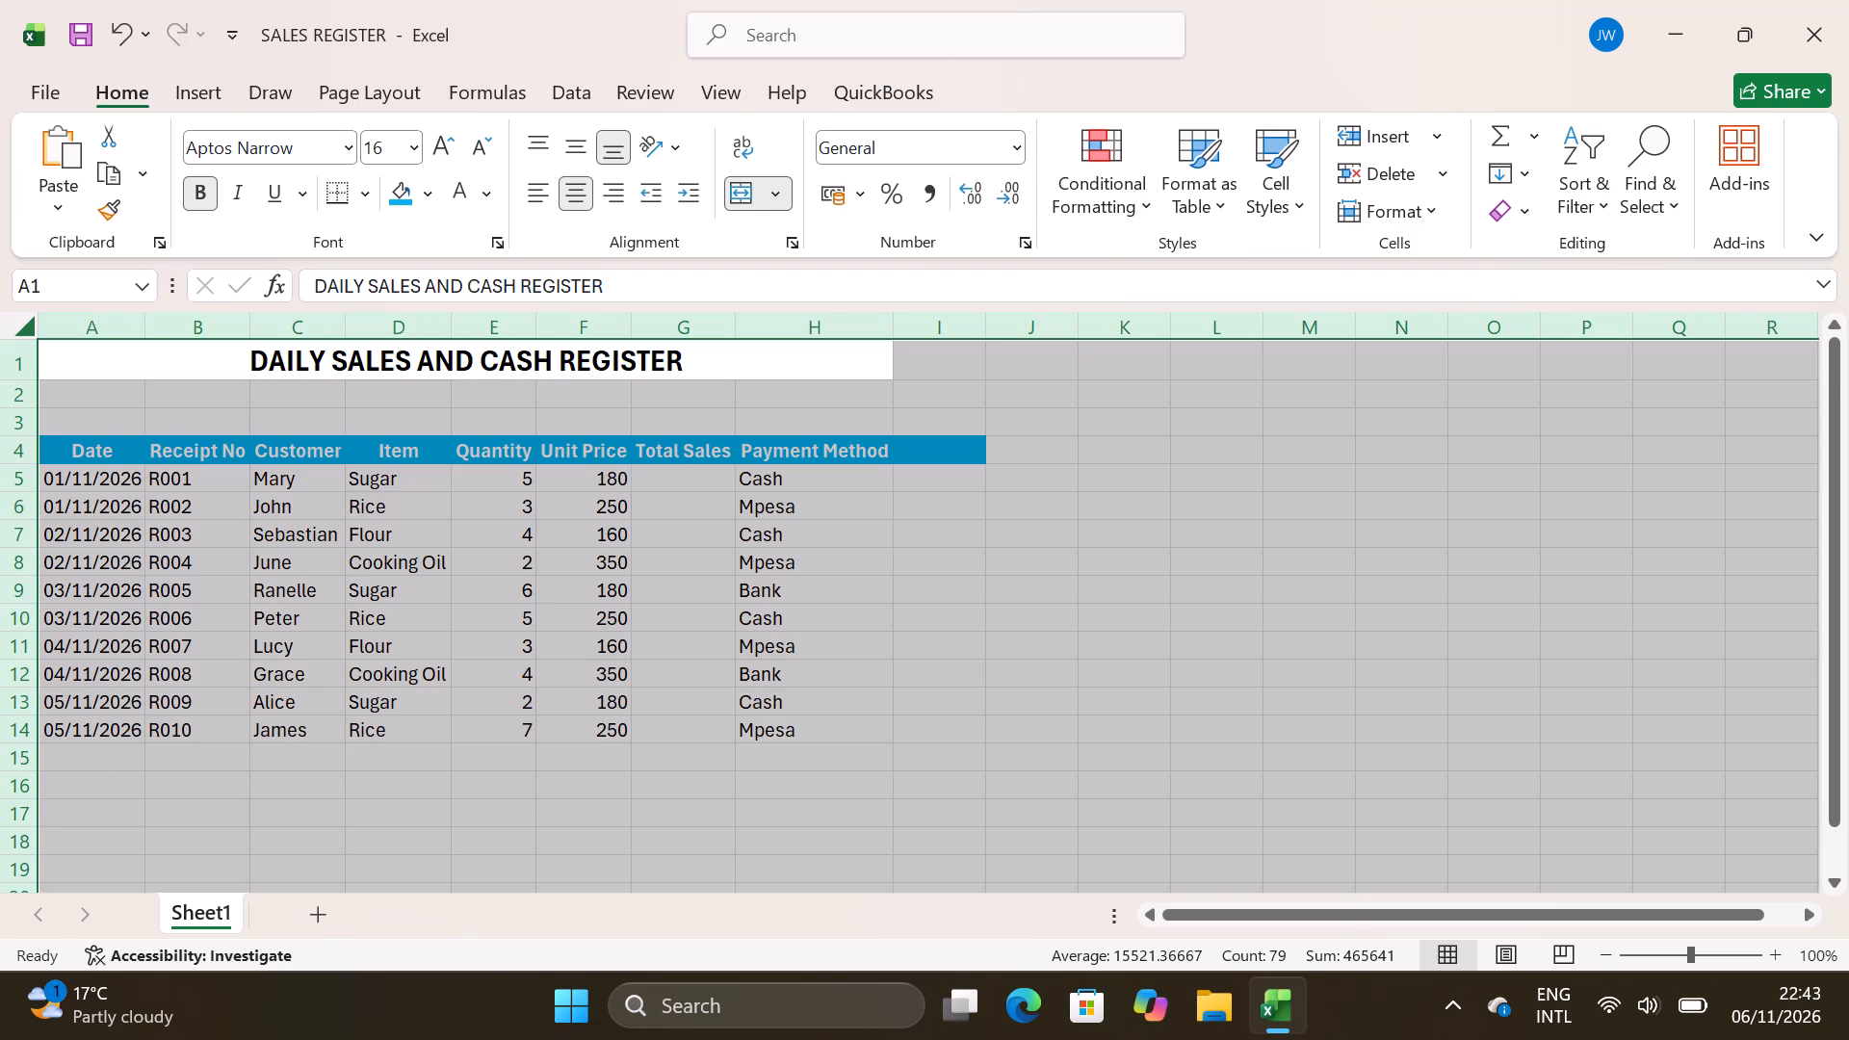
left_click(345, 339)
left_click(950, 529)
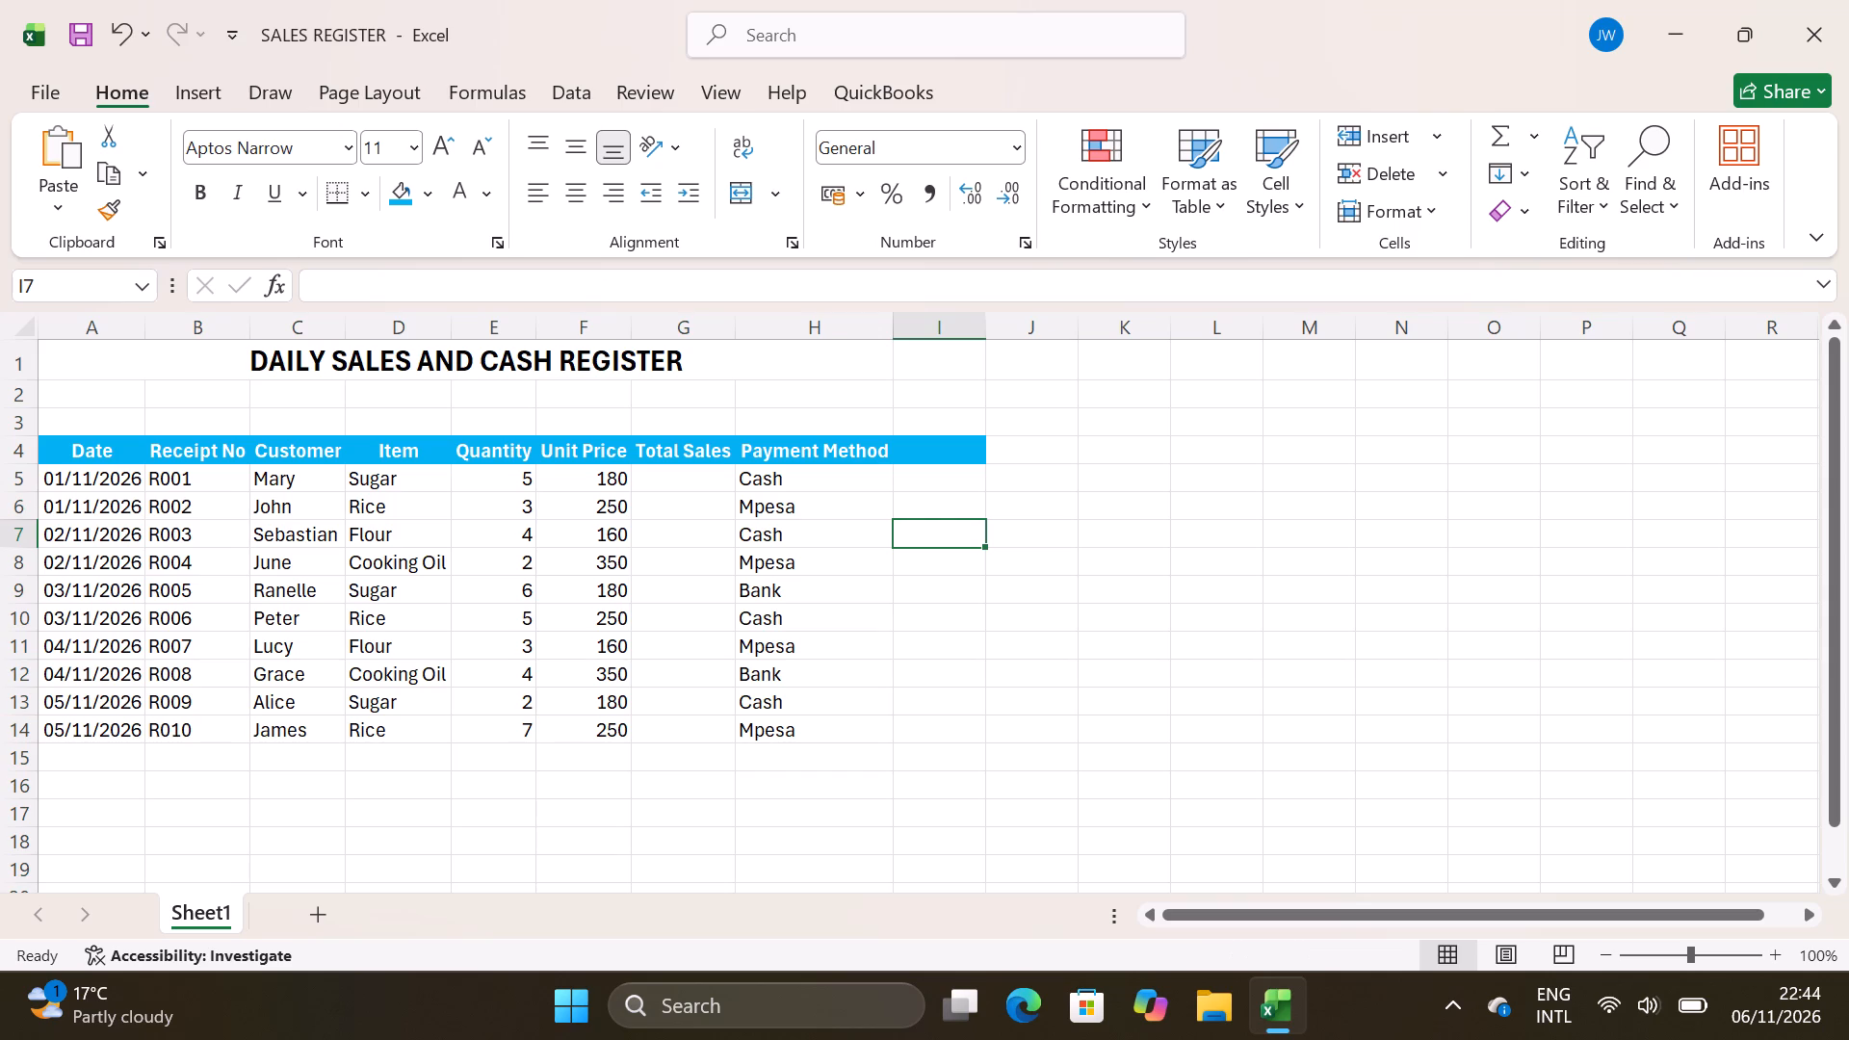
Apply All Borders to the sales table in cells A4 to H14.
left_click(50, 445)
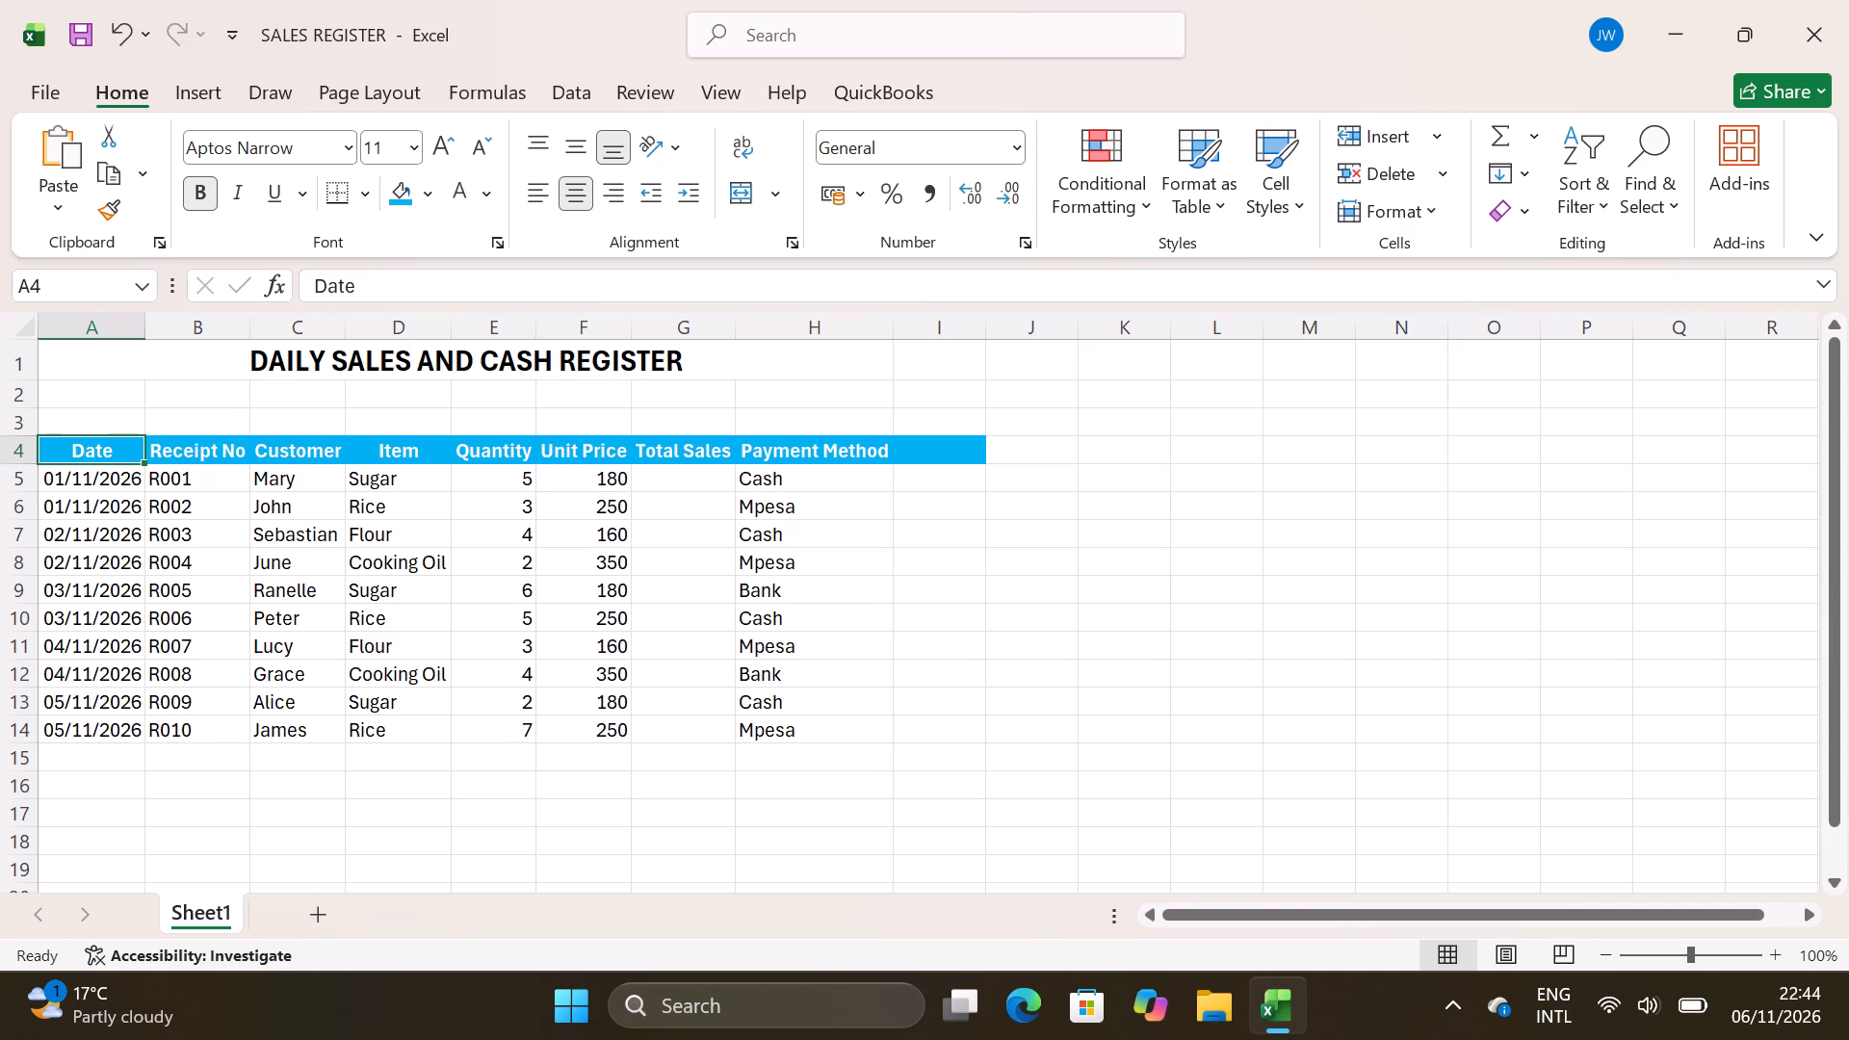
left_click(887, 733, "shift")
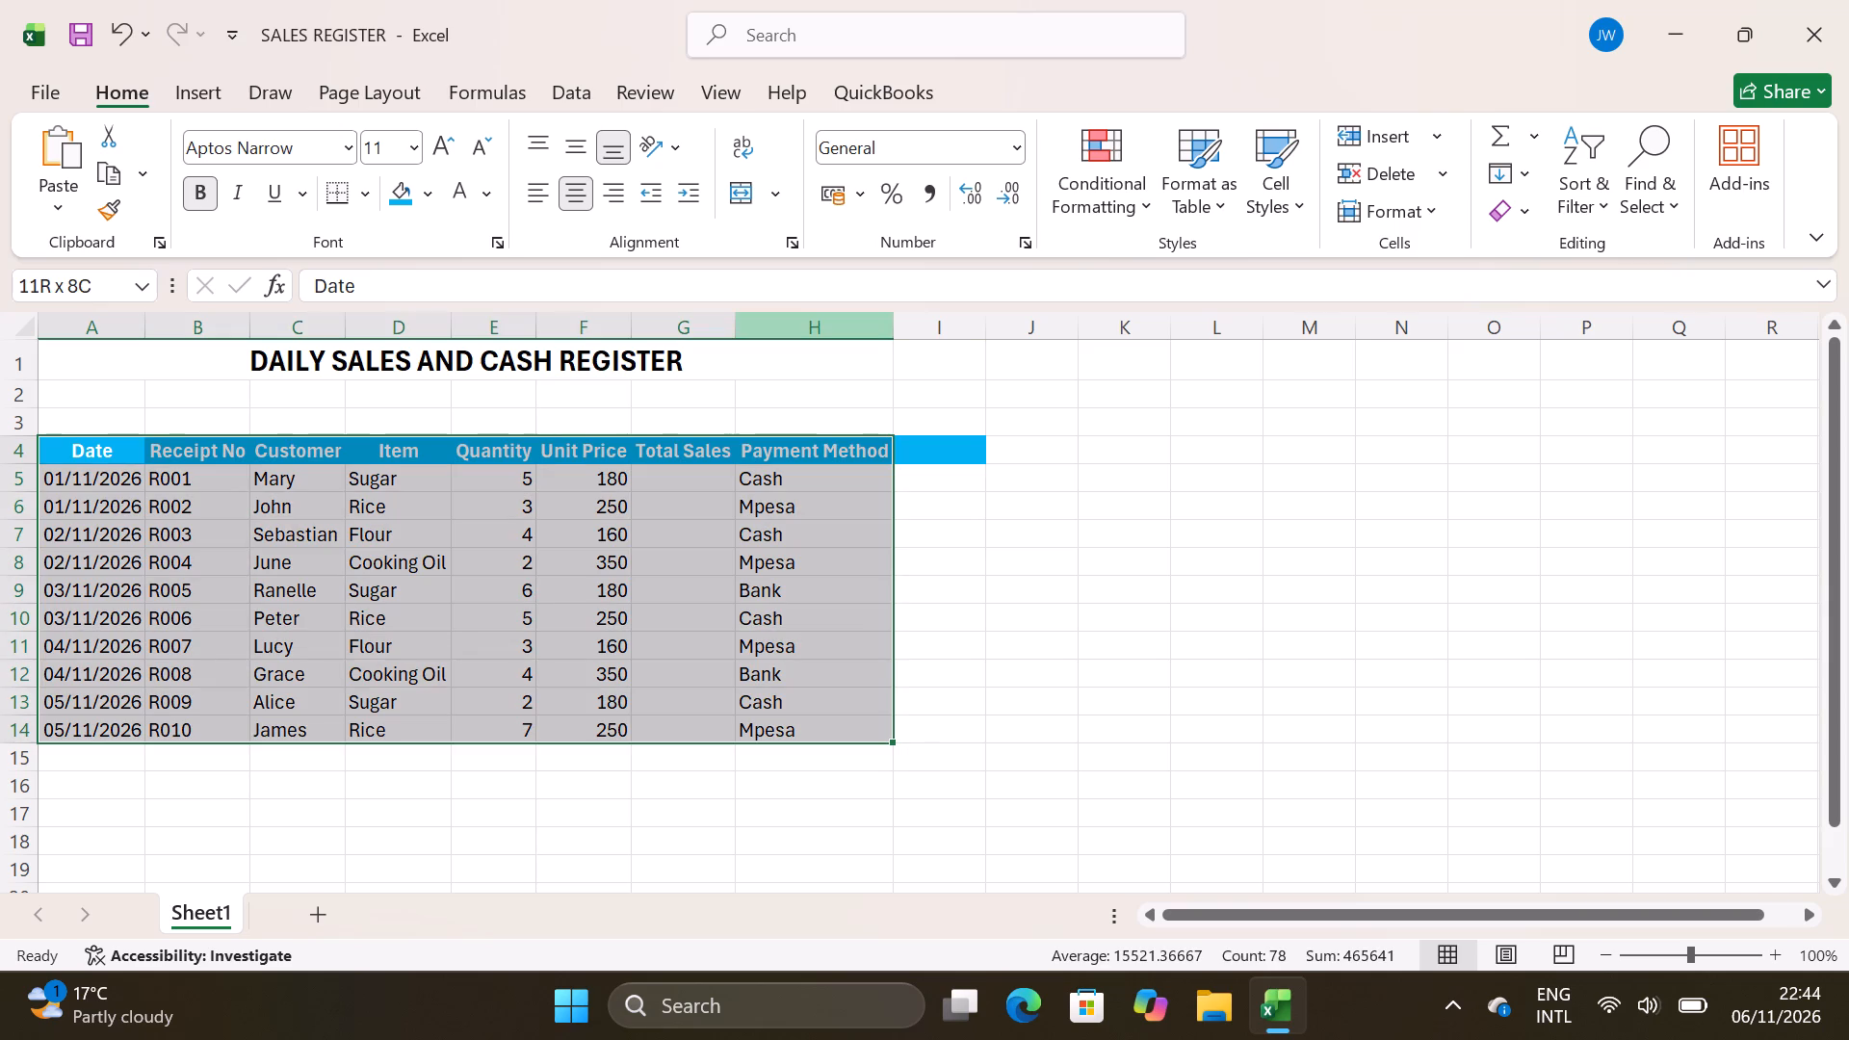
left_click(368, 202)
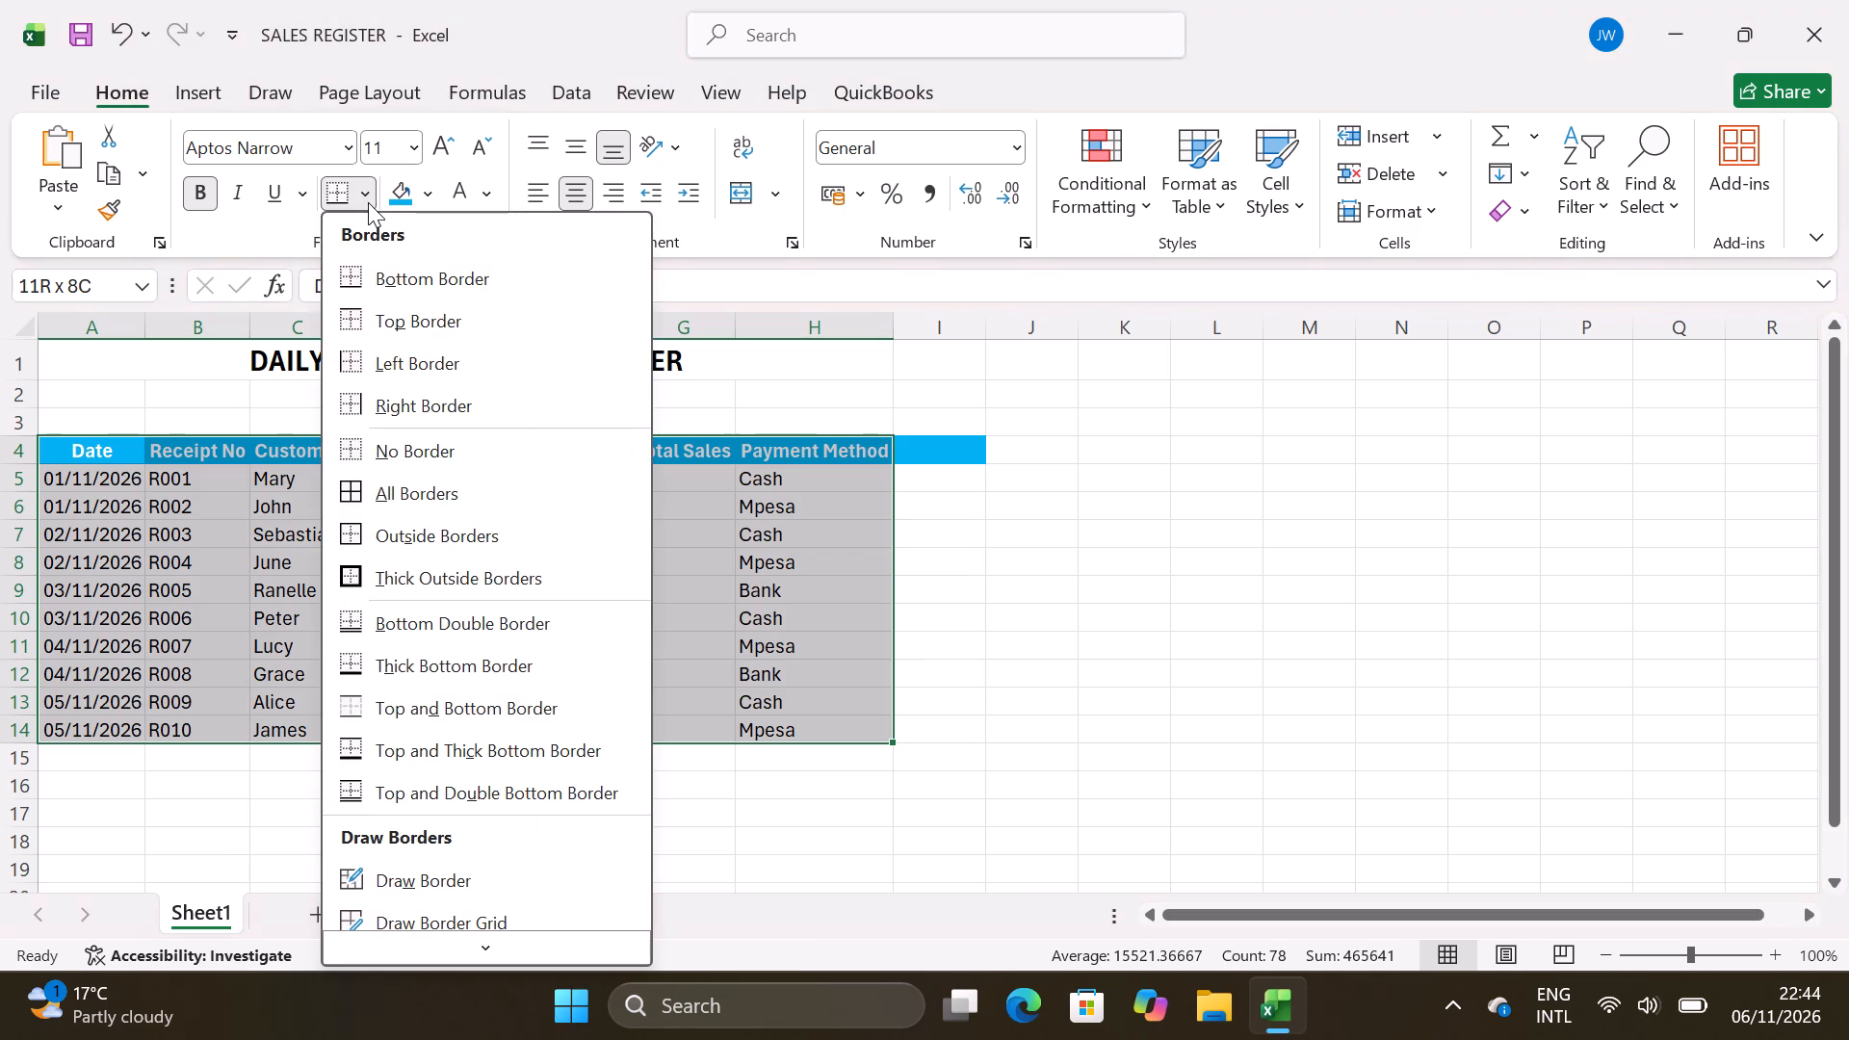
left_click(401, 489)
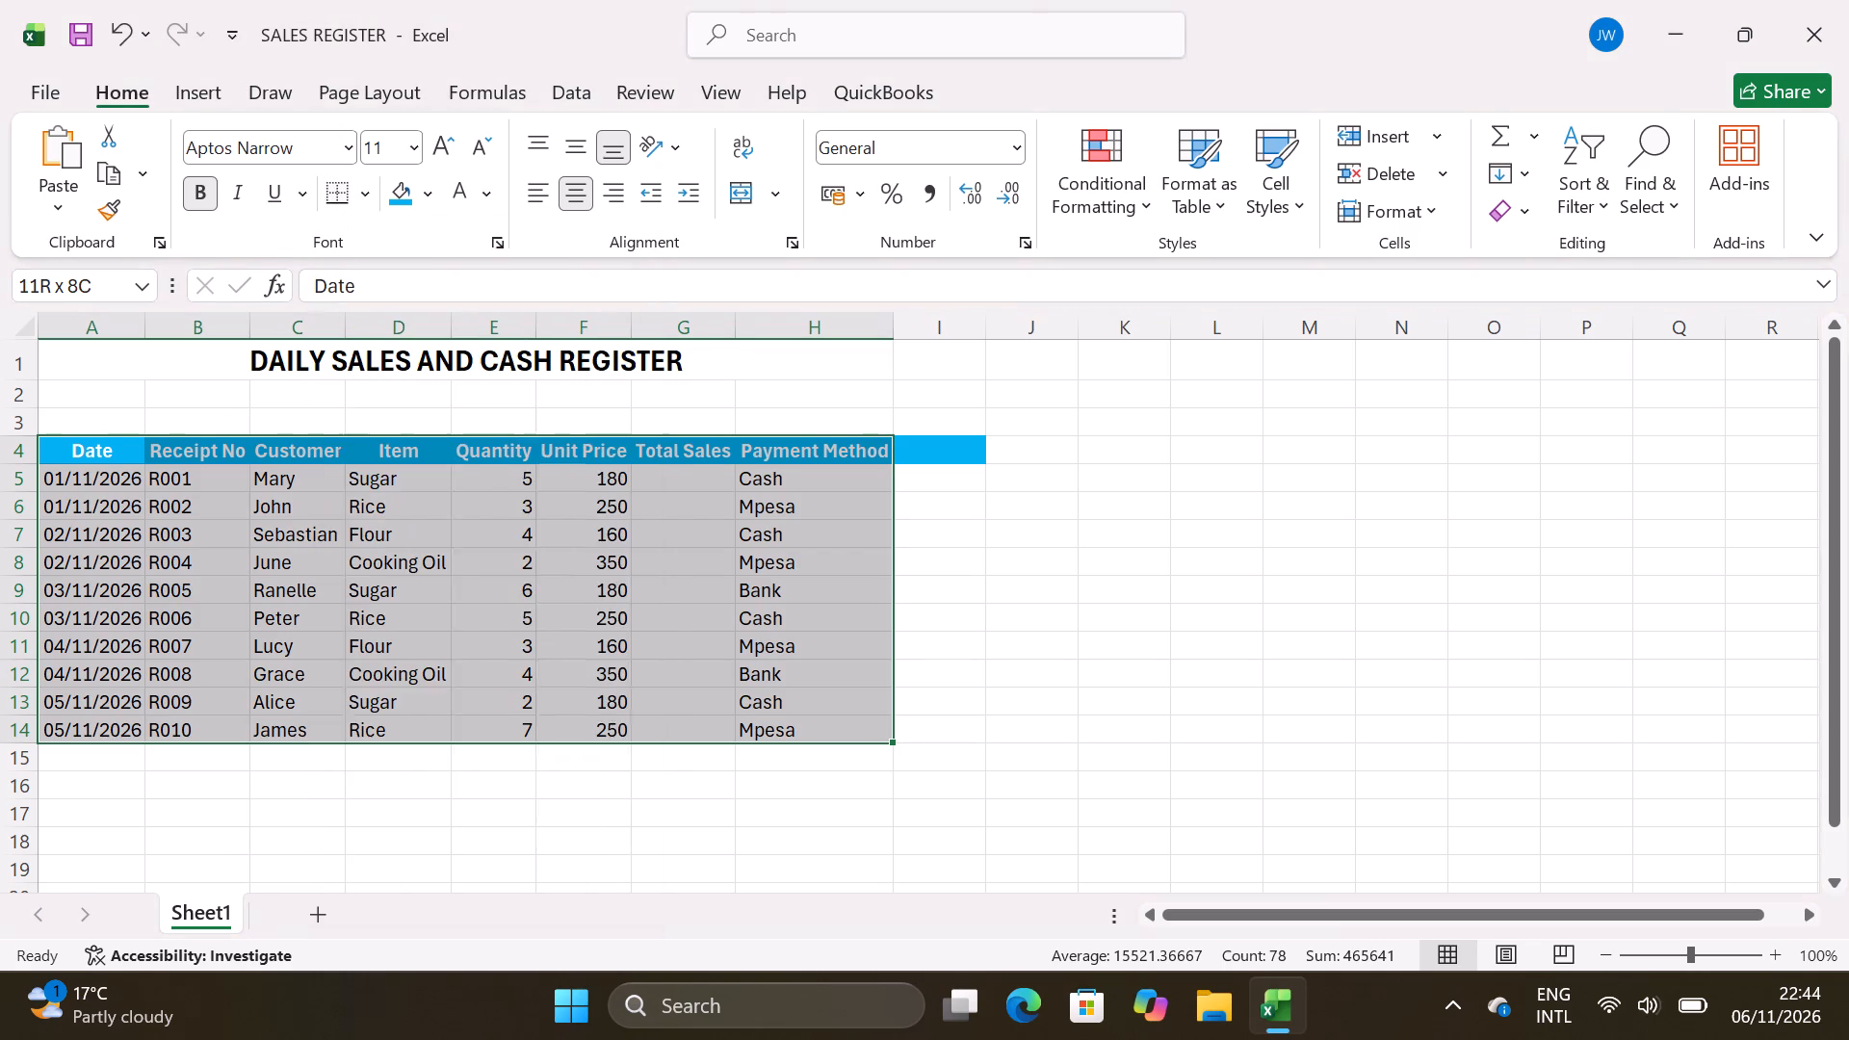
left_click(977, 737)
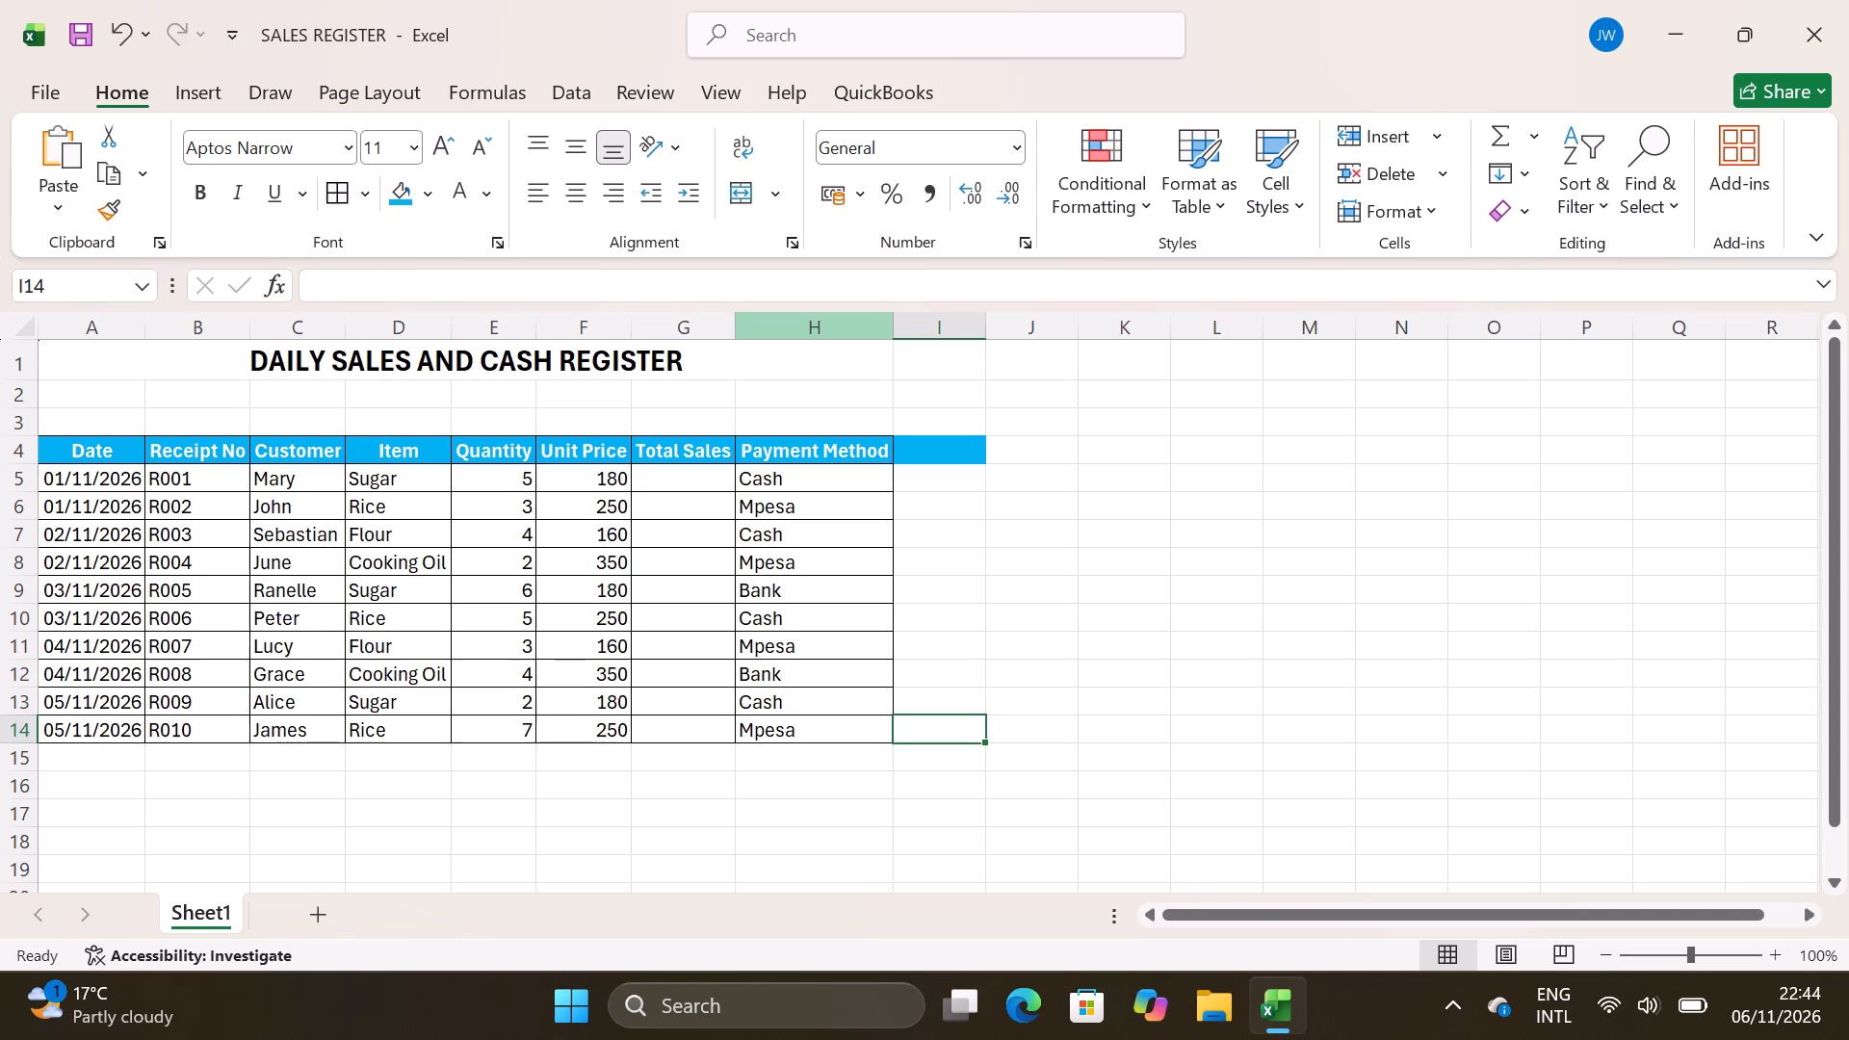
Enter the formula =E5*F5 in cell G5 to calculate Total Sales for receipt R001.
left_click(706, 478)
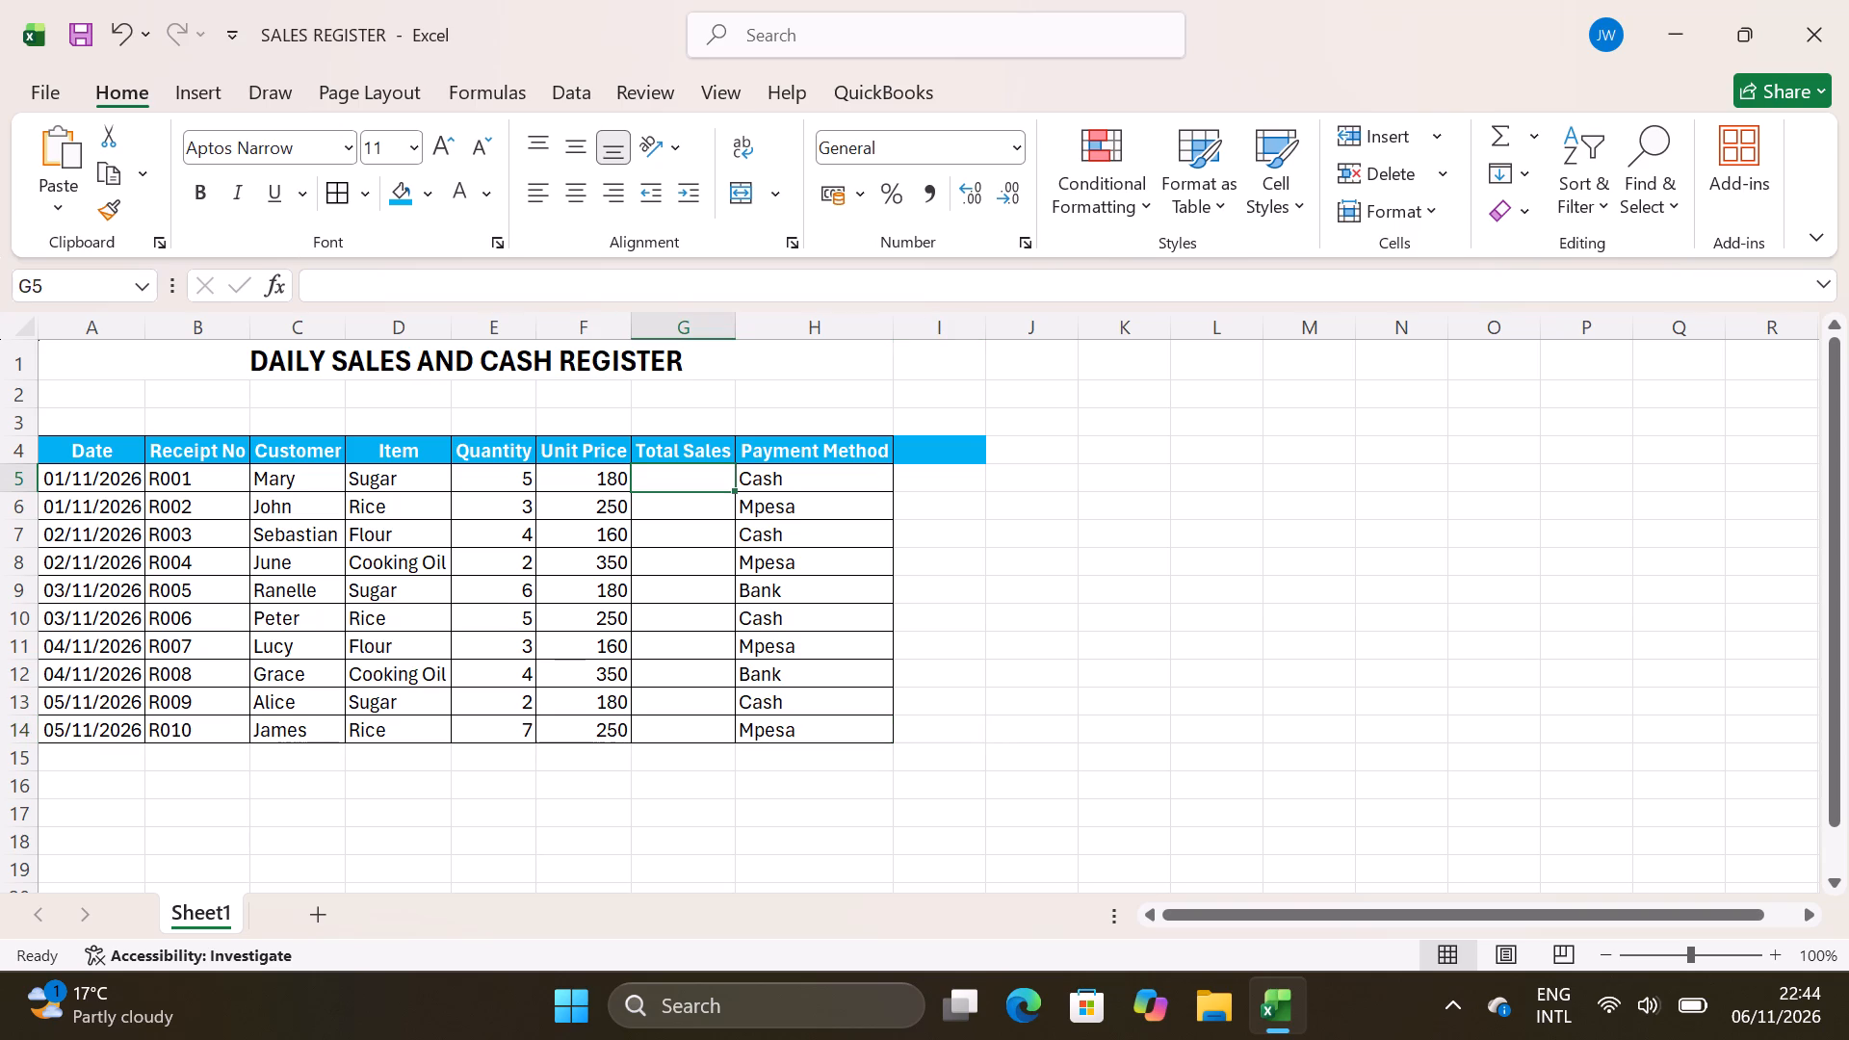
key("equal")
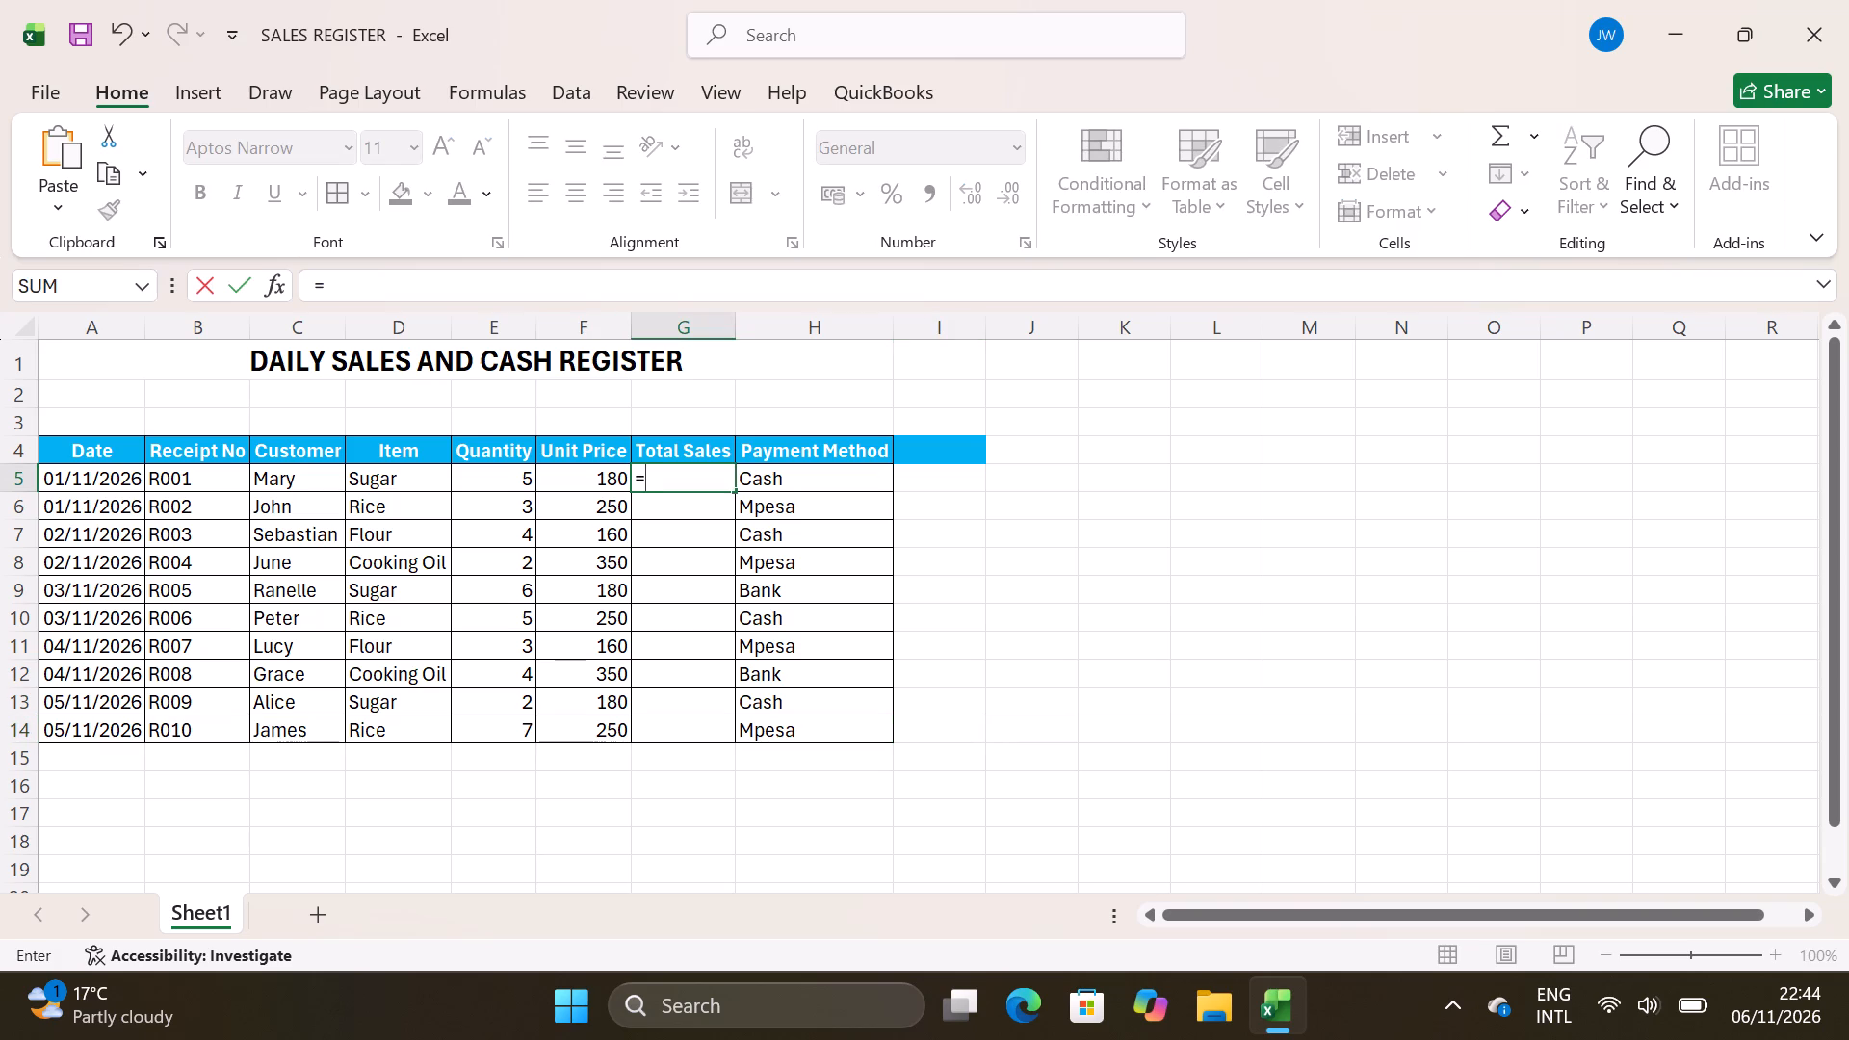
key("e")
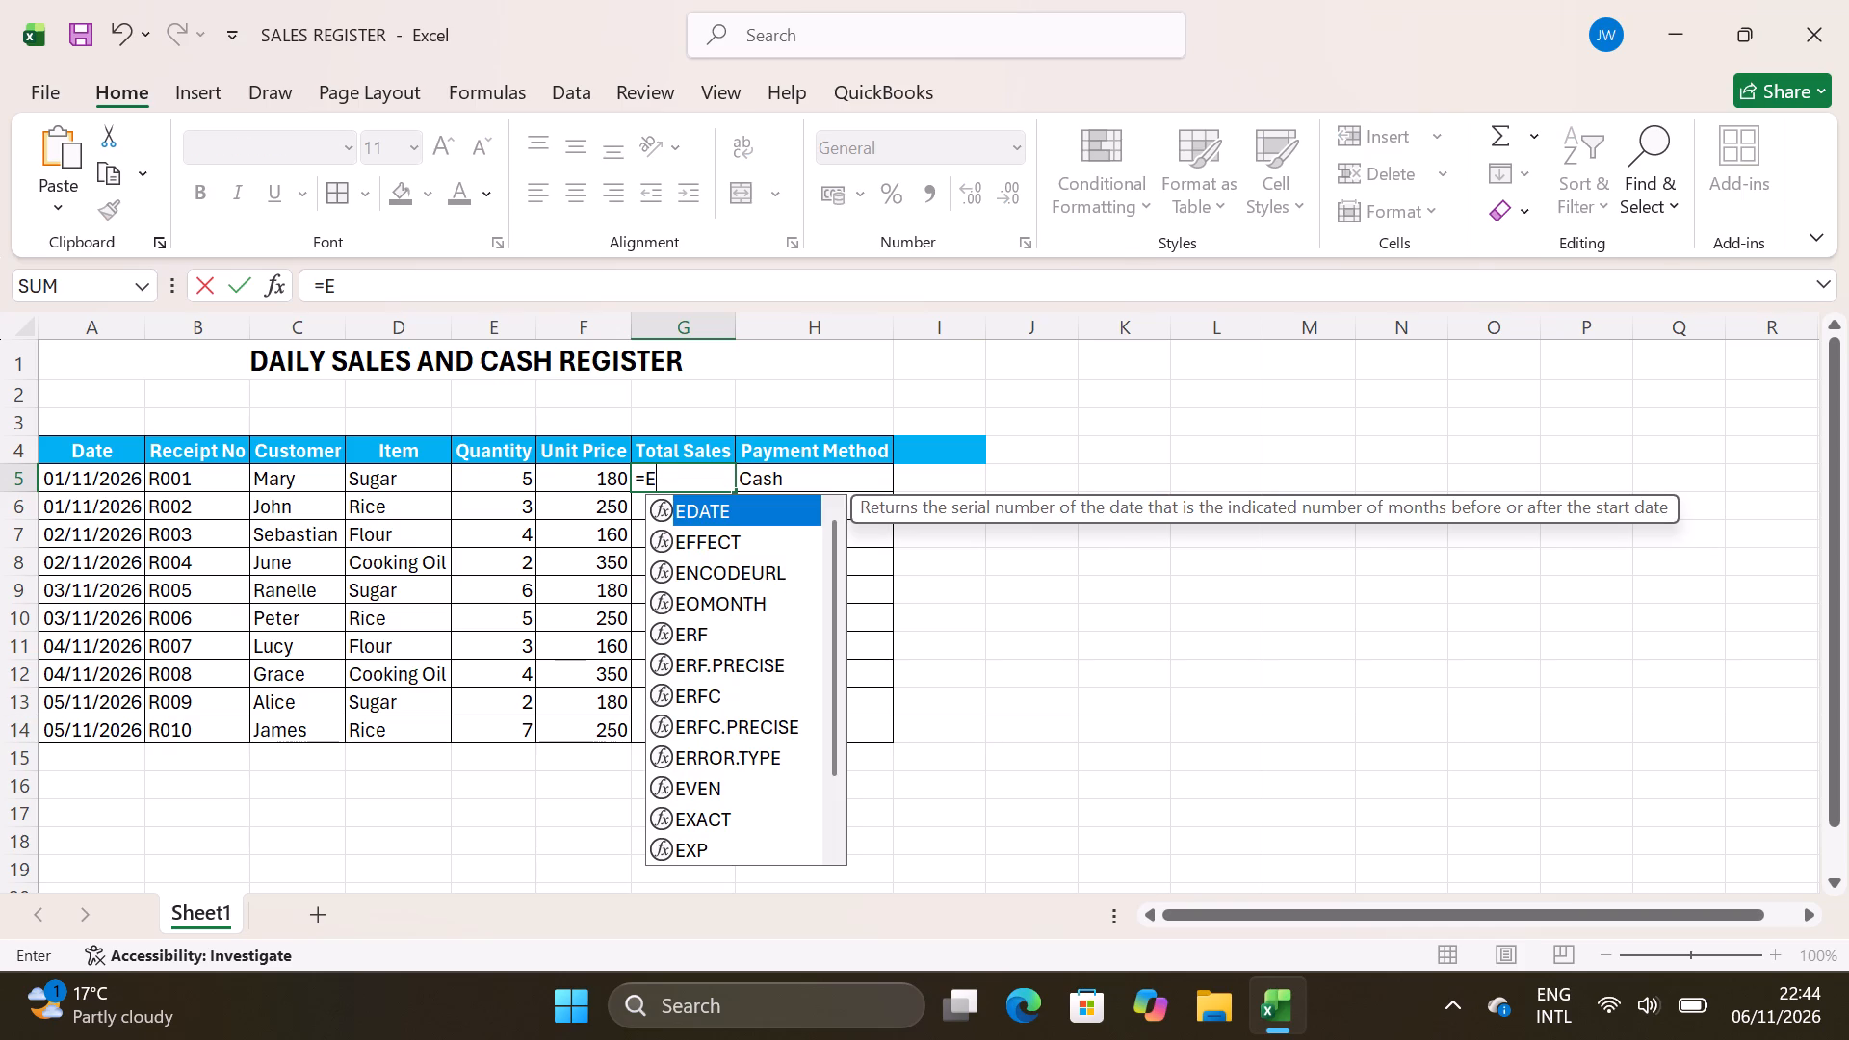
key("5")
key("shift+colon")
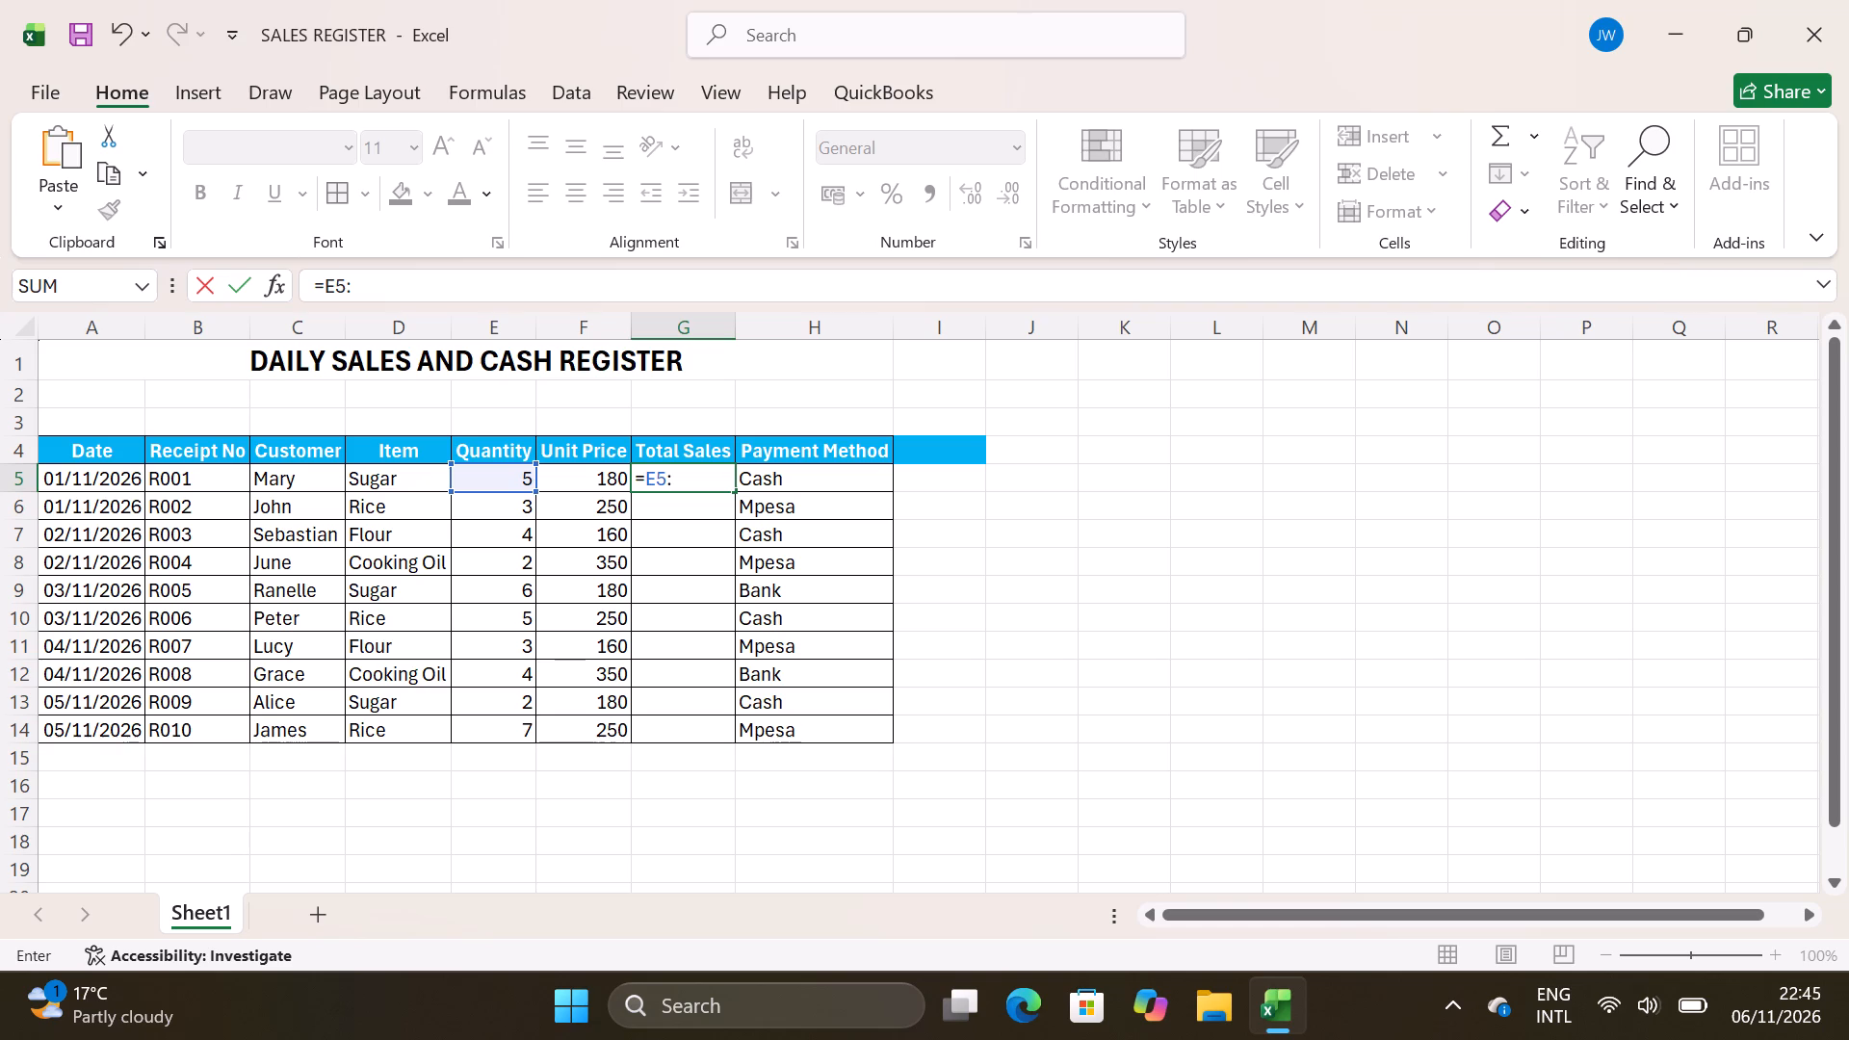
key("BackSpace")
key("shift+asterisk")
key("f")
key("5")
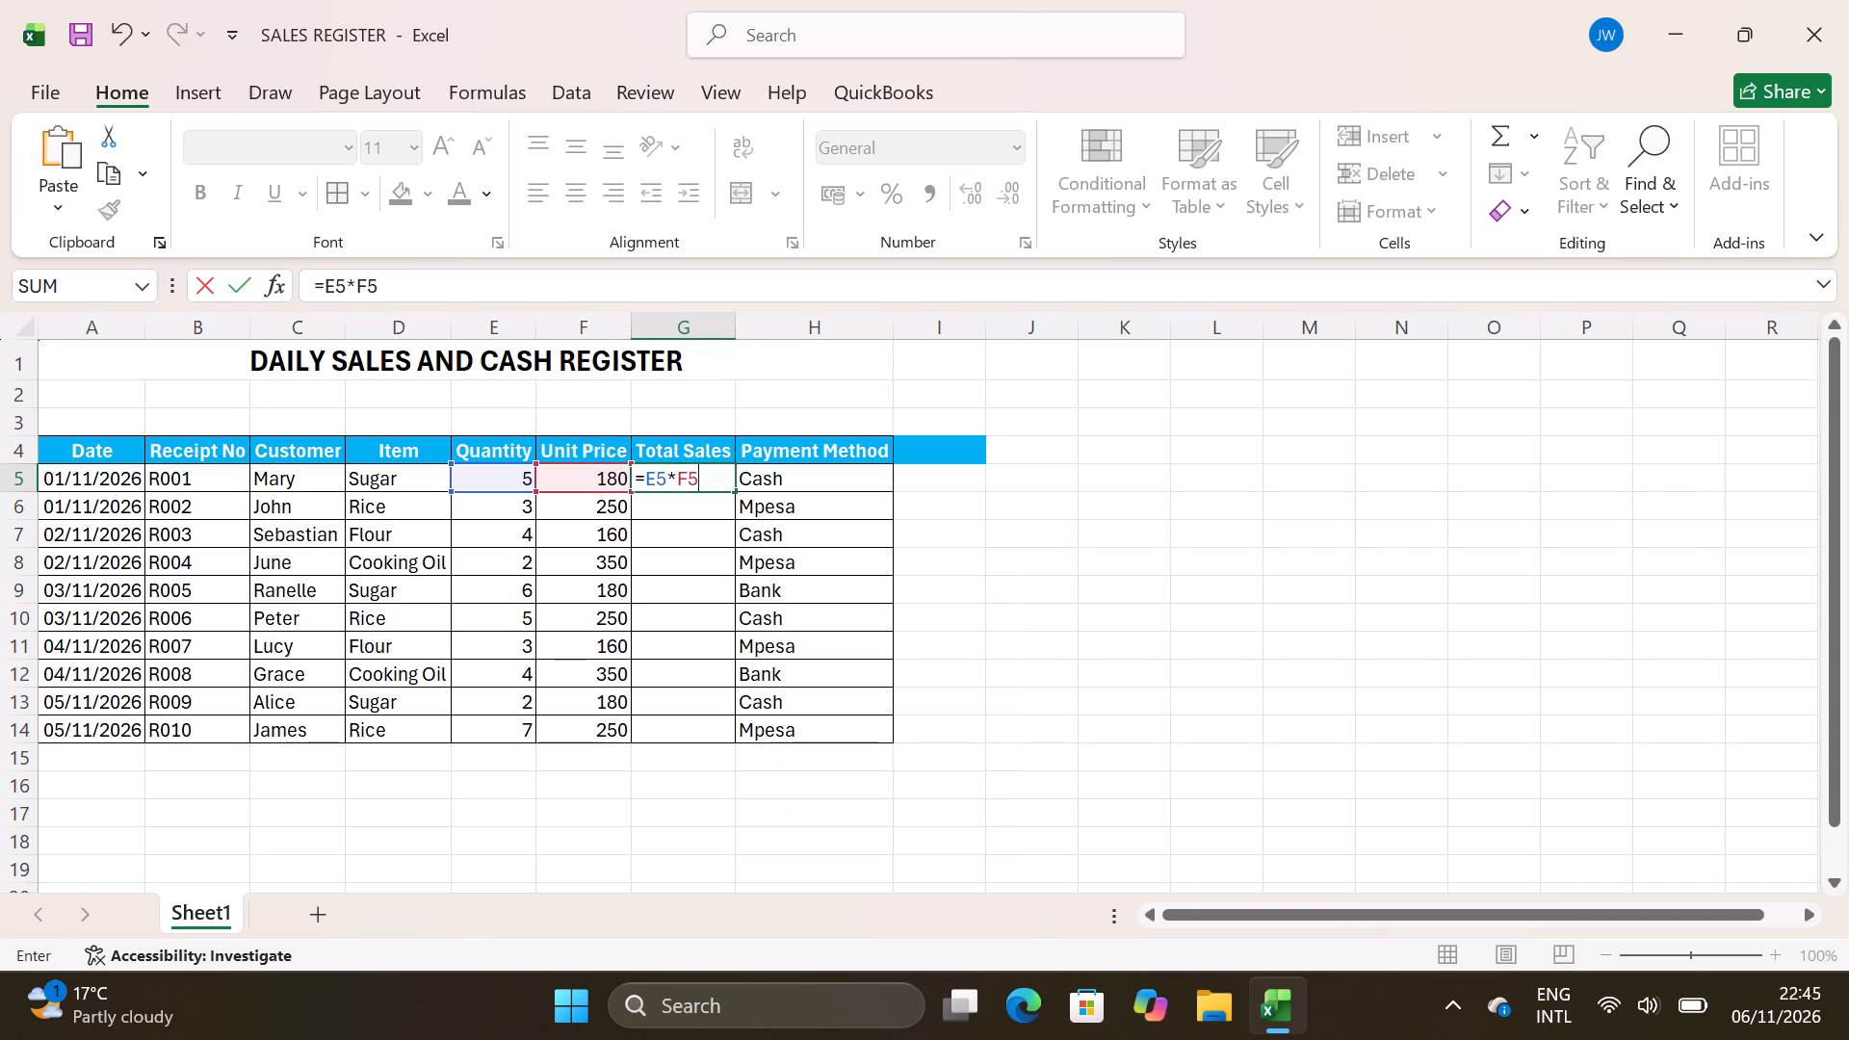
key("Return")
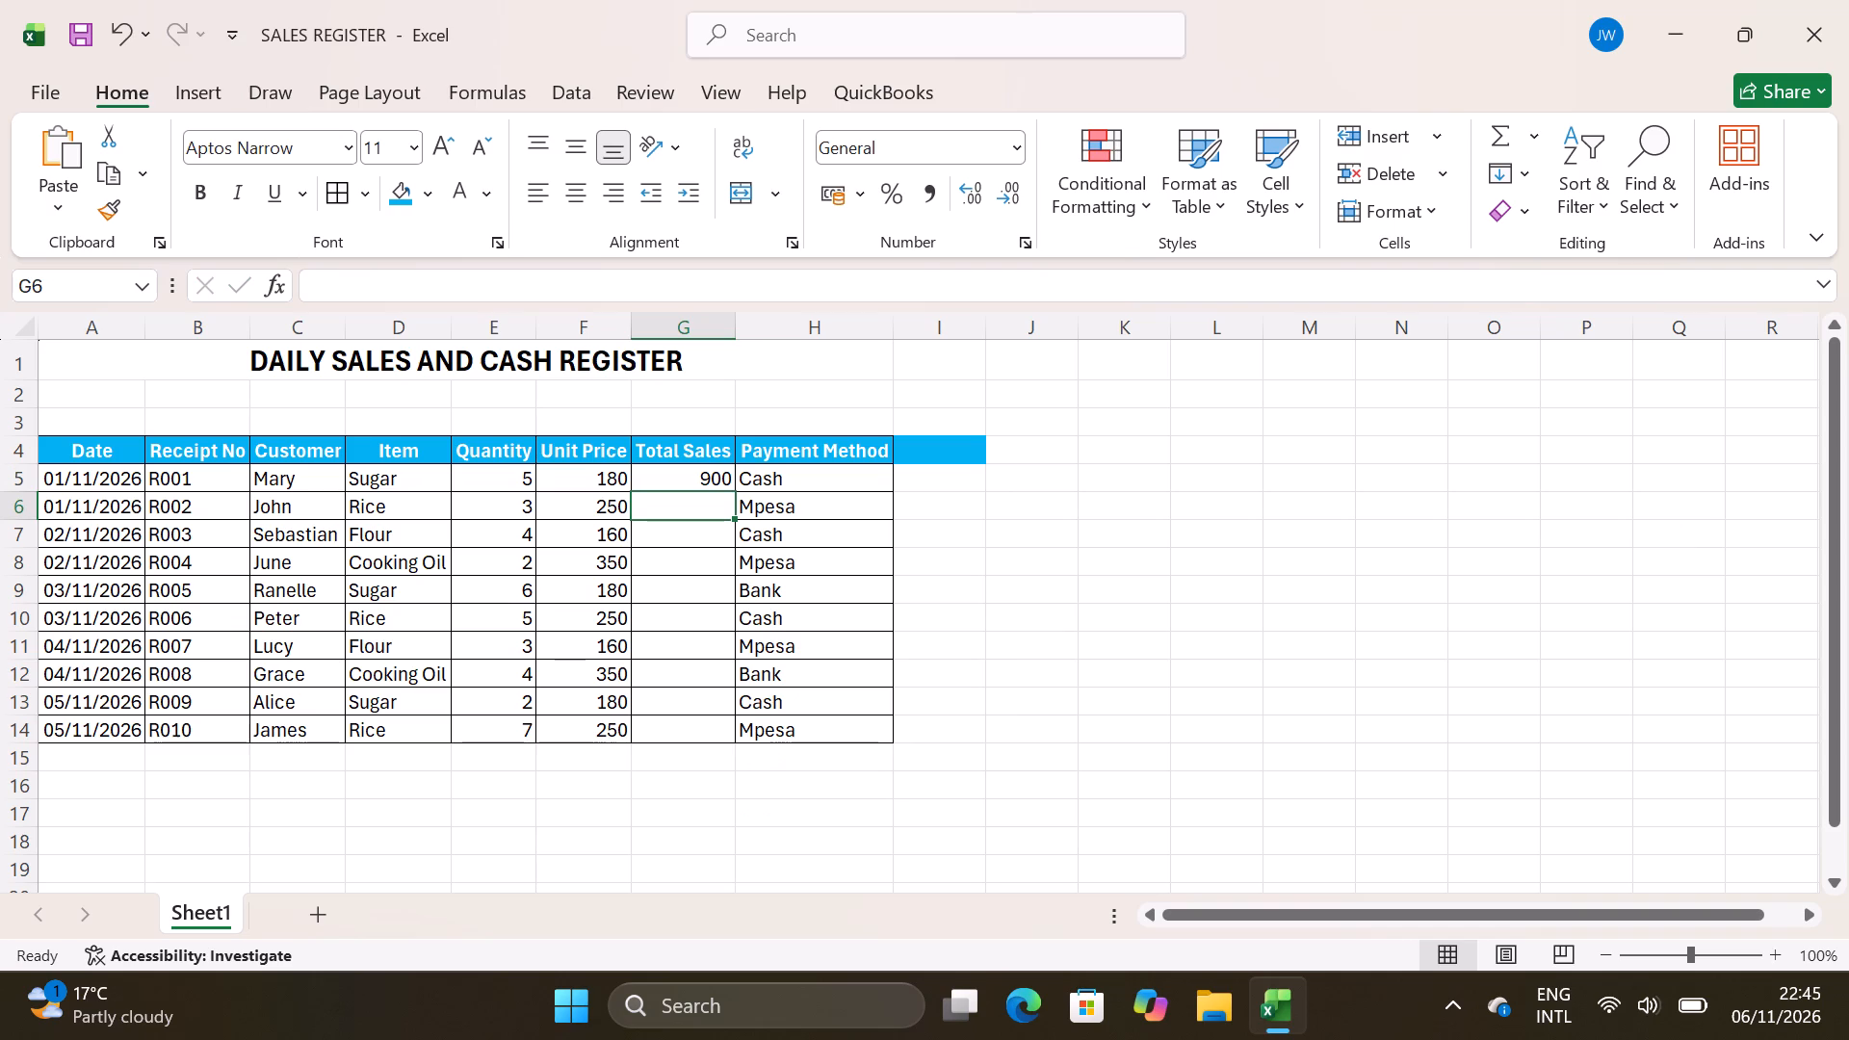
Fill the Total Sales formula from cell G5 down to G14.
left_click(710, 477)
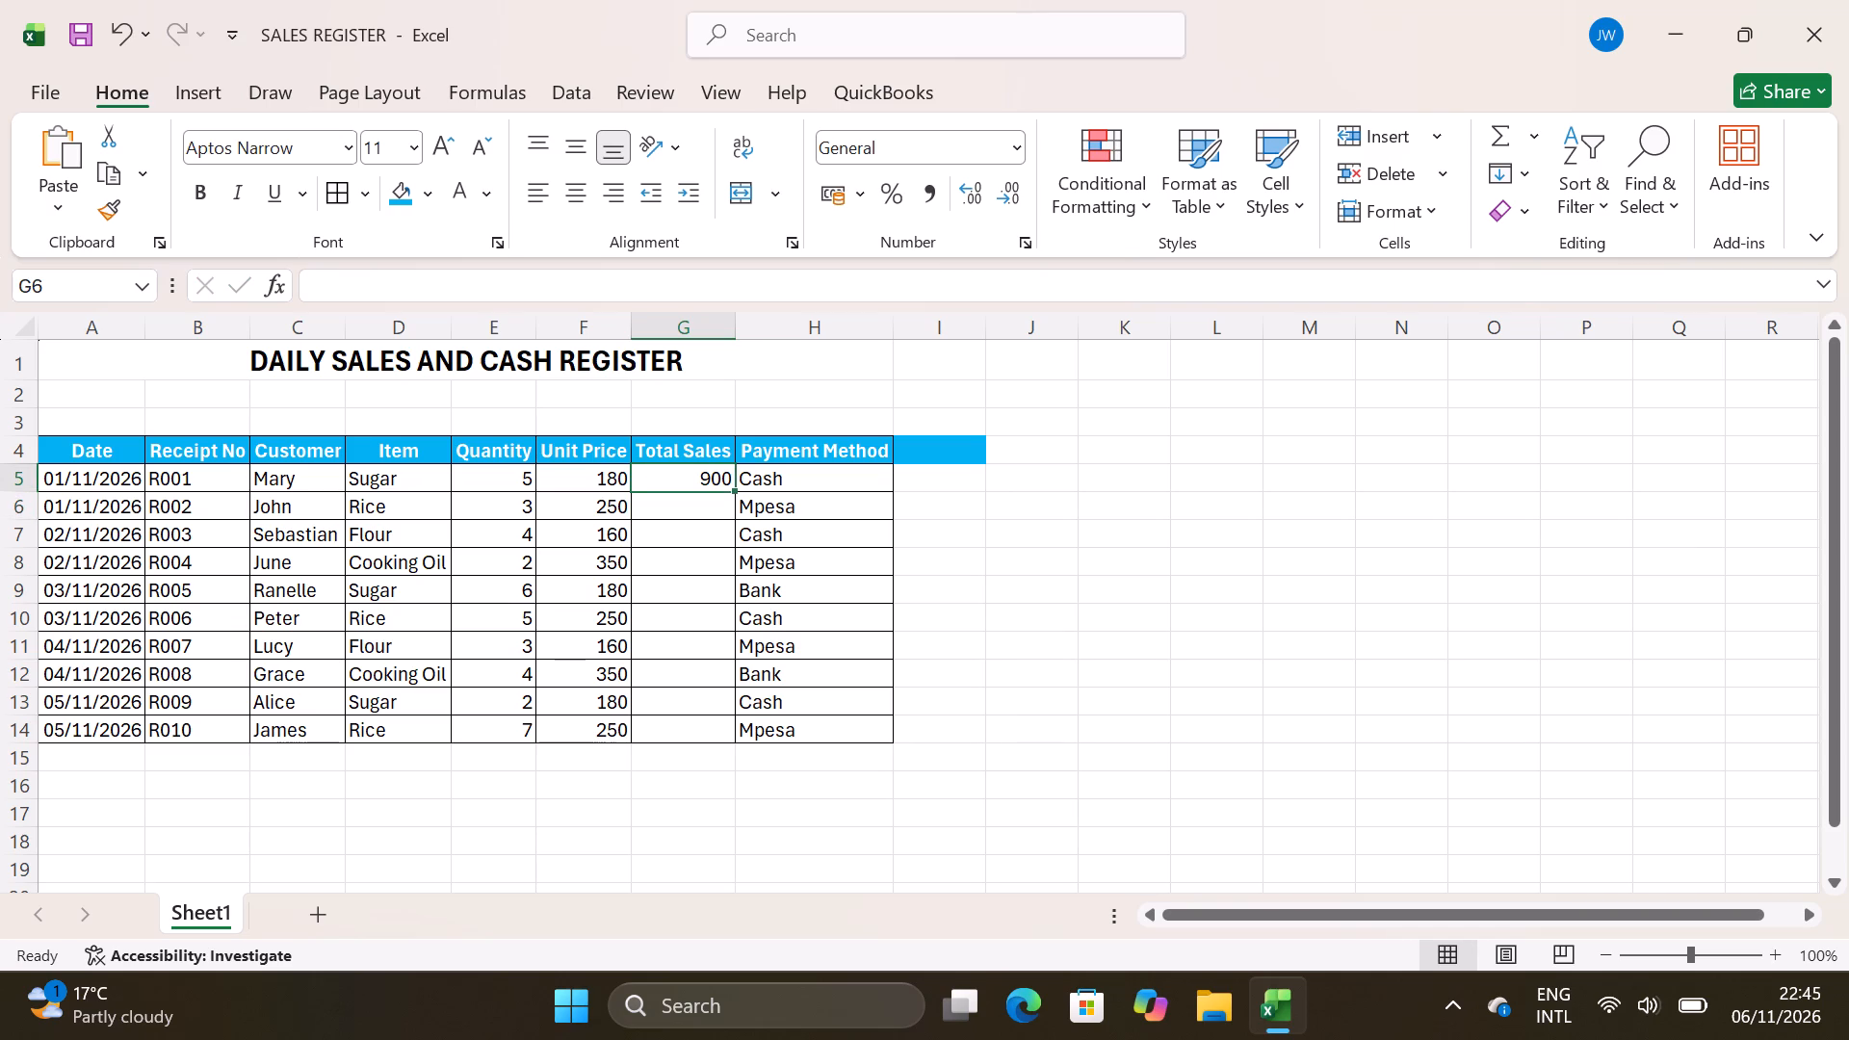
left_click(727, 481)
left_click_drag(732, 489, 710, 570)
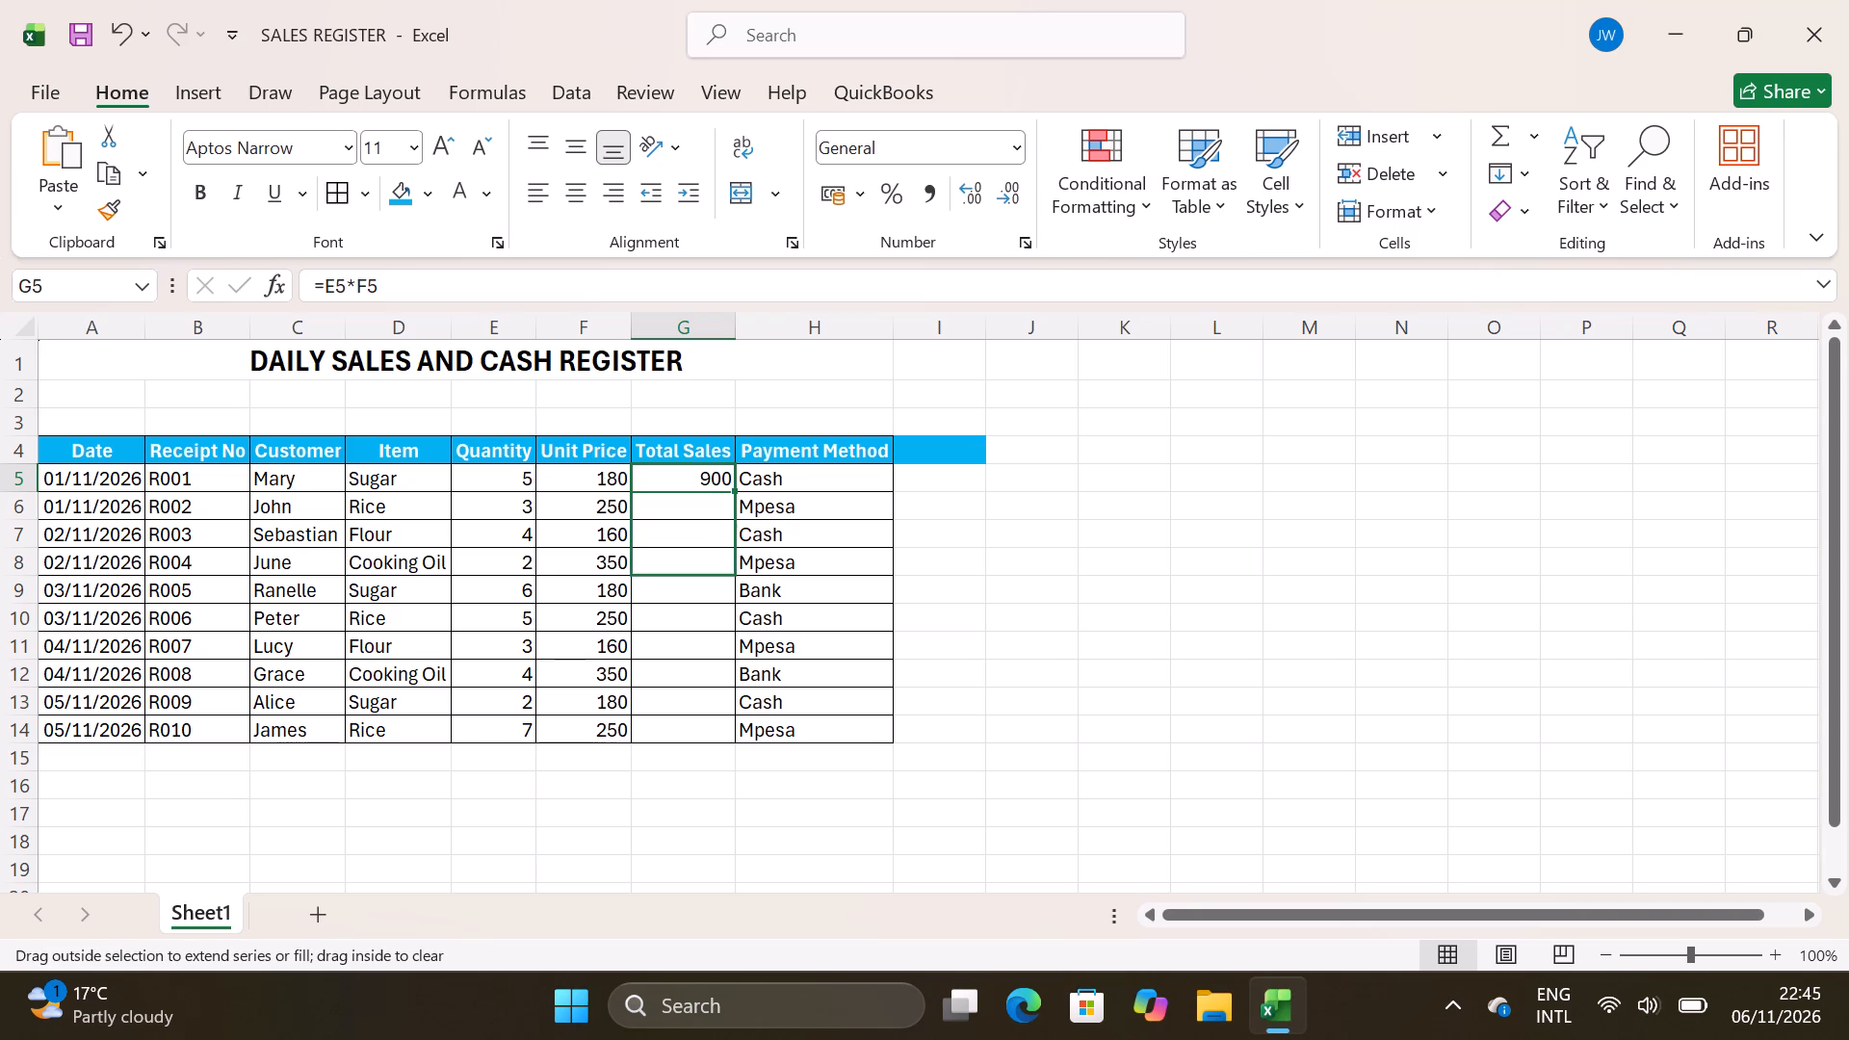
left_click_drag(710, 570, 712, 744)
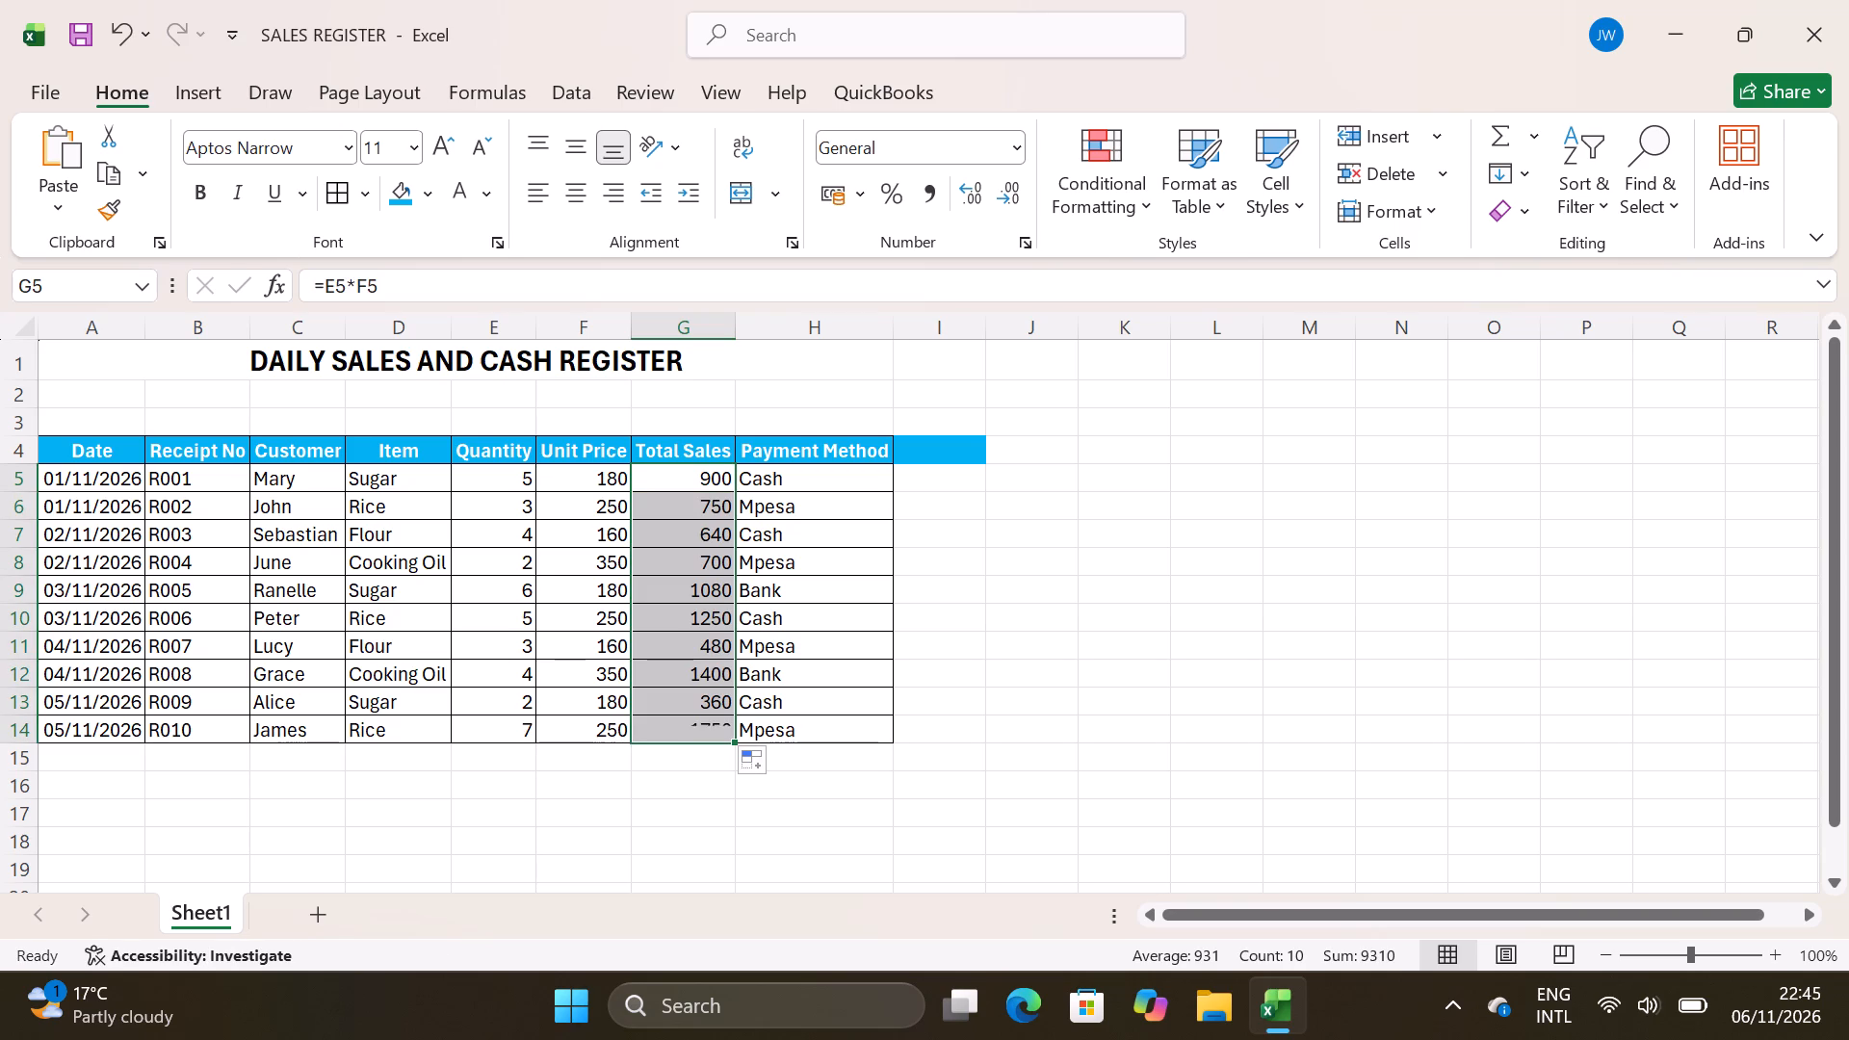
left_click(1246, 633)
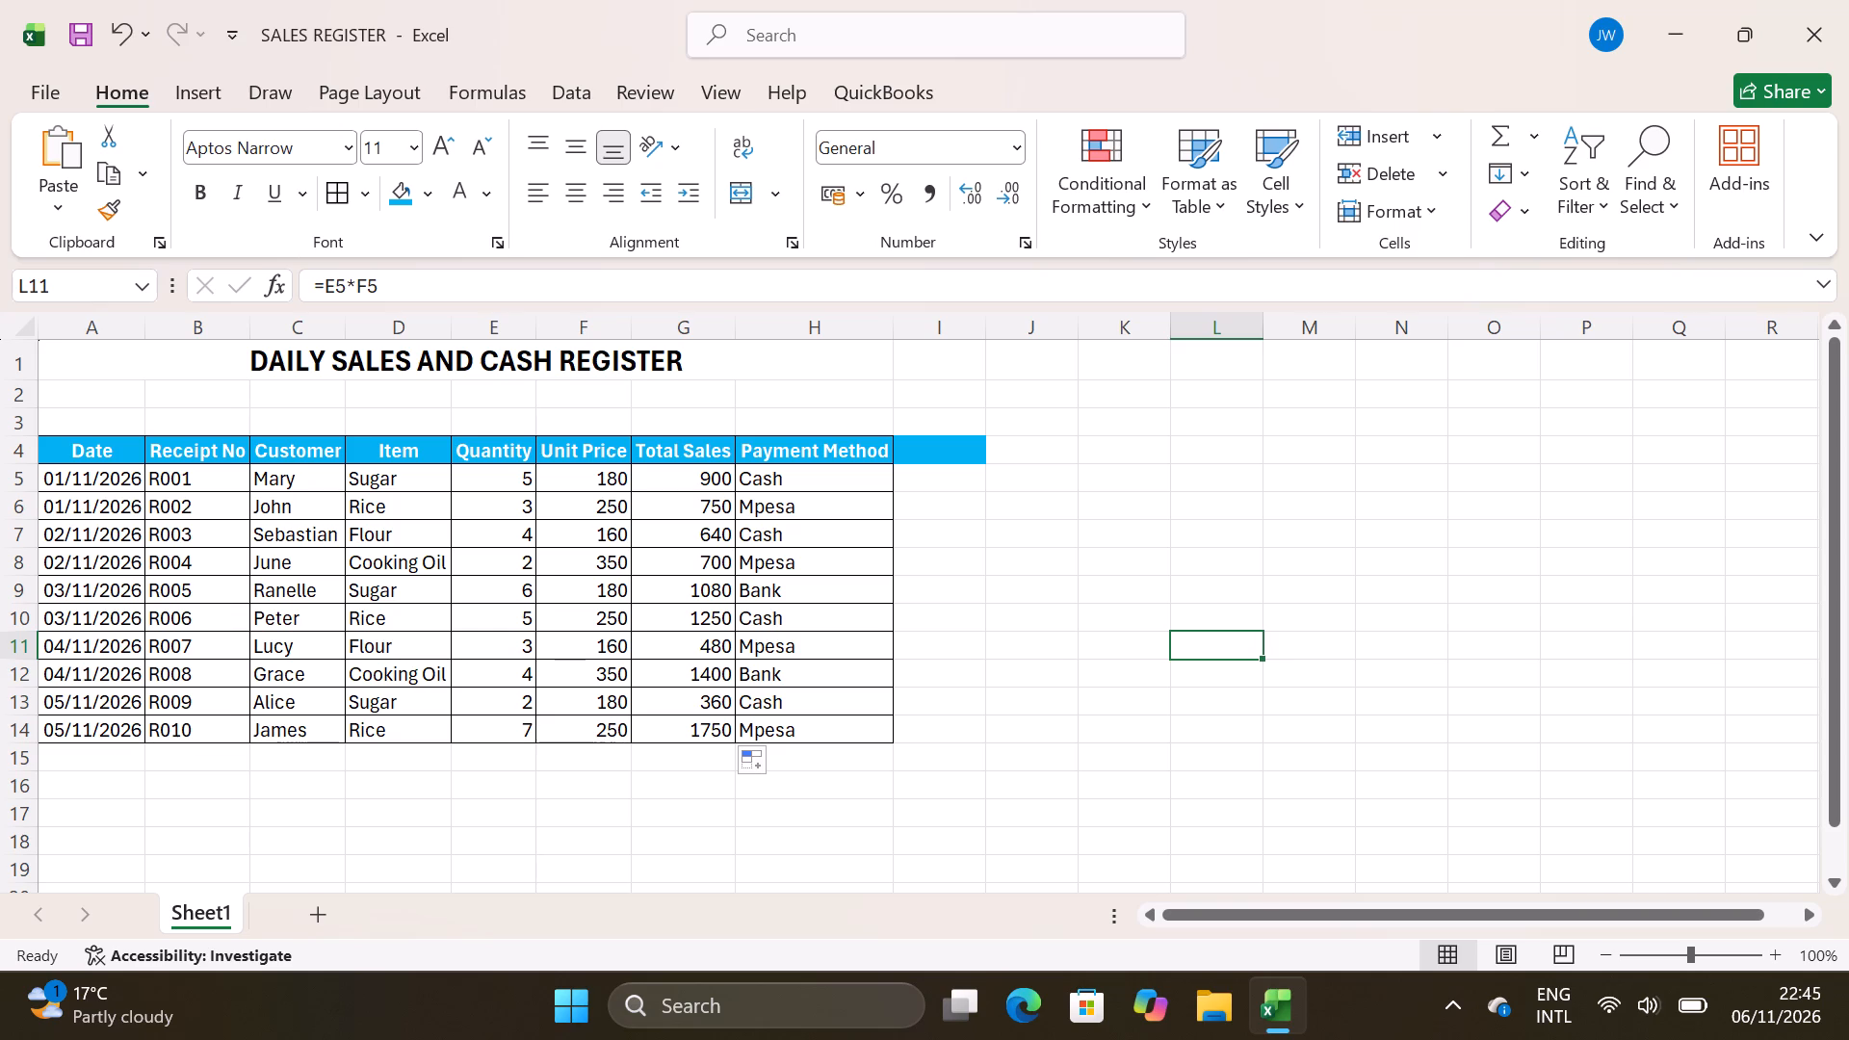
Select cell G5, the first amount in the Total Sales column.
left_click(705, 479)
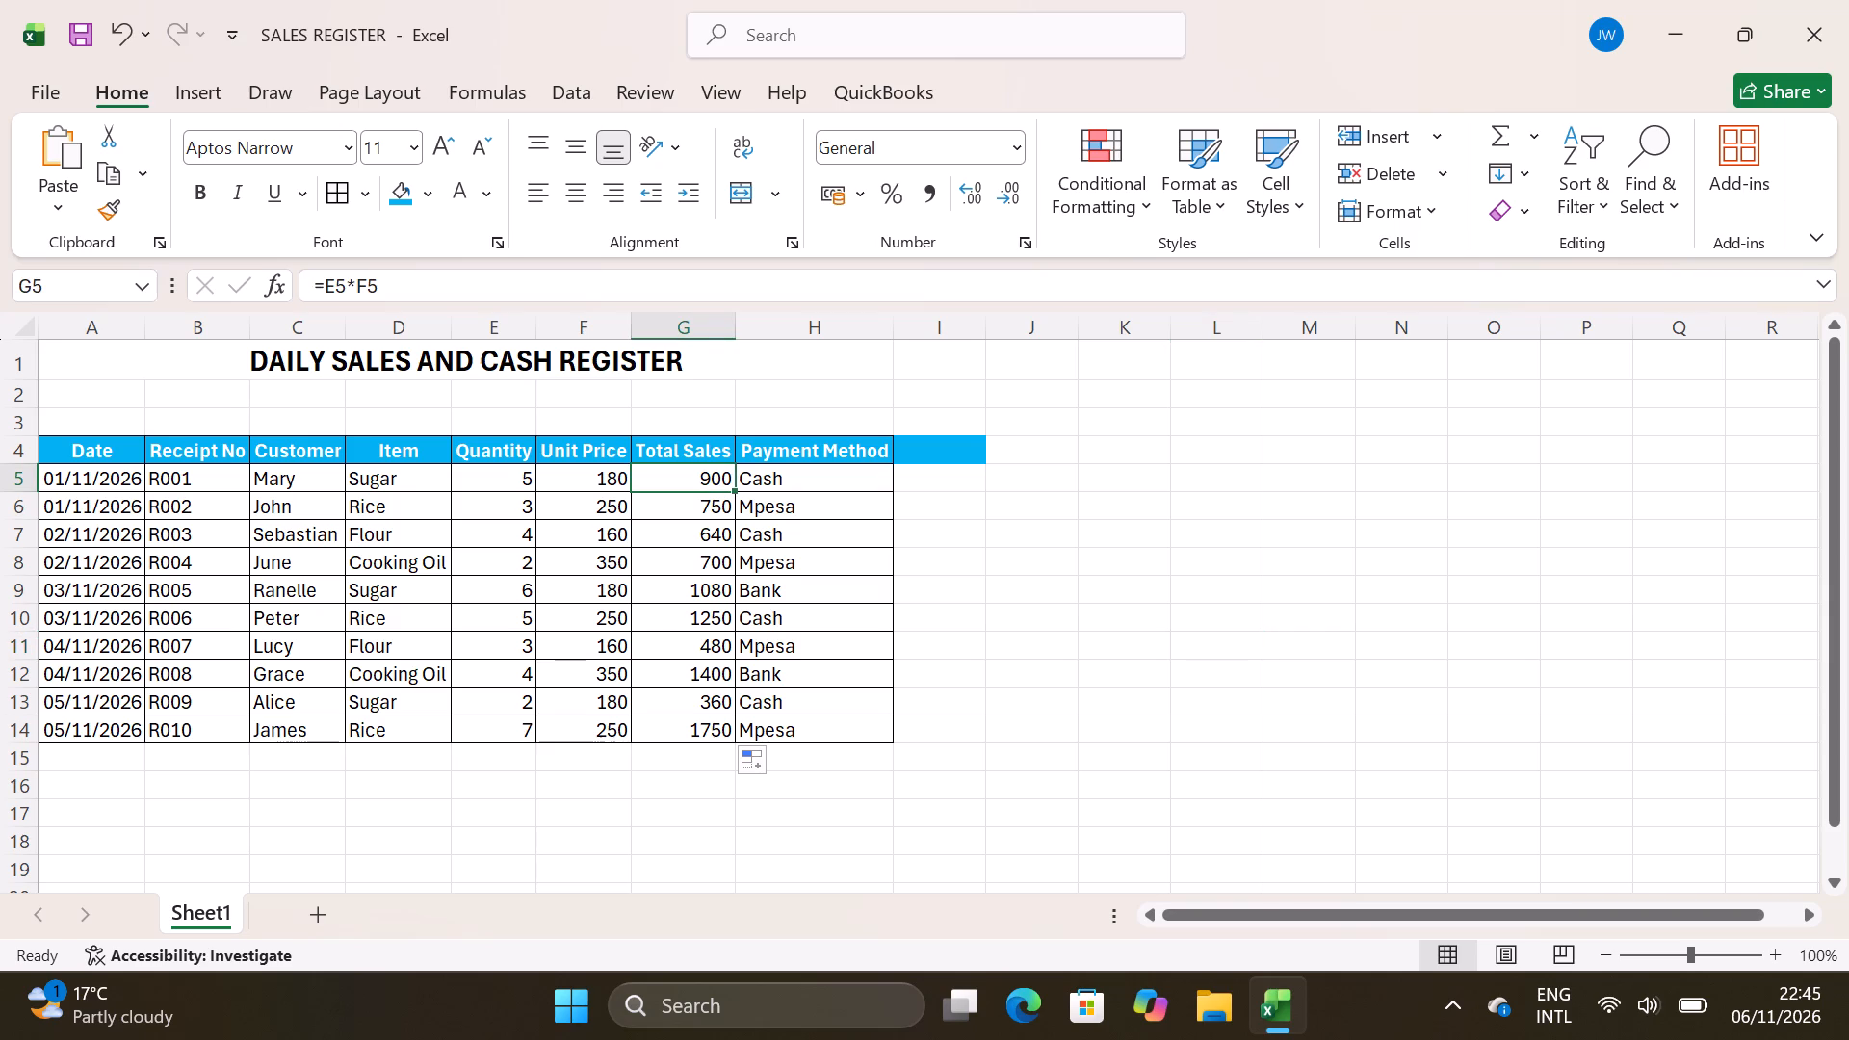
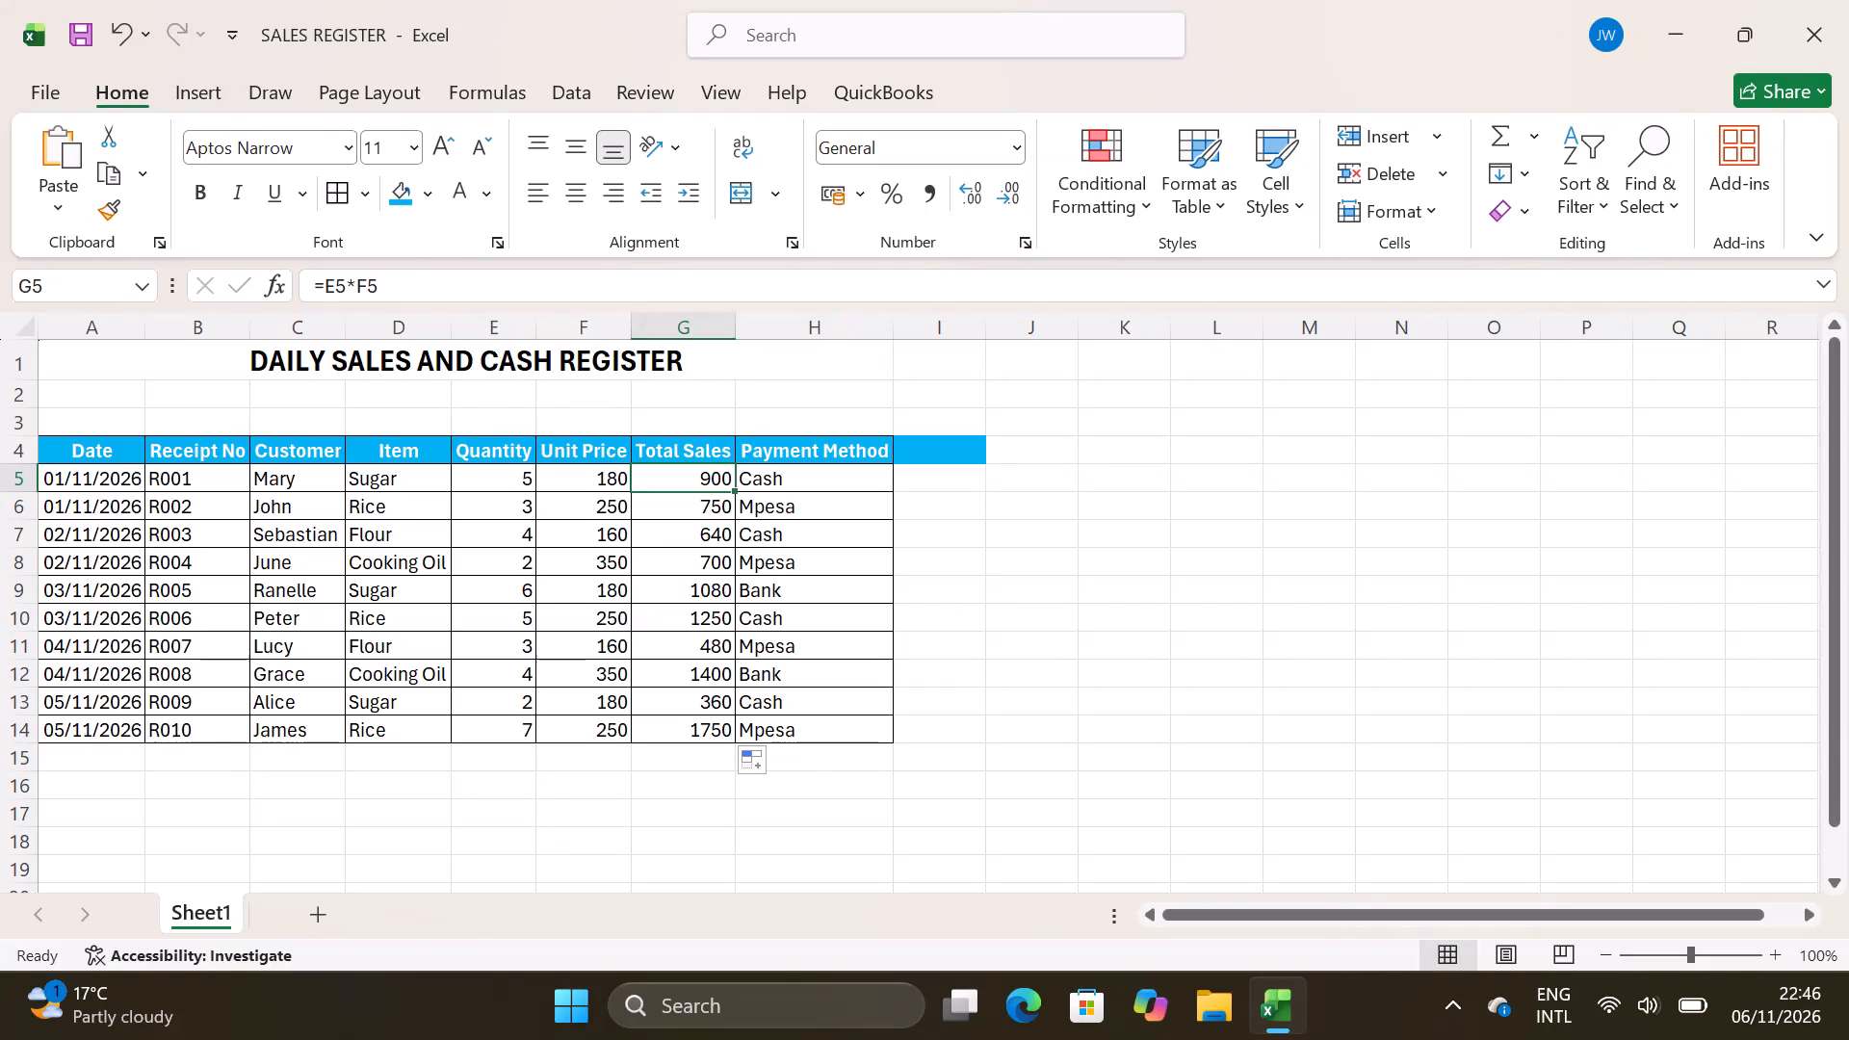
Enter the formula =SUM(G5:G14) in cell G15 to add up the Total Sales column.
left_click(708, 754)
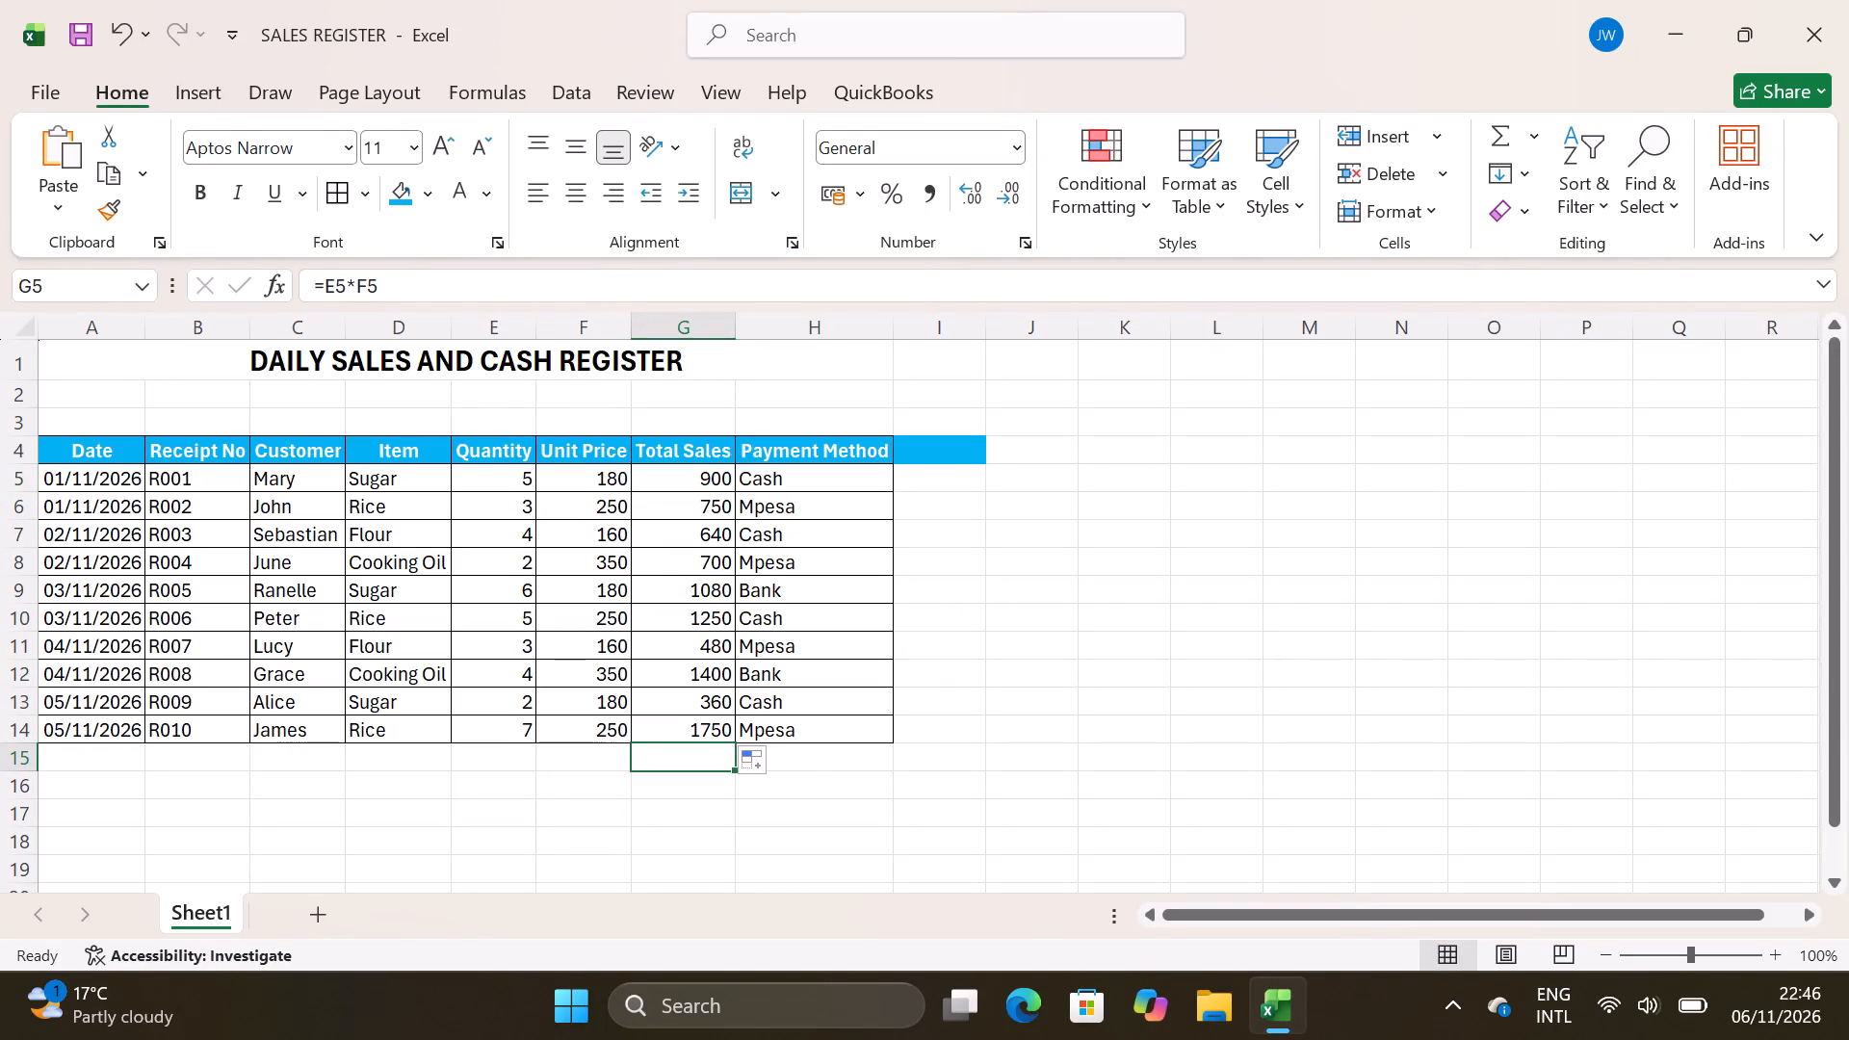
type("=SUM")
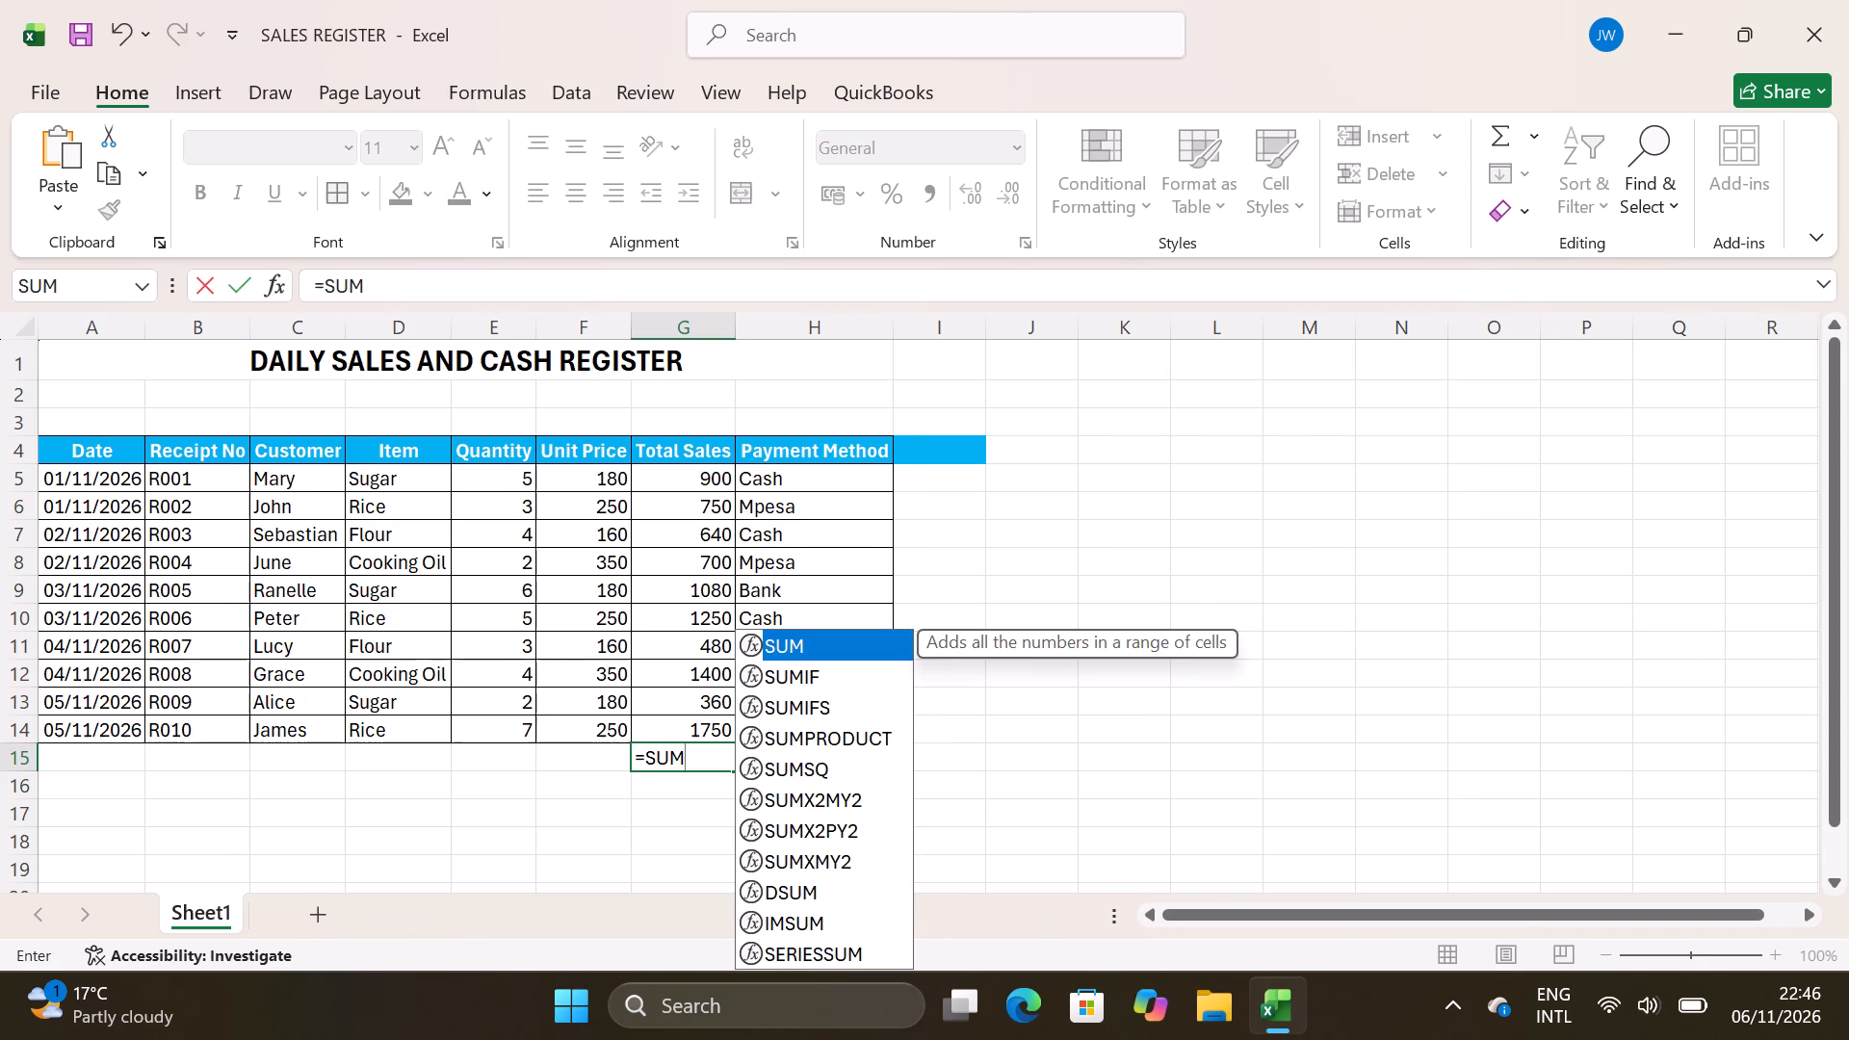
key("shift+parenleft")
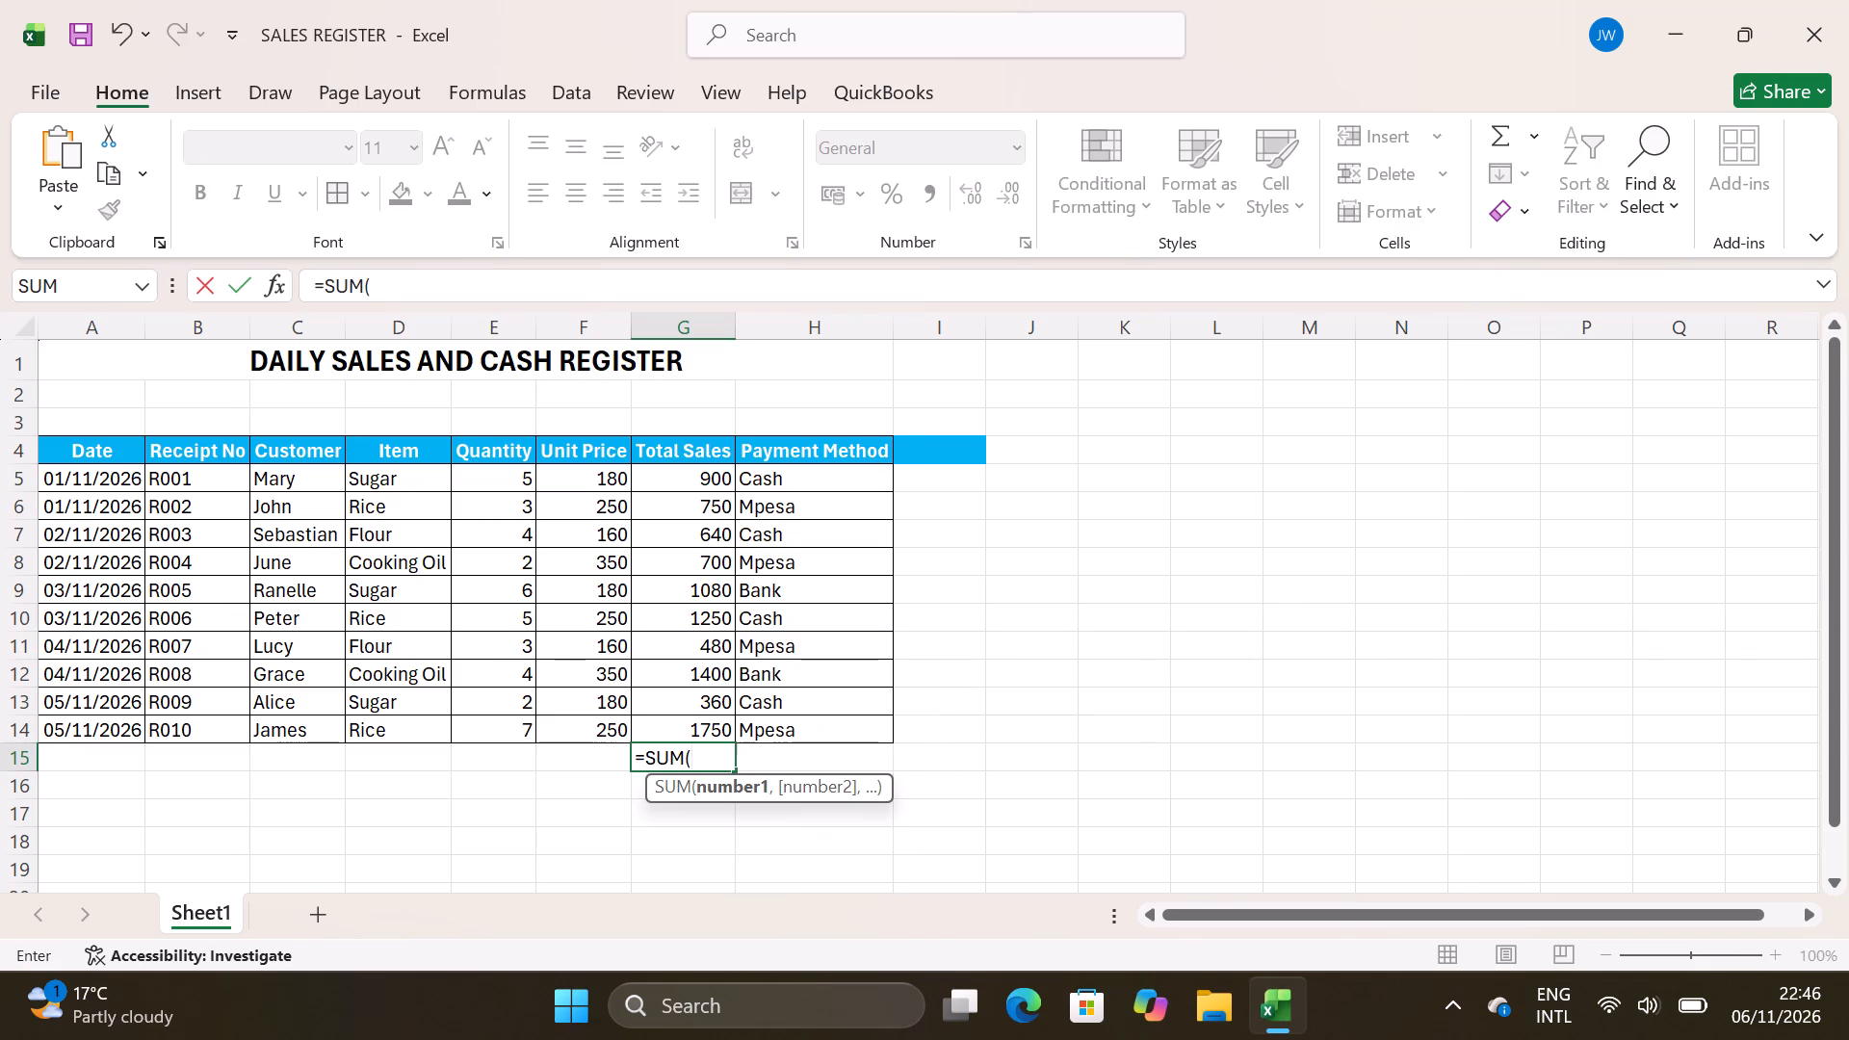
type("G5")
key("shift+colon")
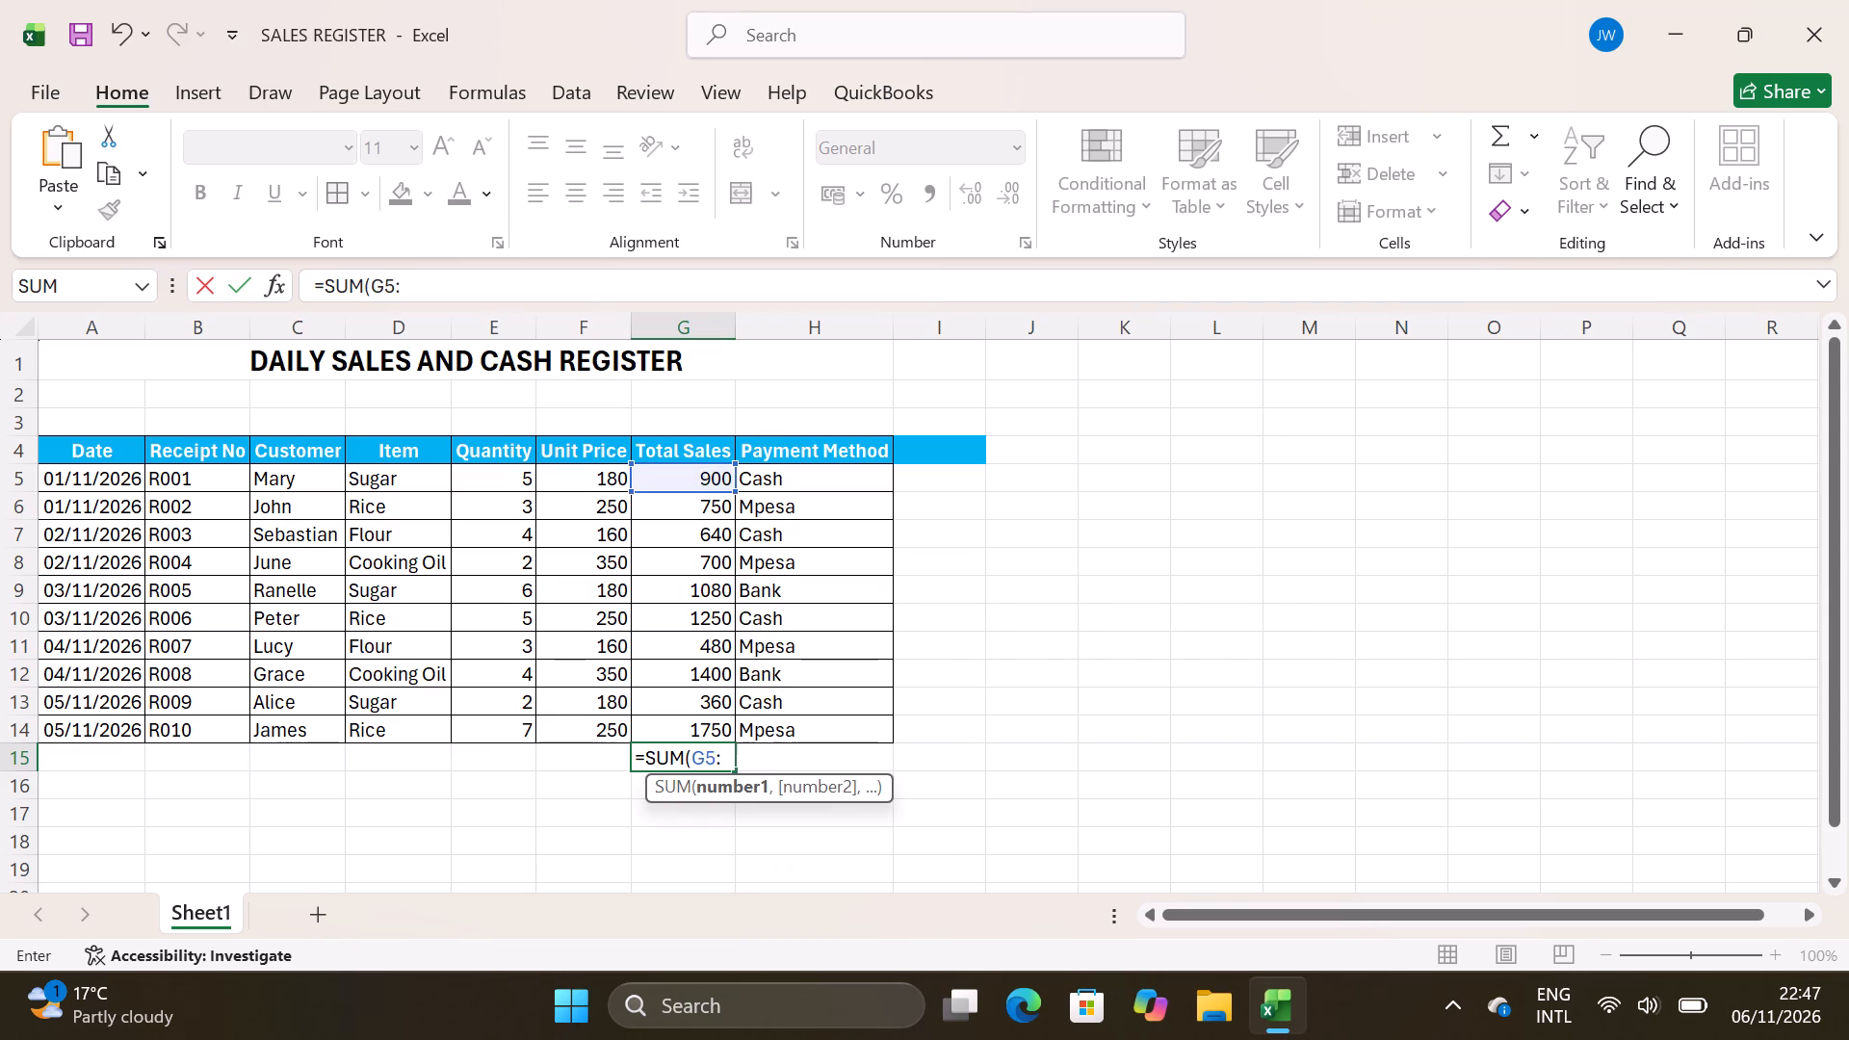
key("g")
type("14")
key("shift+parenright")
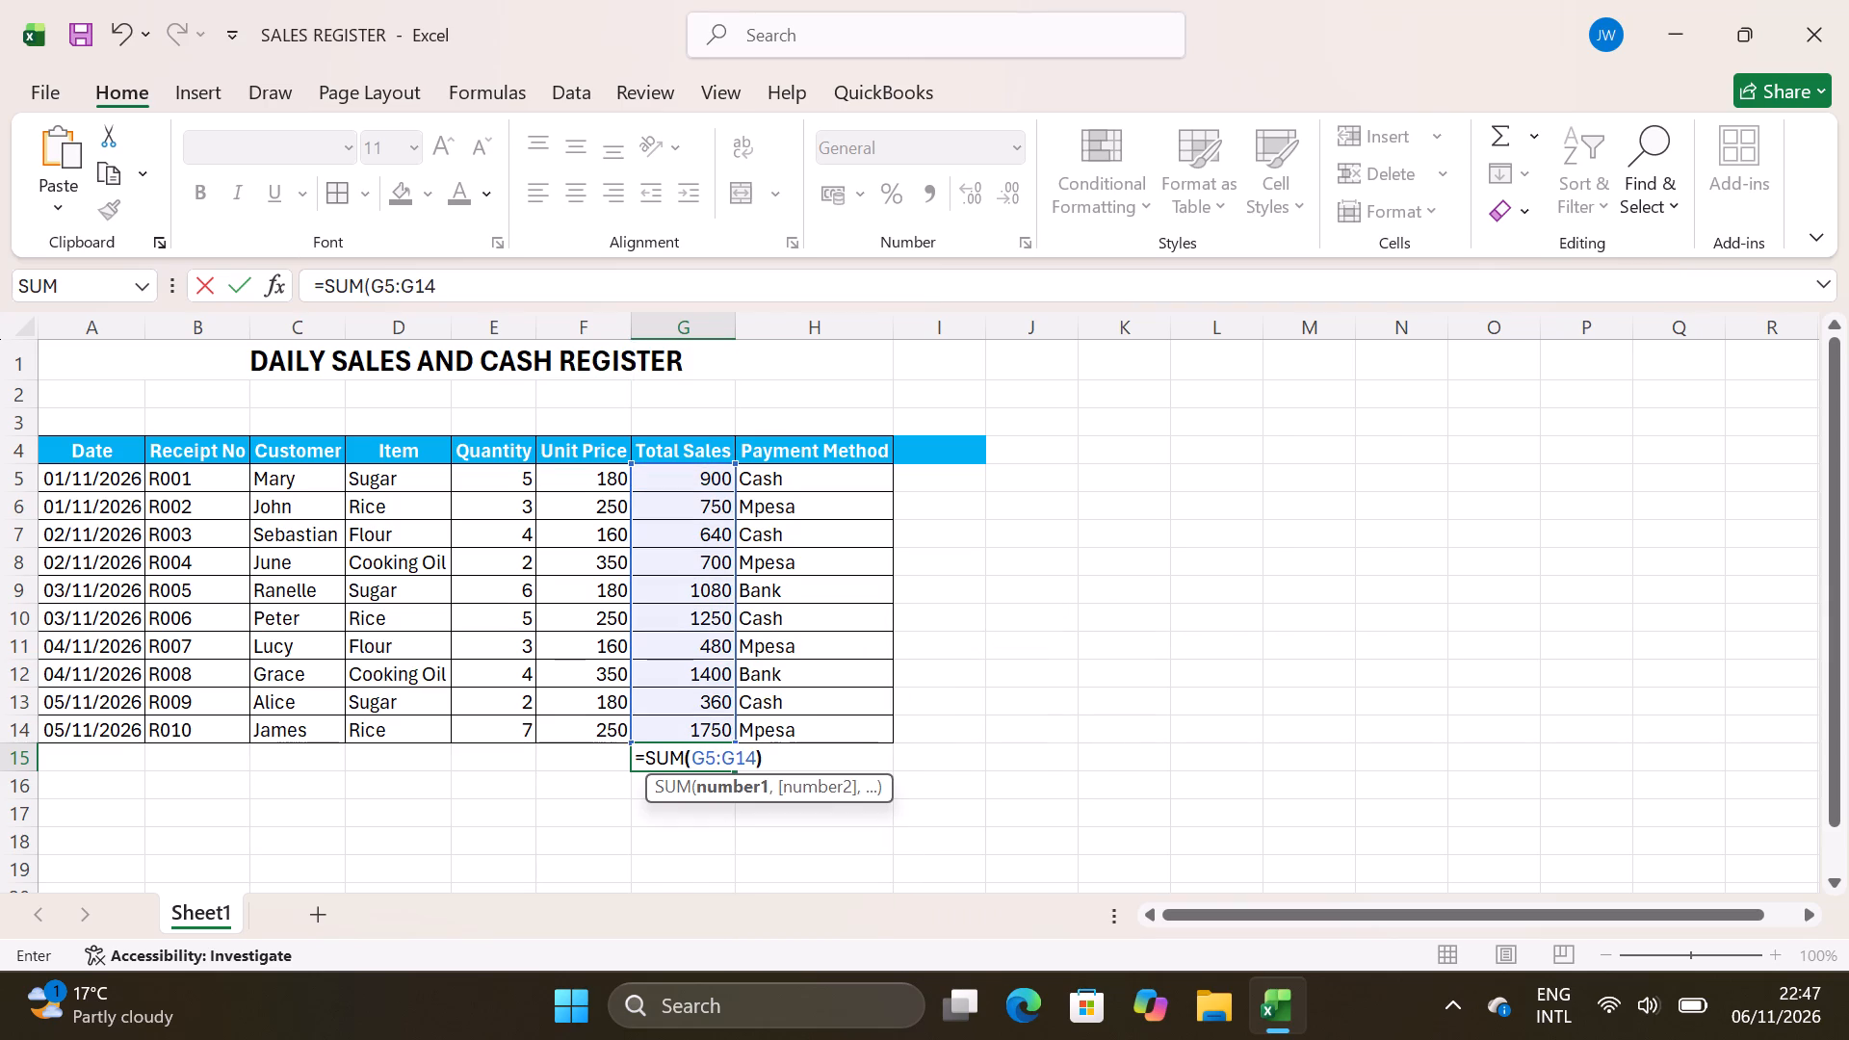
key("Return")
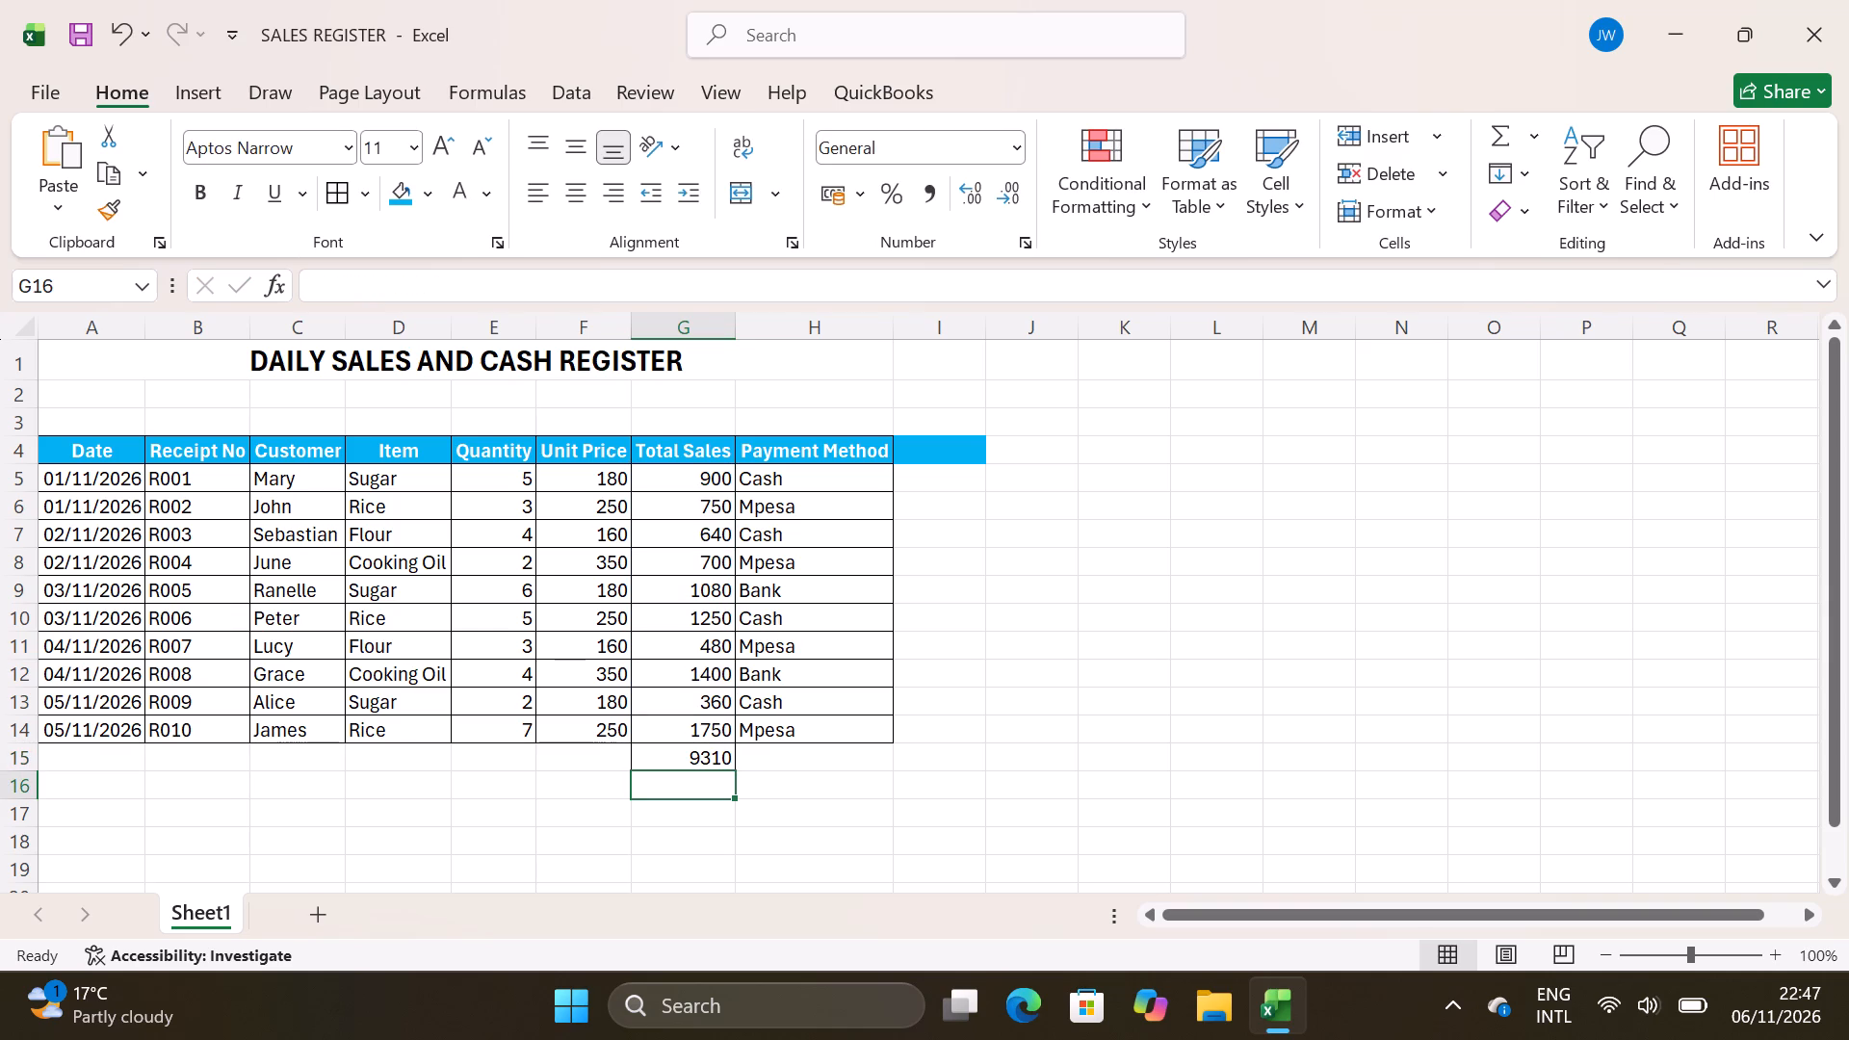
Enter the formula =AVERAGE(G5:G14) in cell G16 to calculate the average of Total Sales.
left_click(684, 792)
key("equal")
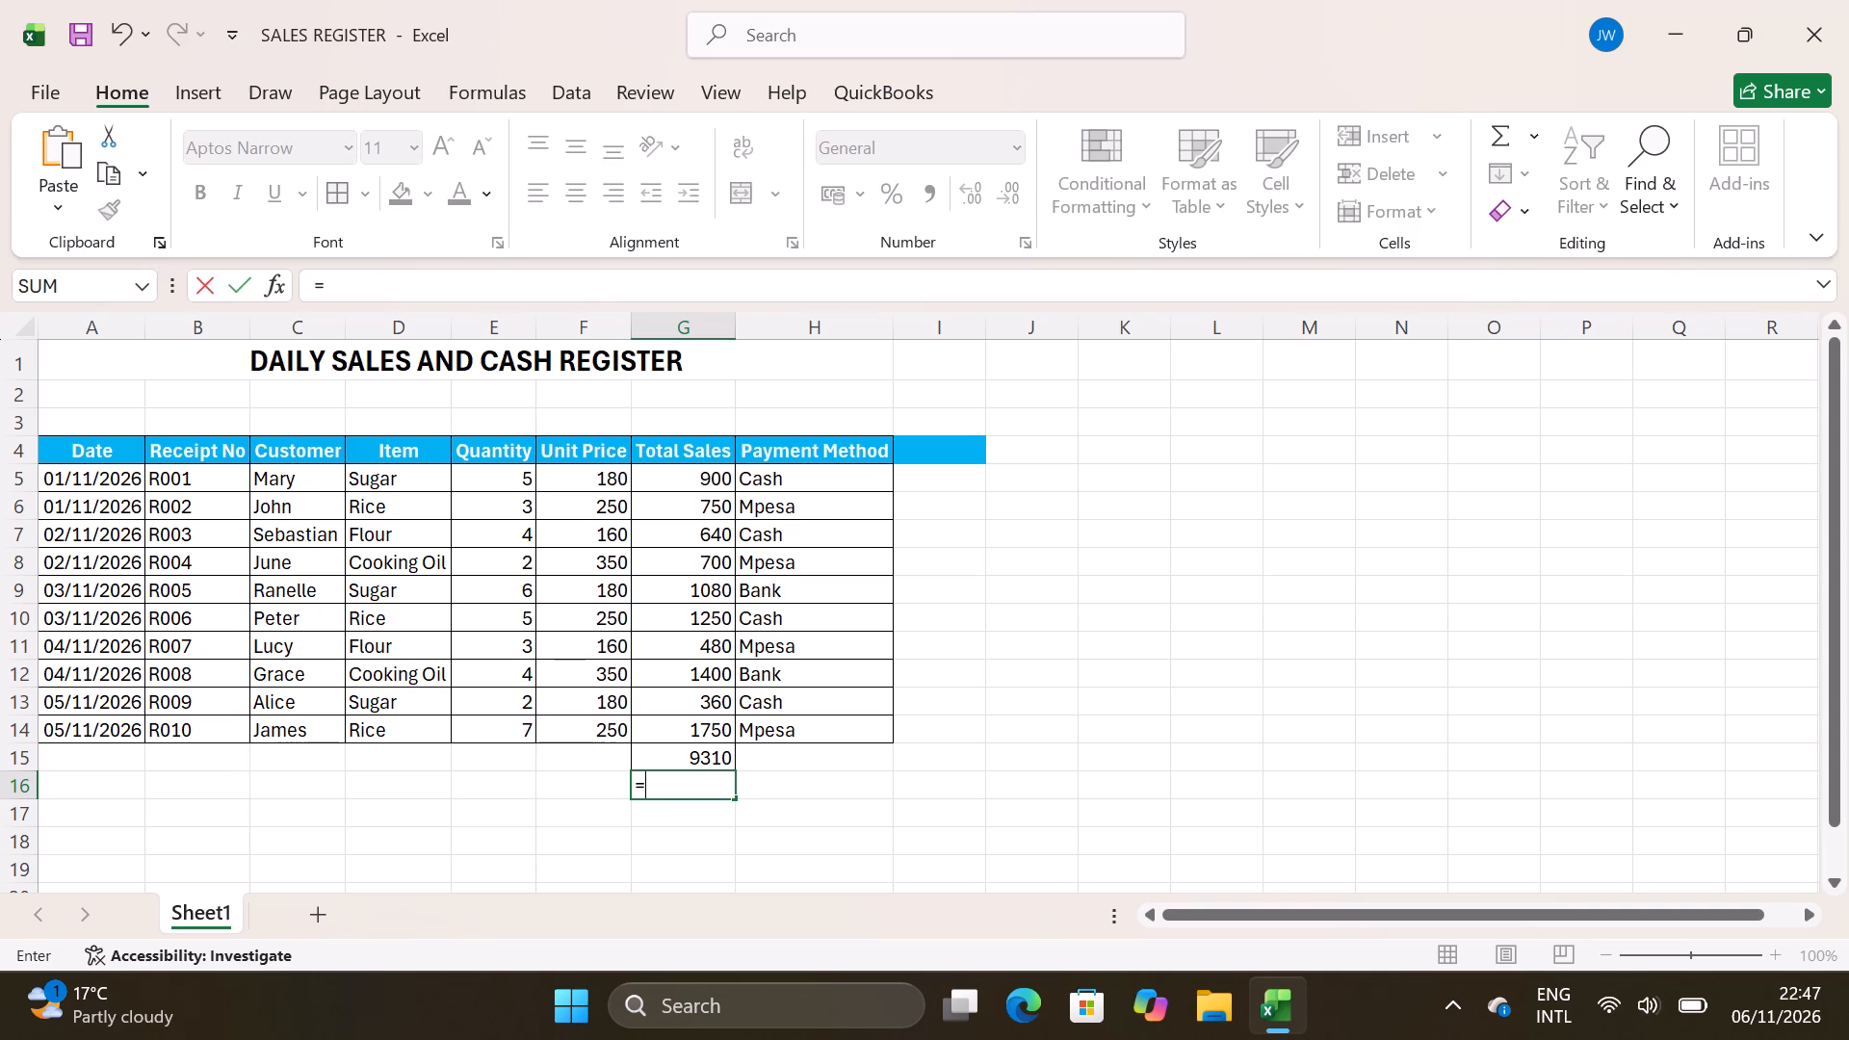
type("AVERAGE")
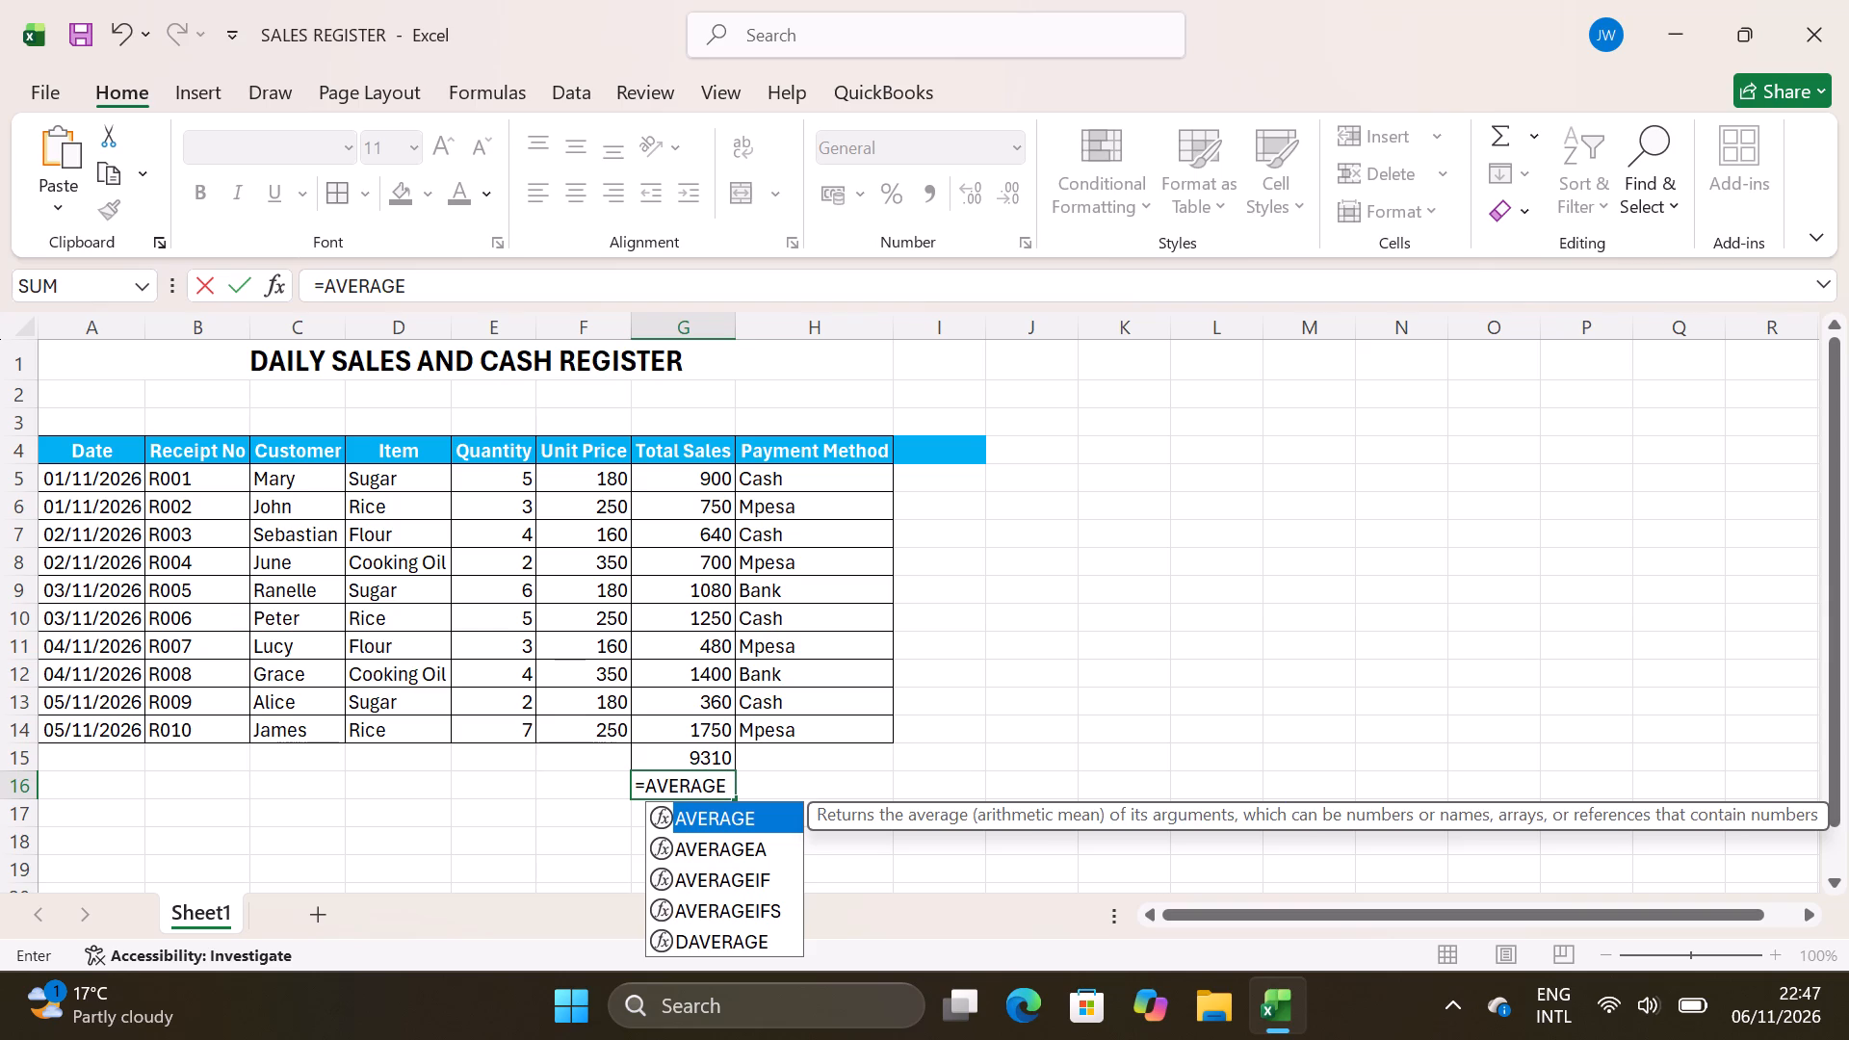
key("shift+parenleft")
type("G5")
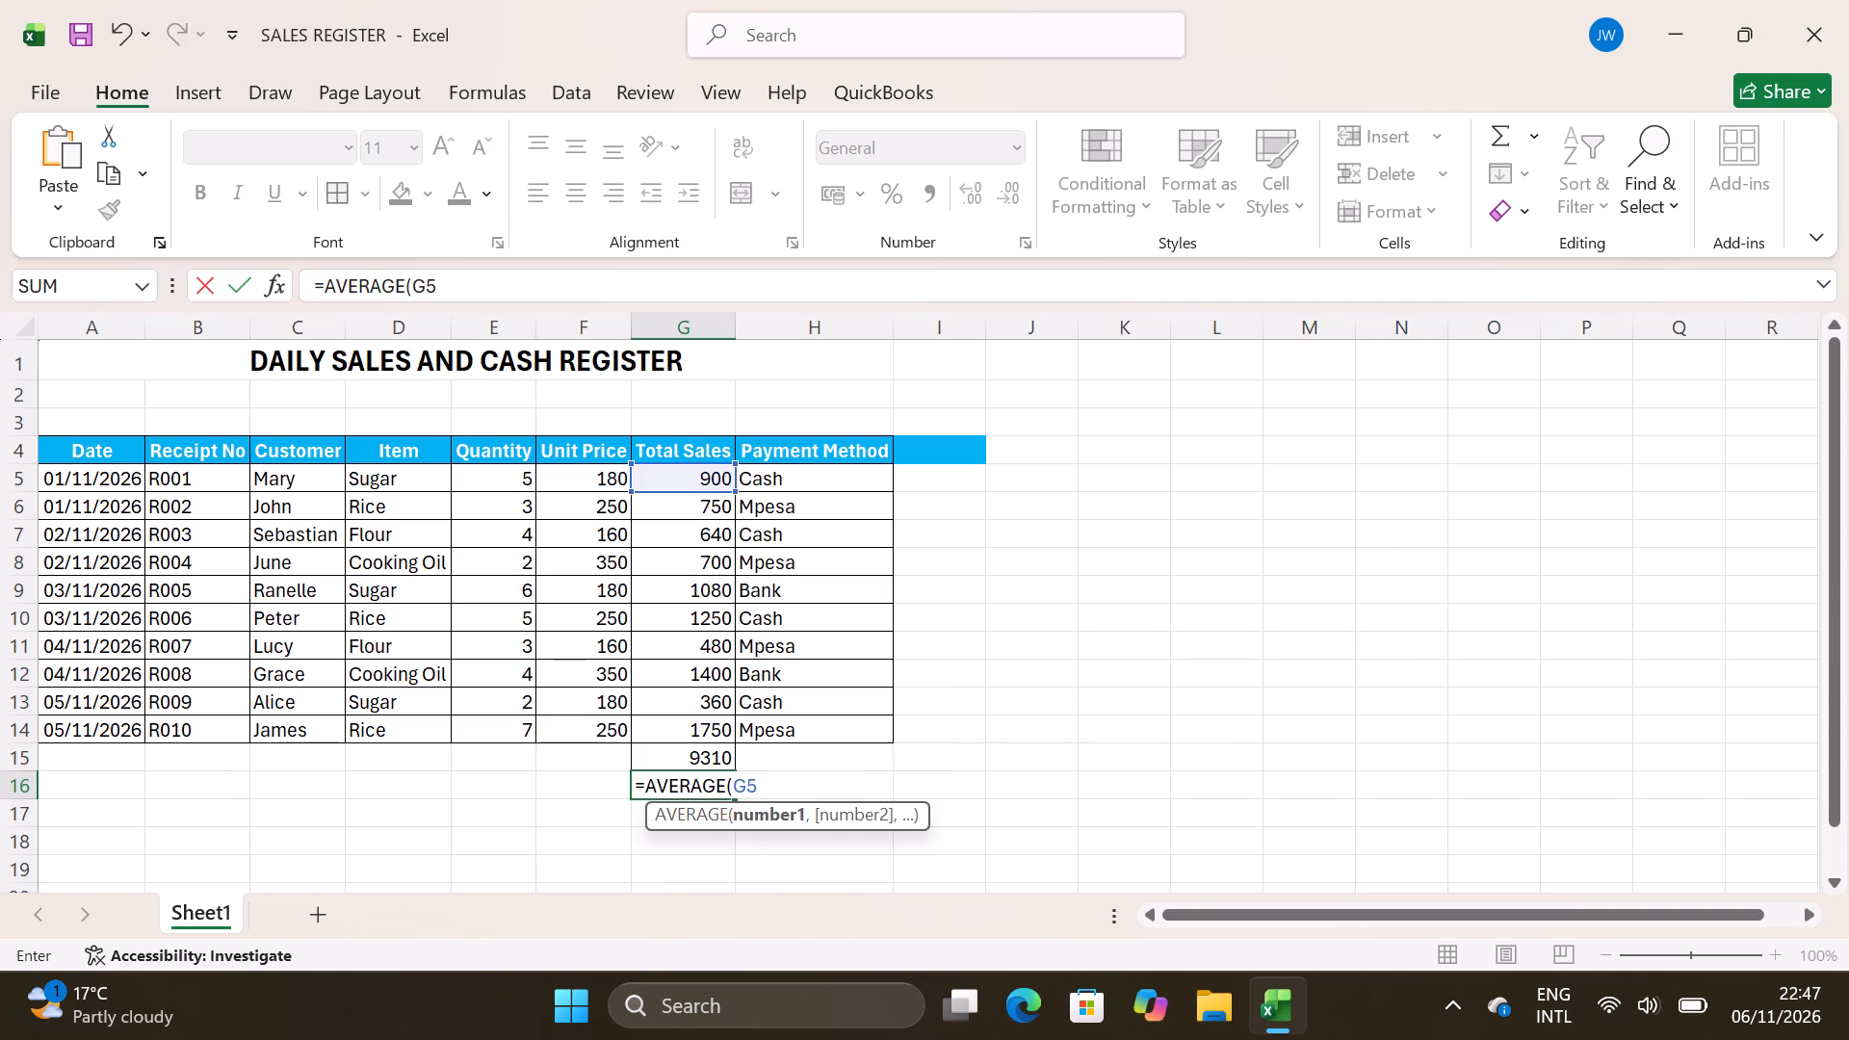
key("shift+colon")
type("G14")
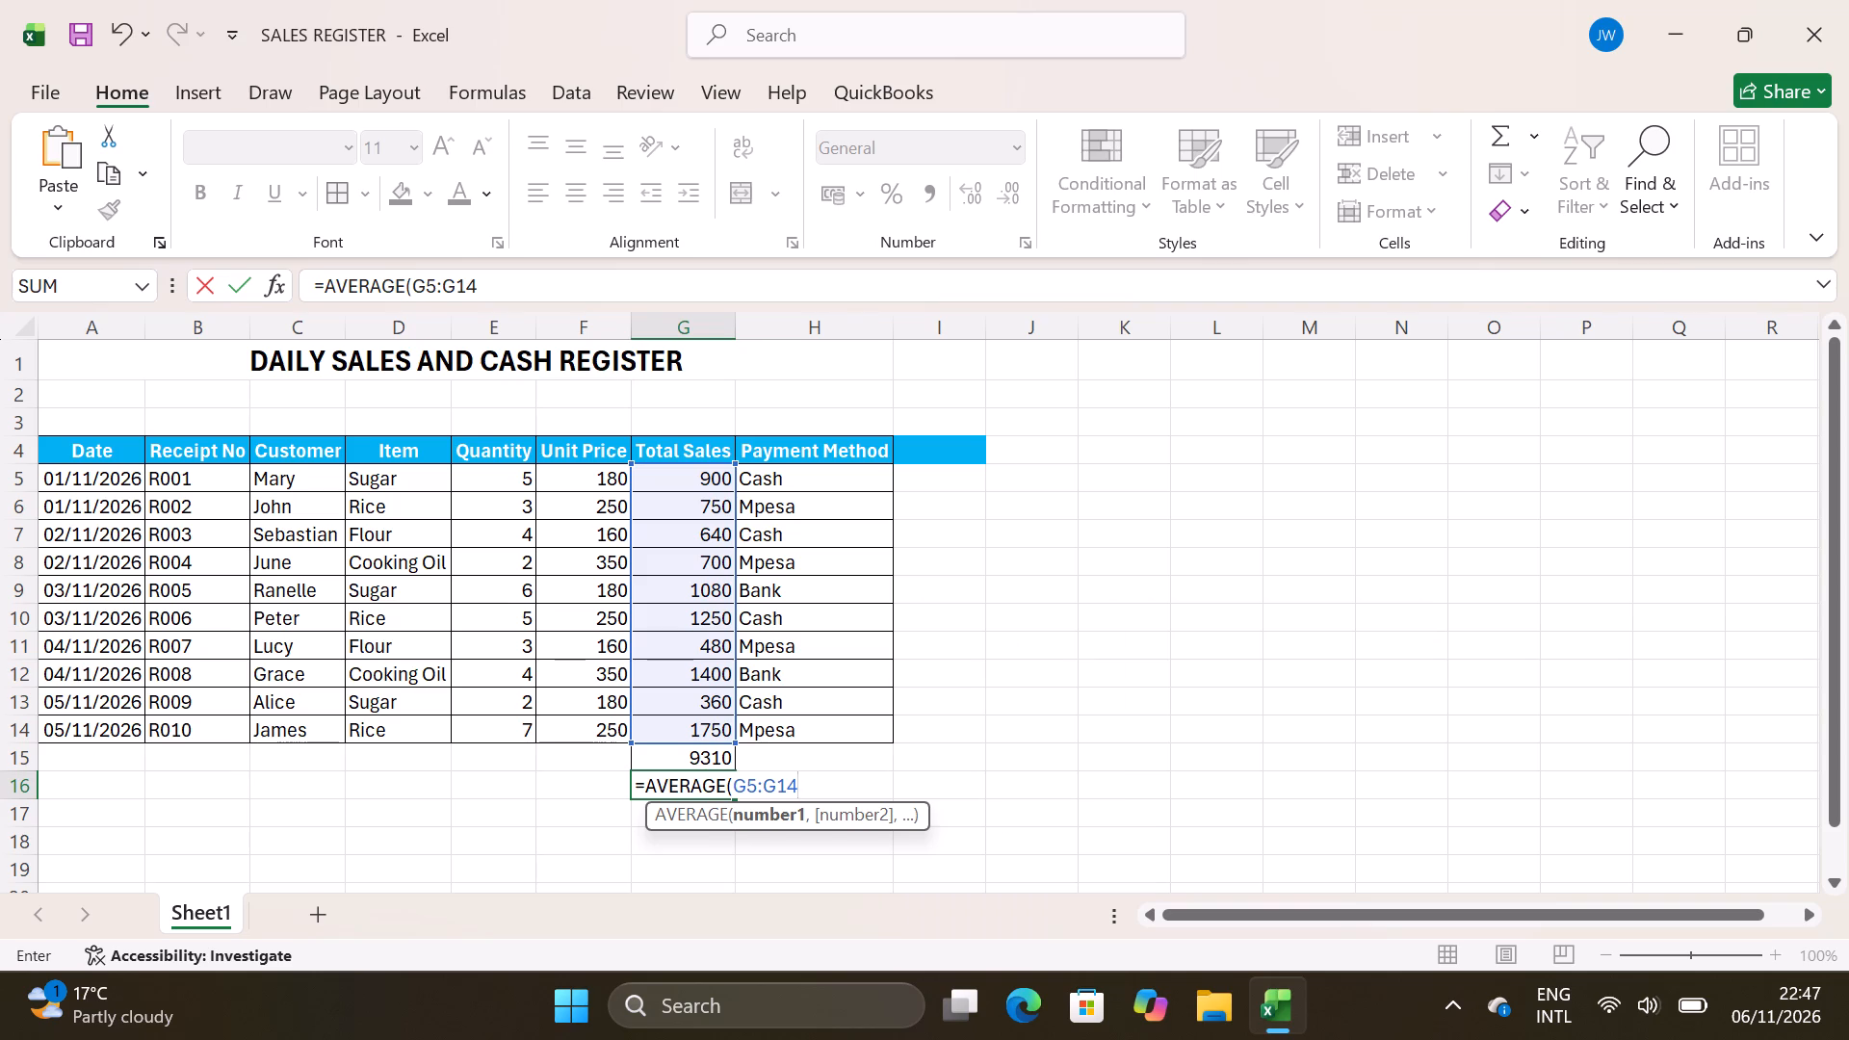
key("shift+parenright")
key("Return")
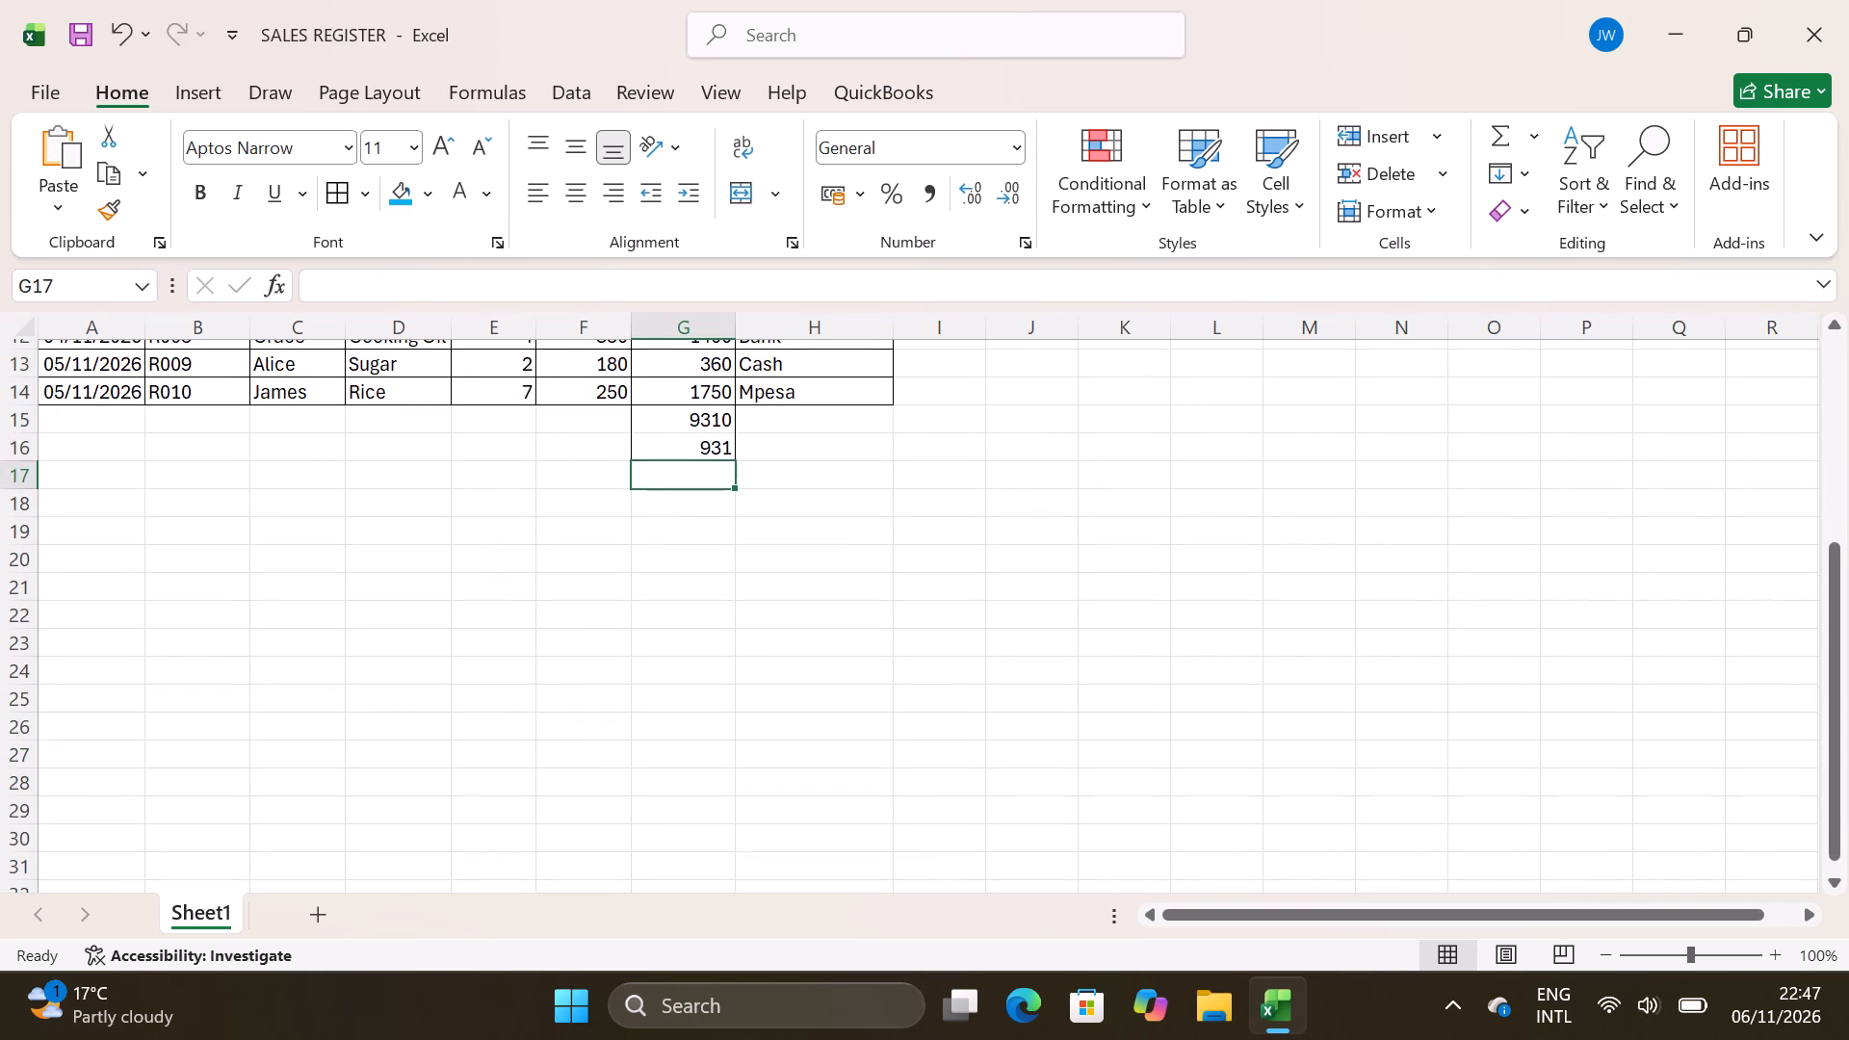
Enter the formula =MAX(G5:G14) in cell G17 to find the highest Total Sales amount.
key("equal")
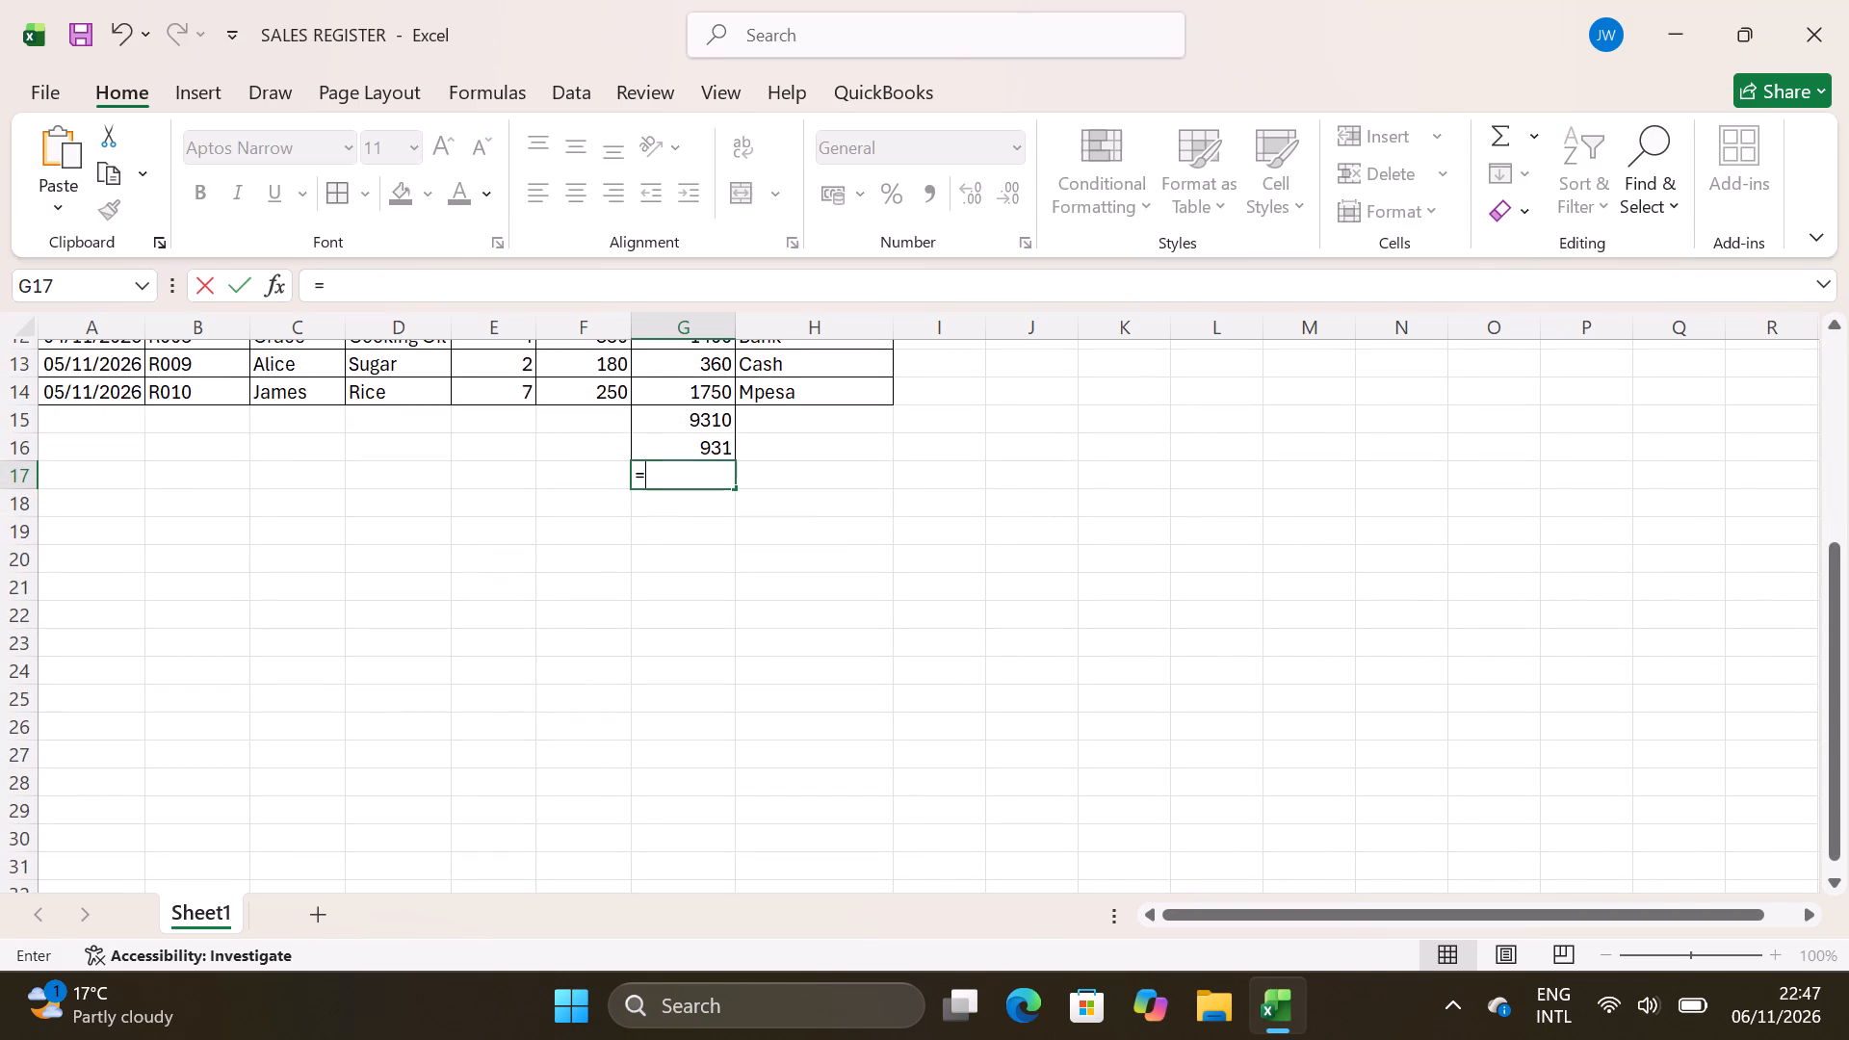
type("AM")
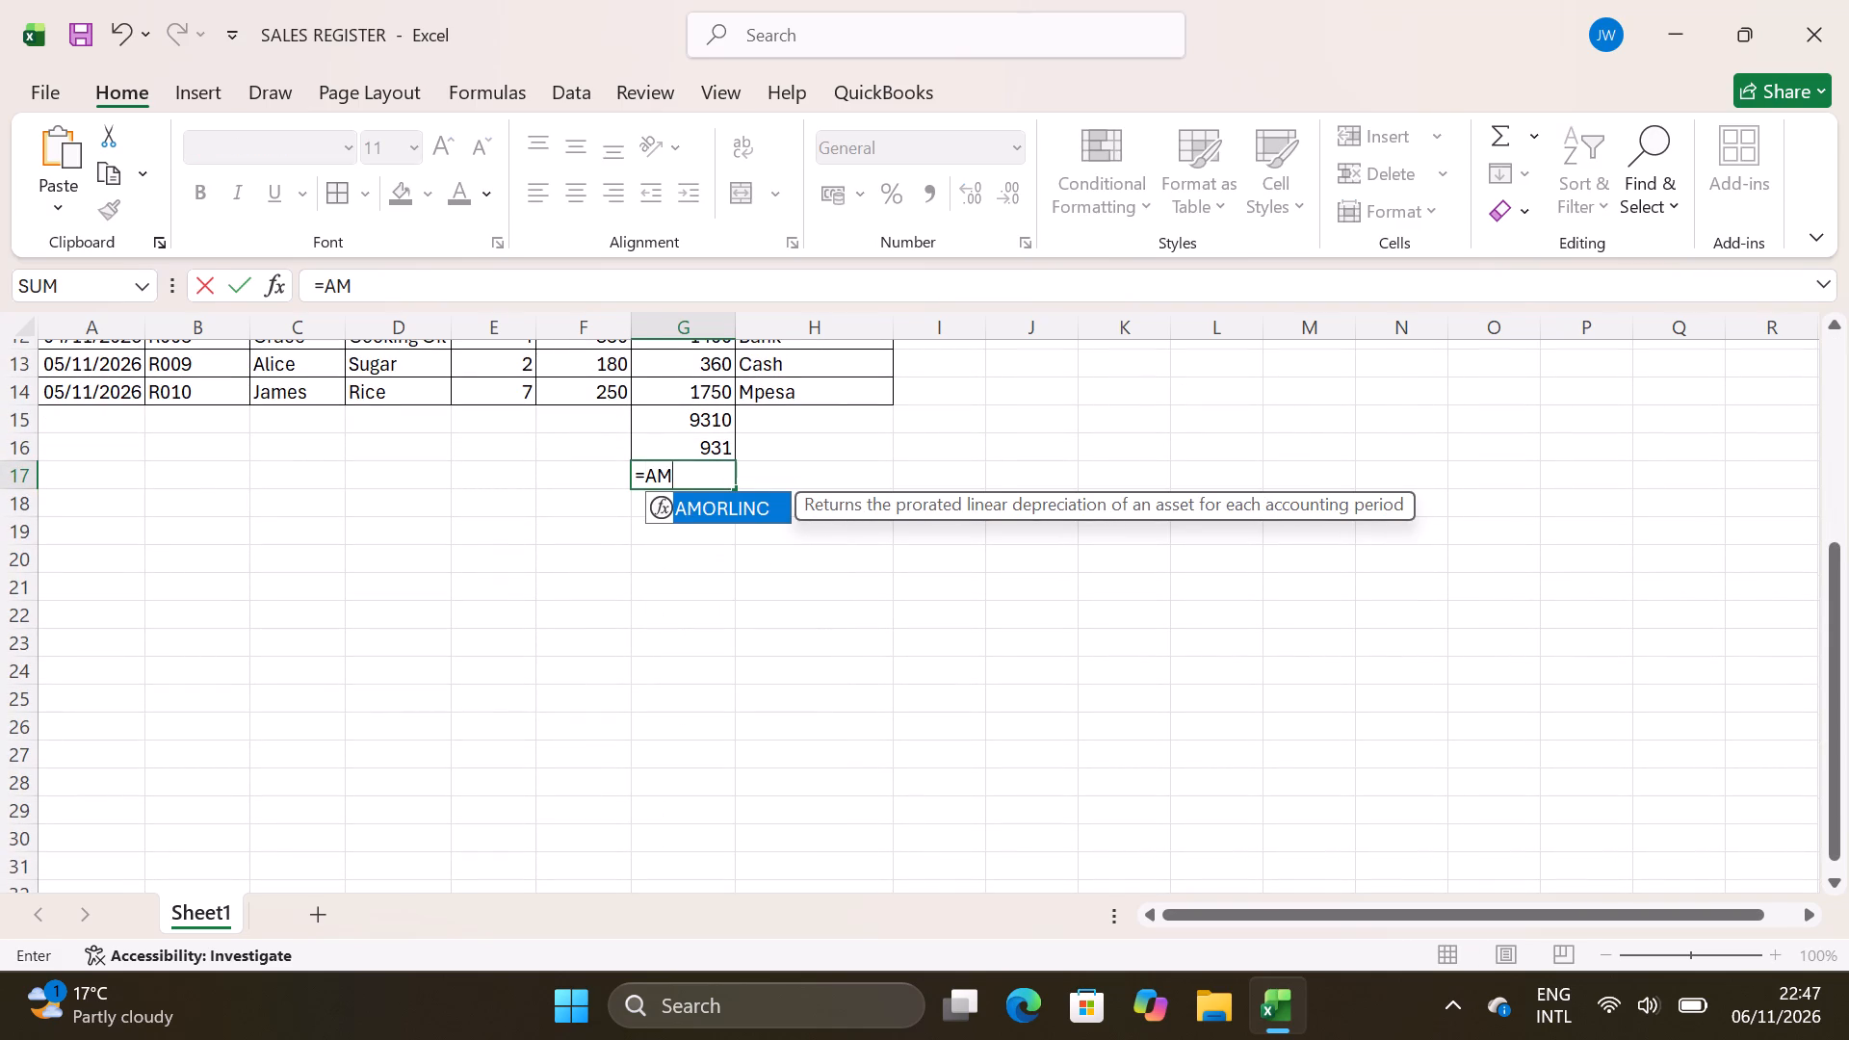
key("x")
key("shift+parenleft")
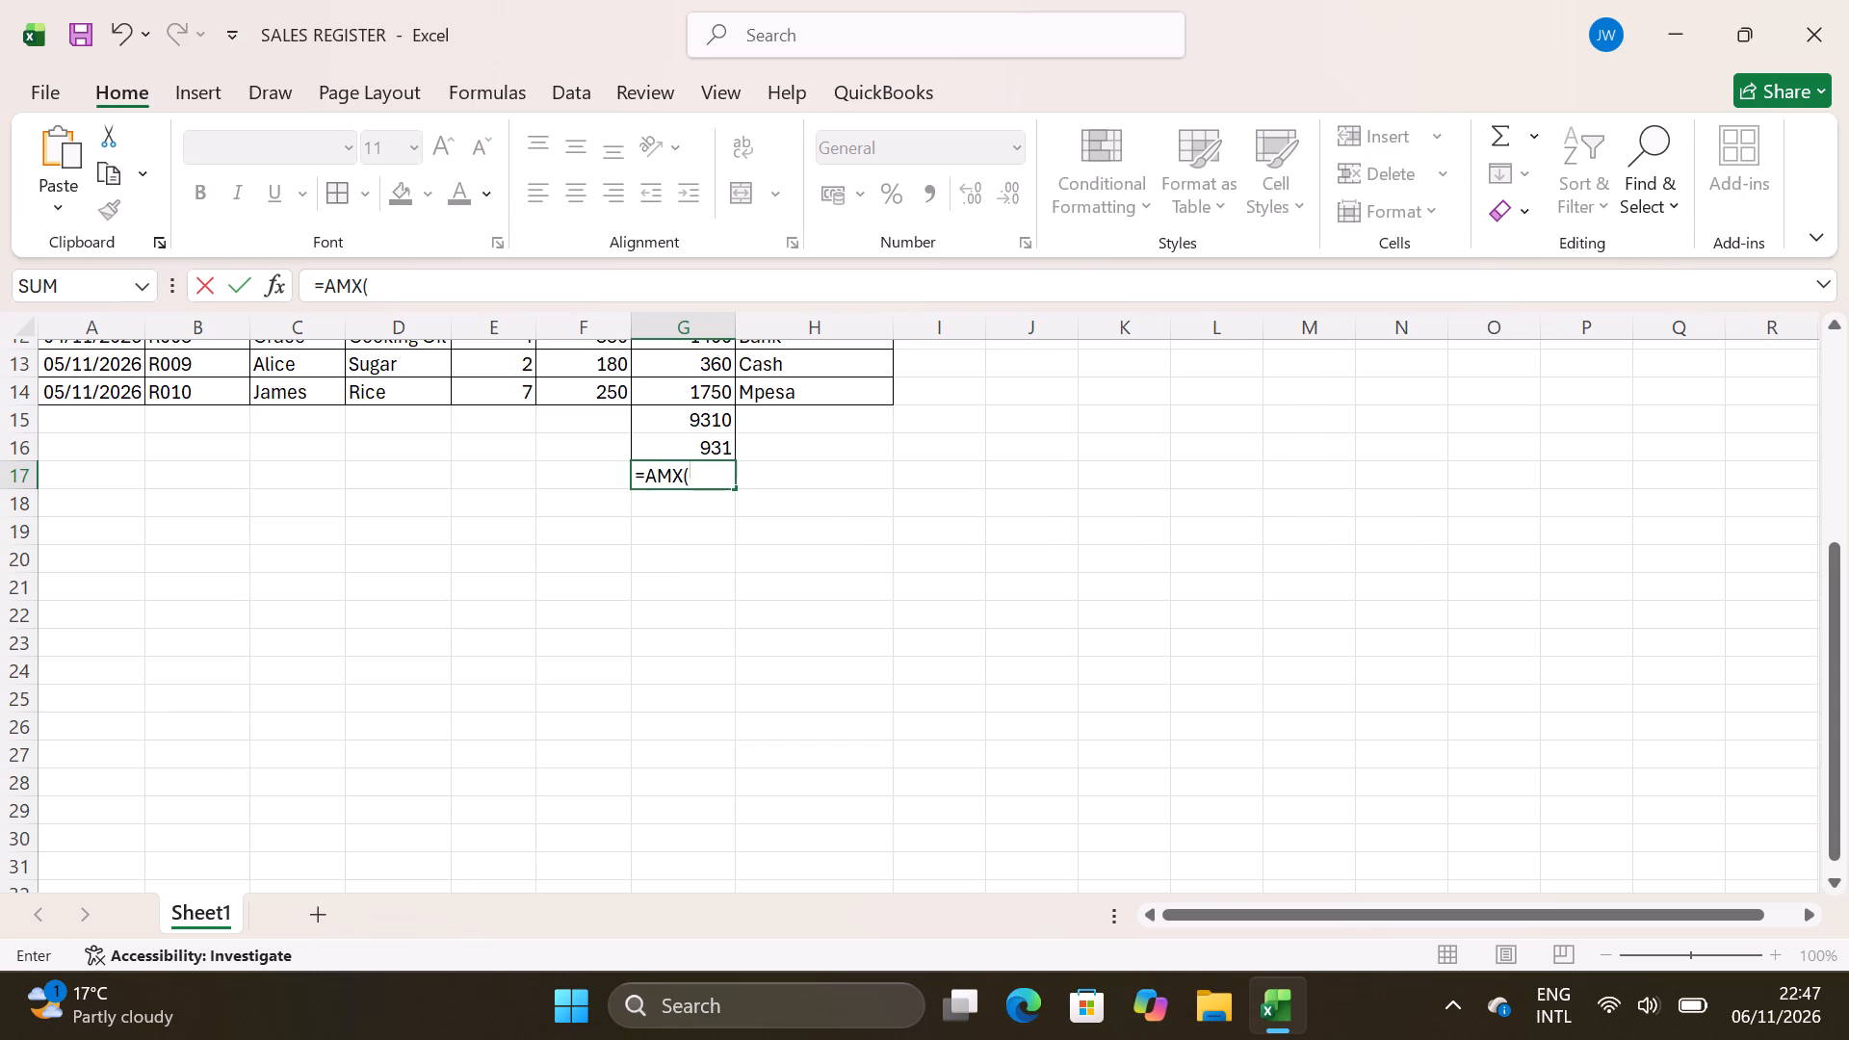
key("g")
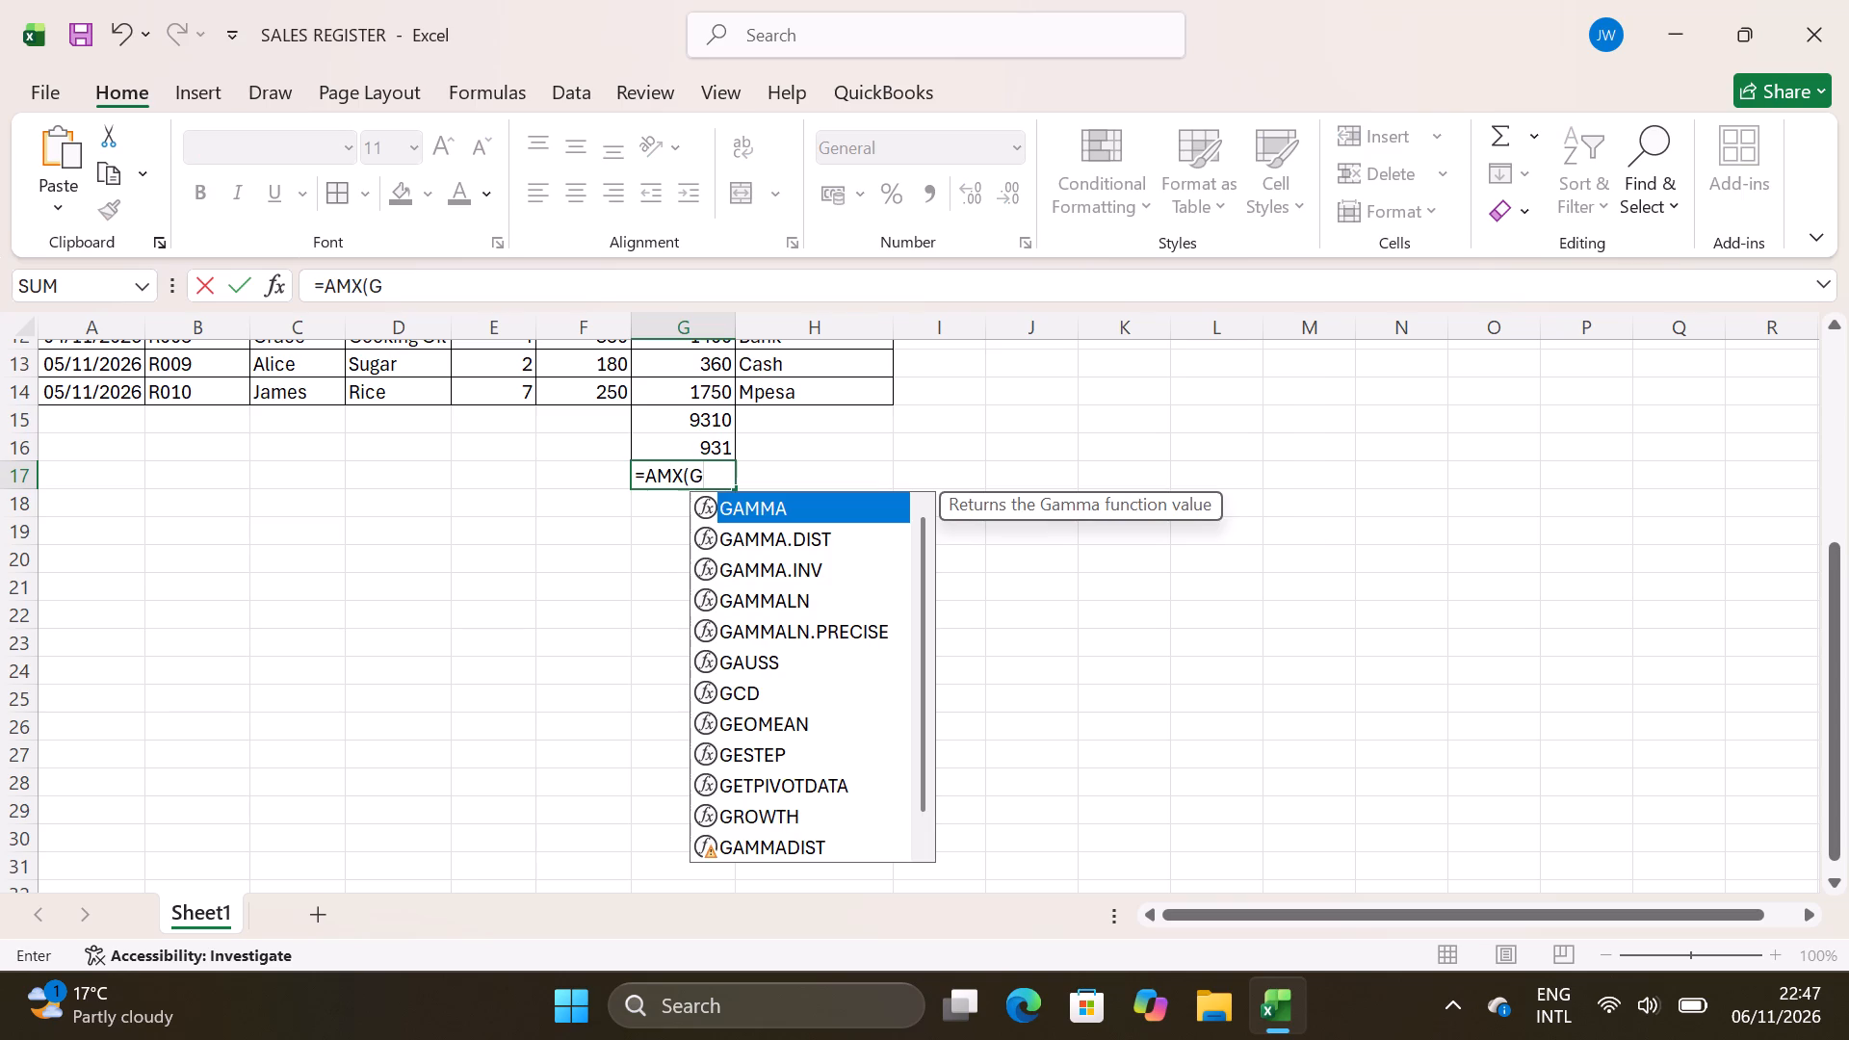
key("BackSpace")
key("BackSpace")
key("BackSpace")
key("BackSpace")
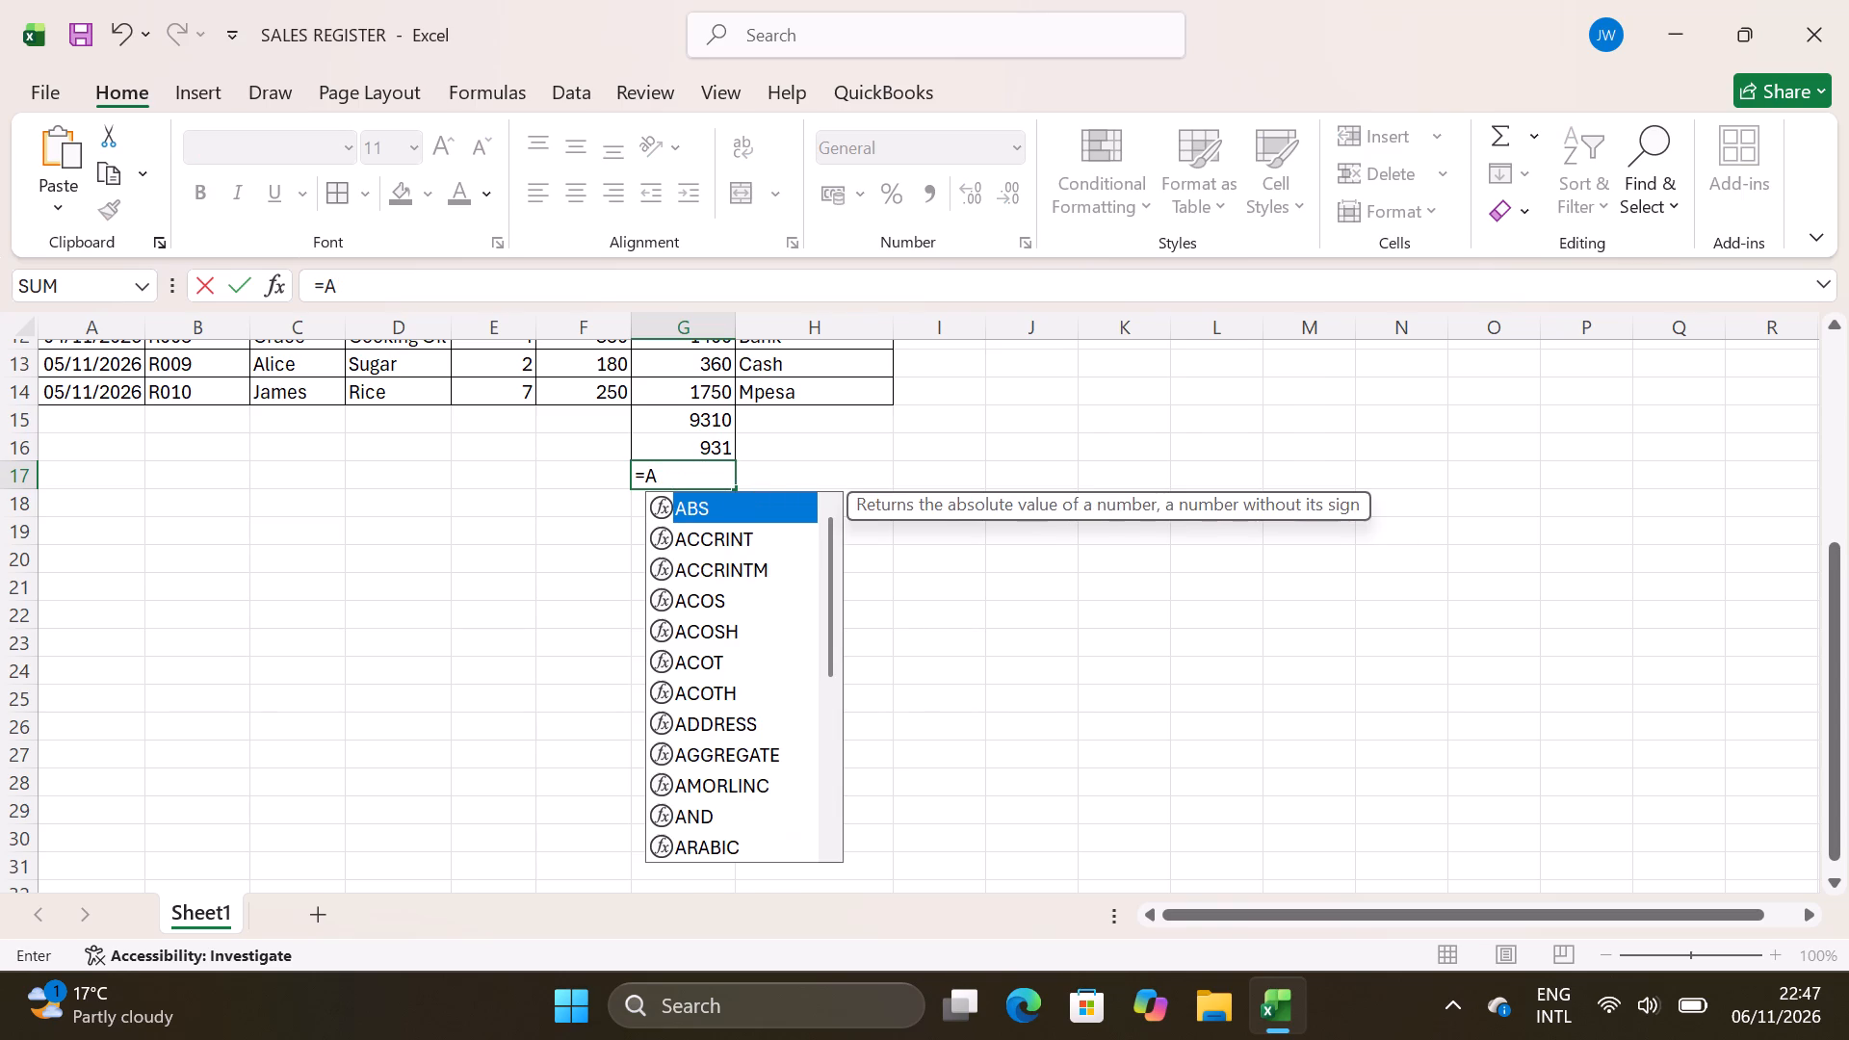
key("BackSpace")
type("MAX")
key("shift+parenleft")
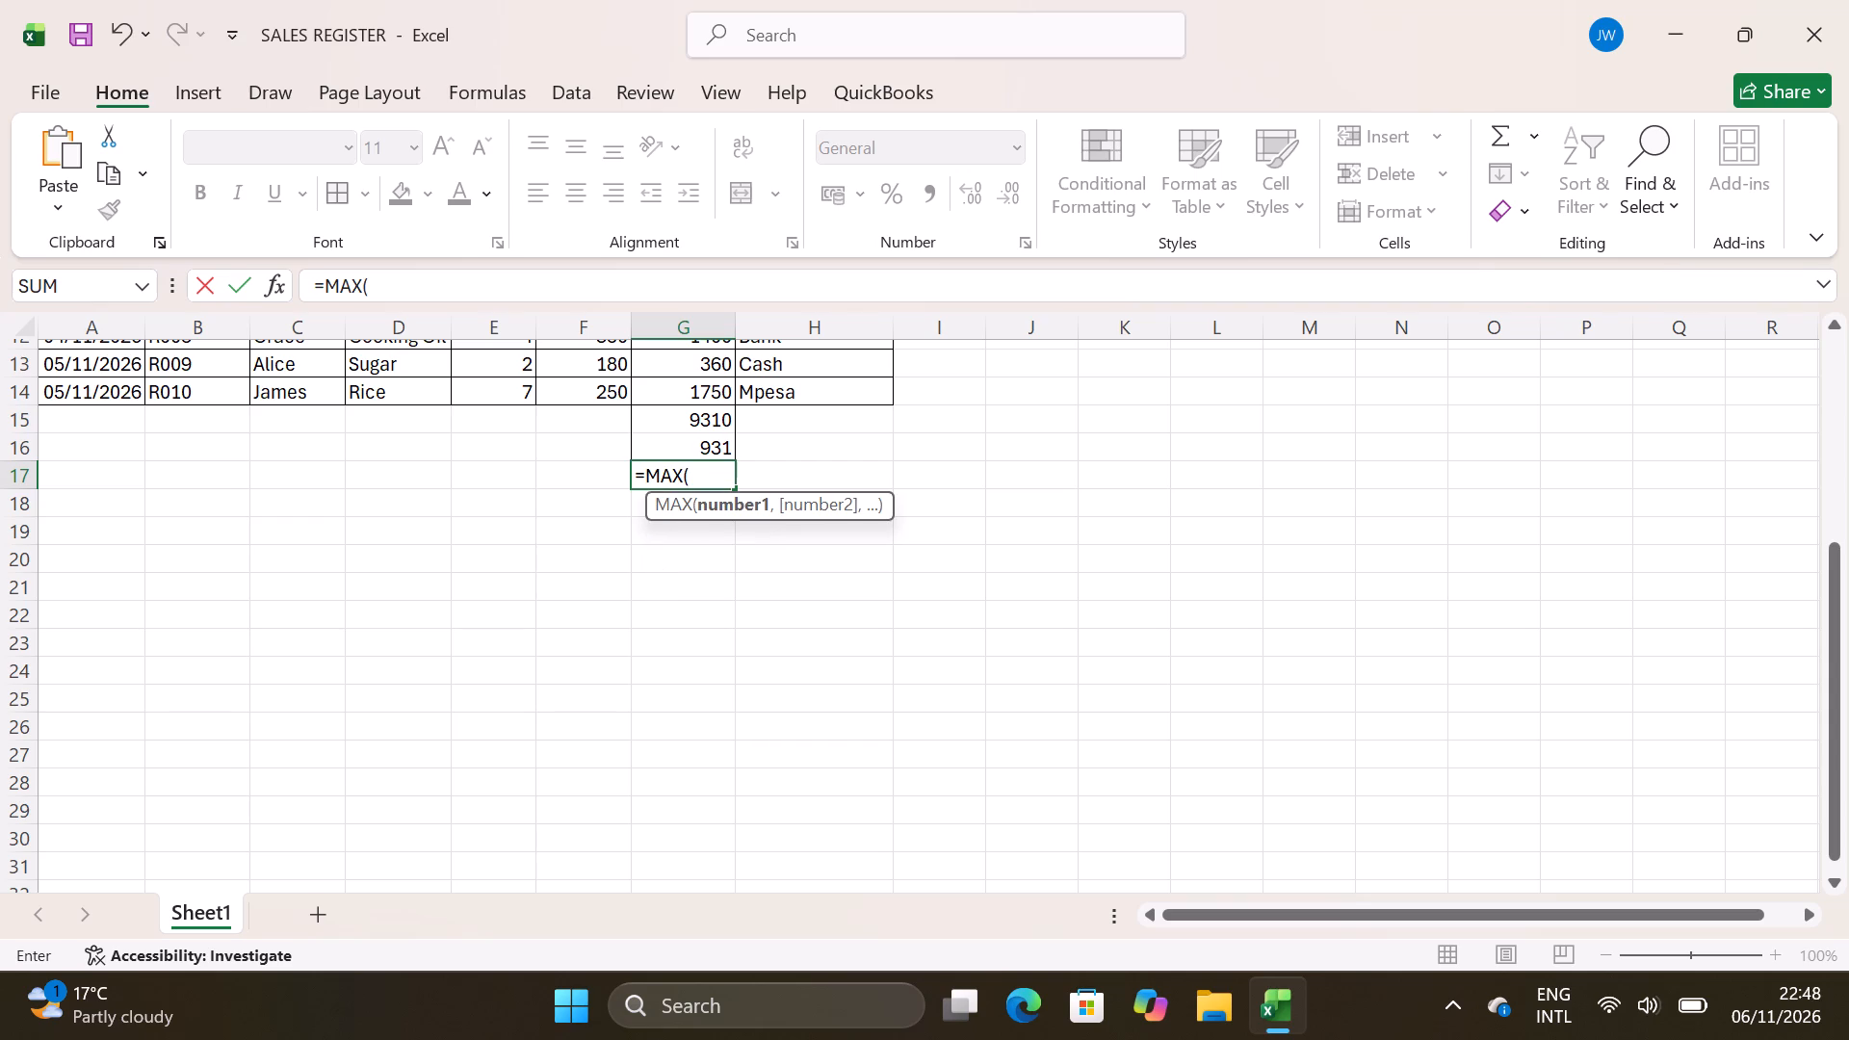
key("g")
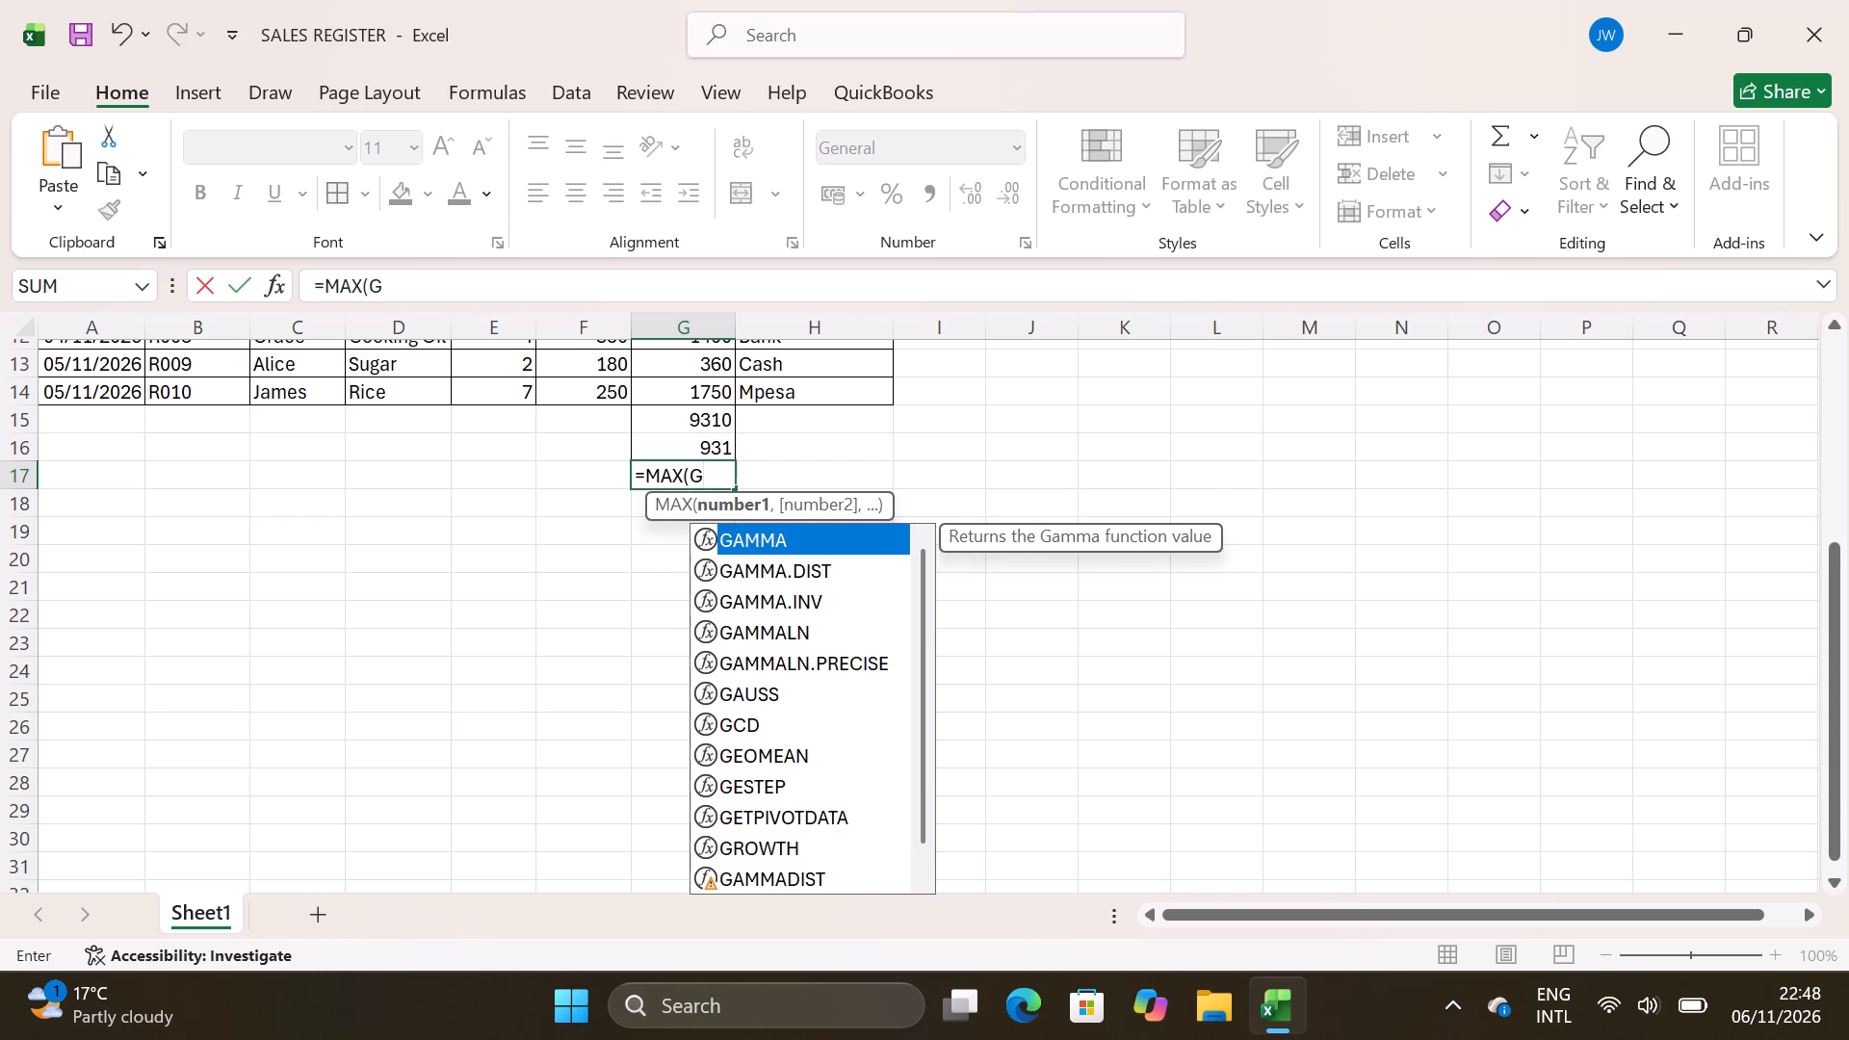
key("5")
key("shift+colon")
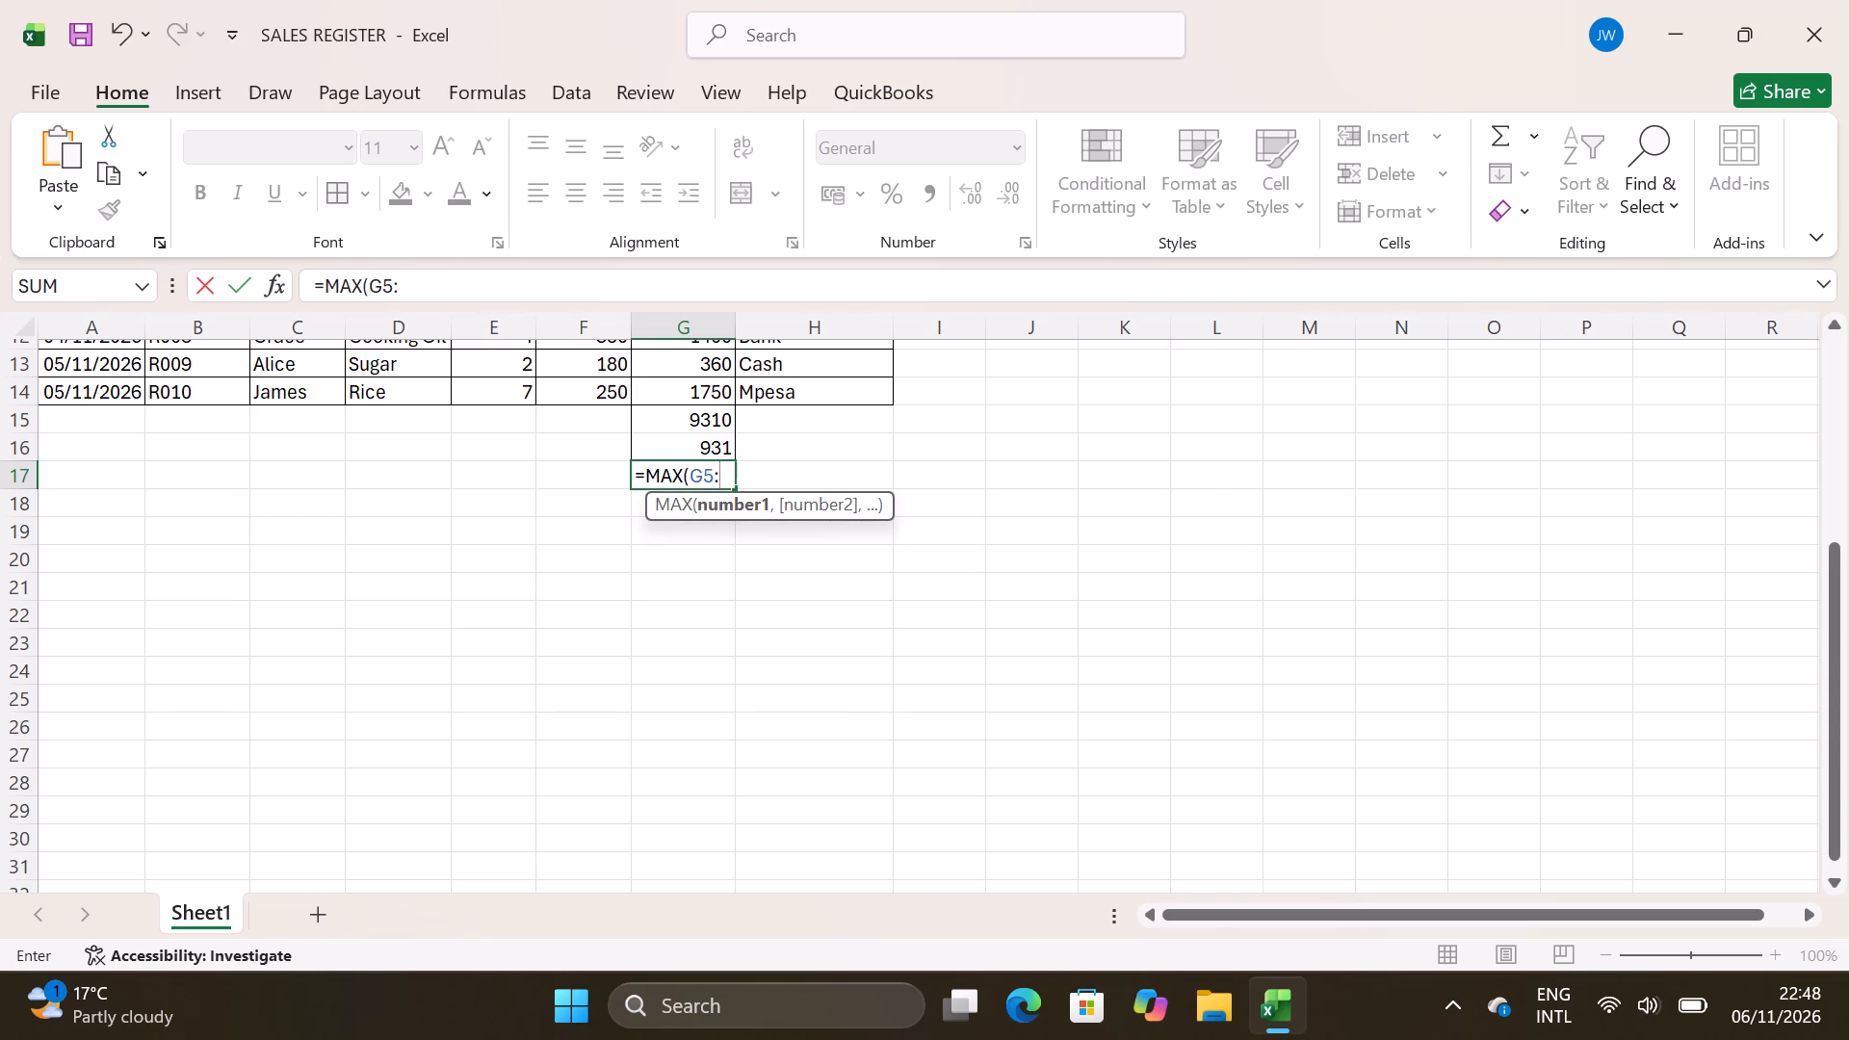
key("g")
type("14")
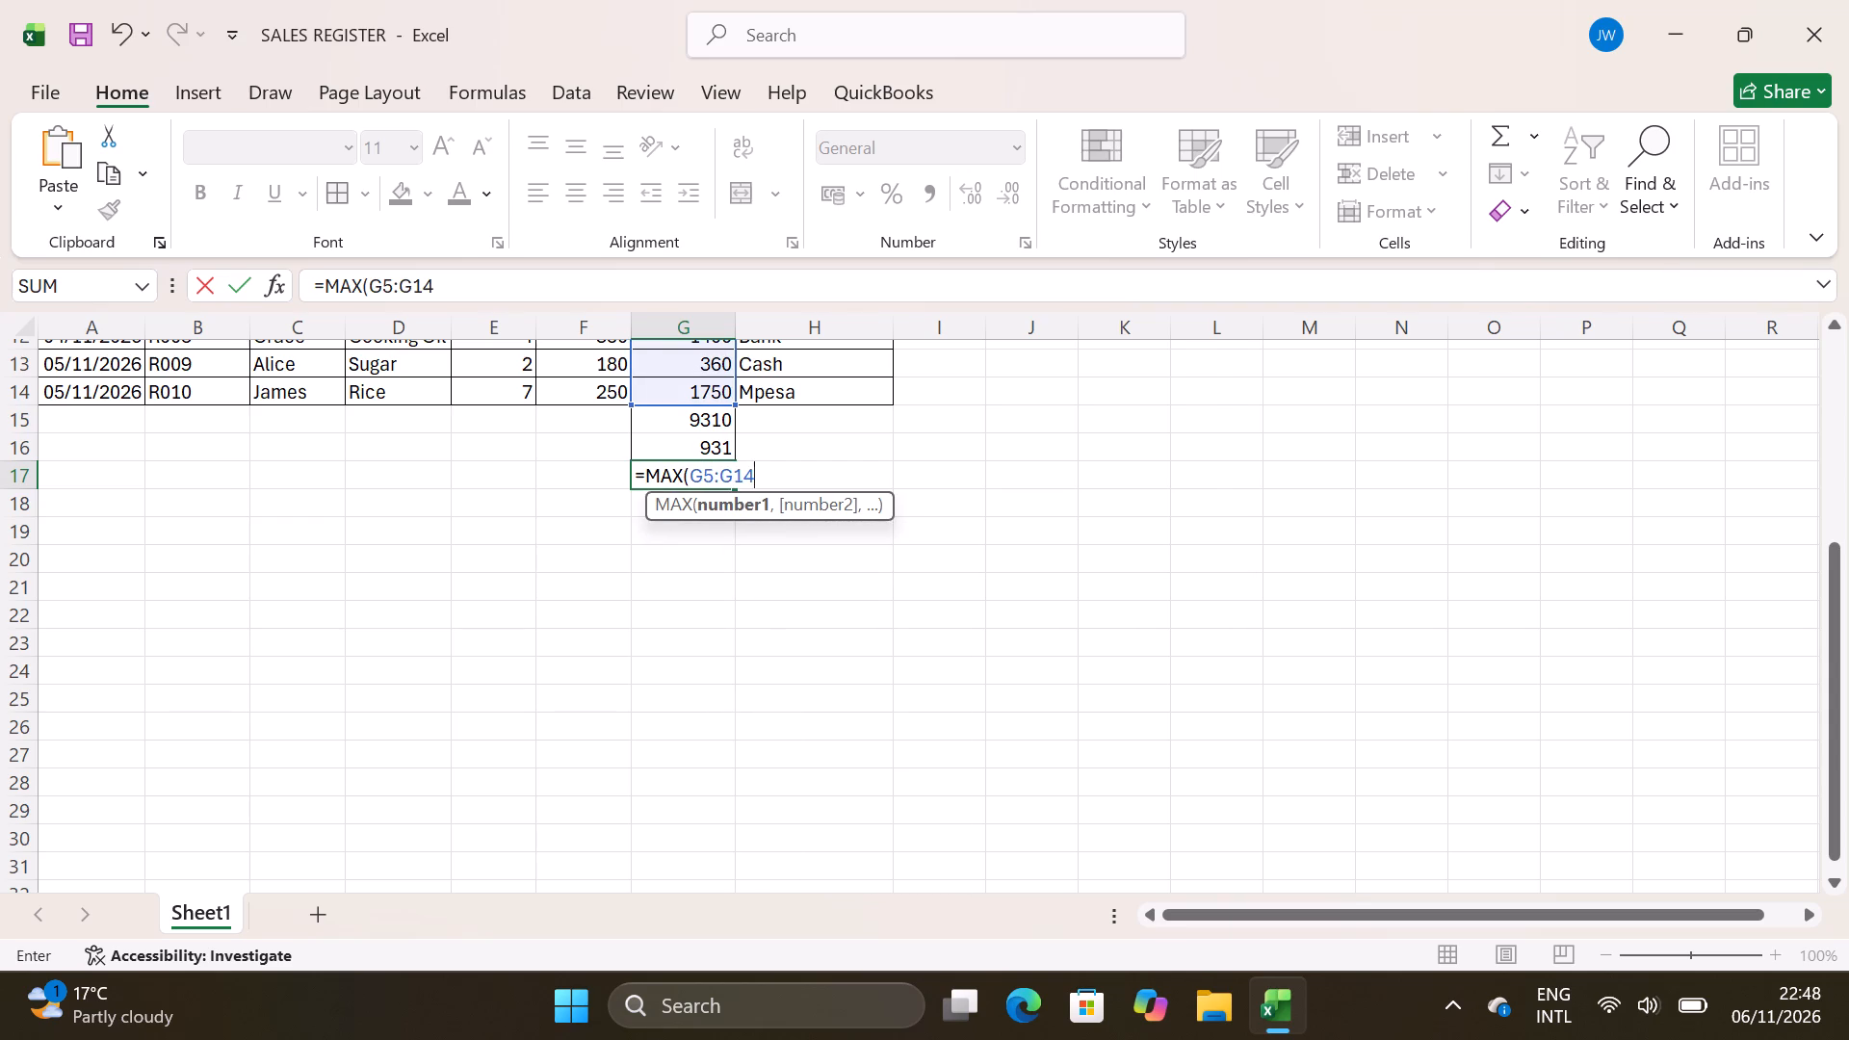
key("shift+parenright")
key("Return")
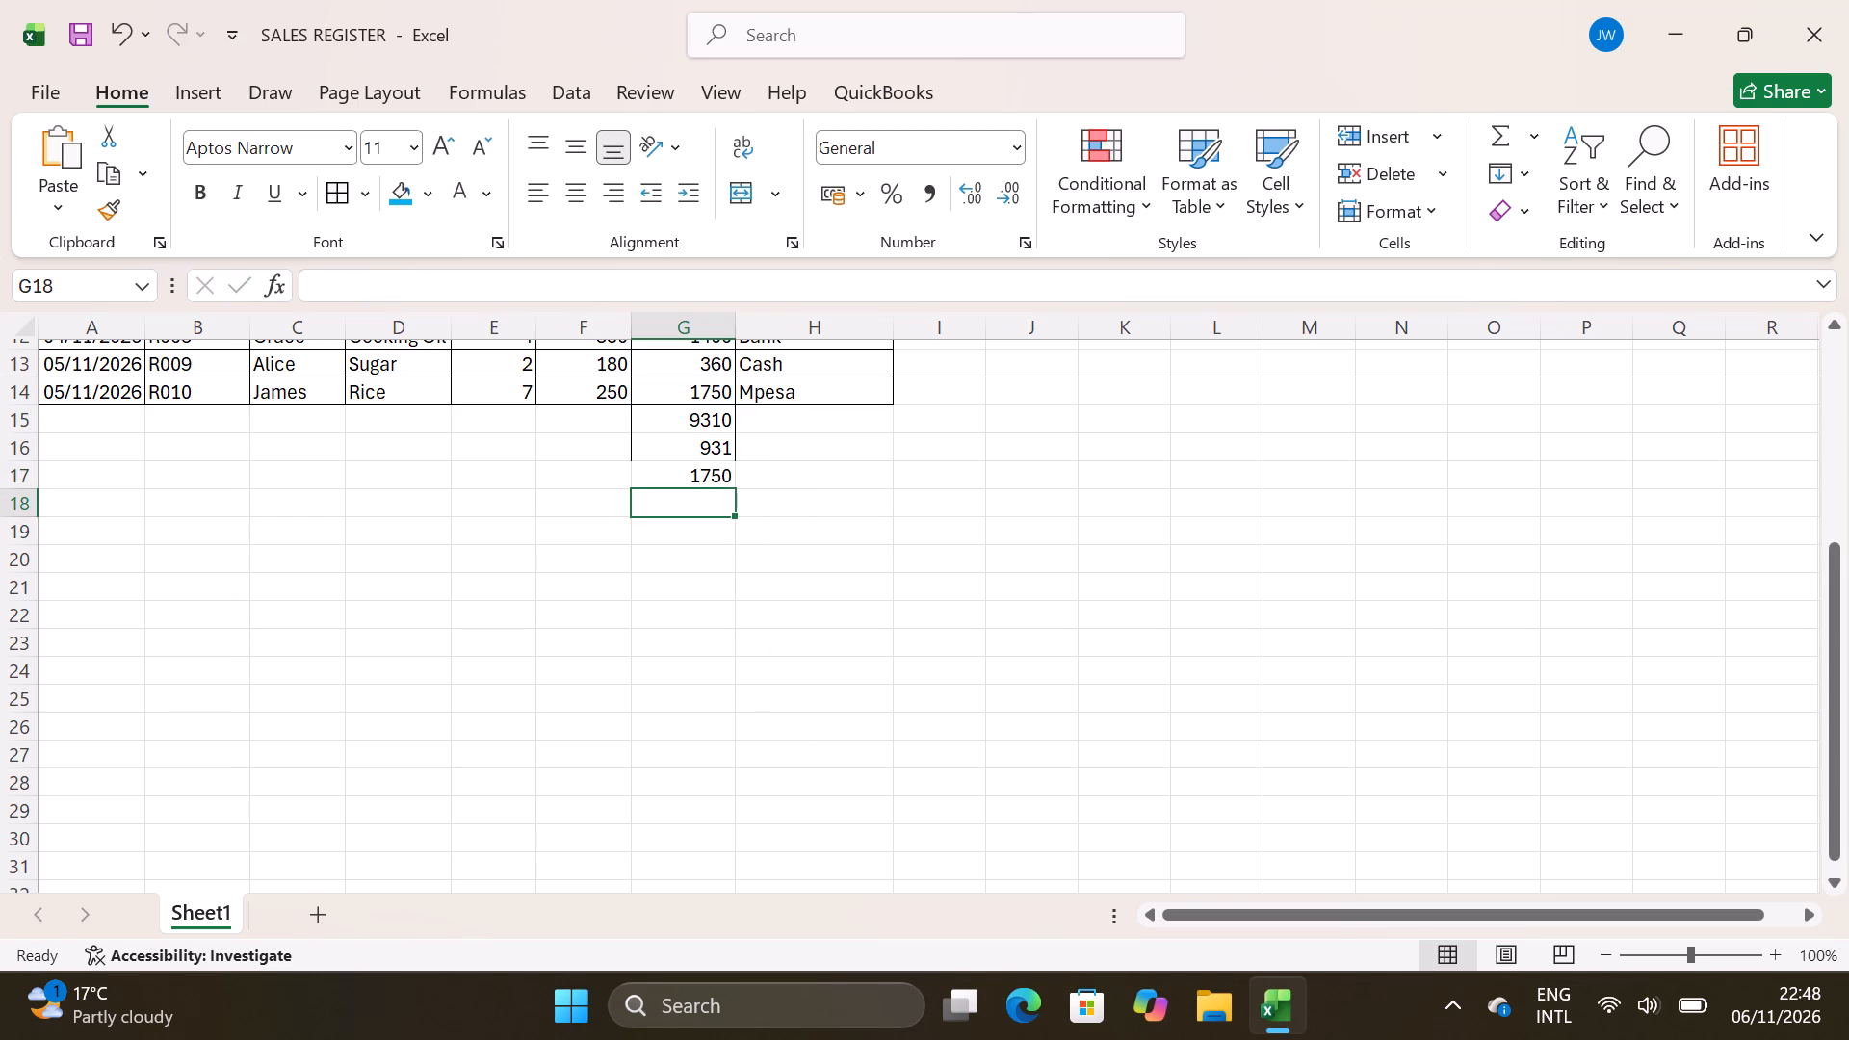
Enter the formula =MIN(G5:G14) in cell G18 to find the lowest Total Sales amount.
key("equal")
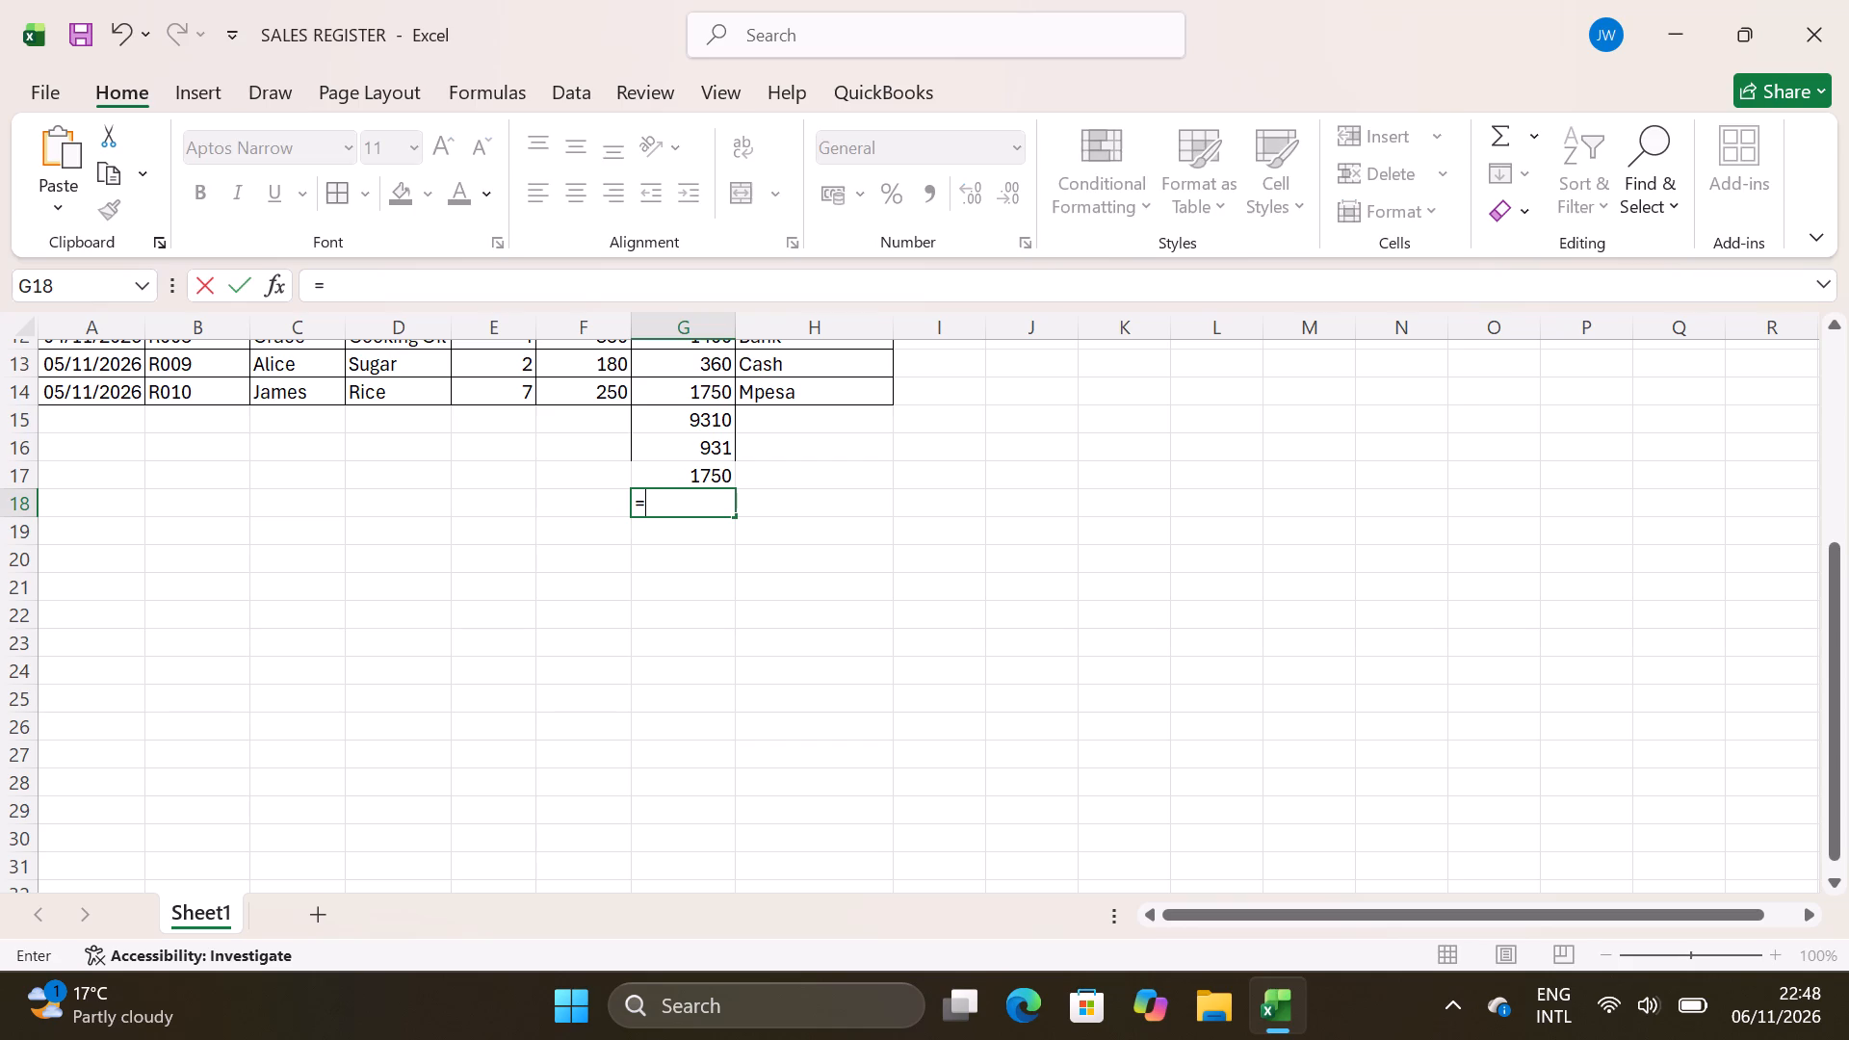
type("MIN")
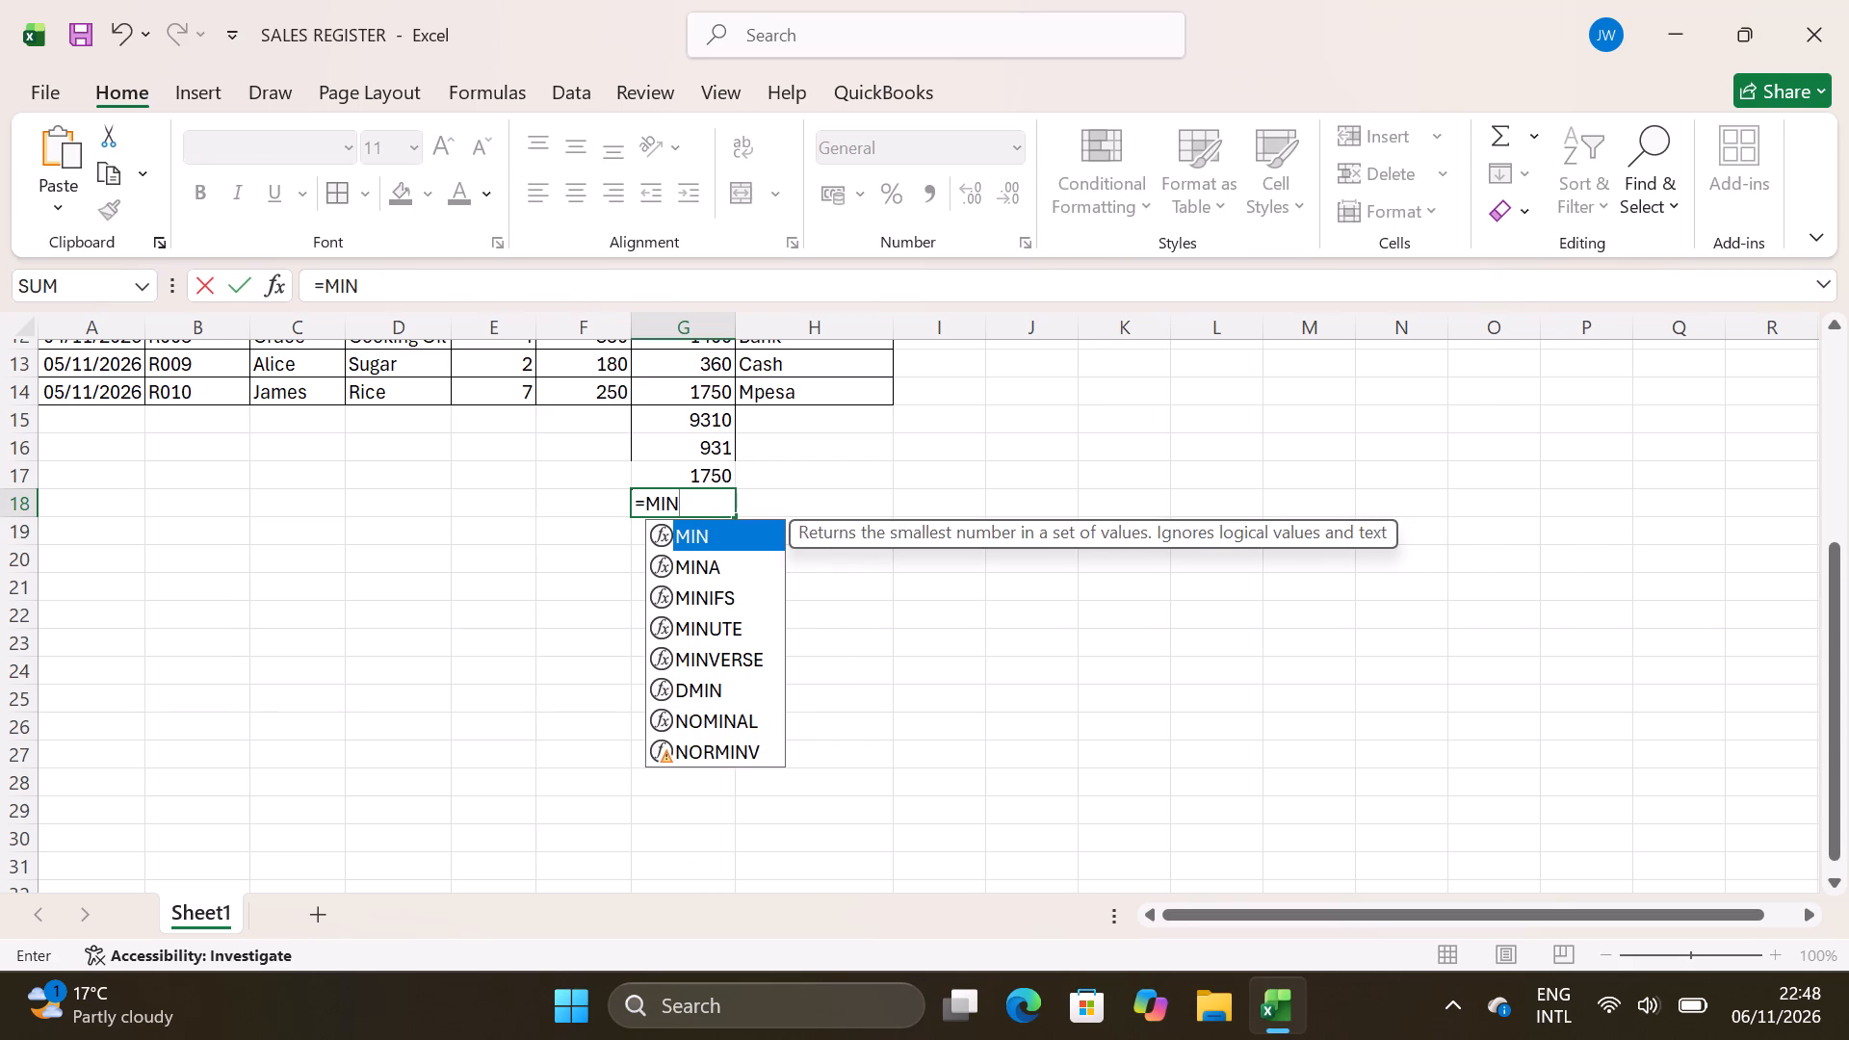
key("shift+parenleft")
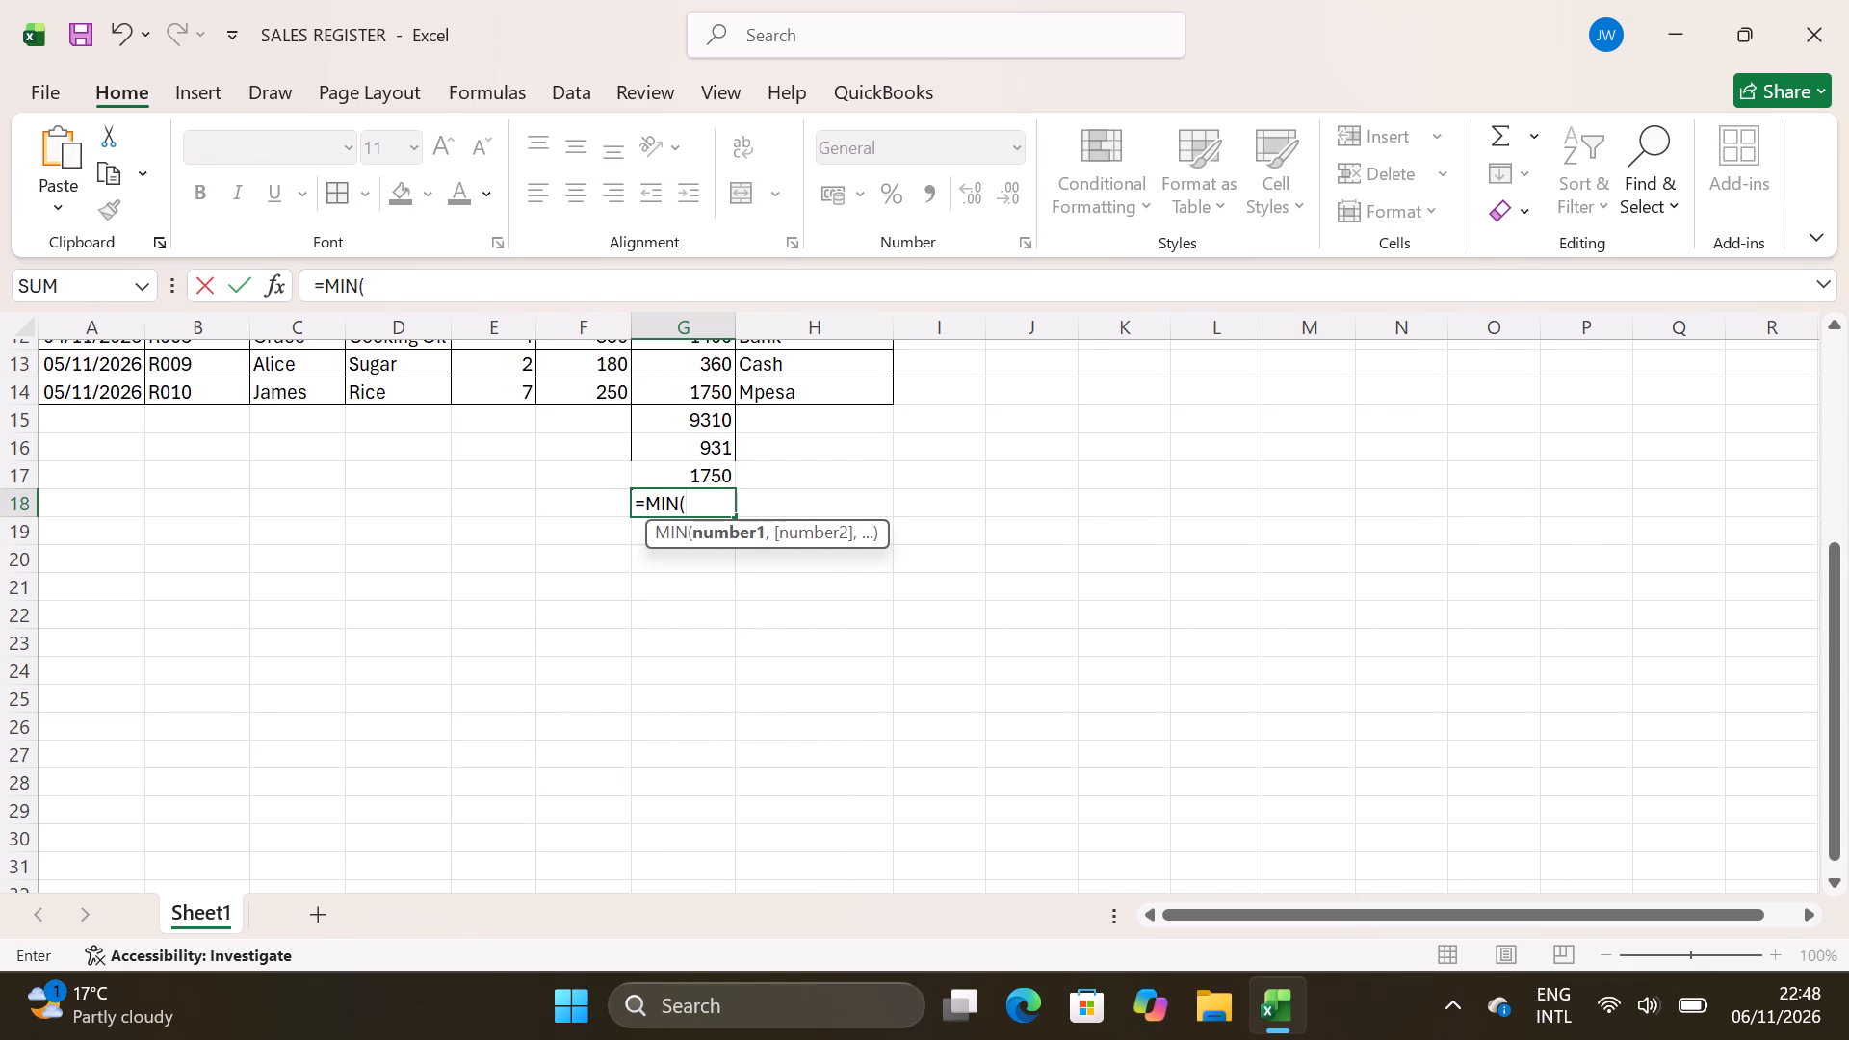
key("g")
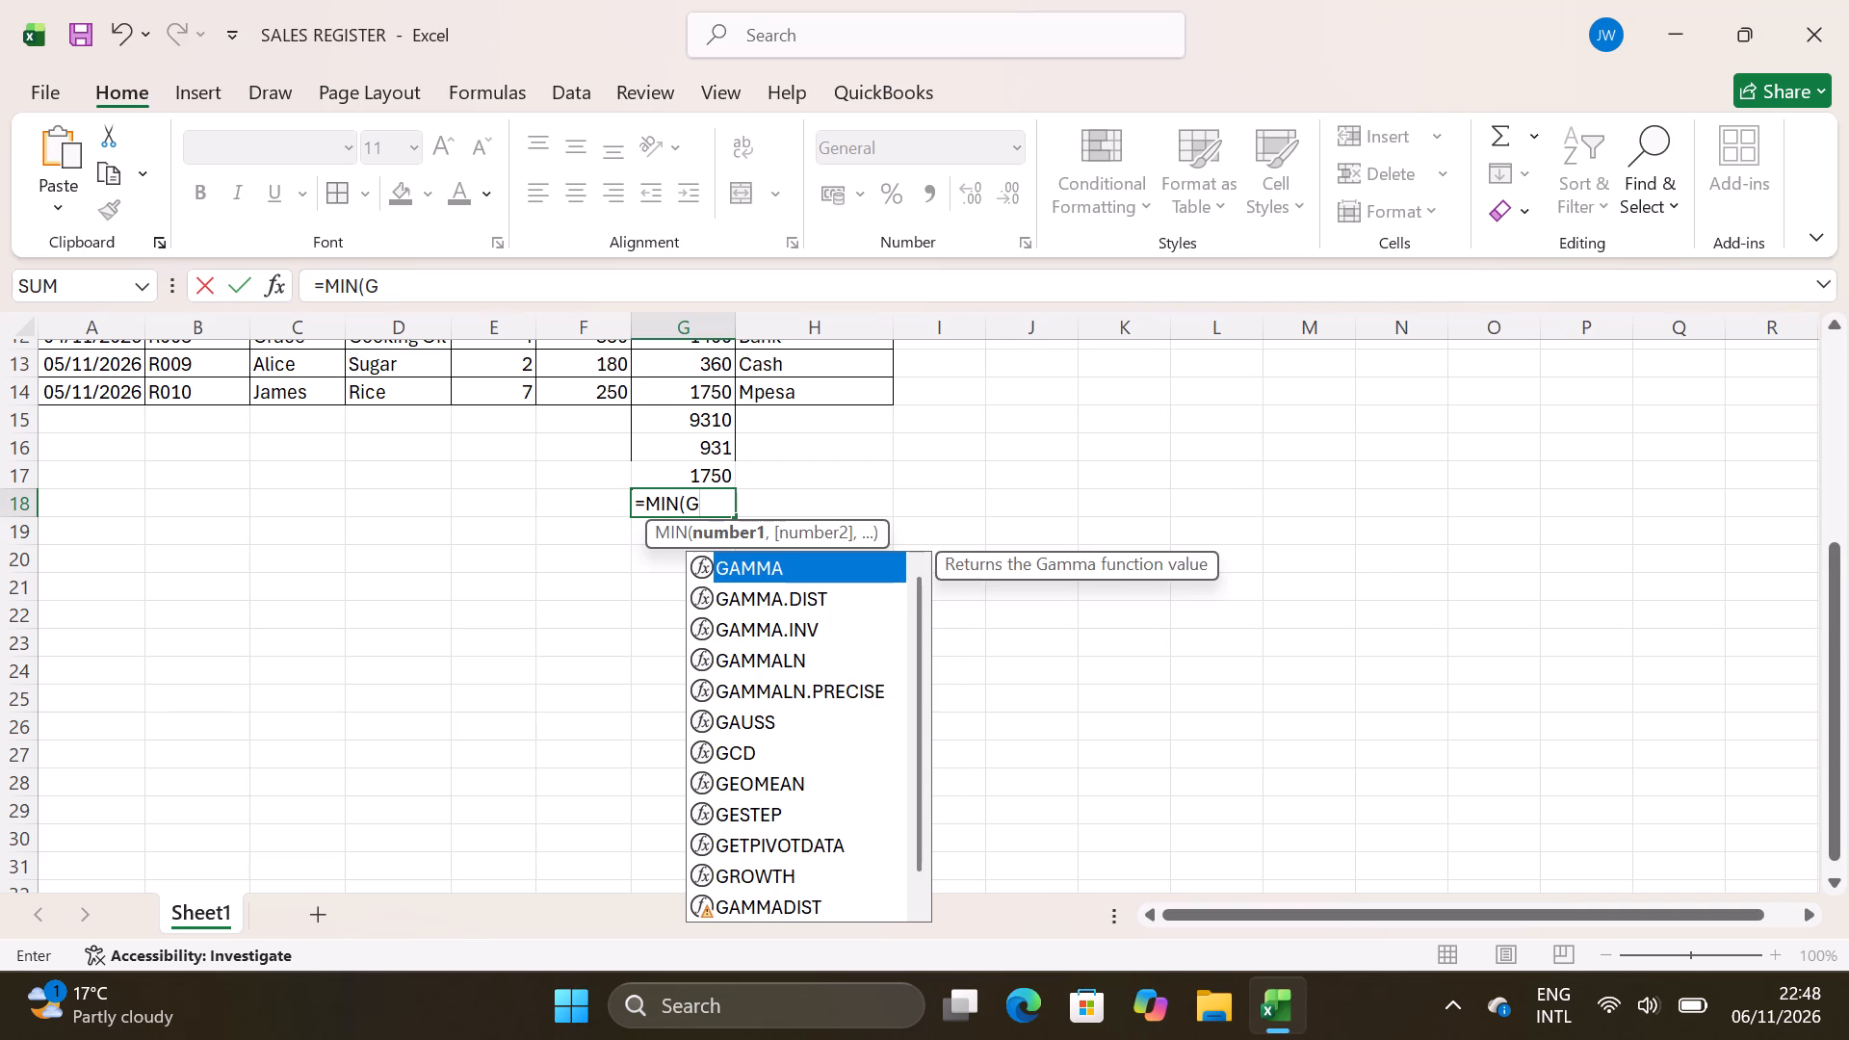
key("5")
key("shift+colon")
type("G1")
key("4")
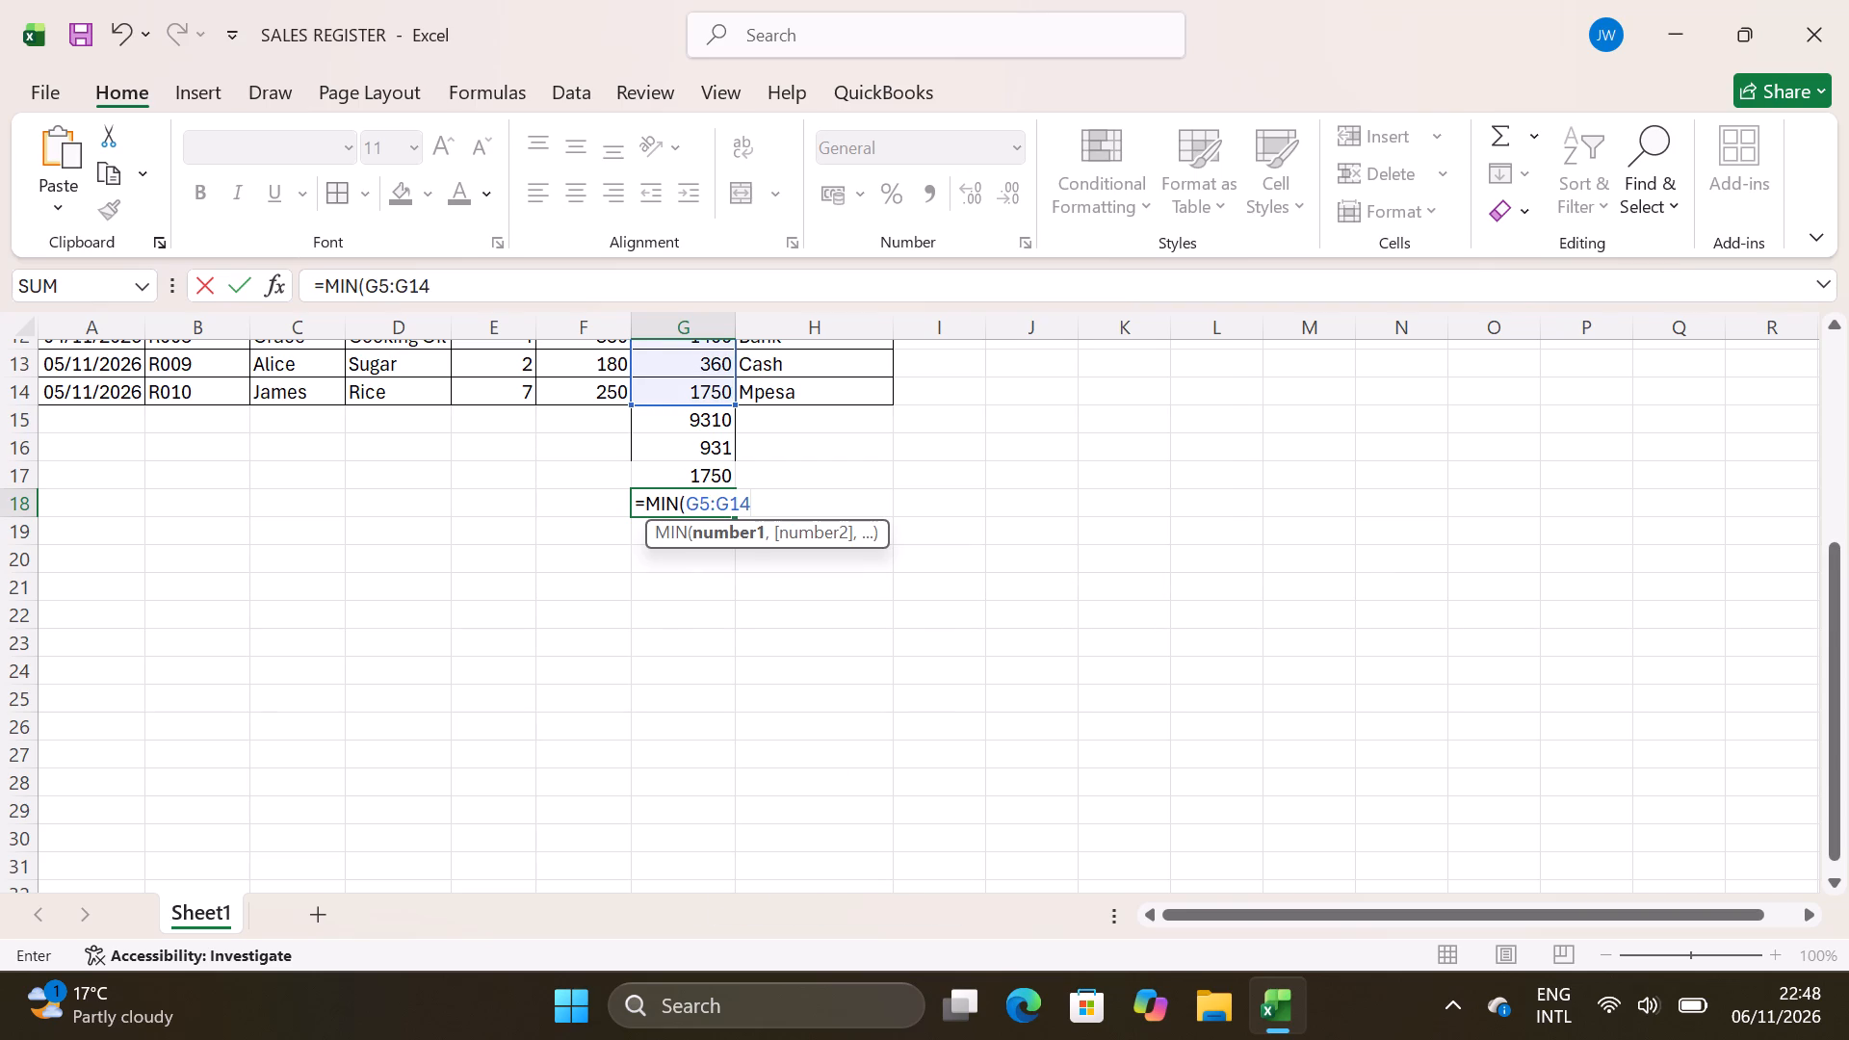
key("shift+parenright")
key("Return")
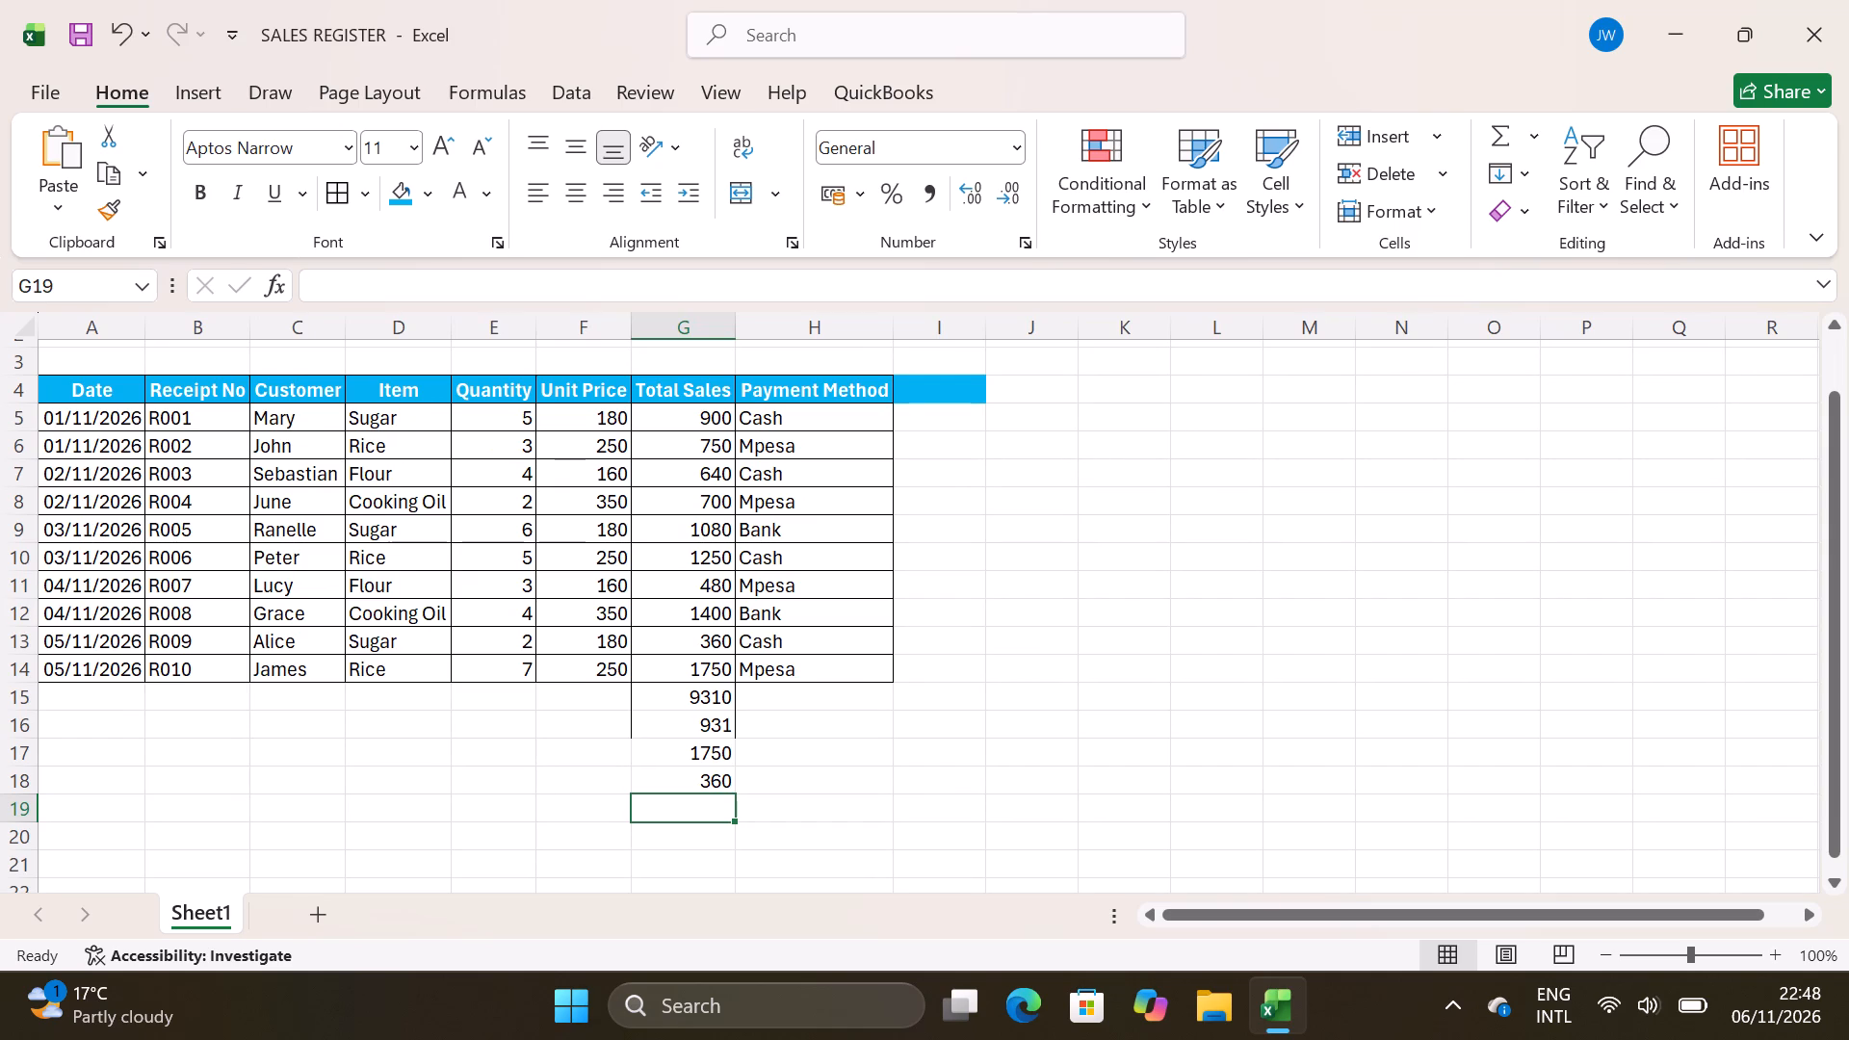
Enter the heading Payment Method in cell J4, beside the sales table, to start a payment summary.
left_click(1026, 402)
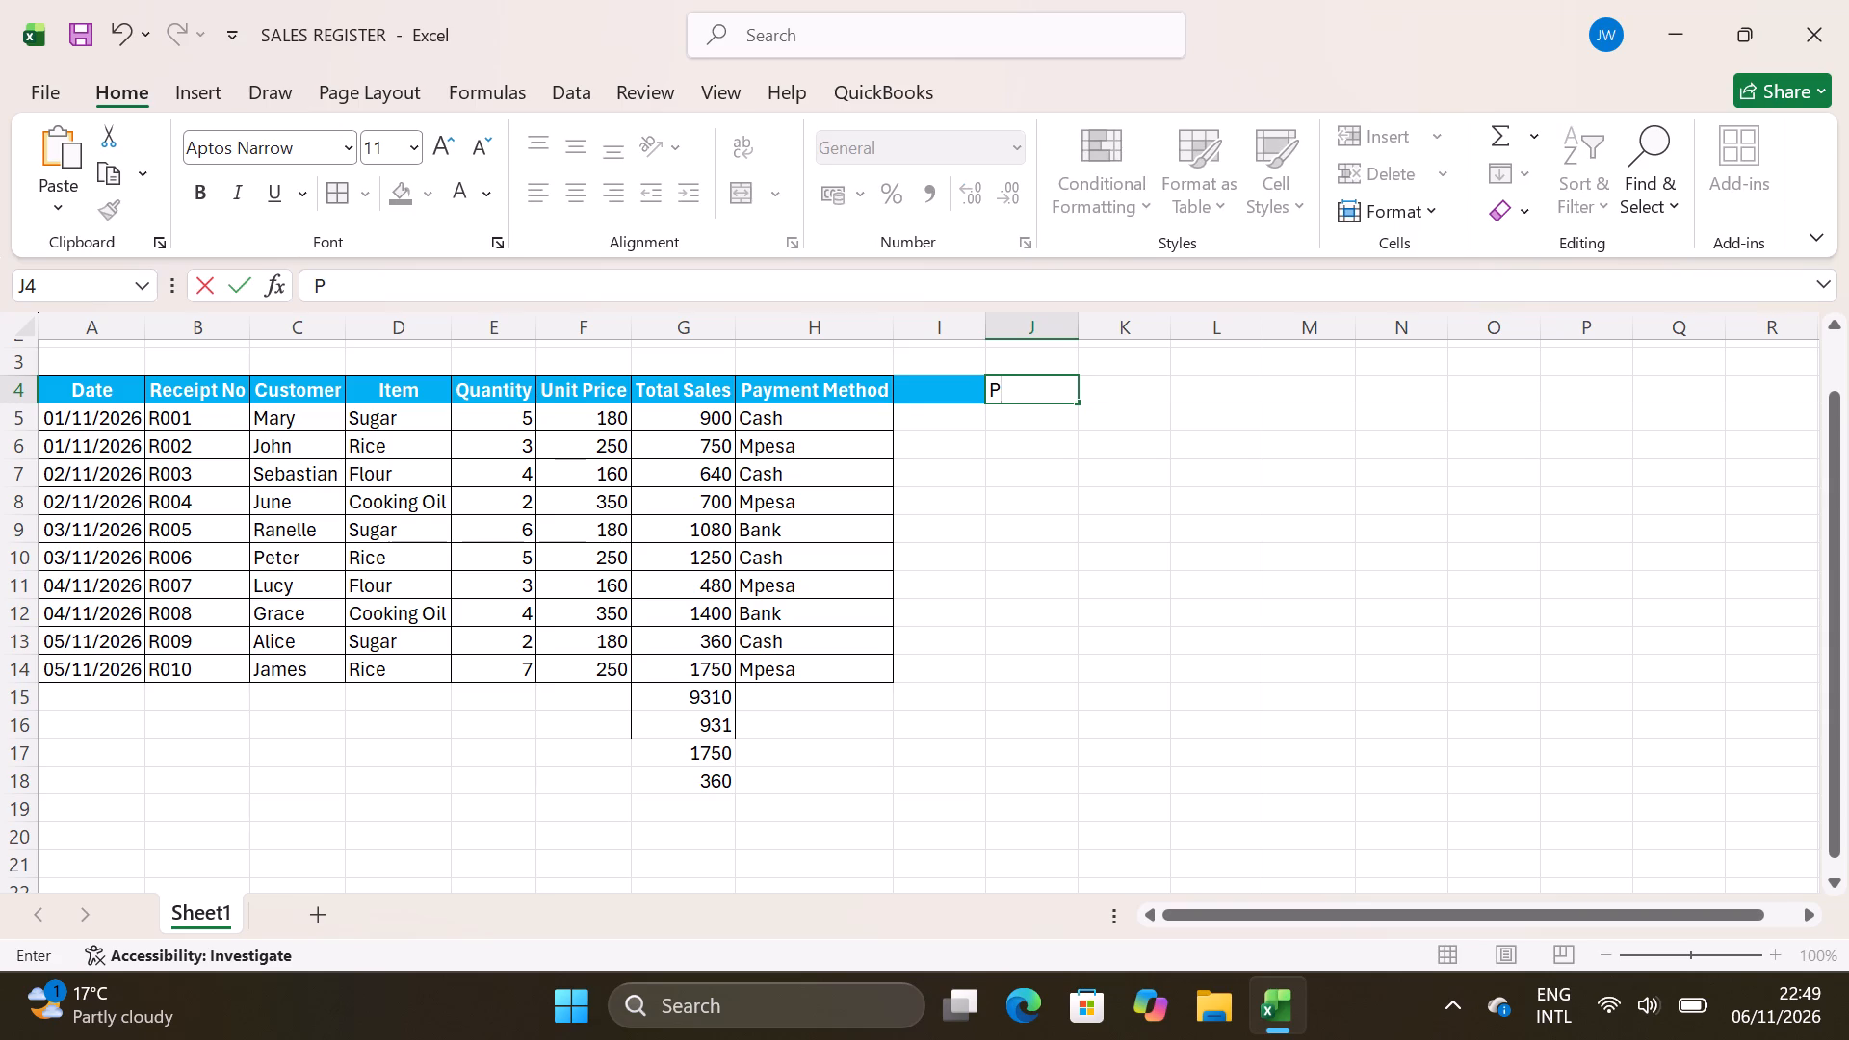
type("ayment")
key("space")
type("ethod")
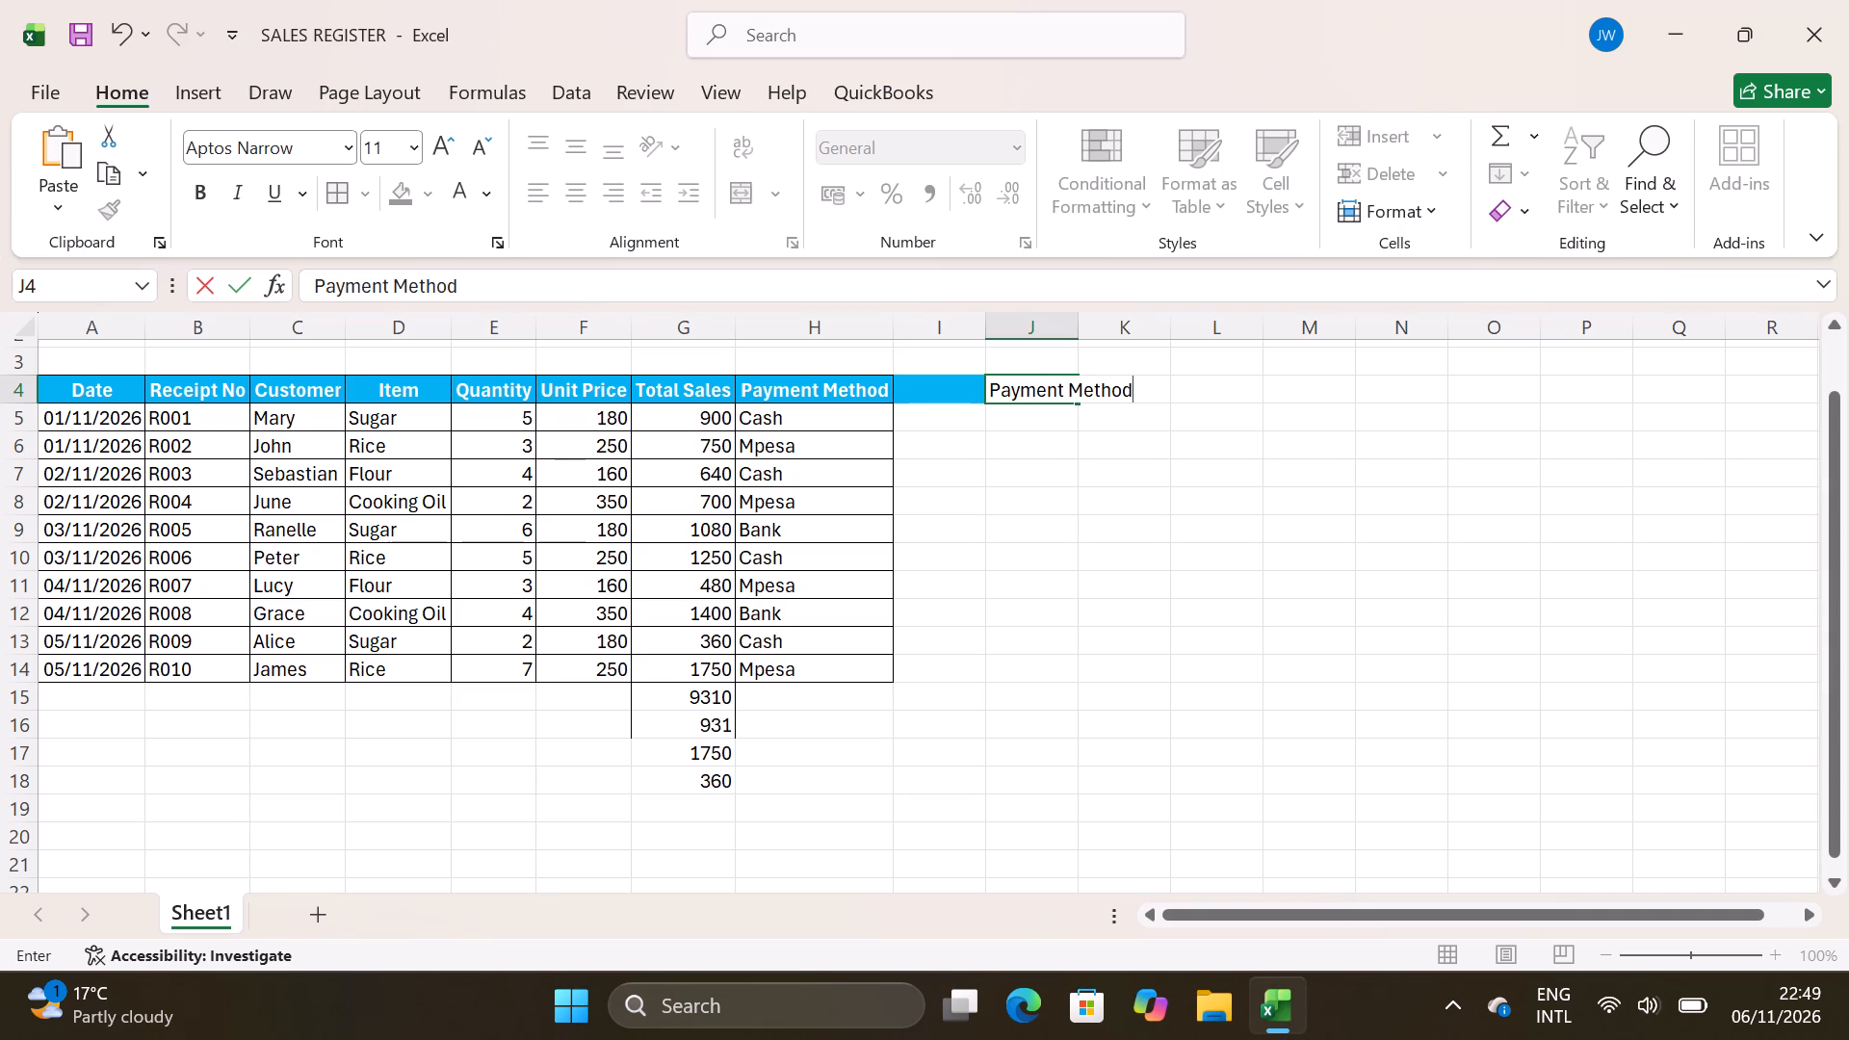
key("Tab")
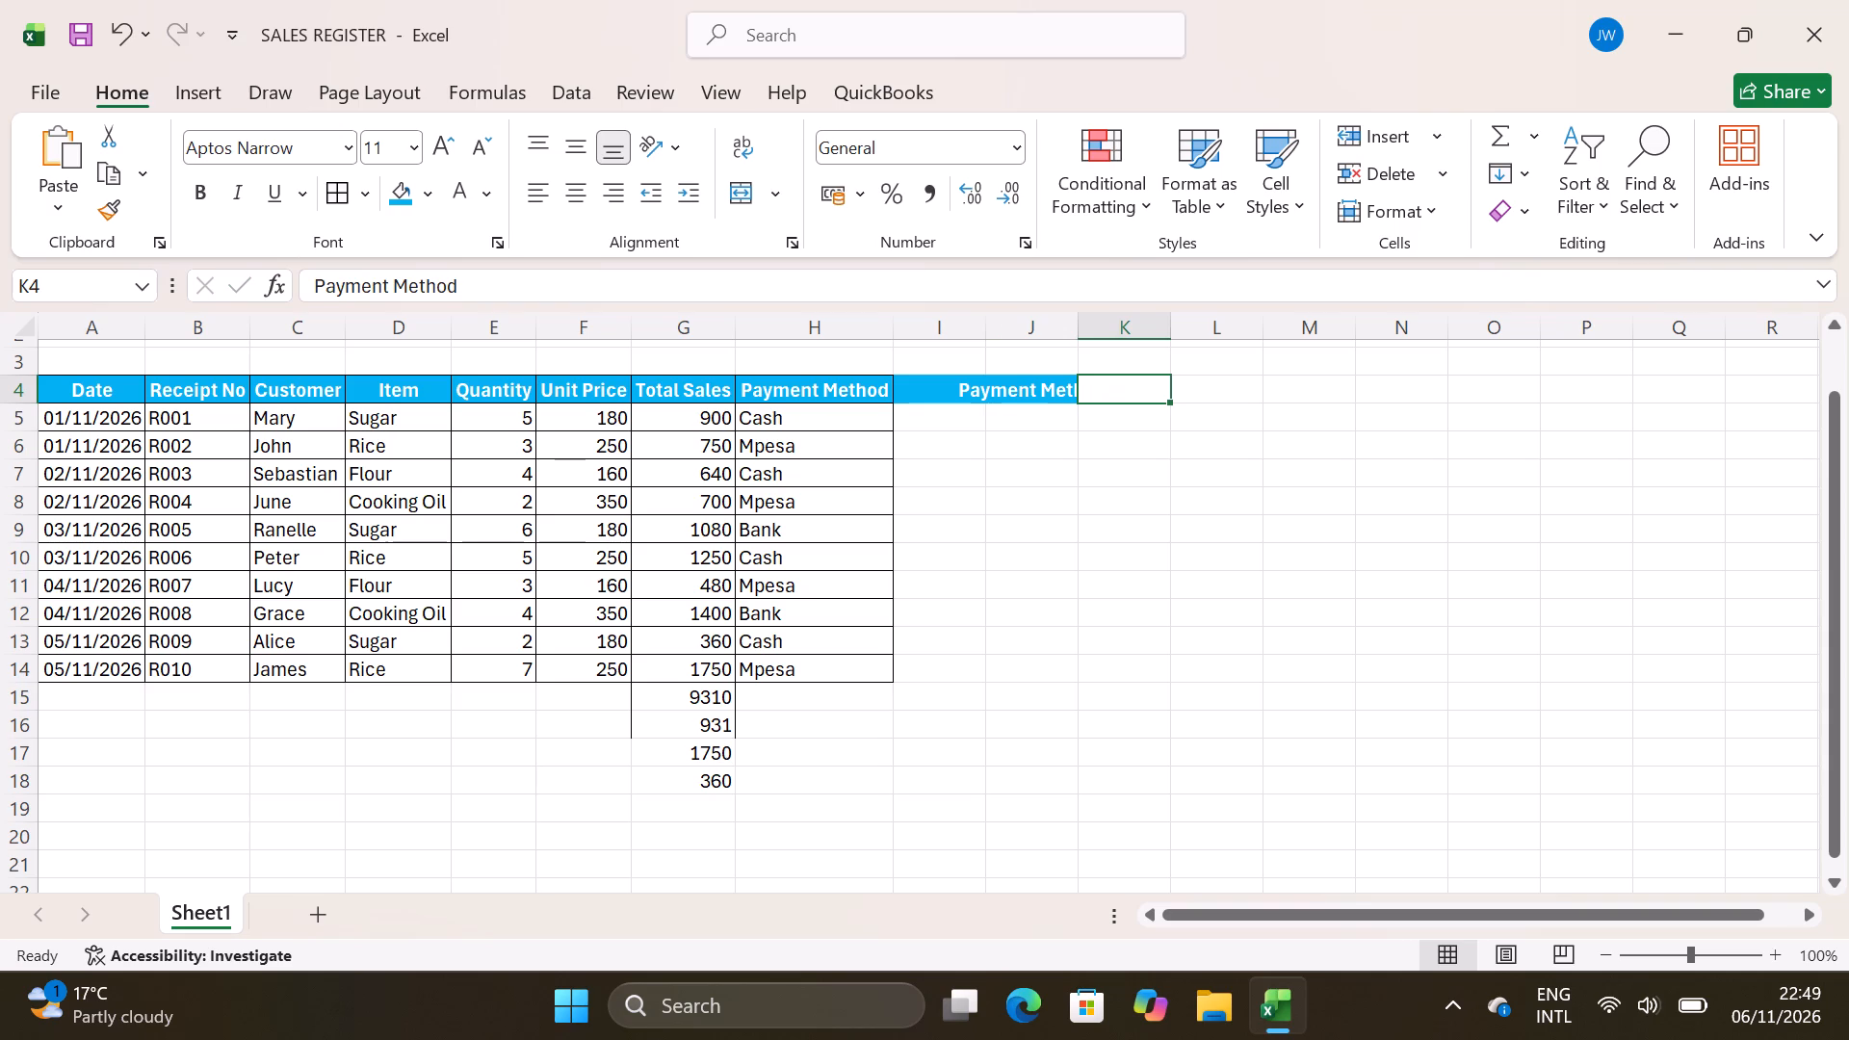
Enter the heading Total Amount in cell K4, next to the summary's Payment Method heading.
key("t")
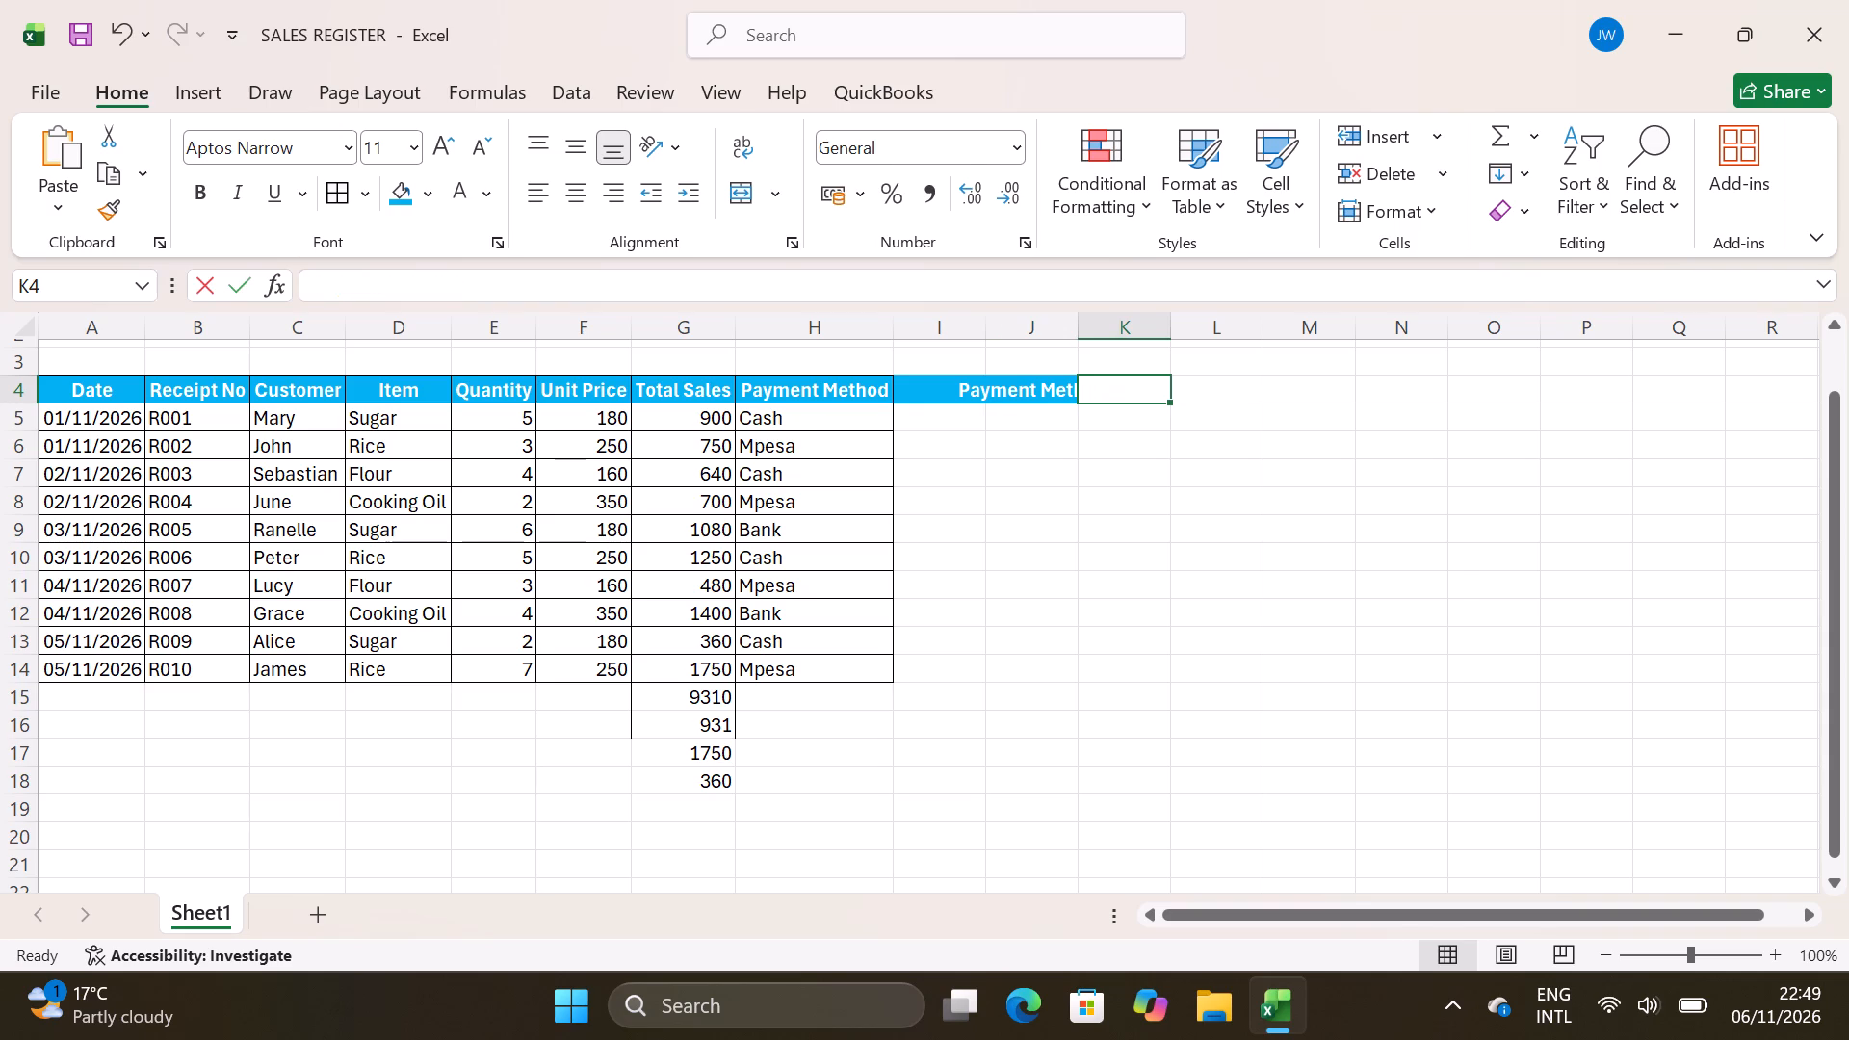
type("otal")
key("space")
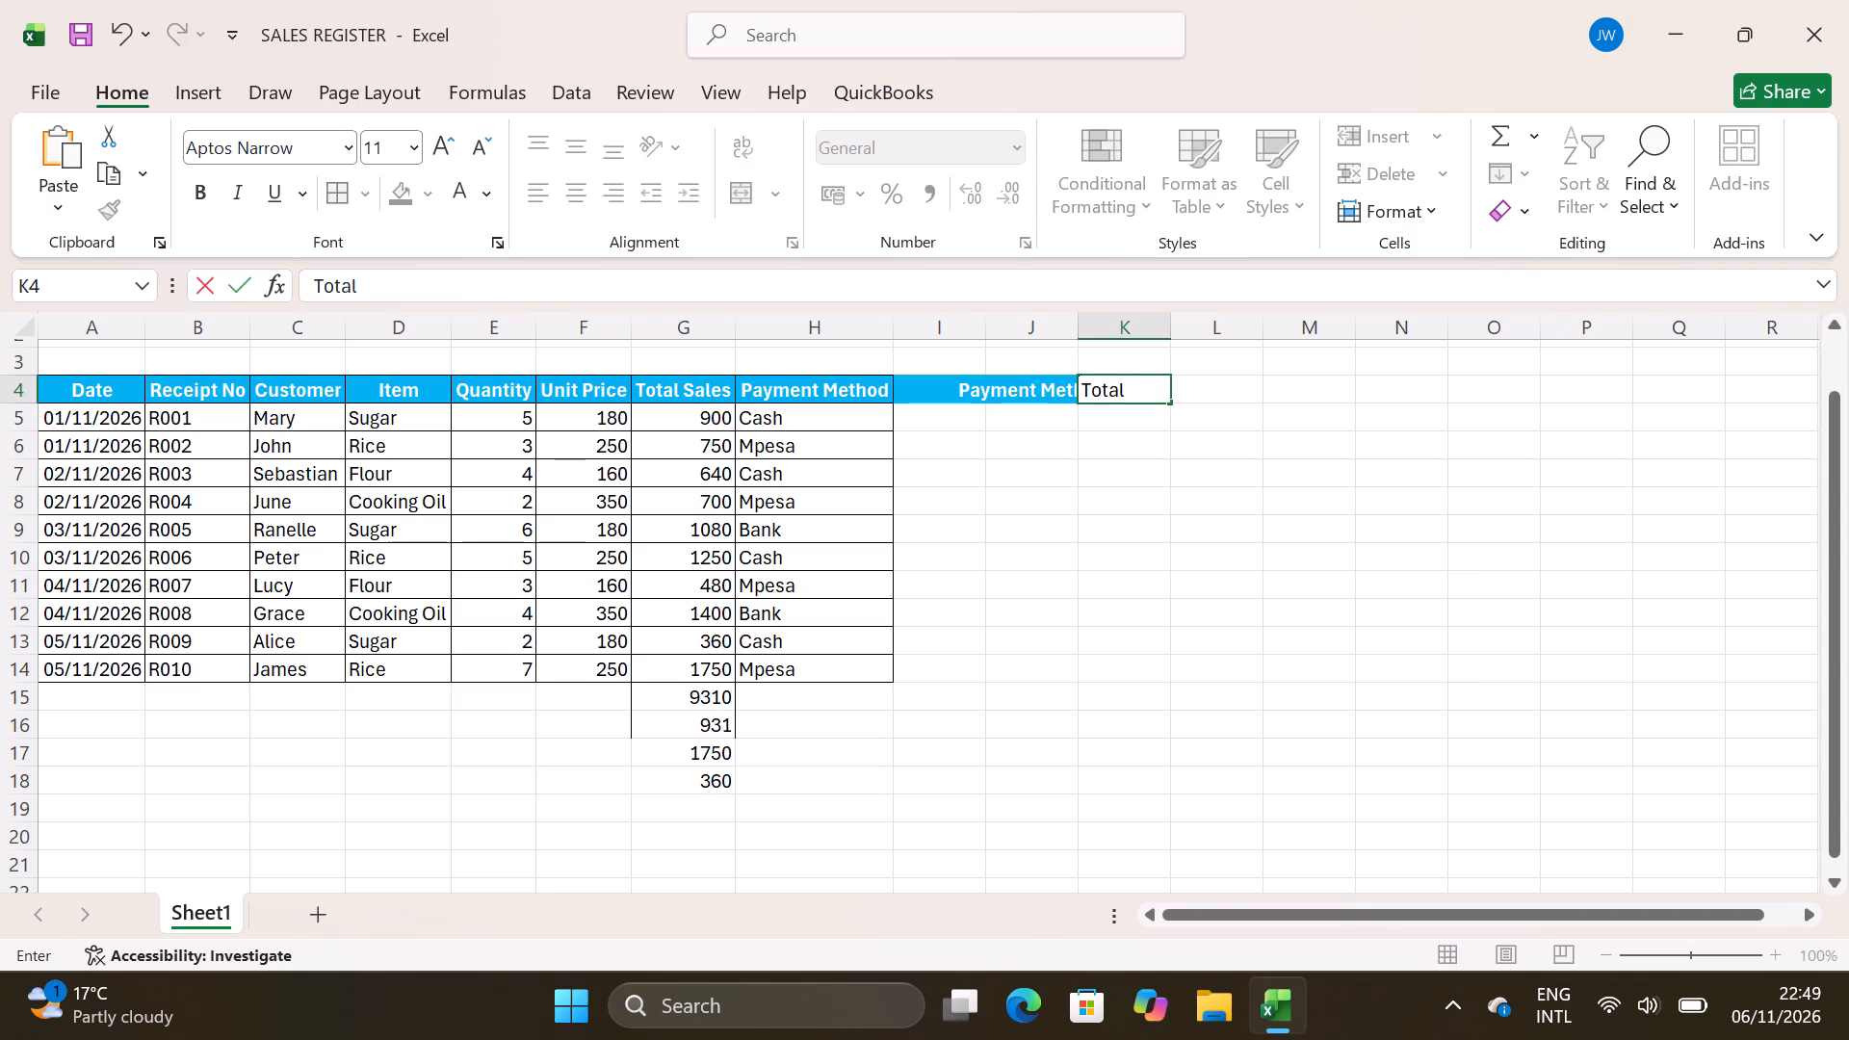
key("a")
type("mount")
key("Tab")
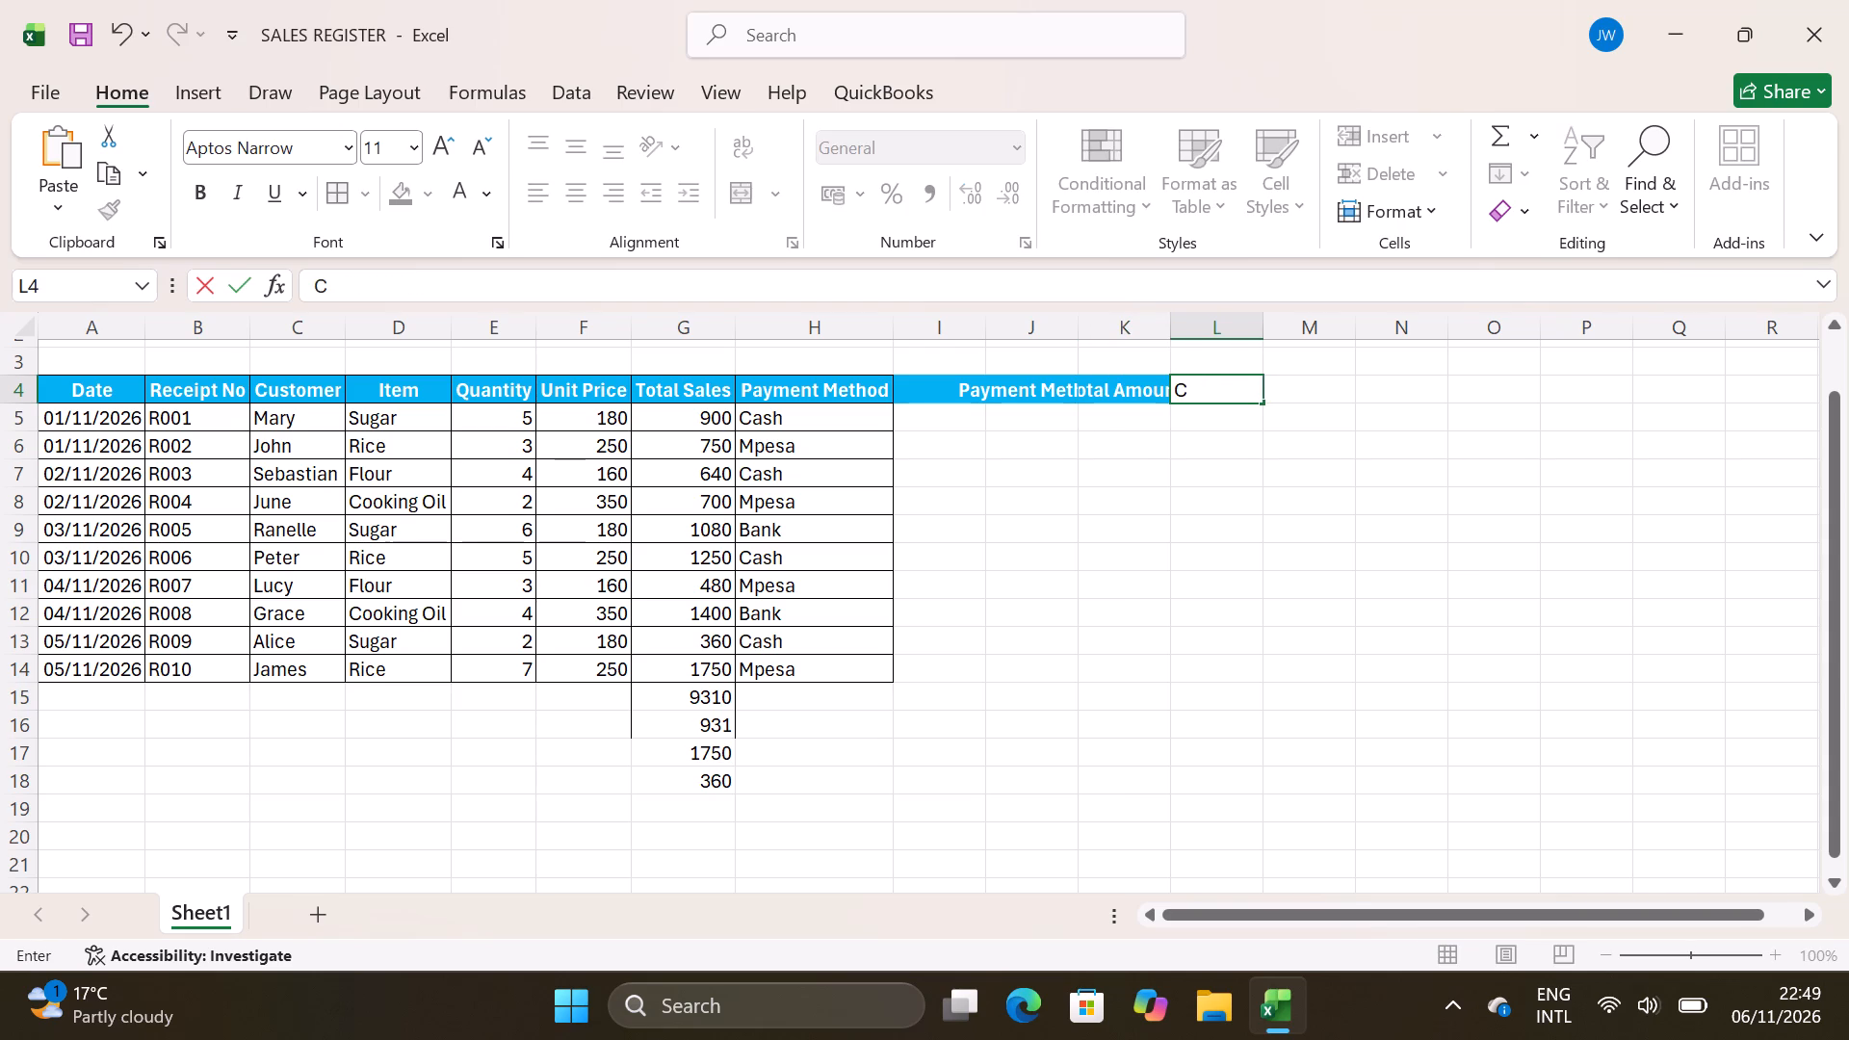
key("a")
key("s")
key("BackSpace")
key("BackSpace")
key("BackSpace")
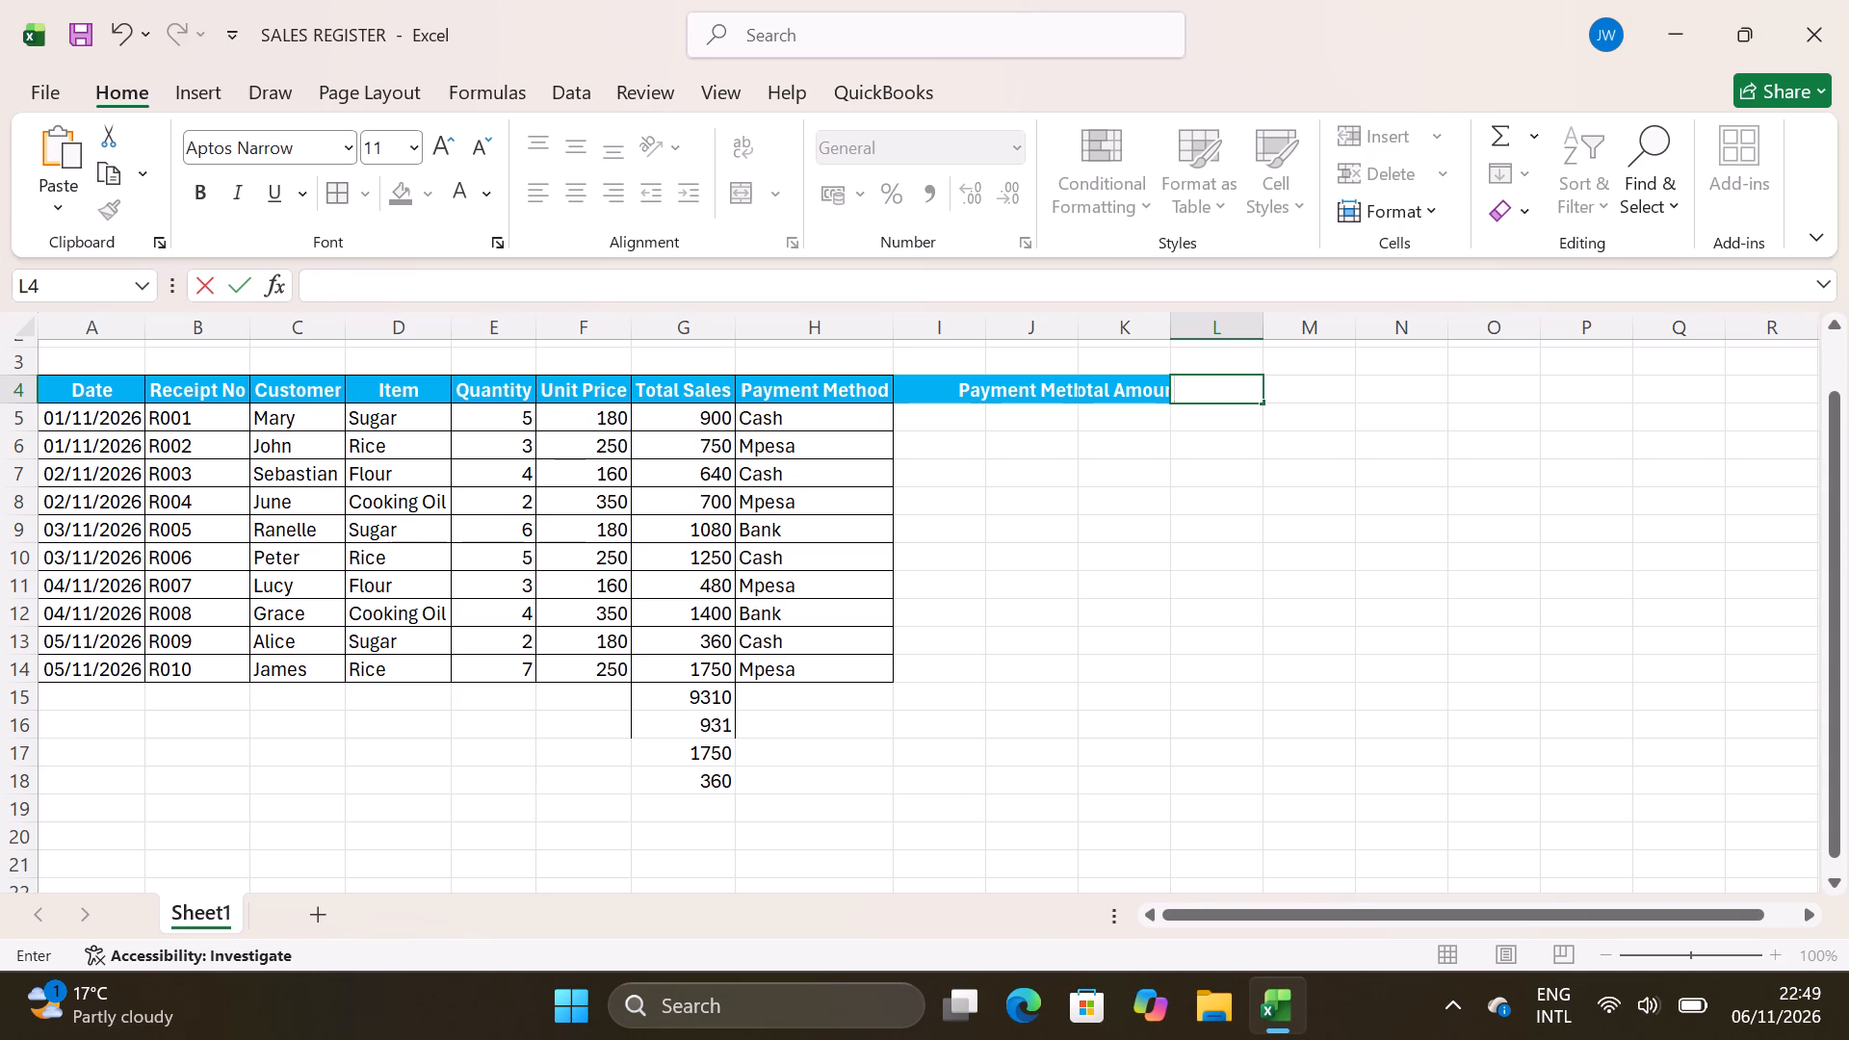
List the payment methods Cash, Mpesa and Bank in cells J5 to J7 under the summary's Payment Method heading.
left_click(1016, 424)
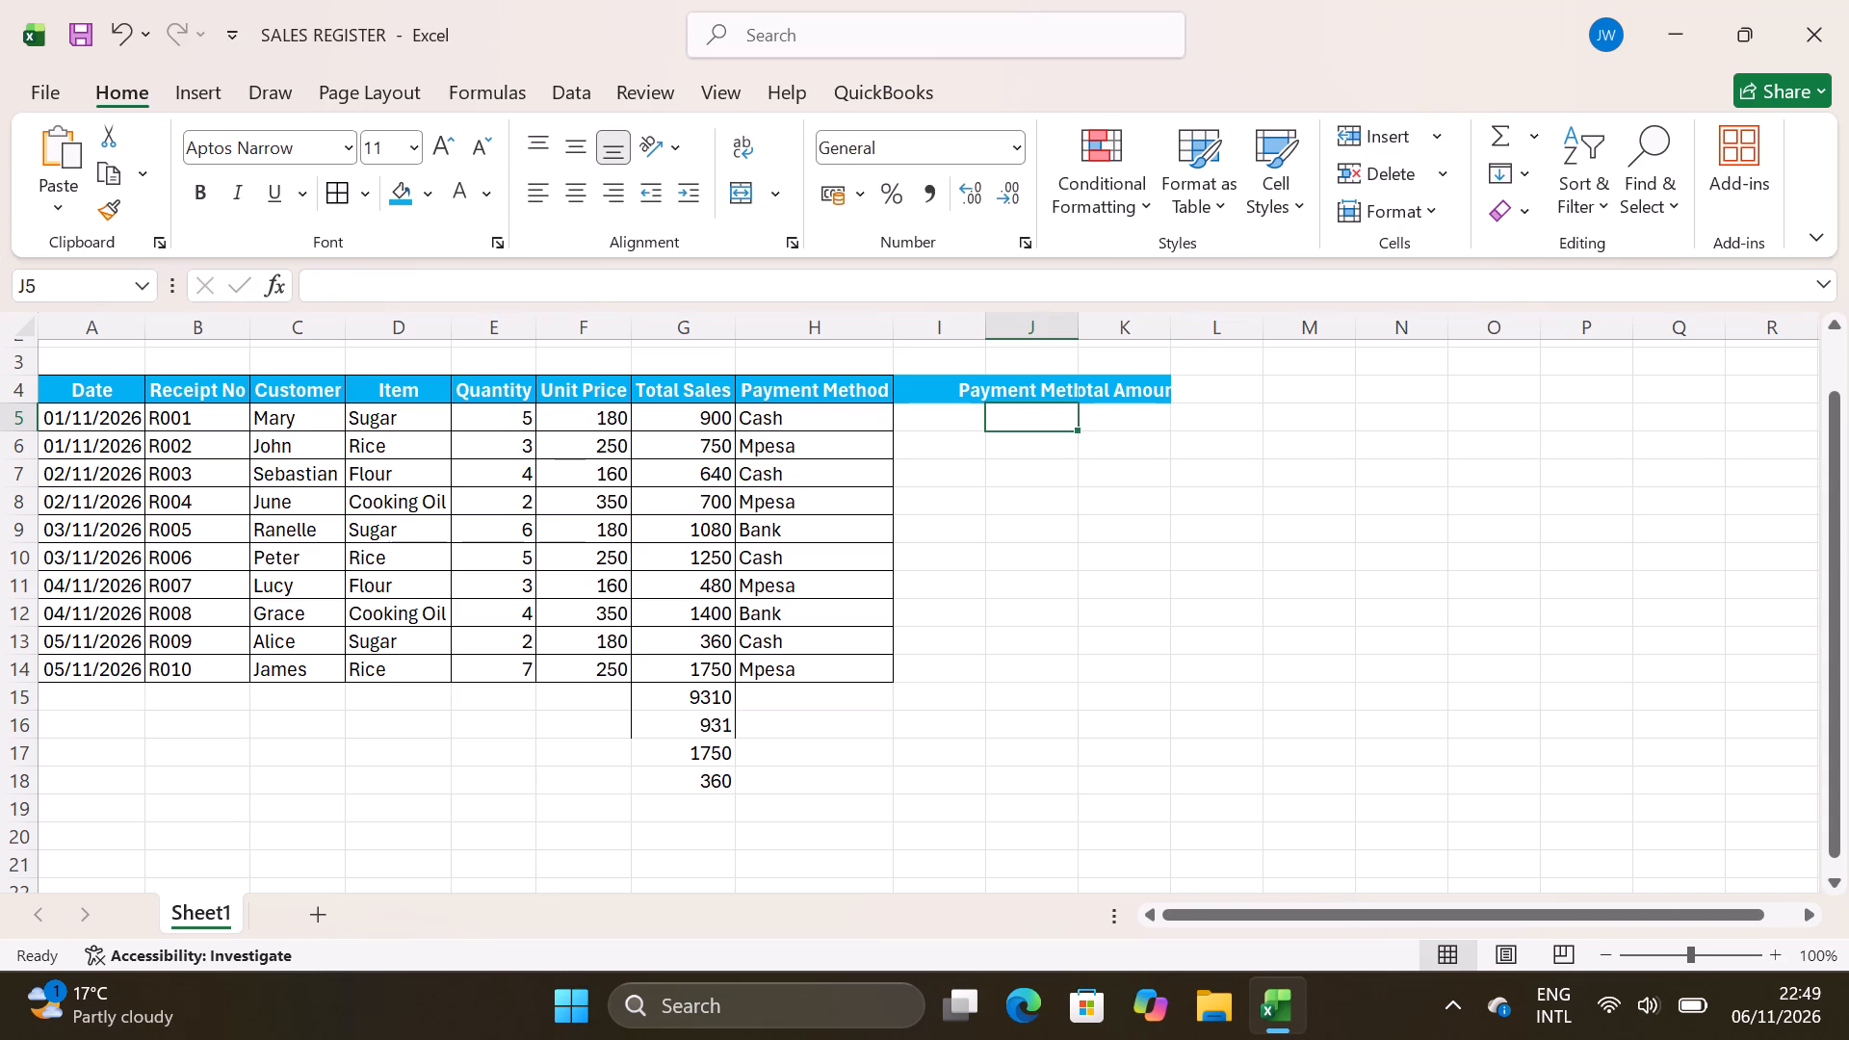
key("c")
type("as")
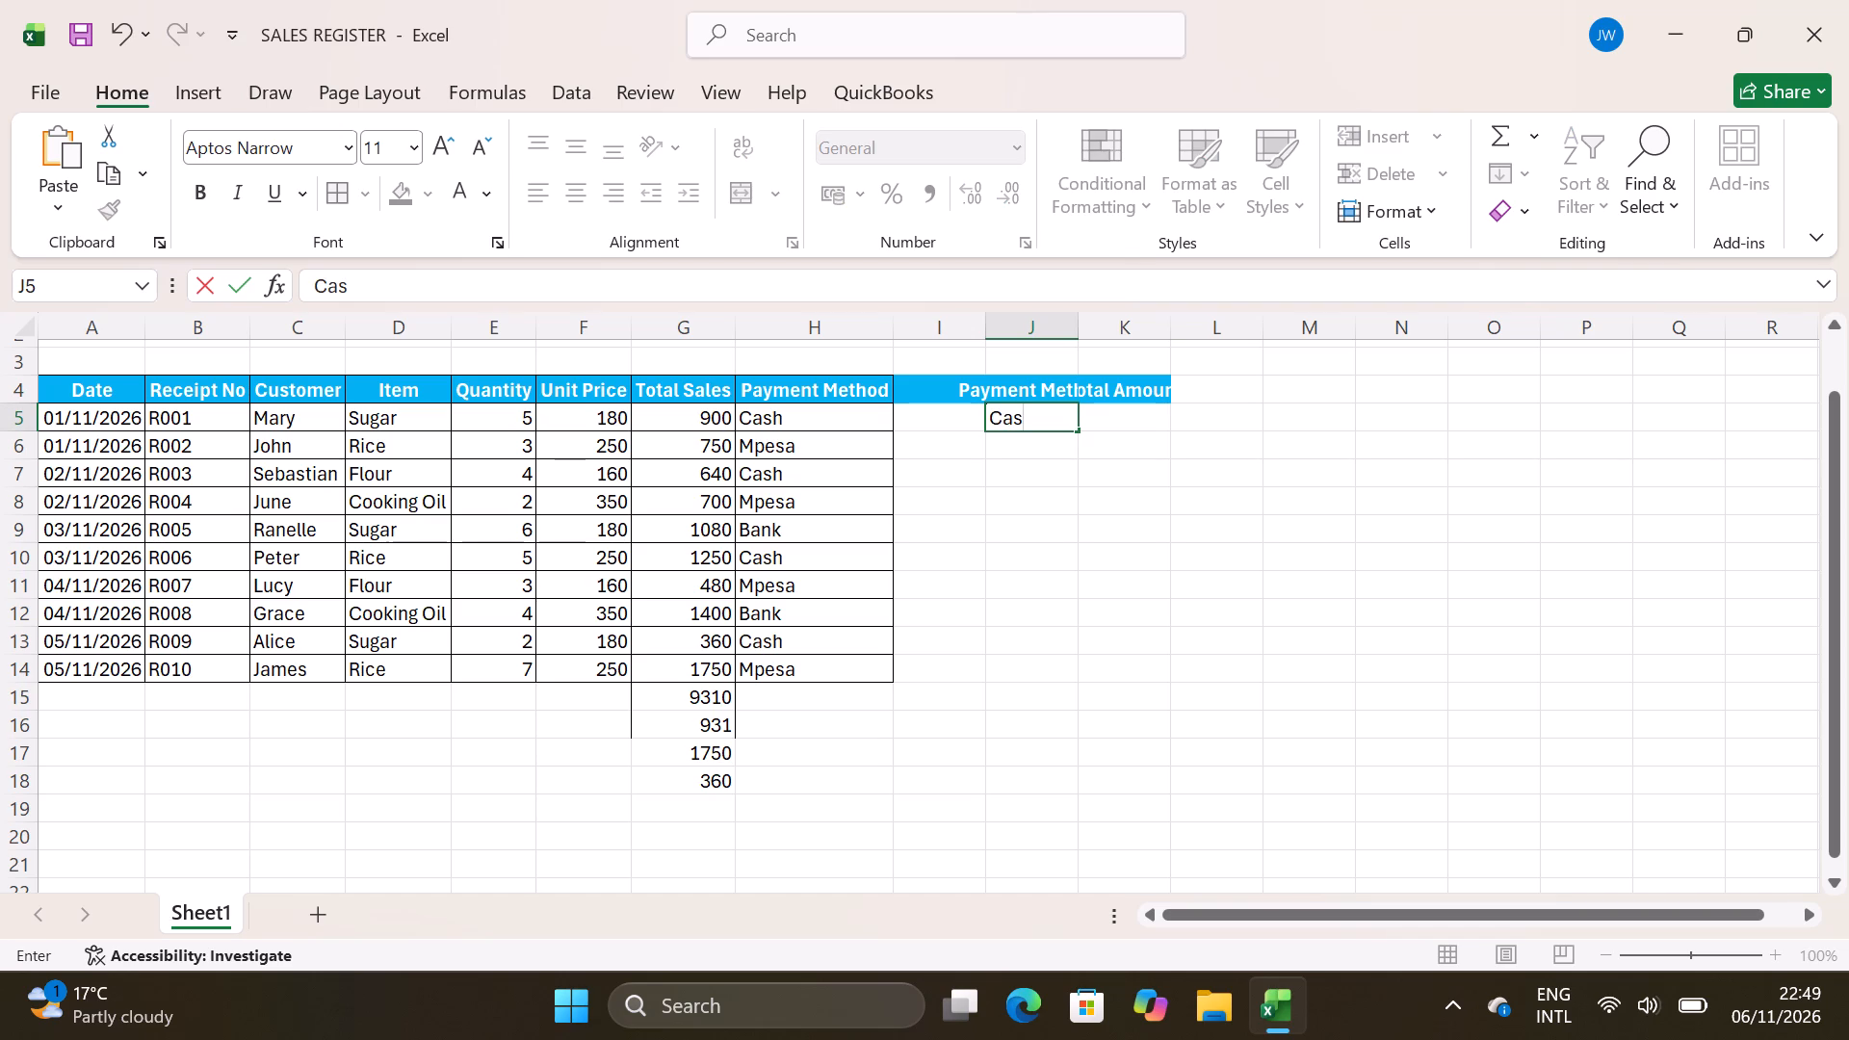
key("h")
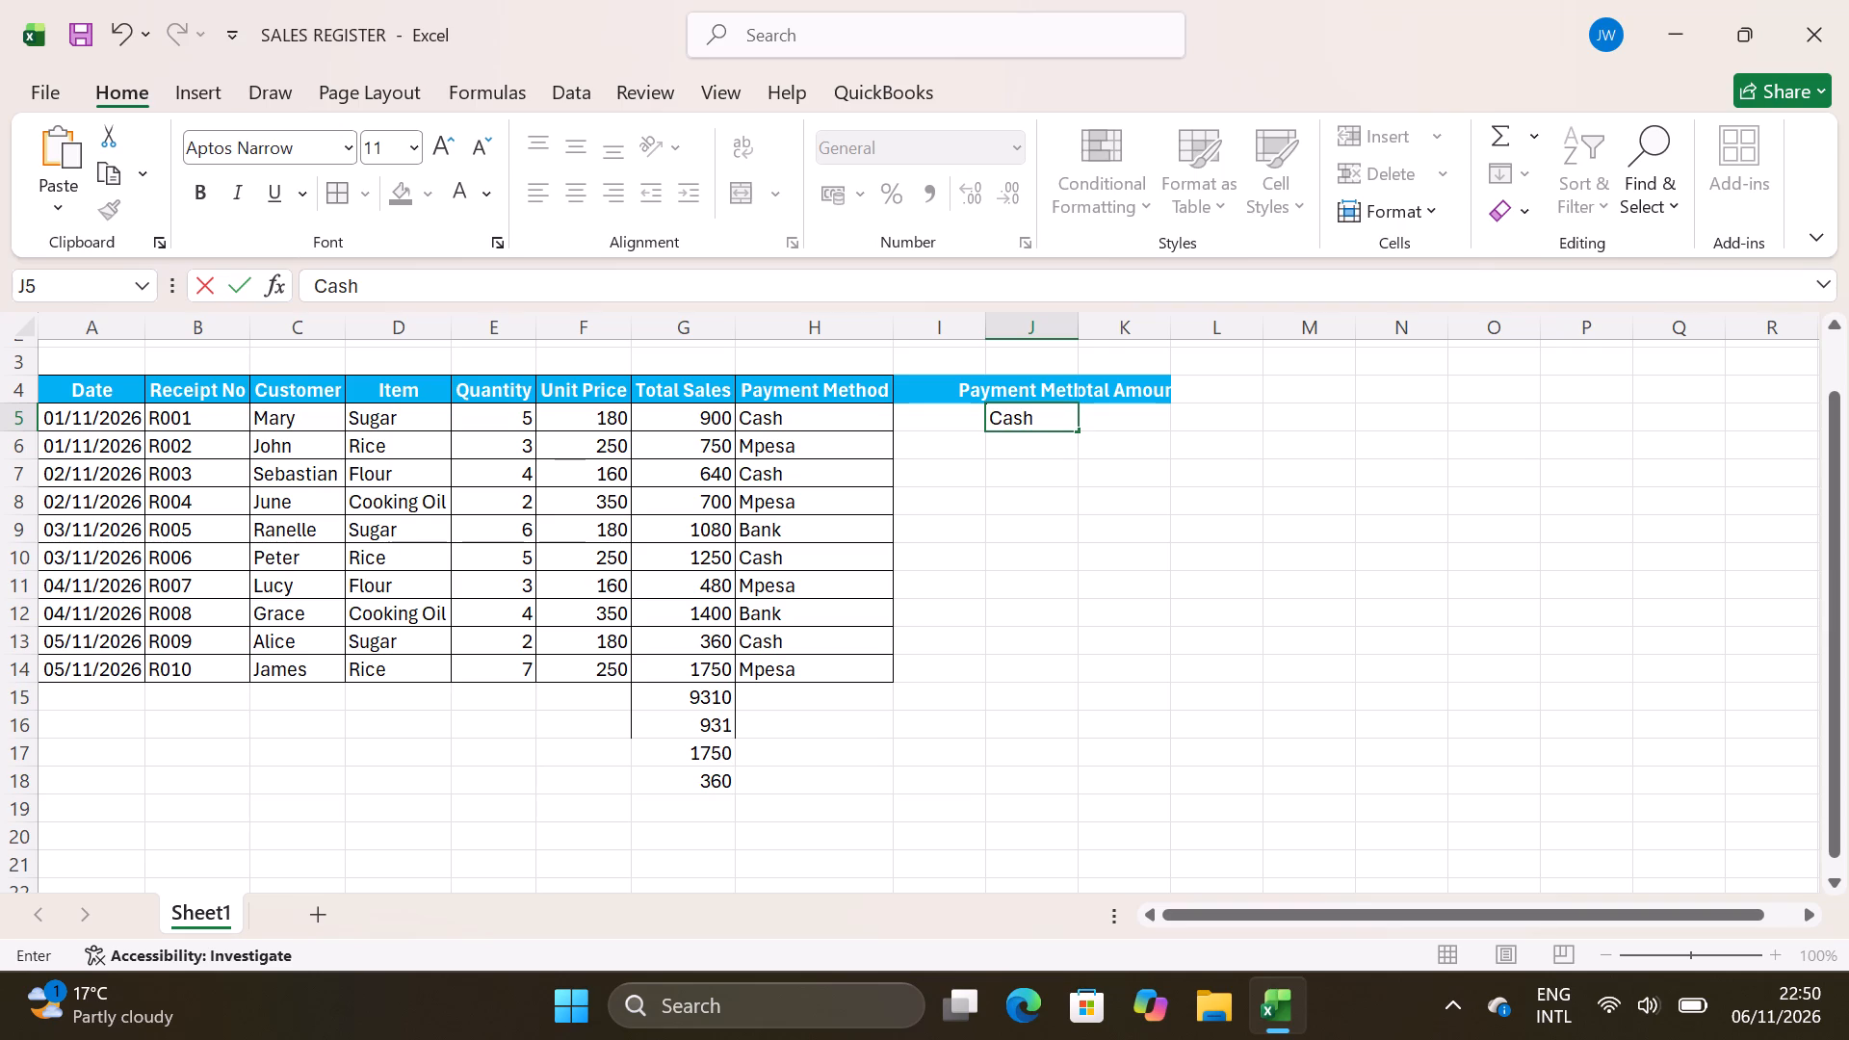
left_click(1033, 449)
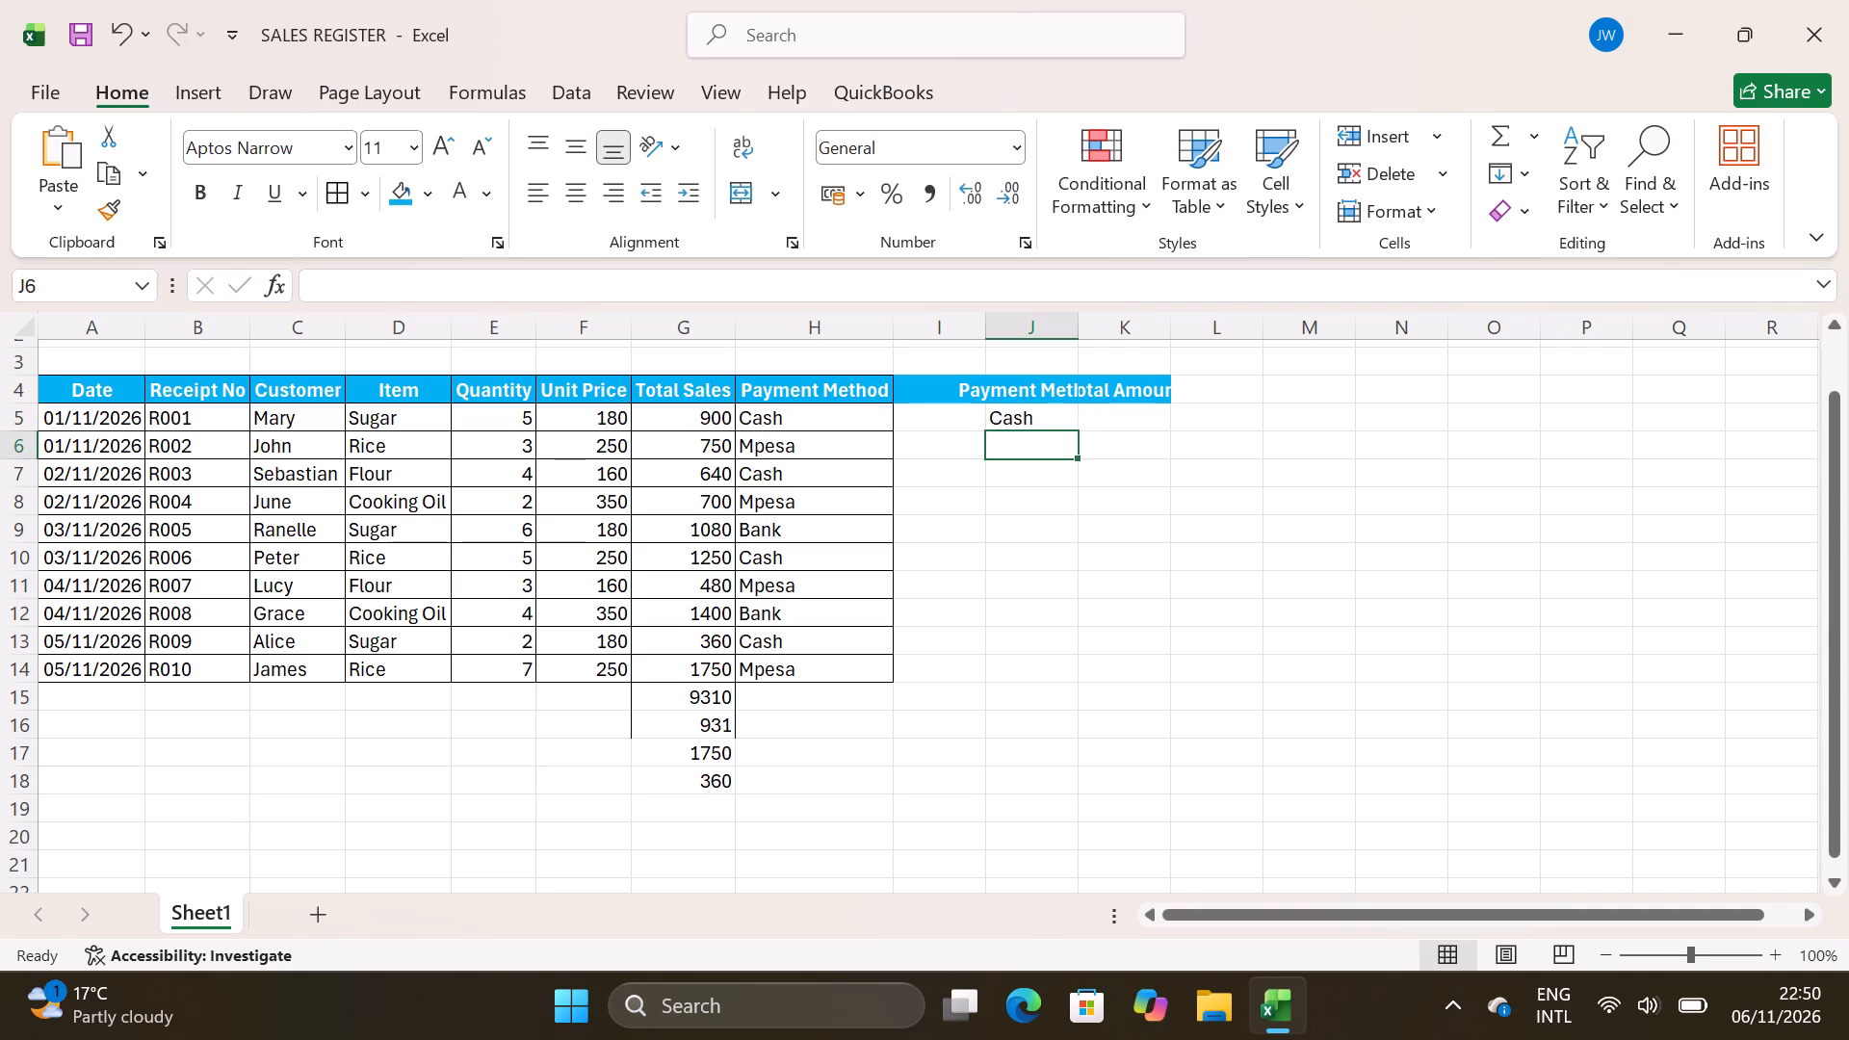
key("m")
type("pesa")
key("Return")
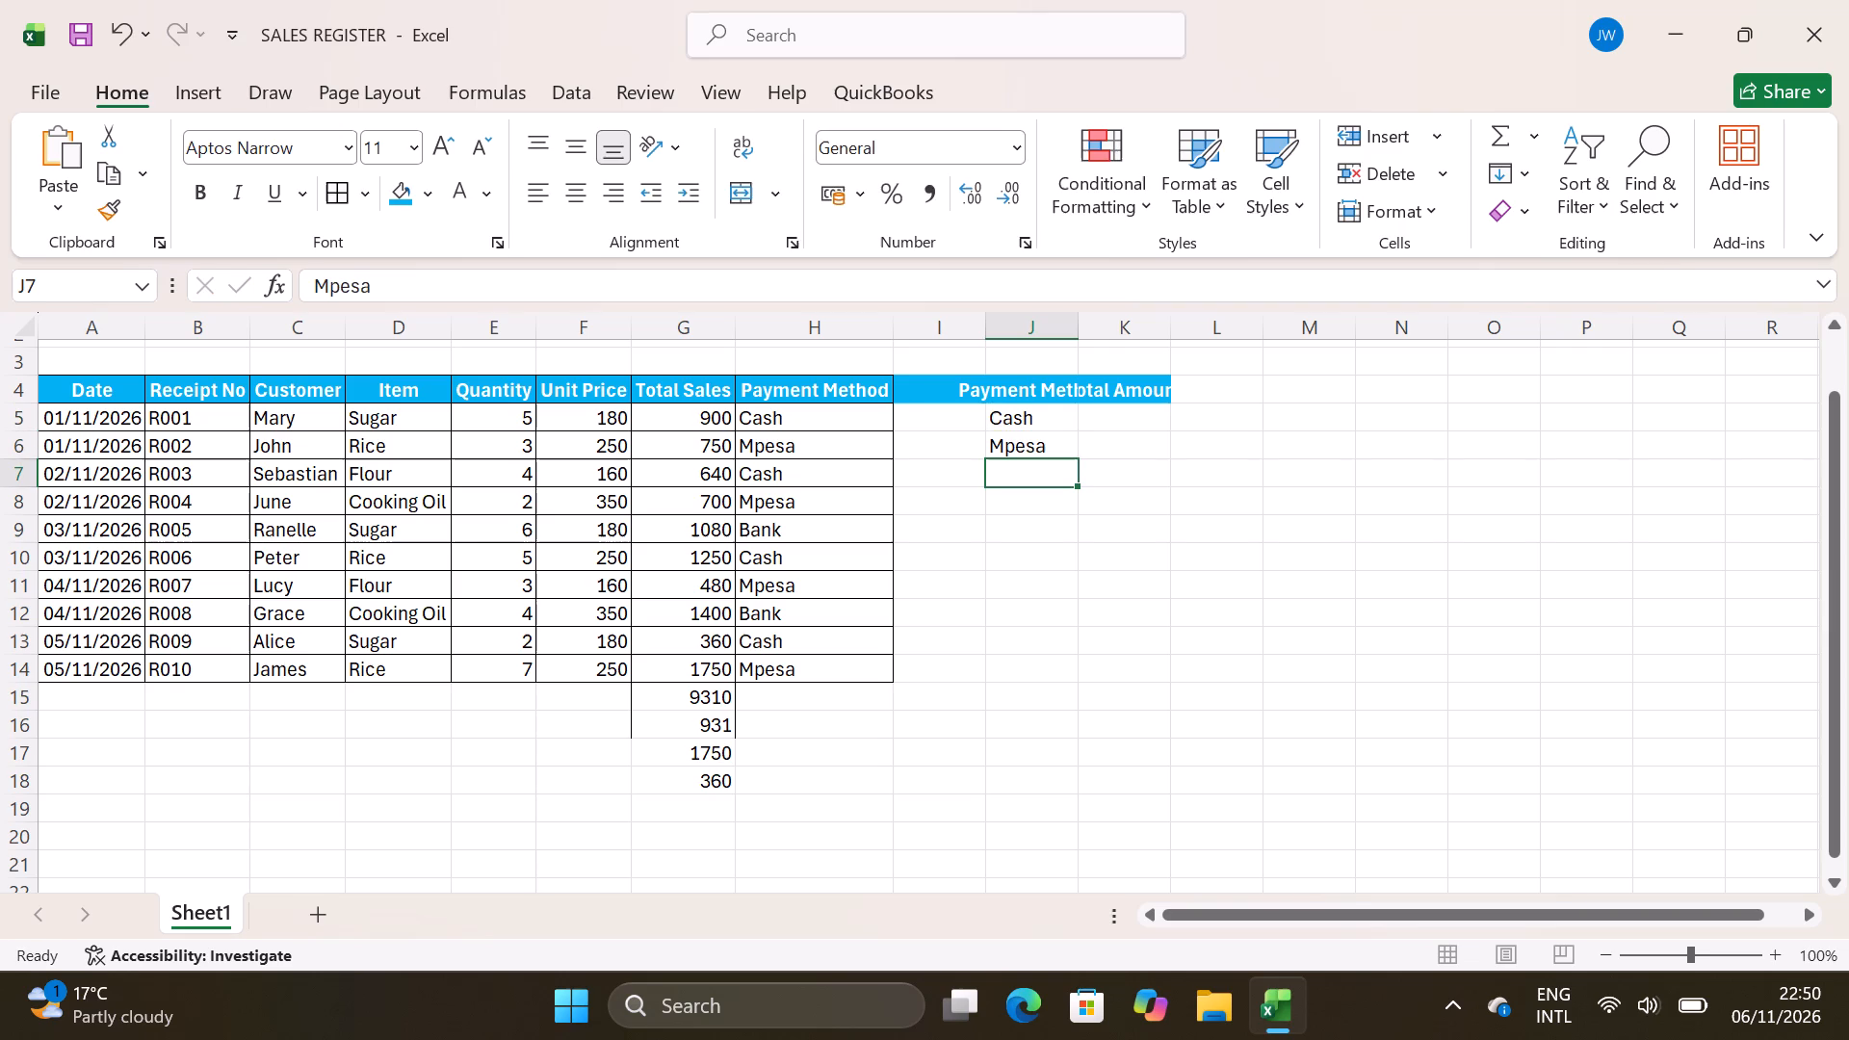
type("ank")
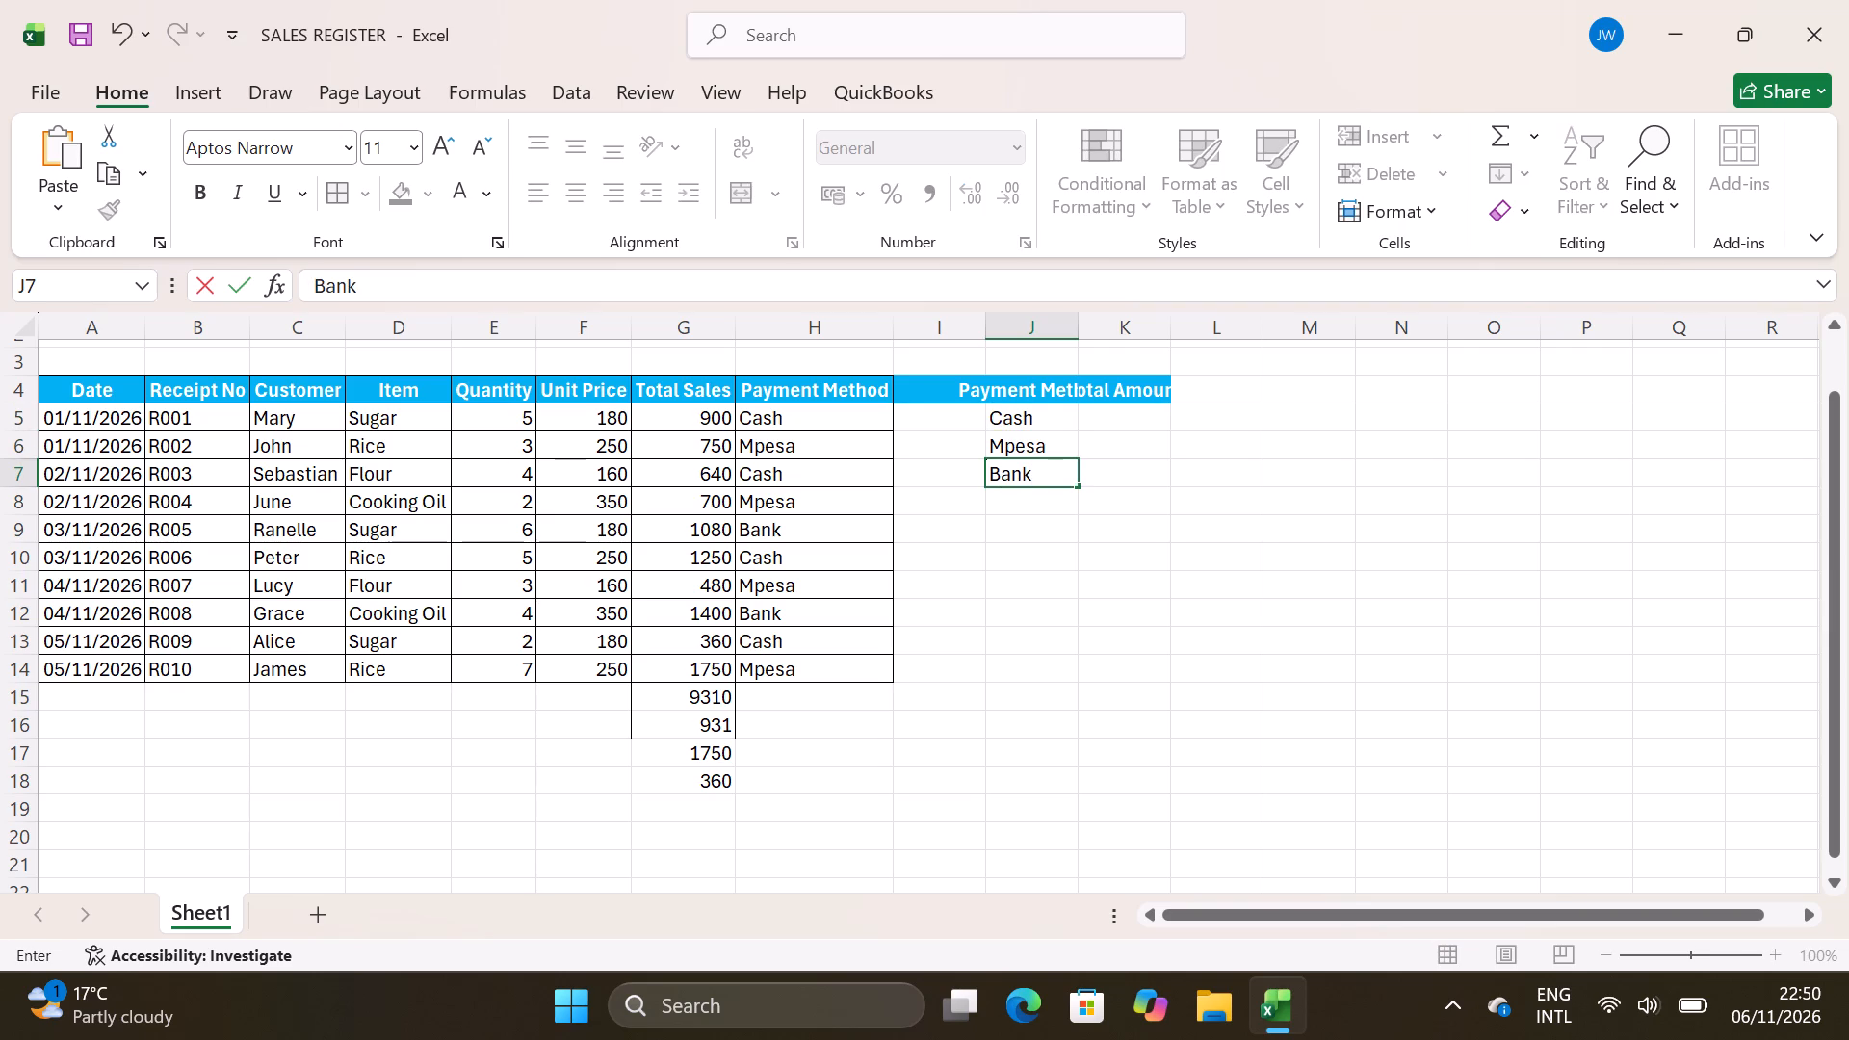
Enter a SUMIF formula in cell K5 that adds the Total Sales in G5:G14 where the Payment Method in H5:H14 is "Cash".
left_click(1146, 417)
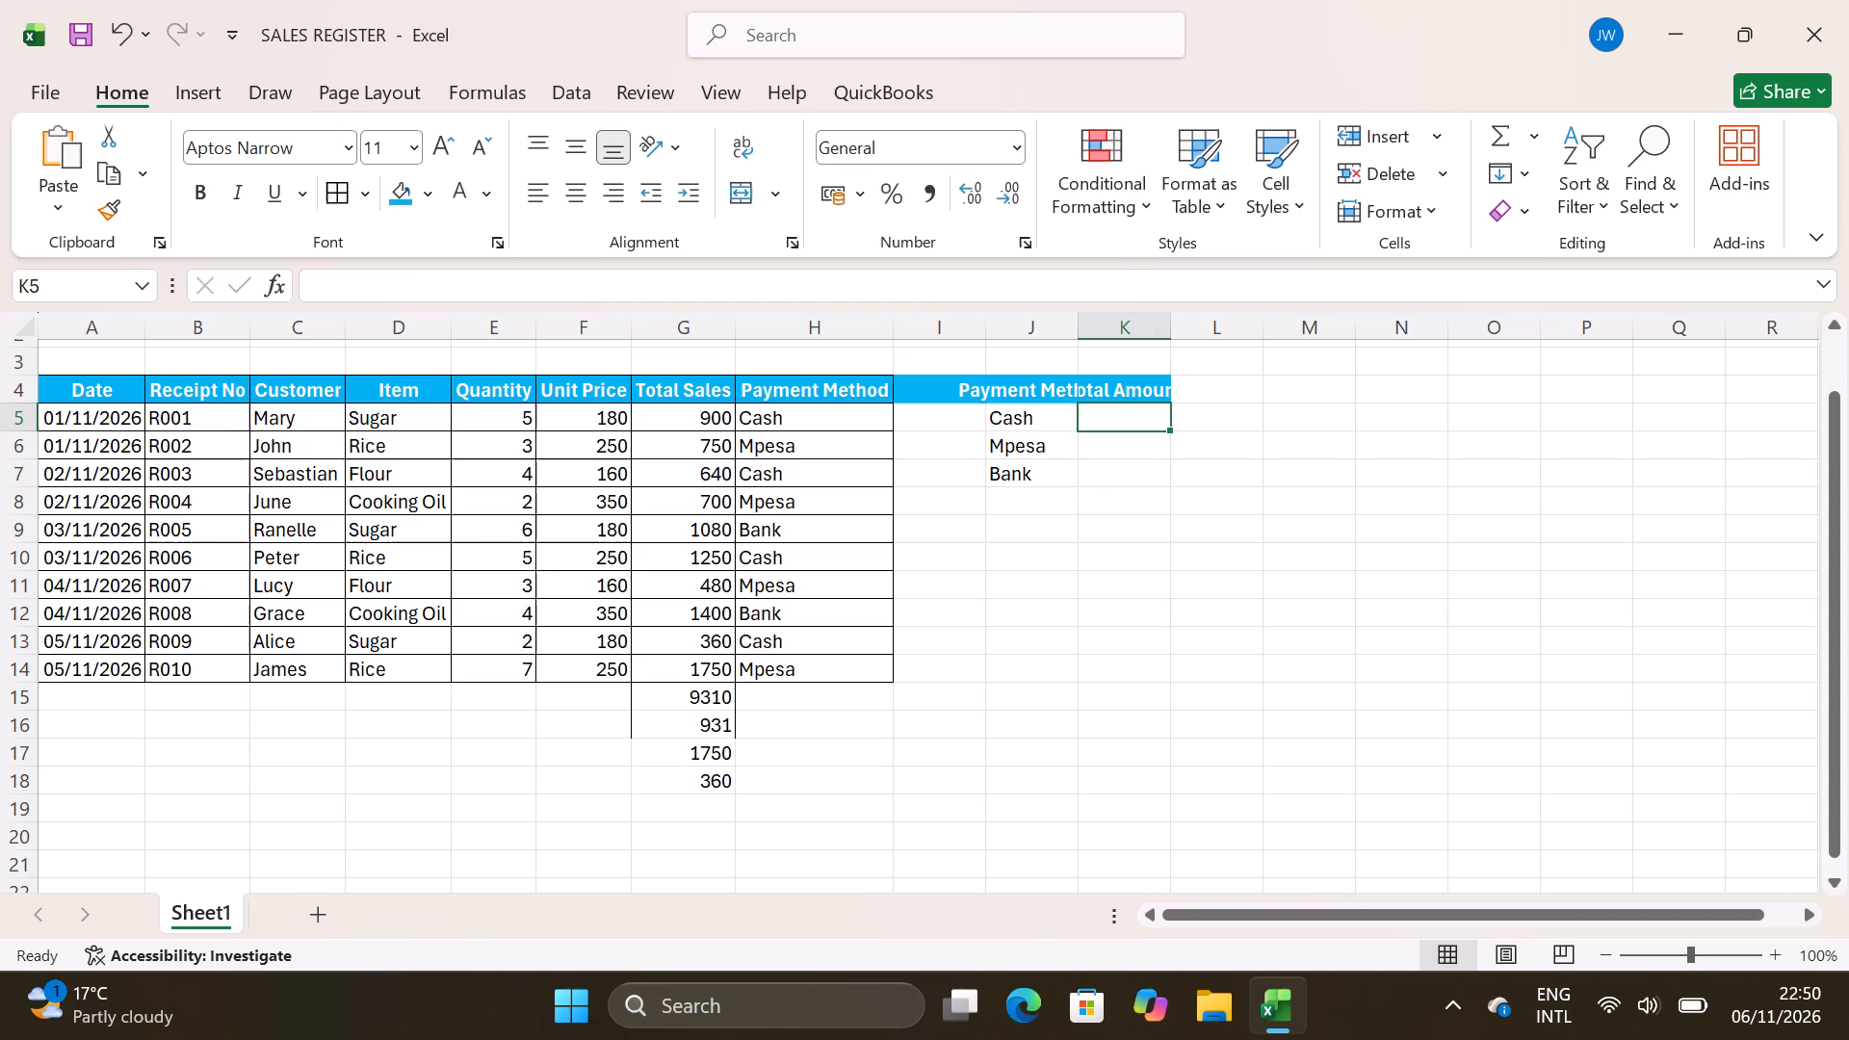
key("equal")
key("s")
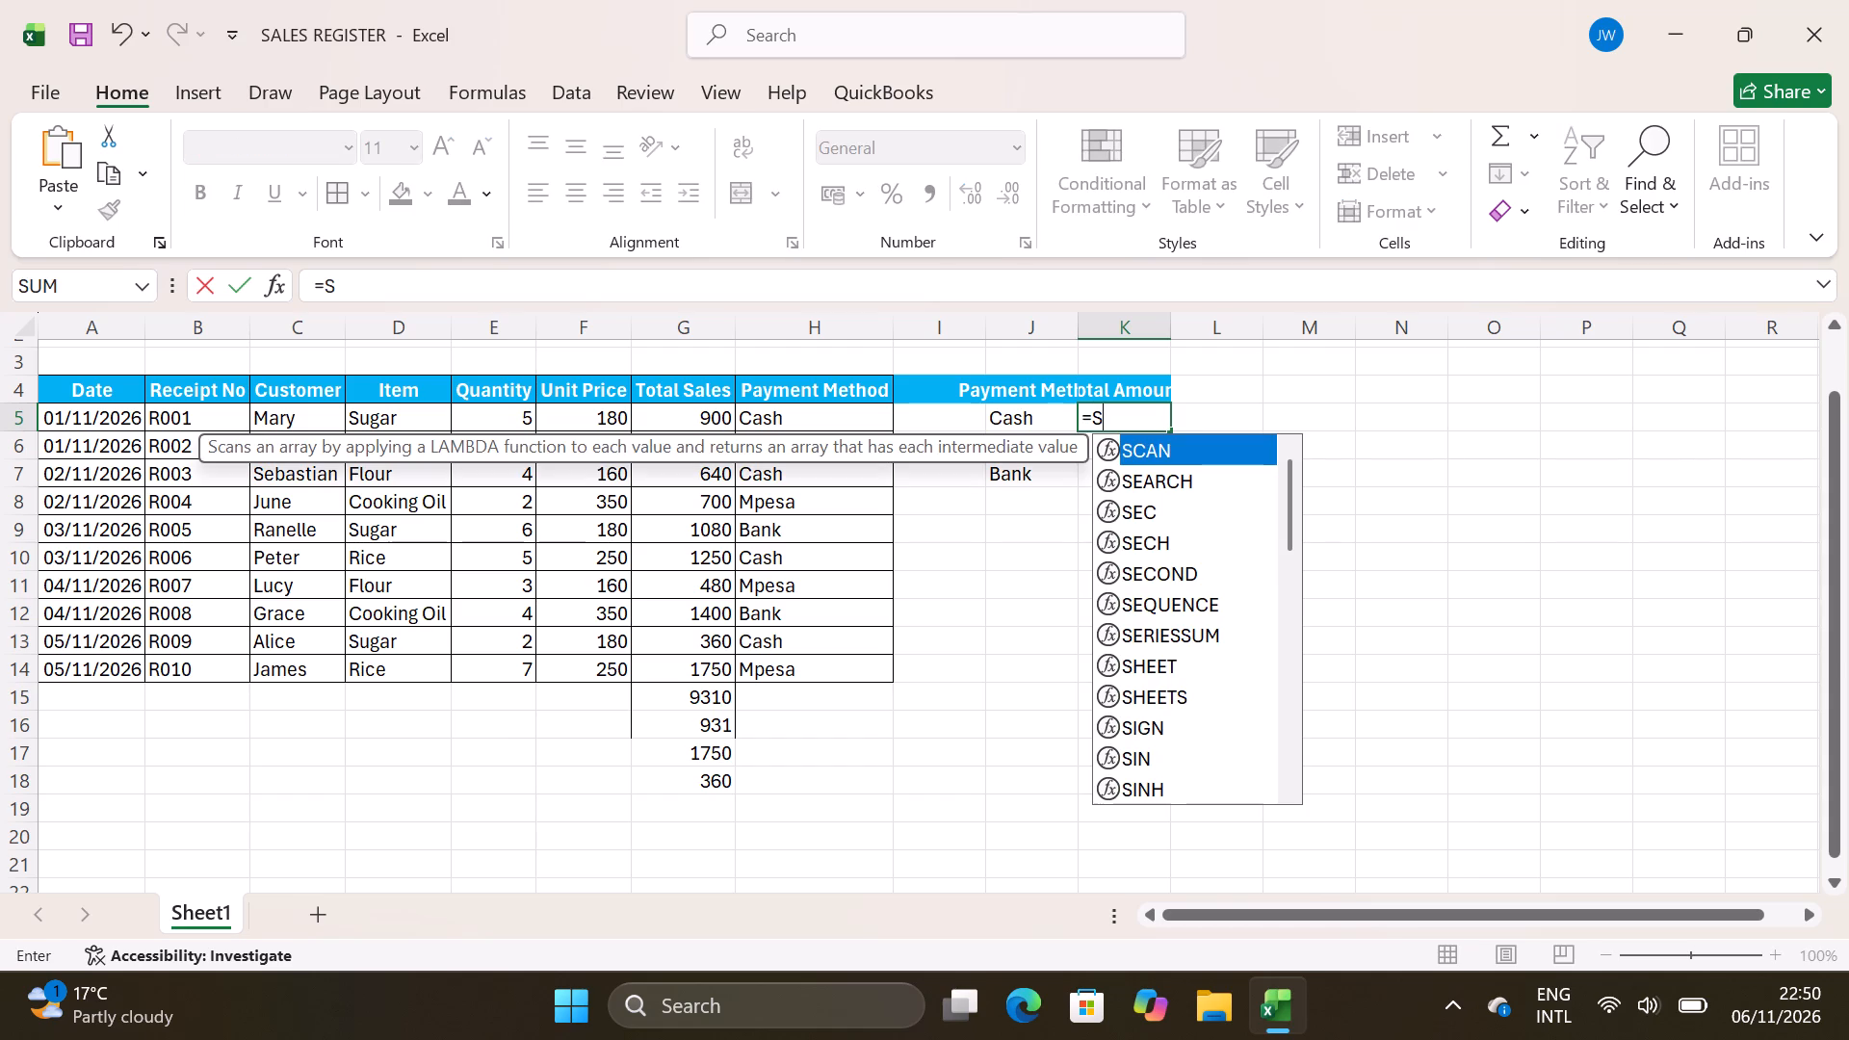
type("UMIF")
key("shift+parenleft")
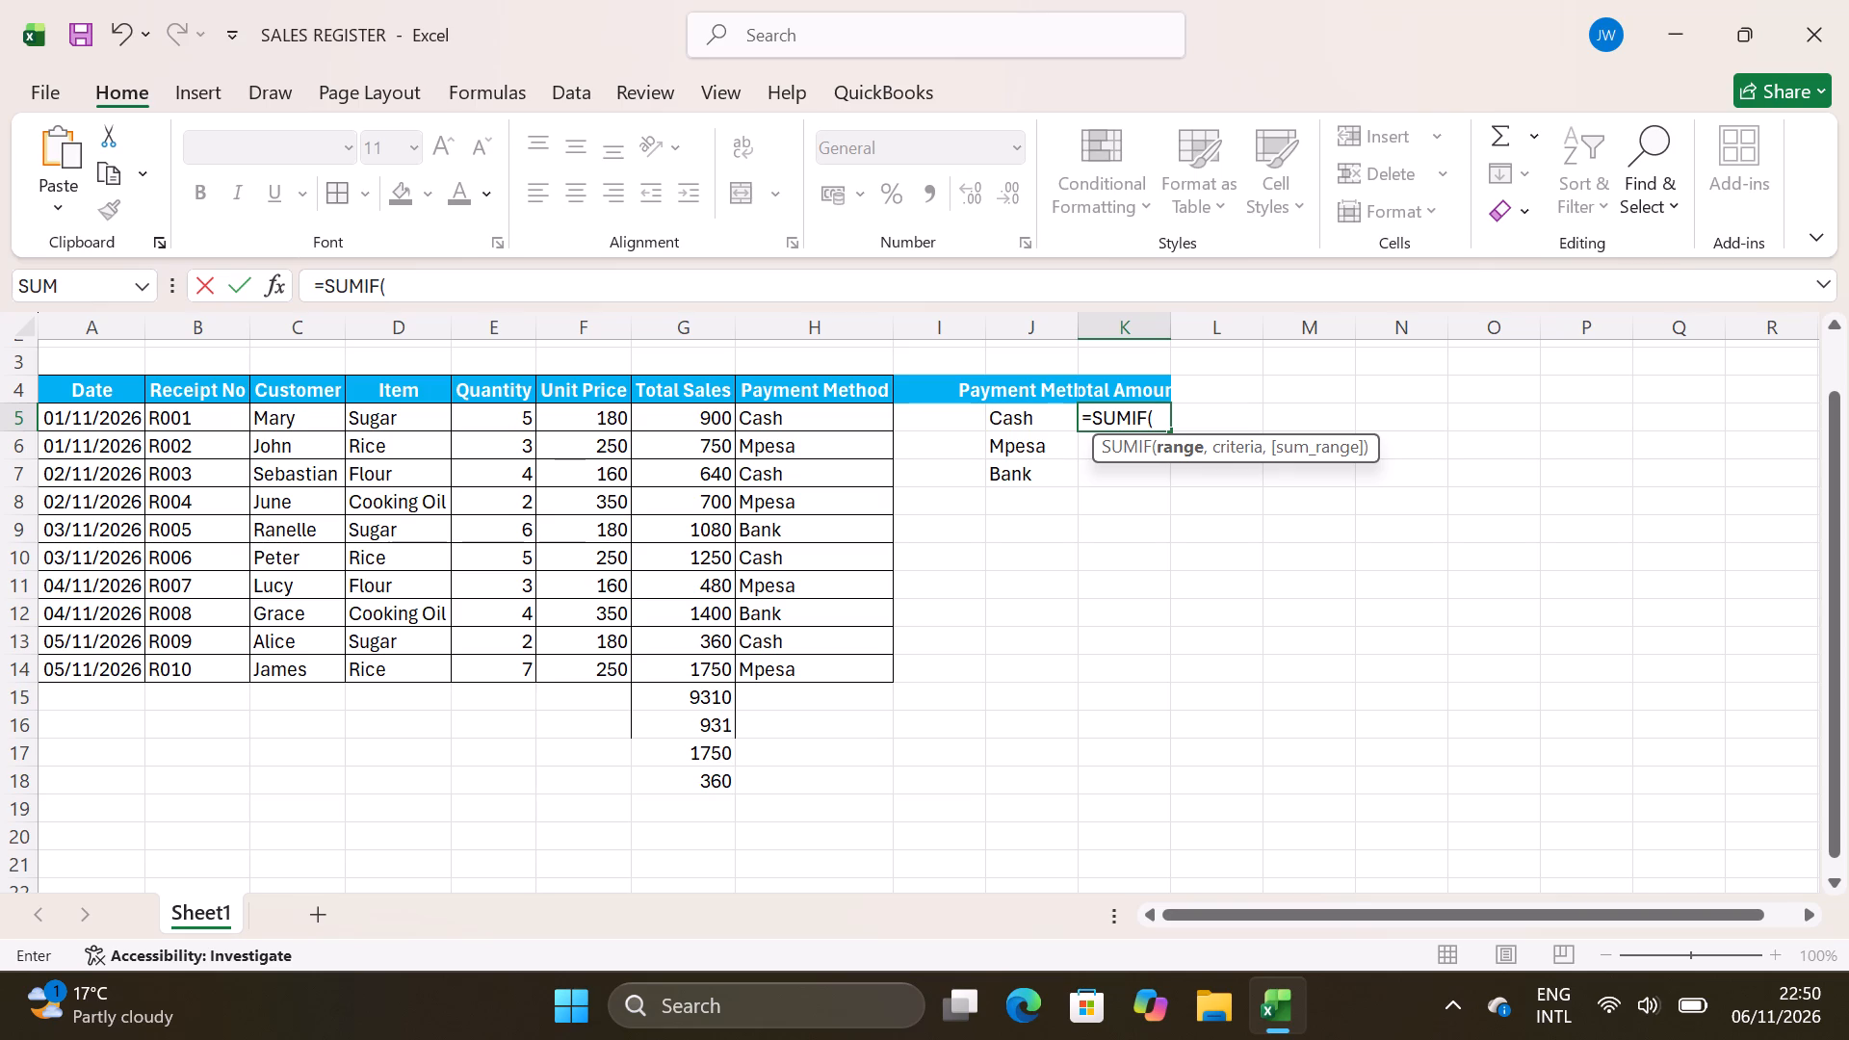
key("BackSpace")
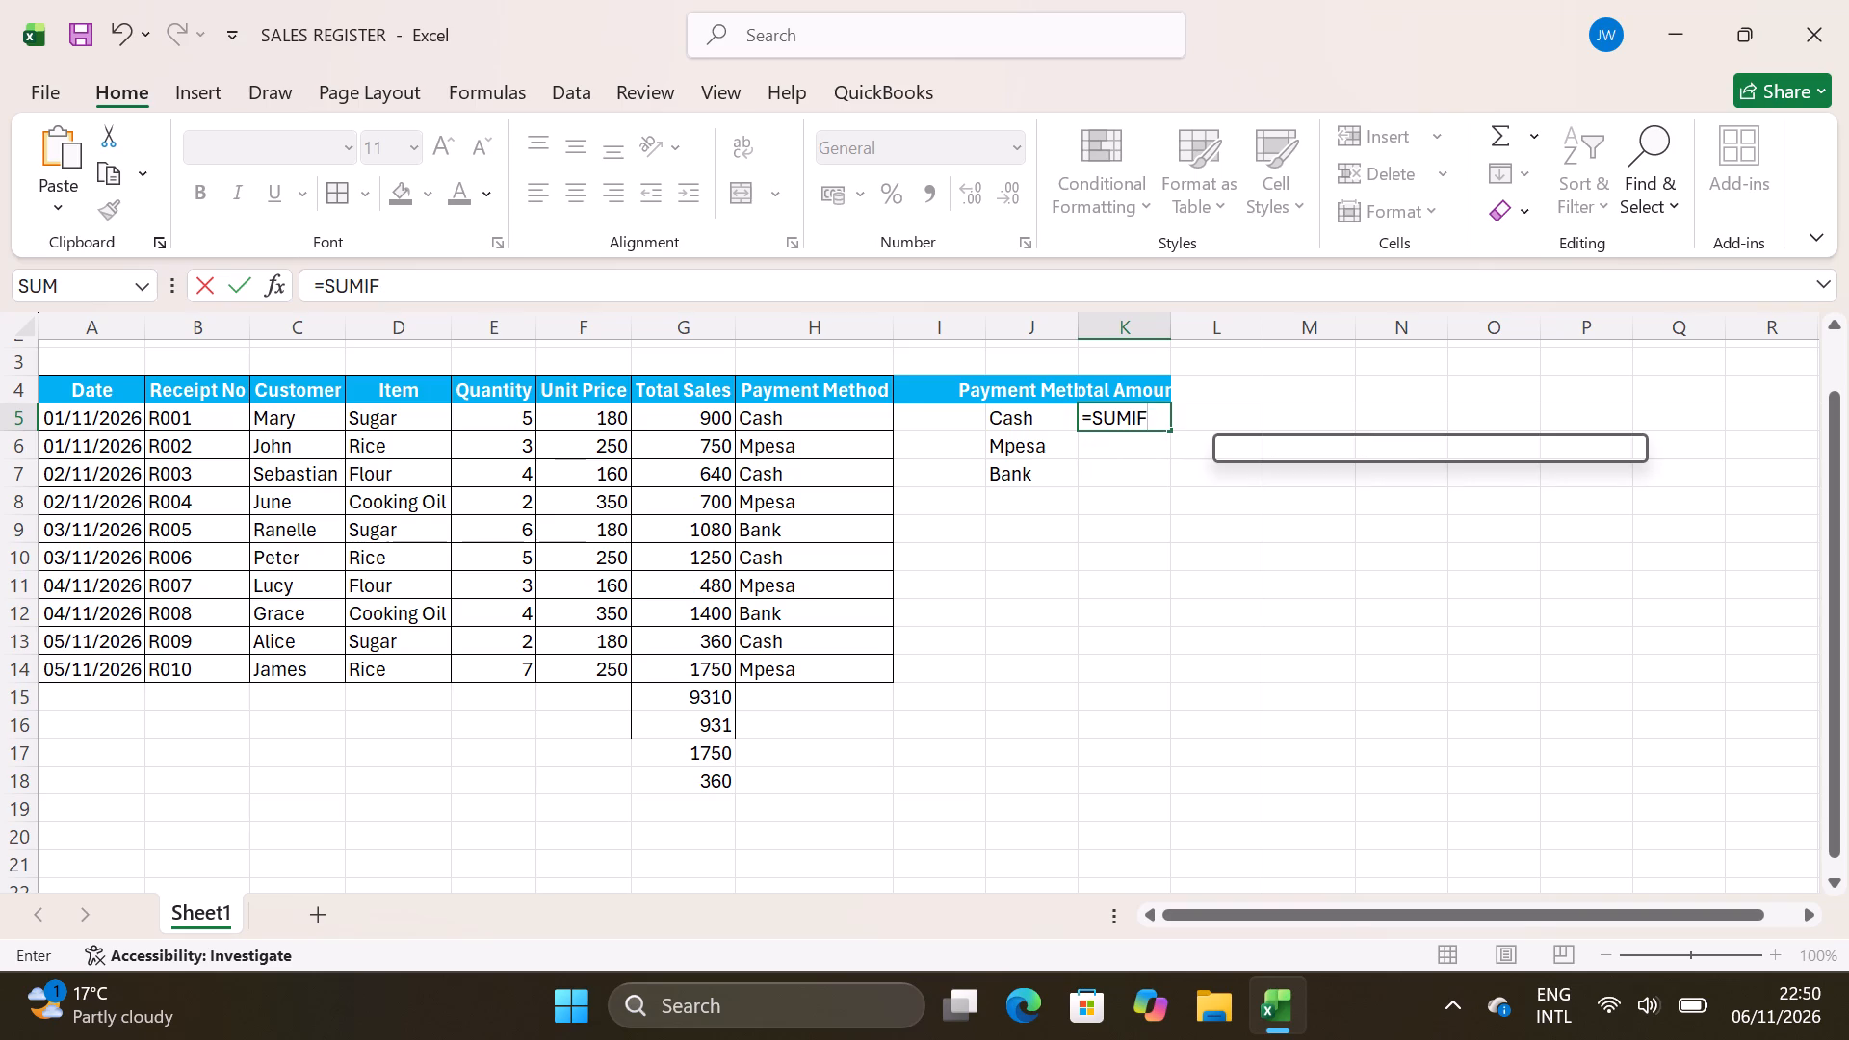
key("space")
key("shift+parenleft")
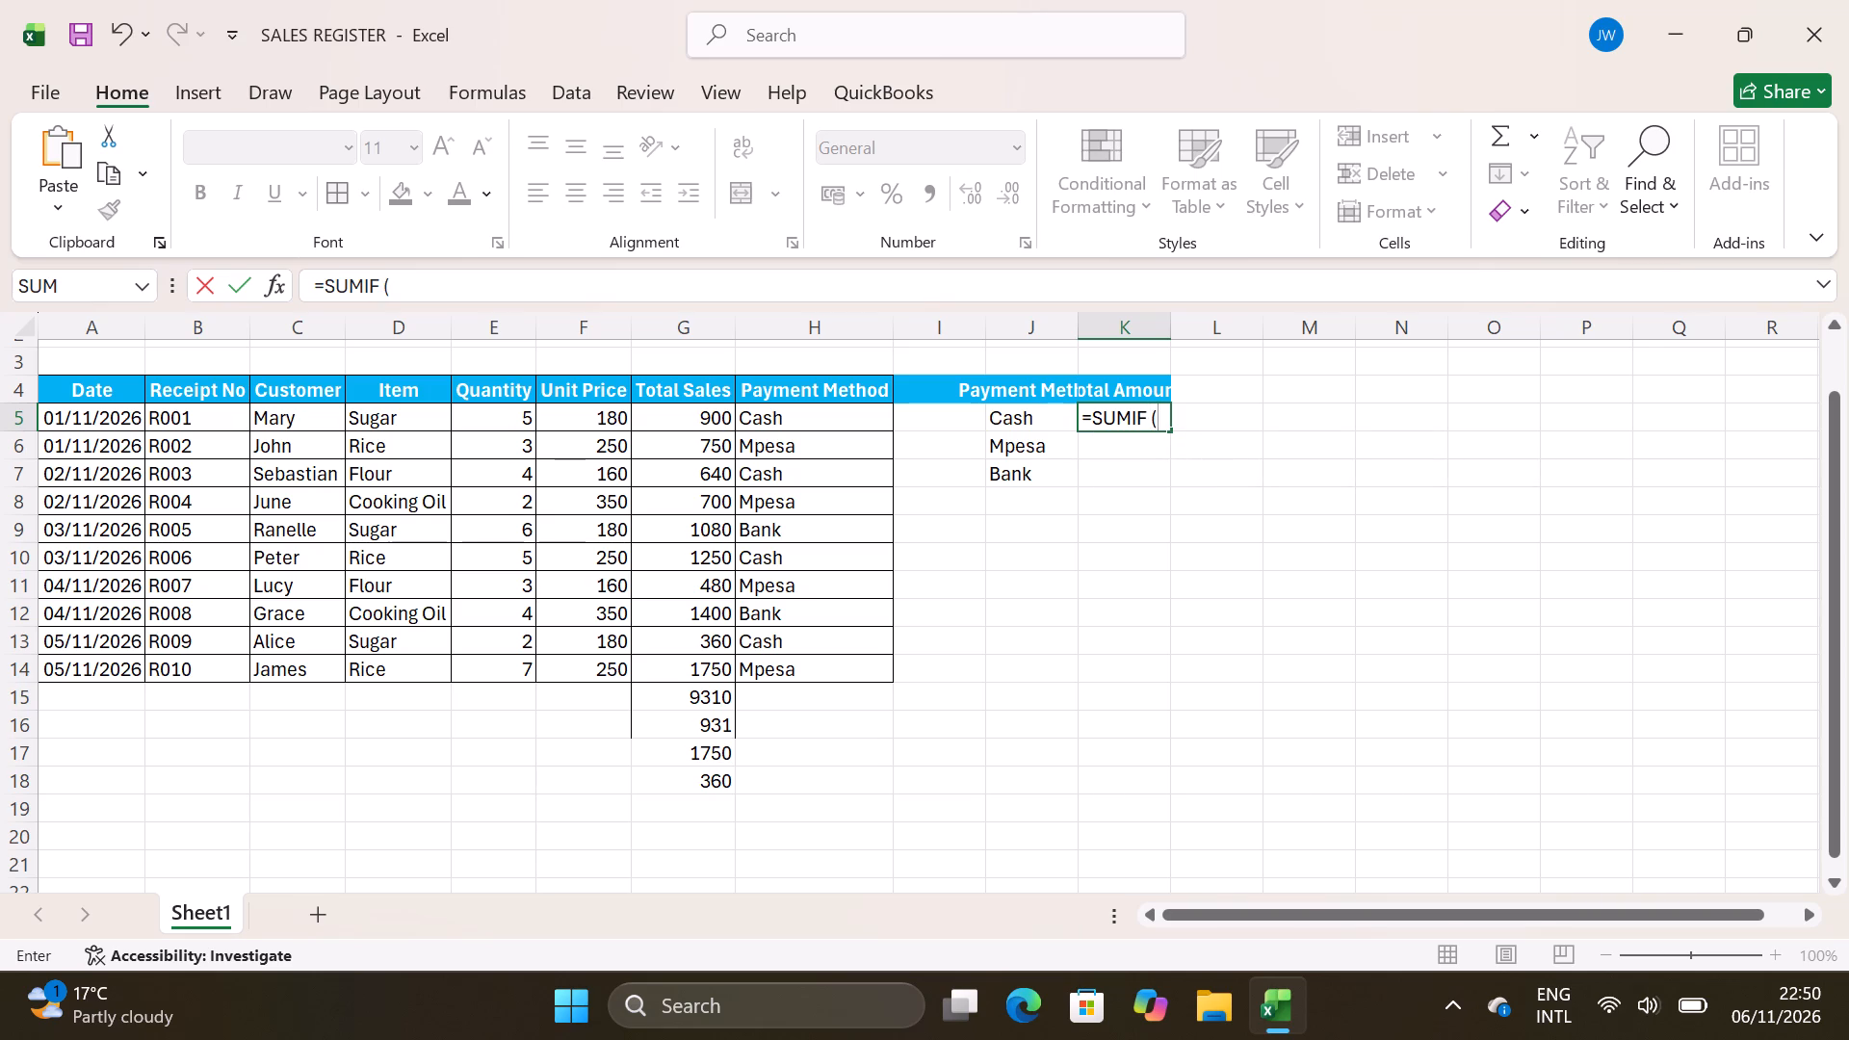
type("H5")
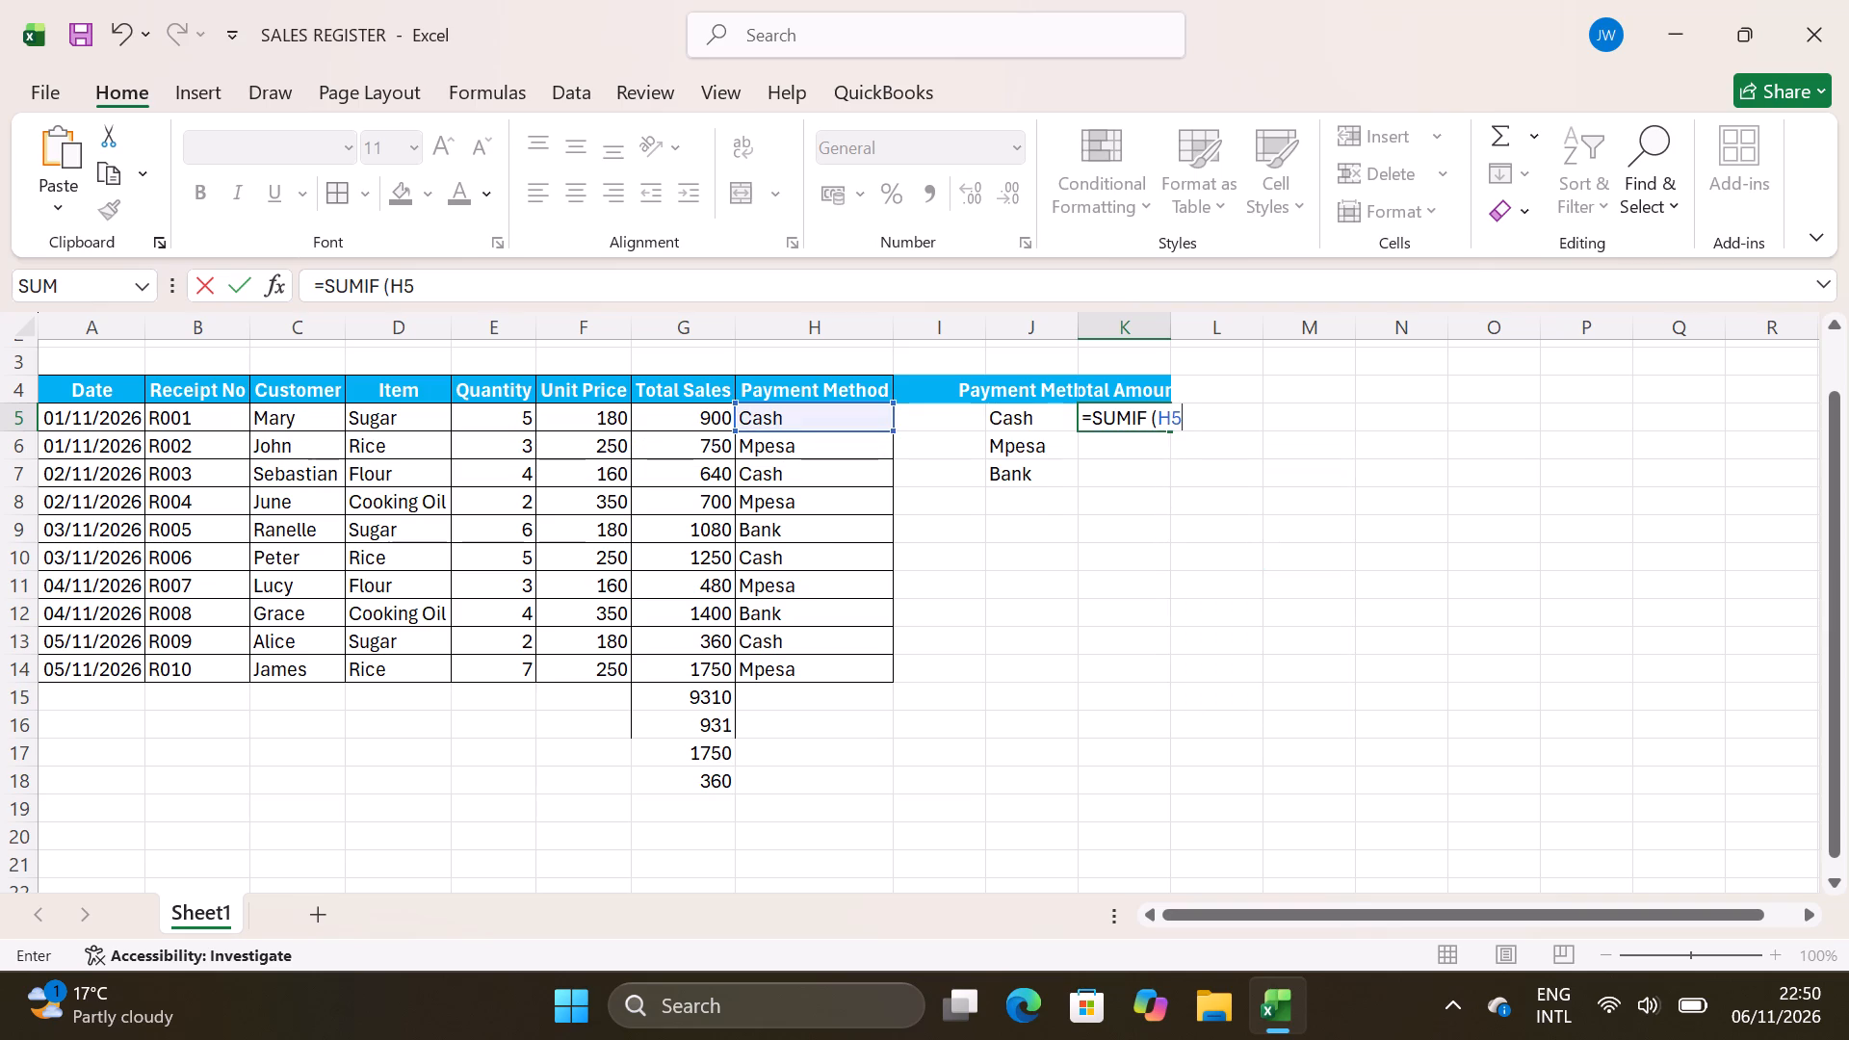
key("shift+colon")
type("H1")
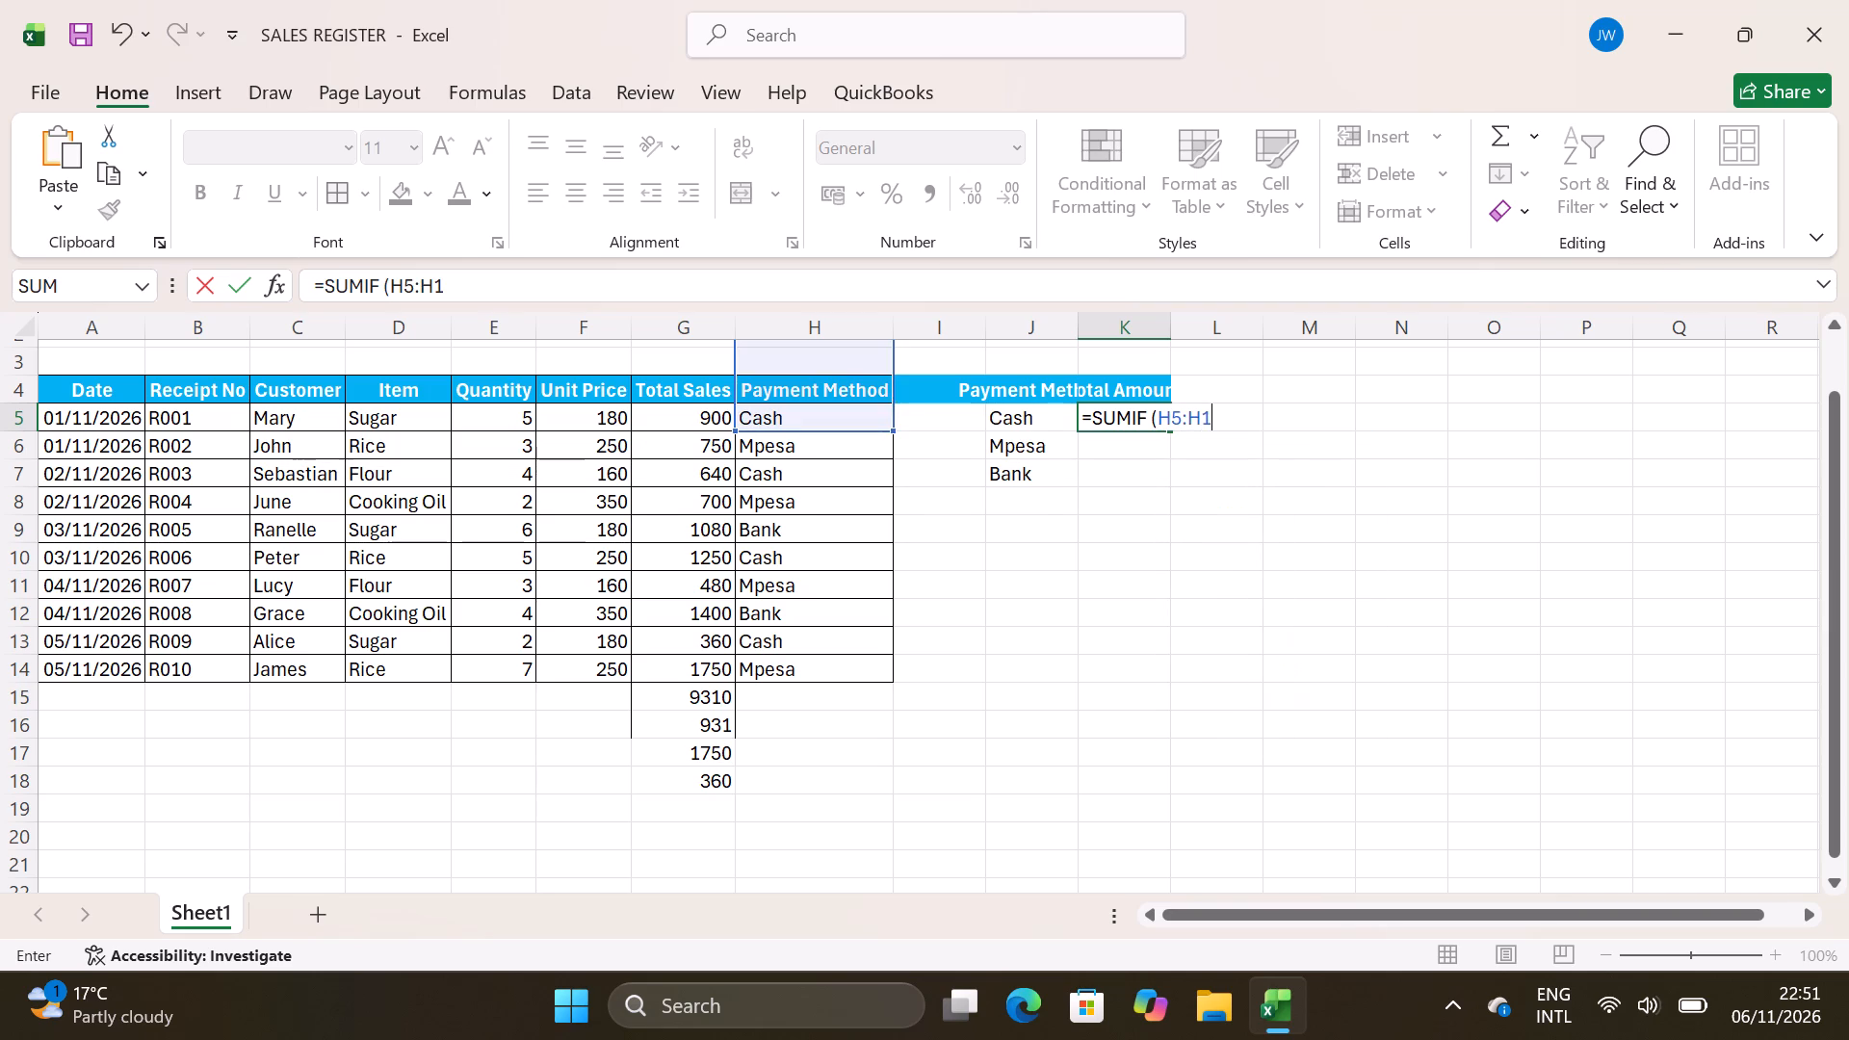
key("4")
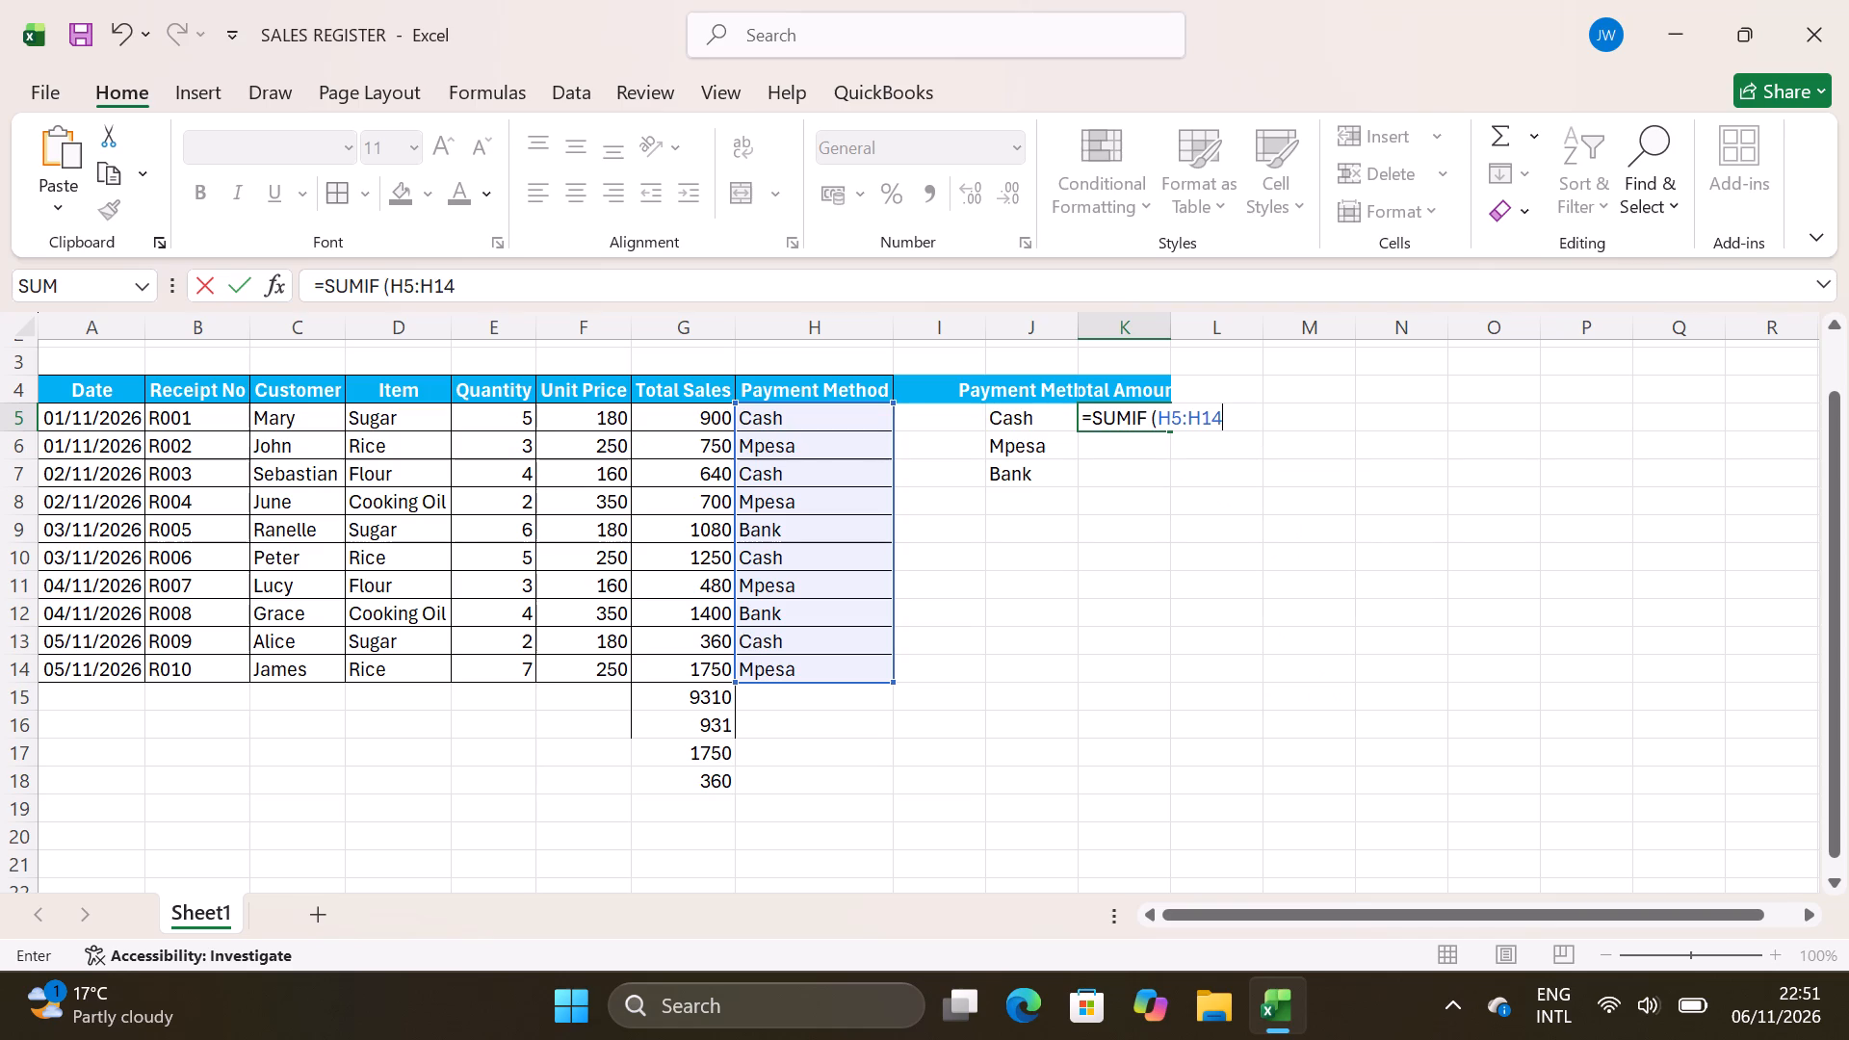
key("comma")
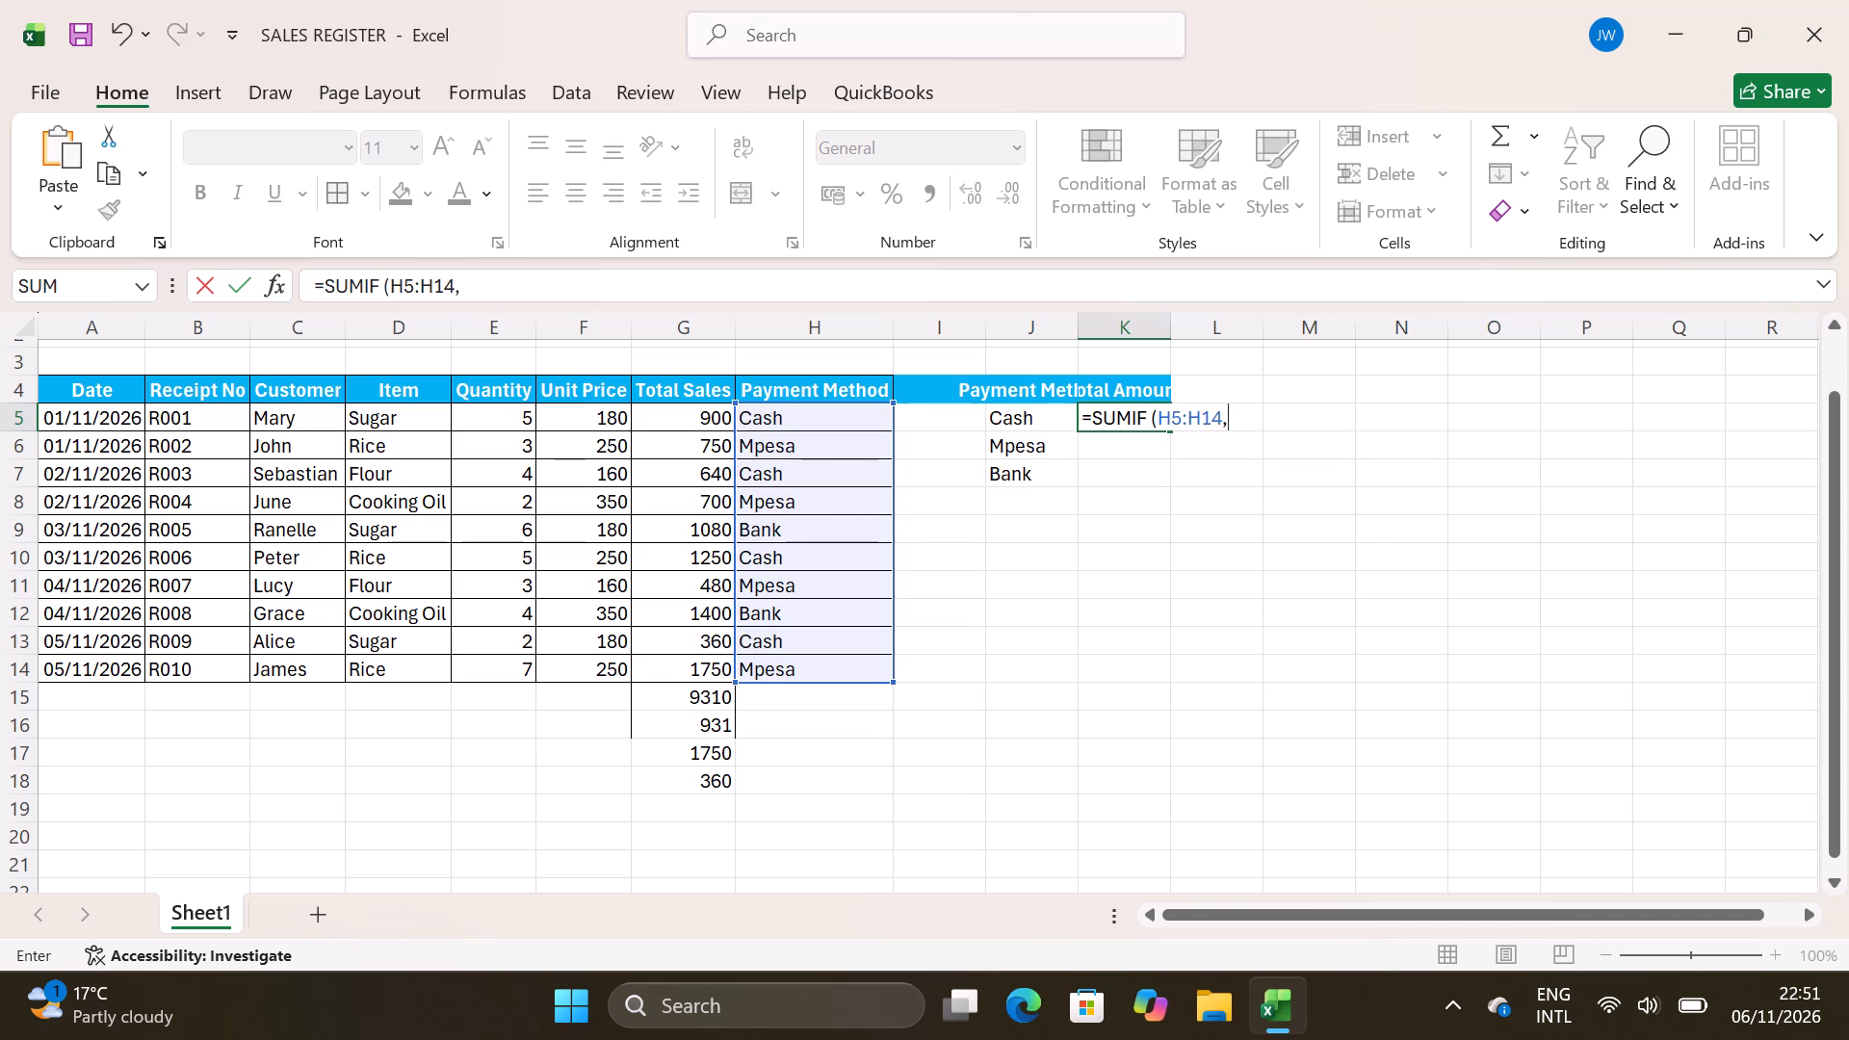
key("space")
key("apostrophe")
type("'\"")
key("BackSpace")
key("BackSpace")
key("shift+quotedbl")
key("shift+apostrophe")
key("BackSpace")
key("c")
type("ash")
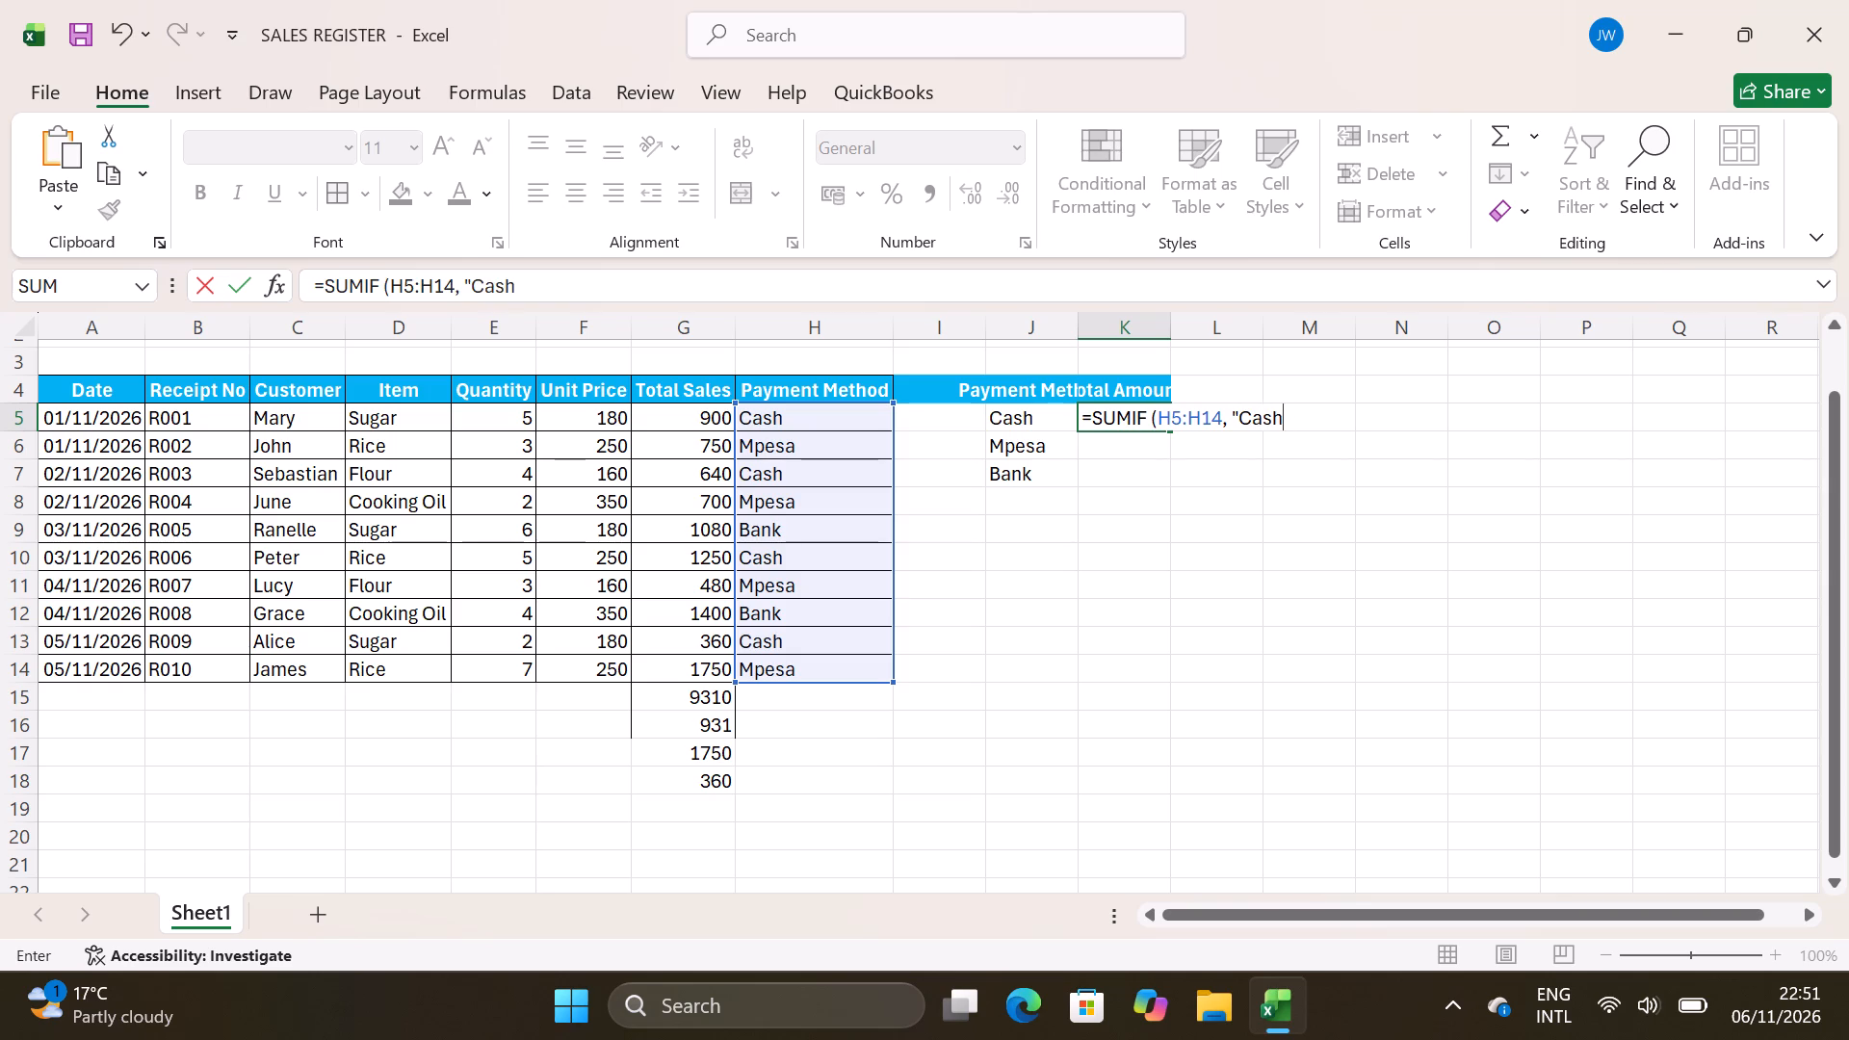
type("\"'")
key("BackSpace")
key("space")
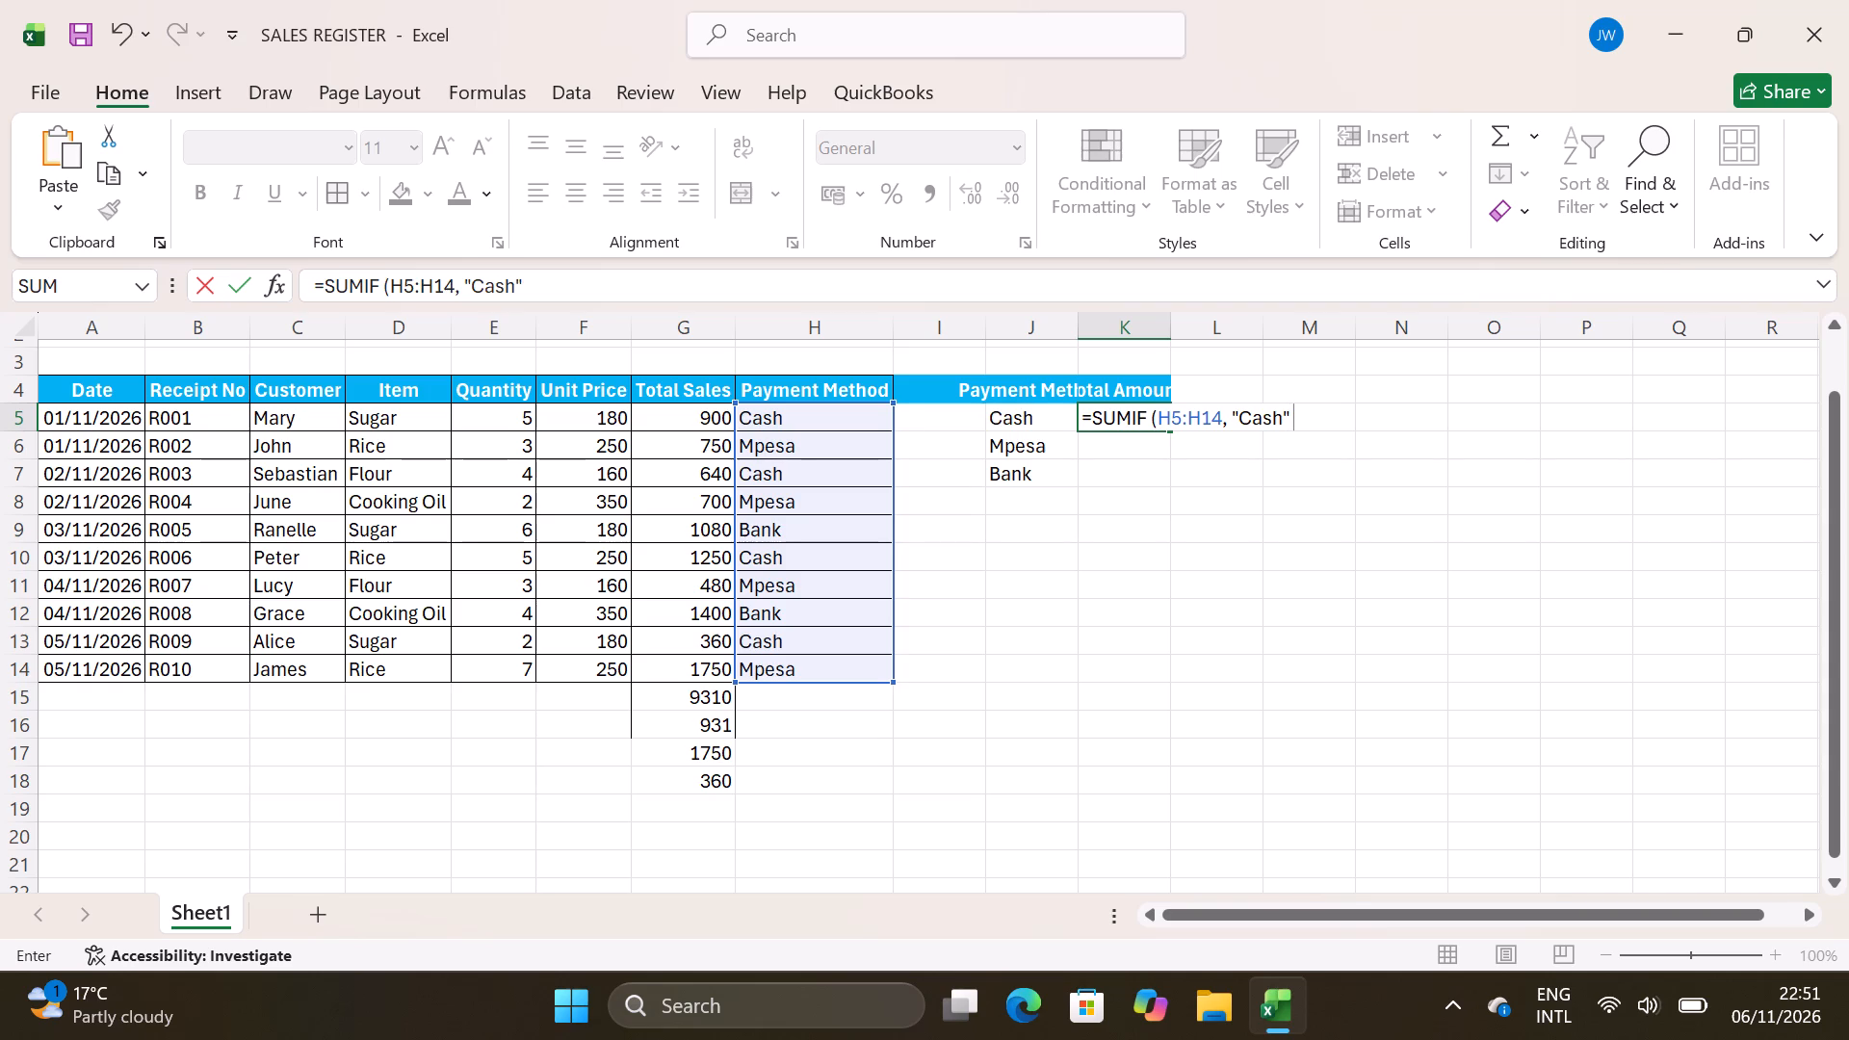
key("comma")
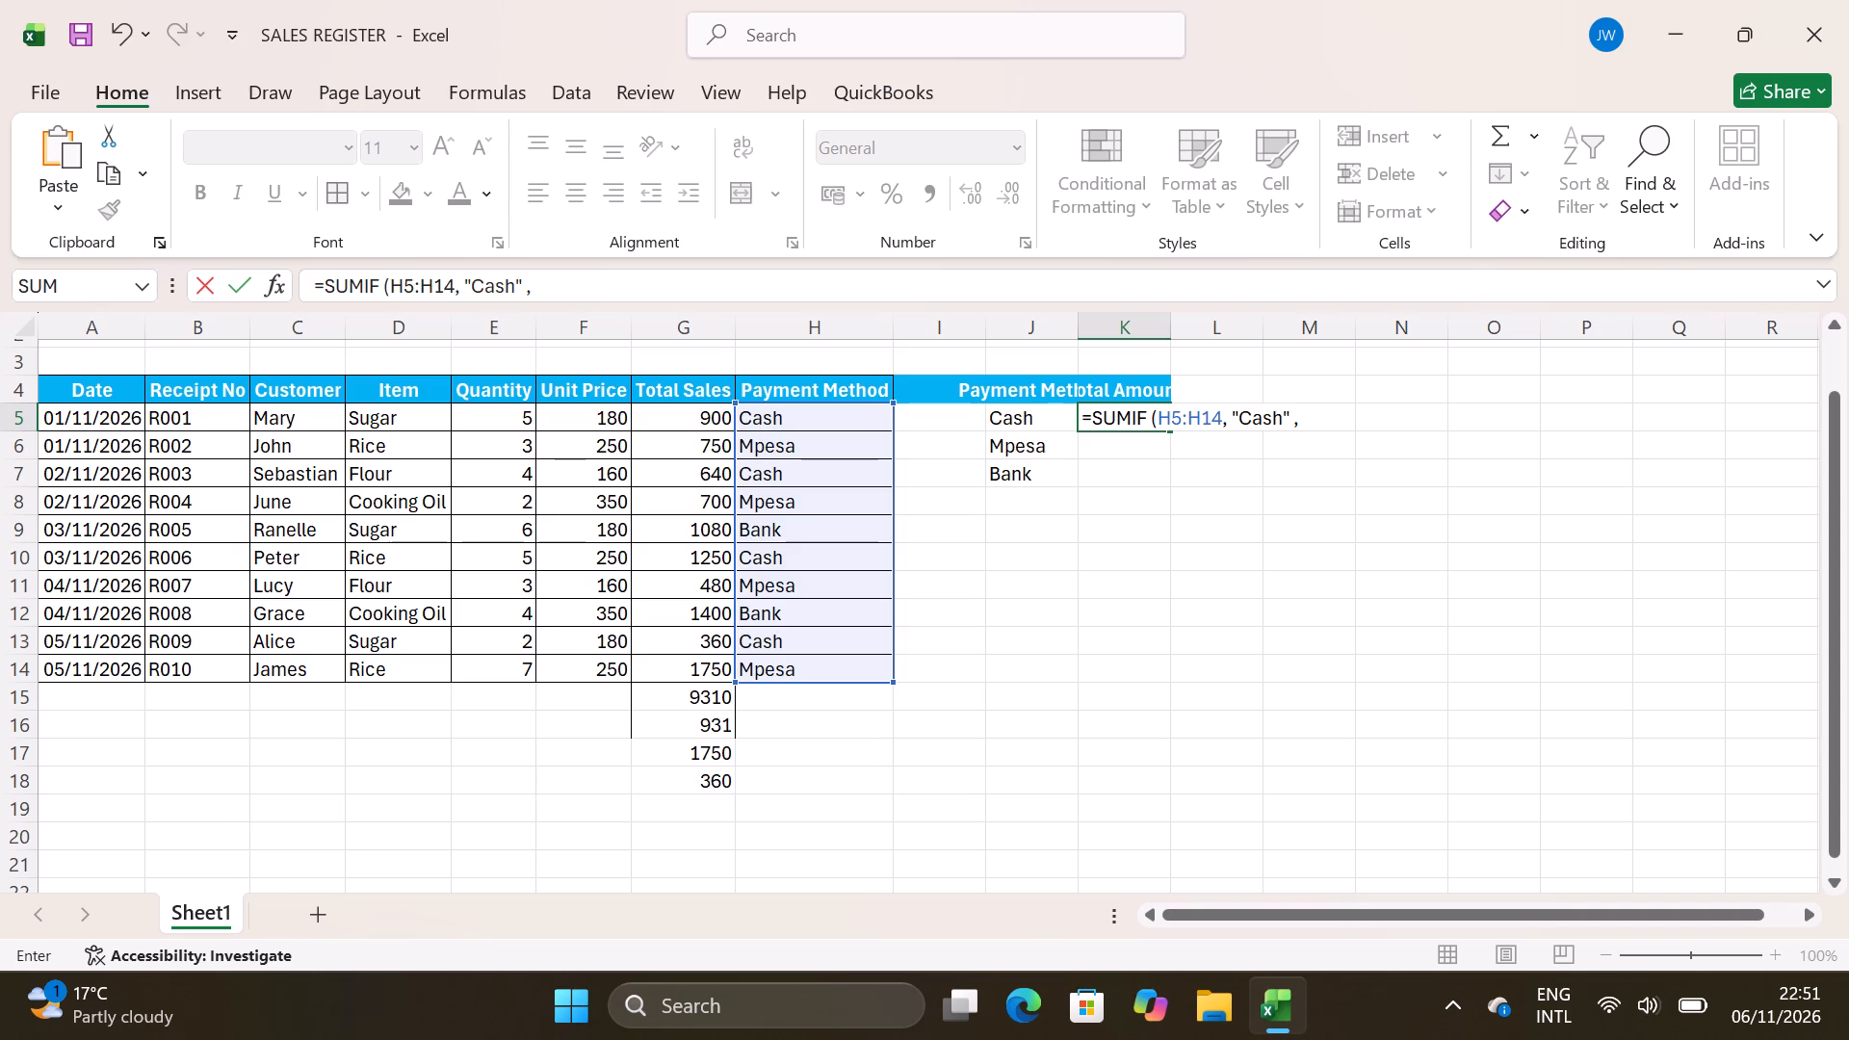
type("G5")
key("shift+colon")
type("G14")
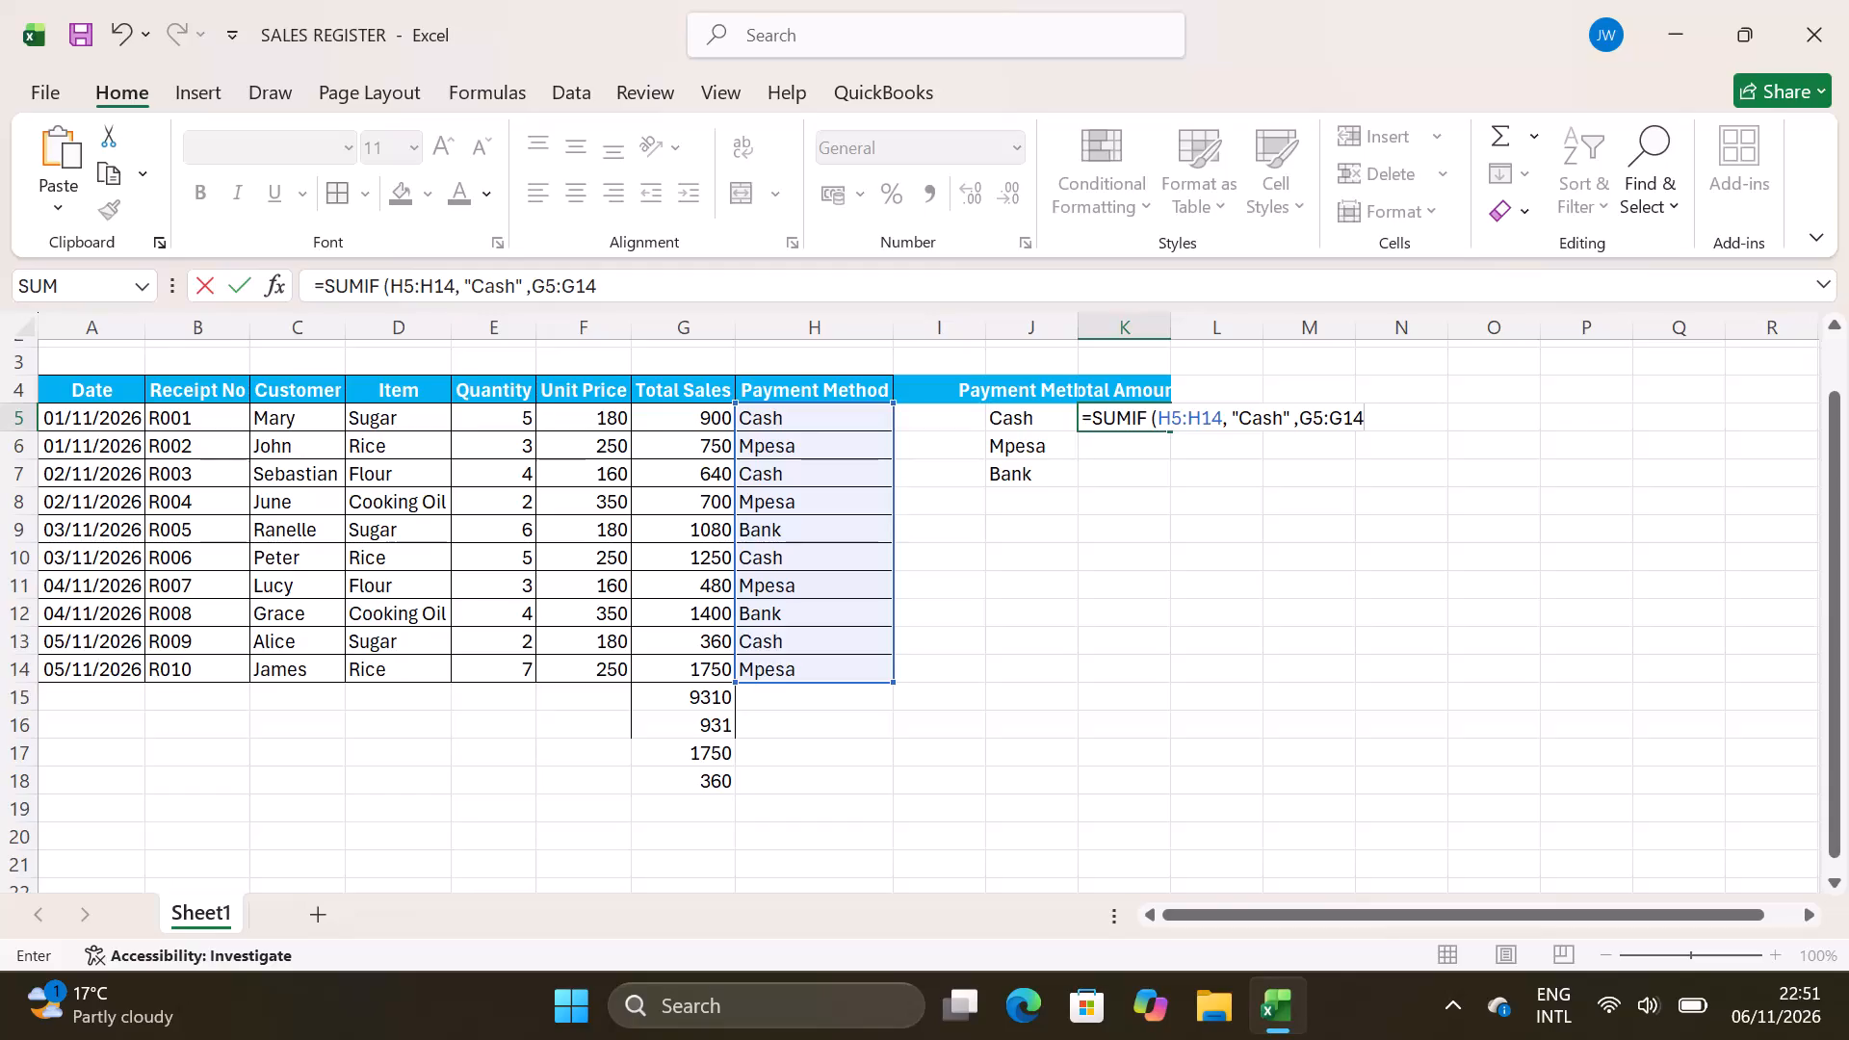
Complete the Cash formula in cell K5, accepting the corrected form =SUMIF(H5:H14,"Cash",G5:G14).
key("shift+parenright")
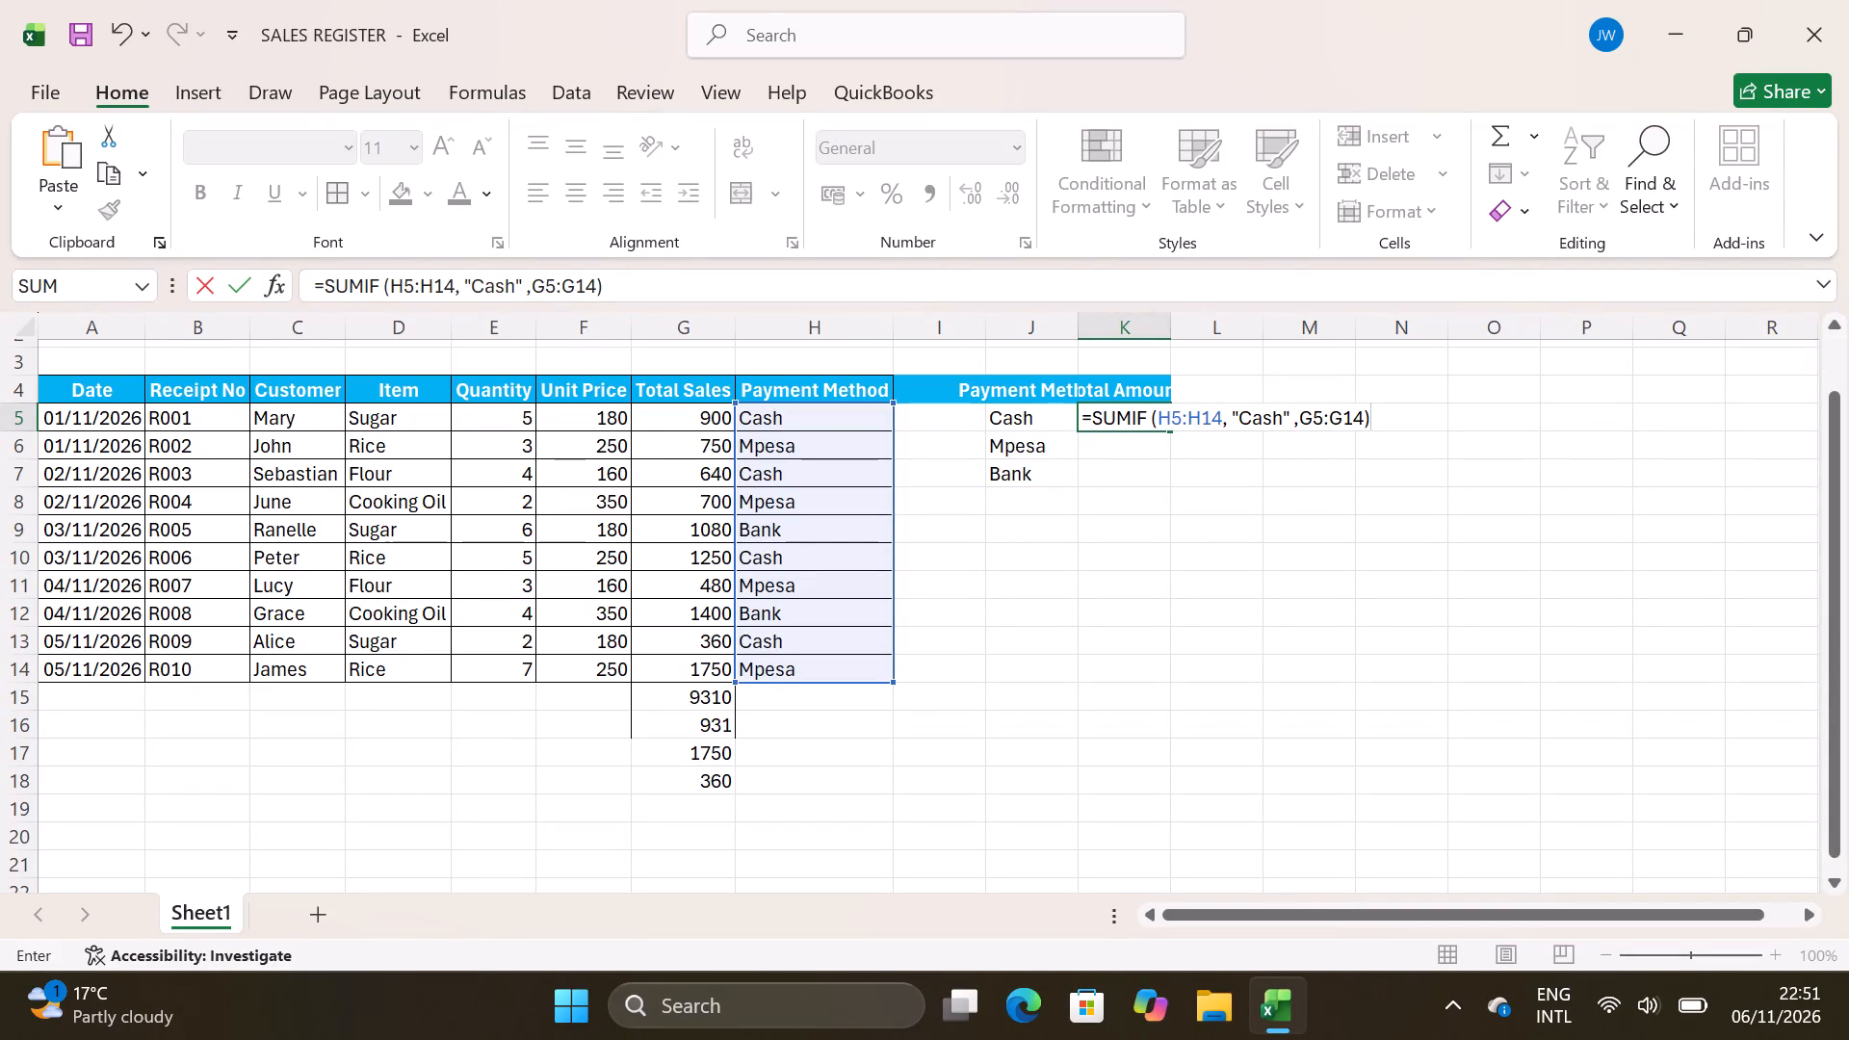
key("Return")
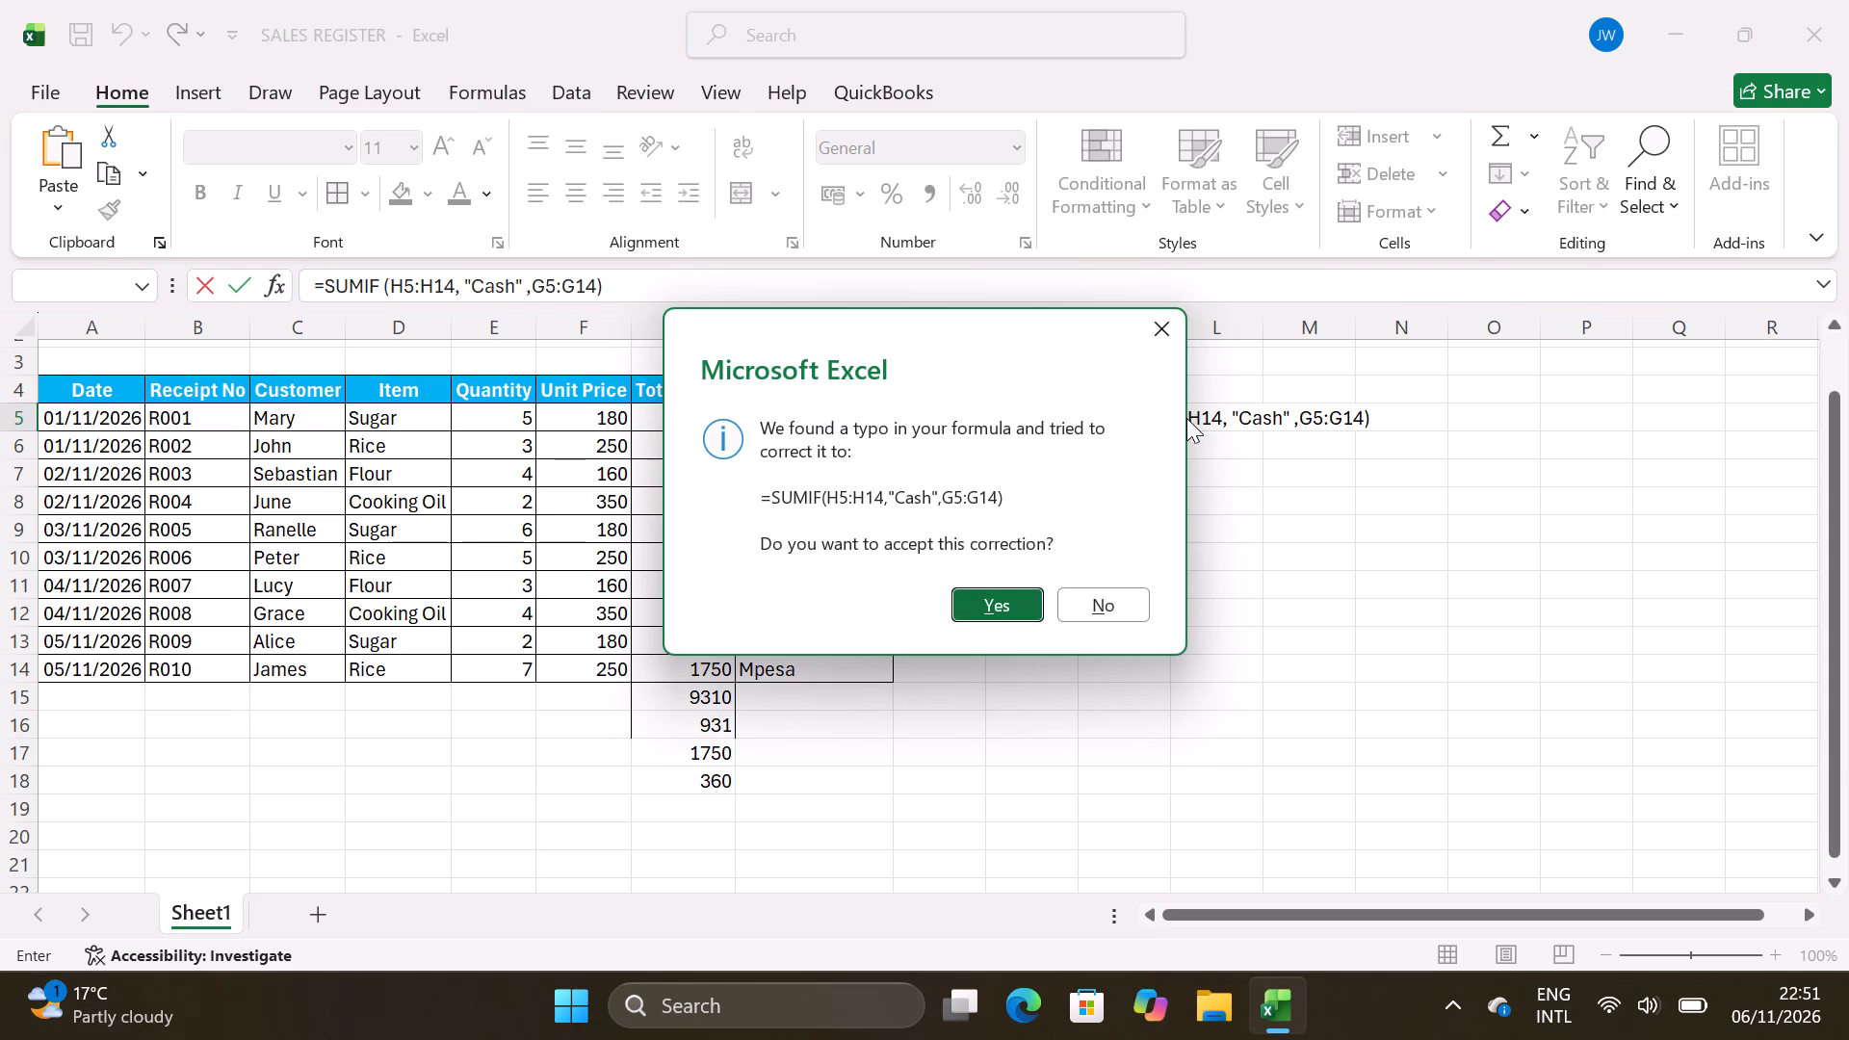
left_click(997, 599)
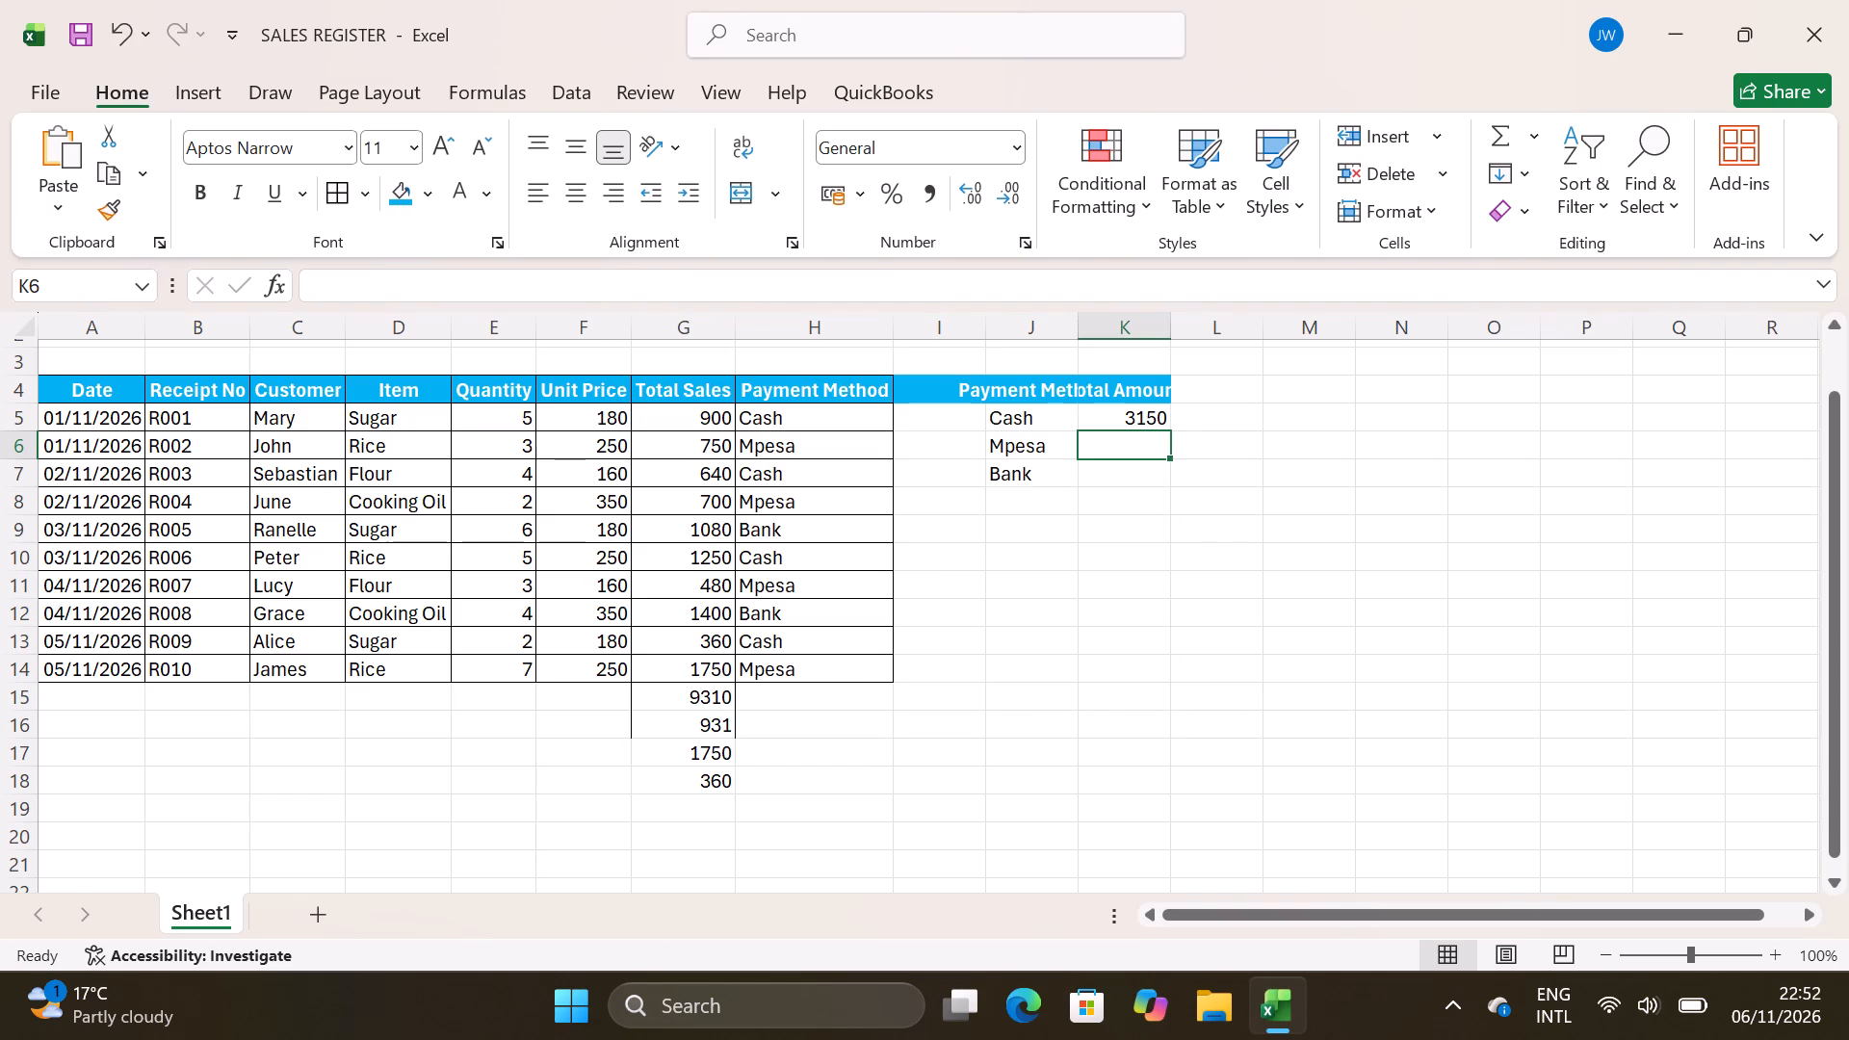
Enter a SUMIF formula in cell K6 that adds the Total Sales in G5:G14 where the Payment Method in H5:H14 is "Mpesa".
left_click(1133, 472)
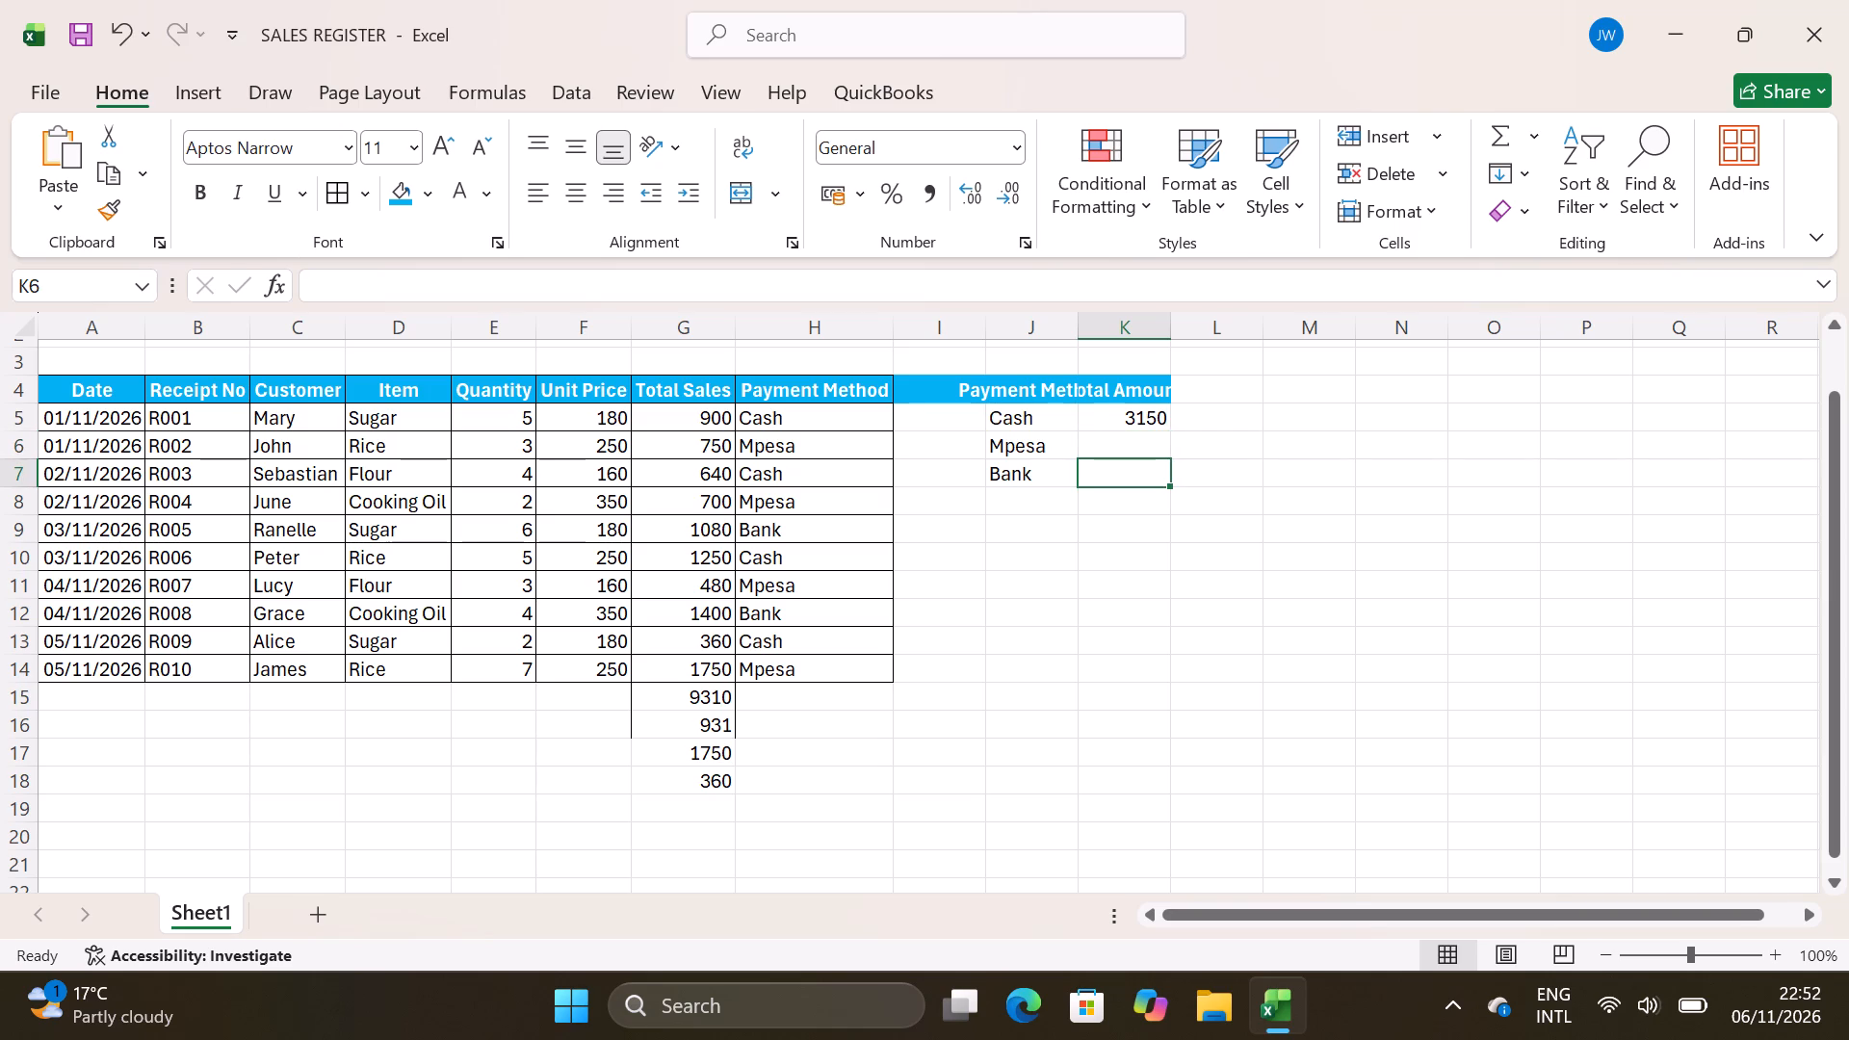
left_click(1129, 448)
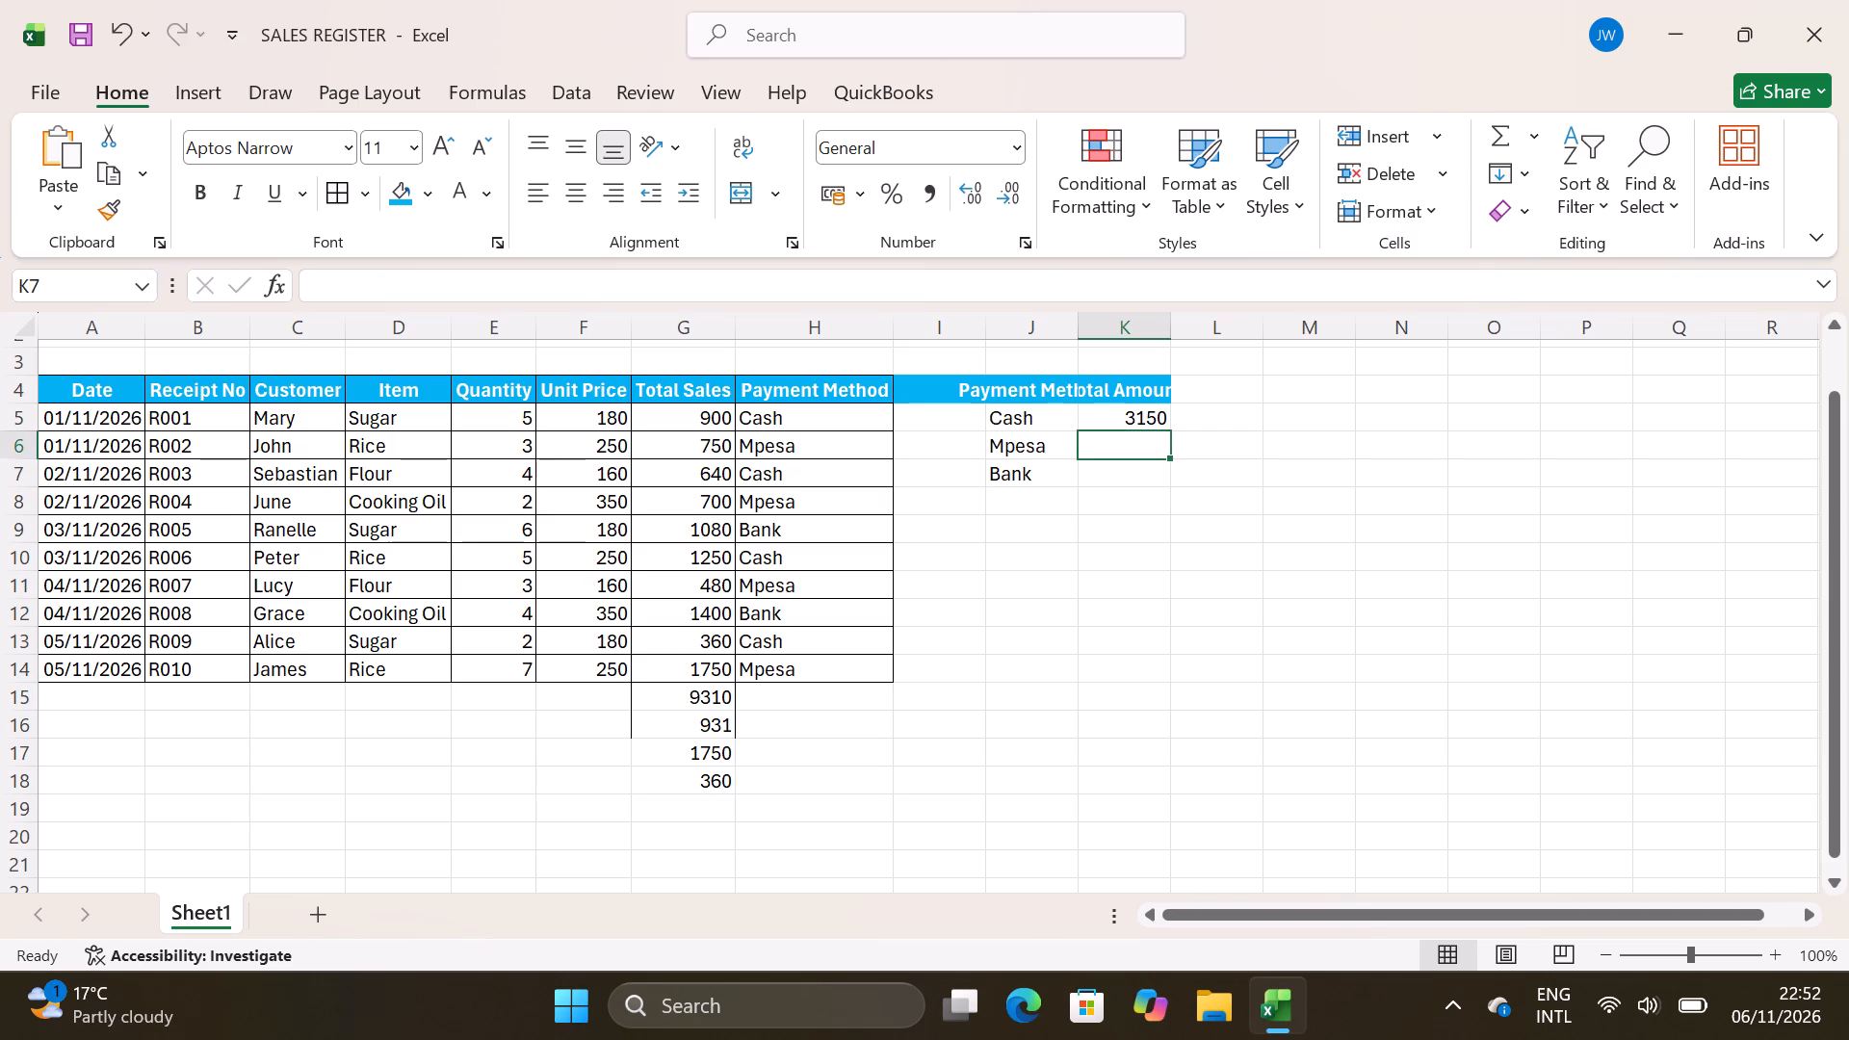
key("equal")
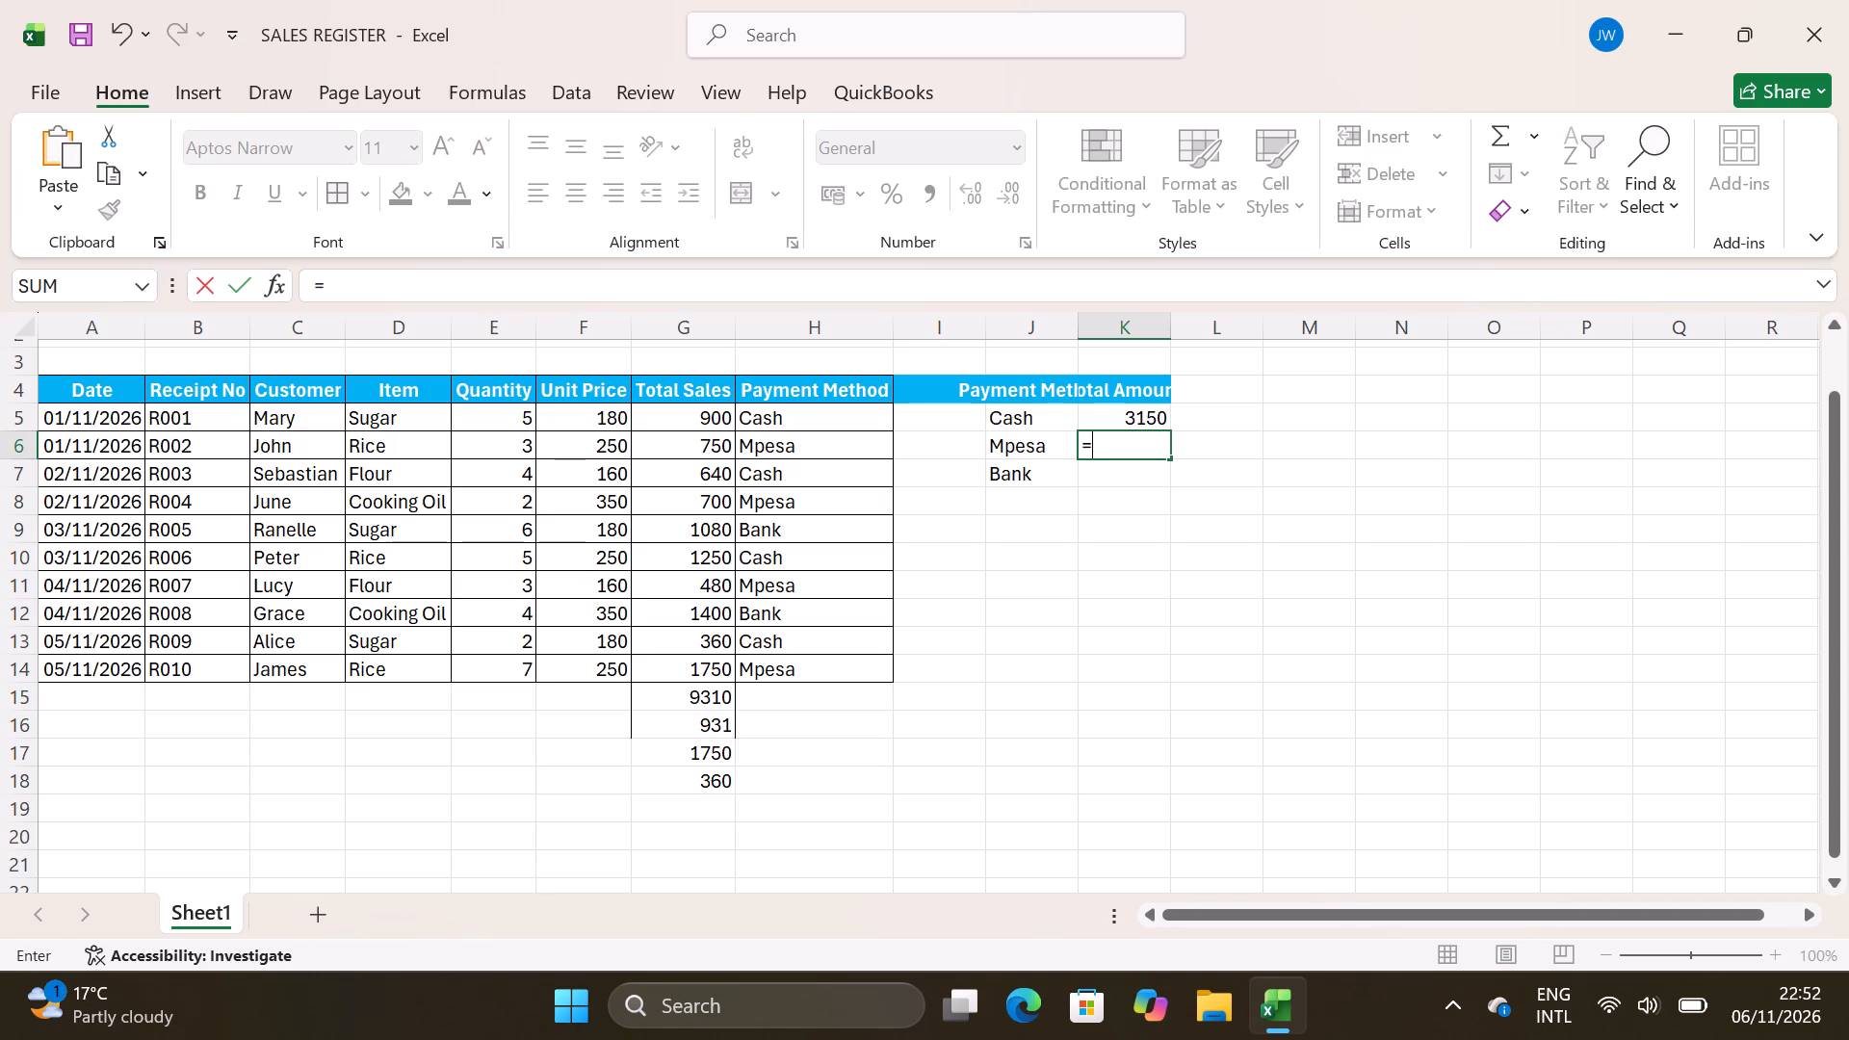
type("SUM")
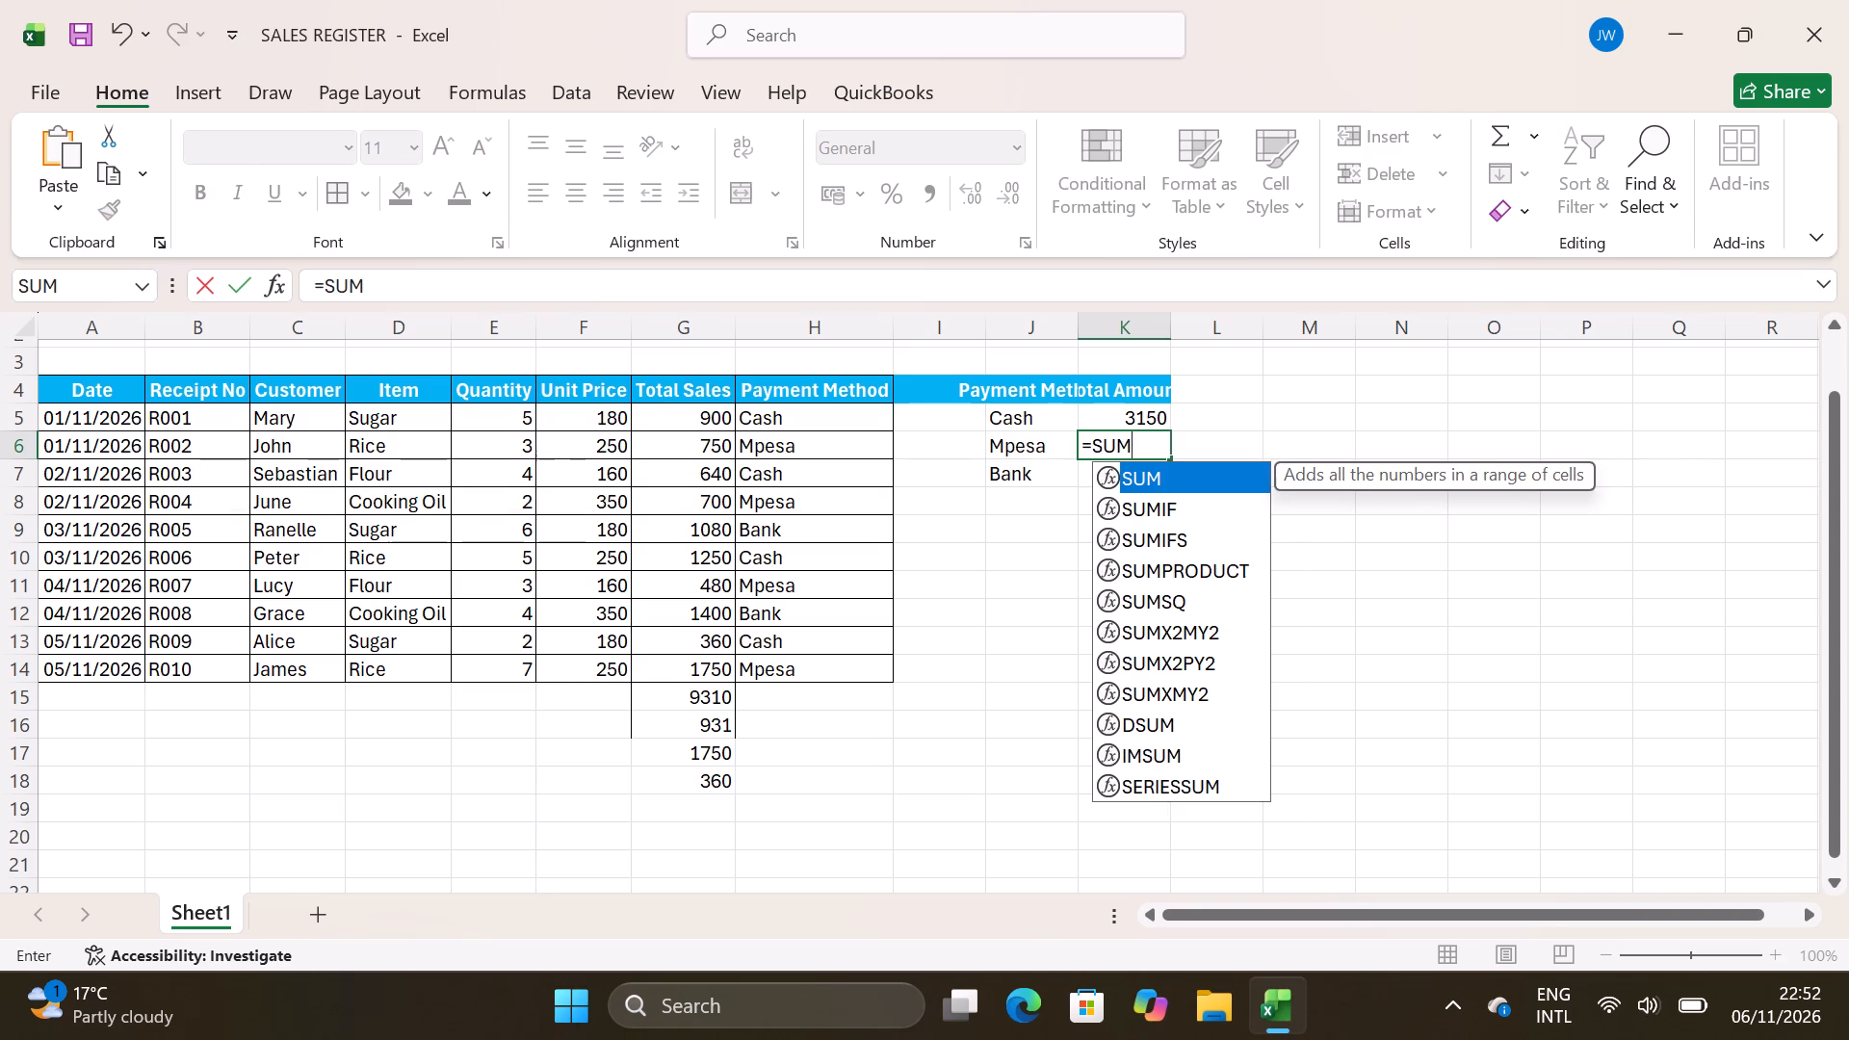
key("BackSpace")
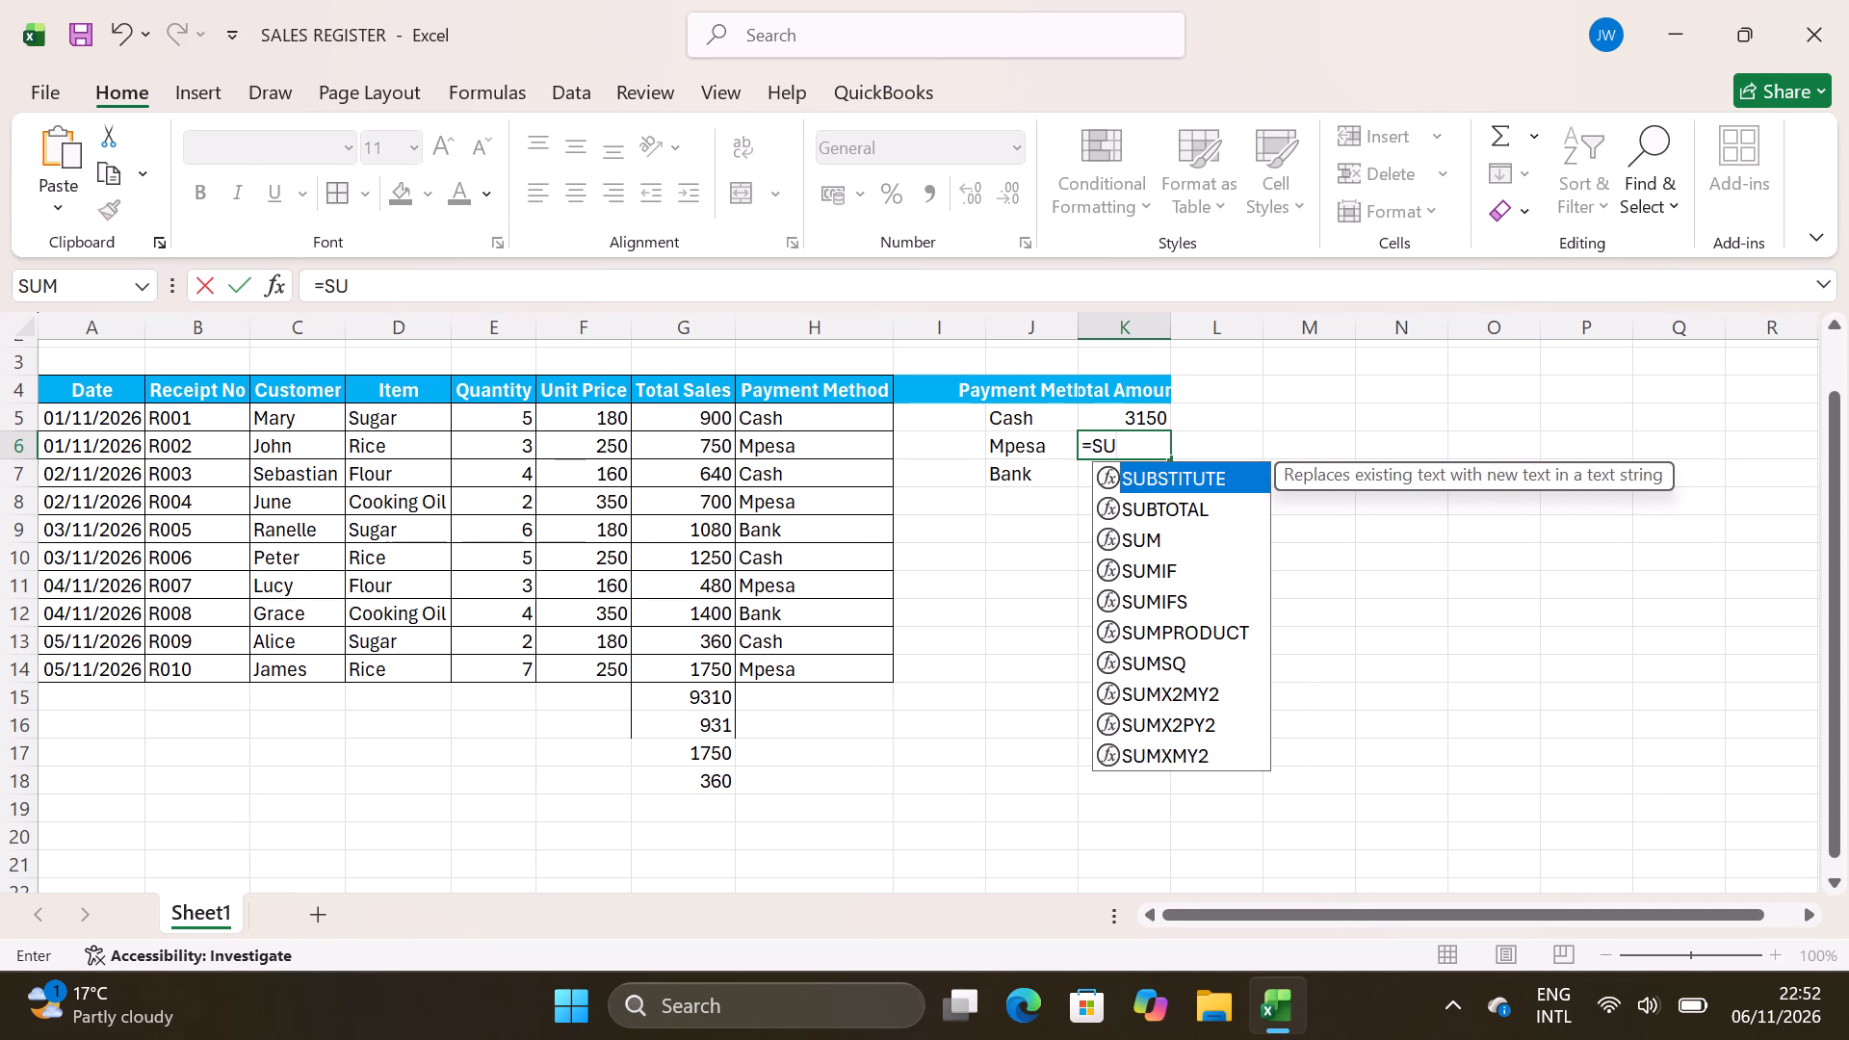
type("MIF")
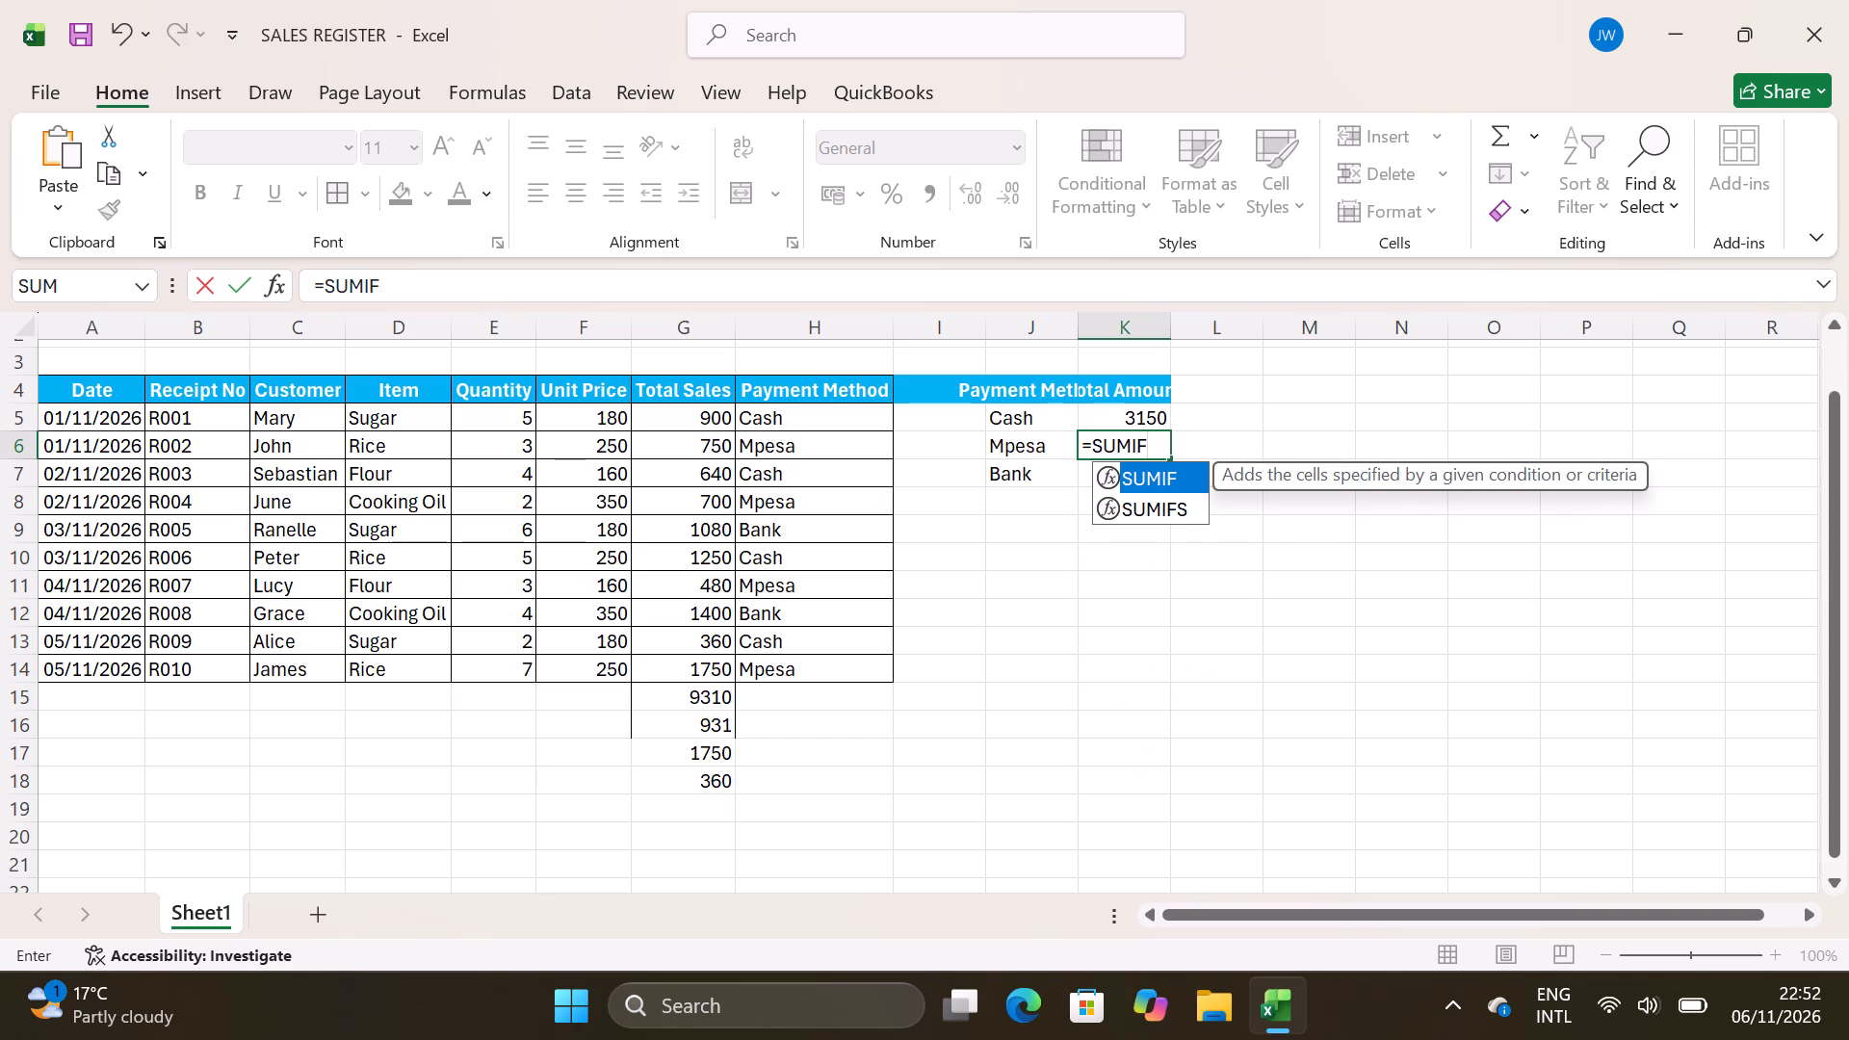
key("shift+parenleft")
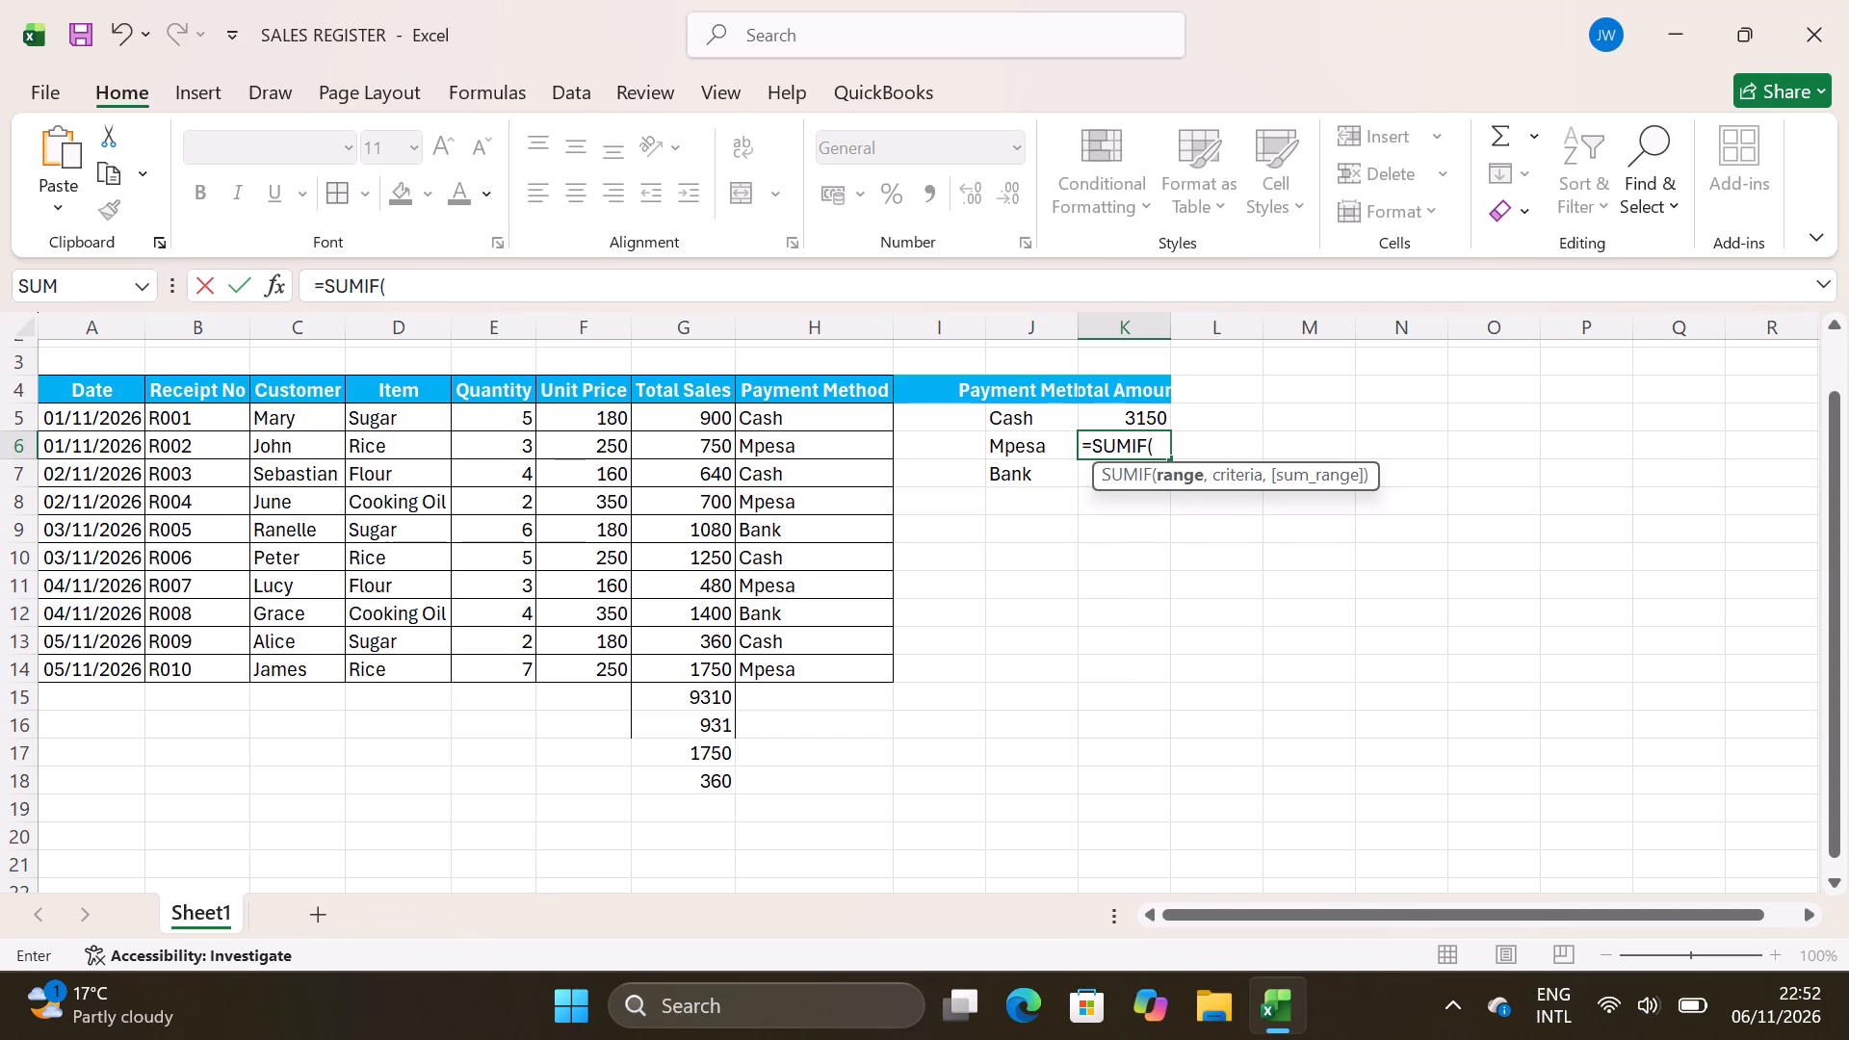
type("H5")
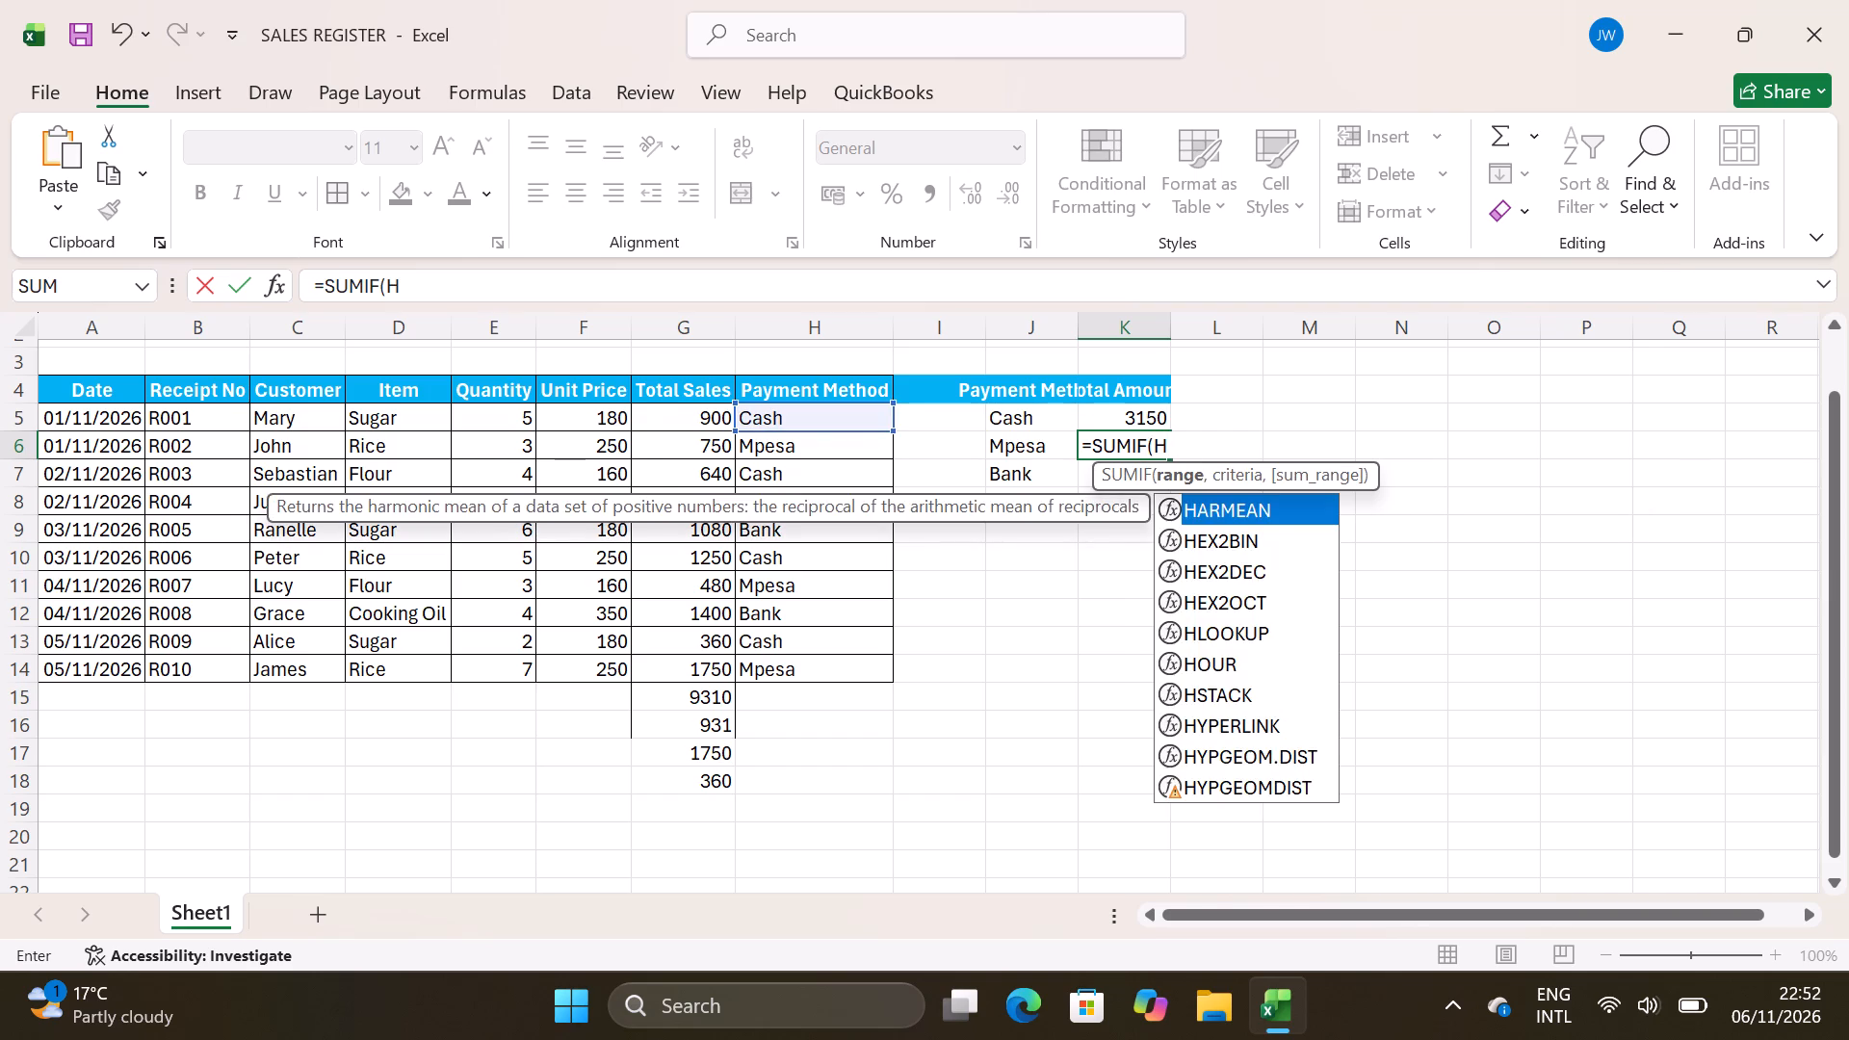
type(":H14")
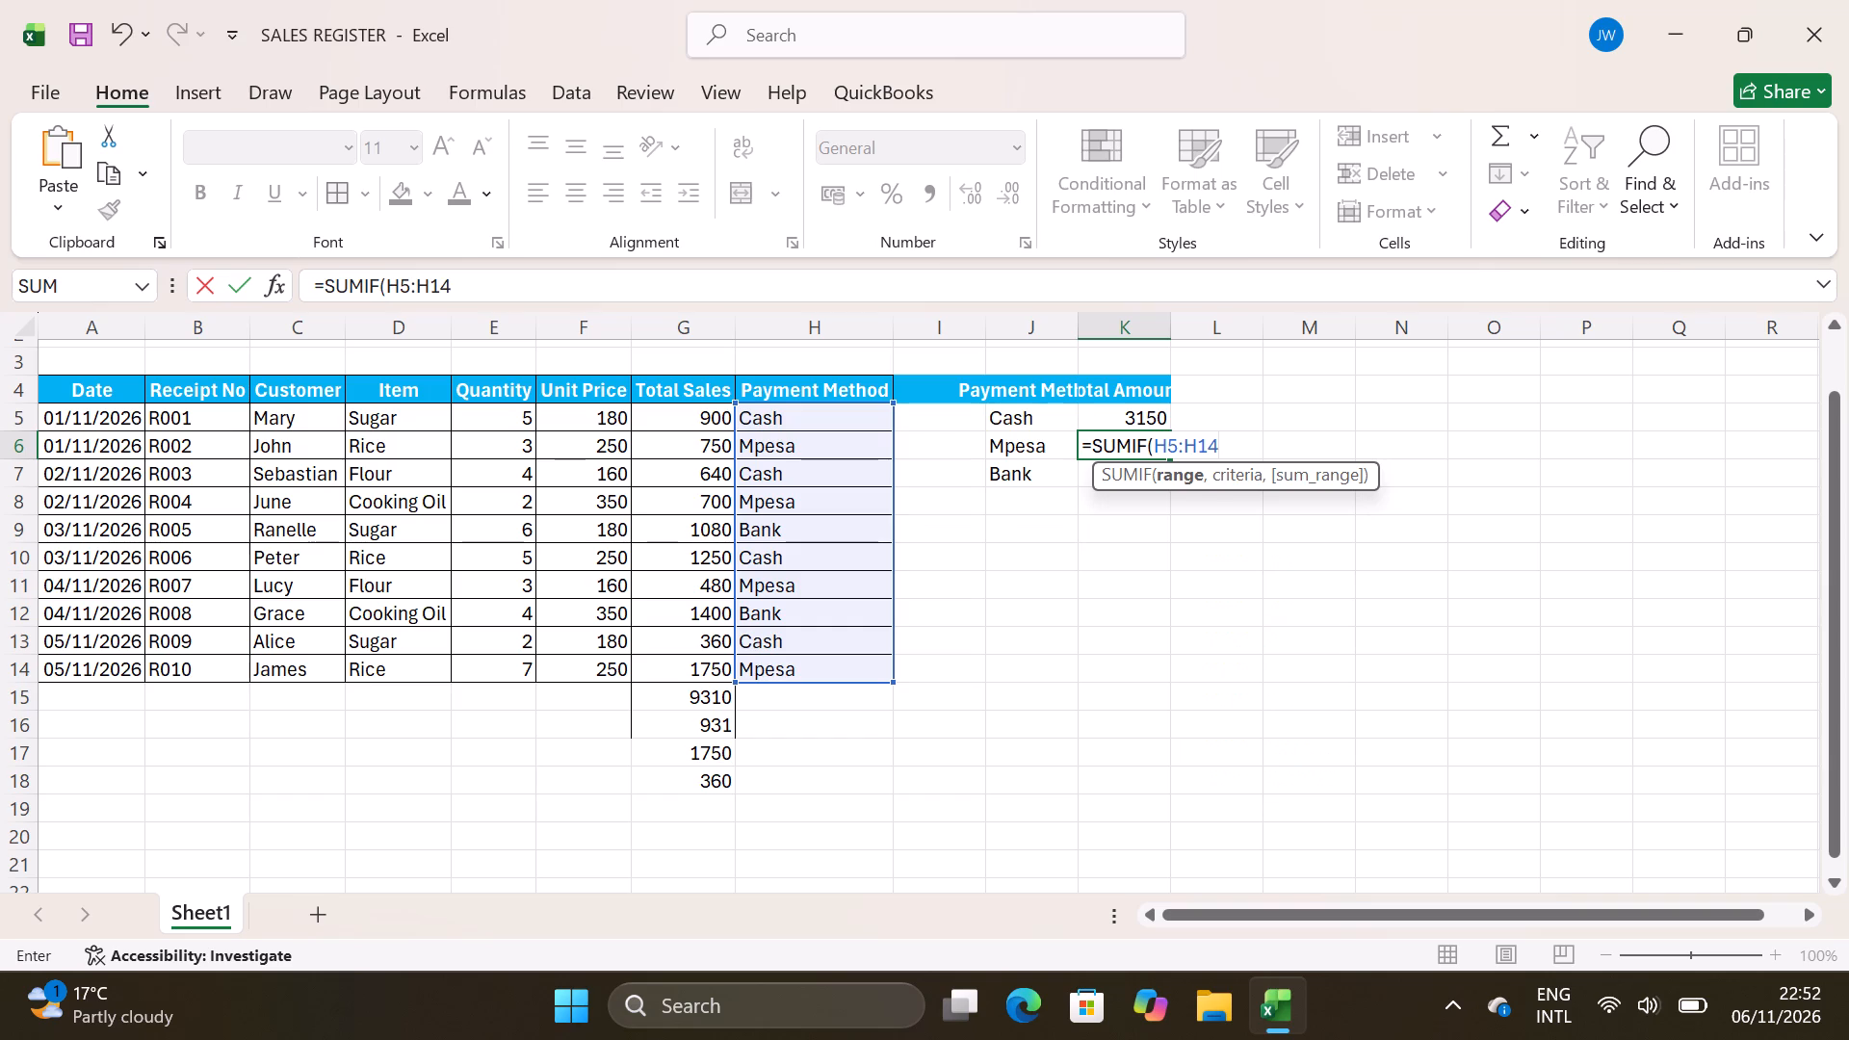
key("comma")
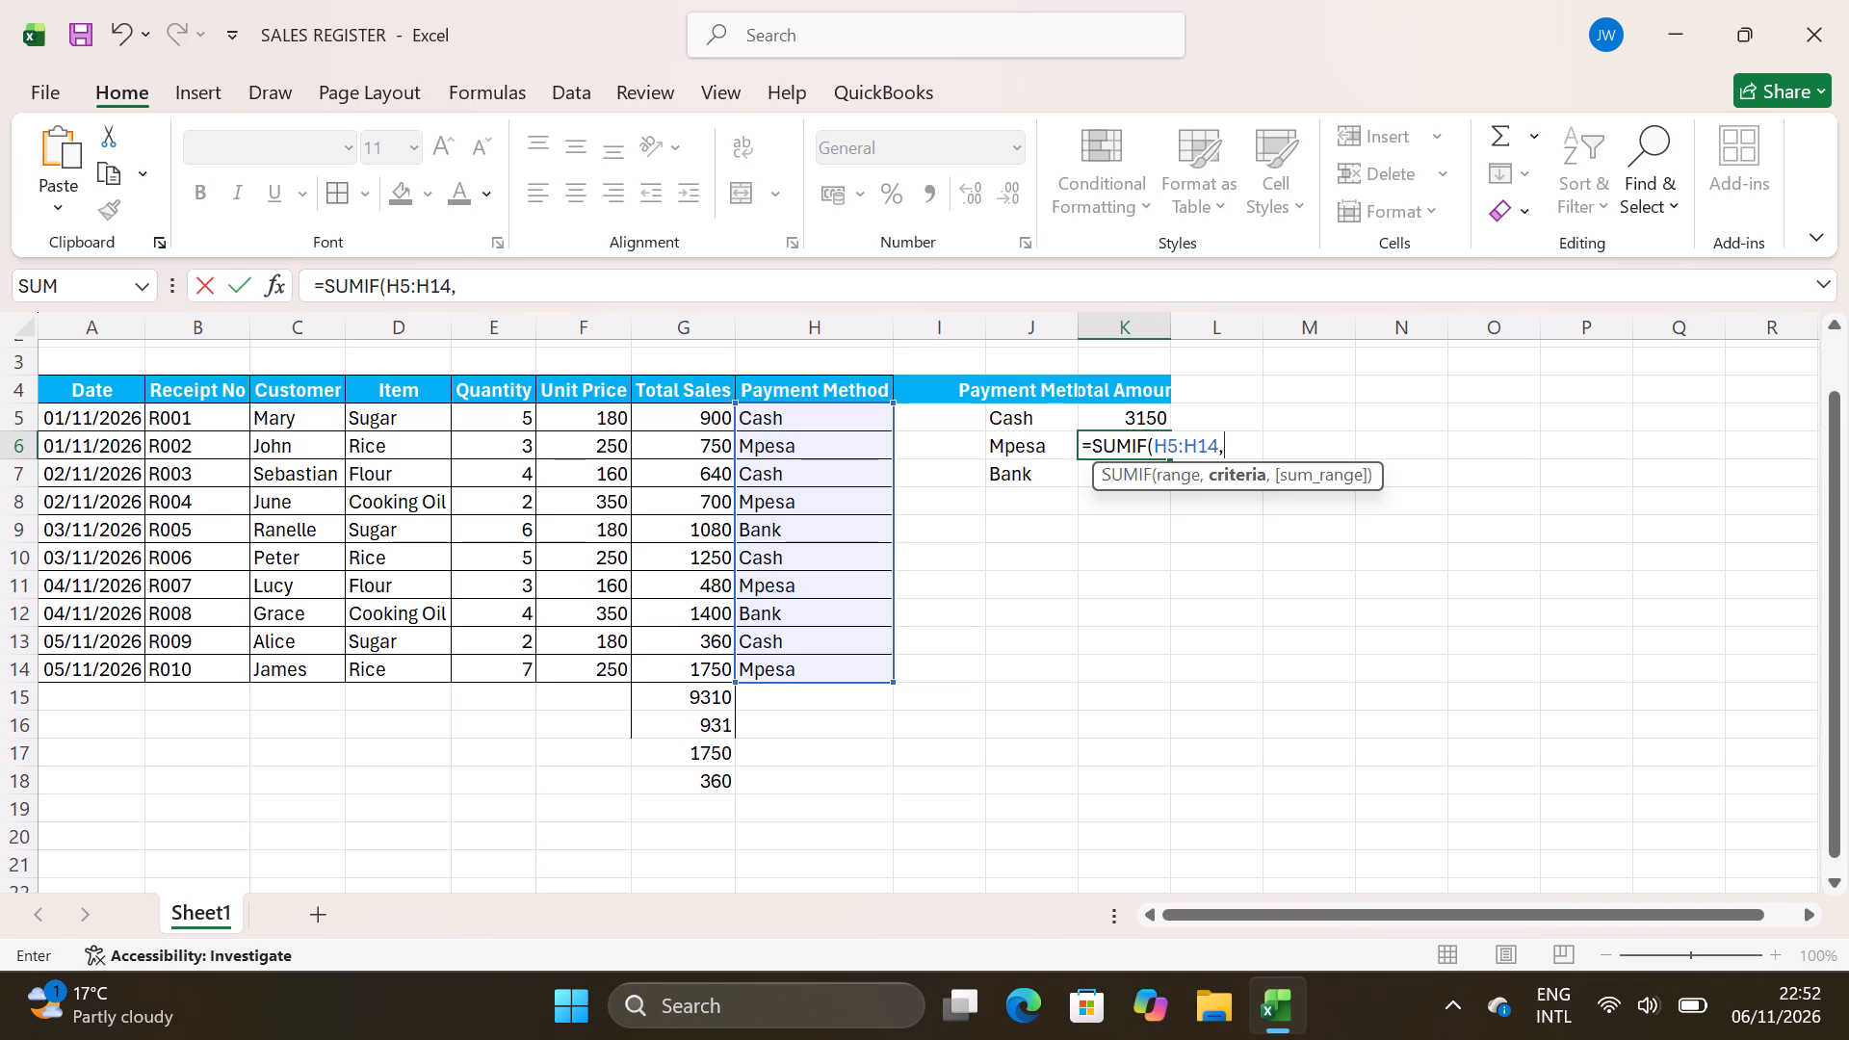
type("\"'")
key("BackSpace")
key("m")
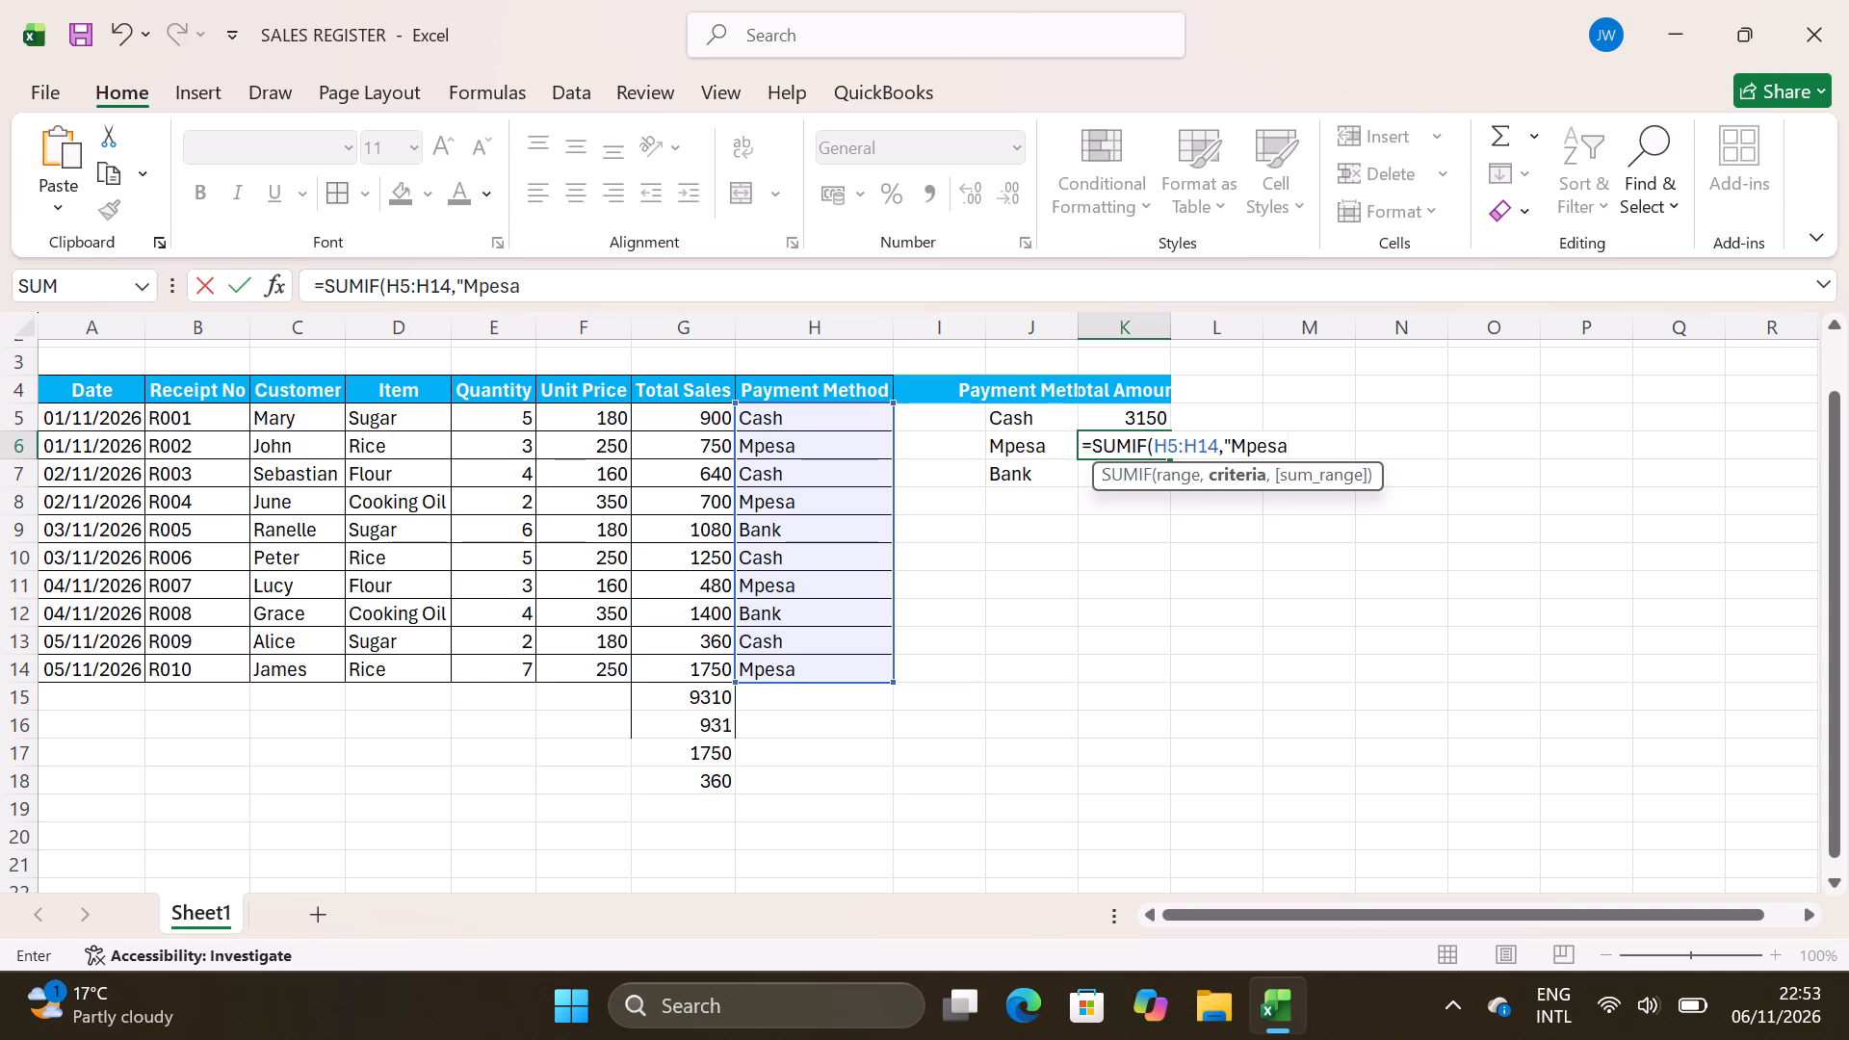
type("\"'")
key("BackSpace")
key("space")
key("comma")
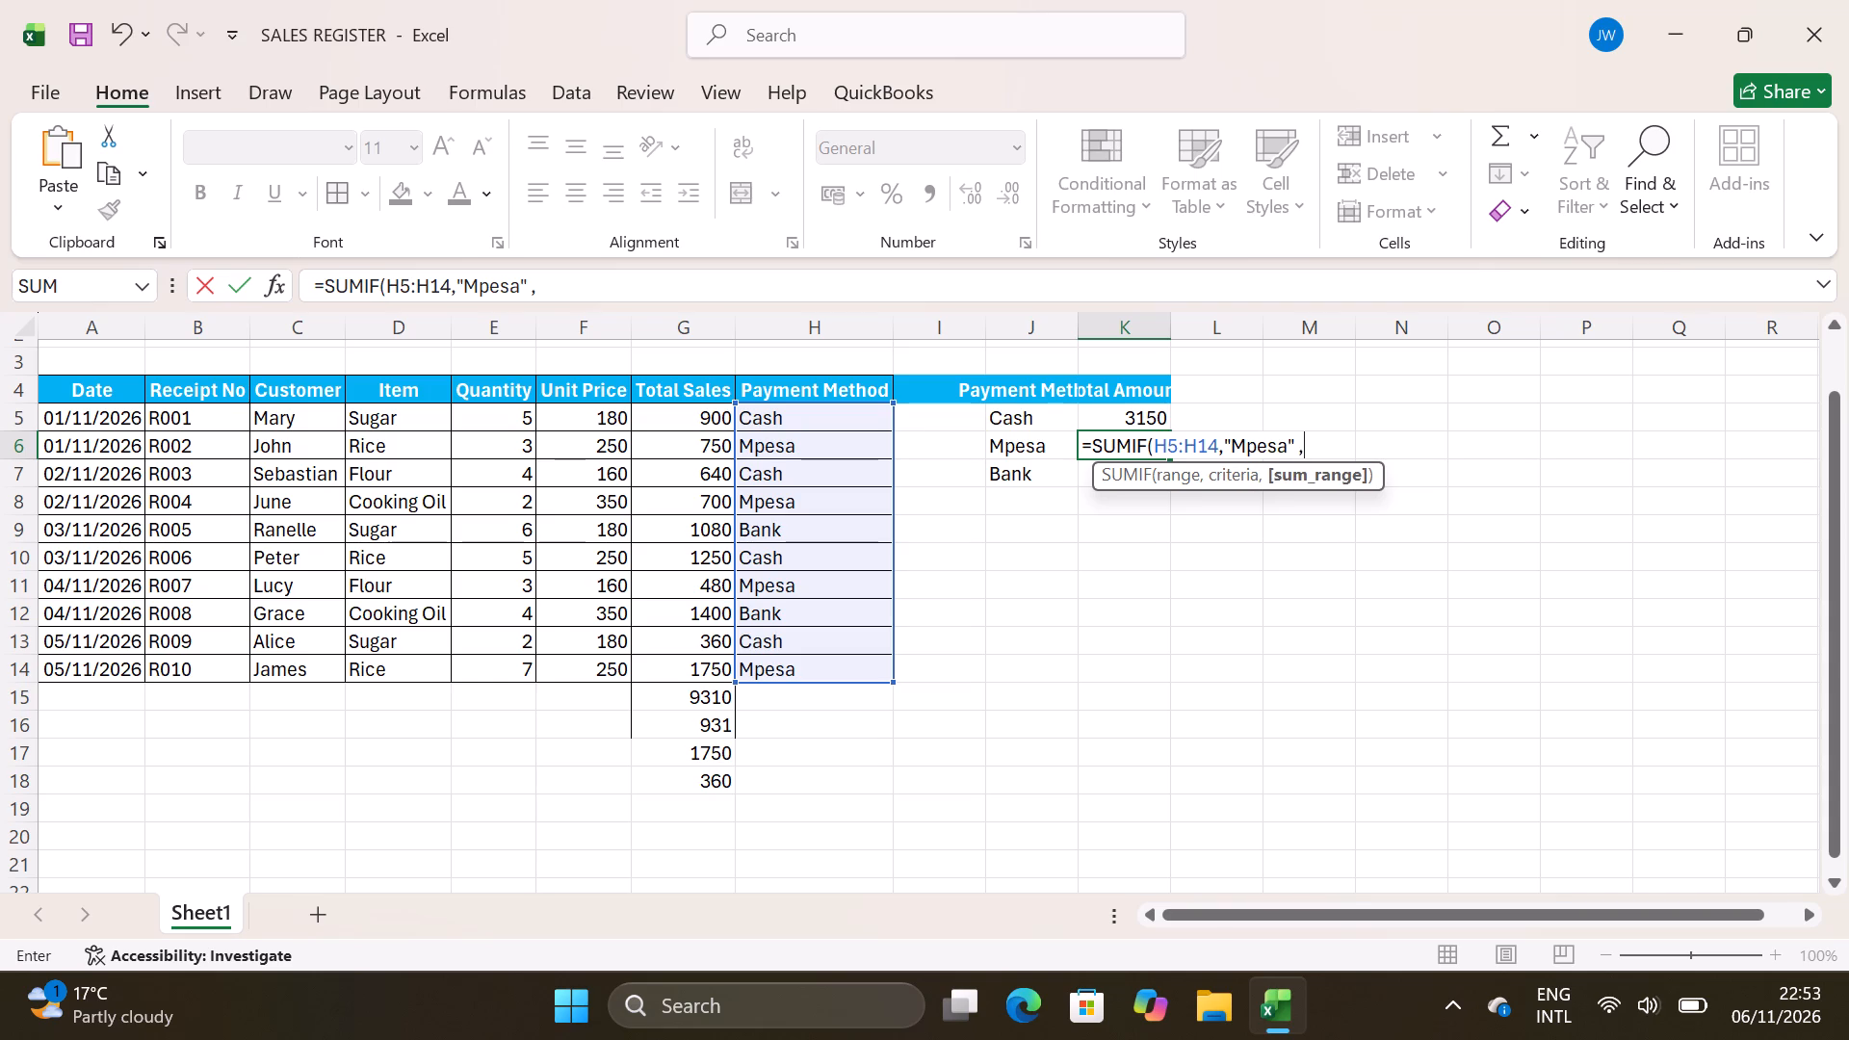
type("G5")
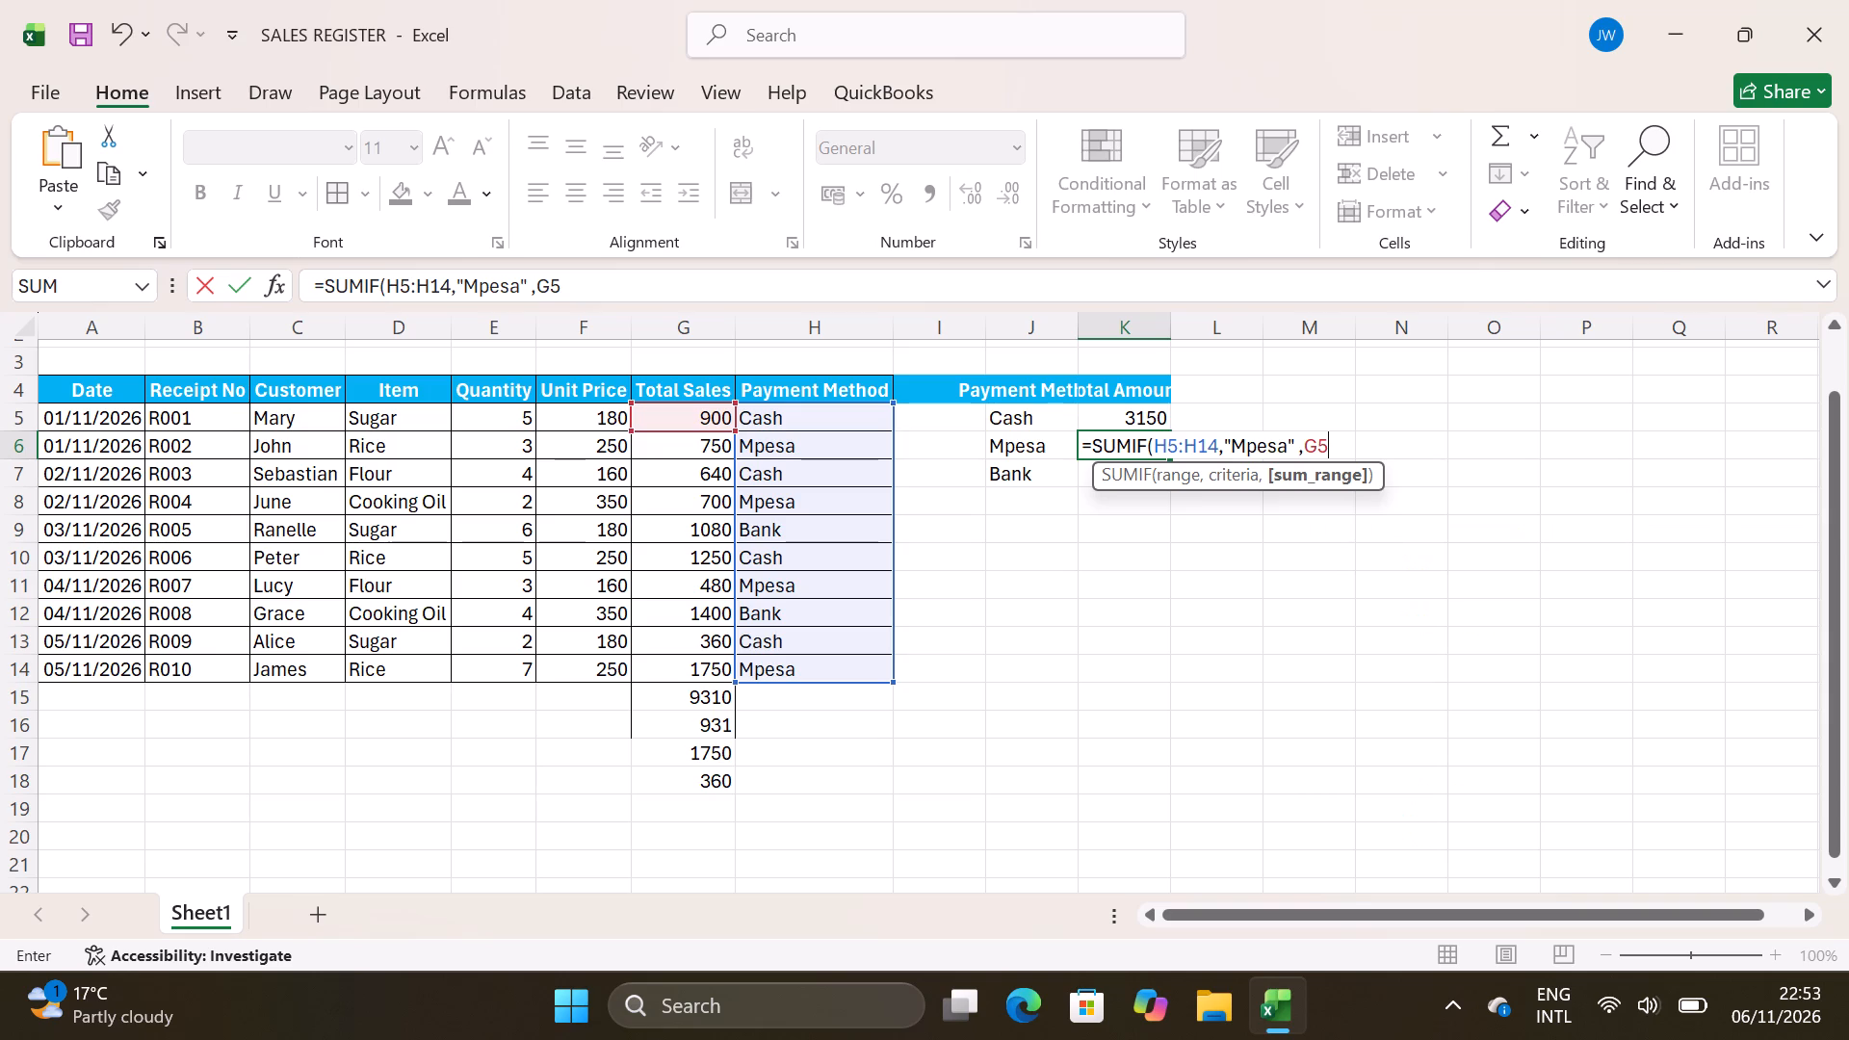
key("shift+colon")
type("G14")
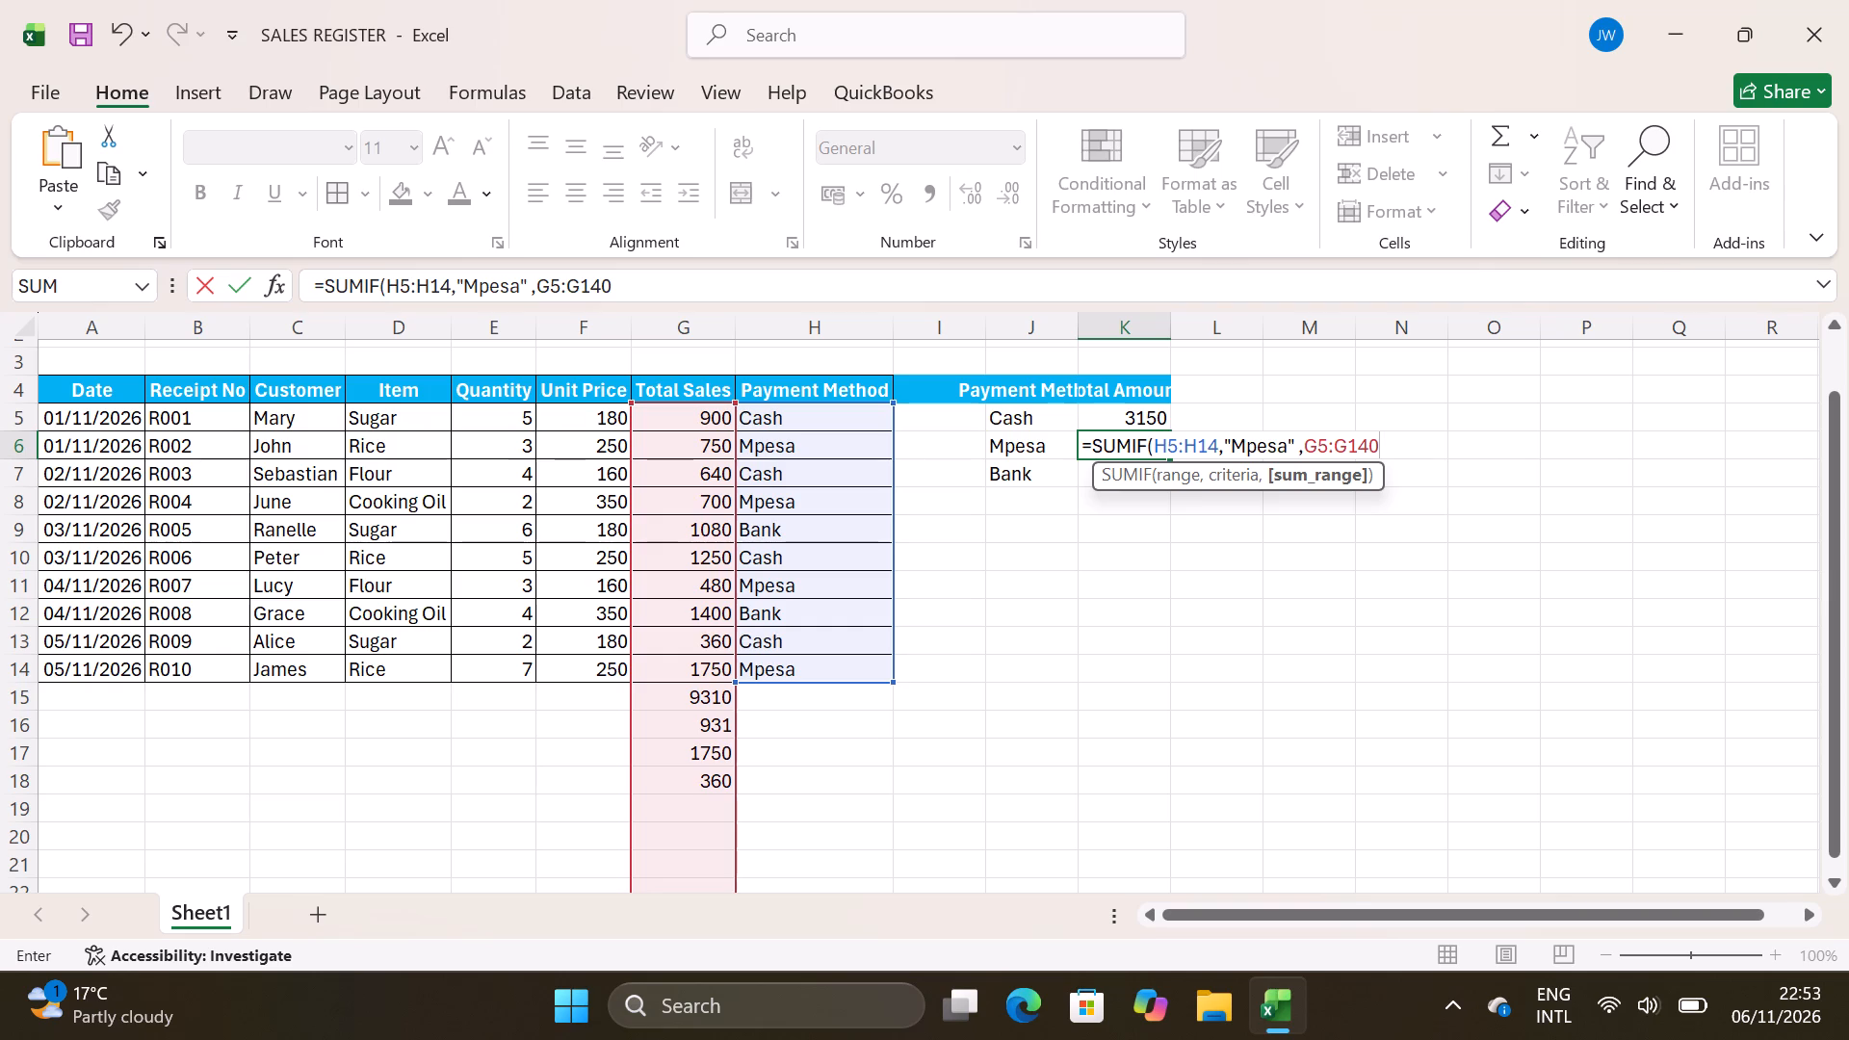
key("BackSpace")
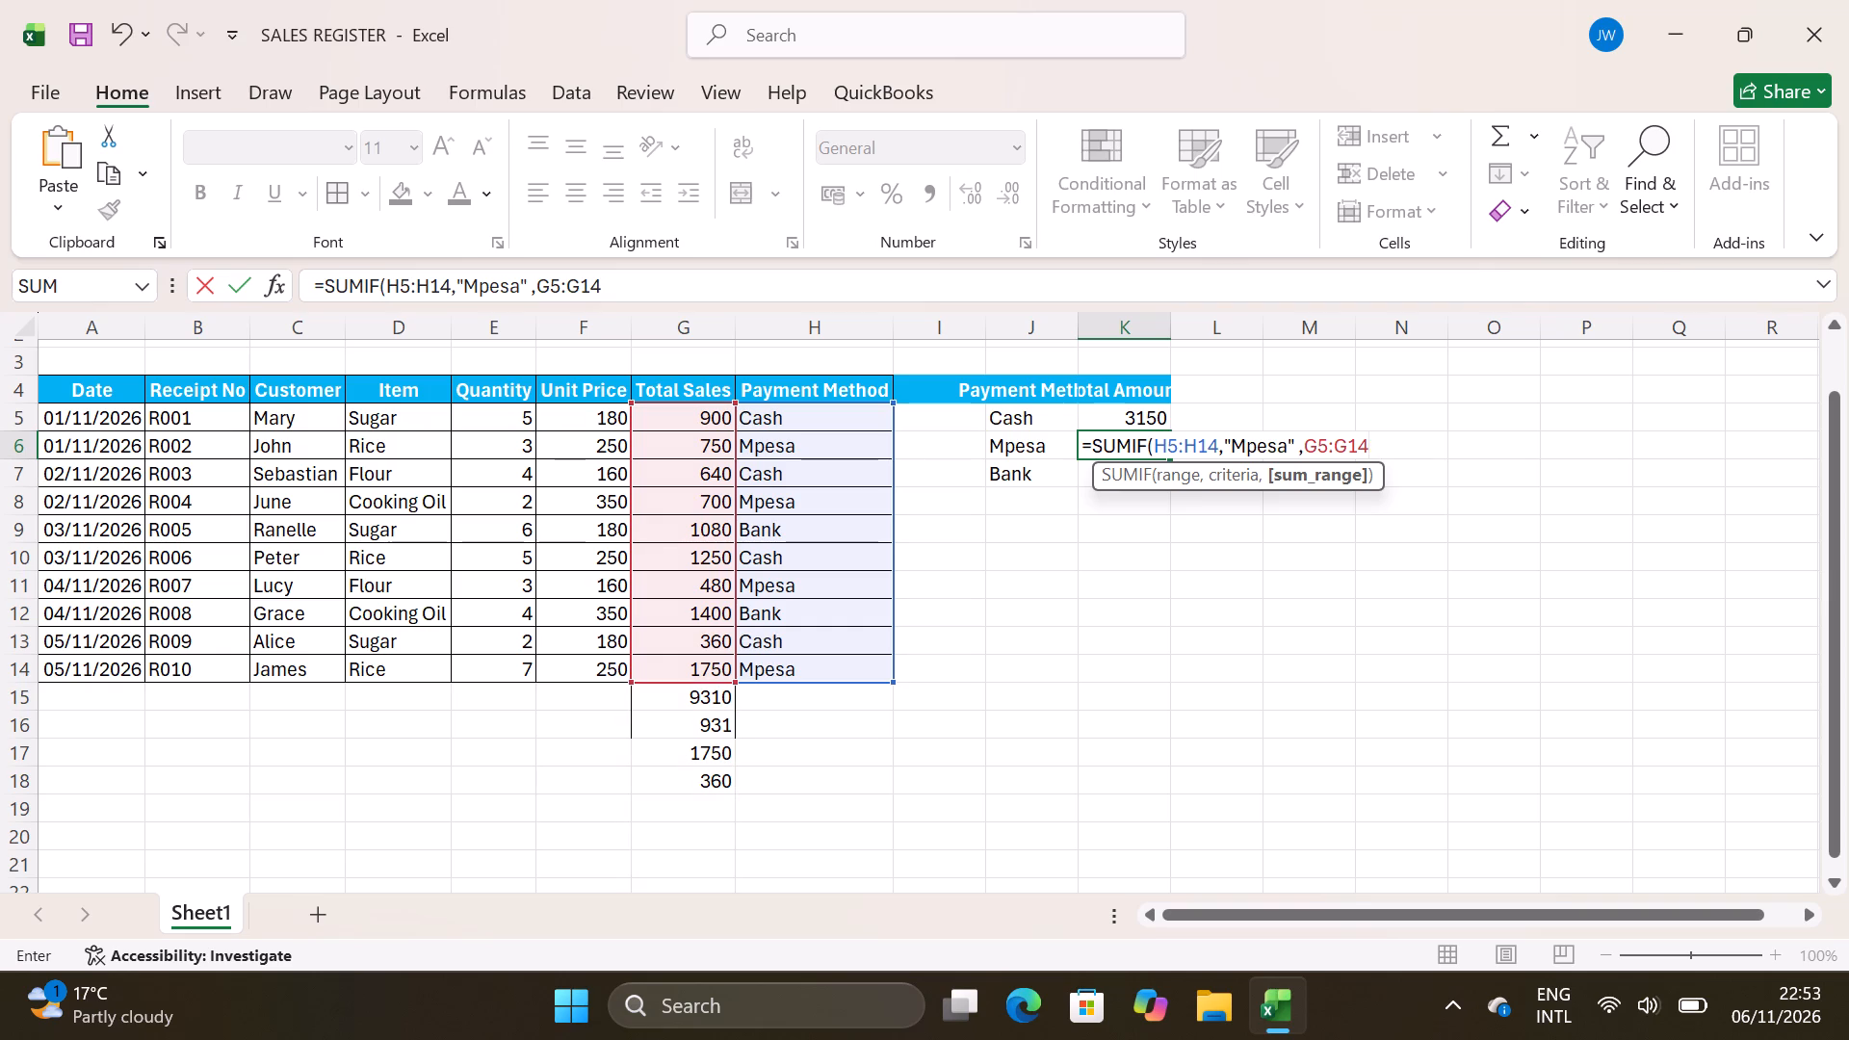
key("shift+parenright")
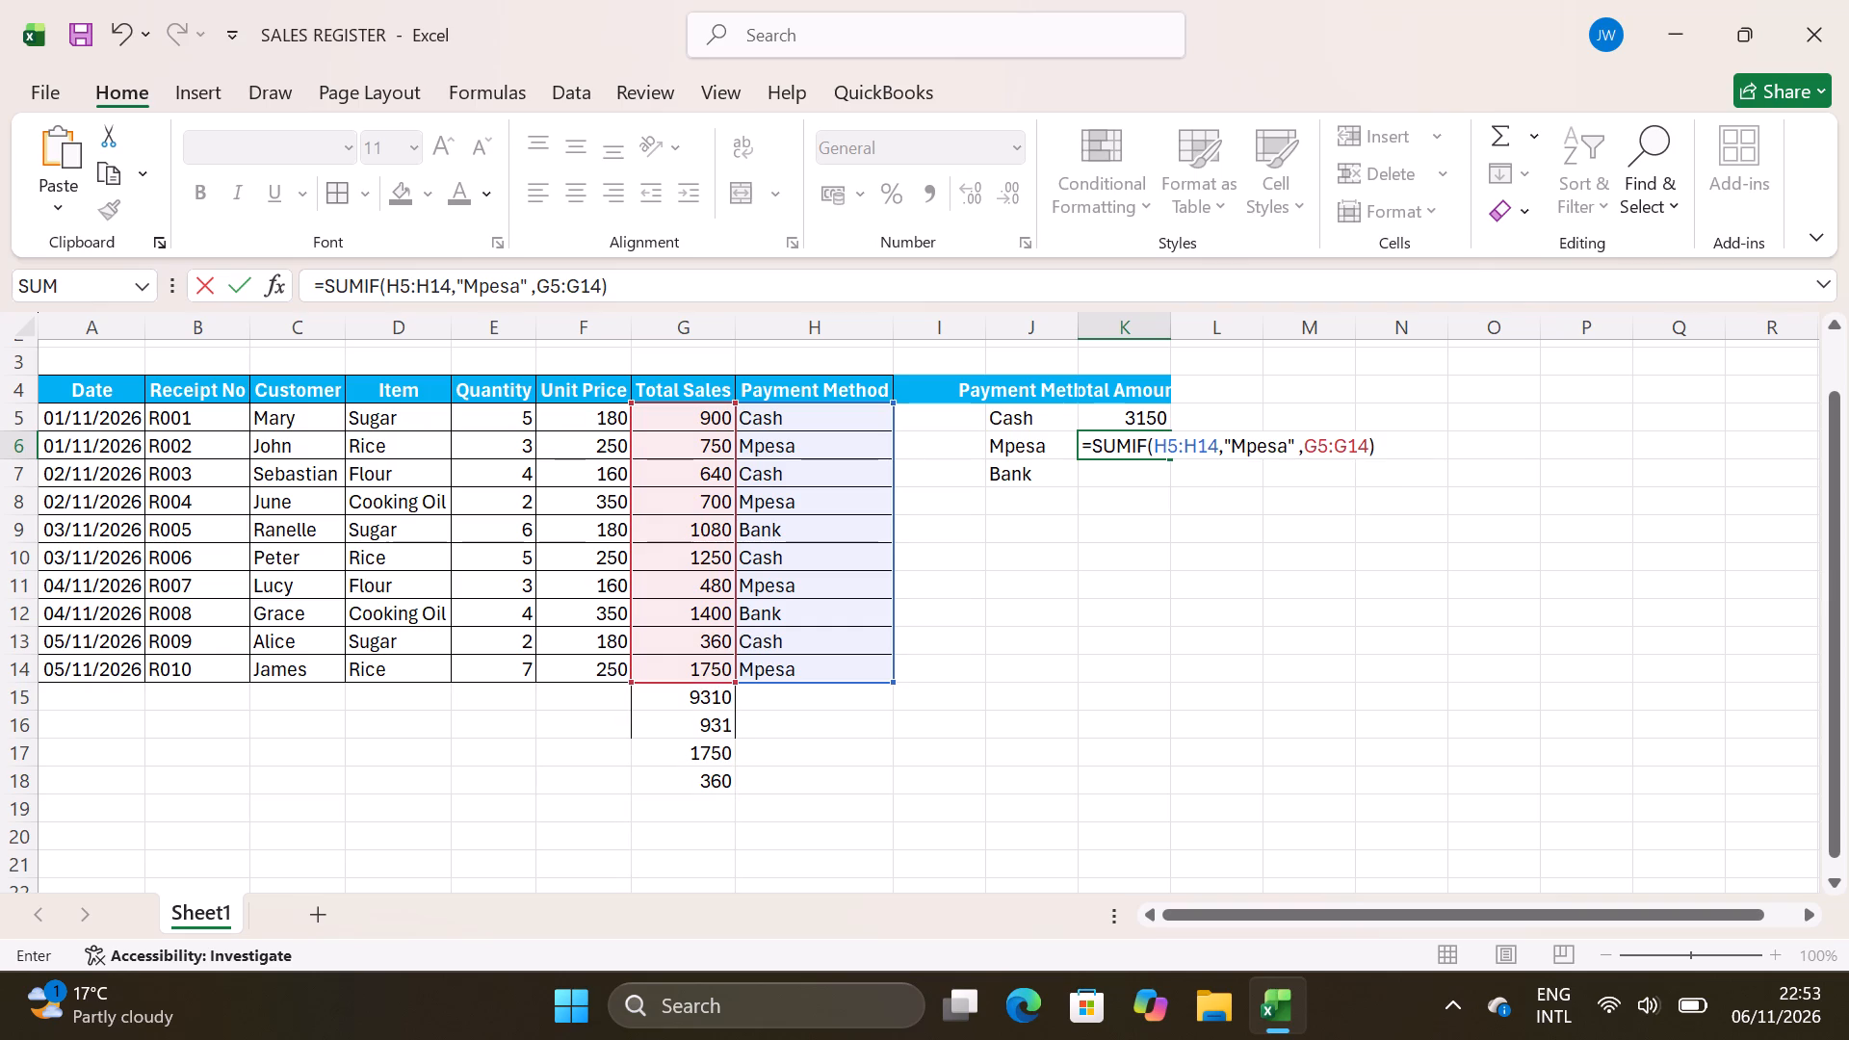
key("Return")
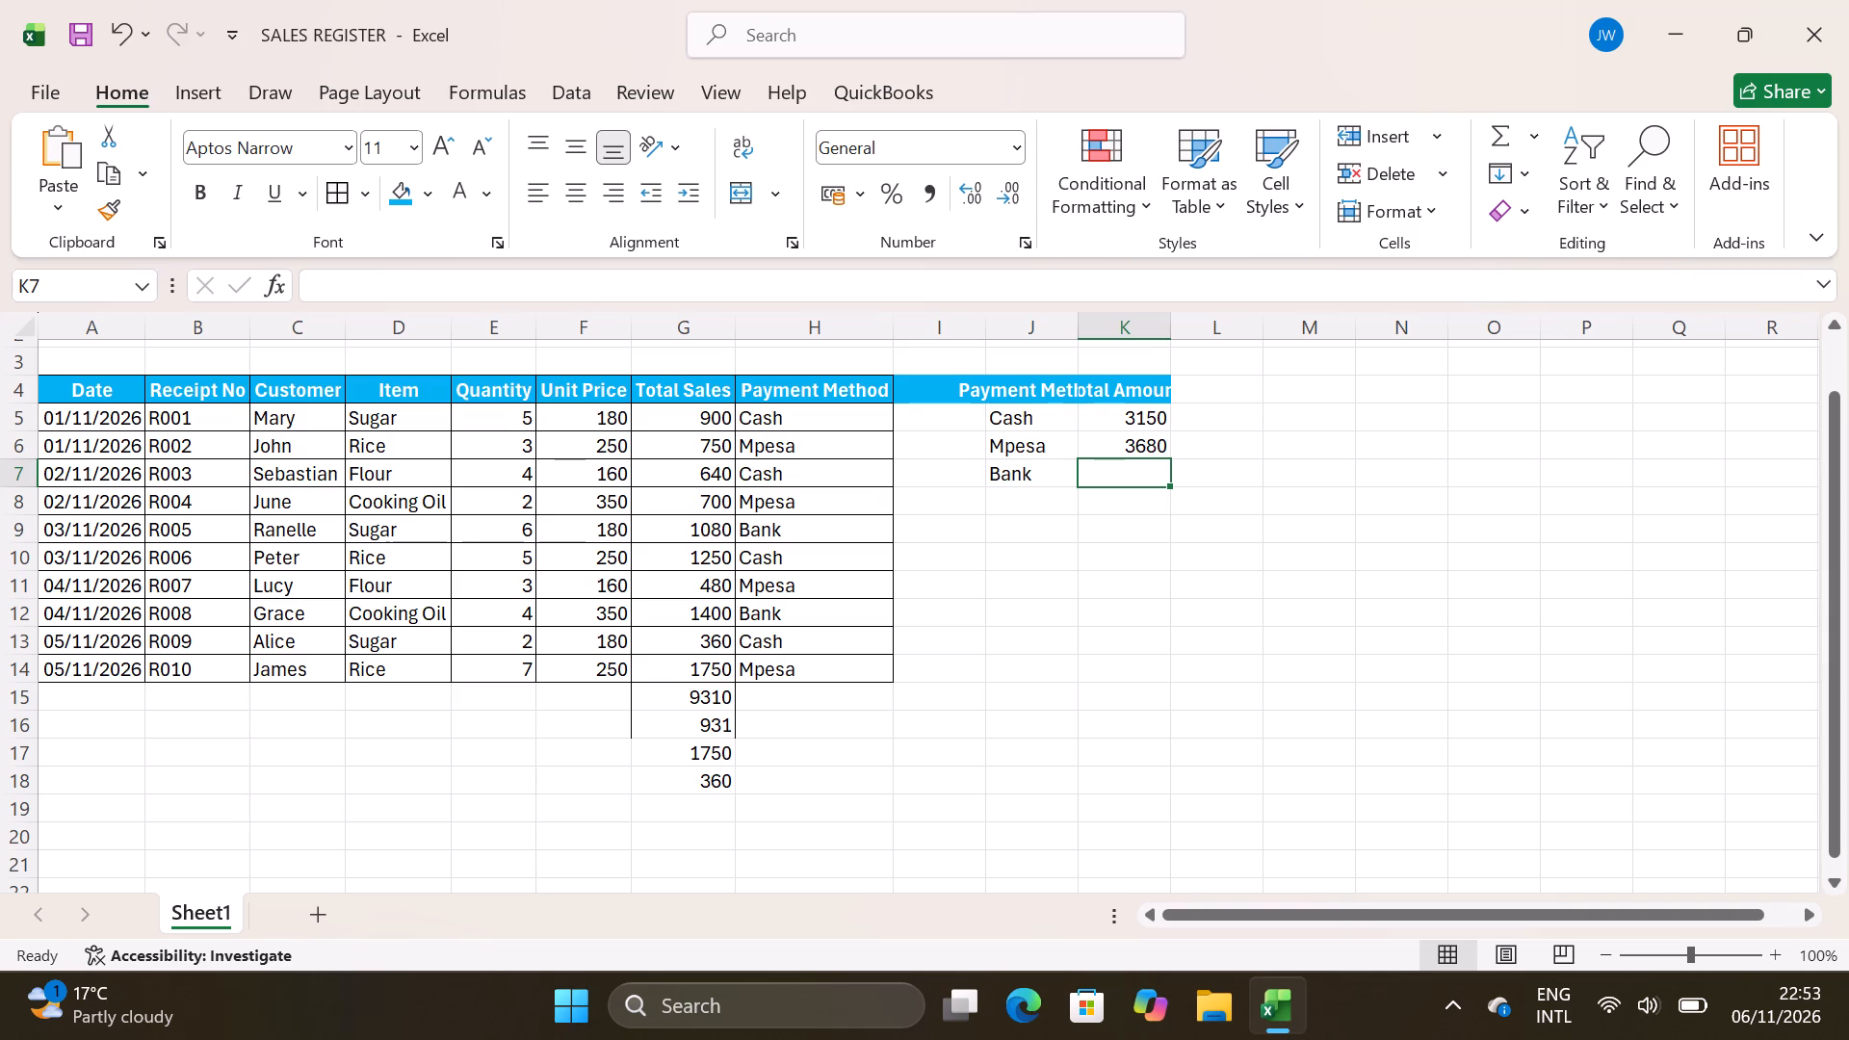
Enter a SUMIF formula in cell K7 that adds the Total Sales in G5:G14 where the Payment Method in H5:H14 is "Bank".
key("equal")
type("sum")
type("if")
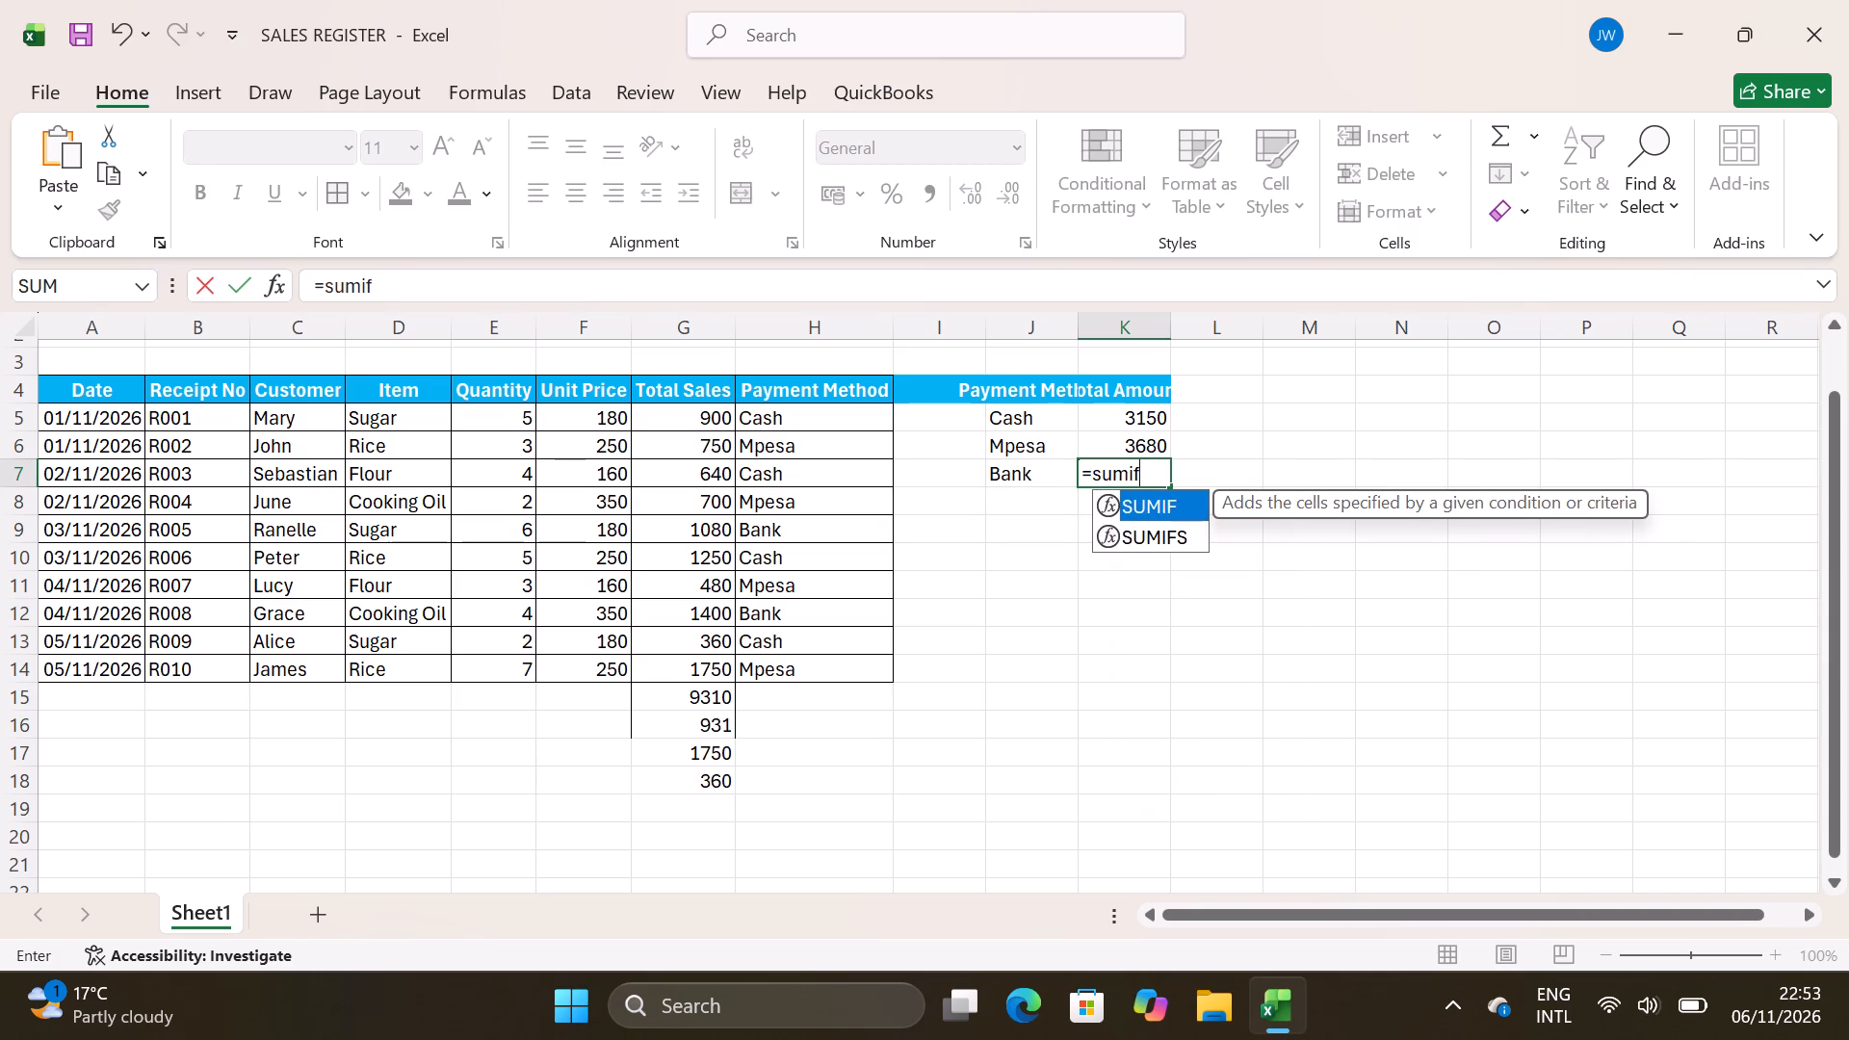
key("shift+parenleft")
key("BackSpace")
key("BackSpace")
key("BackSpace")
key("BackSpace")
key("BackSpace")
key("BackSpace")
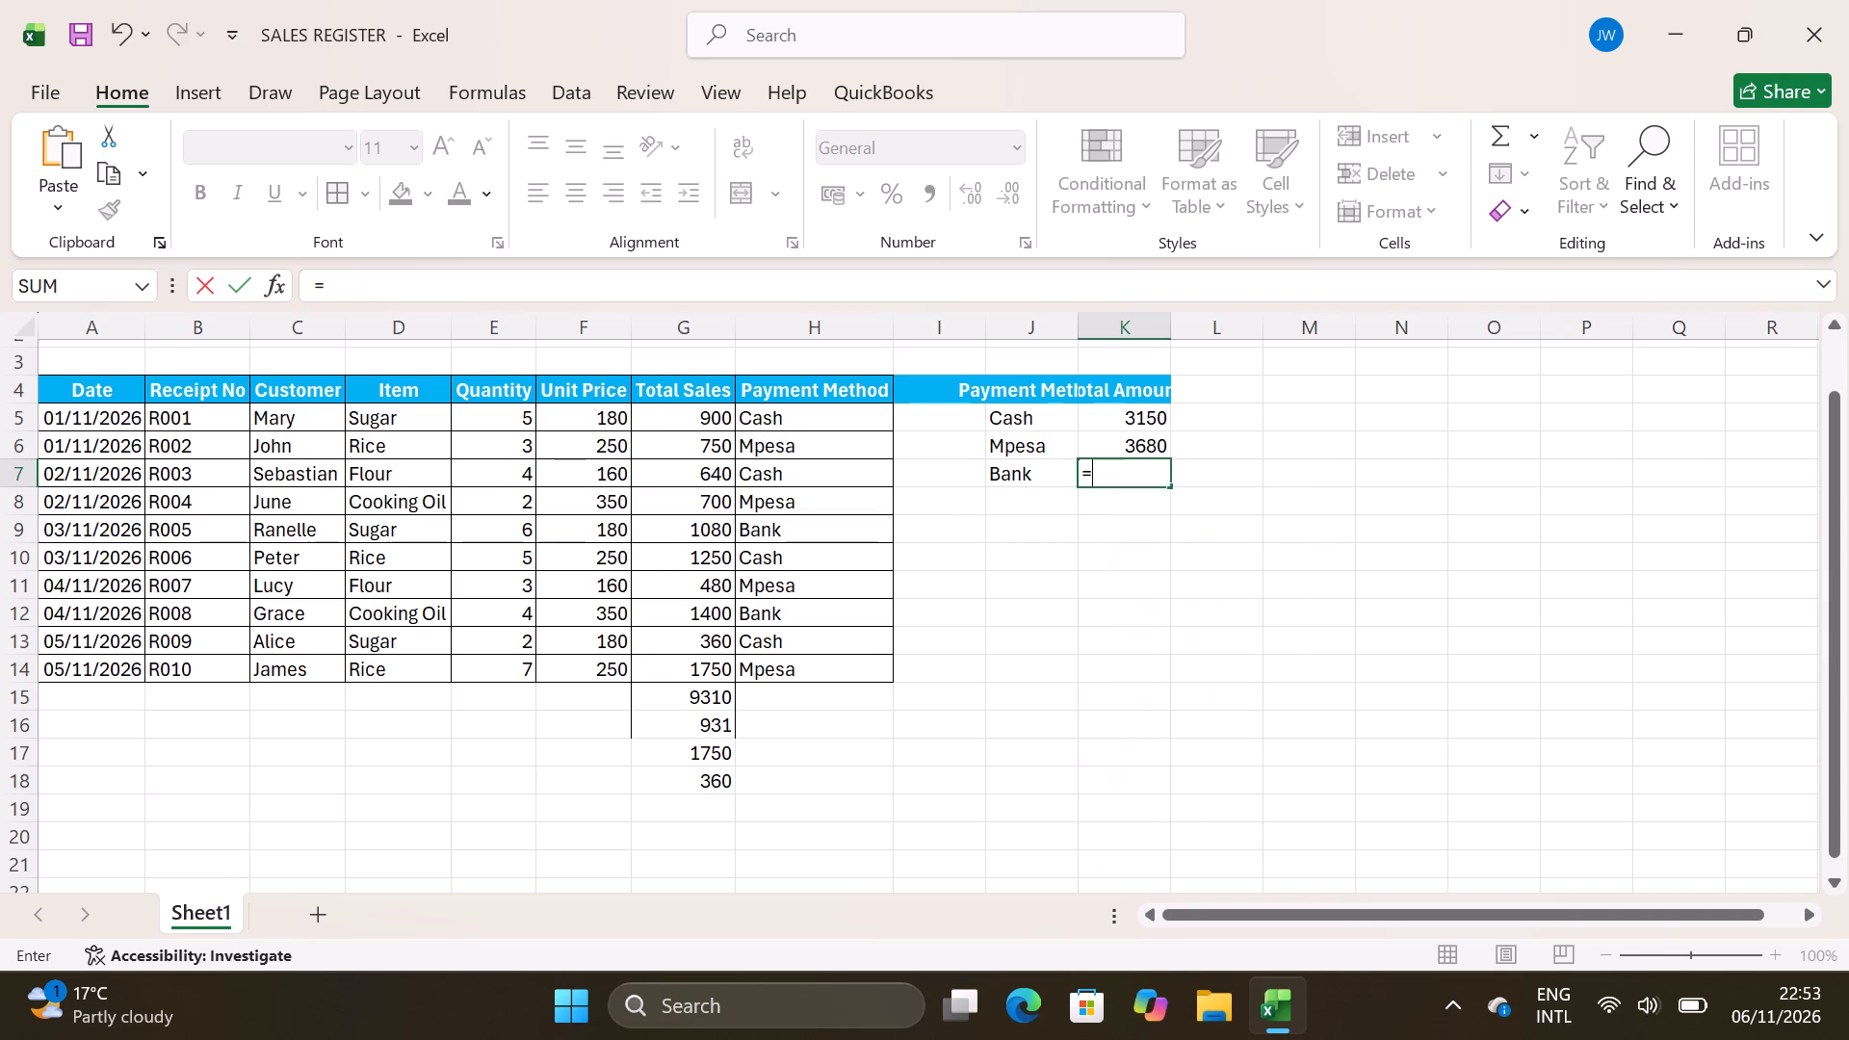
type("SUMIF")
key("shift+parenleft")
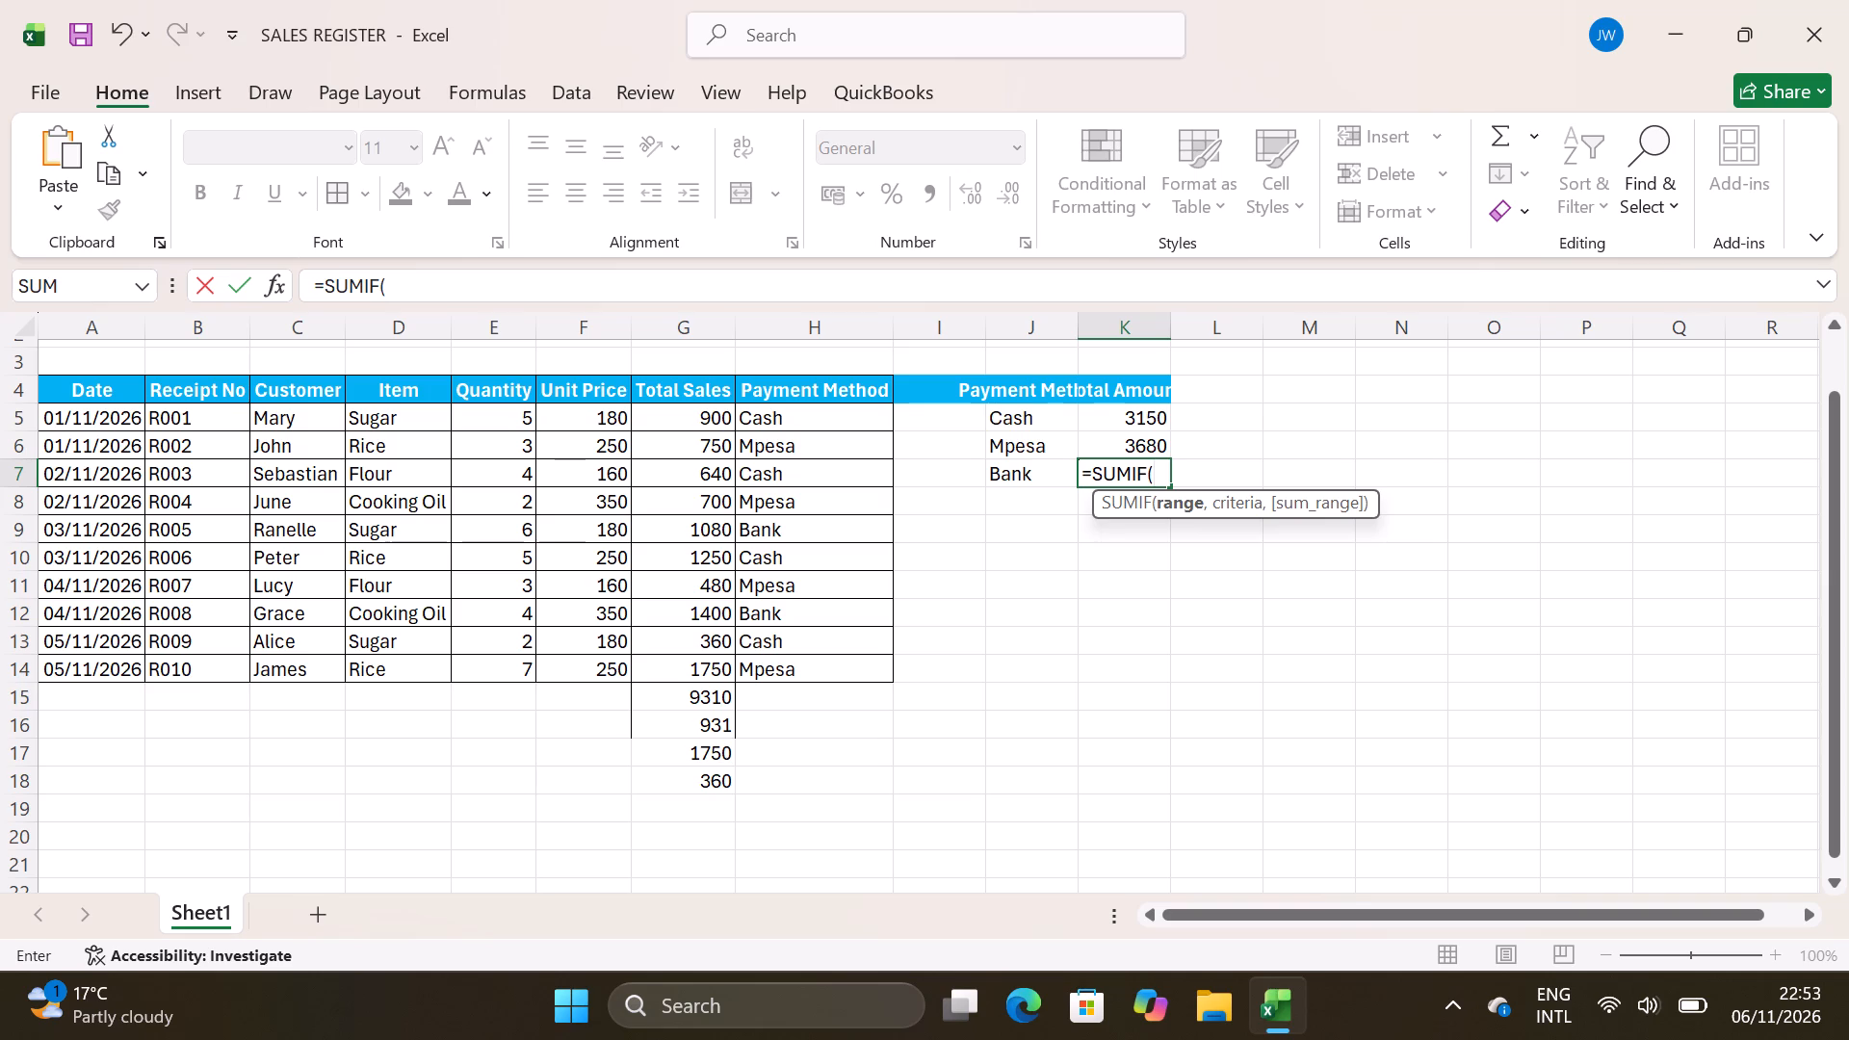
key("h")
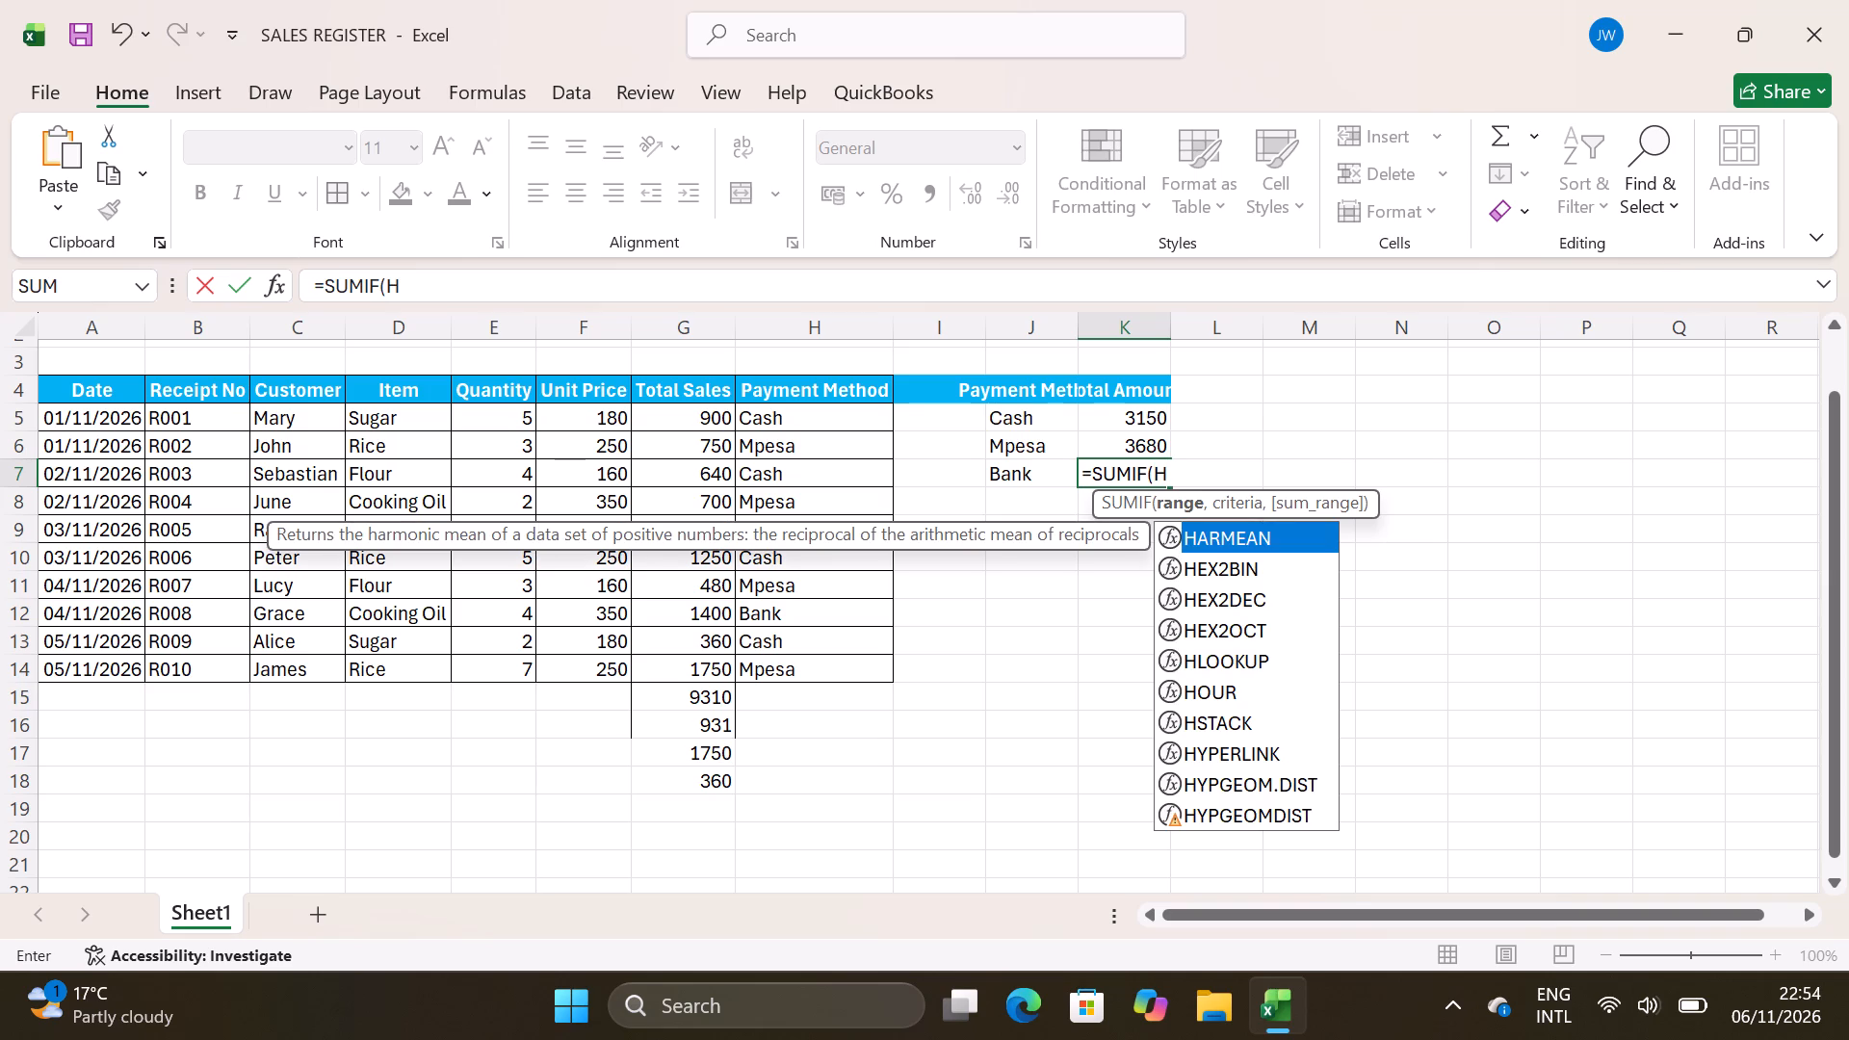
key("5")
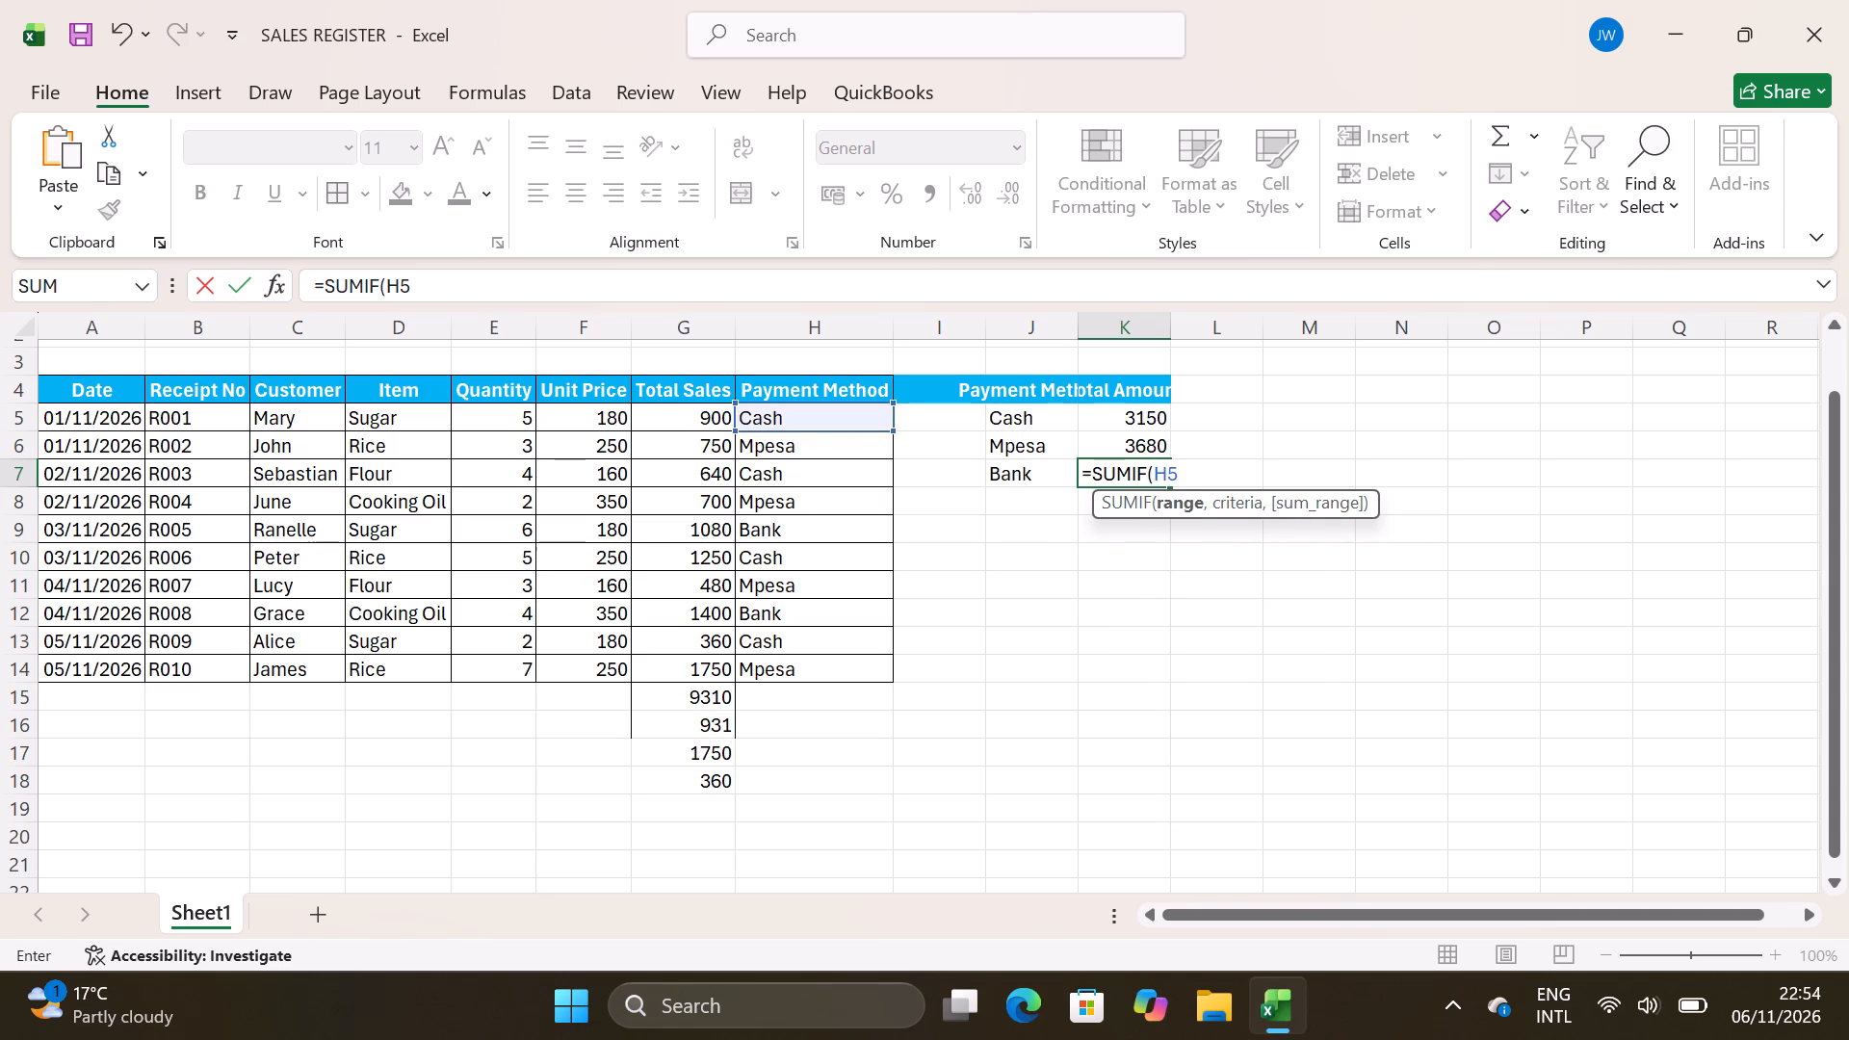
key("shift+colon")
type("H14")
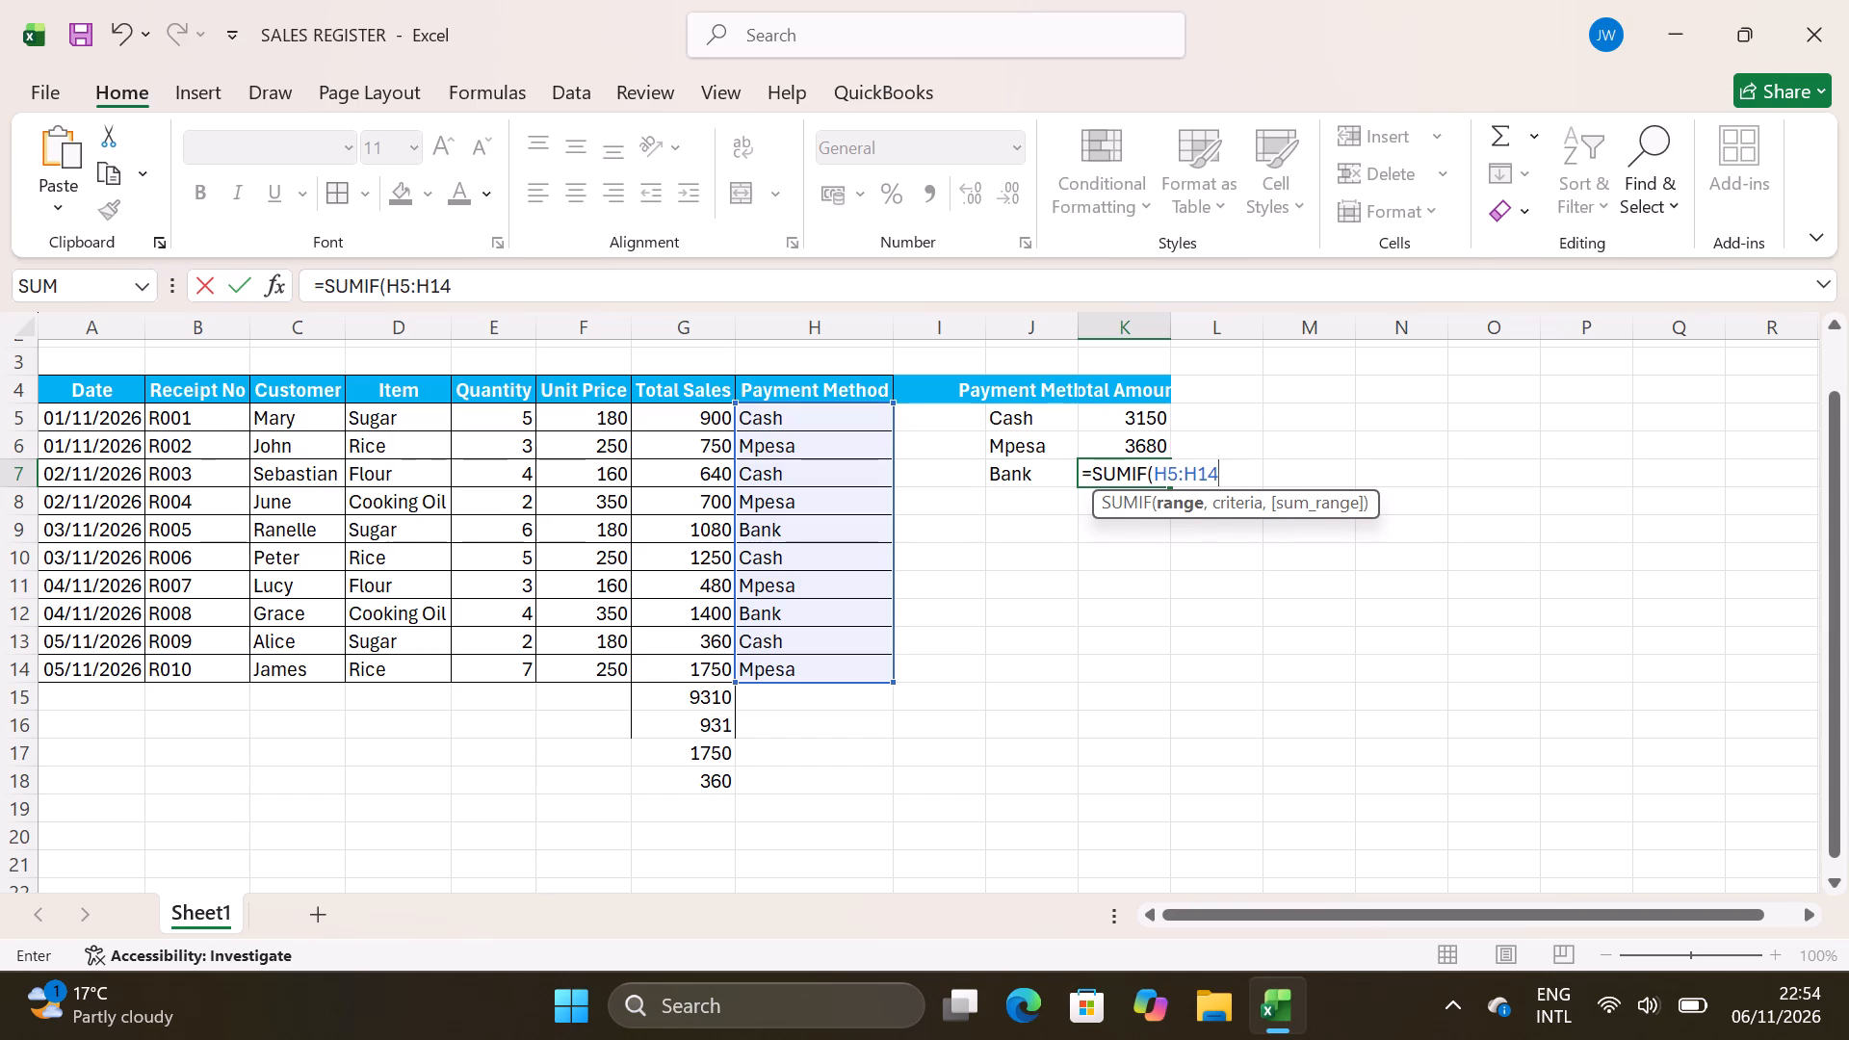
key("comma")
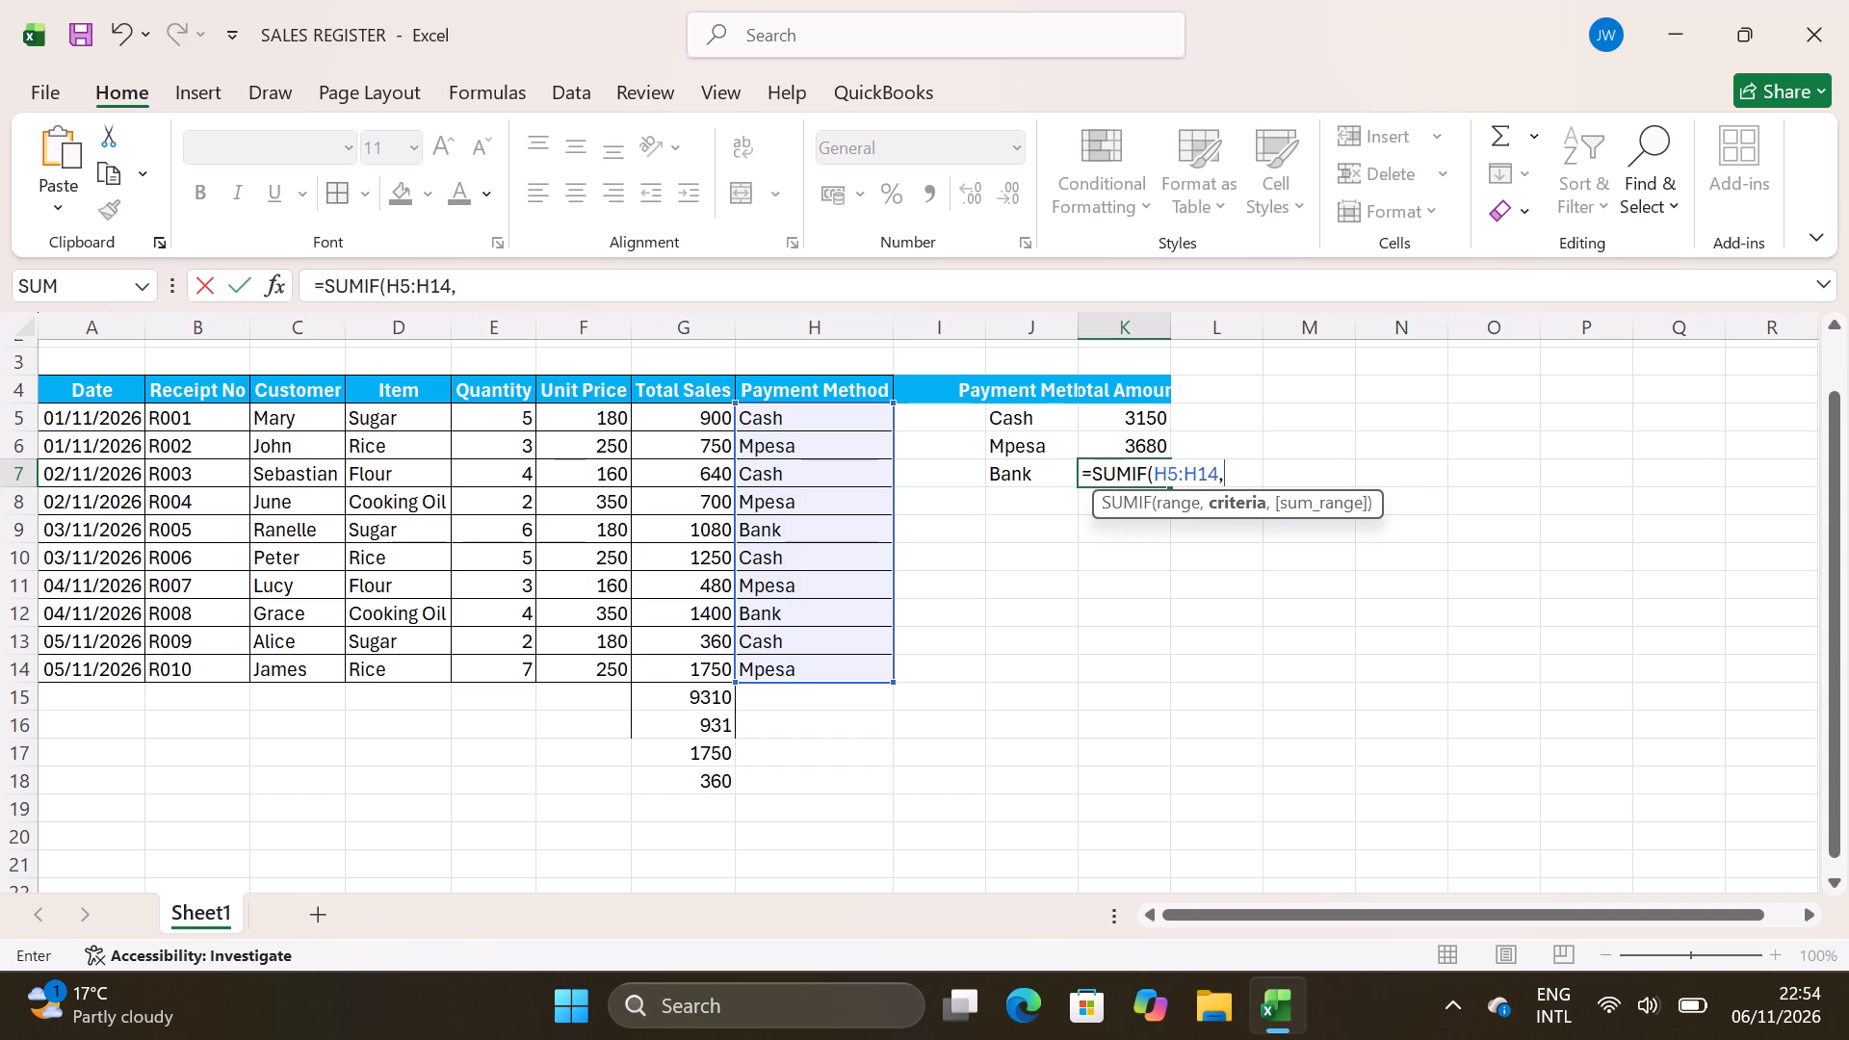
type("\"'")
key("shift+BackSpace")
key("b")
type("ank")
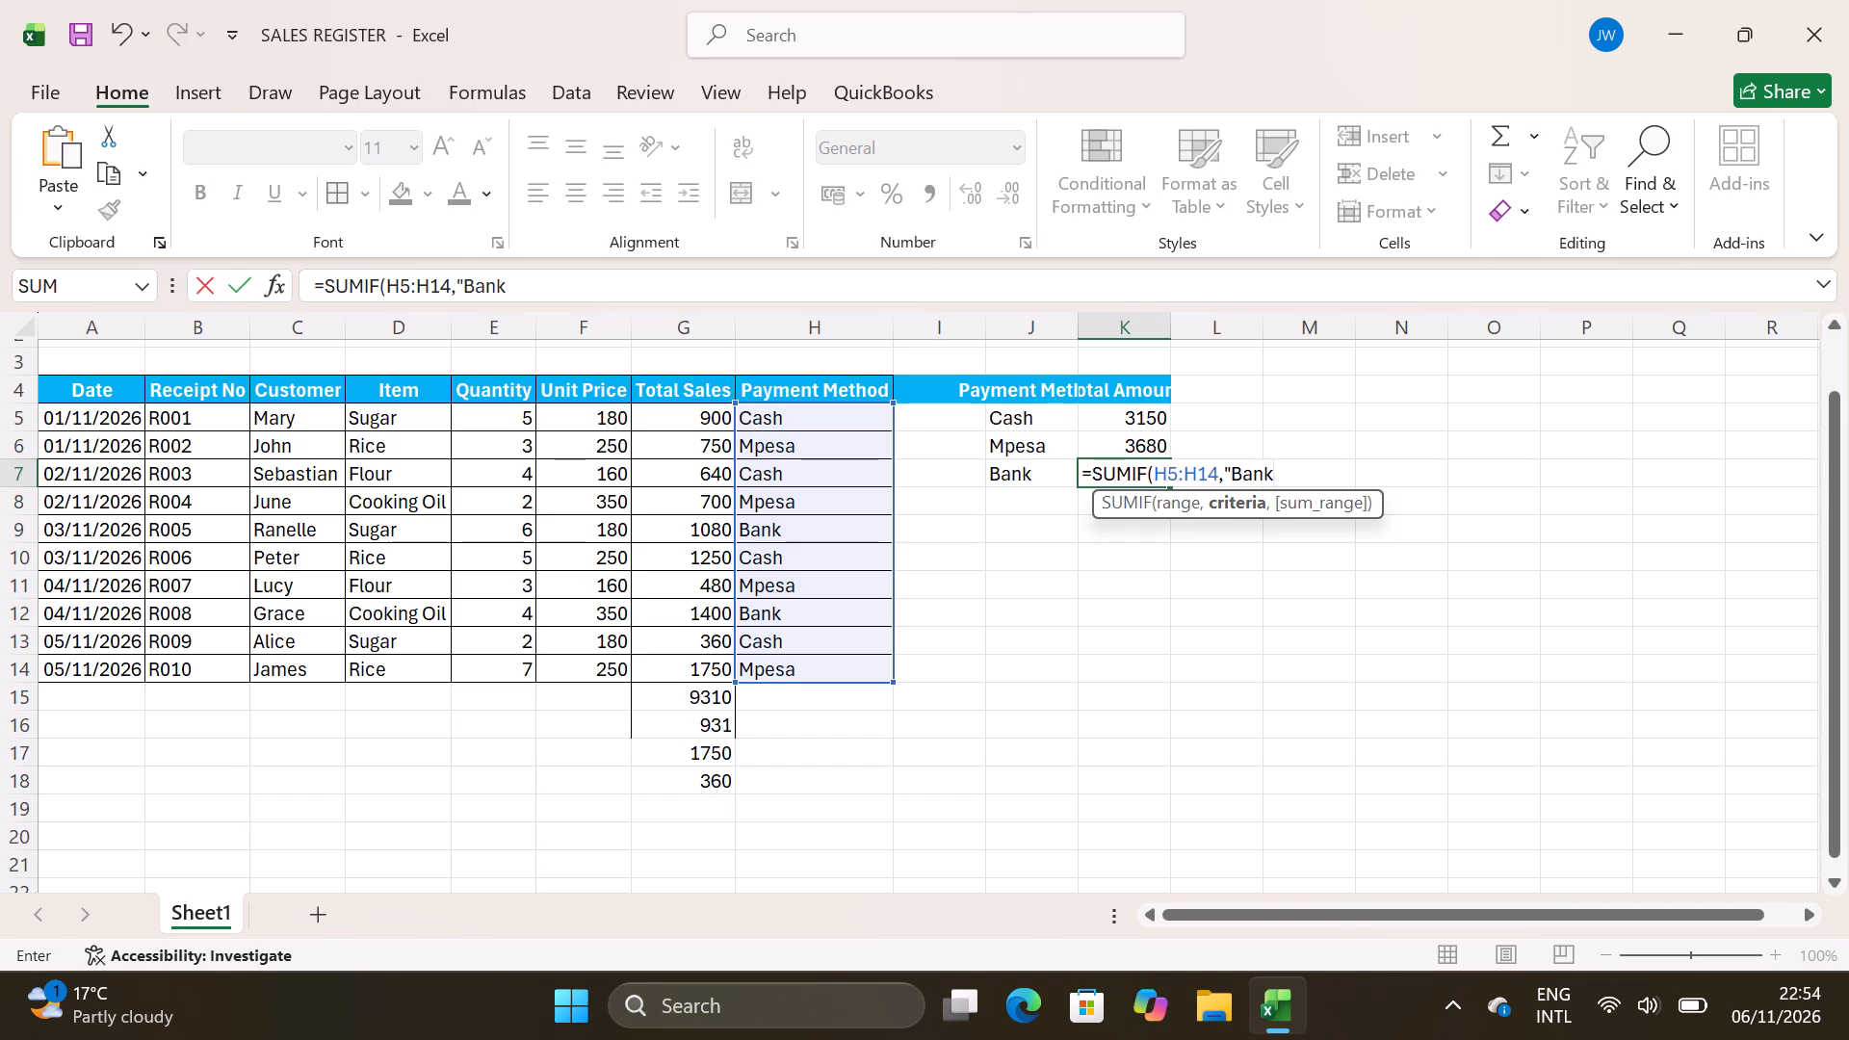
type("\"'")
key("BackSpace")
key("space")
key("comma")
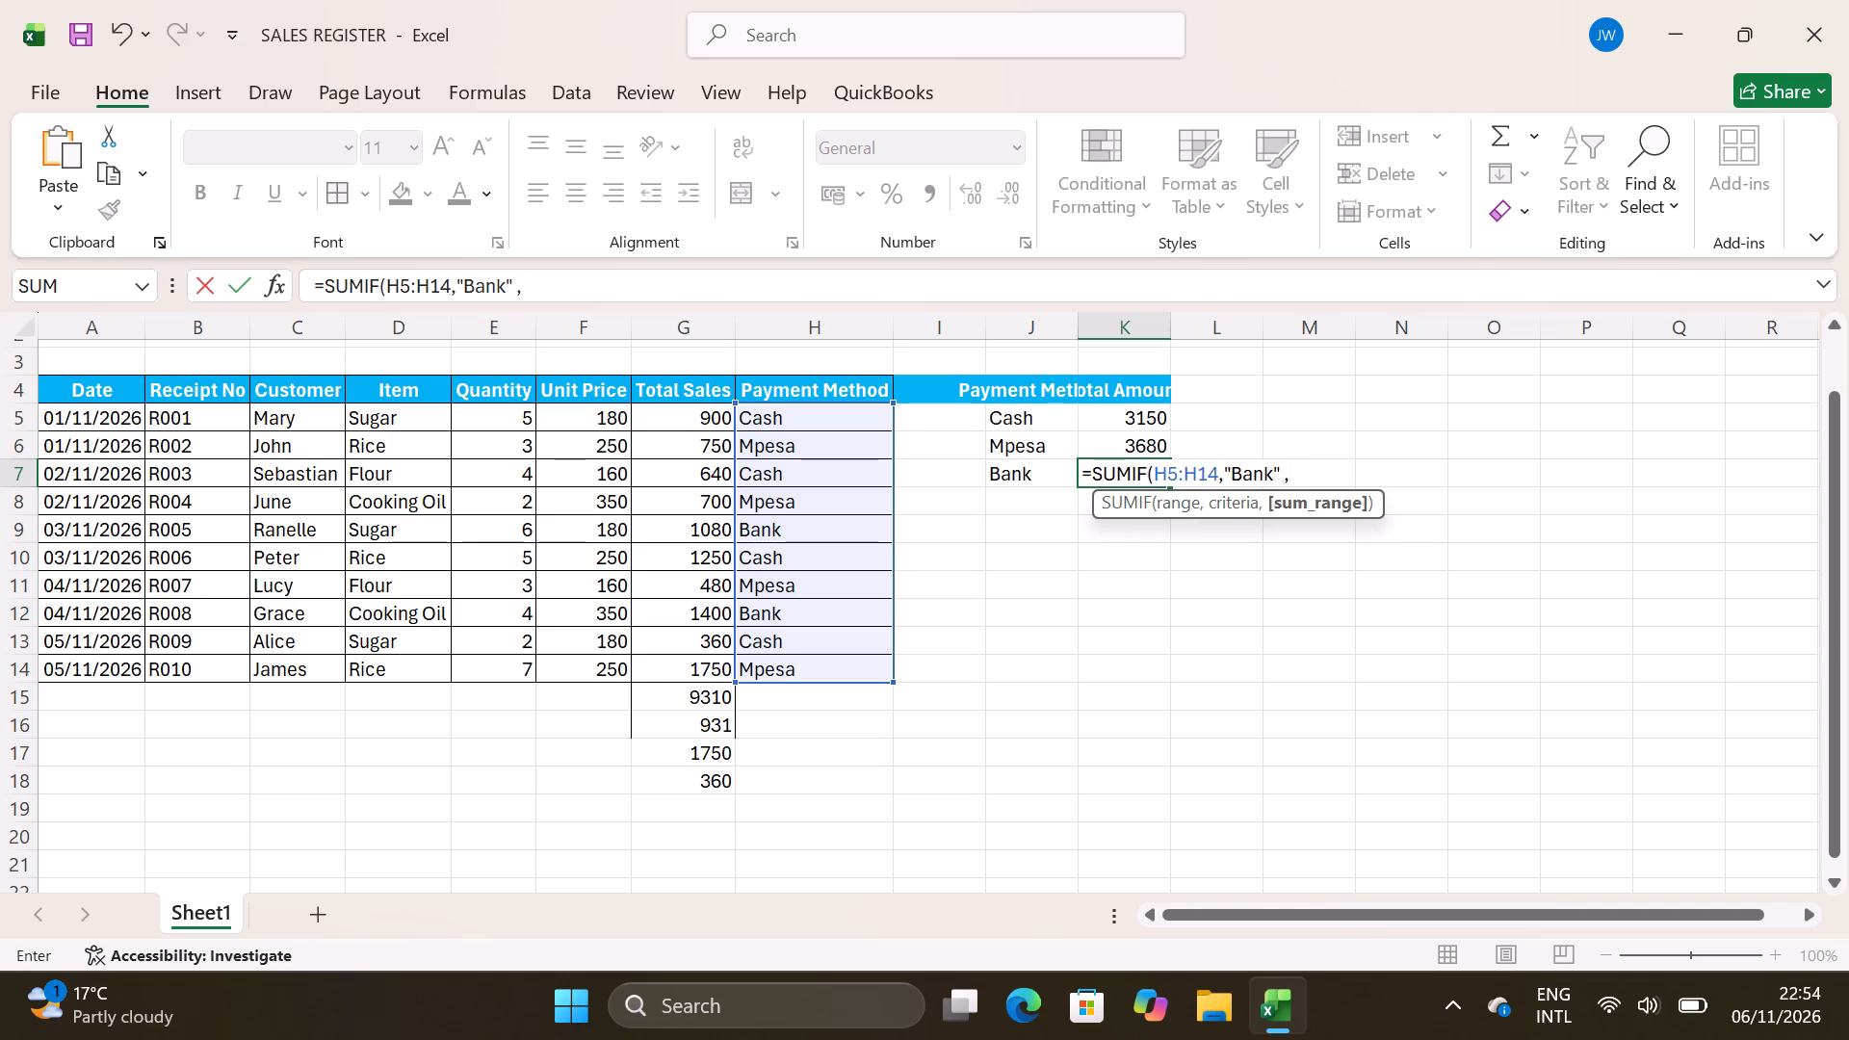
key("g")
key("5")
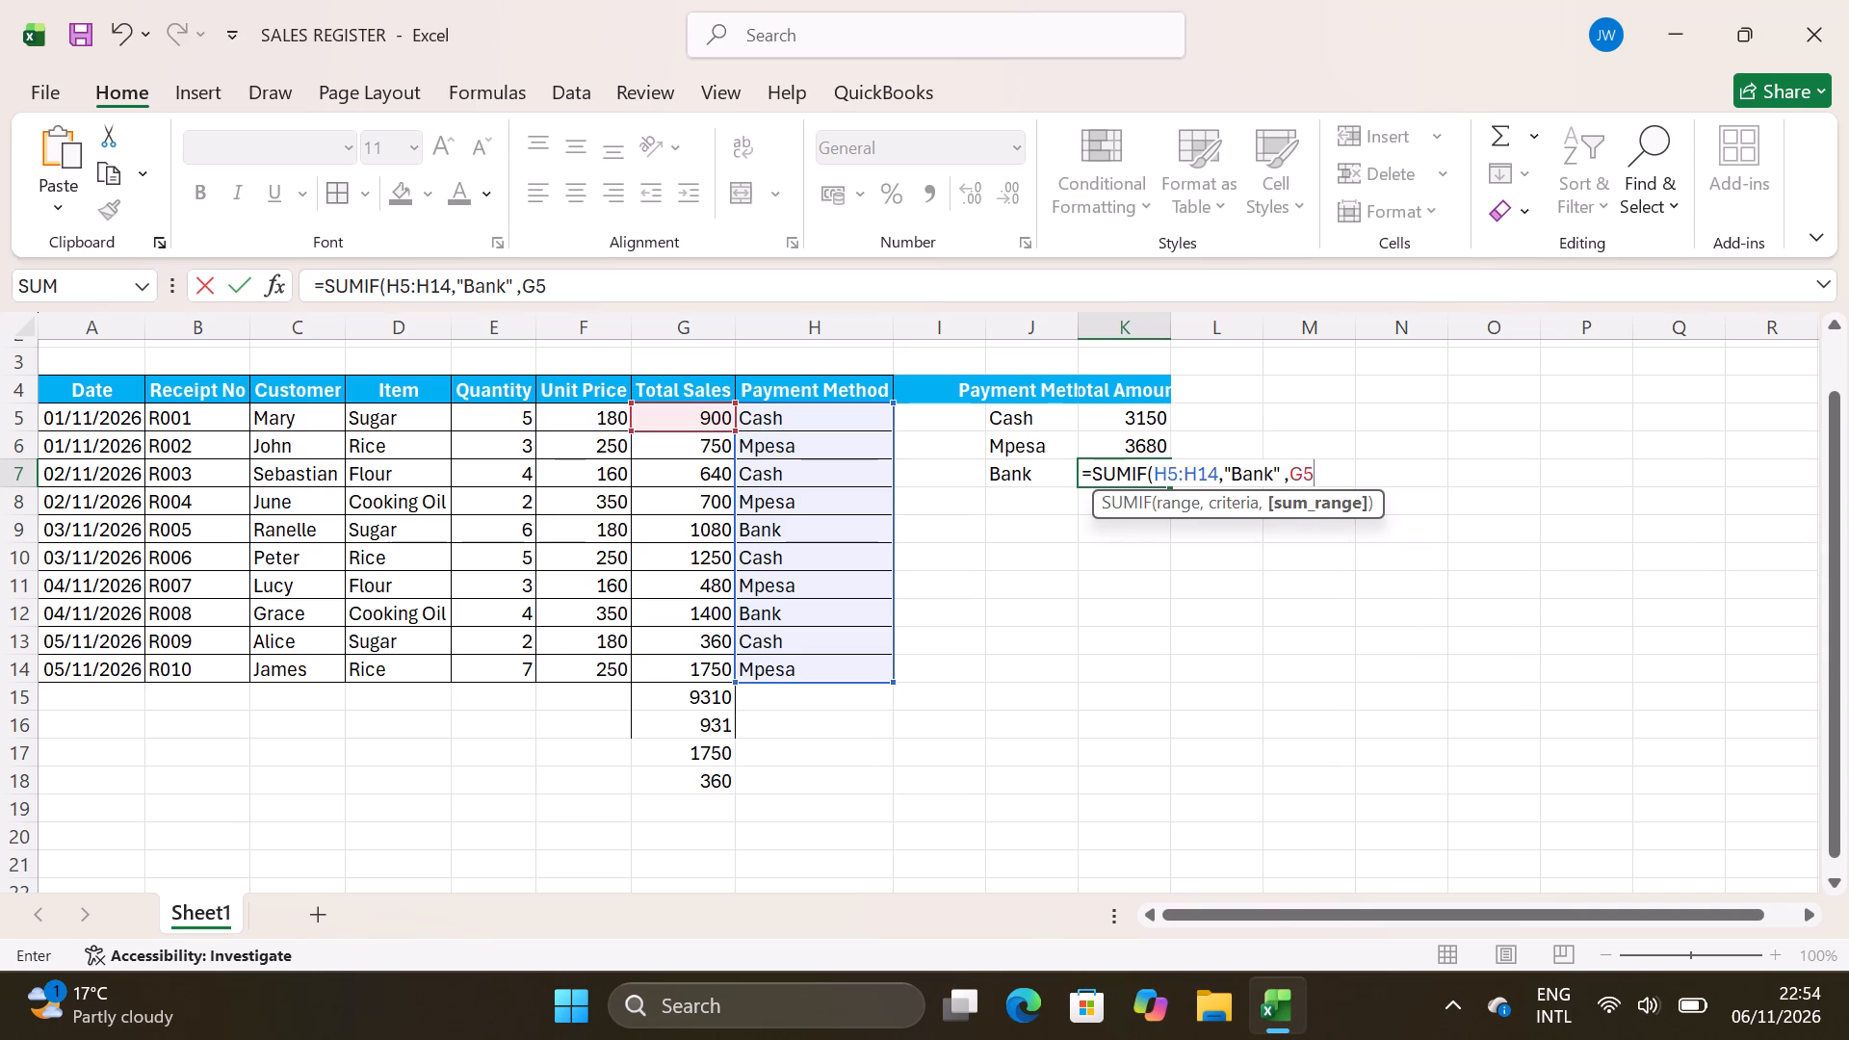
key("shift+colon")
type("G14")
key("shift+parenright")
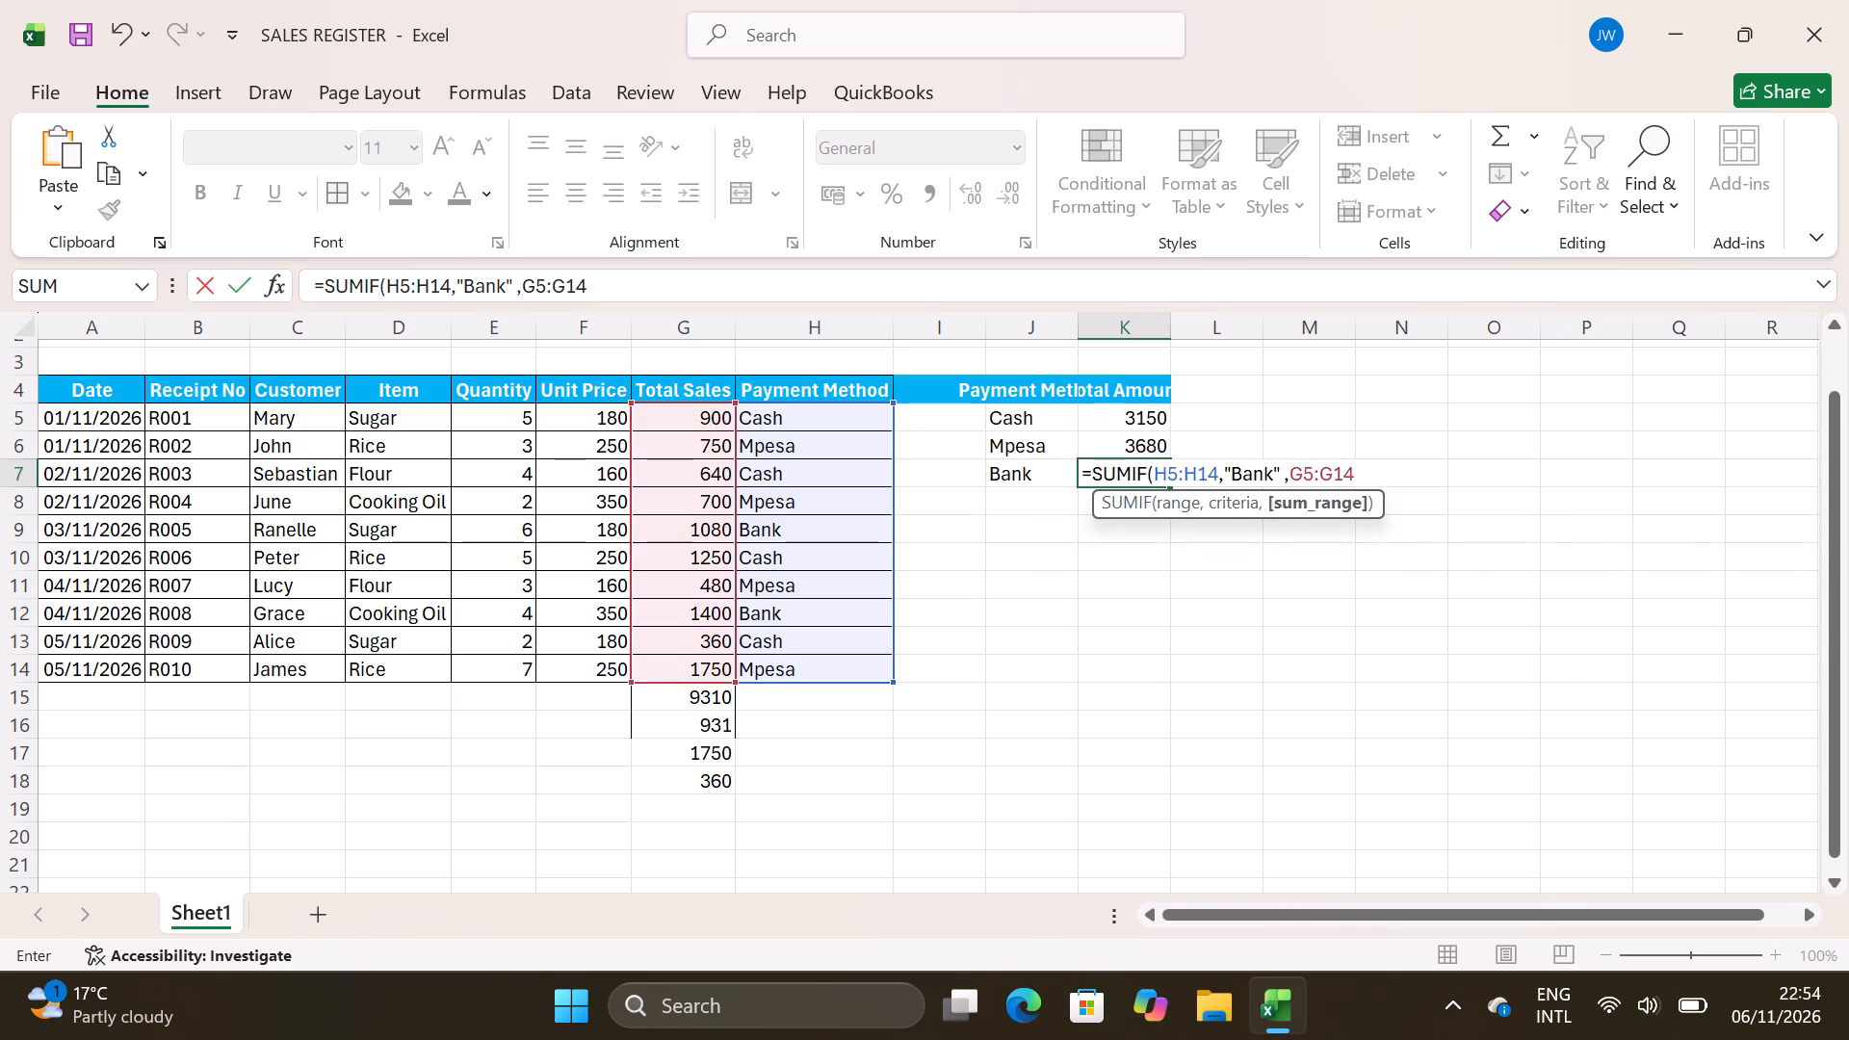
key("Return")
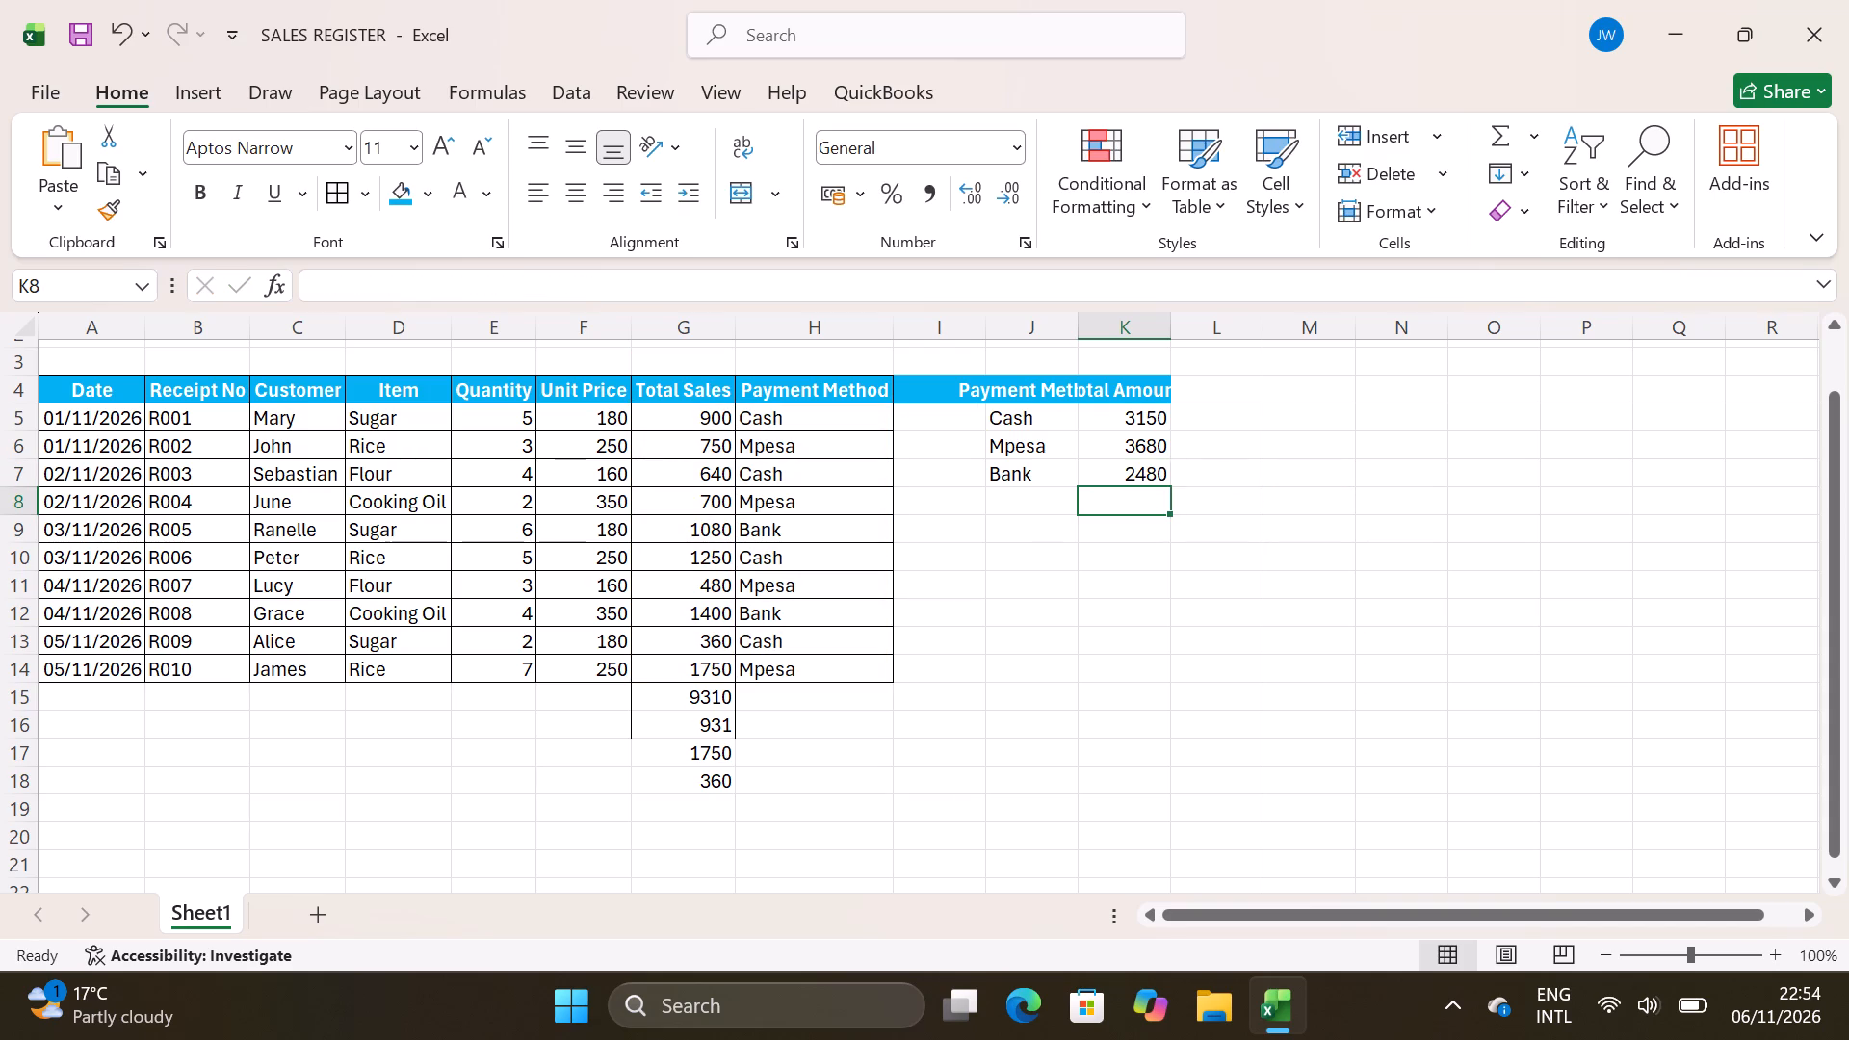
Enter the label "Number of Cash Transactions" in cell J9 below the payment method summary.
left_click(1014, 528)
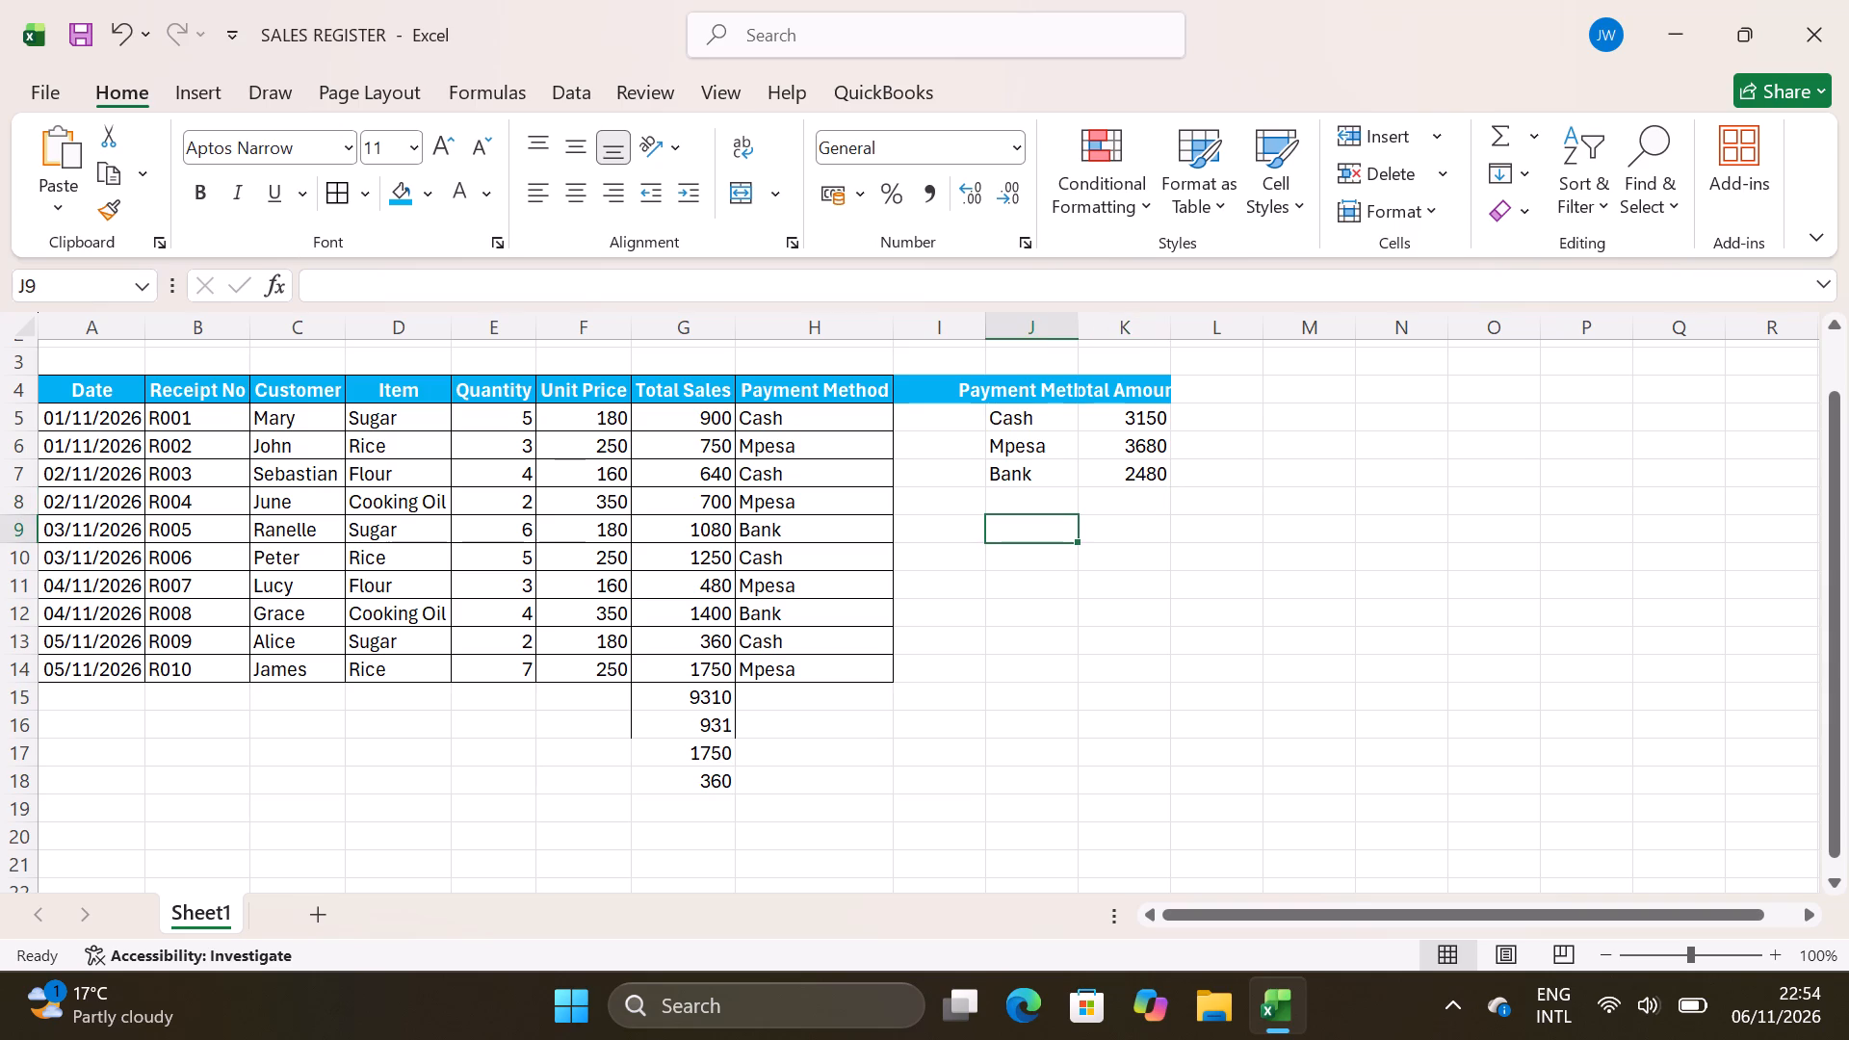
key("equal")
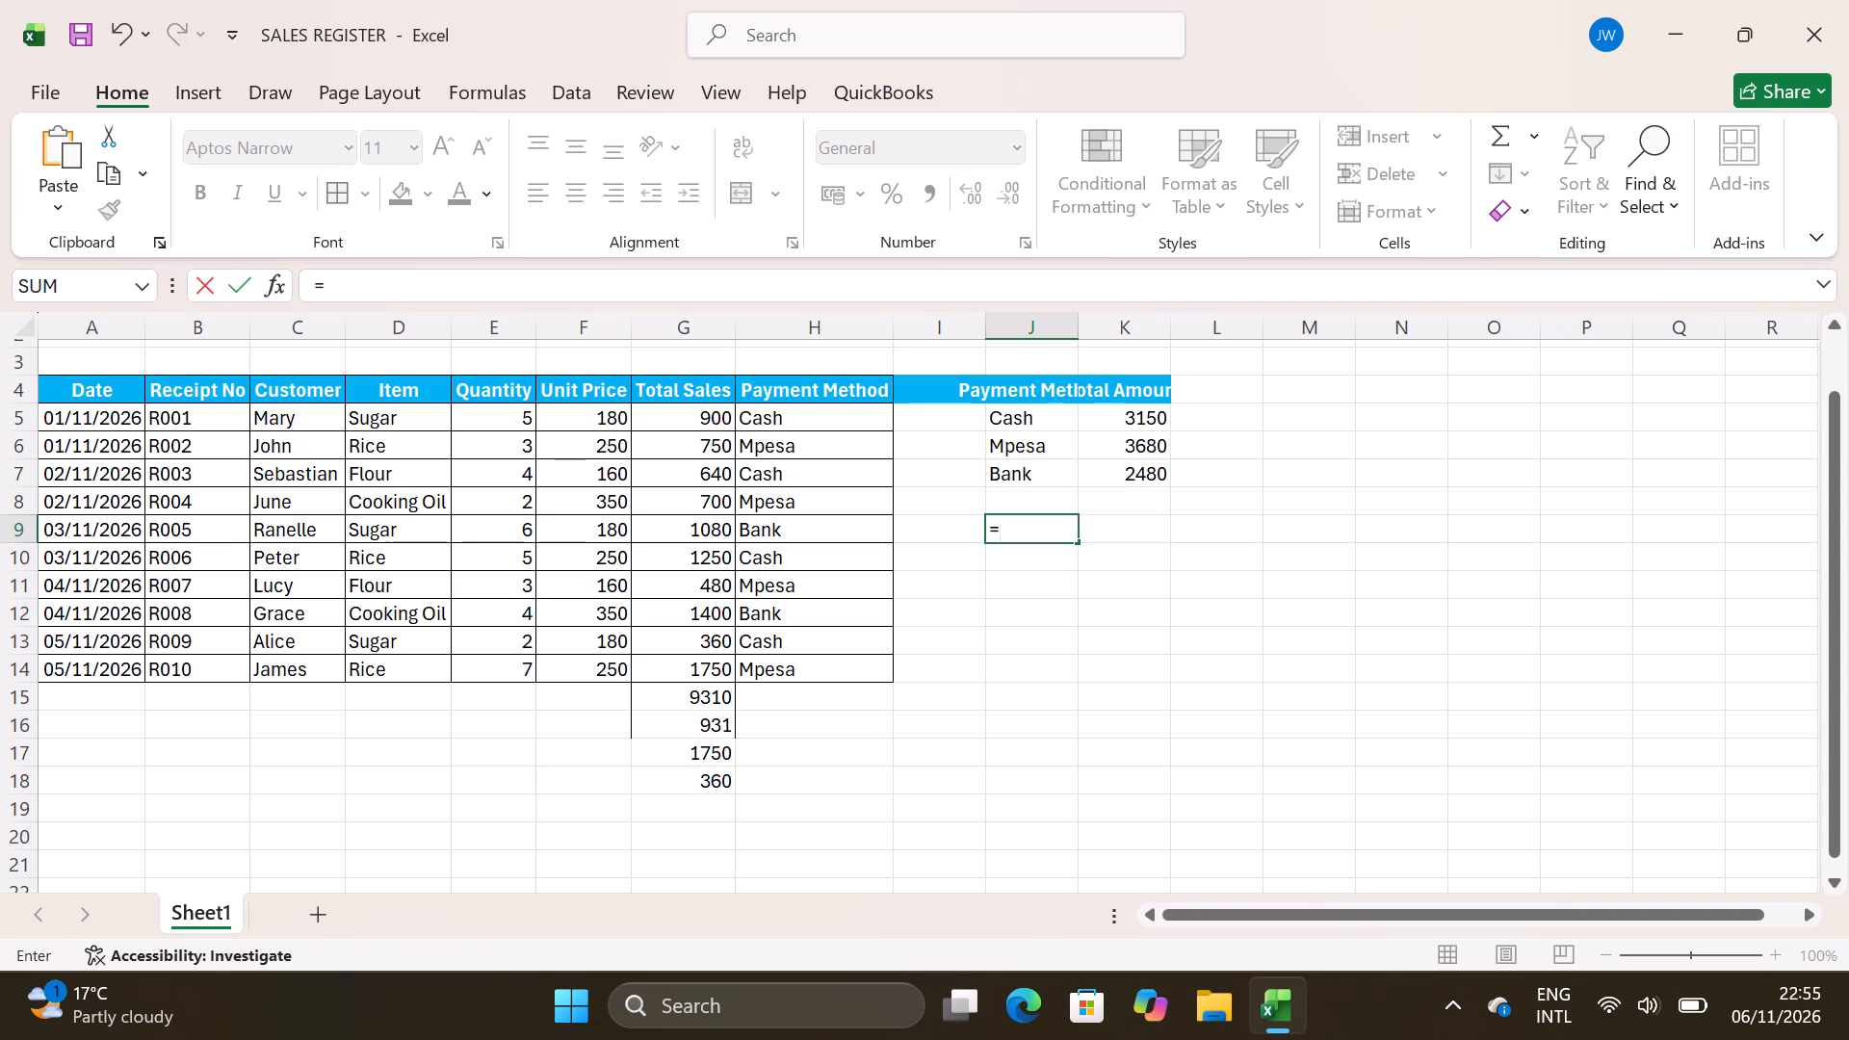
key("BackSpace")
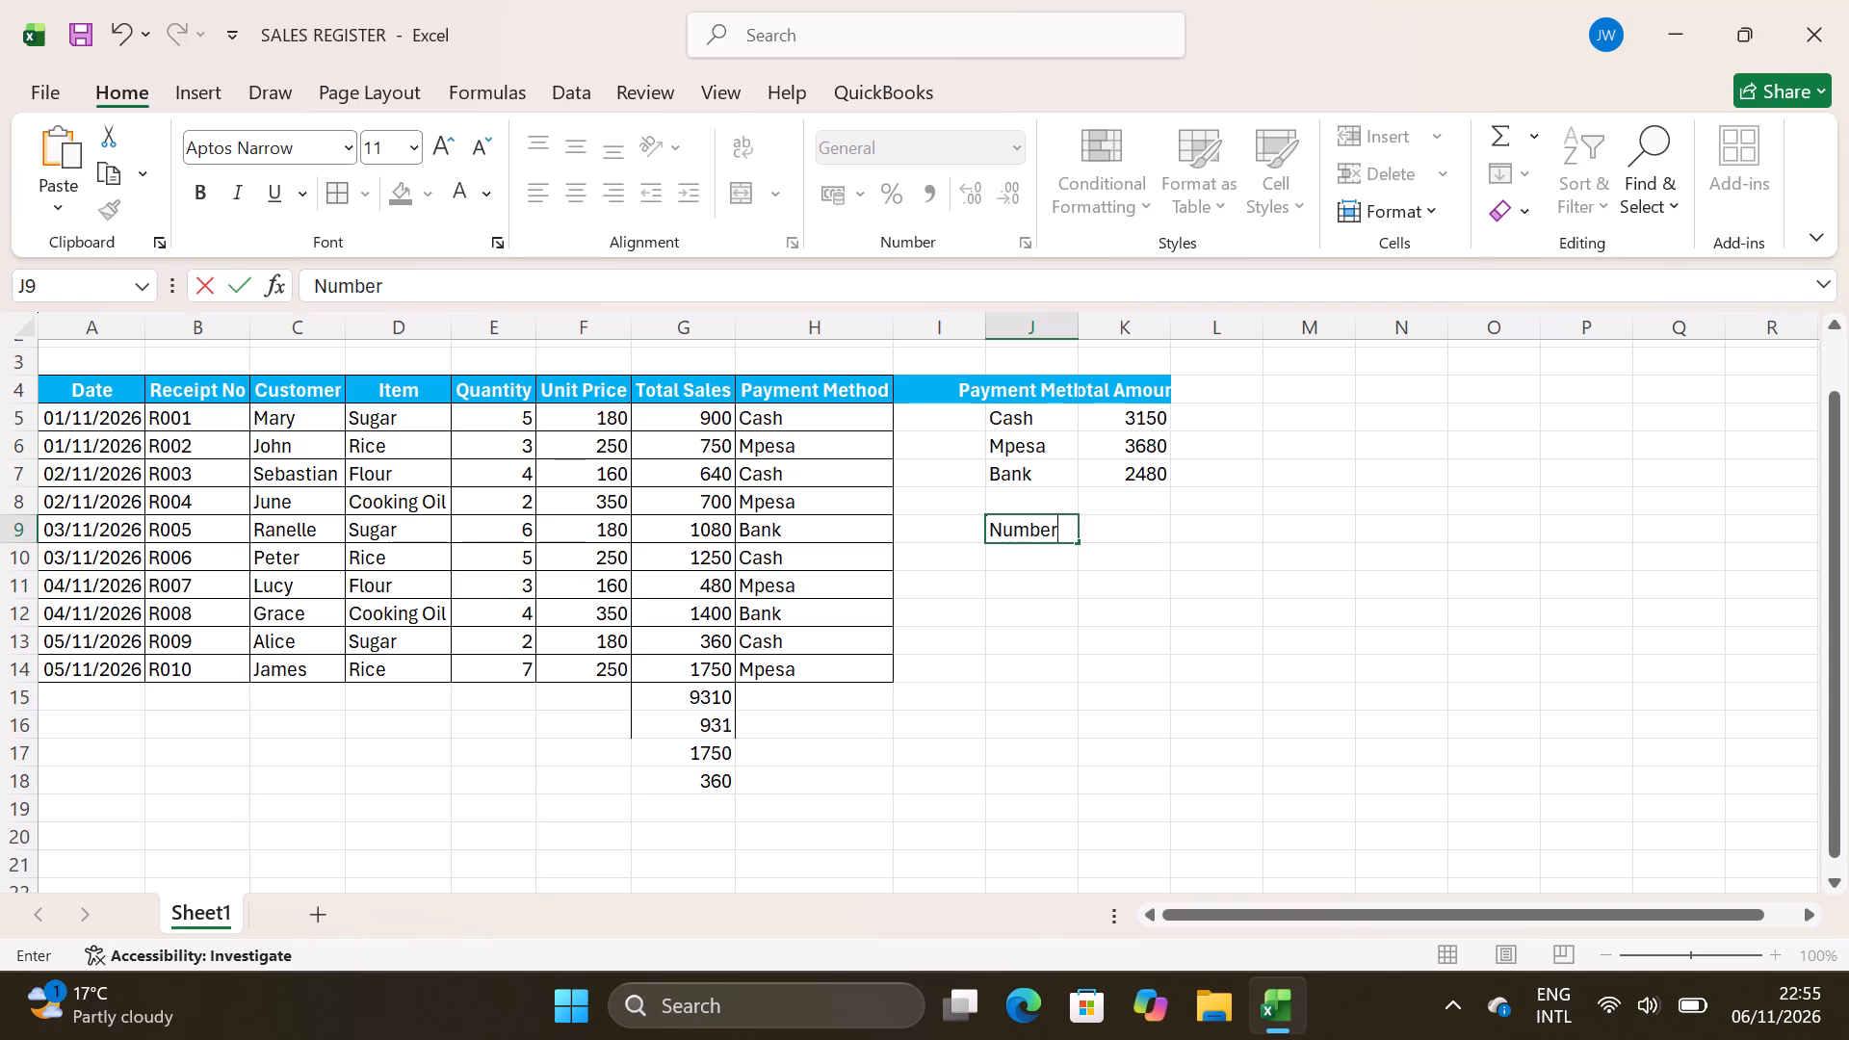
key("space")
type("of")
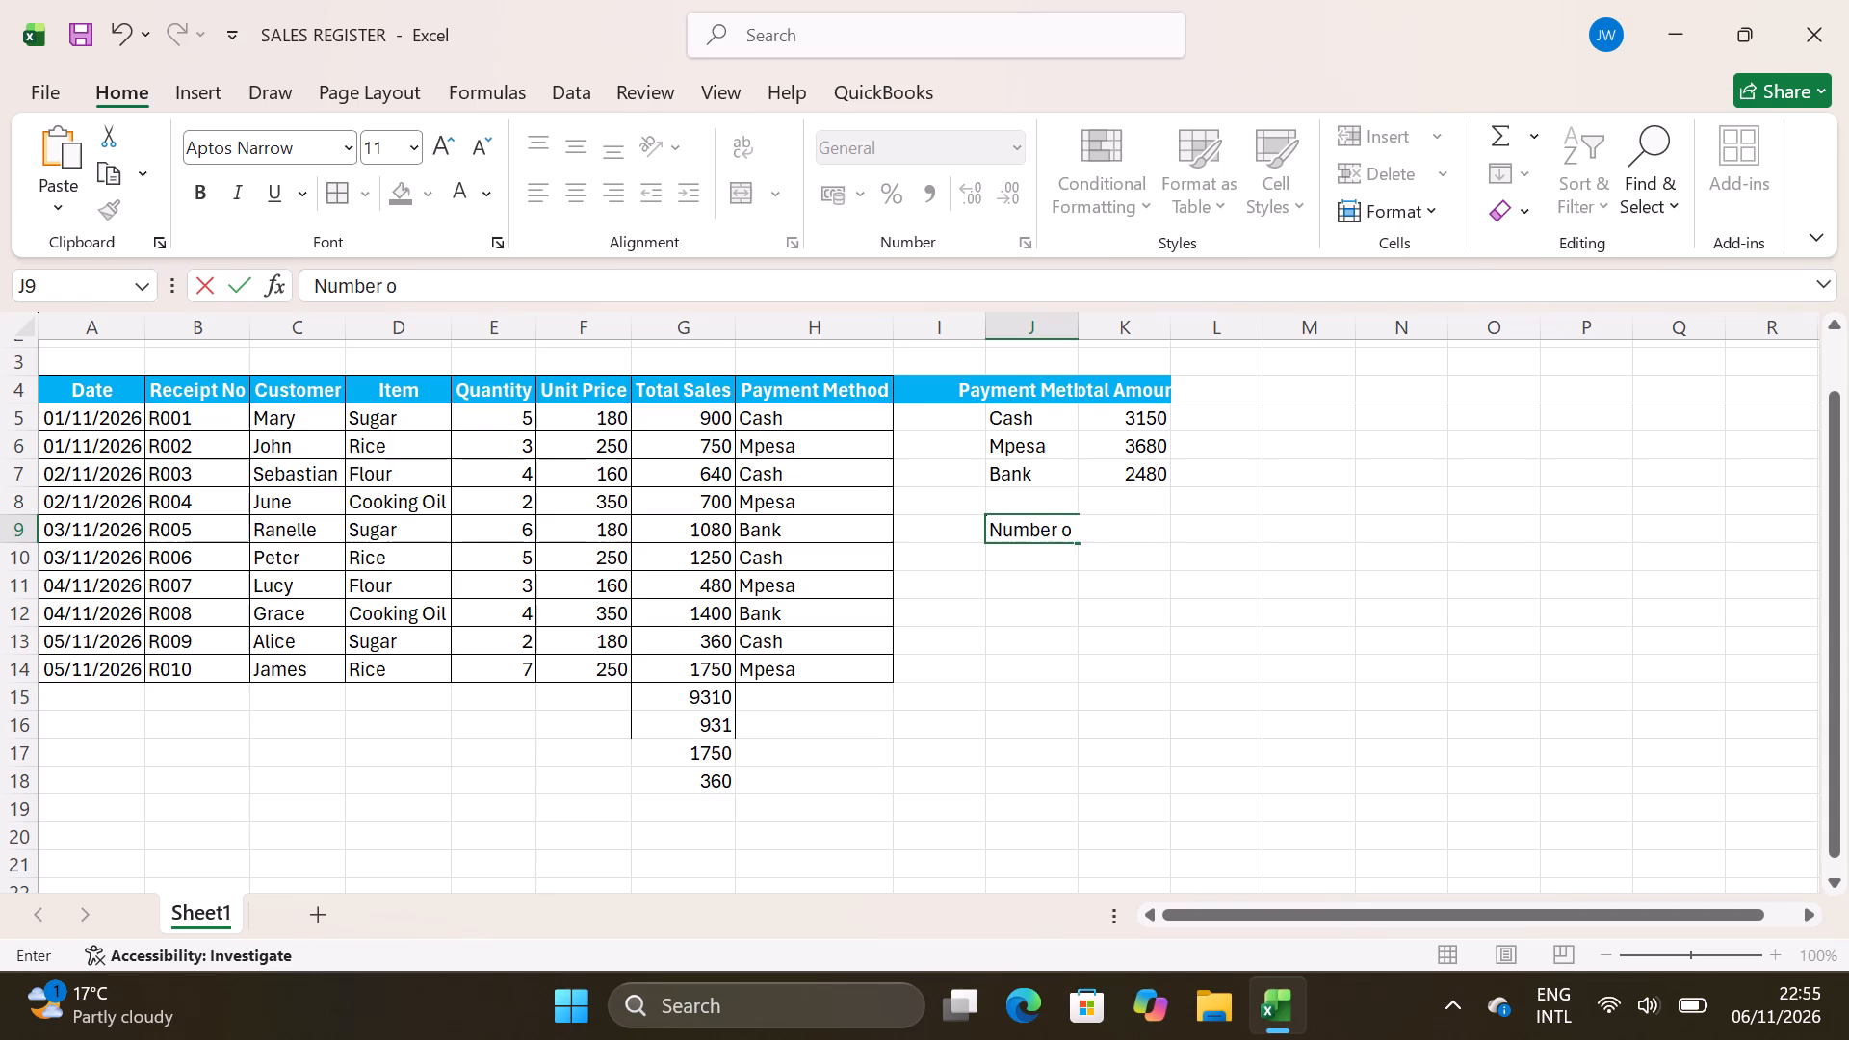
key("space")
type("ash")
key("space")
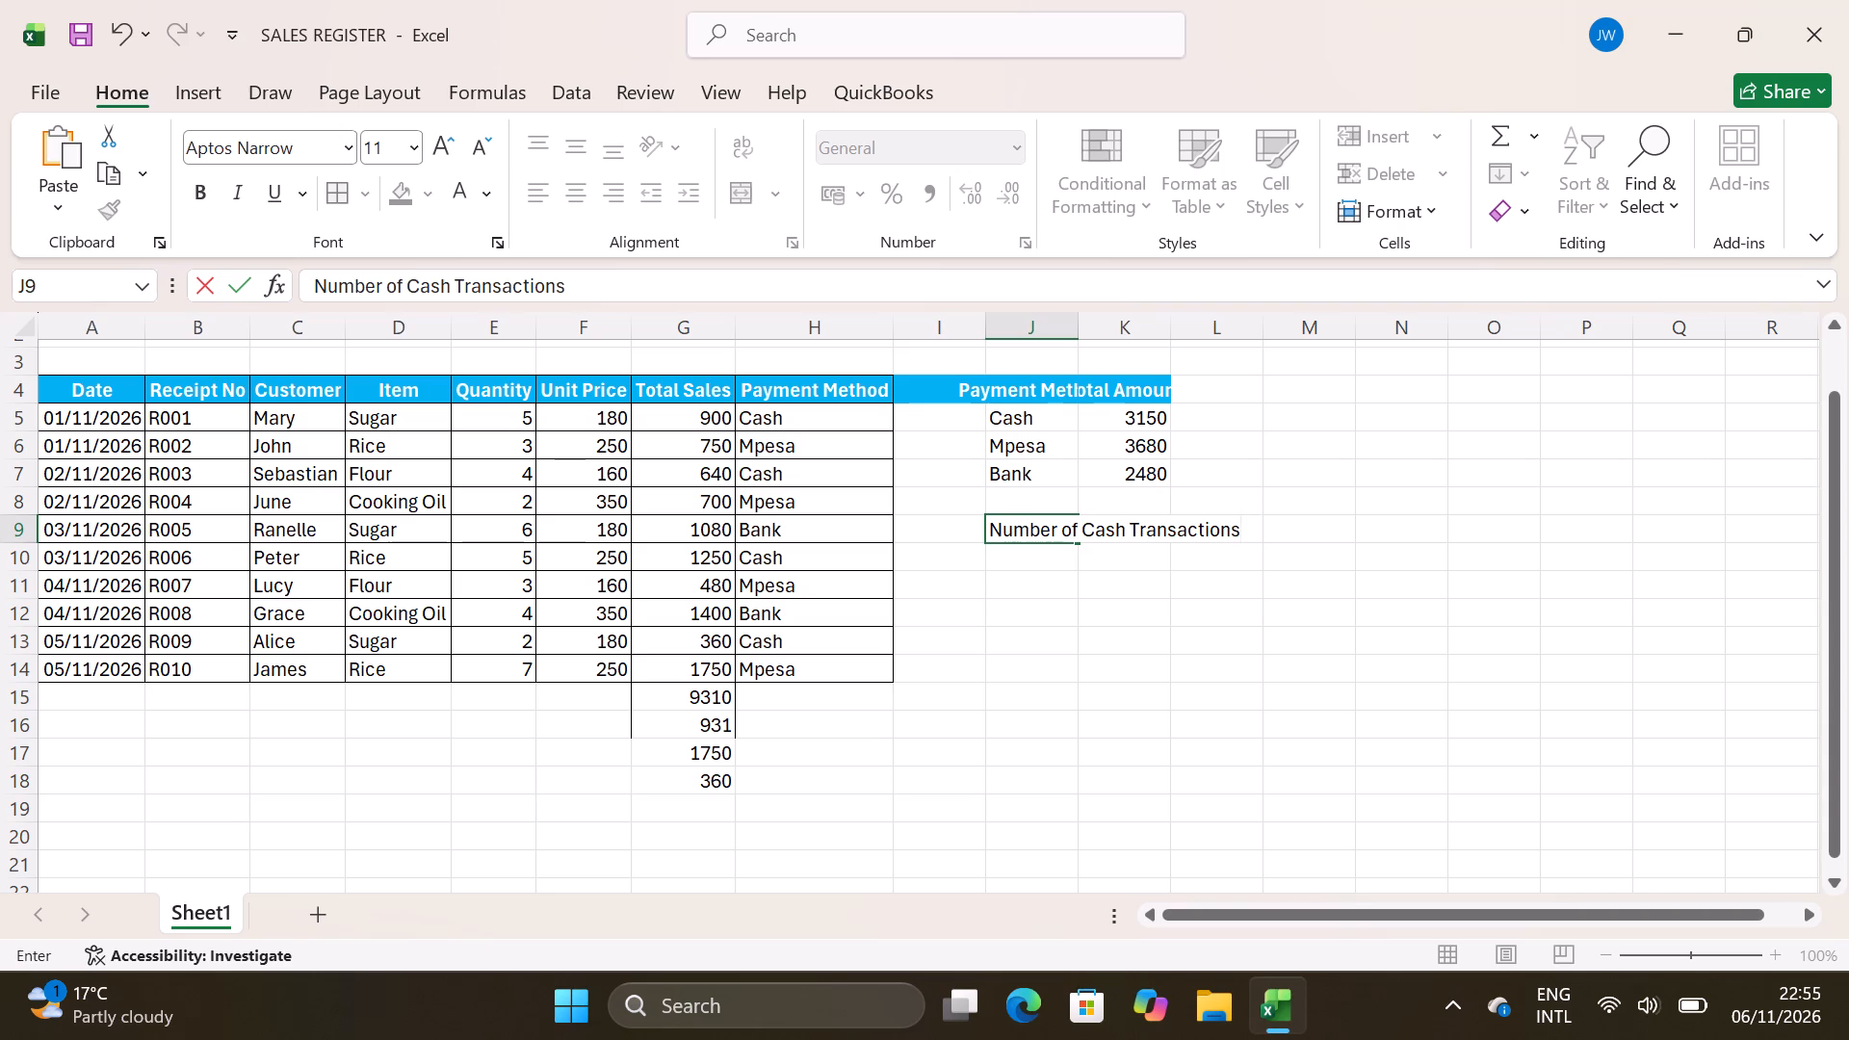
left_click(1121, 566)
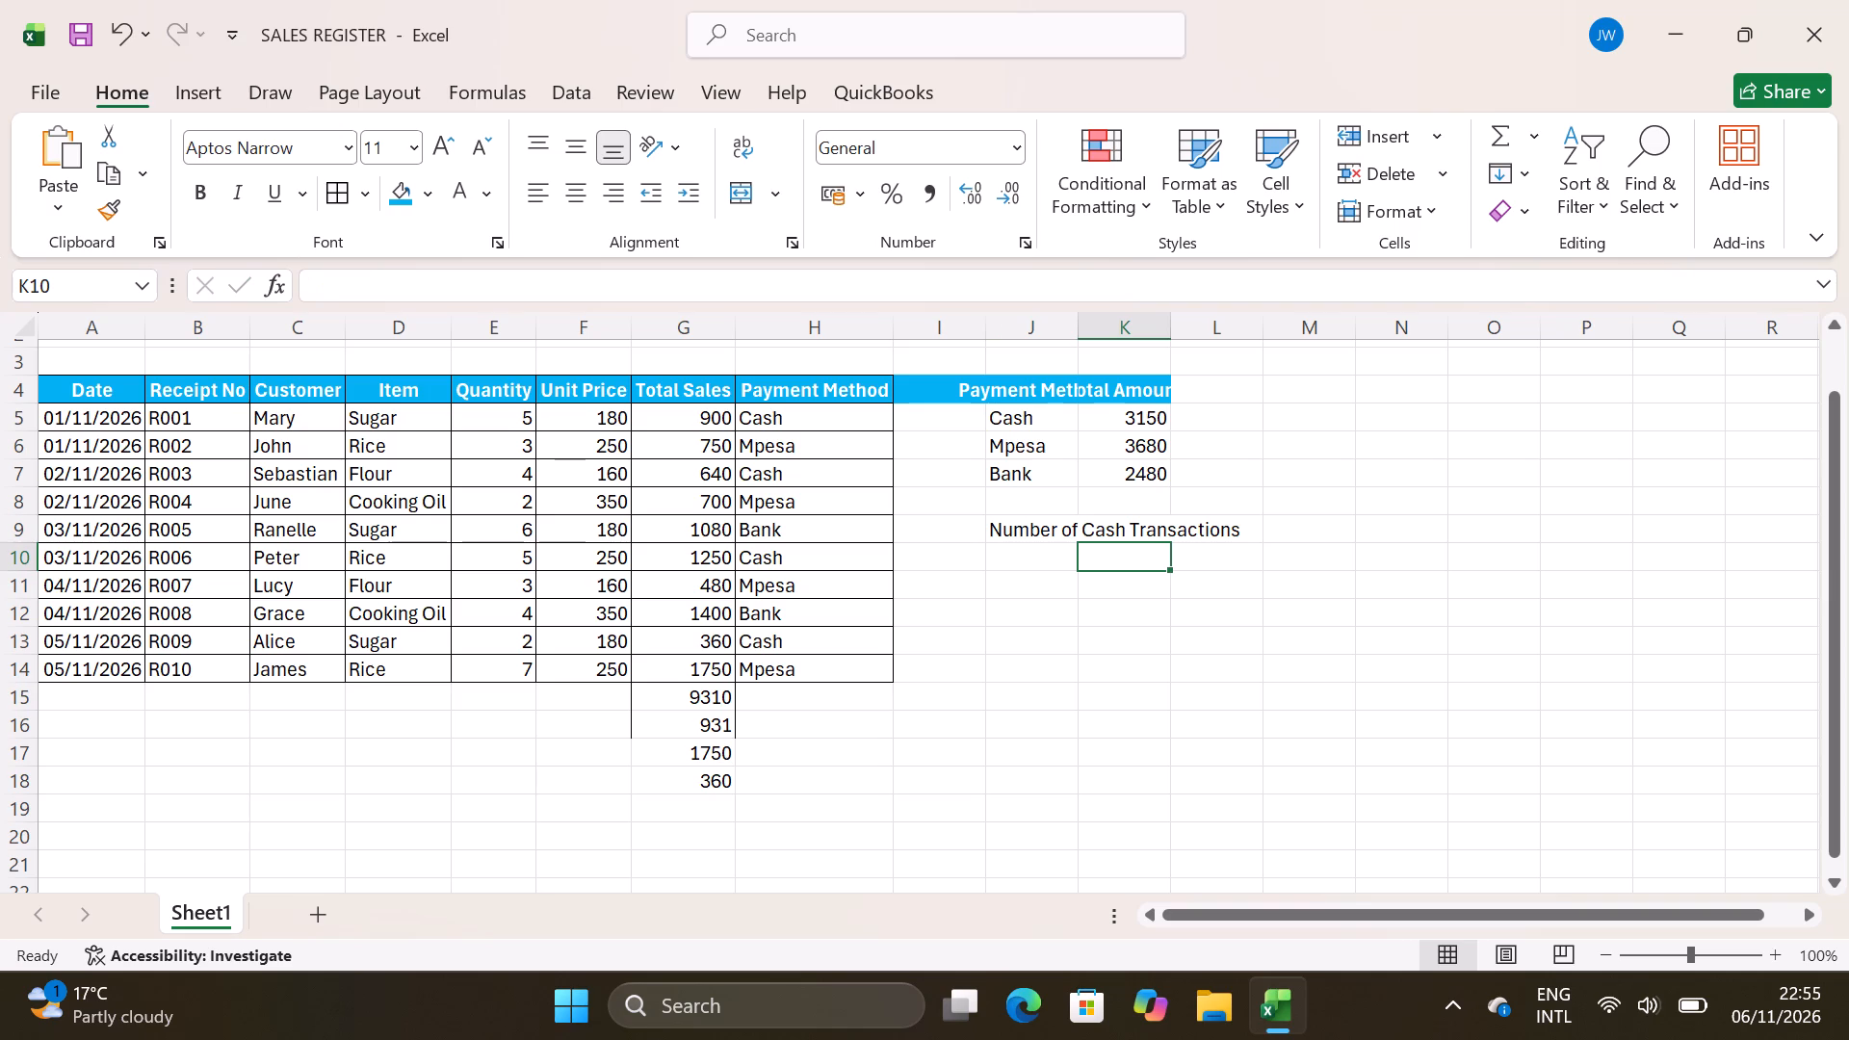
Enter a COUNTIF formula in cell K9 that counts the entries in H5:H14 whose Payment Method is "Cash".
key("equal")
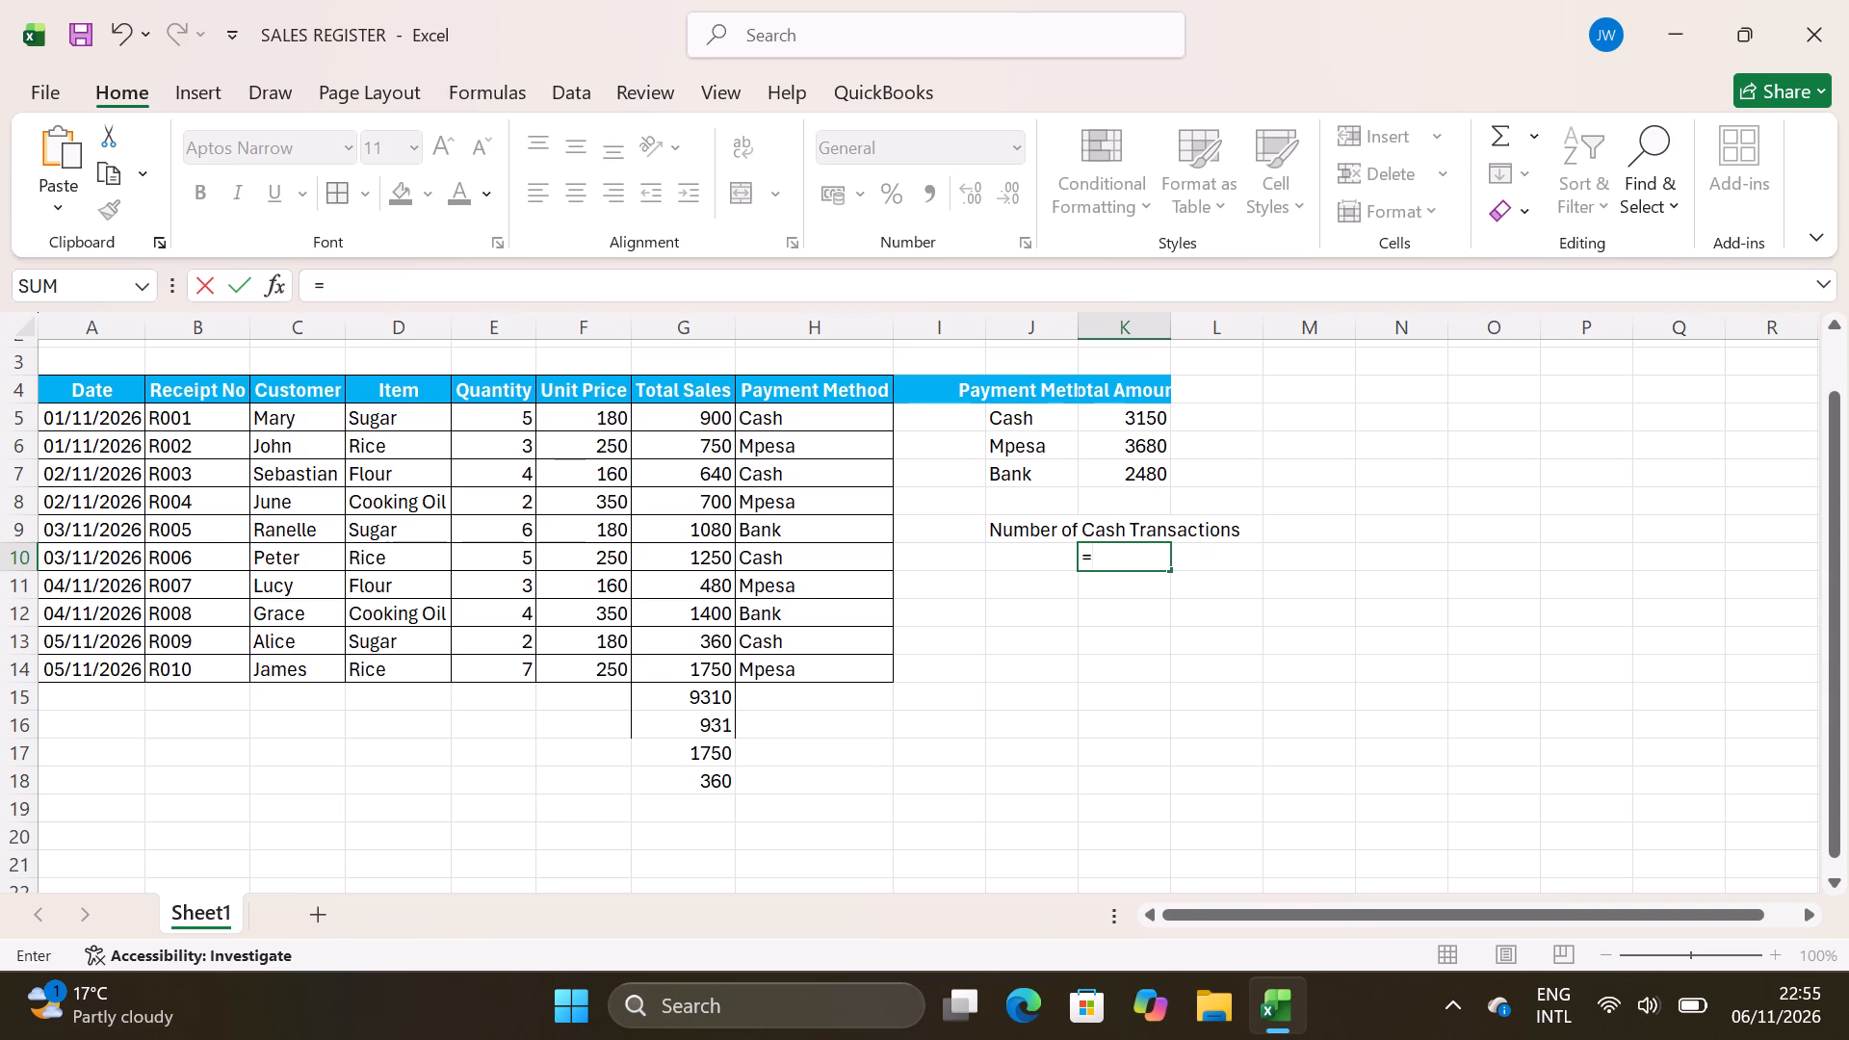
key("BackSpace")
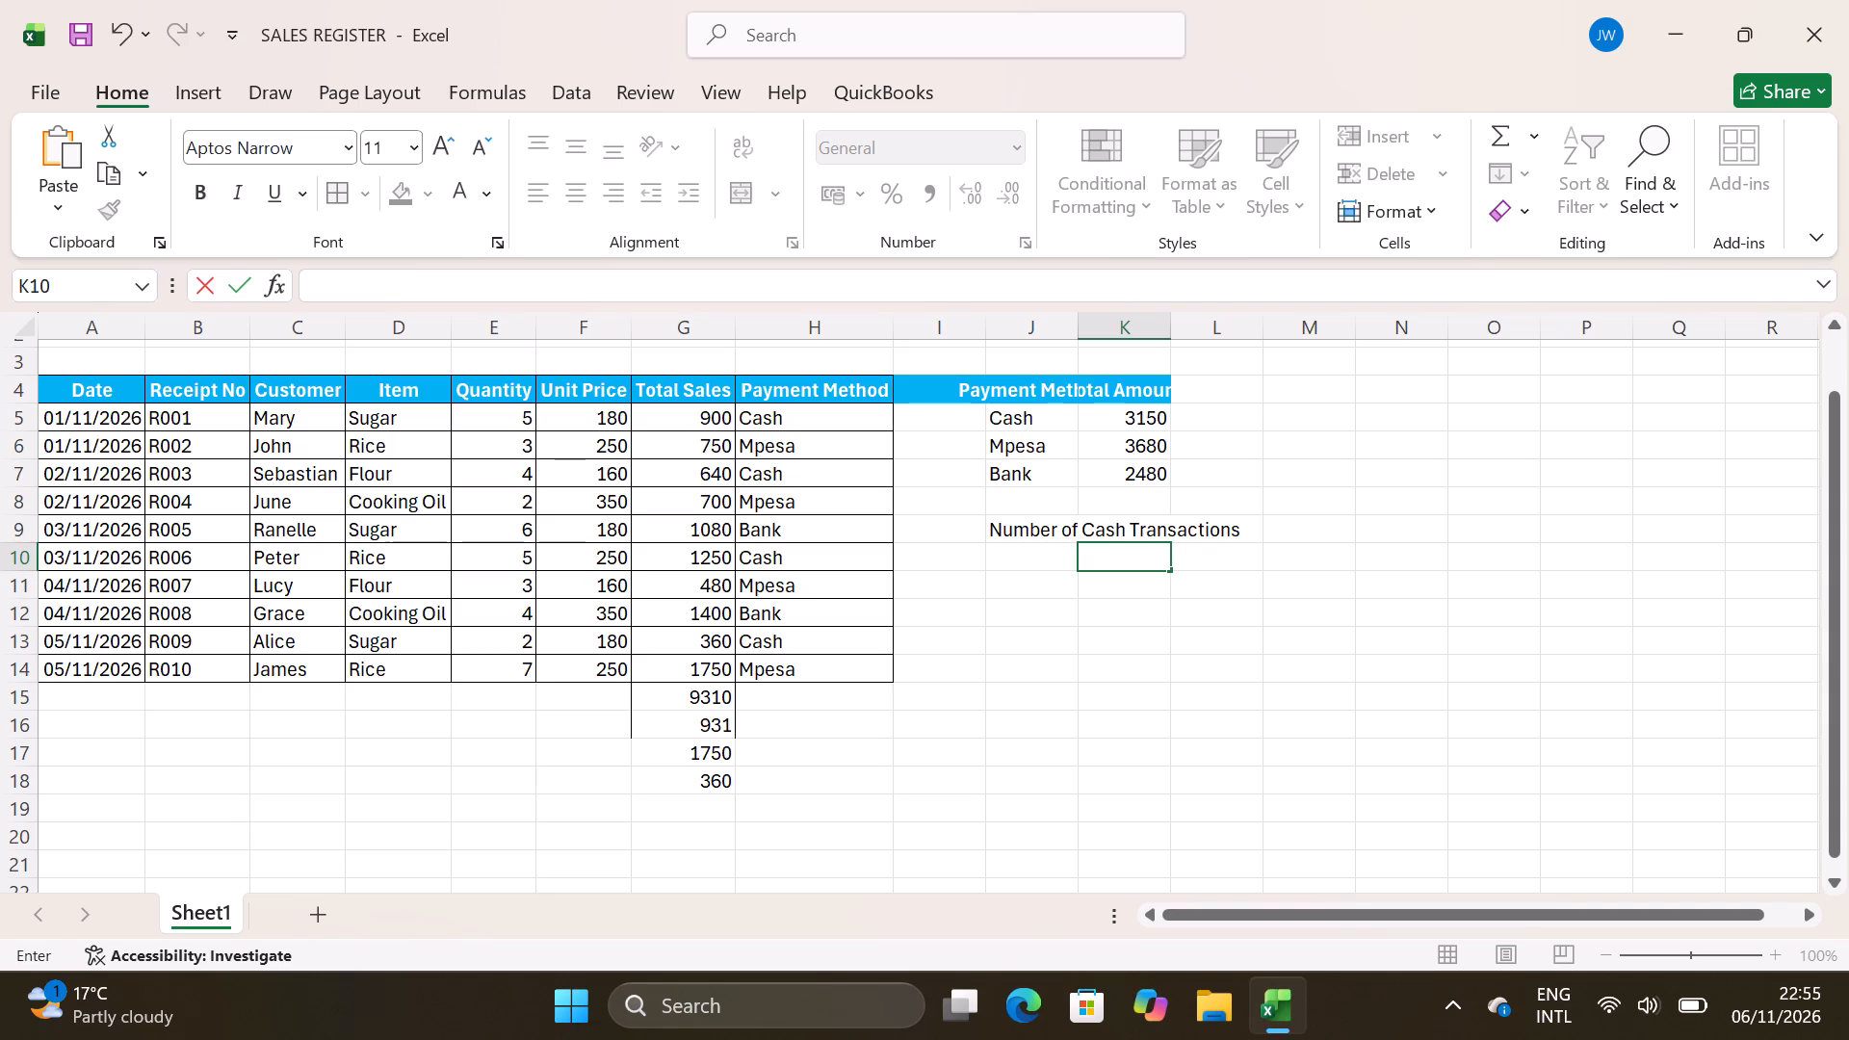
left_click(1057, 534)
key("Tab")
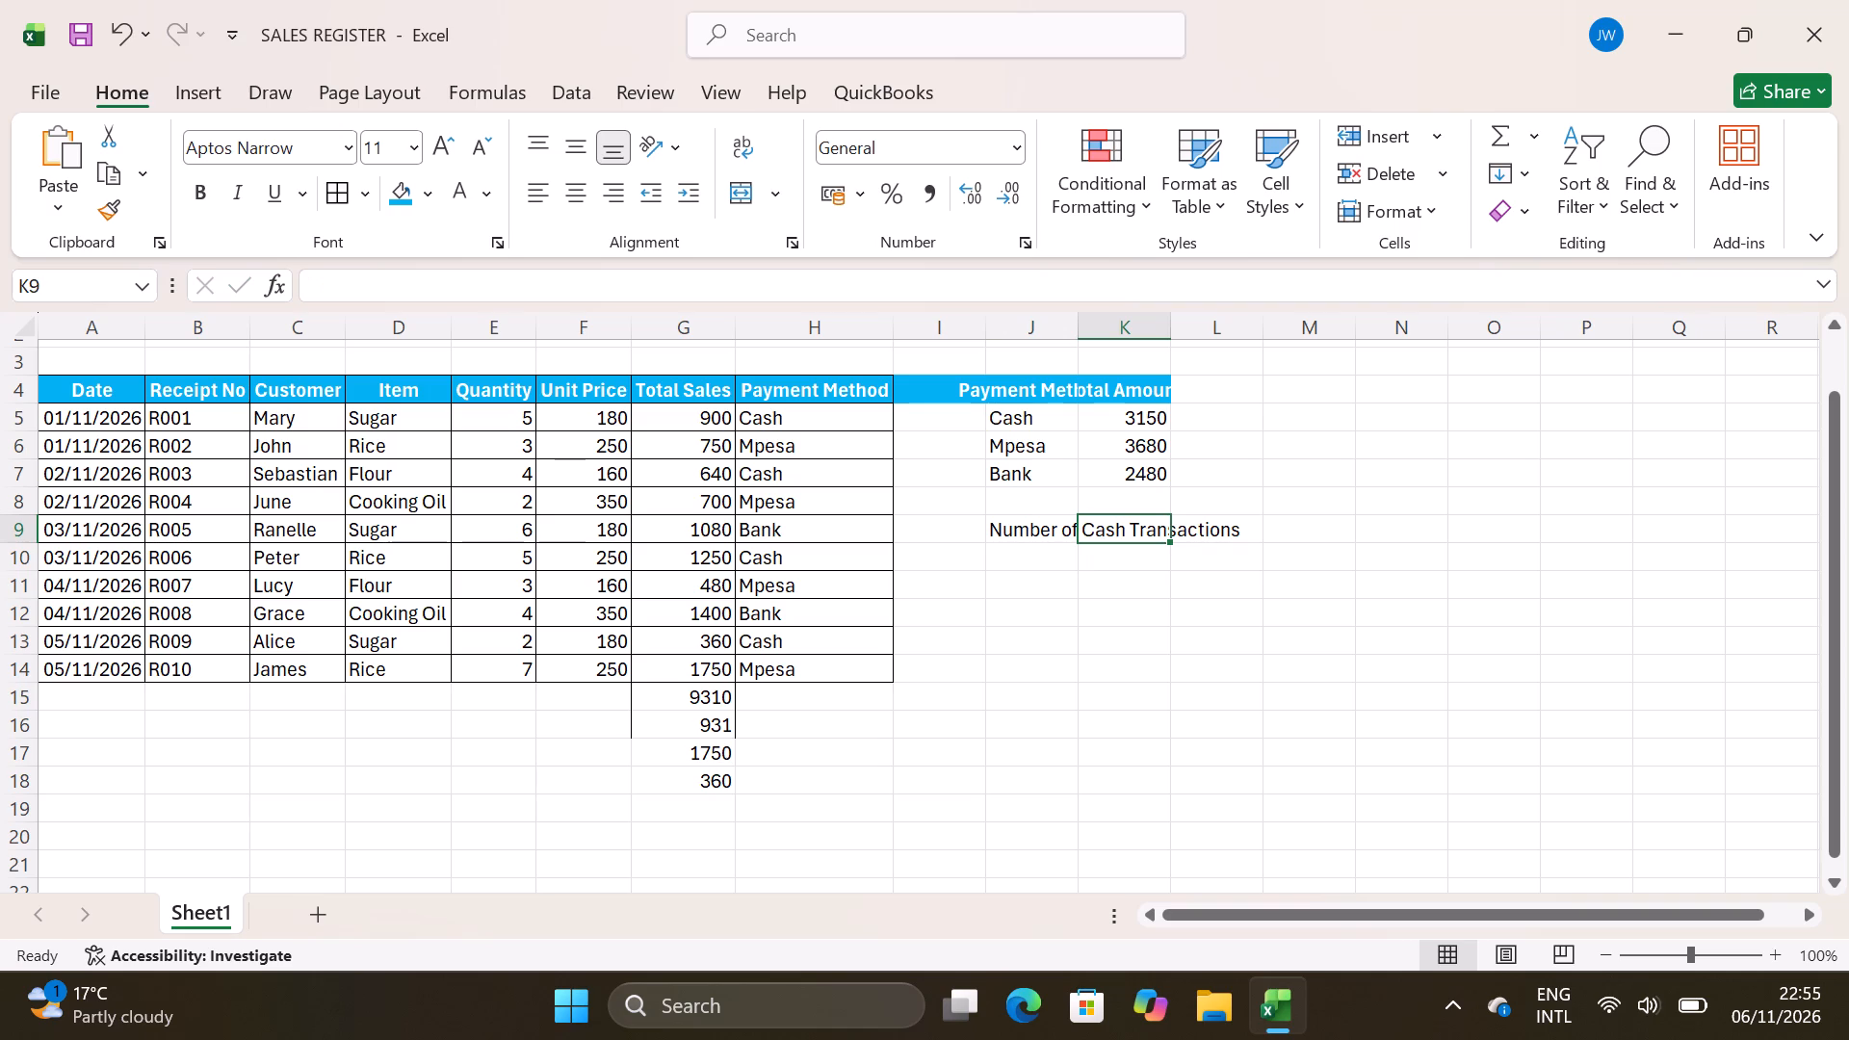
type("=COUNT")
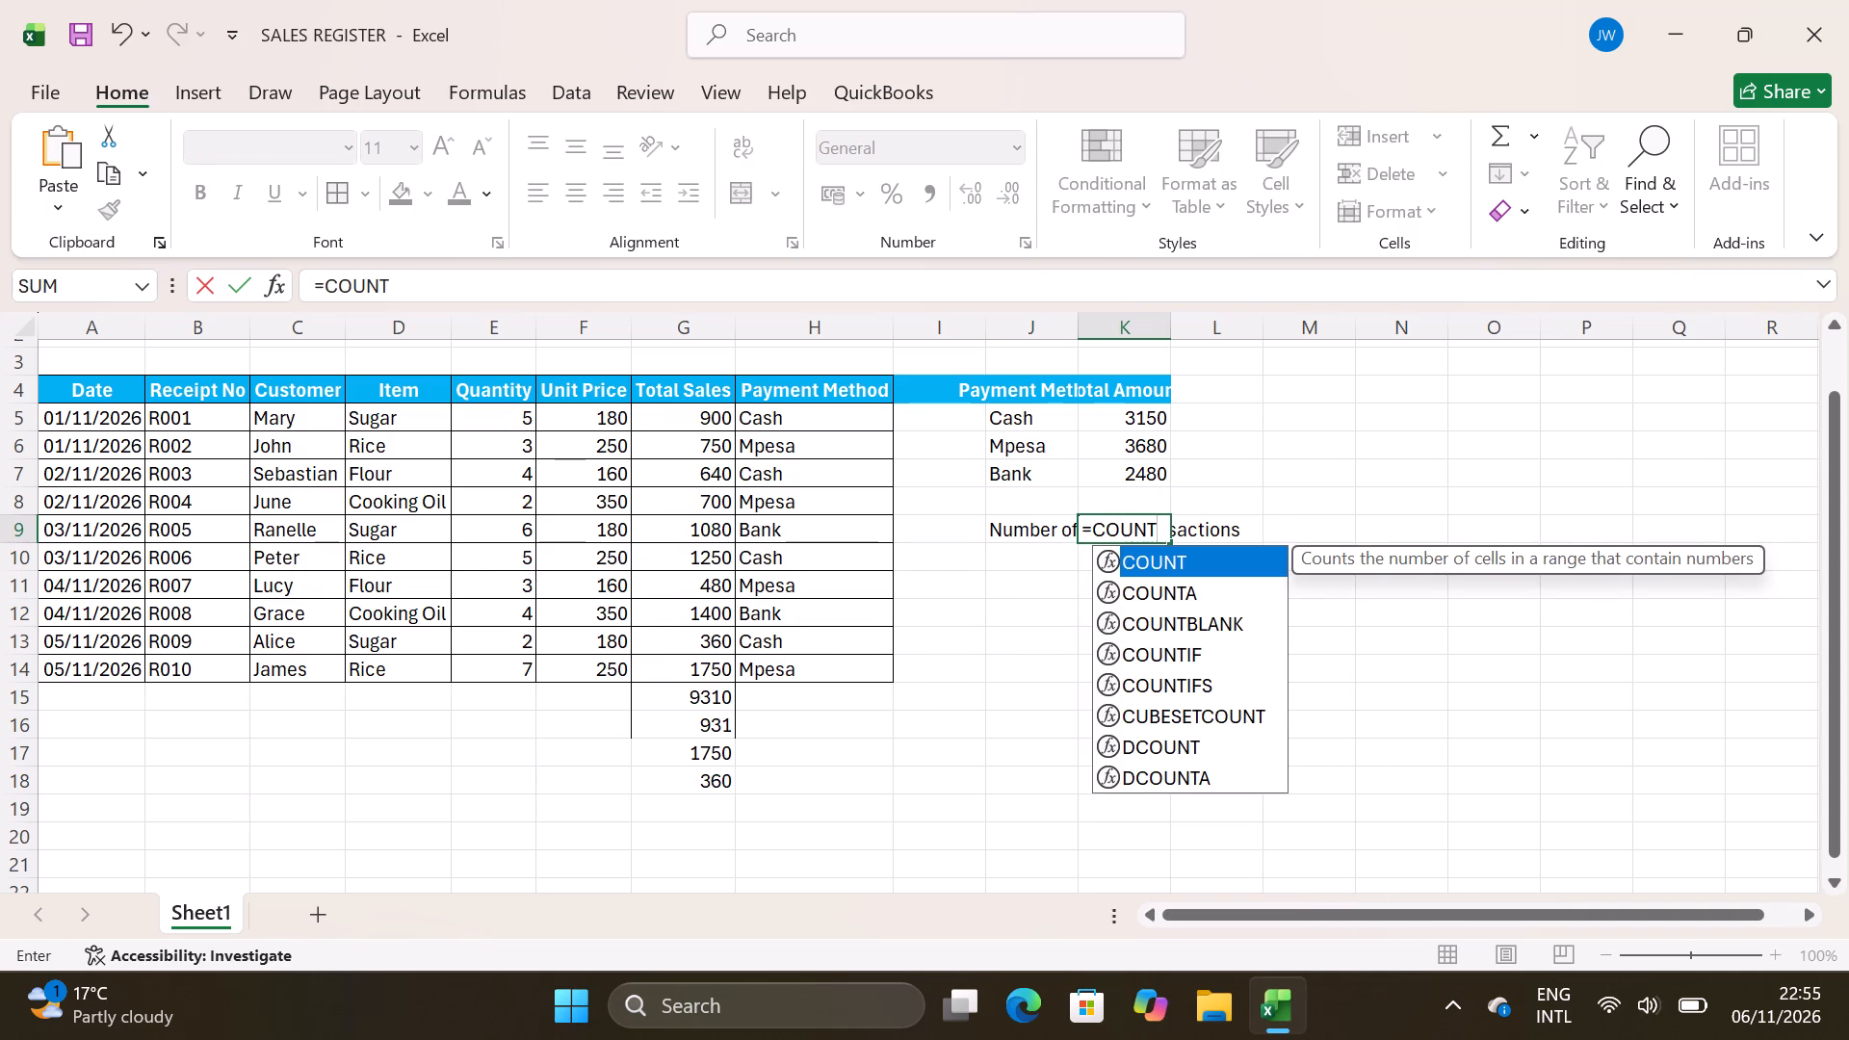
type("IF")
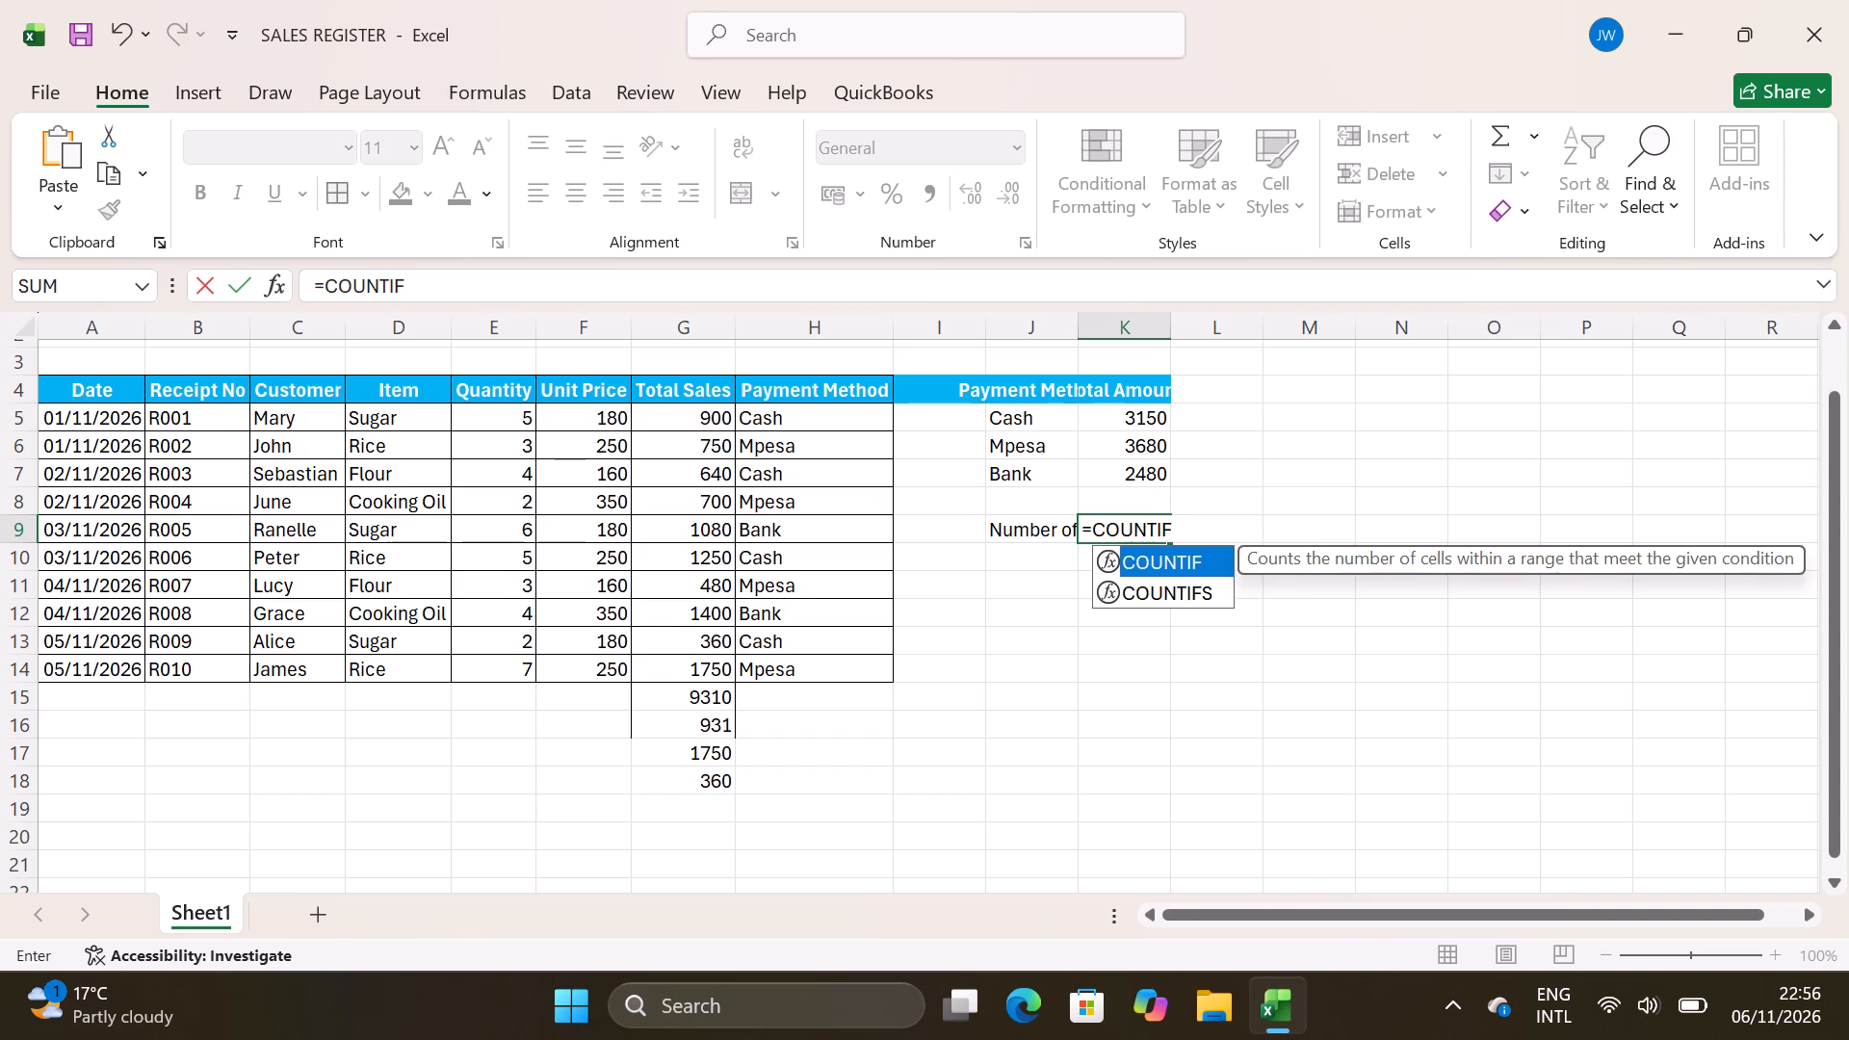
key("shift+parenleft")
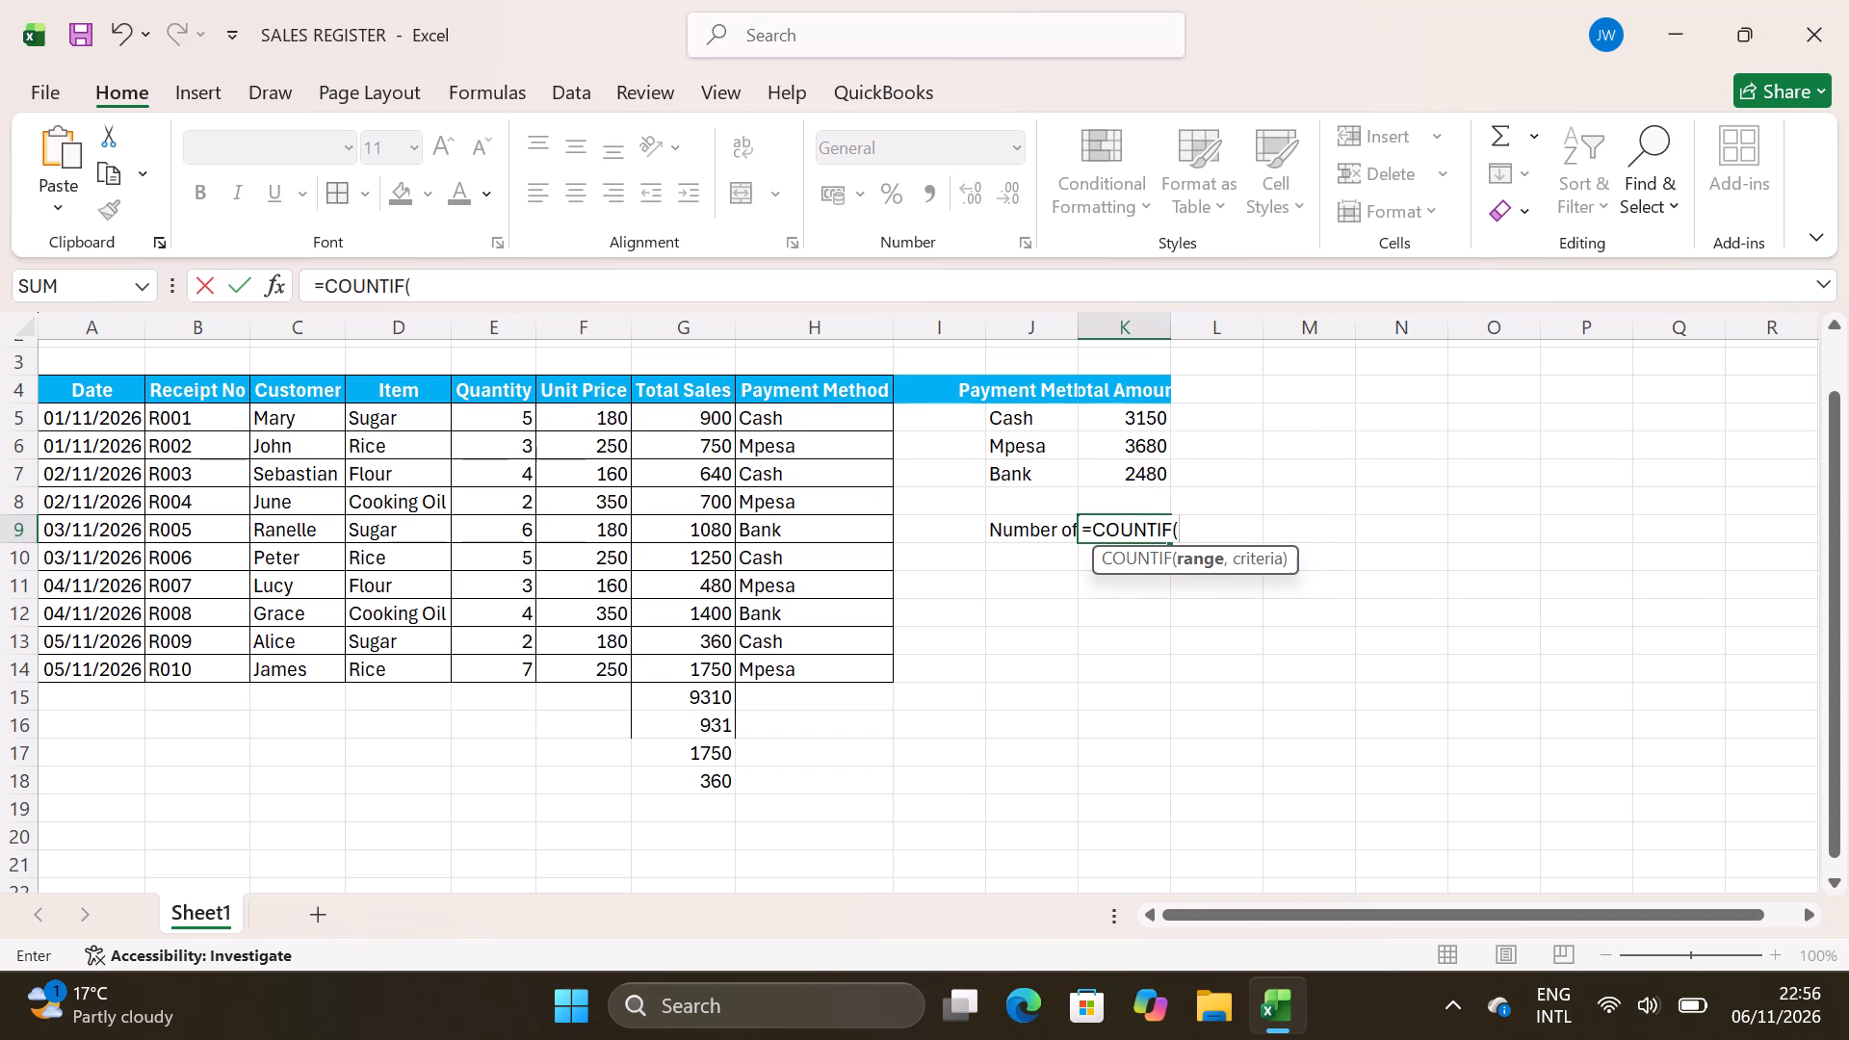
key("h")
key("5")
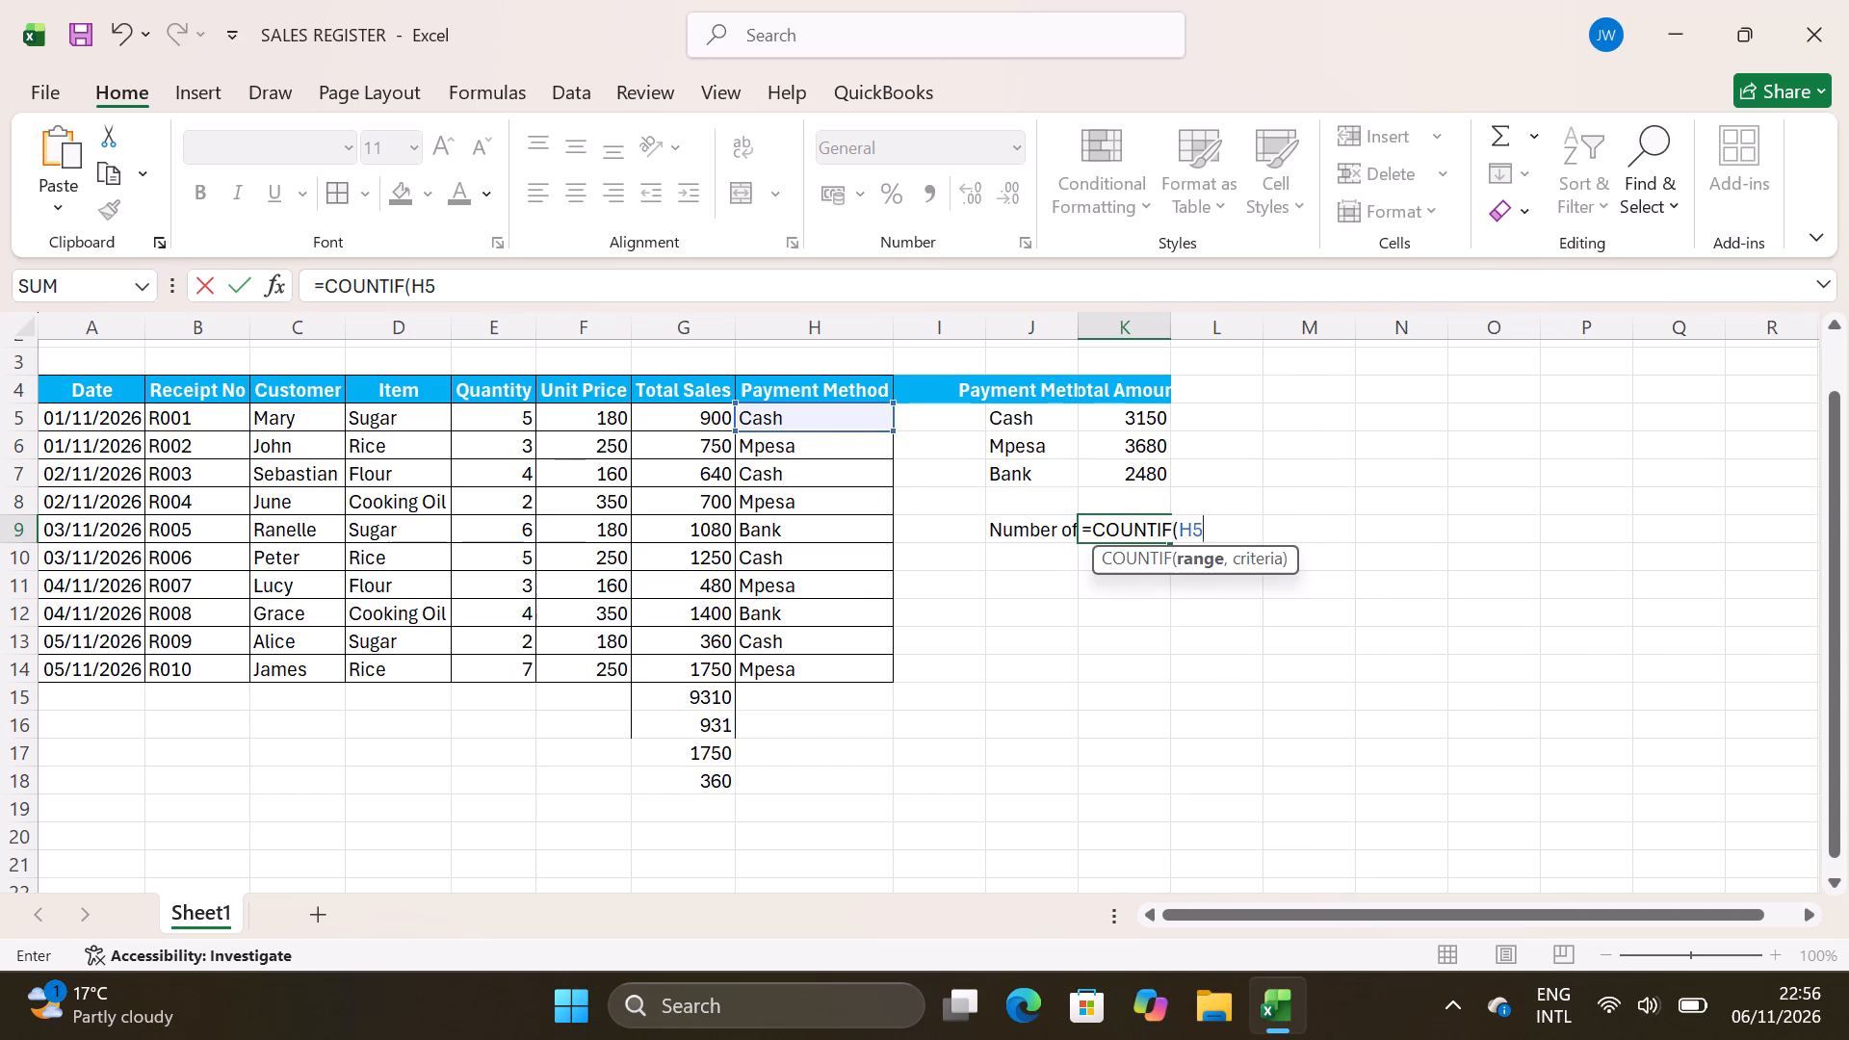
key("shift+colon")
type("H14")
key("comma")
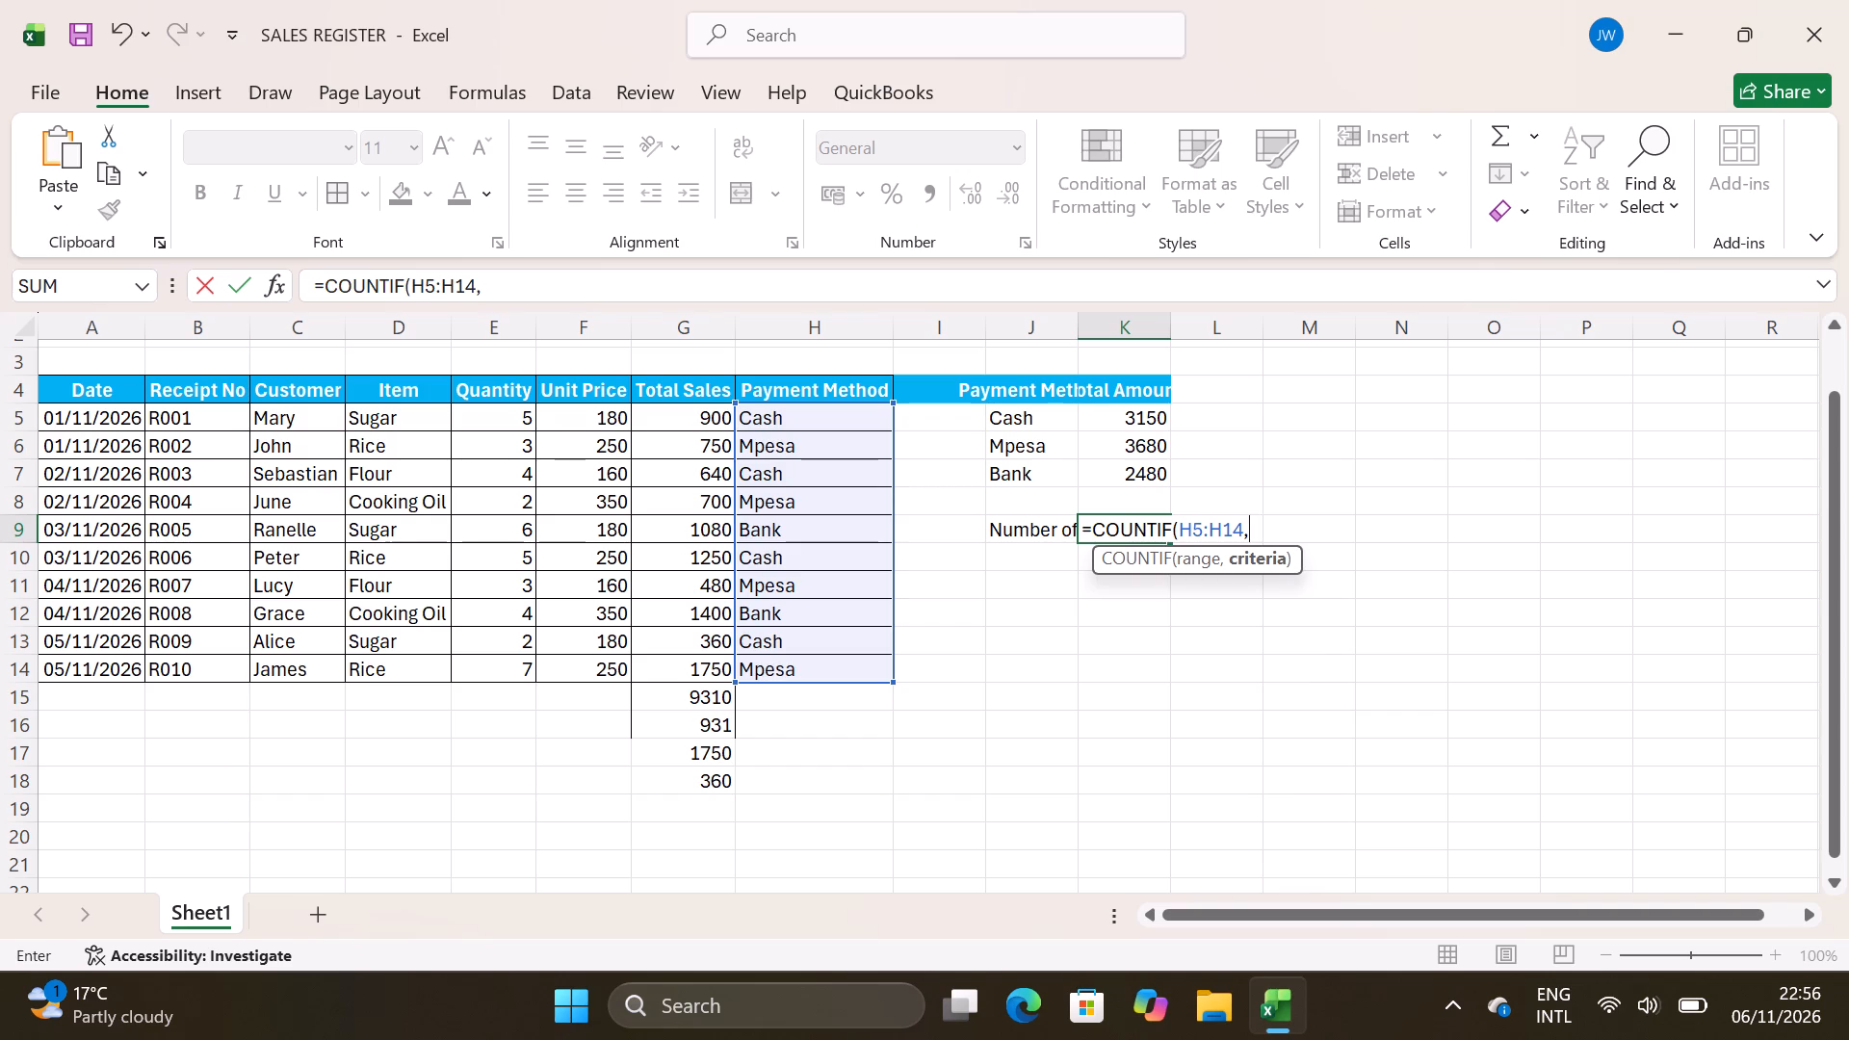
type("\"'")
key("BackSpace")
key("c")
type("ash")
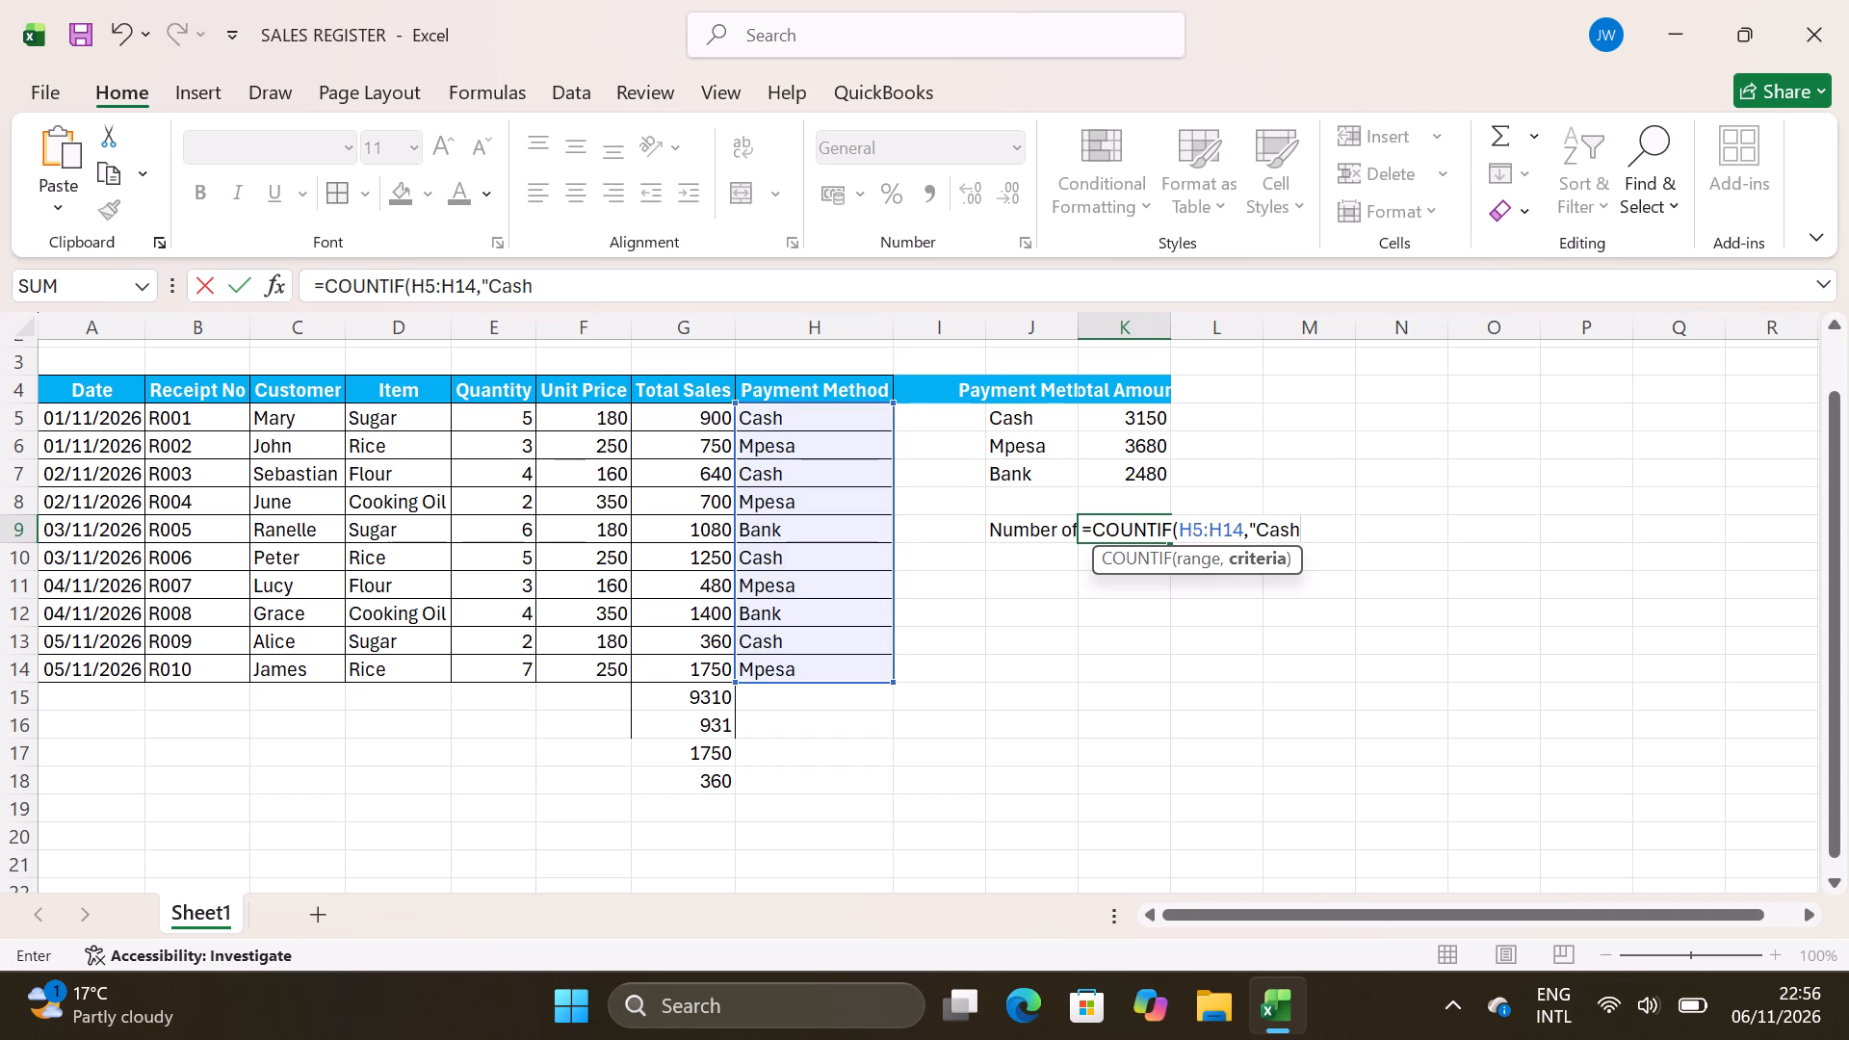
type("\"'")
key("BackSpace")
key("shift+parenright")
key("Return")
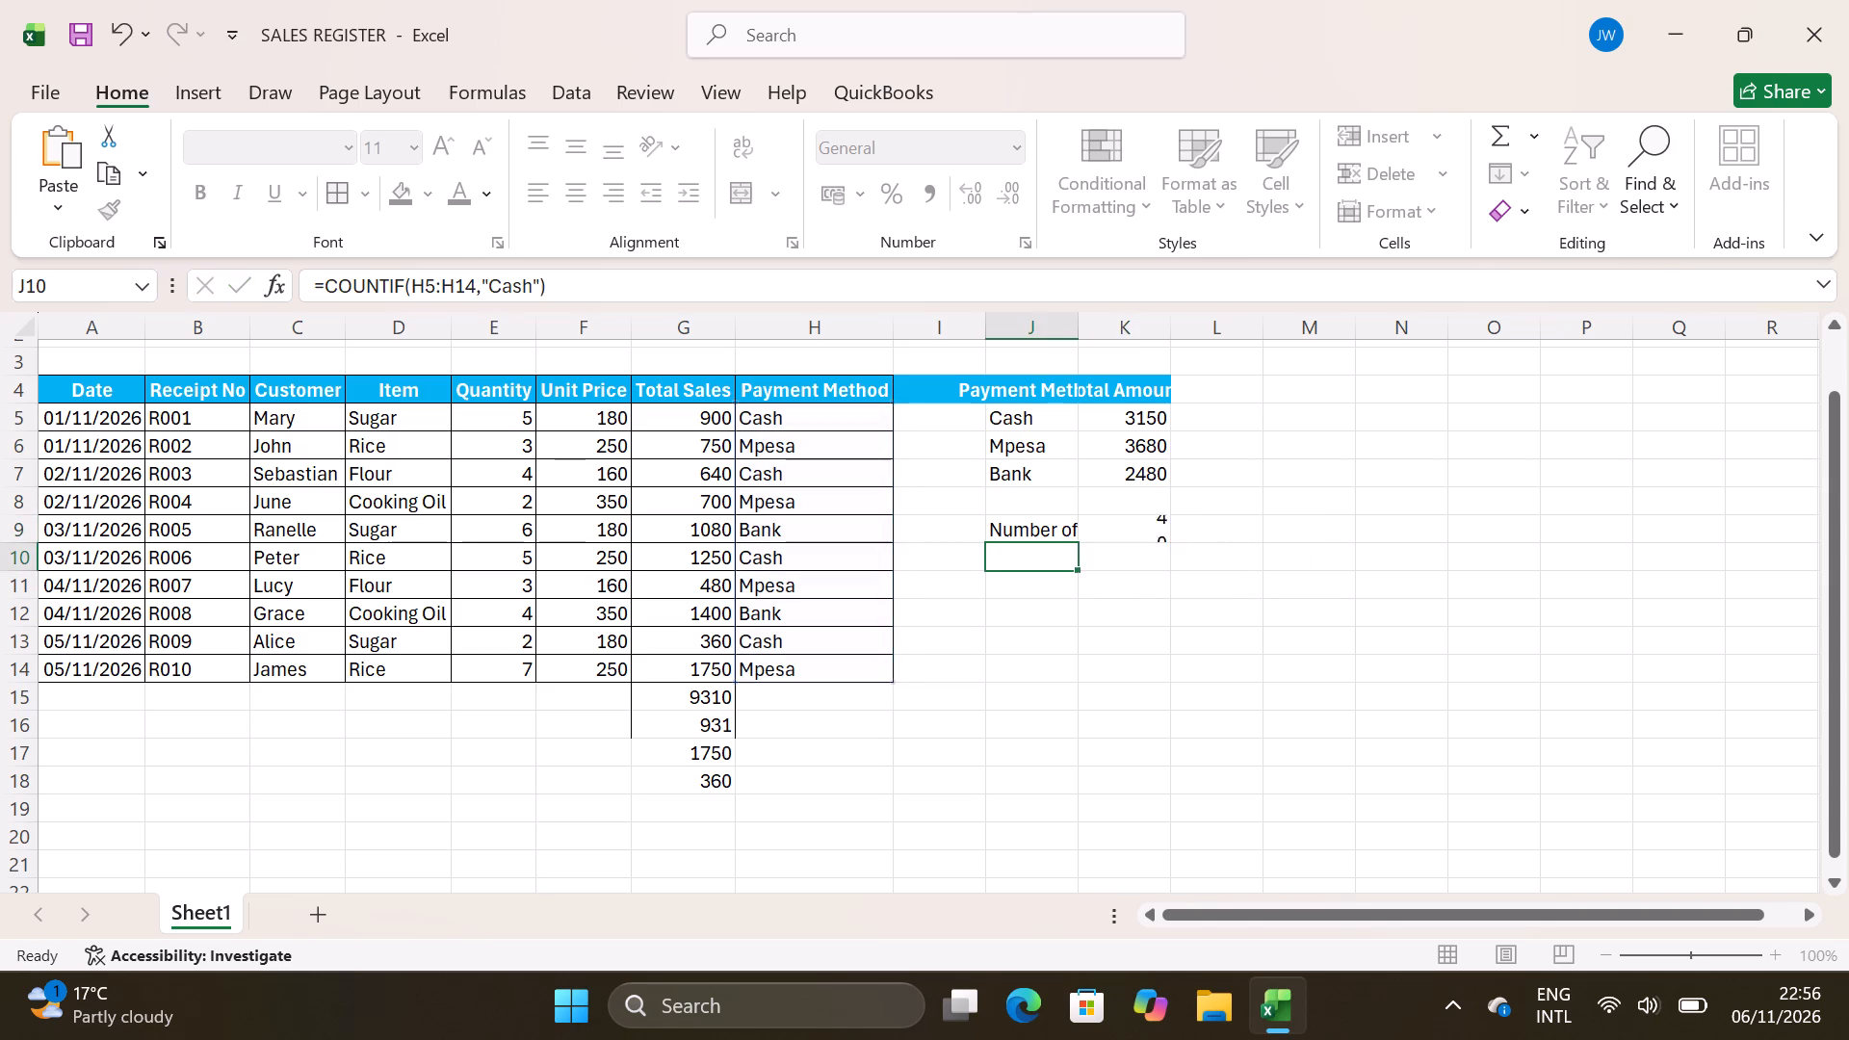
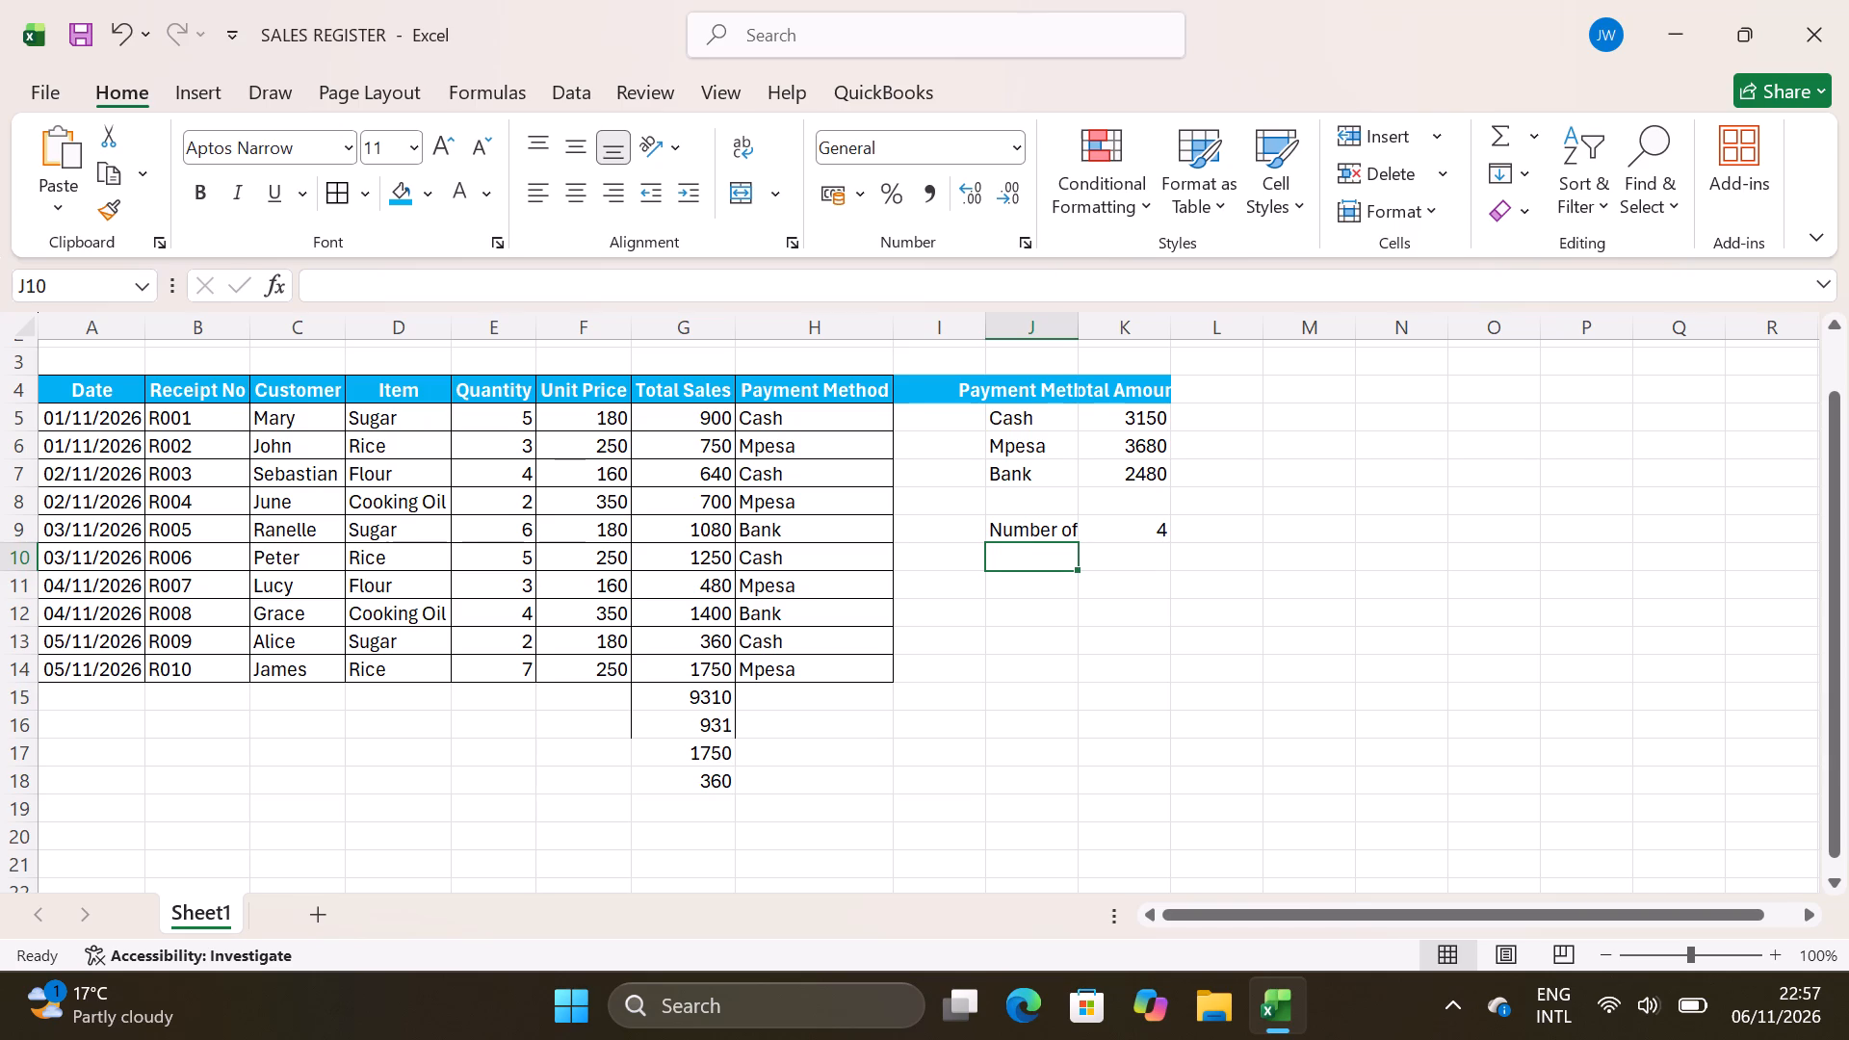
Enter a COUNTA formula in cell K10 that counts the receipt numbers in B5:B14.
left_click(1115, 566)
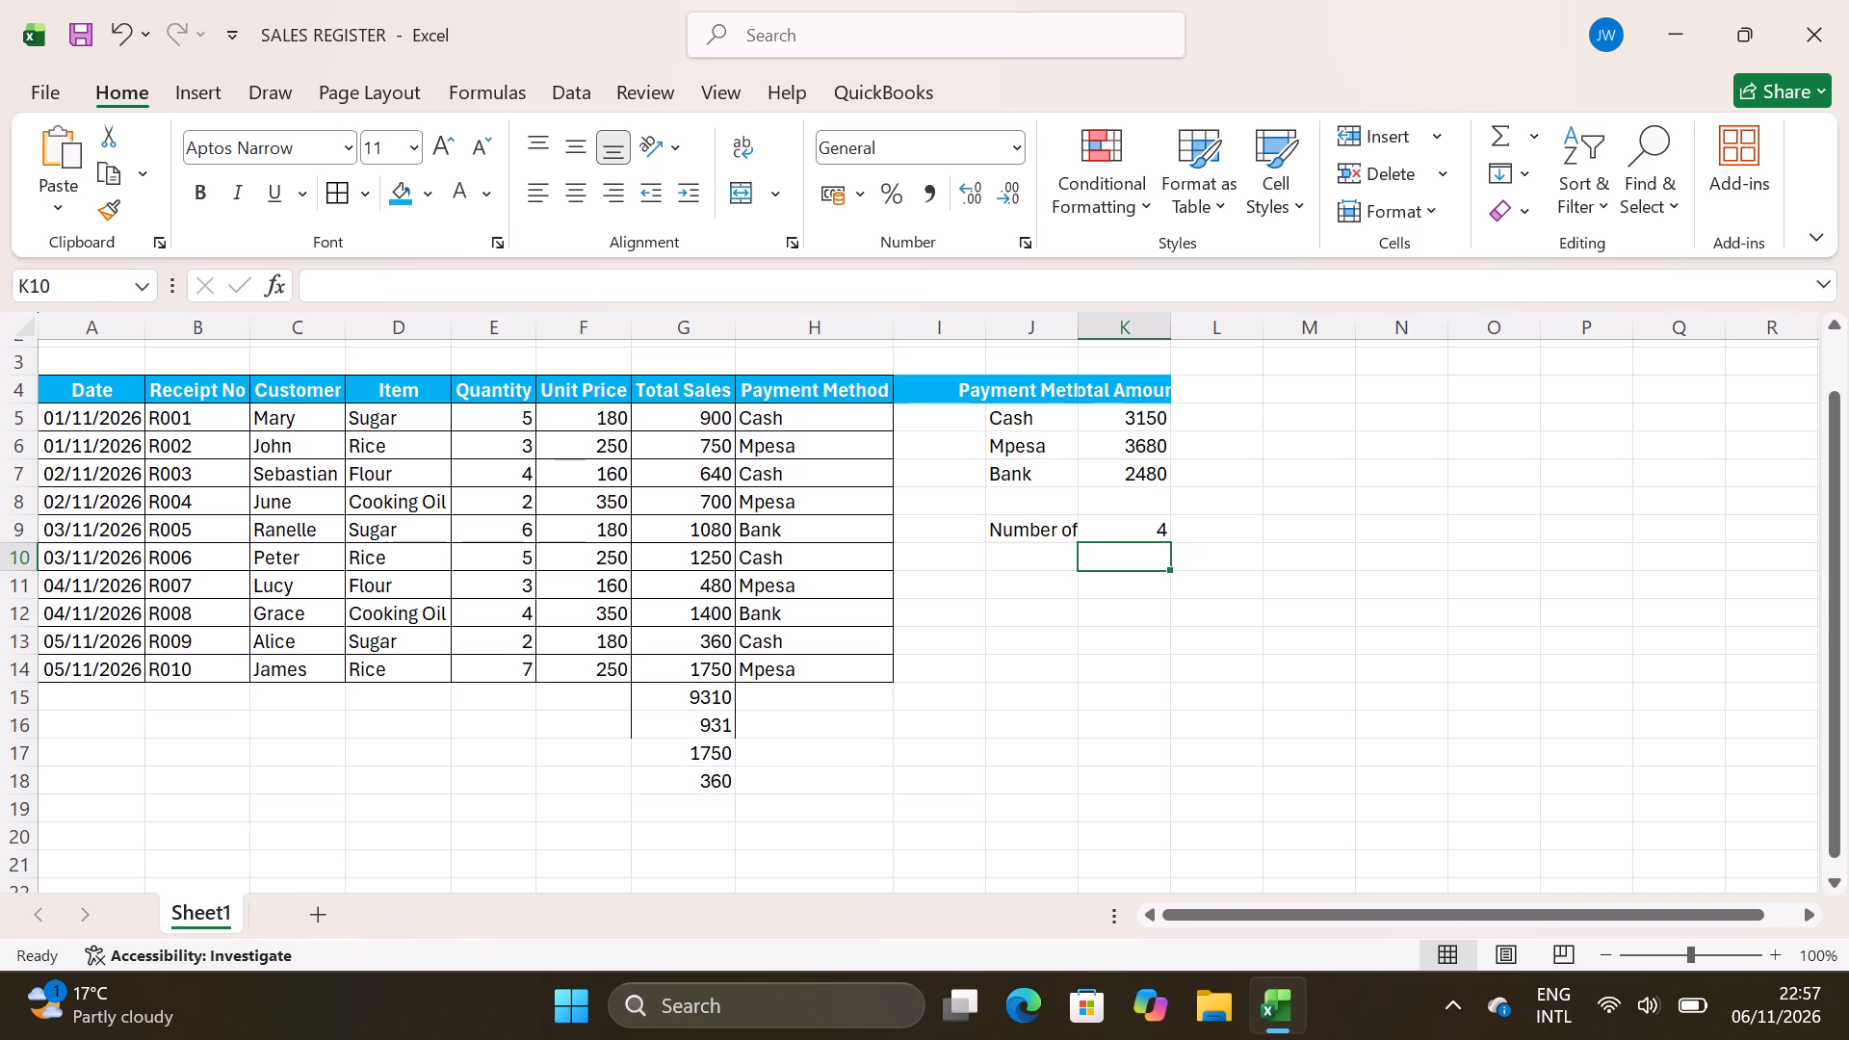
key("equal")
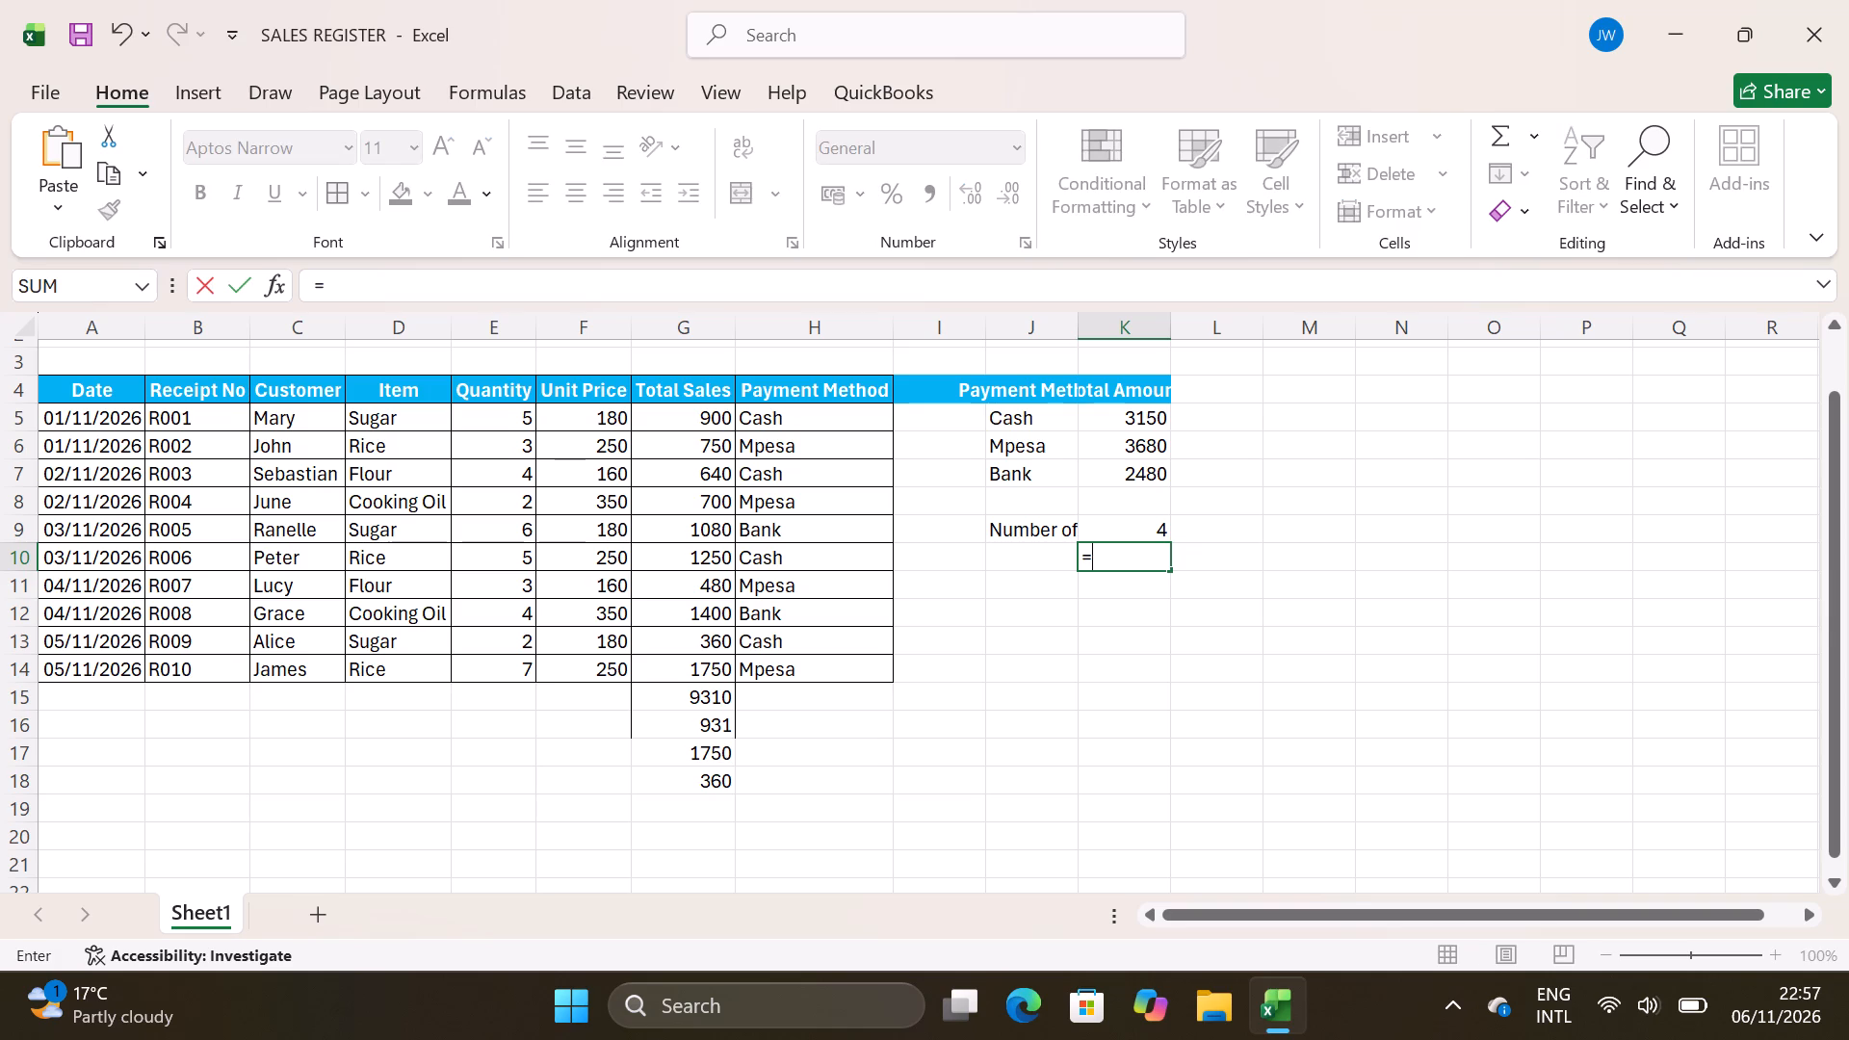
type("COUNT")
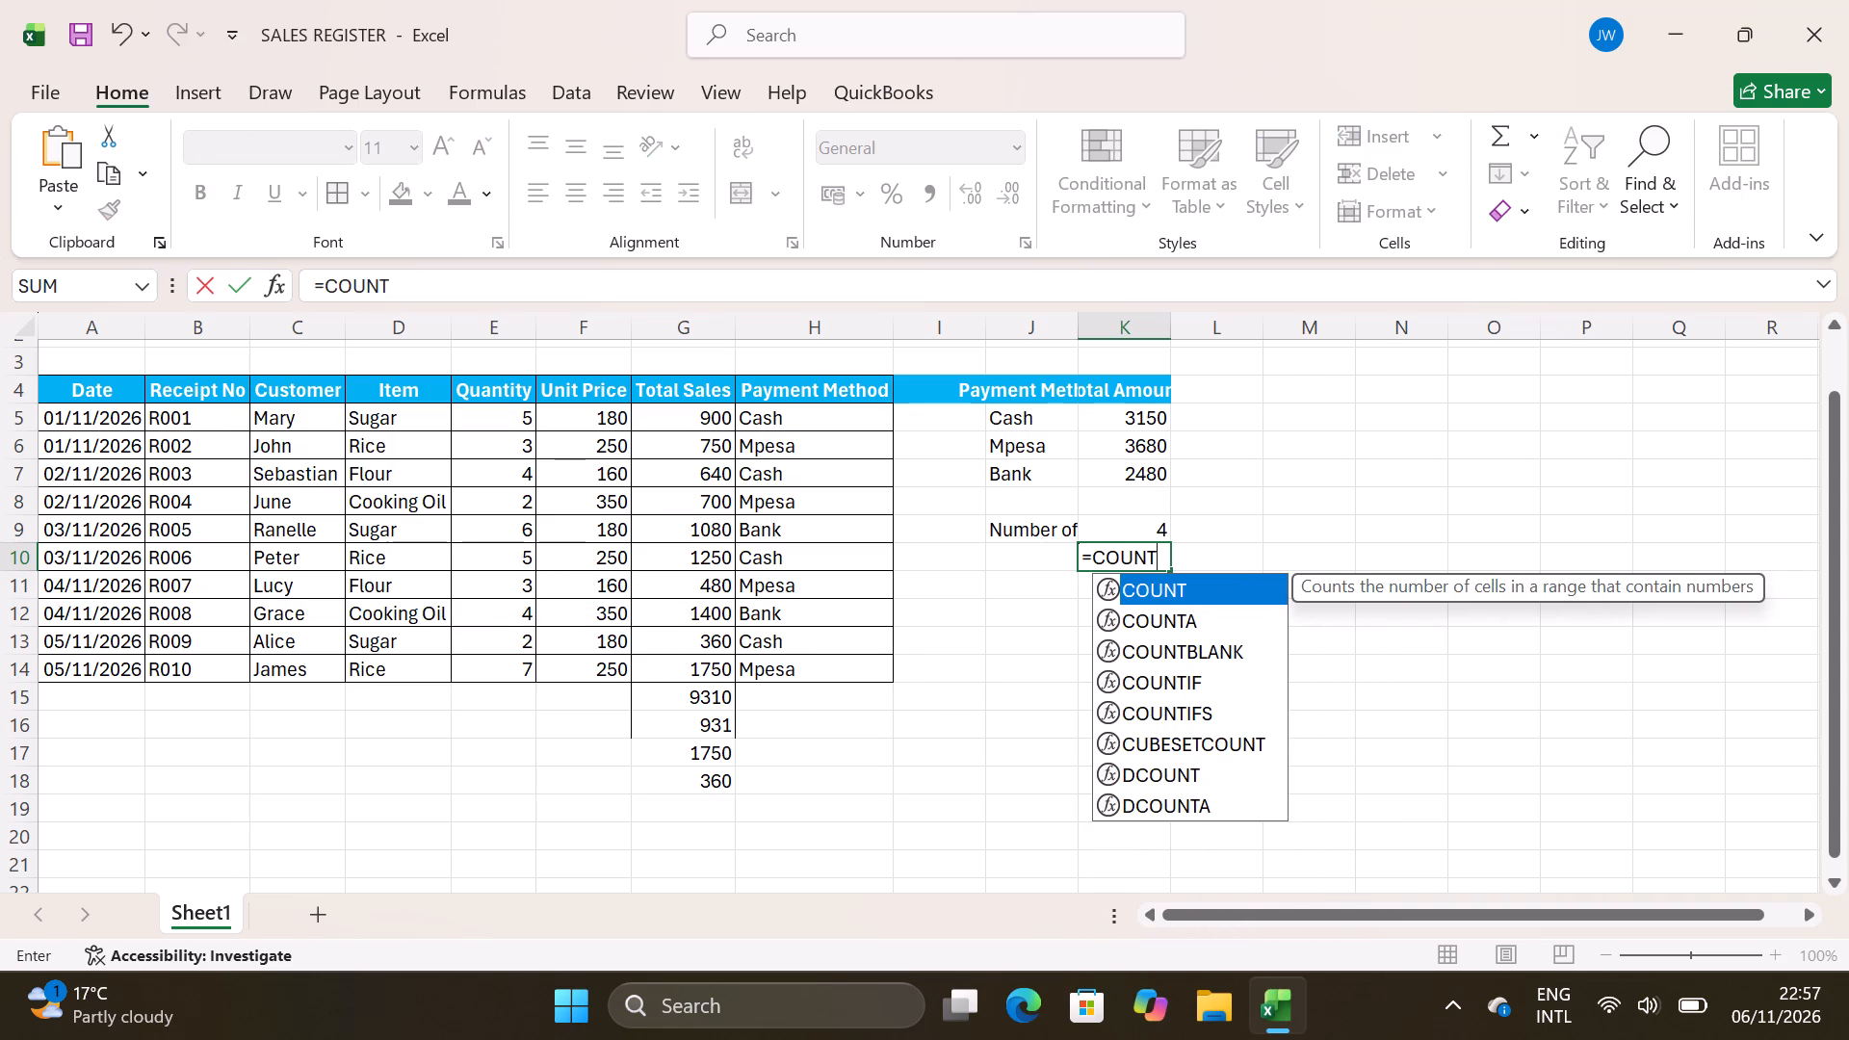
key("a")
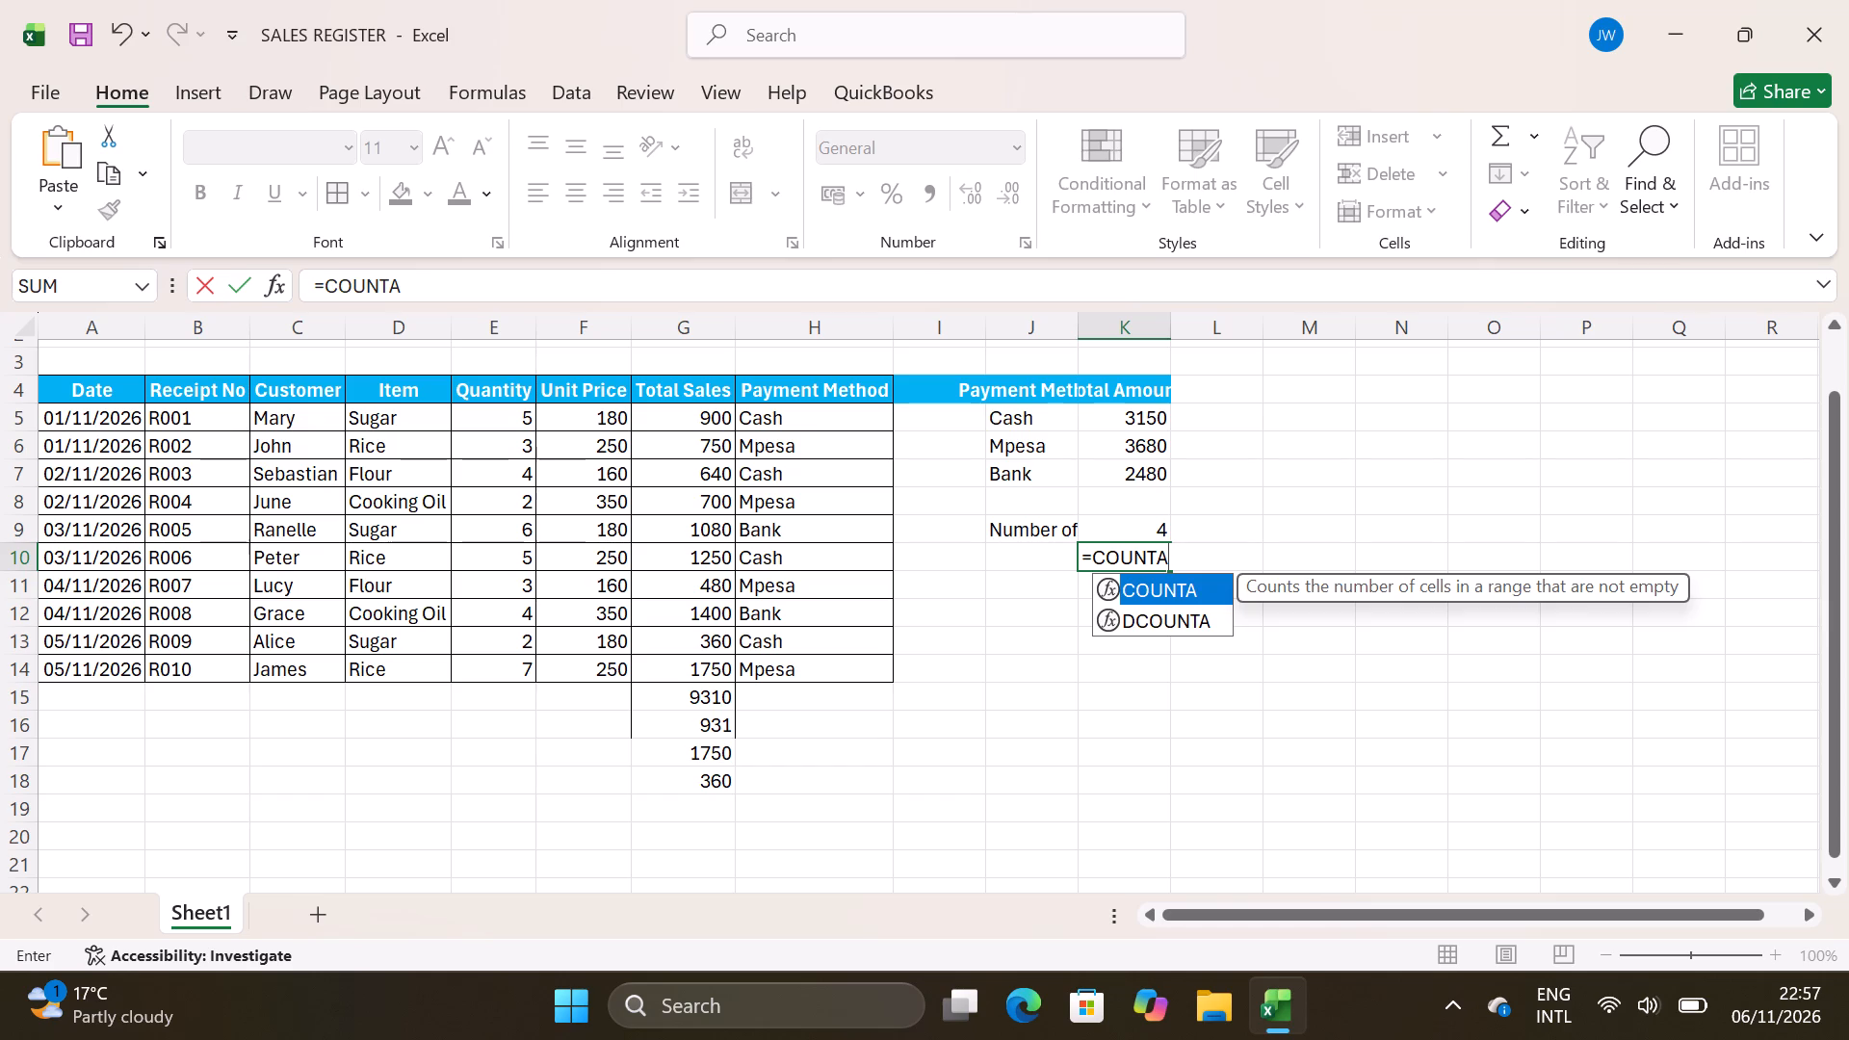
key("shift+parenleft")
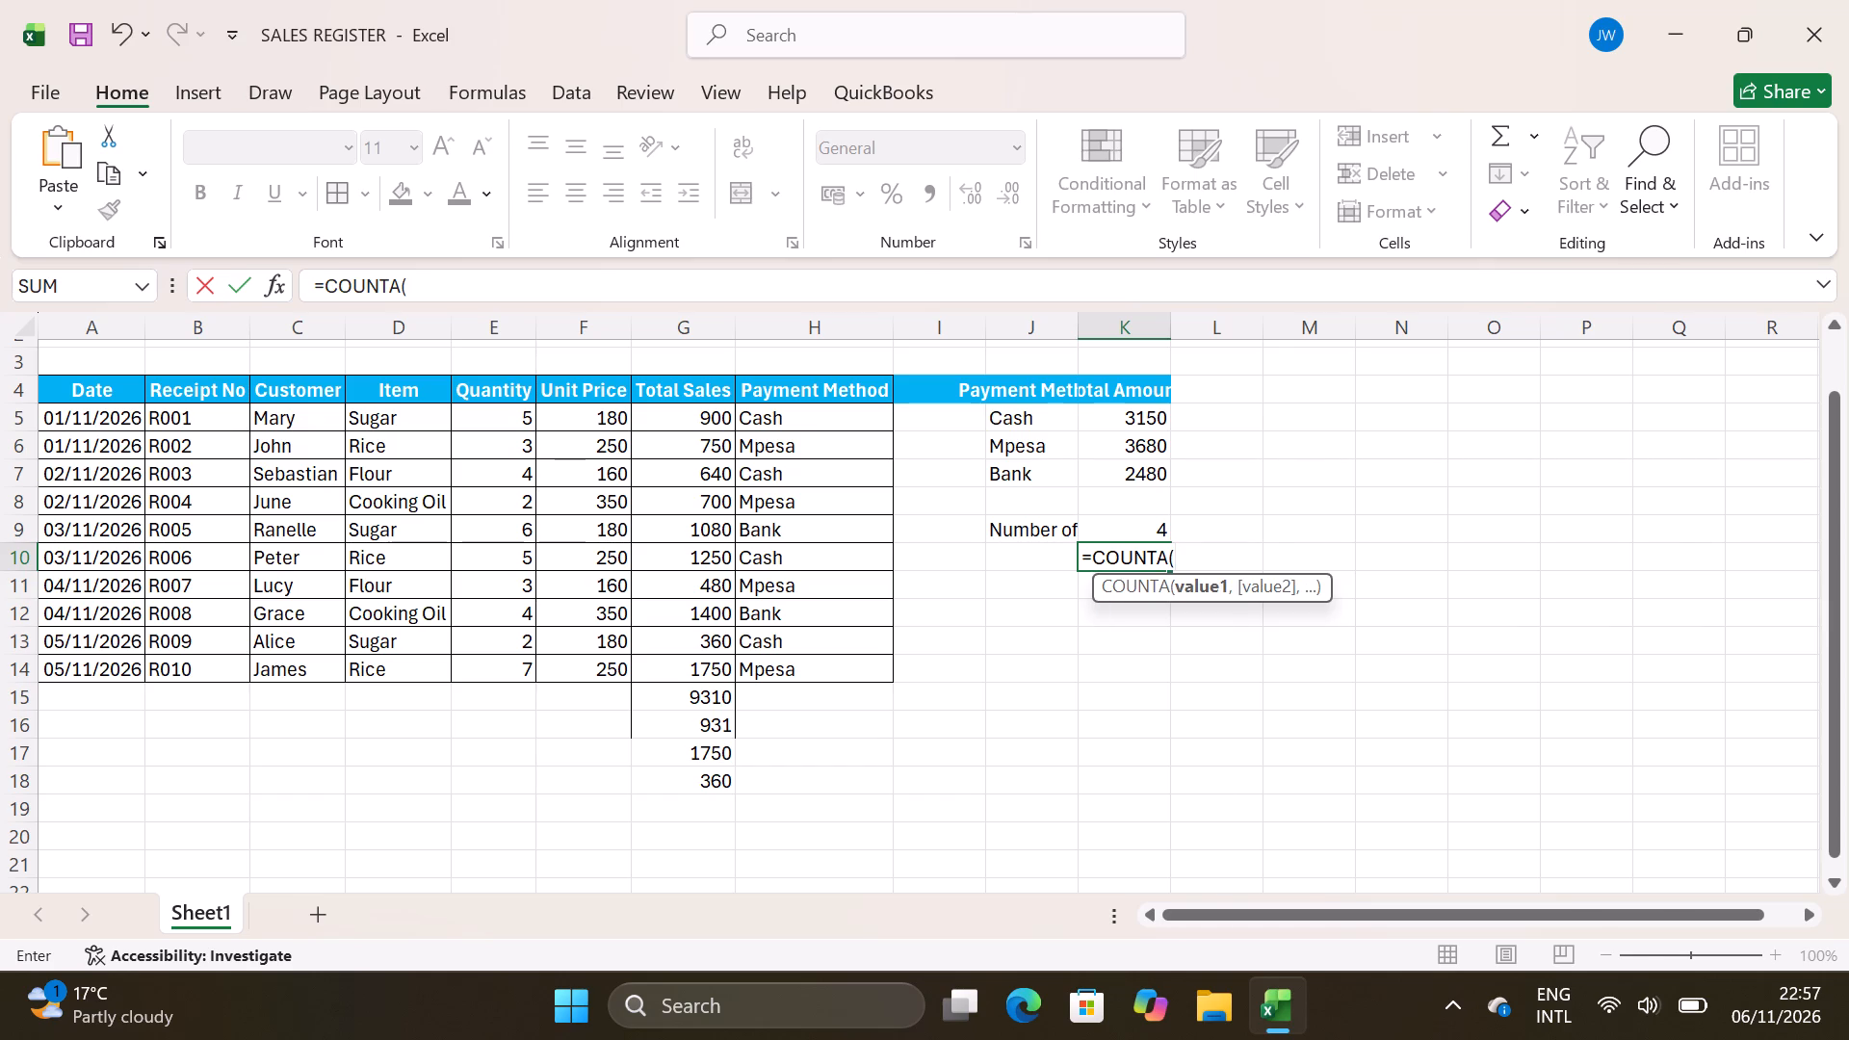
key("b")
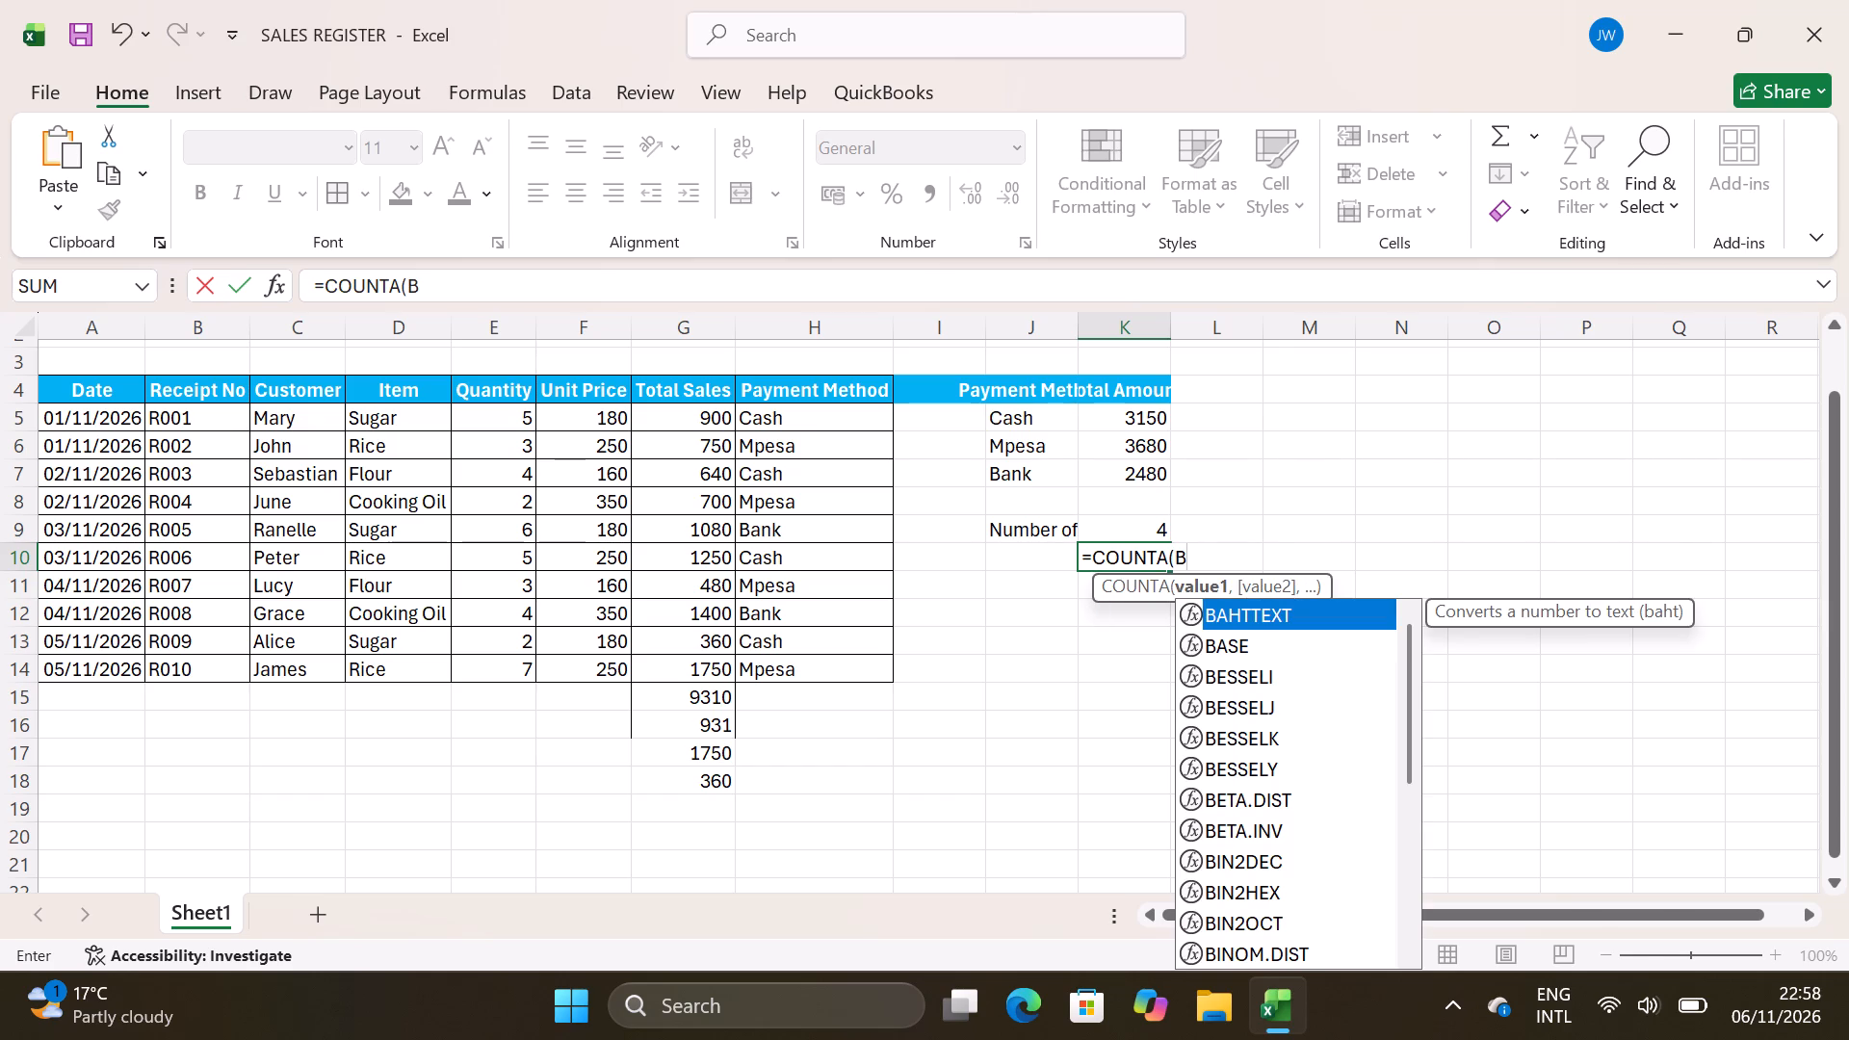
key("5")
key("shift+colon")
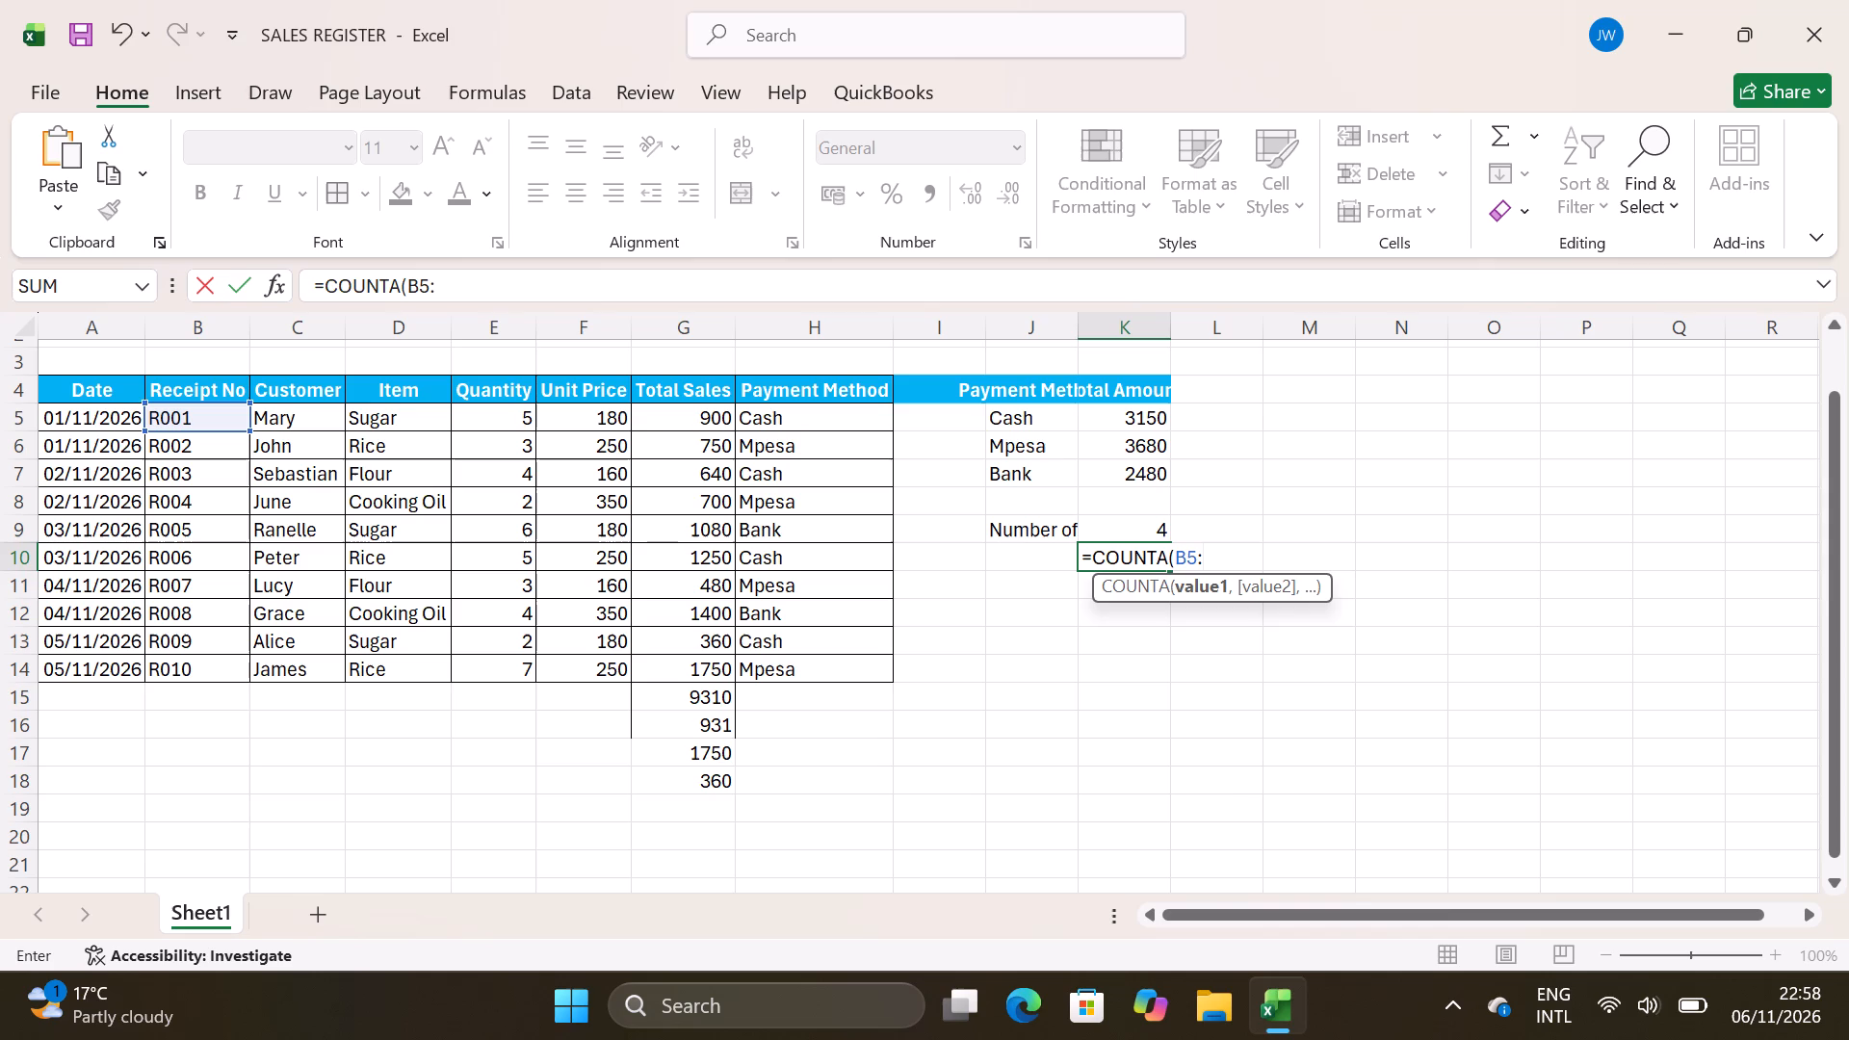
key("b")
type("14")
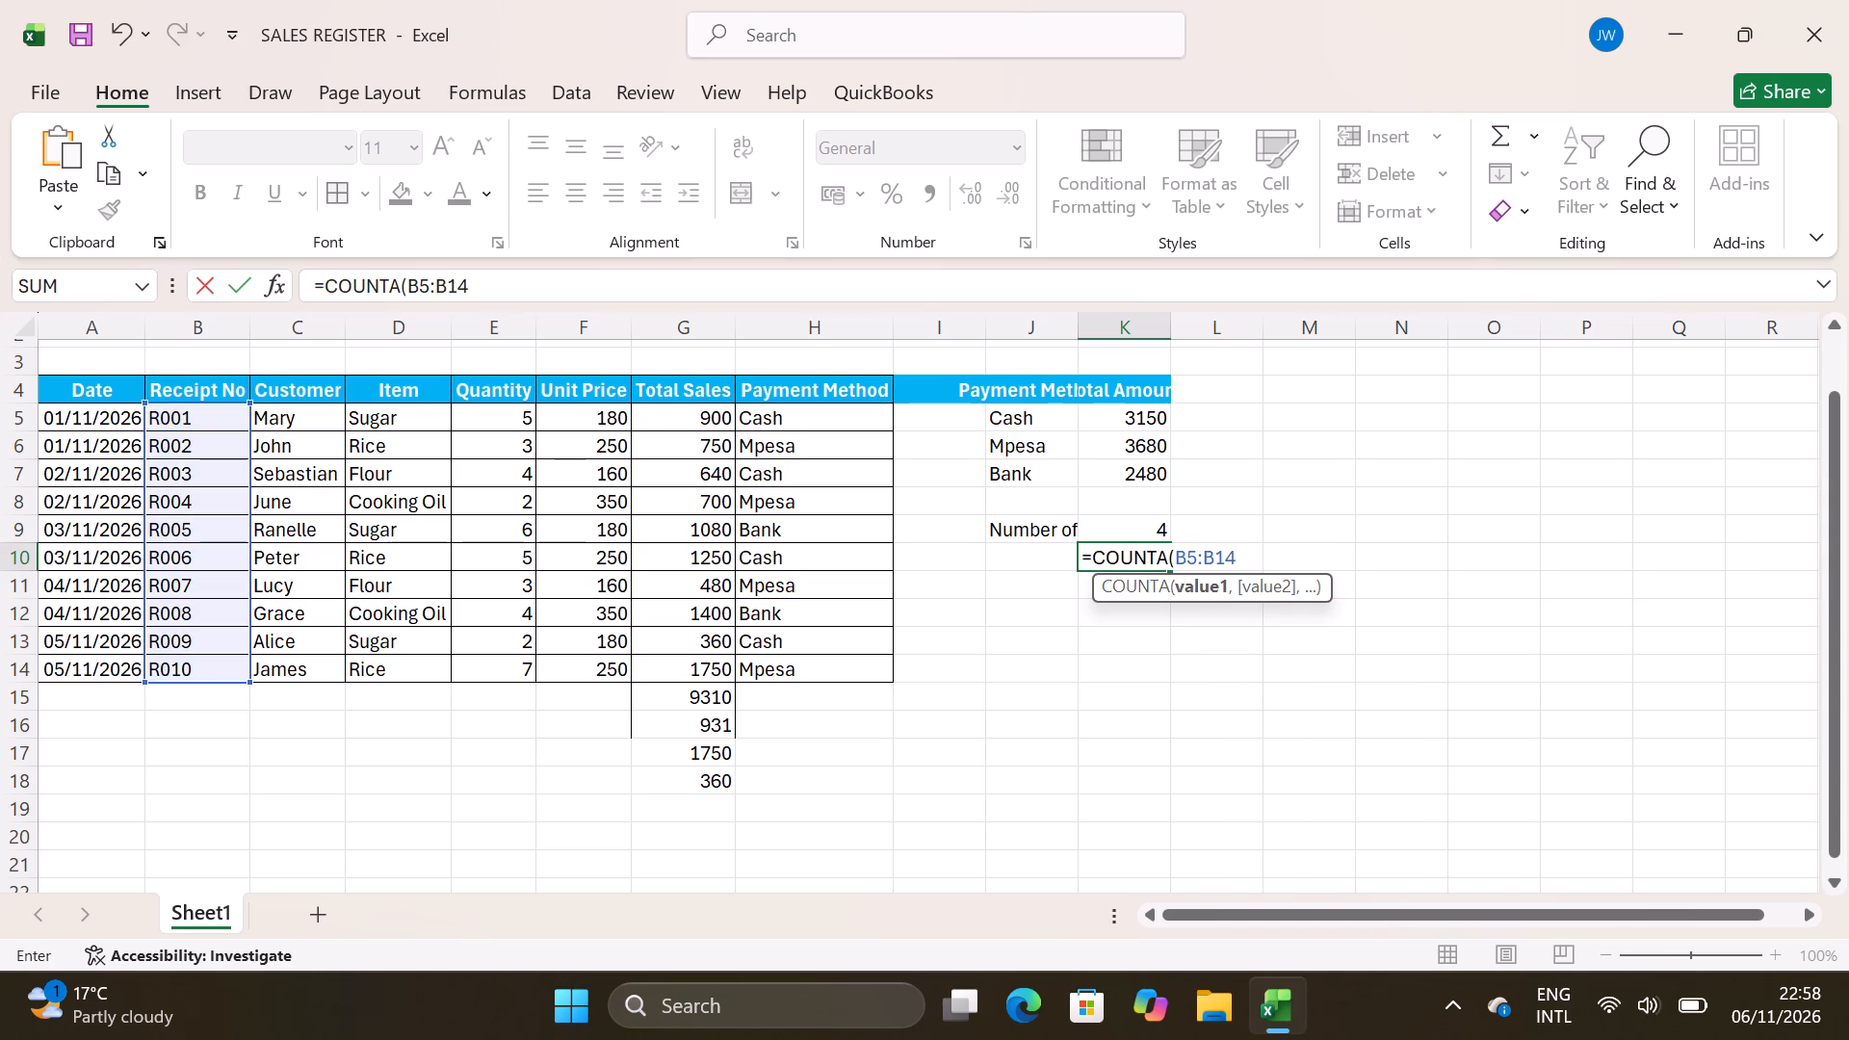
key("shift+parenright")
key("Return")
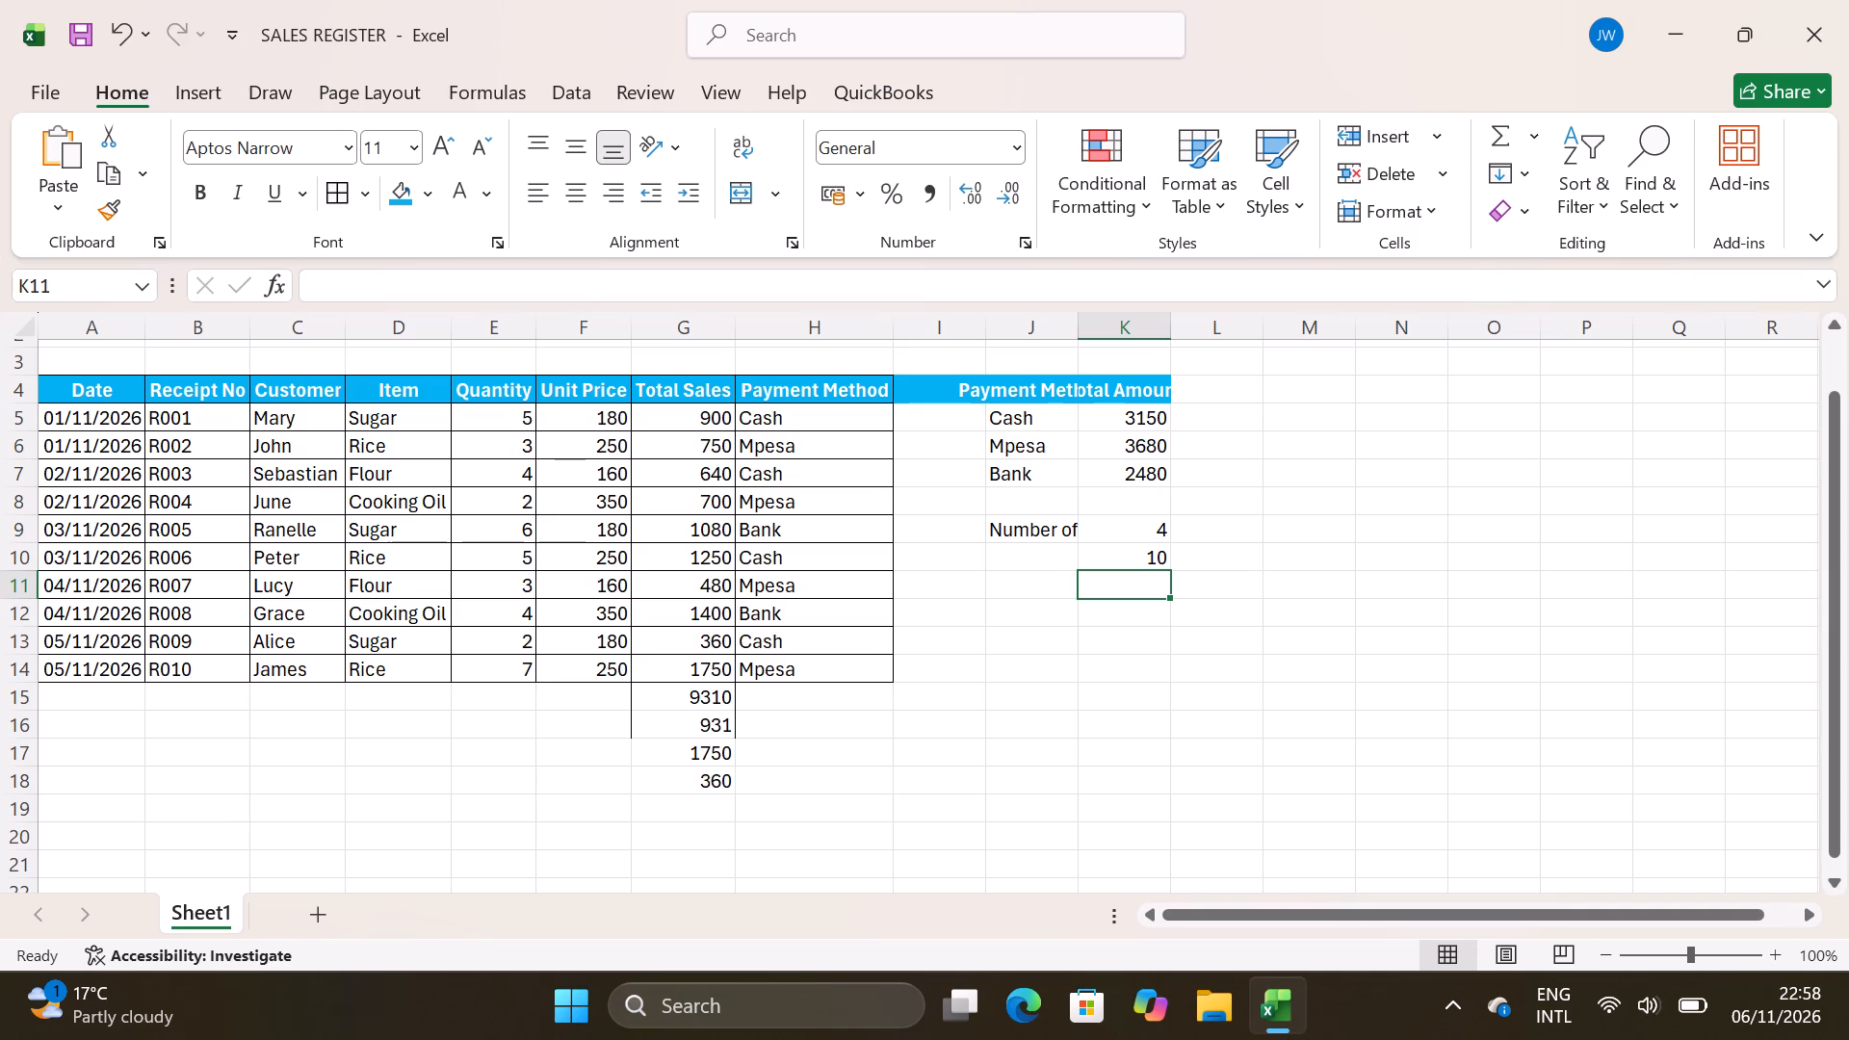
Select the sales table A4:H14 including its header row and bring up the data tools.
left_click(46, 391)
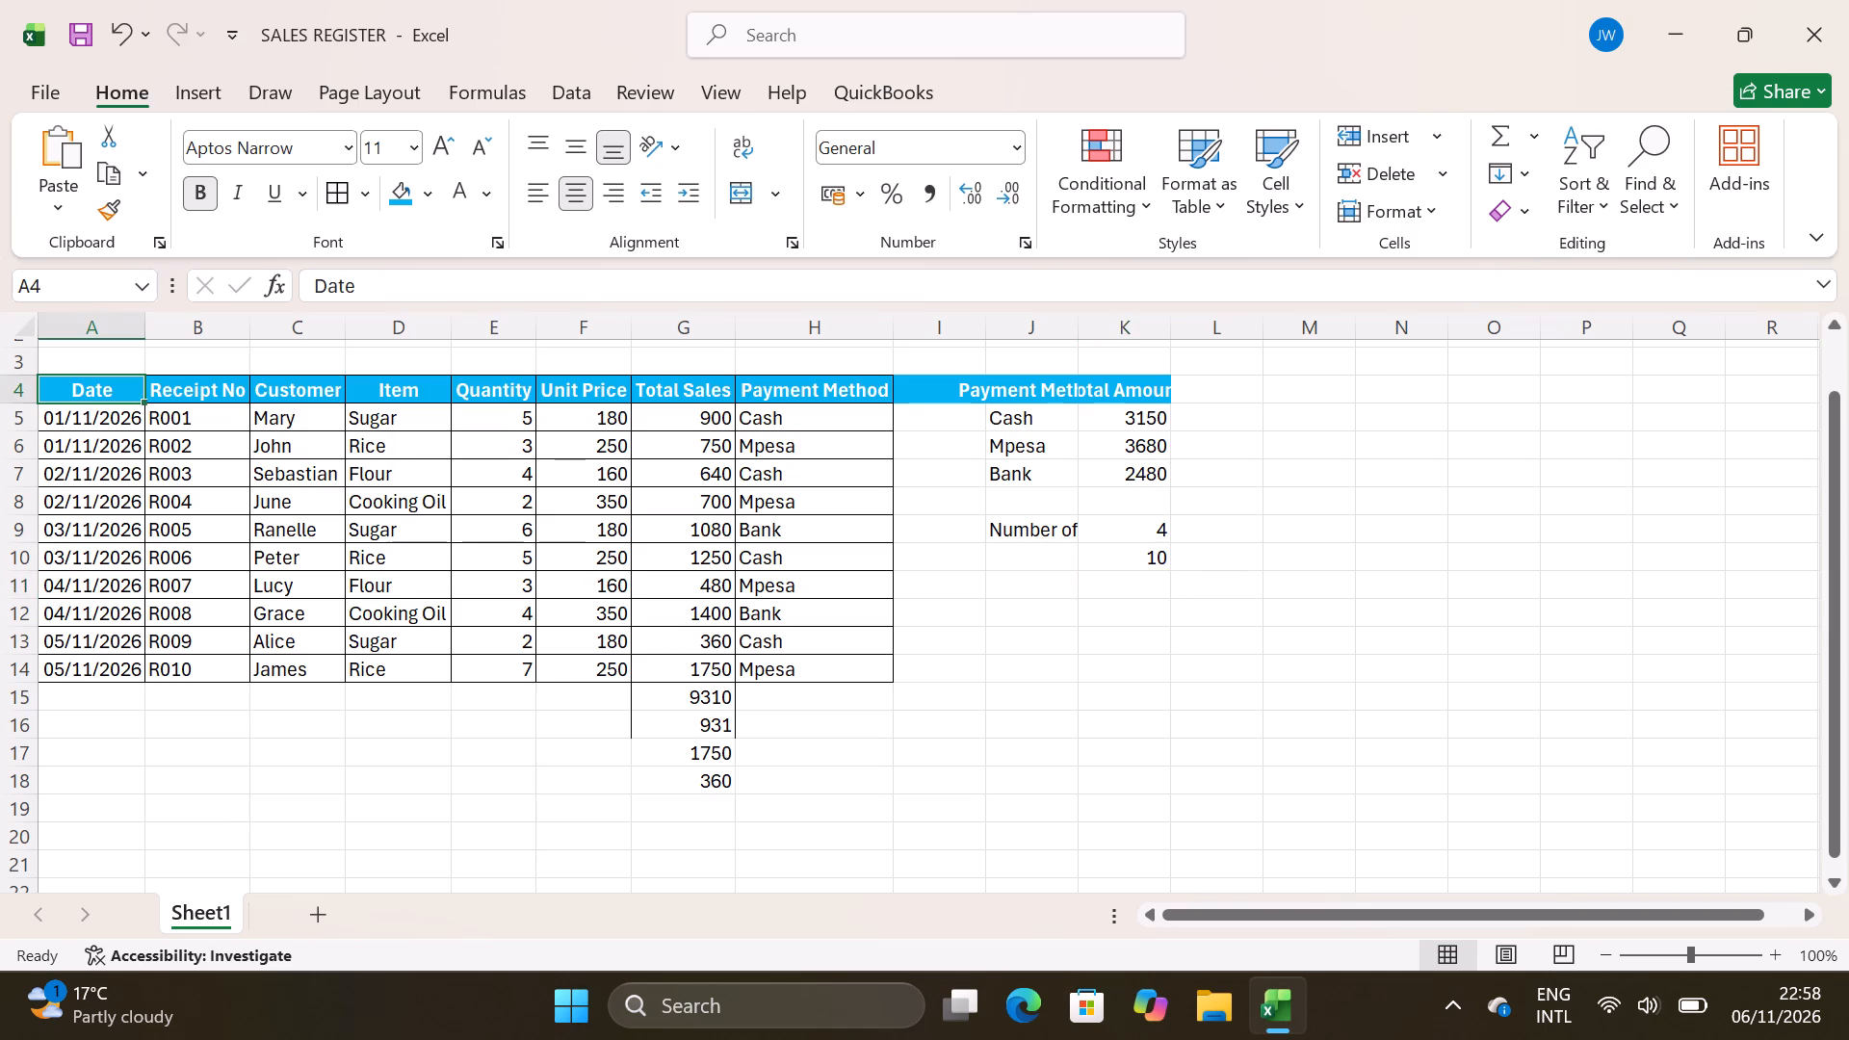
left_click(861, 679, "shift")
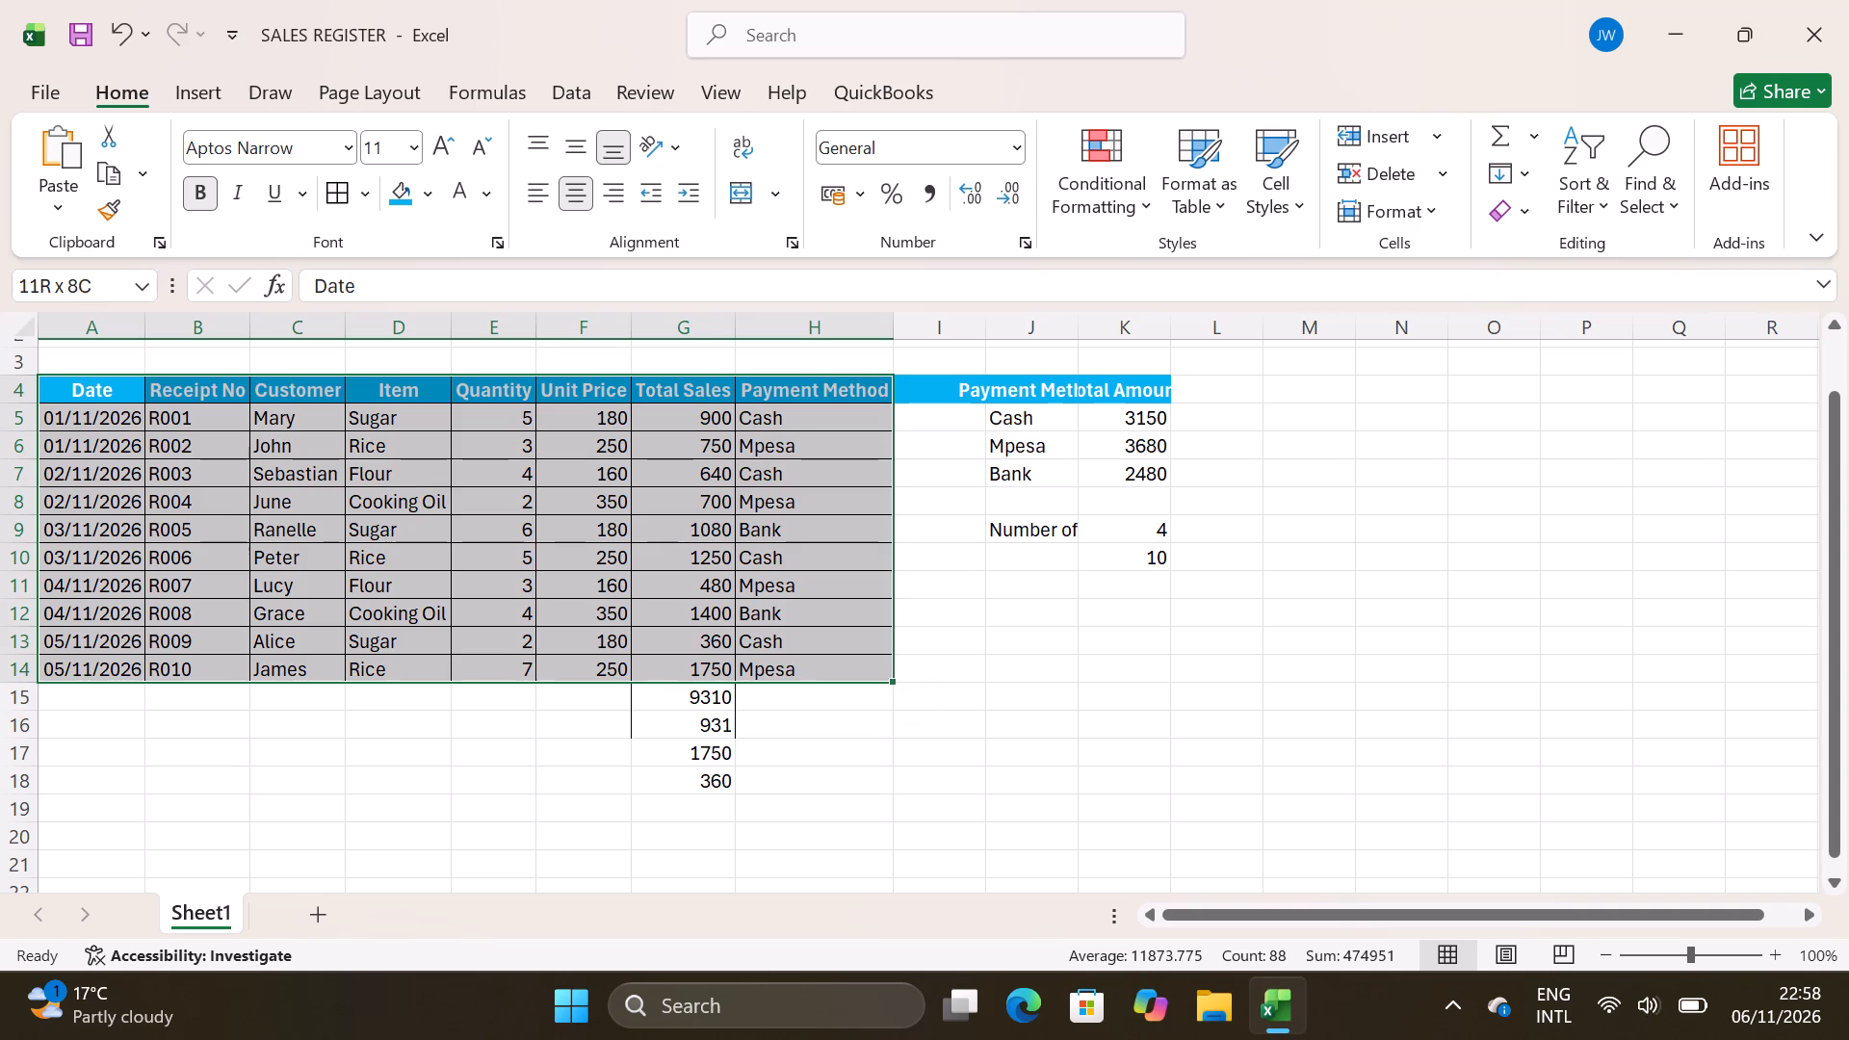
left_click(584, 102)
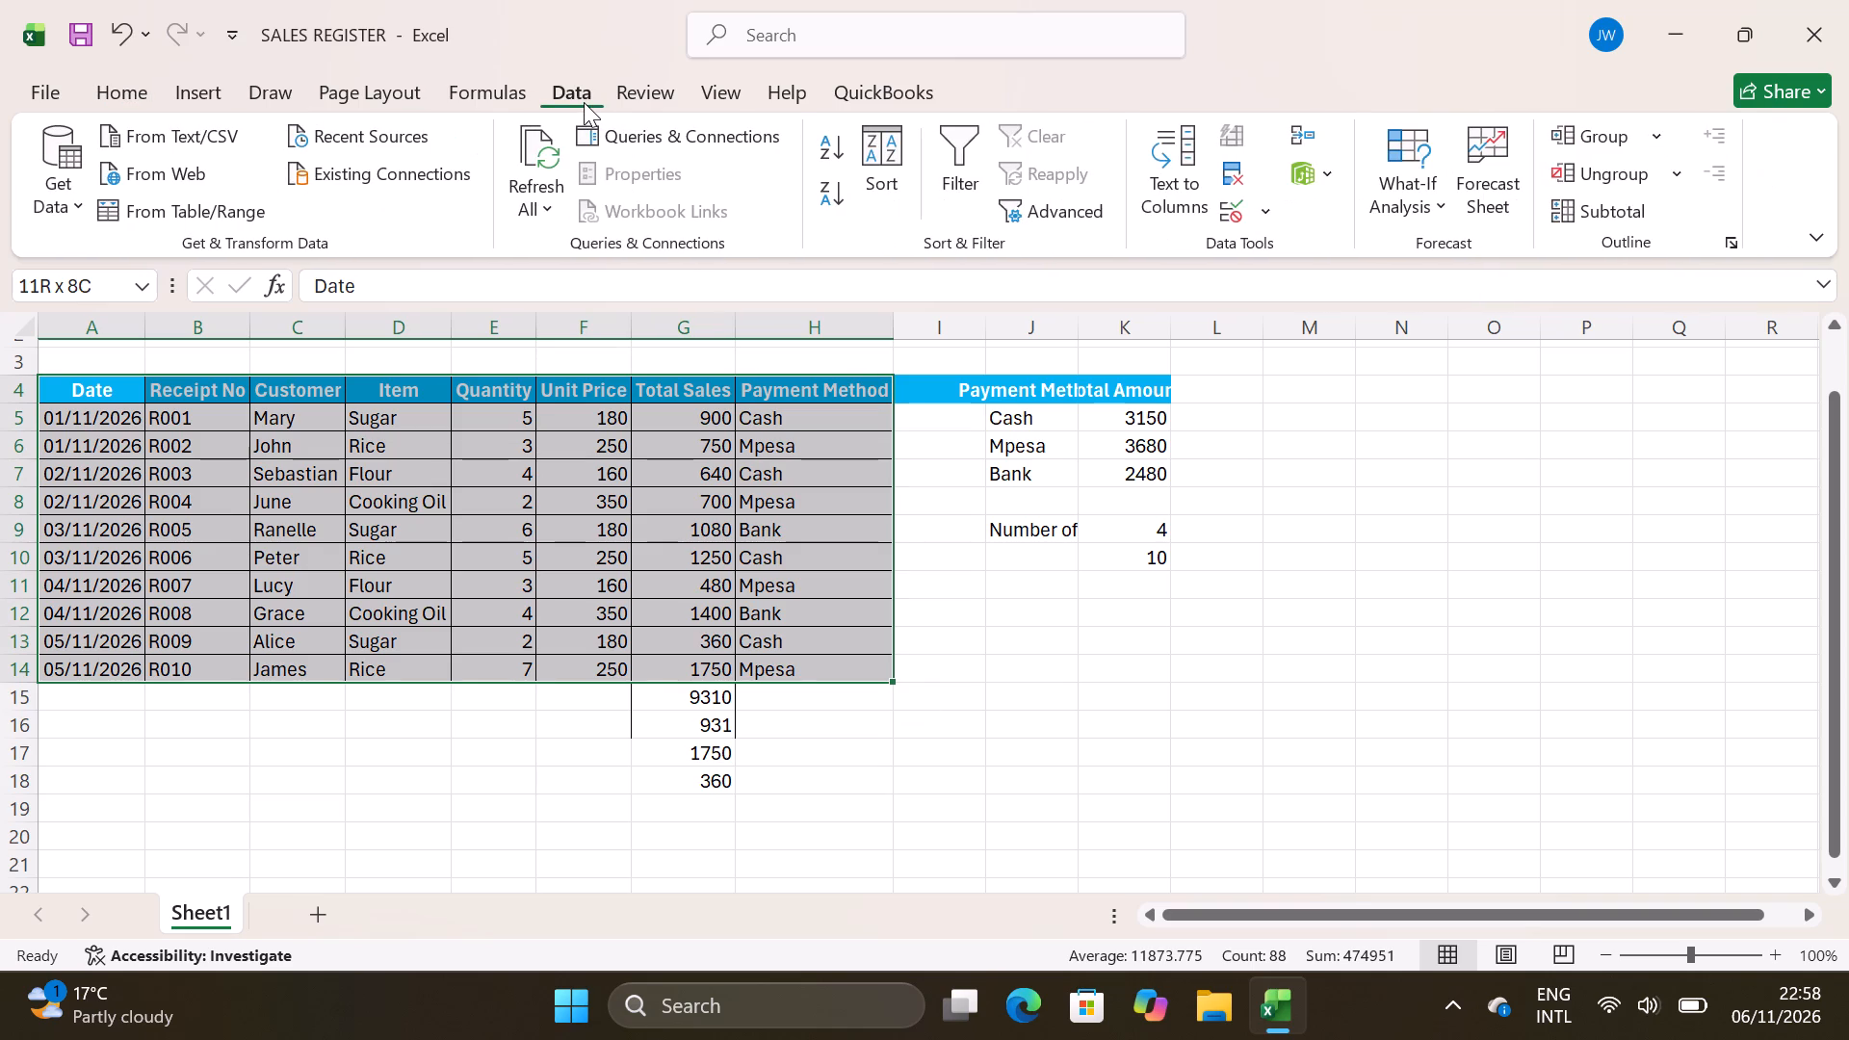
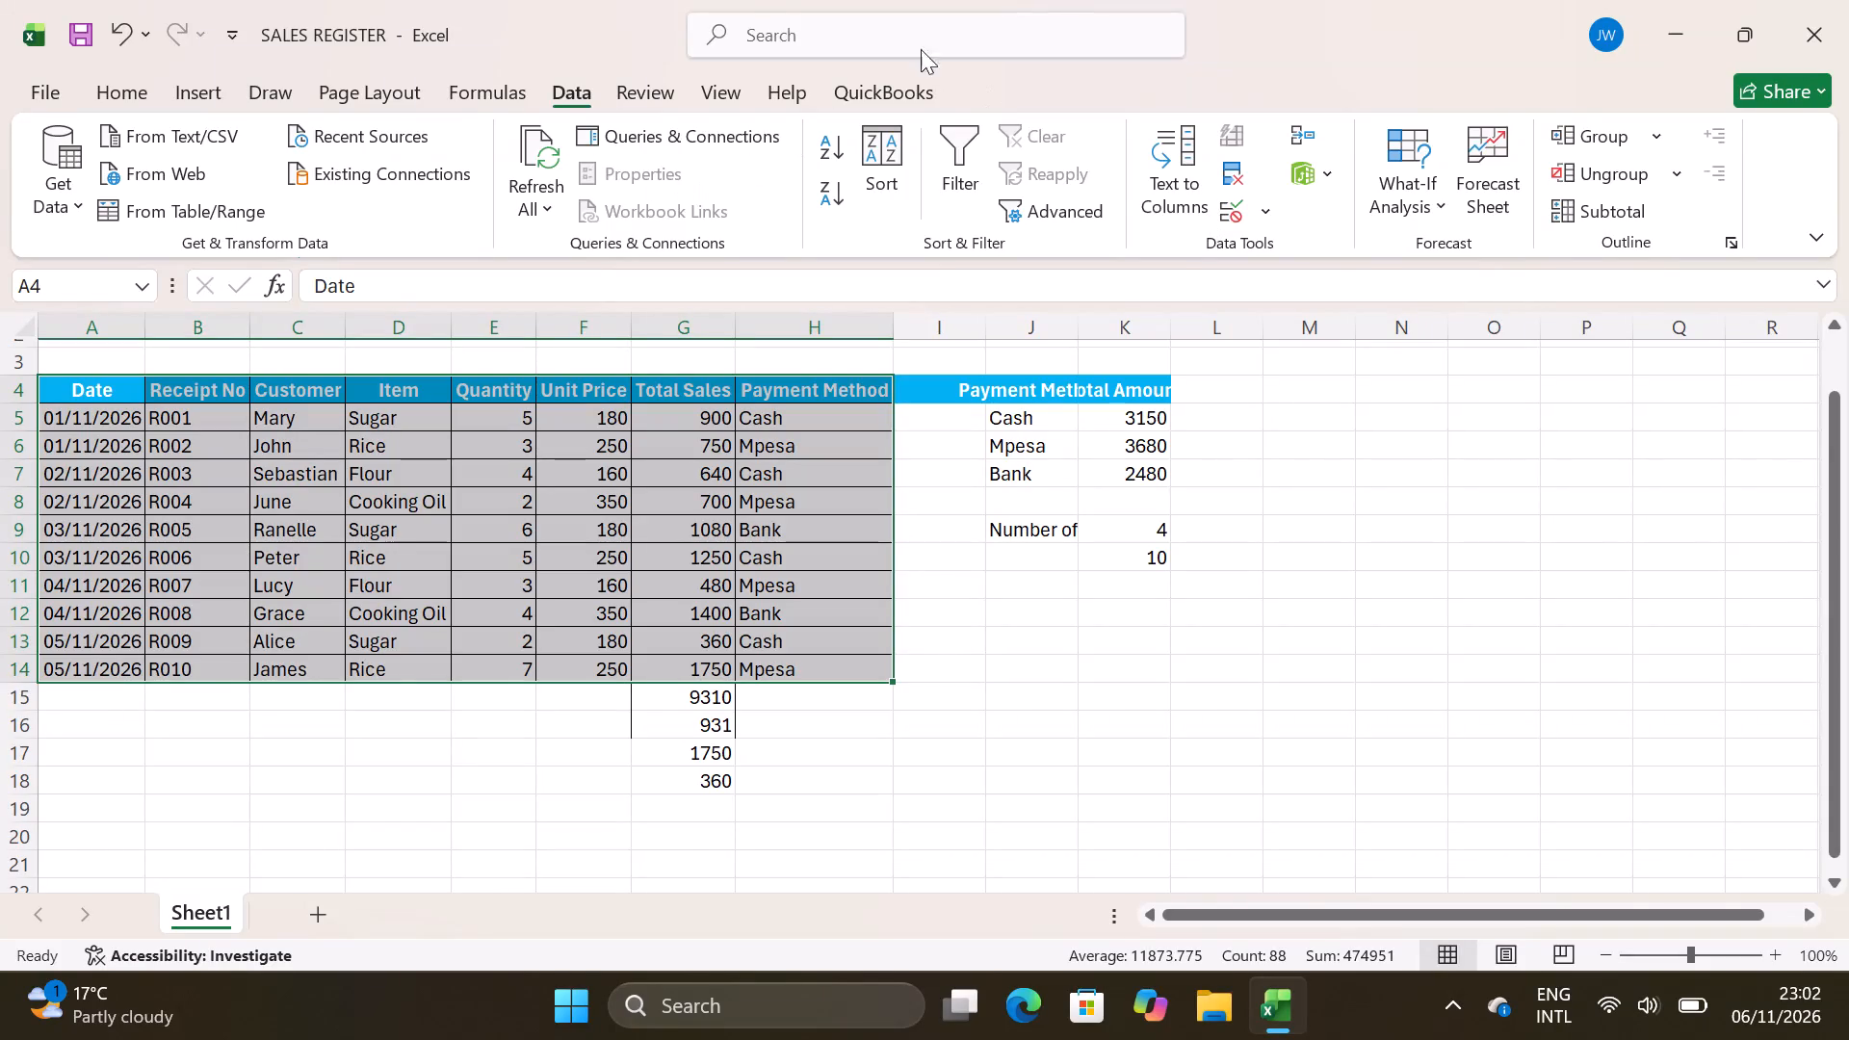
Add filter controls to the header row of the sales table A4:H14.
left_click(973, 161)
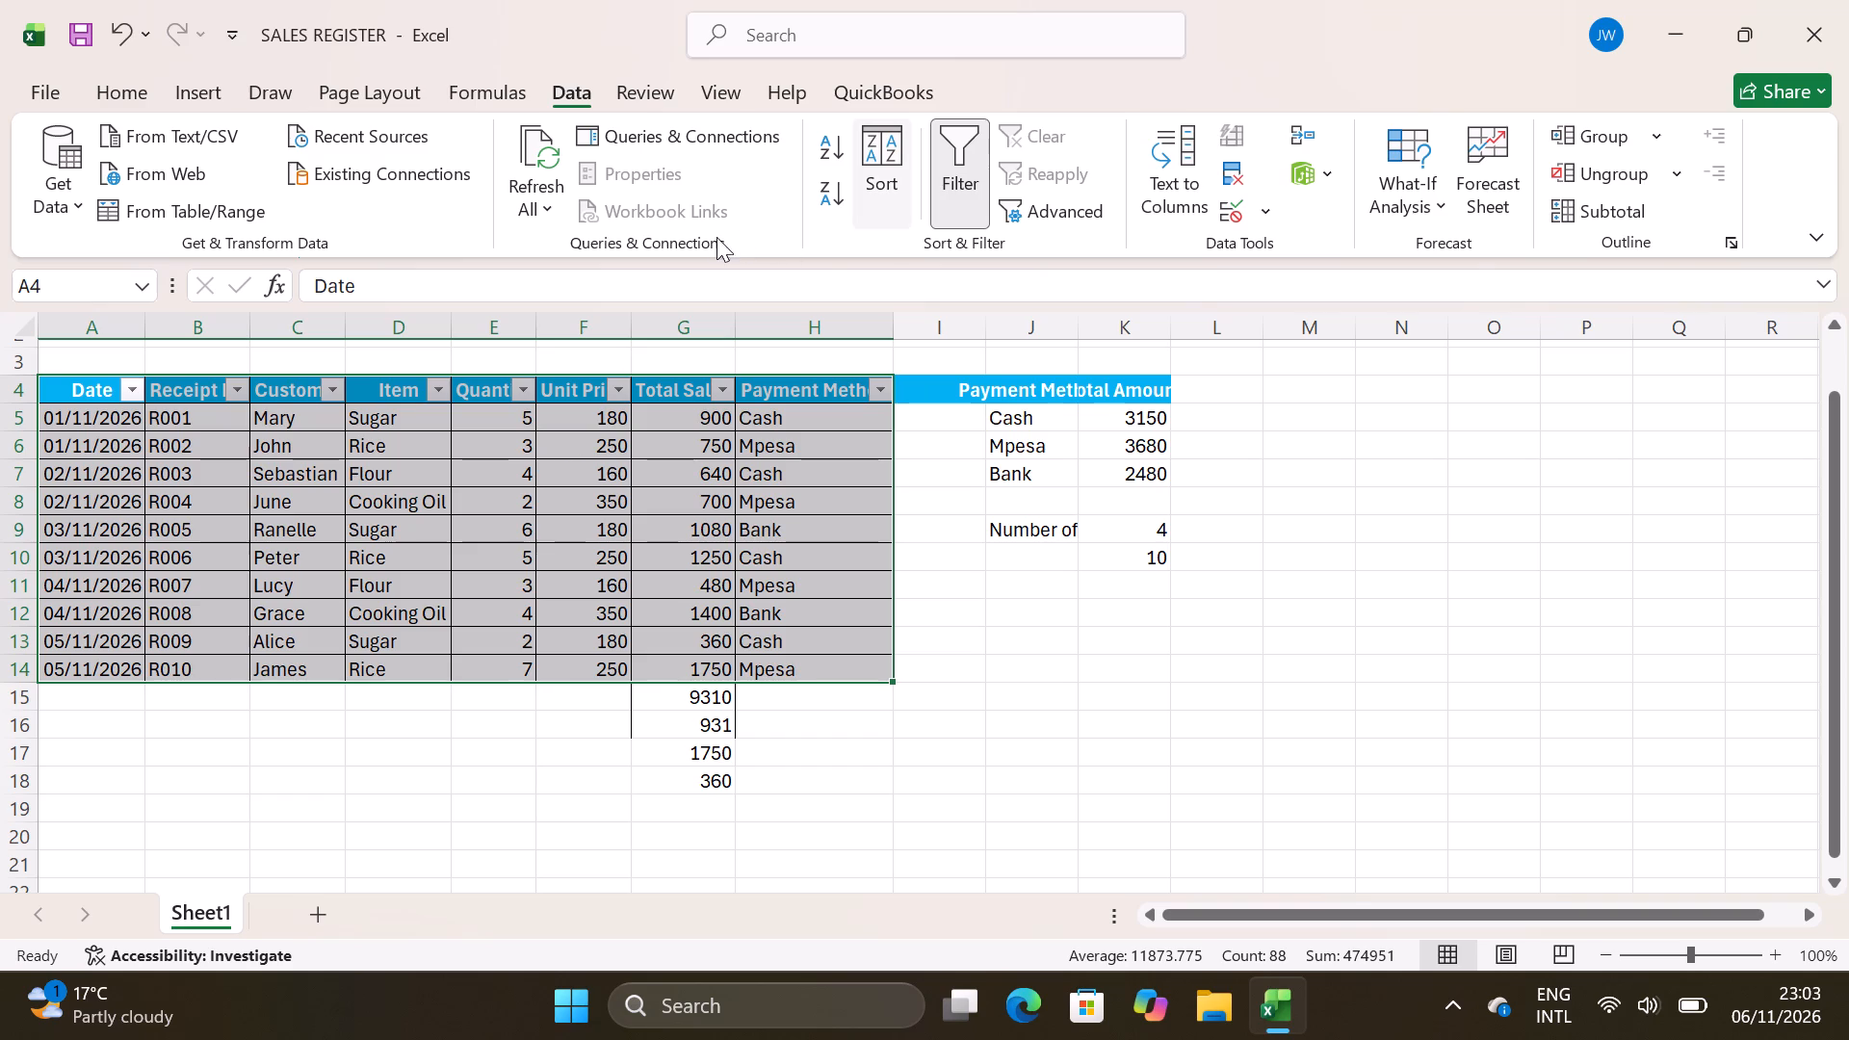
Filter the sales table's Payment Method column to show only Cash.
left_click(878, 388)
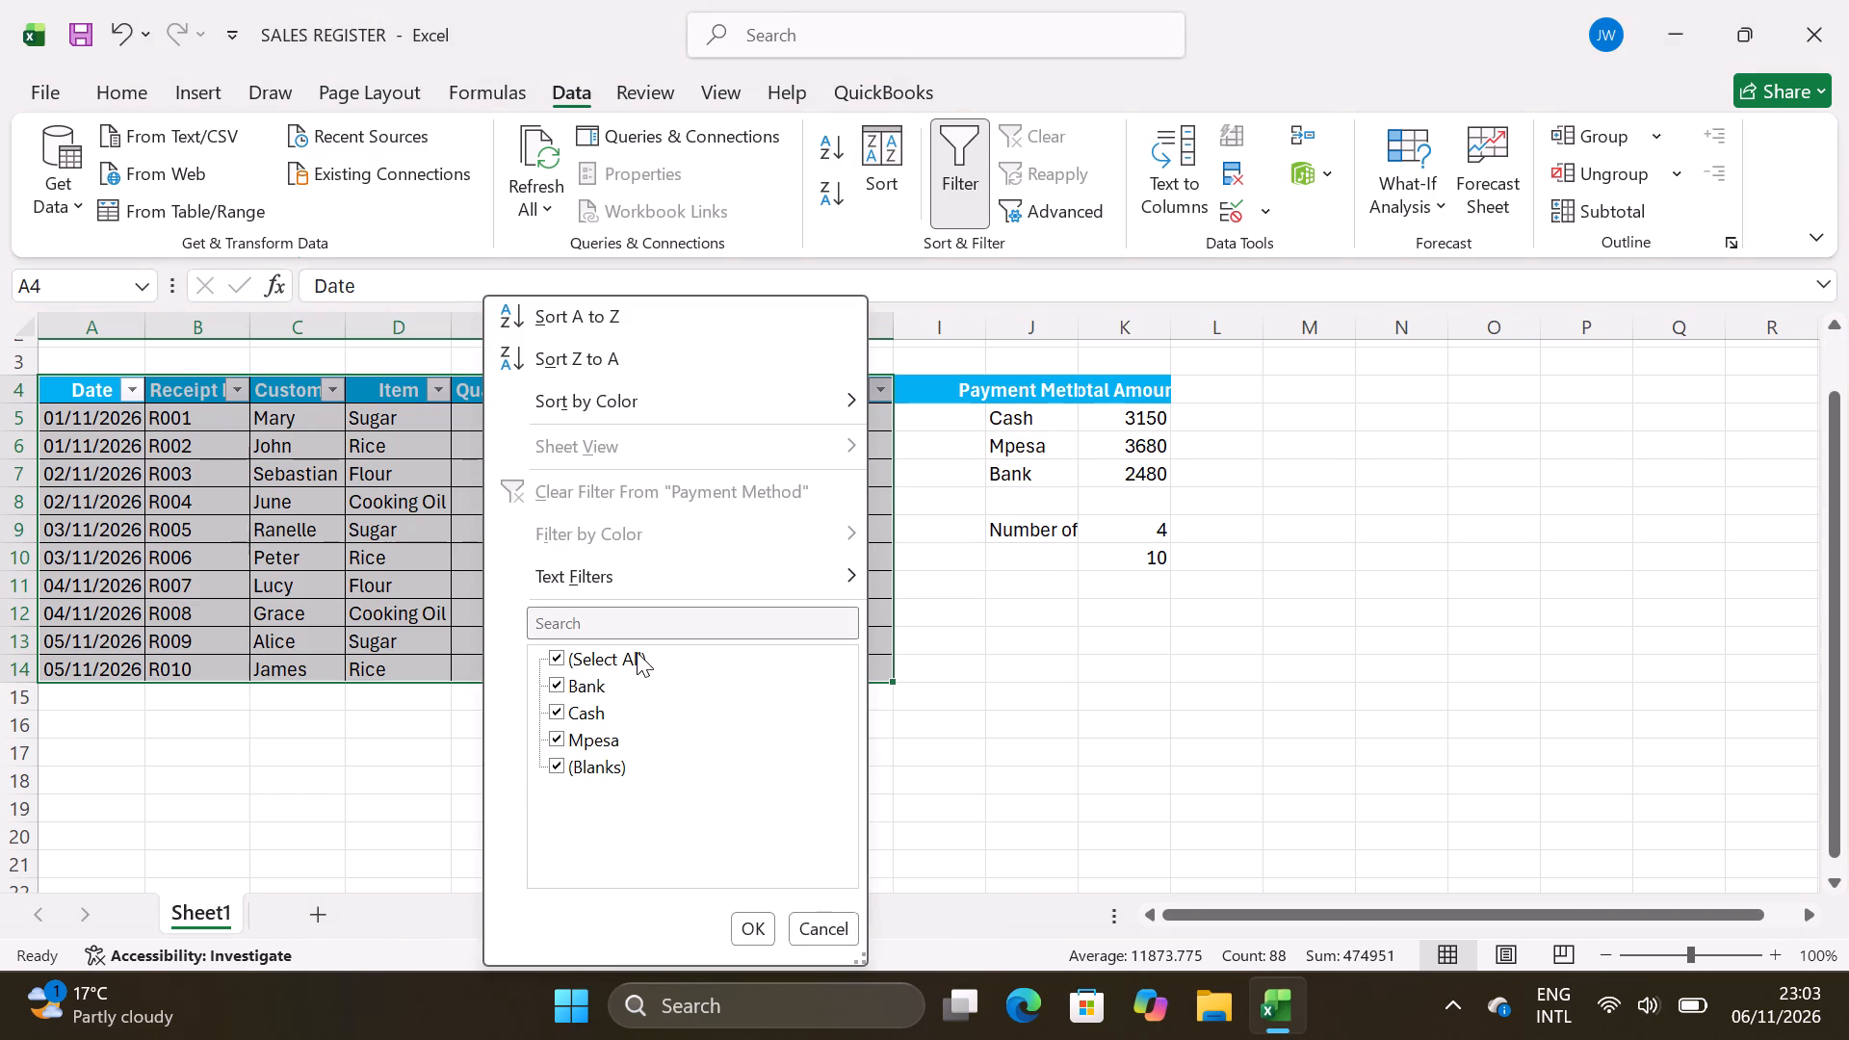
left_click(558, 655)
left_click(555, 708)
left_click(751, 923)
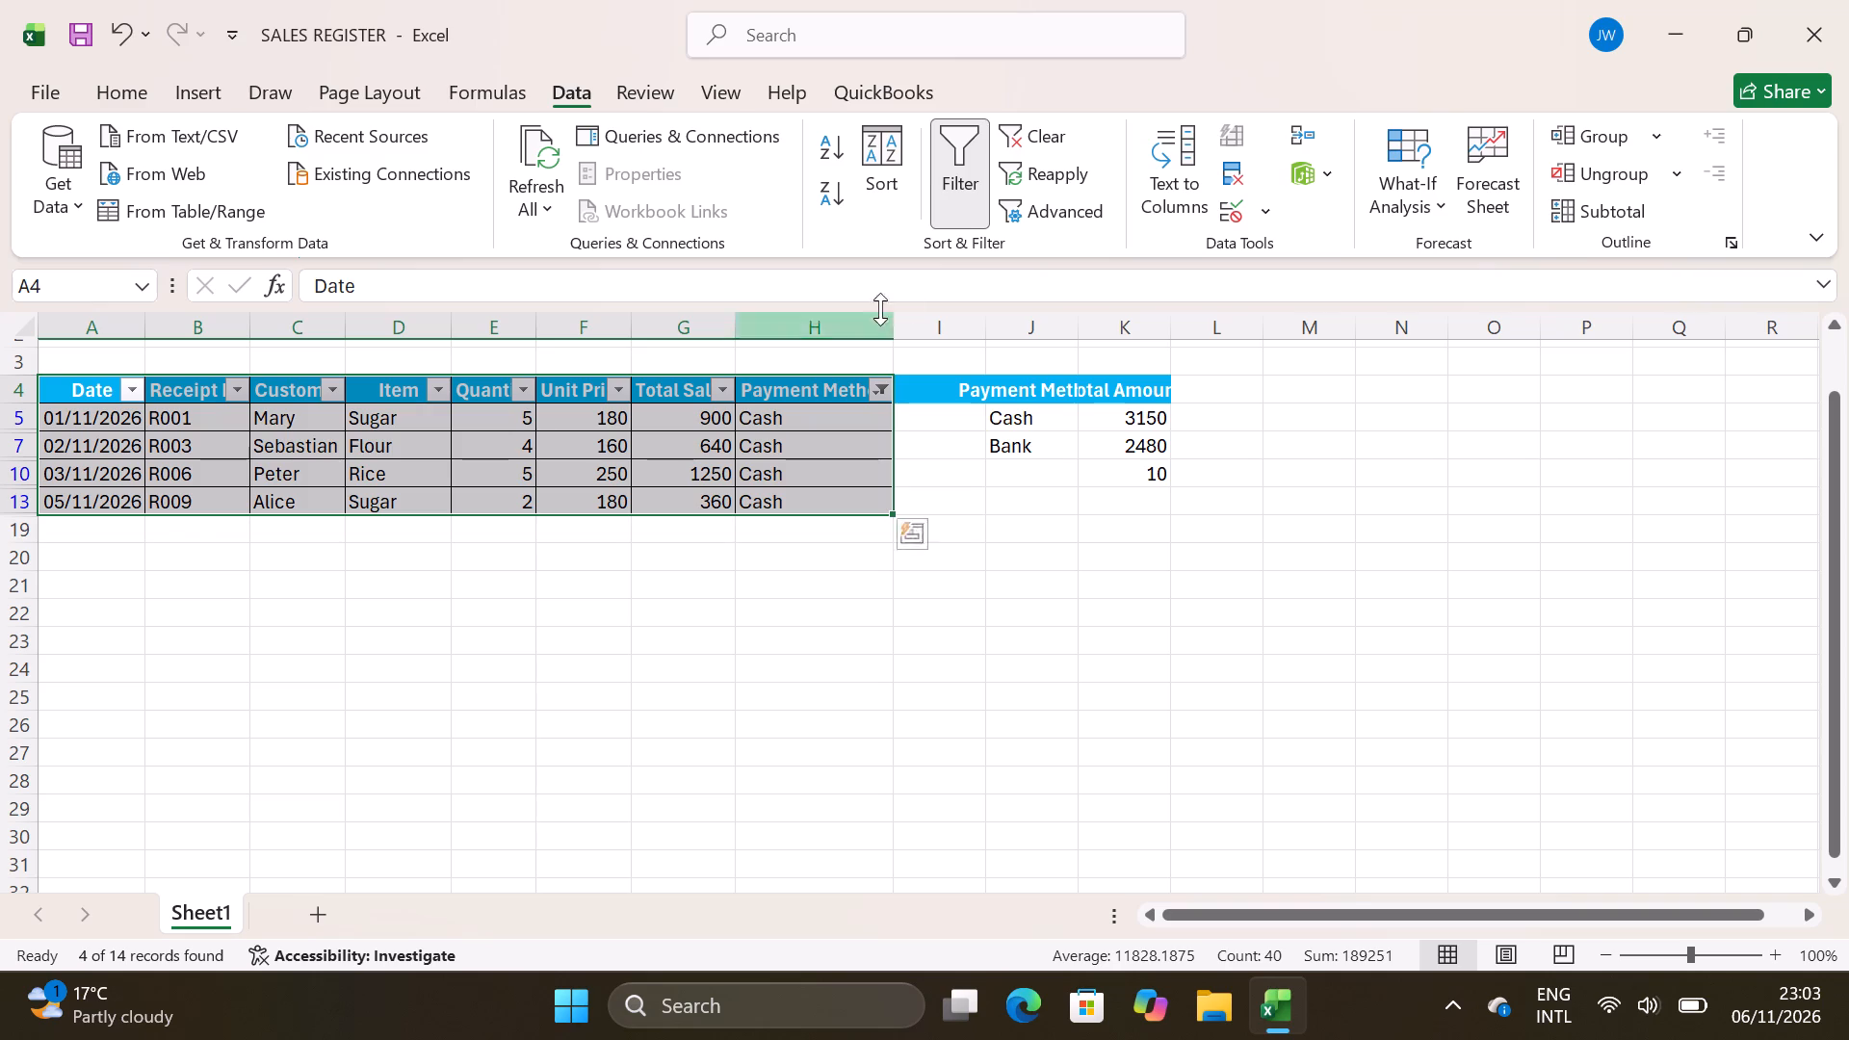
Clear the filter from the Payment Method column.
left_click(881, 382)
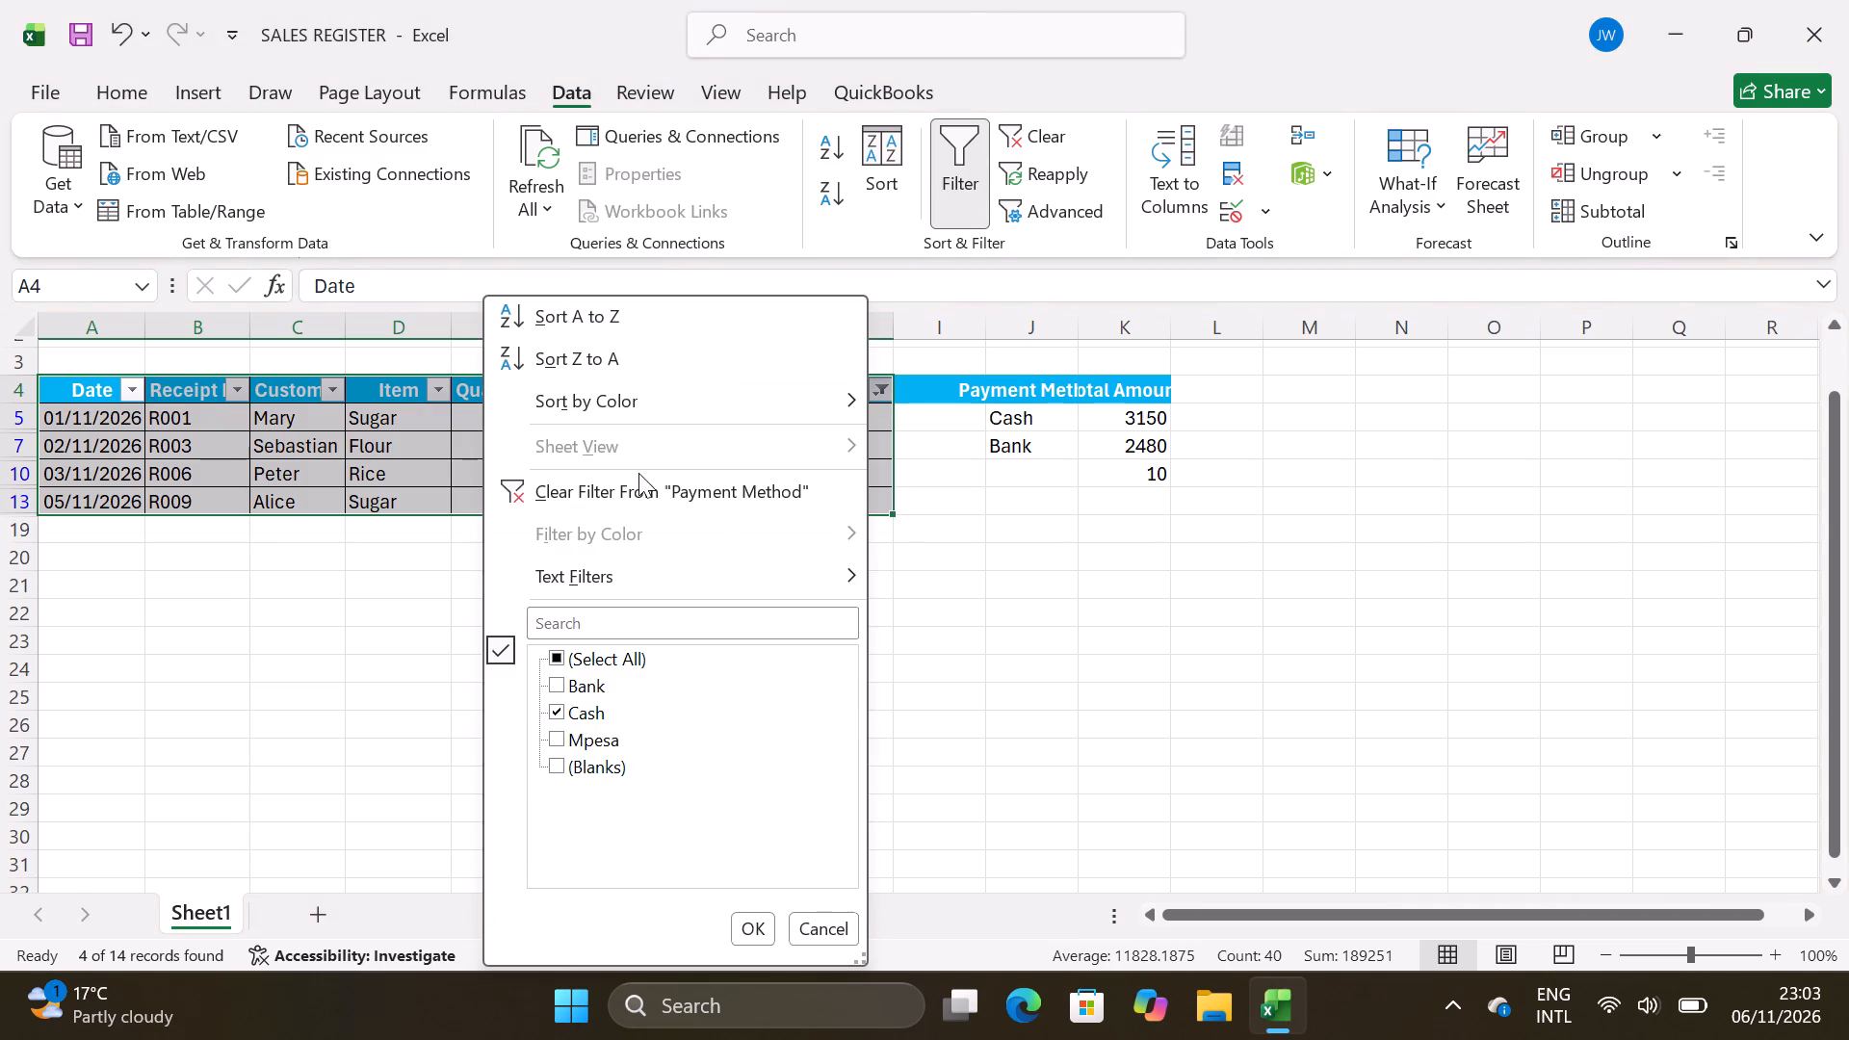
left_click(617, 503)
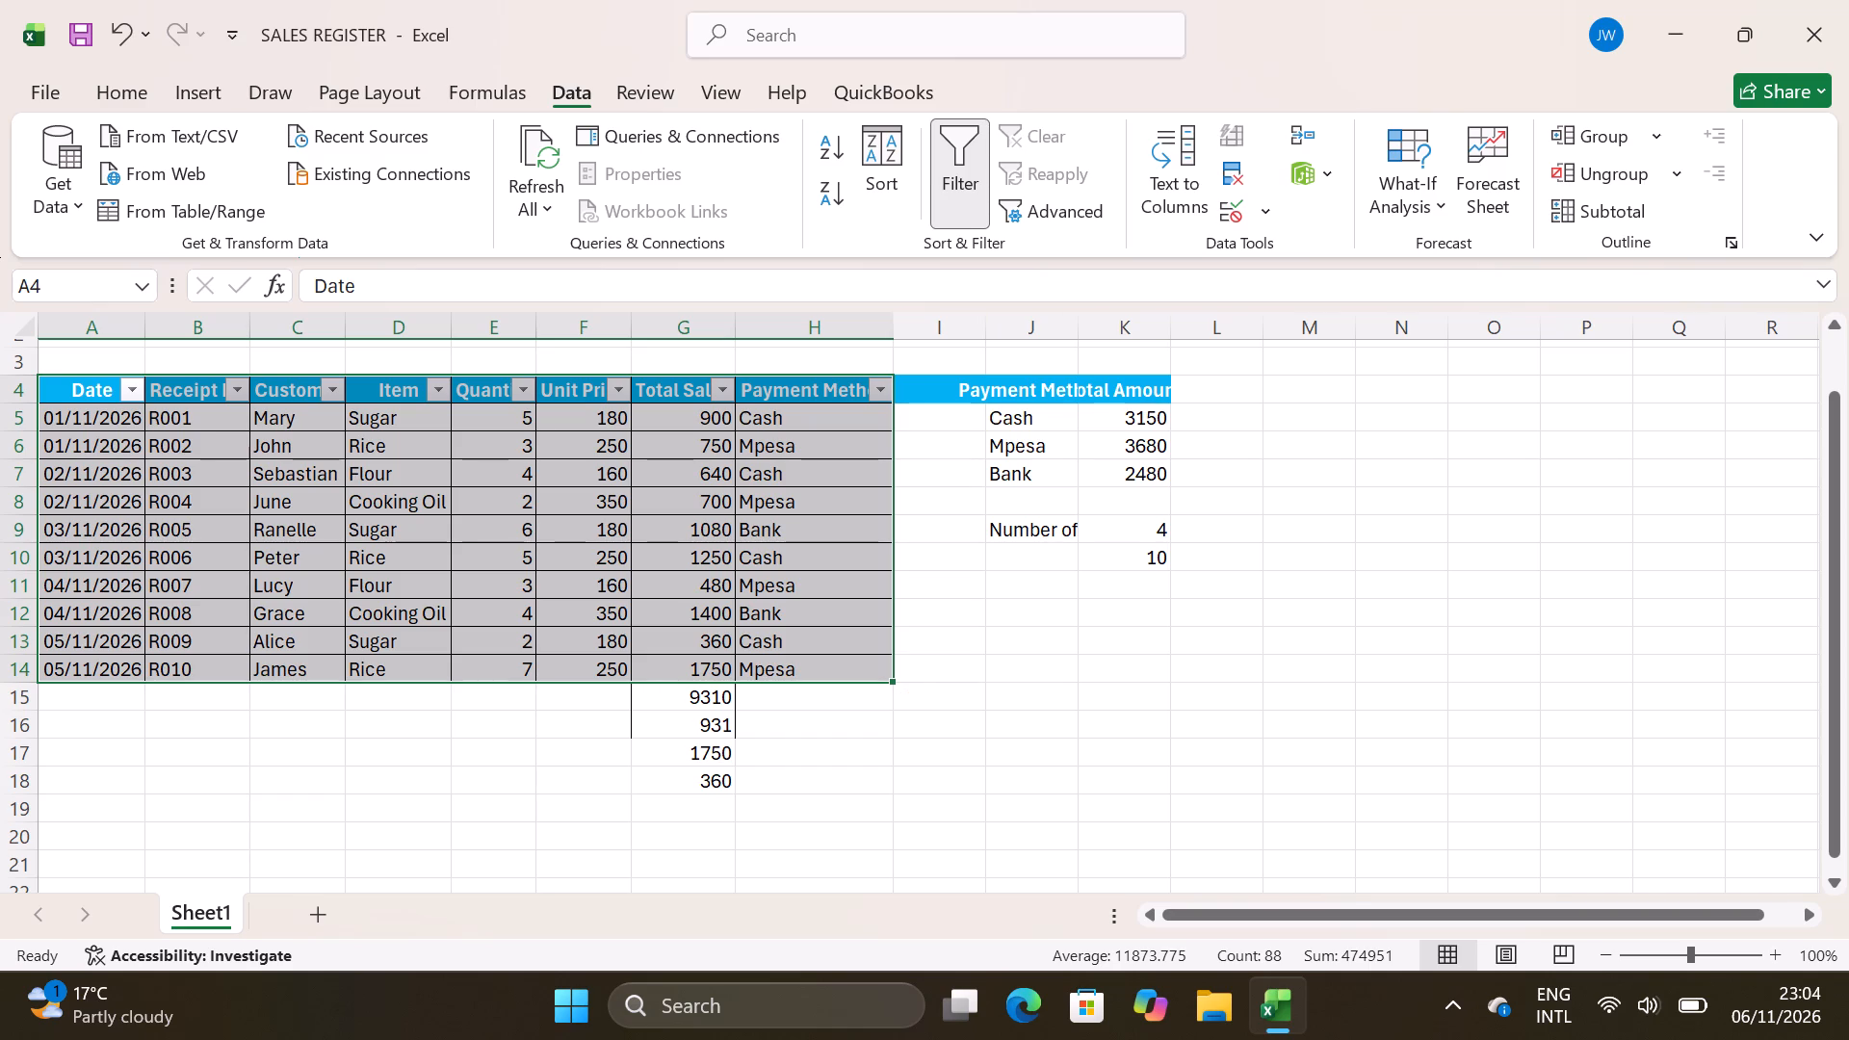
Sort the sales table by Total Sales from largest to smallest.
left_click(723, 389)
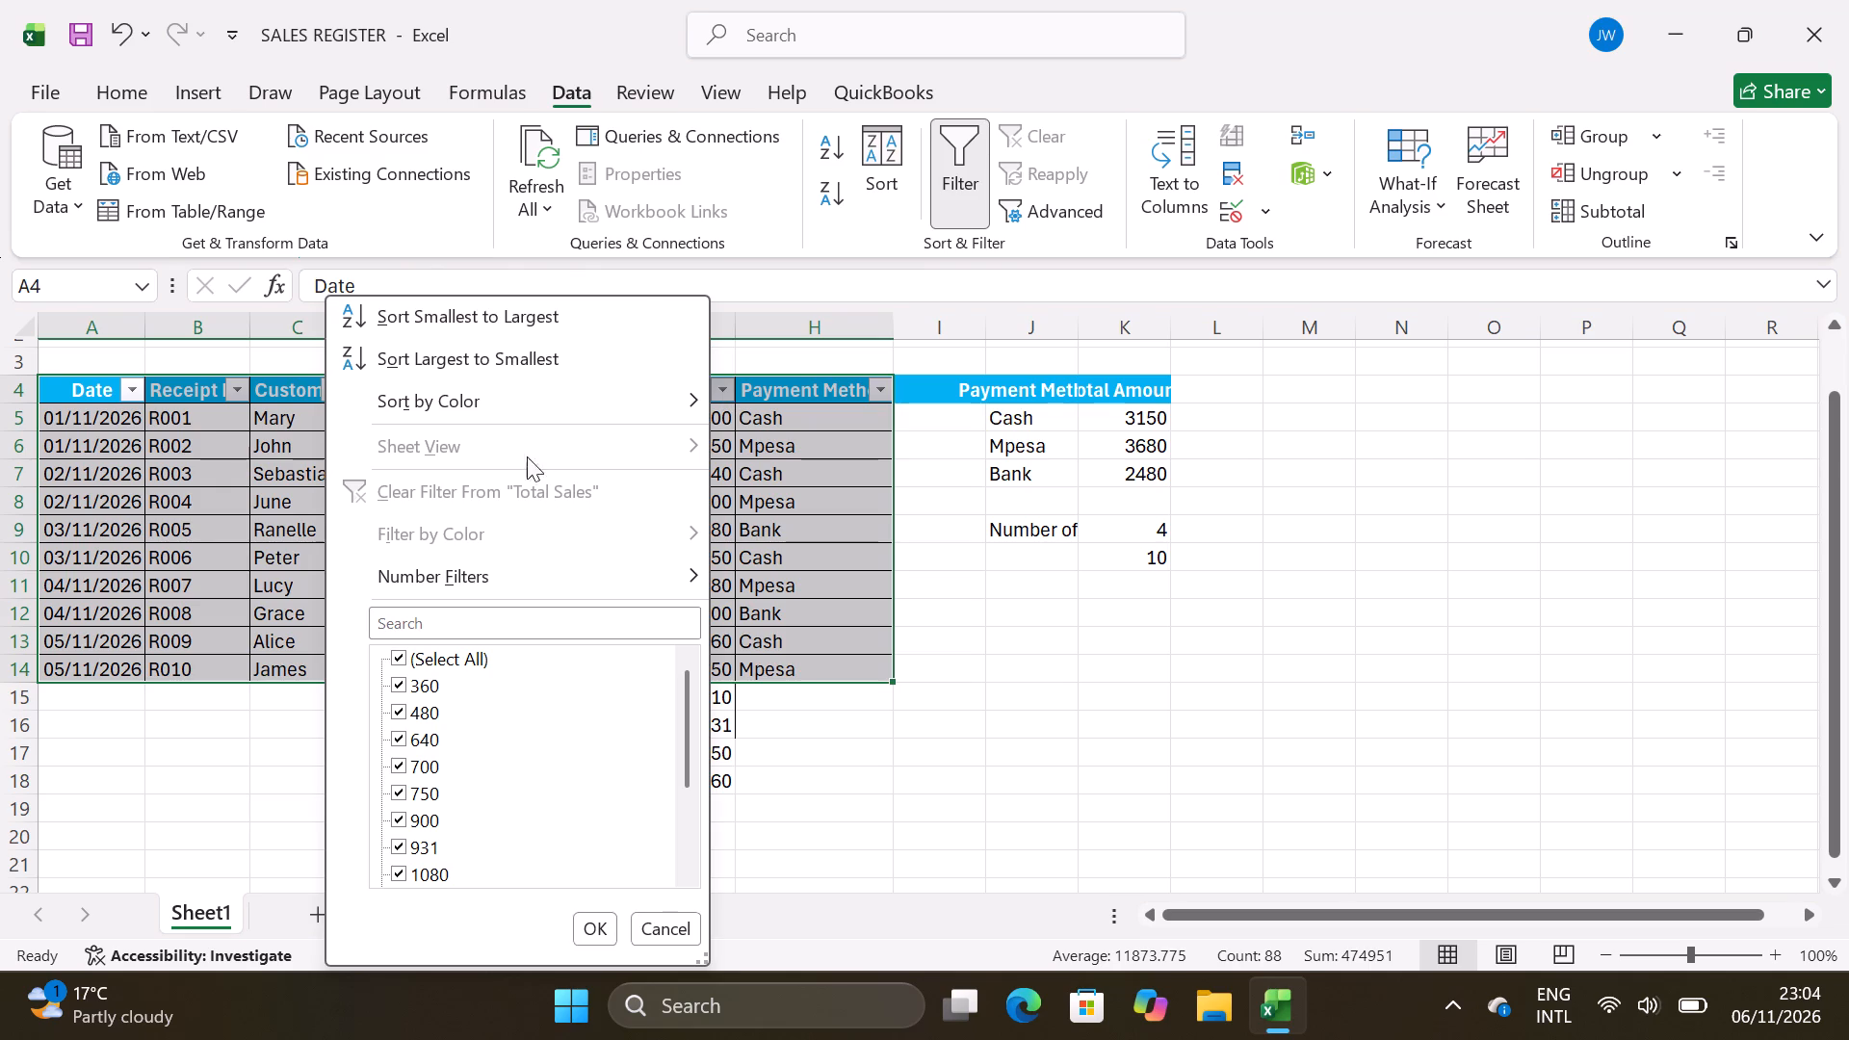
left_click(537, 365)
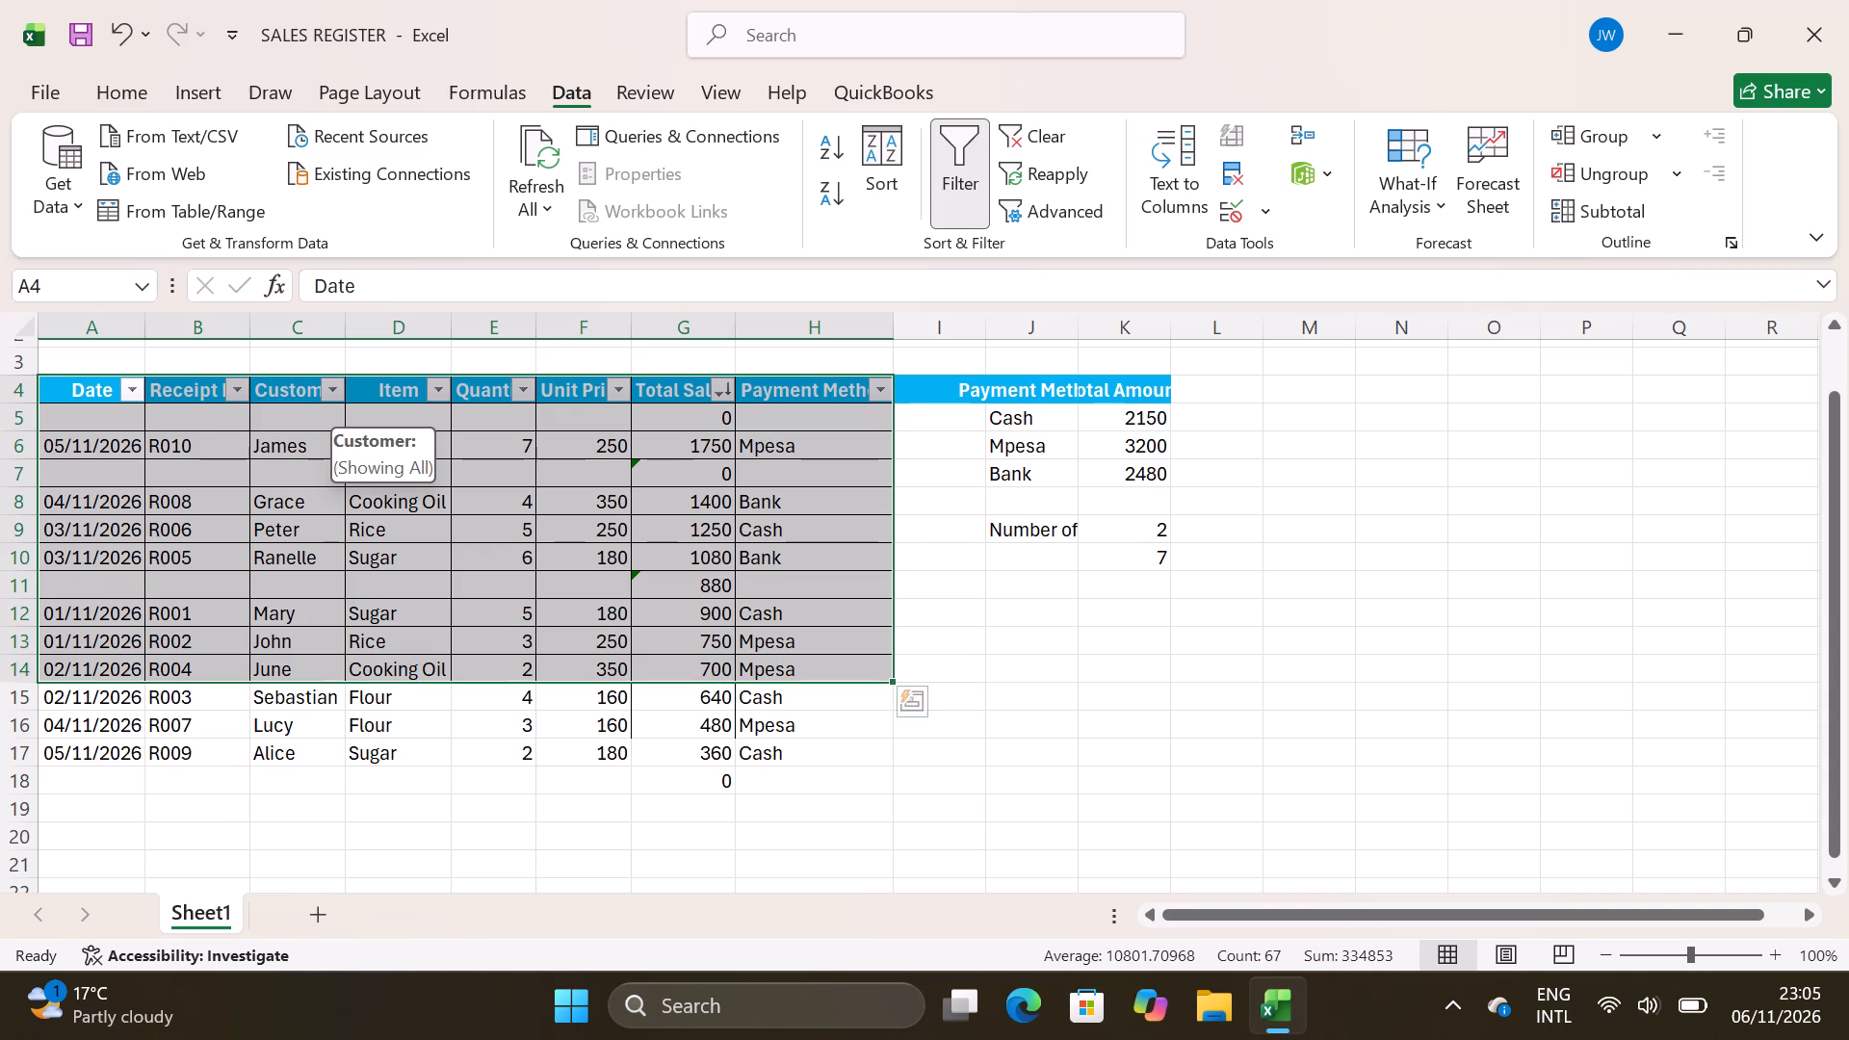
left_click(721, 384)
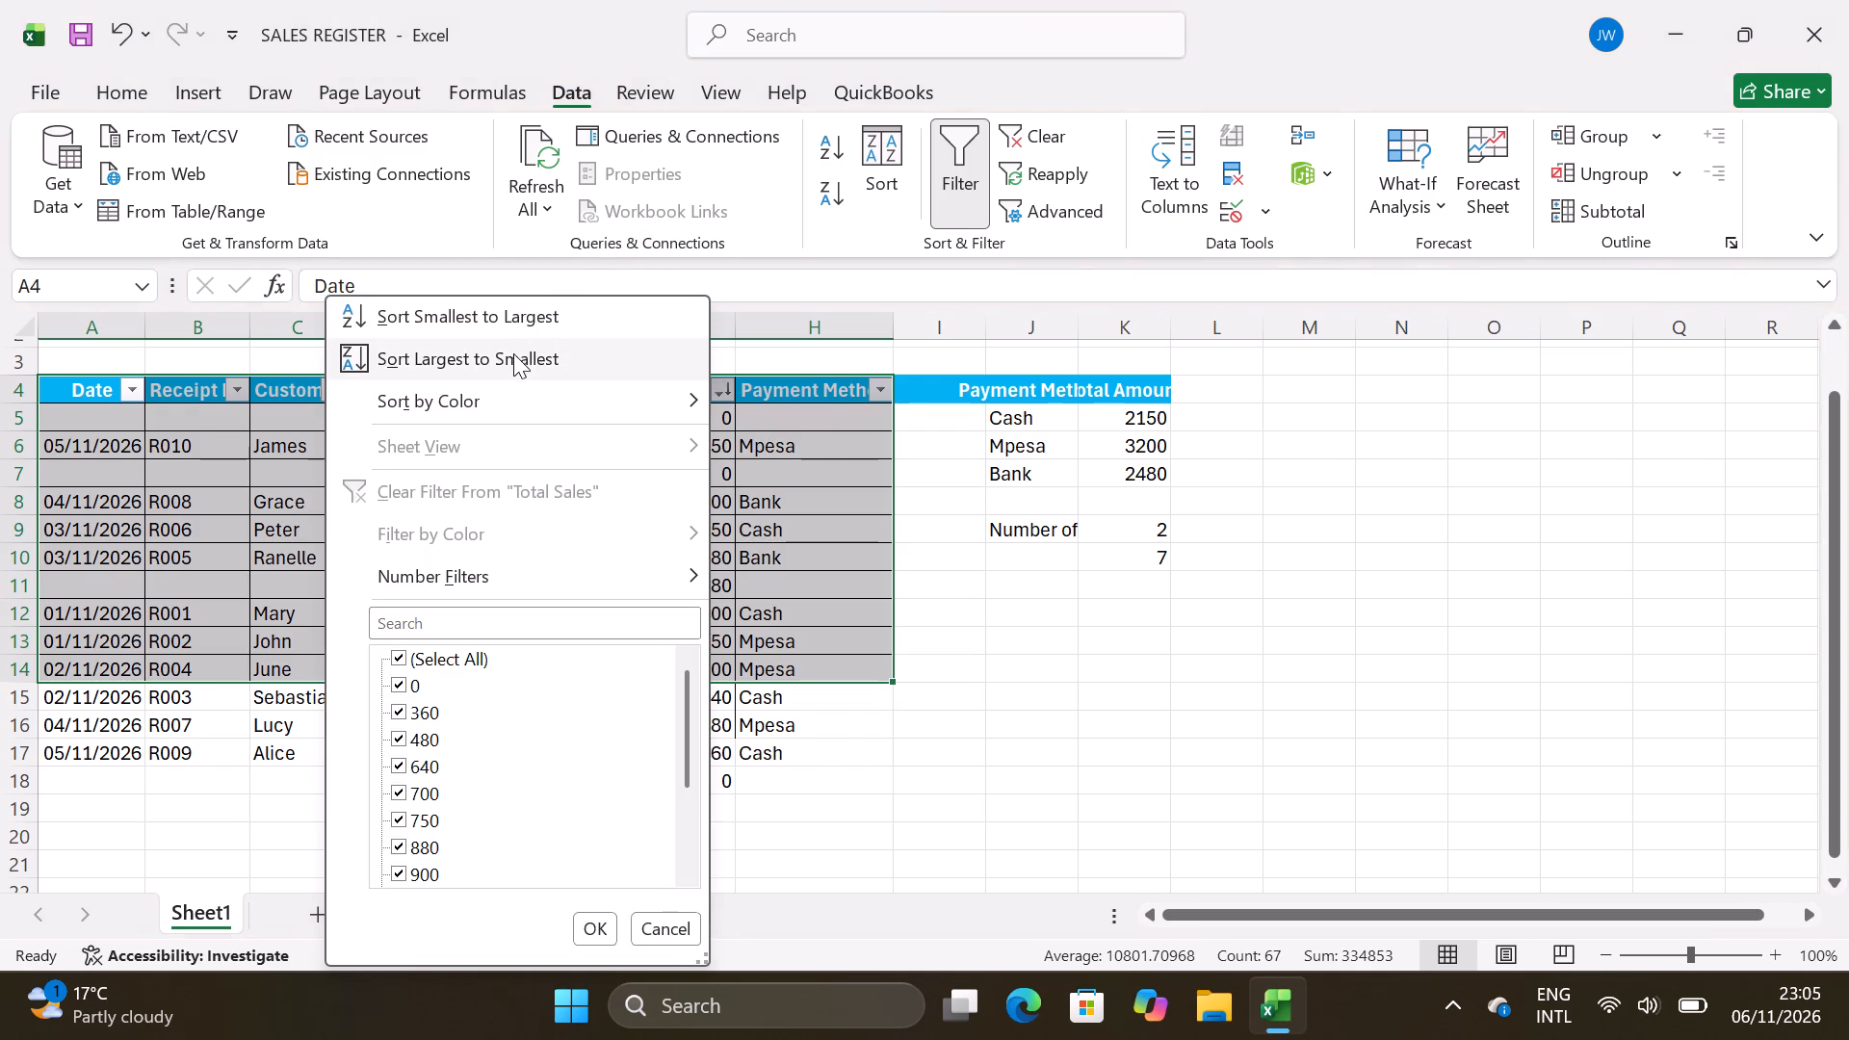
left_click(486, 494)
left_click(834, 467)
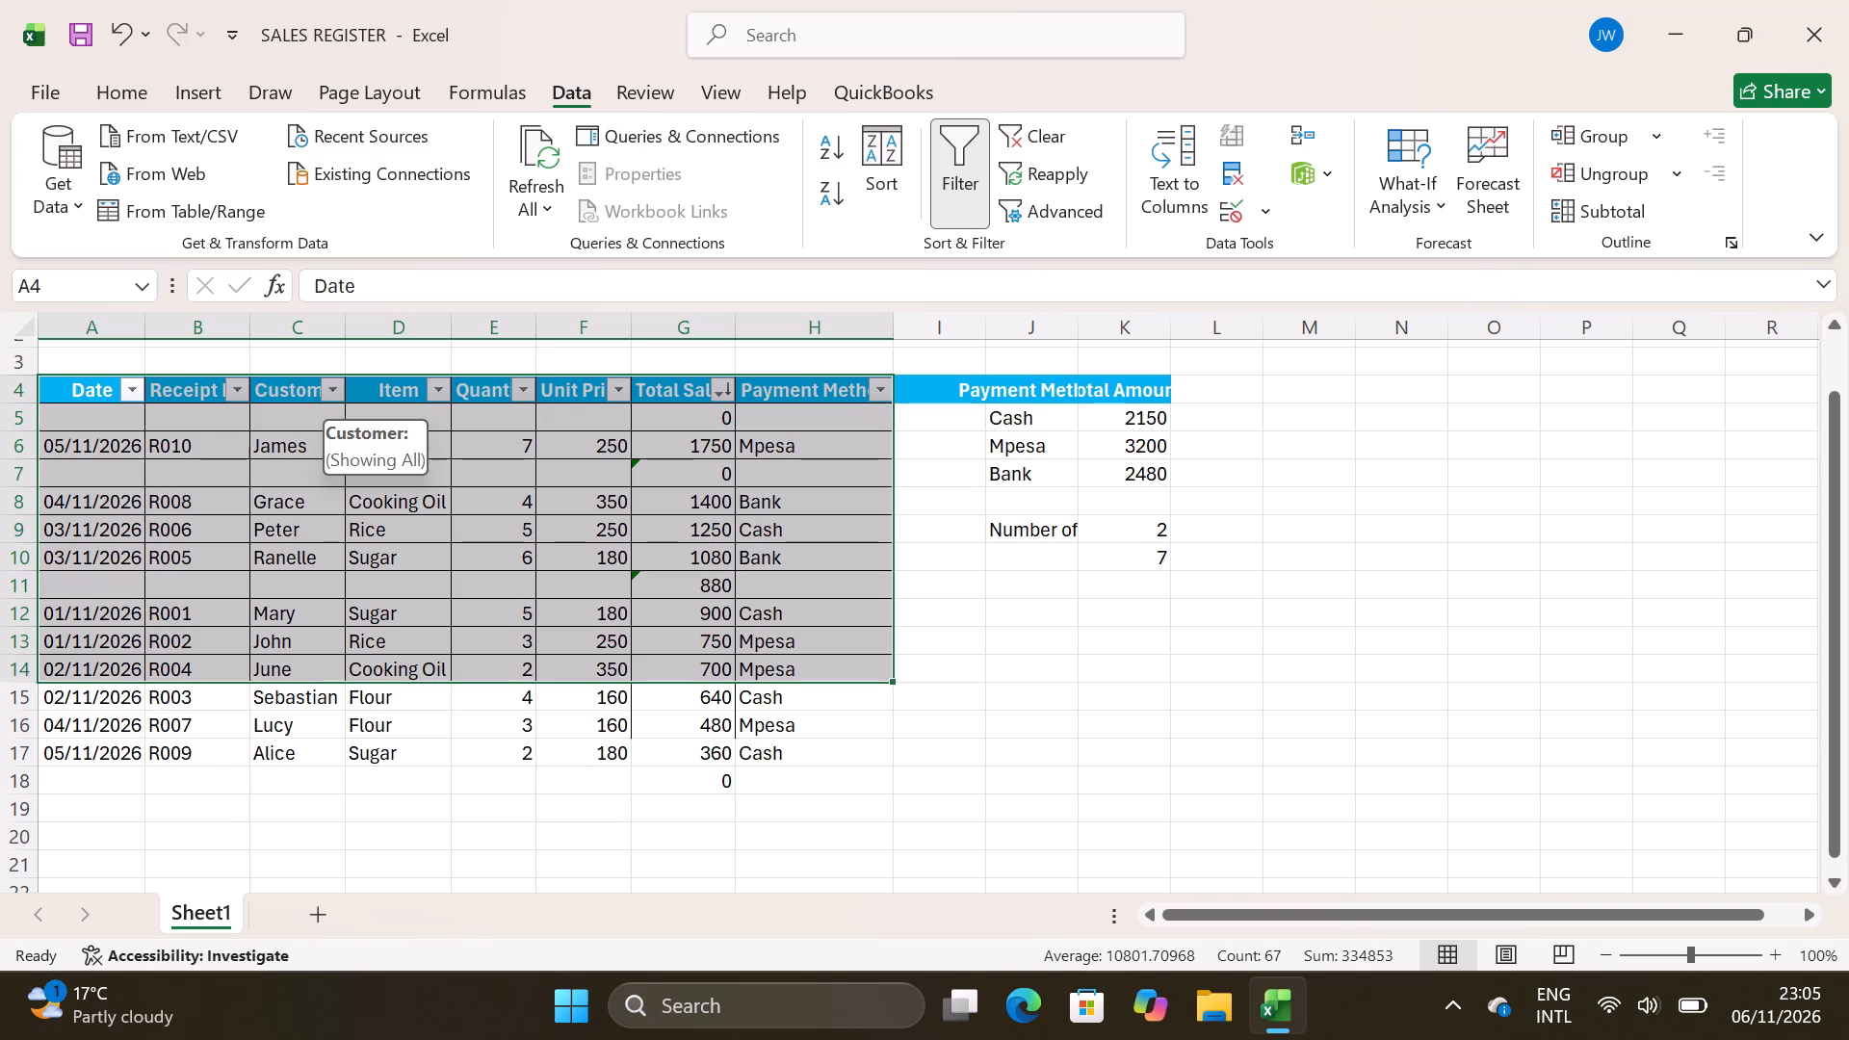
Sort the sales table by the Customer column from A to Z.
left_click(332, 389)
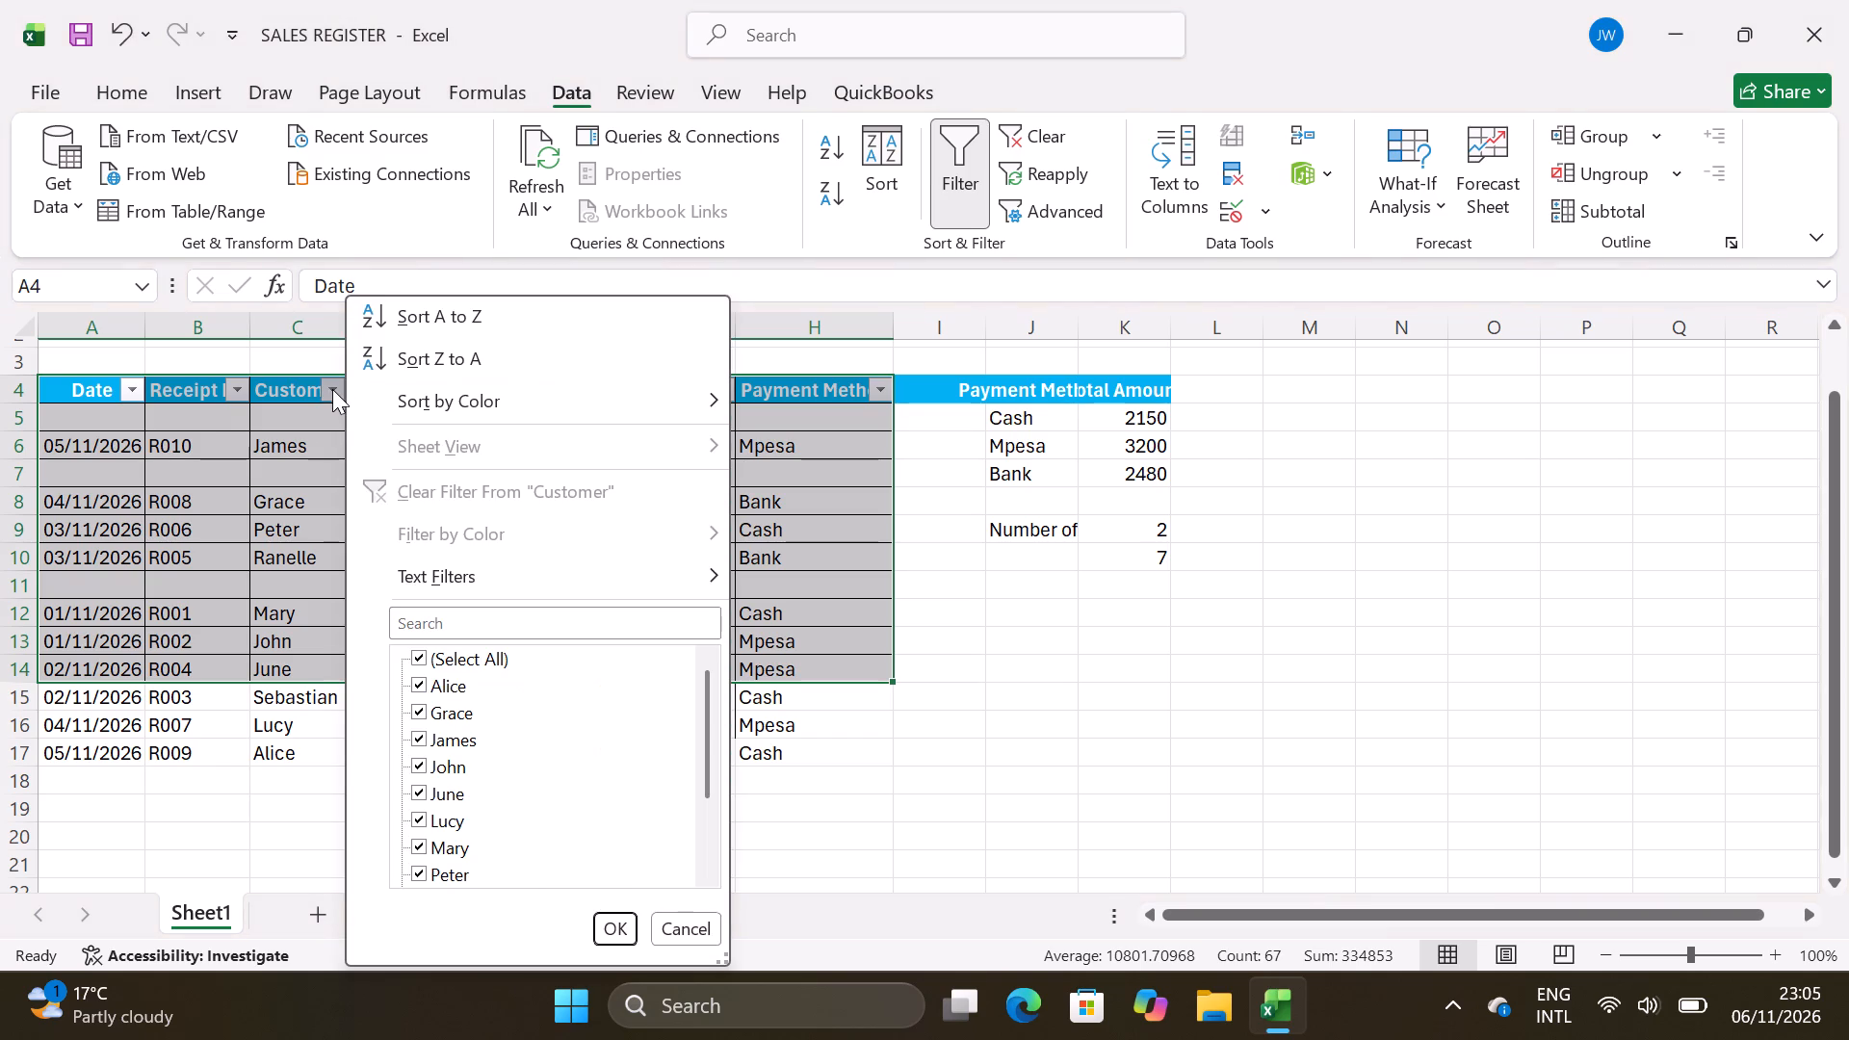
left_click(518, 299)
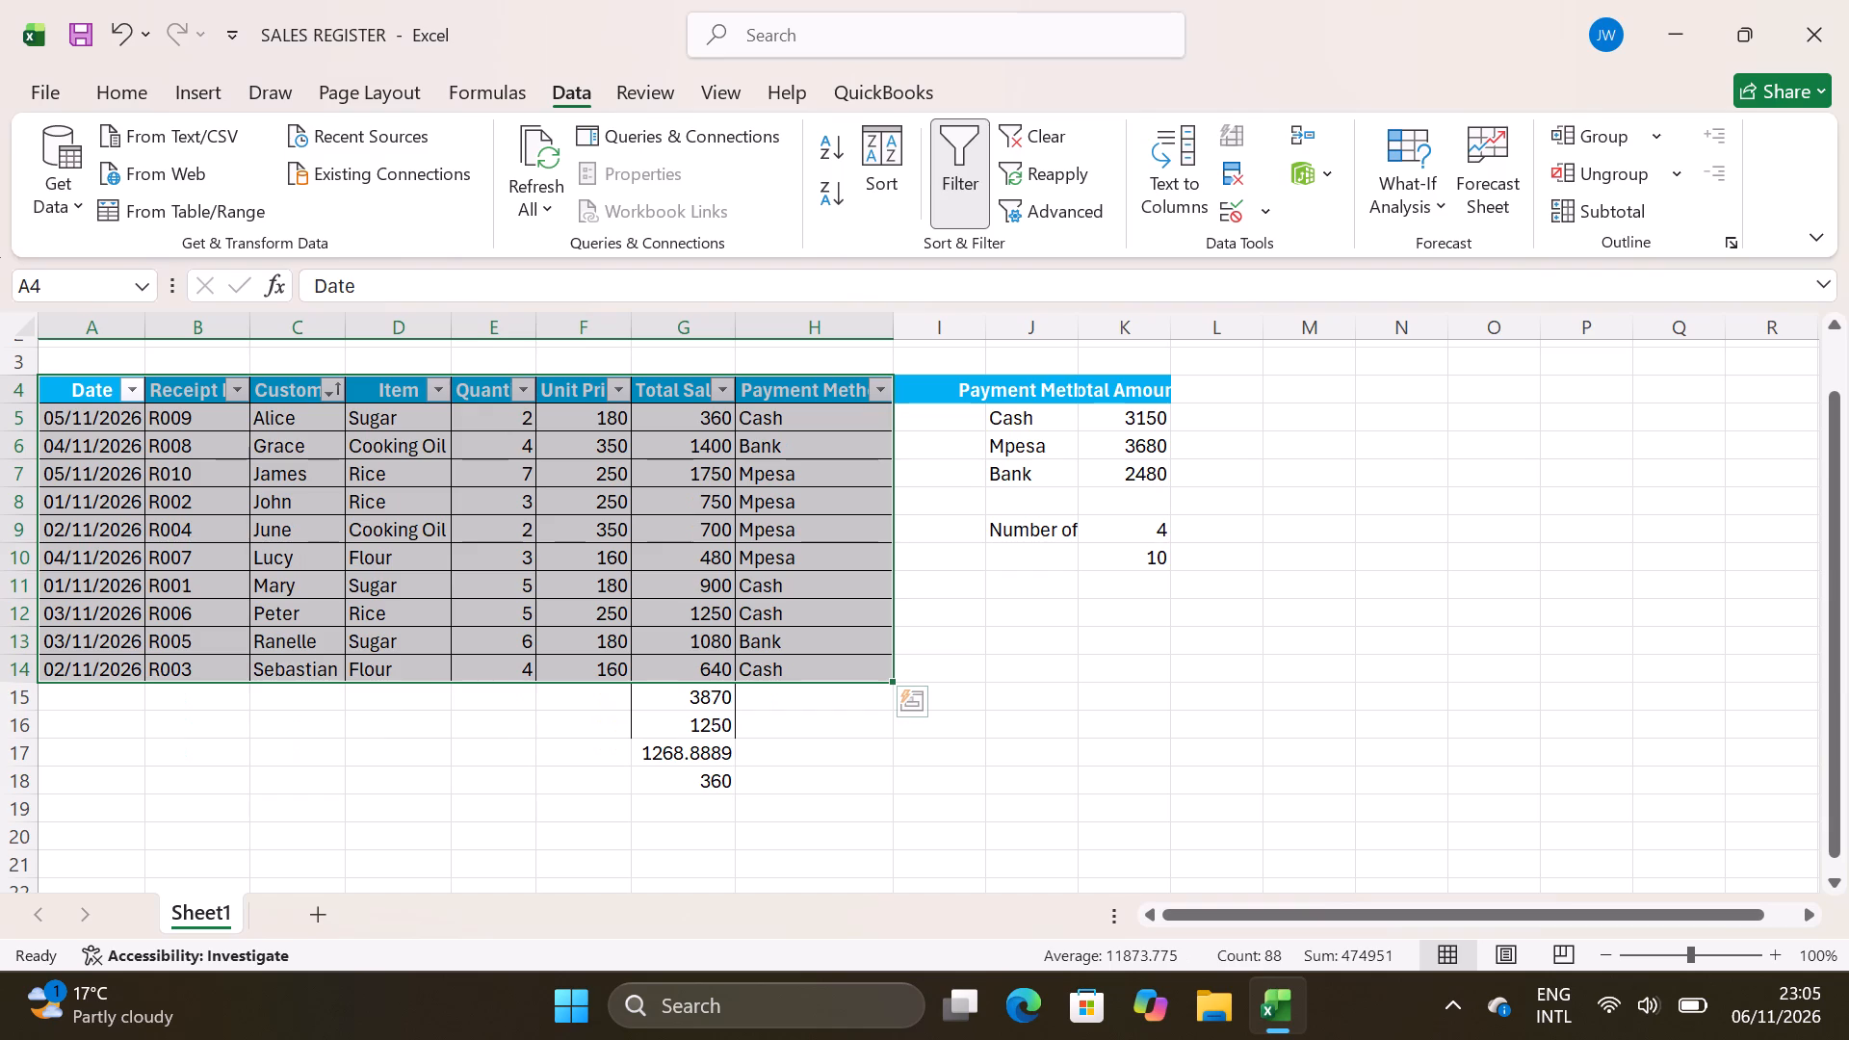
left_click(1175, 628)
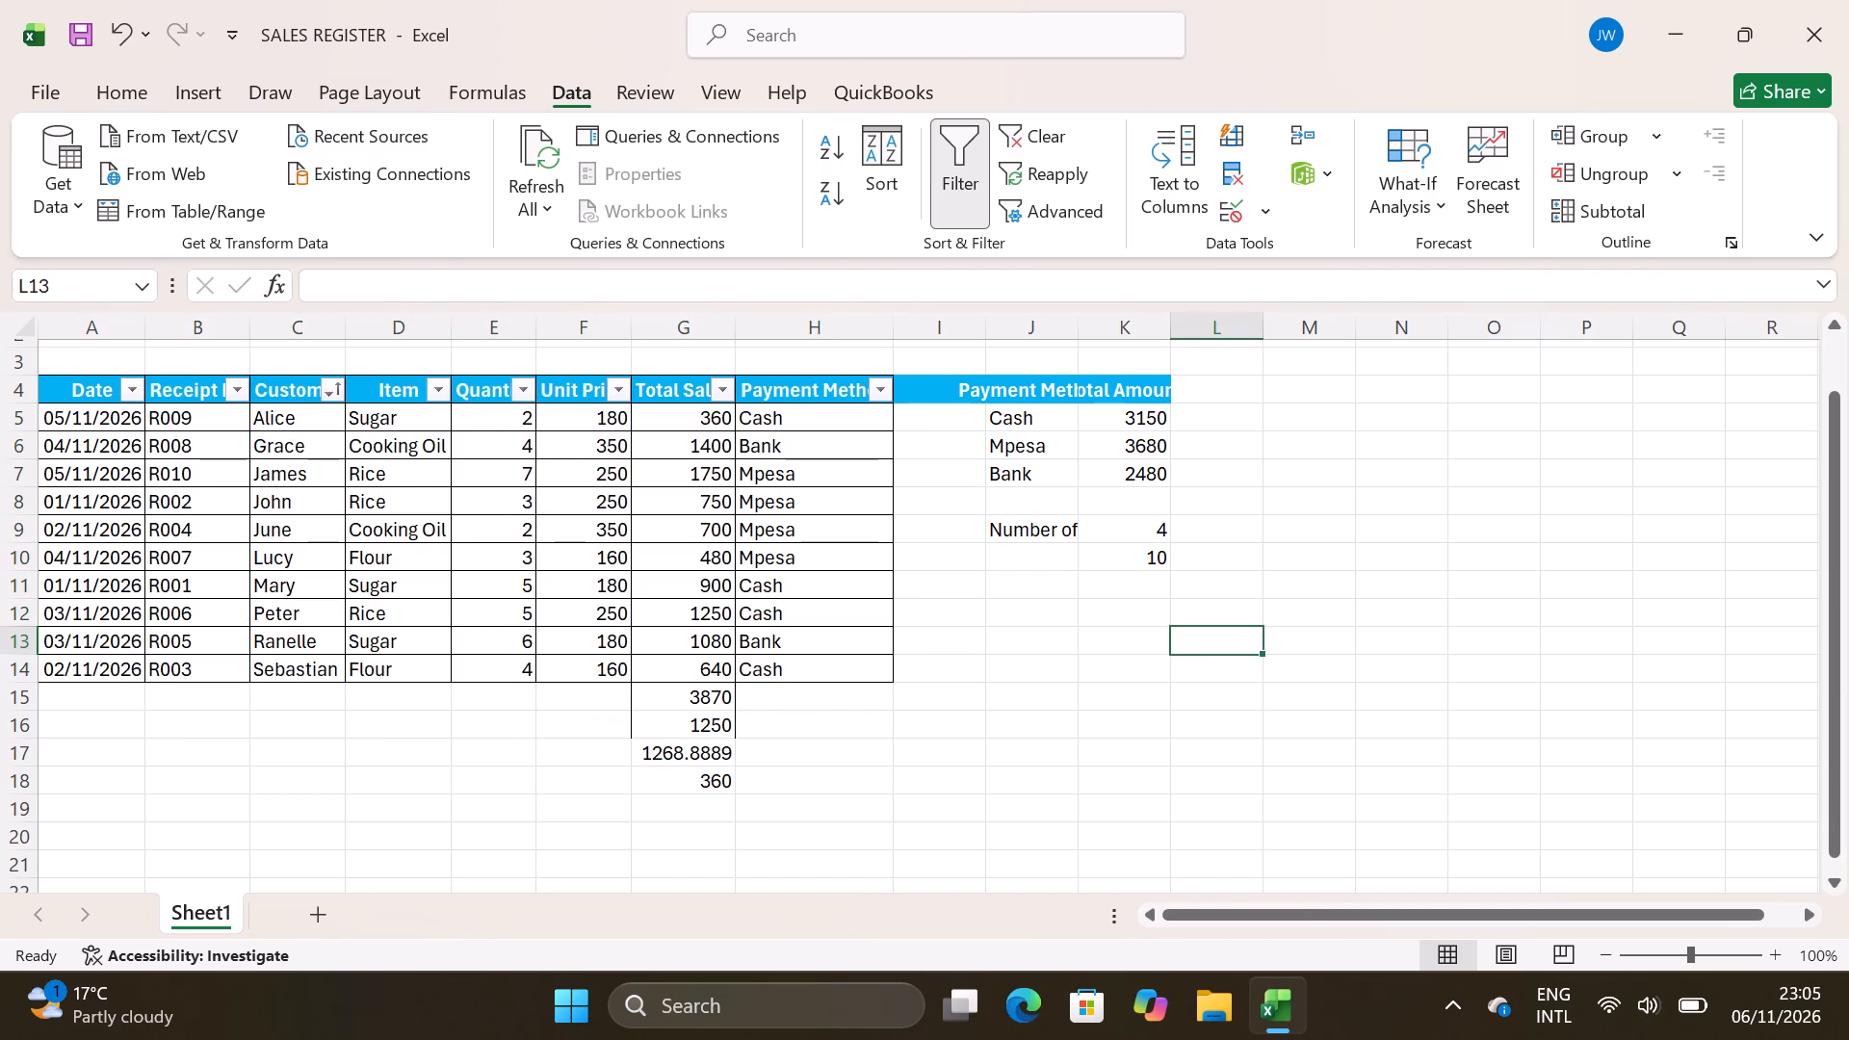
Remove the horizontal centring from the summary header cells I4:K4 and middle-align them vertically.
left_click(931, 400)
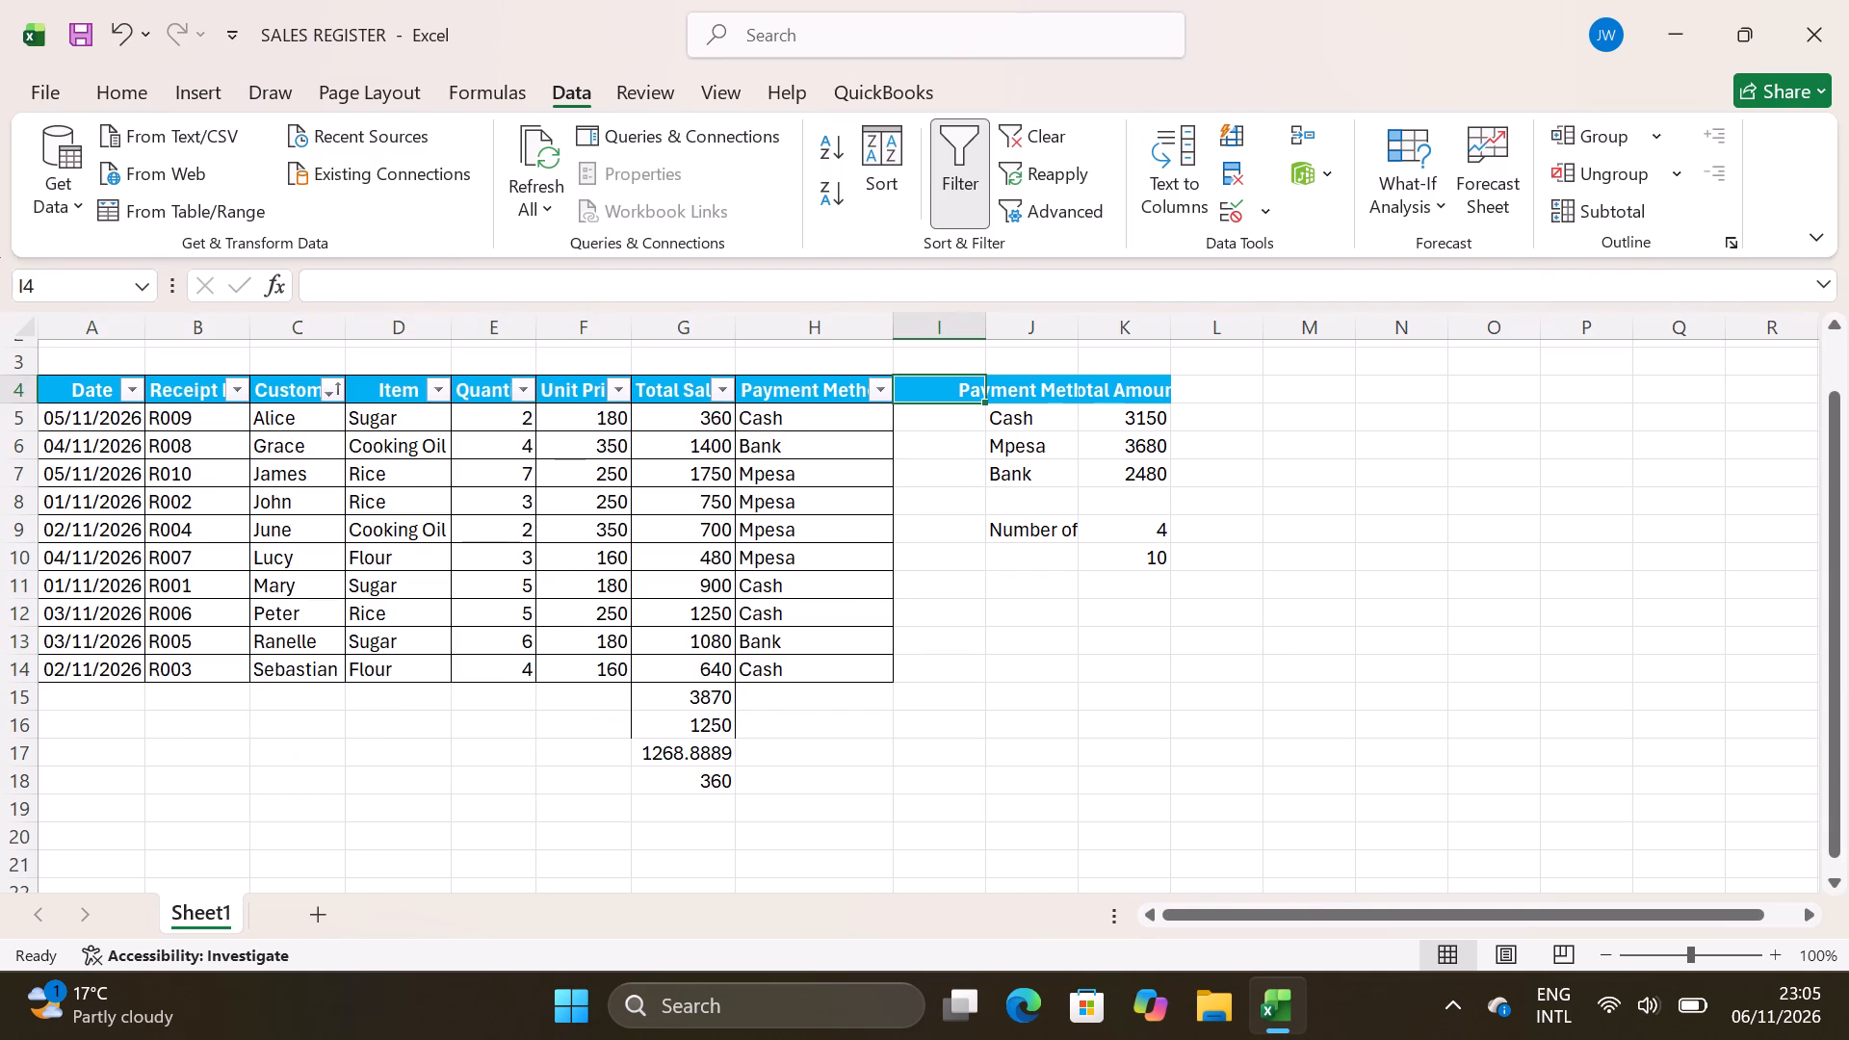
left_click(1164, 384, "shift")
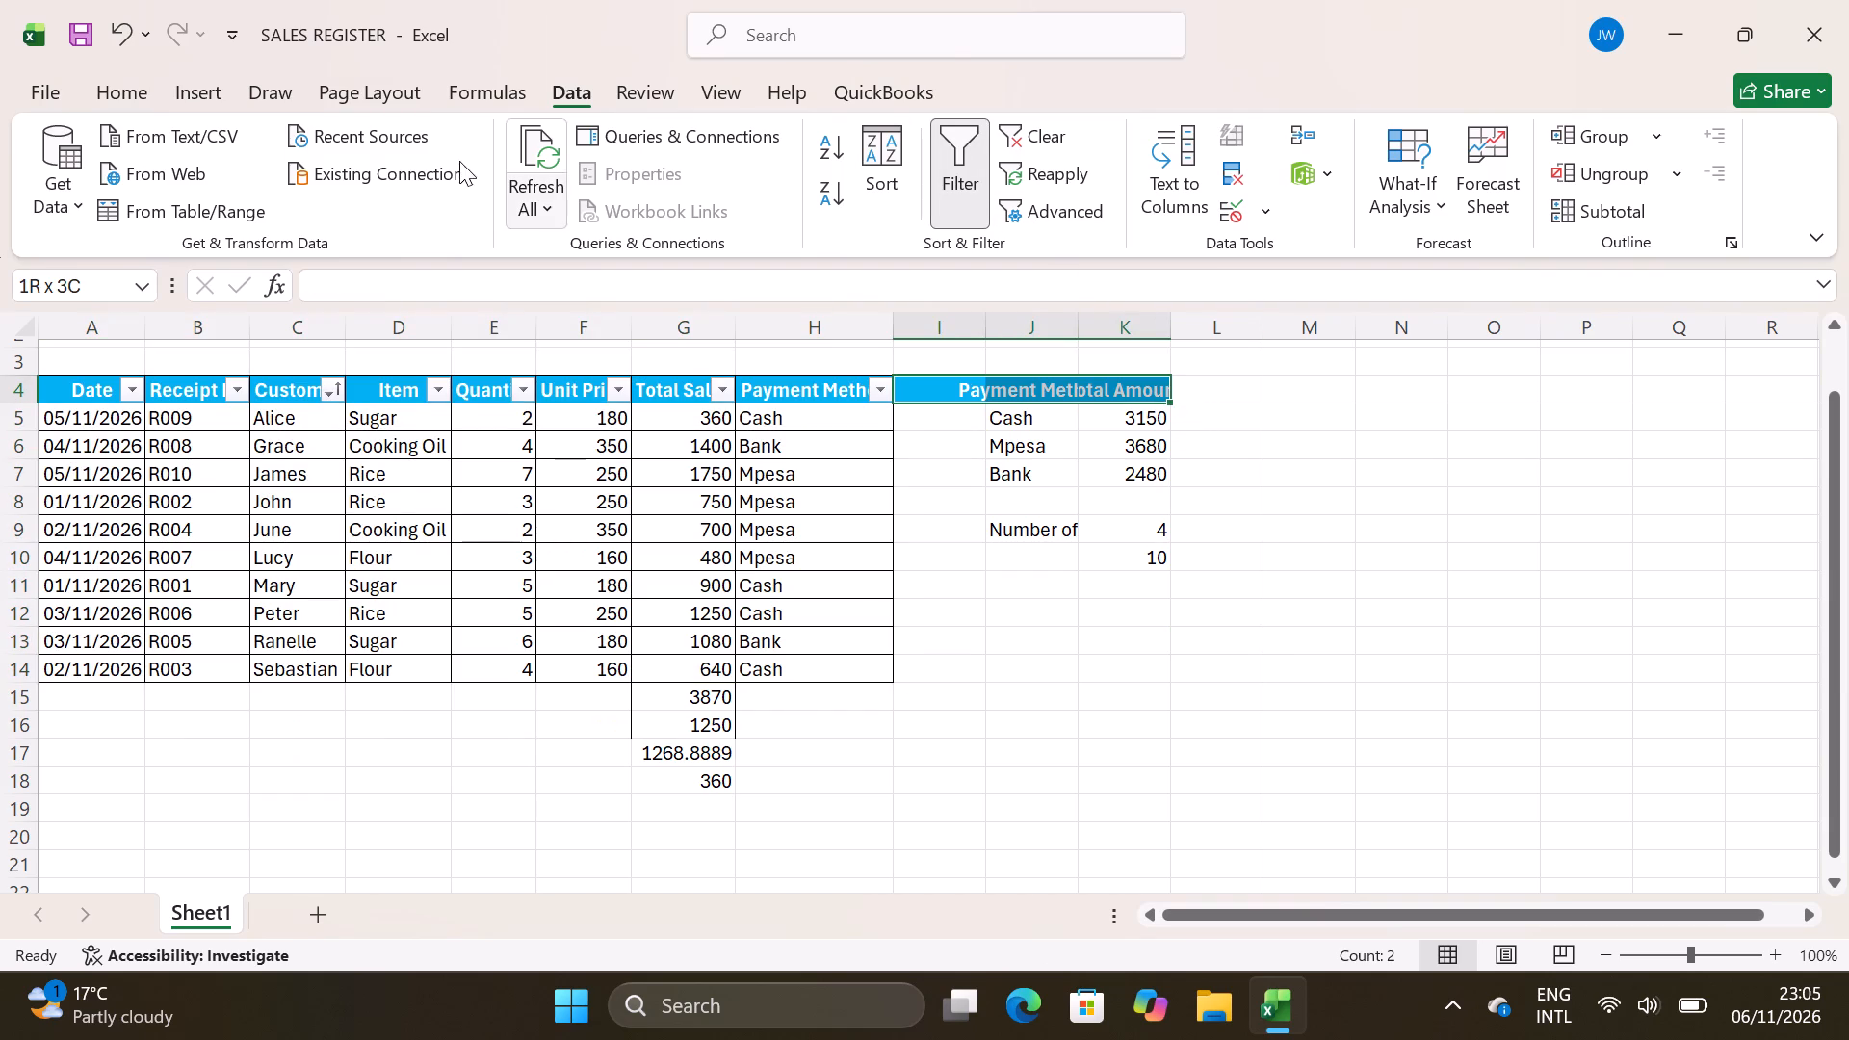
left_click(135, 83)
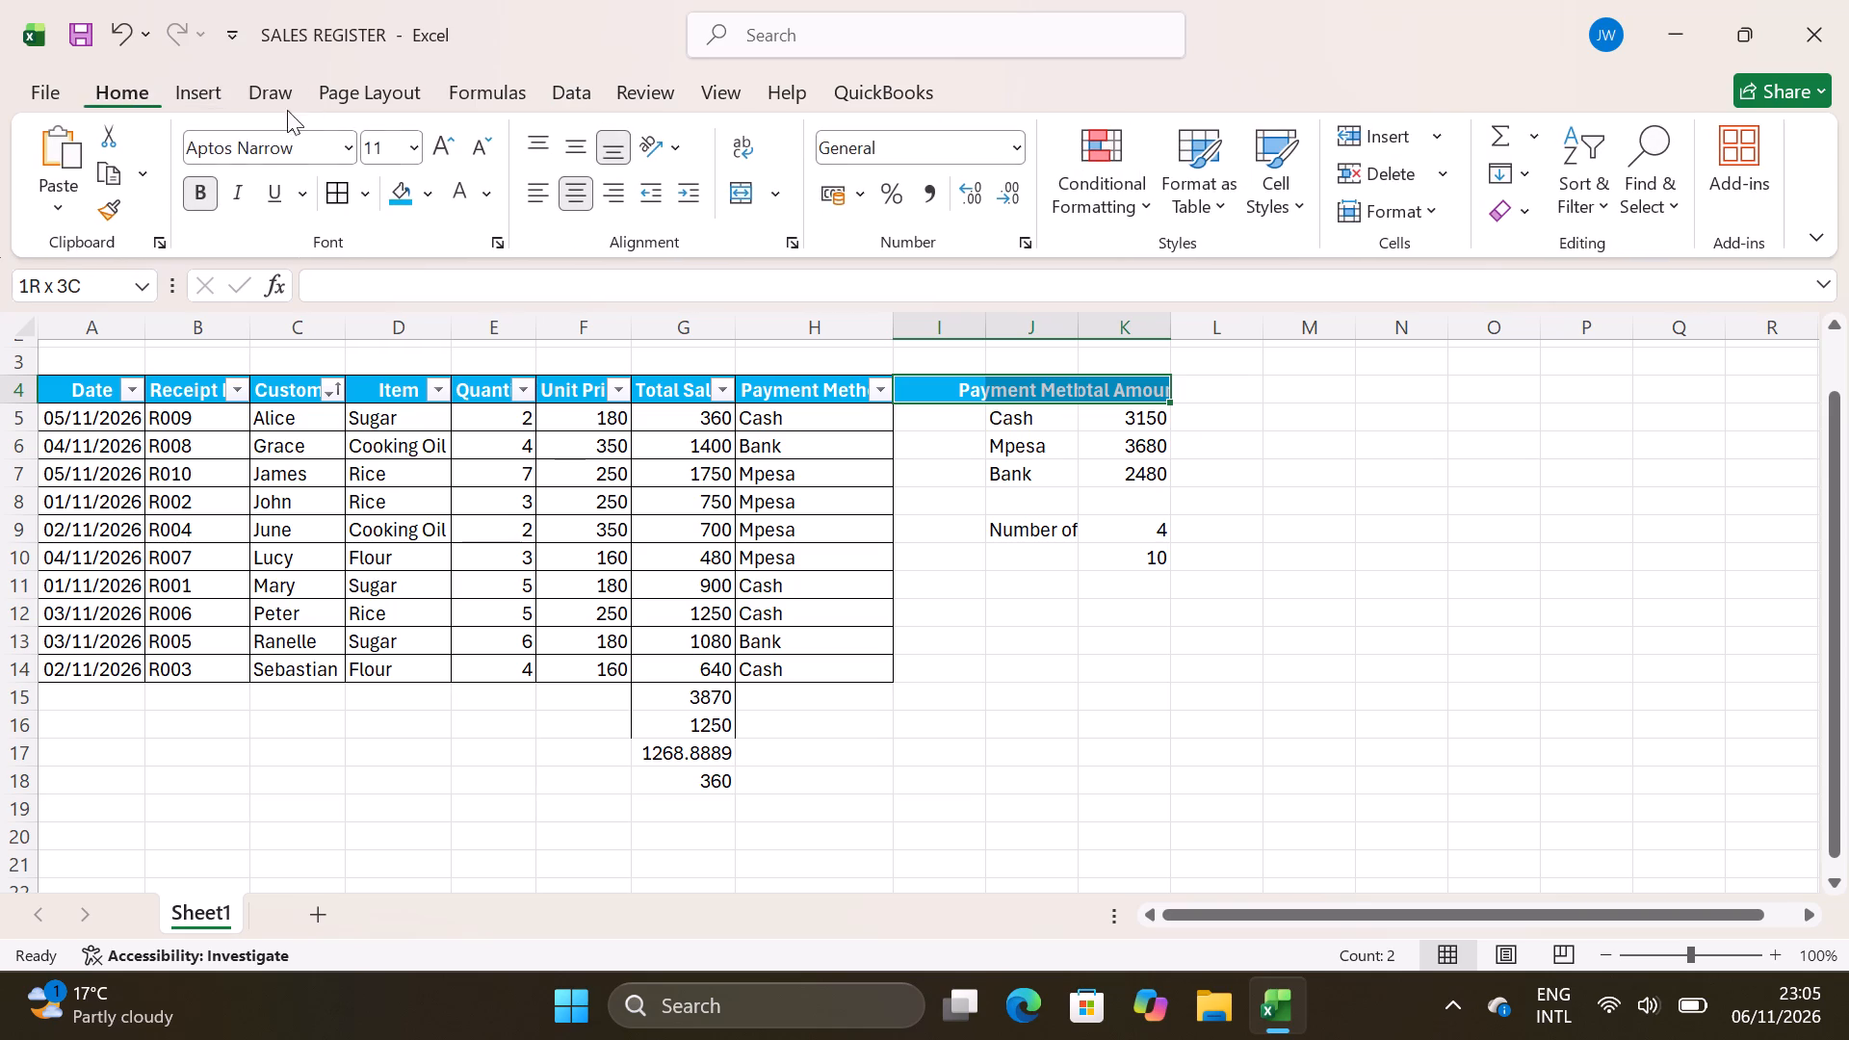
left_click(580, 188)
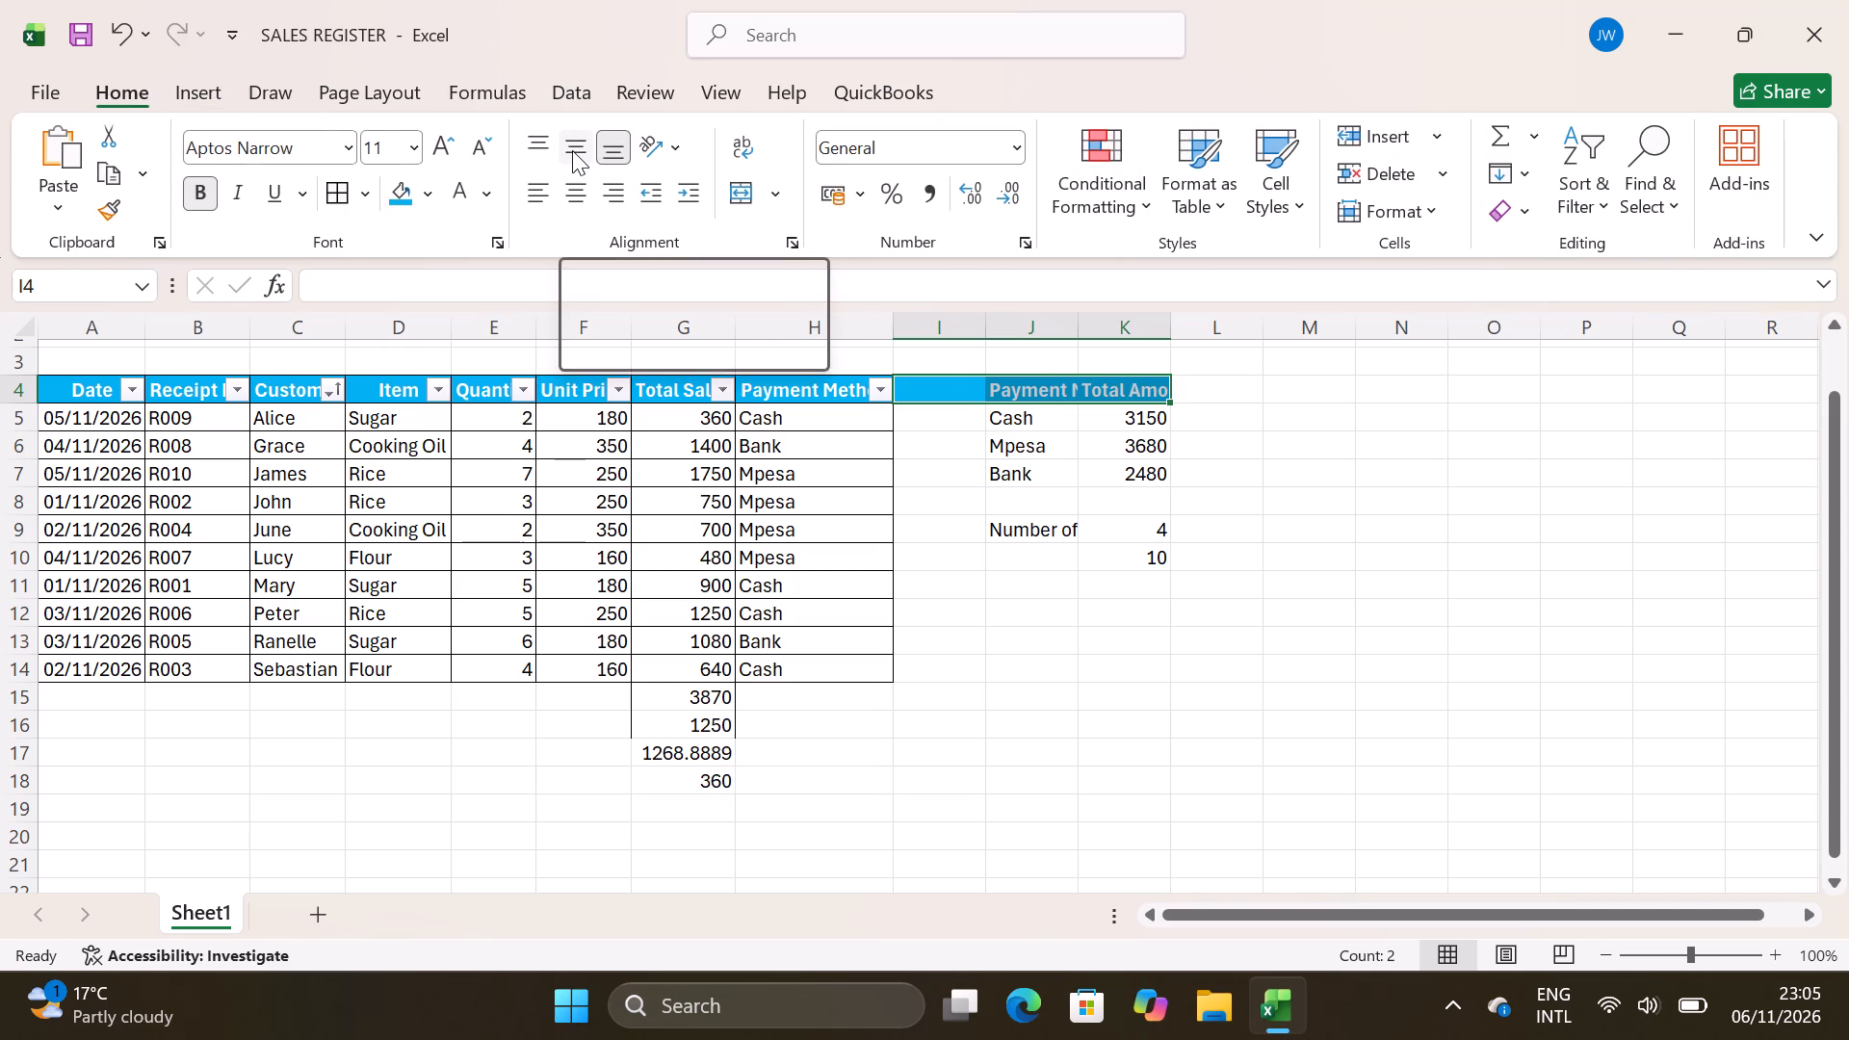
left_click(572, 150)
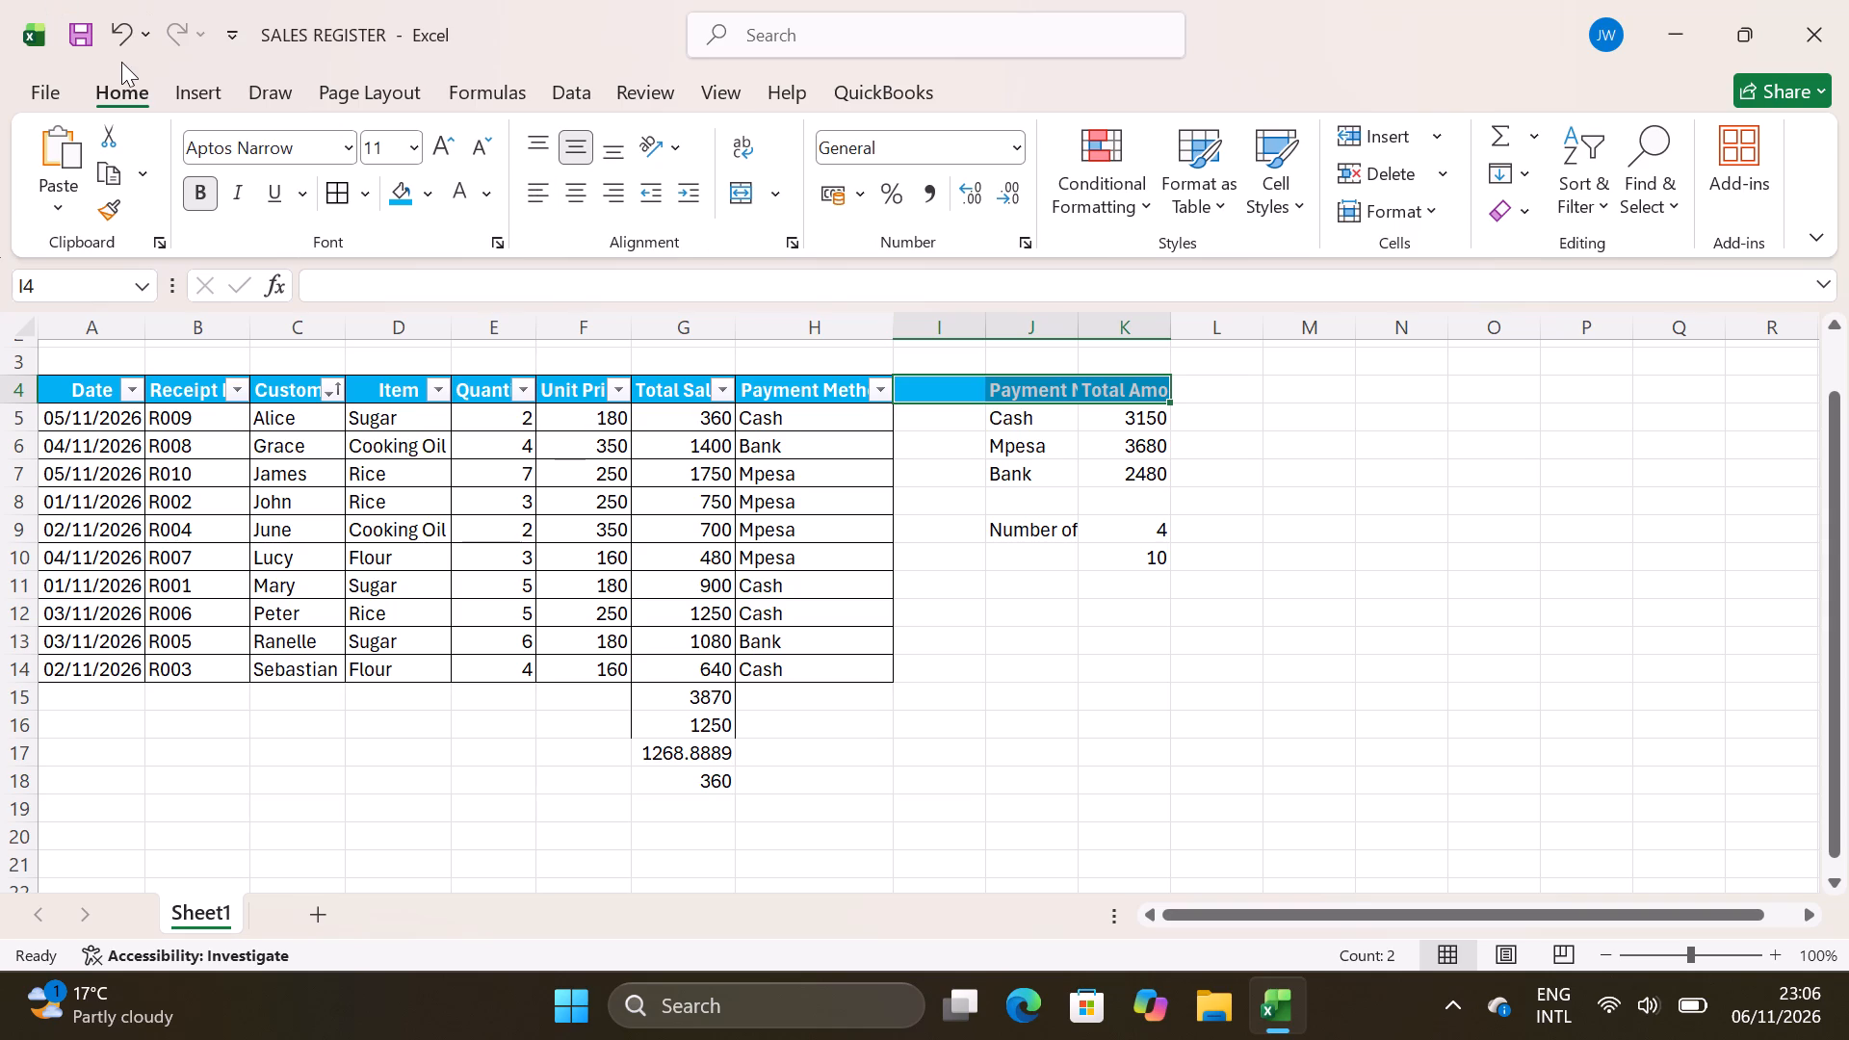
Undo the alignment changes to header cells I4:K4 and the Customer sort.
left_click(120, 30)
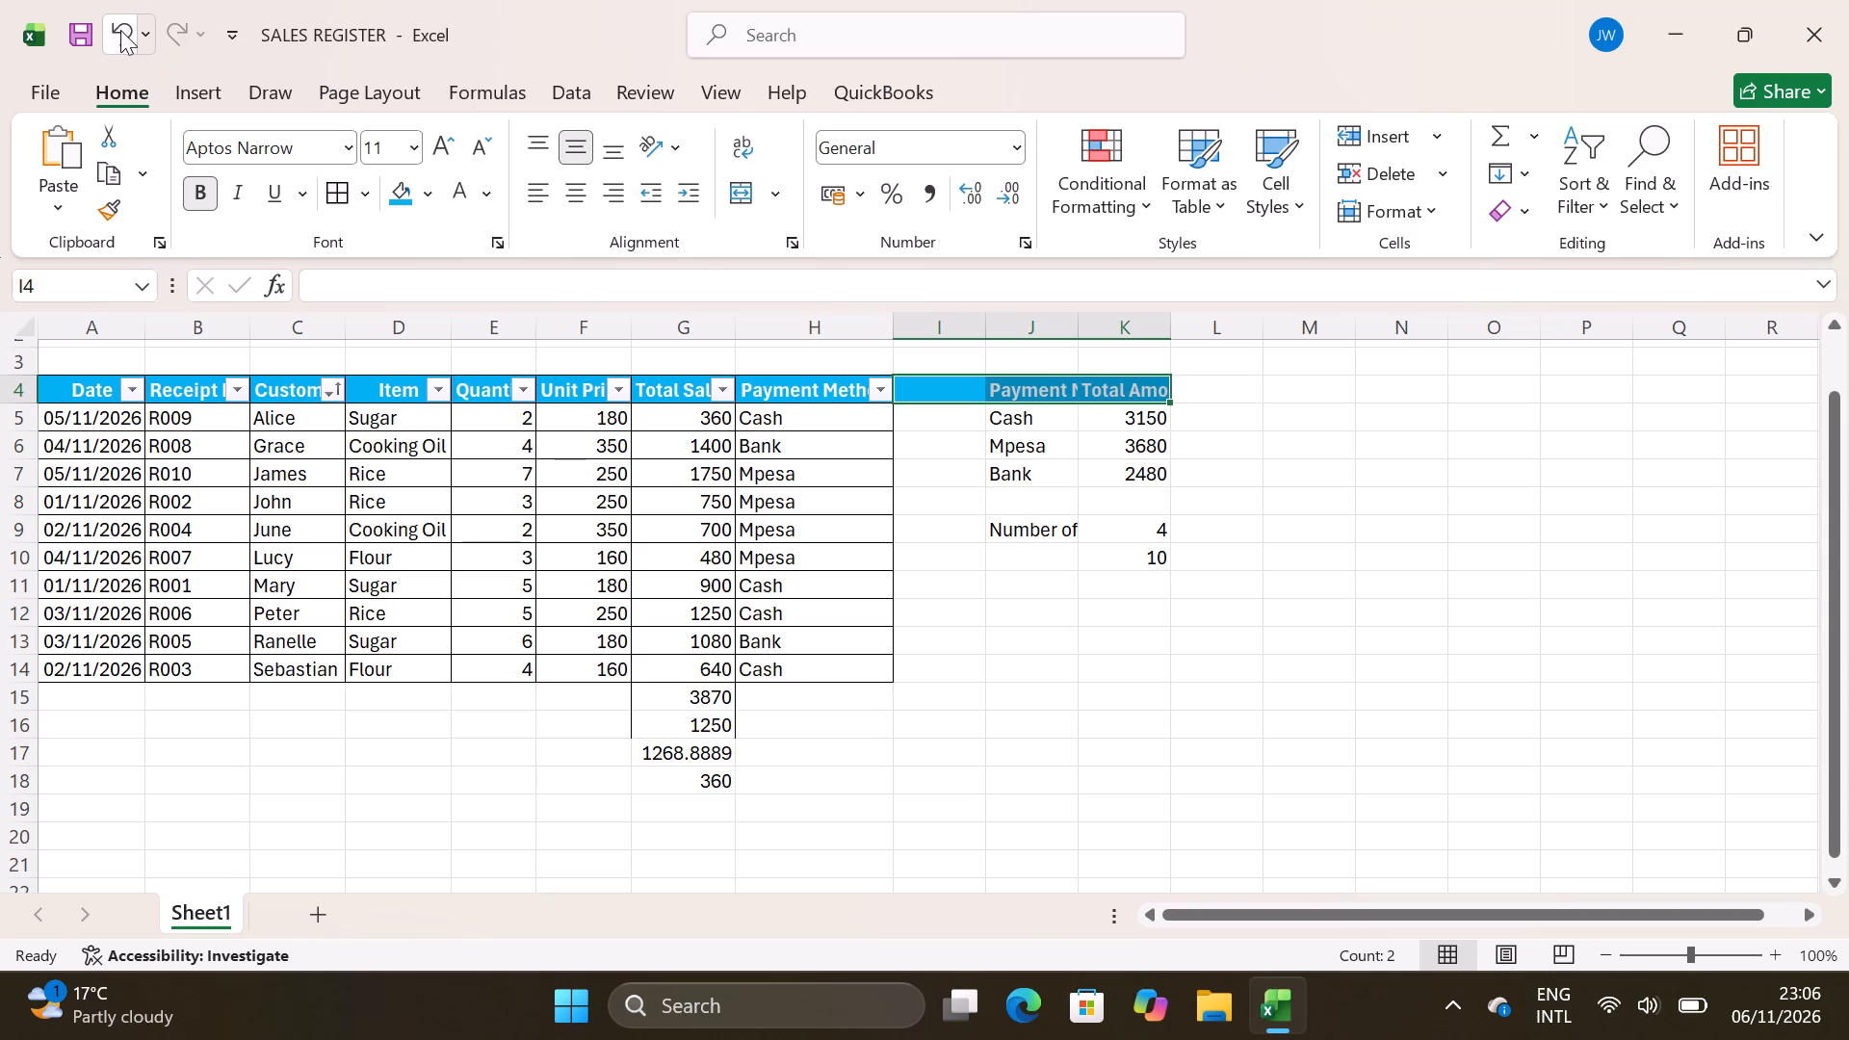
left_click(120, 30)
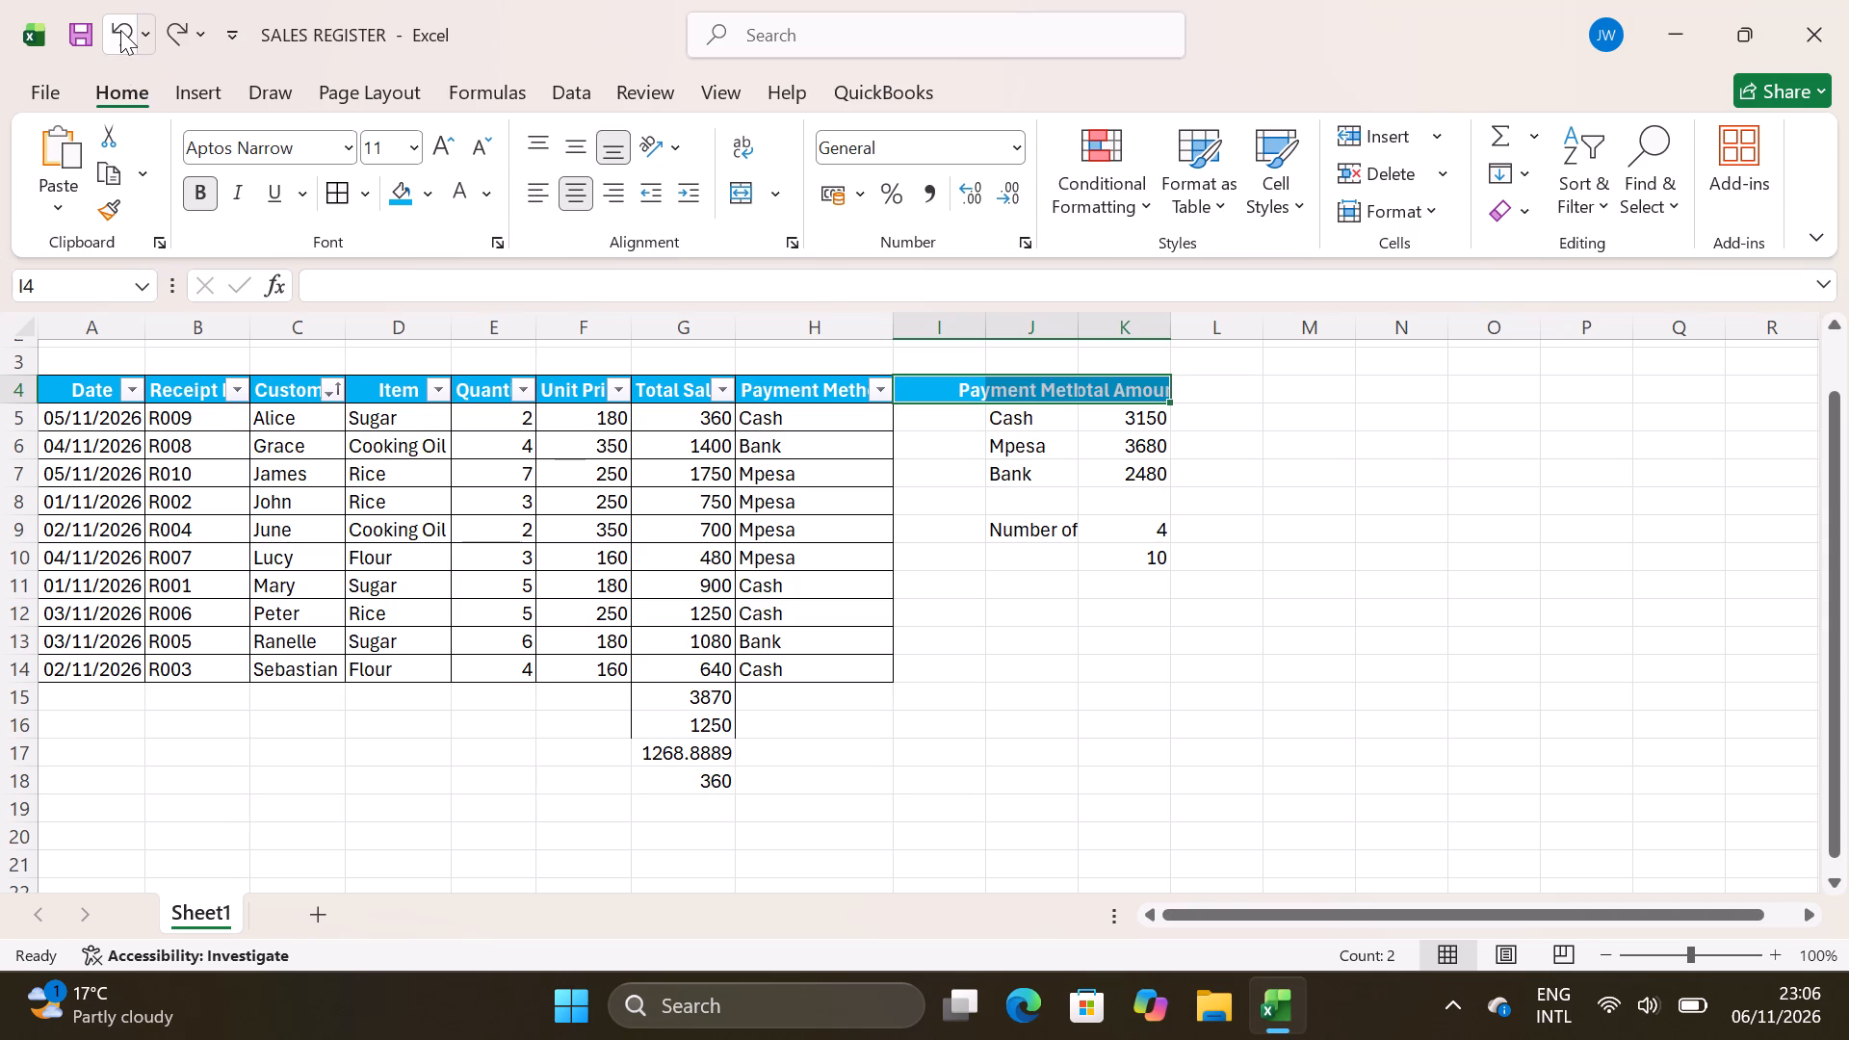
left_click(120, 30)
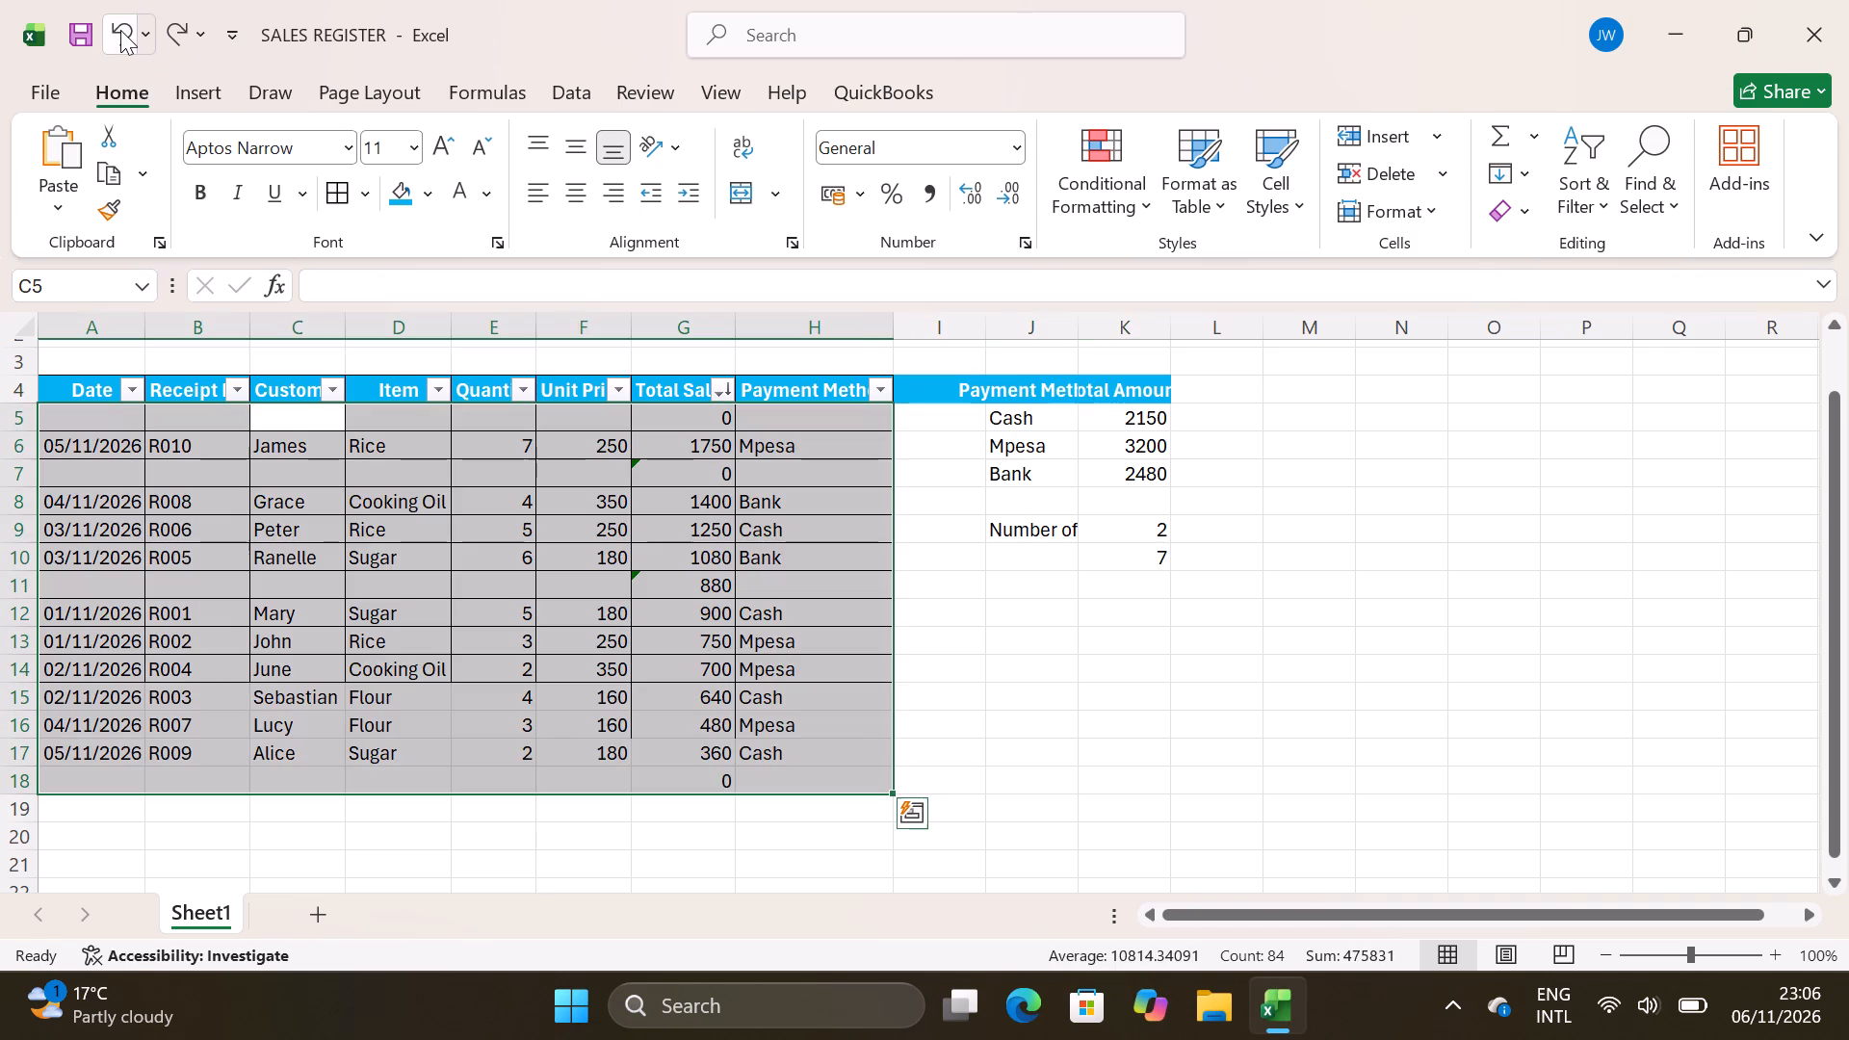
Sort the sales table by the Customer column from A to Z.
left_click(327, 388)
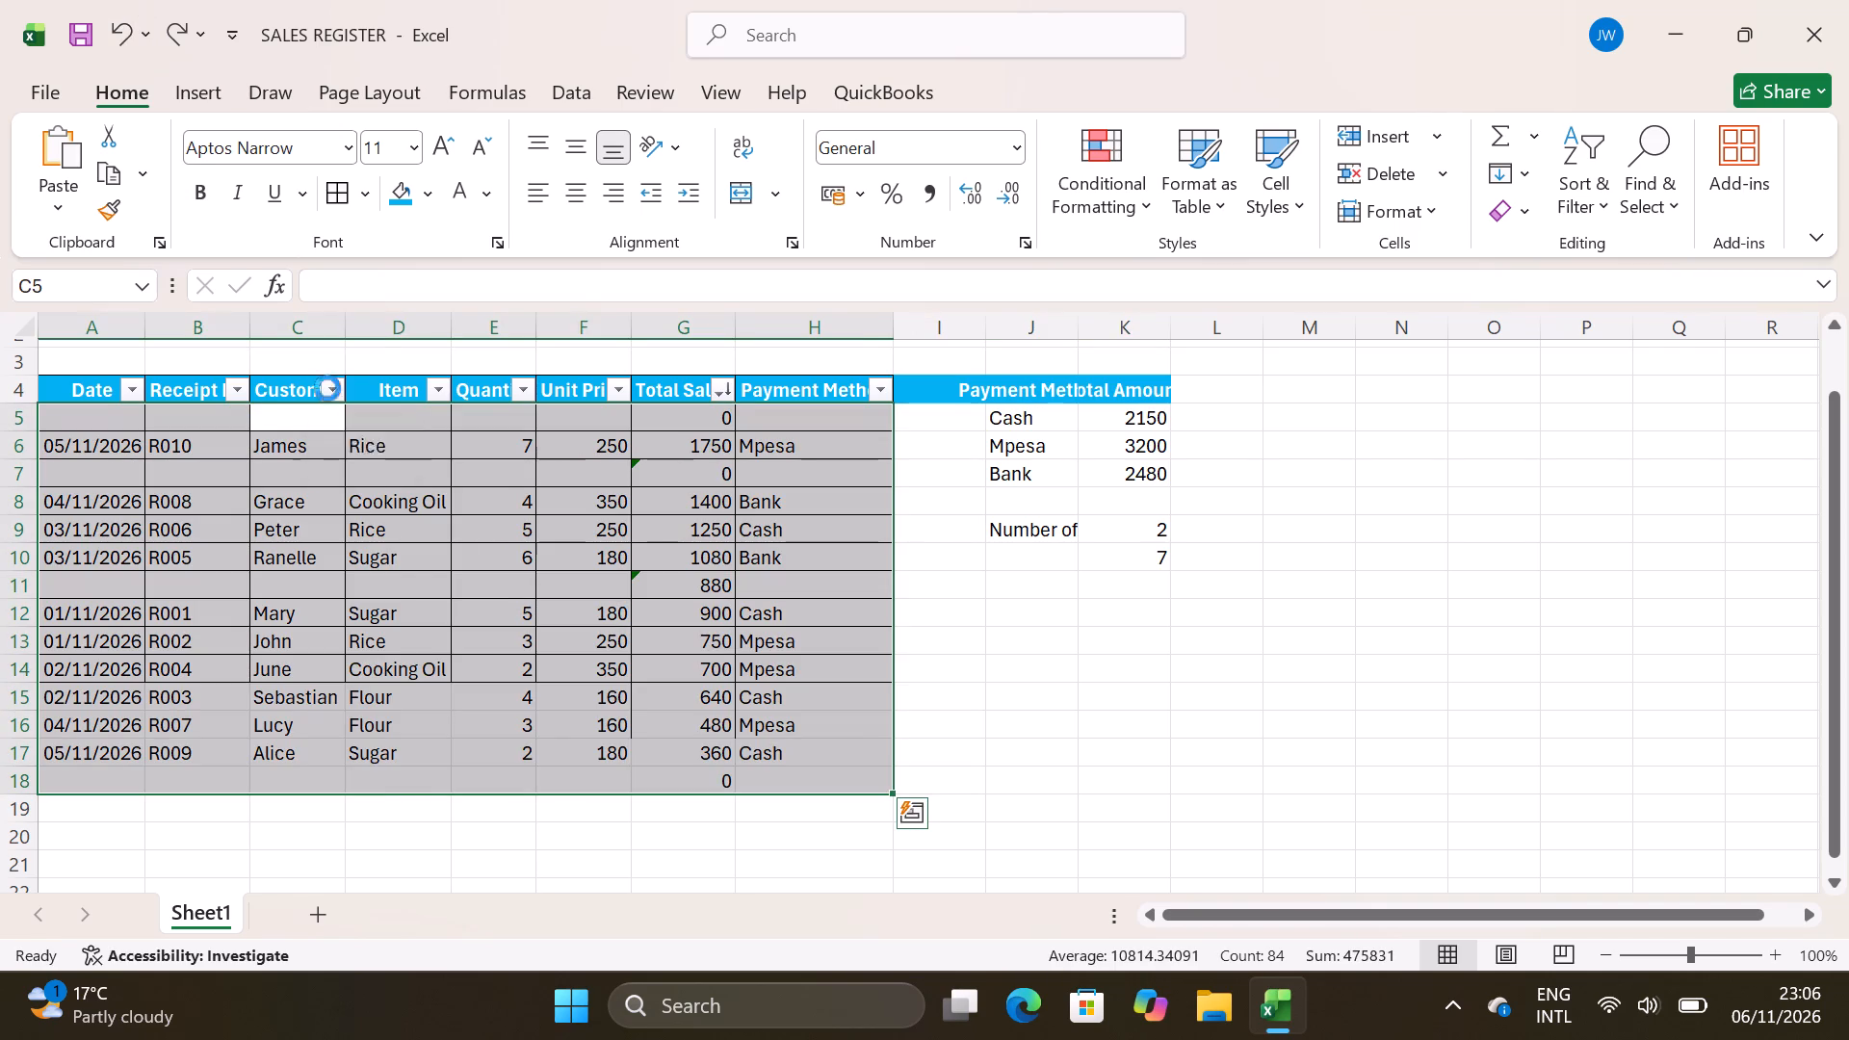
left_click(453, 328)
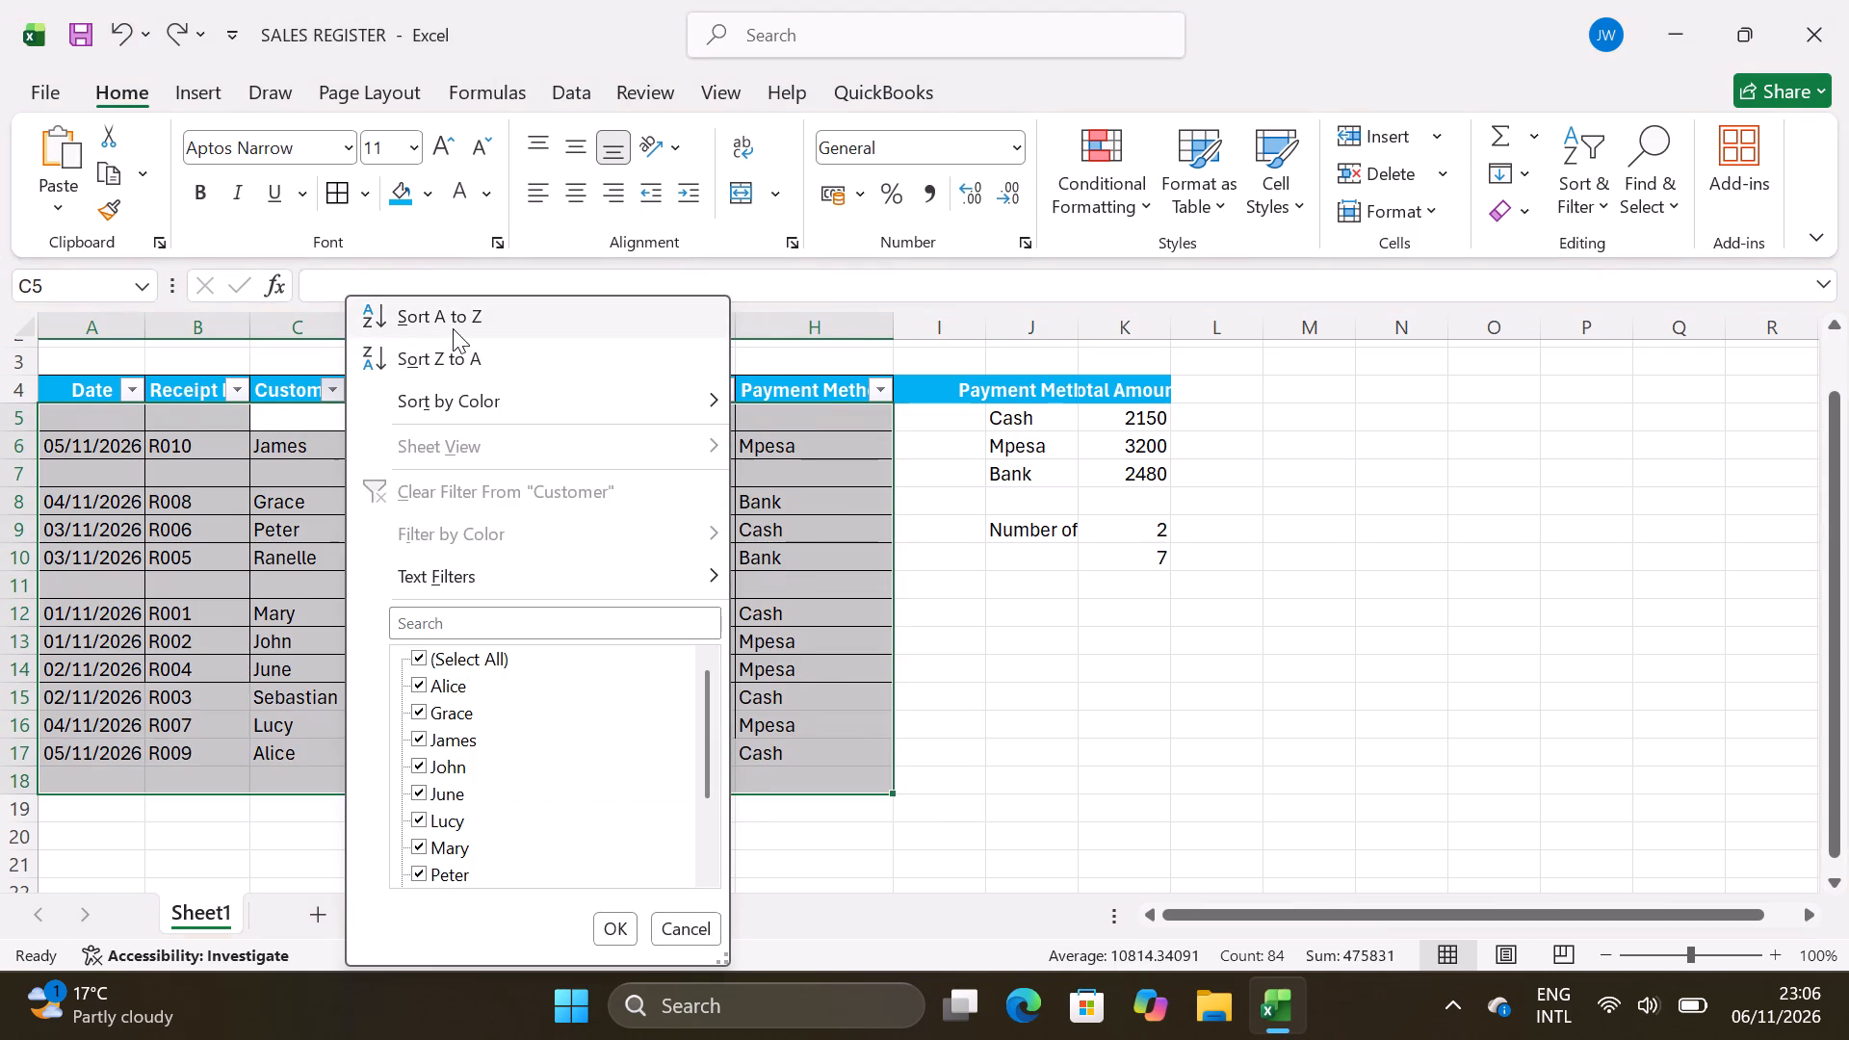
left_click(986, 712)
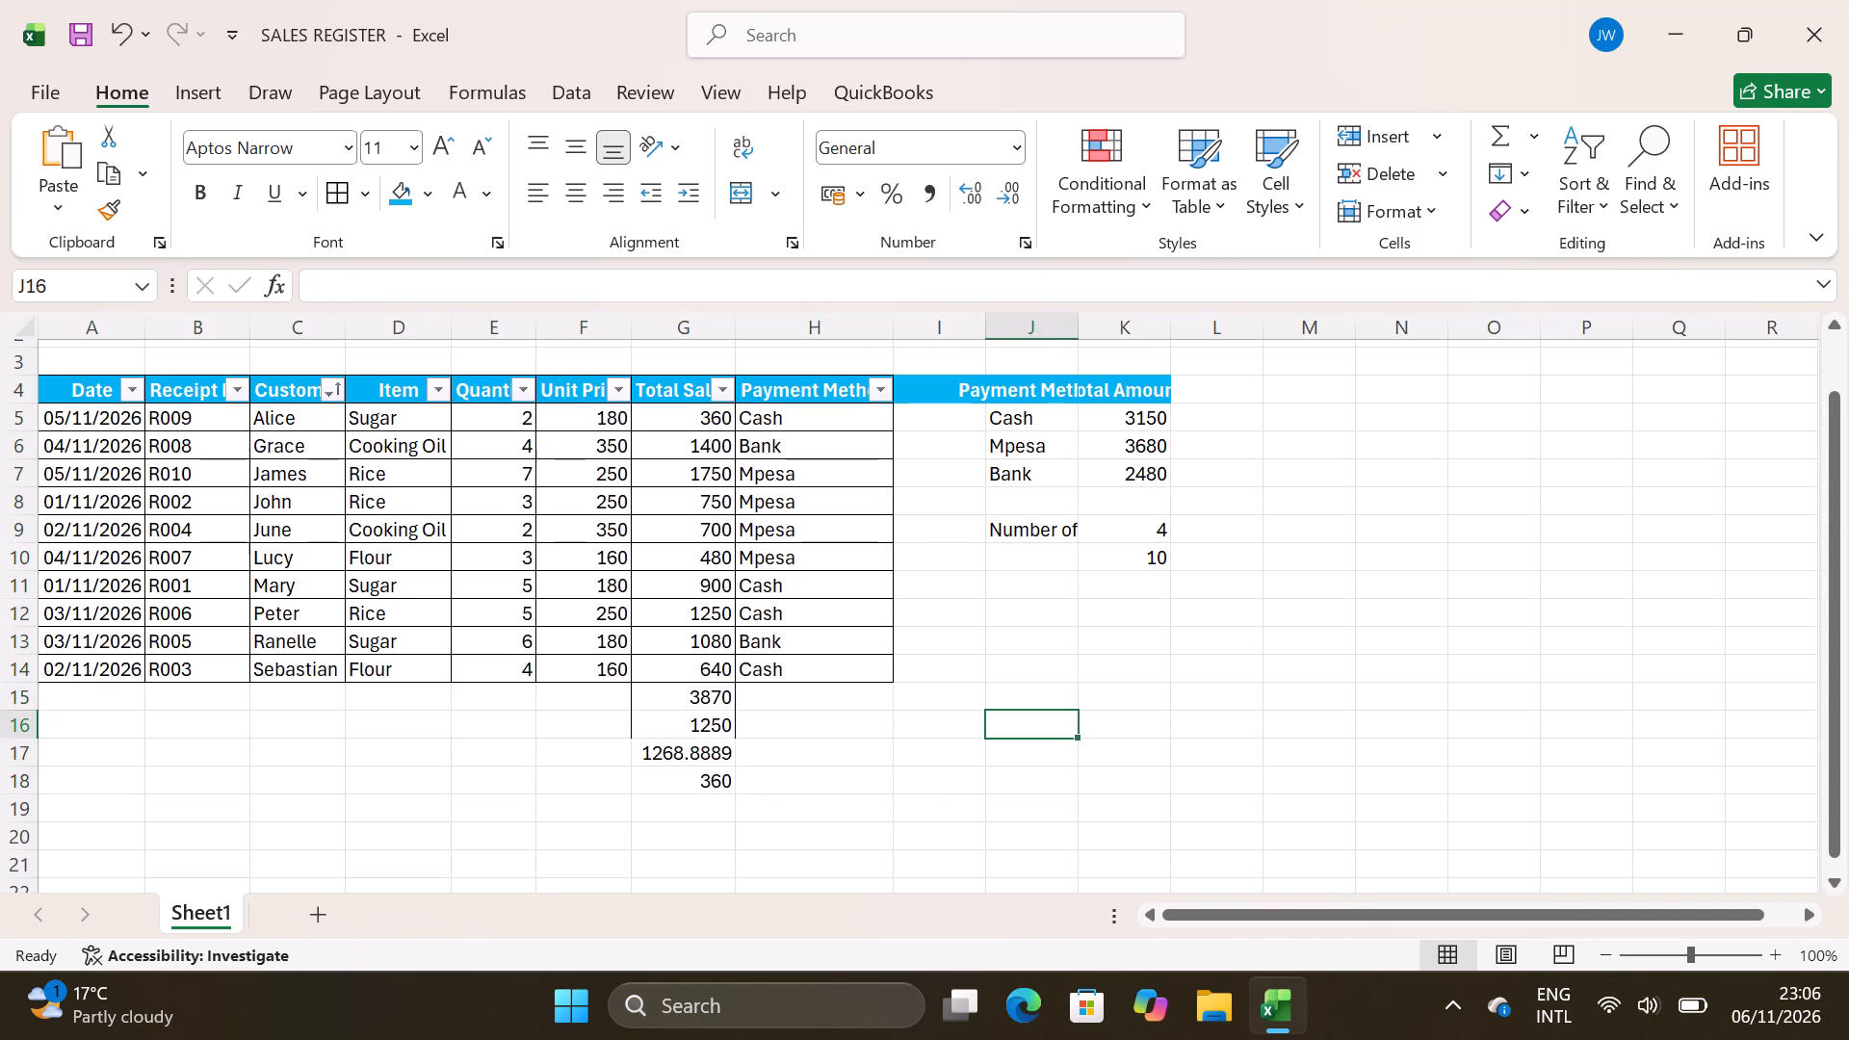
Remove the horizontal centring from the Payment Method and Total Amount header cells J4:K4.
left_click(1009, 389)
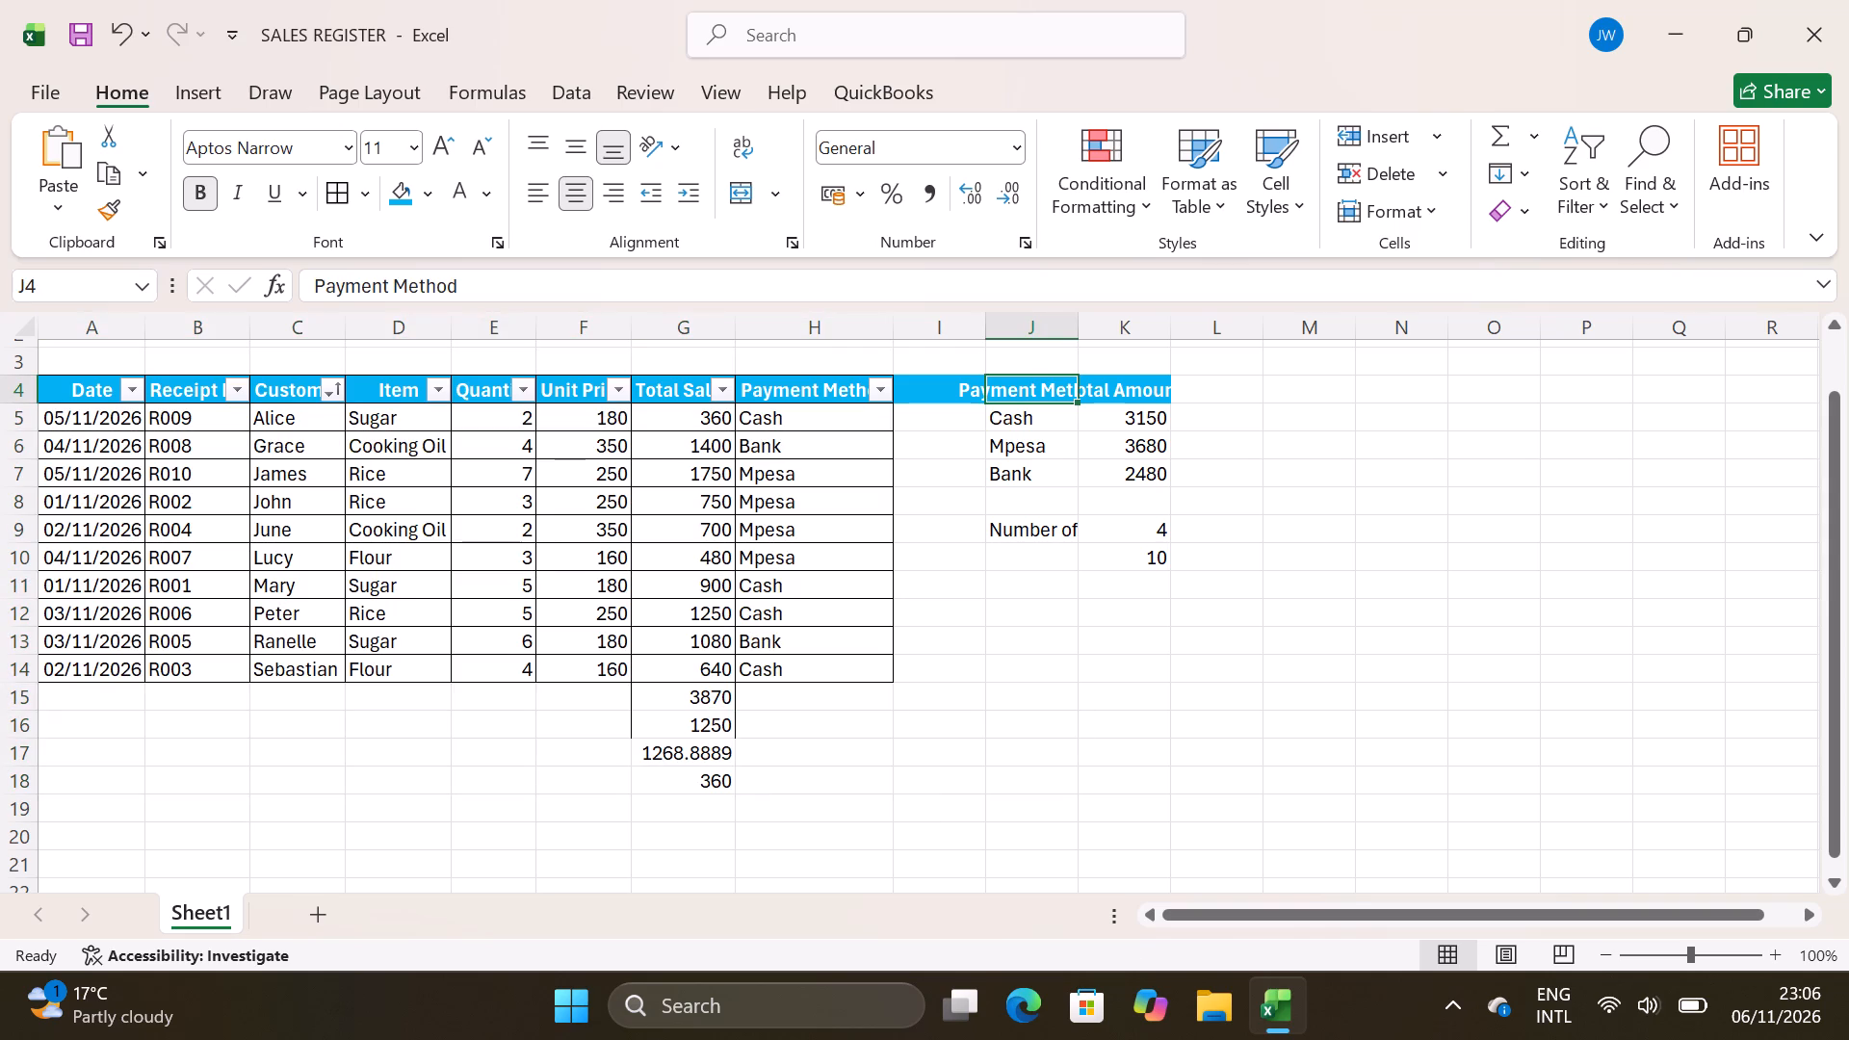
left_click(1156, 390, "shift")
left_click(587, 189)
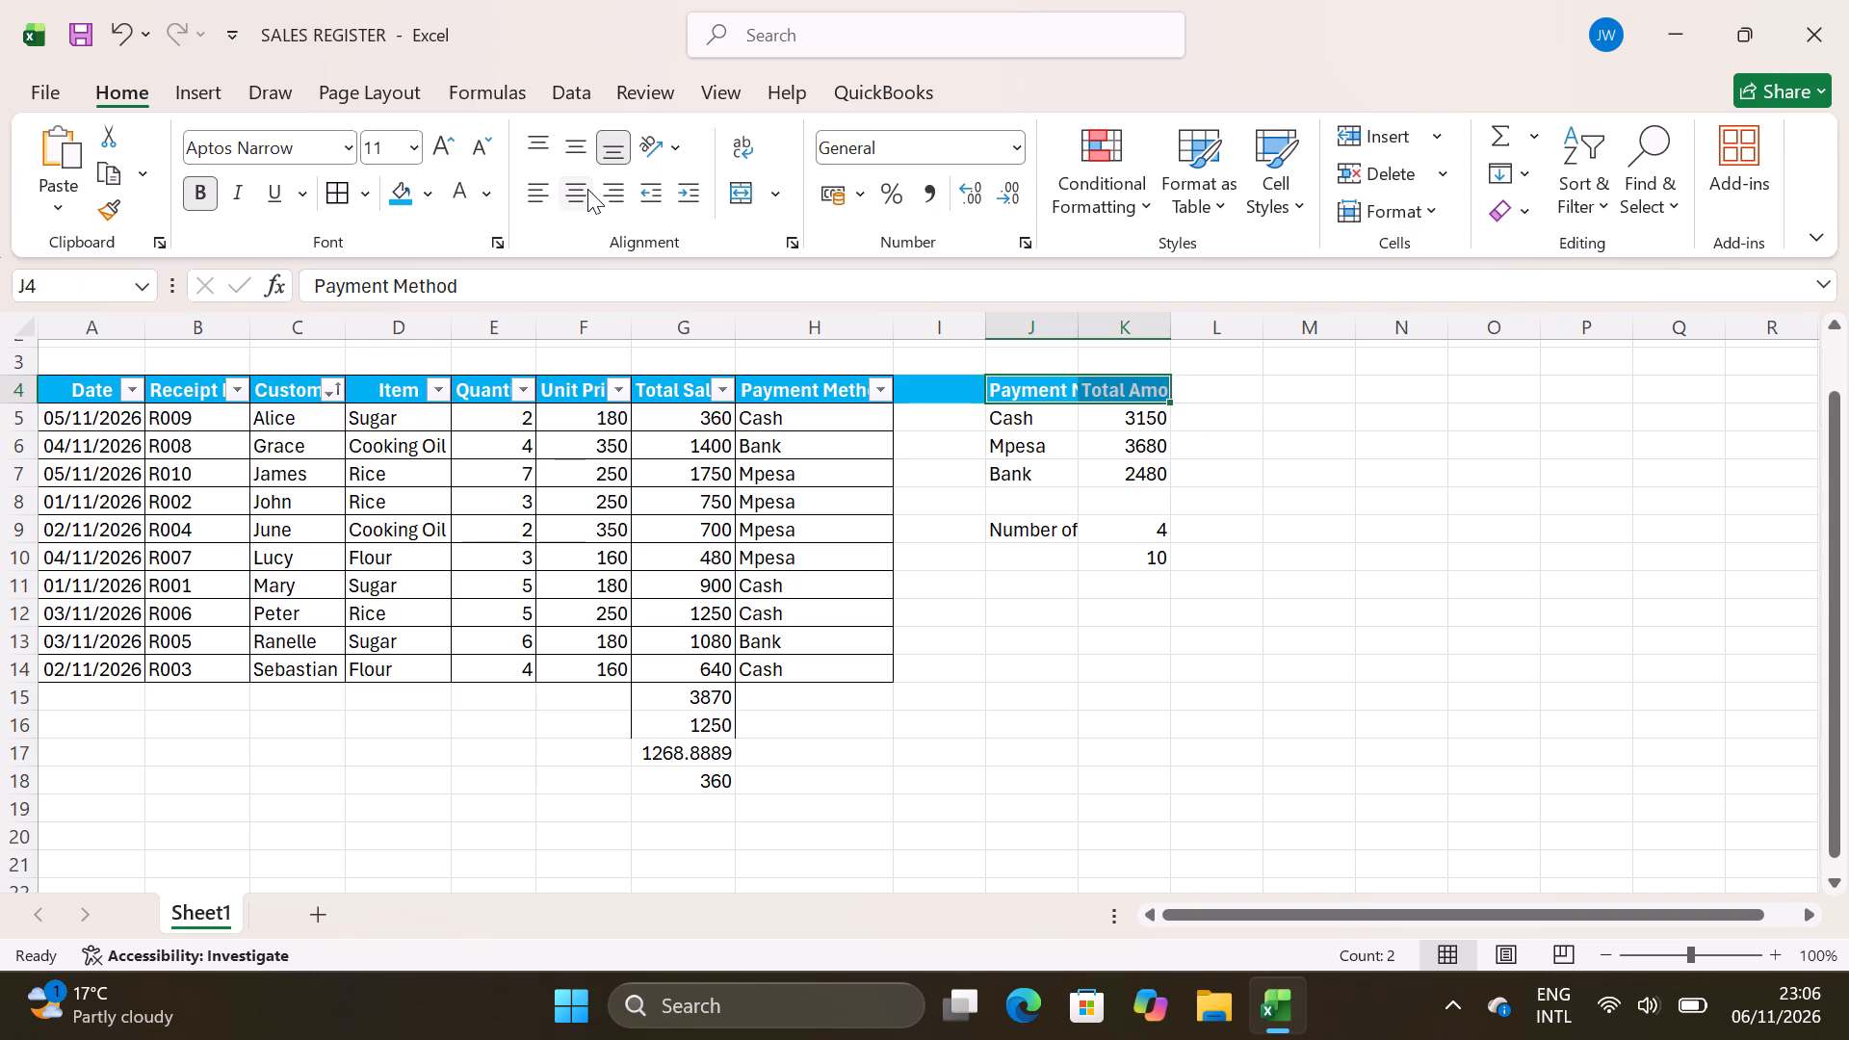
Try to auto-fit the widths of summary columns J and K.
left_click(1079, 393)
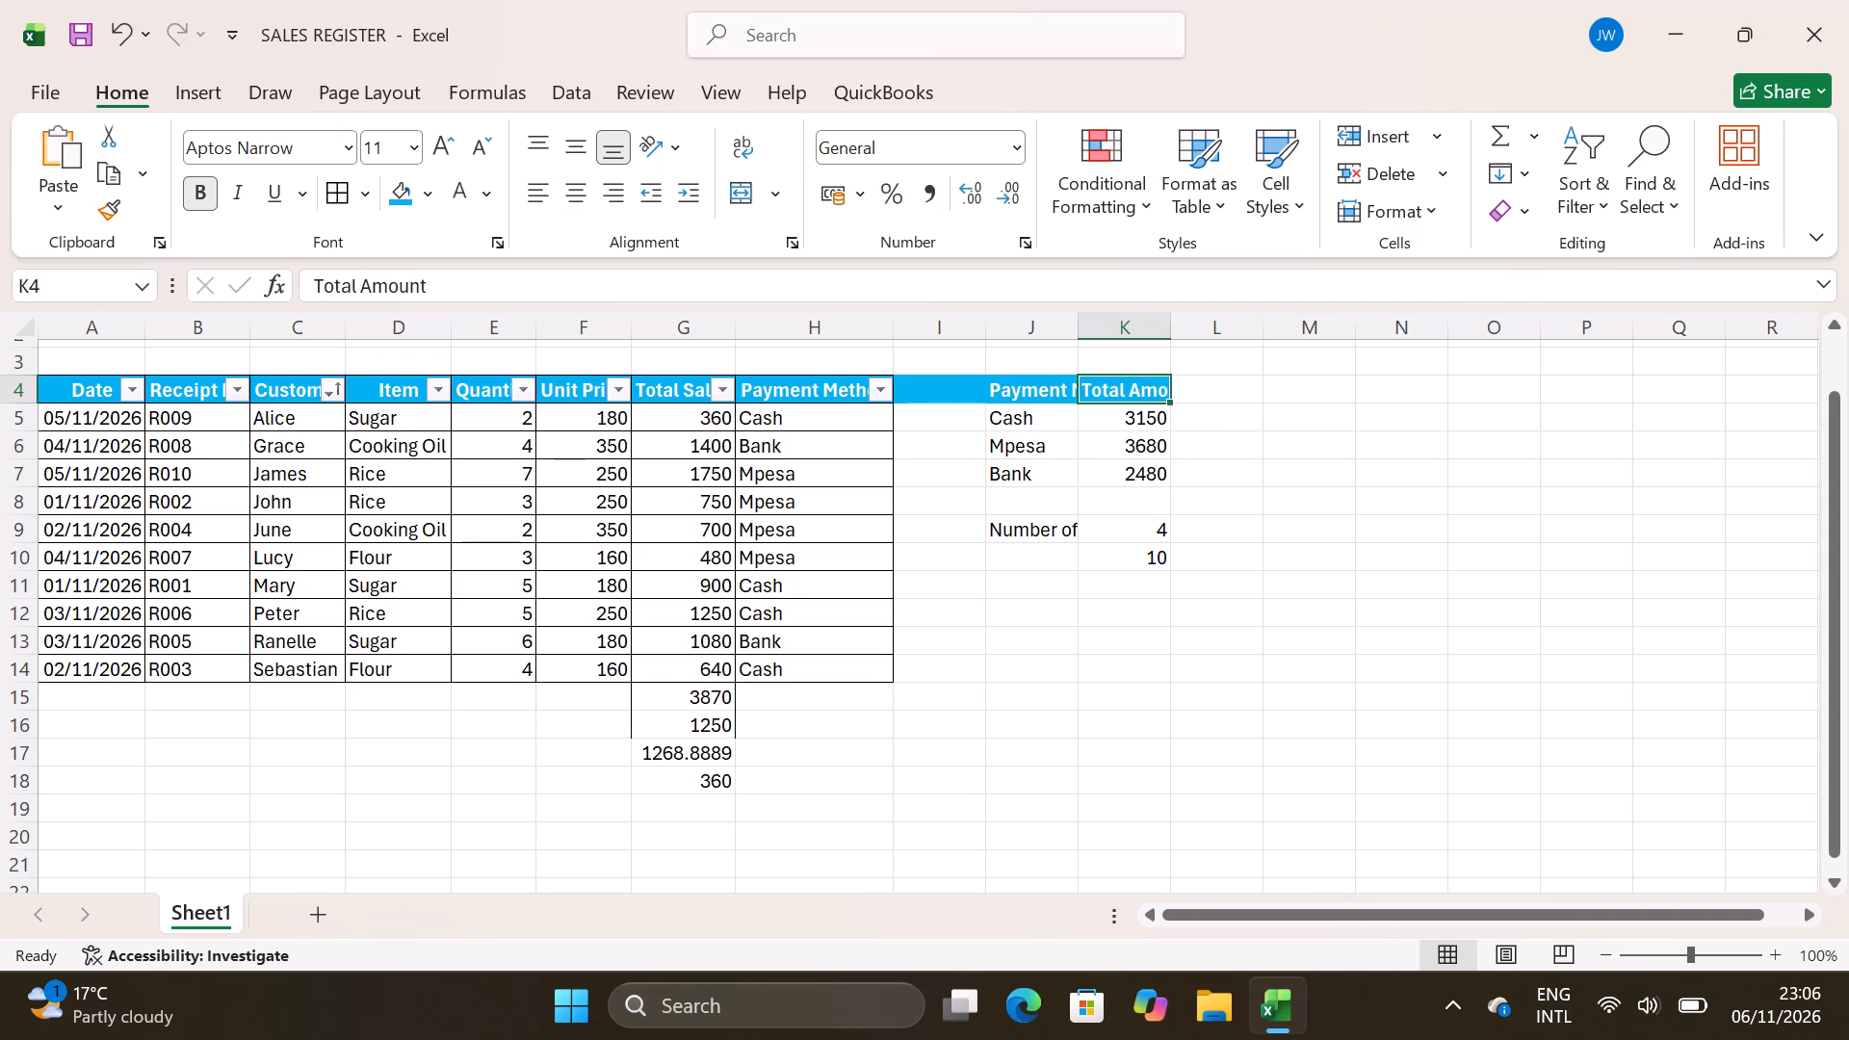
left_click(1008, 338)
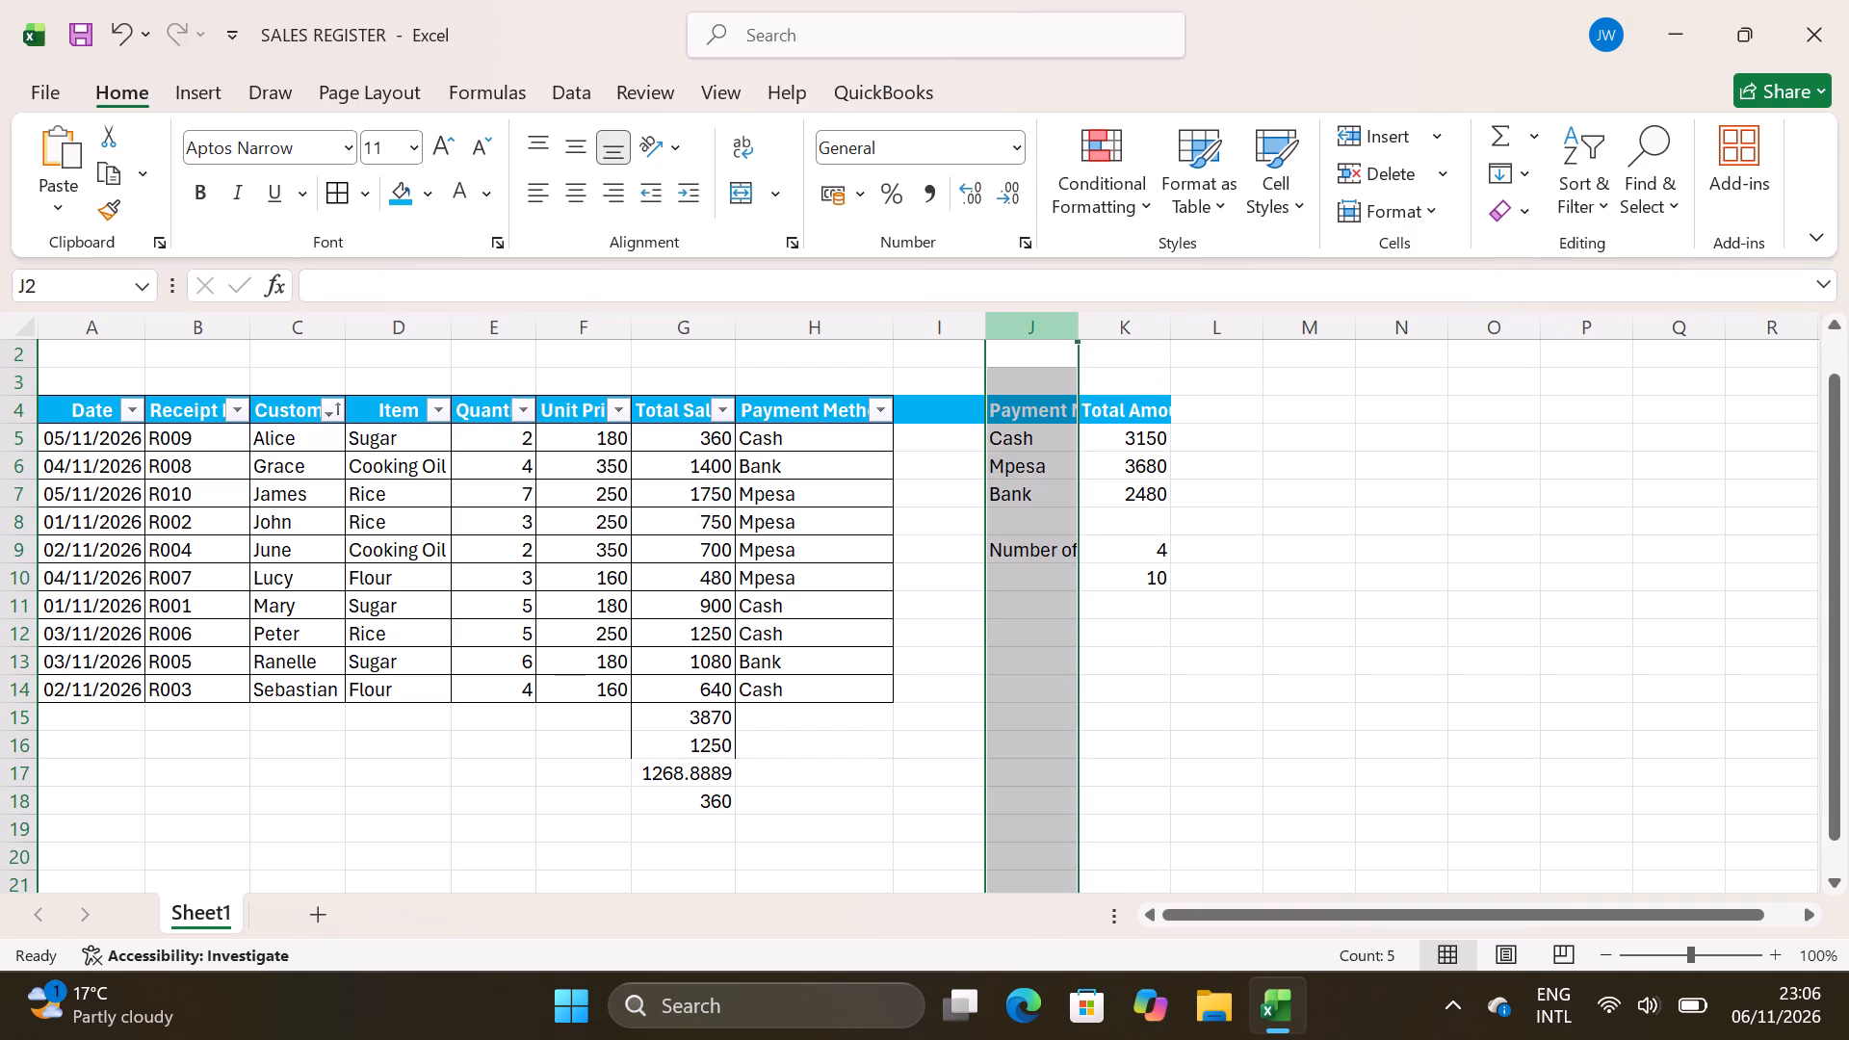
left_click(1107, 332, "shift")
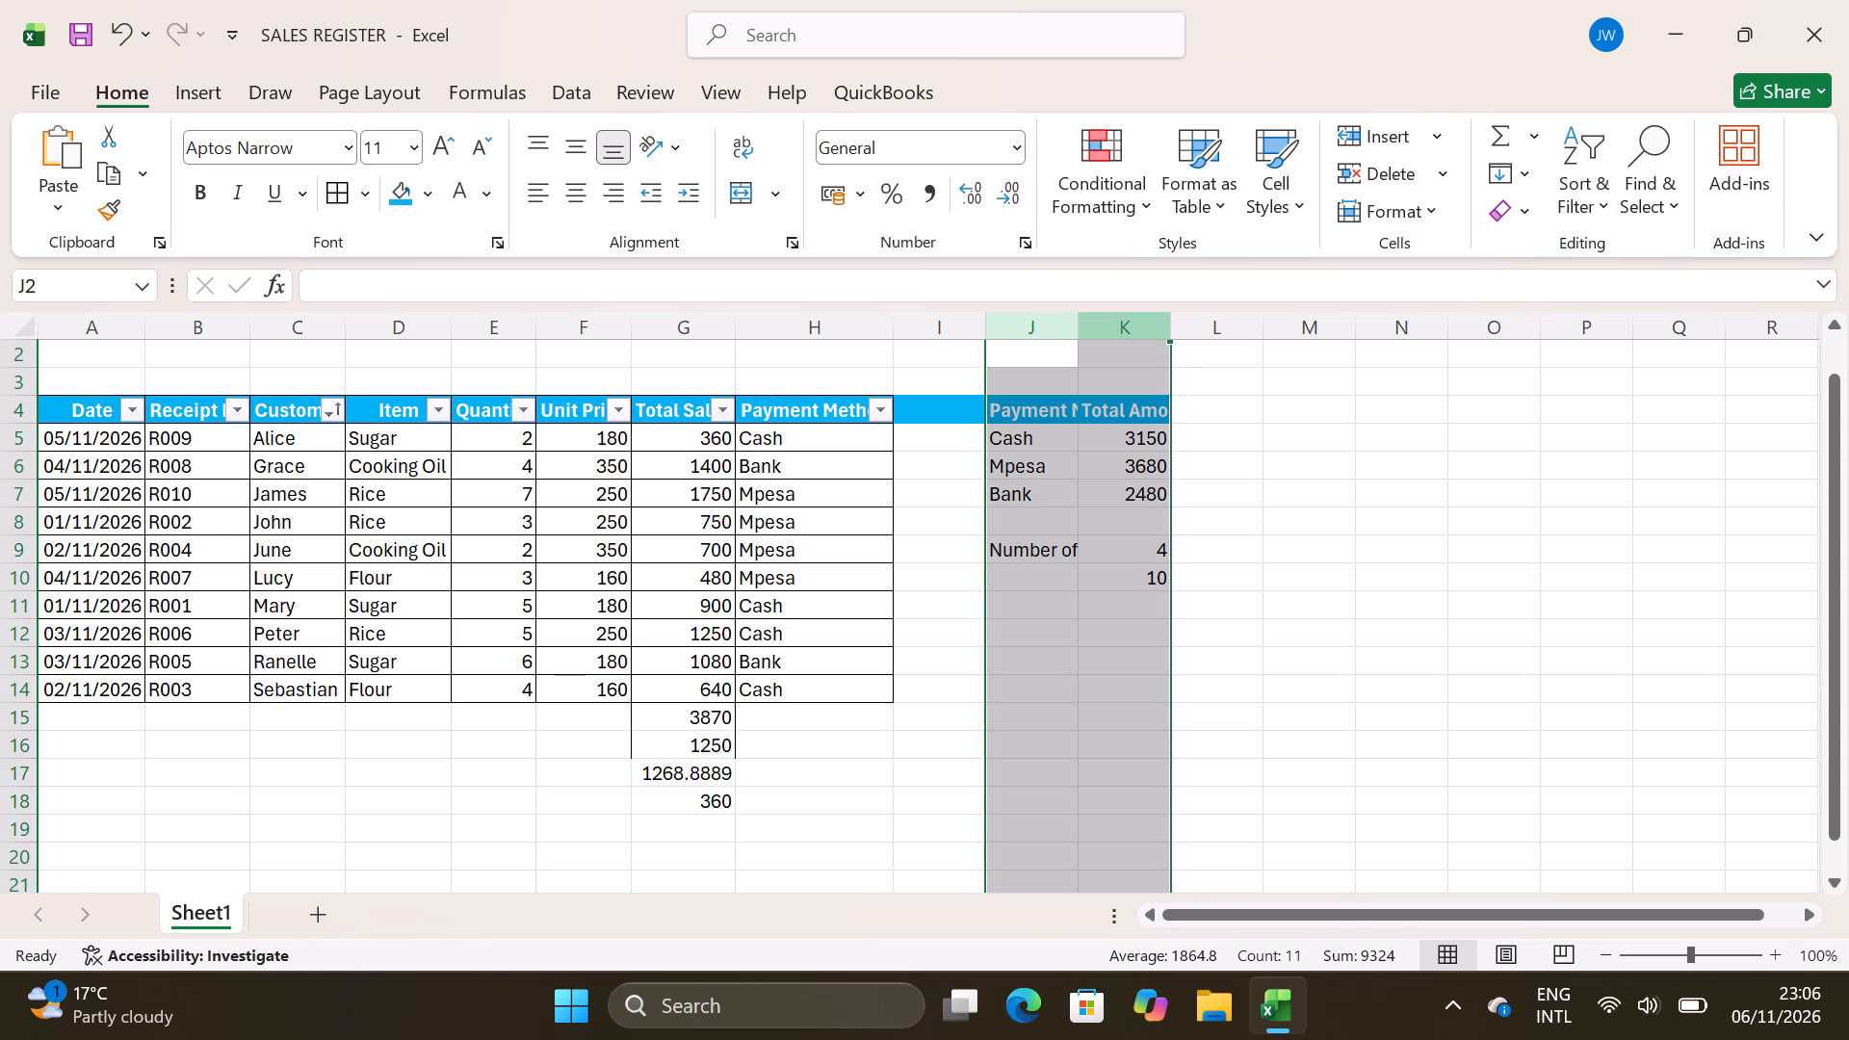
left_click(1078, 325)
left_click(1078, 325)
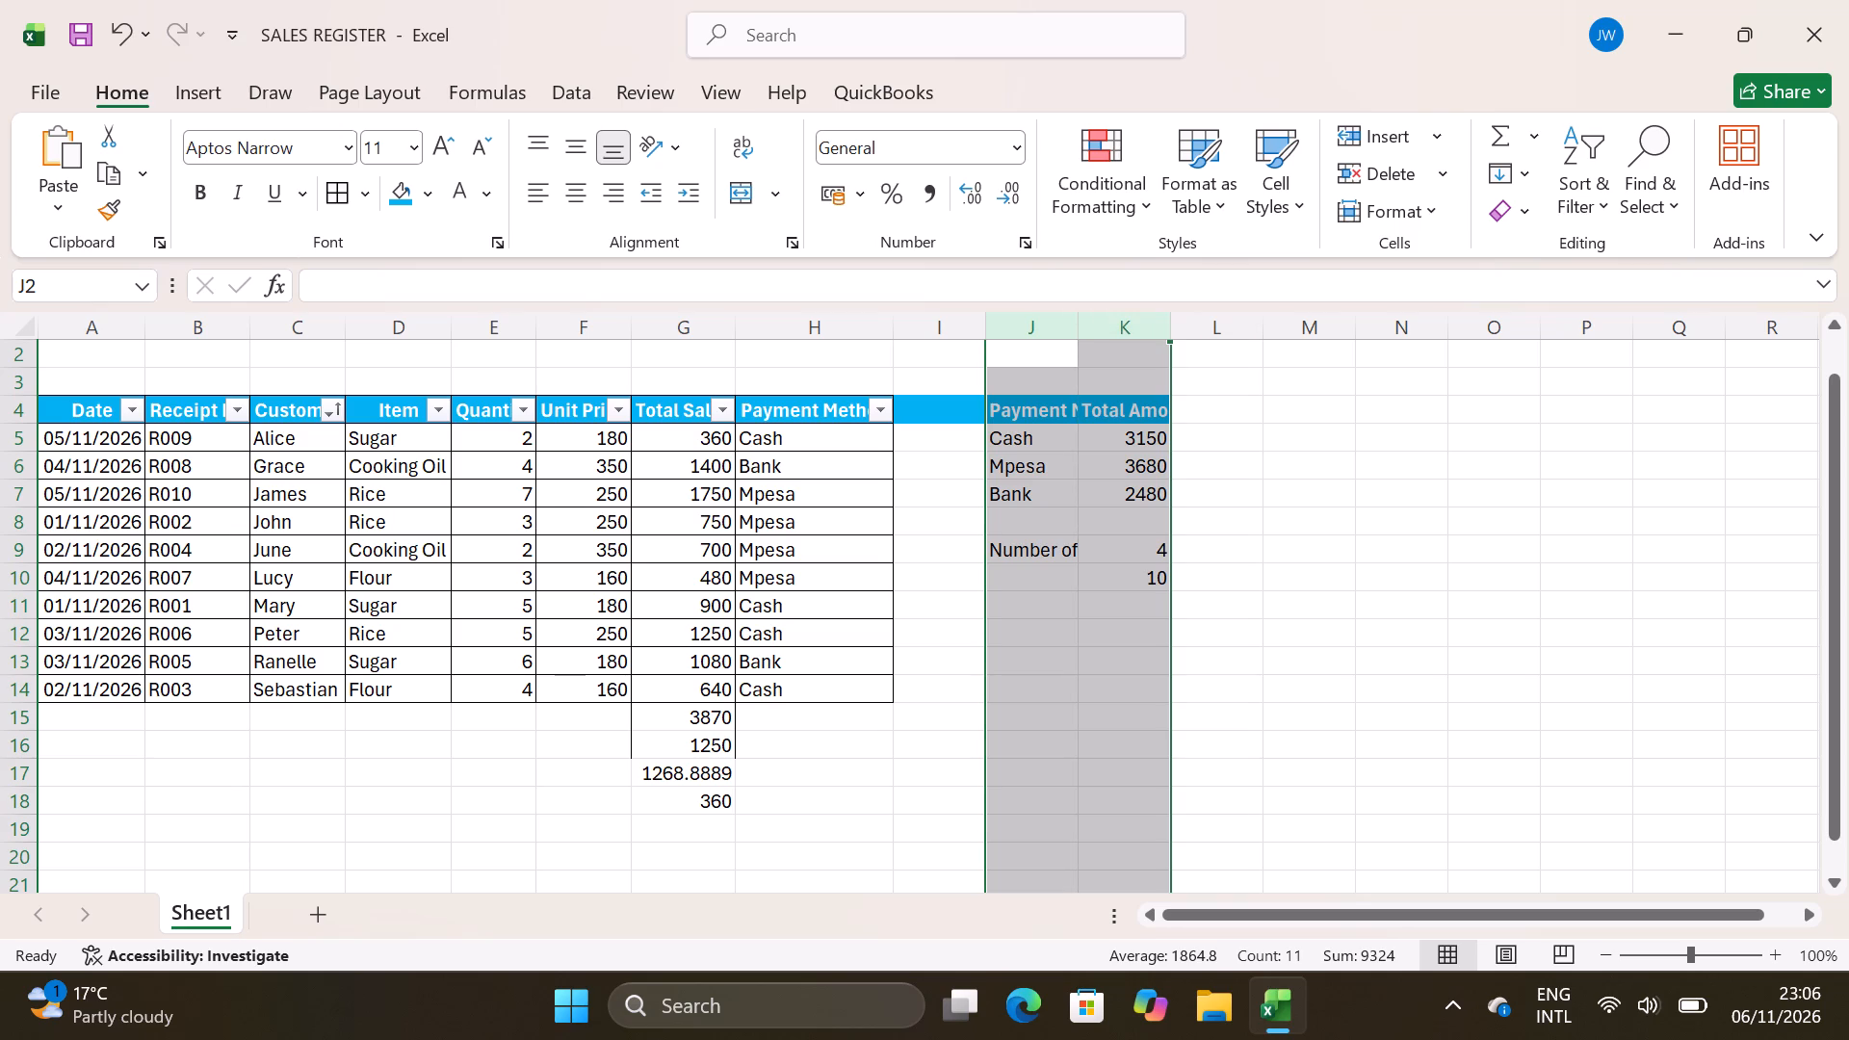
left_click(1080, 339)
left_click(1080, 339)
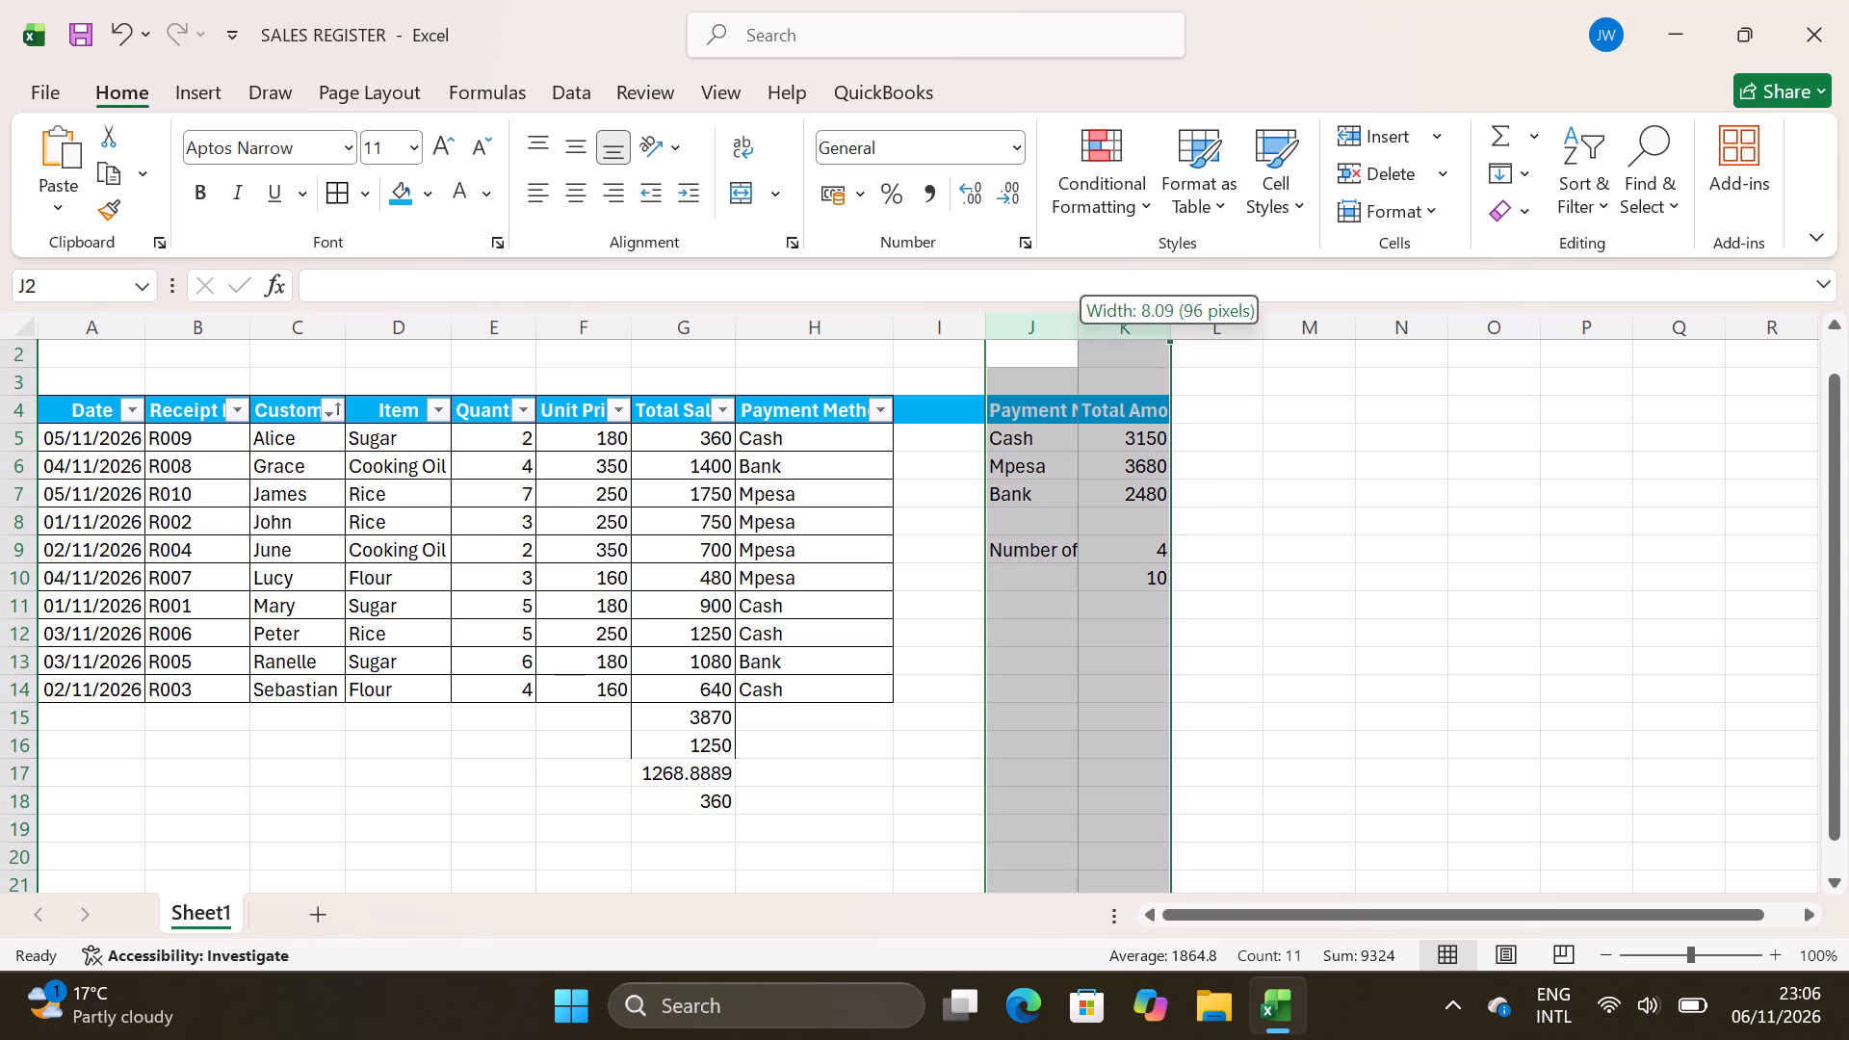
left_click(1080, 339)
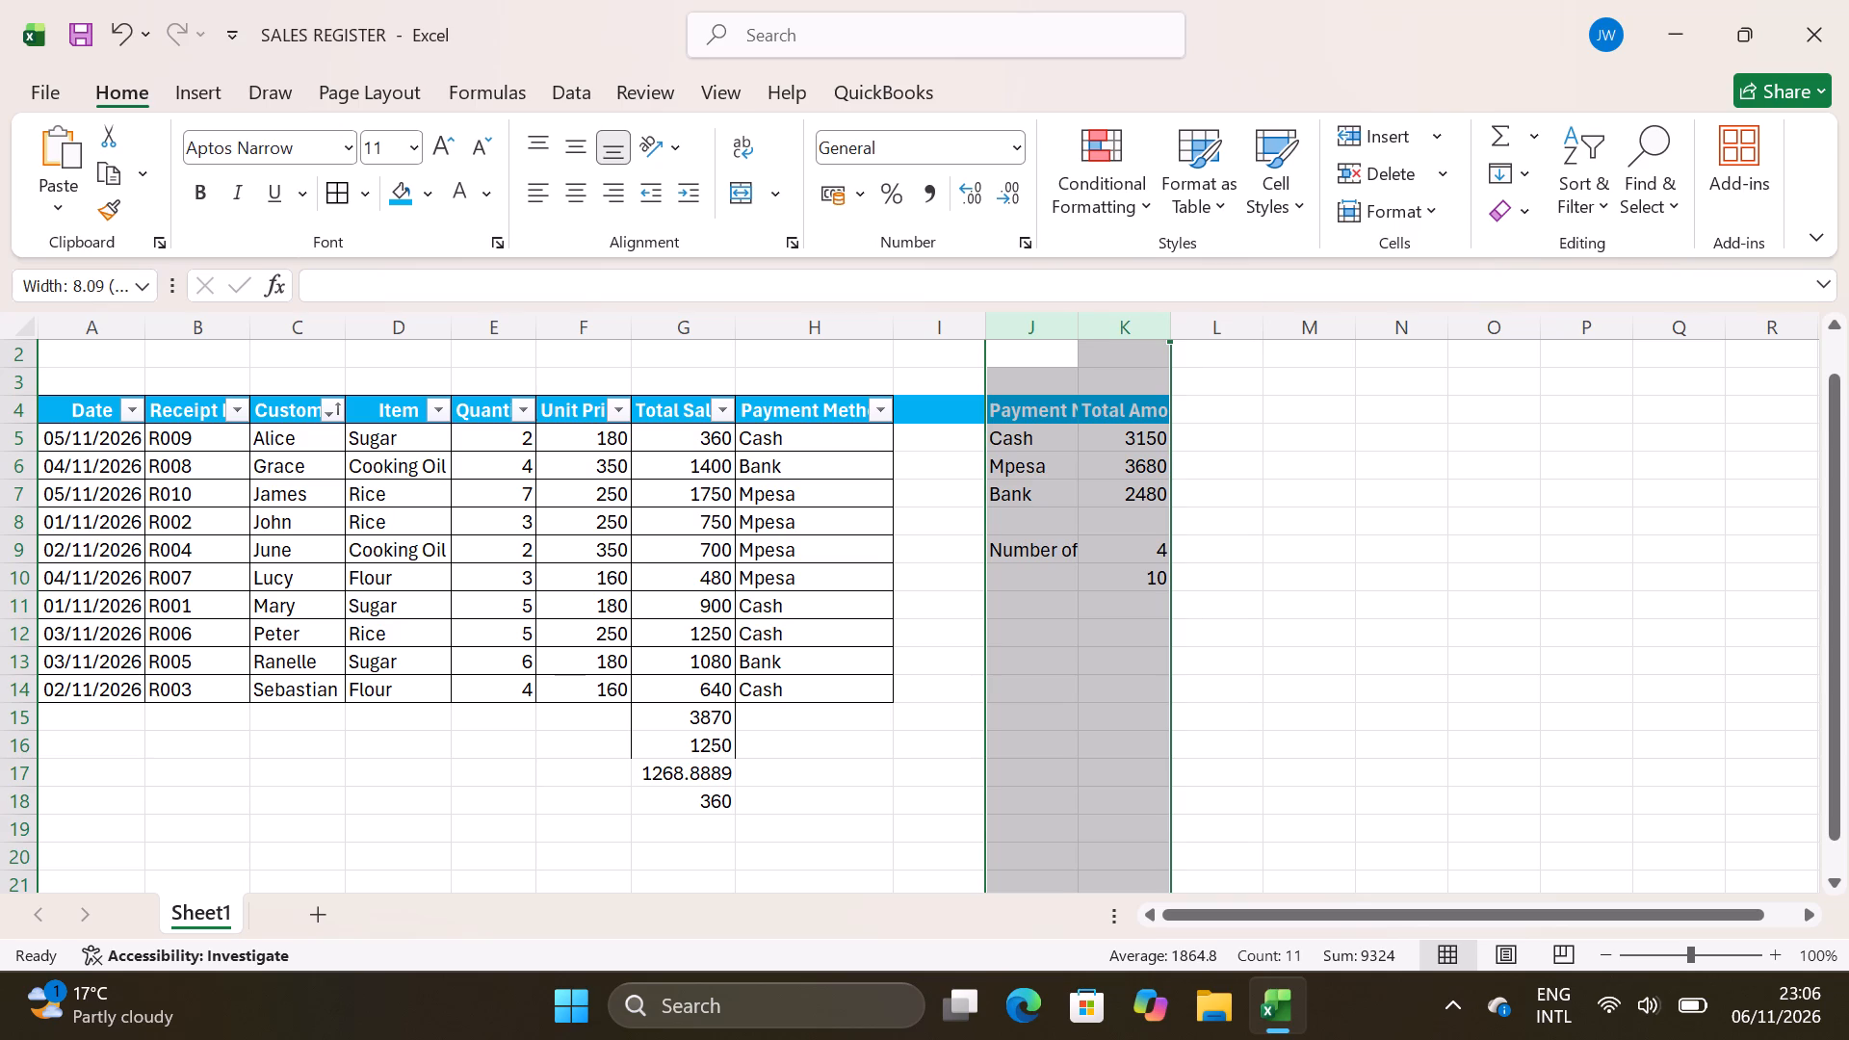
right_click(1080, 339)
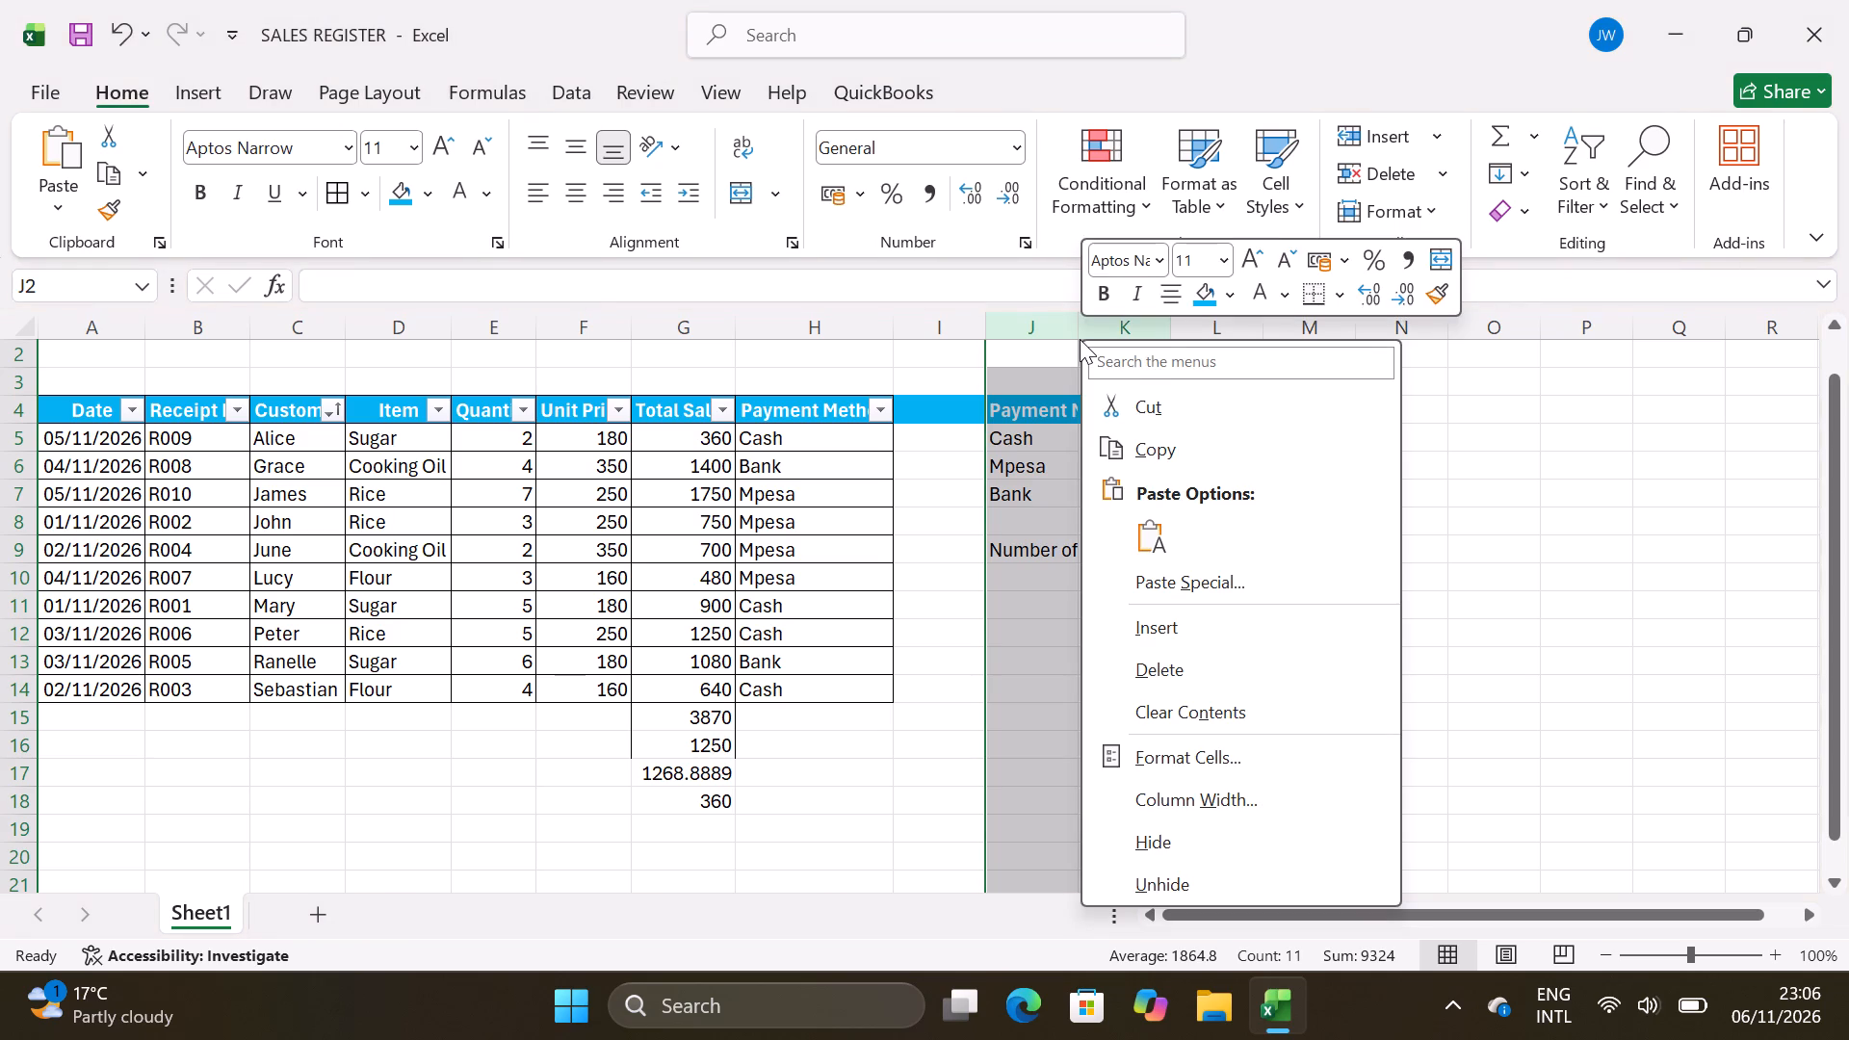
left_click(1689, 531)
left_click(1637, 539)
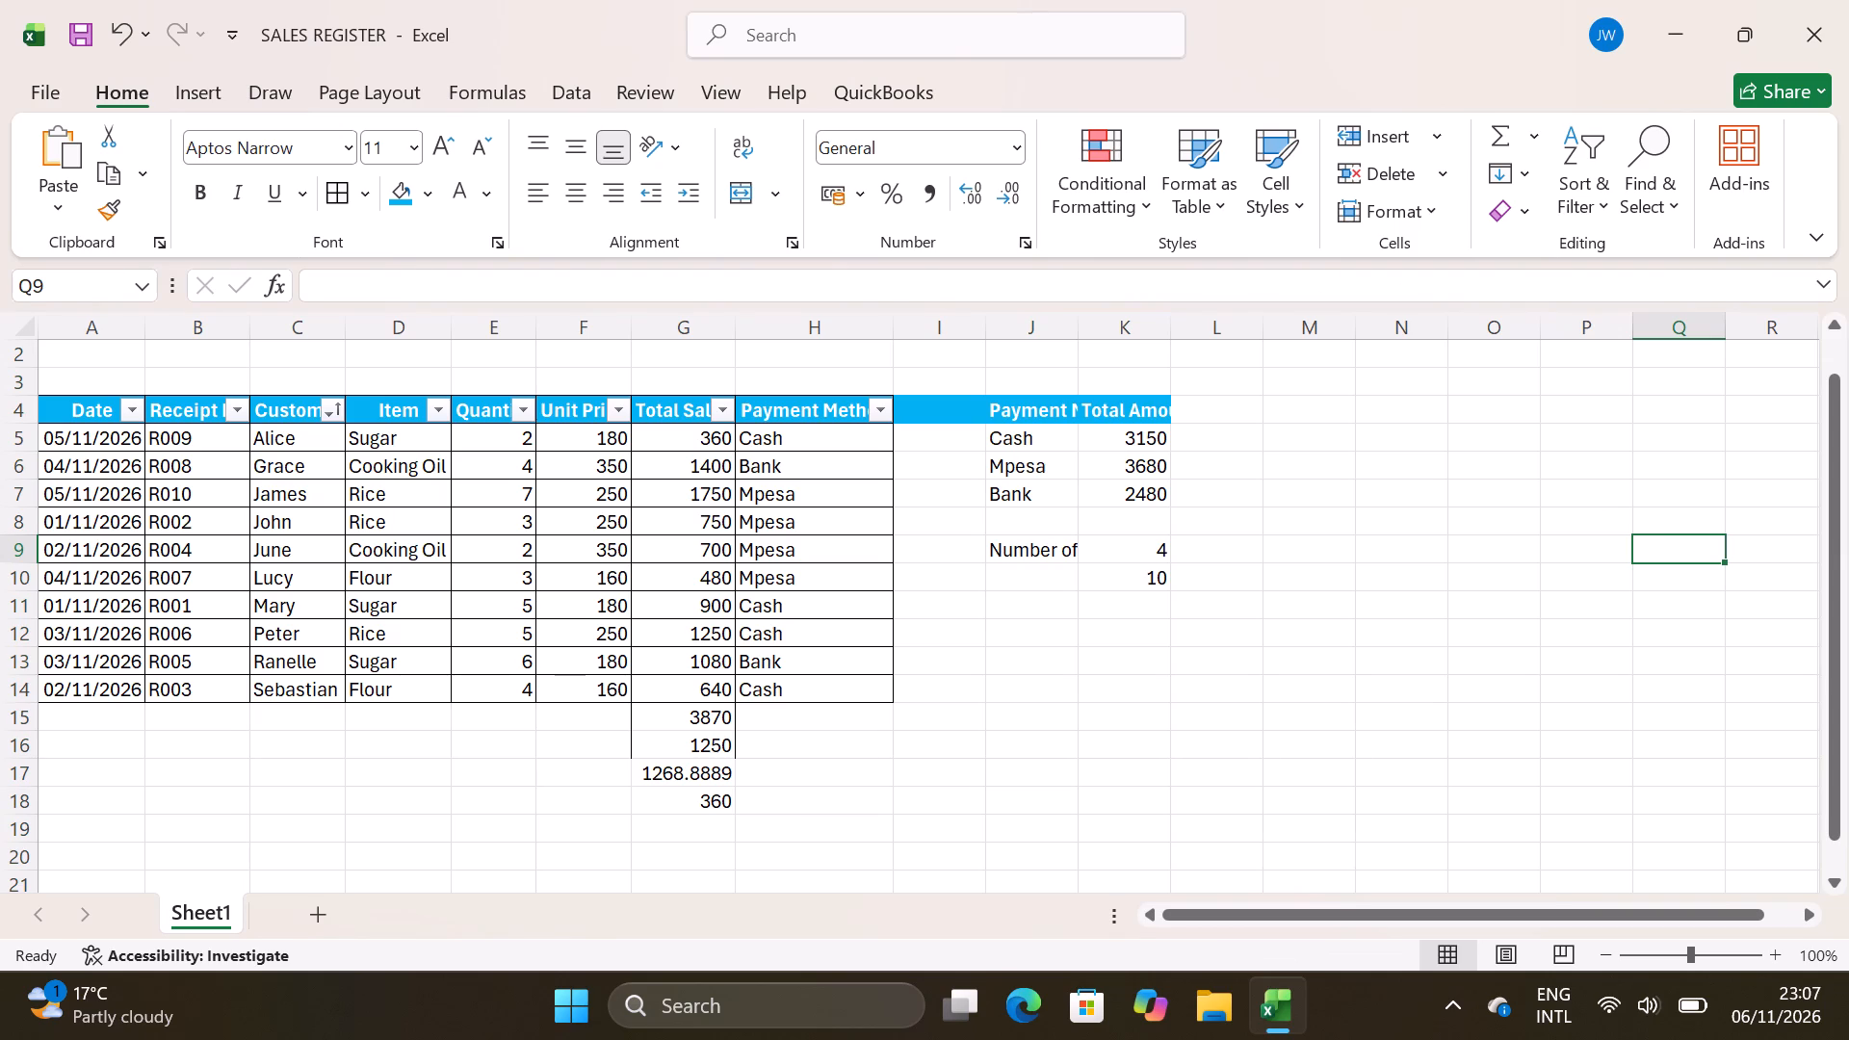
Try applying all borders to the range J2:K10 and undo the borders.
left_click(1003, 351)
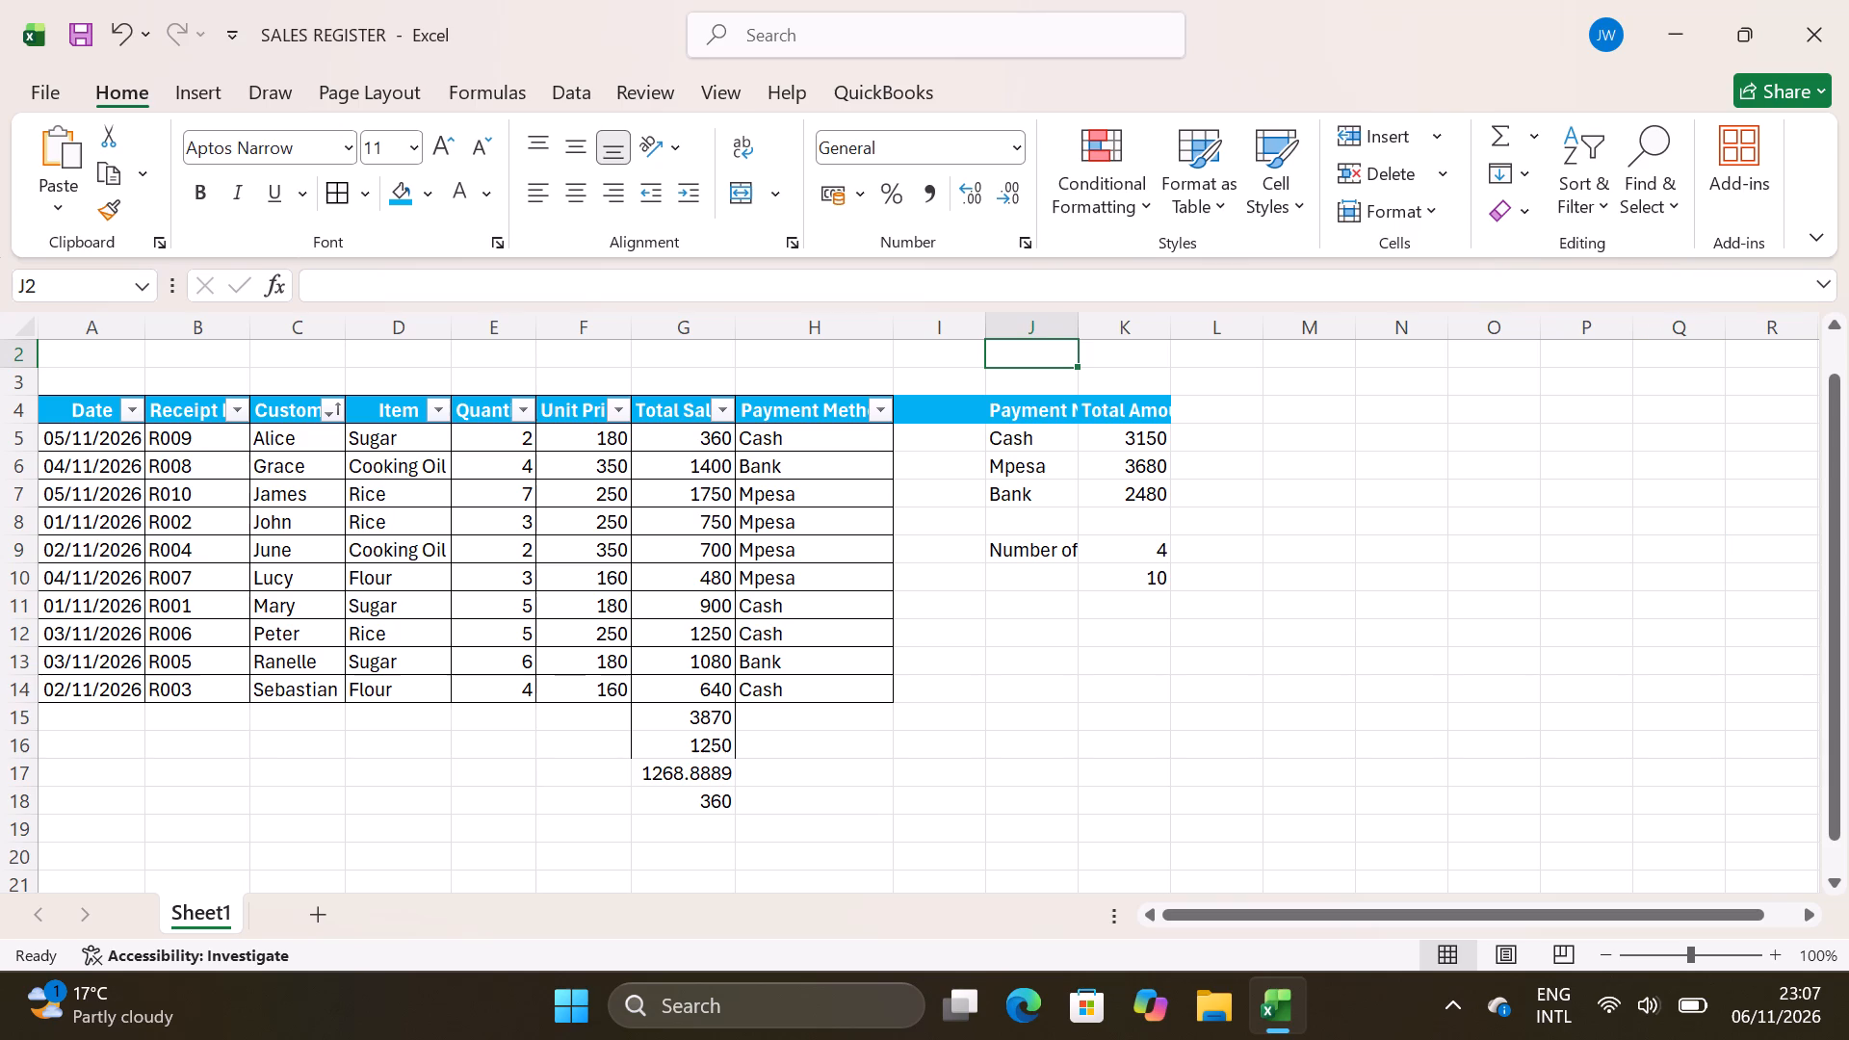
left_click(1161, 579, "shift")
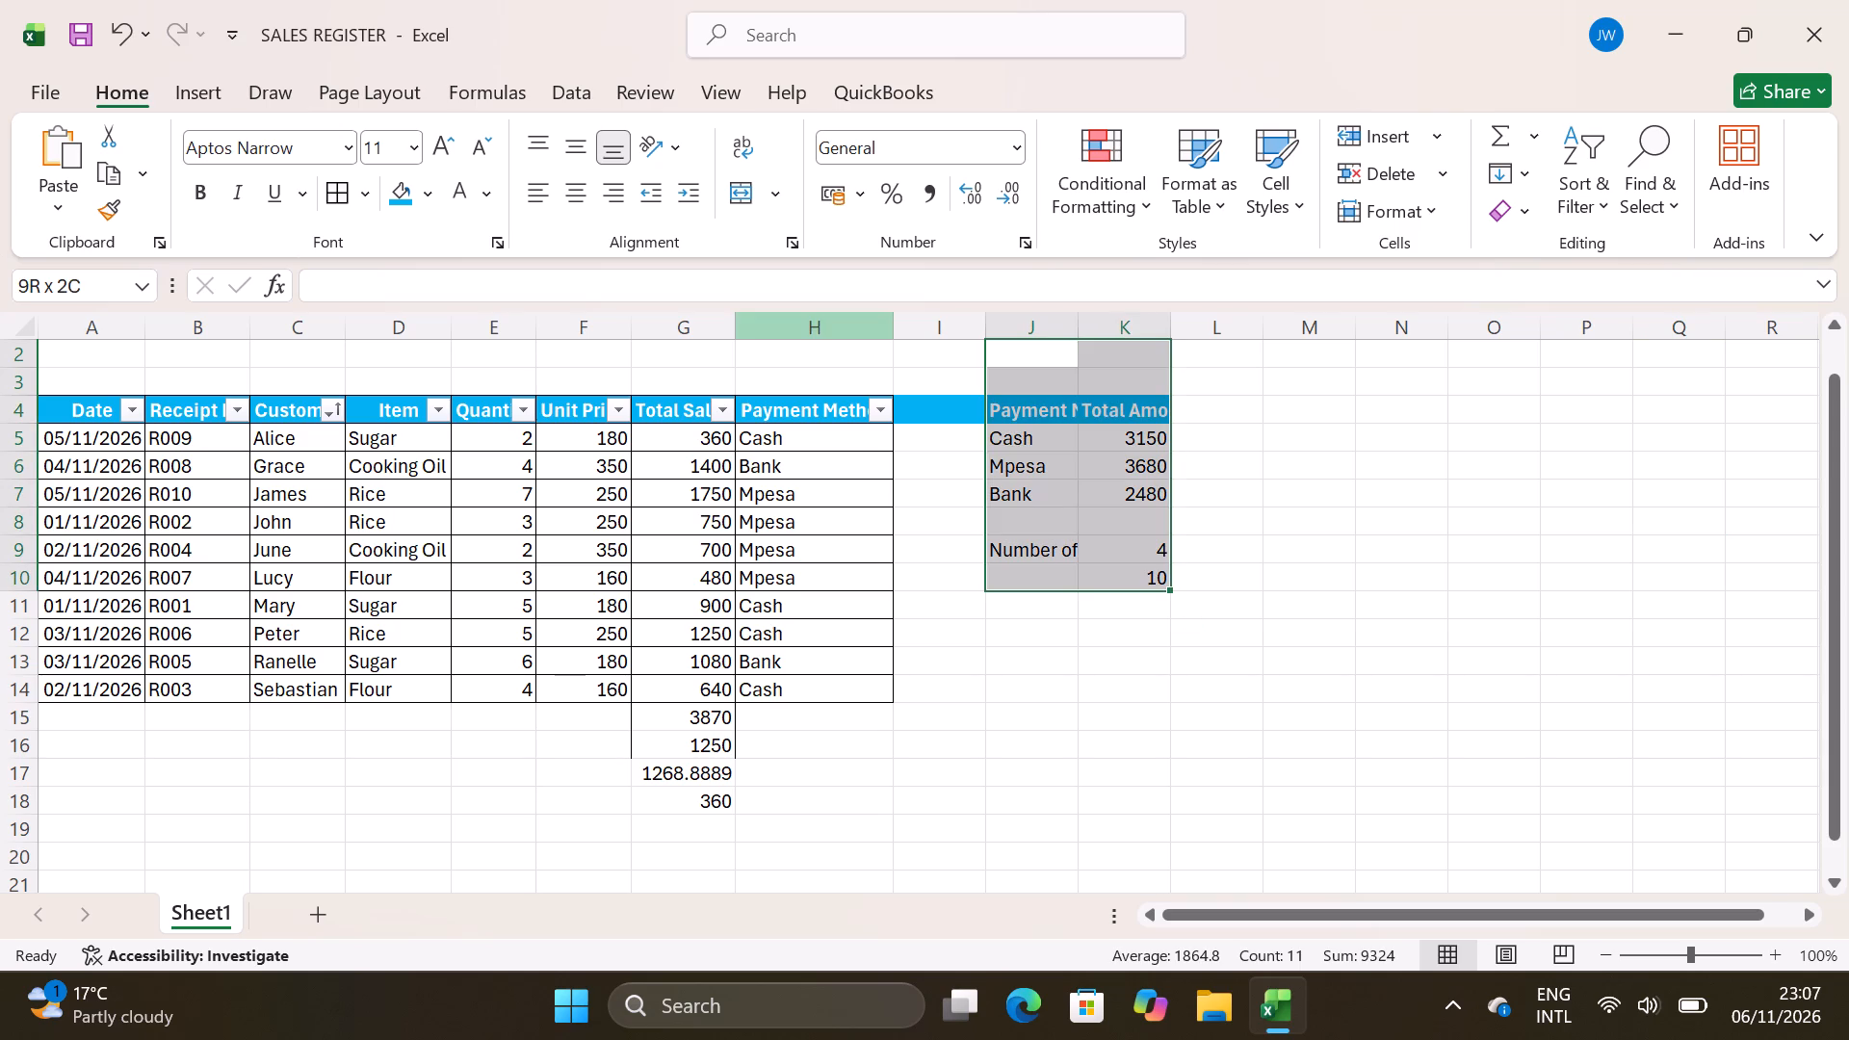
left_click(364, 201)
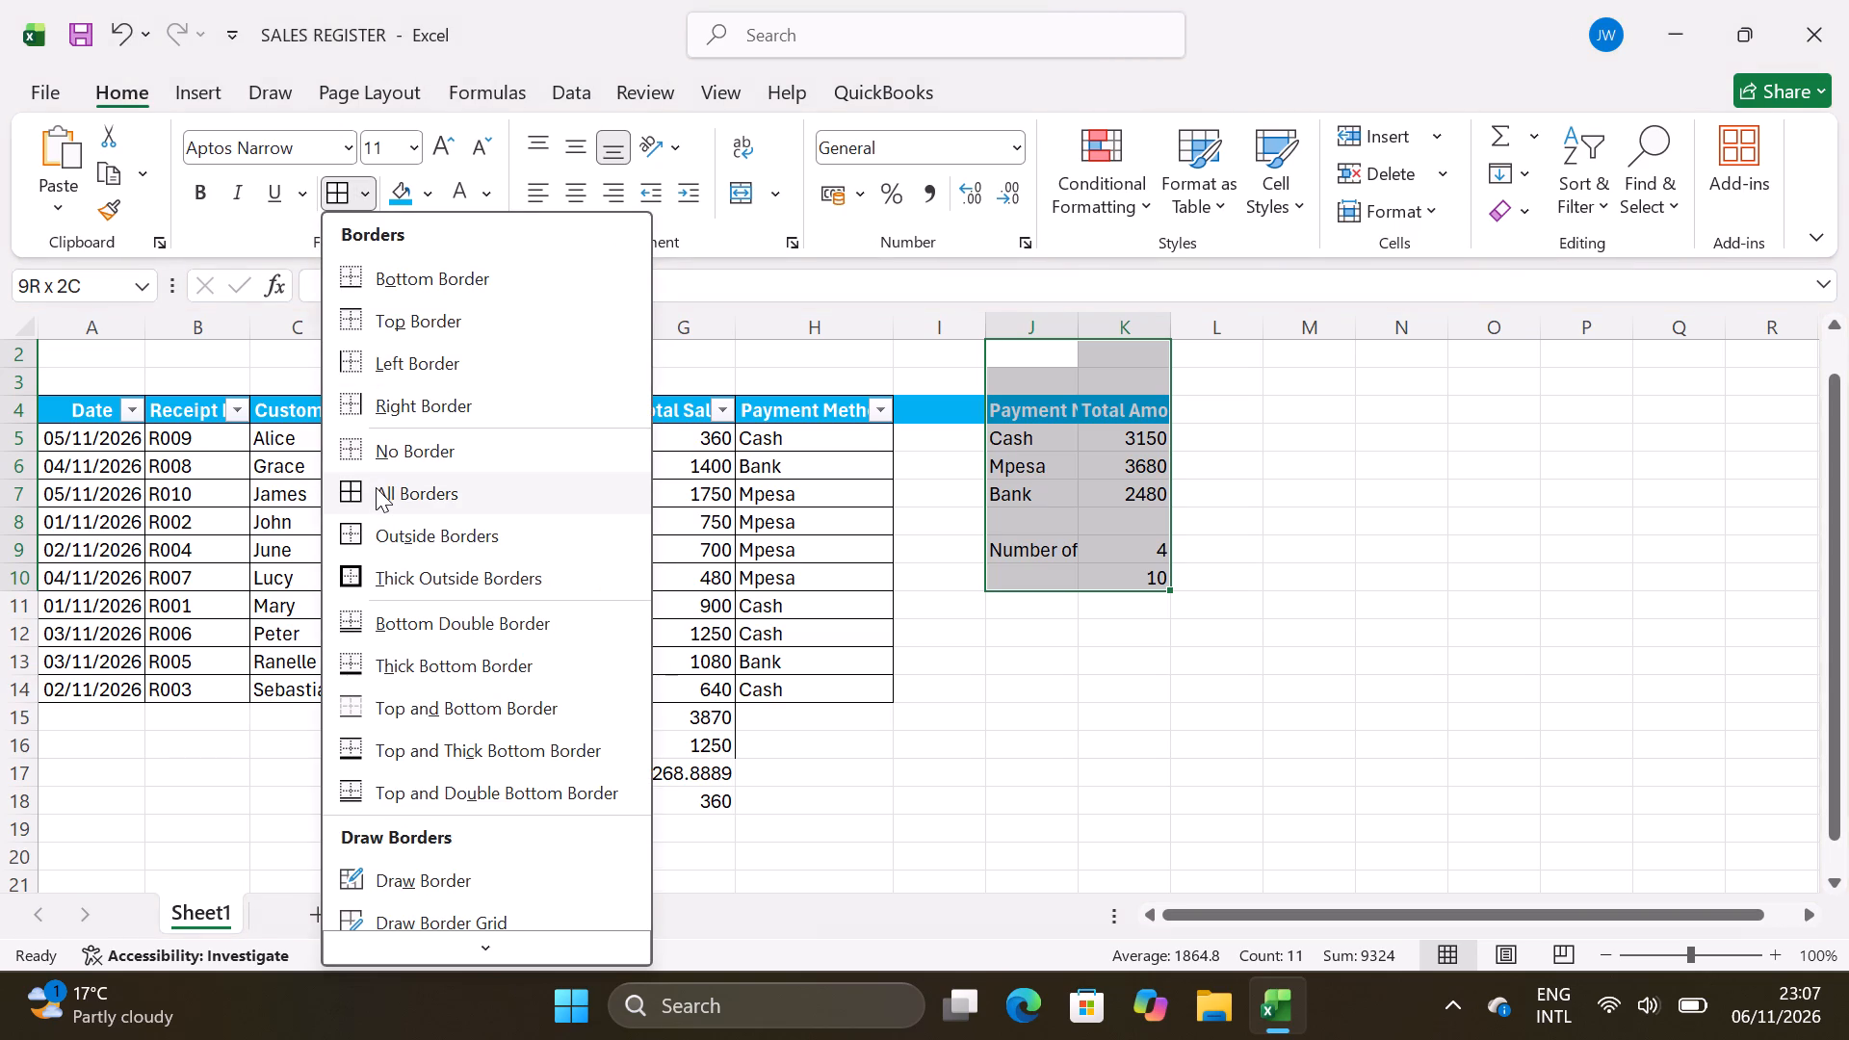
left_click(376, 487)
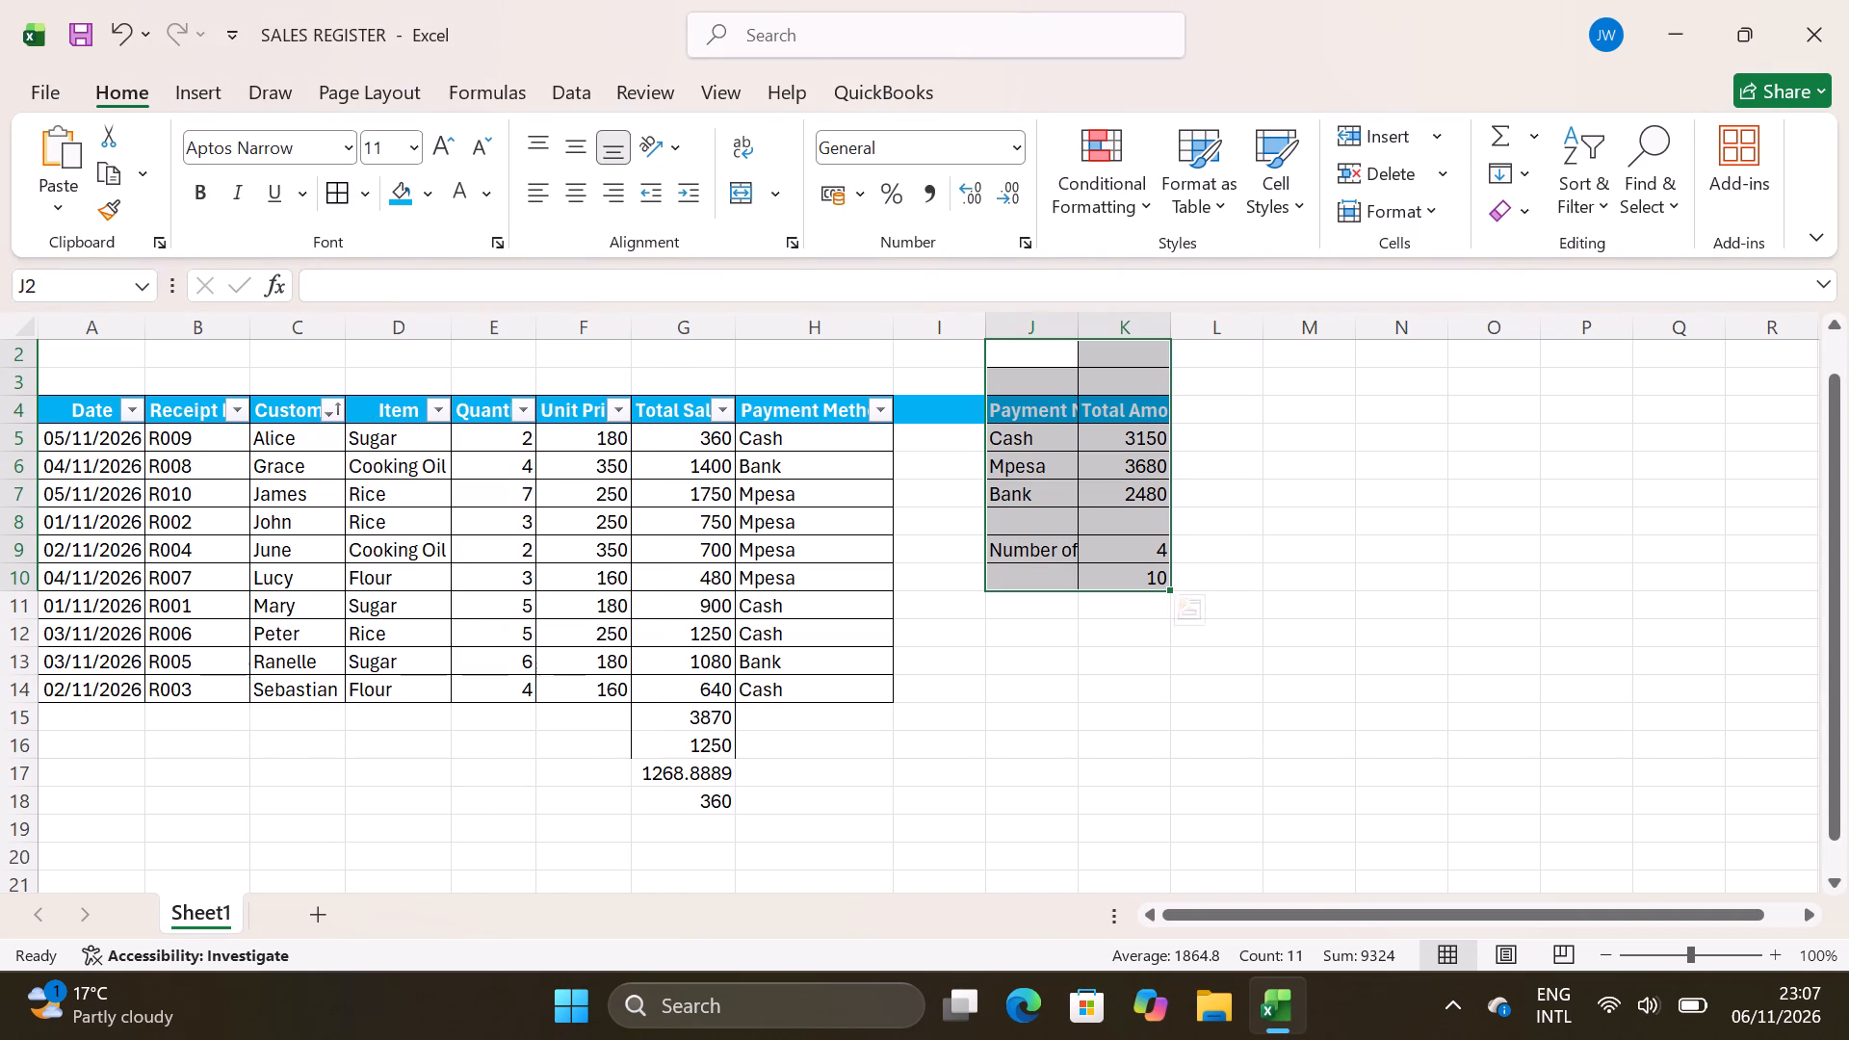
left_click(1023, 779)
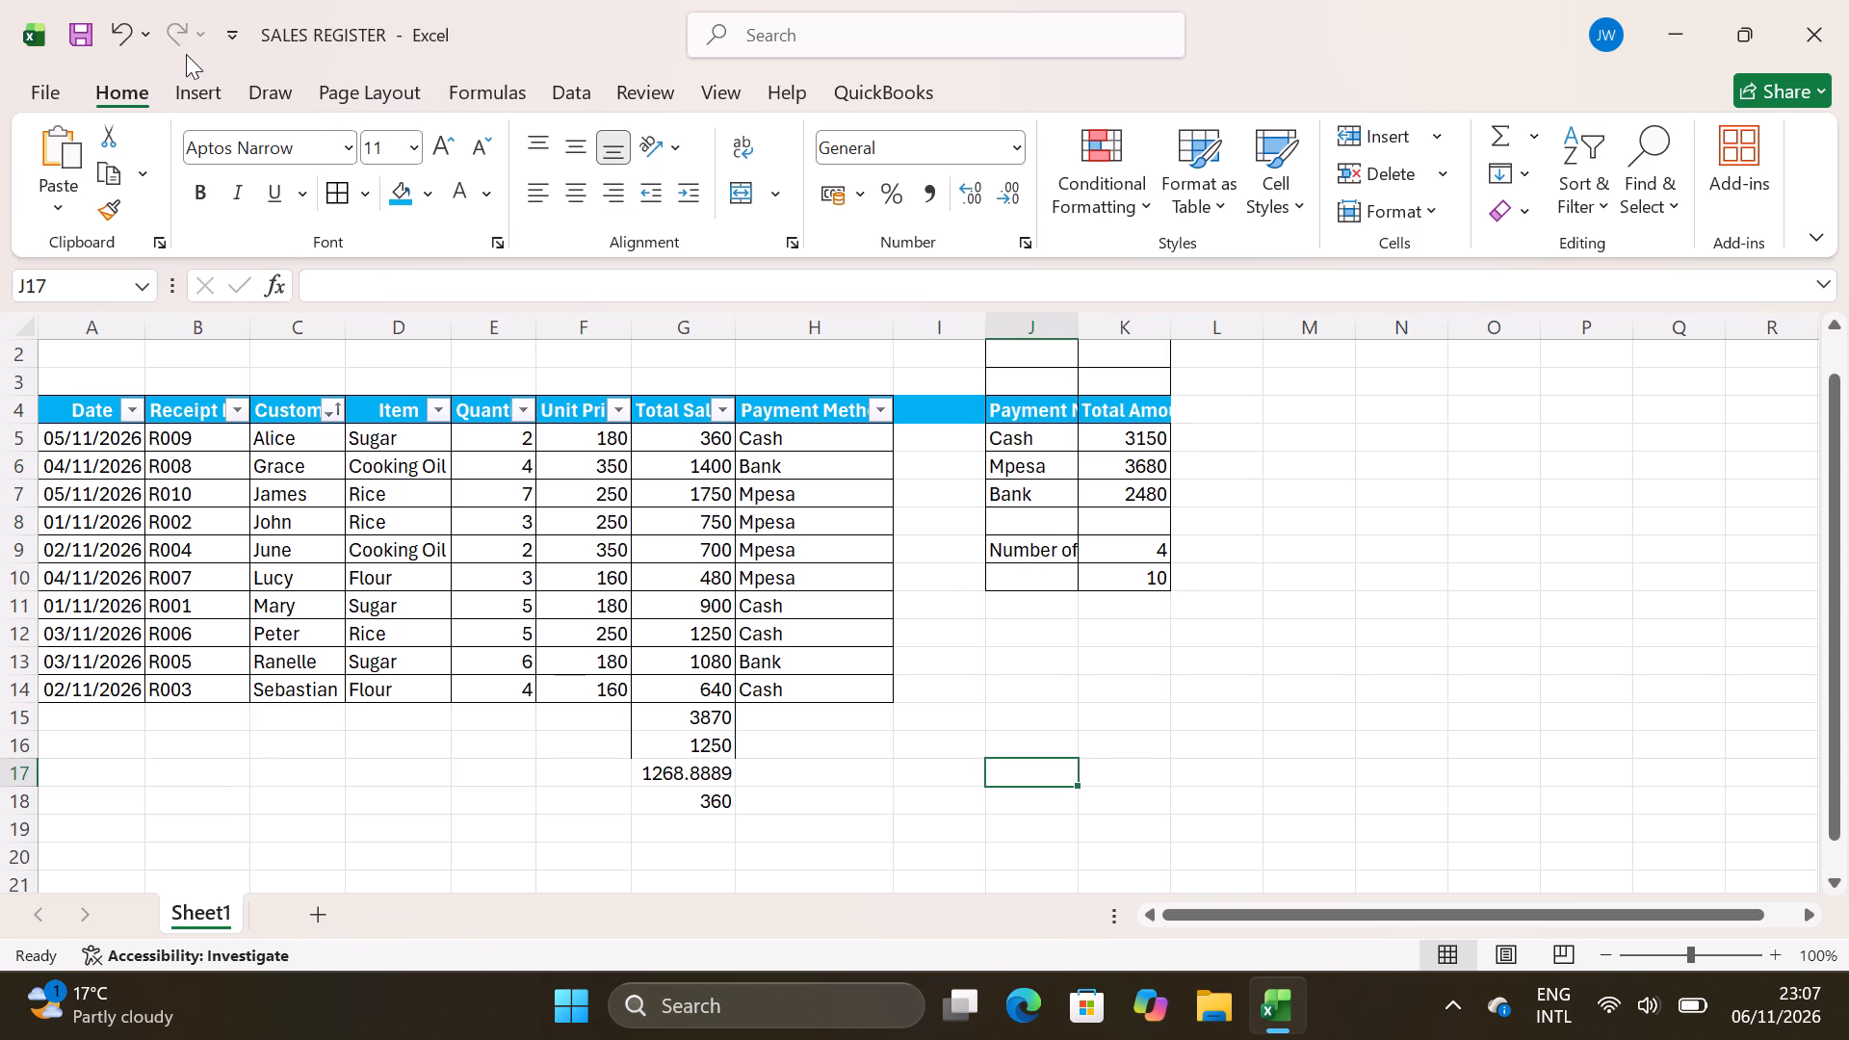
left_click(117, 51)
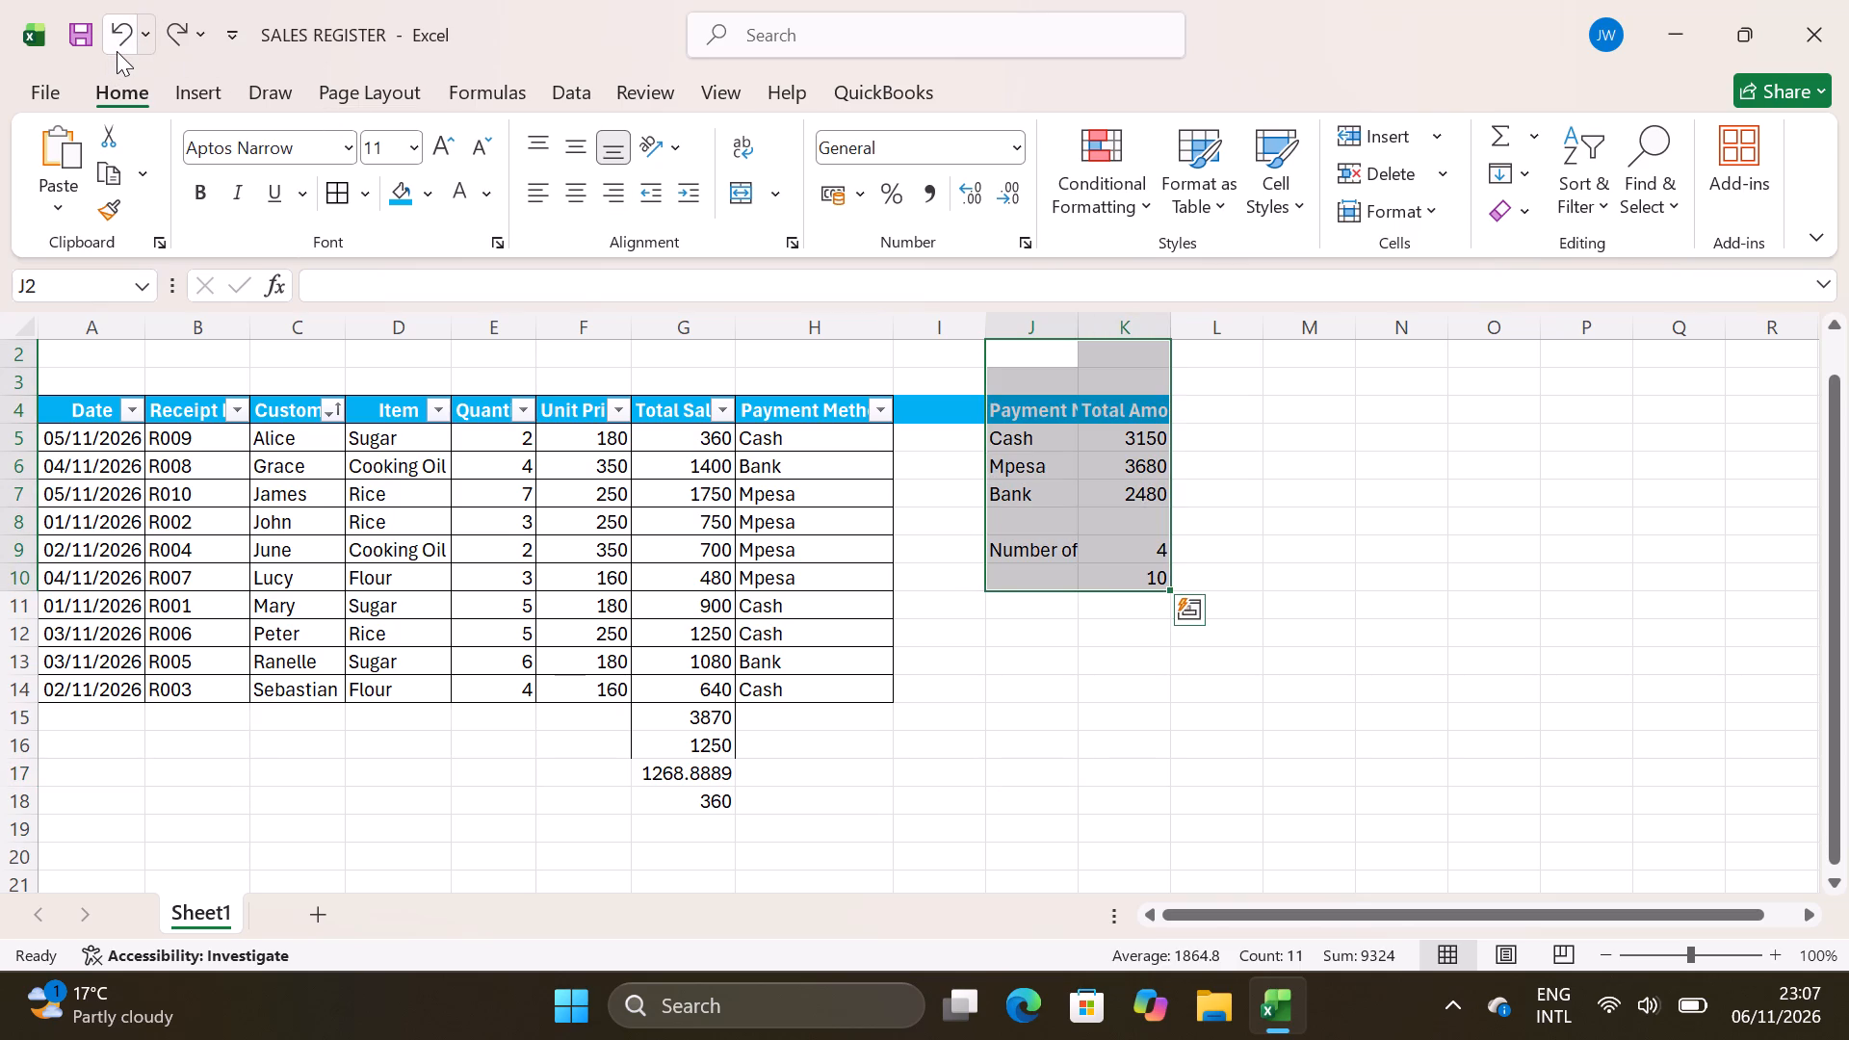
Apply all borders to the summary table range J4:K10, starting from its header row.
left_click(1044, 379)
left_click(1006, 417)
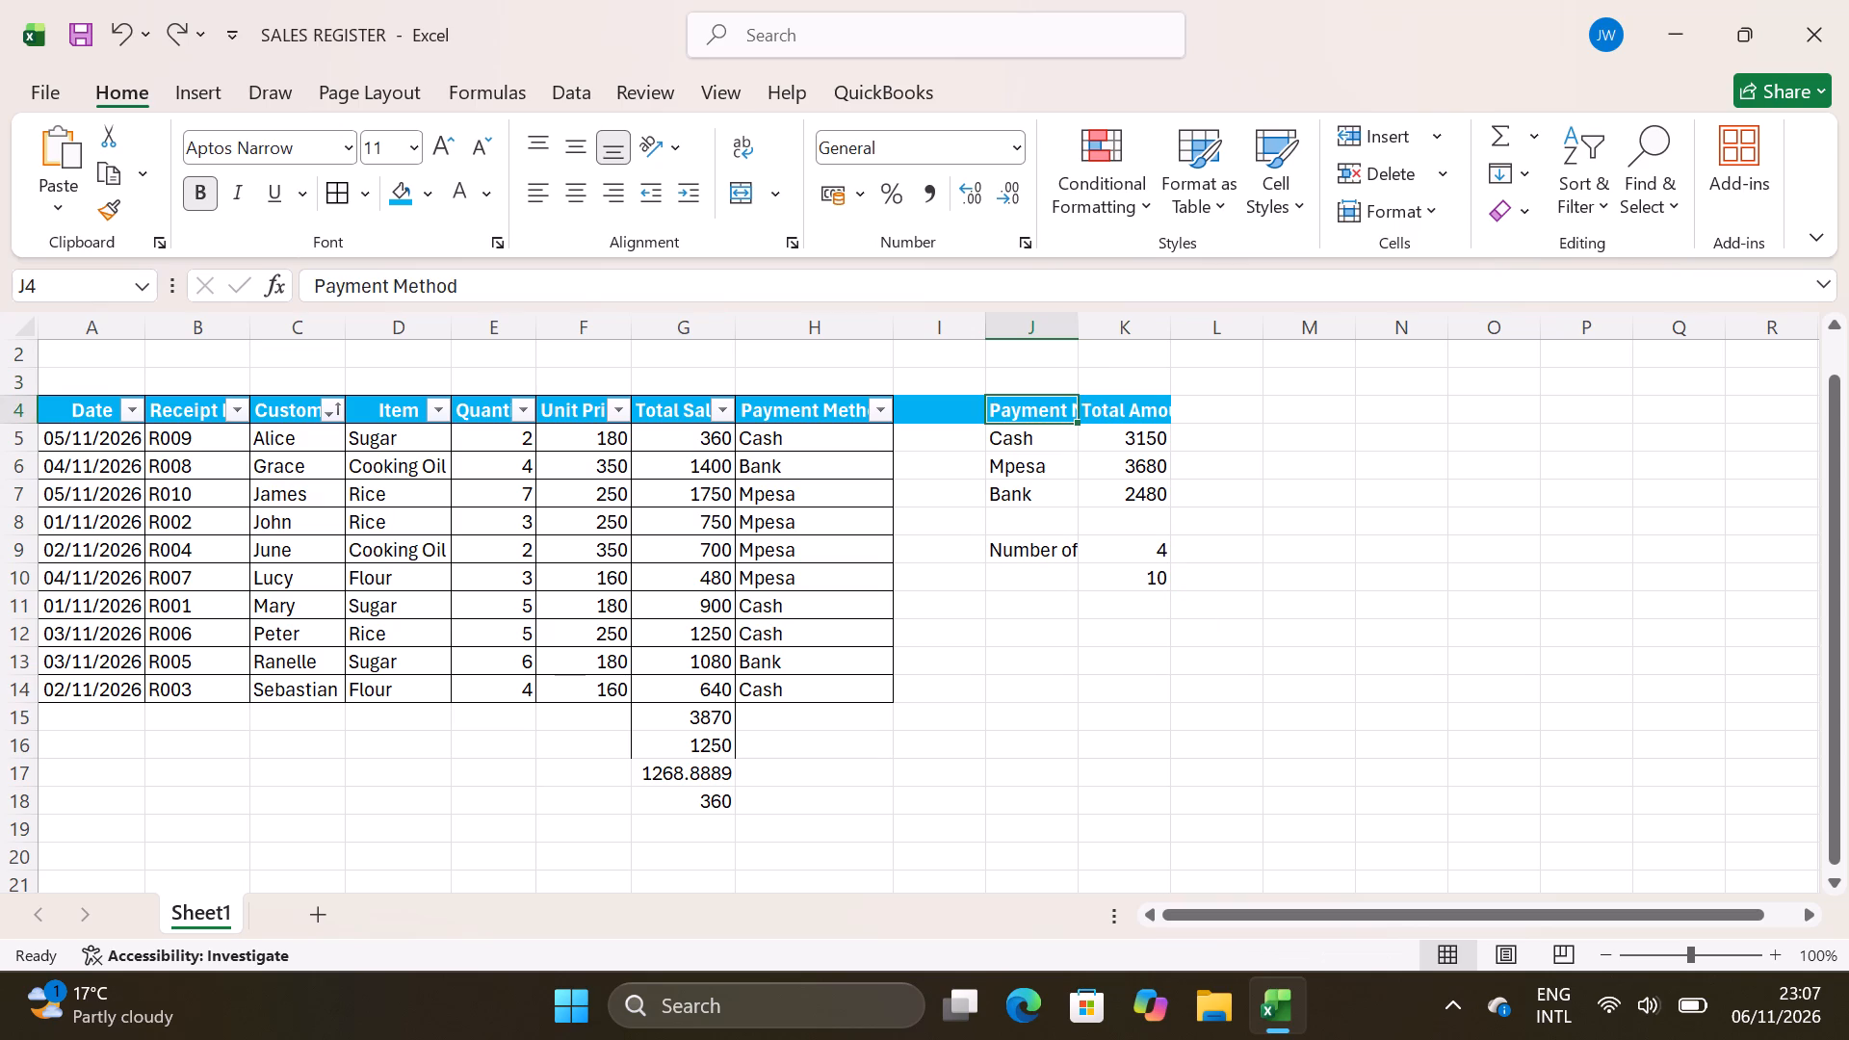
left_click(1162, 570, "shift")
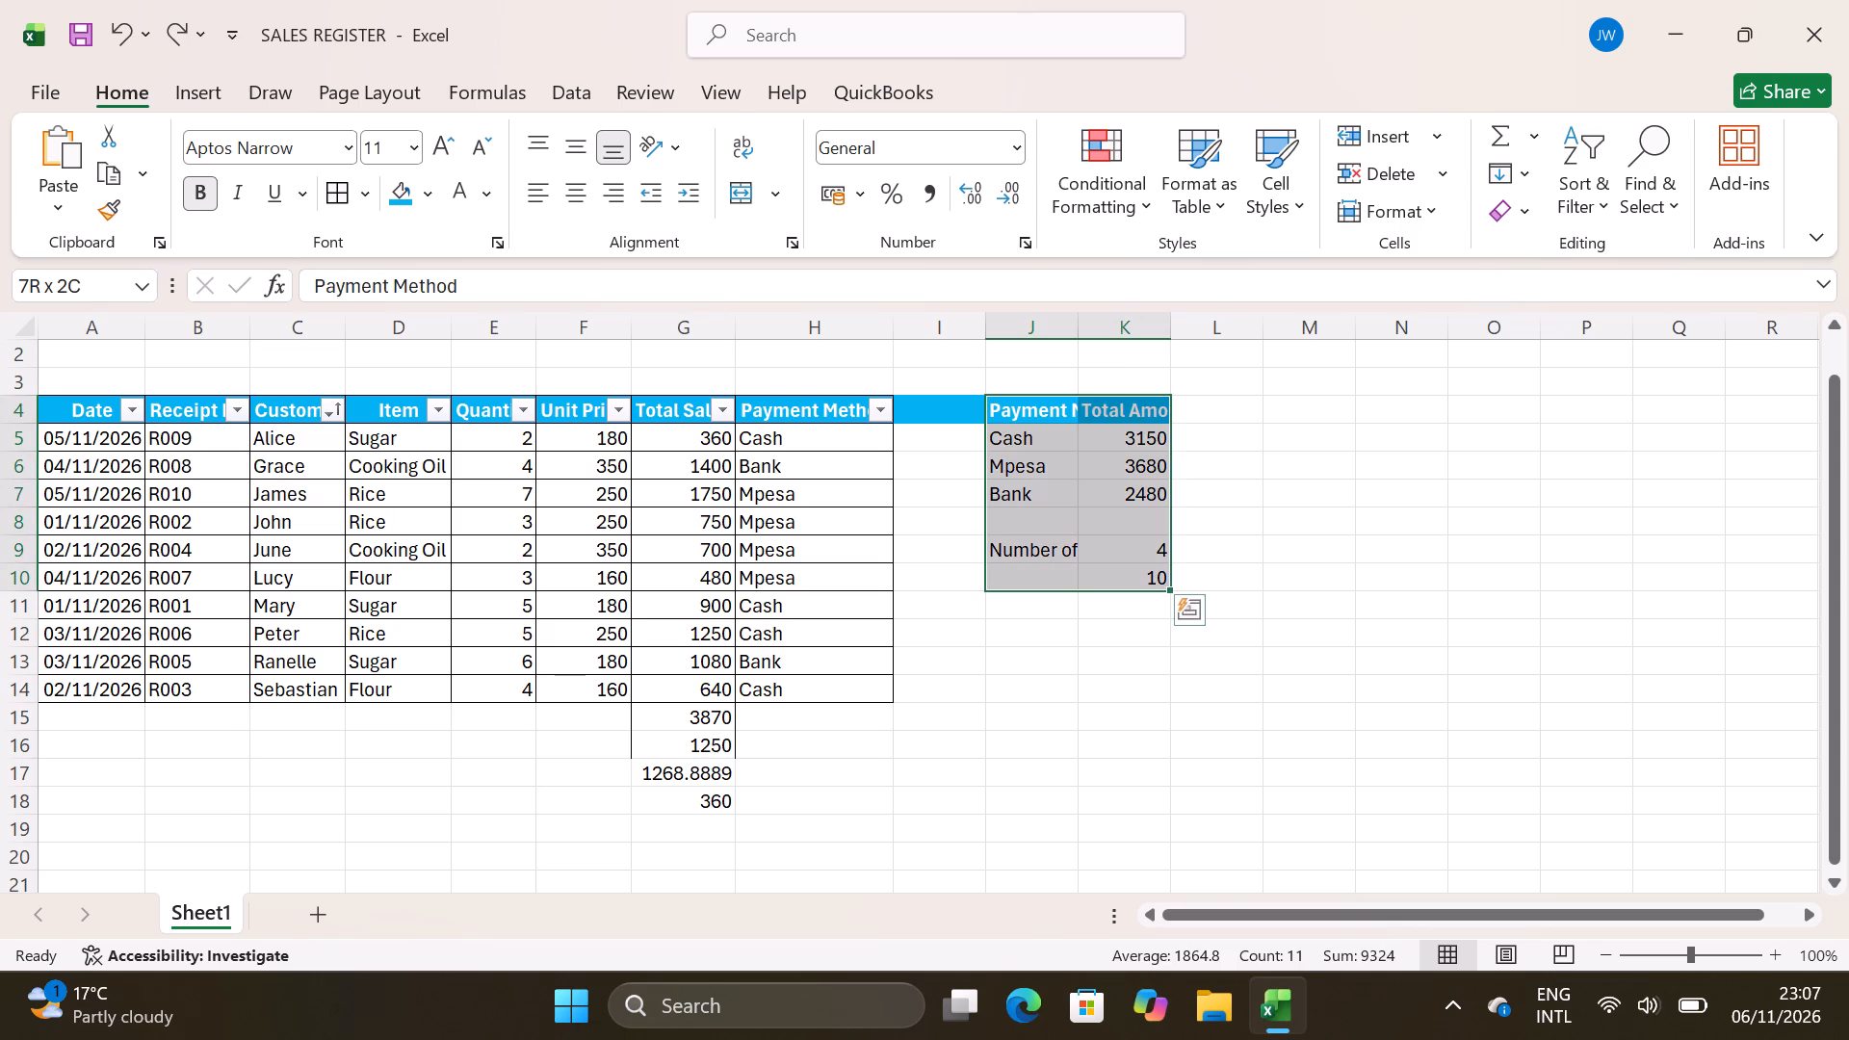
left_click(365, 192)
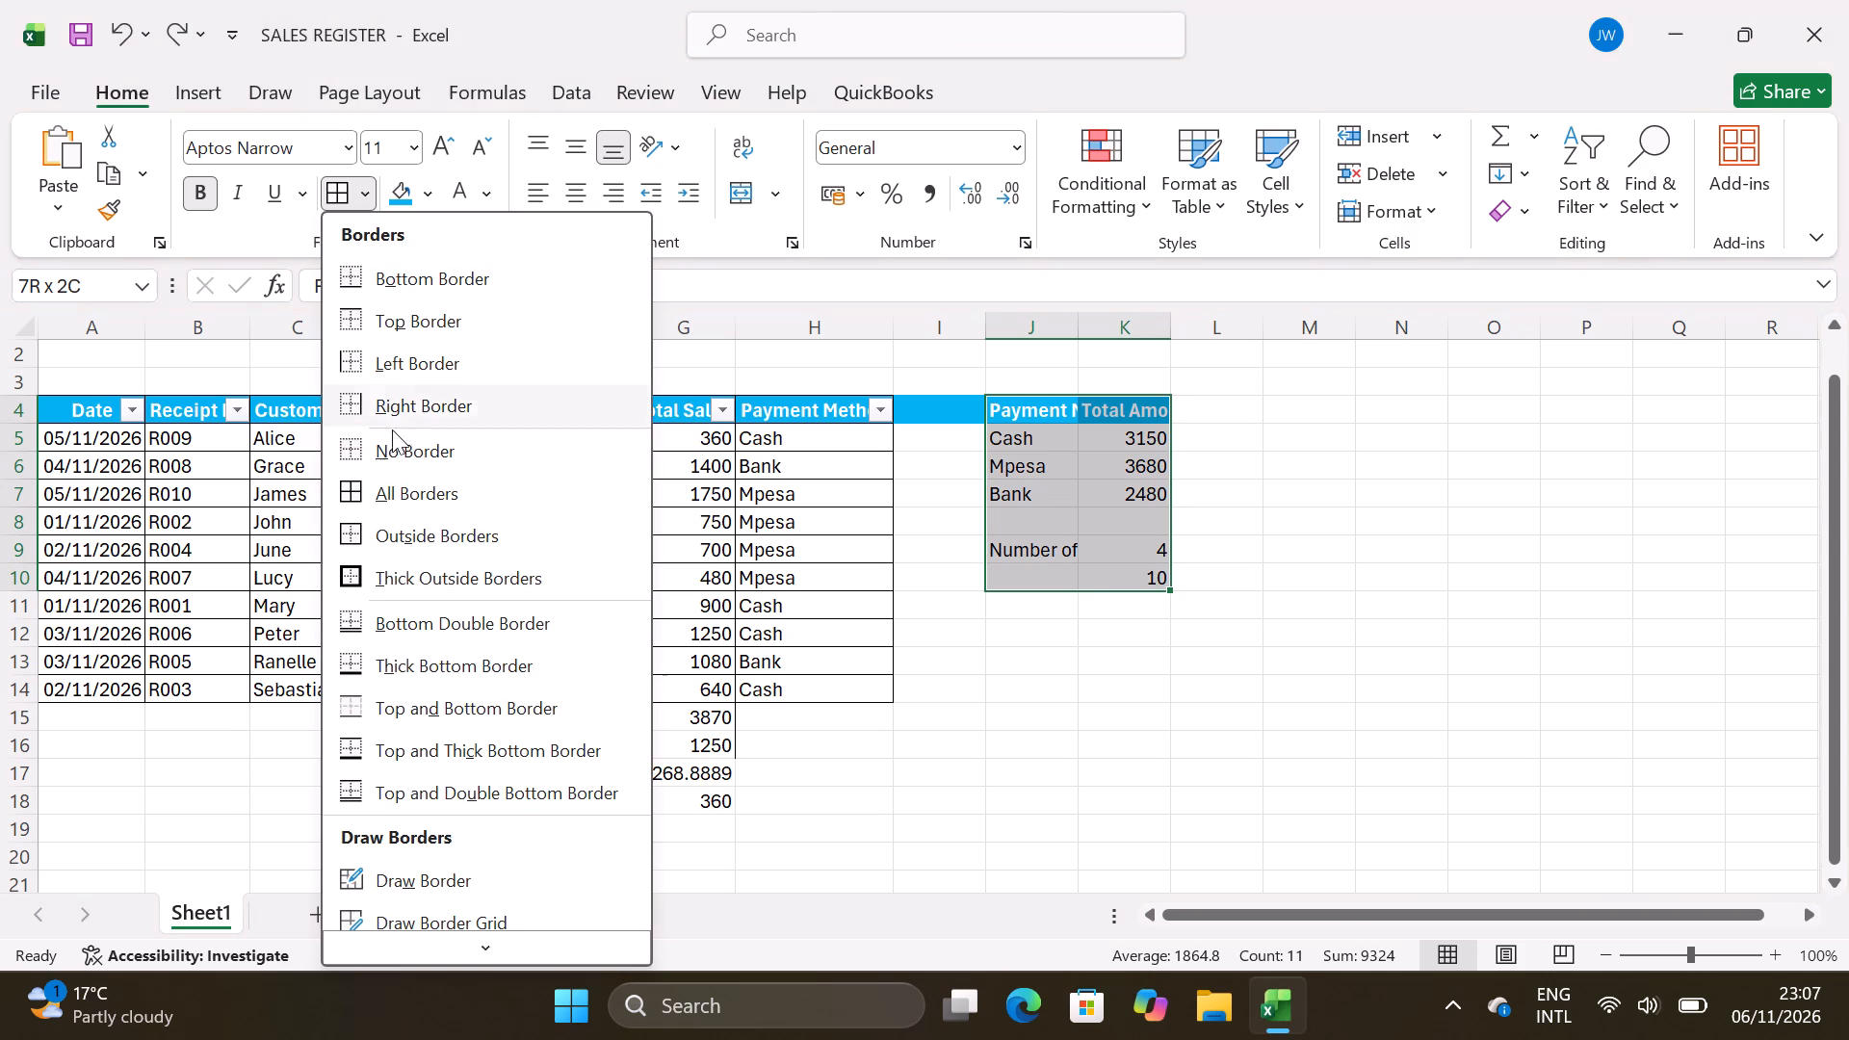
left_click(393, 487)
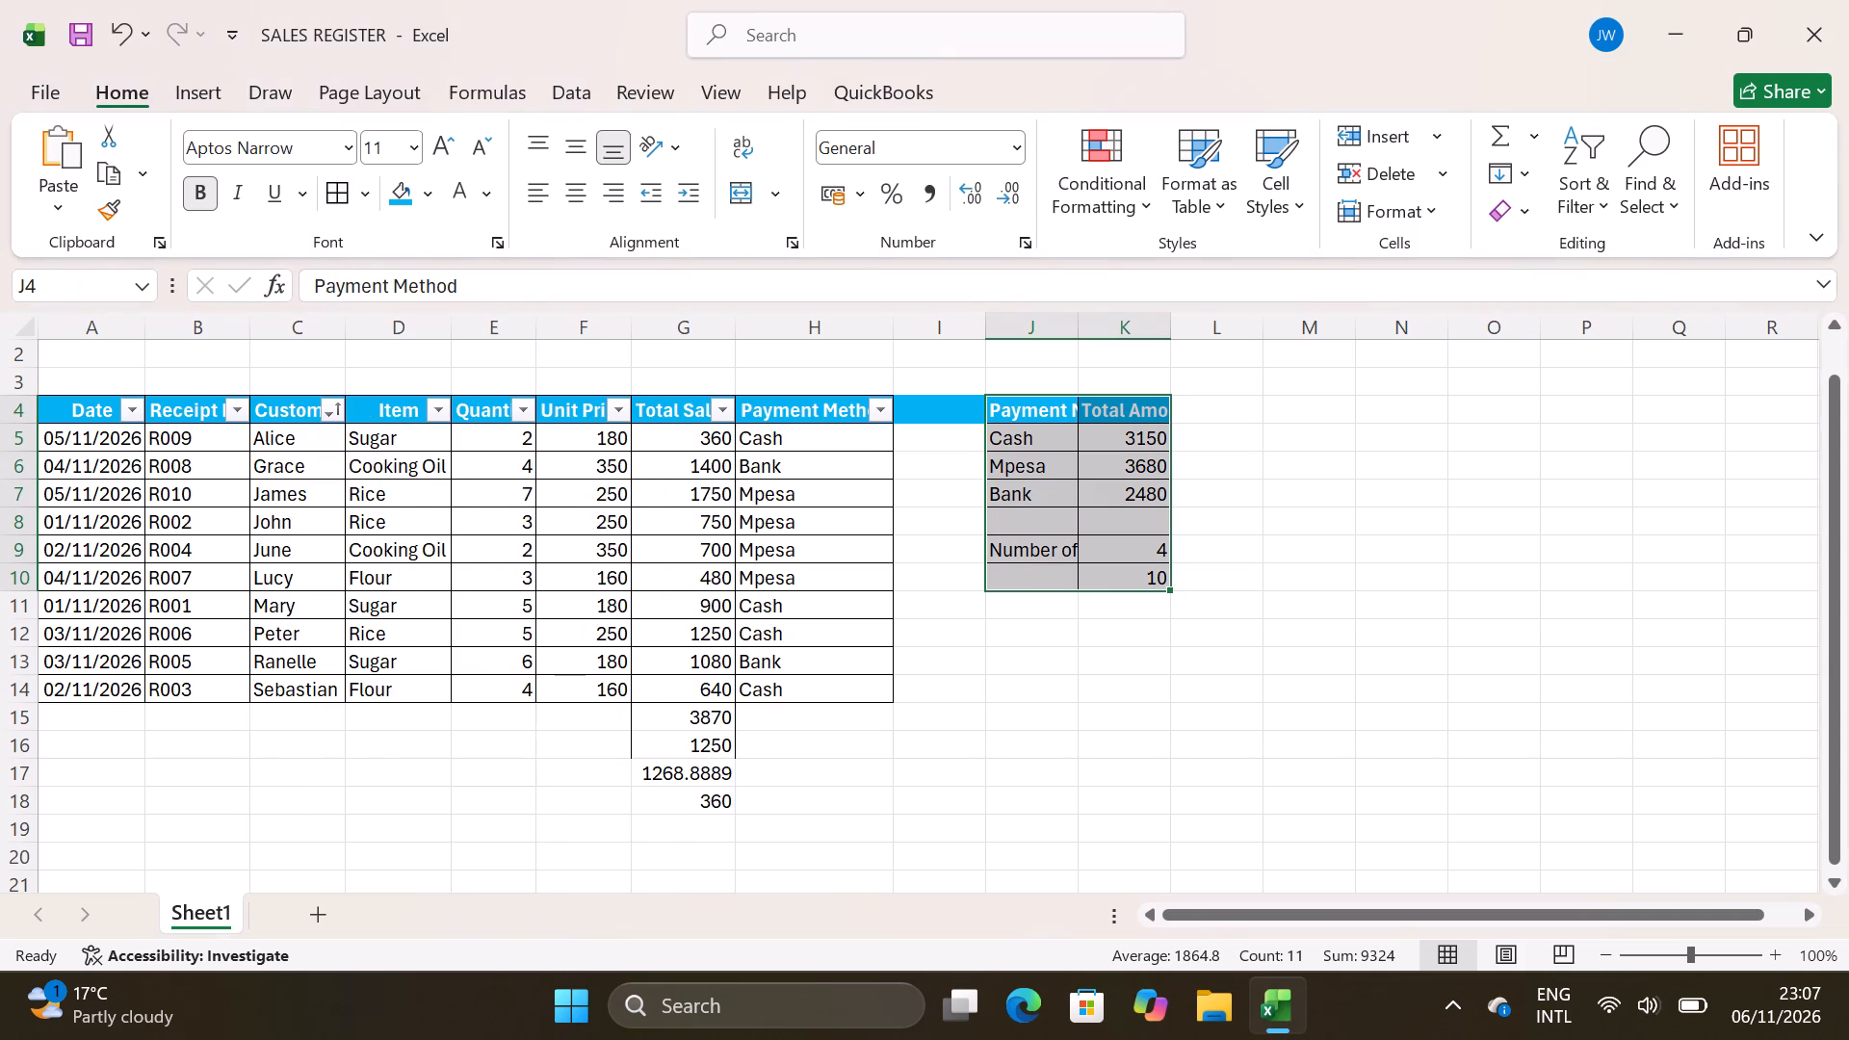
left_click(904, 792)
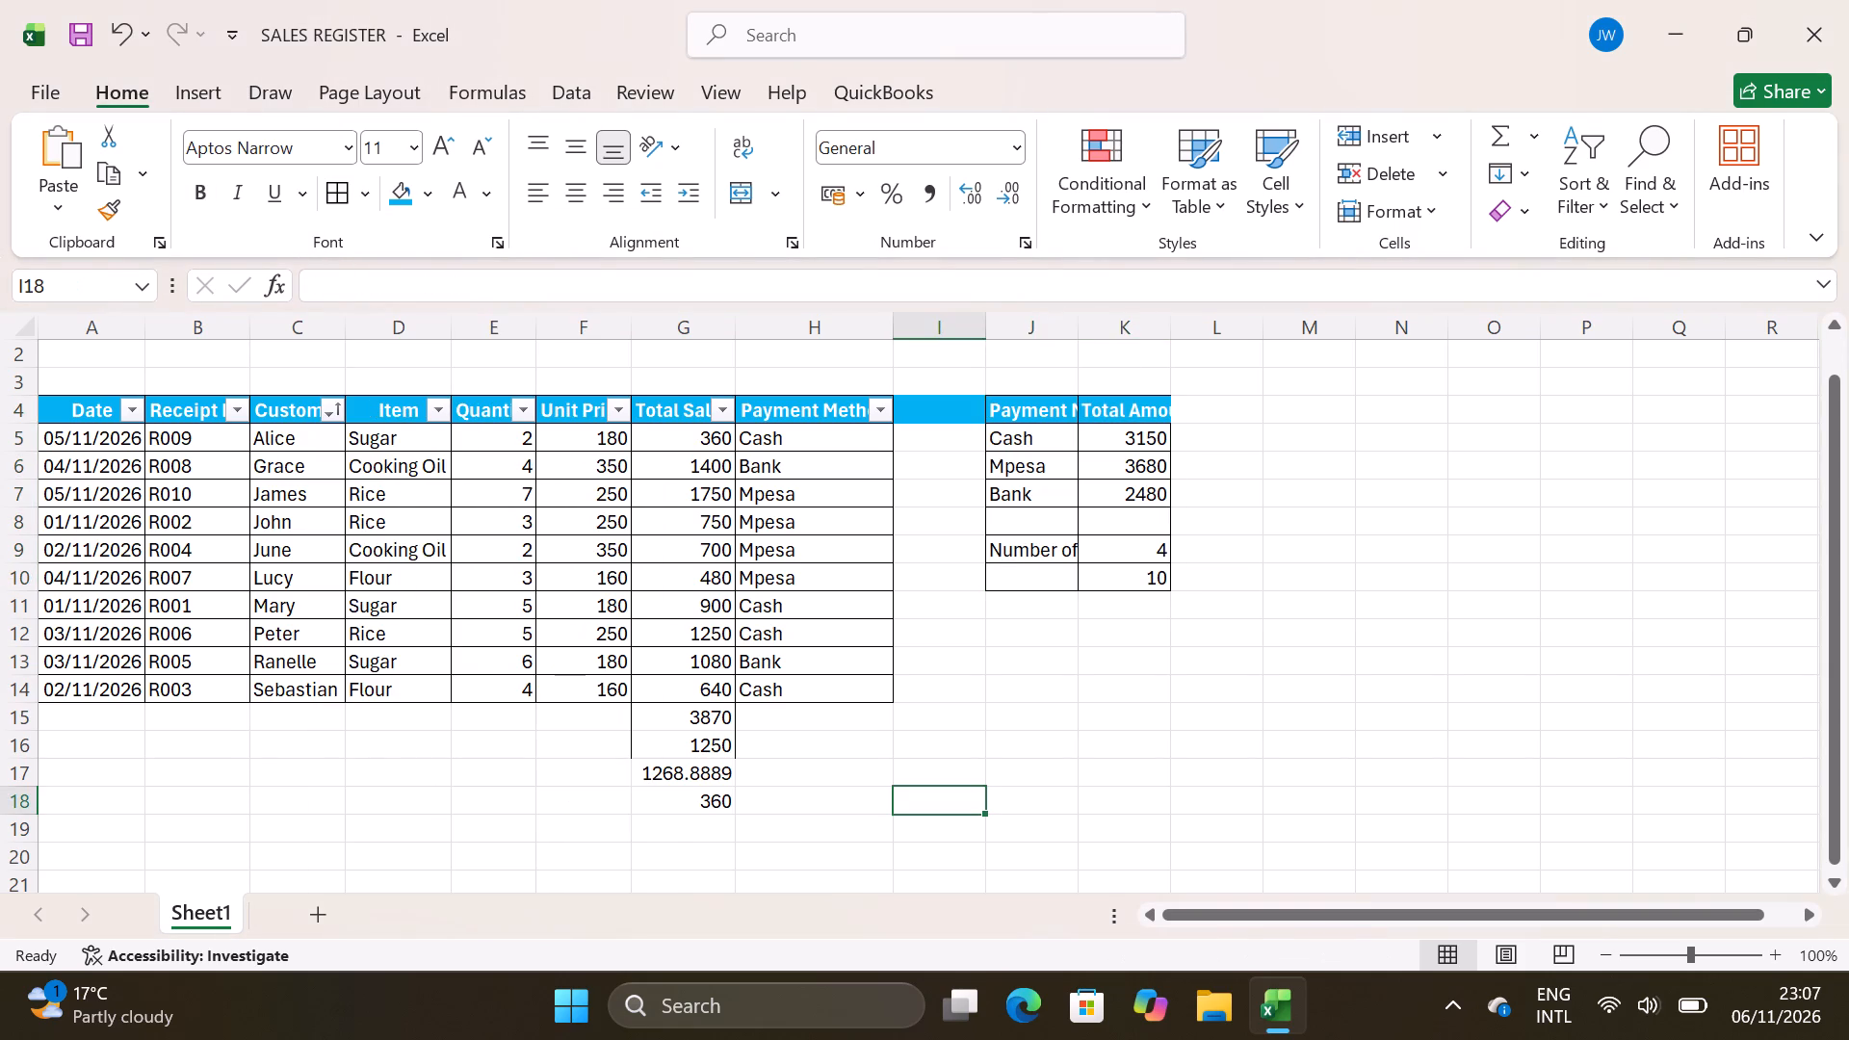
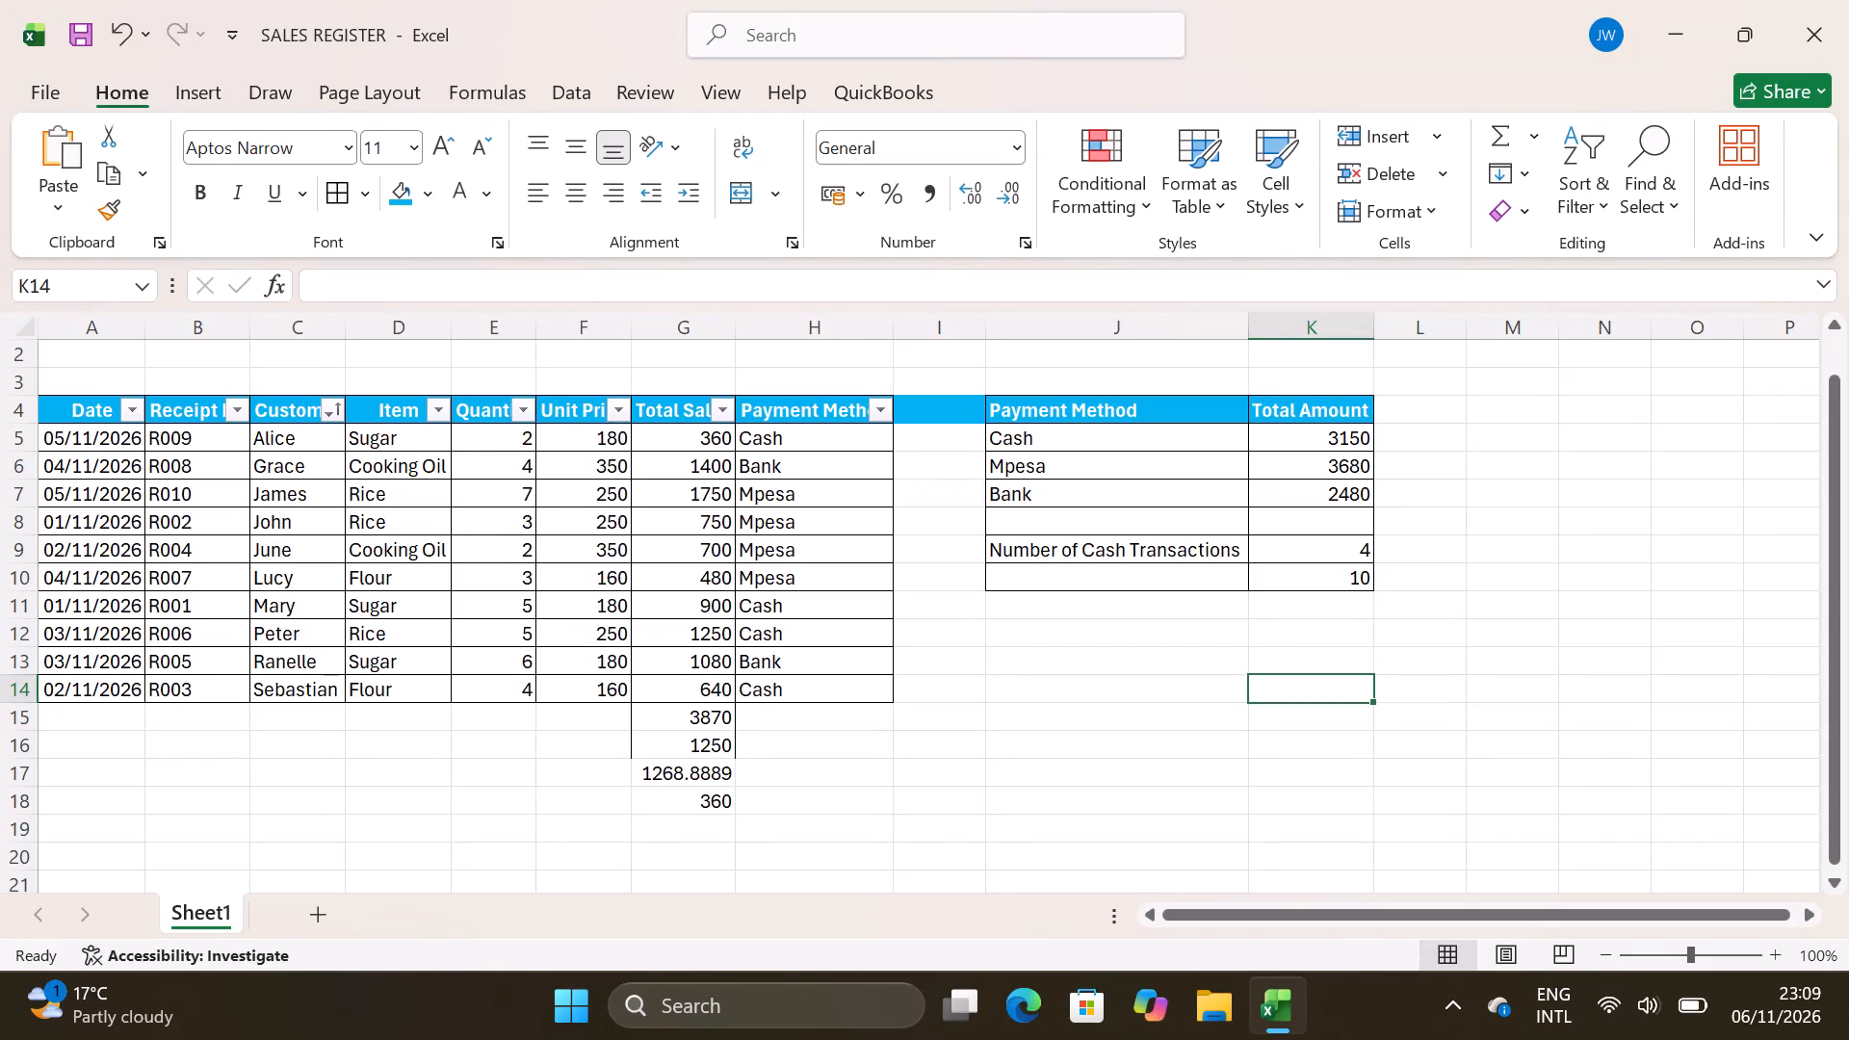
Enter the headers Item and Total Sales in J13:K13, beneath the payment summary table.
left_click(1041, 632)
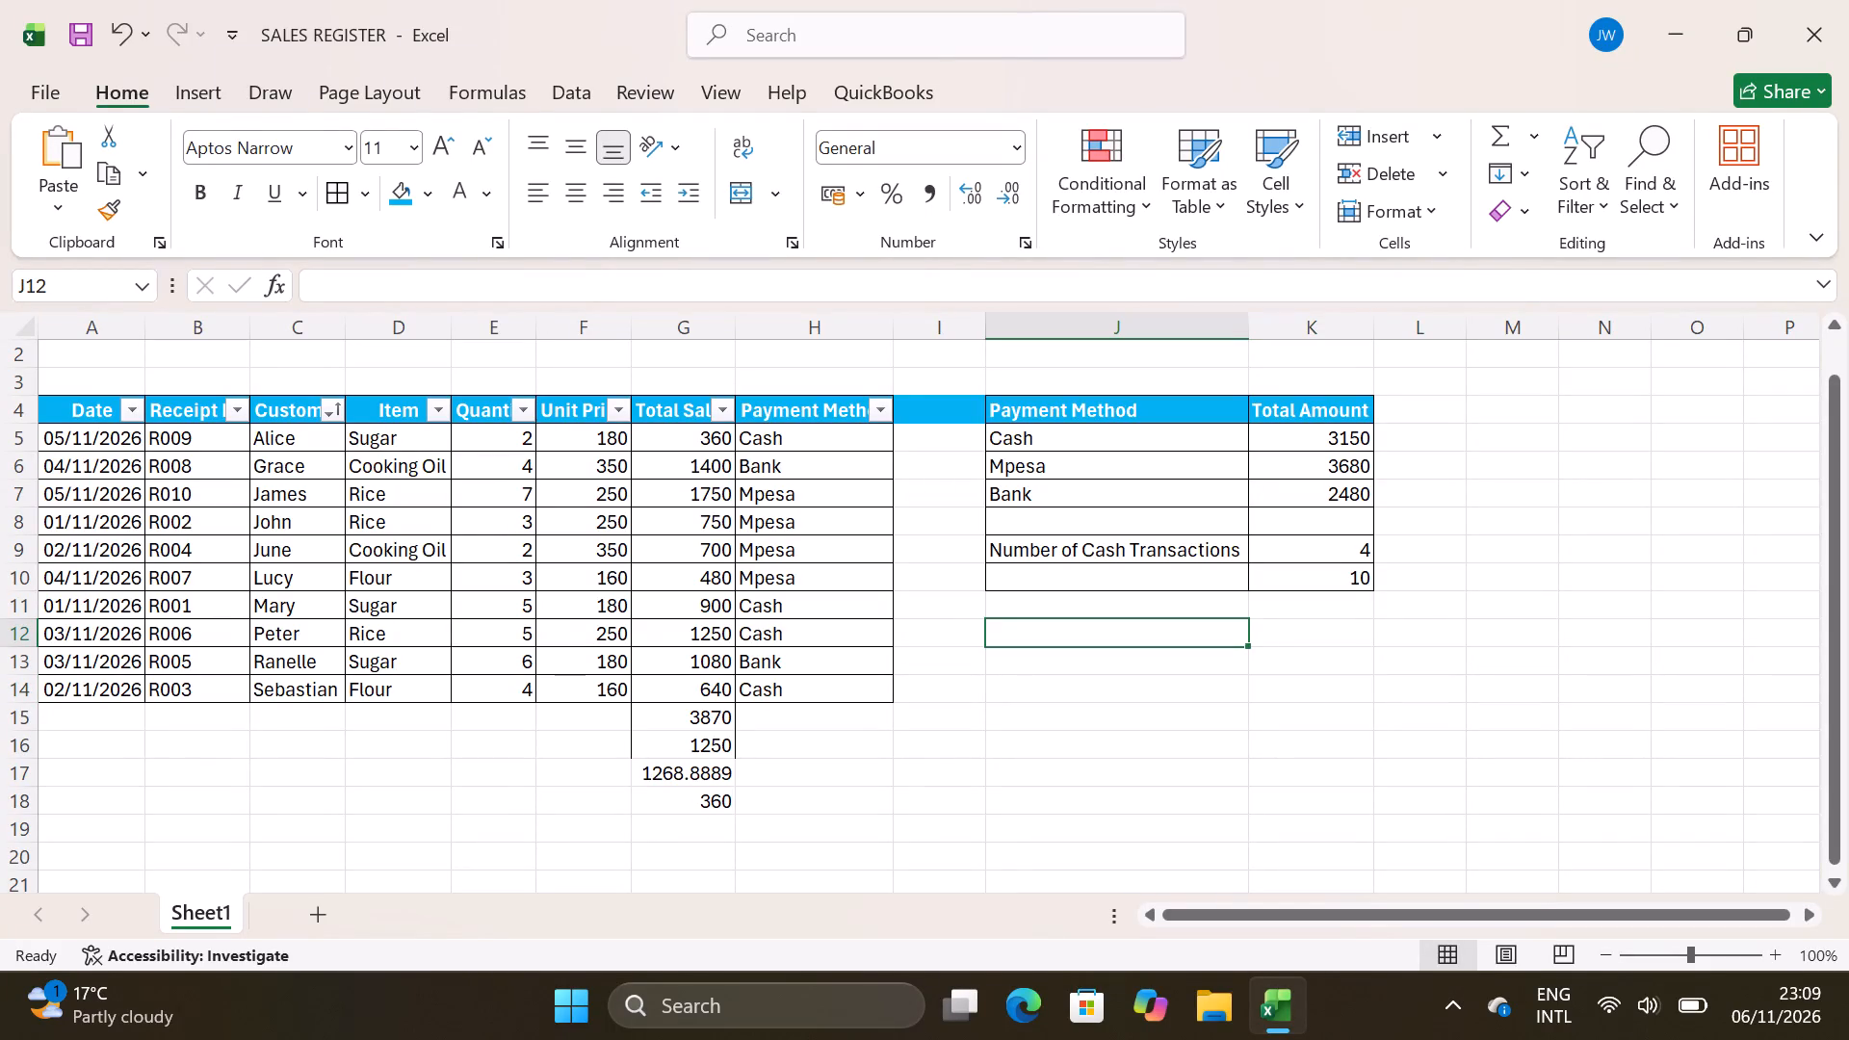
left_click(1042, 664)
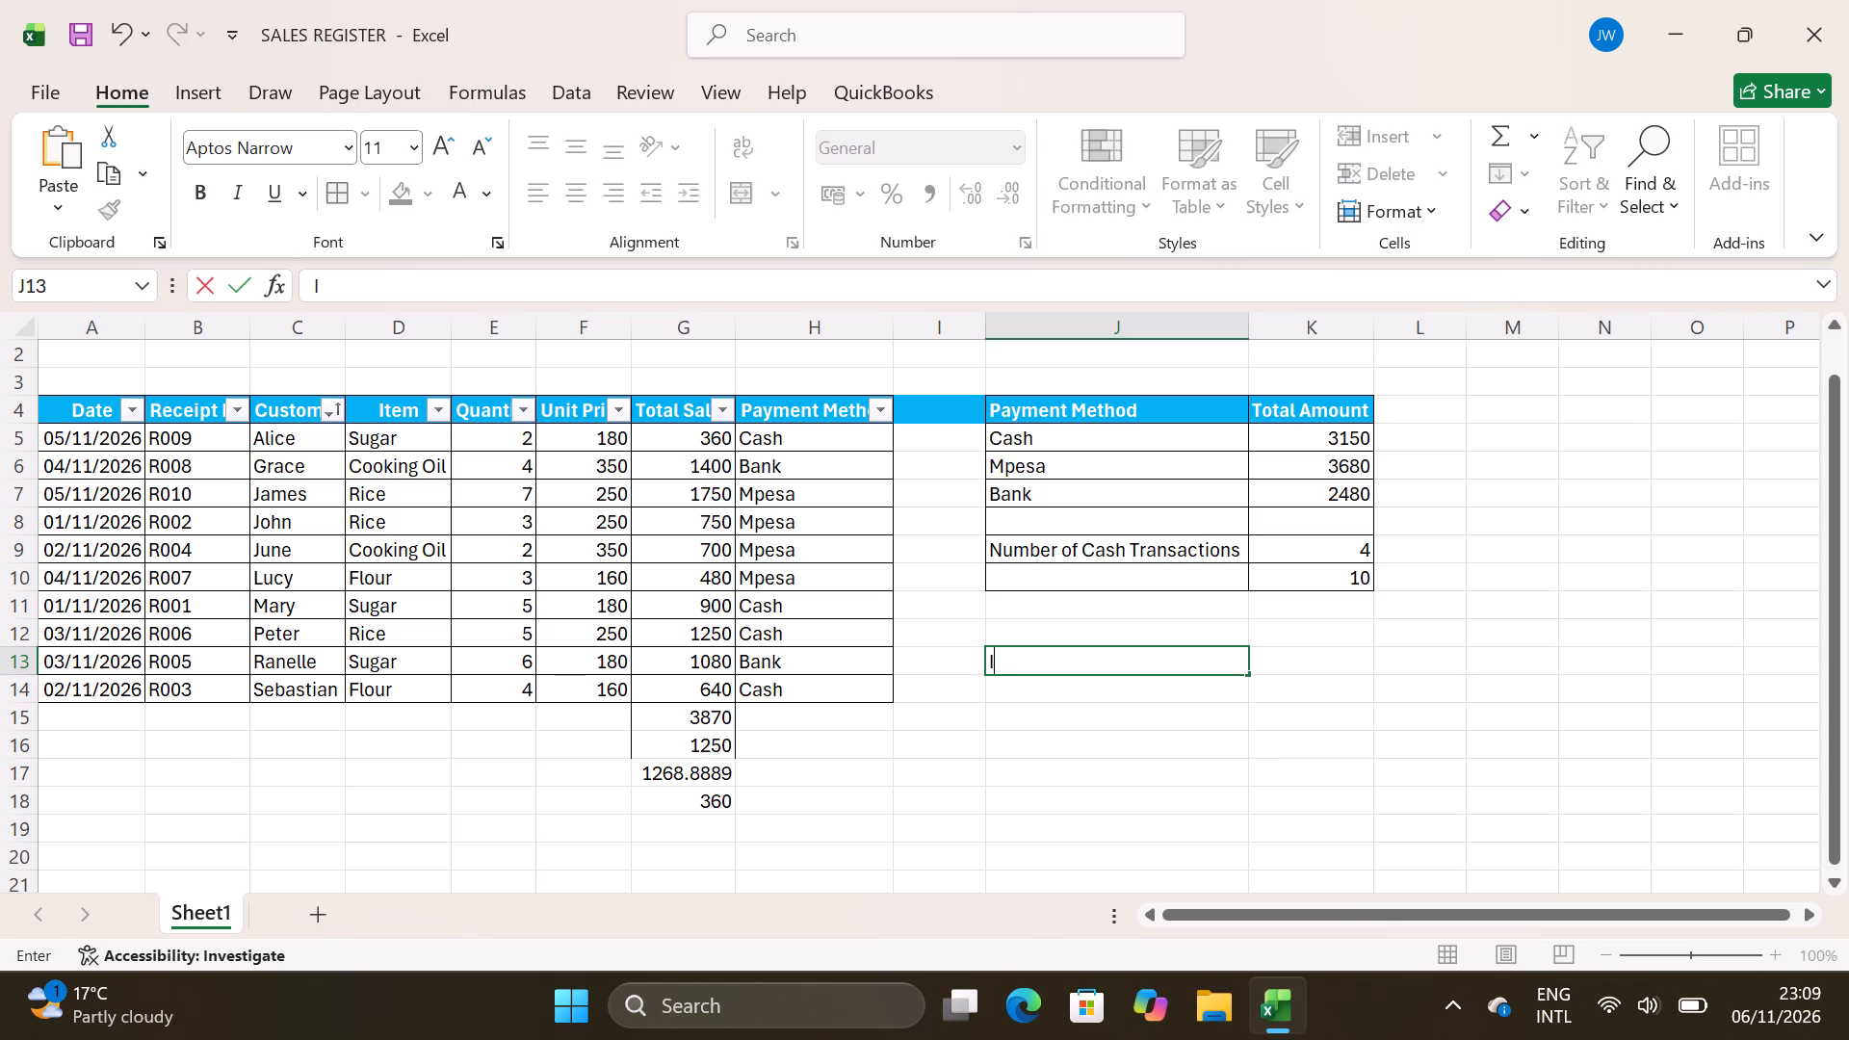
type("tem")
key("Tab")
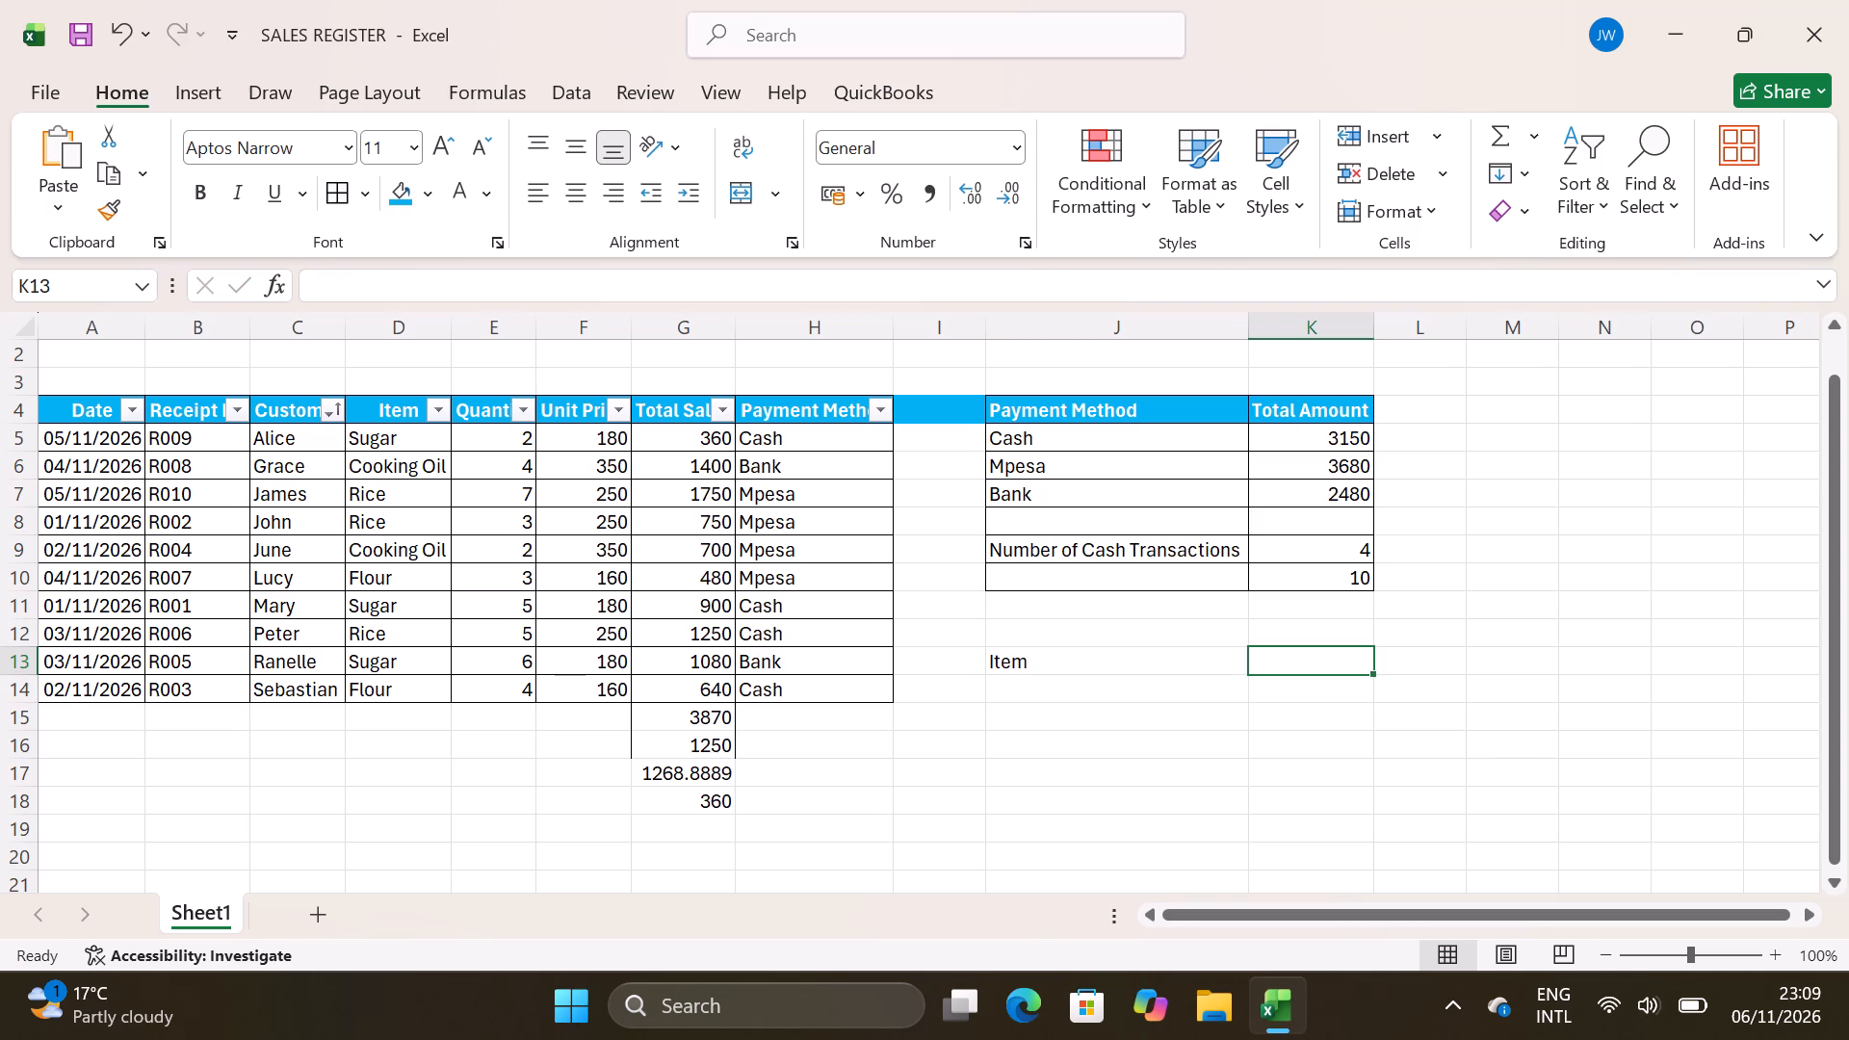
type("otal")
key("space")
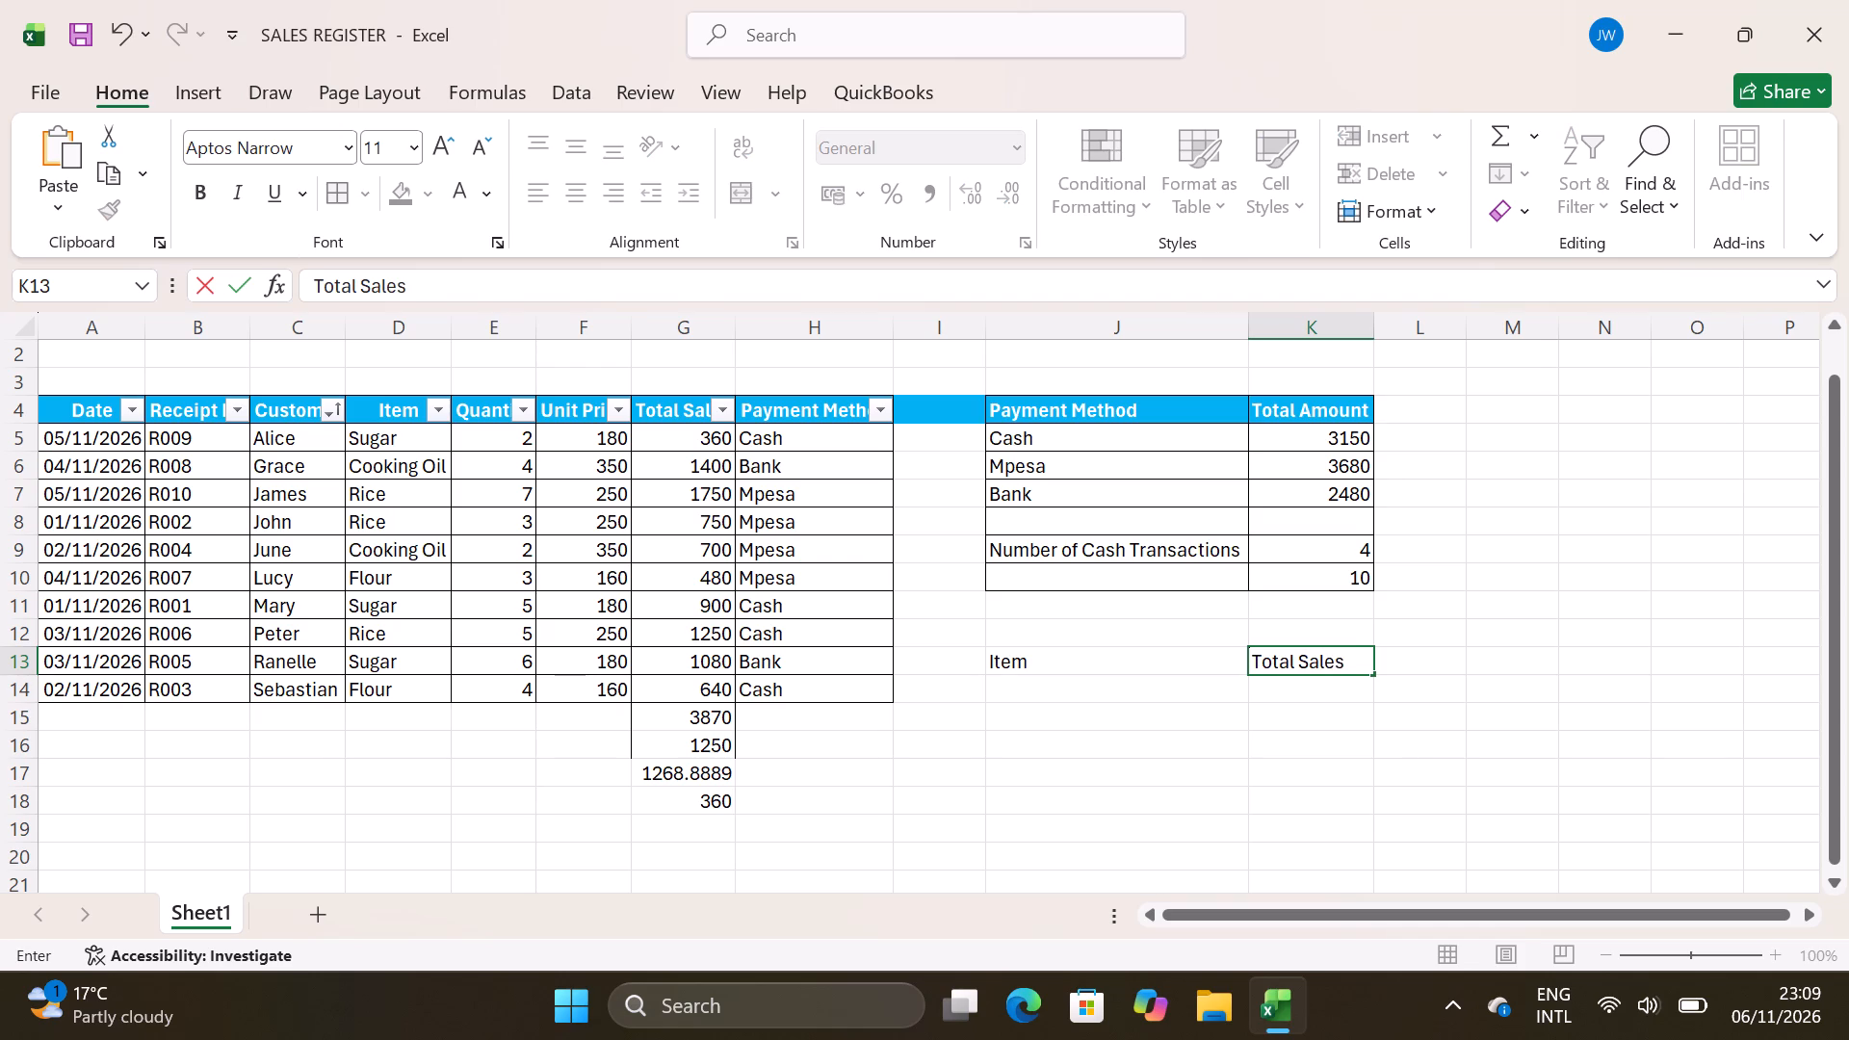
key("Tab")
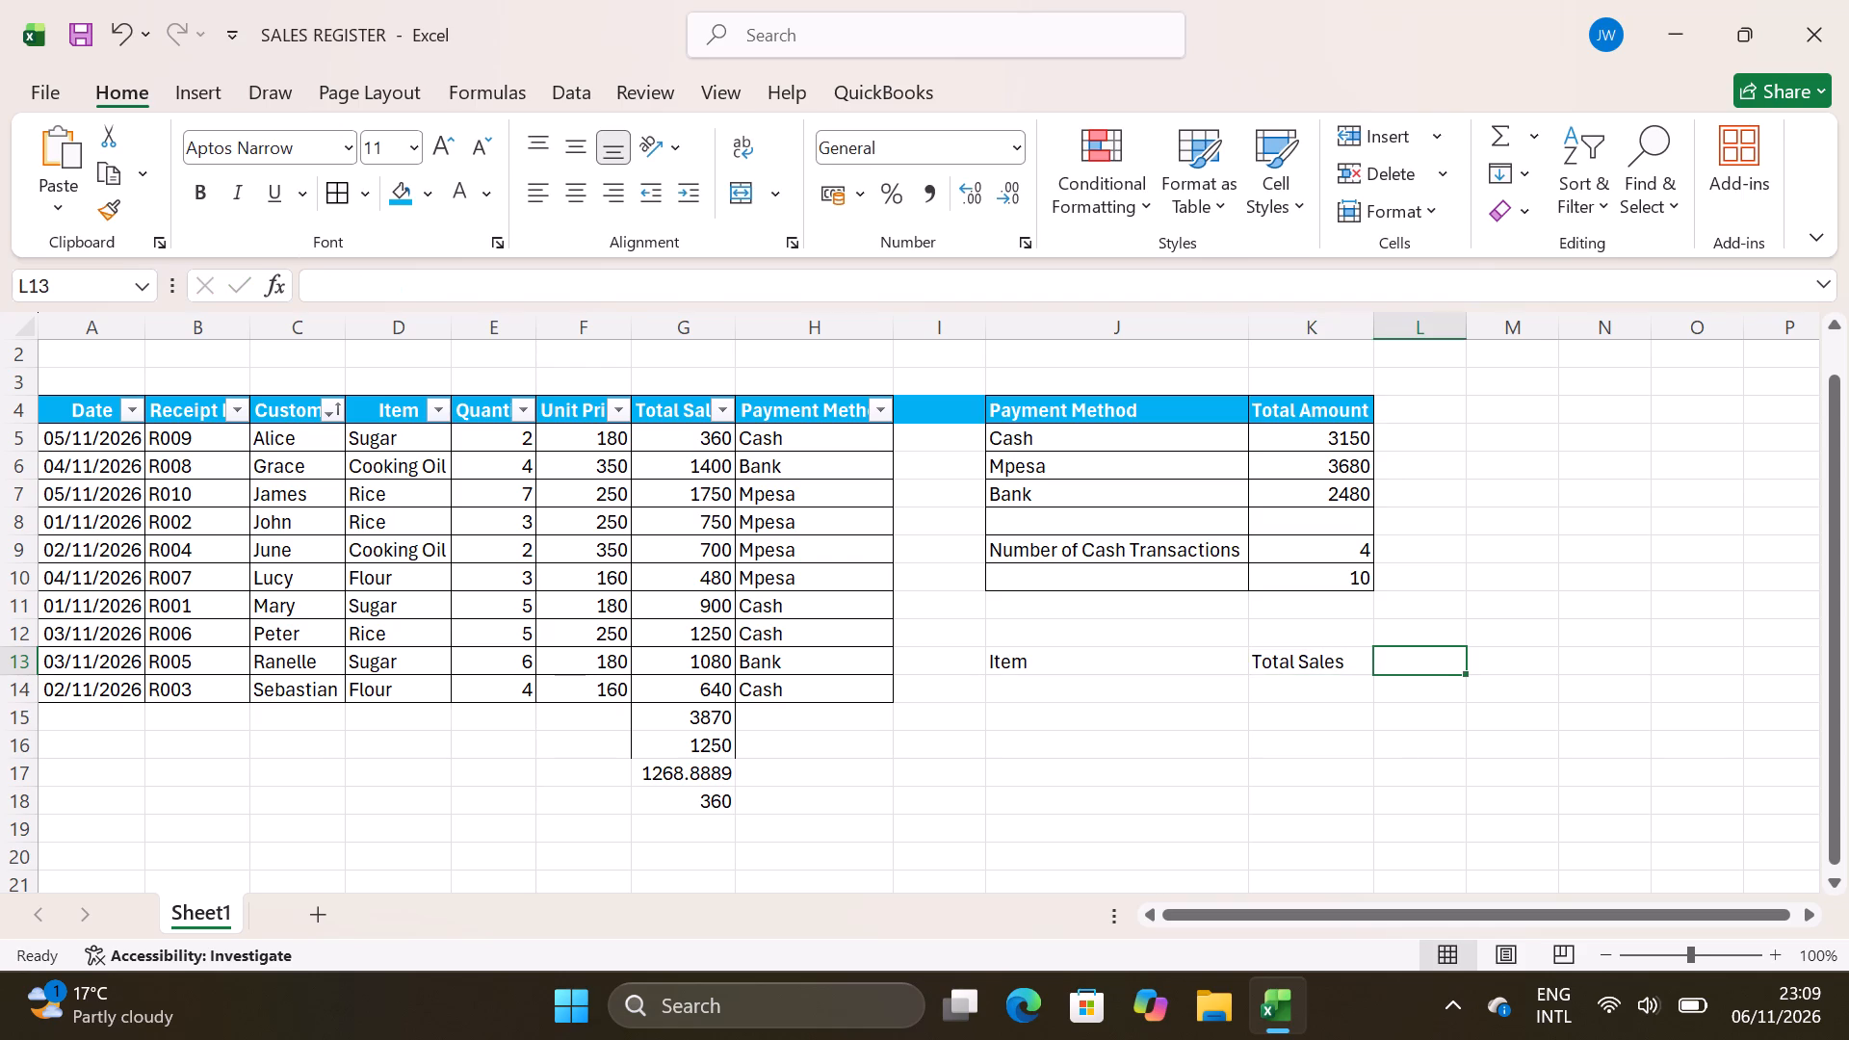
key("Return")
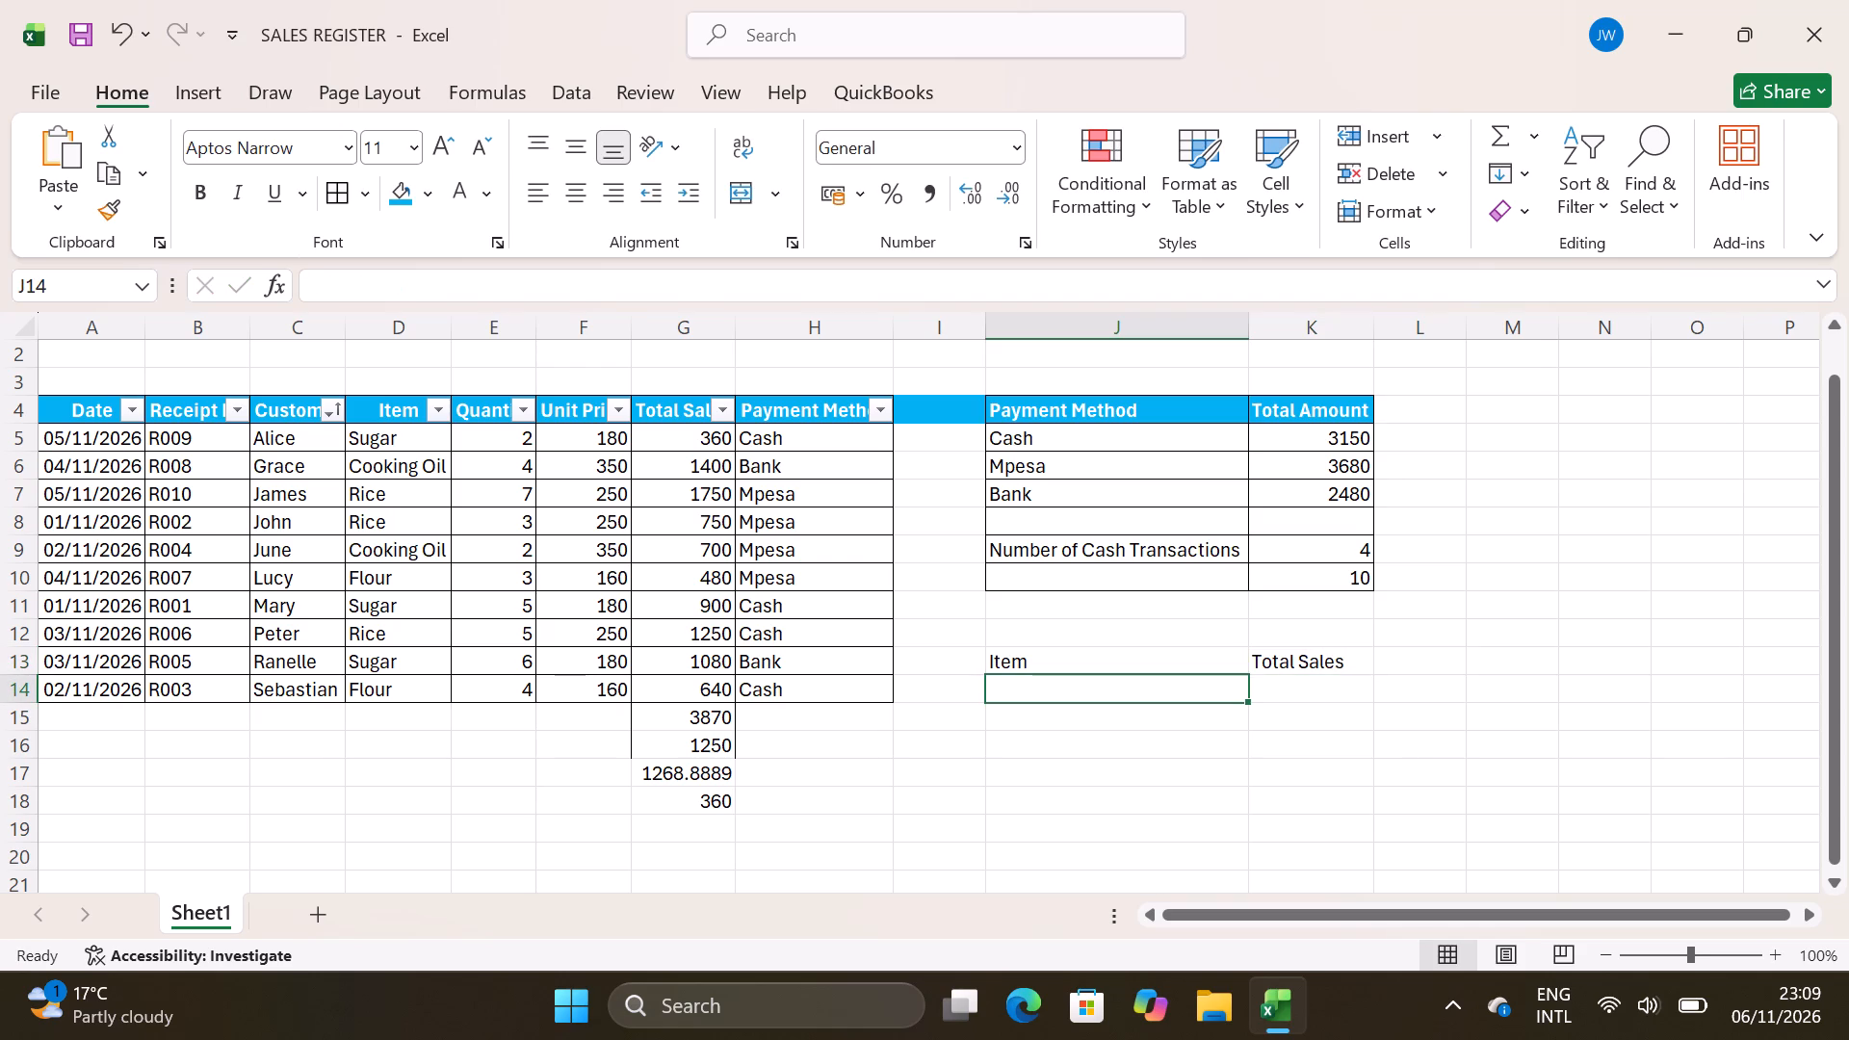
List the items Sugar, Rice, Flour and Cooking Oil in J14:J17 under the Item header.
key("s")
key("u")
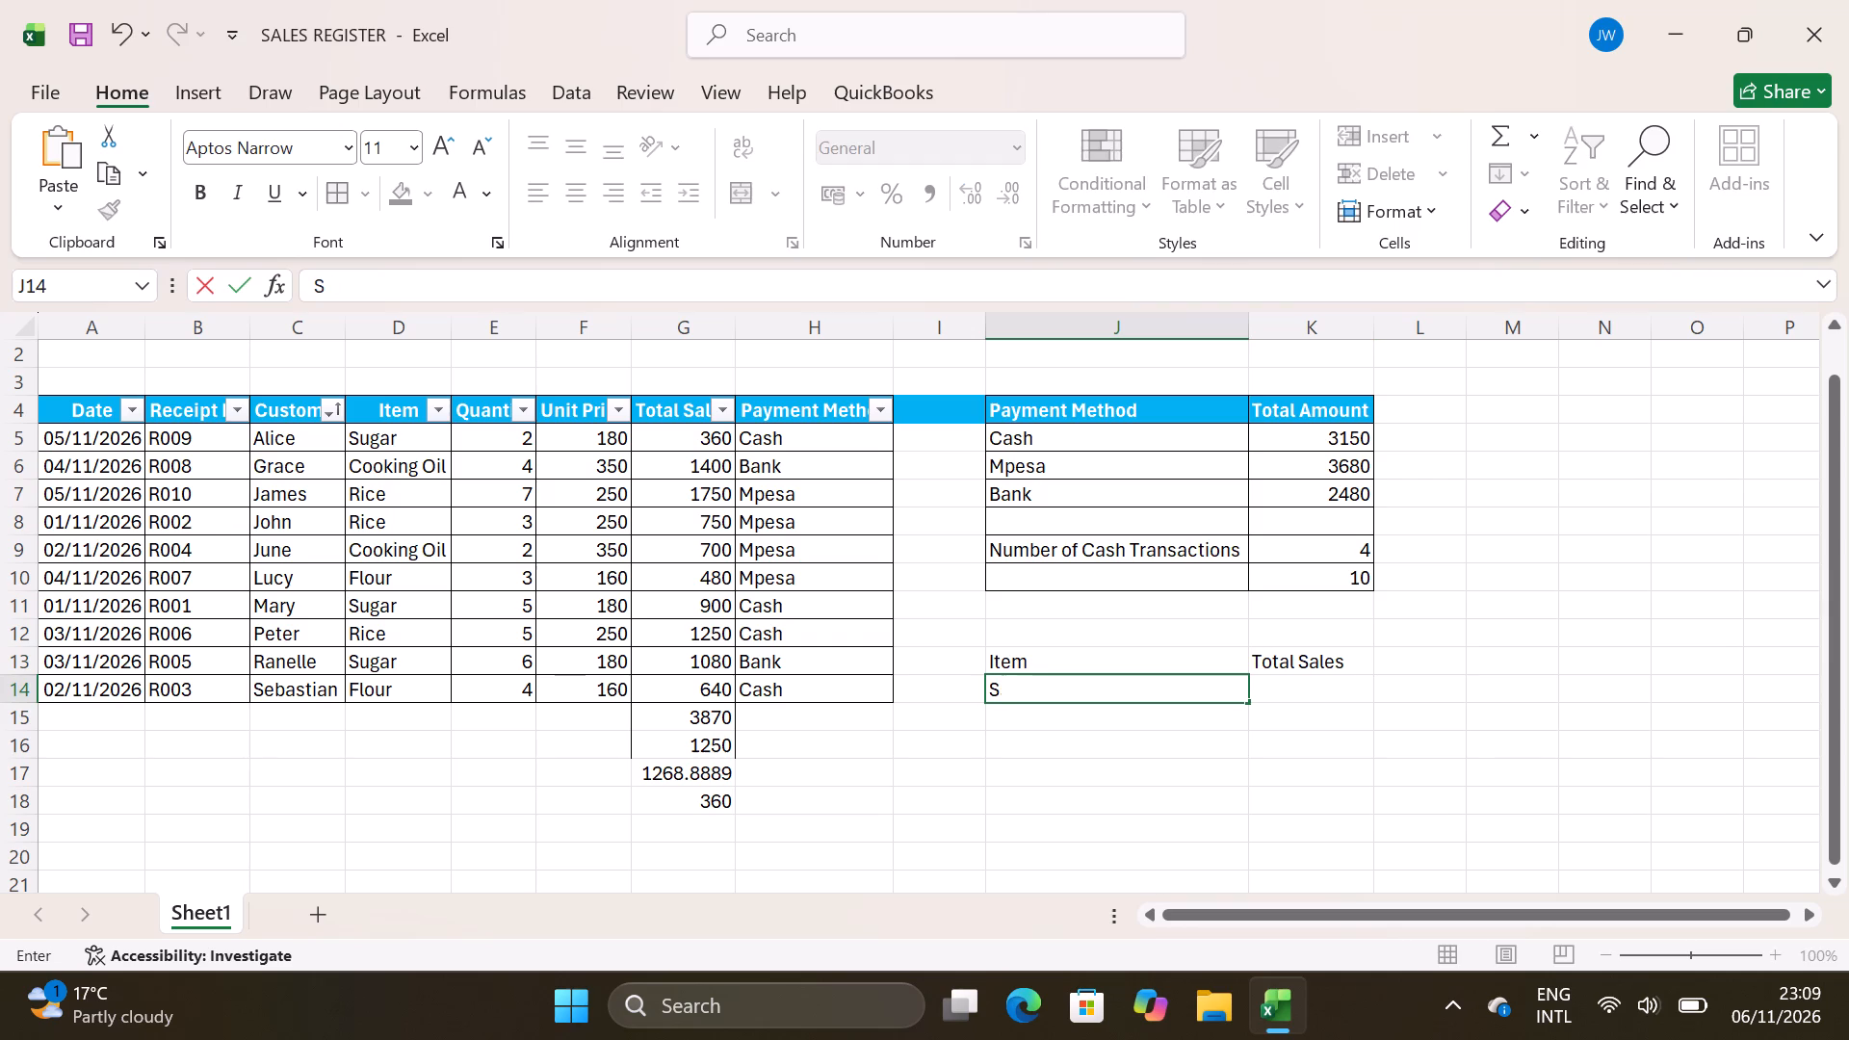
type("gar")
key("Return")
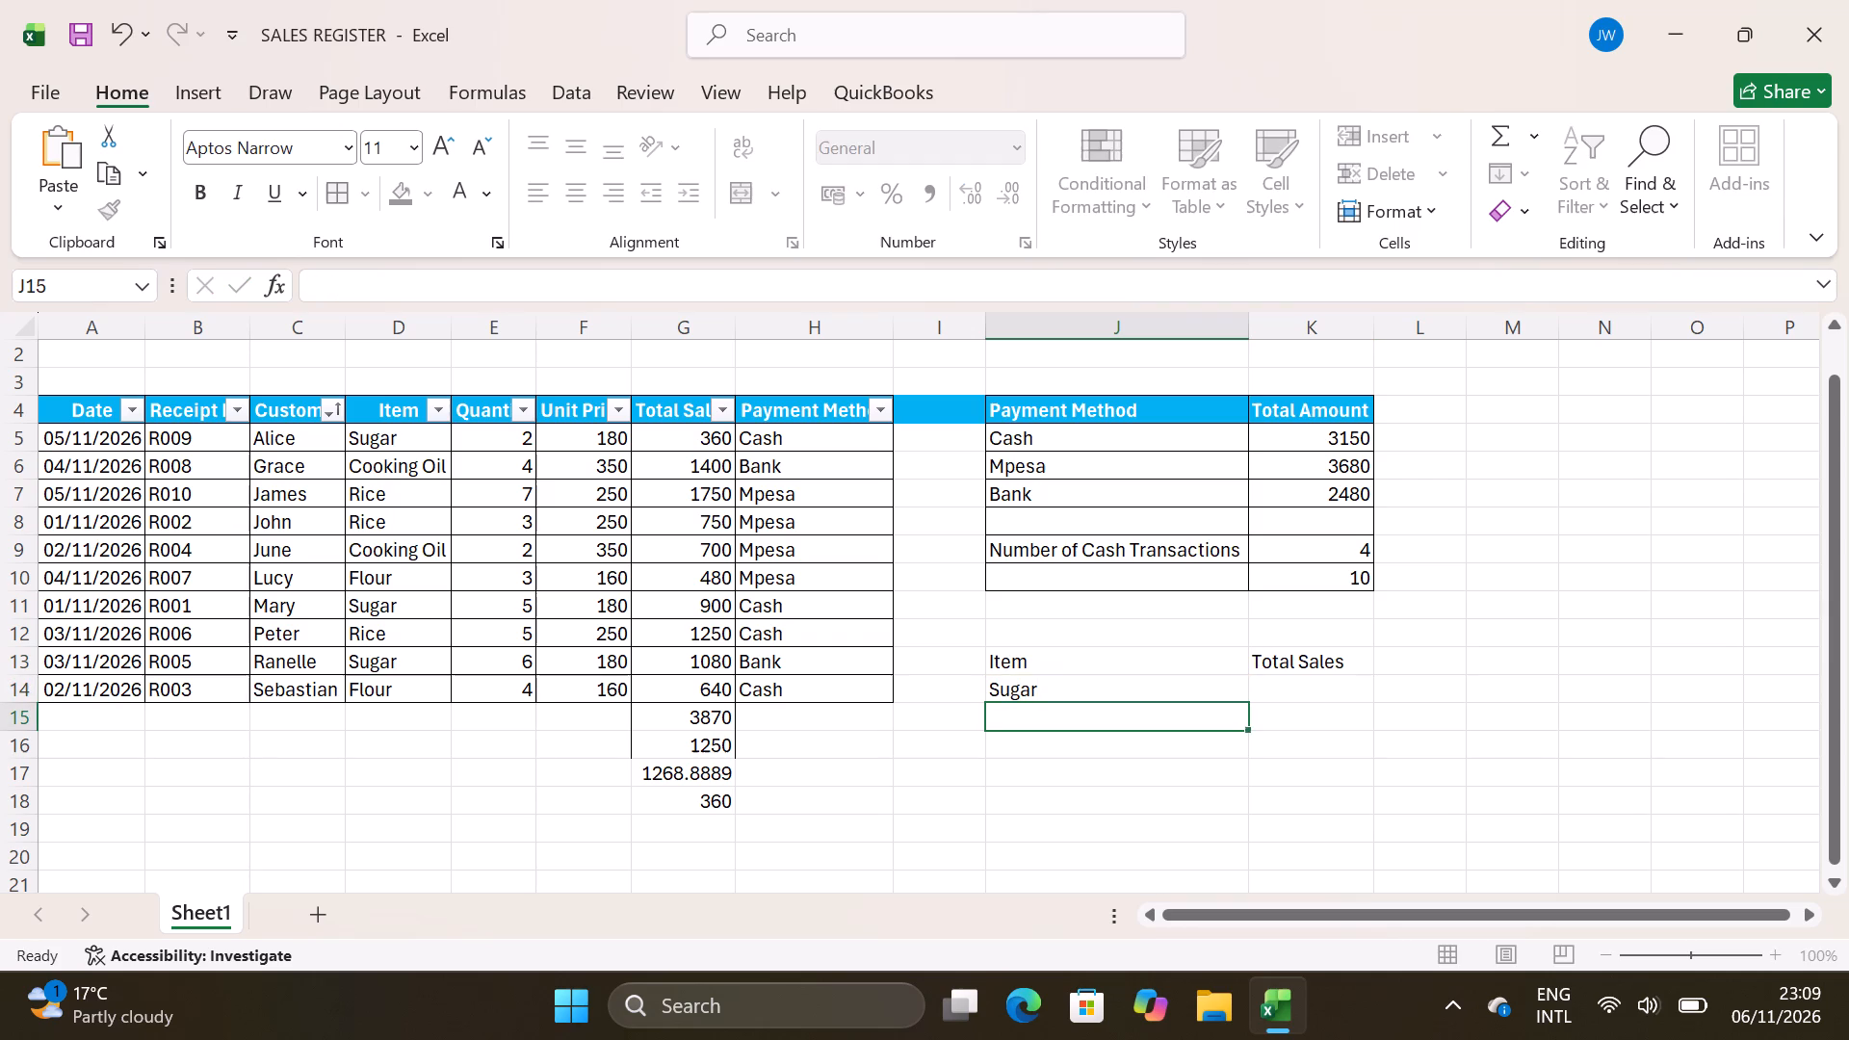
key("r")
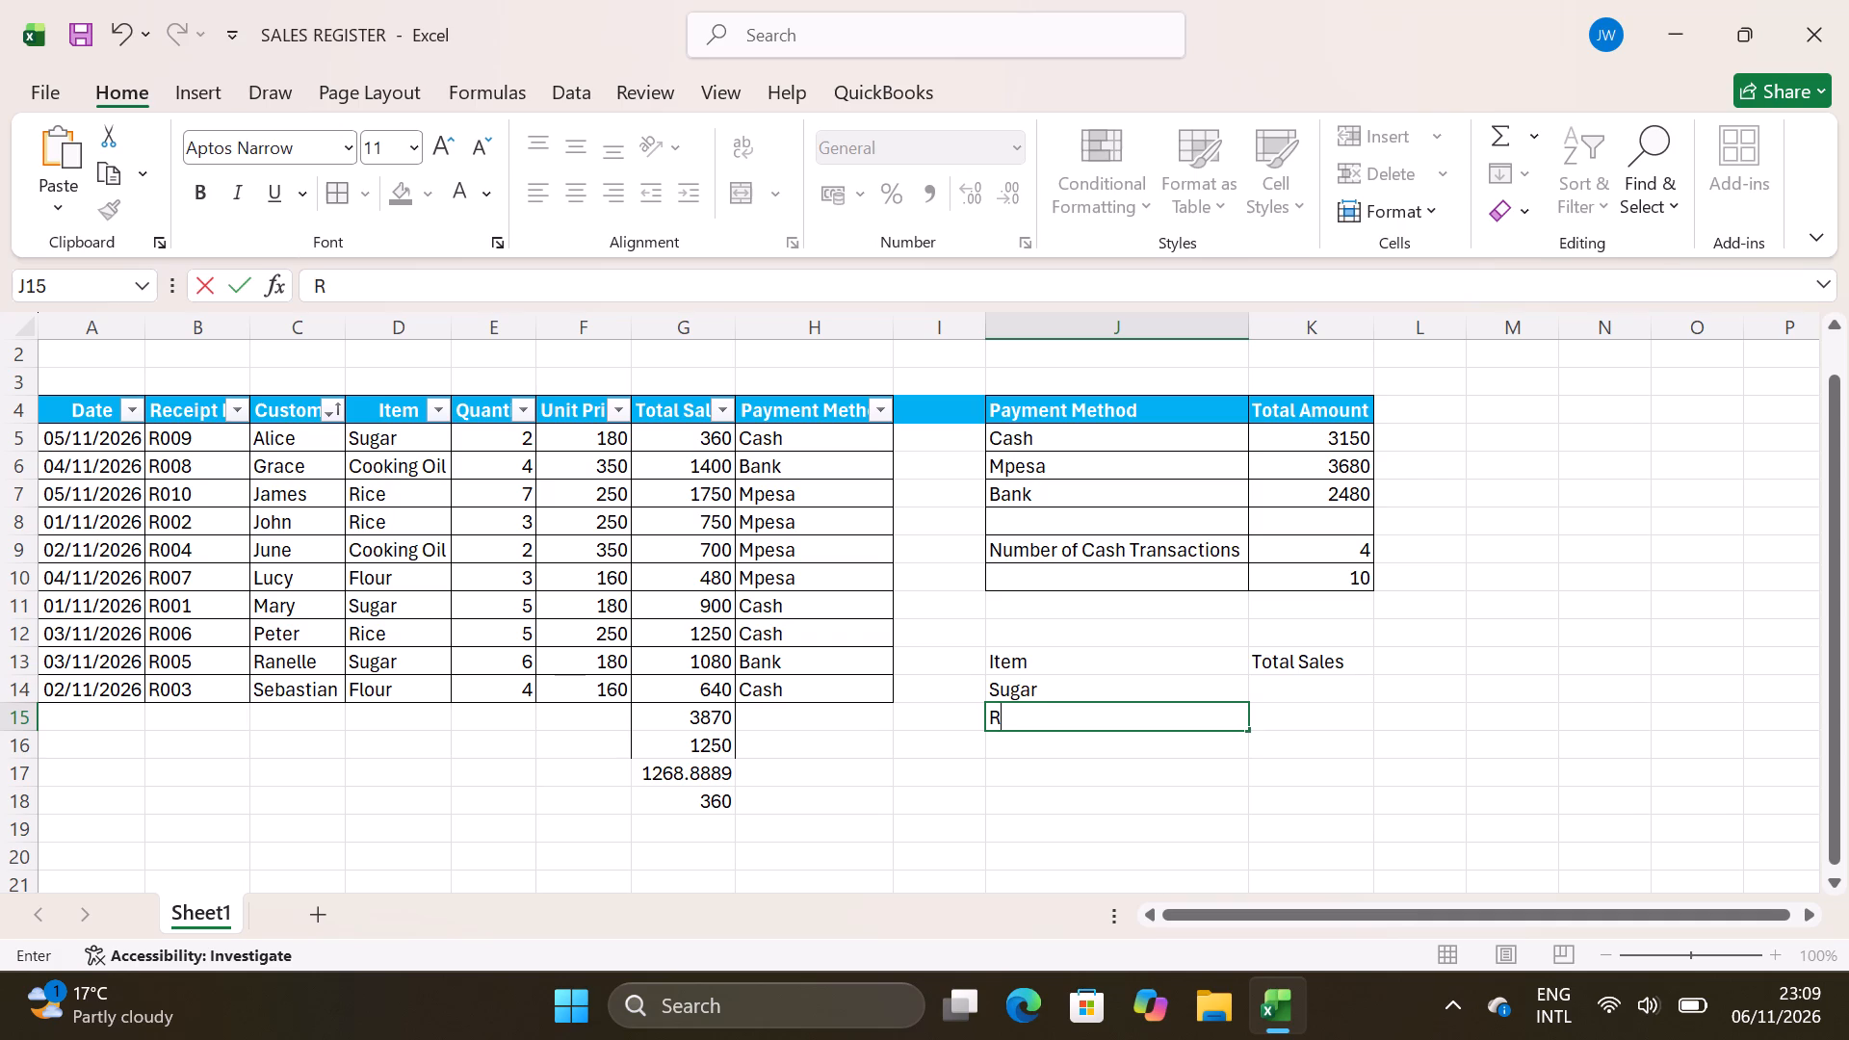
type("ice")
key("Return")
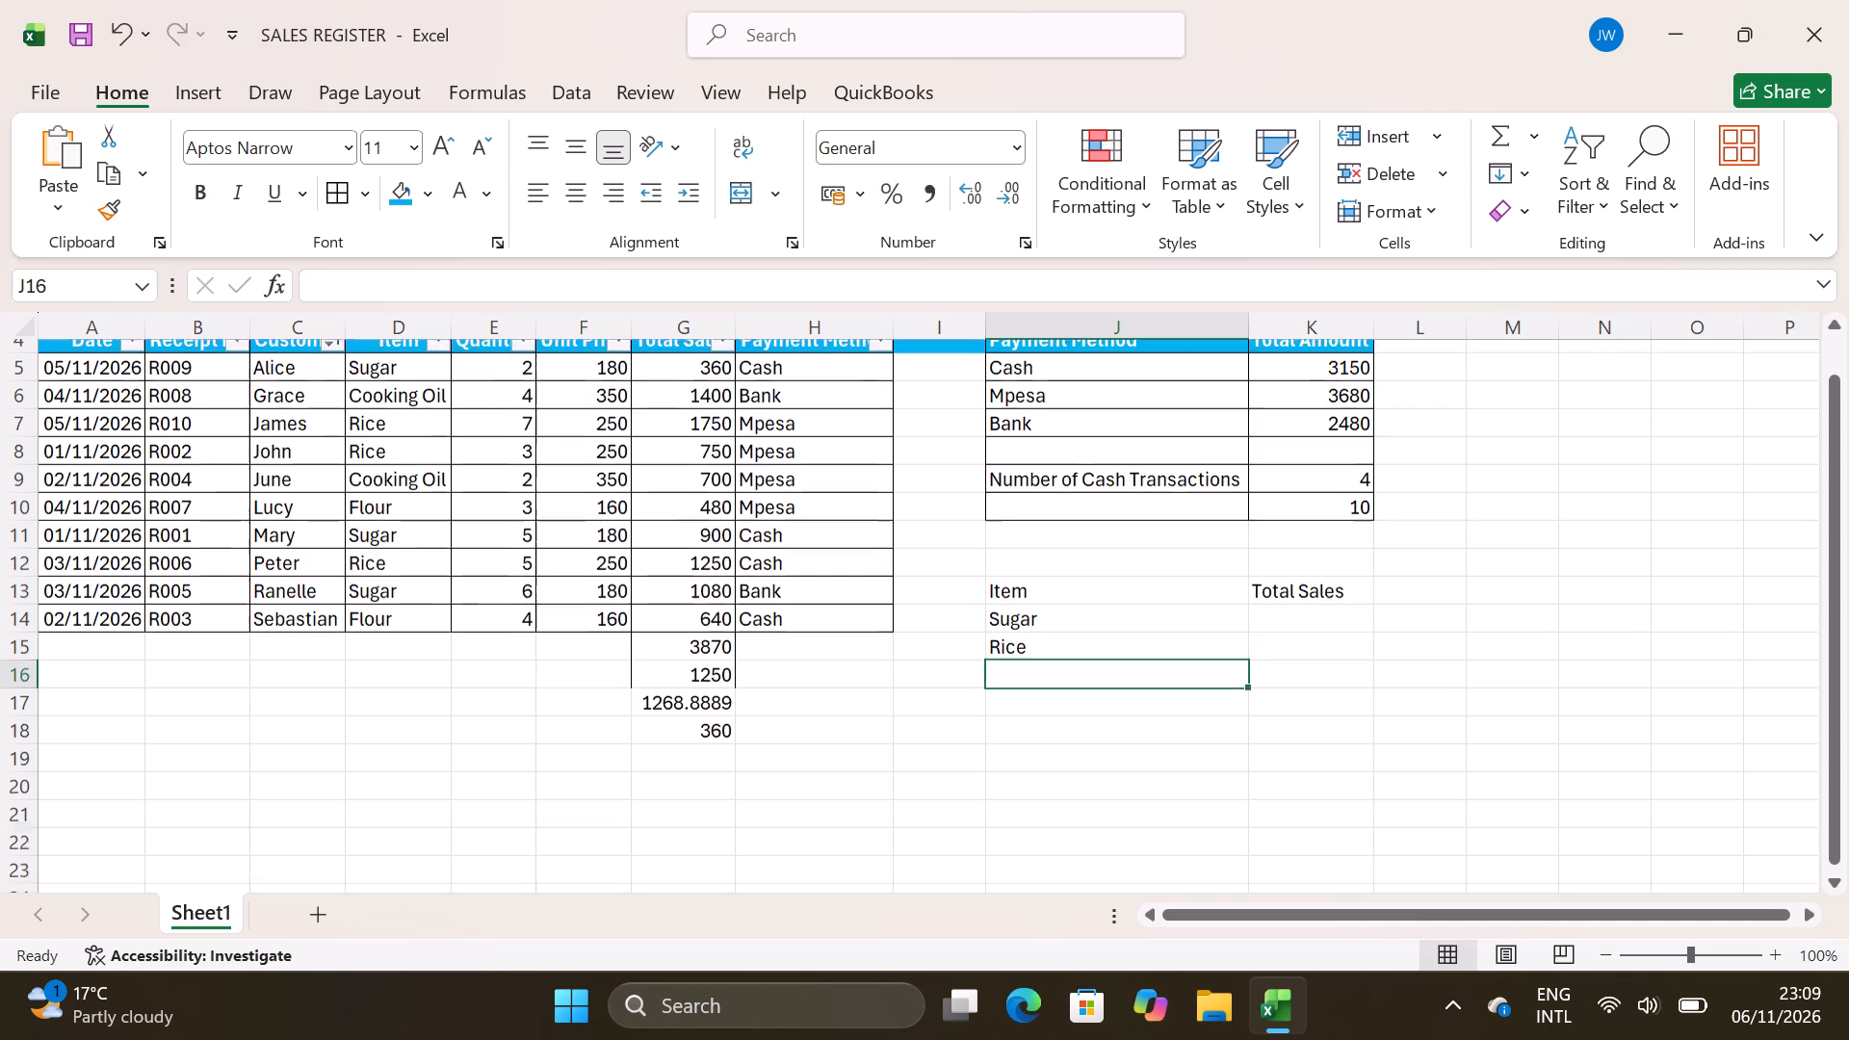
key("f")
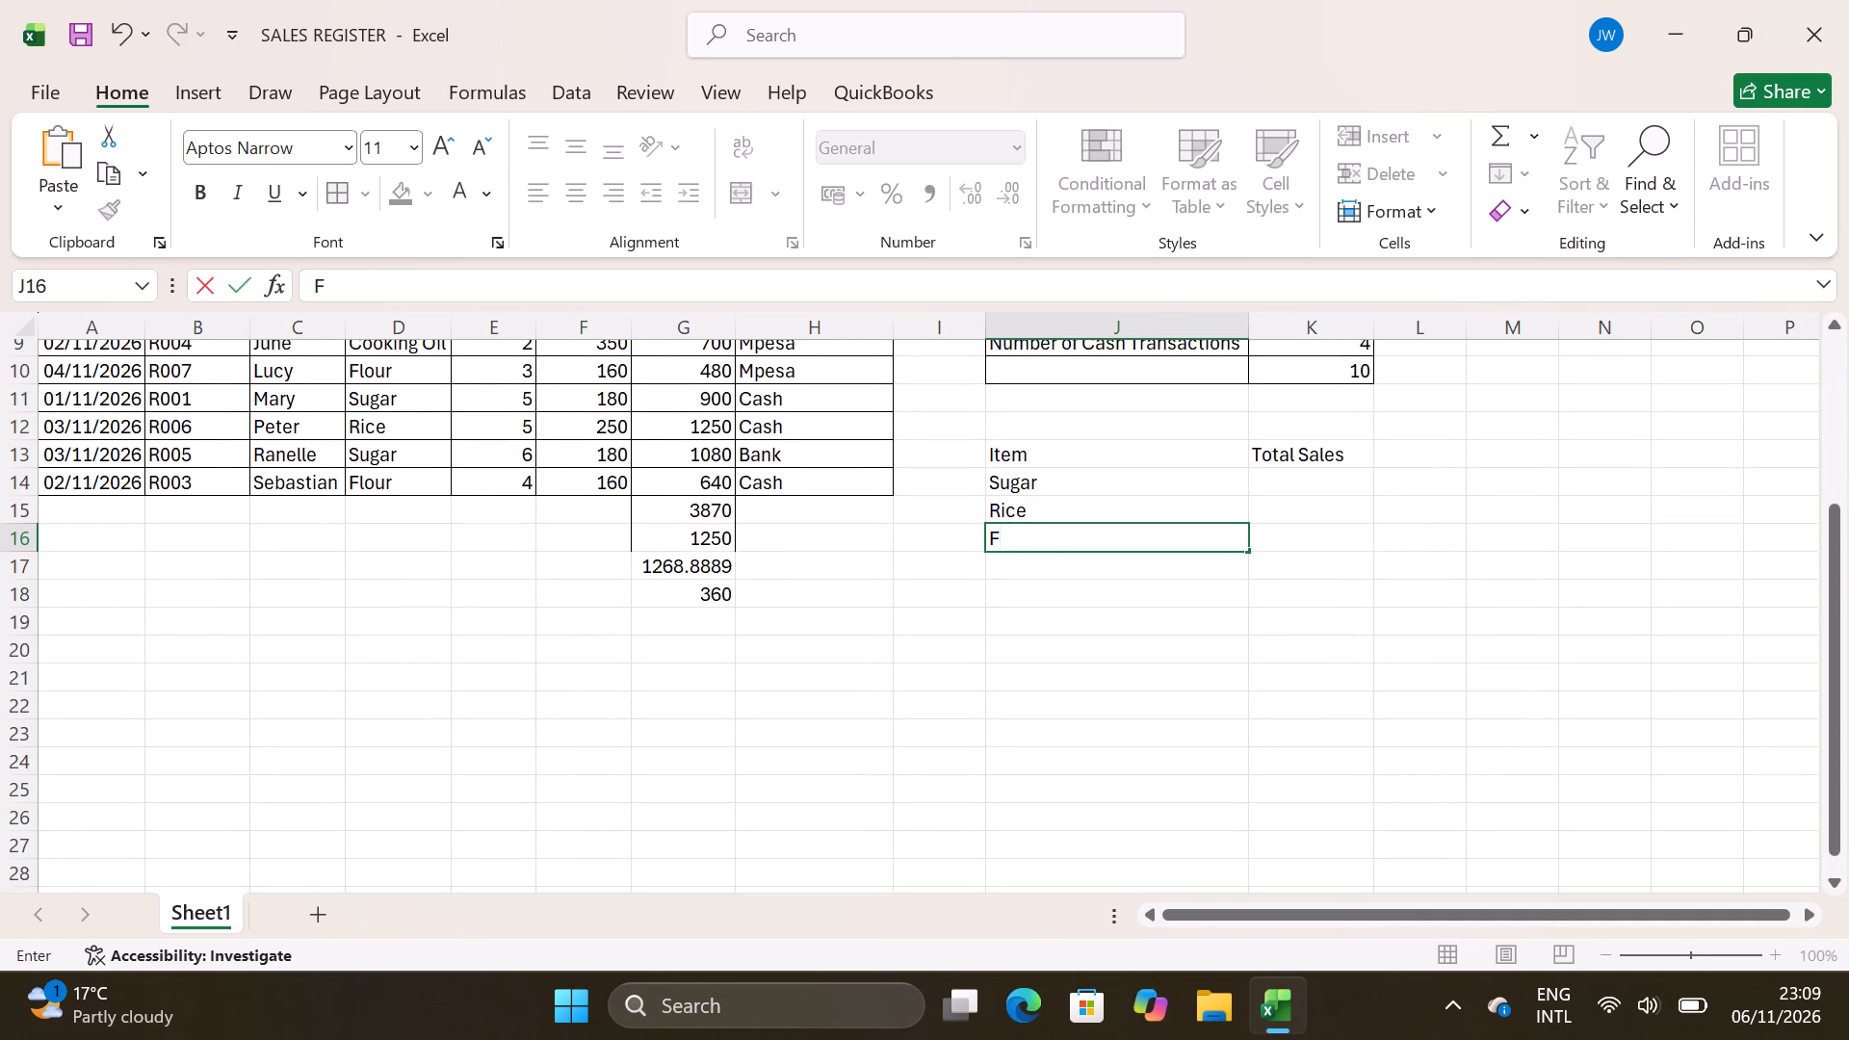
type("lour")
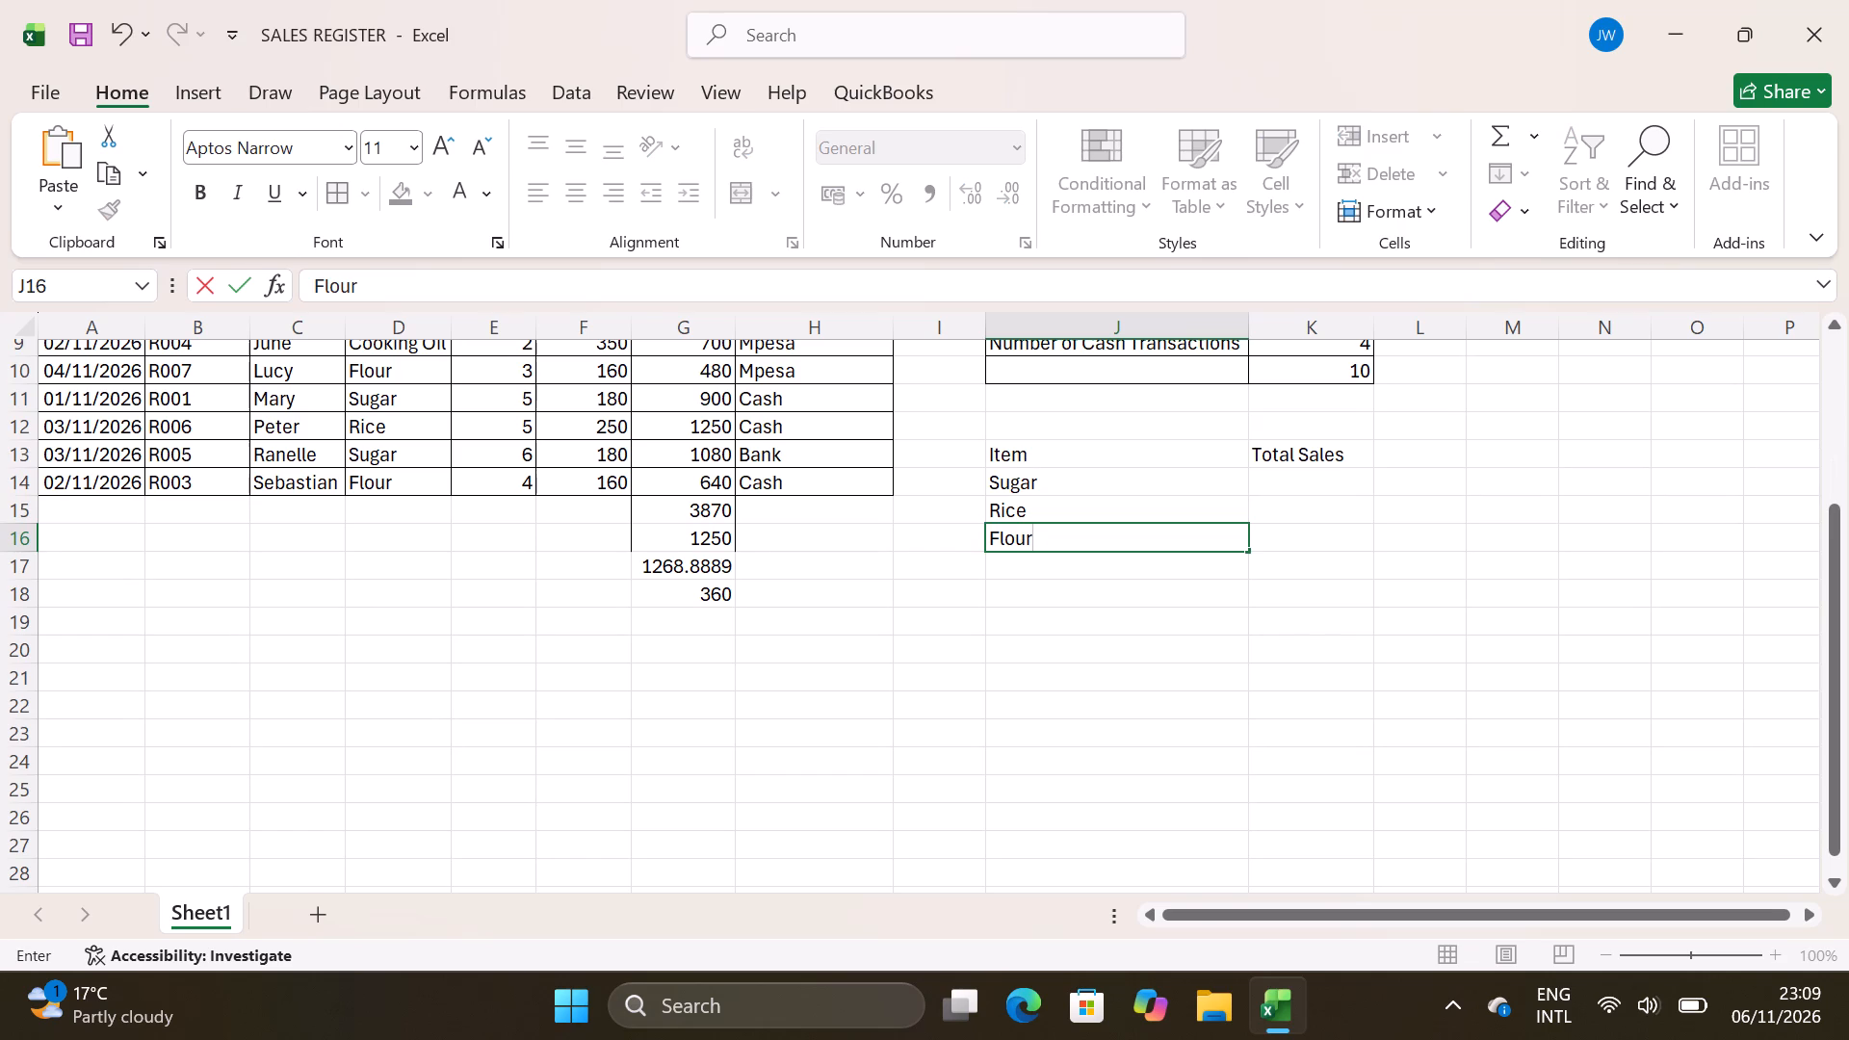
key("Return")
key("c")
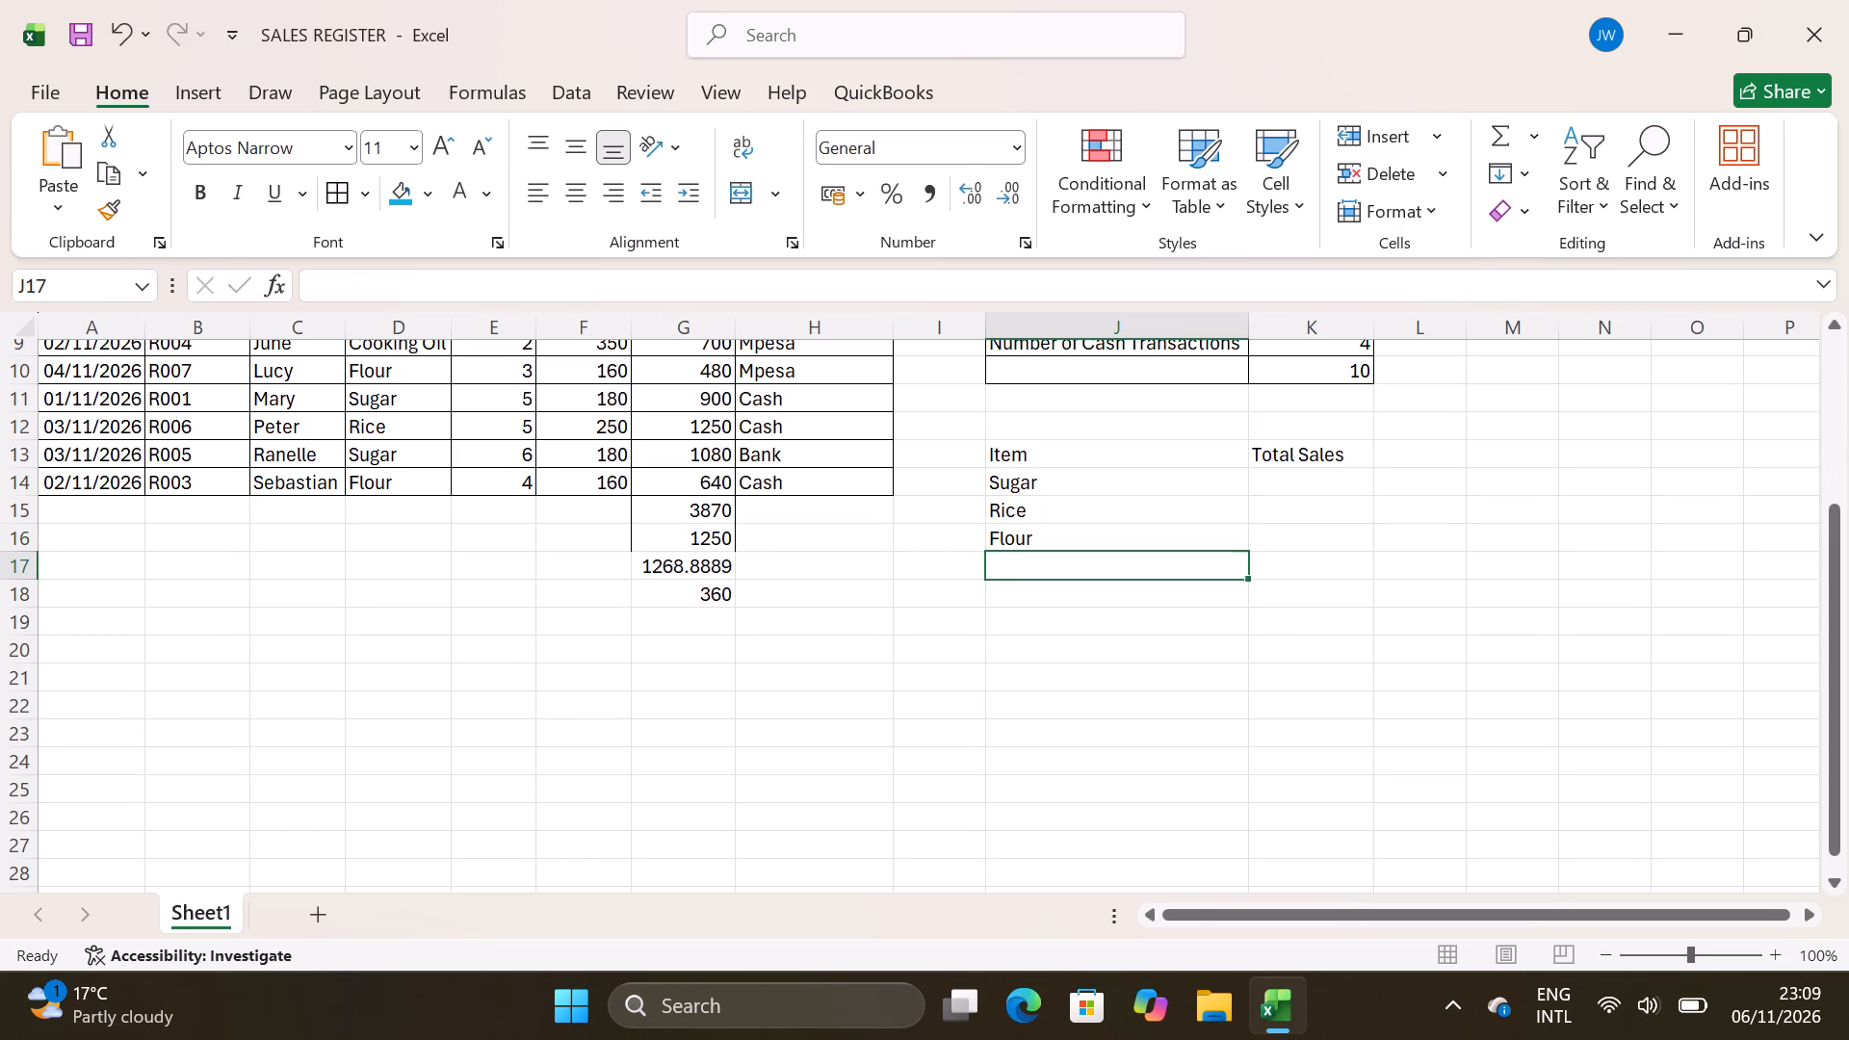
type("ookin")
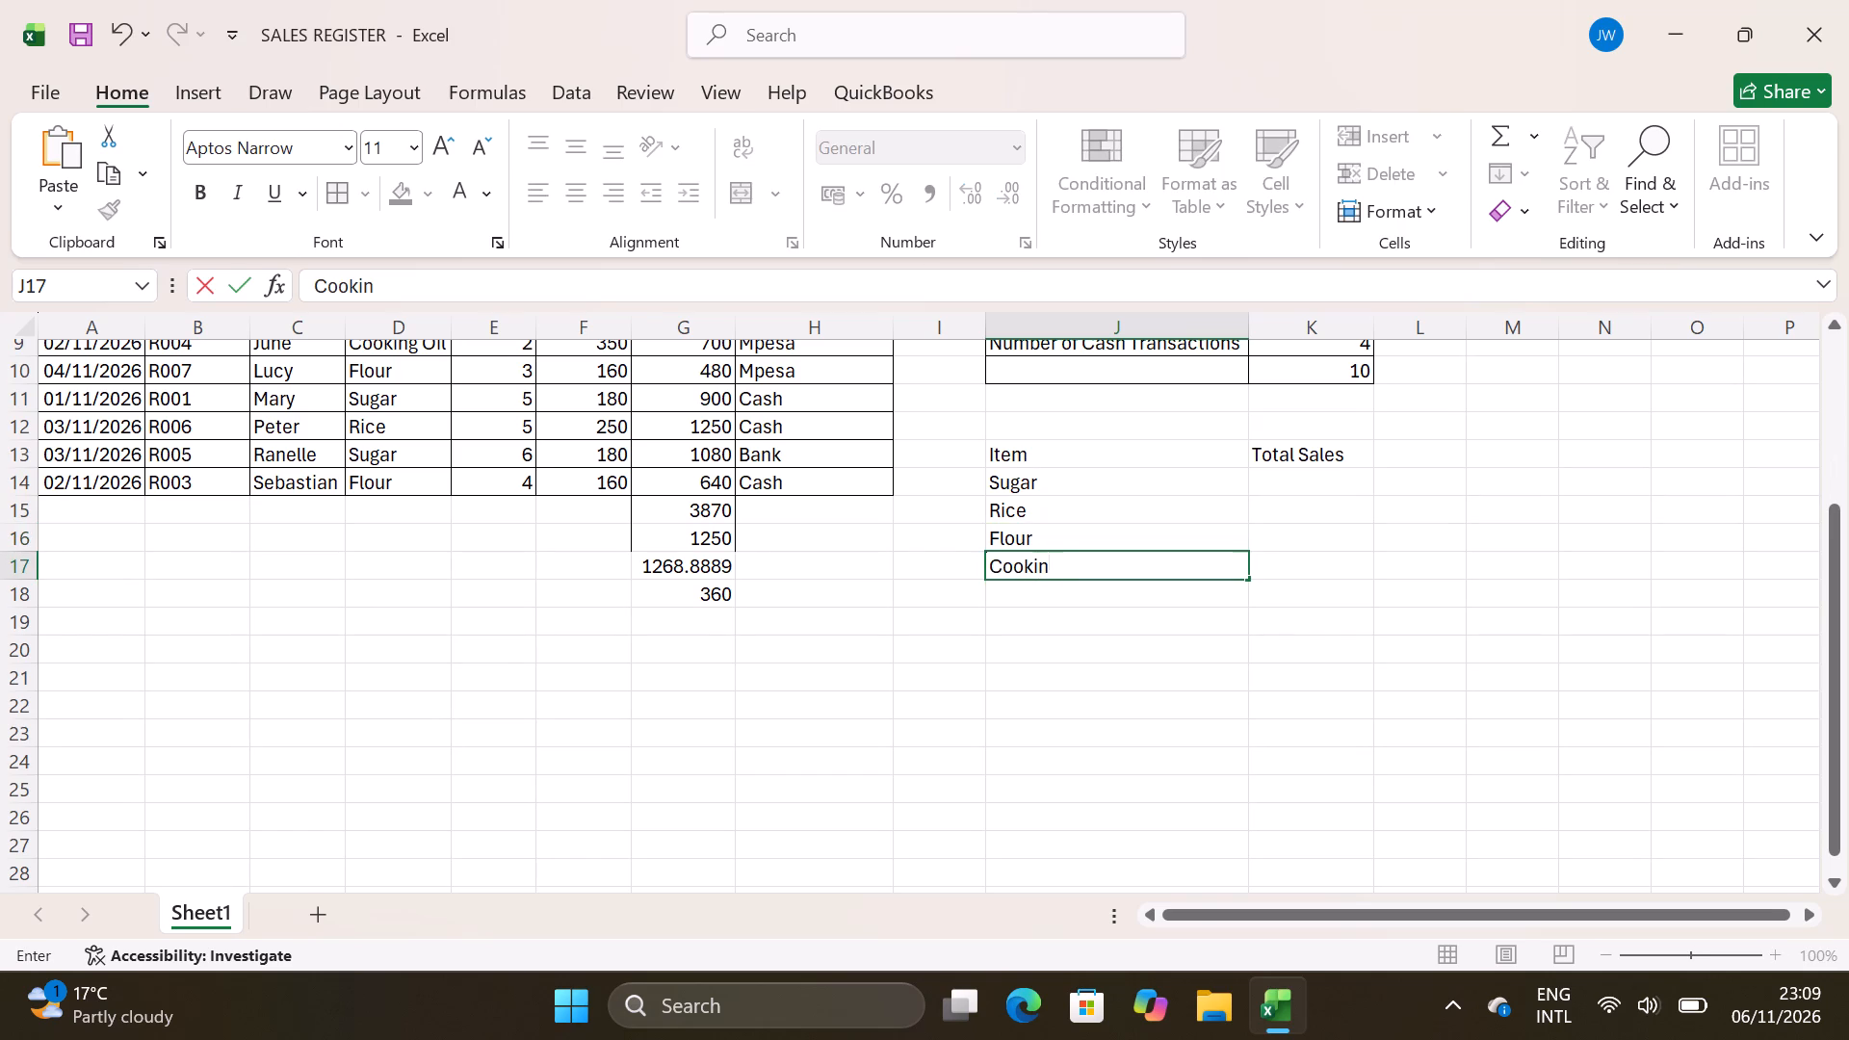
type("g")
key("space")
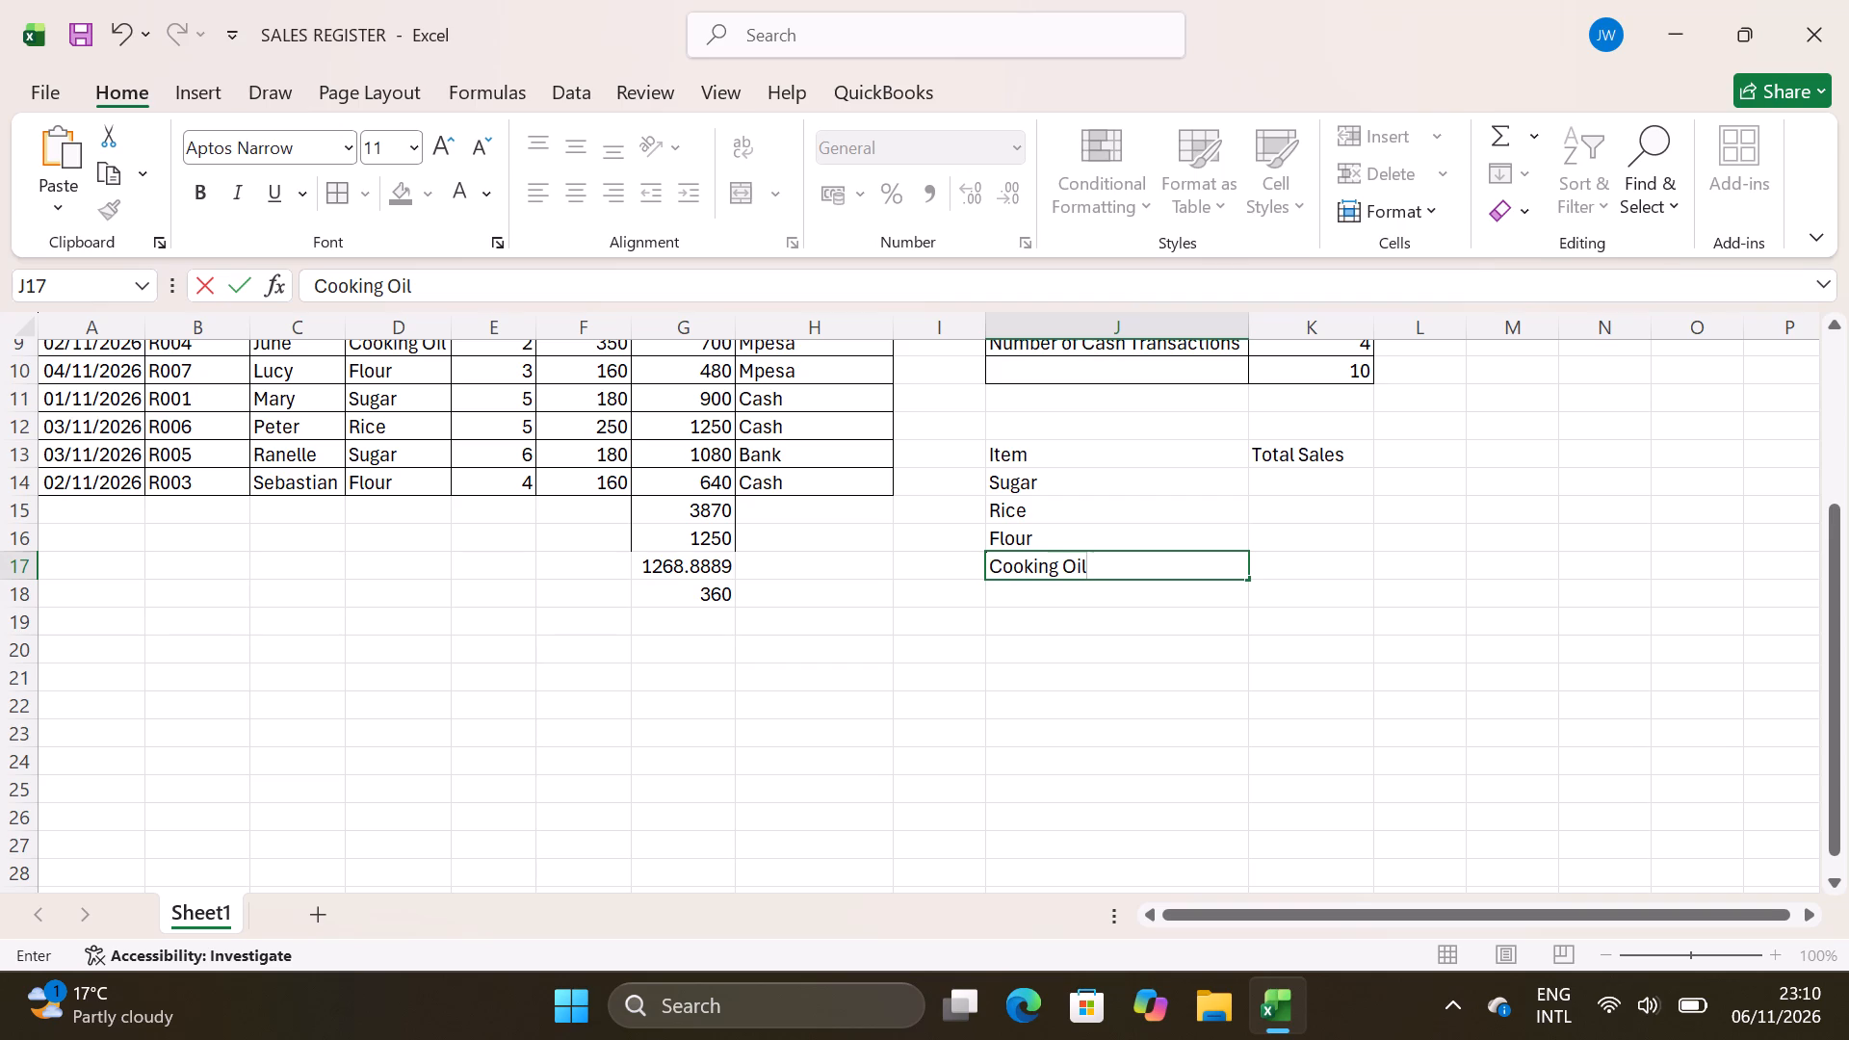
Calculate Sugar's total sales in K14 with the formula =SUMIF(D5:D14,J14,G5:G14).
left_click(1300, 476)
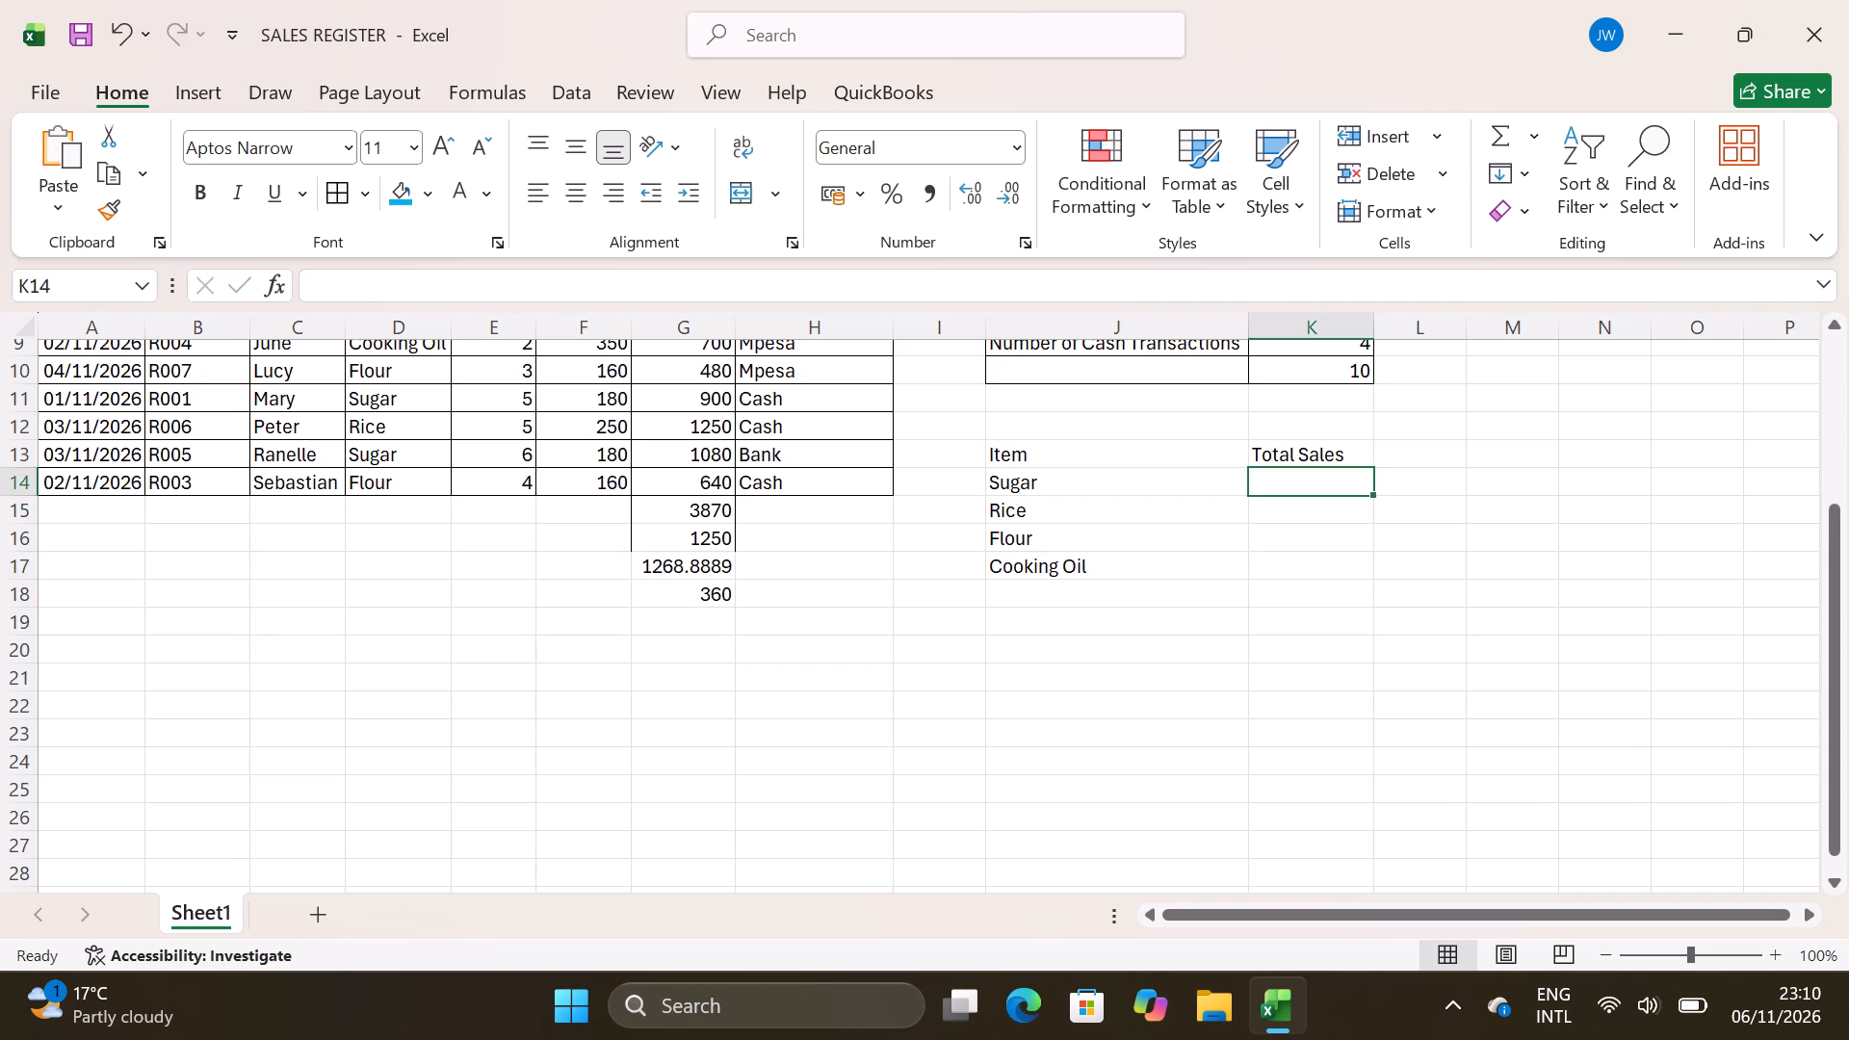
key("equal")
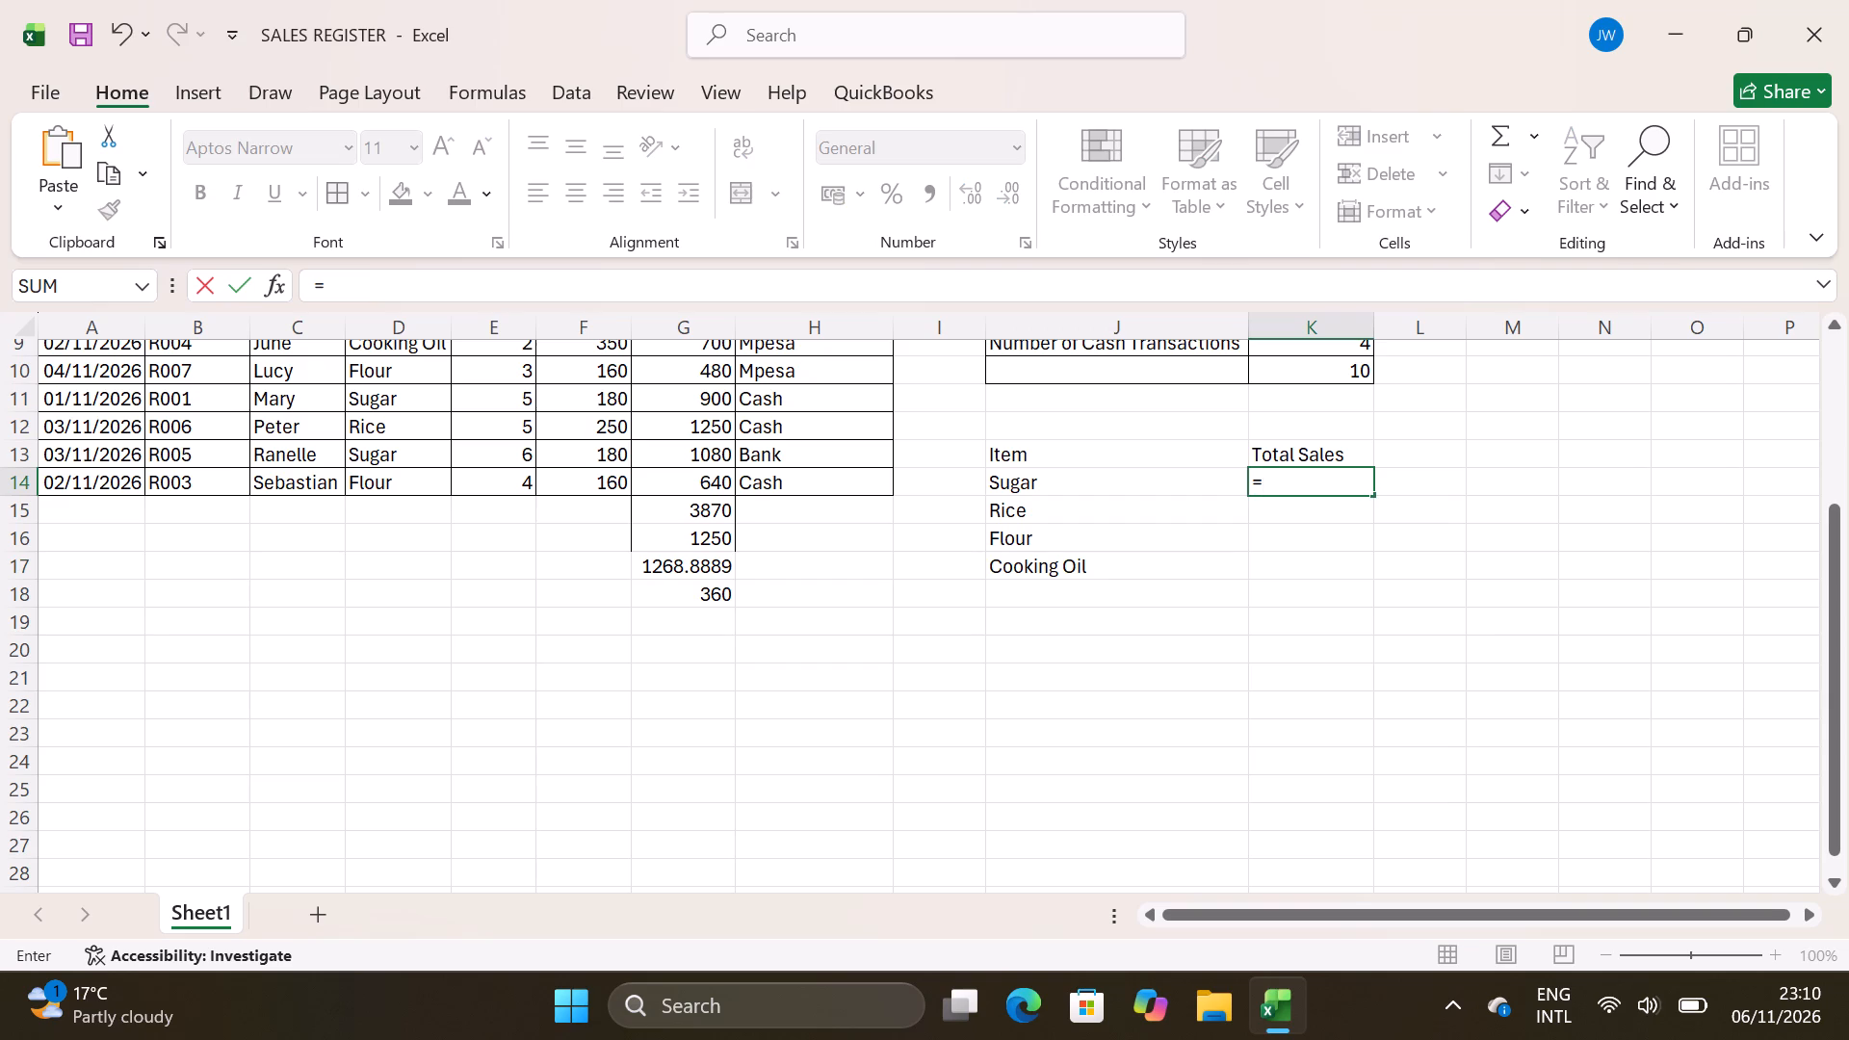
type("SUM")
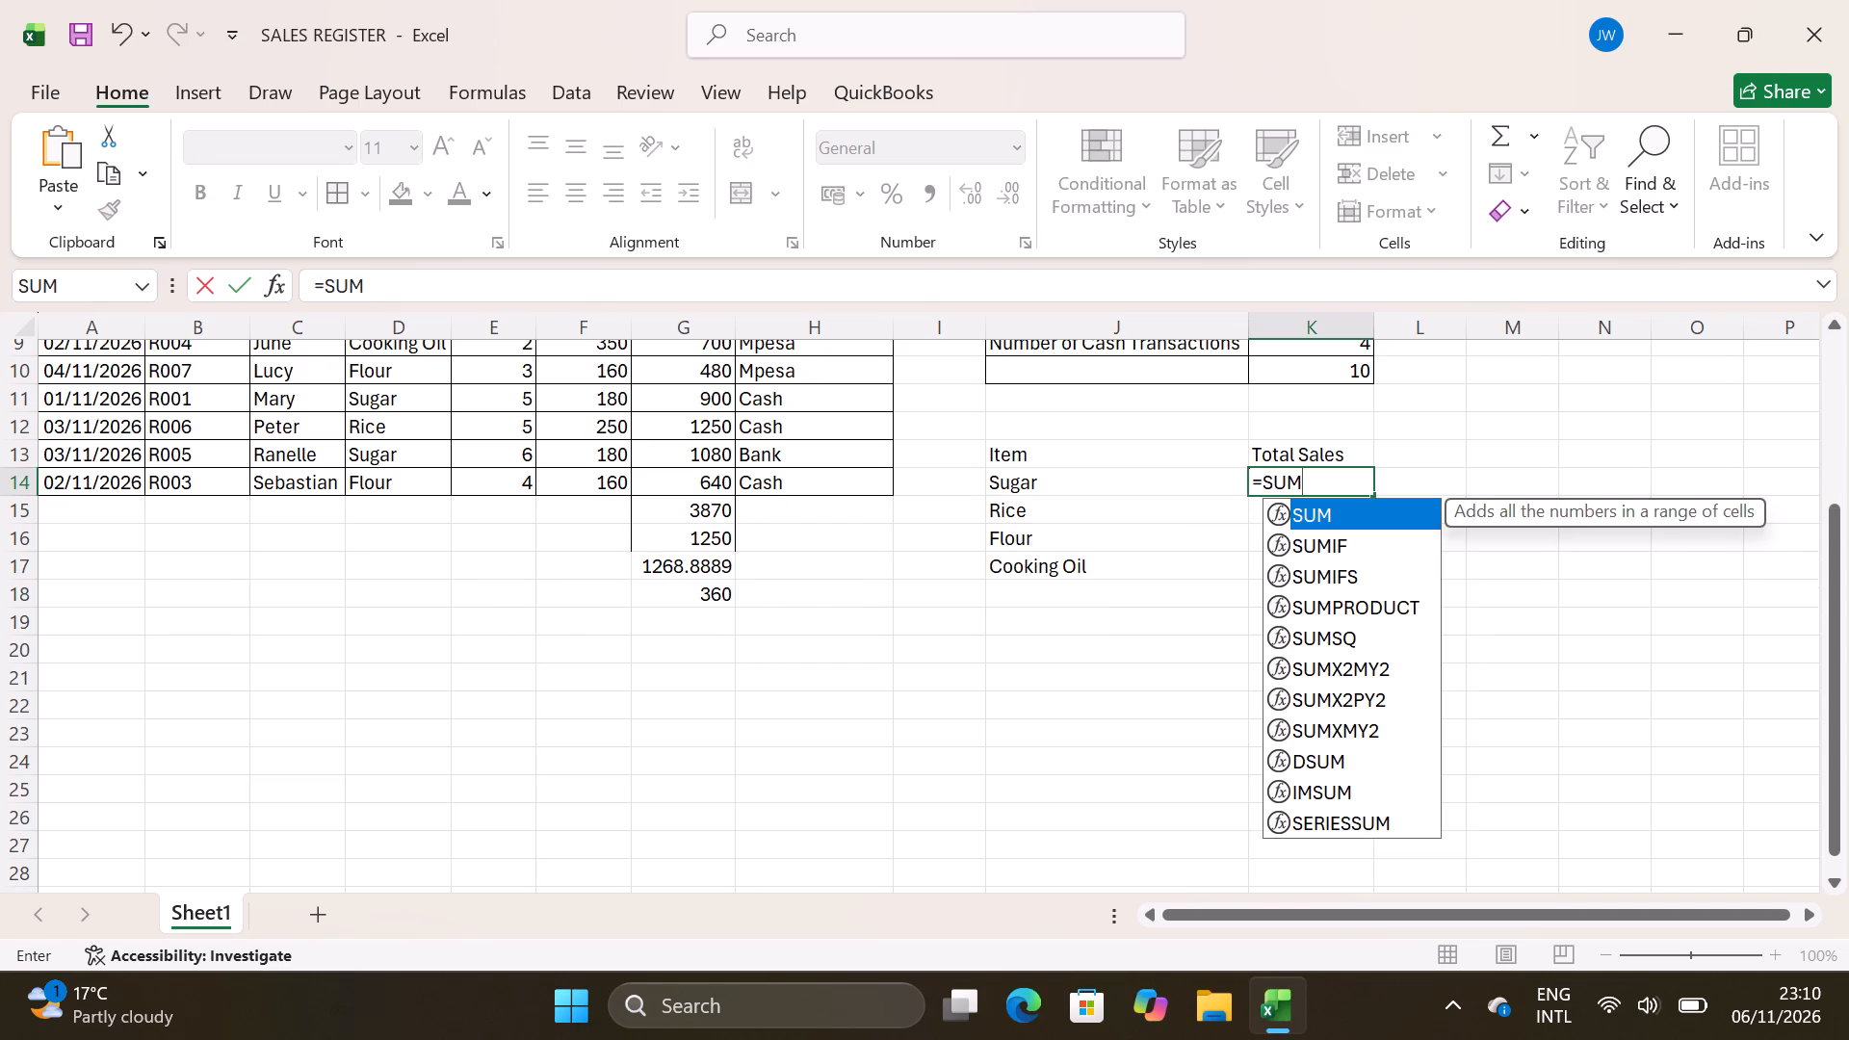
type("IF")
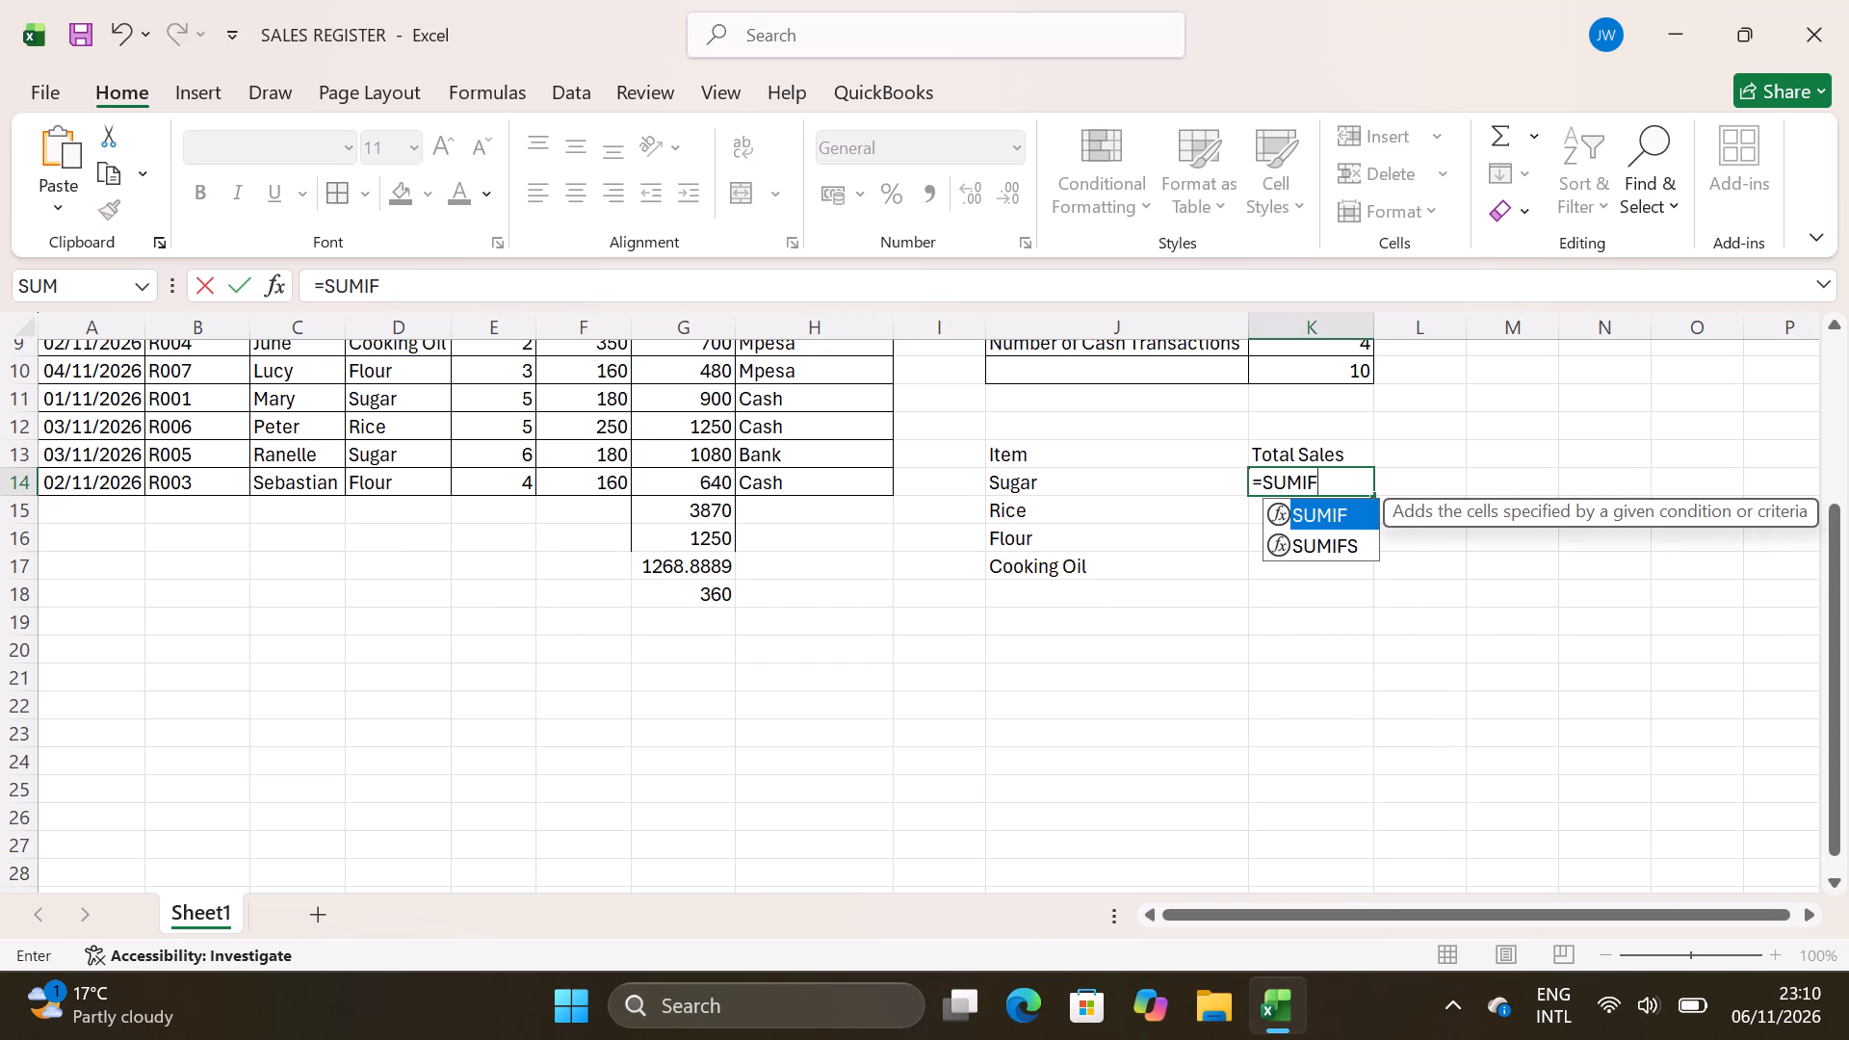
key("shift+parenleft")
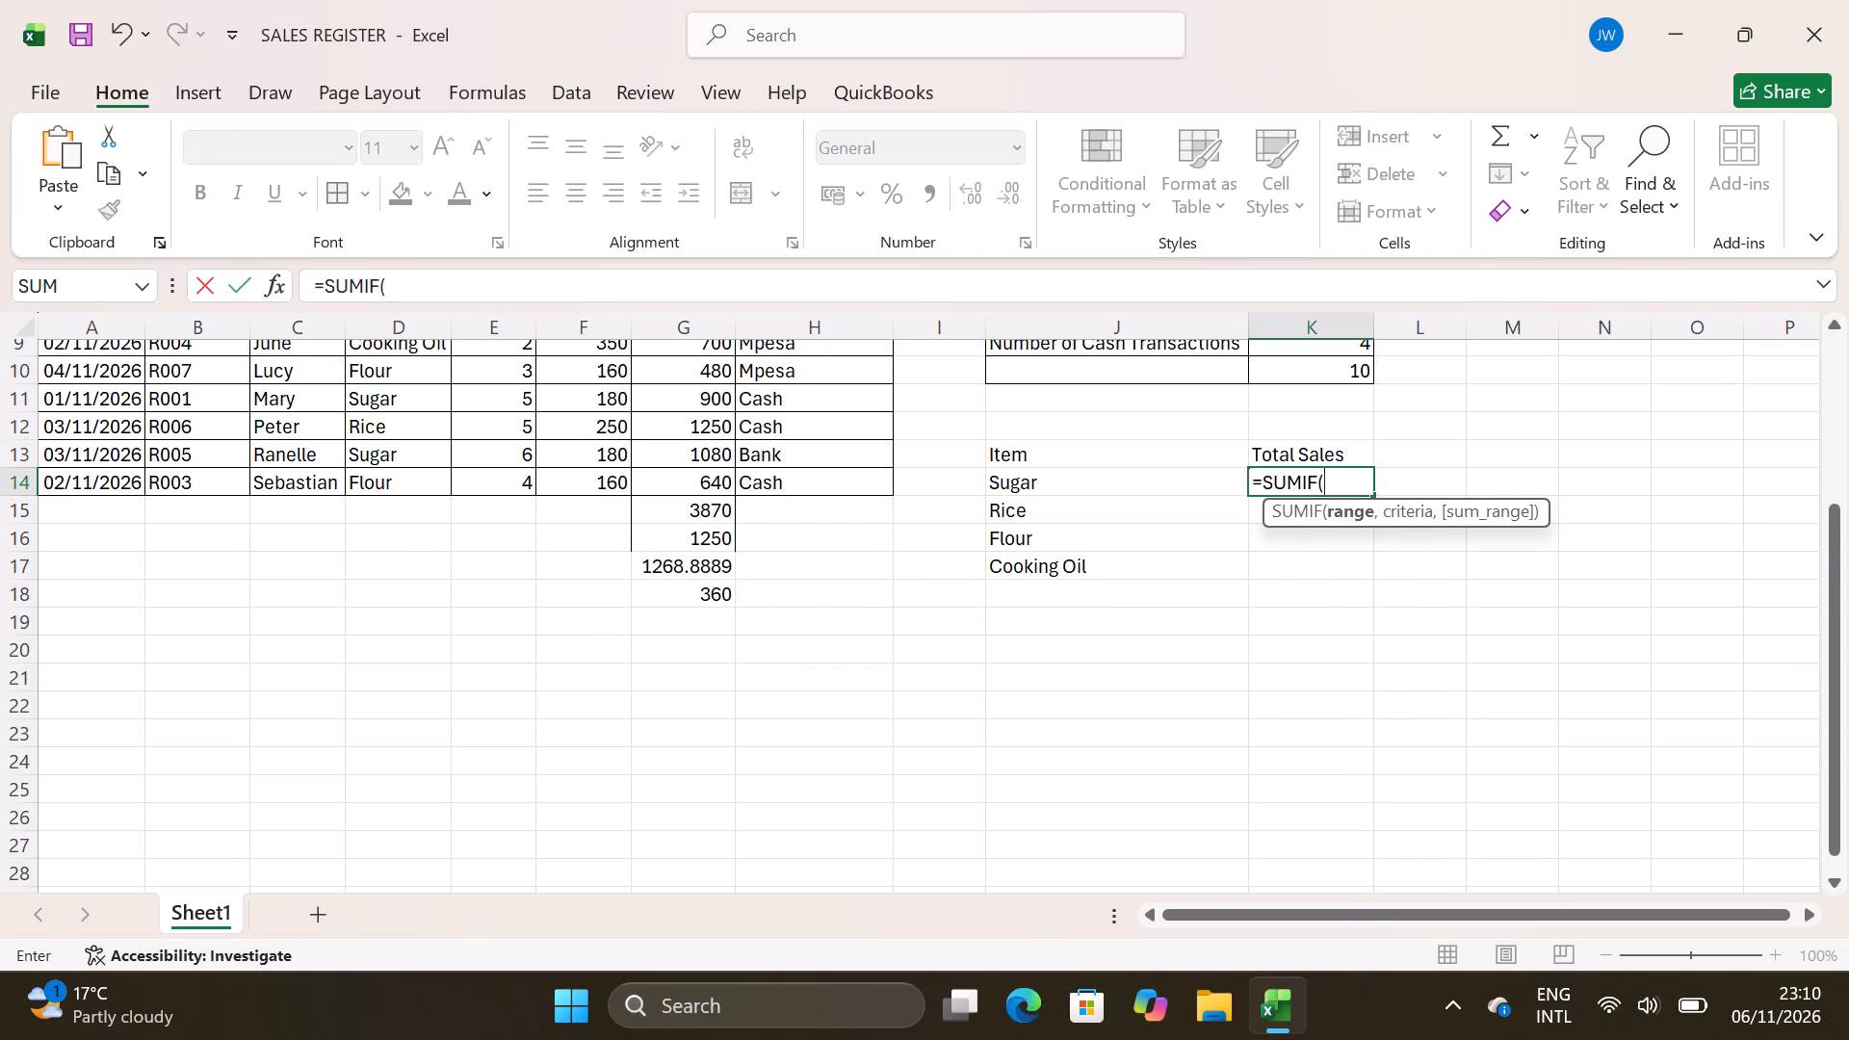
type("D5")
key("shift+colon")
type("D1")
key("4")
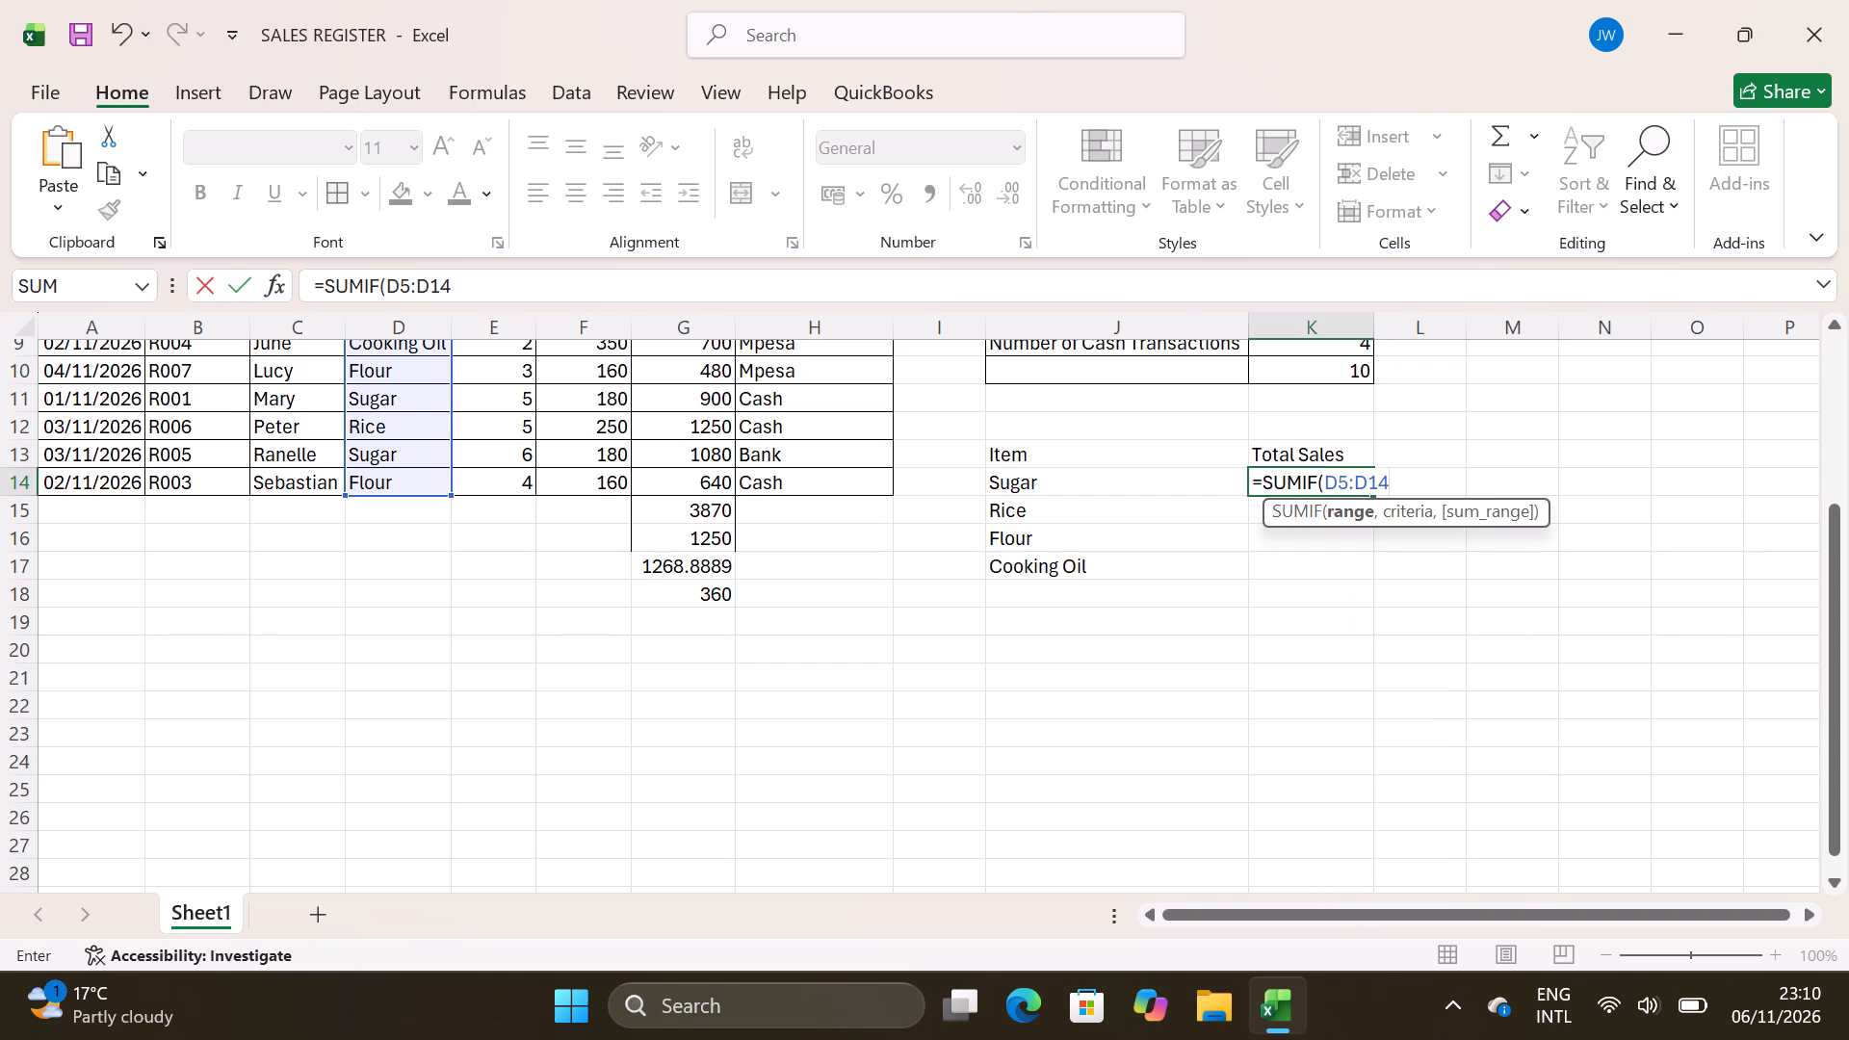
key("comma")
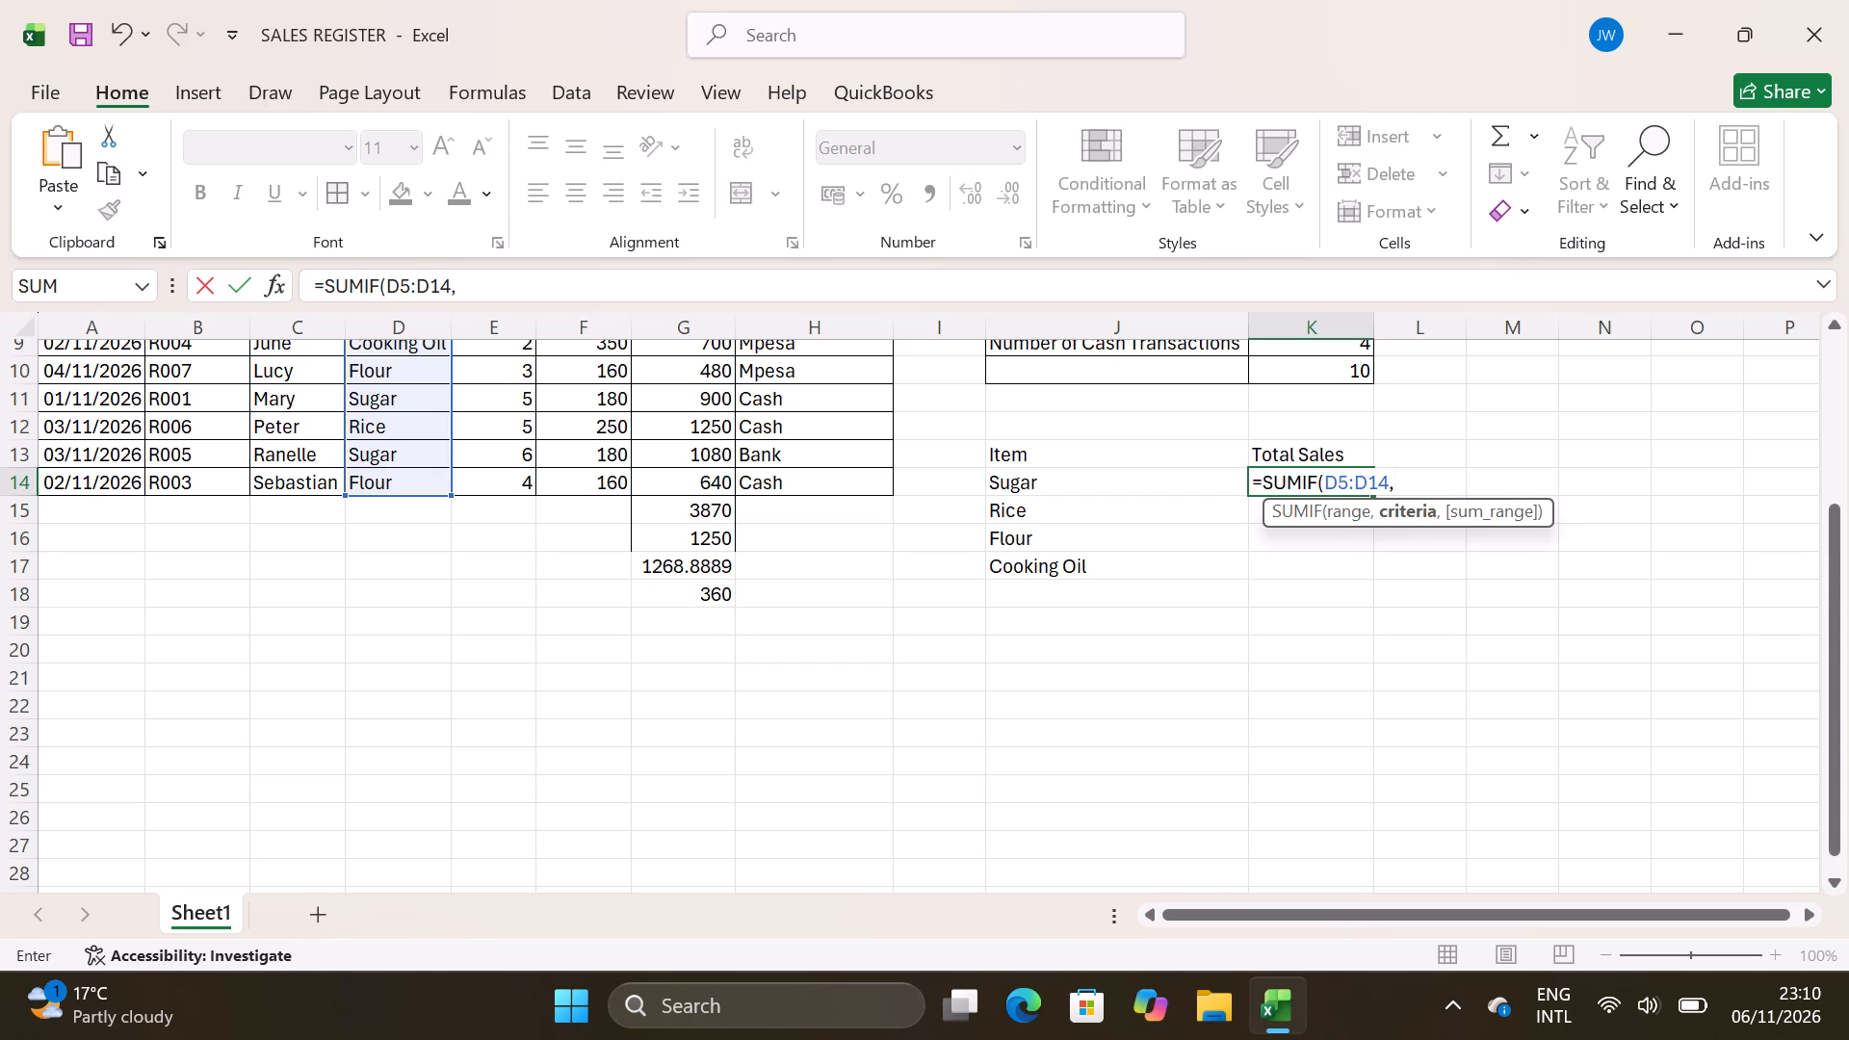
type("J14")
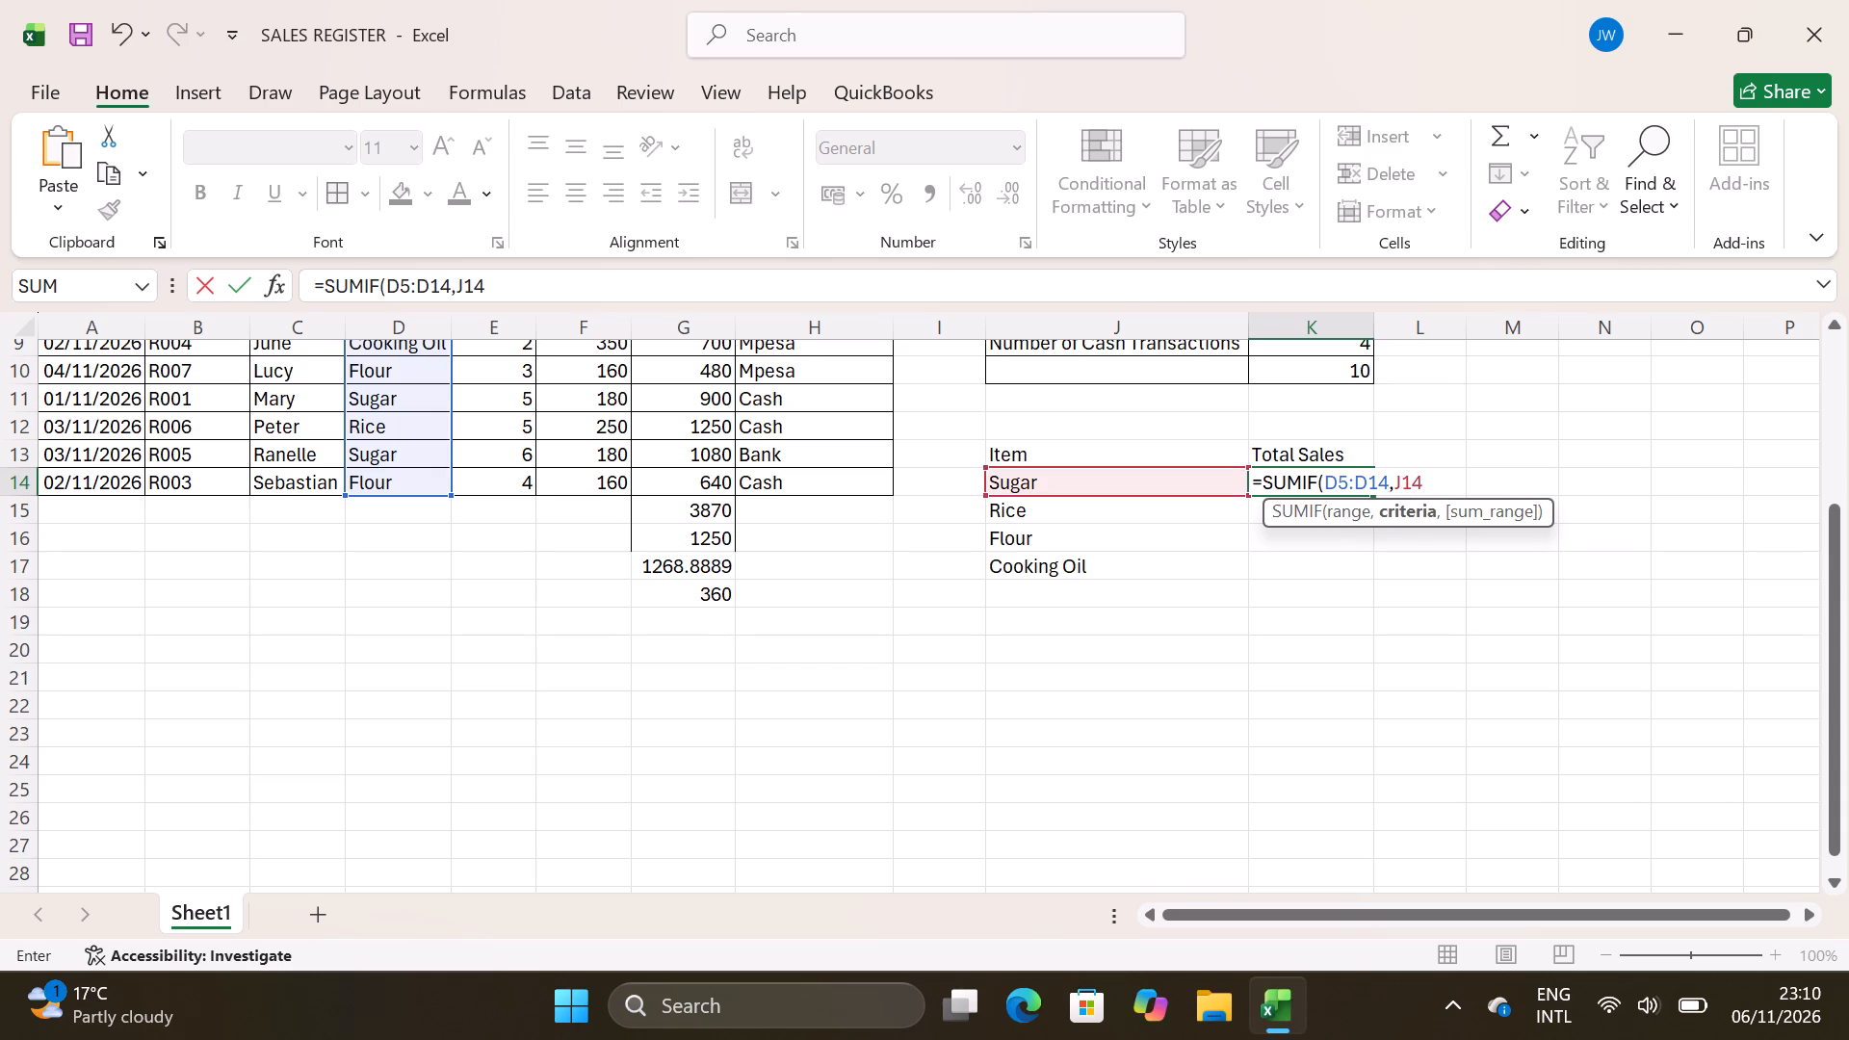
key("comma")
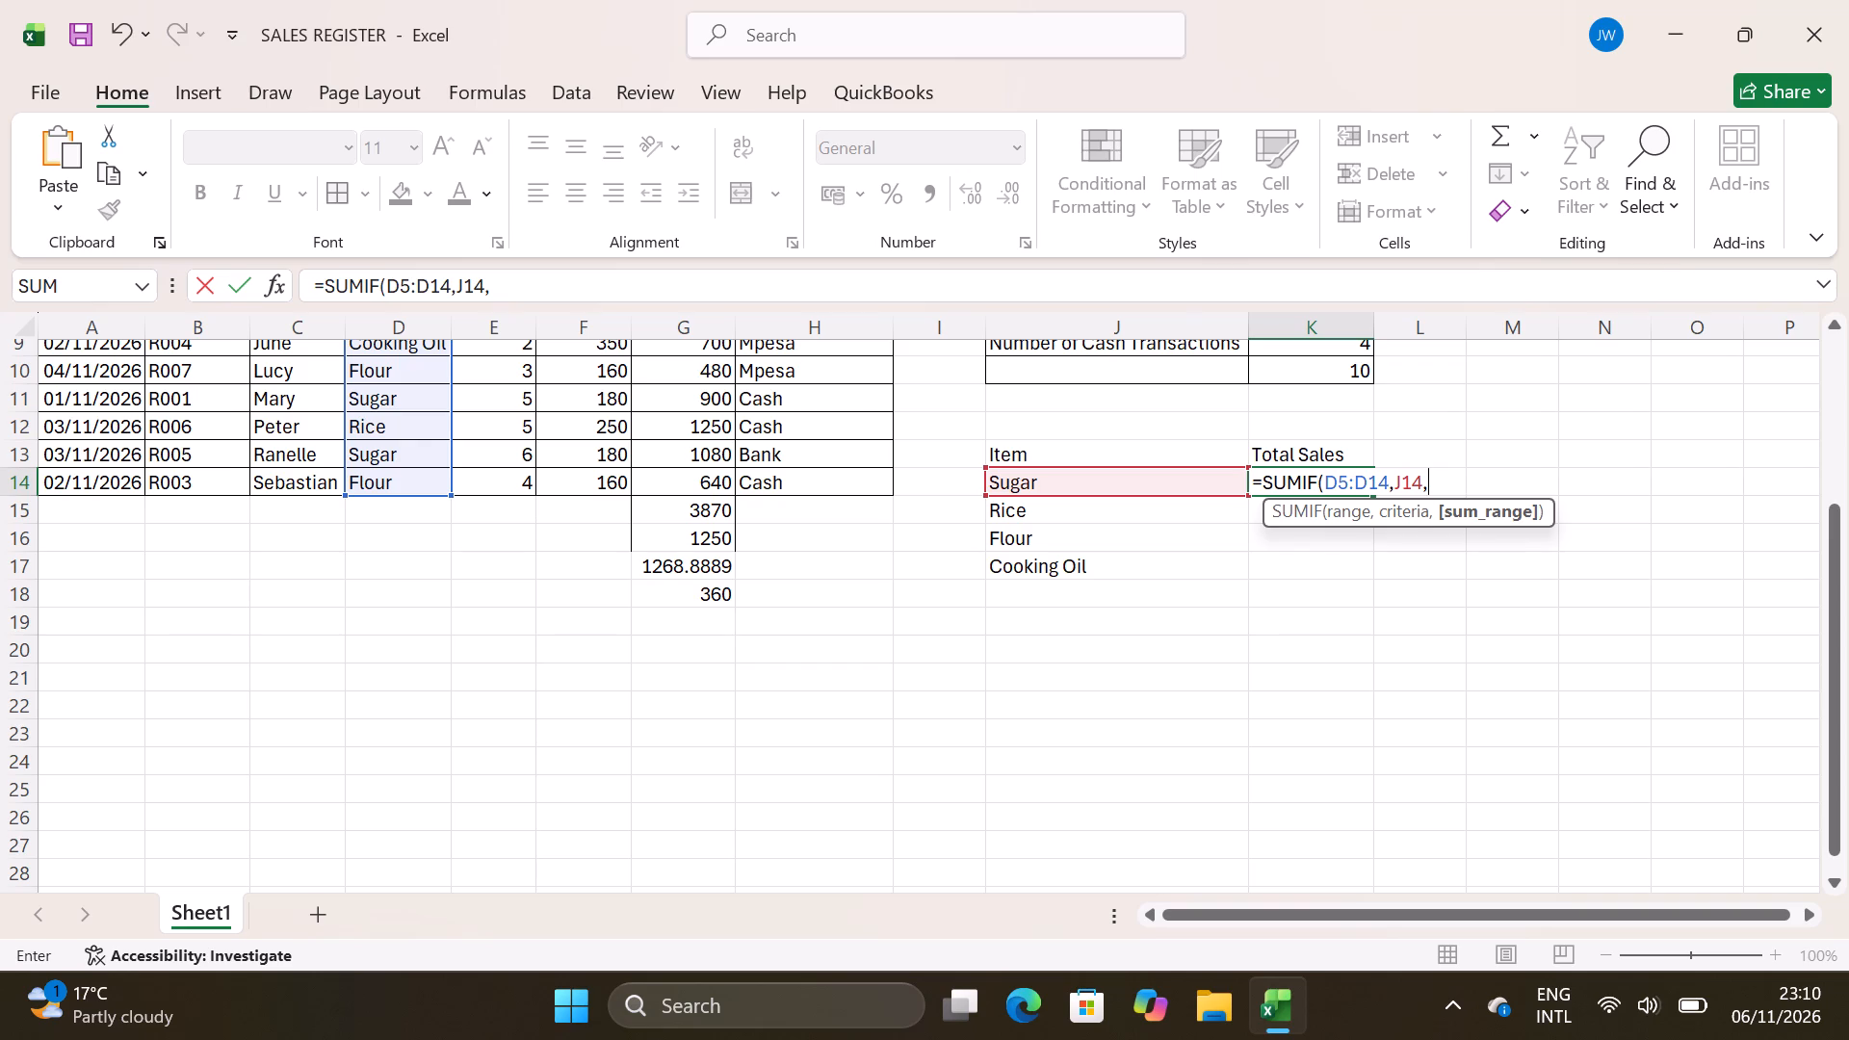
type("G5")
key("shift+colon")
type("G14")
key("shift+parenright")
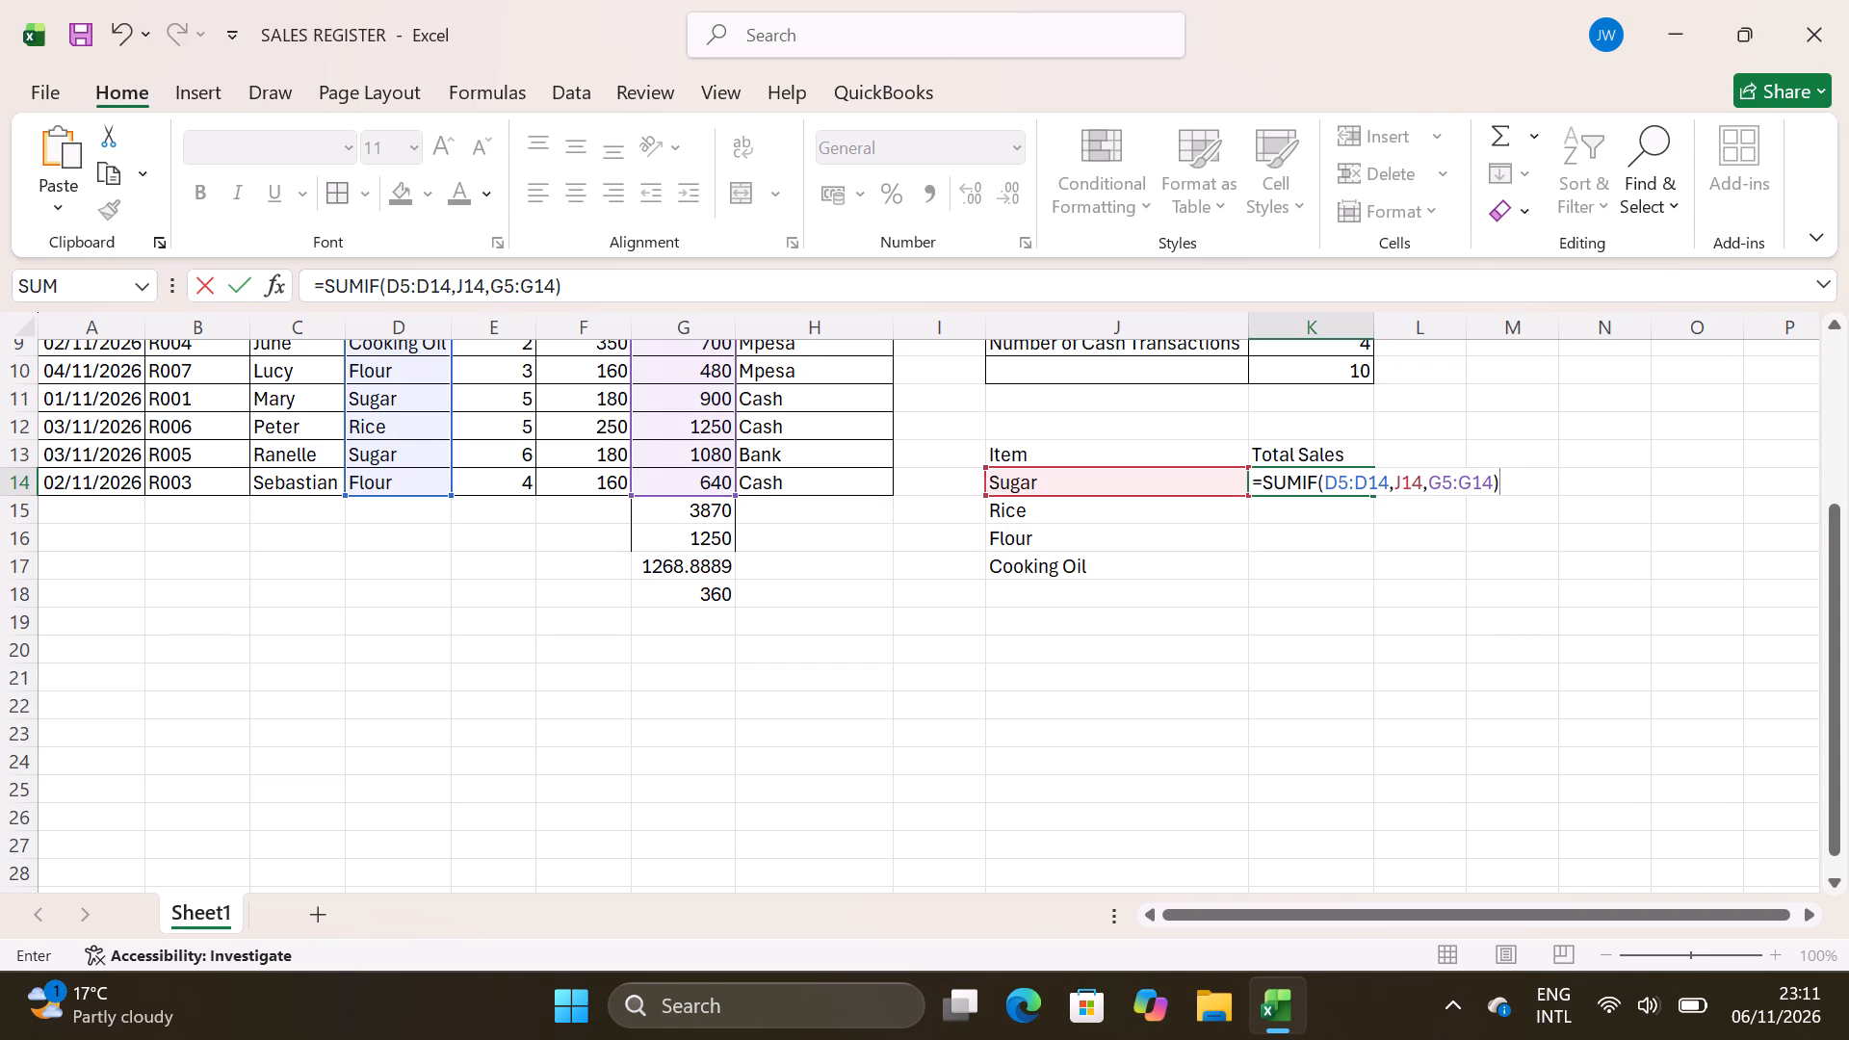
key("Return")
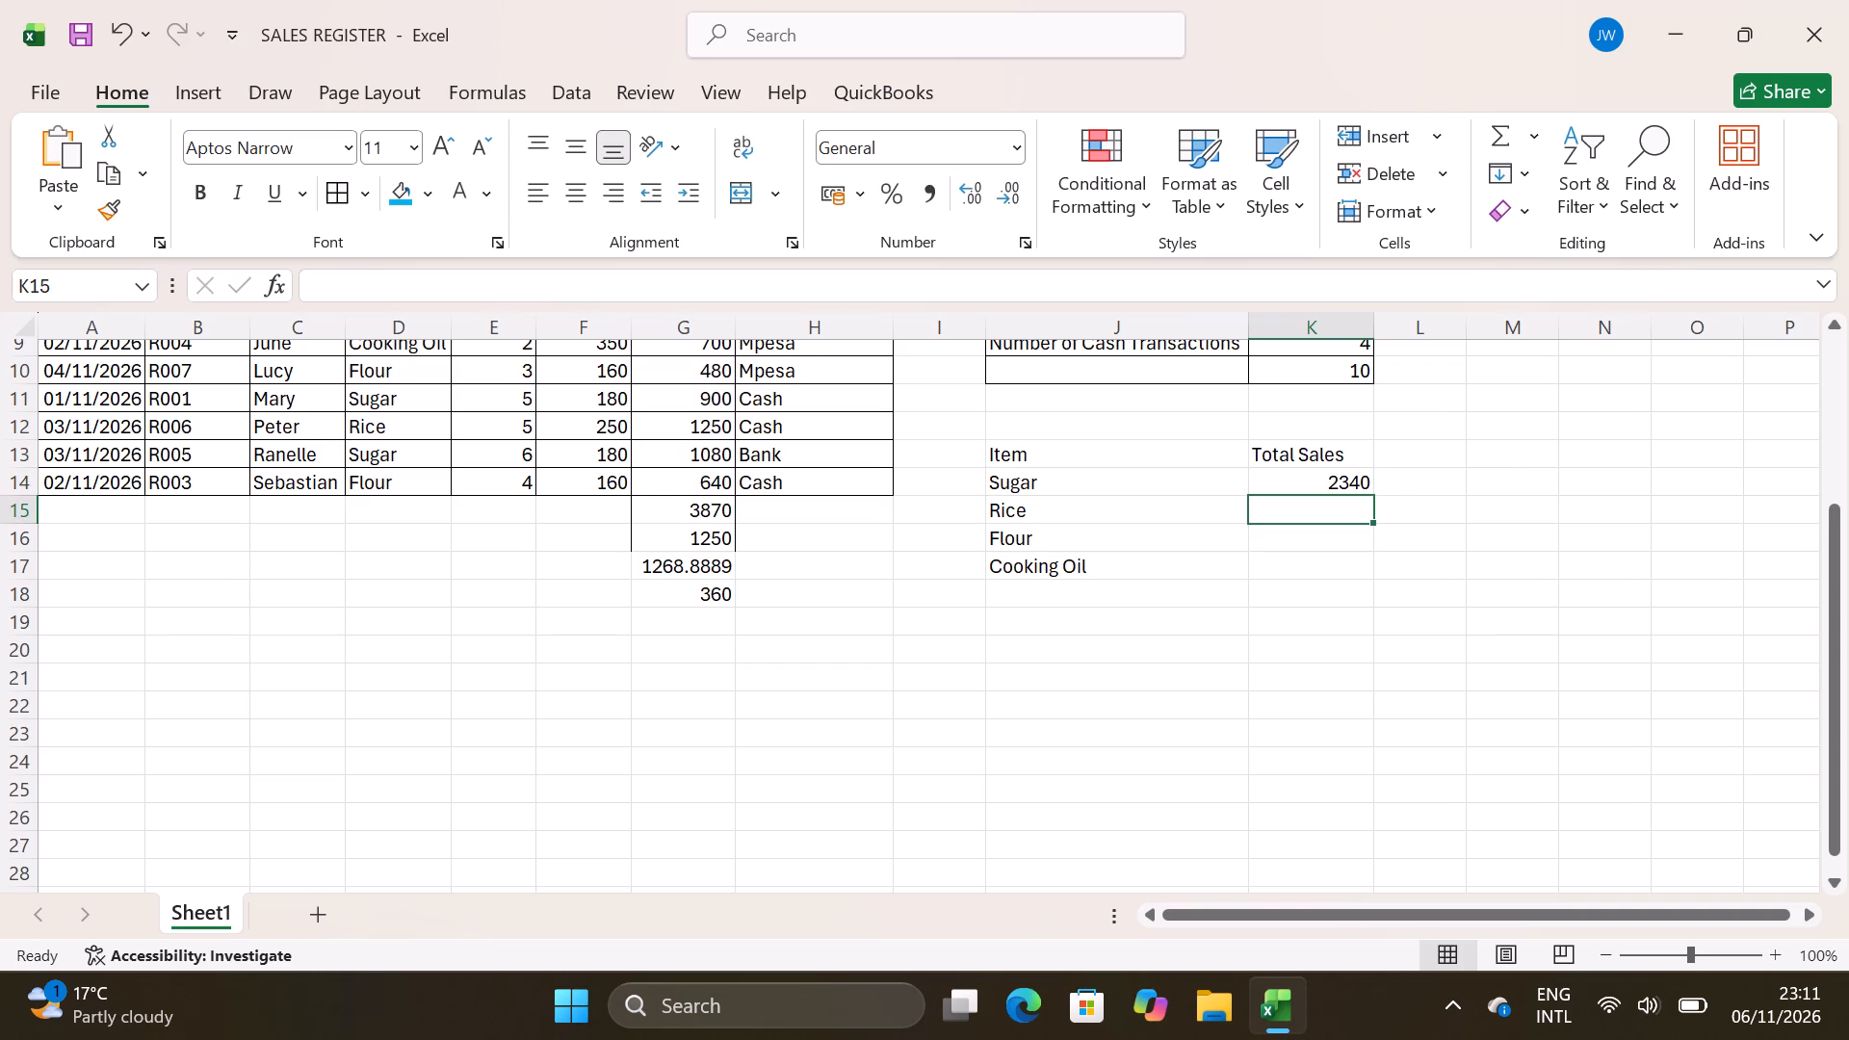
Fill the SUMIF formula from K14 down through K17 to calculate total sales for Rice, Flour and Cooking Oil.
left_click(1300, 476)
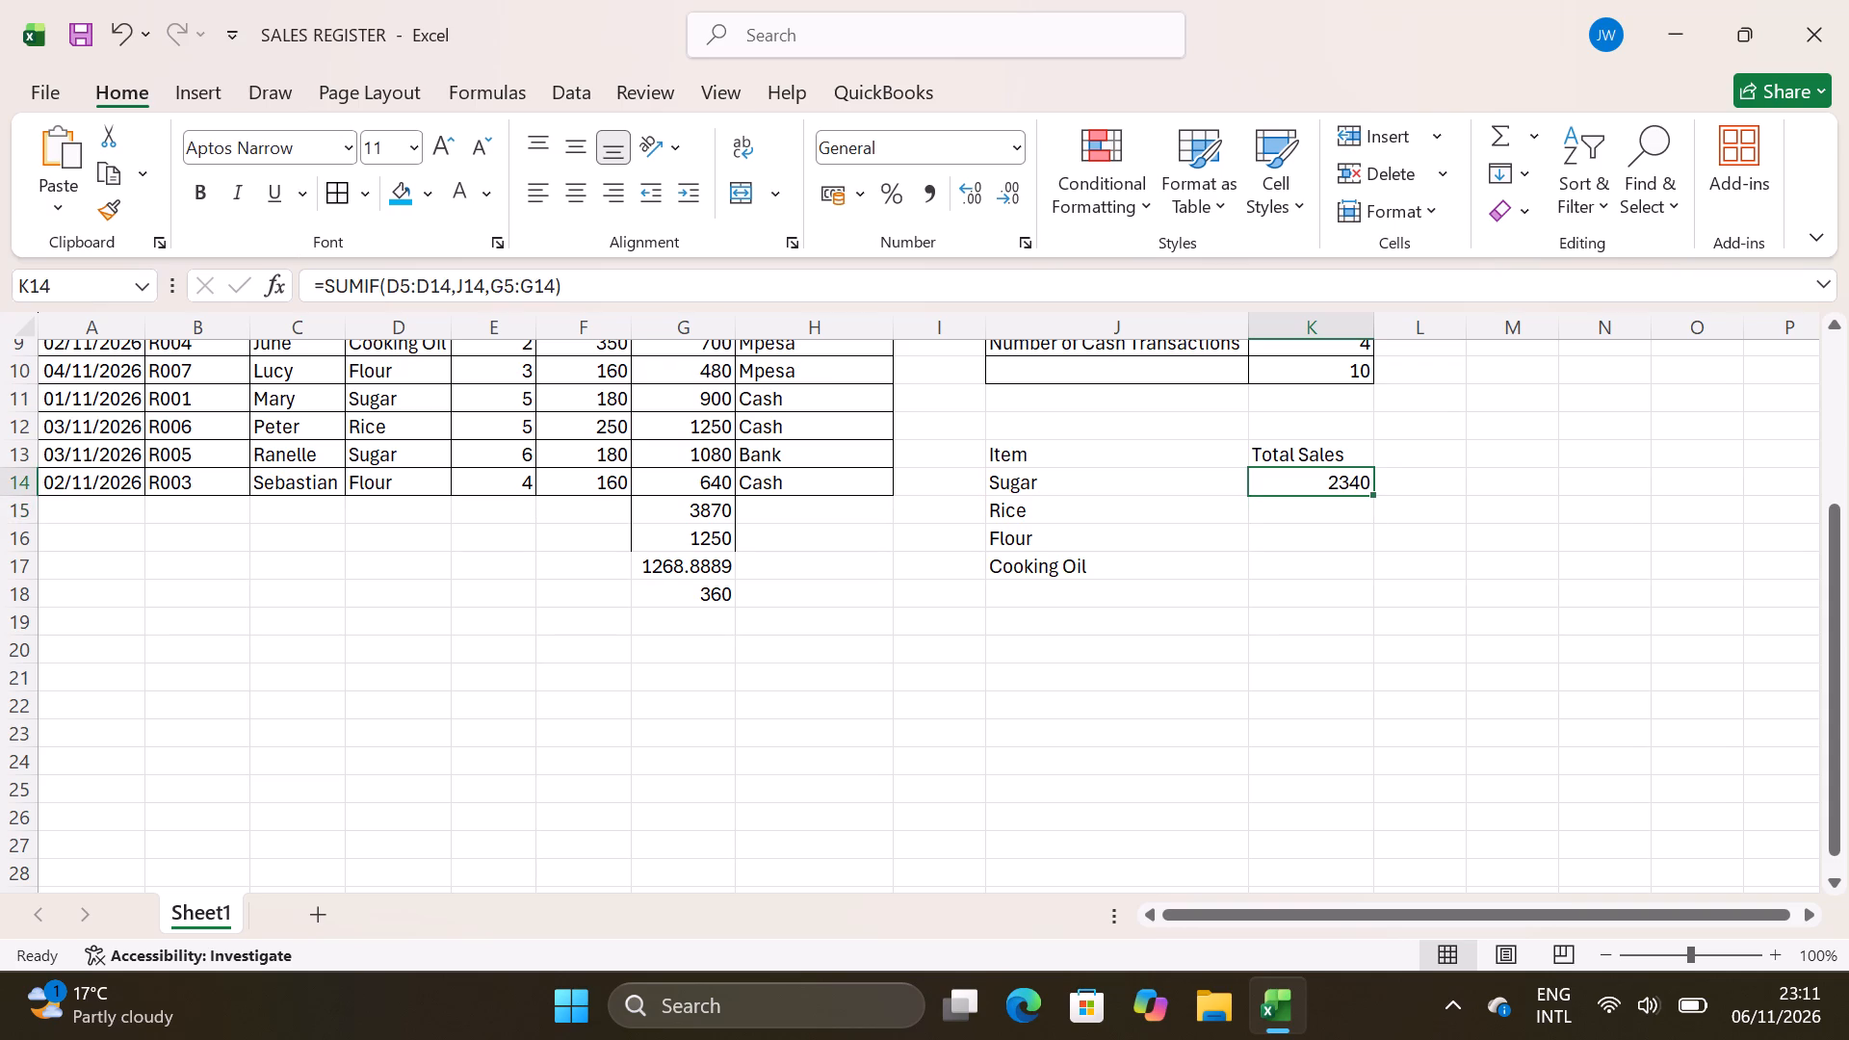
left_click(1369, 492)
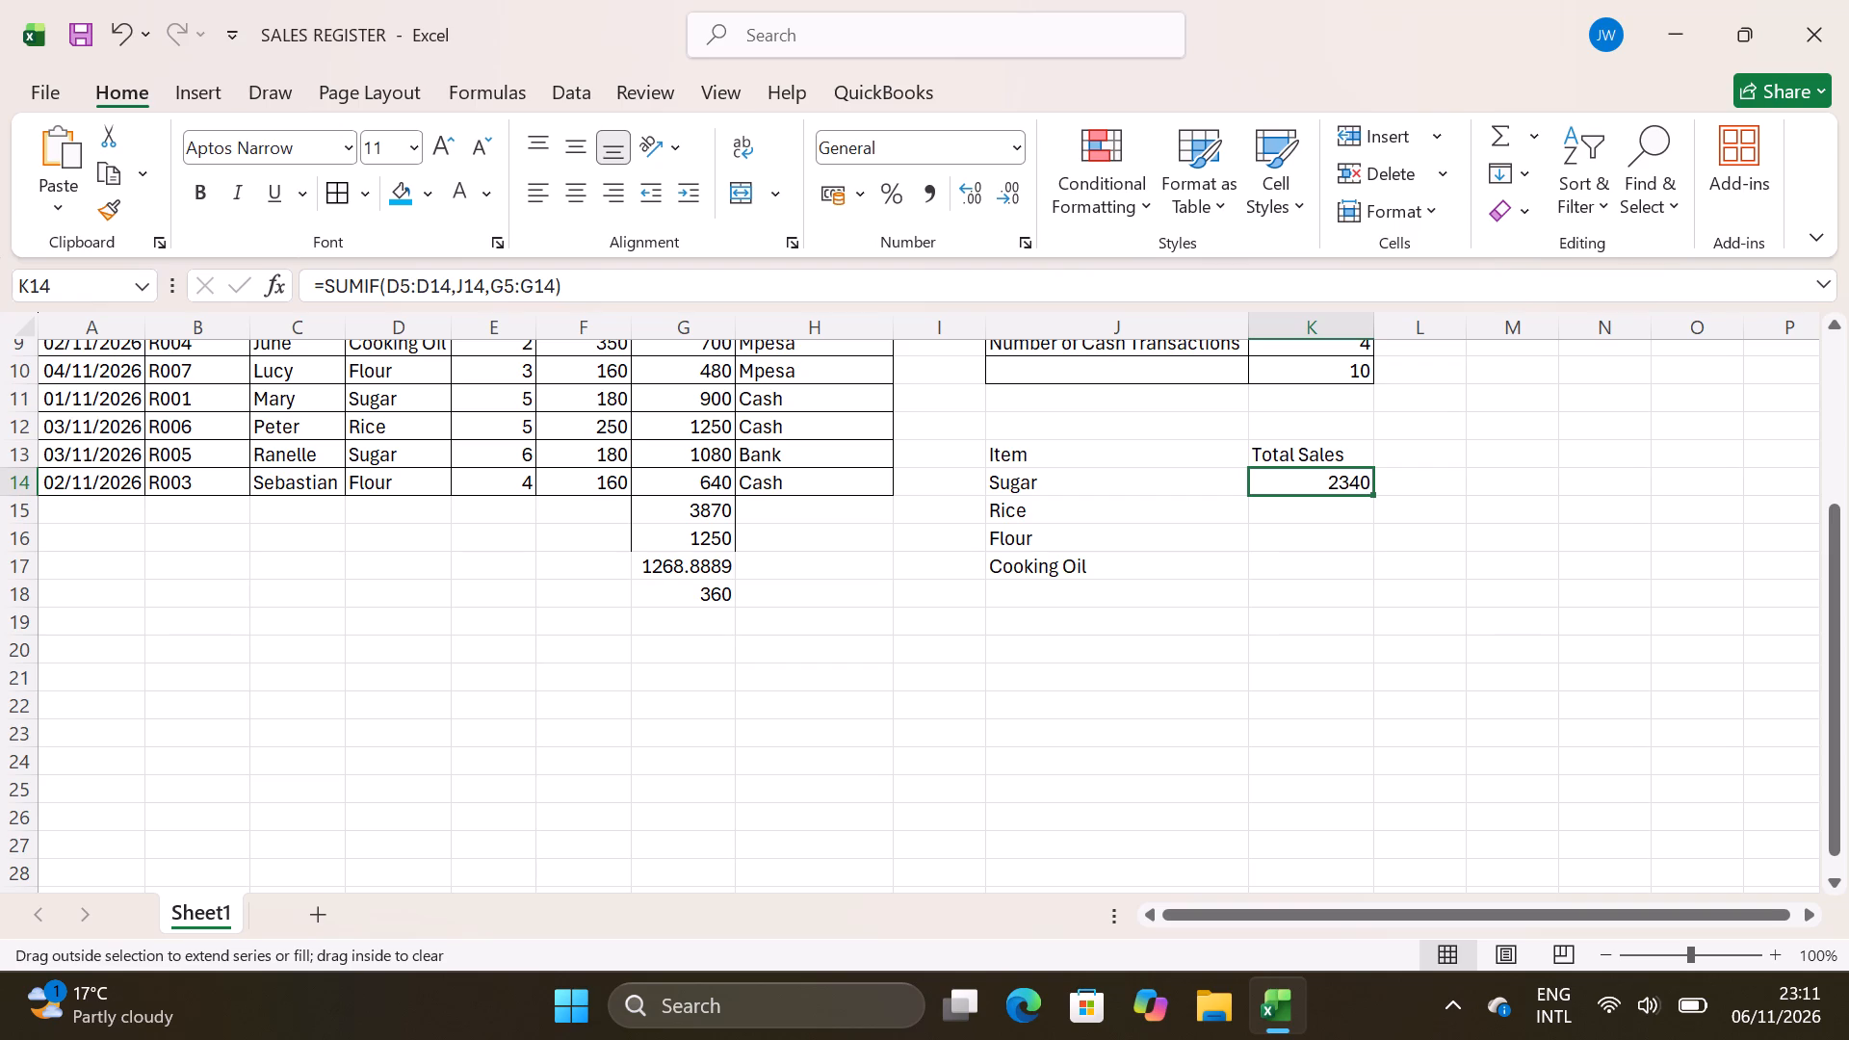
left_click_drag(1369, 492, 1369, 532)
left_click_drag(1369, 532, 1367, 548)
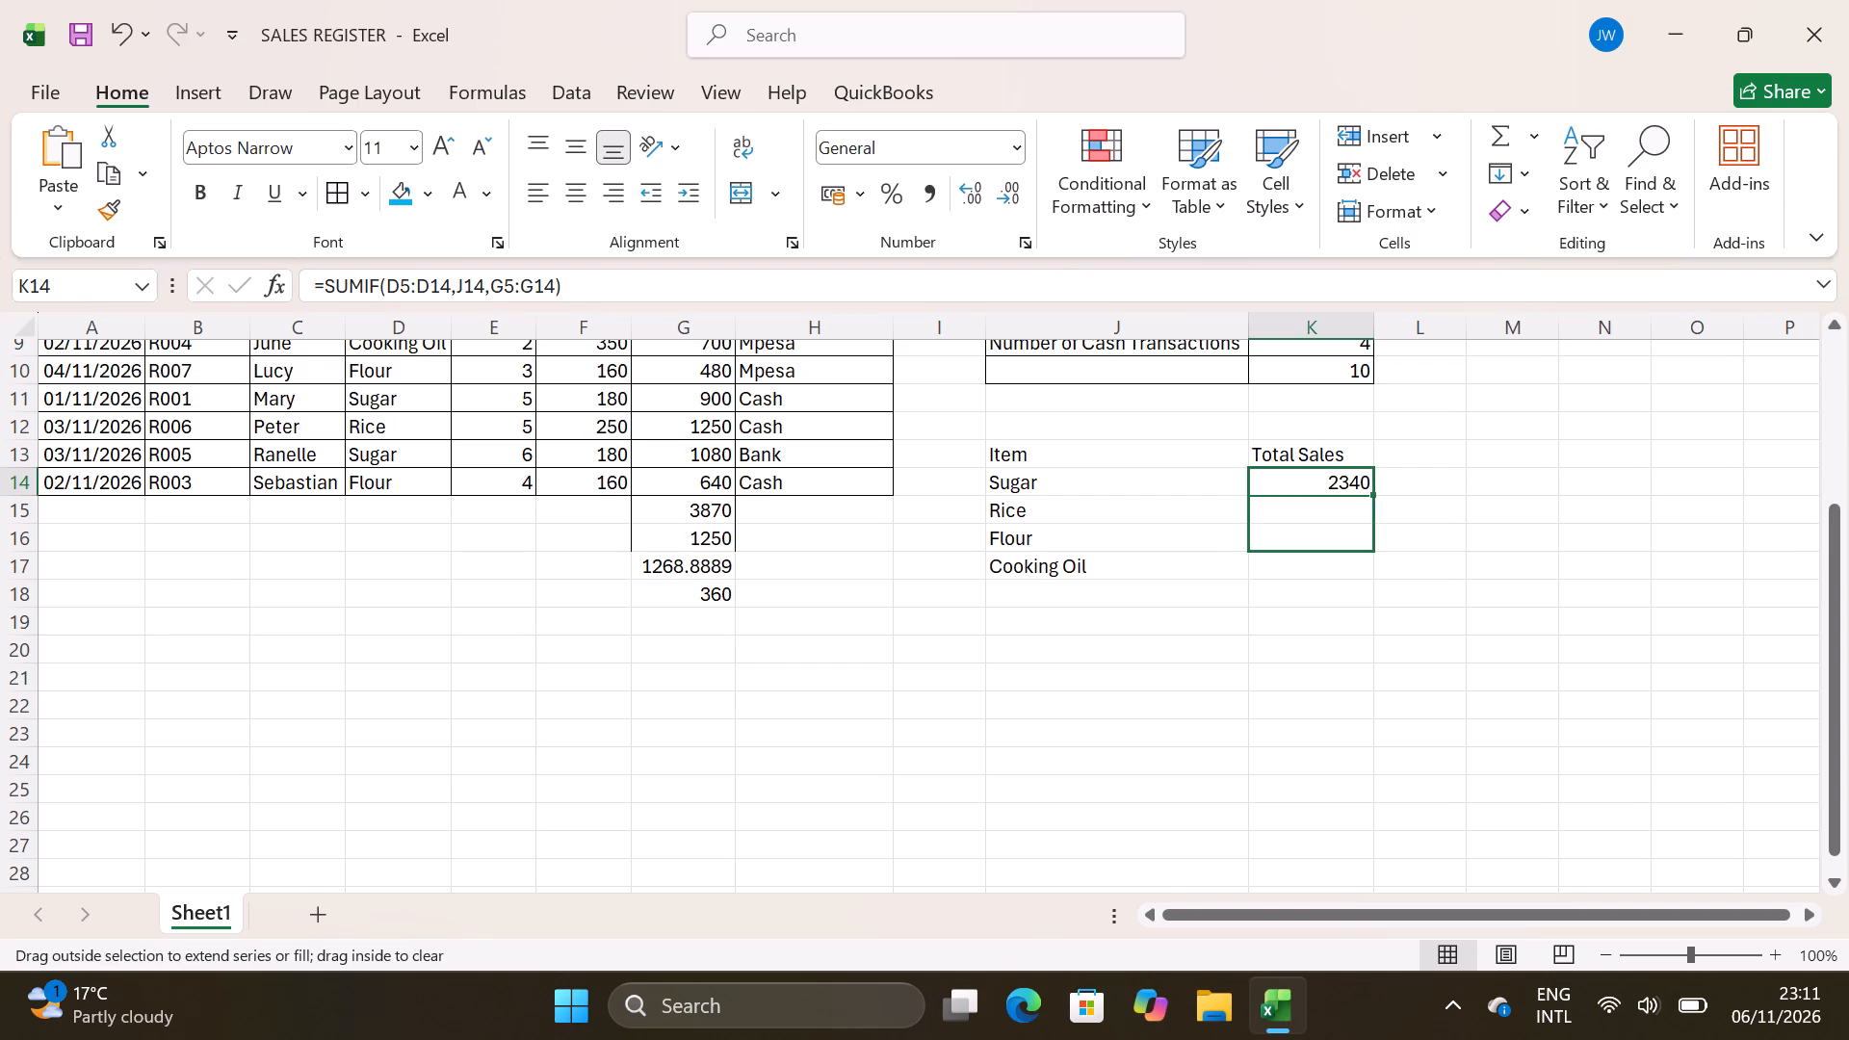
left_click_drag(1367, 548, 1367, 552)
left_click(1367, 552)
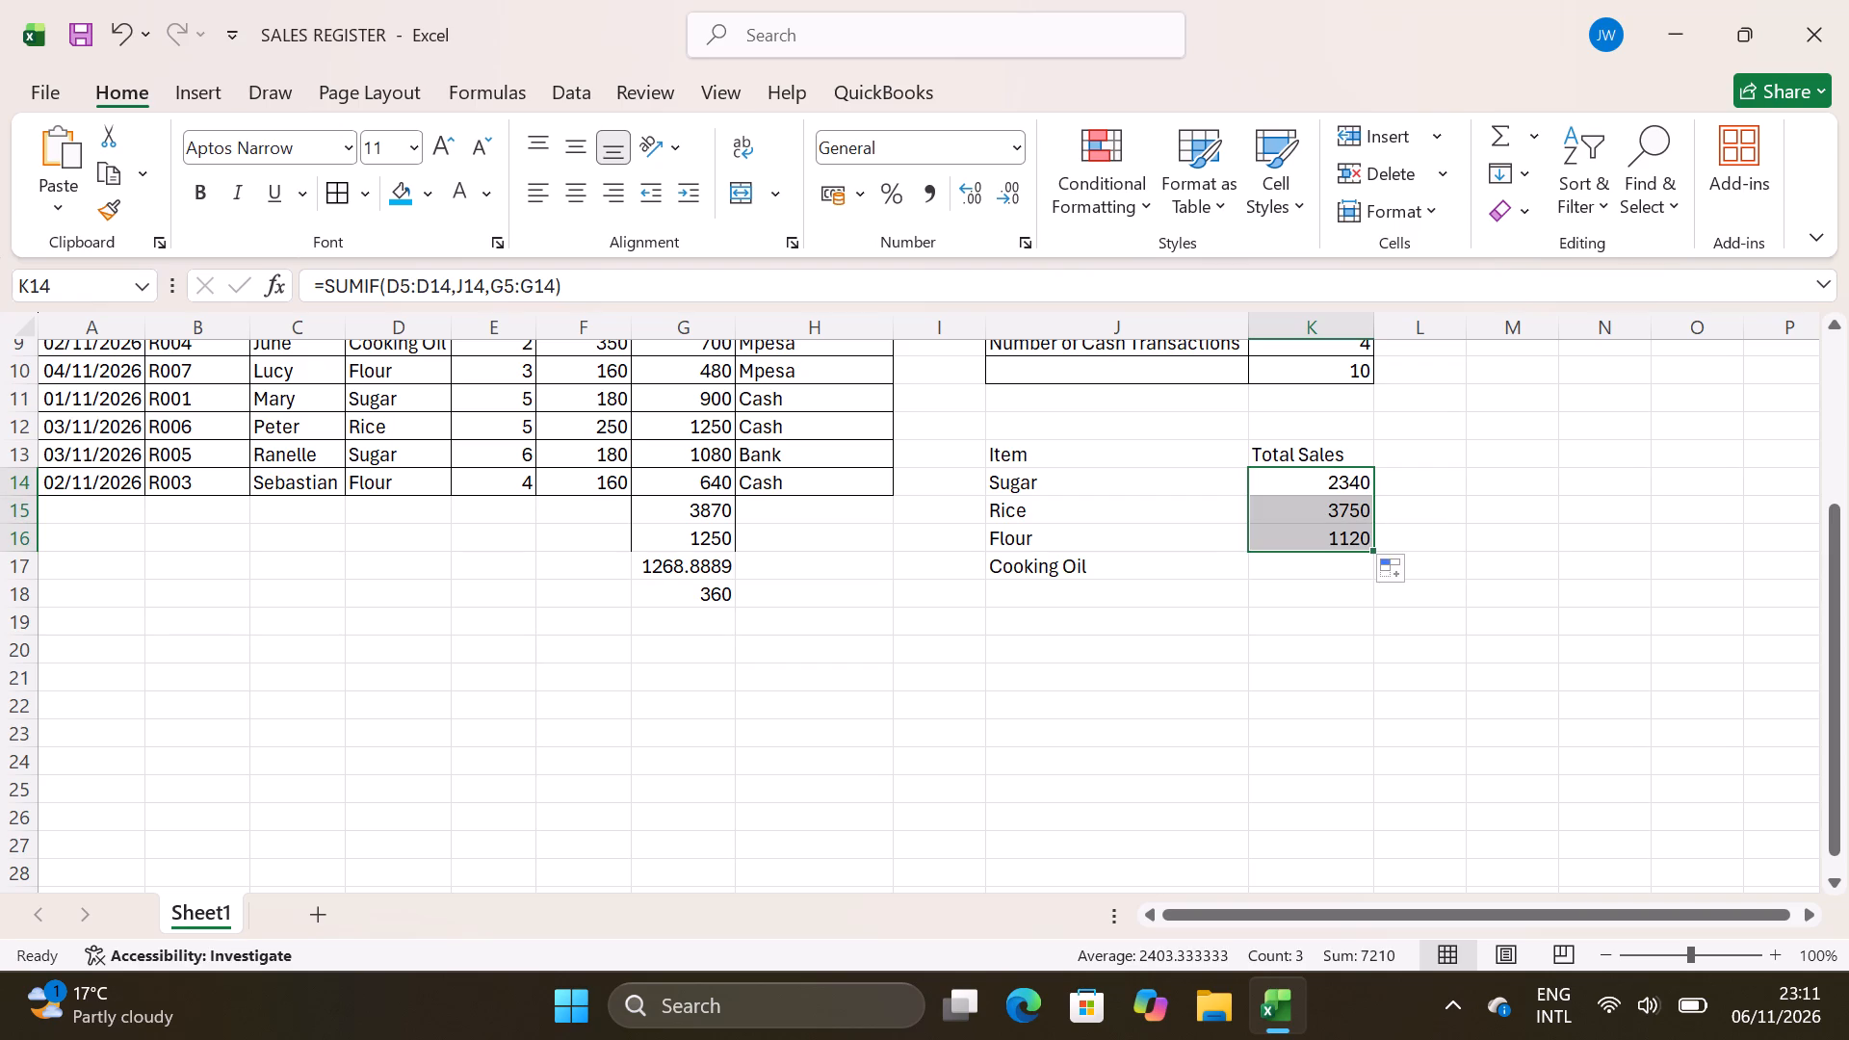
left_click_drag(1371, 544, 1371, 564)
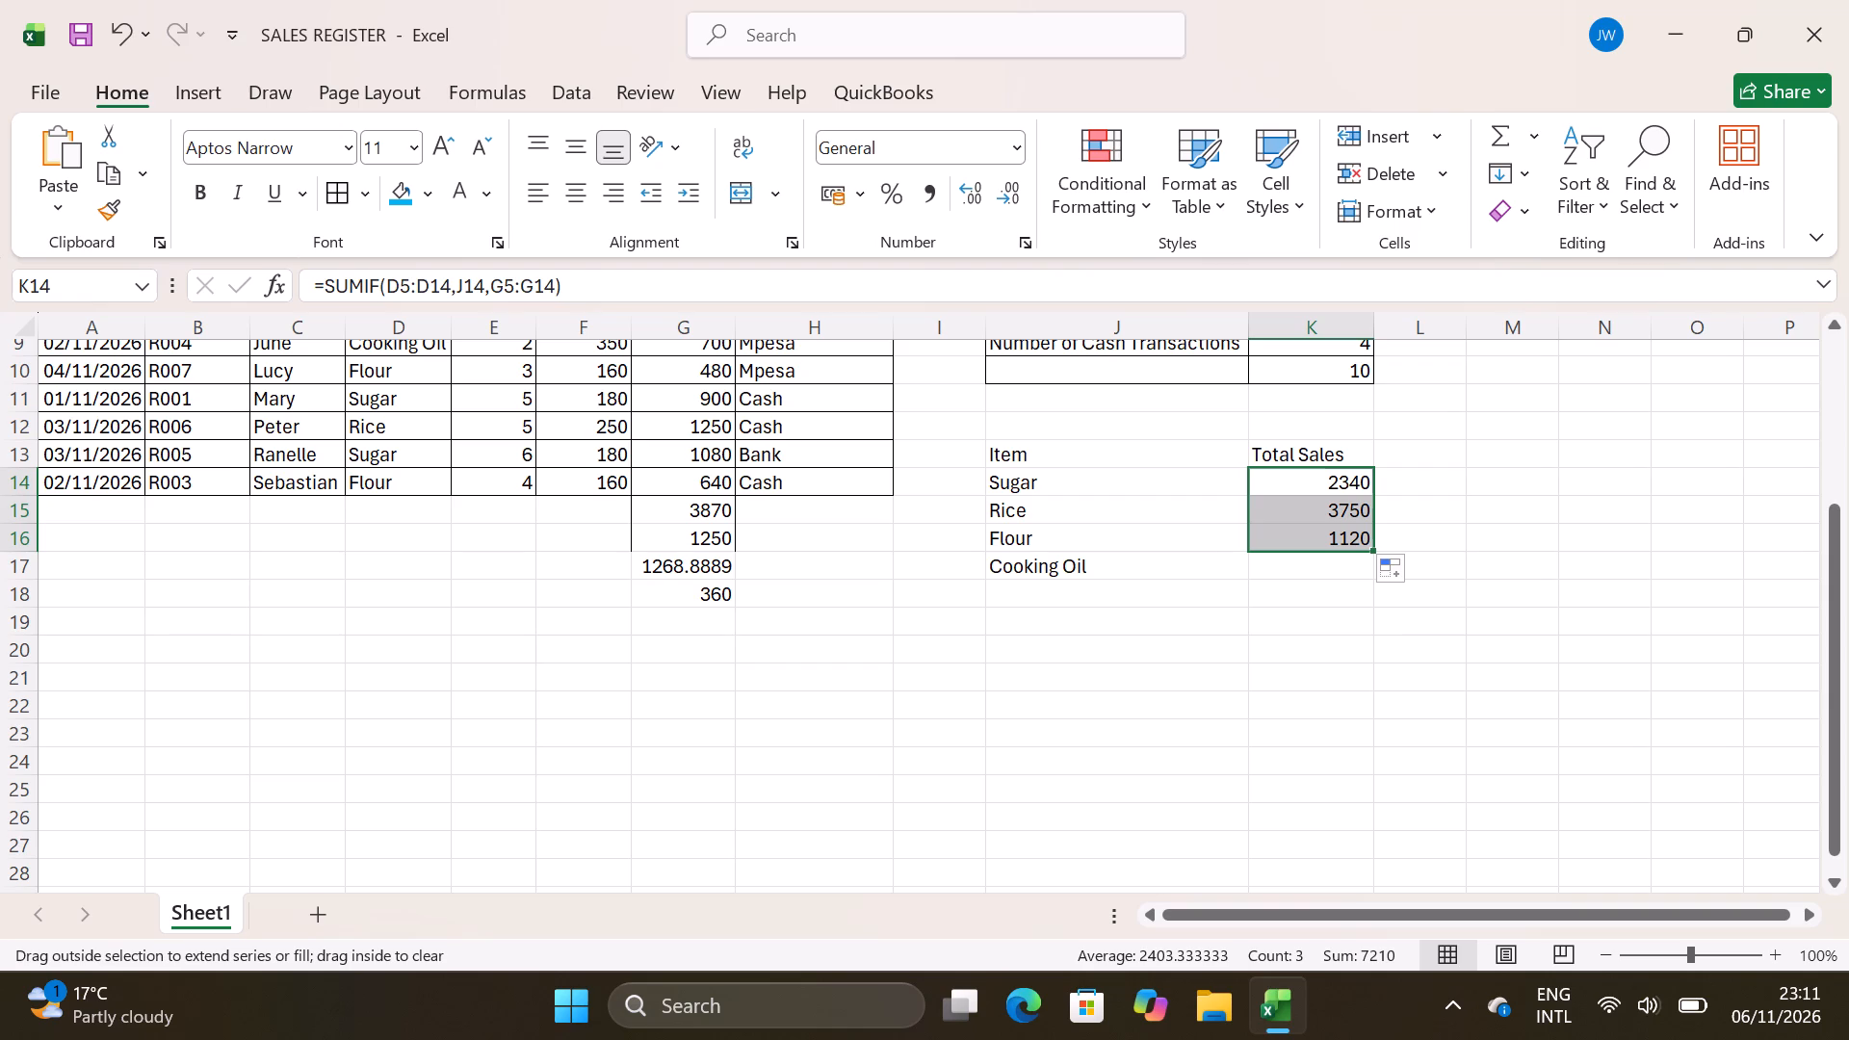
left_click_drag(1371, 564, 1371, 568)
left_click(1417, 563)
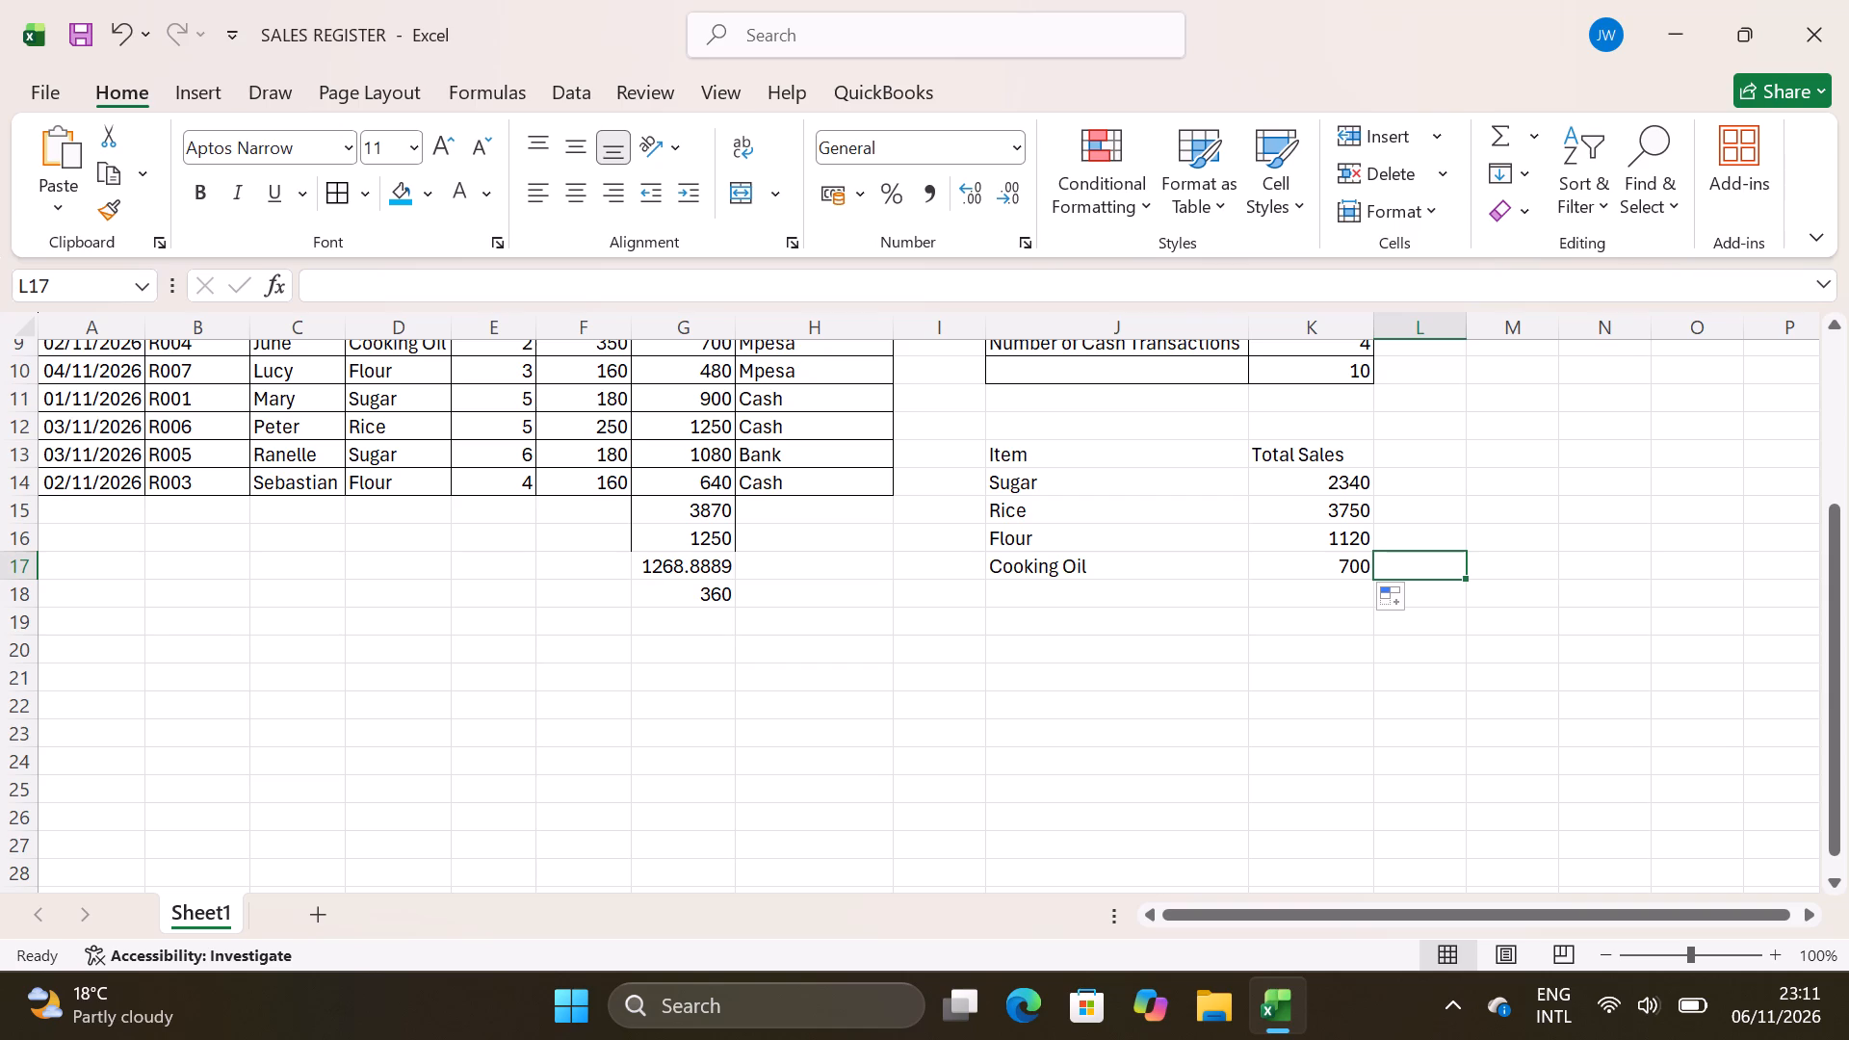
Select the item sales table J13:K17 and examine the sparkline and chart types available for it.
left_click(1181, 455)
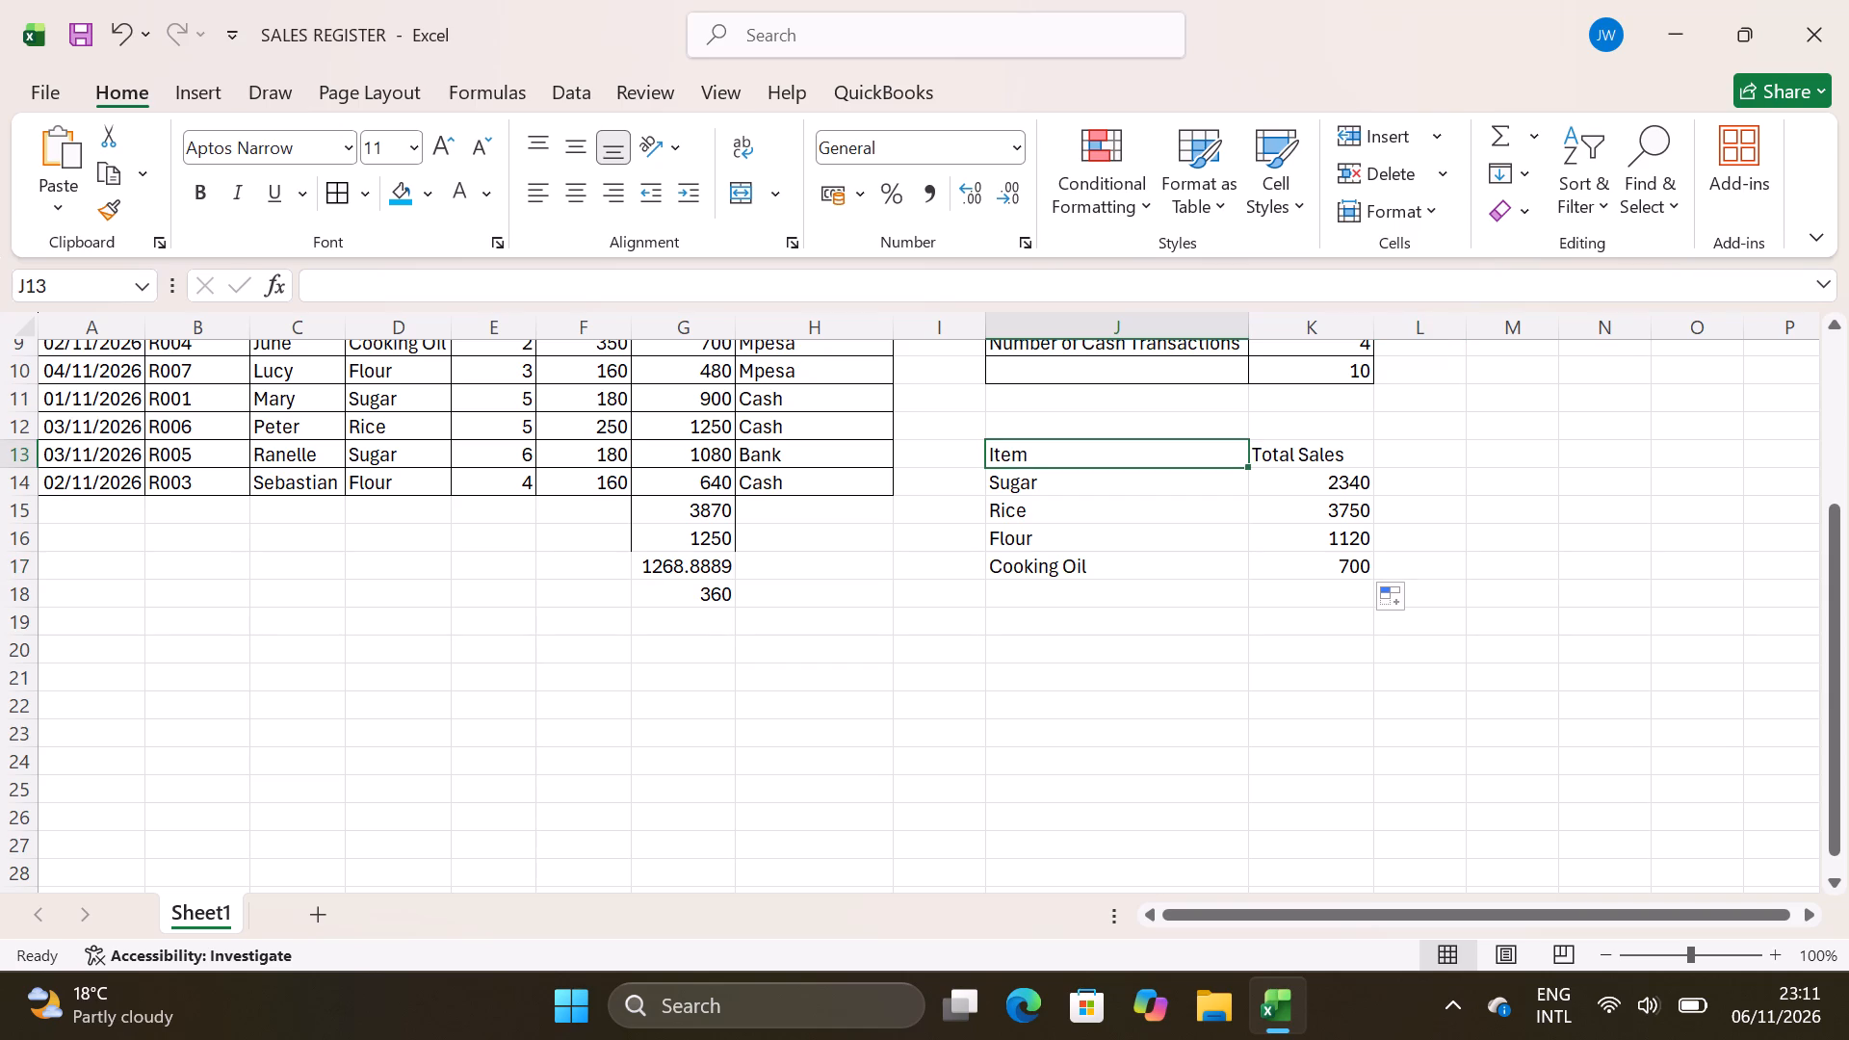
left_click(1352, 565, "shift")
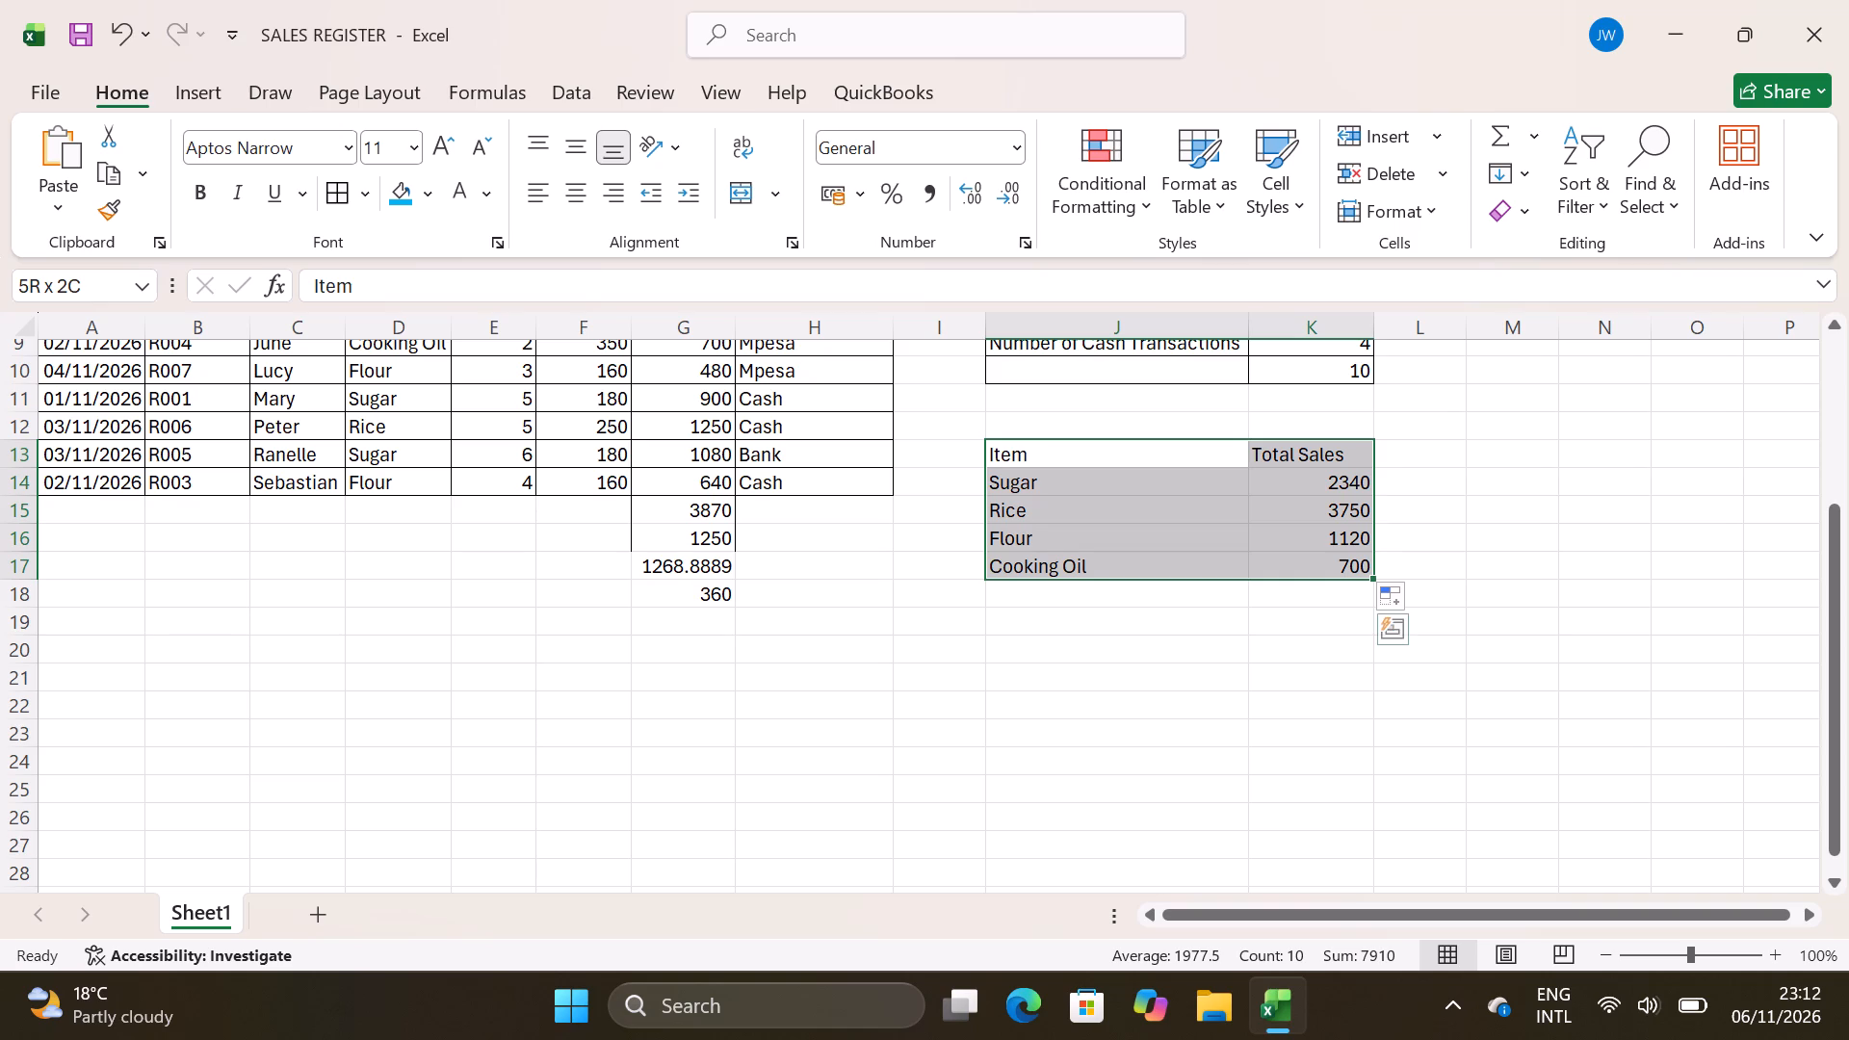
left_click(212, 92)
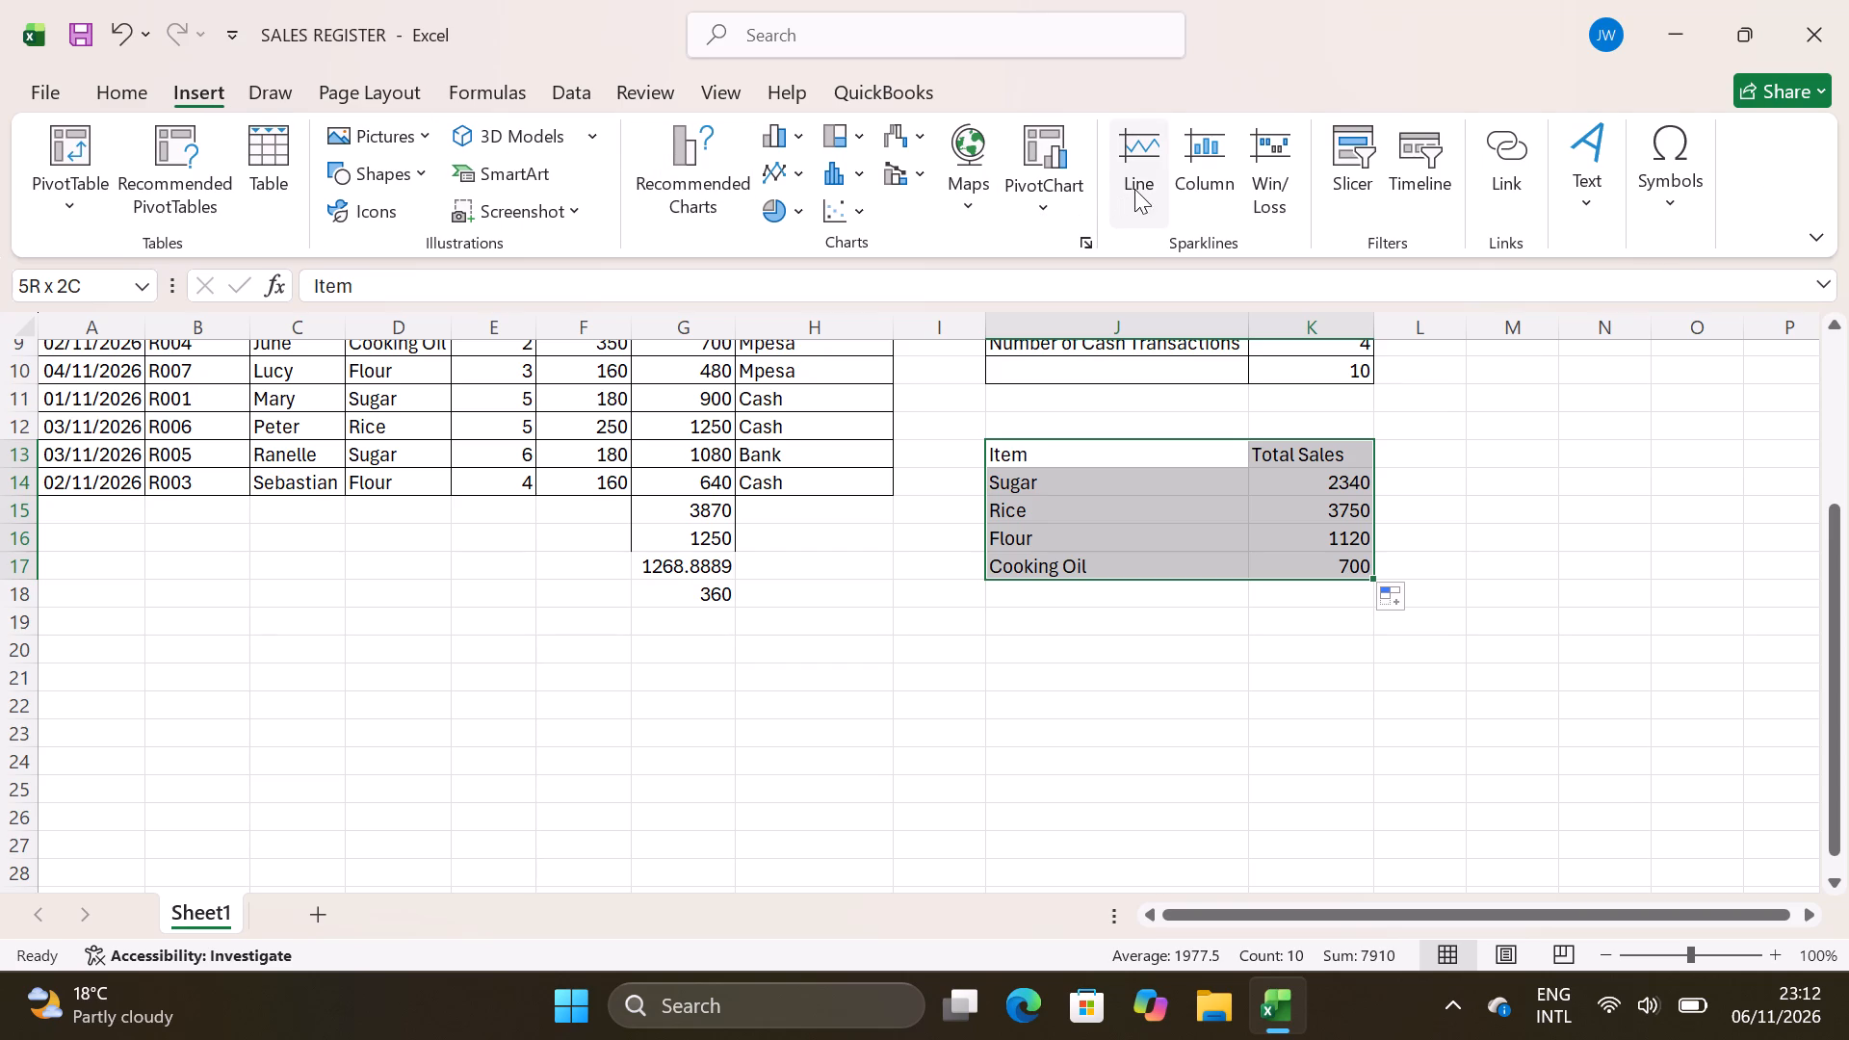
left_click(1207, 178)
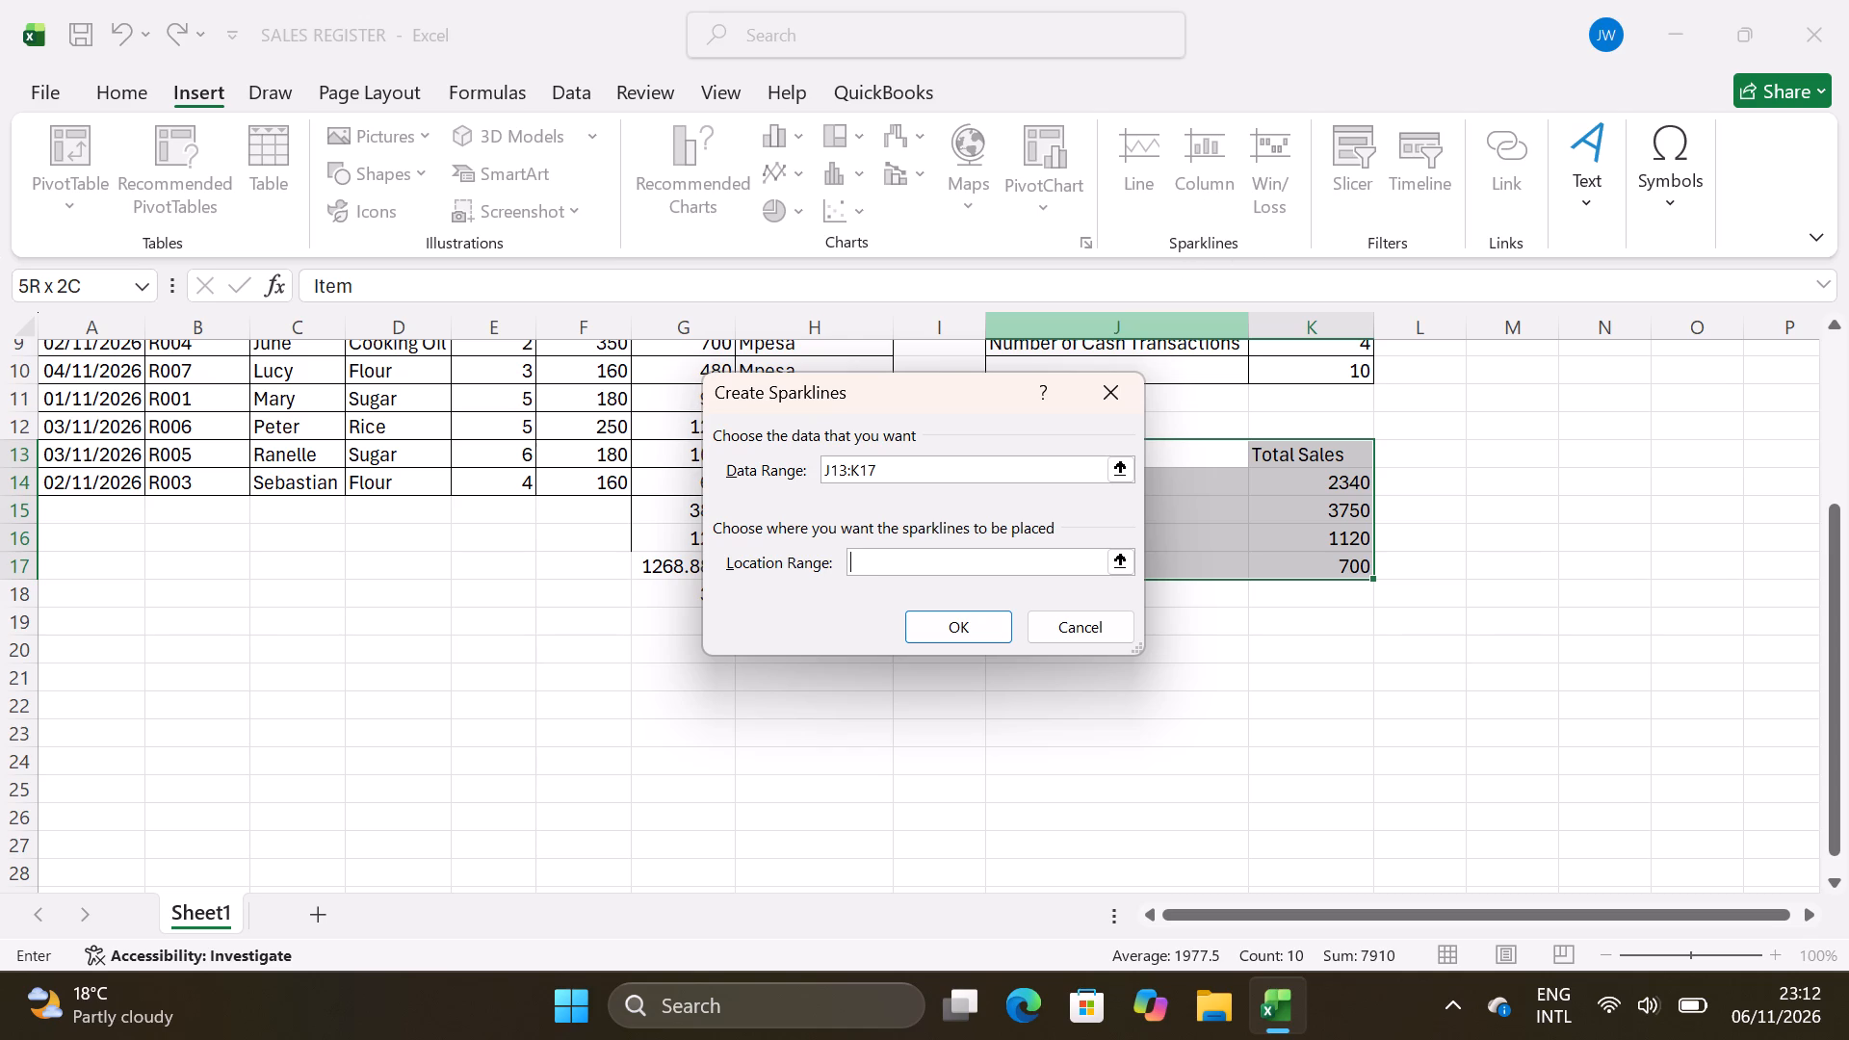
left_click(1126, 394)
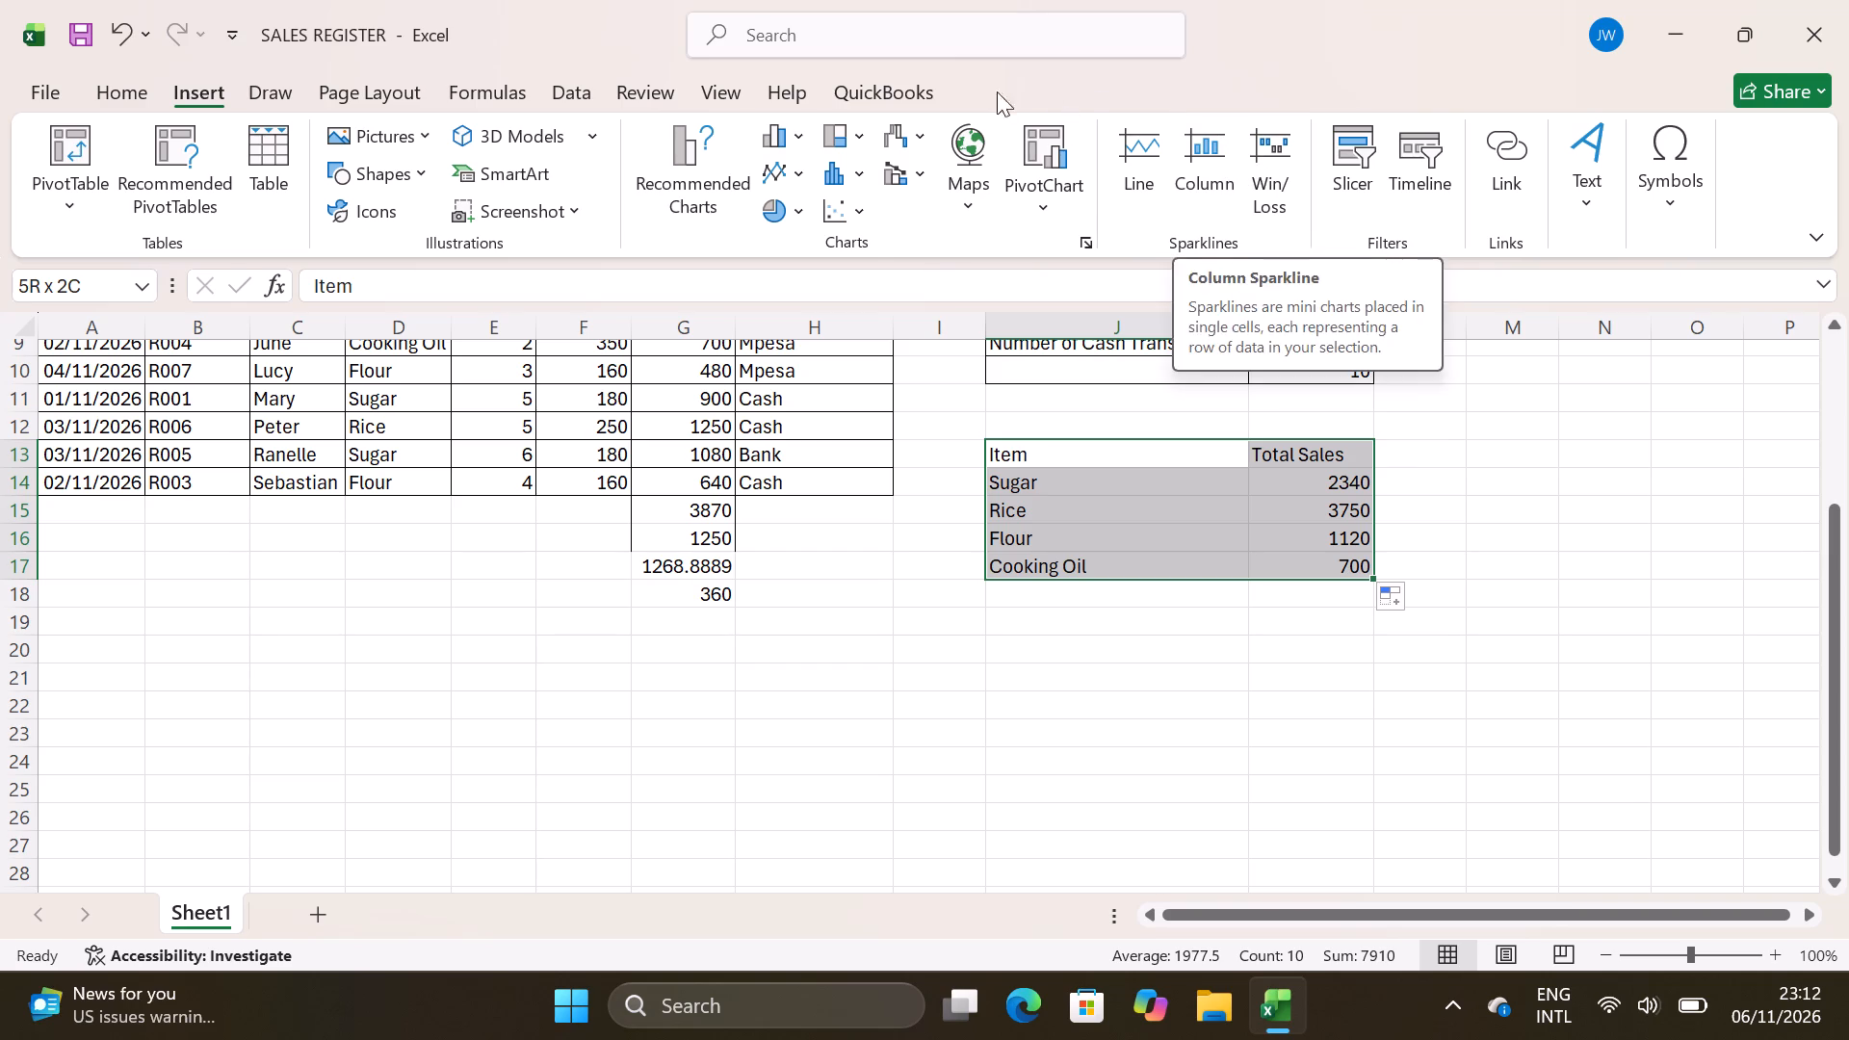
left_click(858, 218)
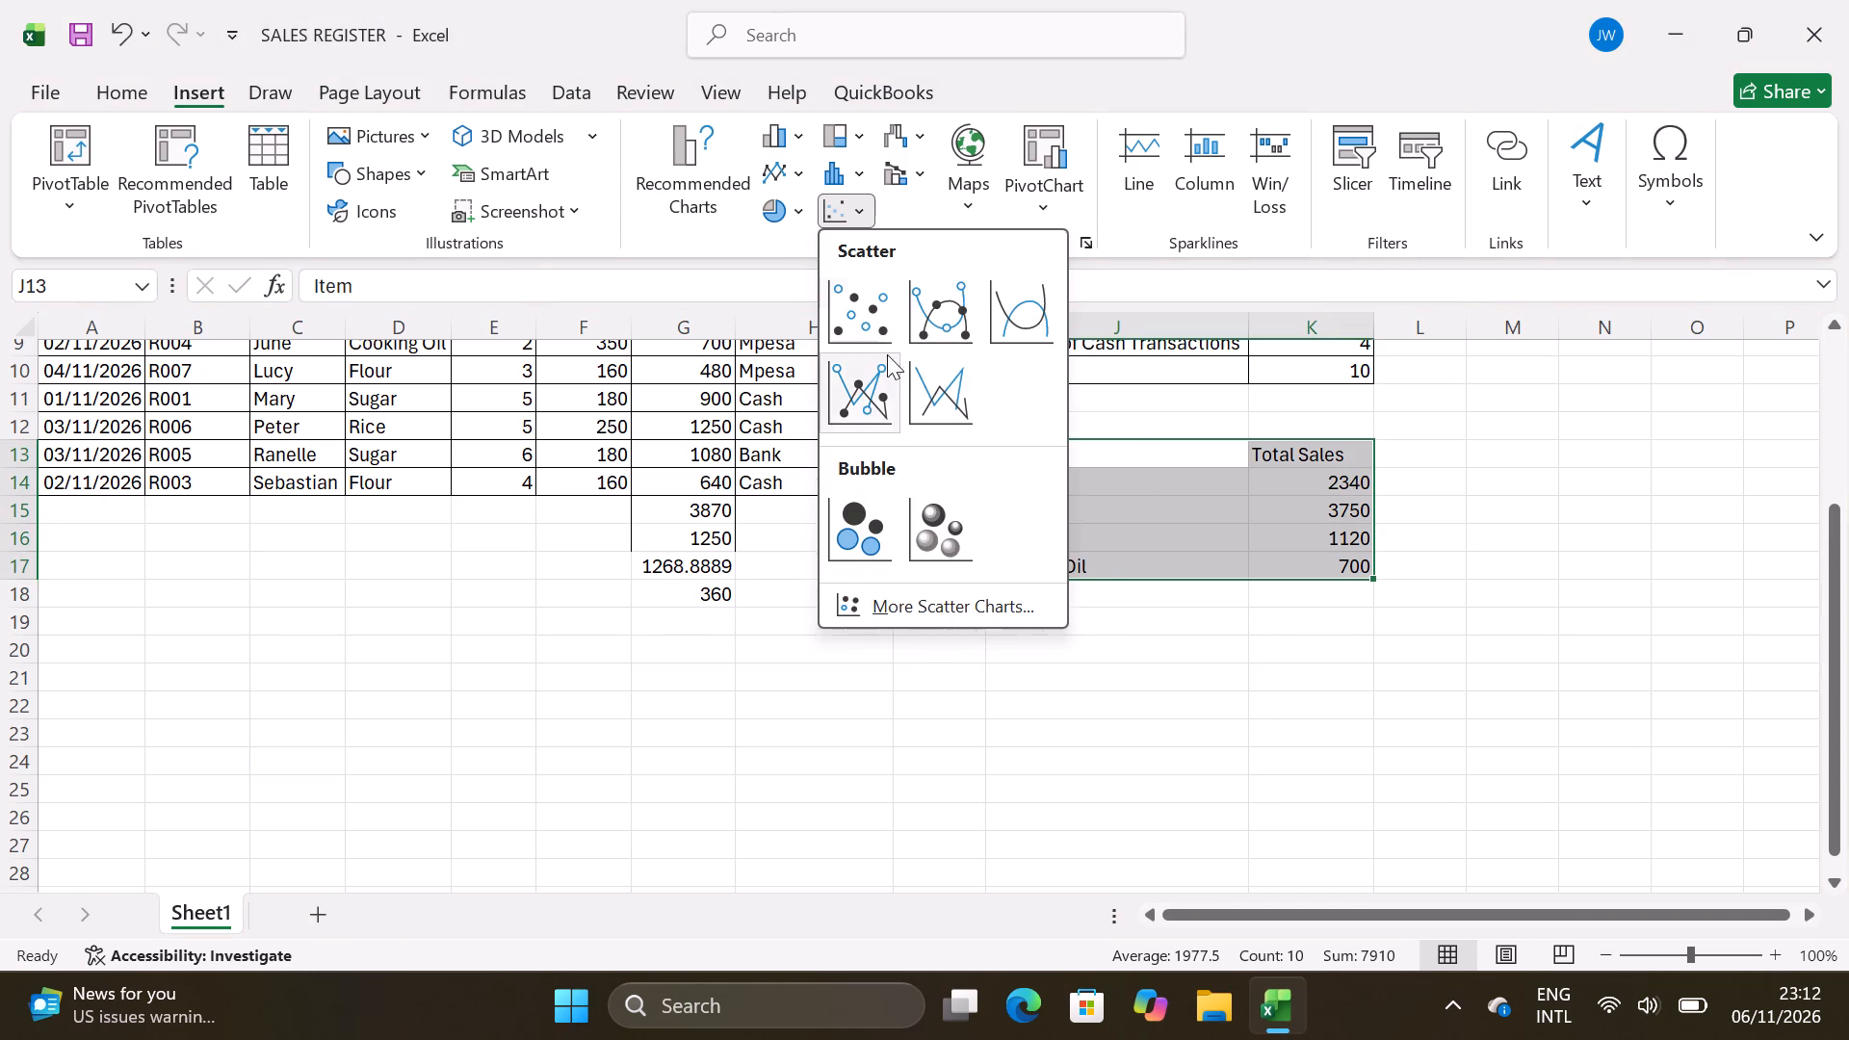
left_click(1088, 248)
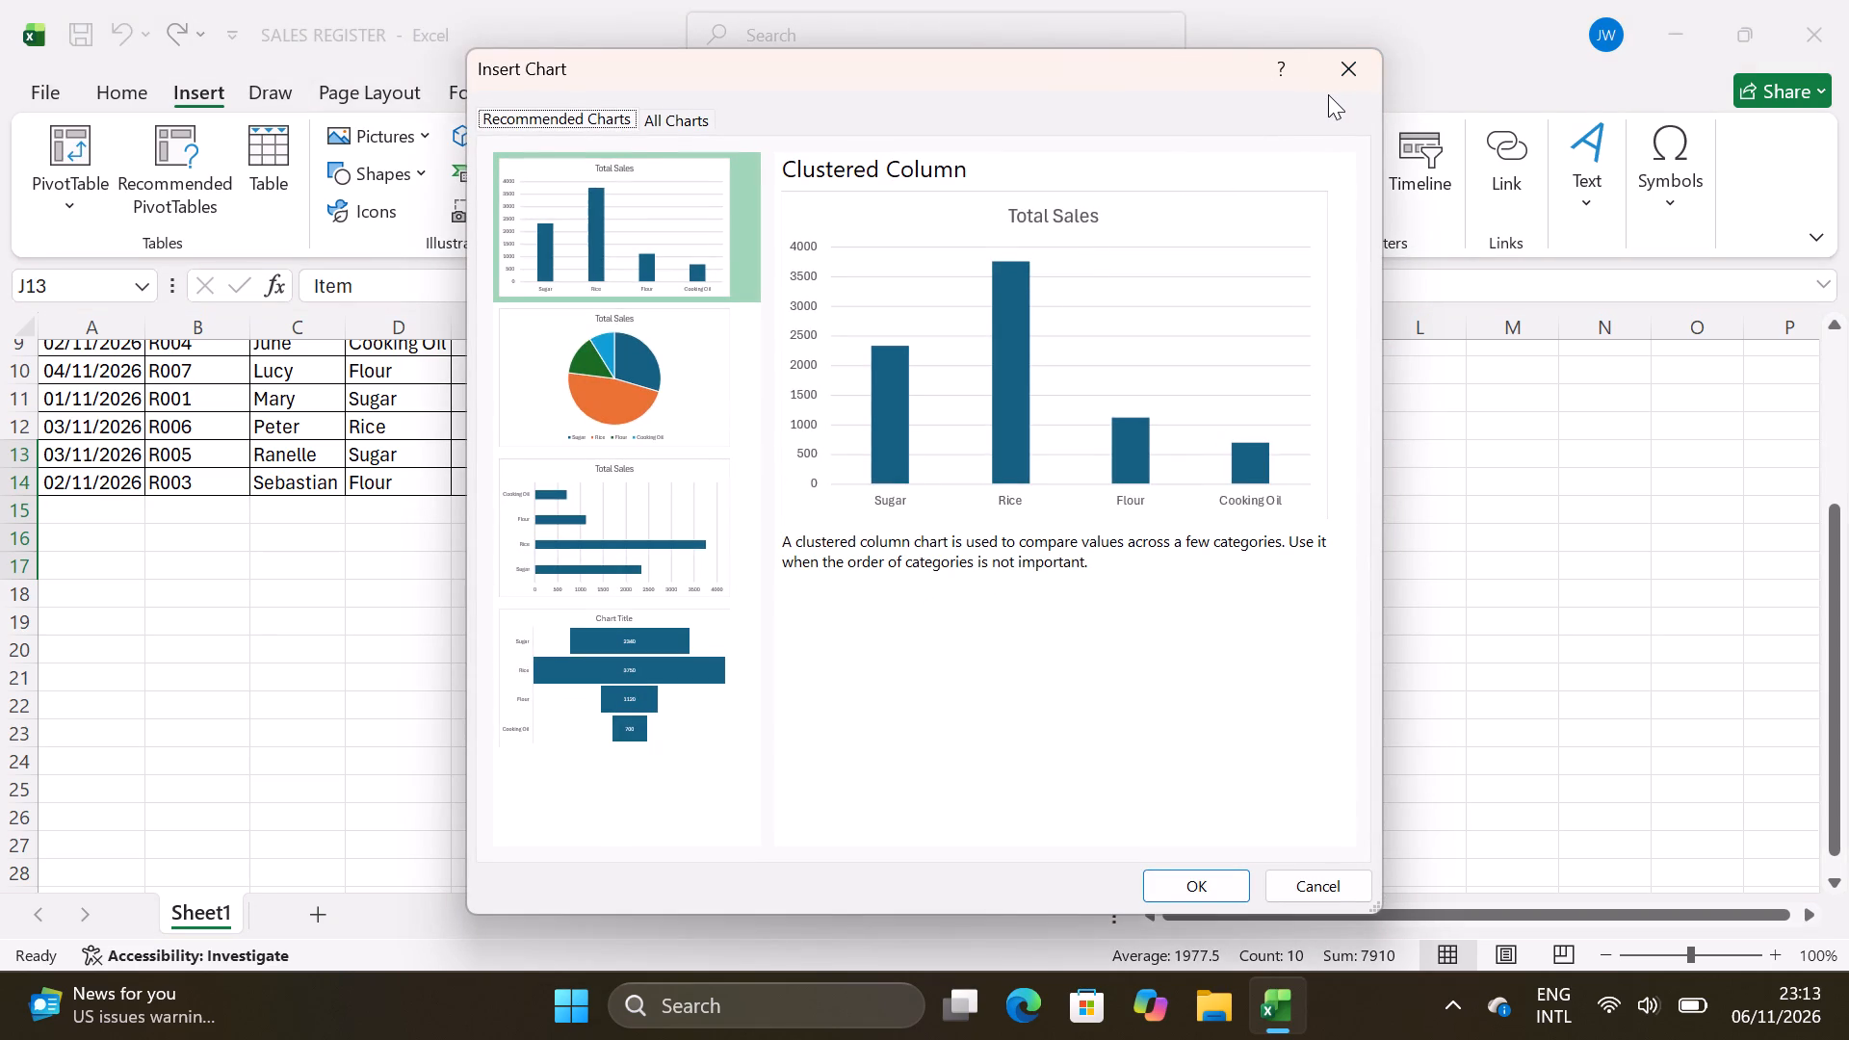
left_click(1344, 60)
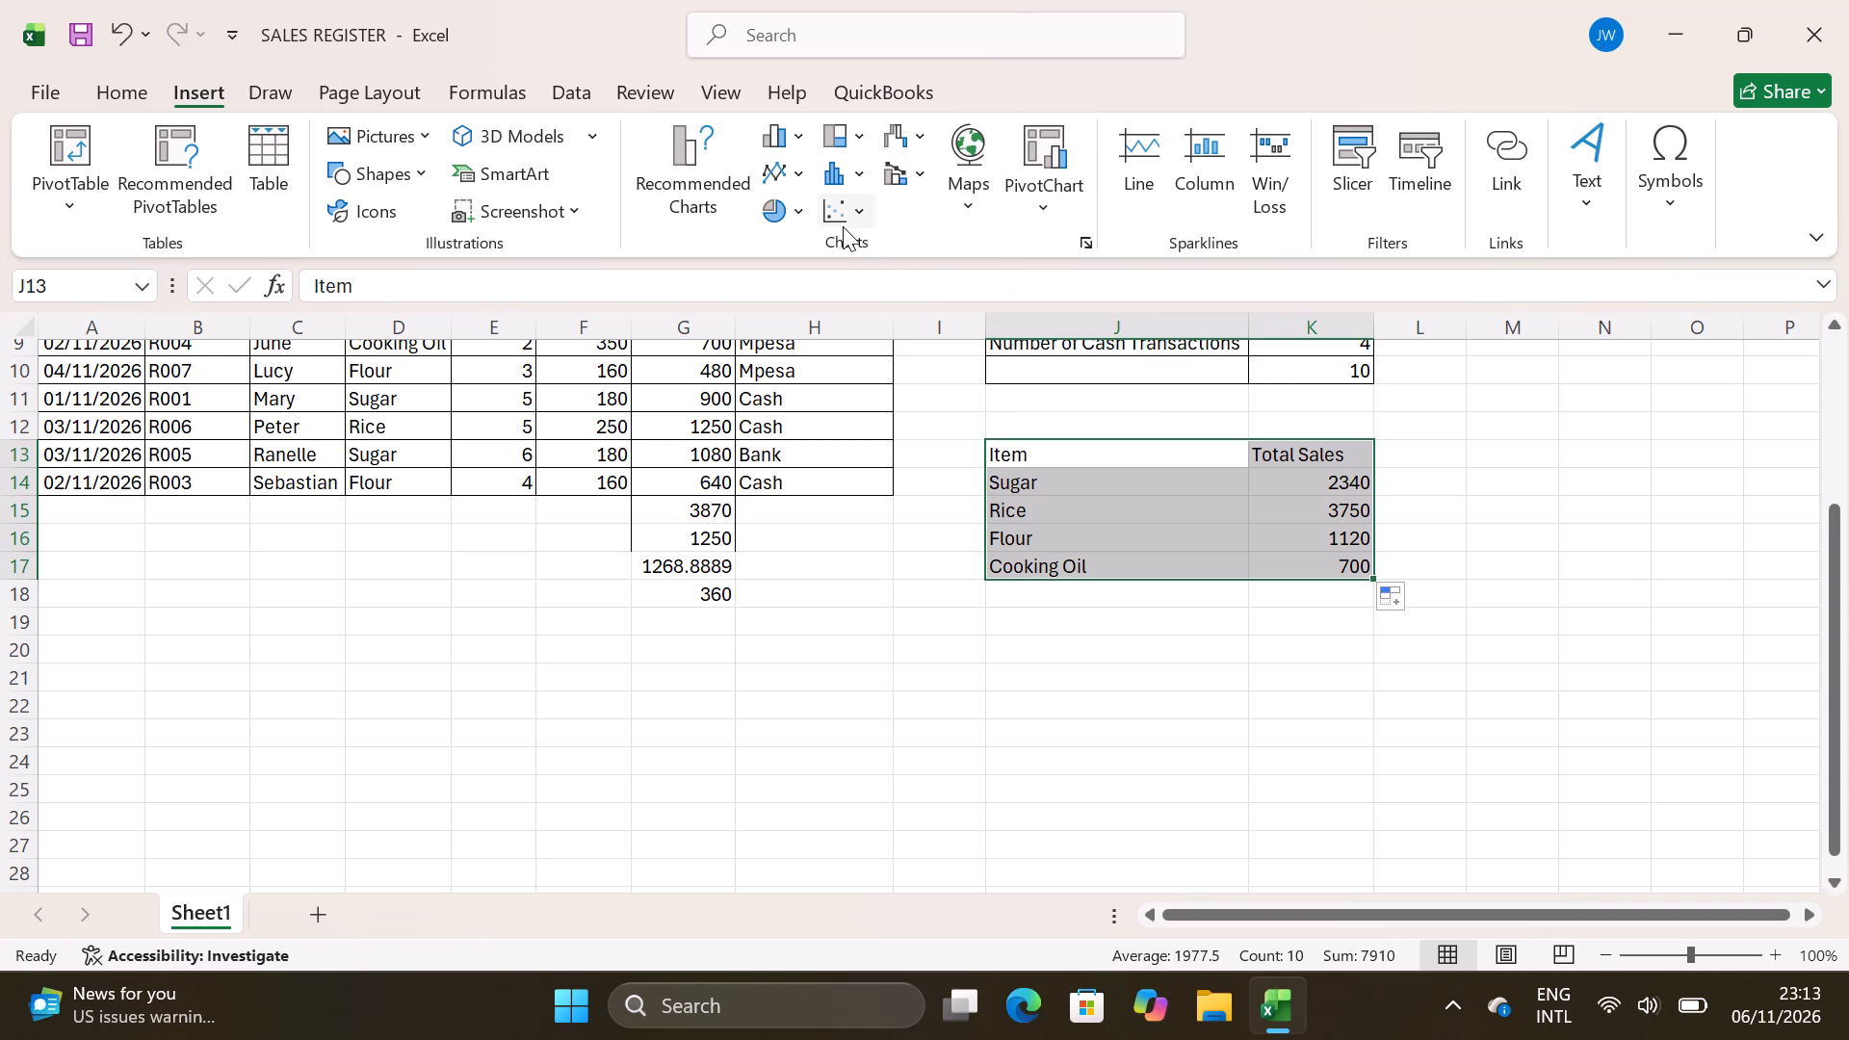
left_click(862, 180)
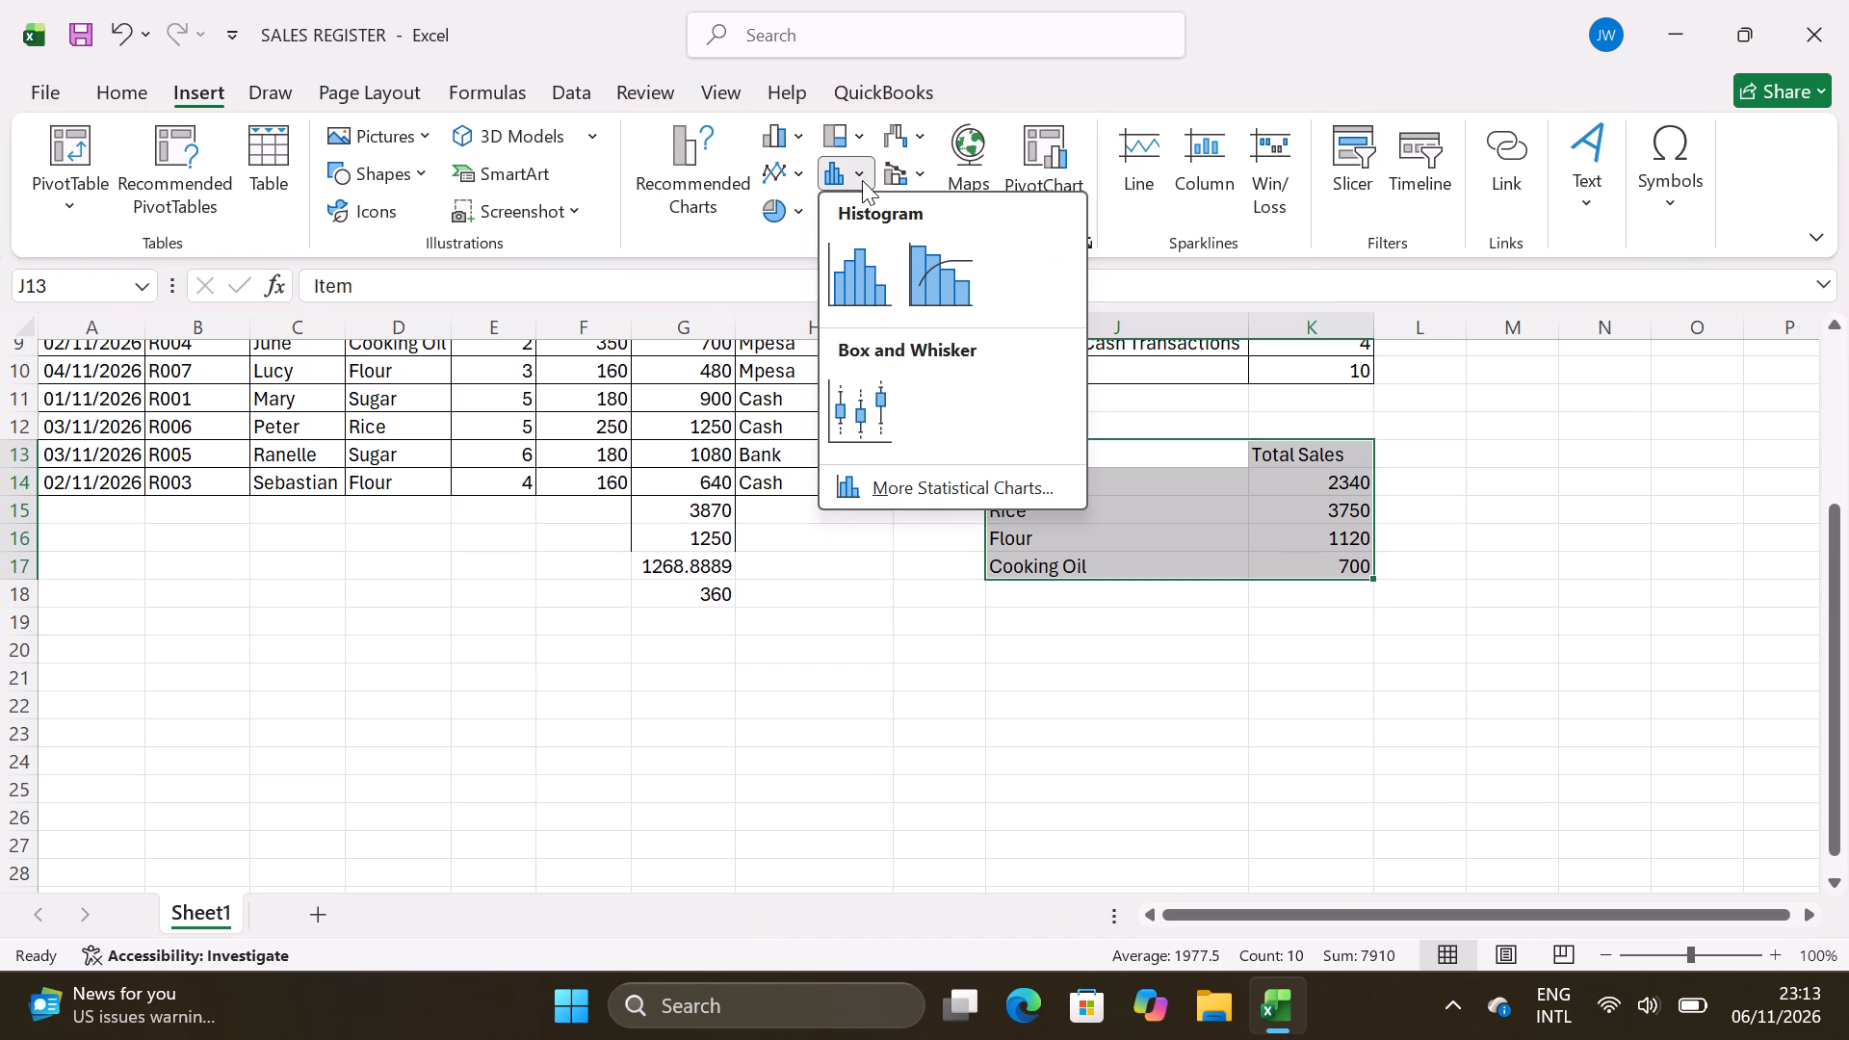
left_click(862, 180)
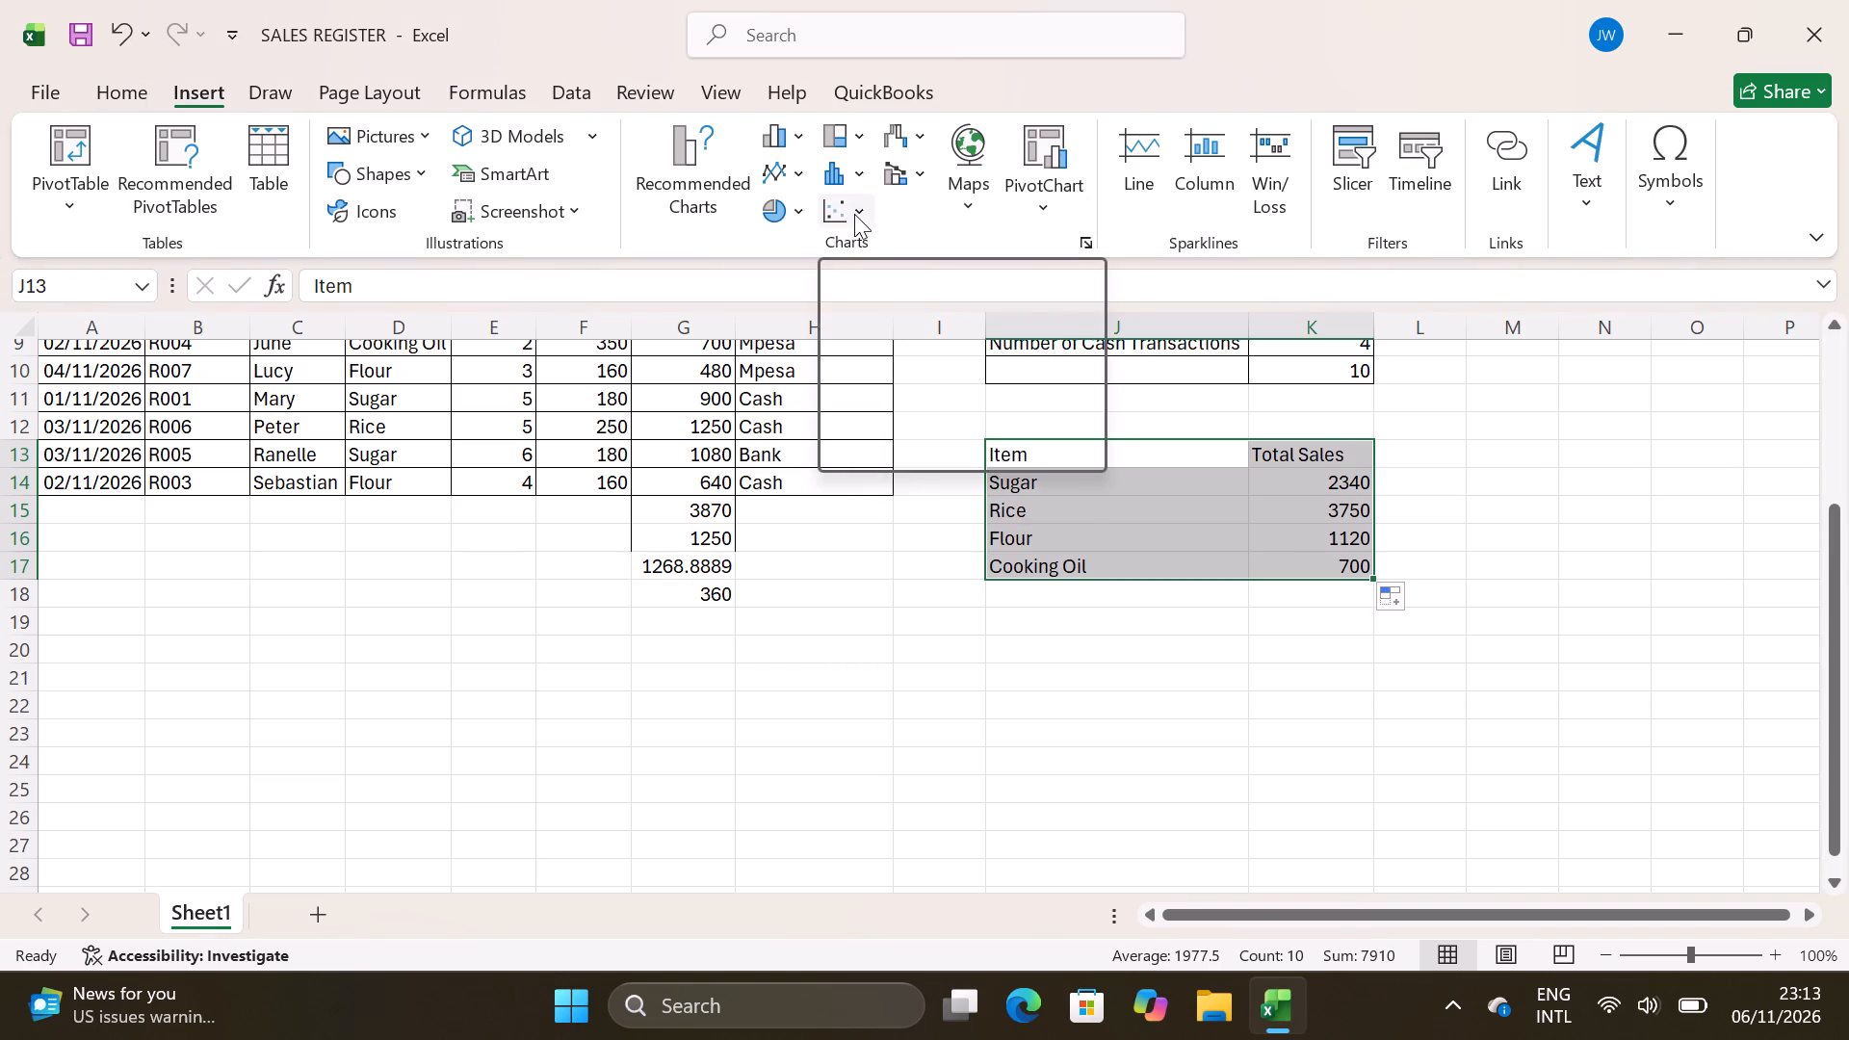
left_click(854, 214)
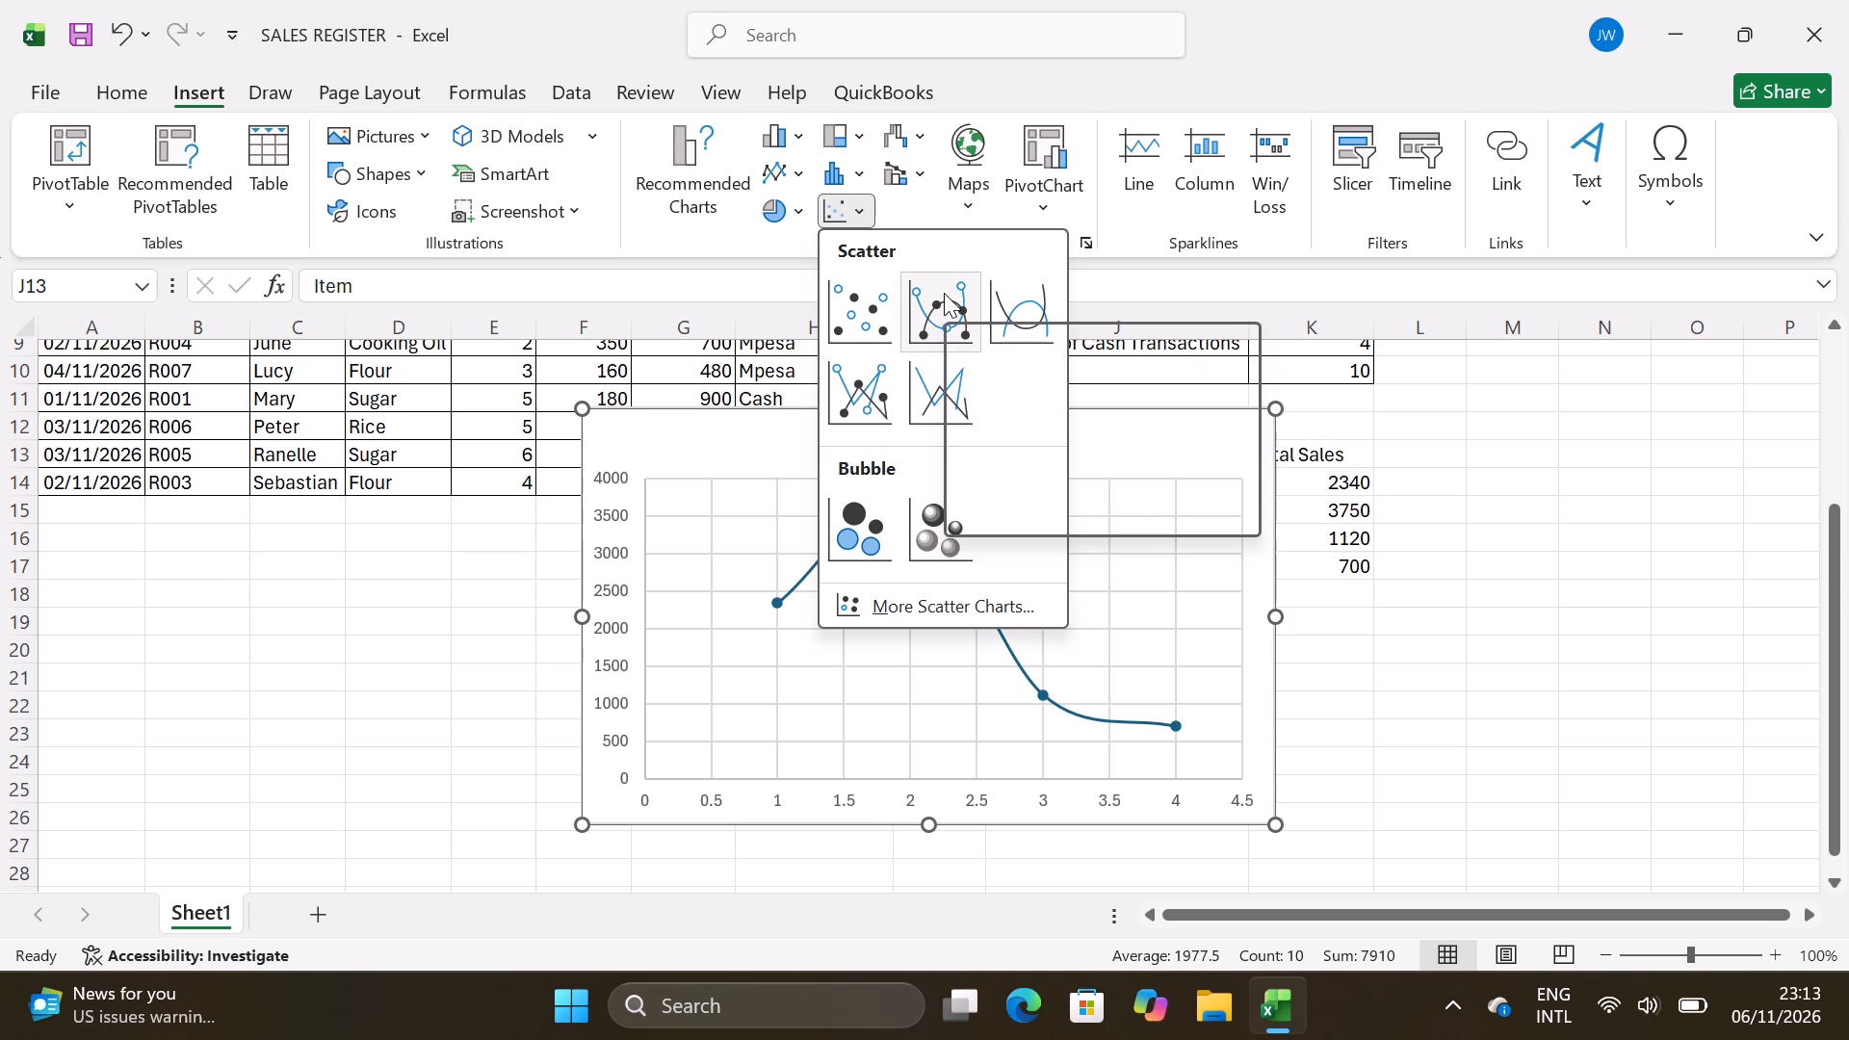
left_click(922, 175)
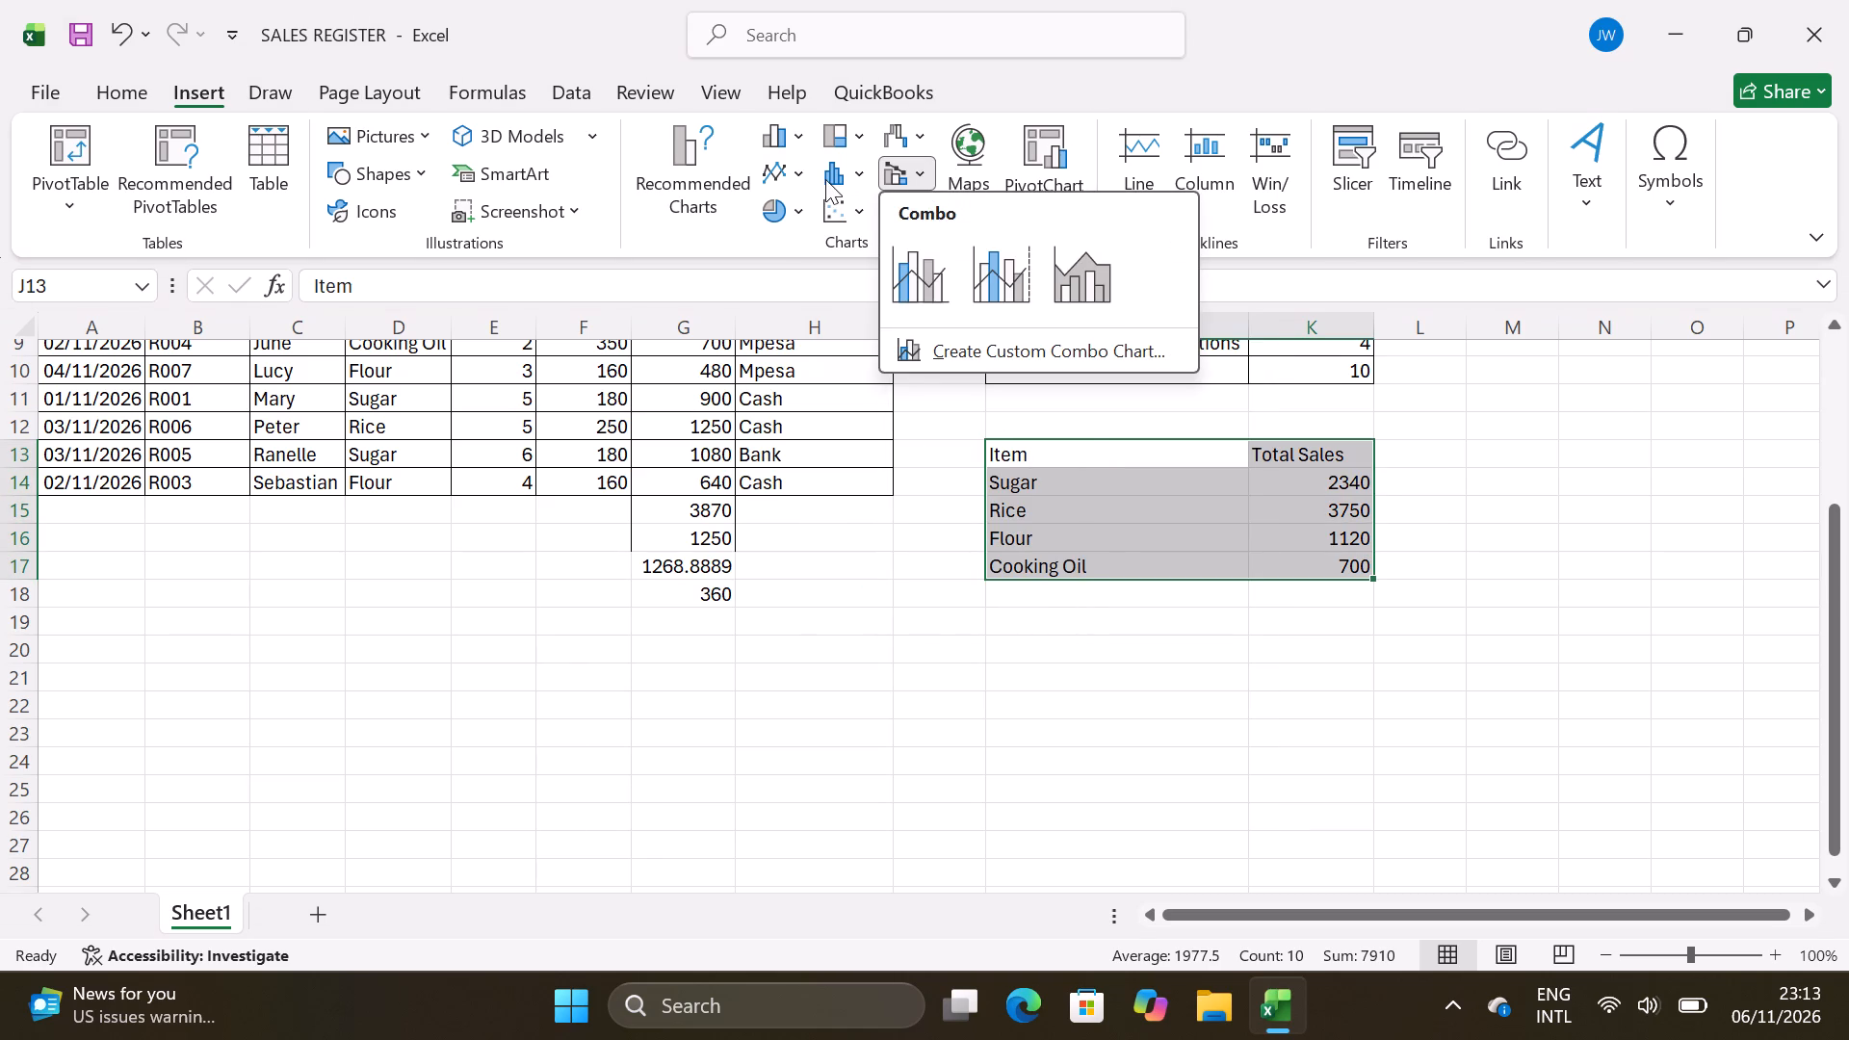
left_click(802, 140)
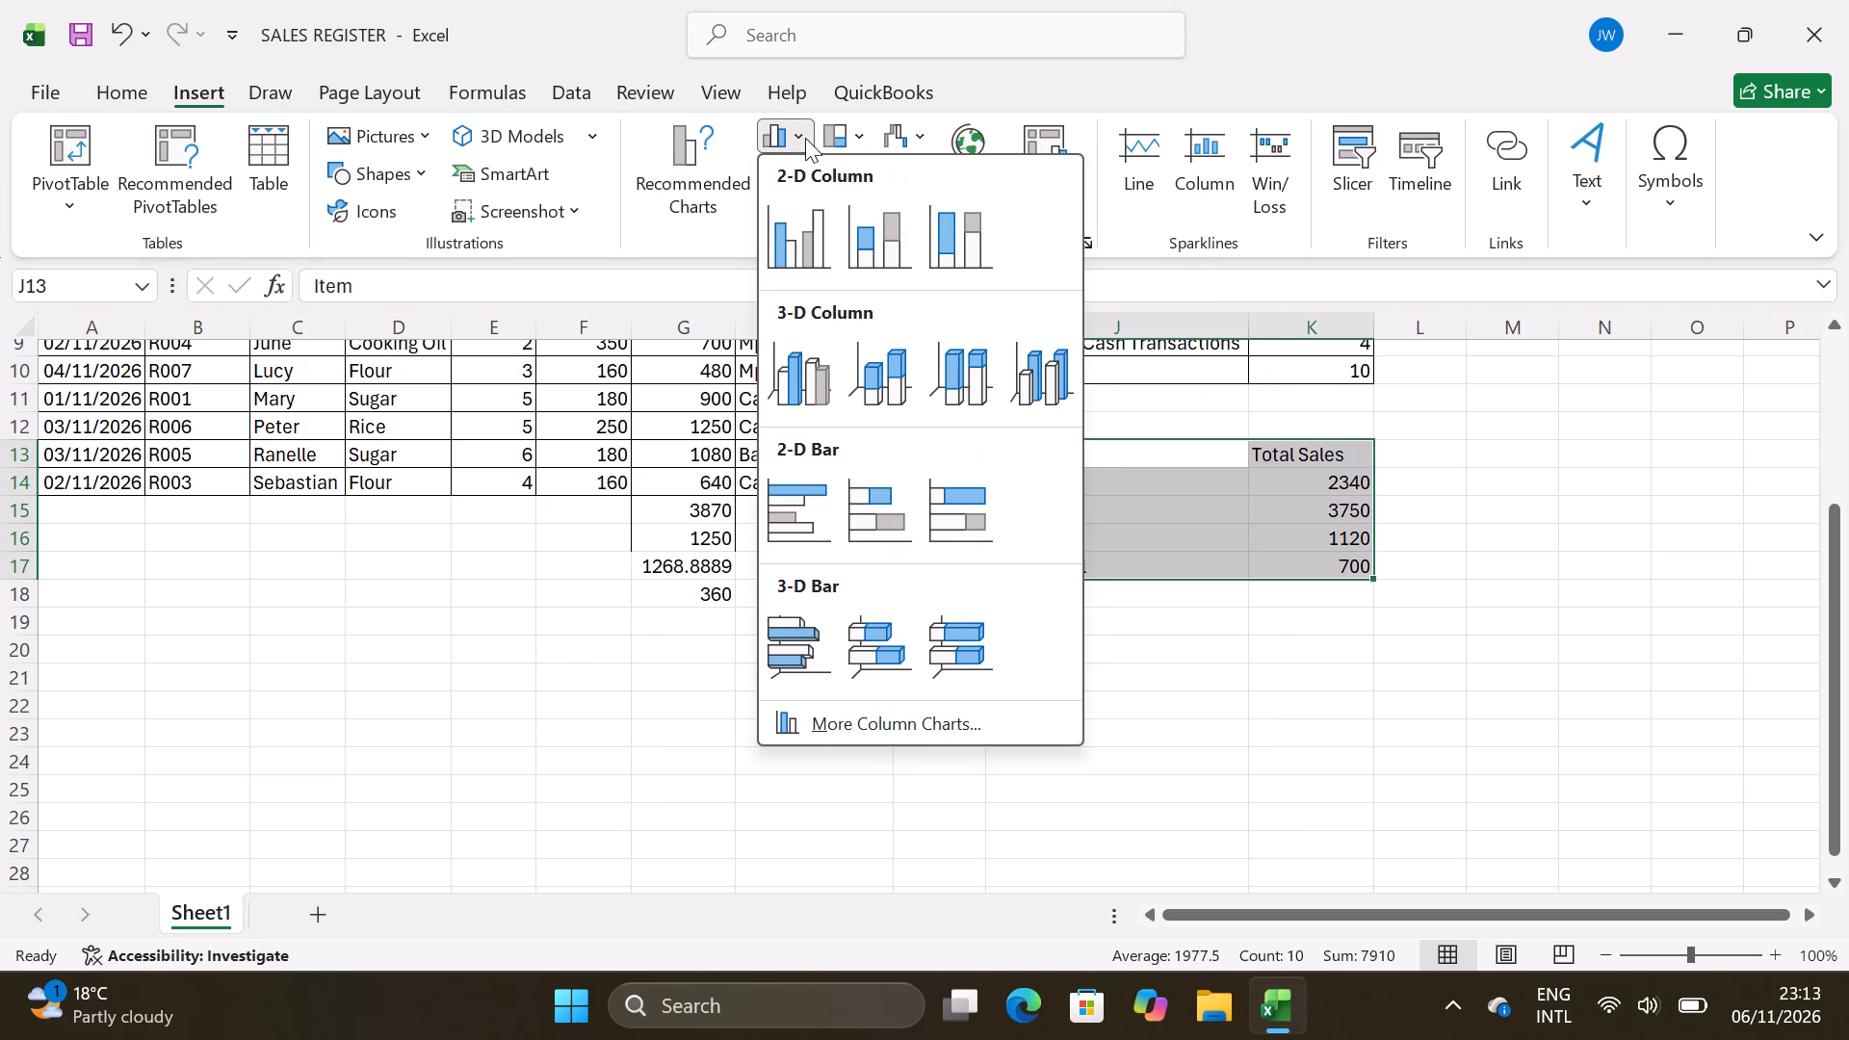
left_click(861, 132)
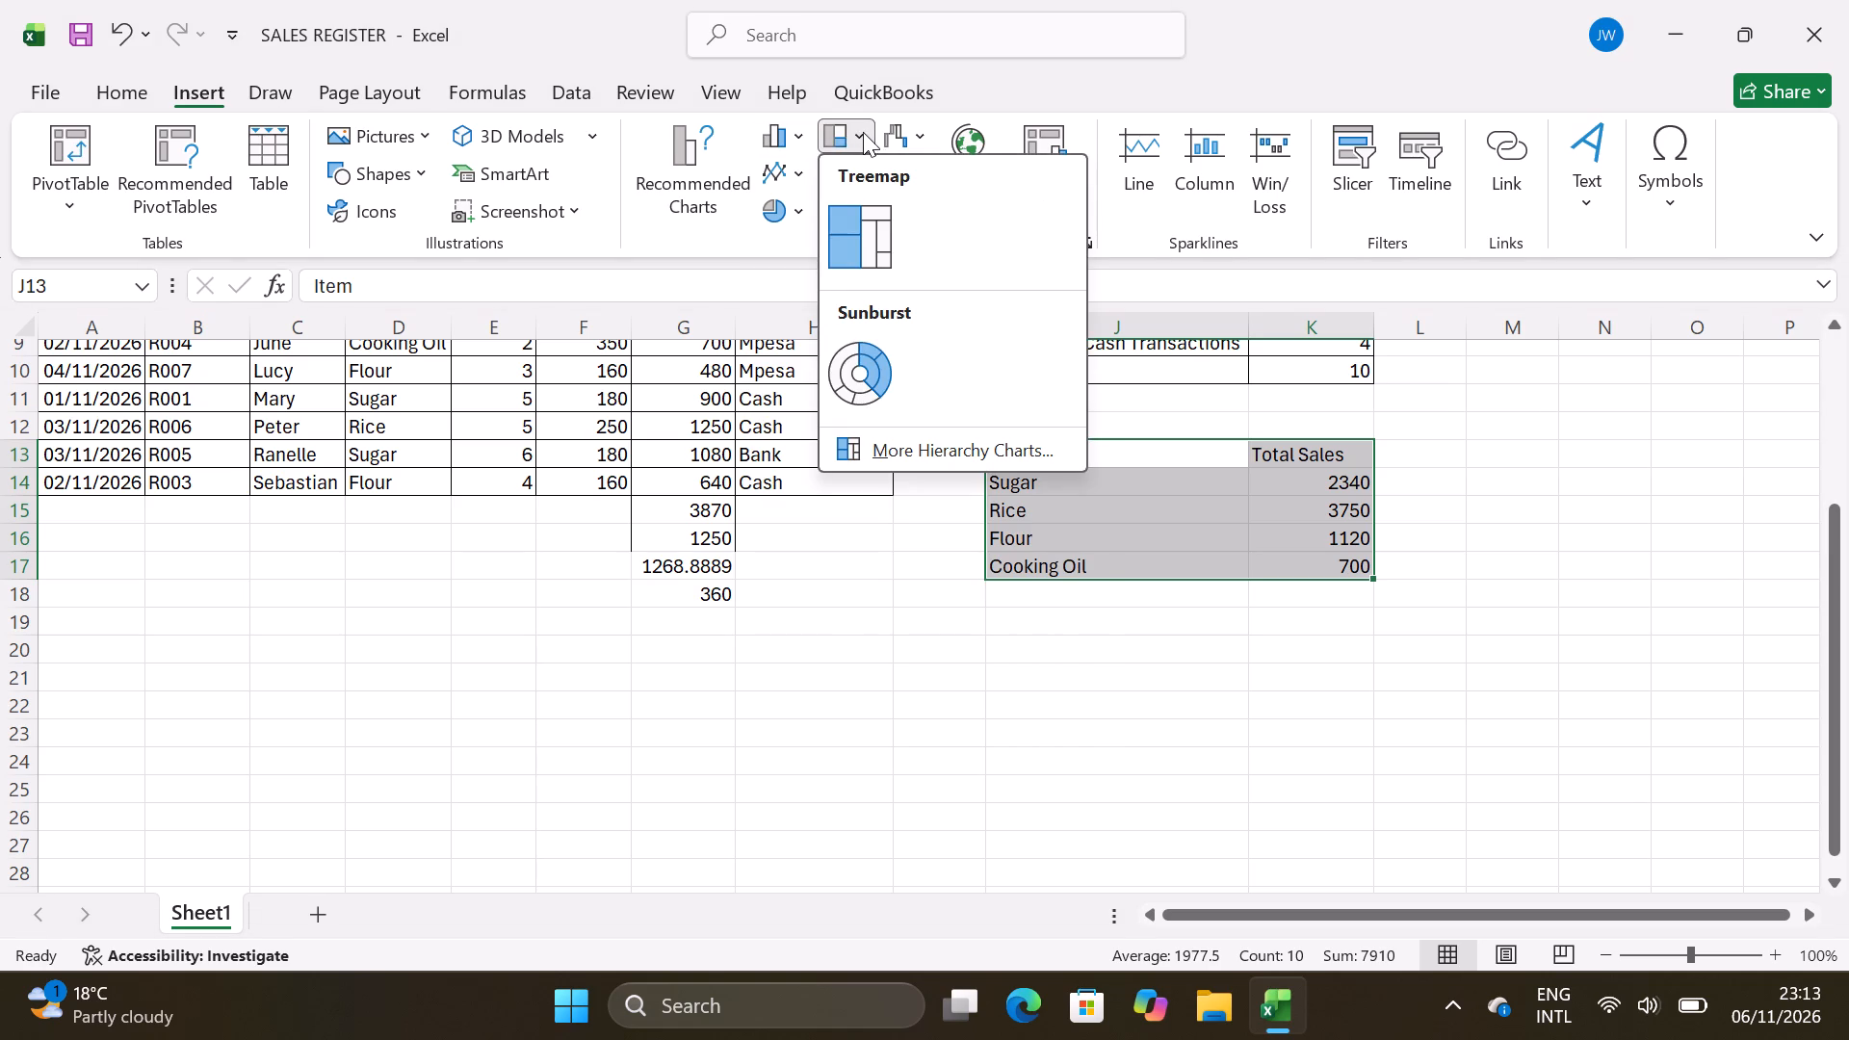
left_click(924, 133)
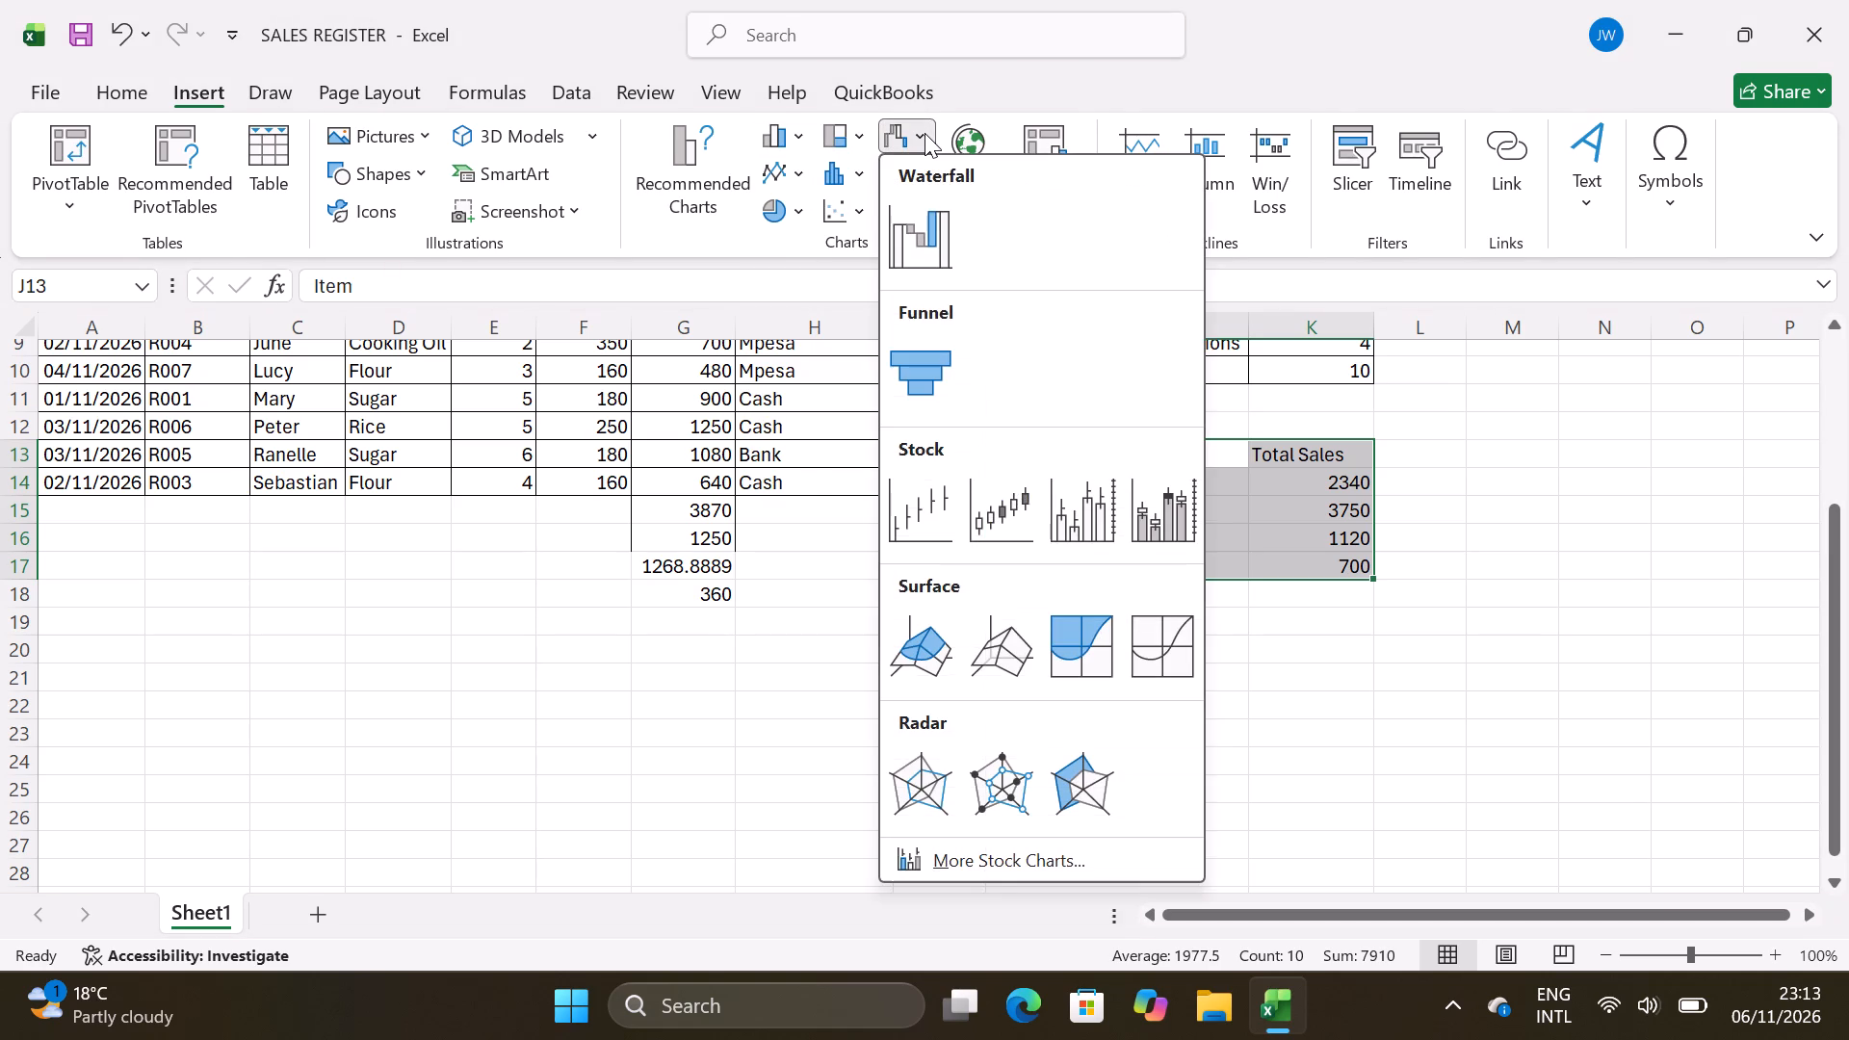
left_click(798, 211)
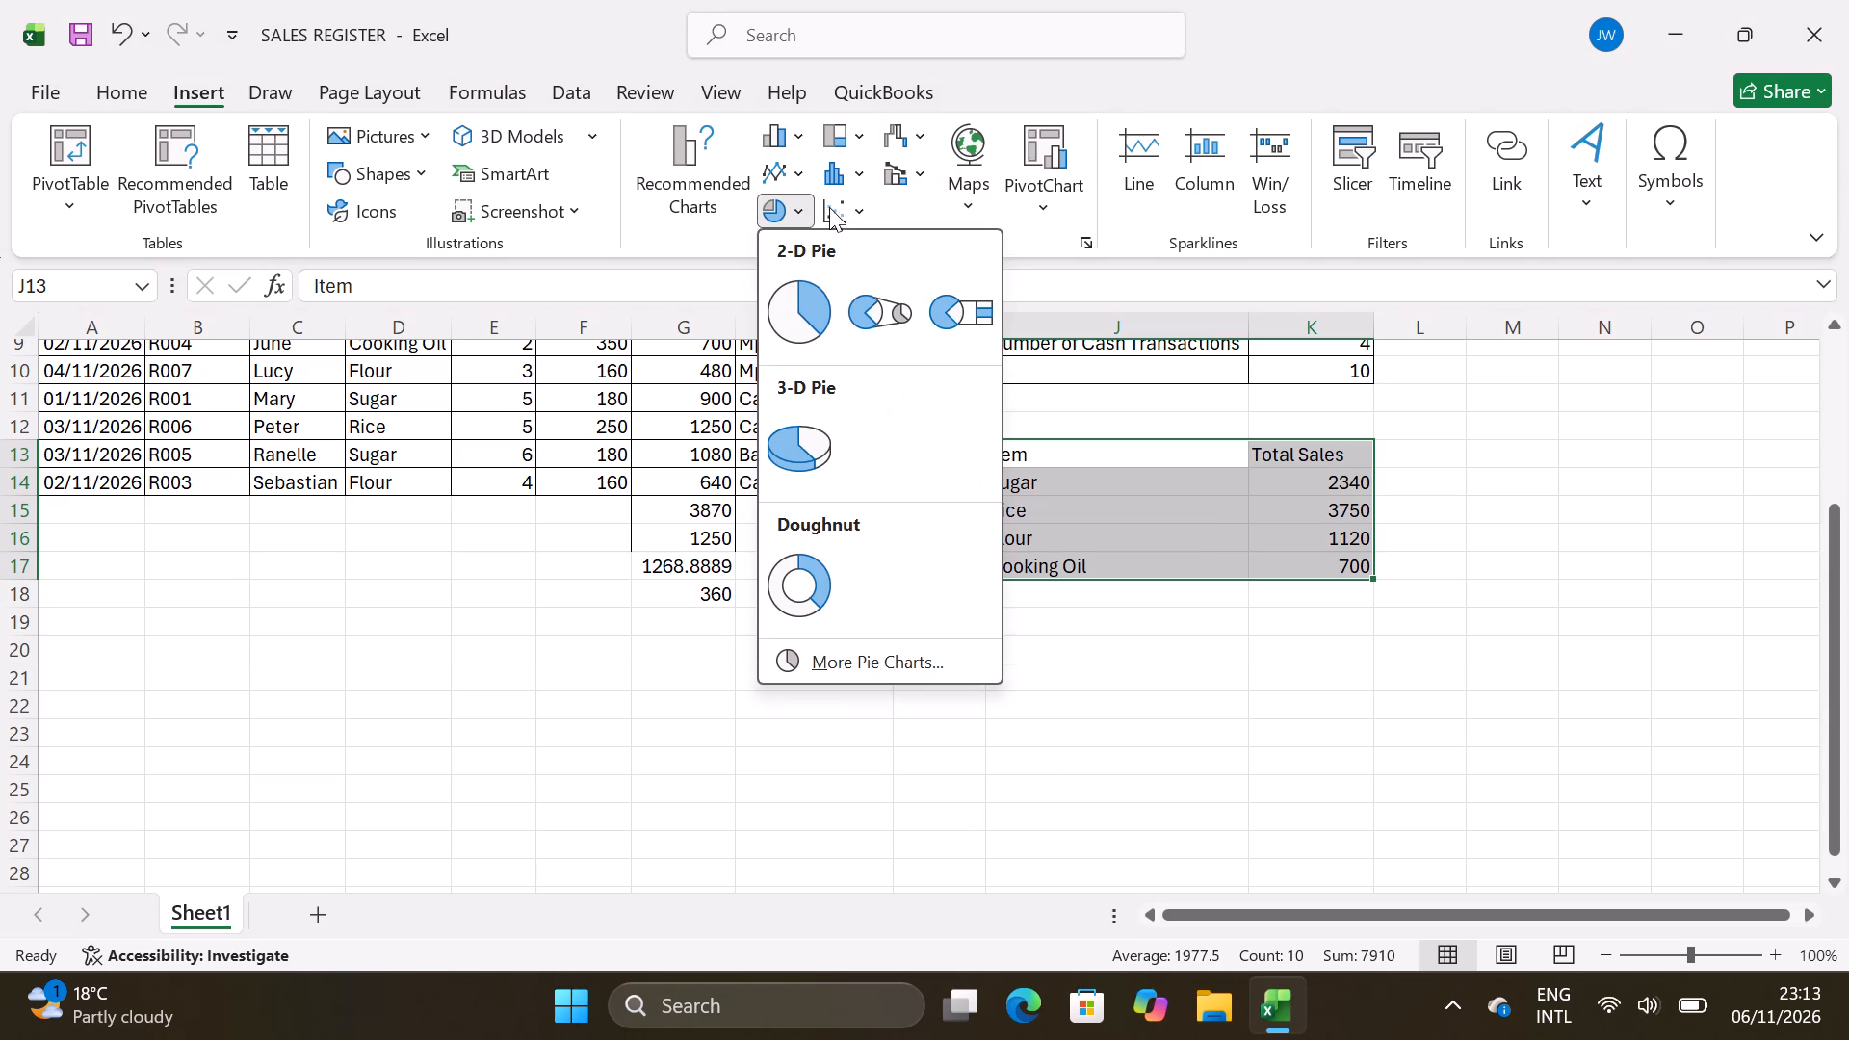
left_click(888, 204)
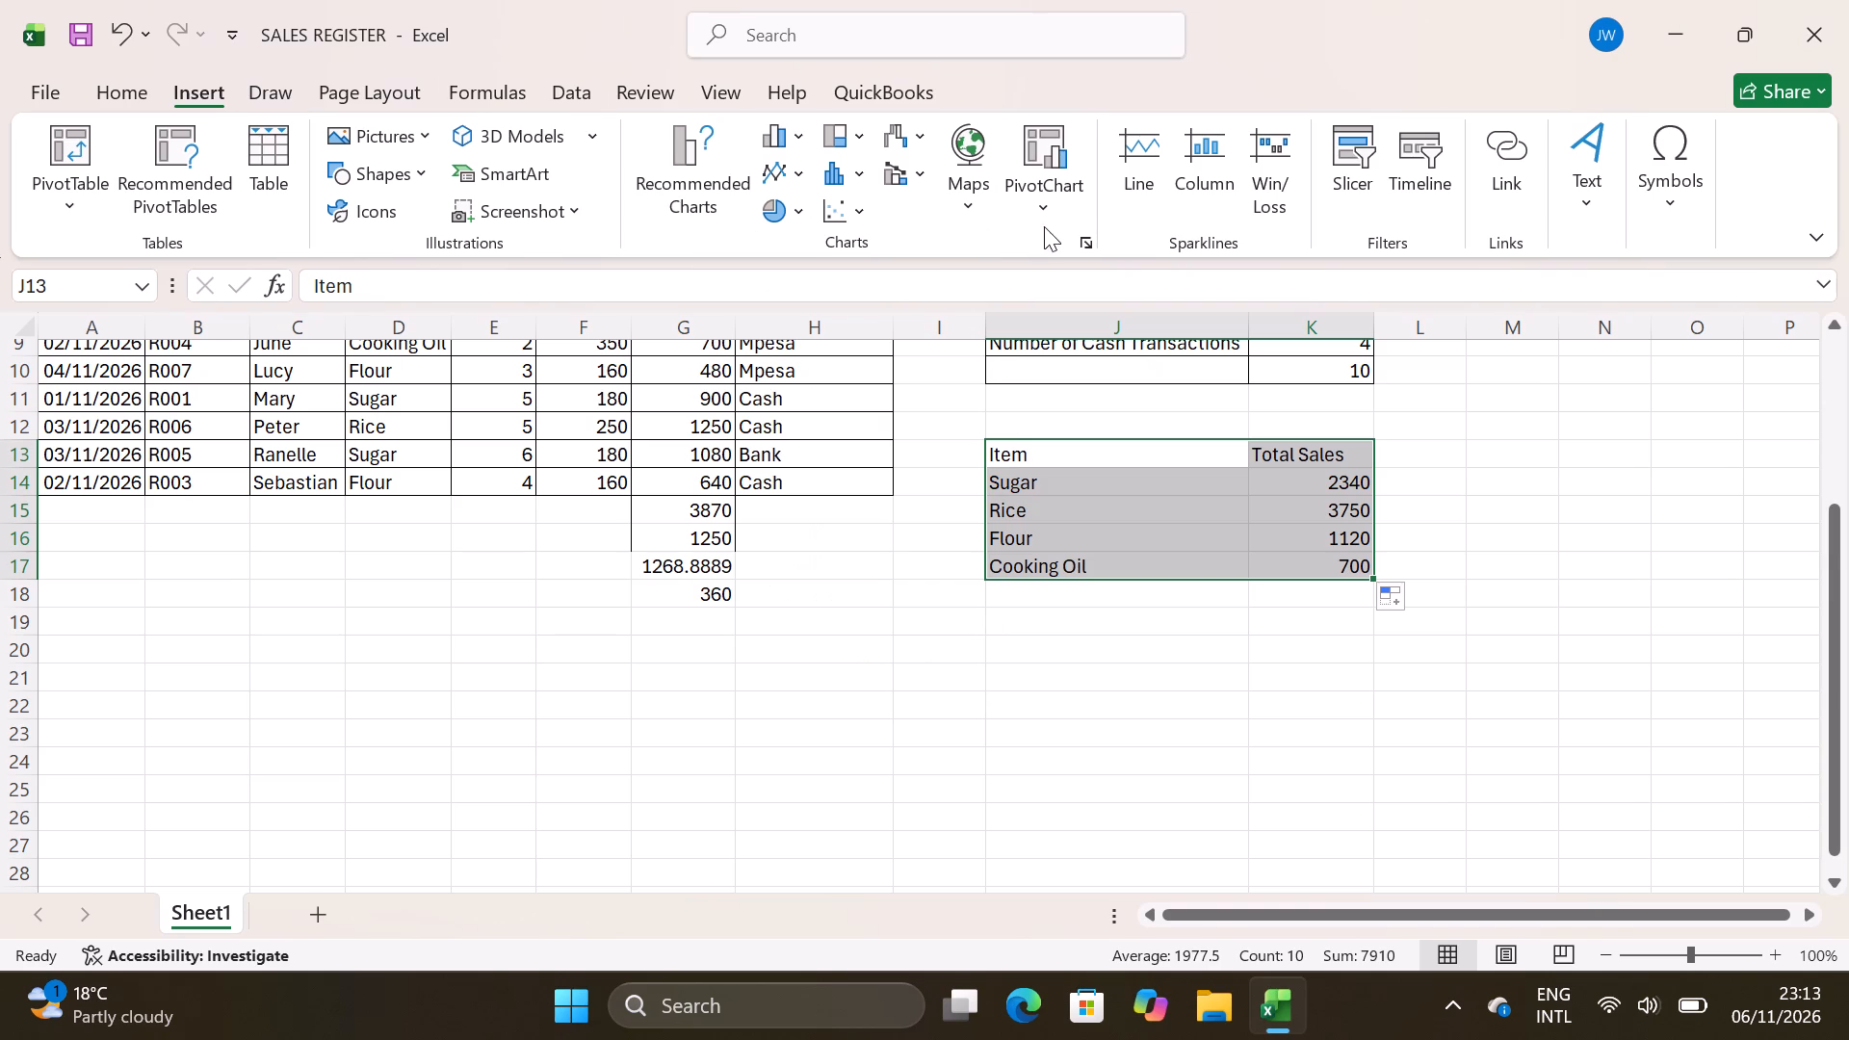
Open the recommended charts for the selected item sales table J13:K17.
left_click(1087, 243)
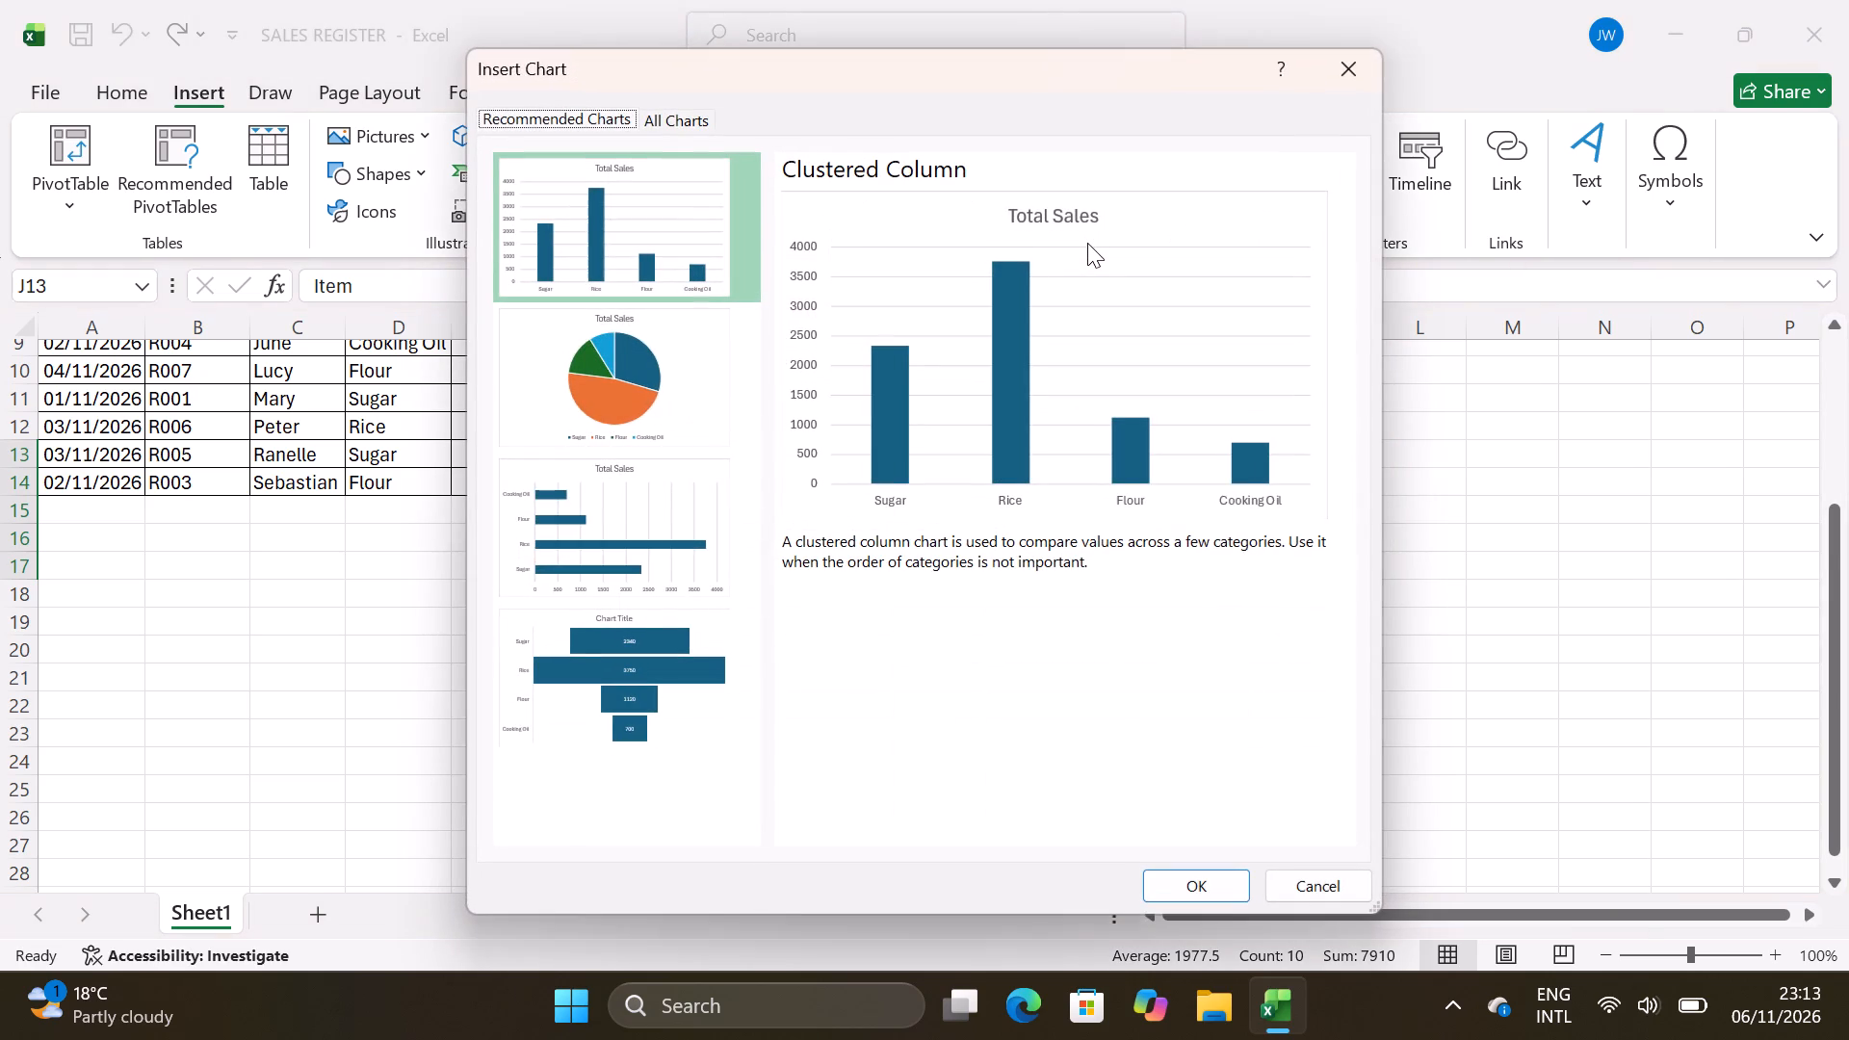
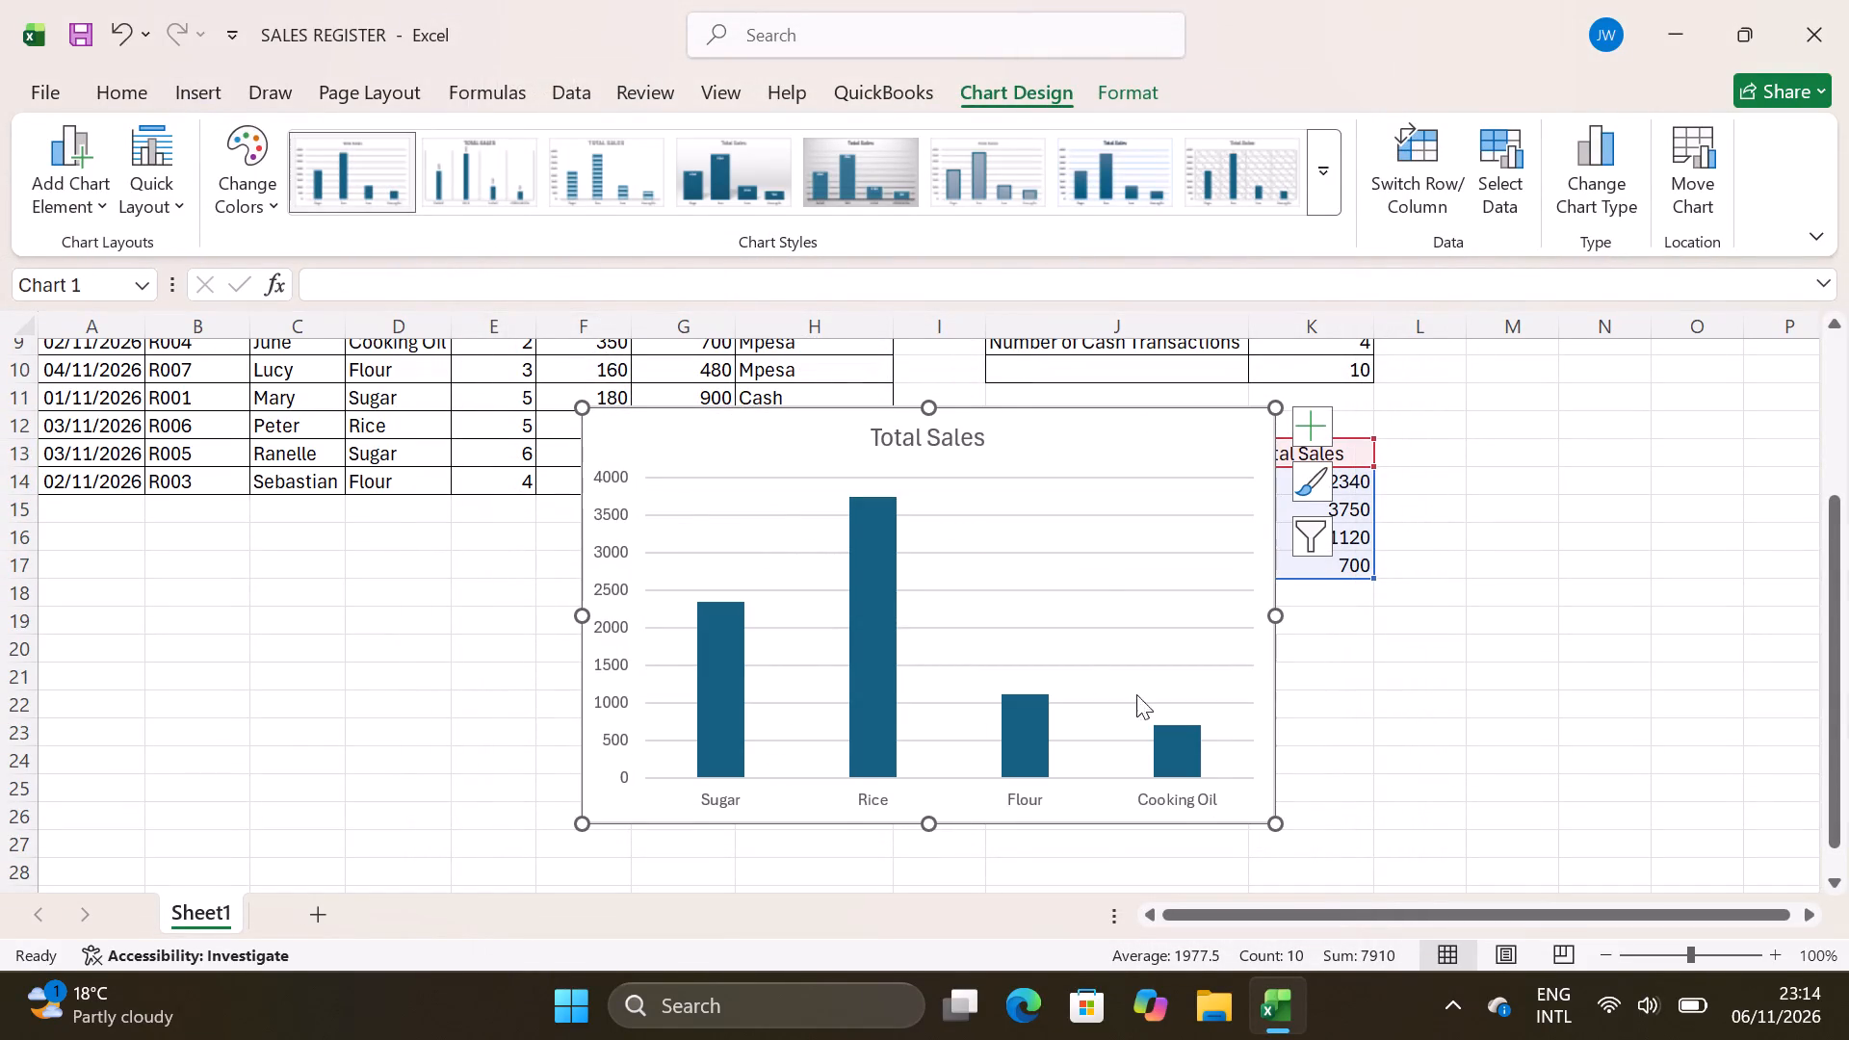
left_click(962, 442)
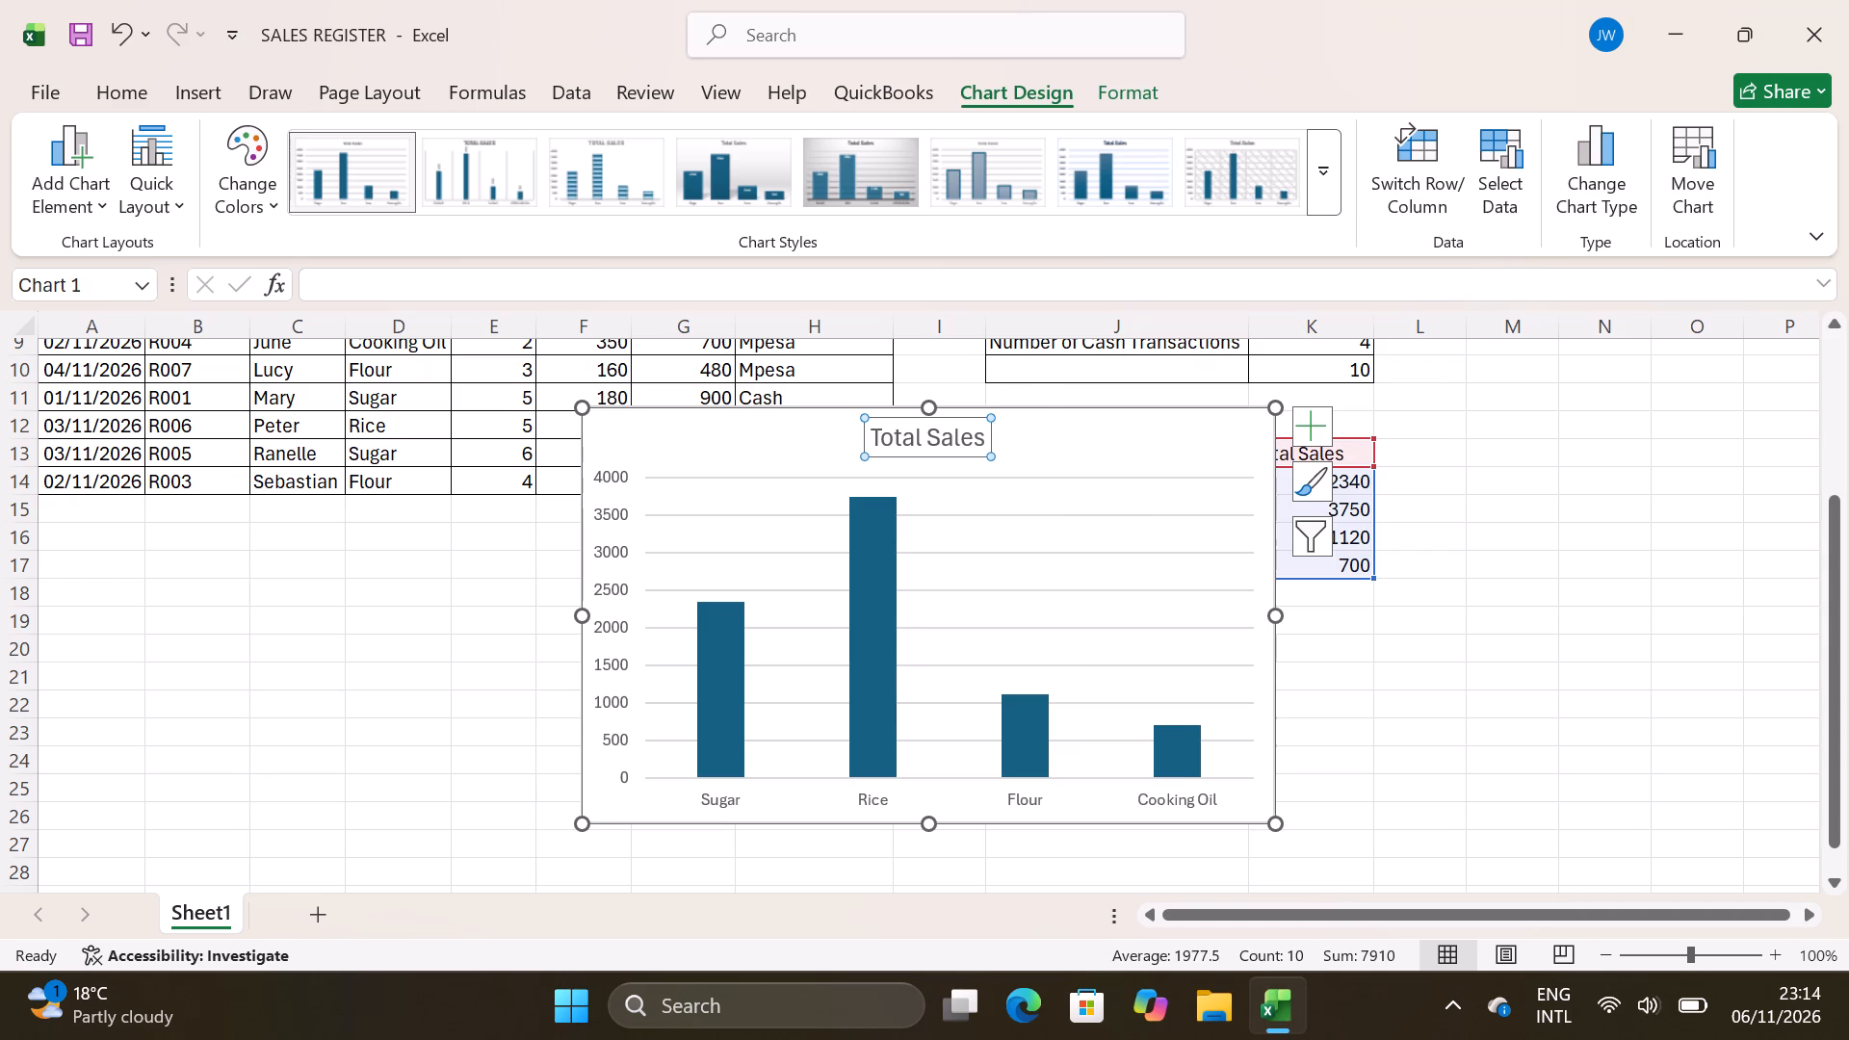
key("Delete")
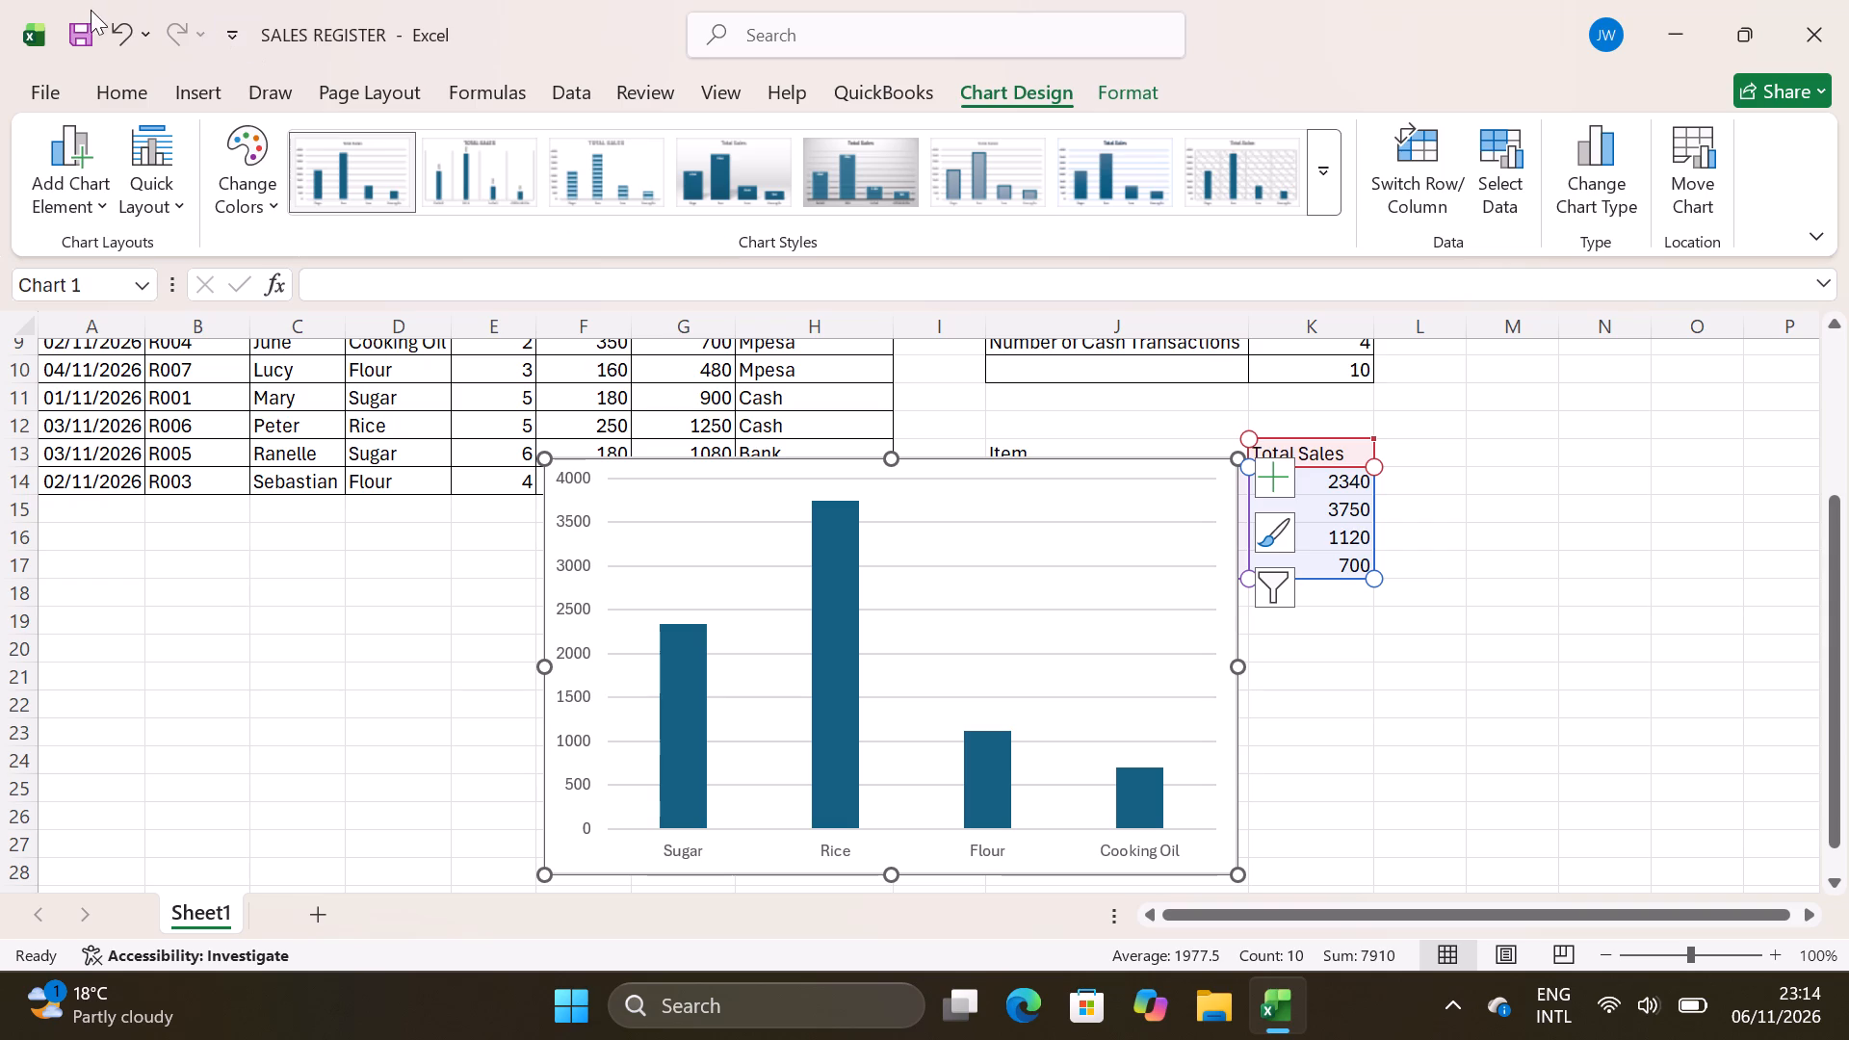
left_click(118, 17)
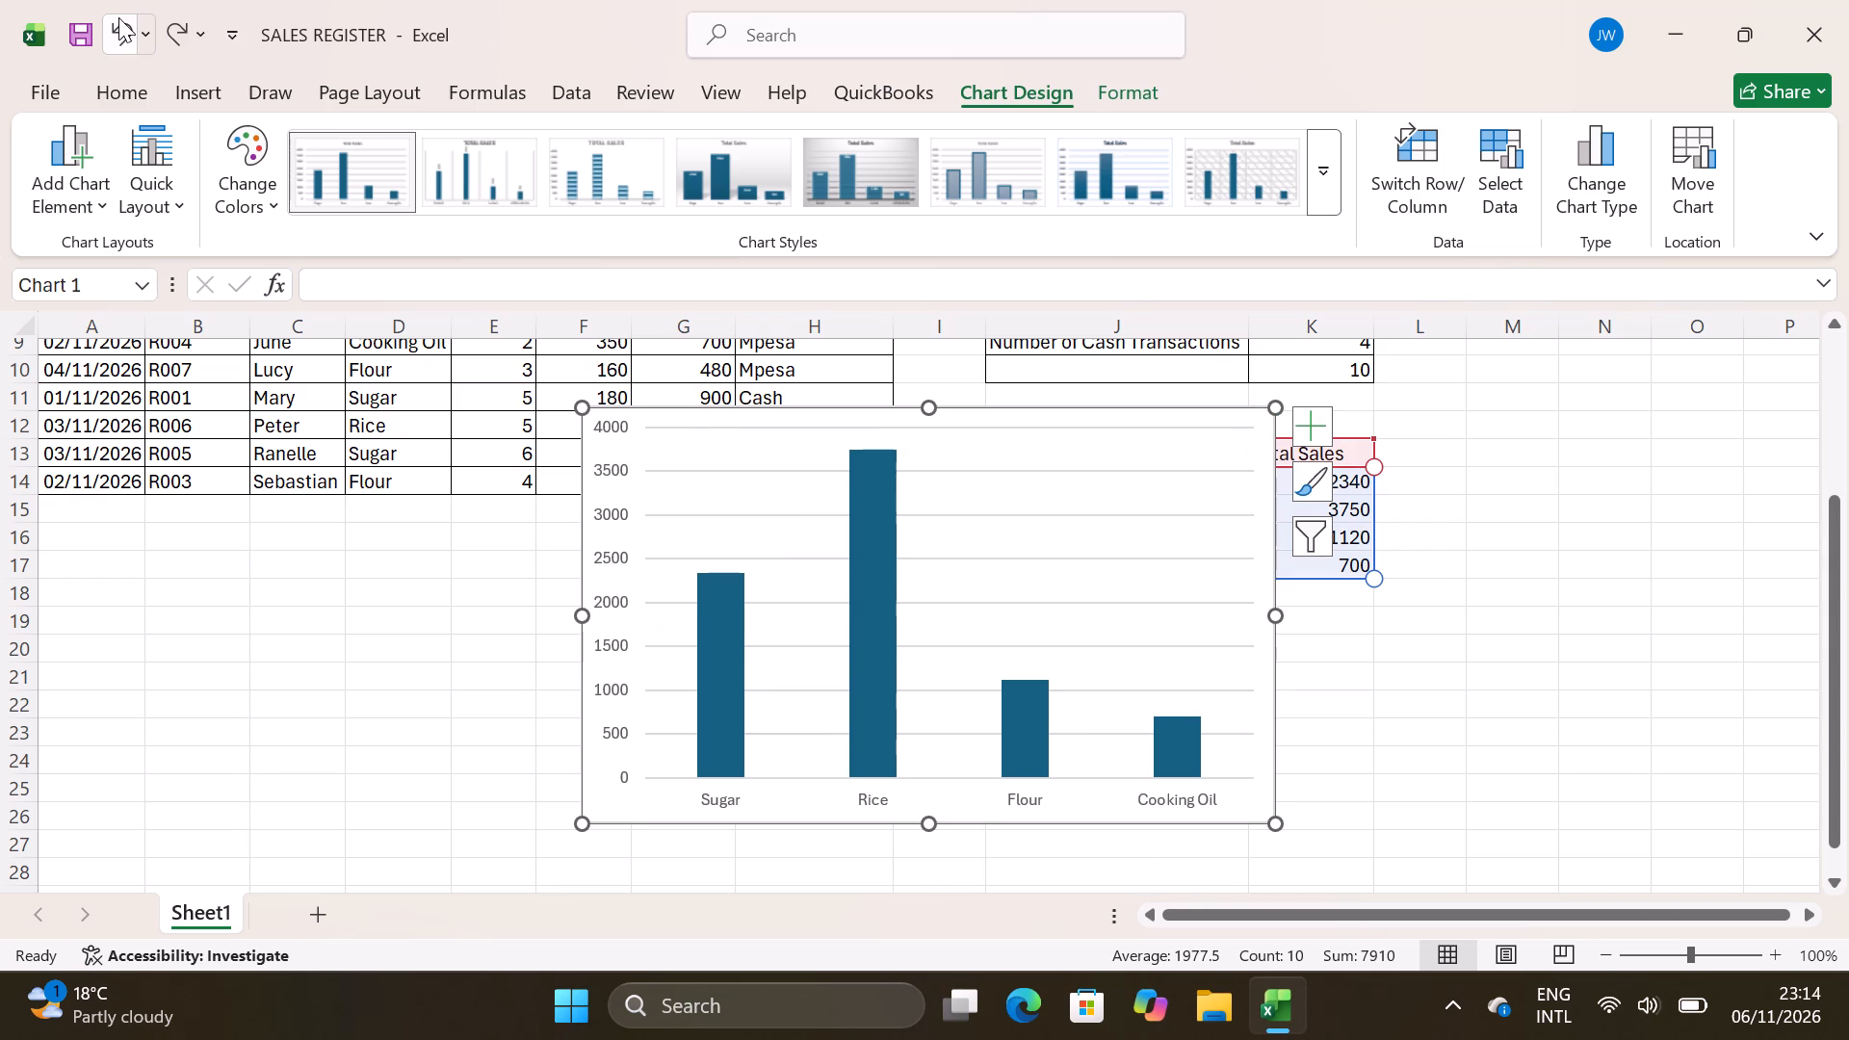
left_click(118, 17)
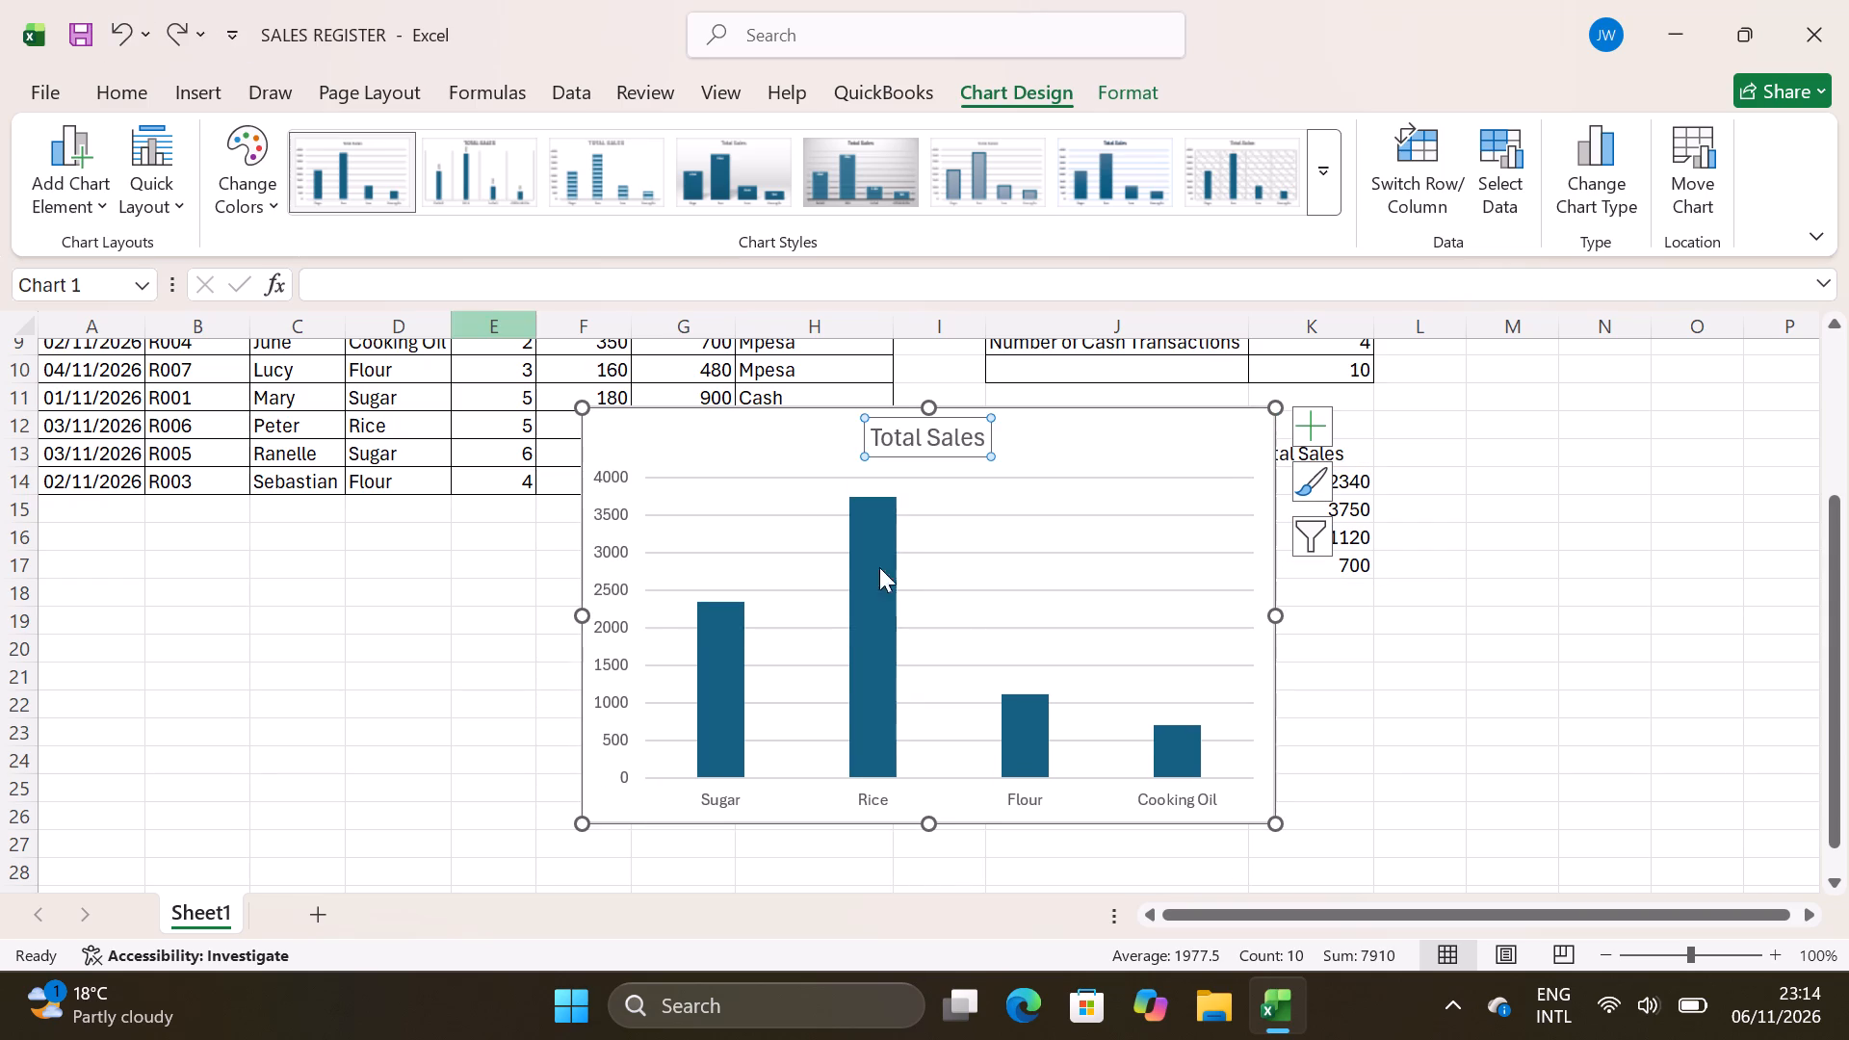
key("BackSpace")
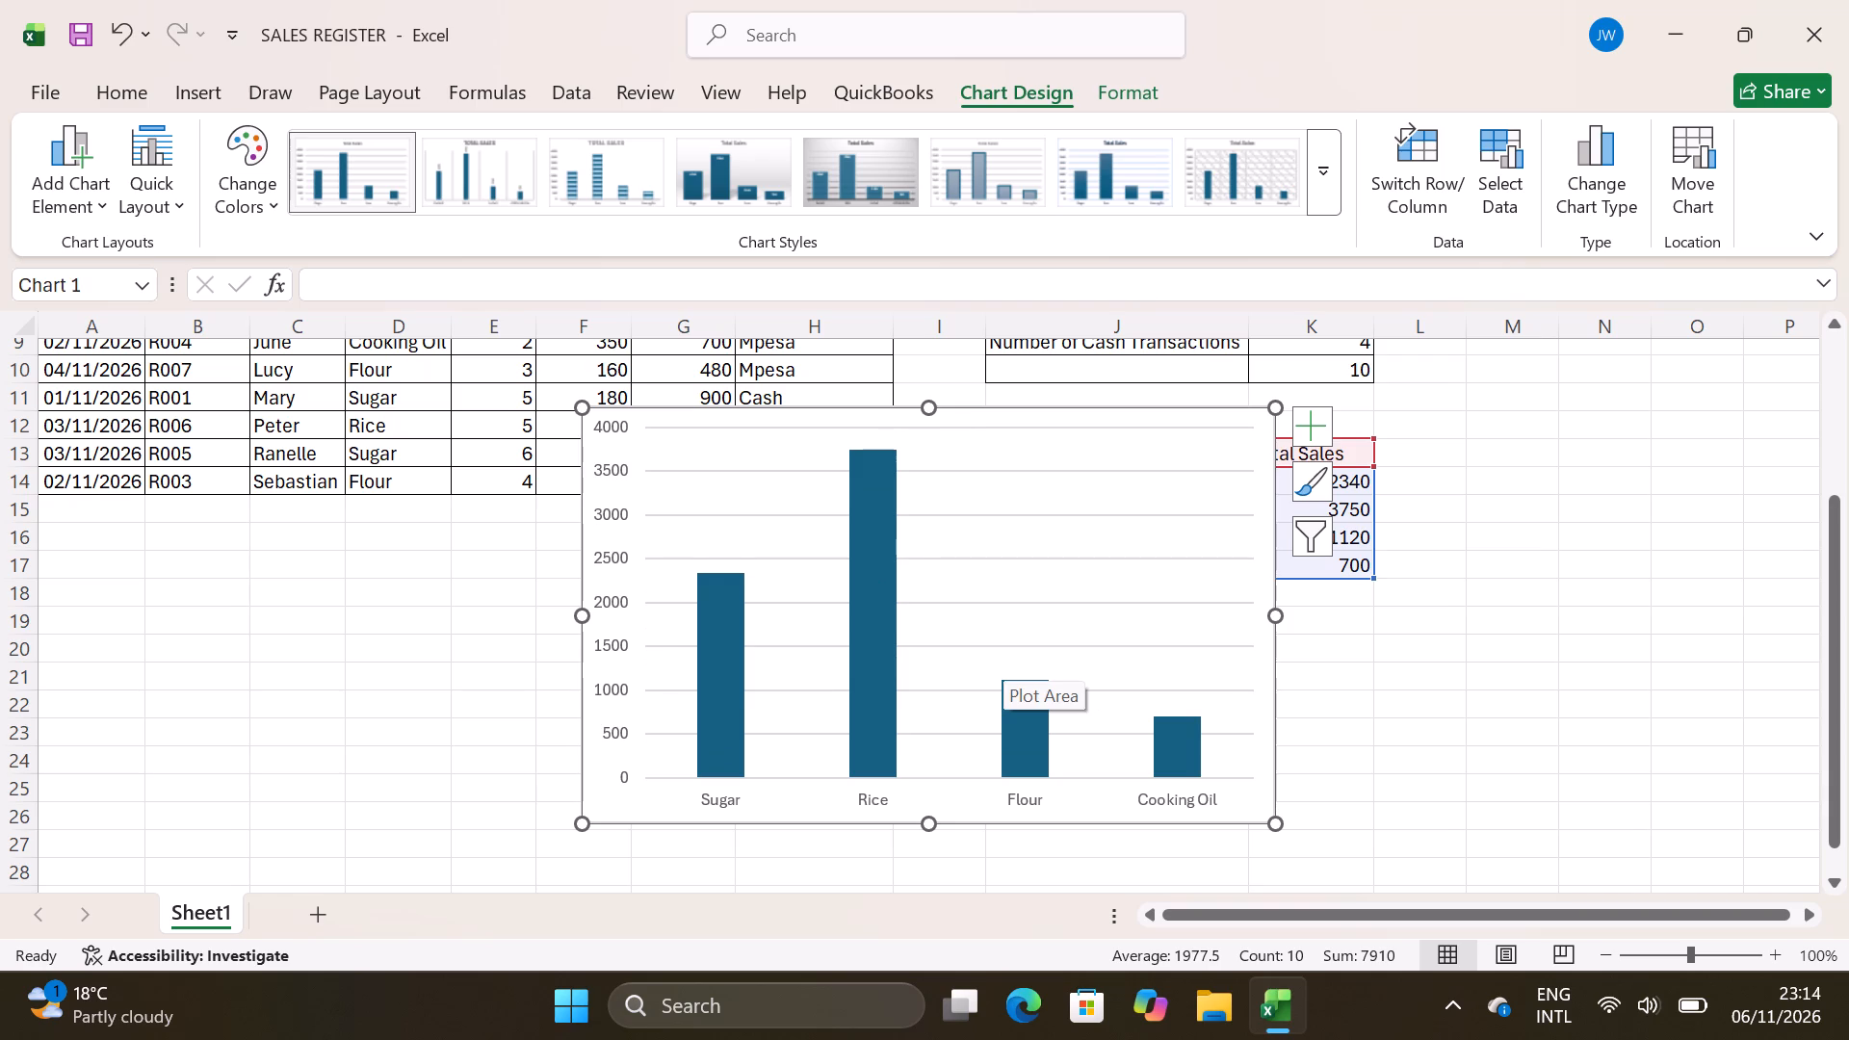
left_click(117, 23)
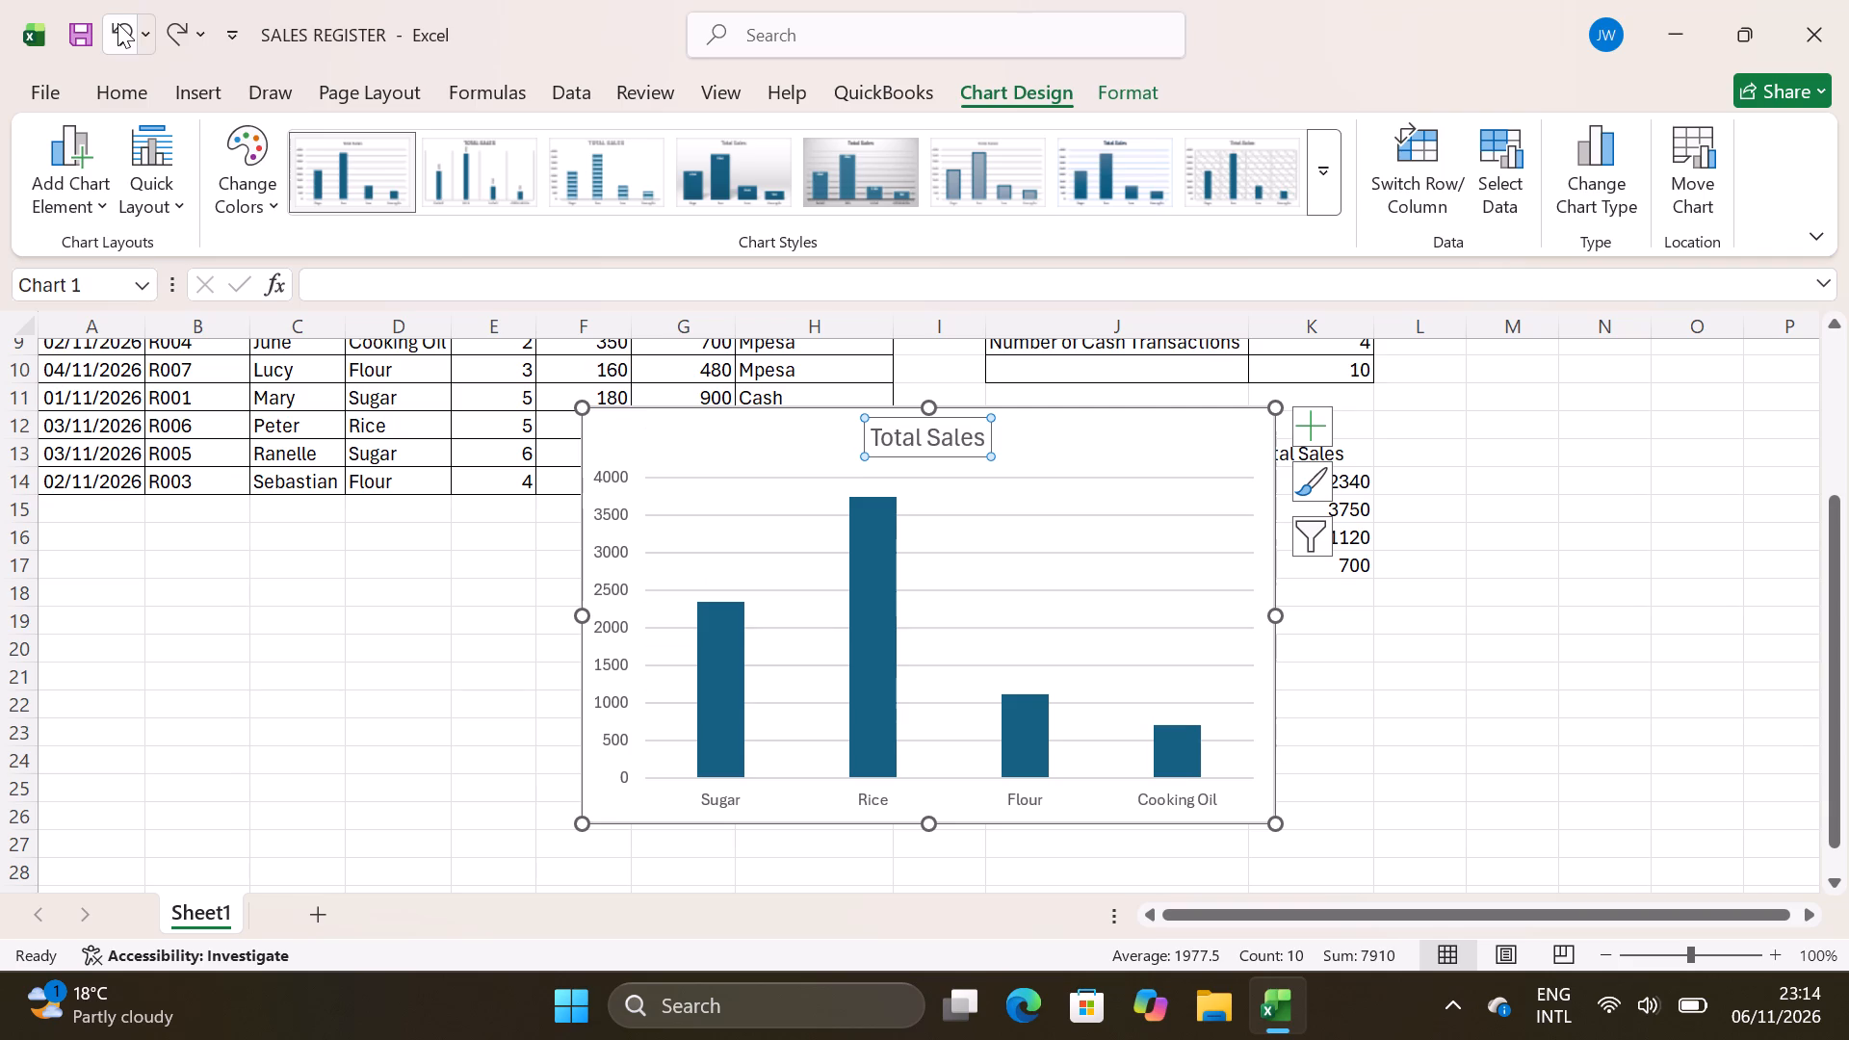
Change the total sales column chart's title to "Sales by Product".
key("s")
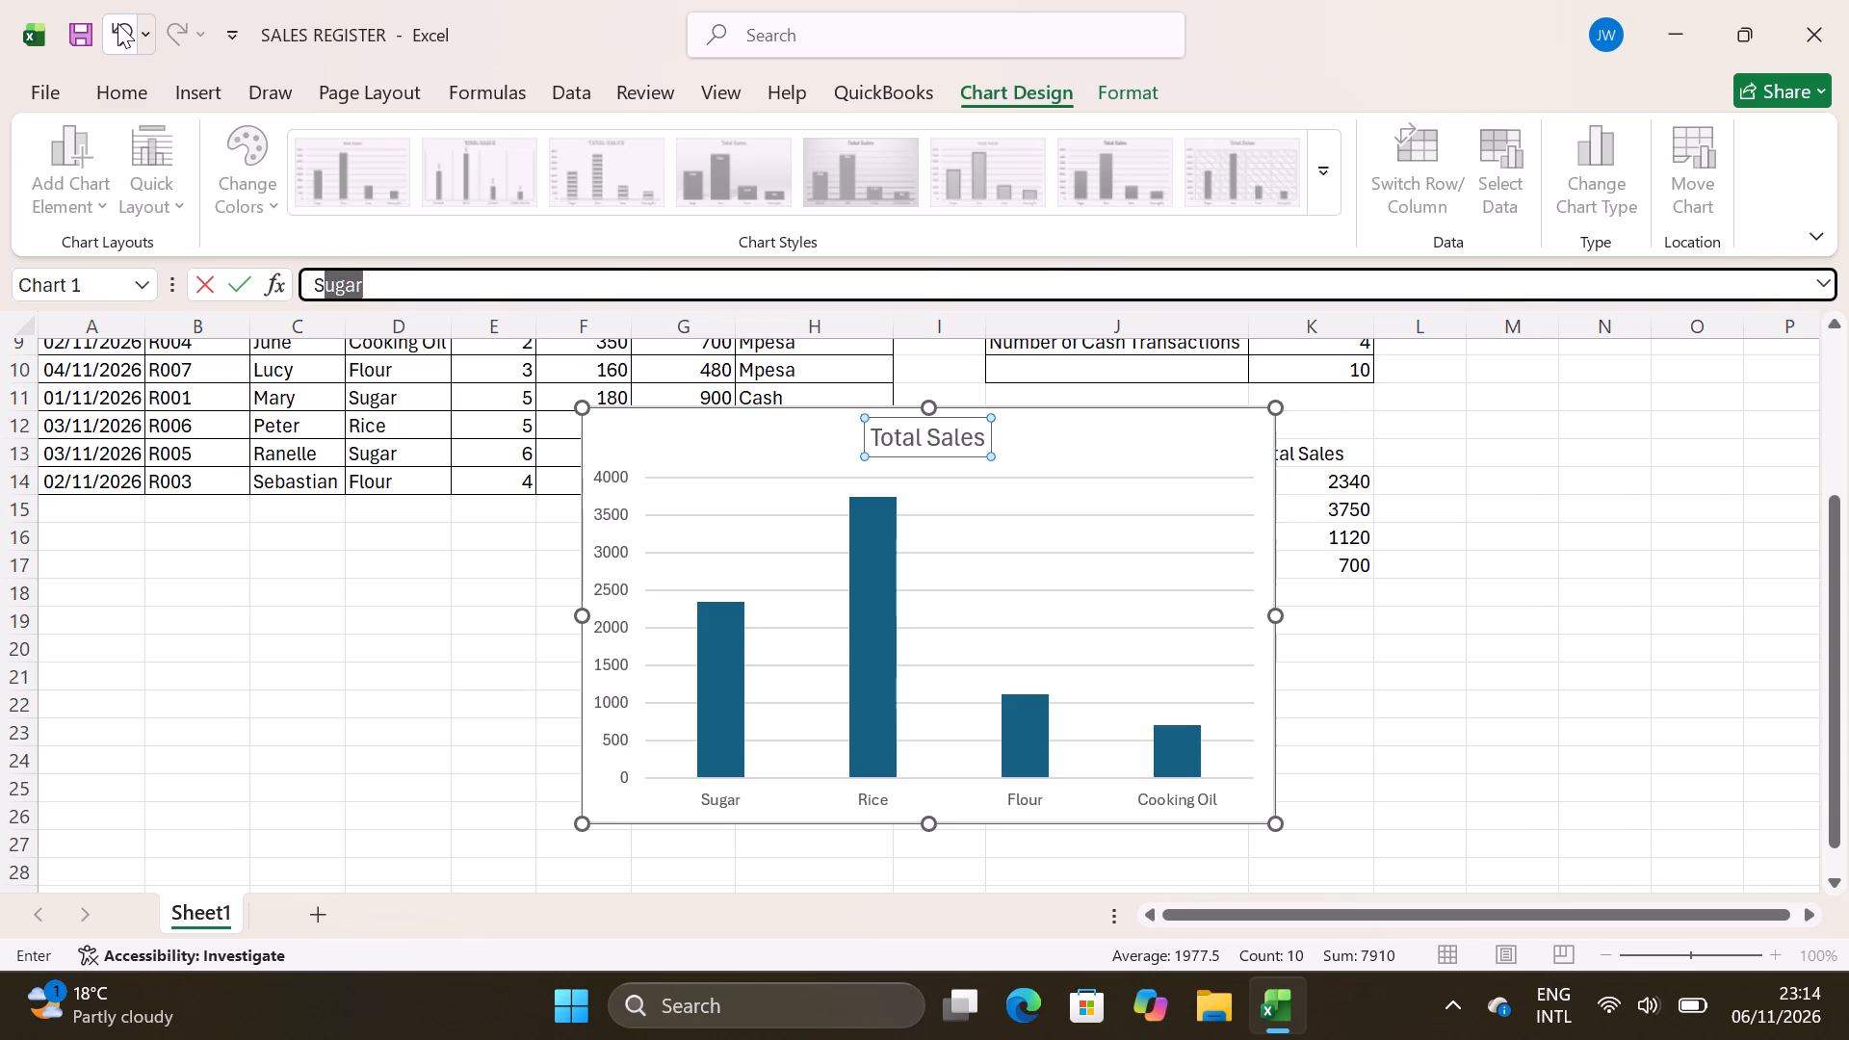
key("a")
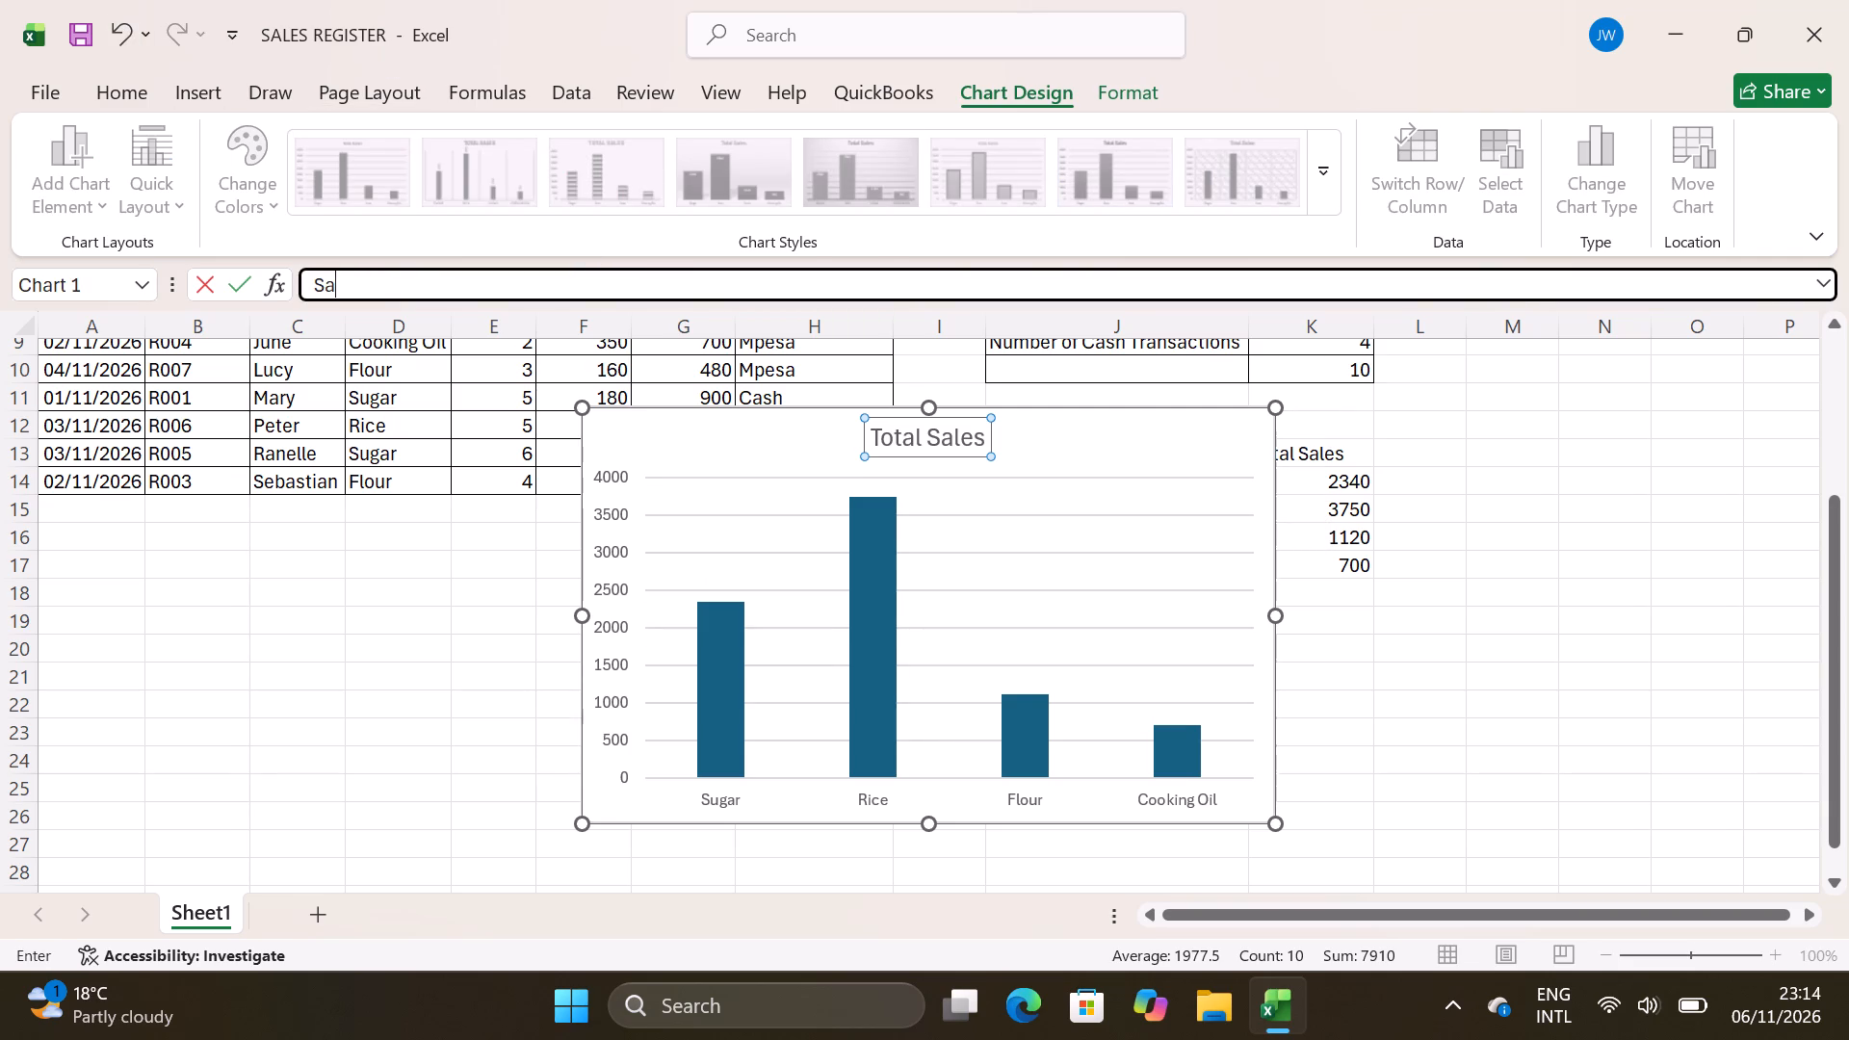
left_click(980, 435)
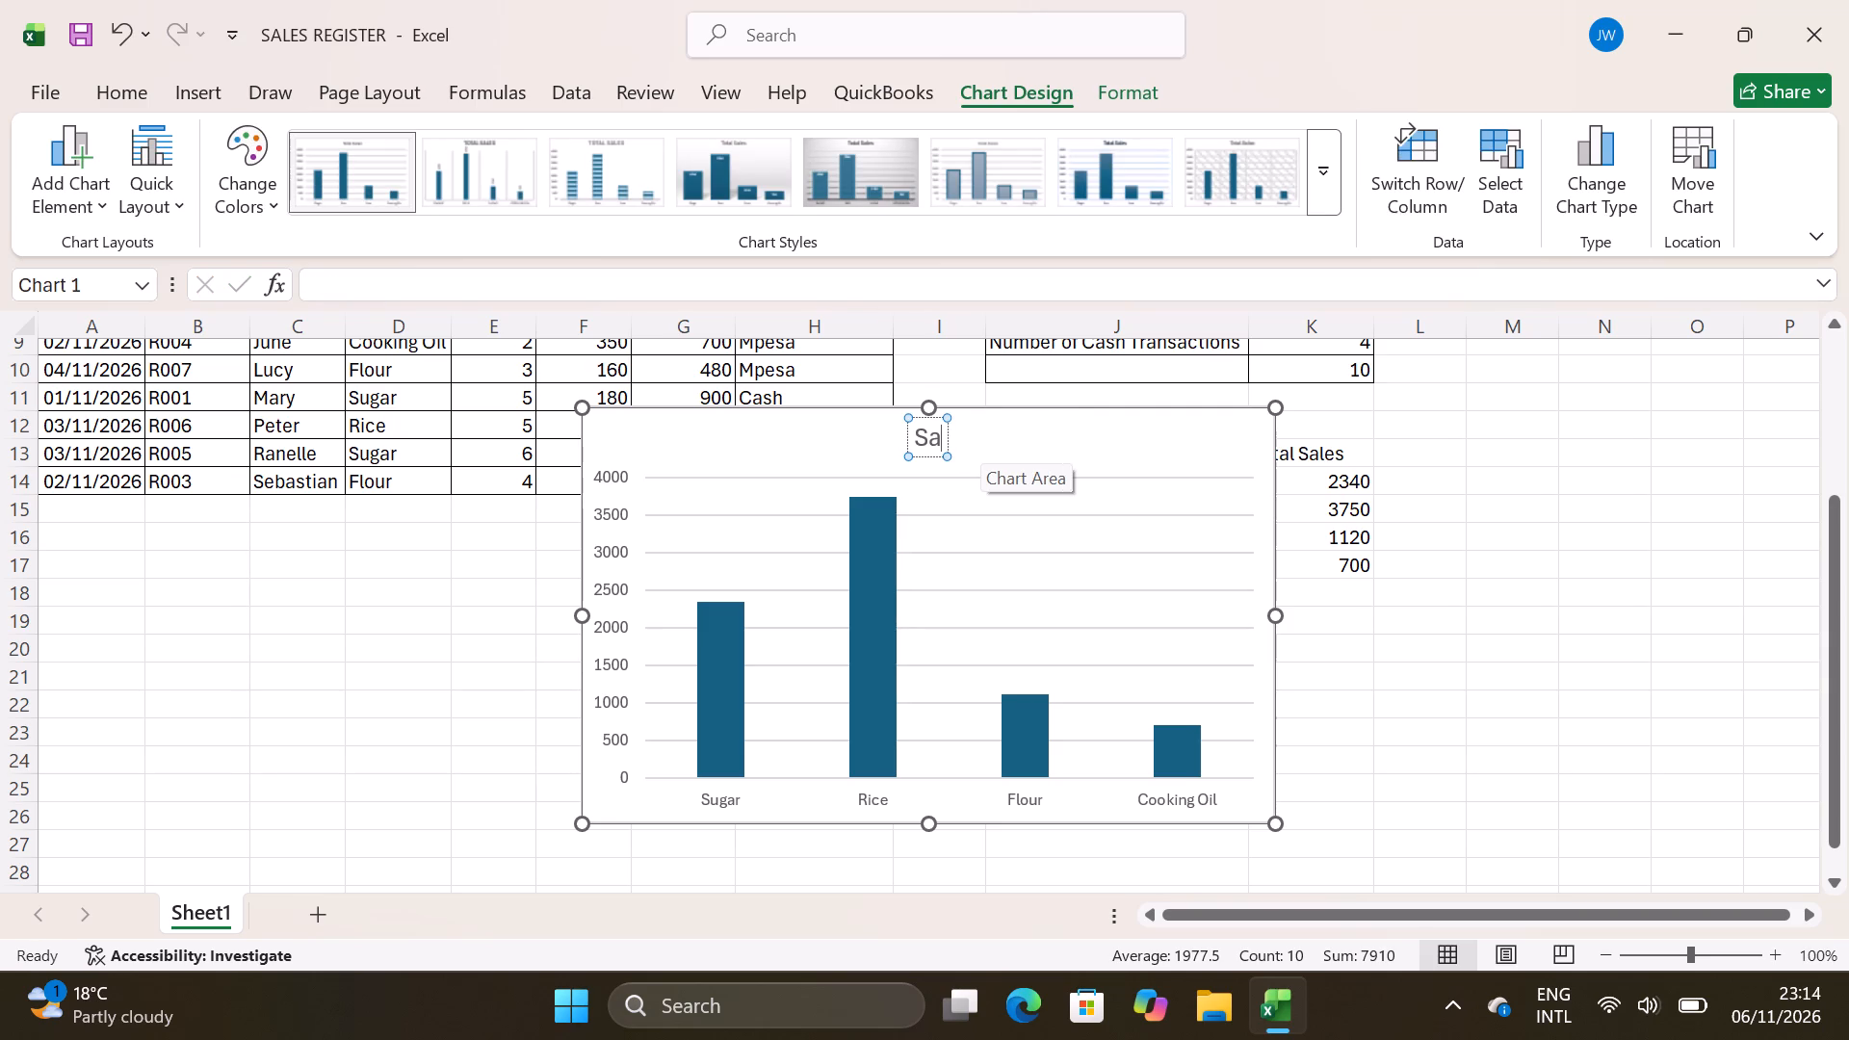
key("l")
type("es")
key("space")
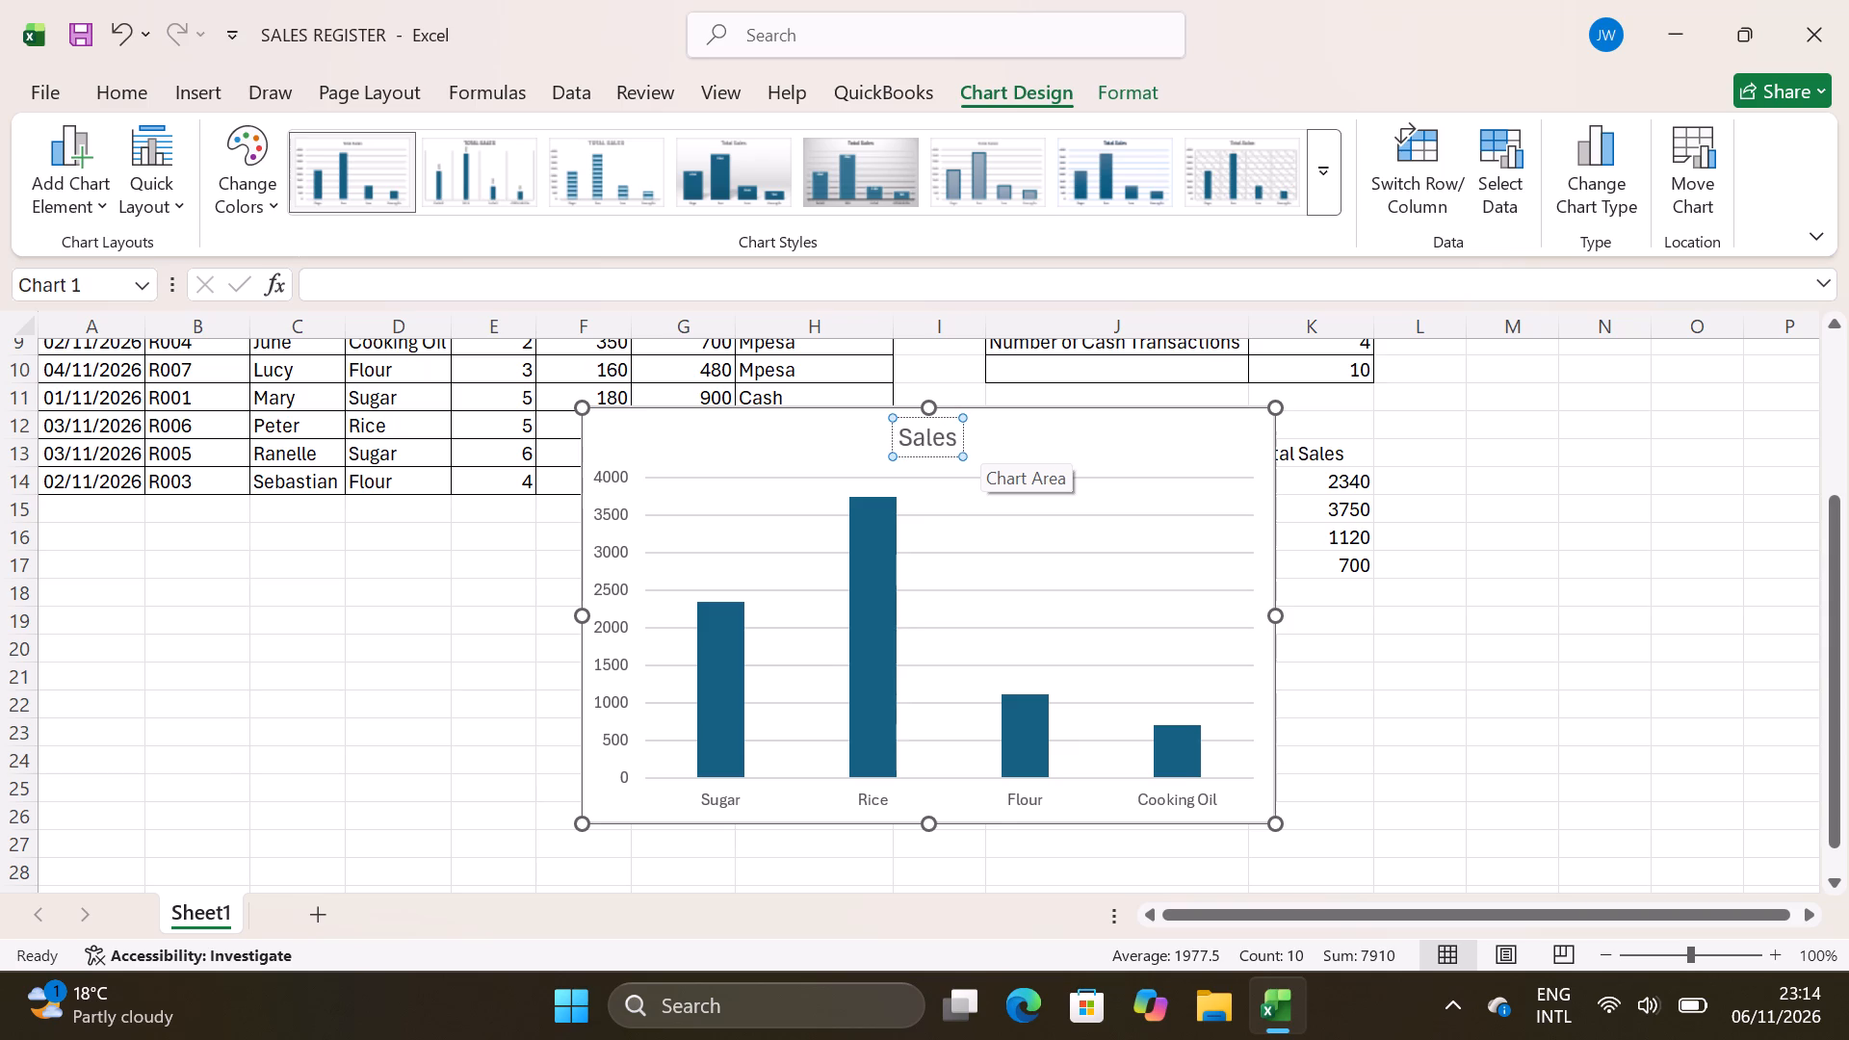
type("by")
key("space")
key("p")
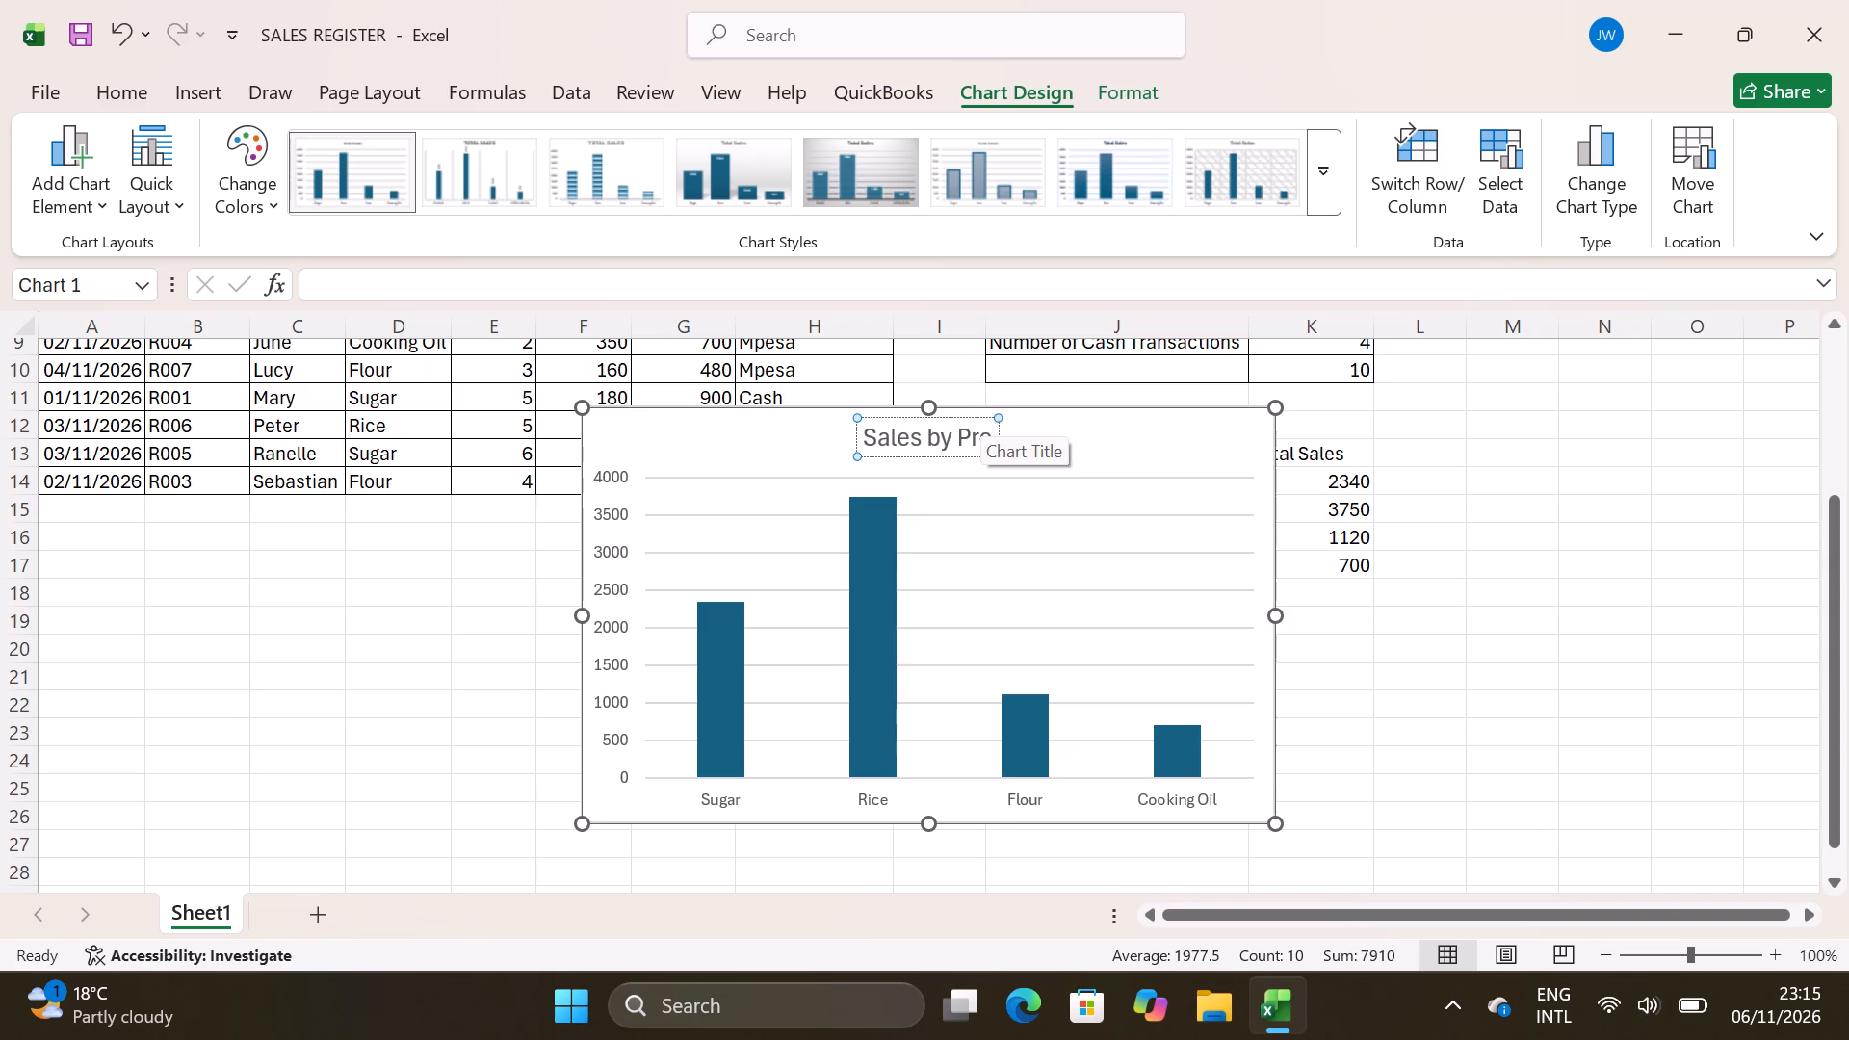
key("d")
type("uct")
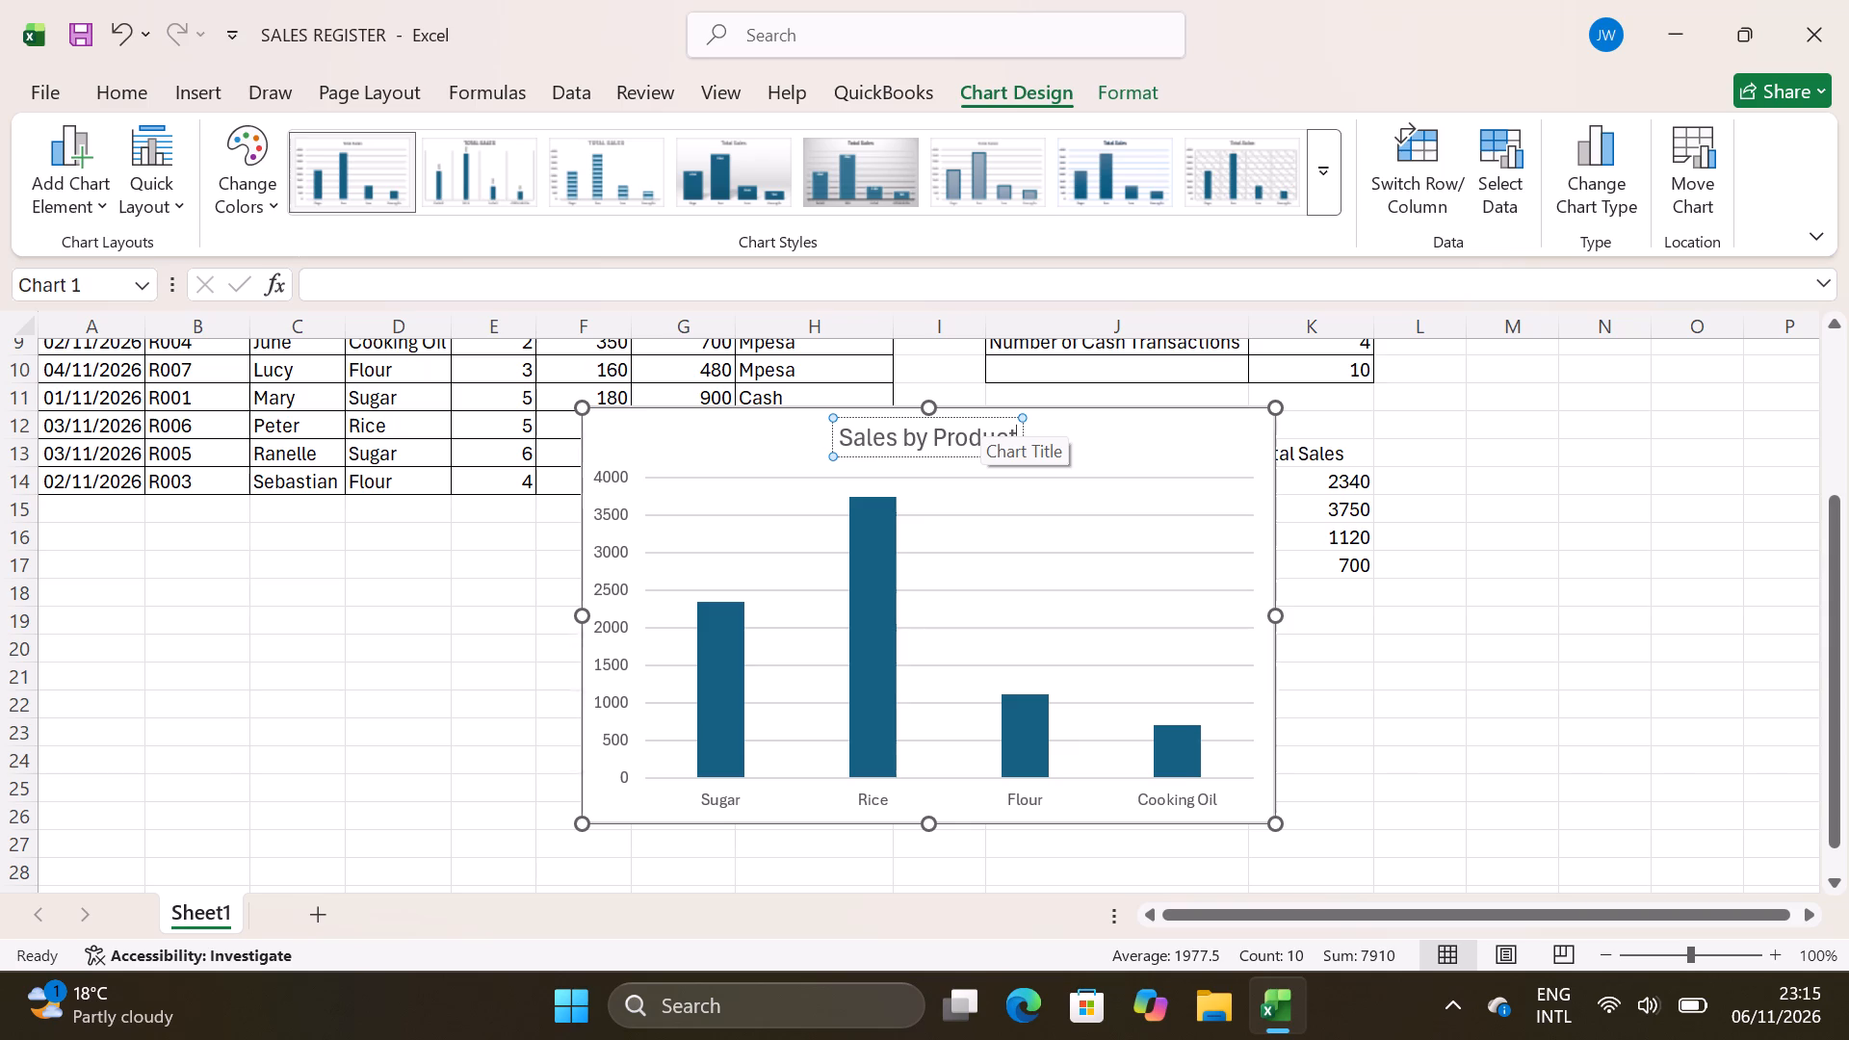
key("Return")
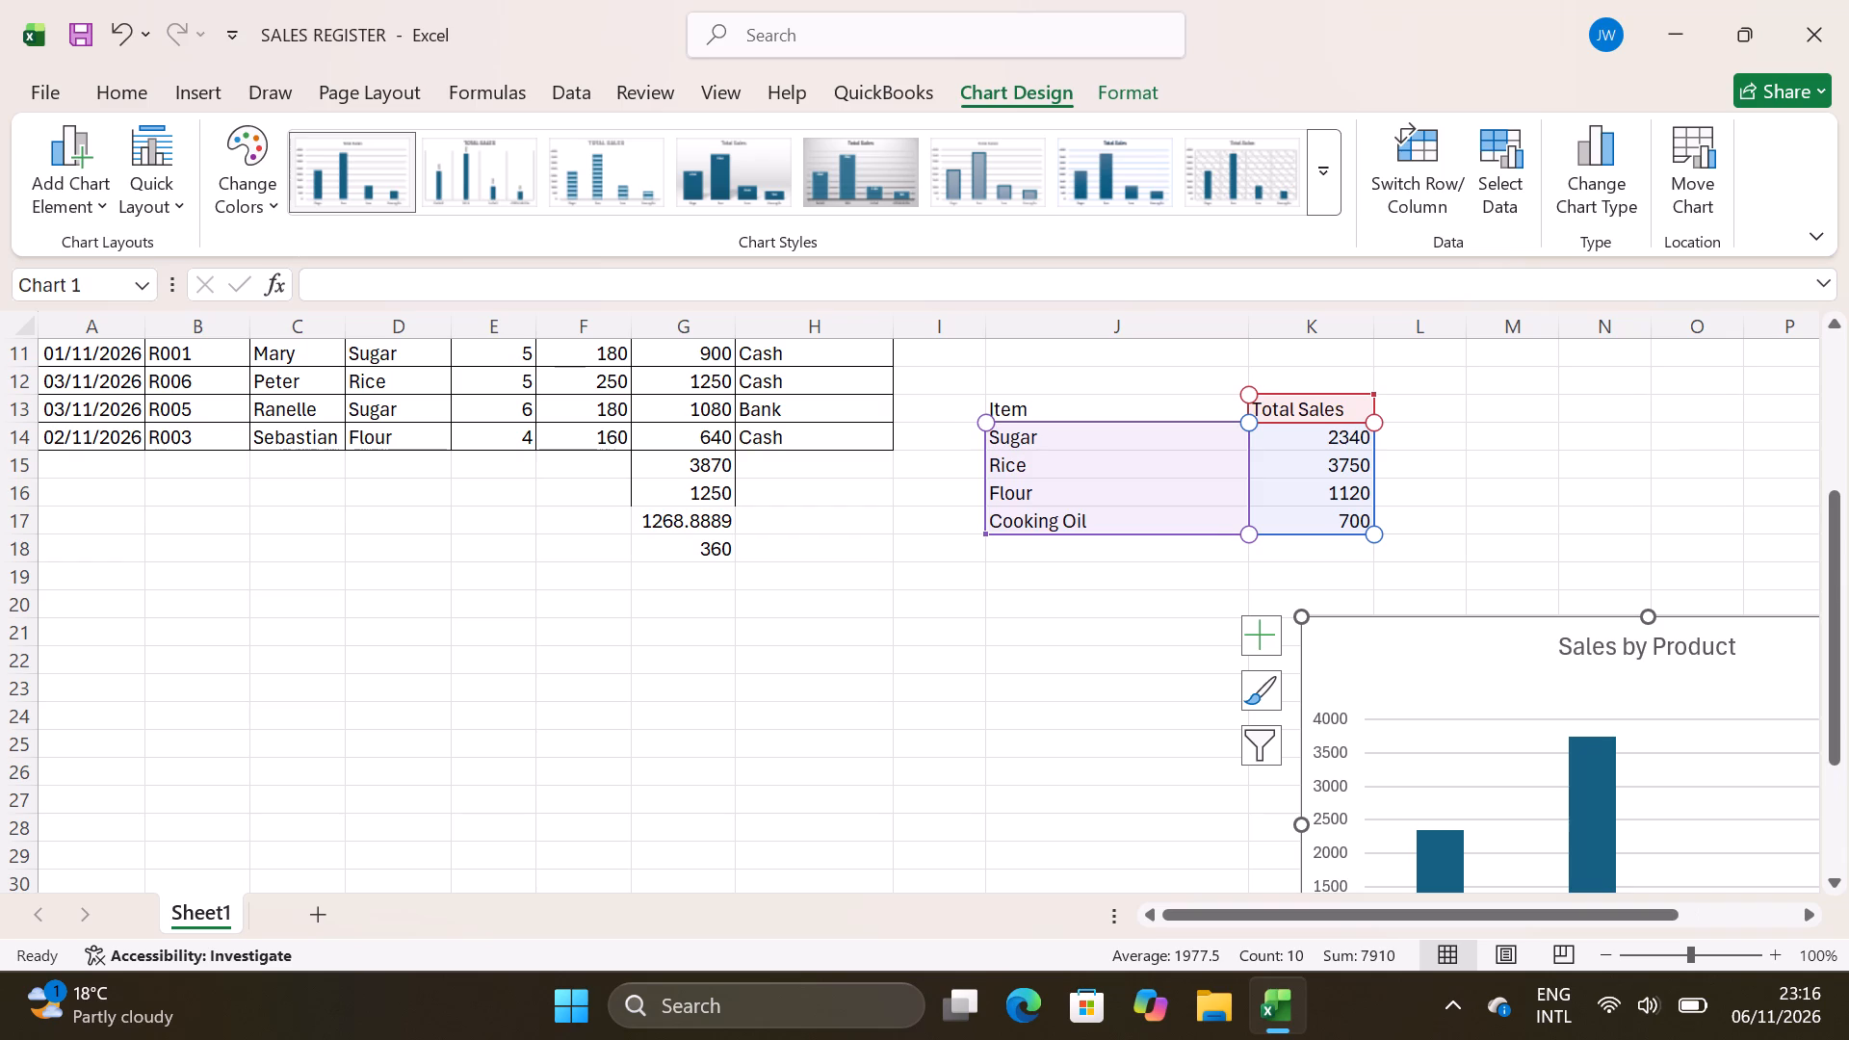
Save the SALES REGISTER workbook under its existing name.
key("ctrl+s")
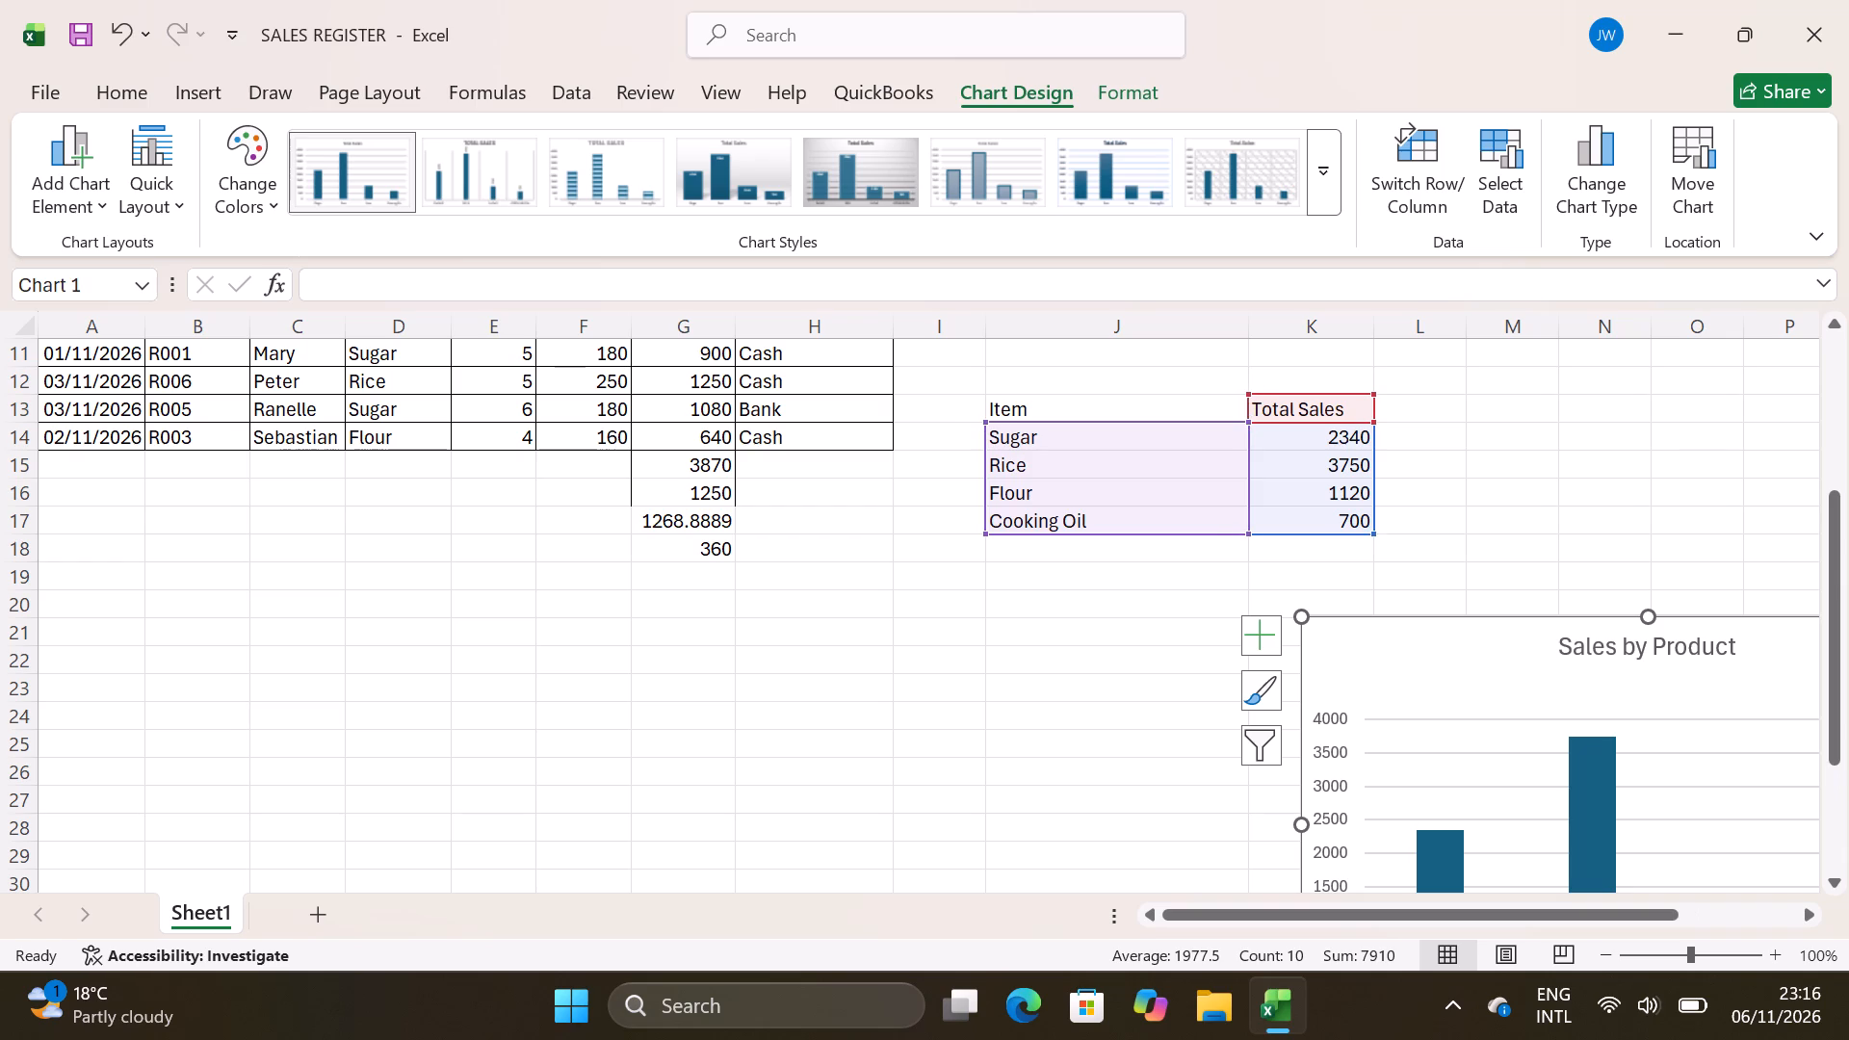
left_click(1063, 624)
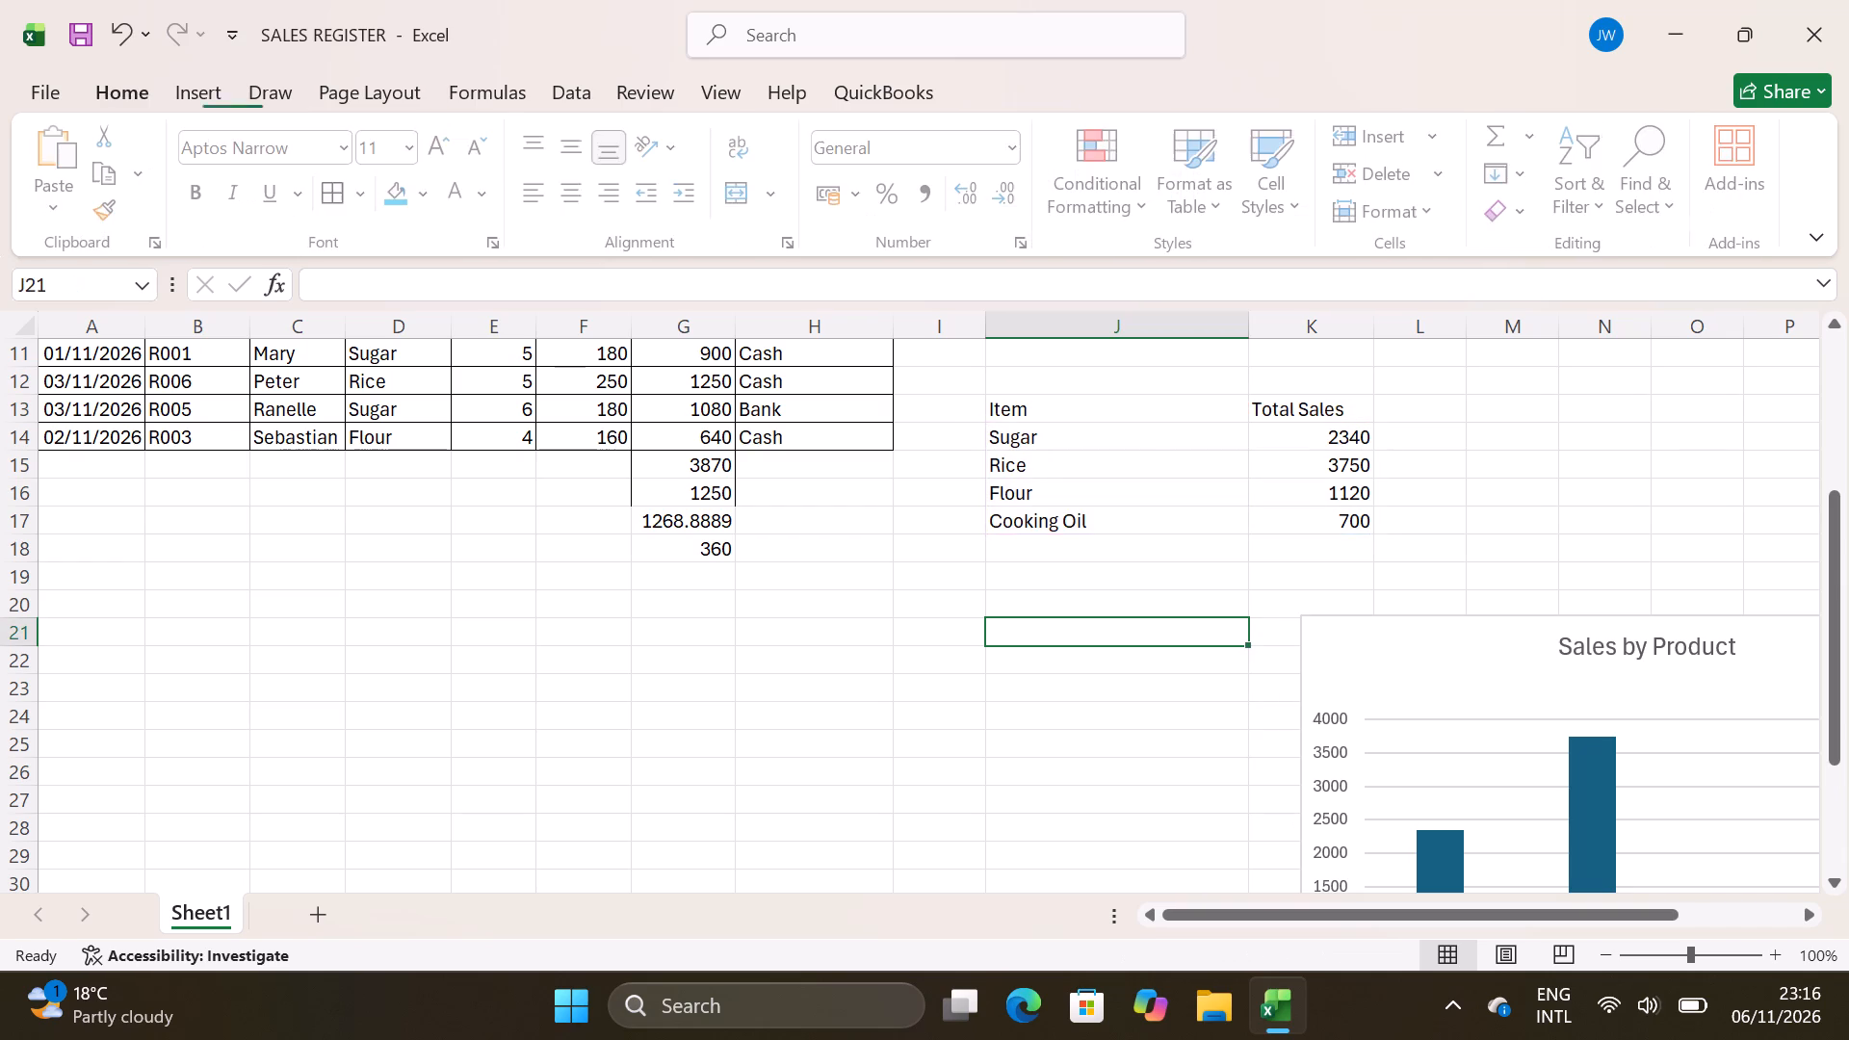
key("ctrl+s")
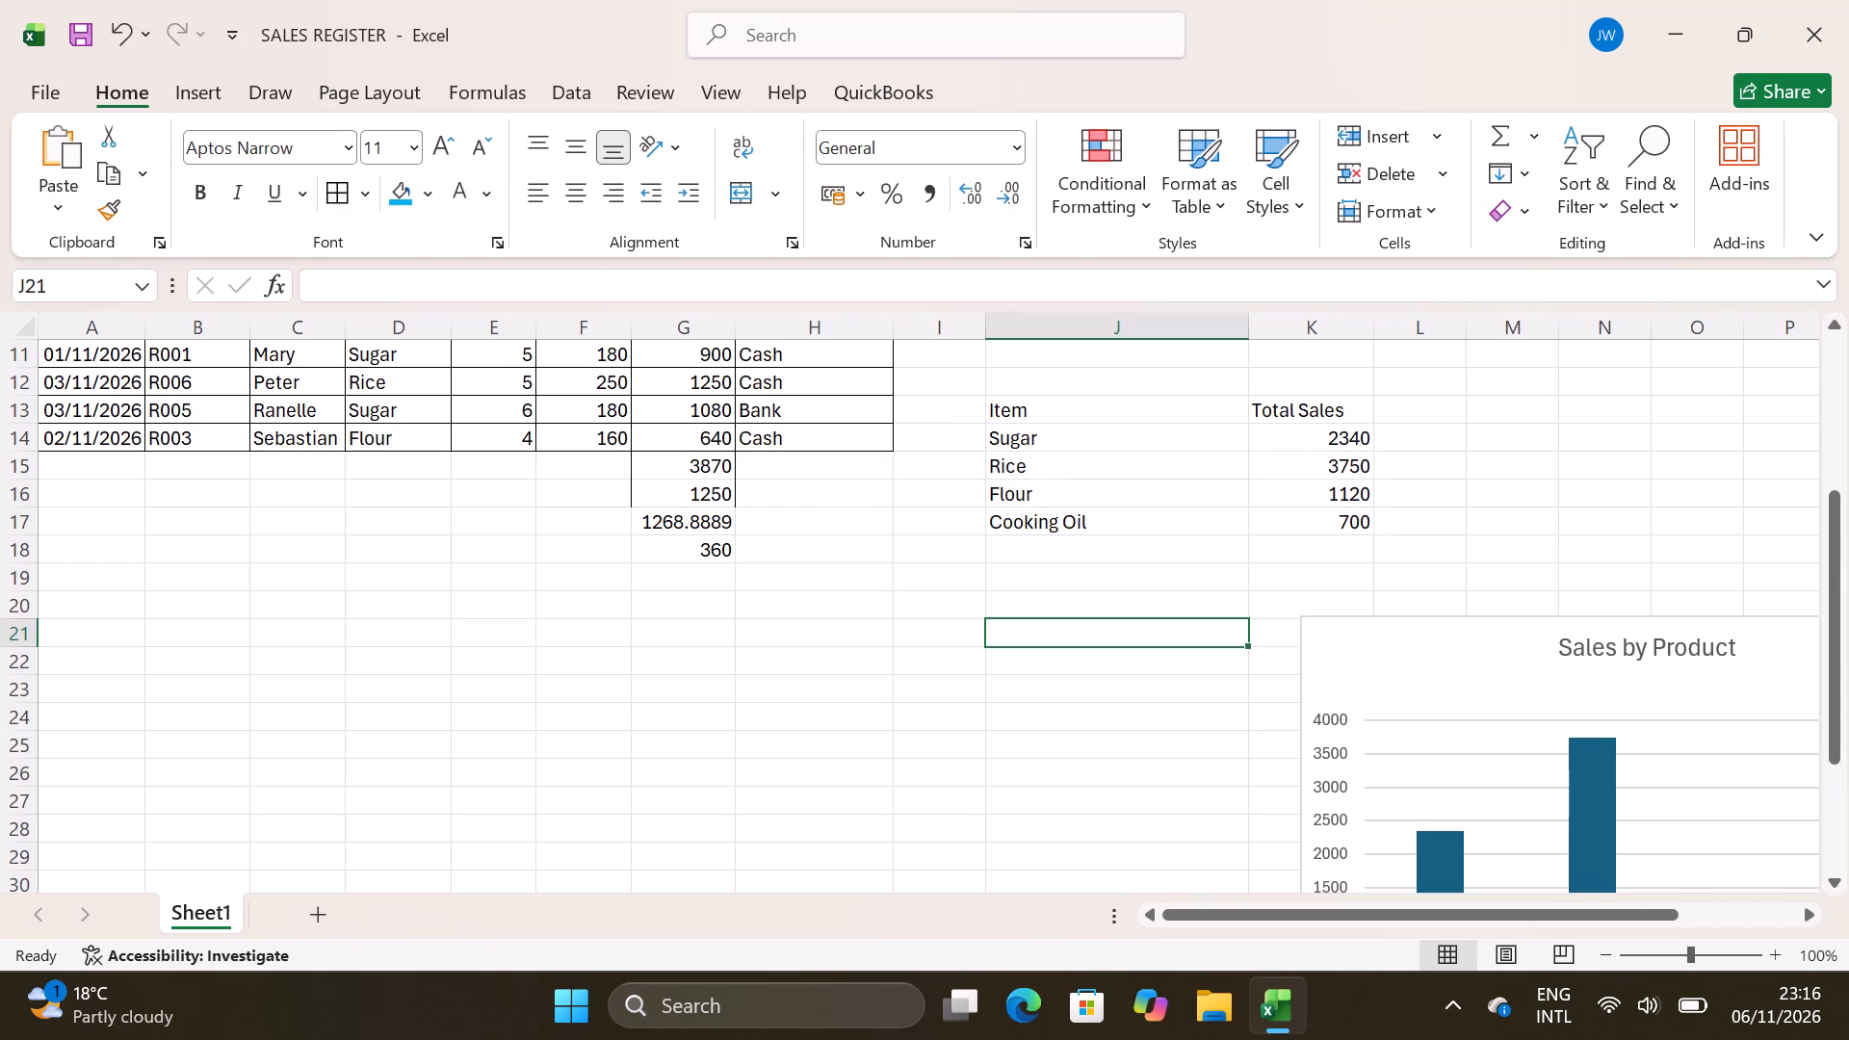
key("ctrl+s")
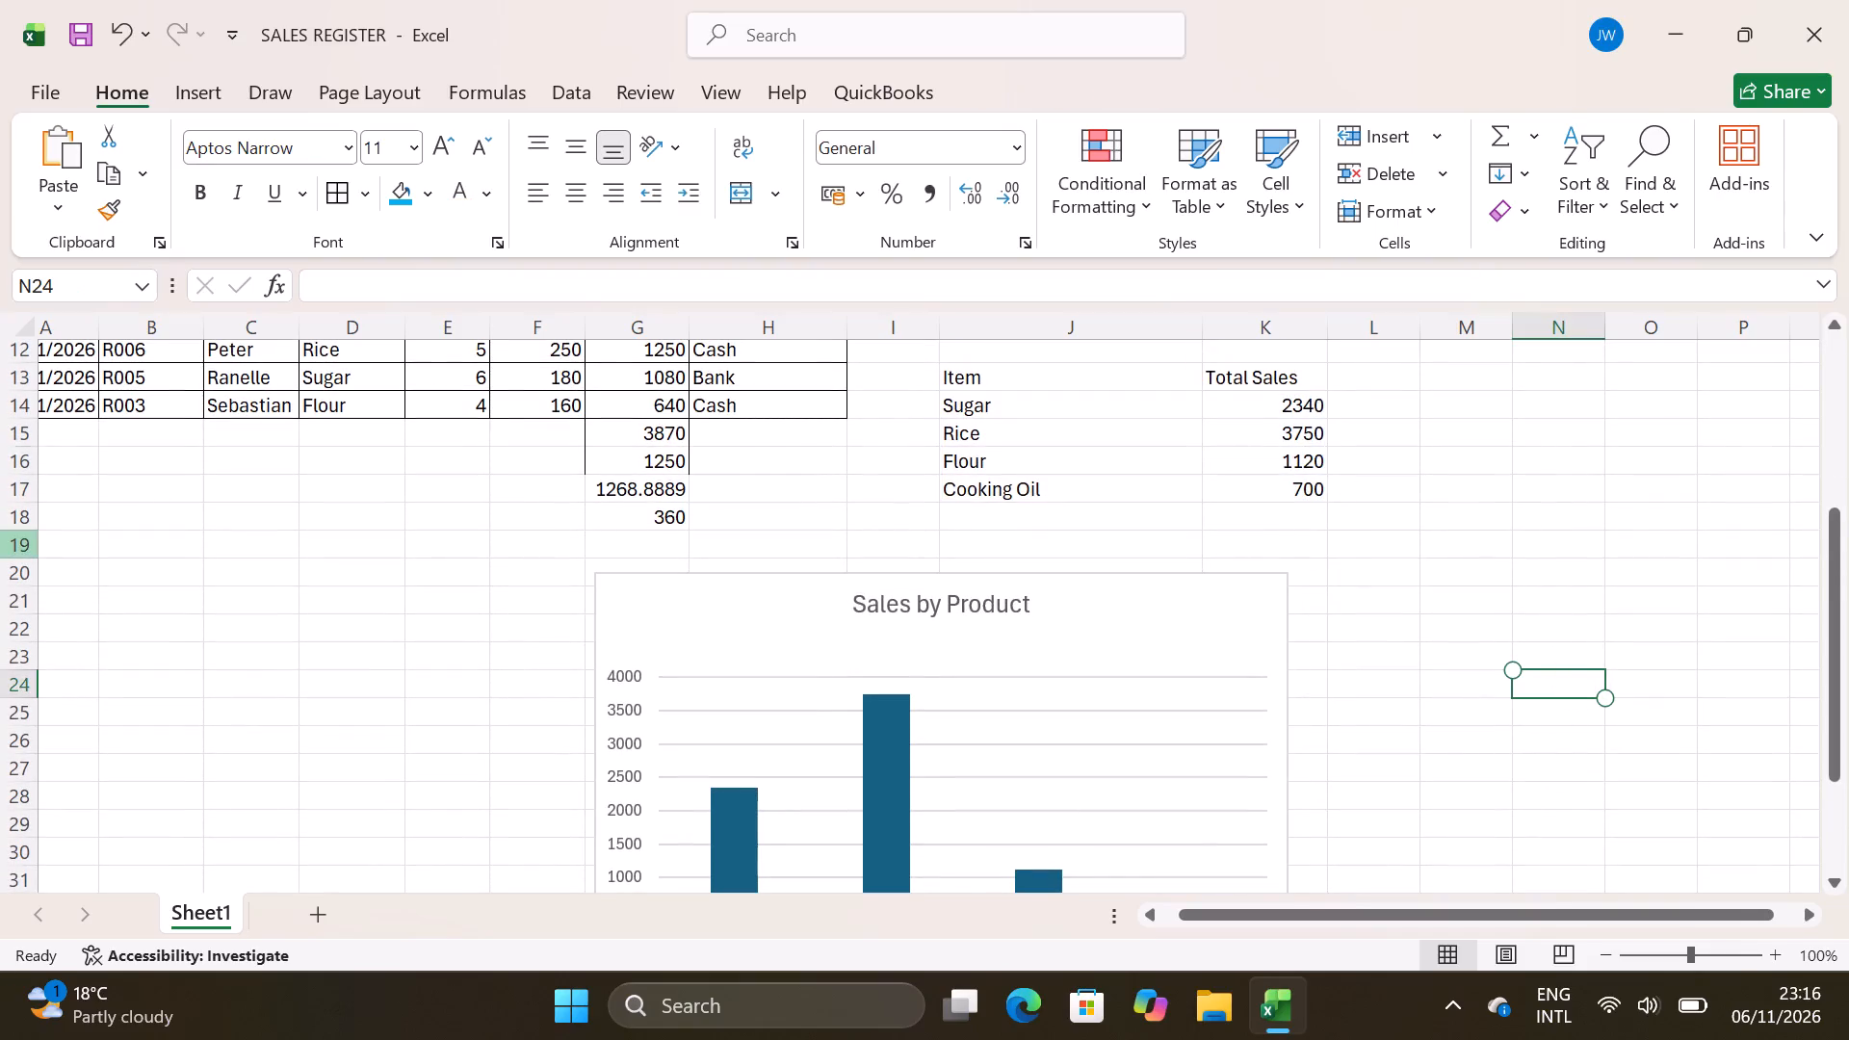
Save a copy of the workbook in Documents as "DAILY SALES AND CASH MANAGEMENT REPORT.xlsx", in Excel Workbook format.
left_click(59, 89)
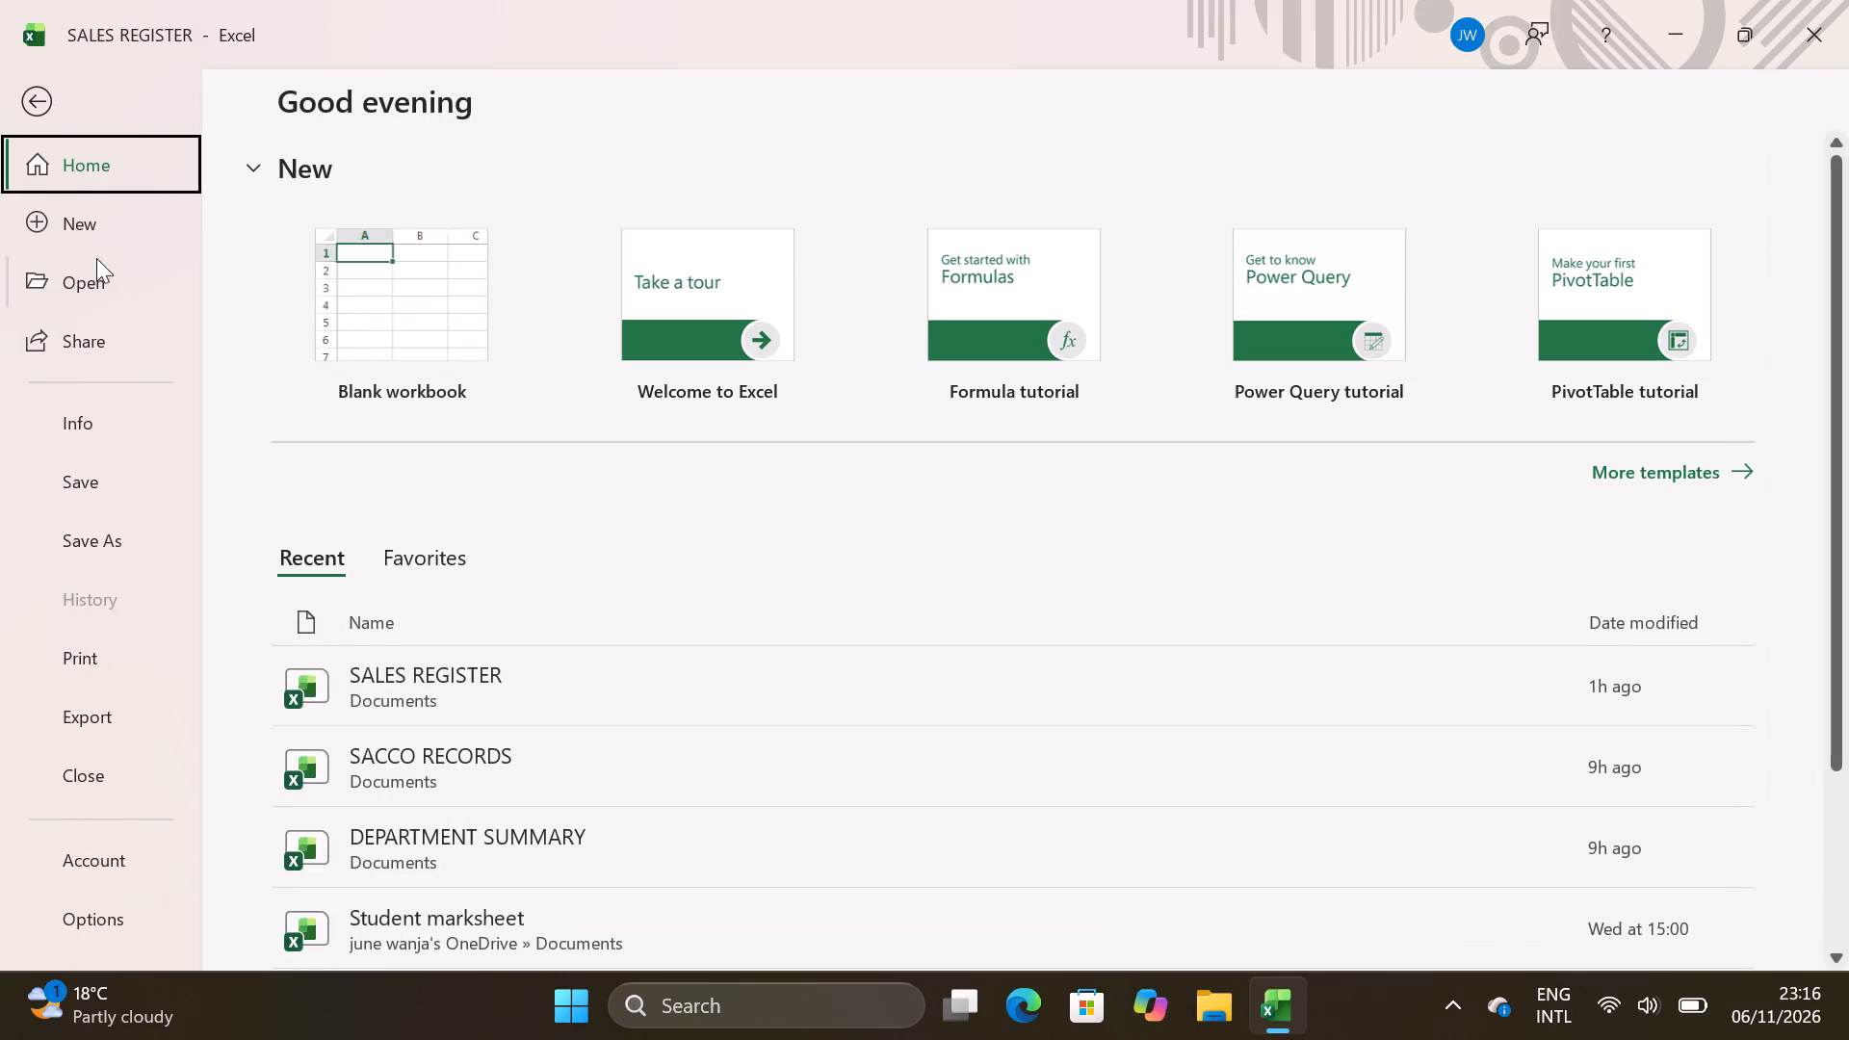
left_click(85, 542)
double_click(430, 635)
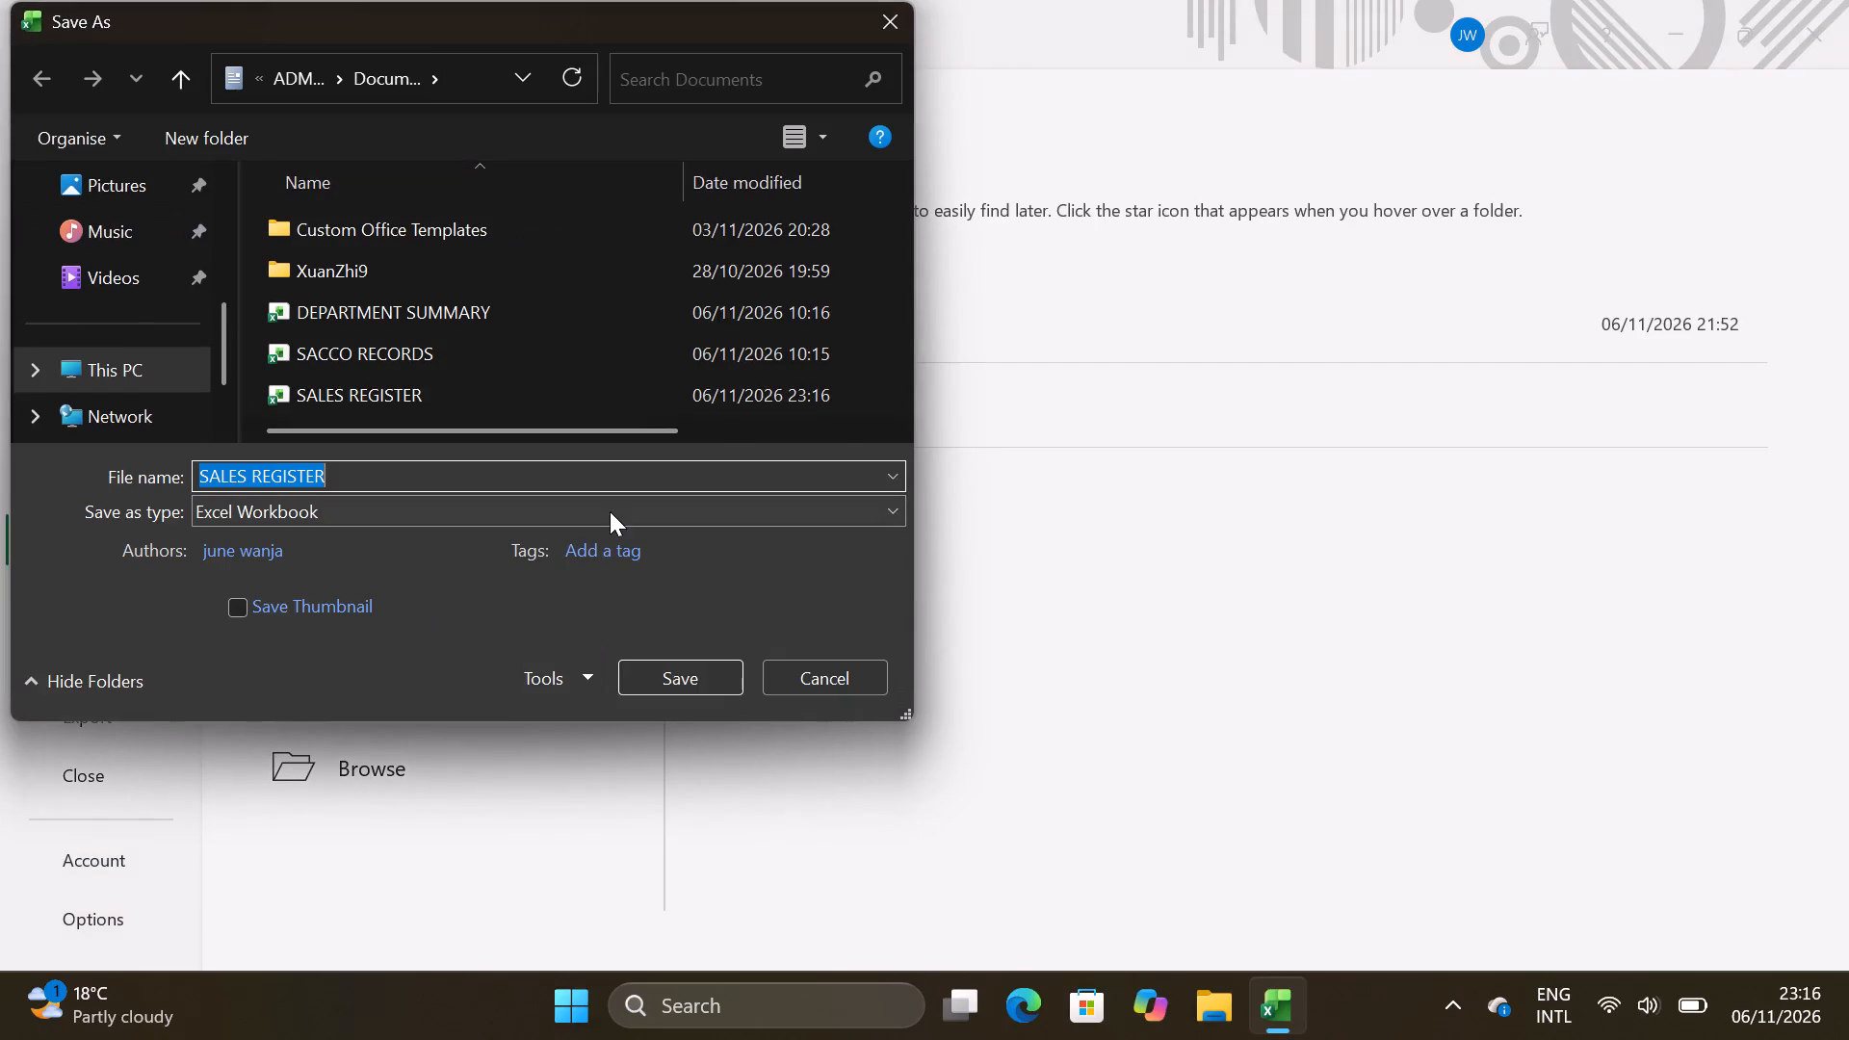
left_click(640, 481)
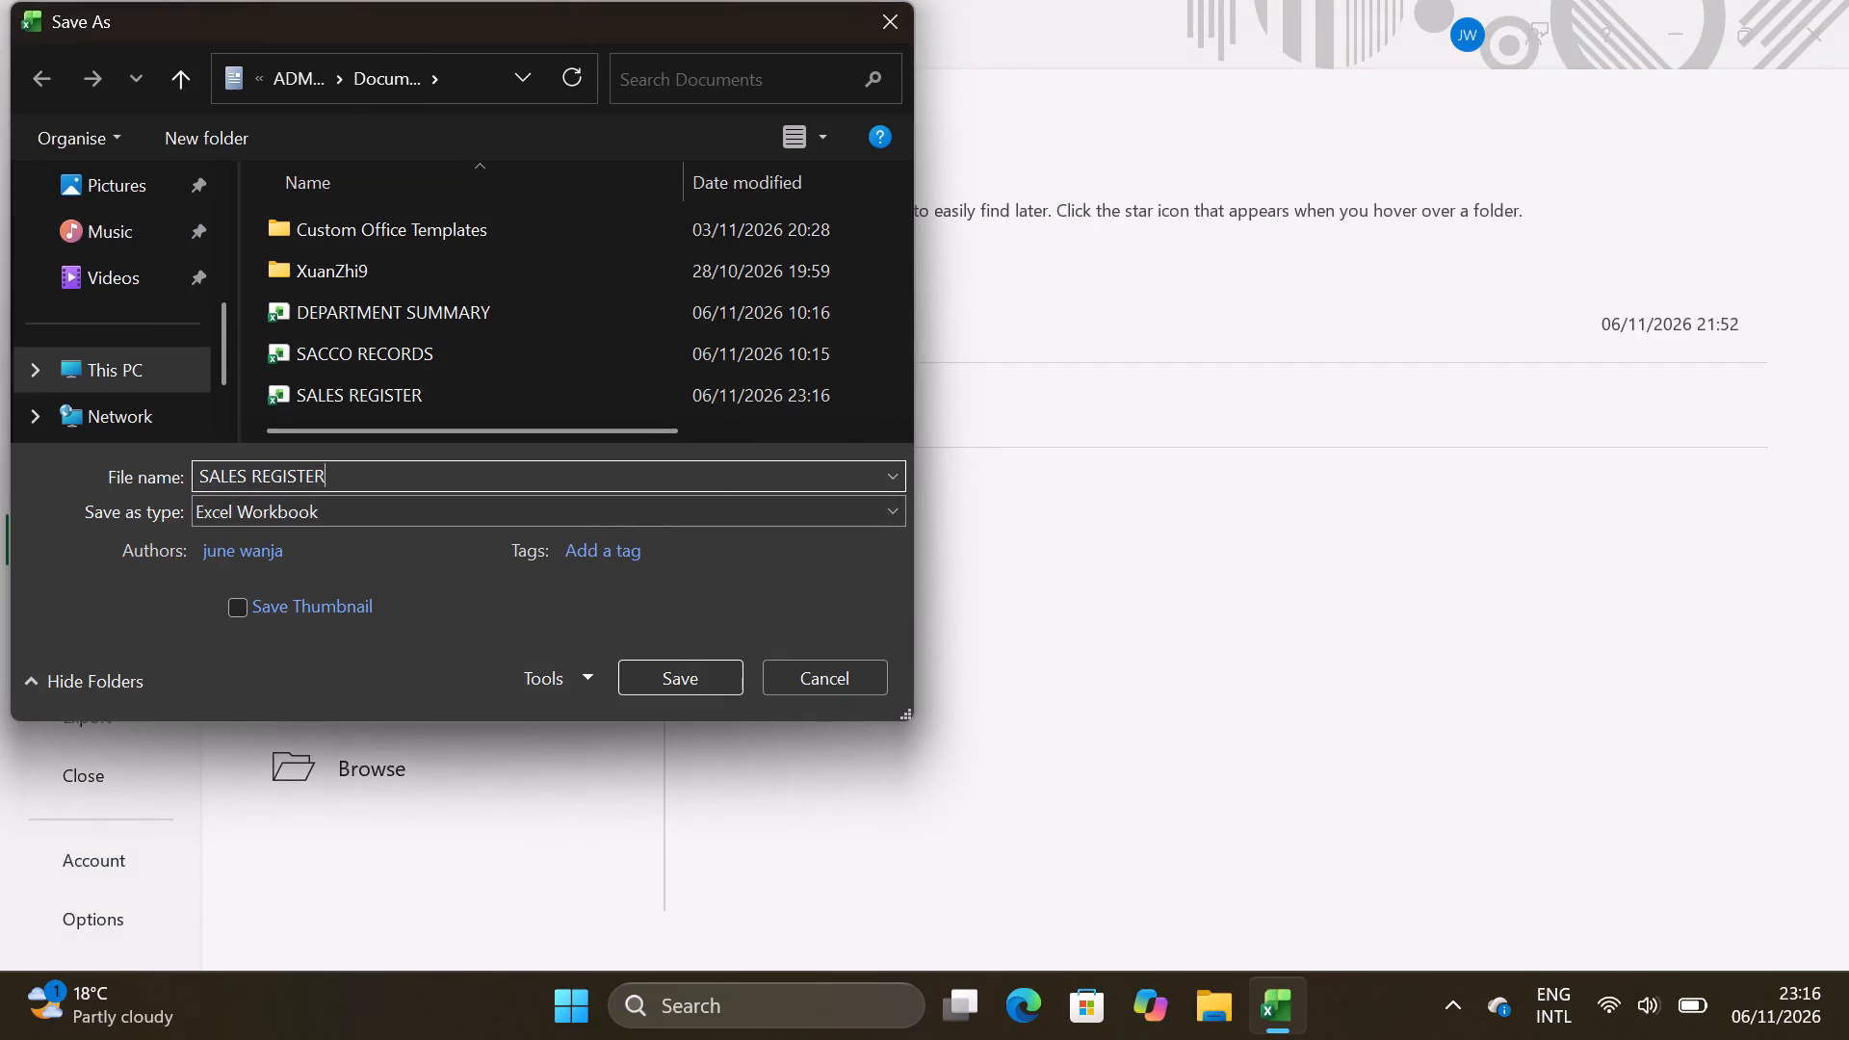
key("BackSpace")
key("BackSpace")
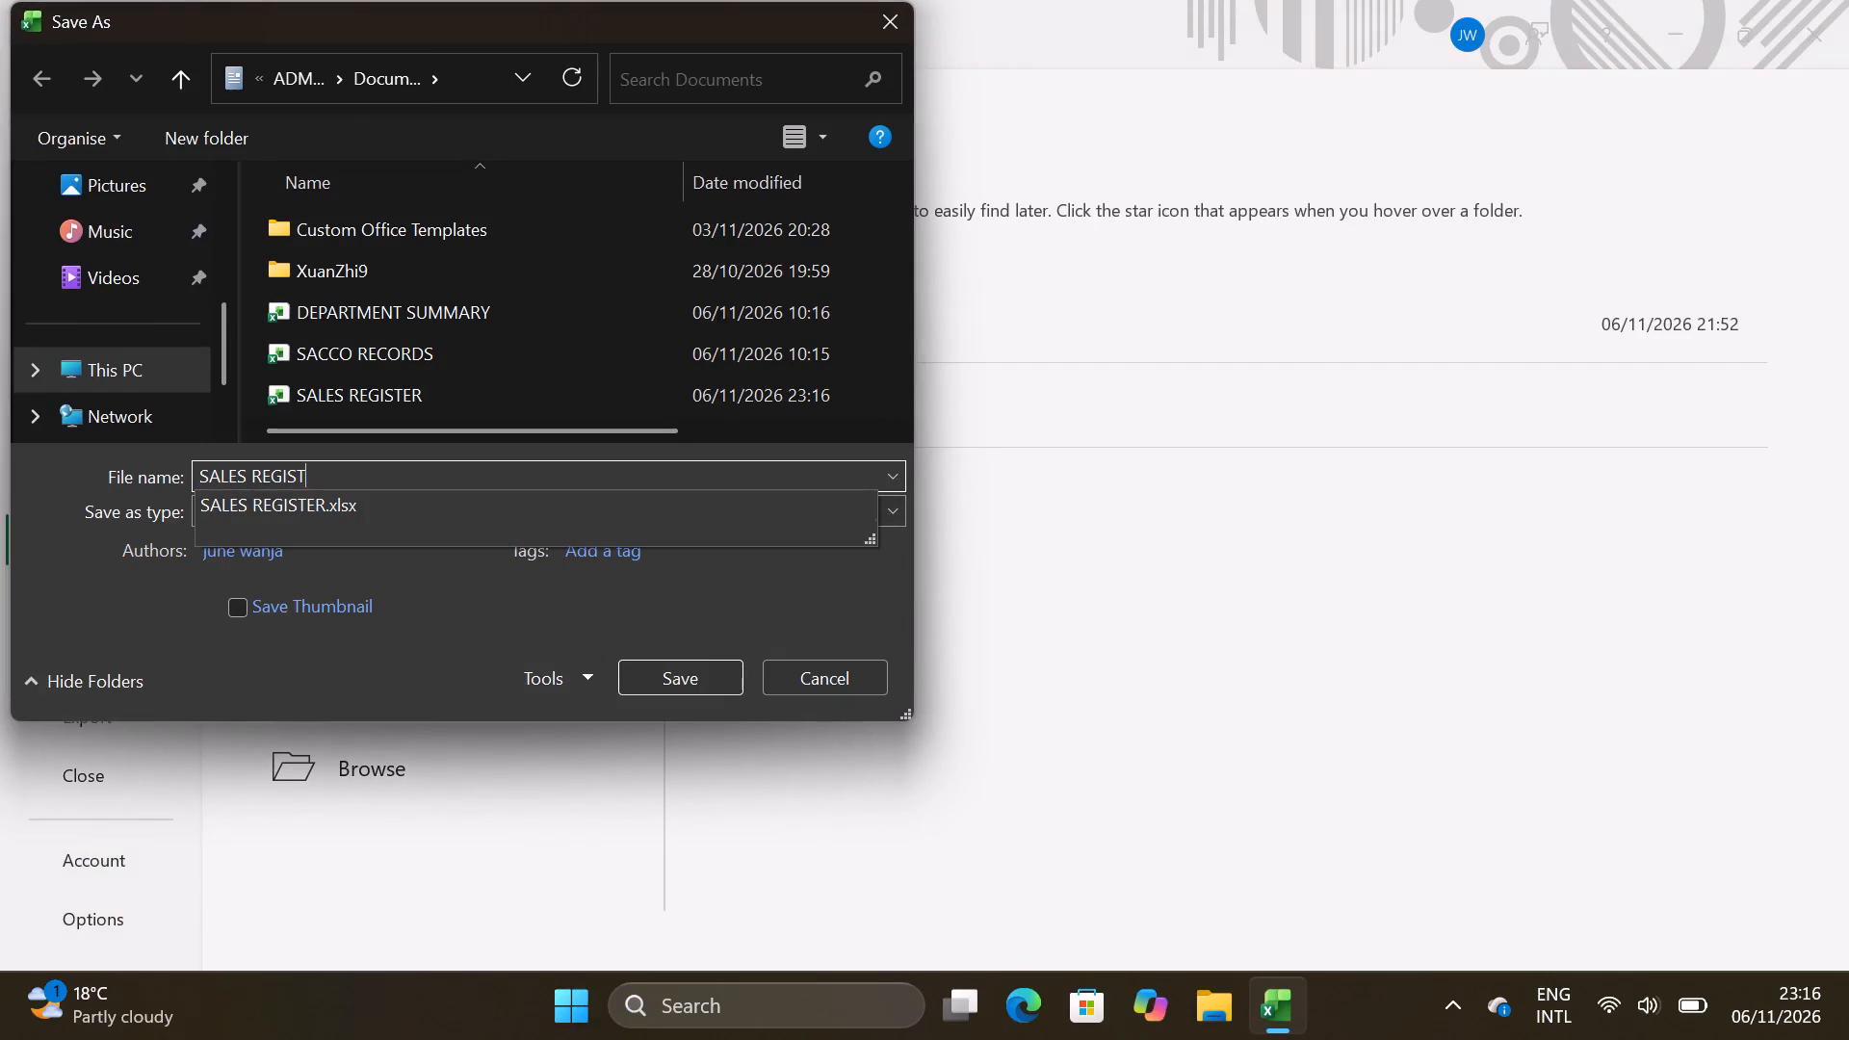
key("BackSpace")
key("BackSpace")
key("BackSpace")
key("BackSpace")
key("BackSpace")
key("BackSpace")
key("BackSpace")
key("BackSpace")
key("BackSpace")
key("BackSpace")
key("BackSpace")
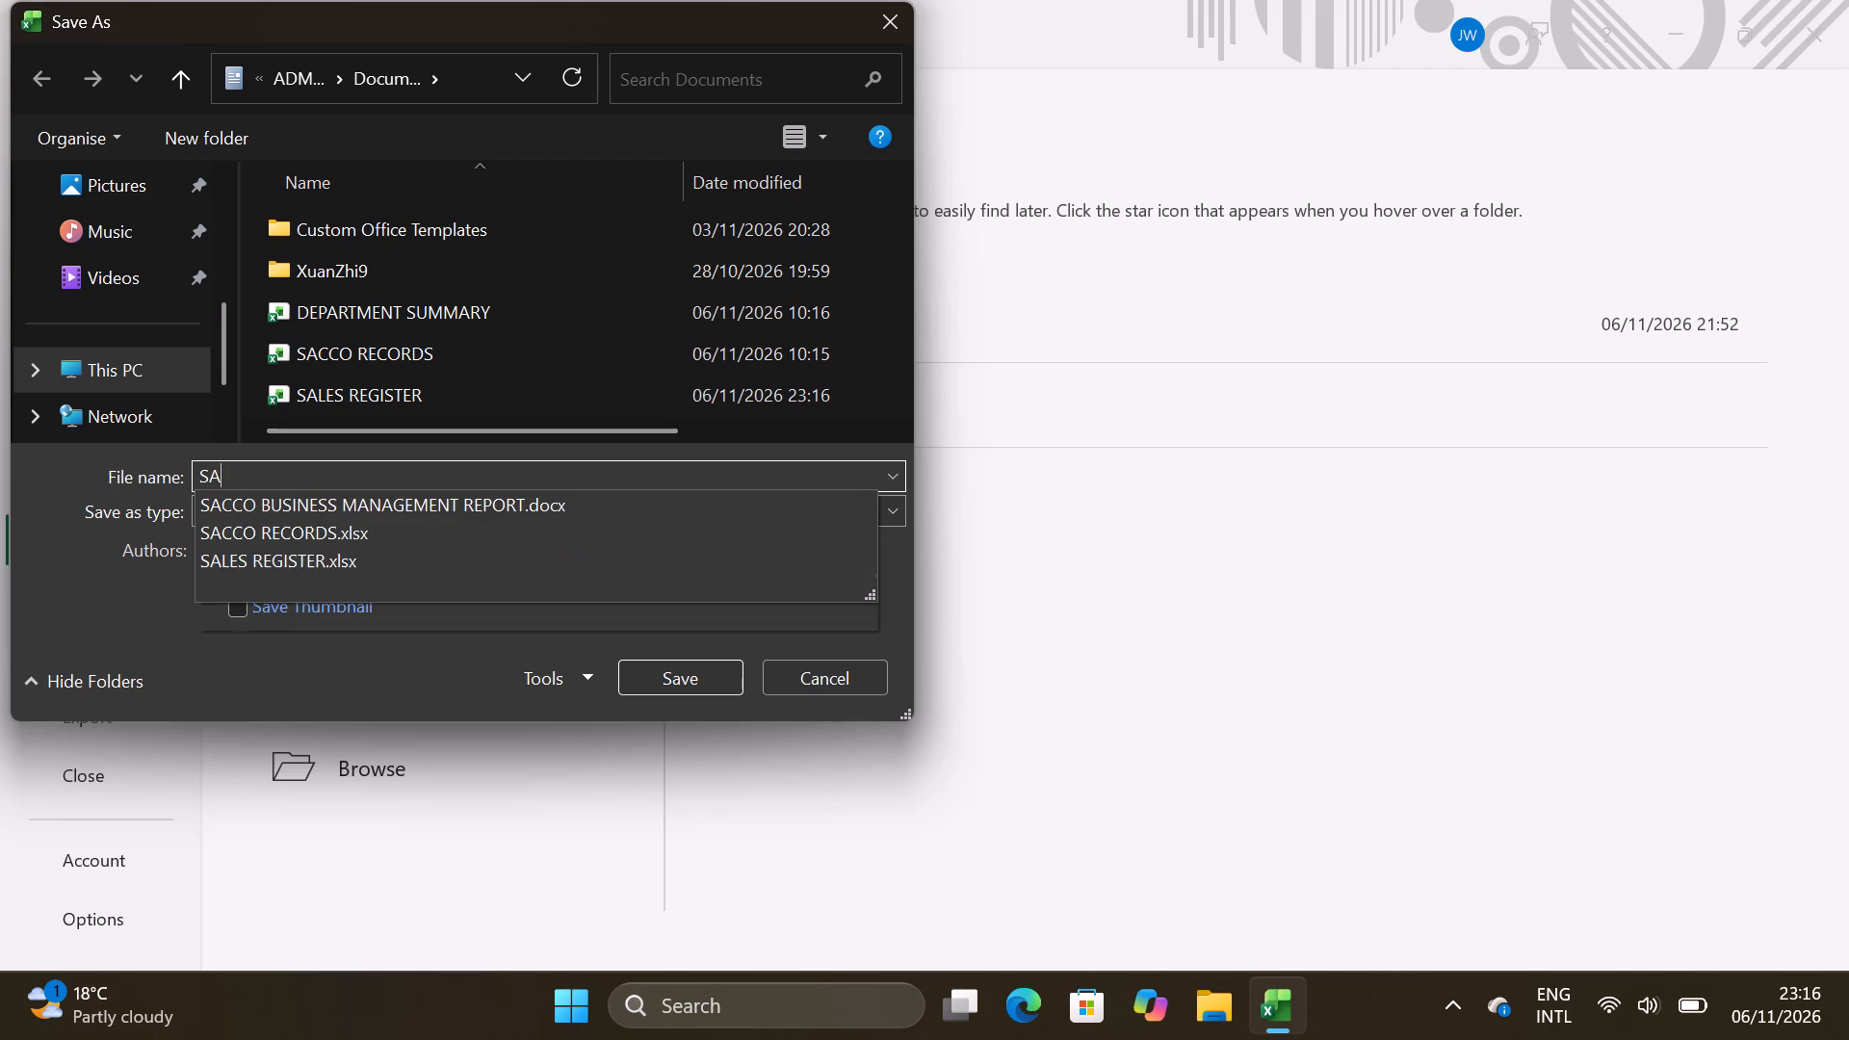
key("BackSpace")
type("DAILY SAL")
type("ES")
key("space")
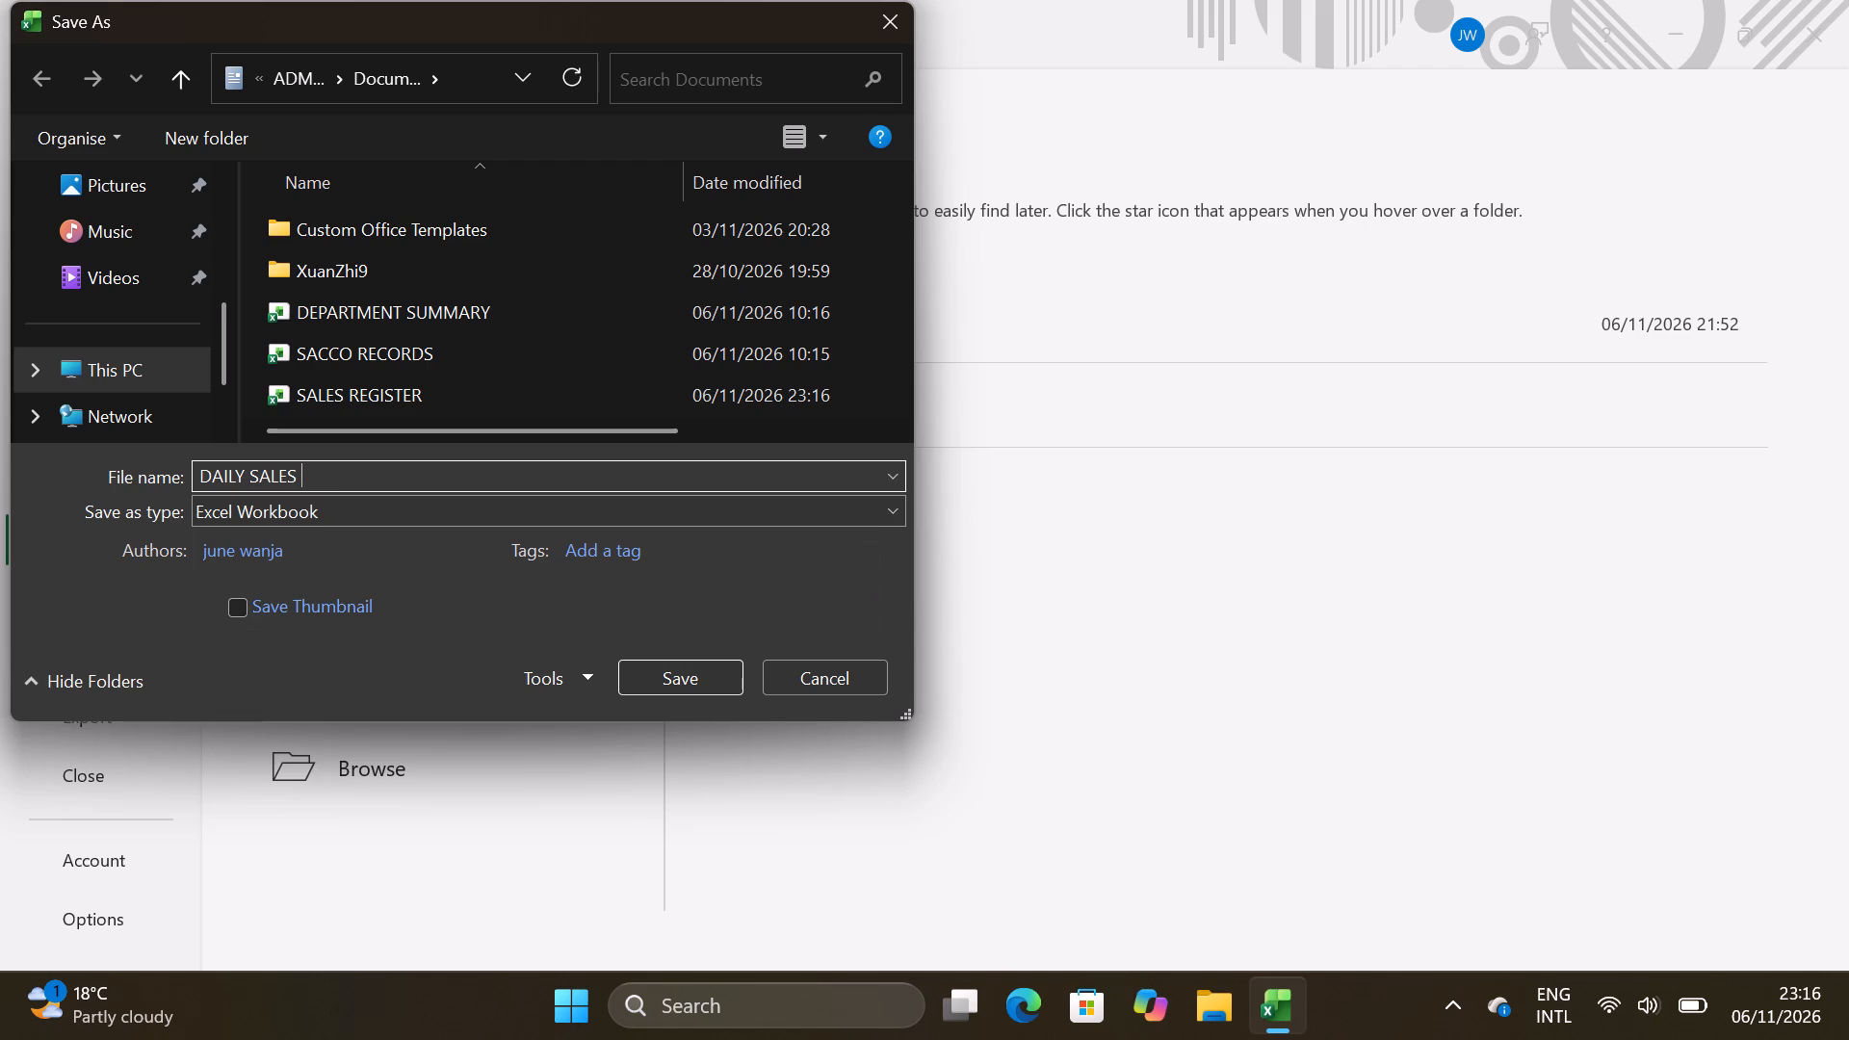
type("AND CASH MANAGEMENT REPORT")
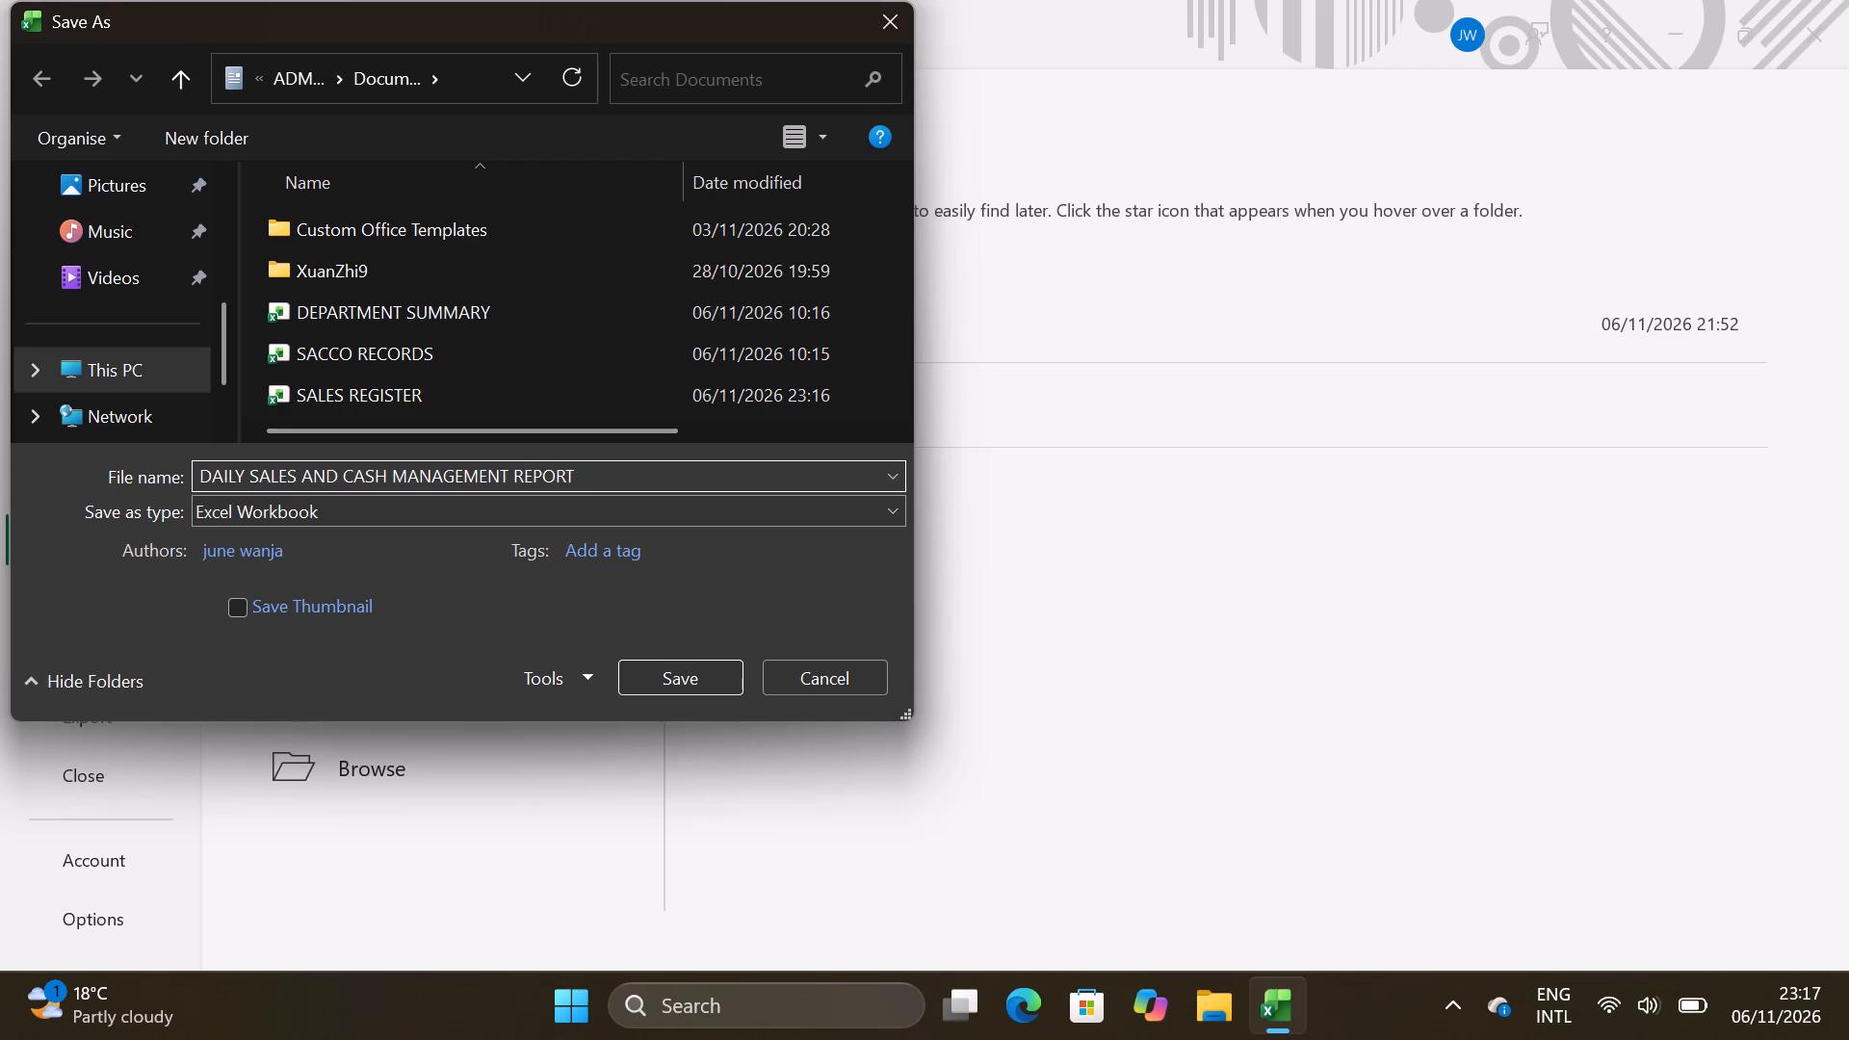
key("period")
type("xl")
key("s")
key("x")
left_click(698, 673)
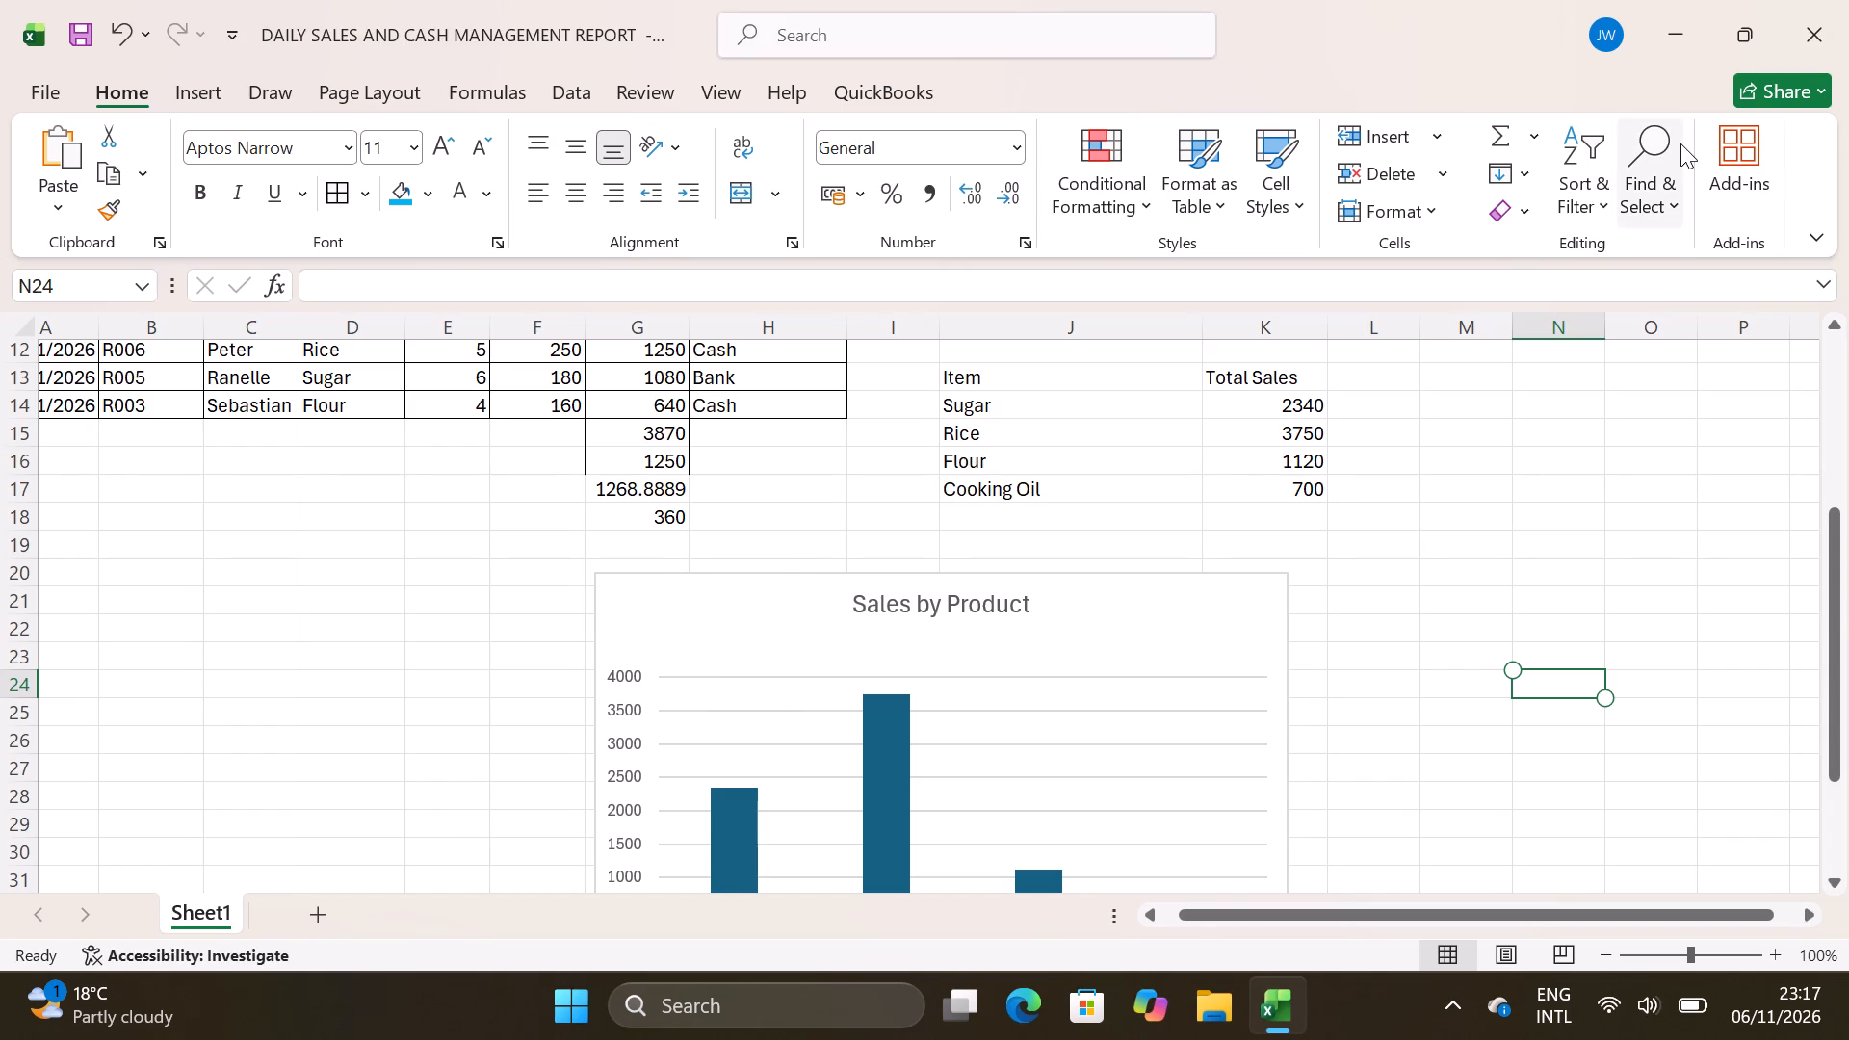
Close the DAILY SALES AND CASH MANAGEMENT REPORT workbook.
left_click(1848, 5)
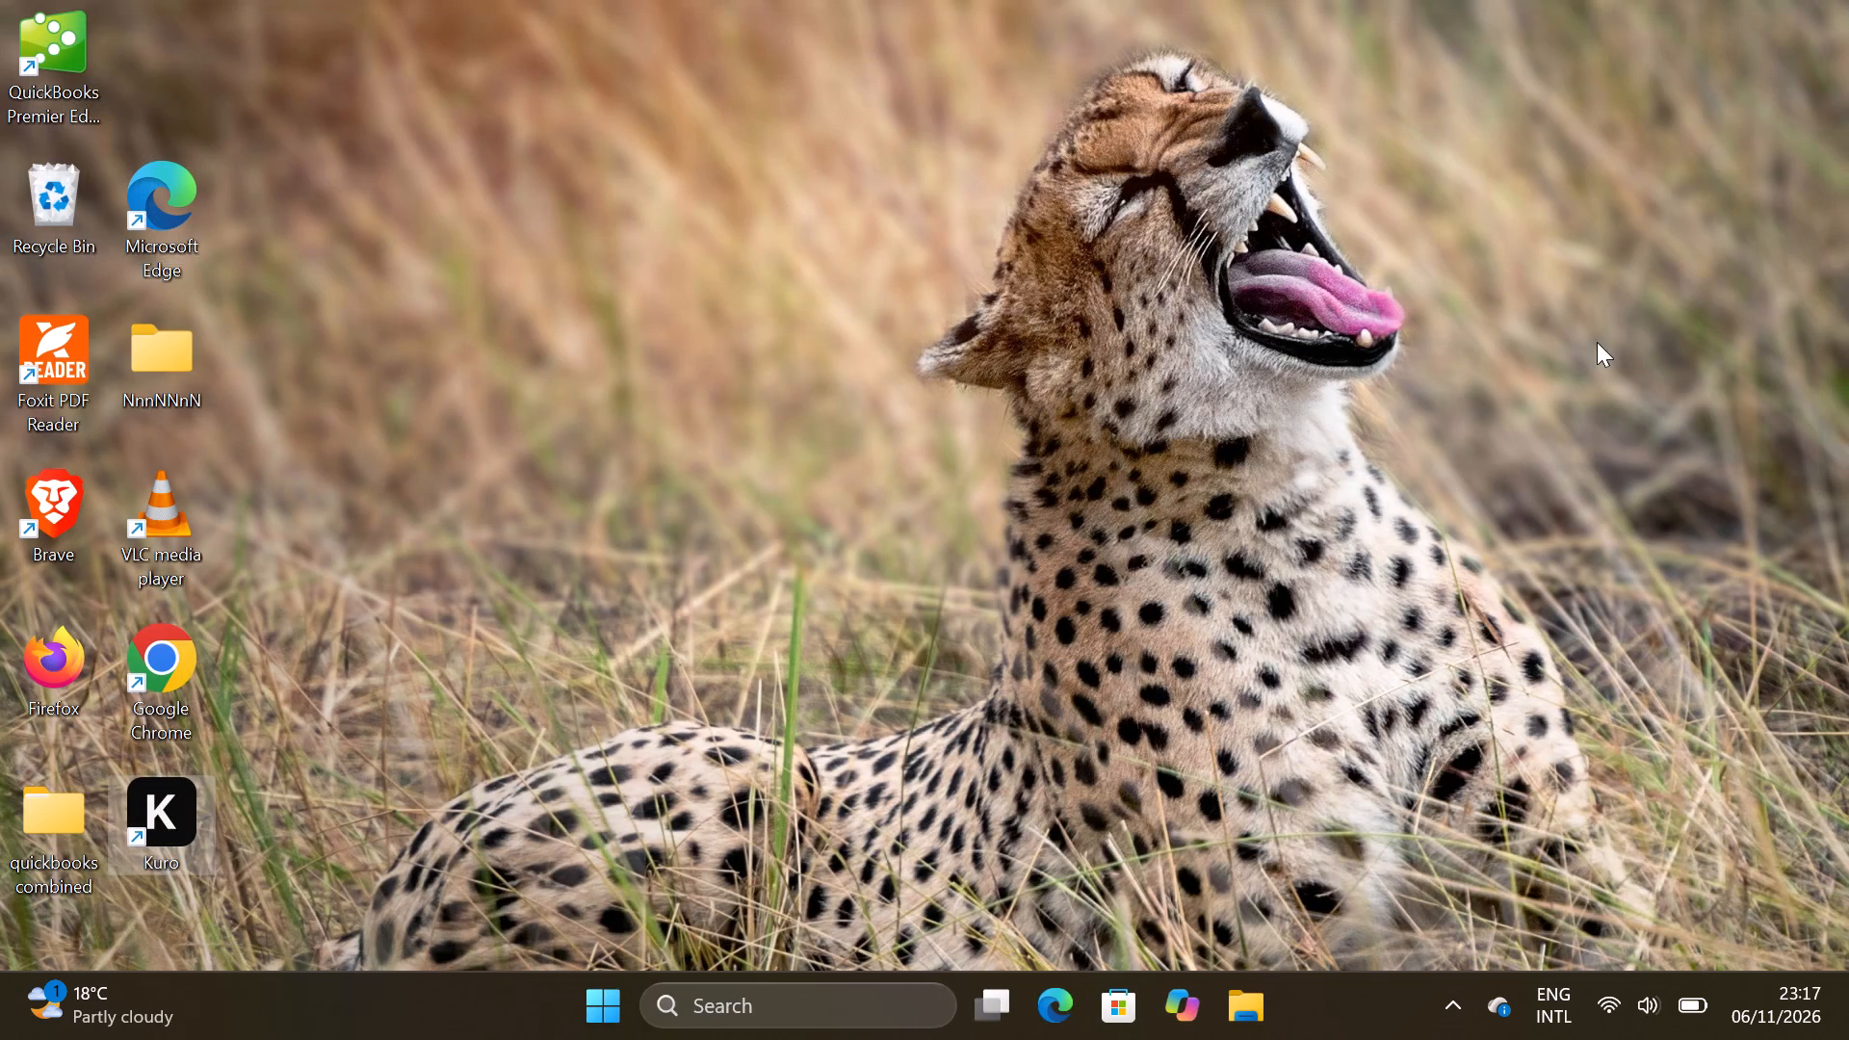
Launch the Kuro application from the desktop.
left_click(186, 799)
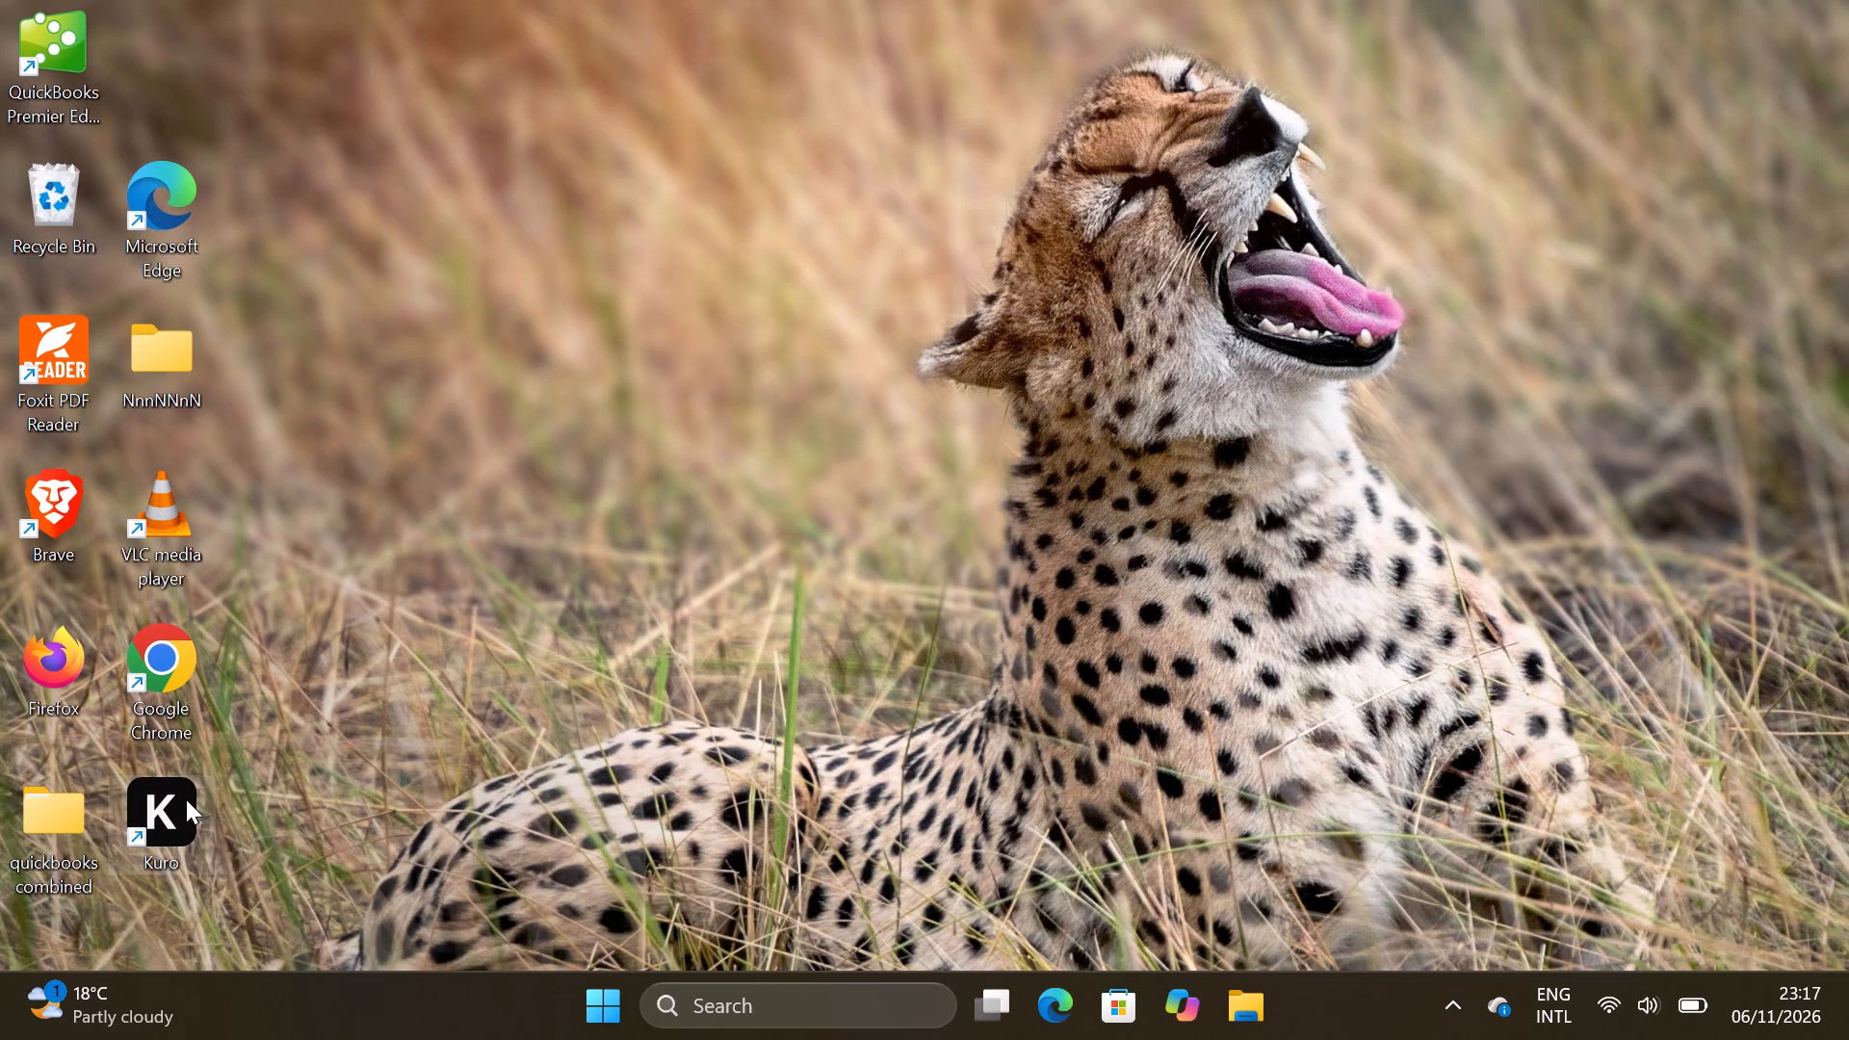
double_click(186, 799)
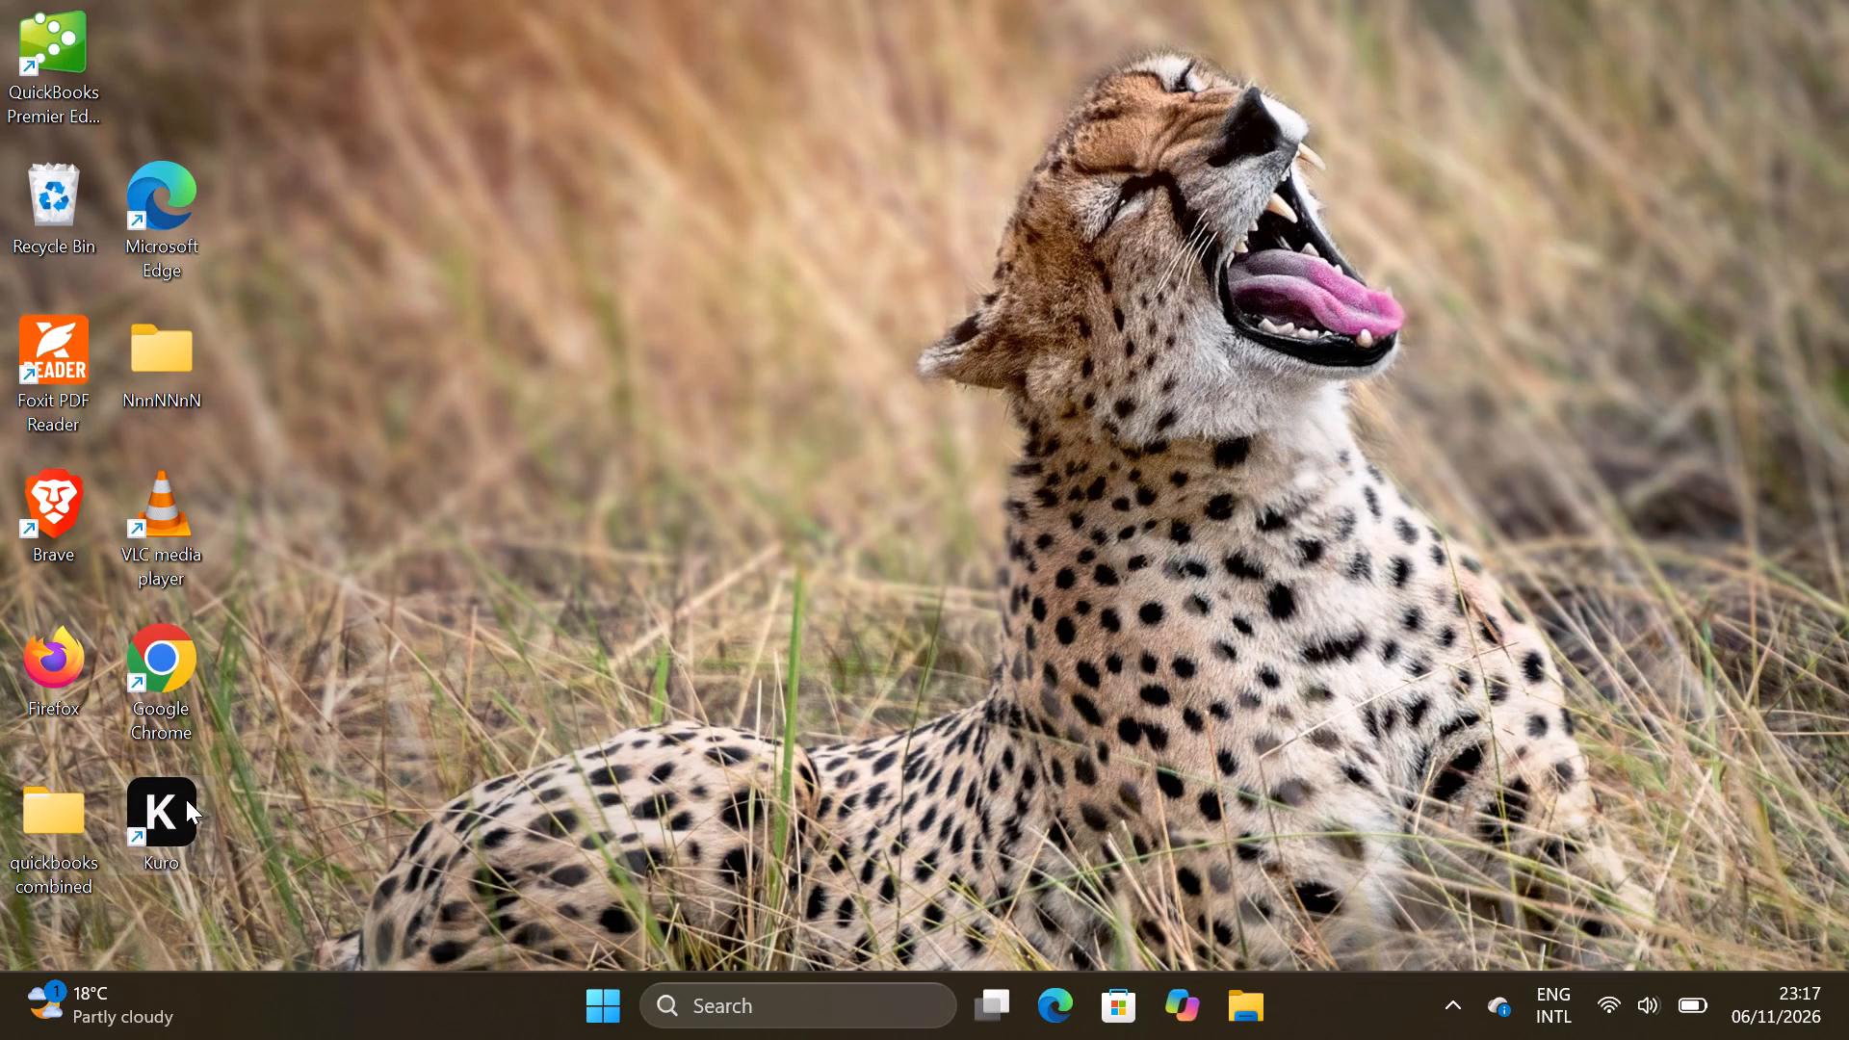